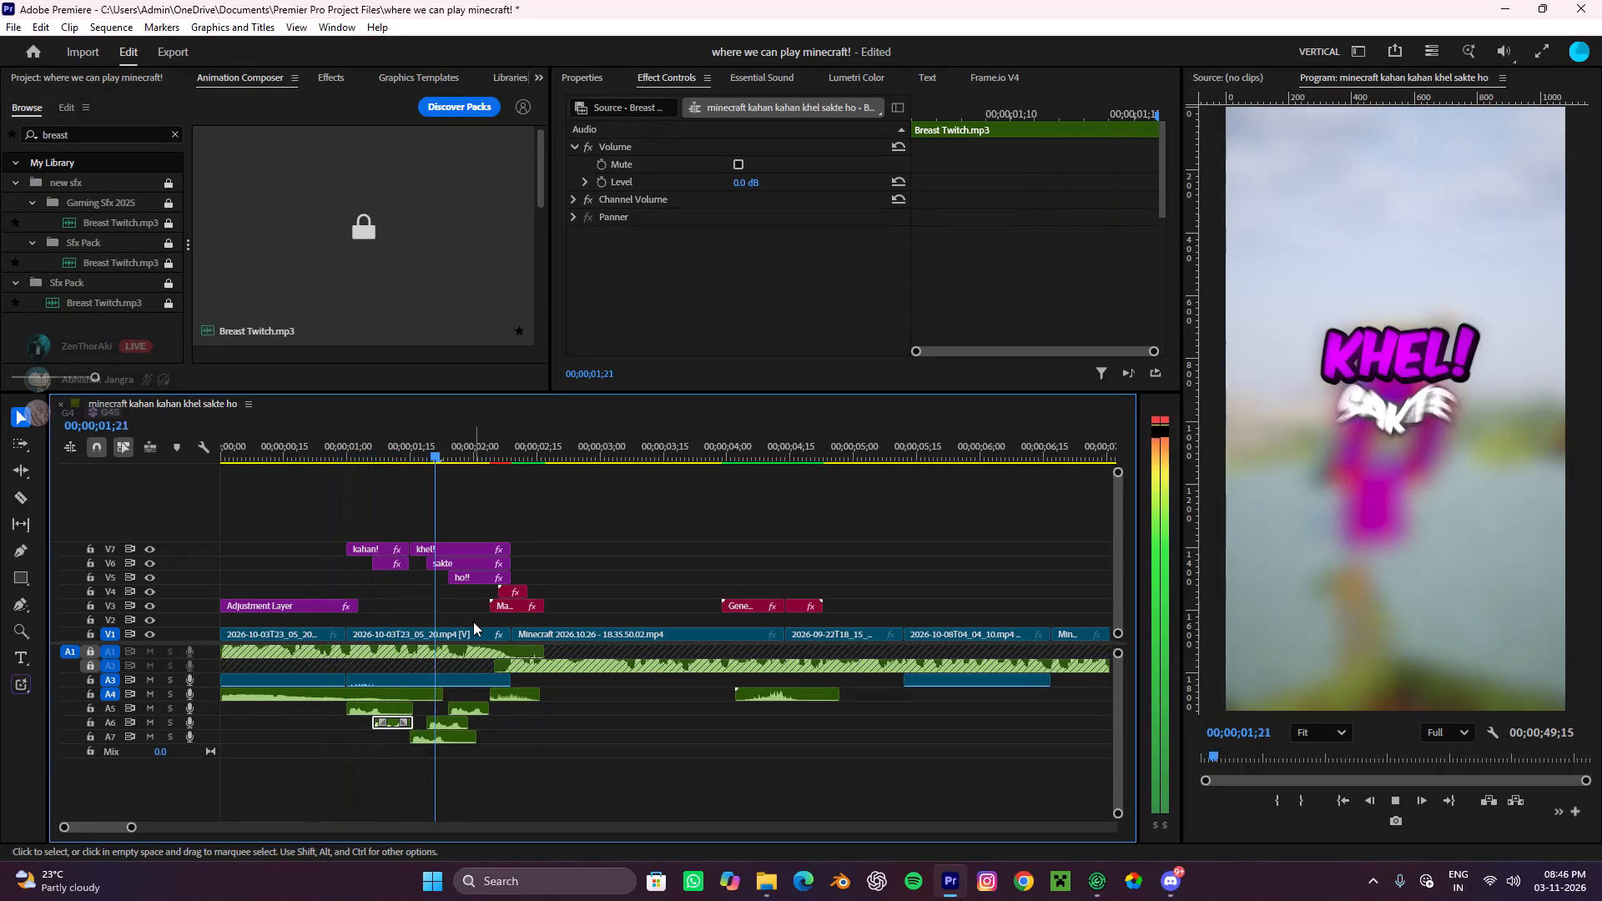
Remove the Breast Twitch sound clip beneath the "sakte" caption on track A6 and play back the caption section.
key("space")
scroll(411, 693, "up", 14, "alt")
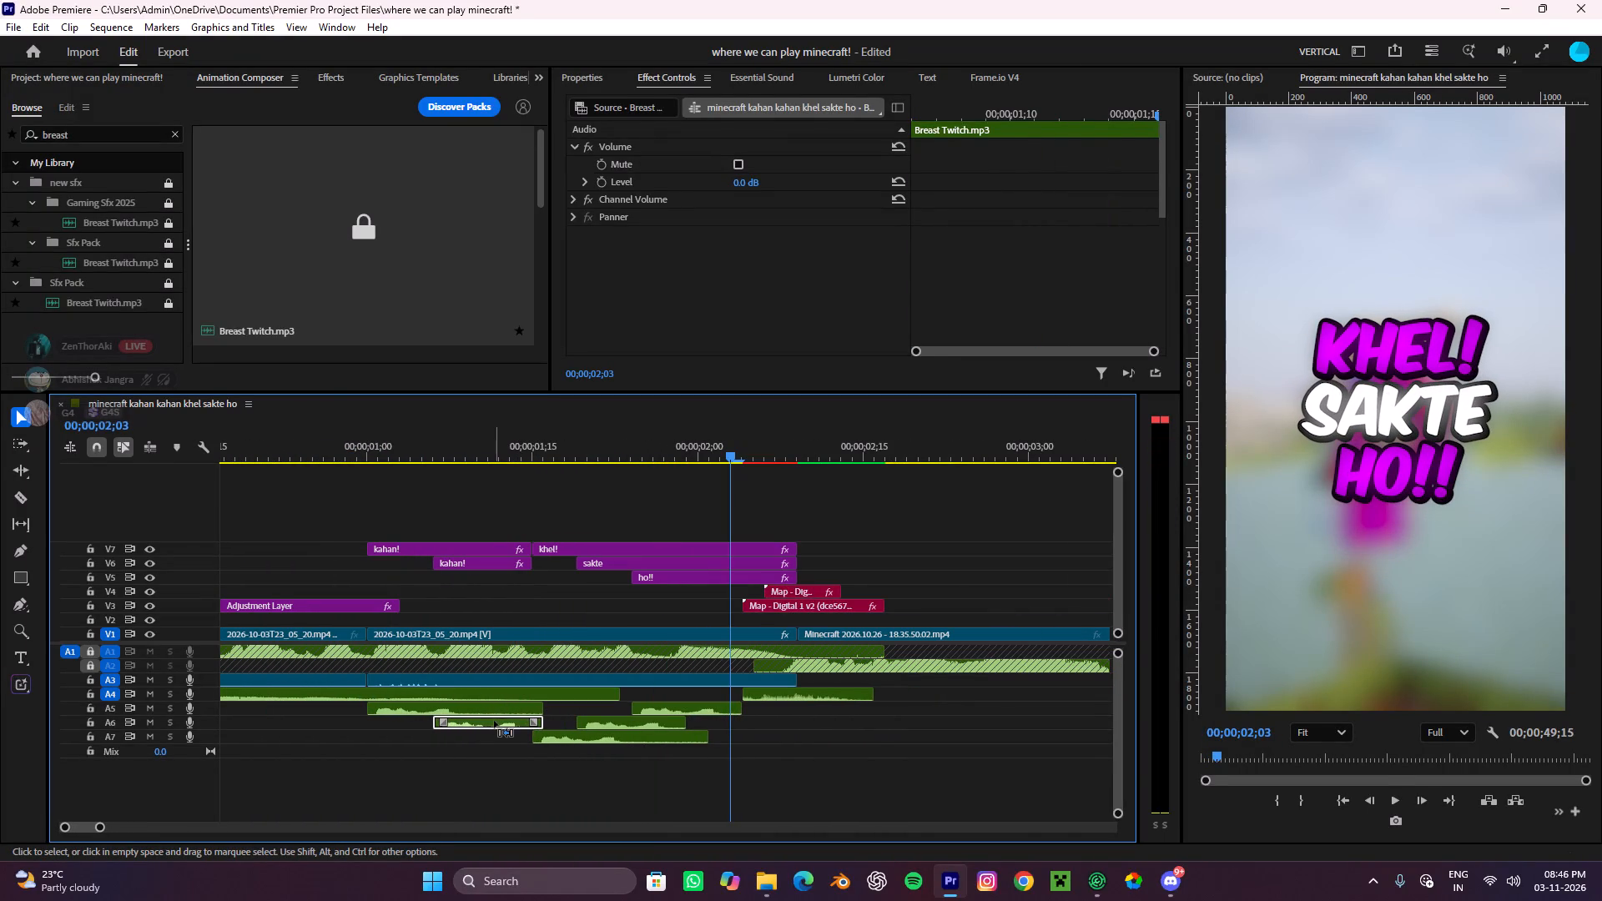
left_click(619, 727)
key("ctrl+x")
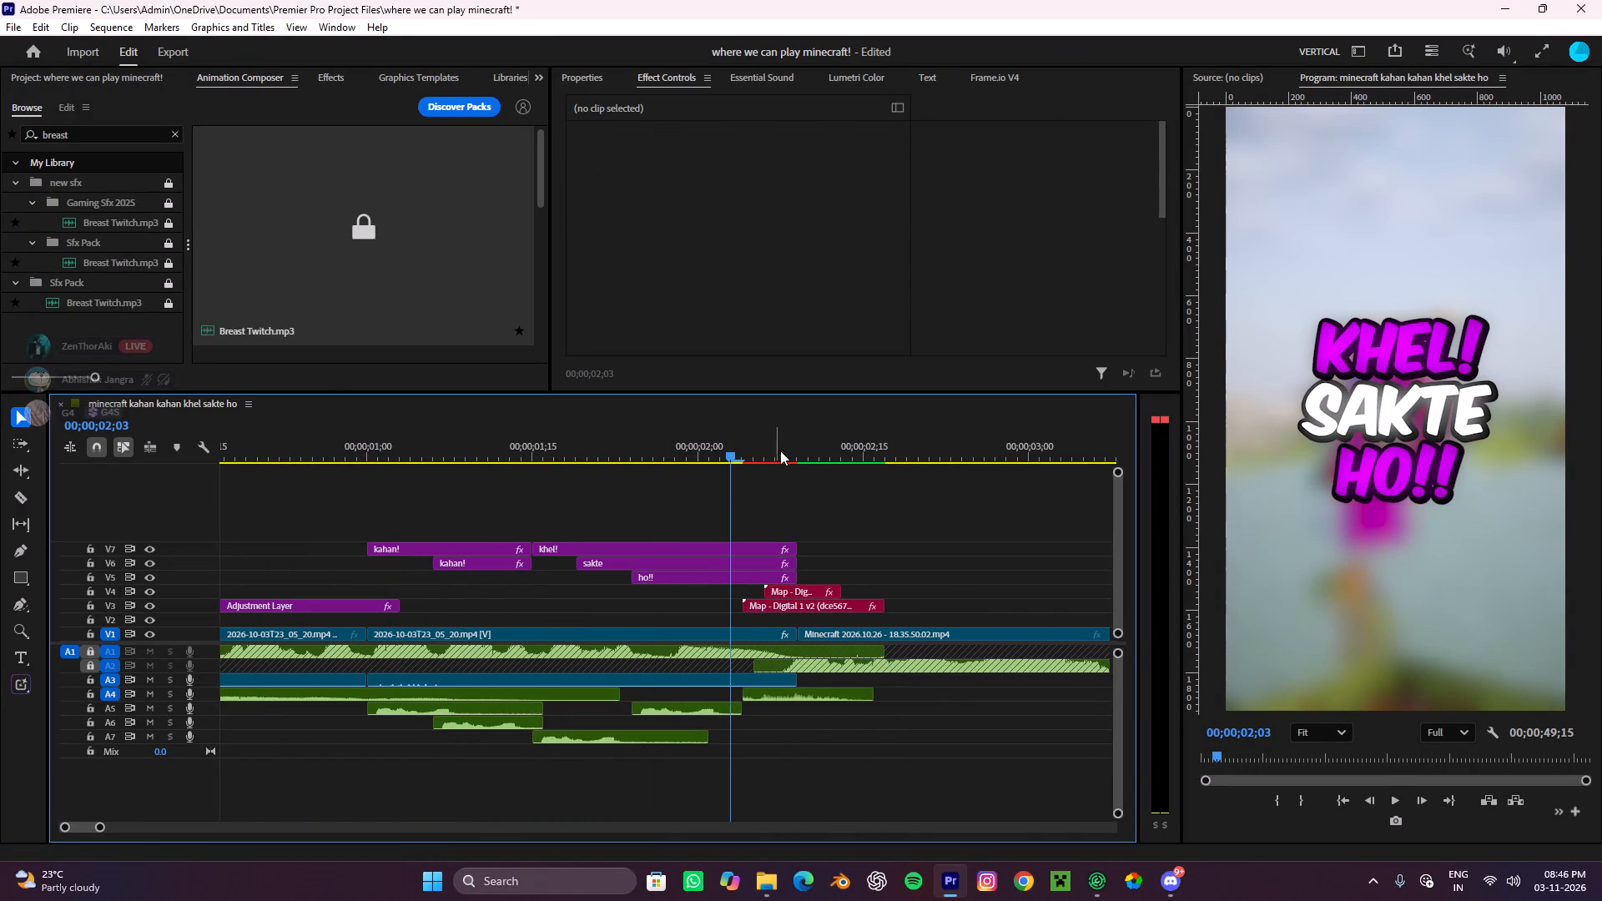
left_click_drag(745, 444, 491, 598)
key("space")
key("space")
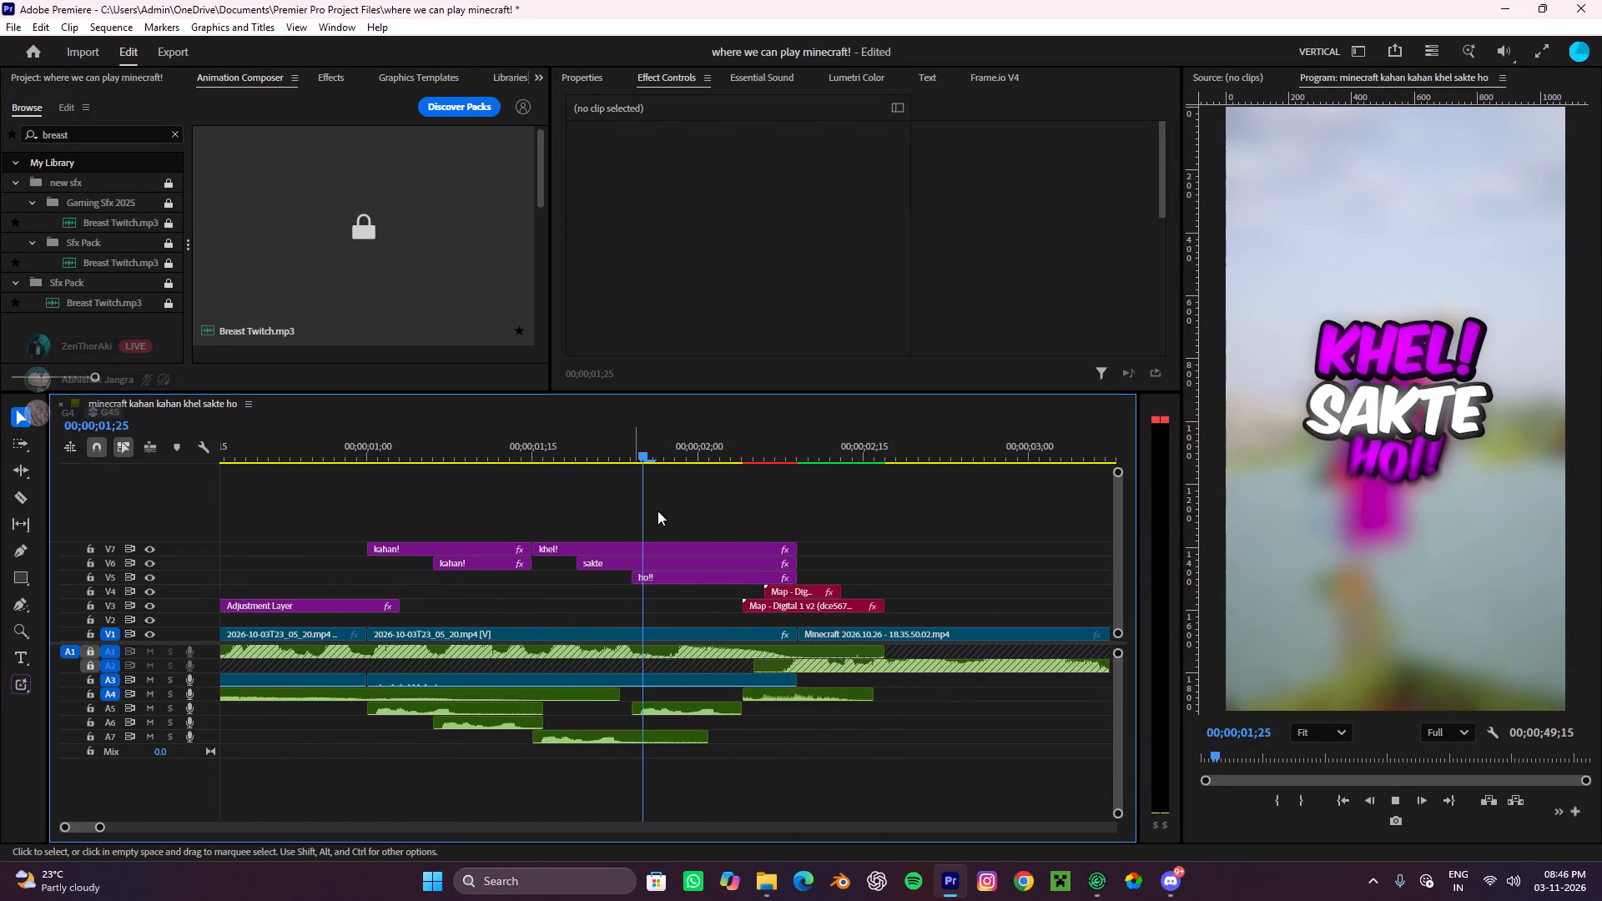
left_click_drag(658, 460, 282, 596)
key("space")
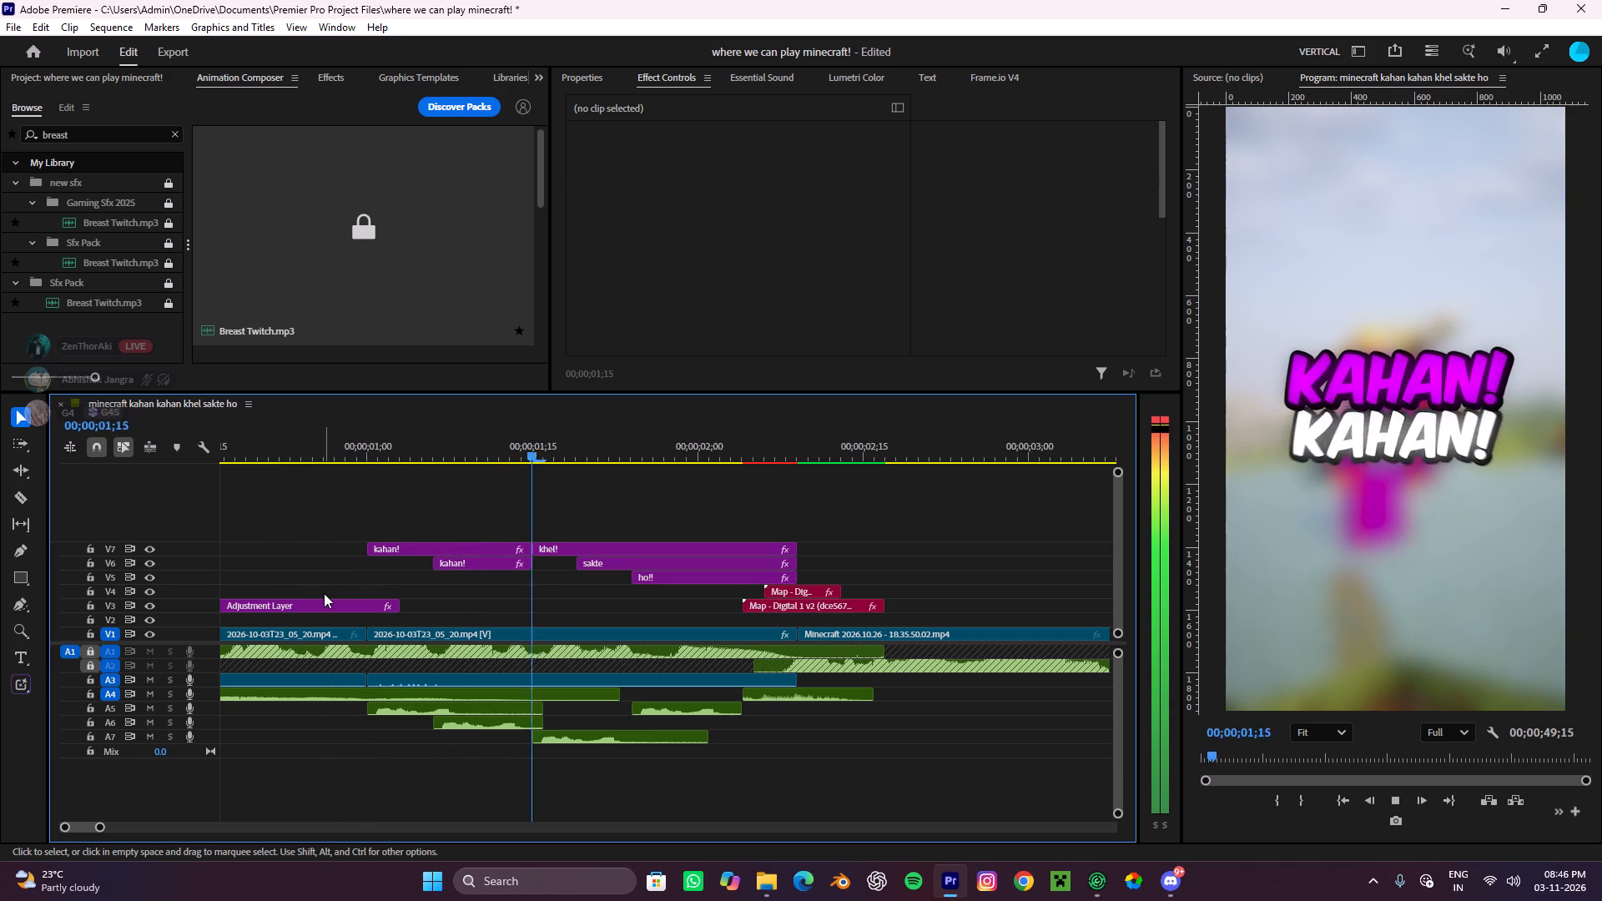
key("space")
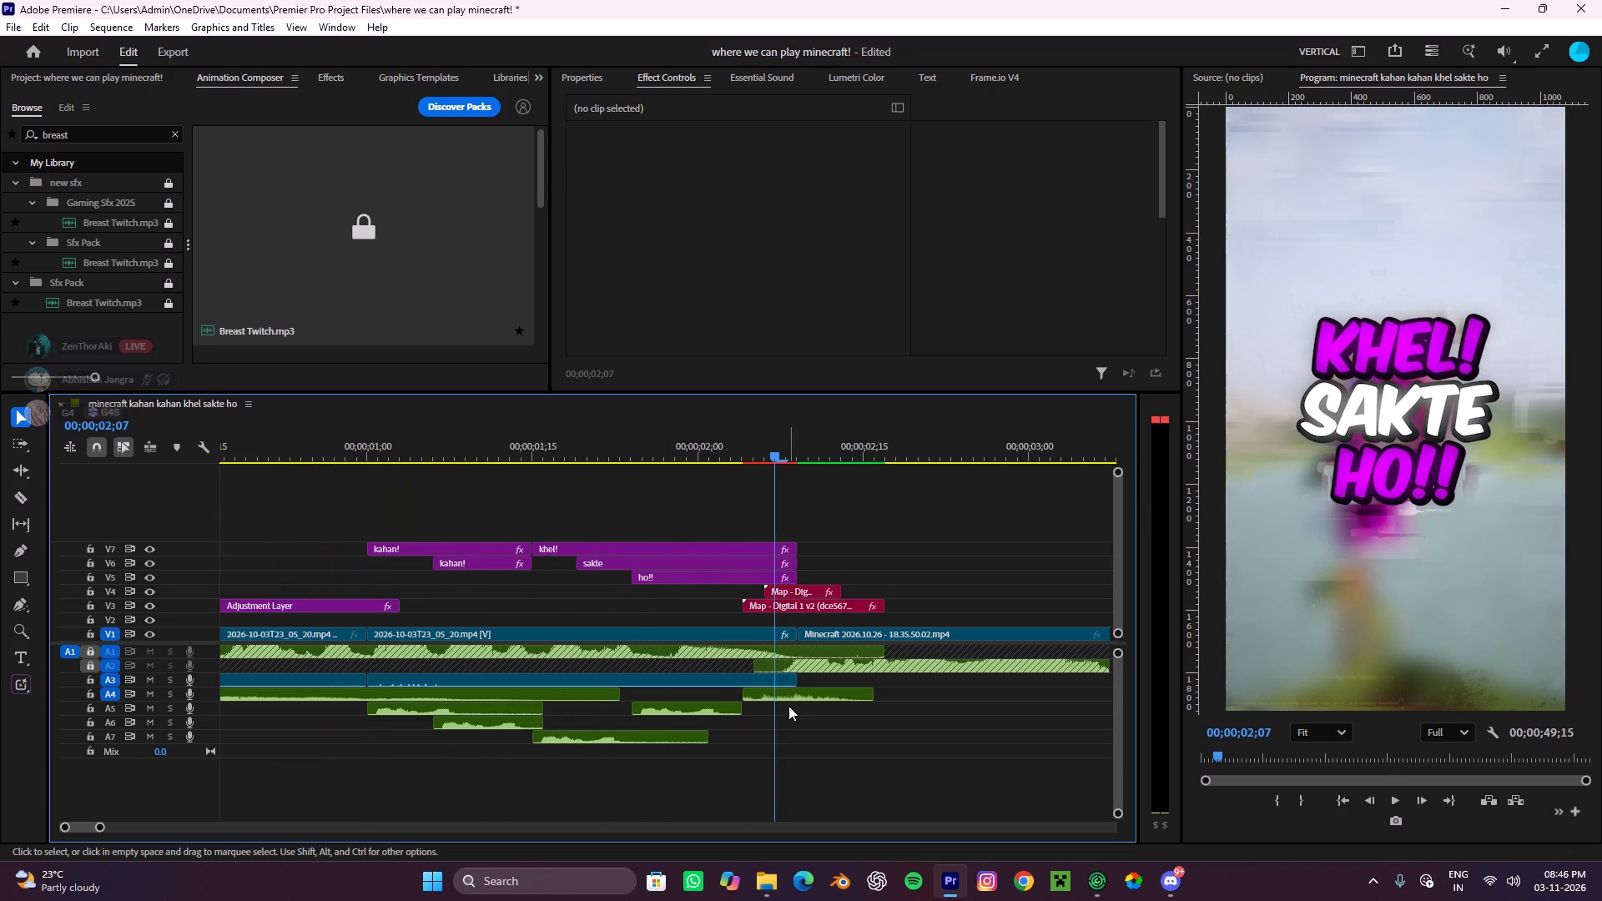
Duplicate the sound clip beneath "ho!!" onto new audio track A8, ending it where the captions end, and play back the section.
left_click(708, 706)
left_click_drag(688, 706, 705, 760, "alt")
left_click_drag(698, 751, 727, 752)
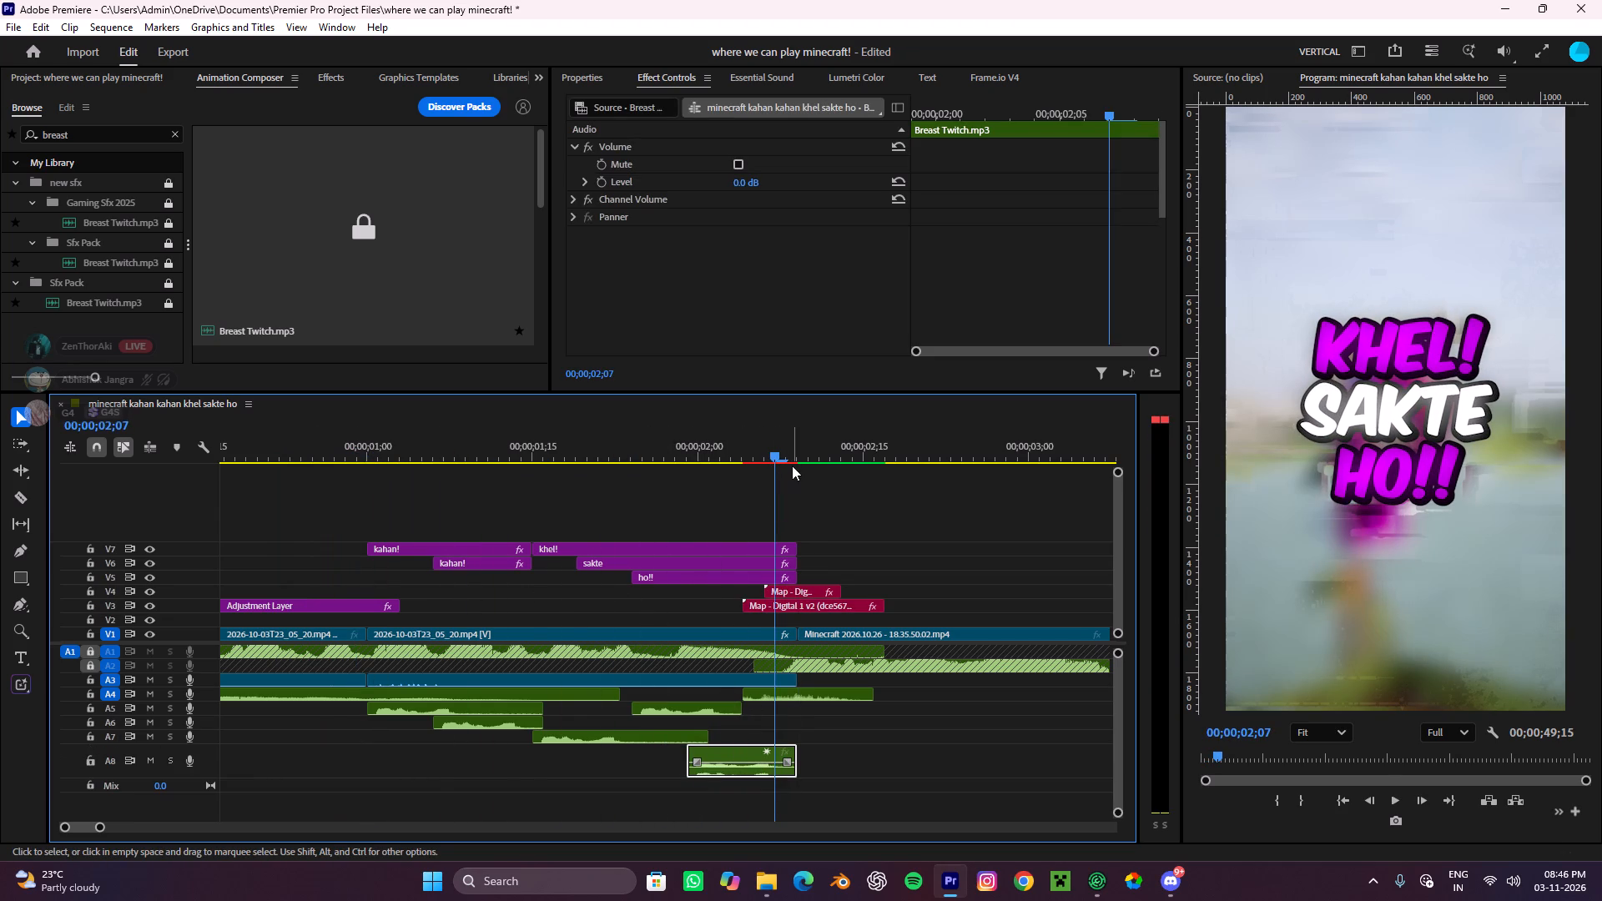
left_click_drag(763, 456, 307, 617)
key("space")
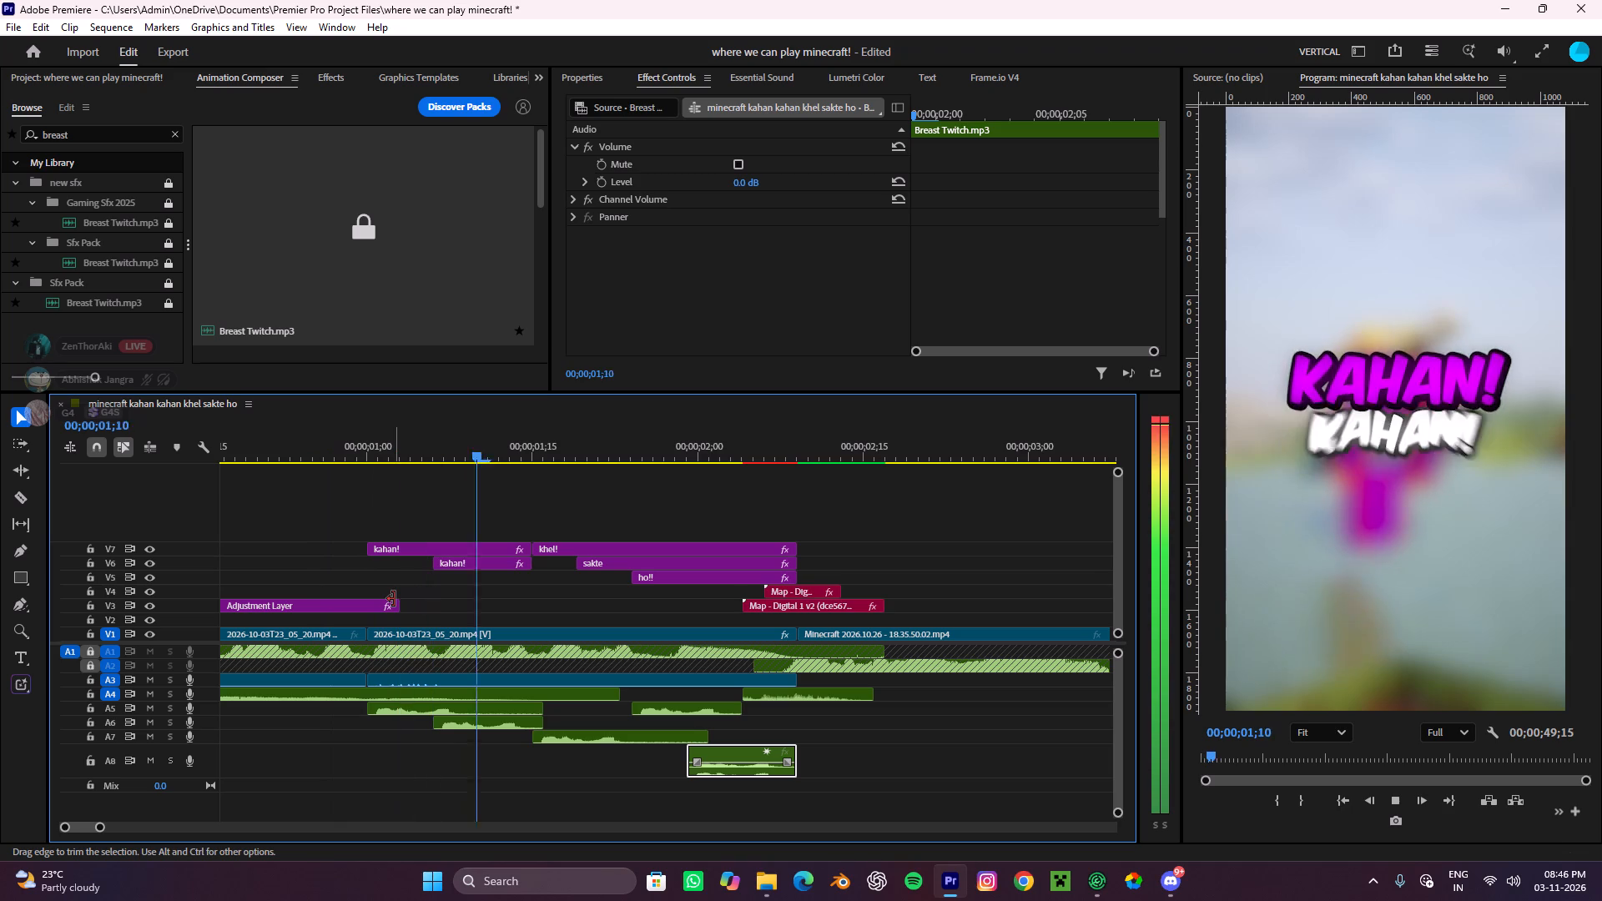
key("space")
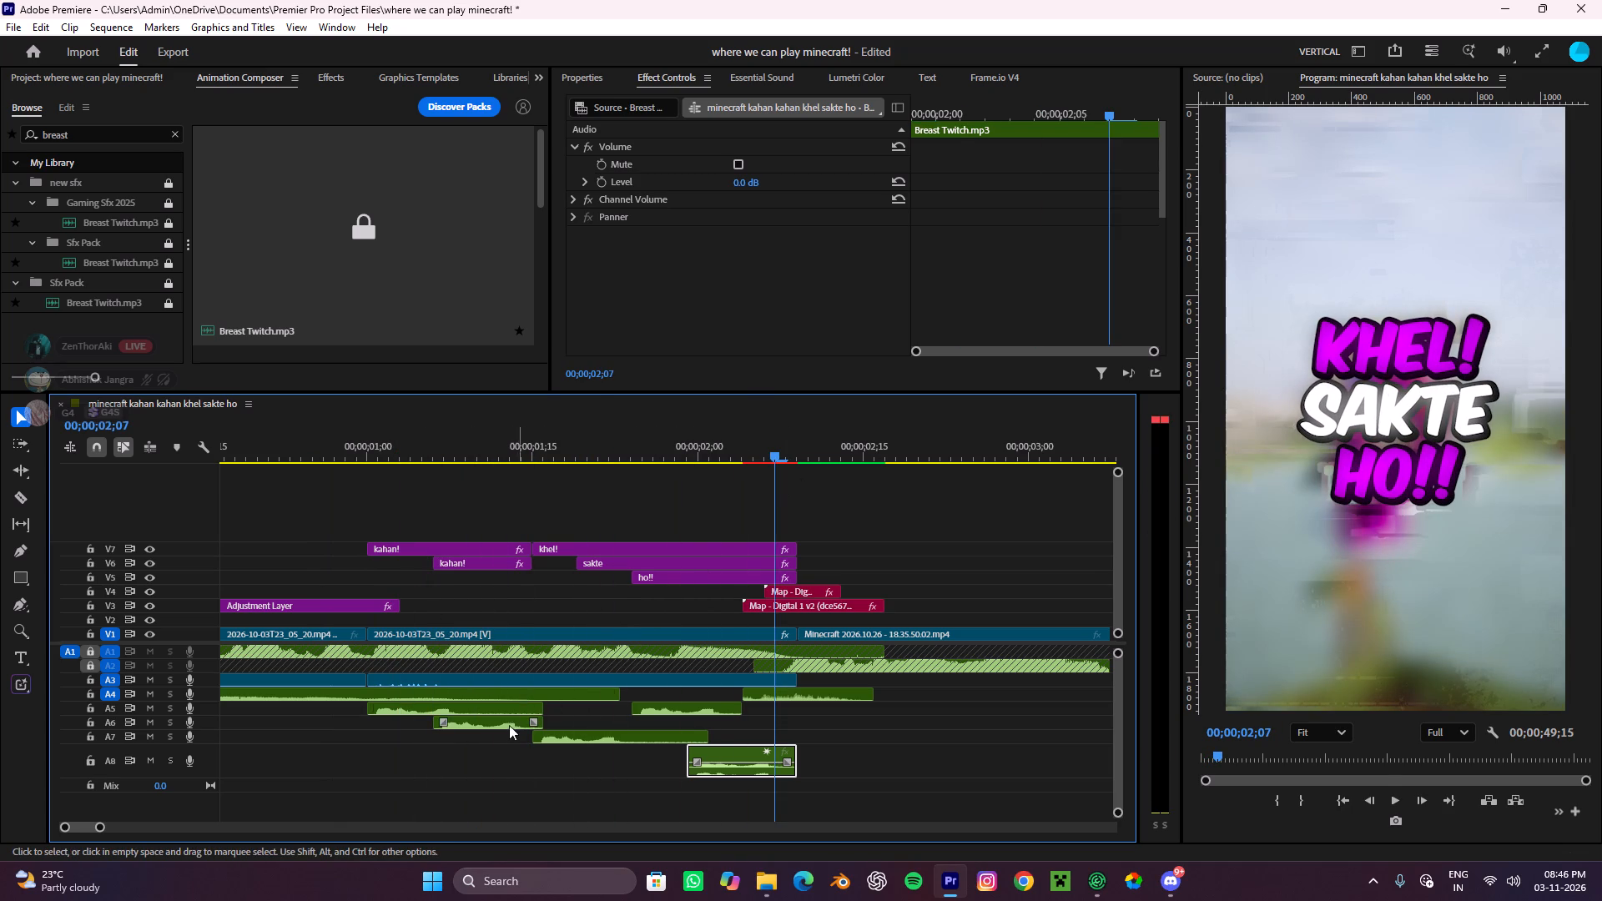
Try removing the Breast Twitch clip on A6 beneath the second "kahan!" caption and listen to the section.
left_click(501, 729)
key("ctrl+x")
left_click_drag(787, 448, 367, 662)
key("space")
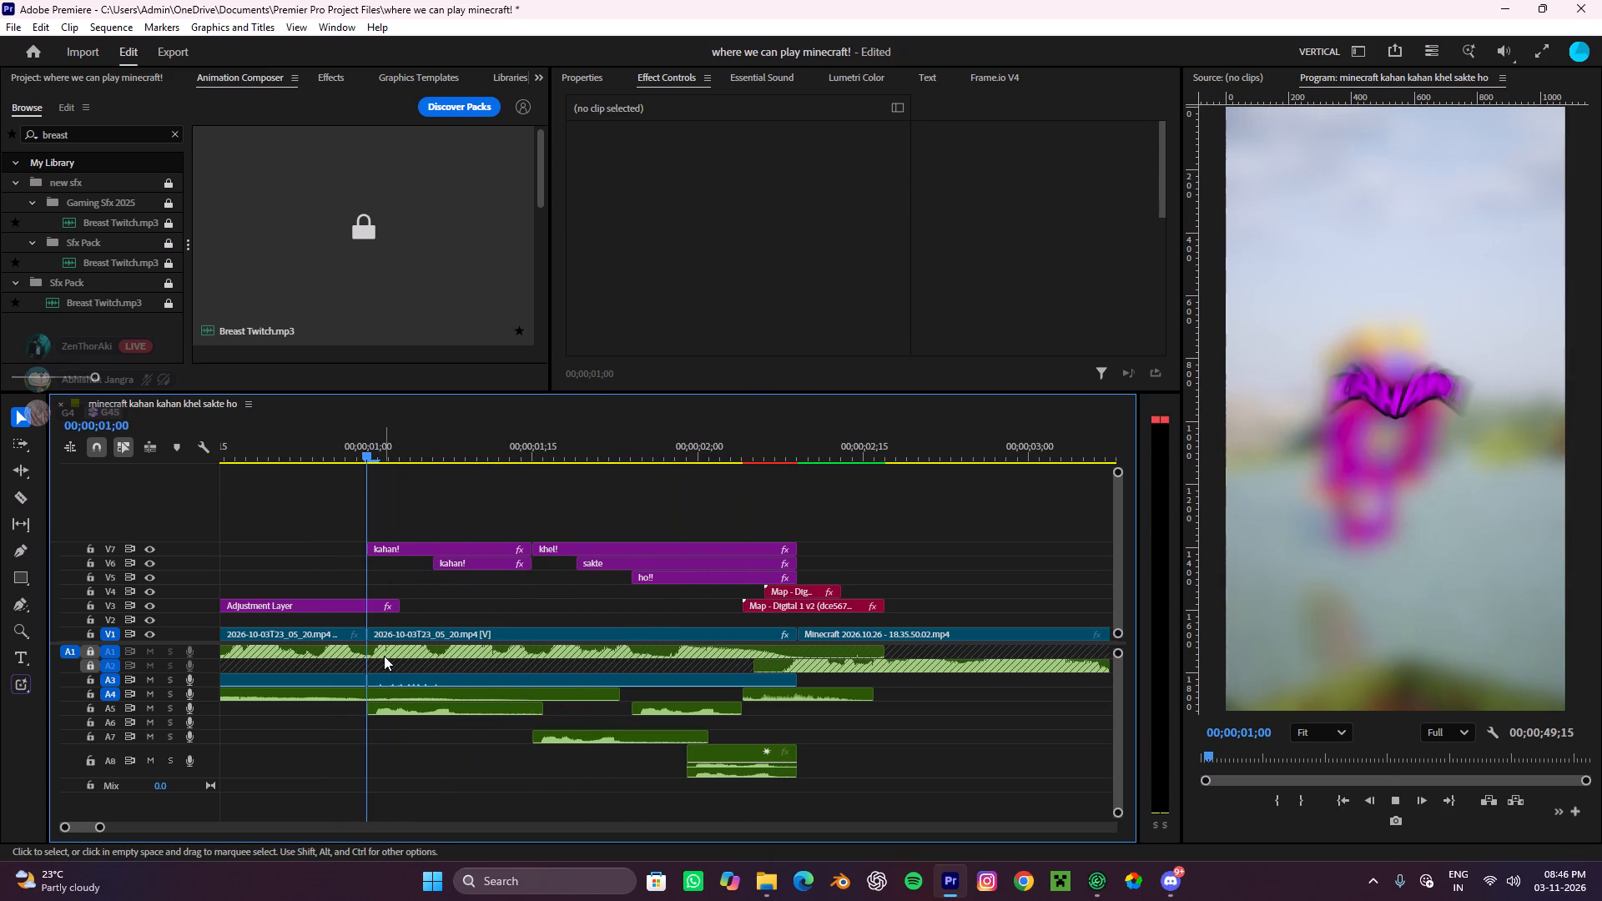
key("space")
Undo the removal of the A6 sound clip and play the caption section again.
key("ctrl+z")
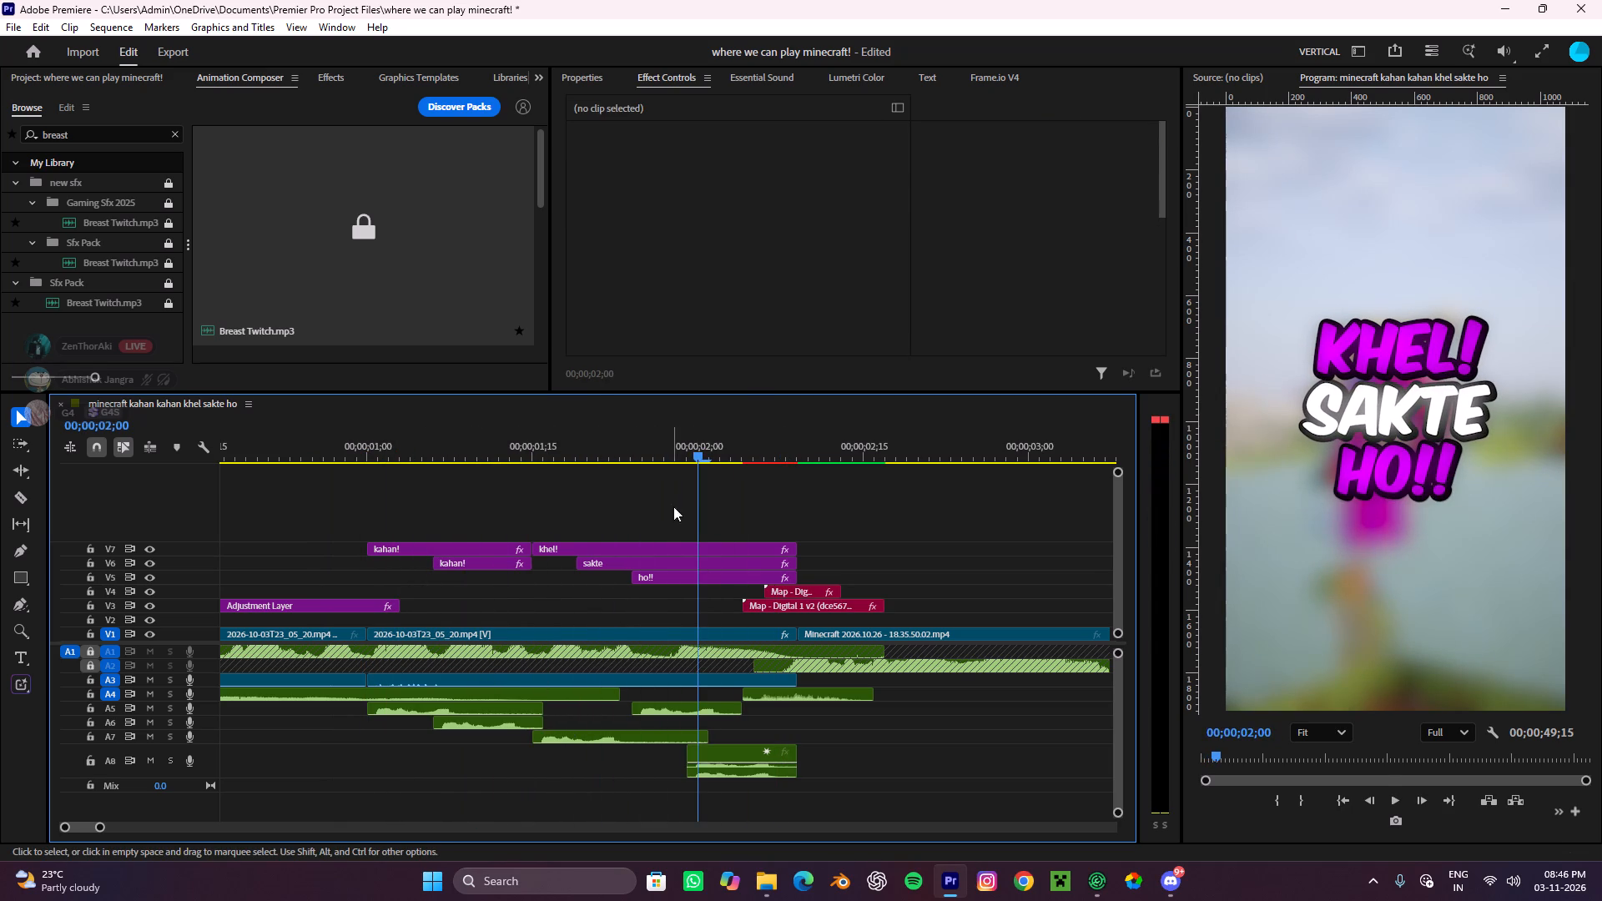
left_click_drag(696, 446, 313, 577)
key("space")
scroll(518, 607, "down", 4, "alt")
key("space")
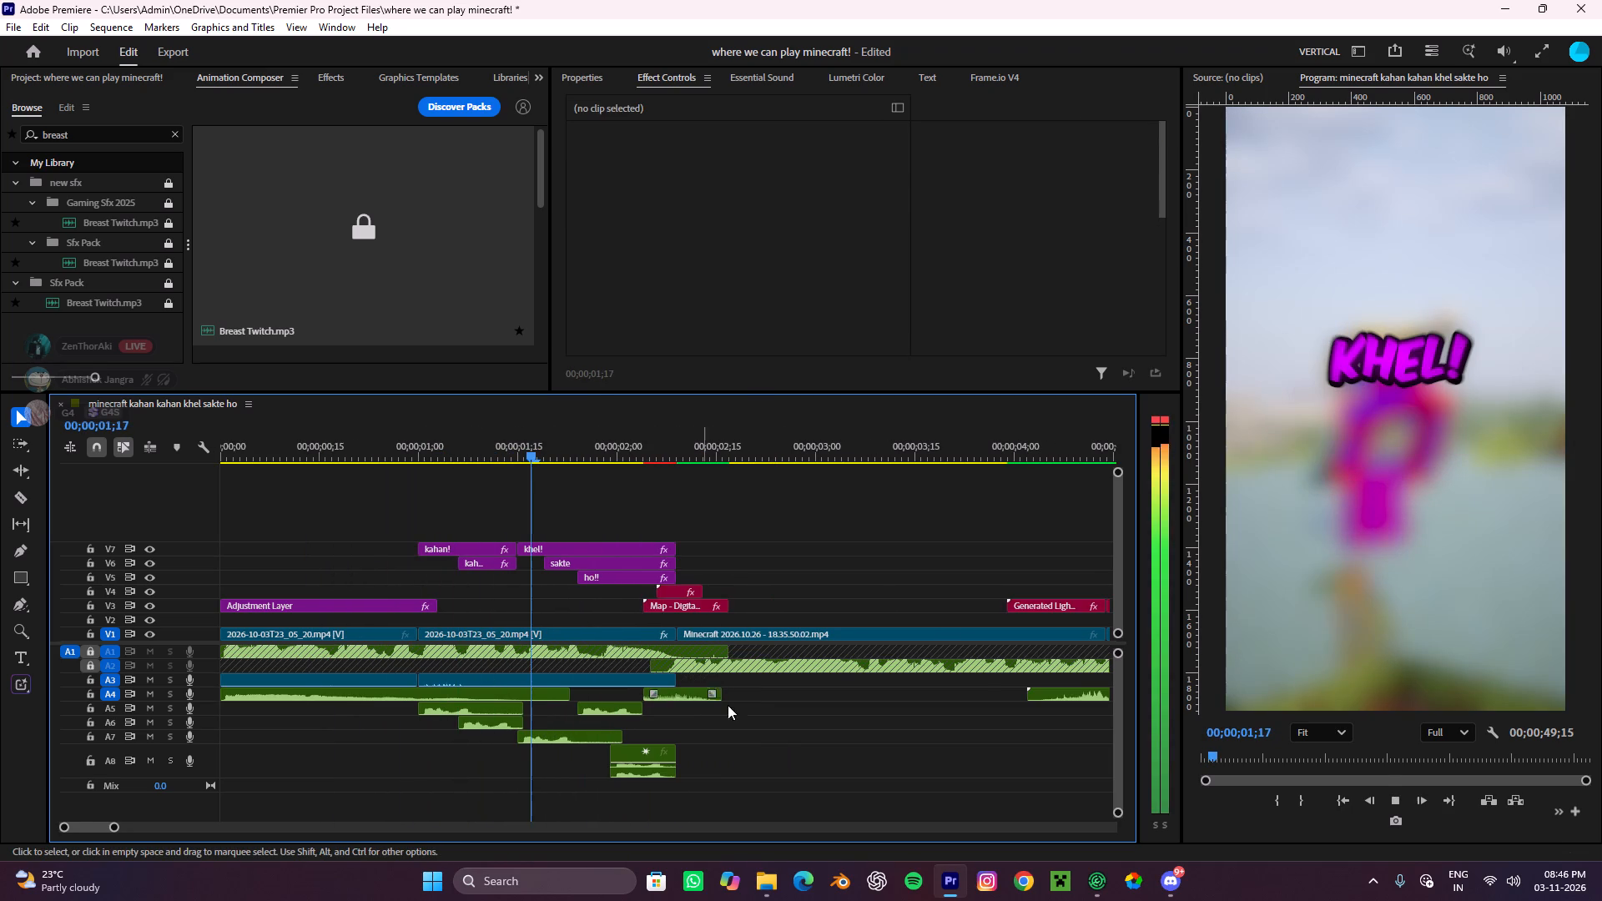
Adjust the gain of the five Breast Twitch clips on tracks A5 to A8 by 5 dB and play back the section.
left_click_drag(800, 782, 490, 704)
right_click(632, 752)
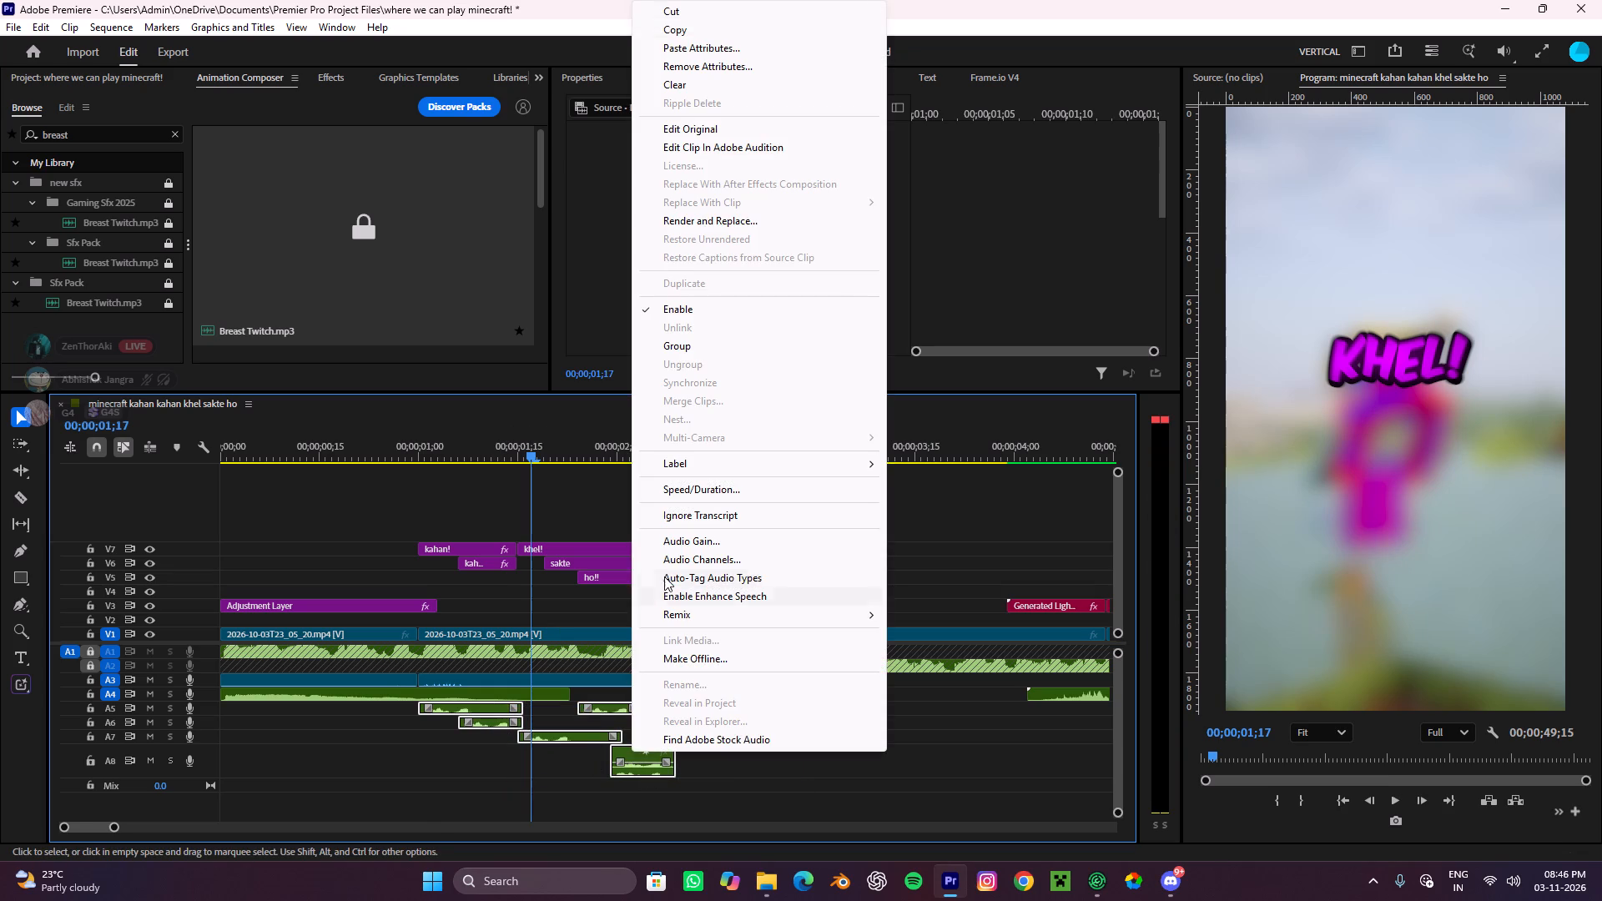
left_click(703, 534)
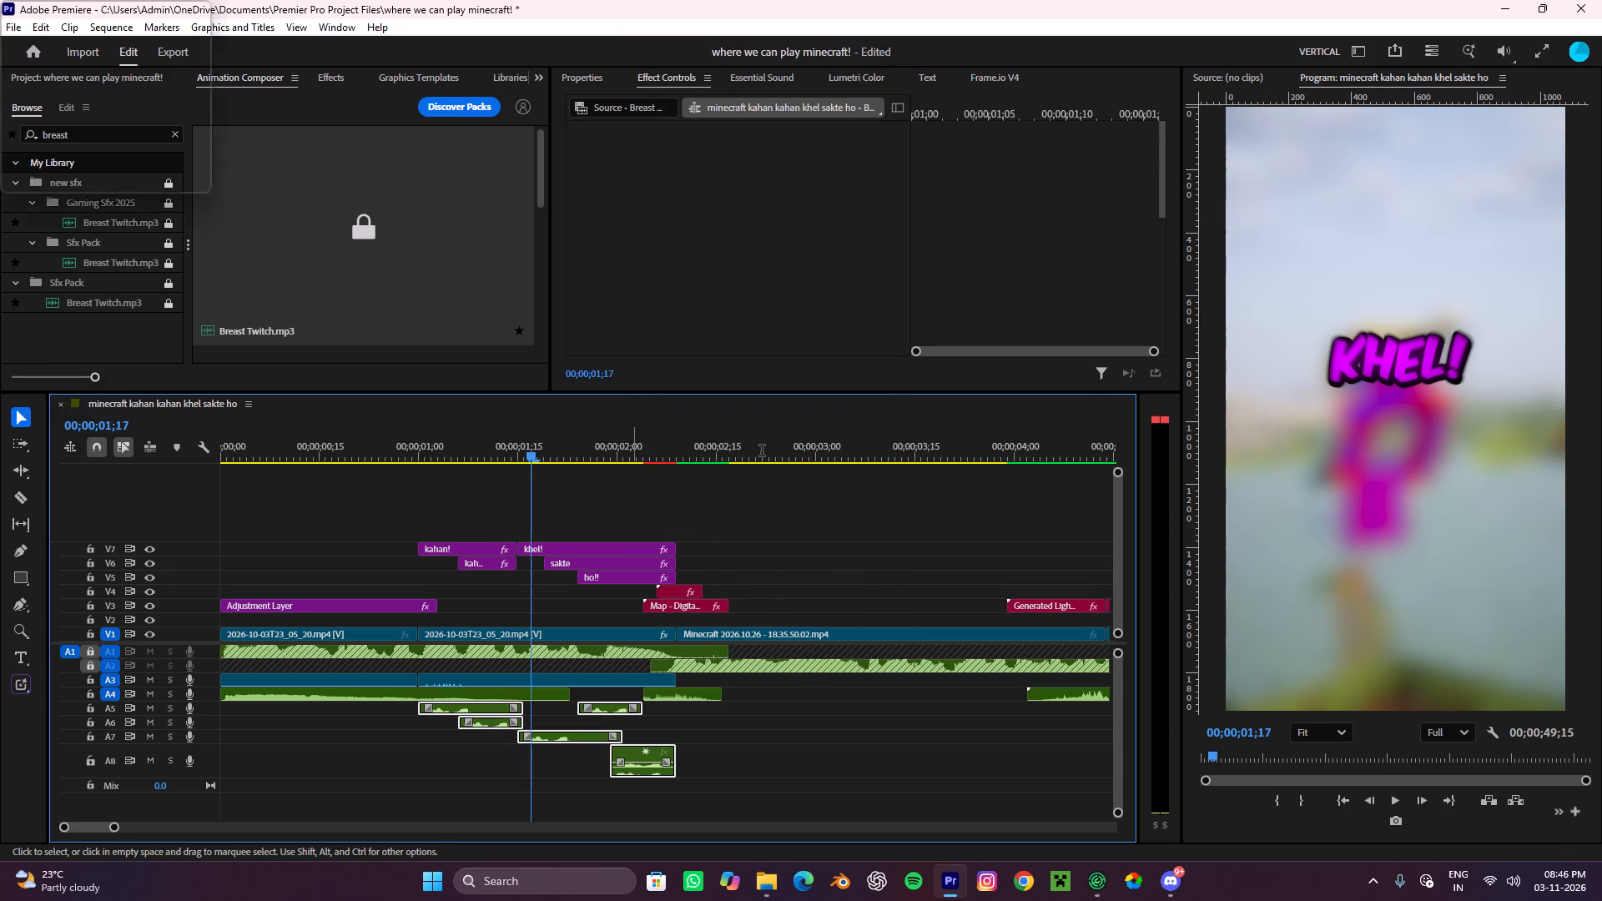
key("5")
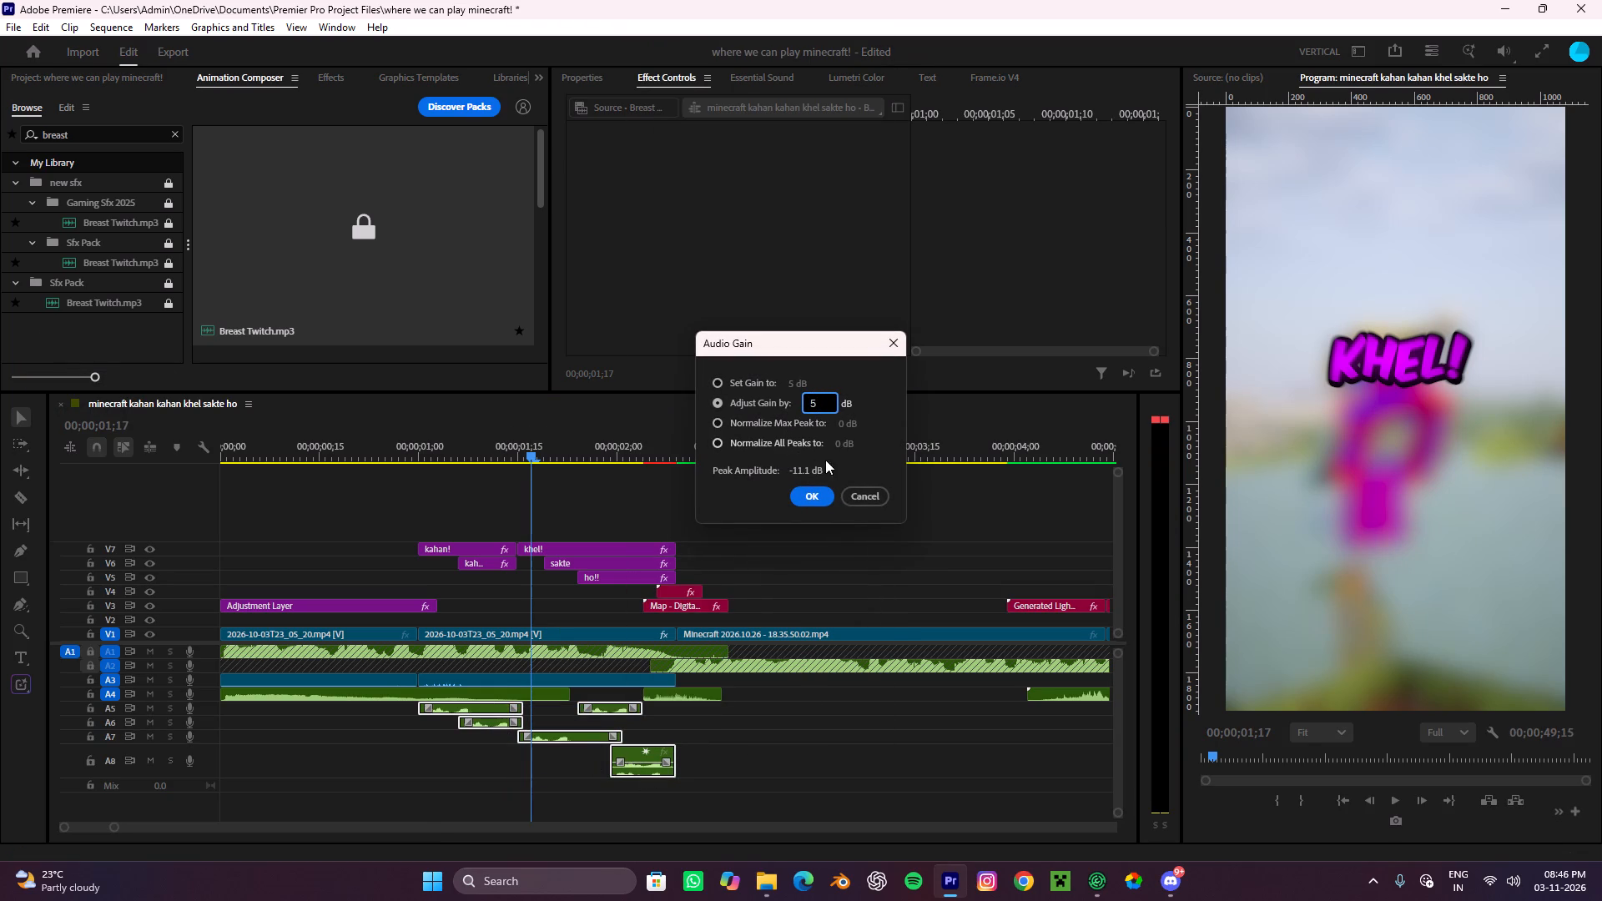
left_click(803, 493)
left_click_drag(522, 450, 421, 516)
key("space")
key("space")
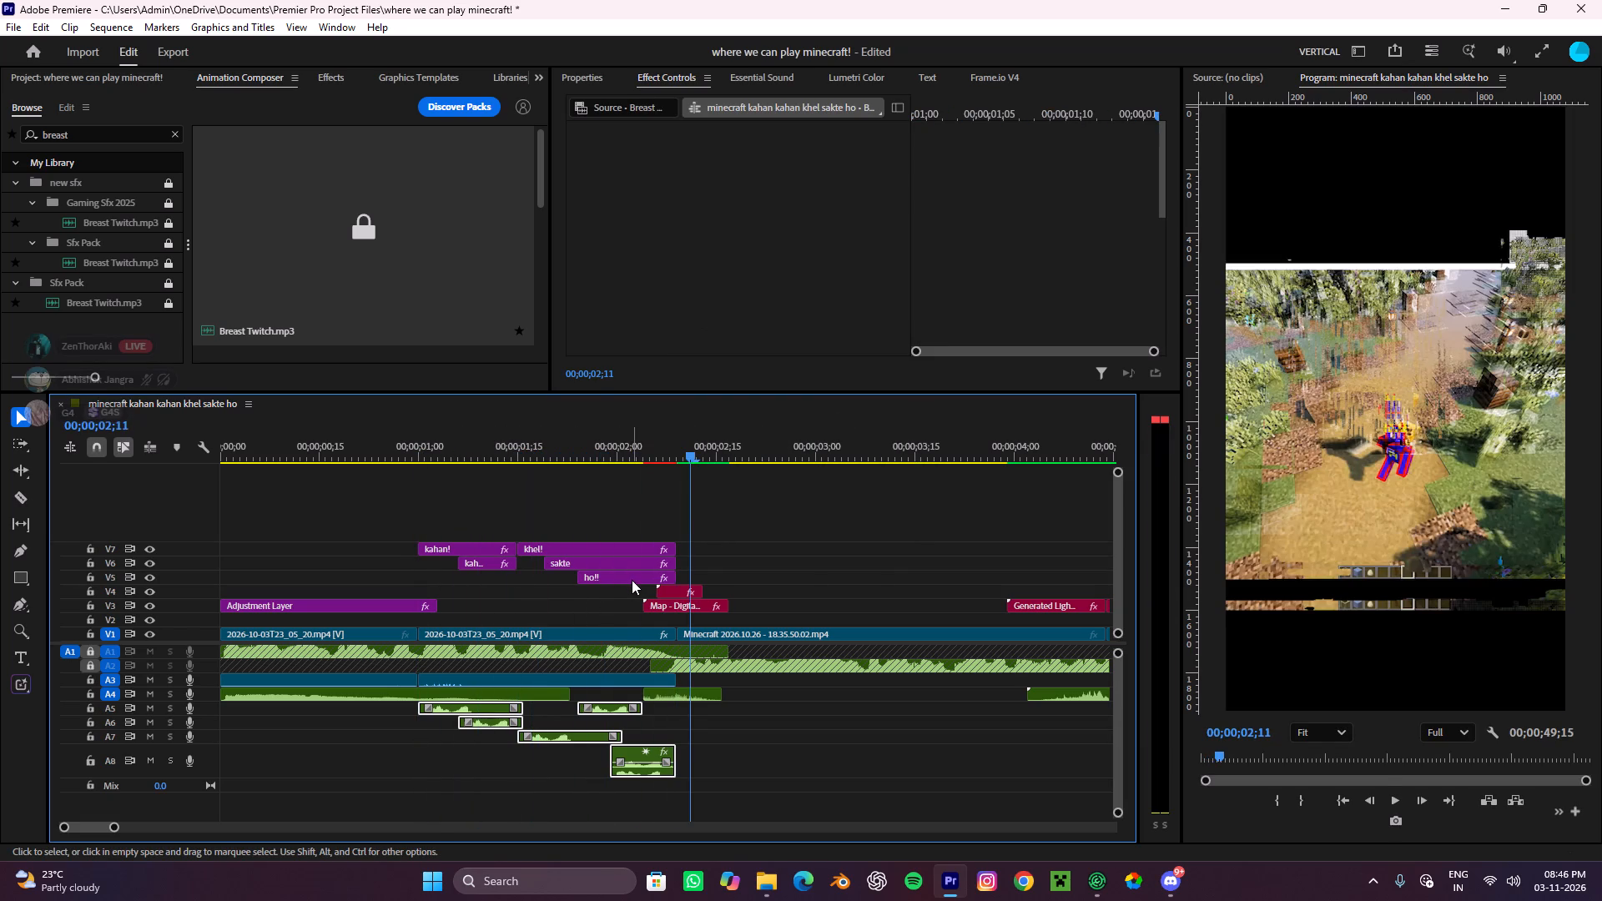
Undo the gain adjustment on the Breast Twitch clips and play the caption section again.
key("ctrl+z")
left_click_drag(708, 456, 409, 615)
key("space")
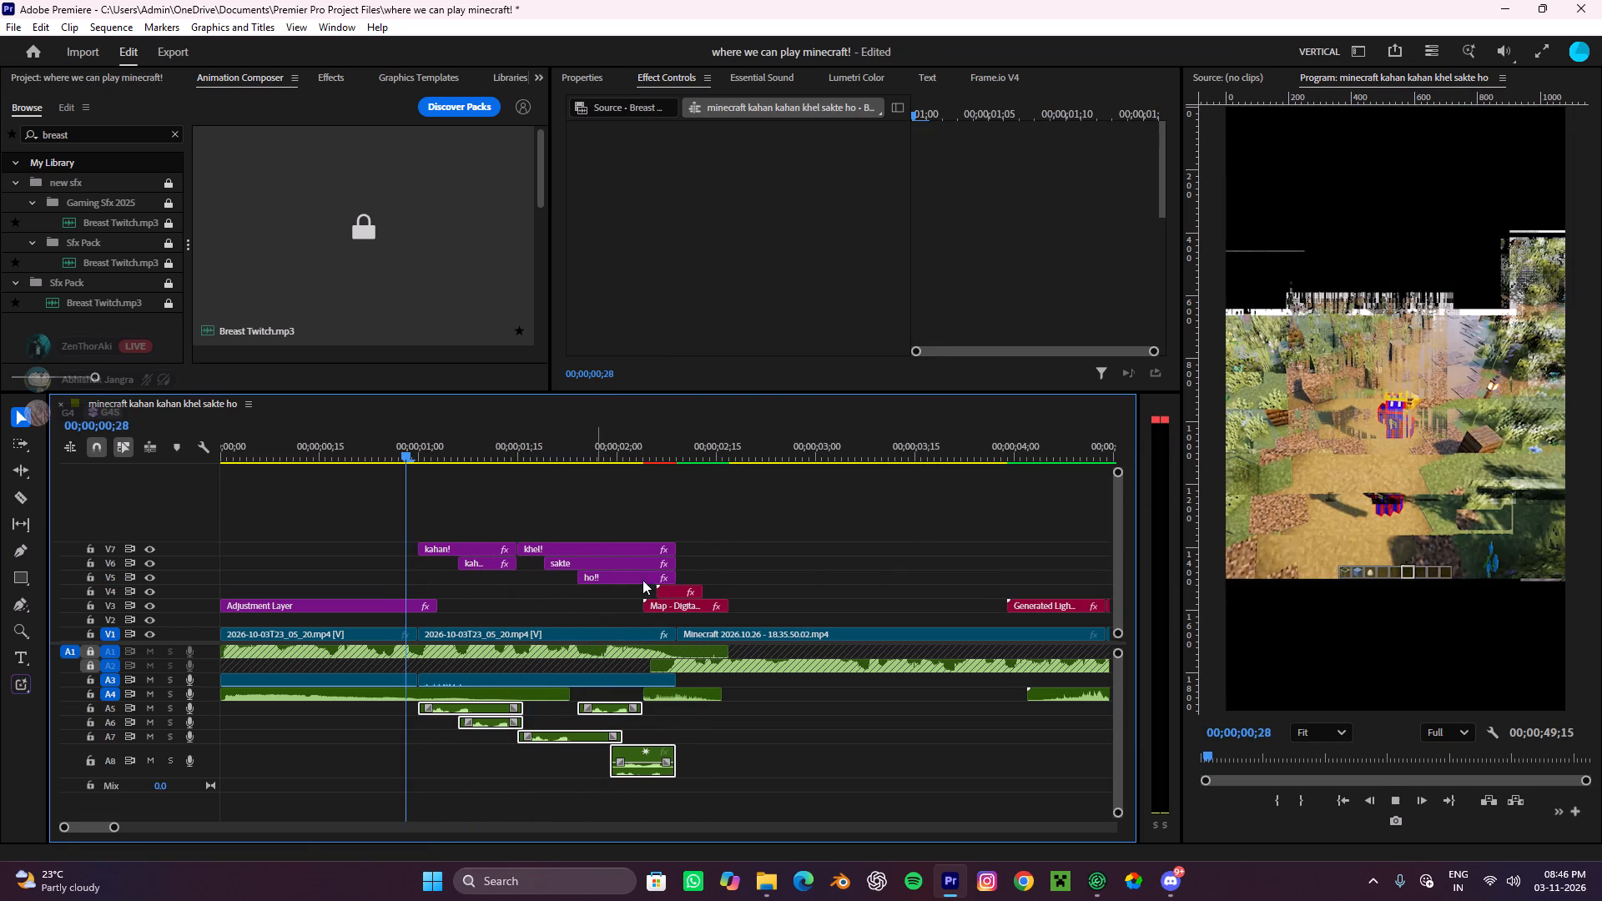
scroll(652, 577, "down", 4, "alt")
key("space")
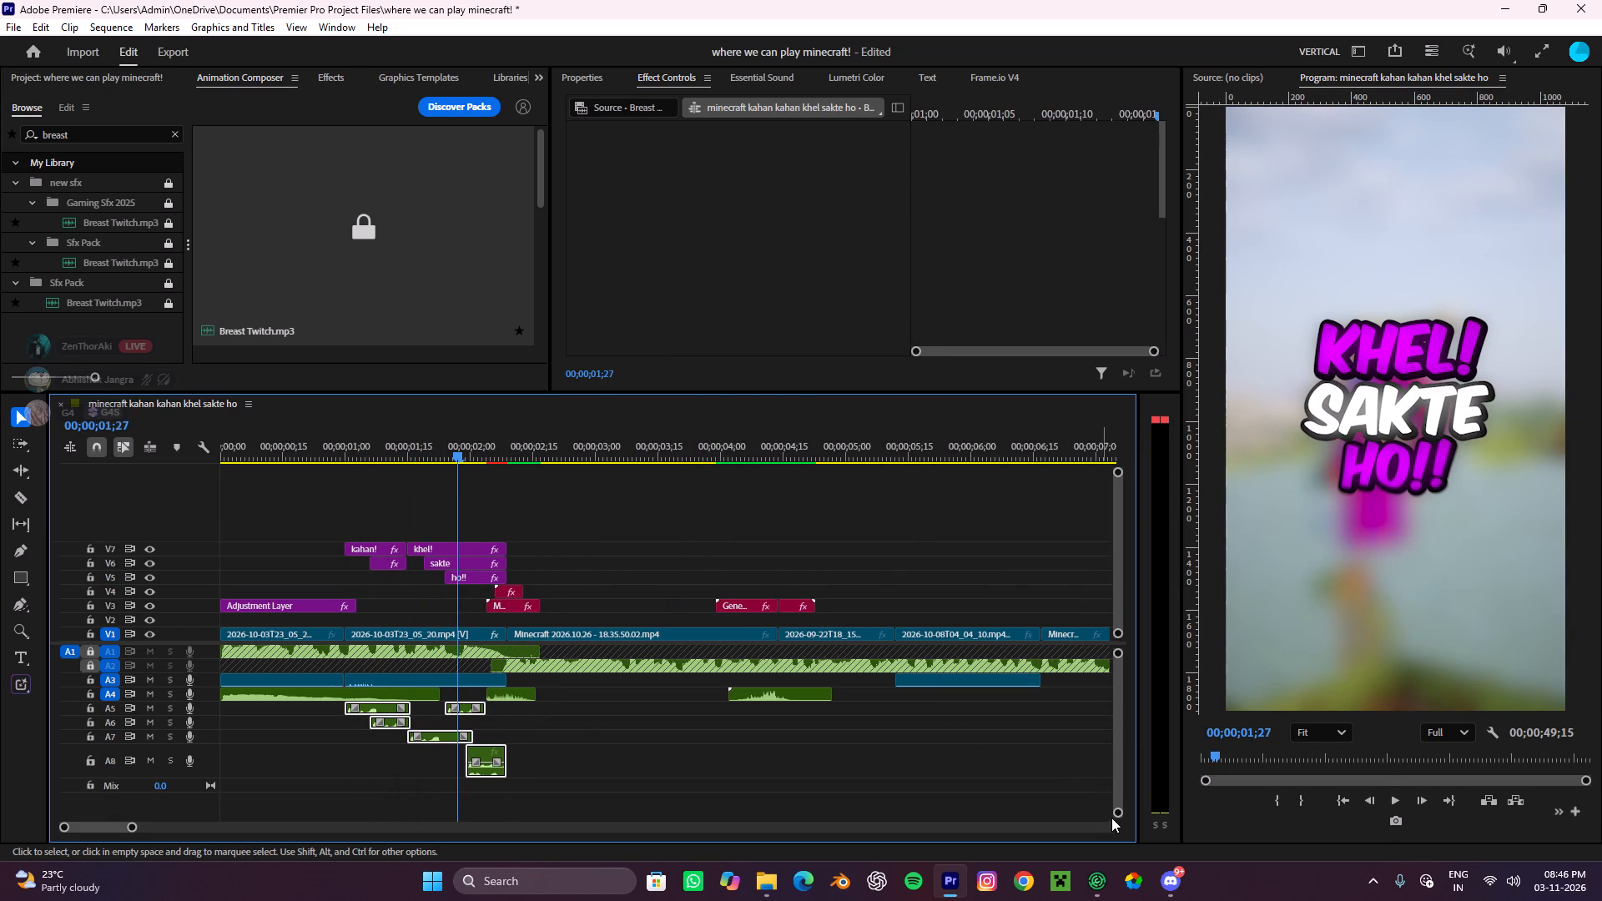
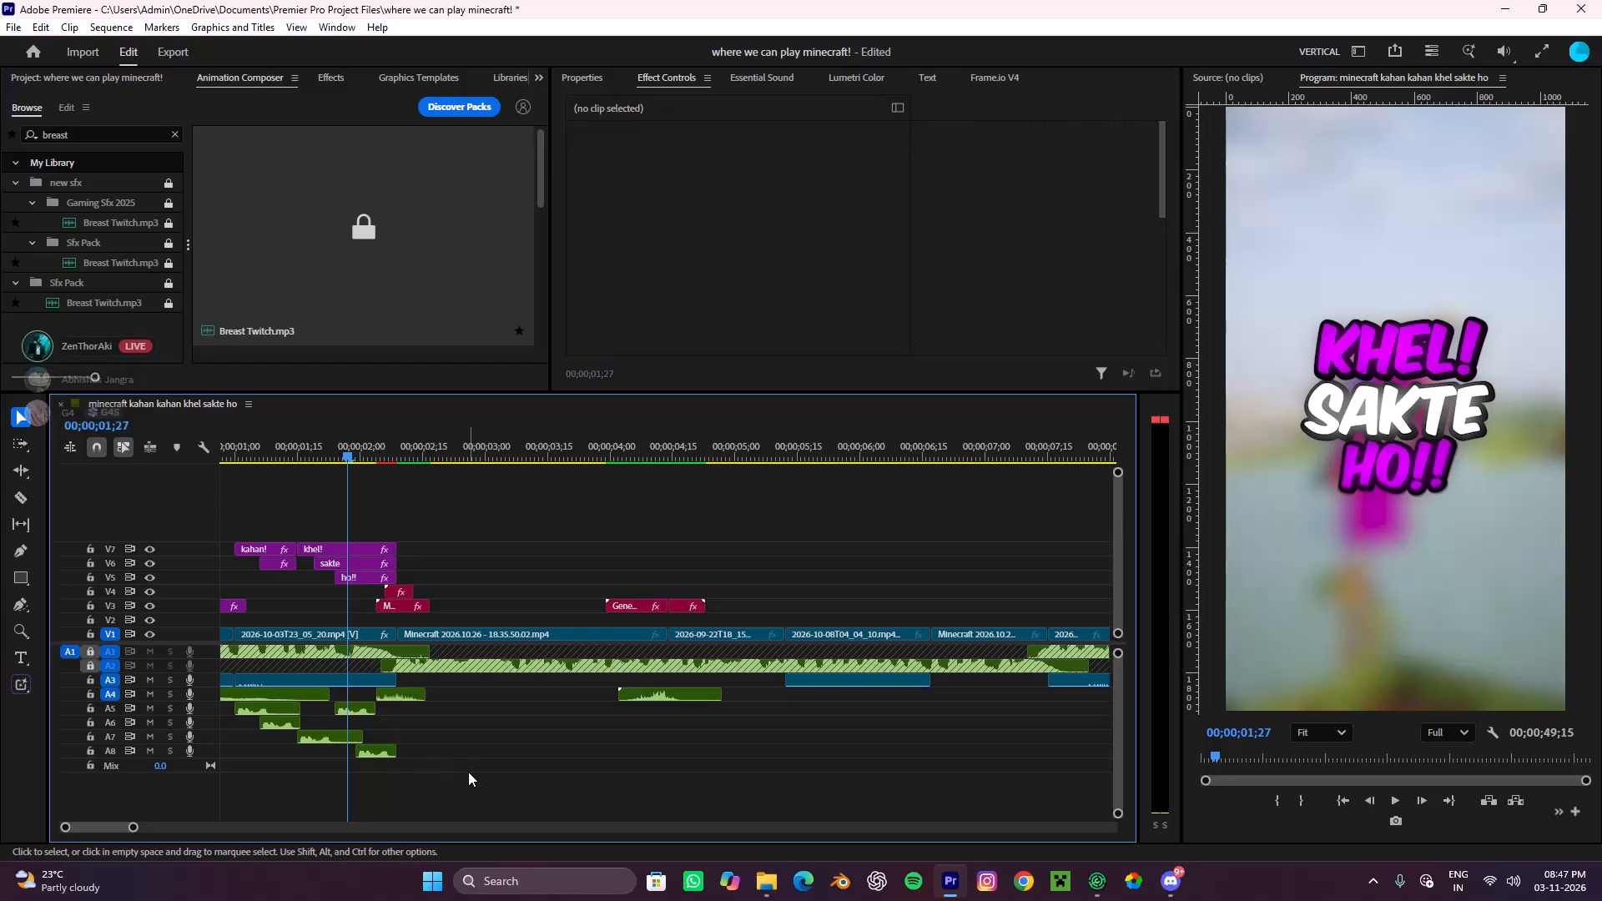
Move the last Breast Twitch clip, under the "ho!!" caption, from track A8 up to track A6.
left_click_drag(370, 750, 370, 731)
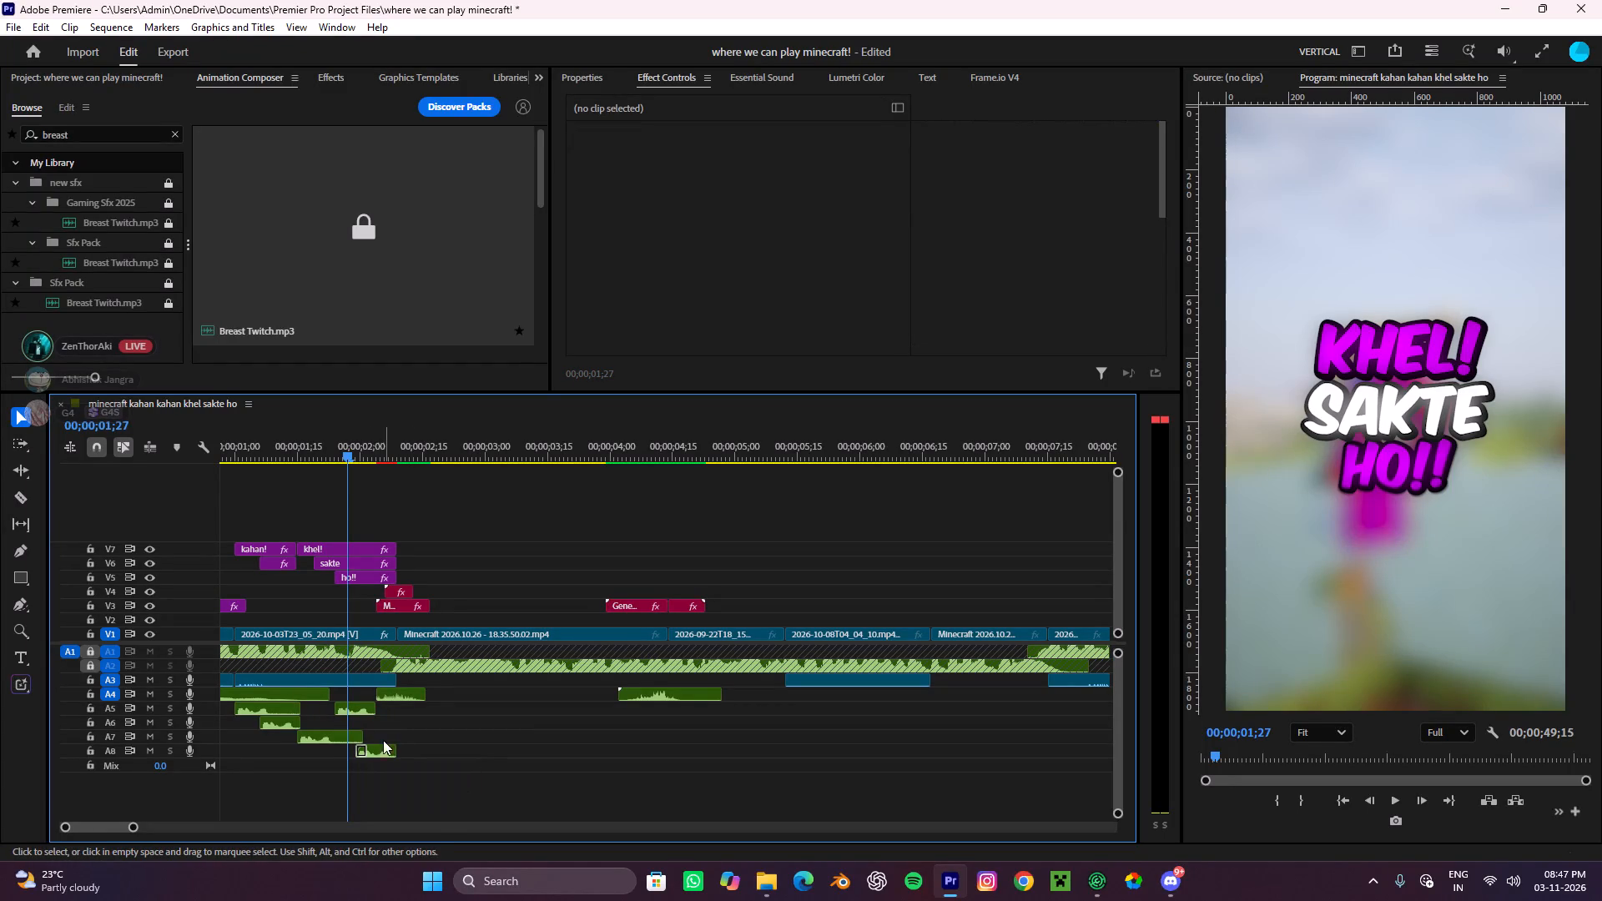
key("ctrl+z")
left_click_drag(375, 751, 377, 727)
left_click(520, 703)
Play back the caption section and the opening seconds of the sequence to check the sound effects and cuts.
scroll(450, 660, "up", 2)
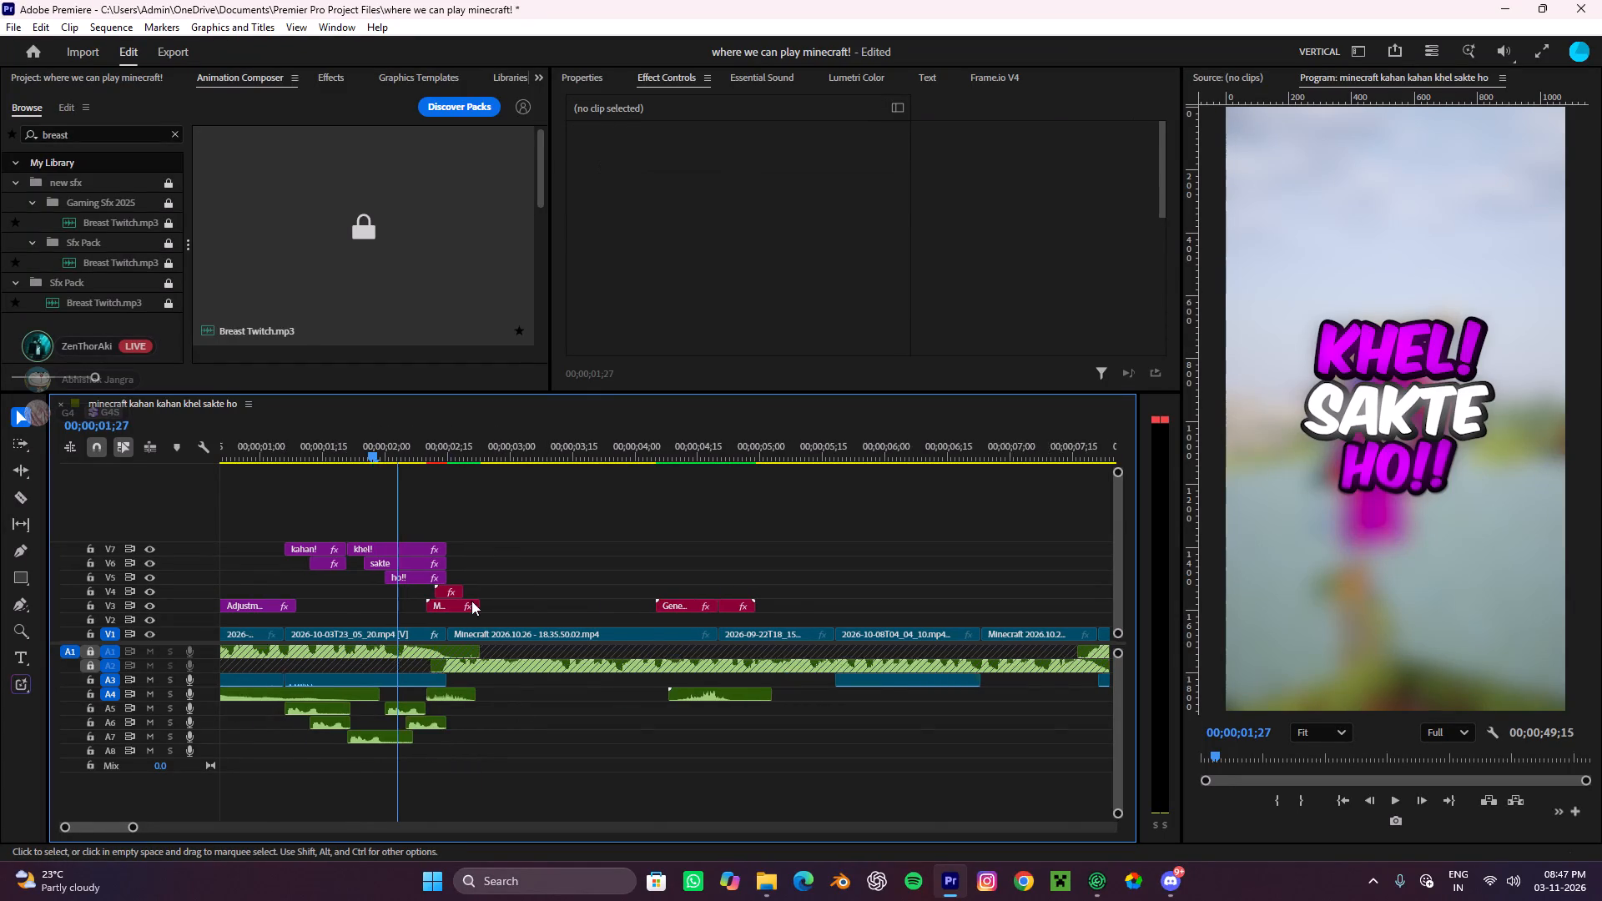
scroll(471, 601, "up", 2)
left_click_drag(488, 441, 320, 557)
key("space")
scroll(437, 549, "down", 4, "alt")
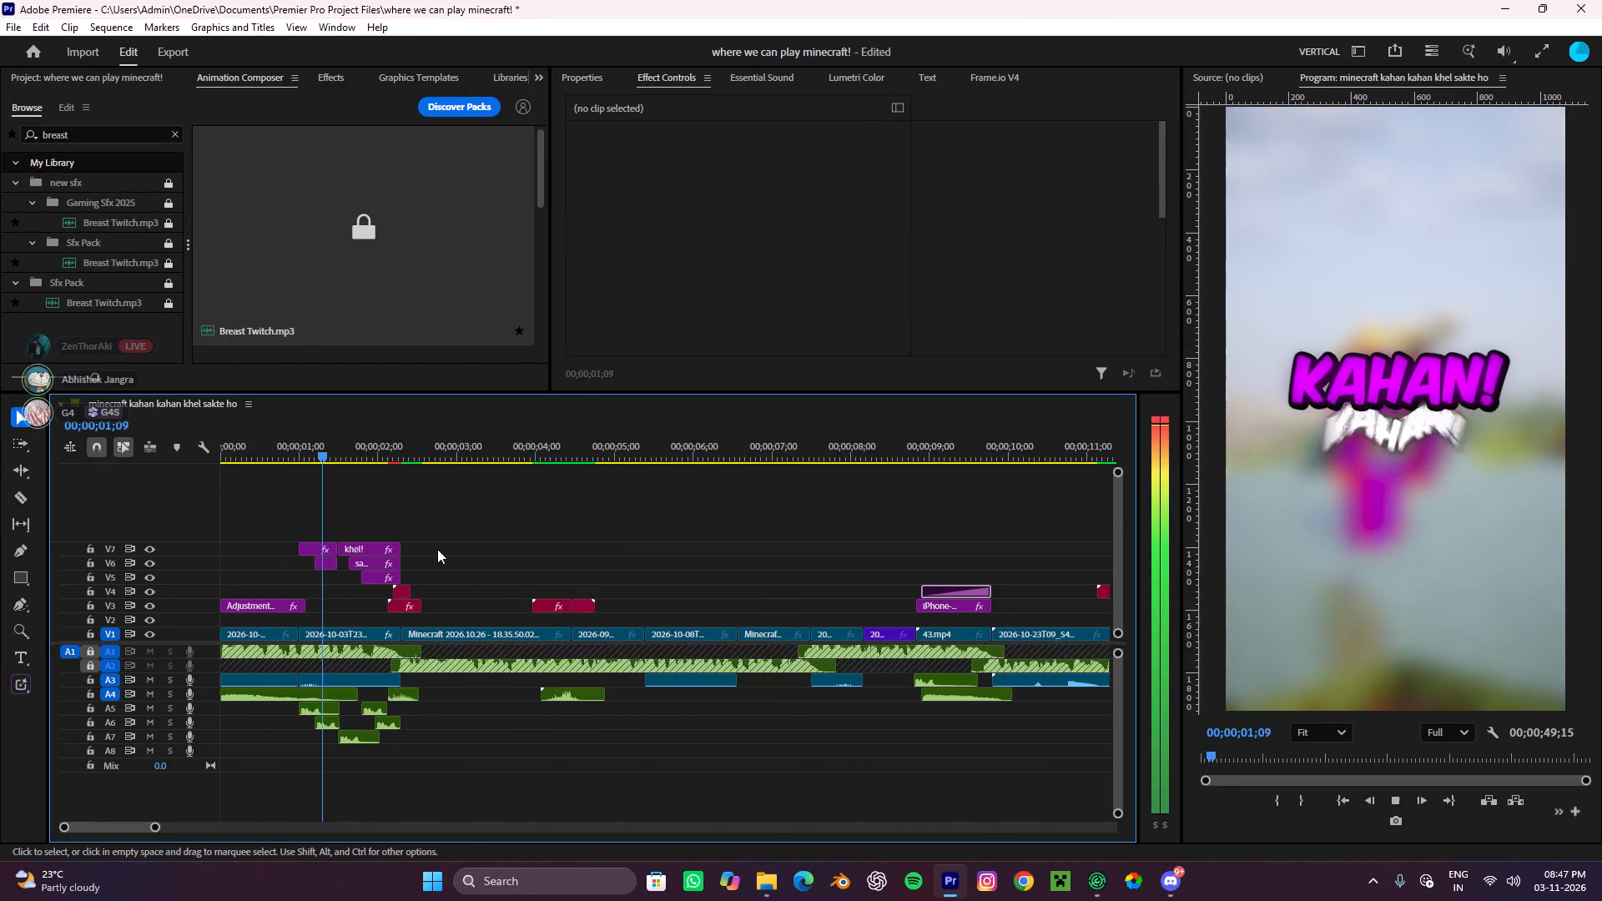
key("space")
scroll(437, 549, "down", 4, "alt")
scroll(437, 549, "up", 3, "alt")
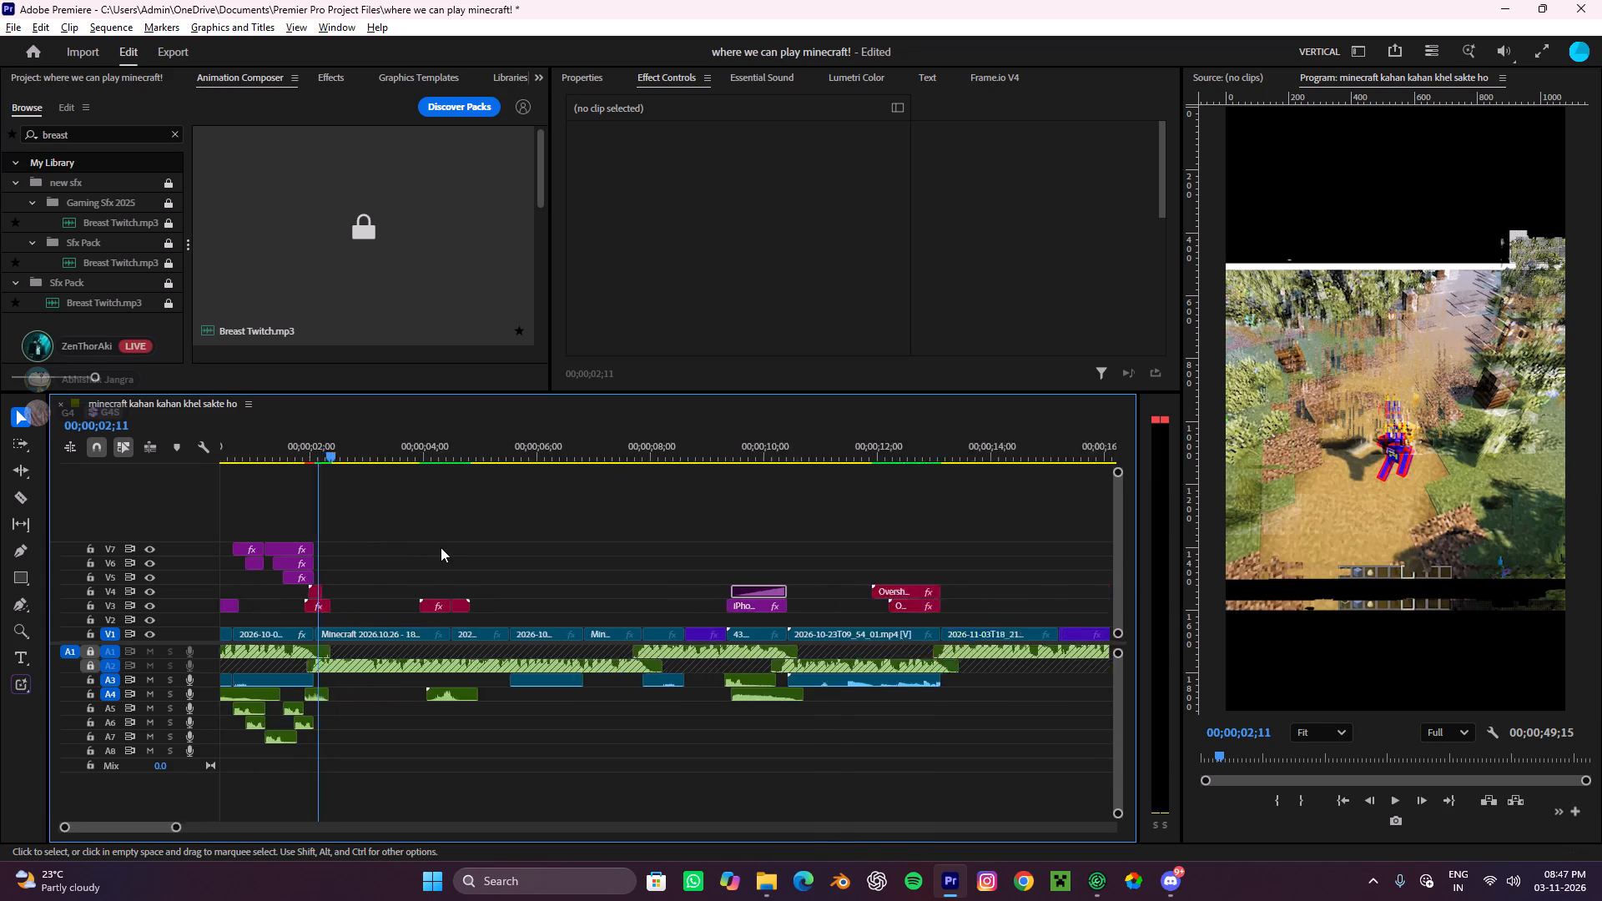
scroll(441, 547, "up", 12, "alt")
left_click_drag(461, 450, 146, 508)
key("space")
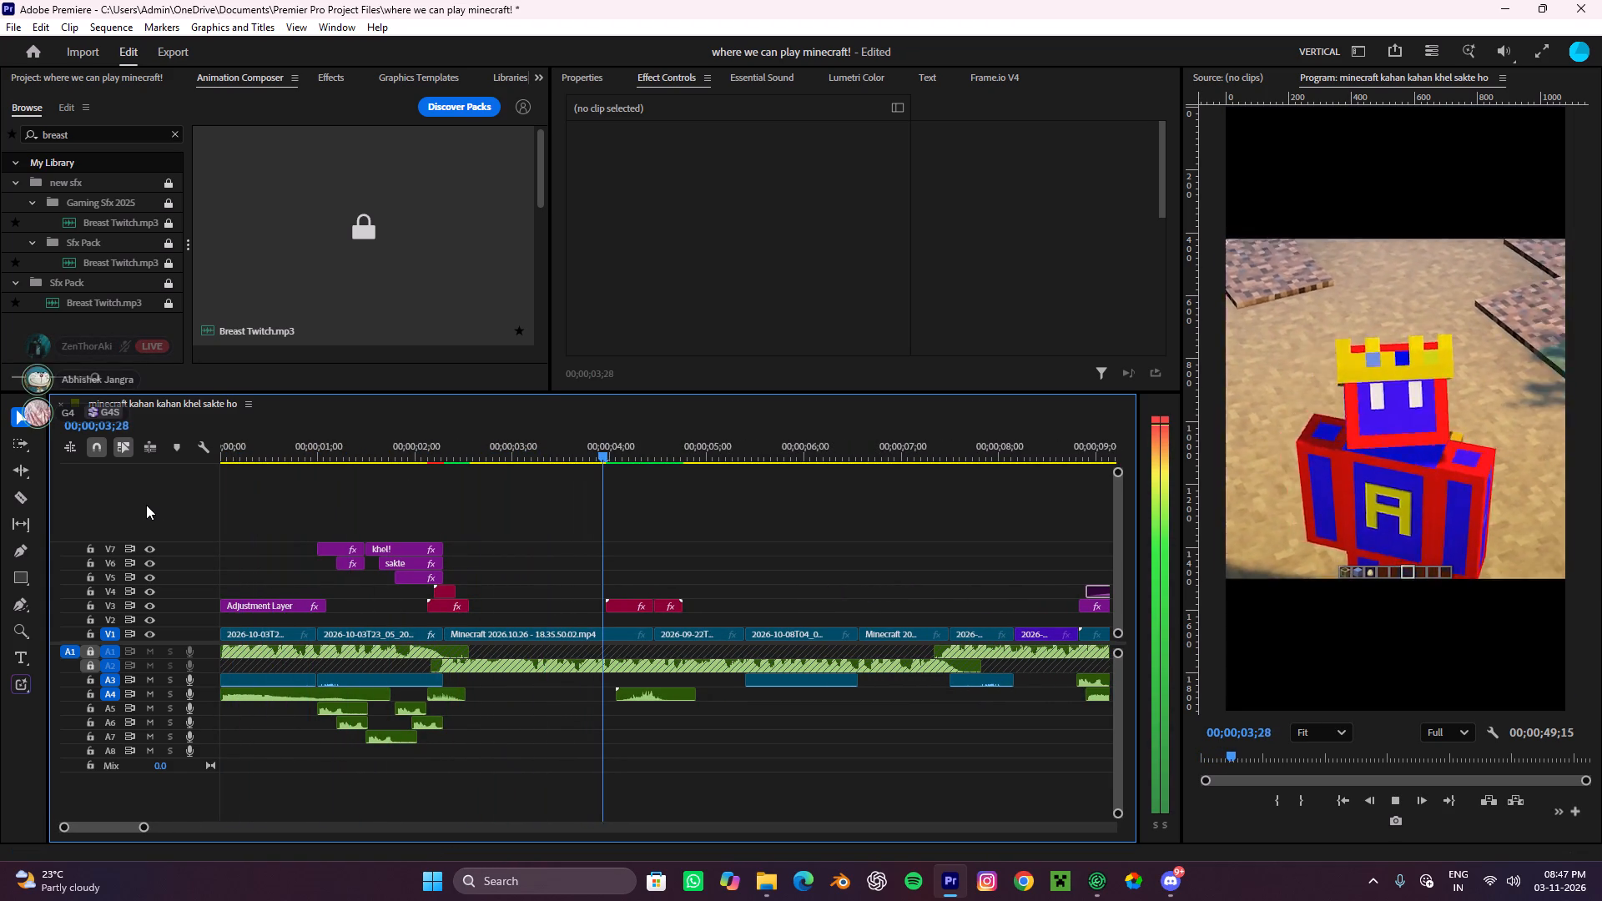
key("space")
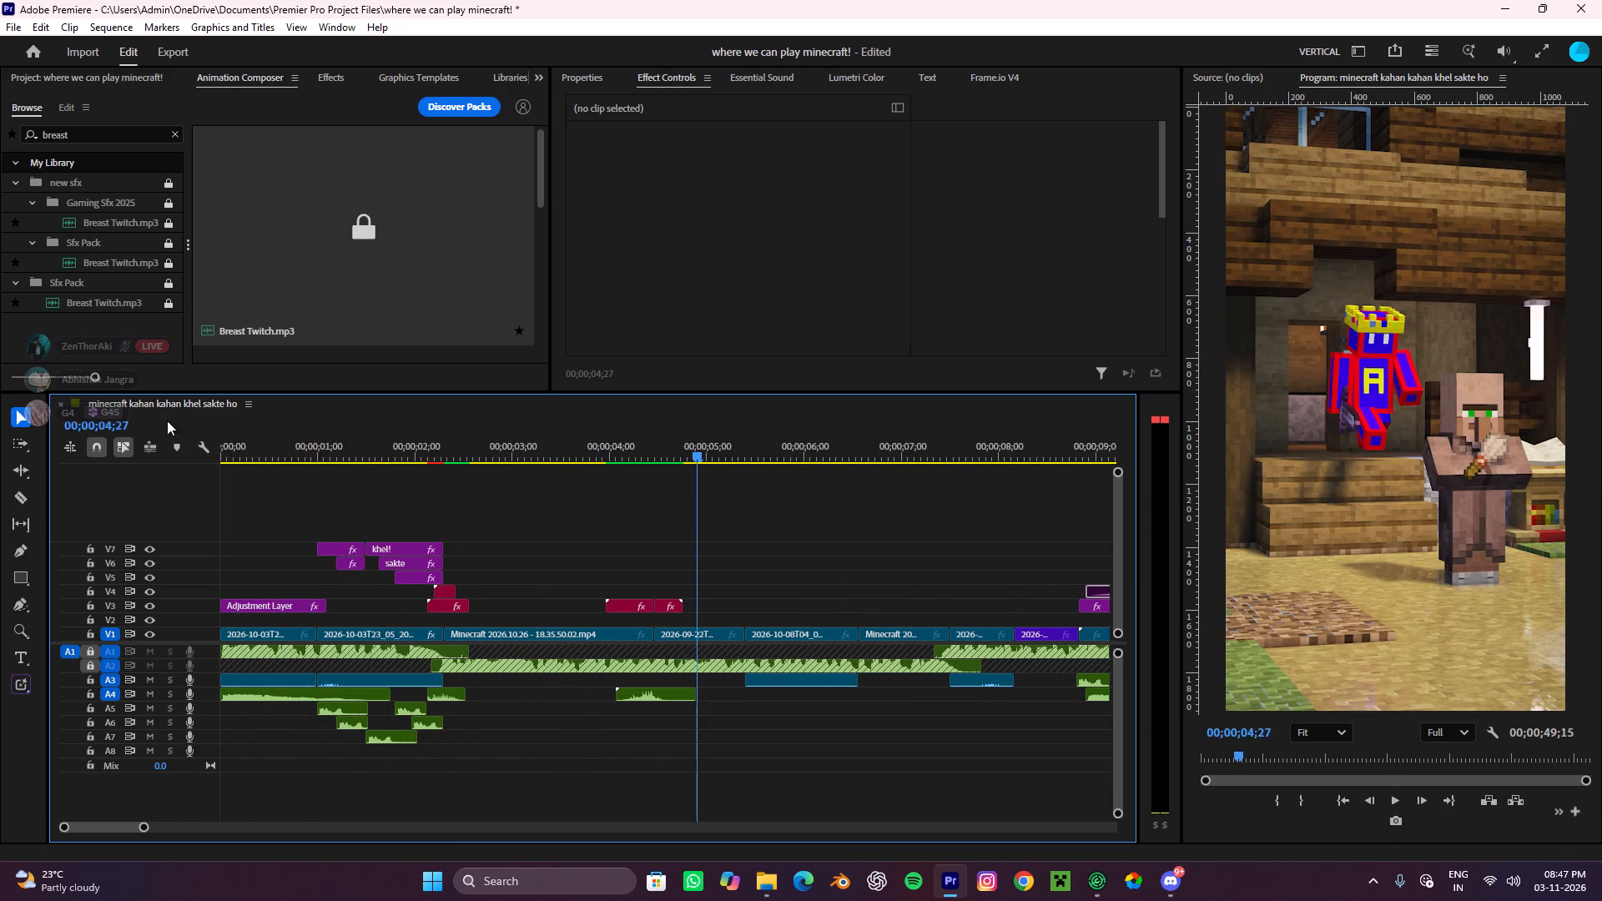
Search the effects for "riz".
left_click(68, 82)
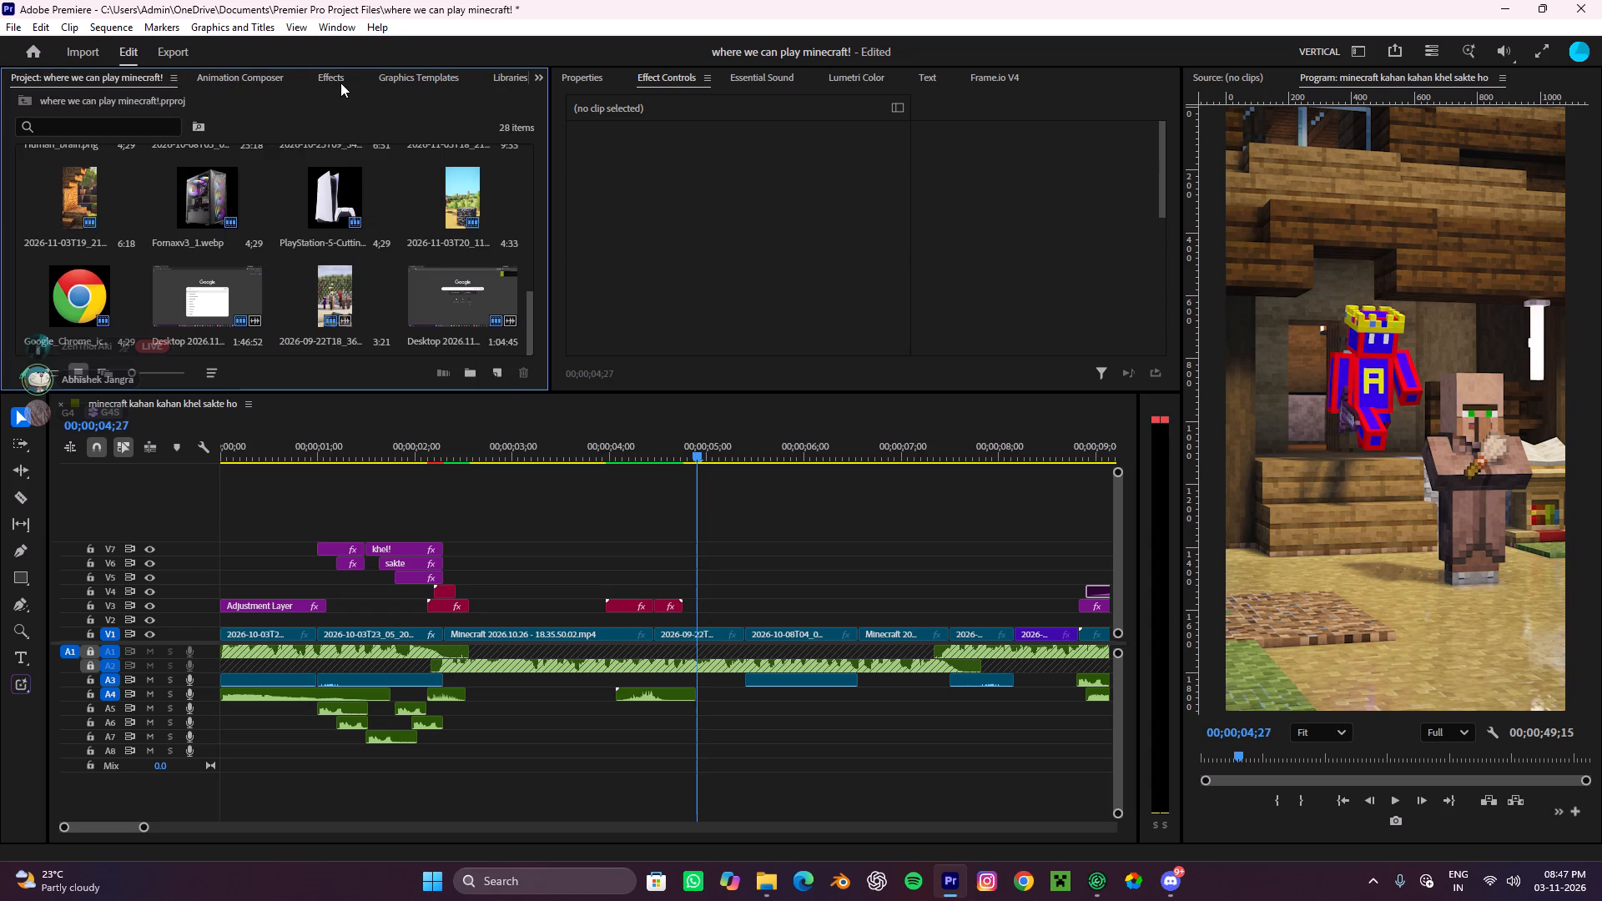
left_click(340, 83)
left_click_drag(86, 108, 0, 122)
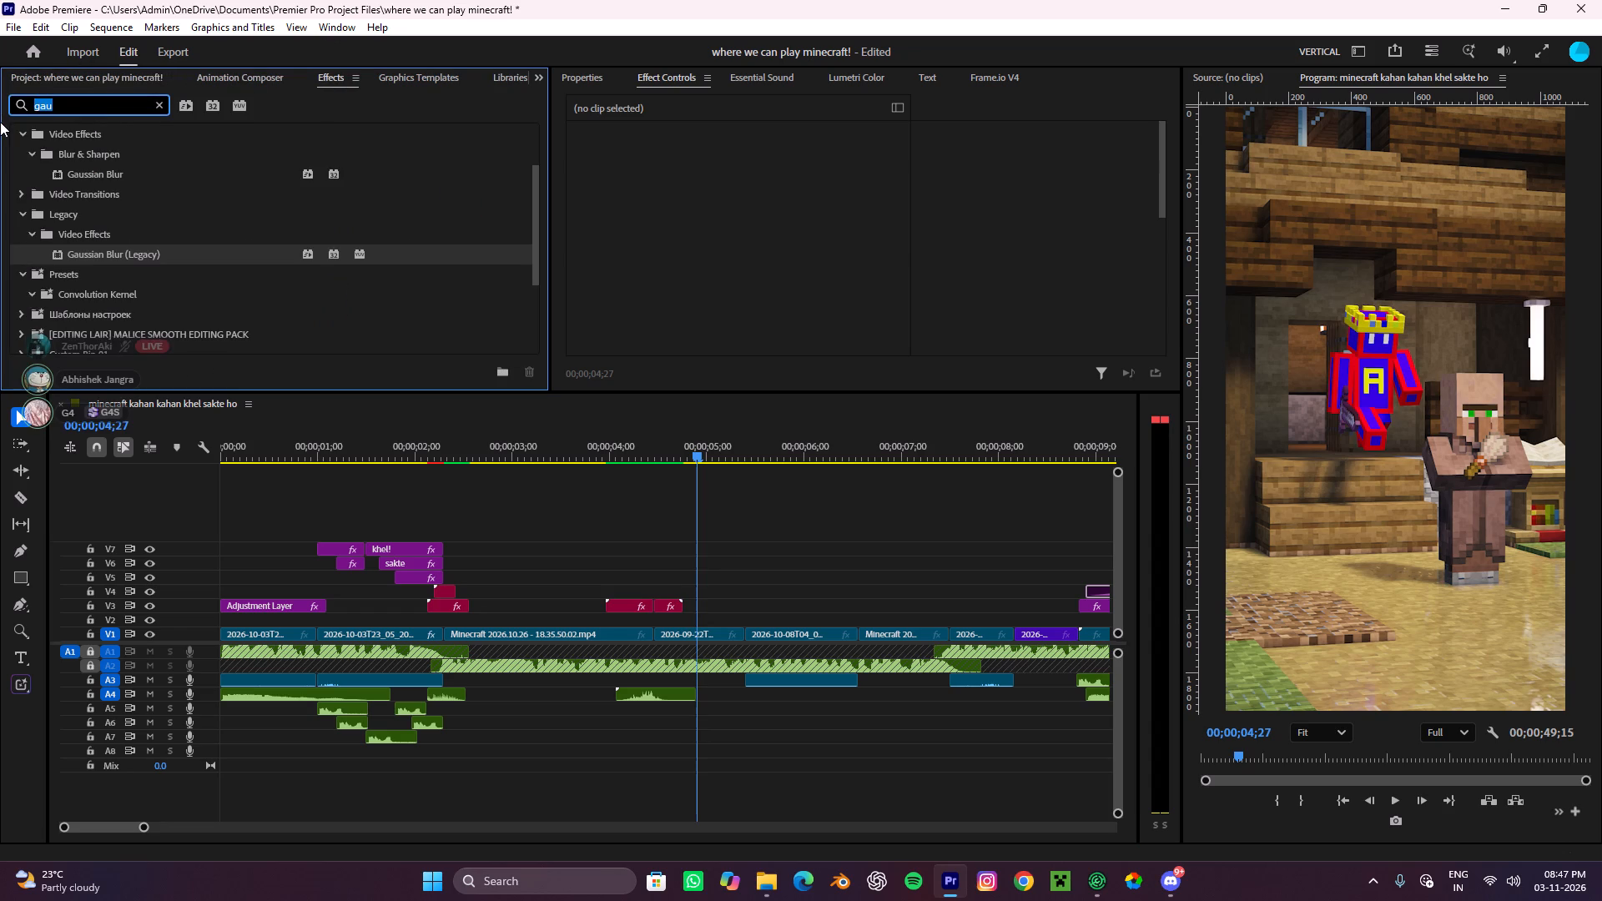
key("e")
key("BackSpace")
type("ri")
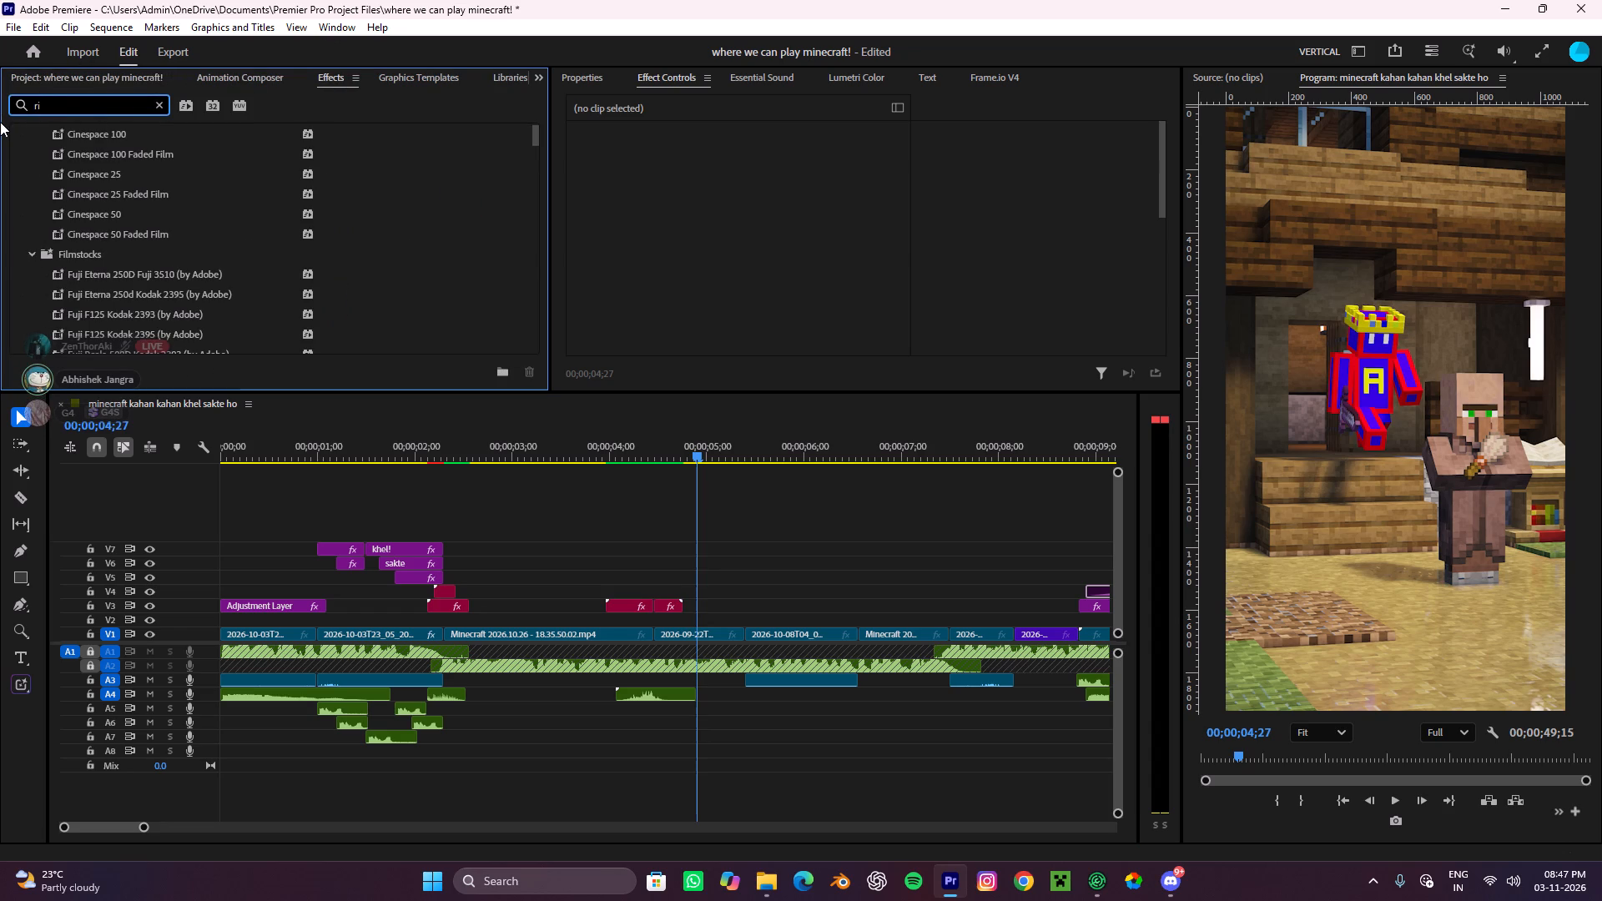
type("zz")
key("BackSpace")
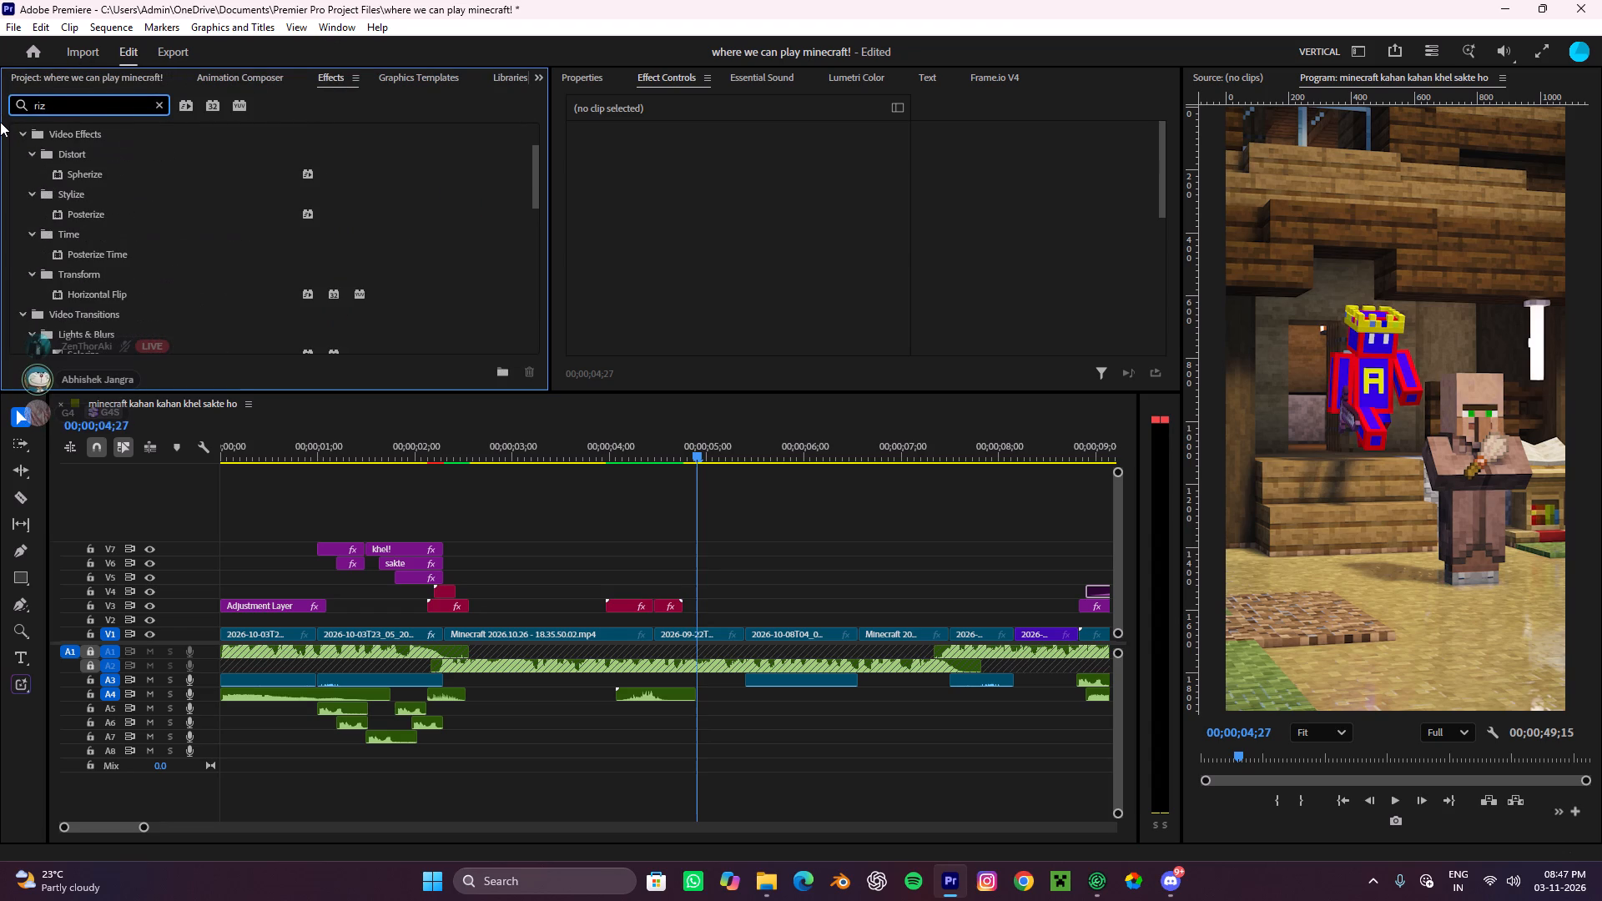
Search the effects for "impact" and look through the Impact Shakes presets of the Malice editing pack.
key("BackSpace")
key("BackSpace")
key("BackSpace")
key("BackSpace")
key("BackSpace")
key("BackSpace")
key("BackSpace")
key("BackSpace")
key("BackSpace")
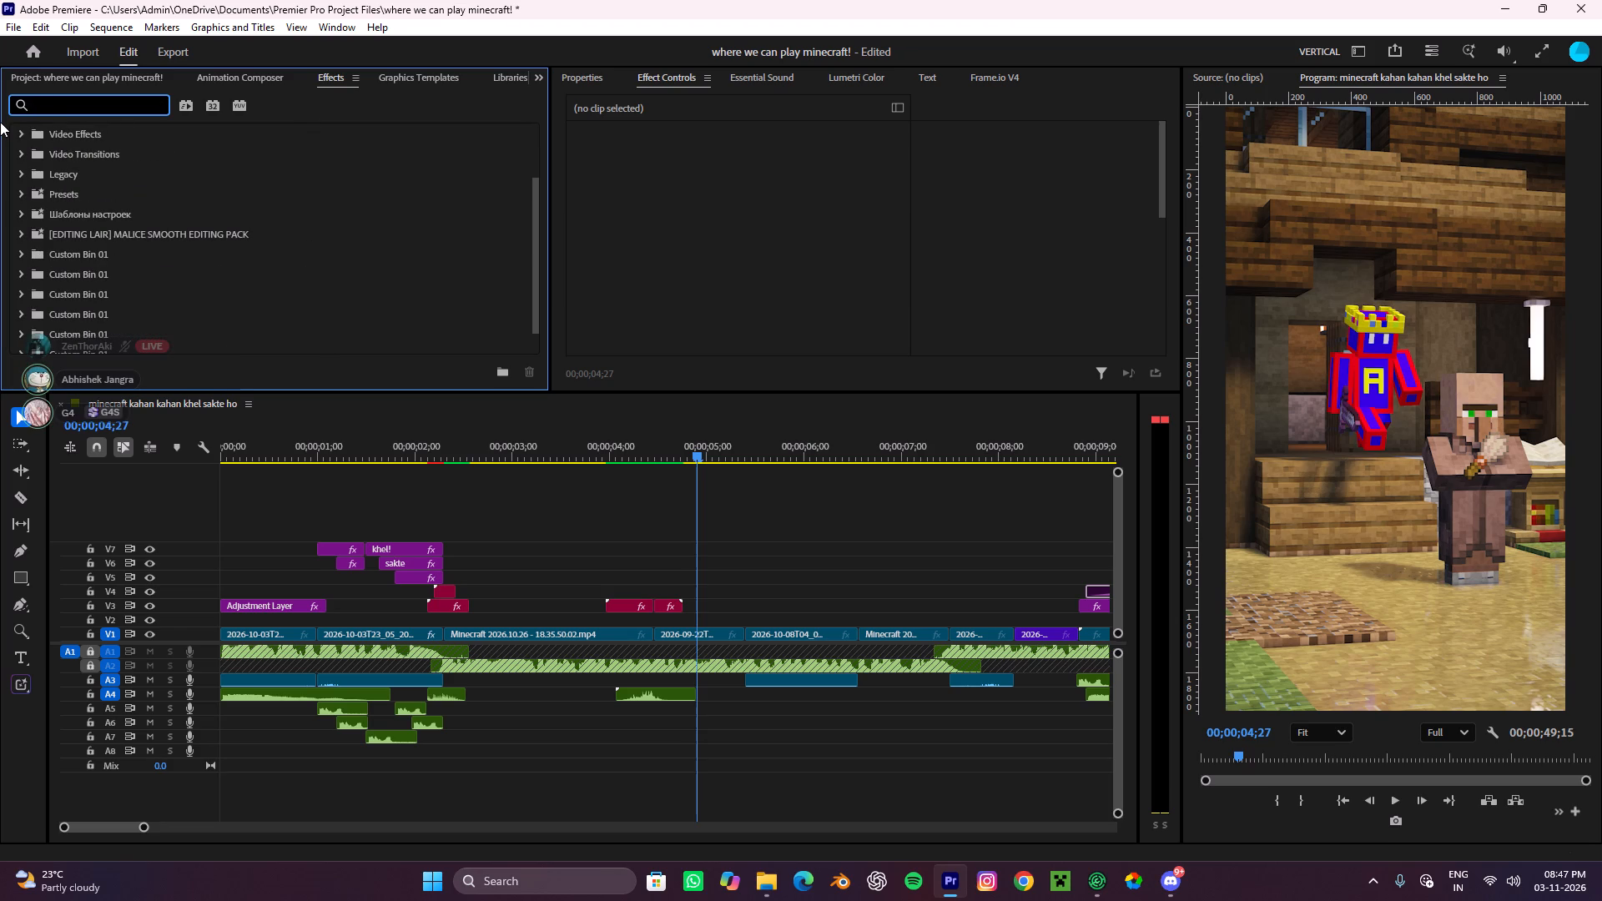
key("BackSpace")
key("BackSpace")
key("BackSpace")
key("BackSpace")
key("BackSpace")
type("impa")
type("ct")
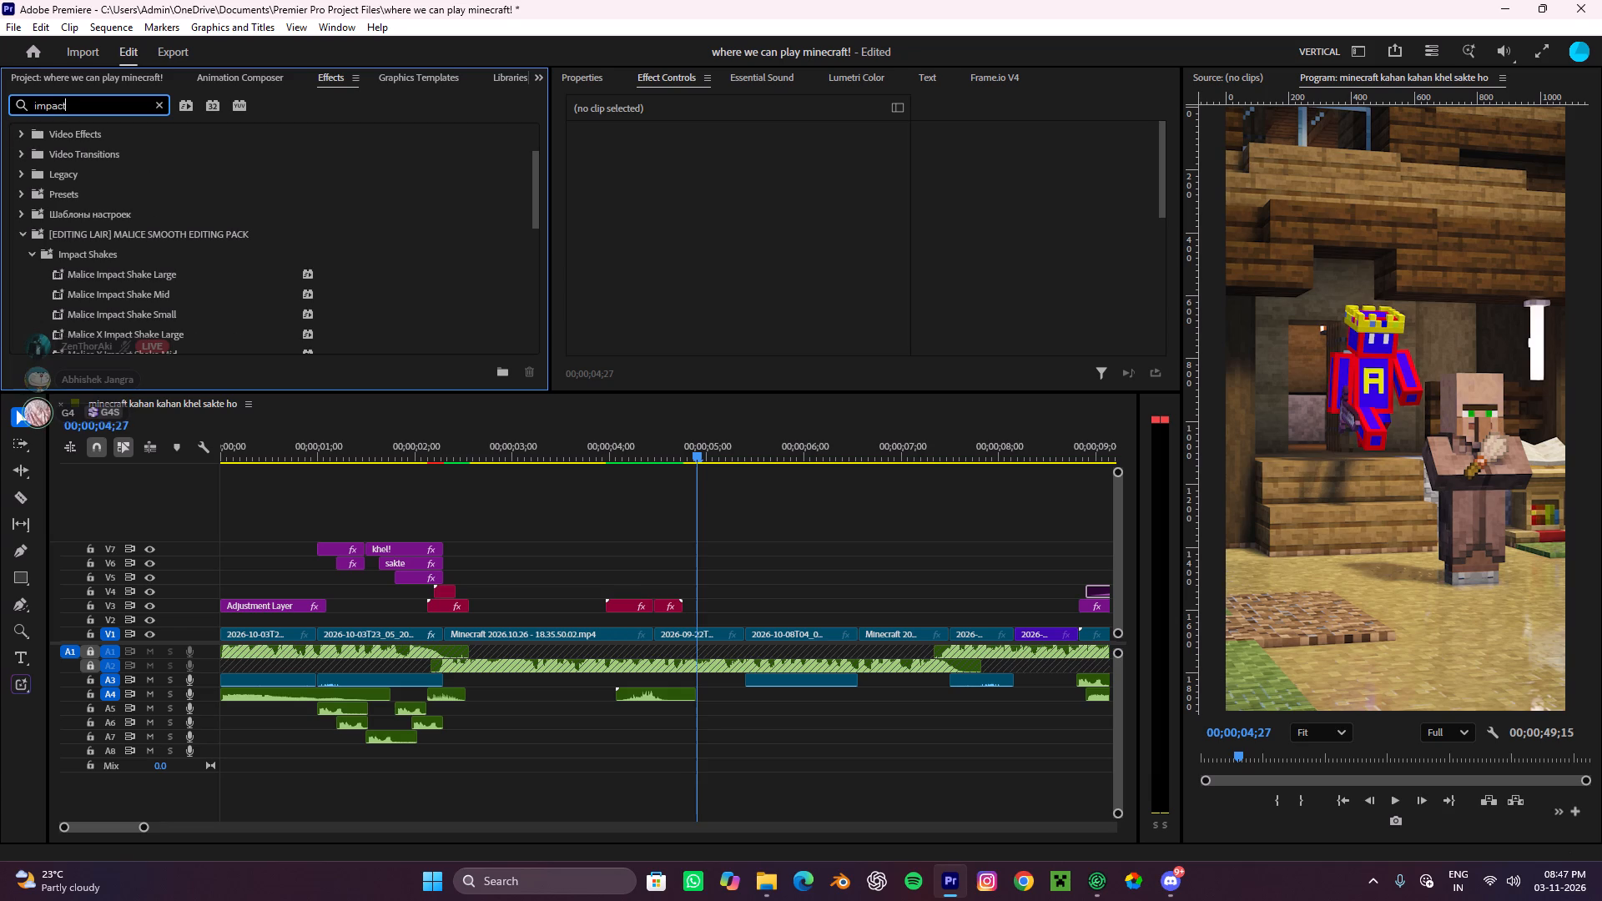
scroll(221, 294, "down", 5)
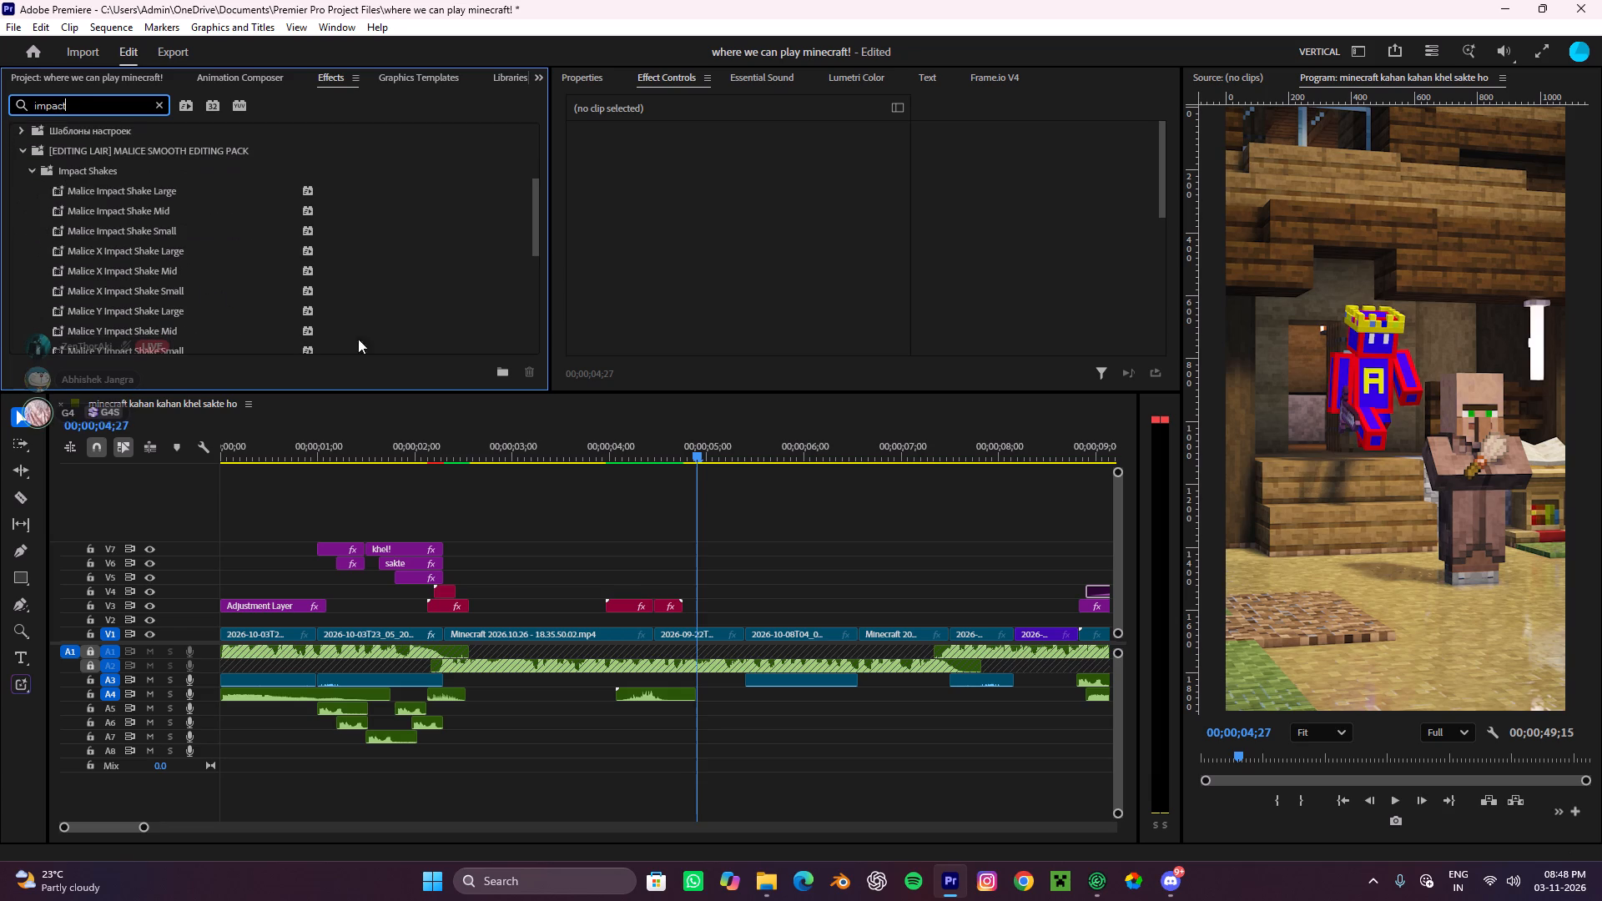
Play back the section around the cut from the 2026-09-22 villager clip to the 2026-10-08 clip.
left_click_drag(669, 458, 572, 509)
key("space")
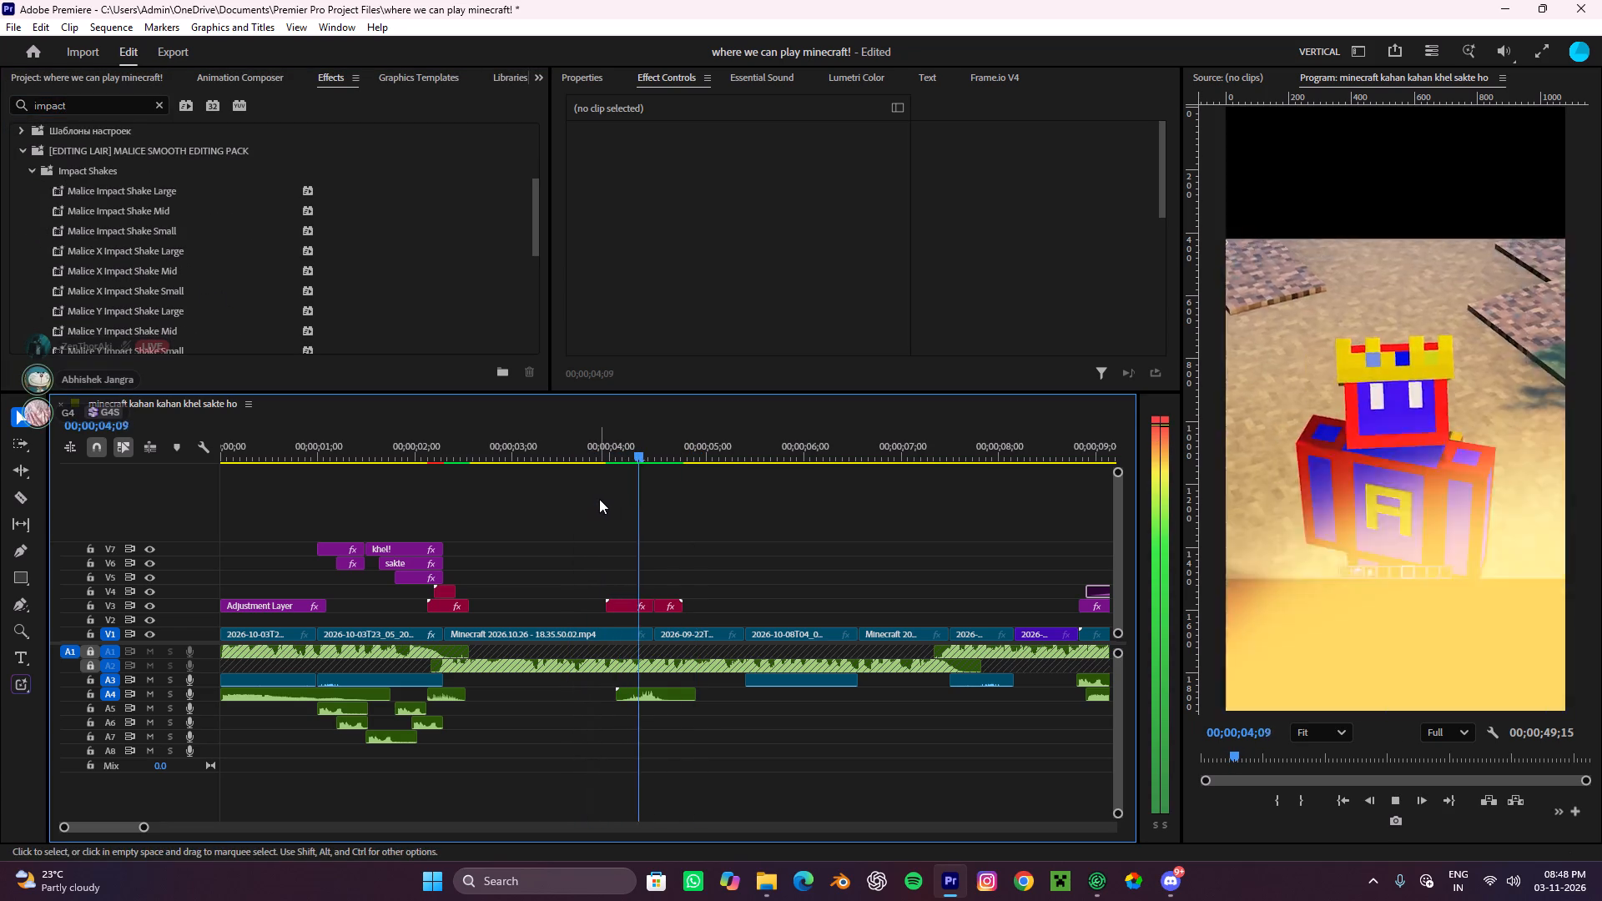
key("space")
key("c")
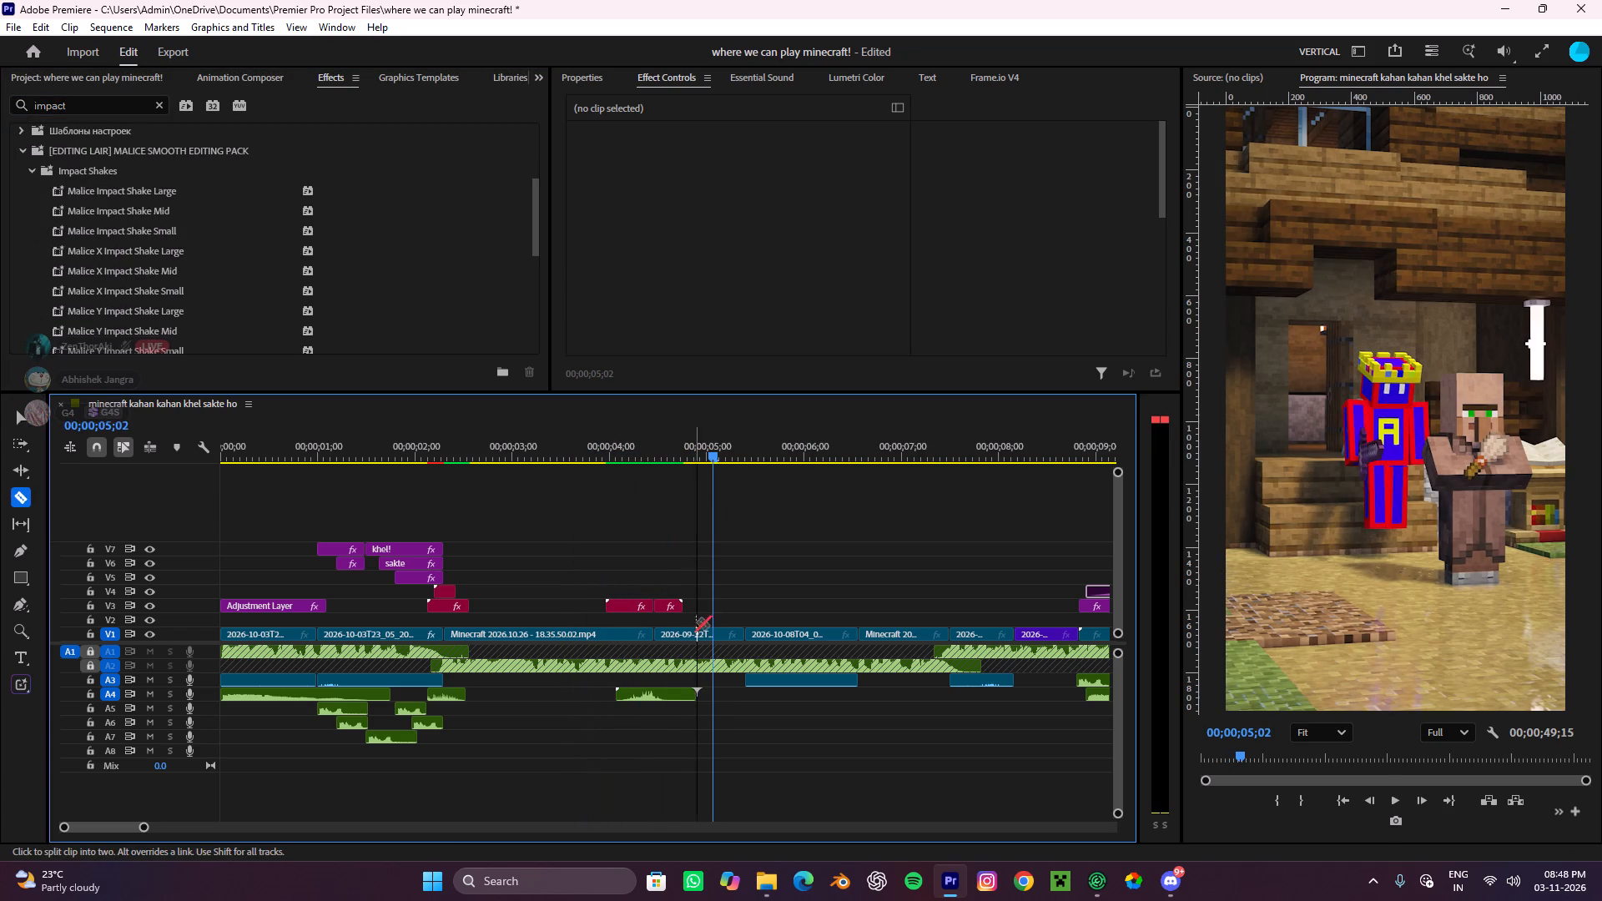
key("v")
key("space")
key("space")
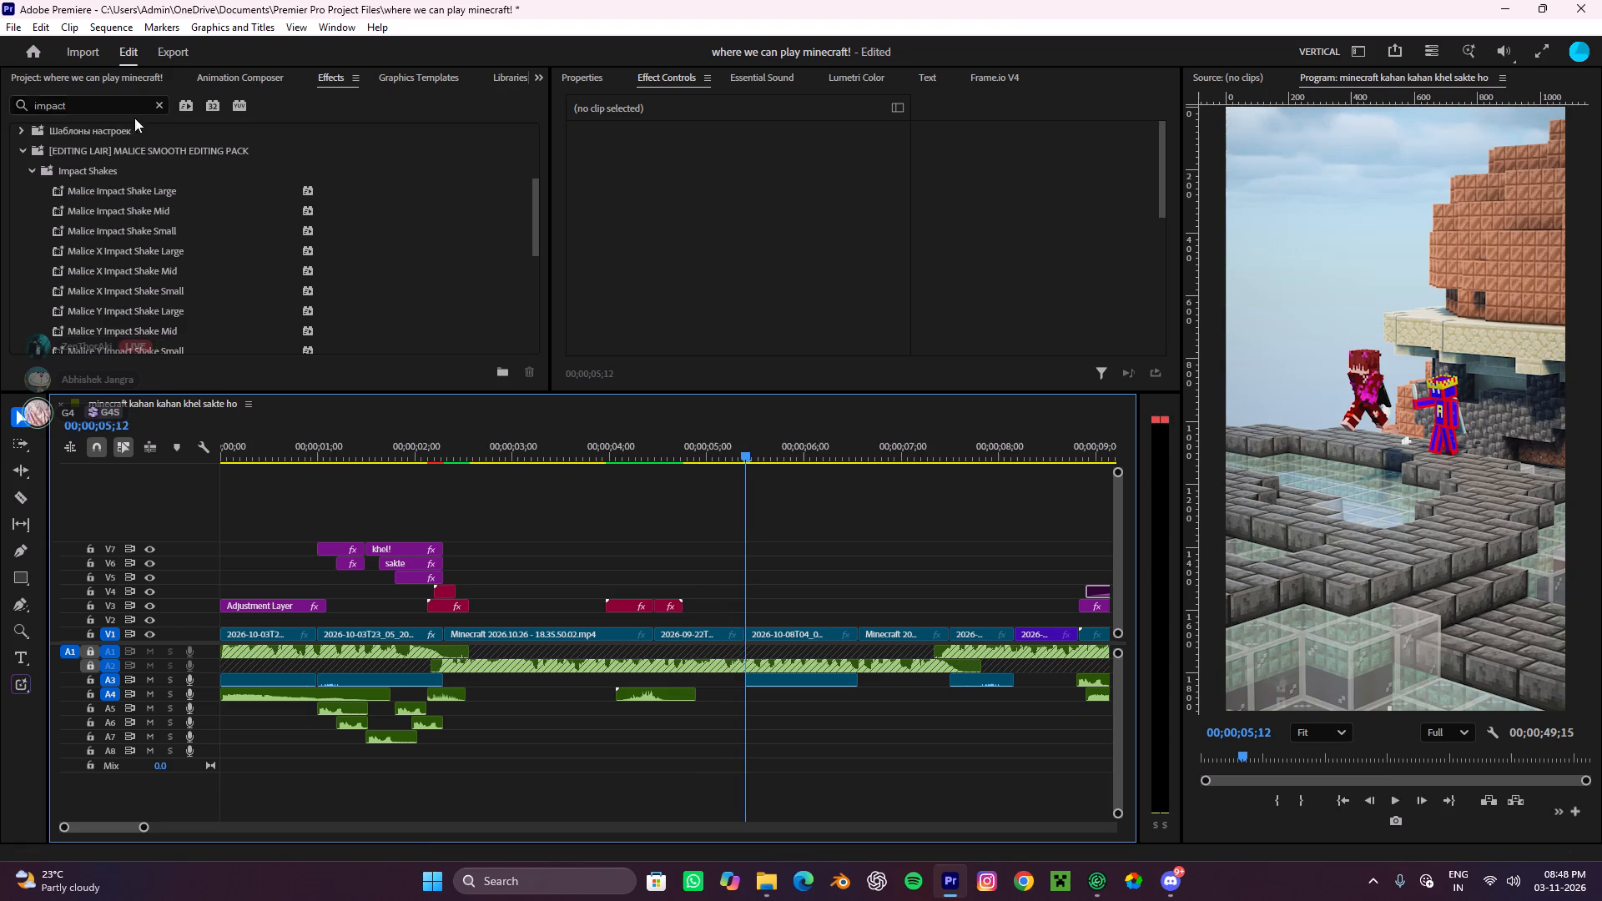
Place an adjustment layer on V7 from about 00;00;04;25 and trim it to end at about 00;00;05;20.
left_click(92, 81)
scroll(285, 271, "up", 3)
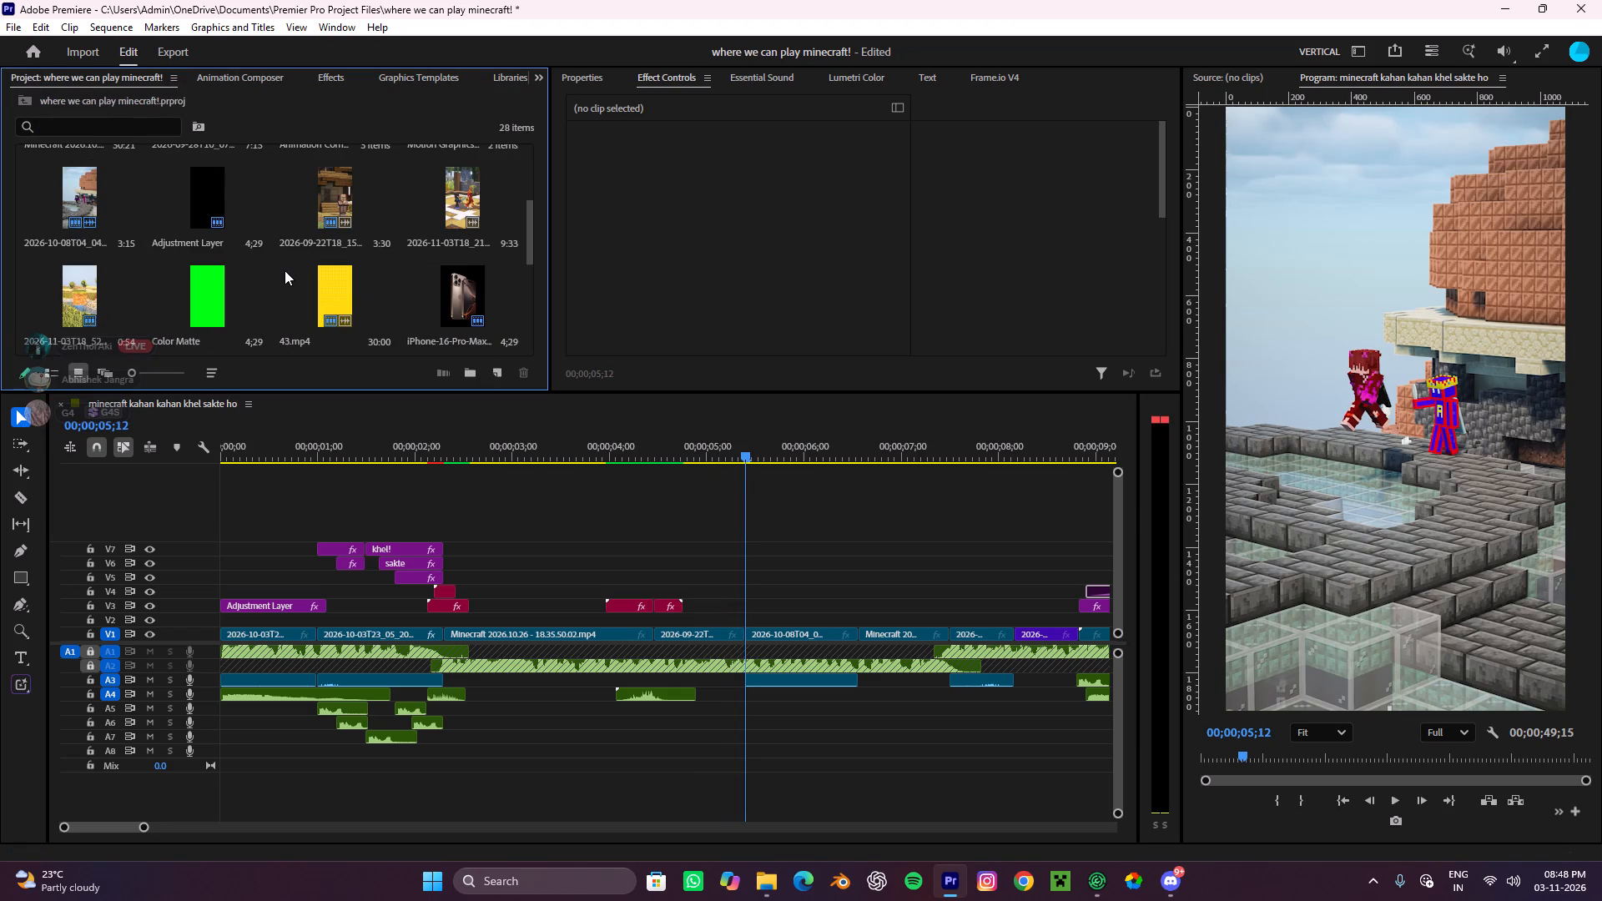
left_click_drag(219, 191, 688, 545)
key("c")
left_click(772, 551)
key("v")
left_click(802, 548)
key("ctrl+x")
Move the trimmed adjustment layer from V7 down to V3, keeping its timing across the cut into the 2026-10-08 clip.
scroll(708, 574, "up", 4, "alt")
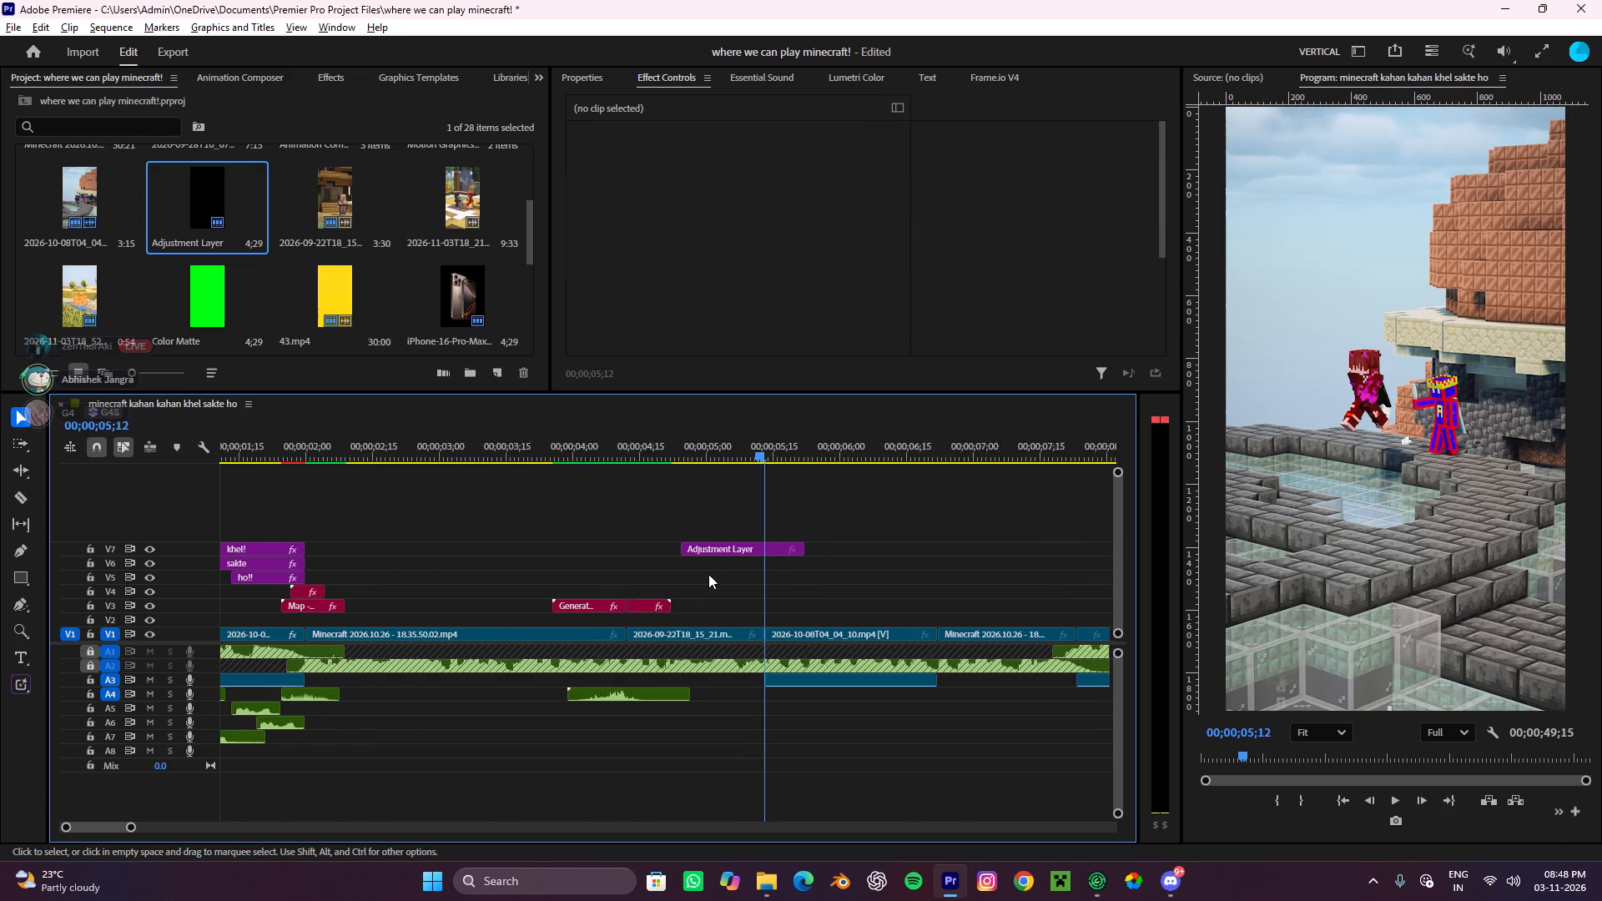
left_click_drag(721, 546, 752, 598)
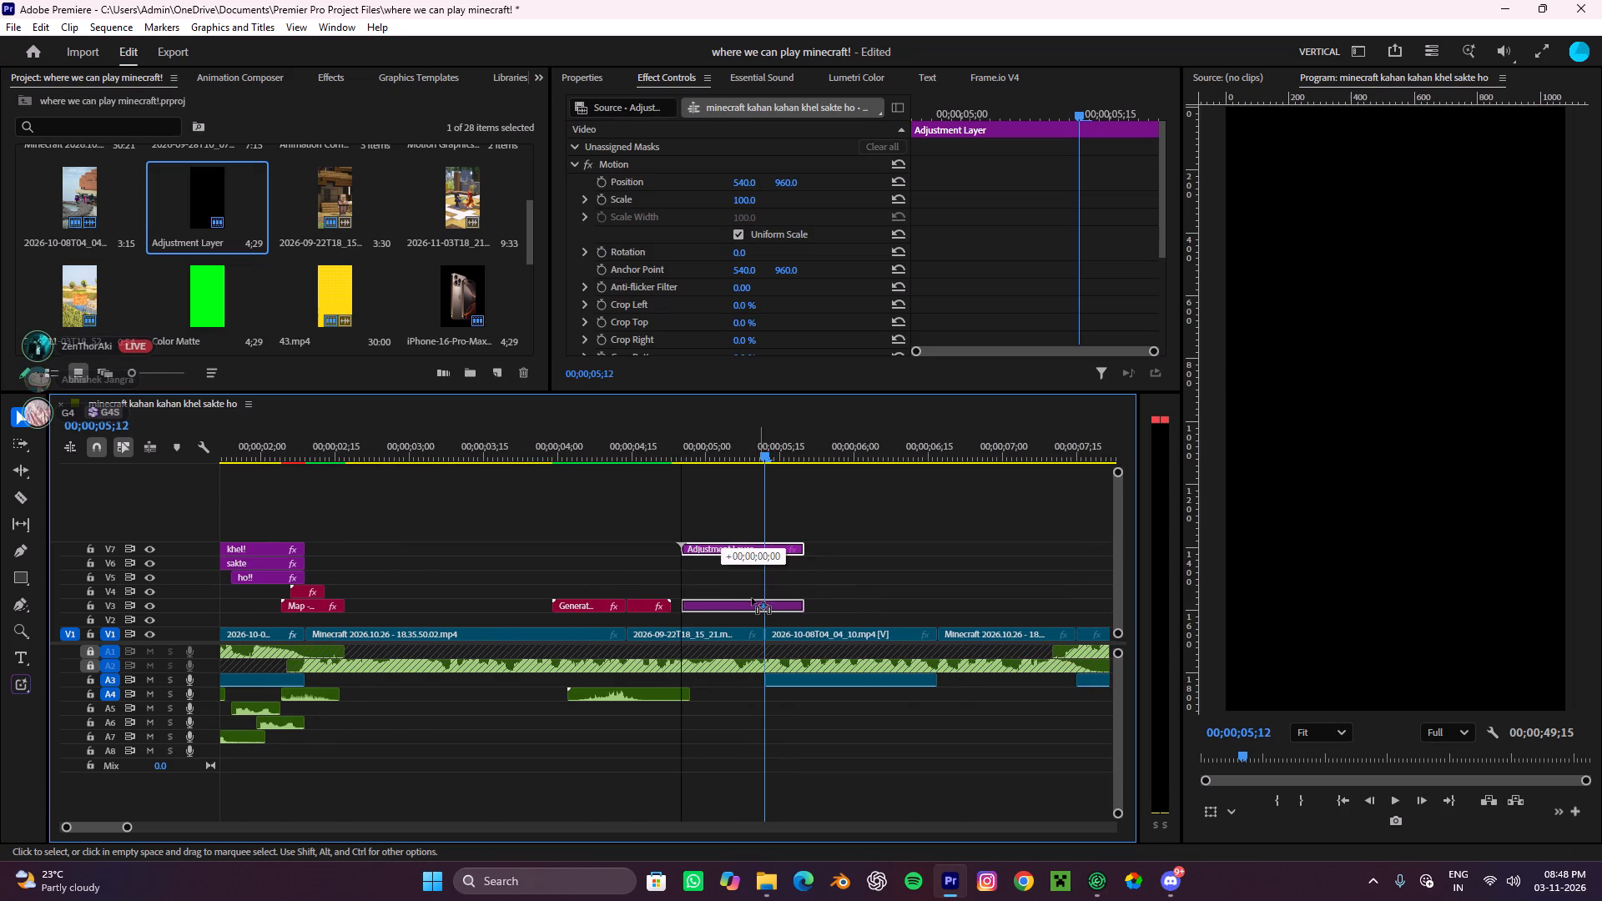
left_click_drag(752, 598, 761, 607)
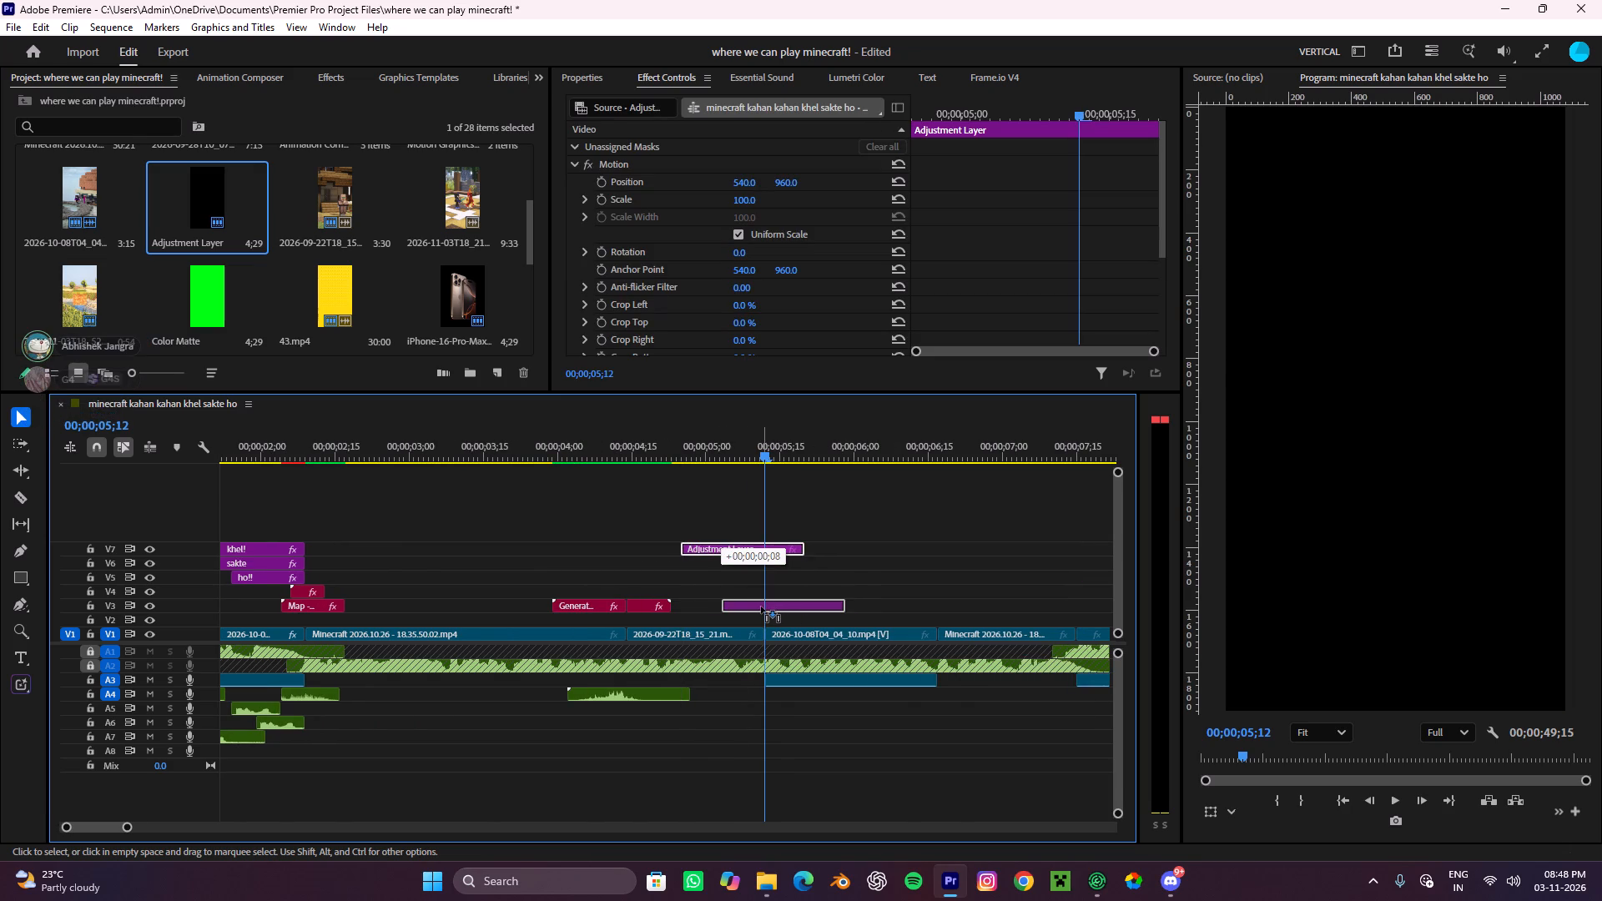
left_click_drag(761, 607, 753, 609)
left_click(789, 548)
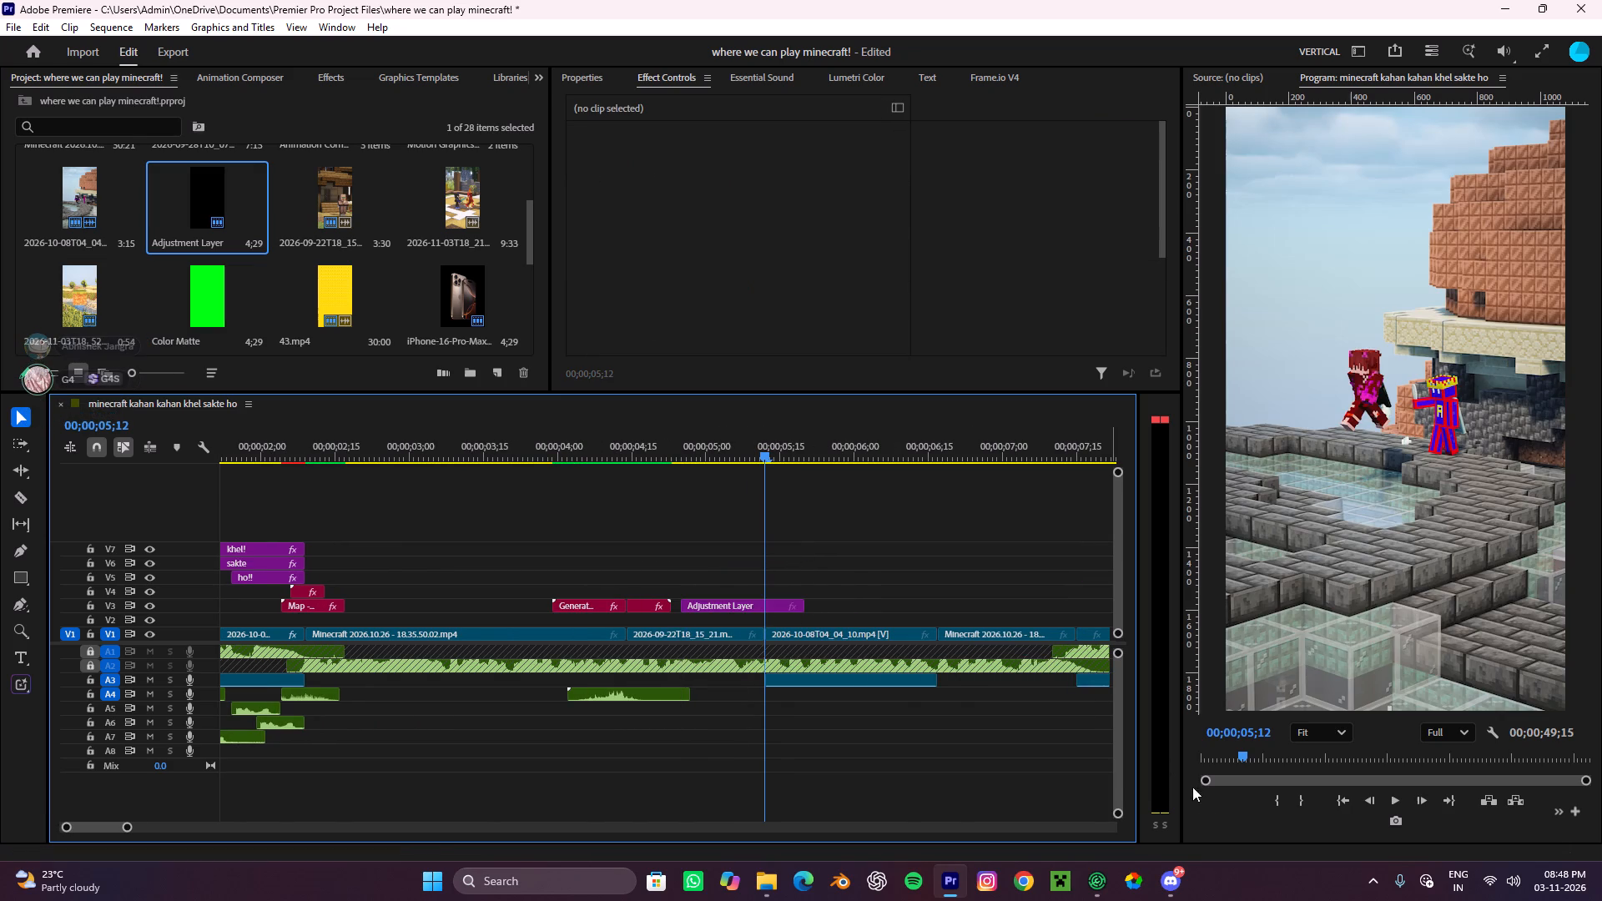
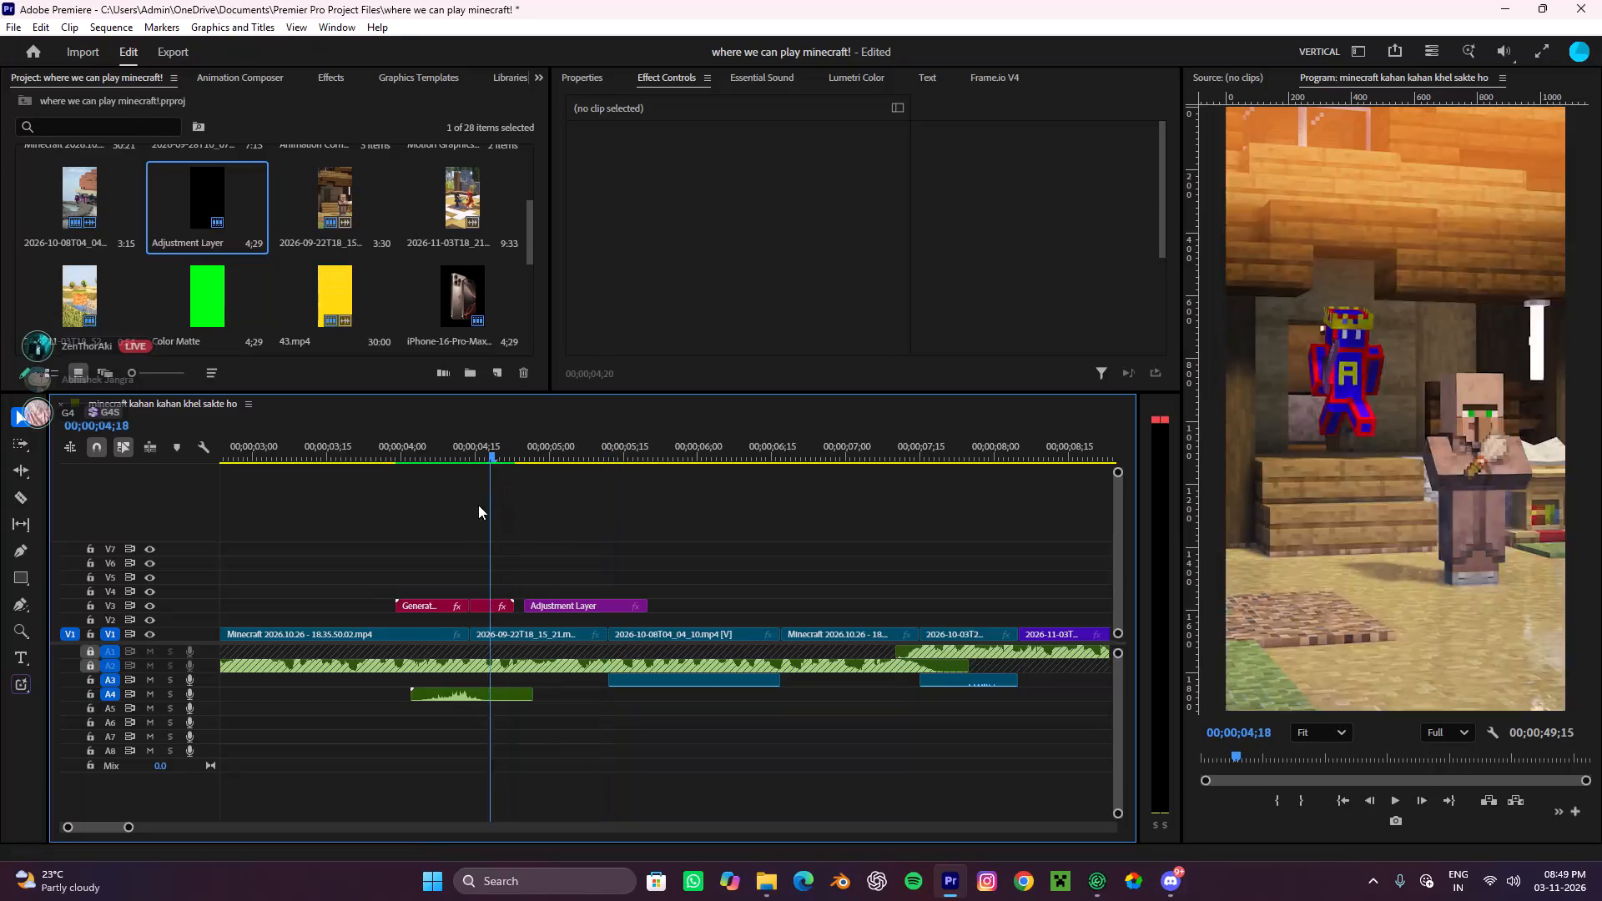
Apply the Malice X Impact Shake Mid preset to the adjustment layer on V3 and play it back.
key("space")
key("space")
scroll(537, 493, "up", 2)
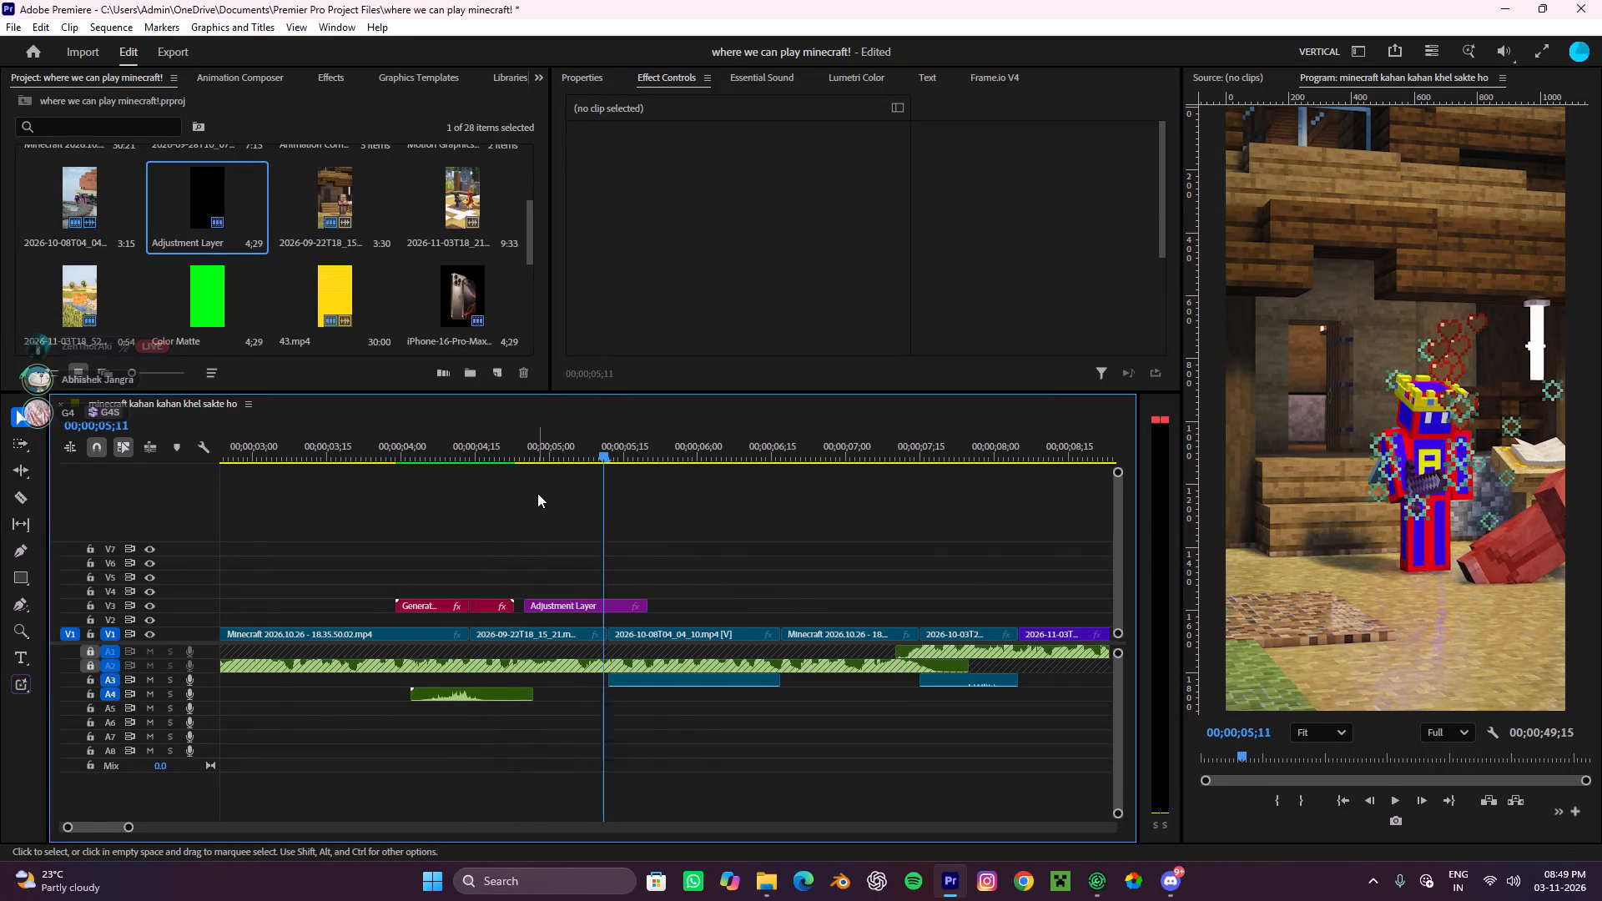
scroll(537, 493, "up", 2)
left_click(648, 601)
left_click(324, 85)
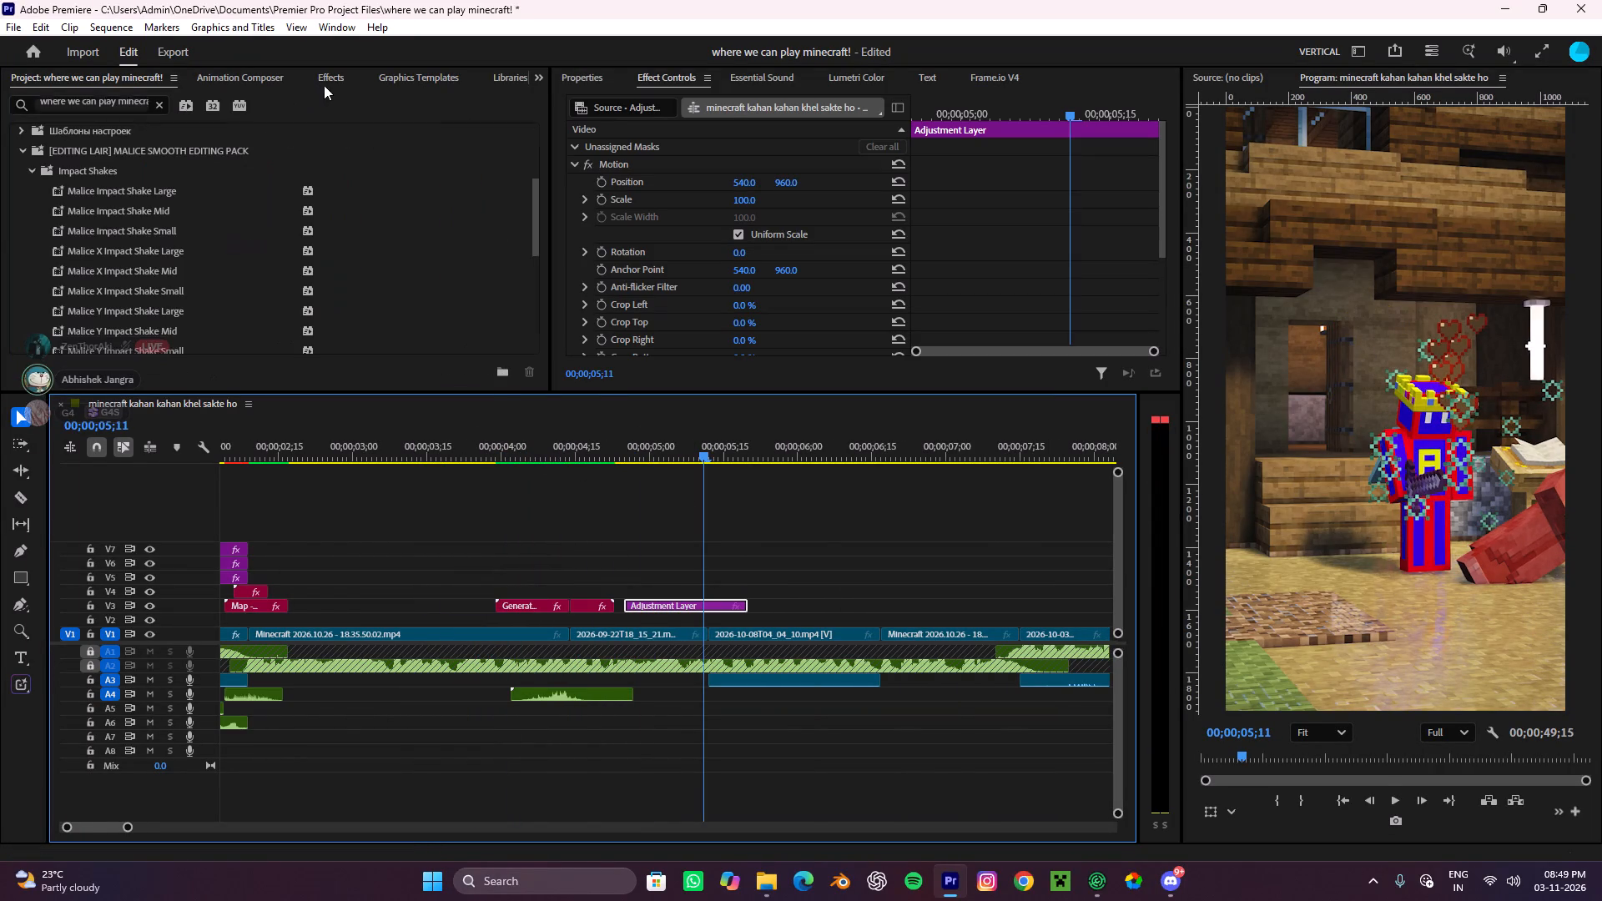
scroll(189, 244, "down", 3)
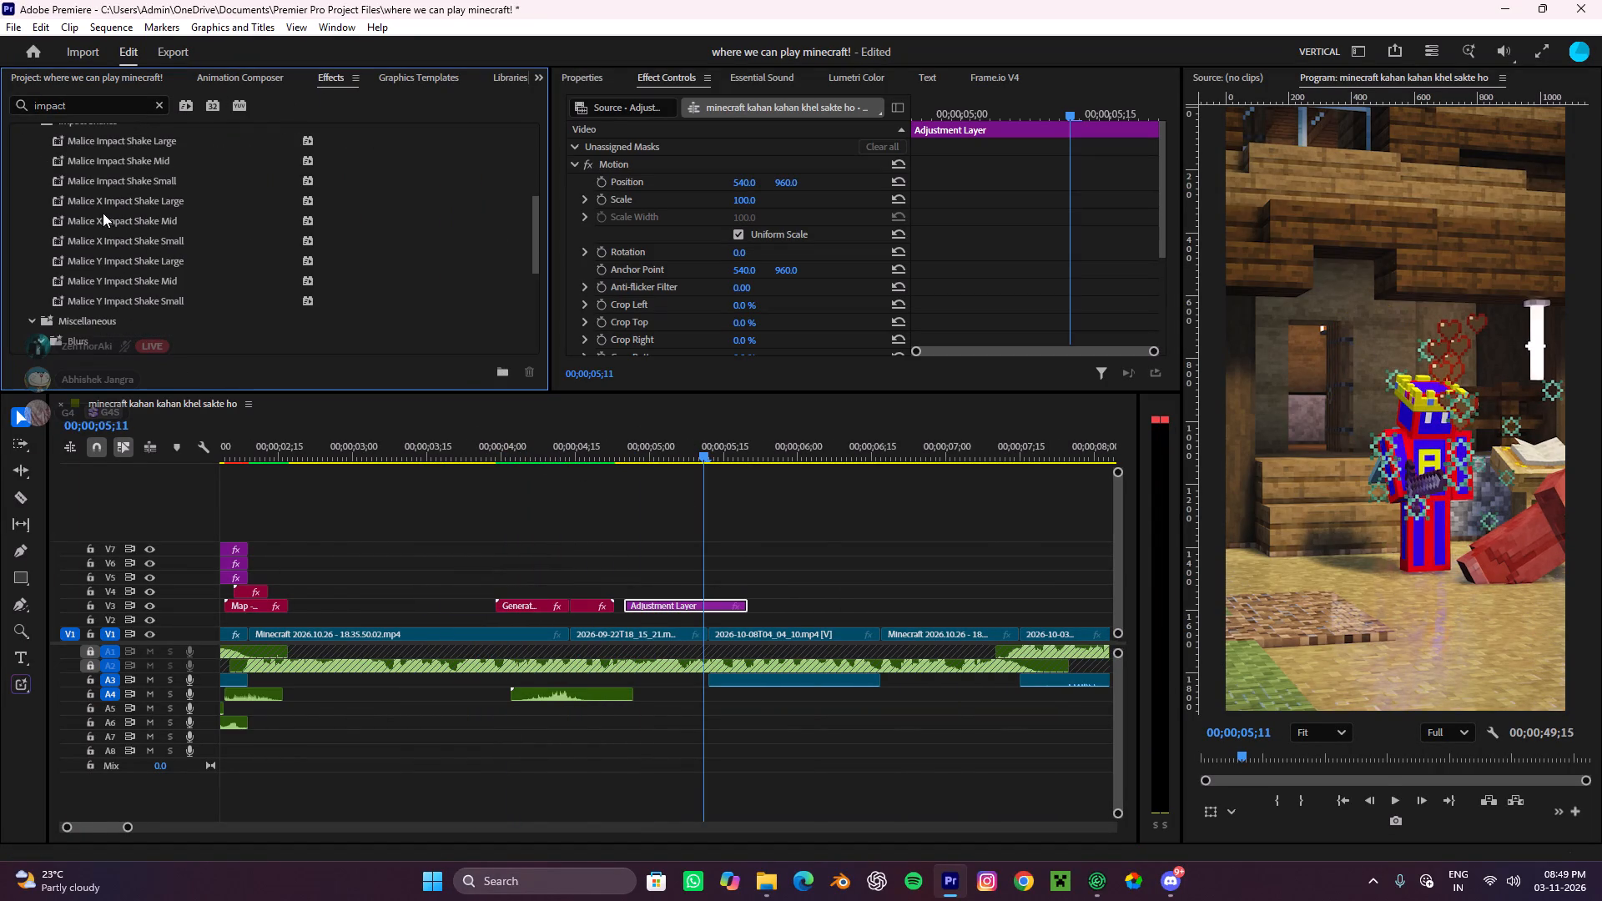
left_click_drag(89, 216, 659, 611)
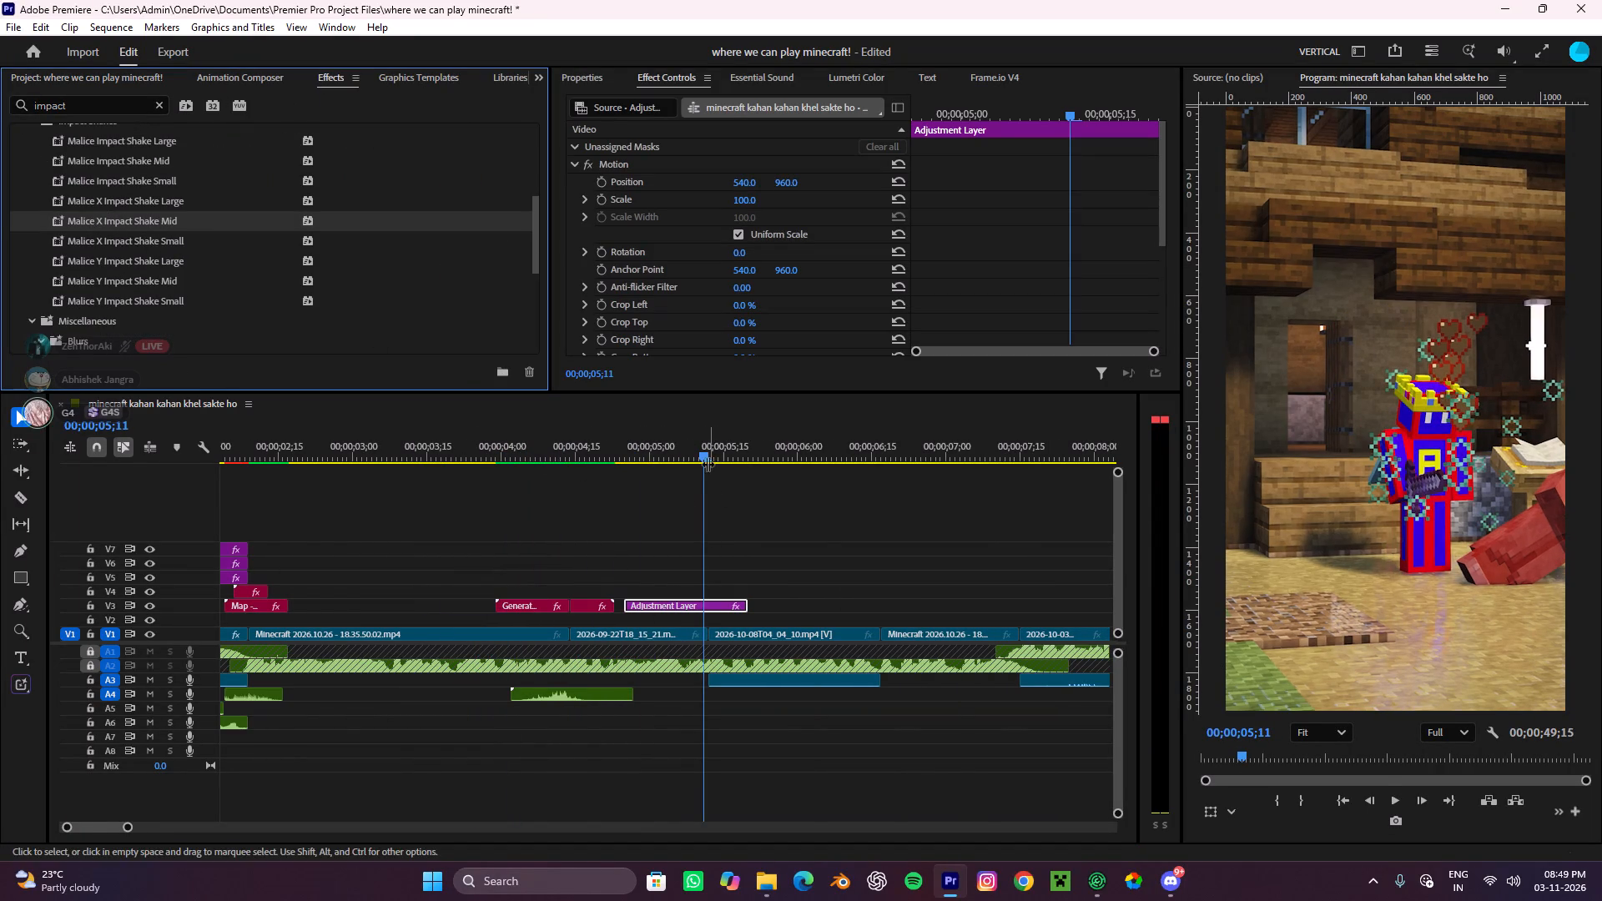
left_click_drag(703, 435, 594, 521)
key("space")
key("space")
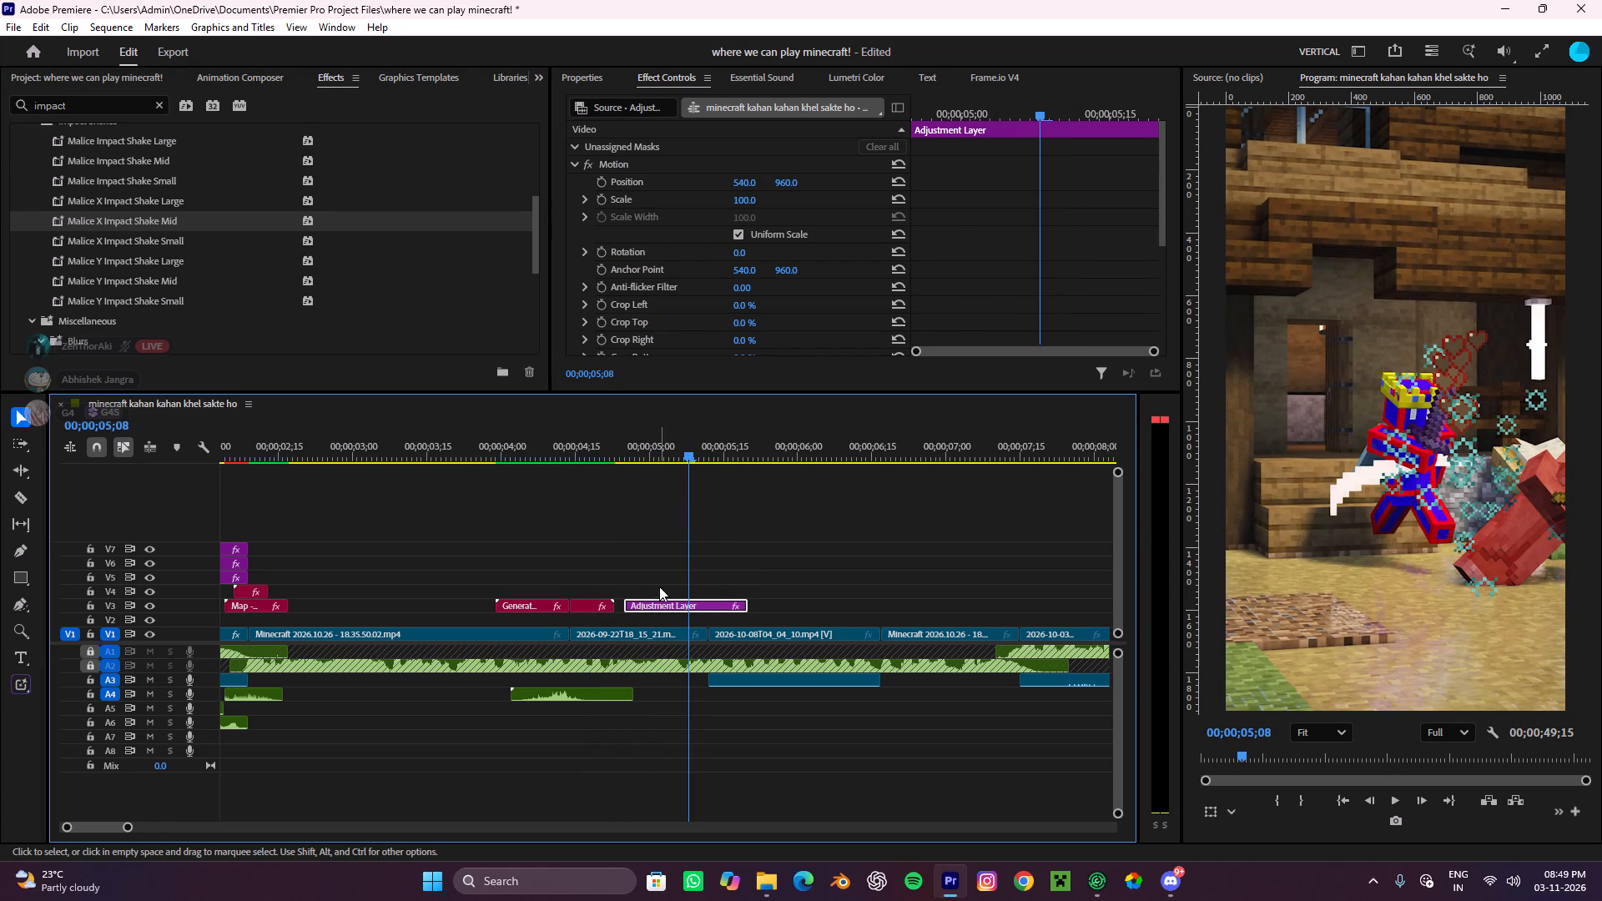
Nudge the adjustment layer on V3 to start at about 00;00;04;26, checking the shake's timing in playback.
left_click_drag(647, 603, 662, 602)
left_click_drag(683, 457, 541, 510)
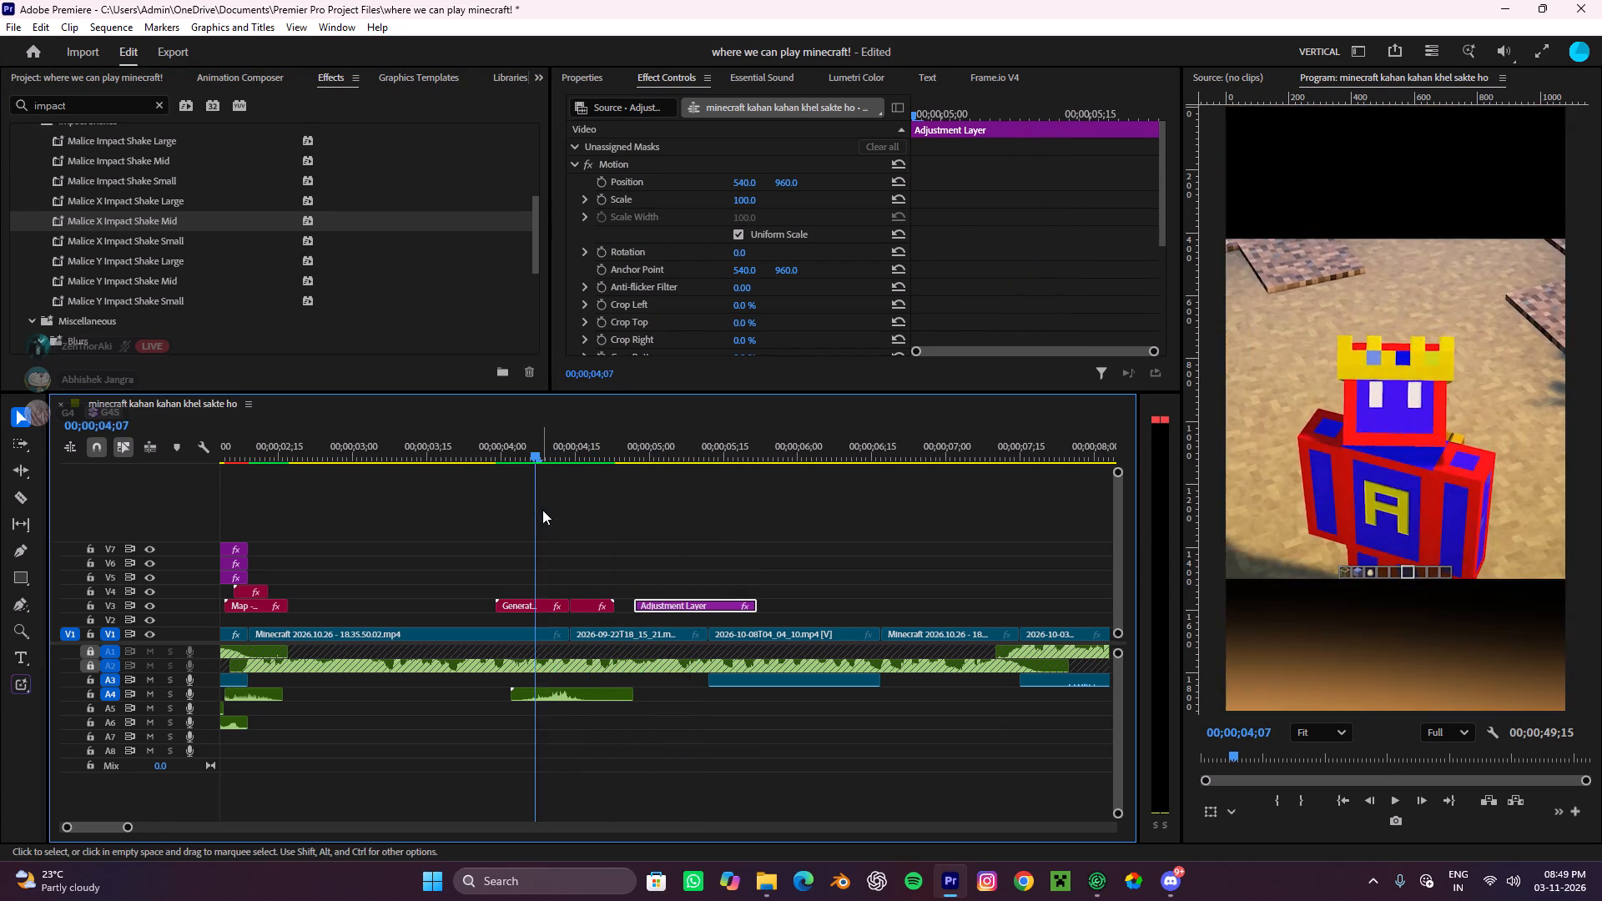
key("space")
key("space")
left_click_drag(648, 604, 640, 607)
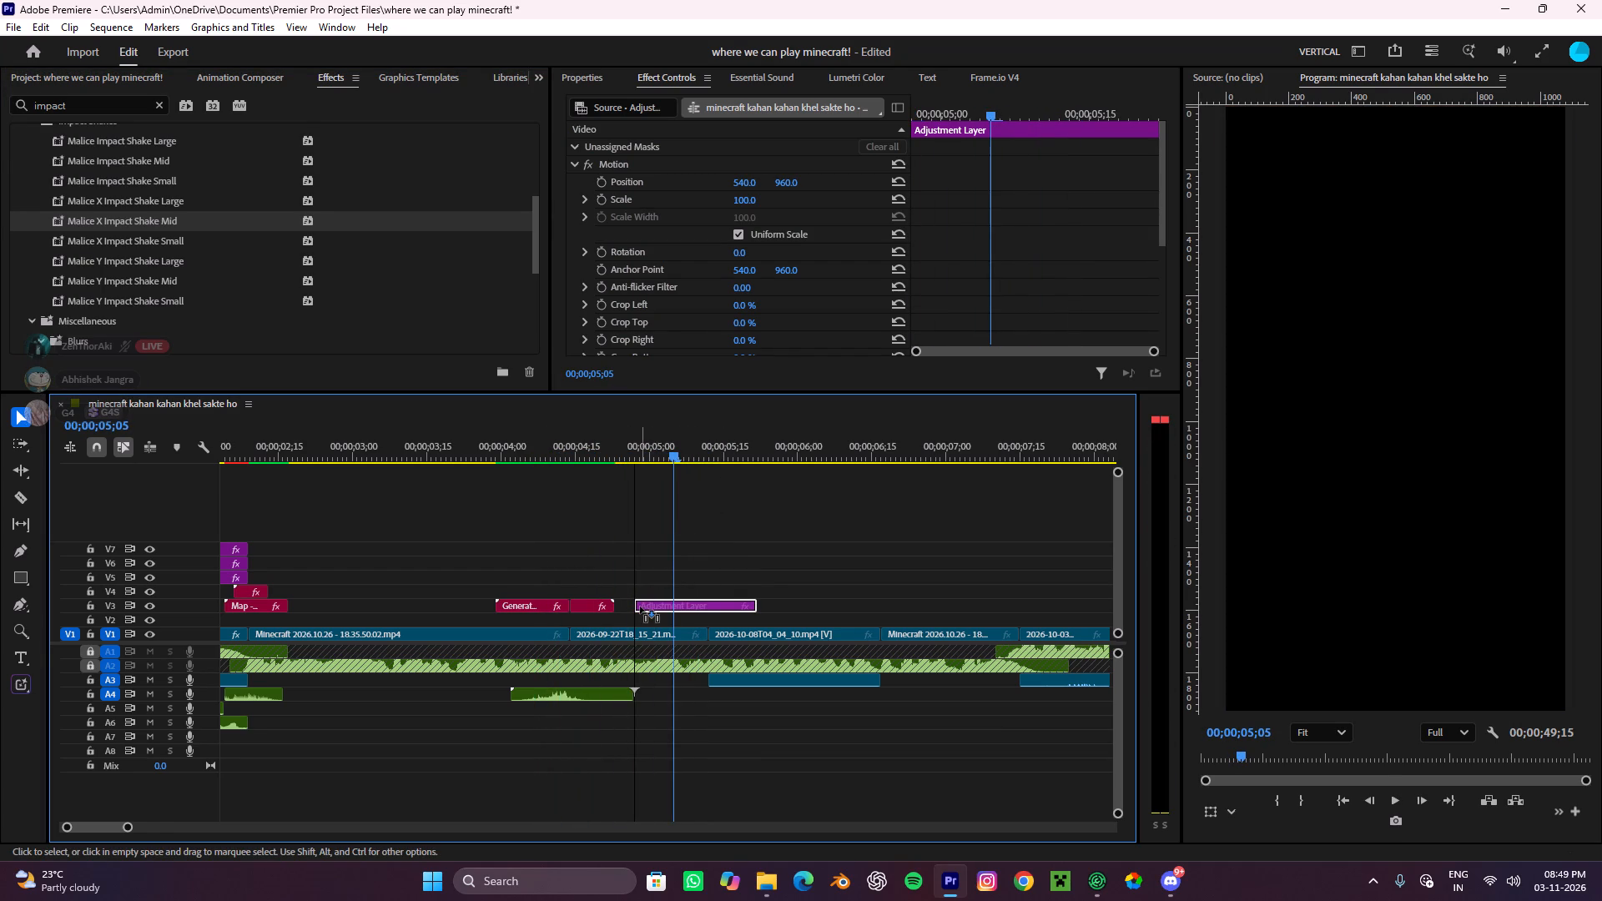
left_click_drag(640, 607, 640, 606)
scroll(640, 606, "up", 4, "alt")
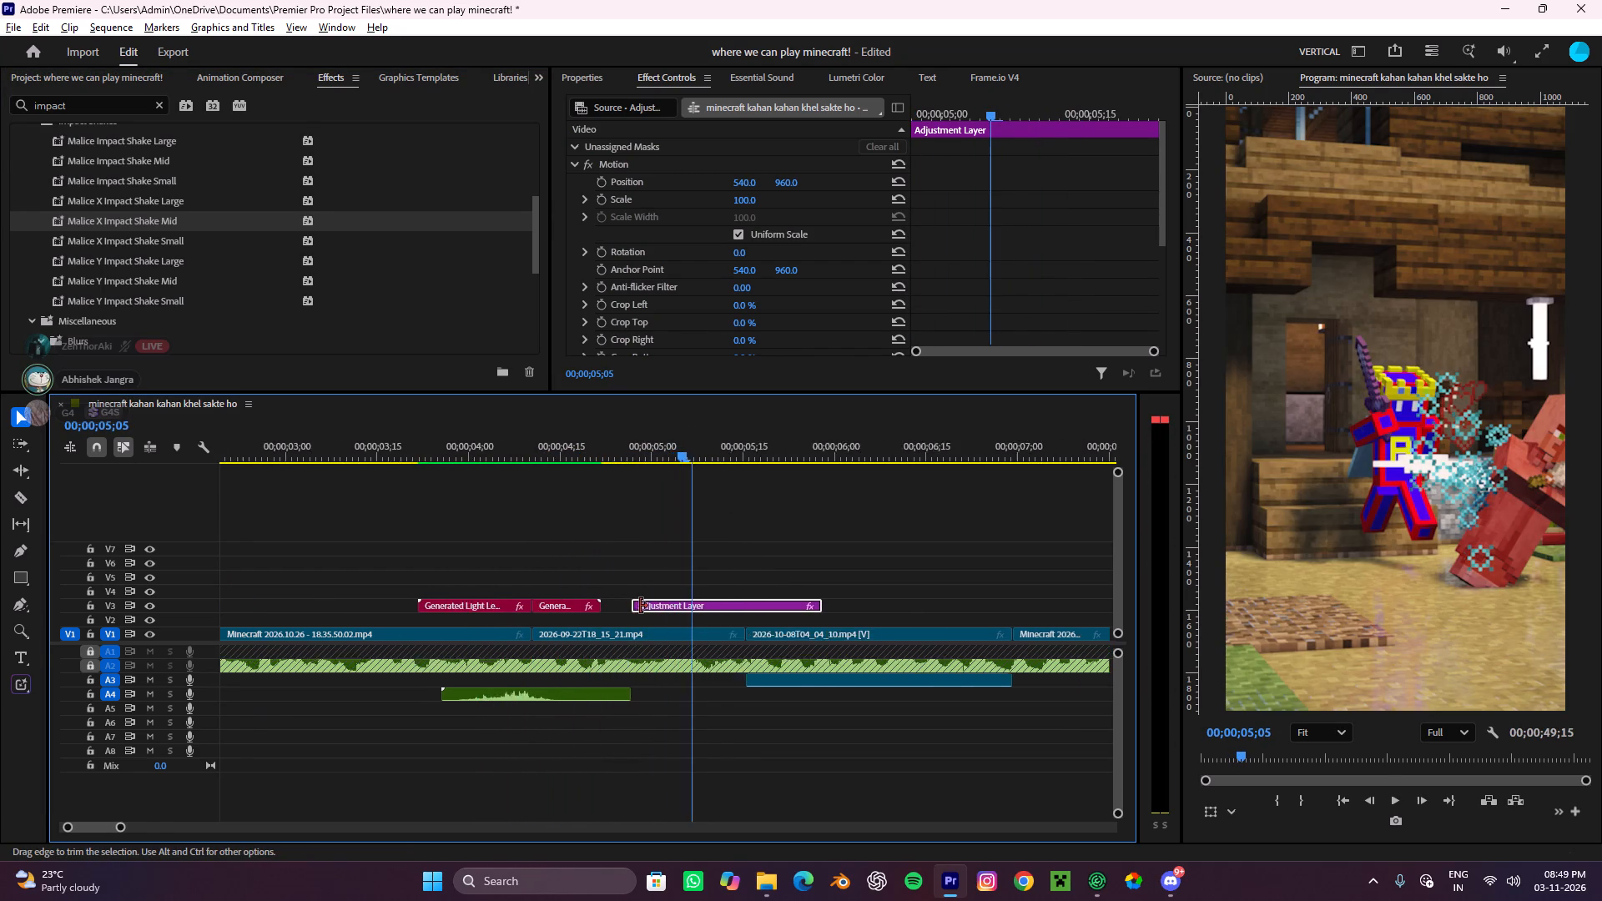
scroll(640, 606, "up", 4, "alt")
left_click_drag(662, 607, 646, 610)
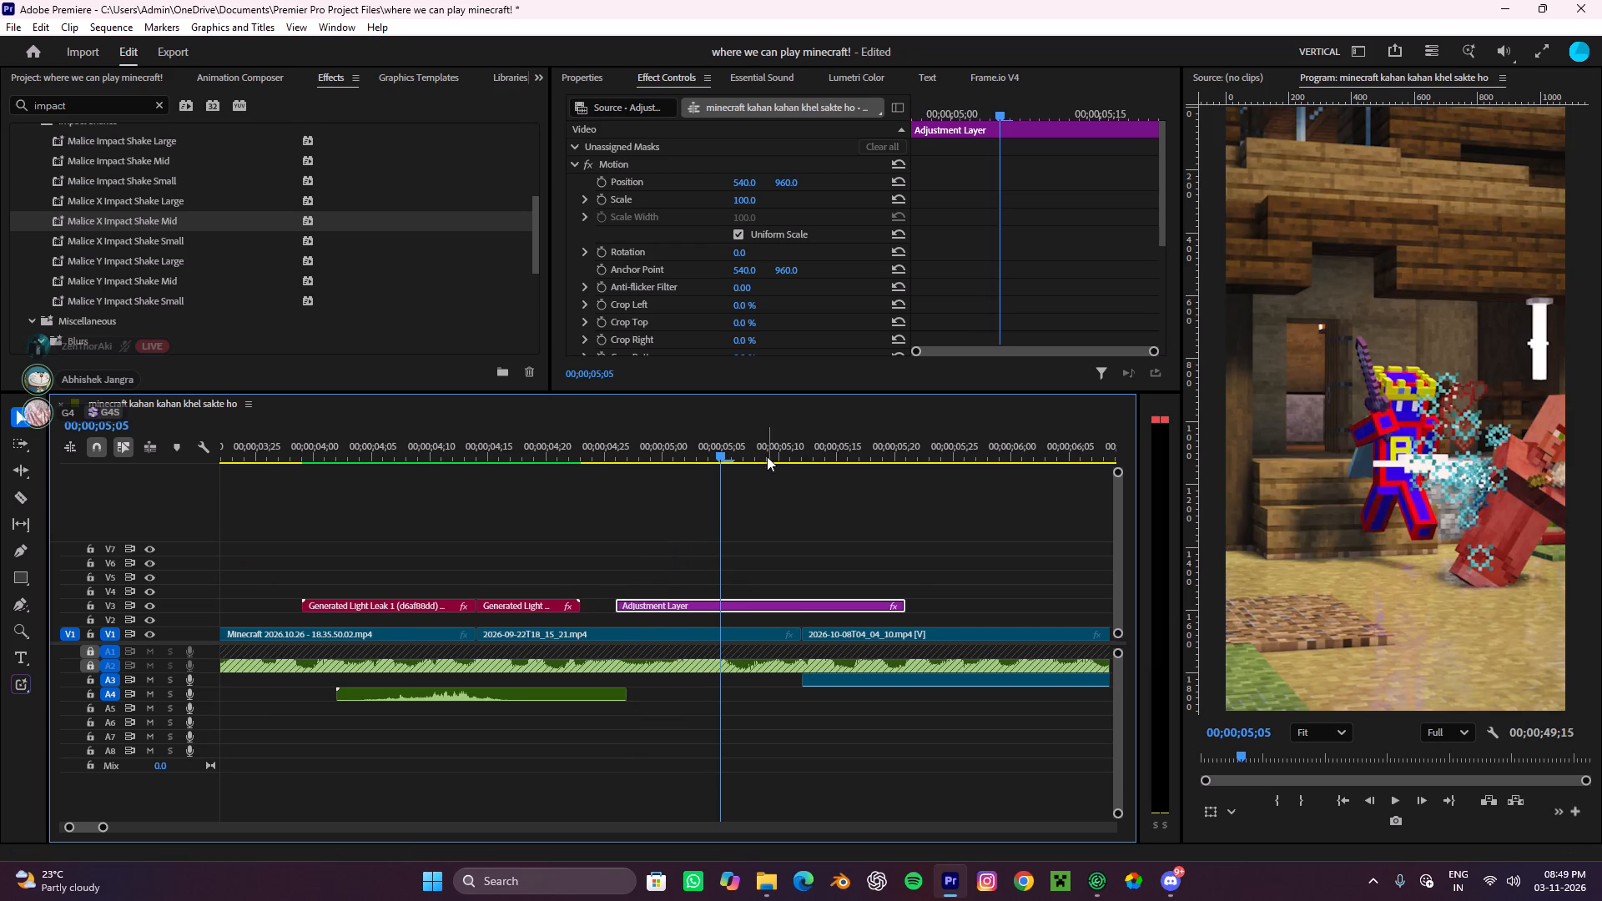
left_click_drag(763, 456, 530, 539)
key("space")
key("space")
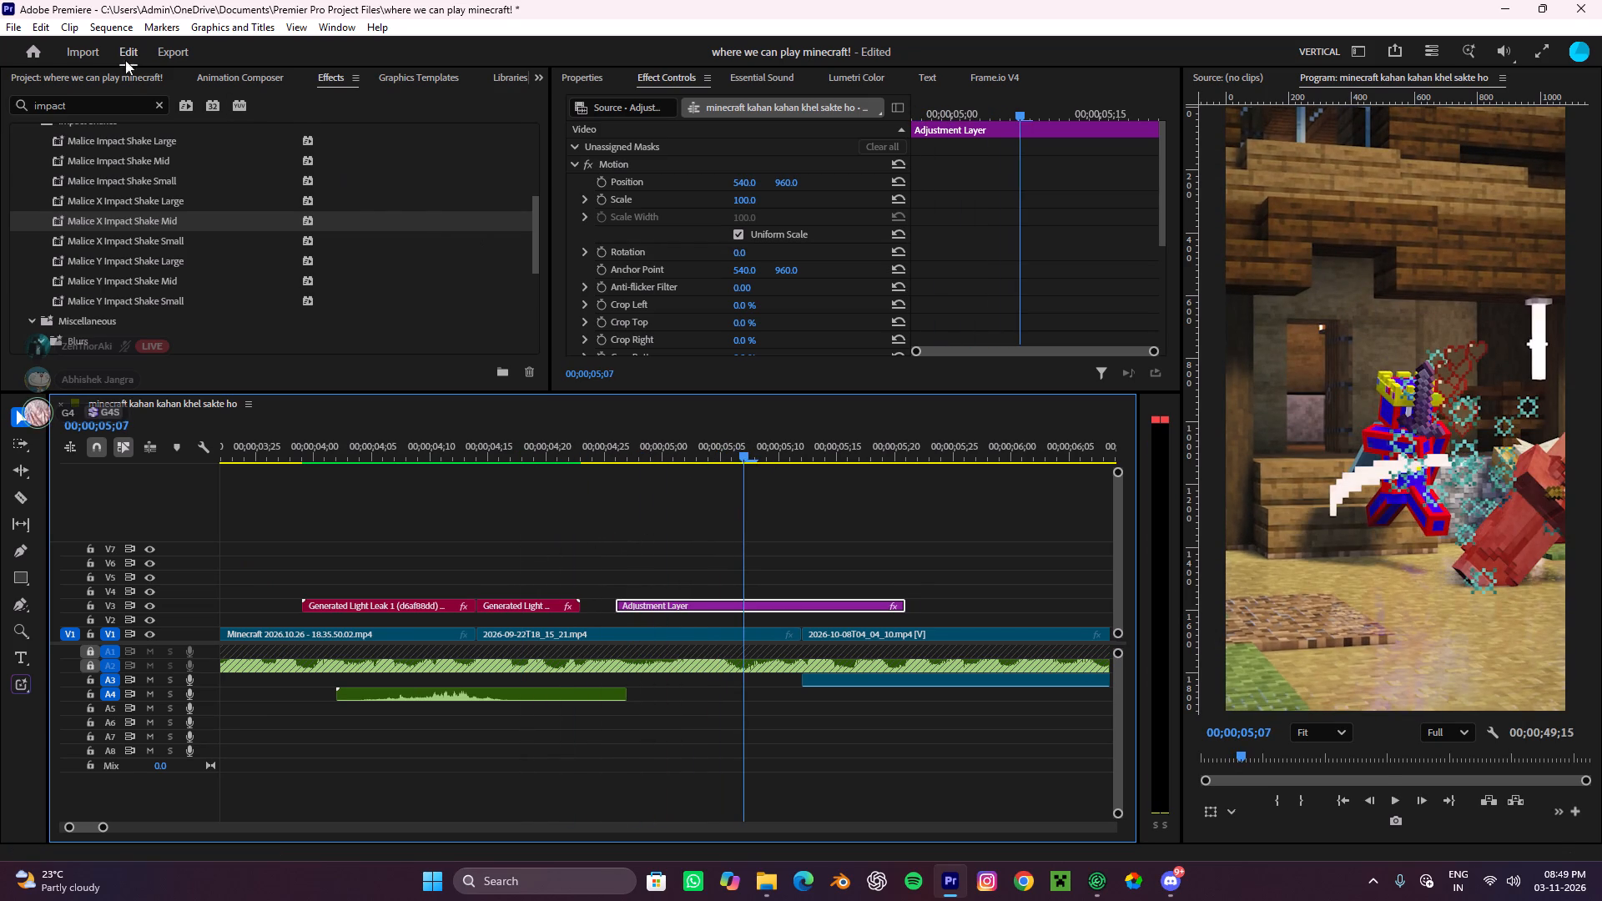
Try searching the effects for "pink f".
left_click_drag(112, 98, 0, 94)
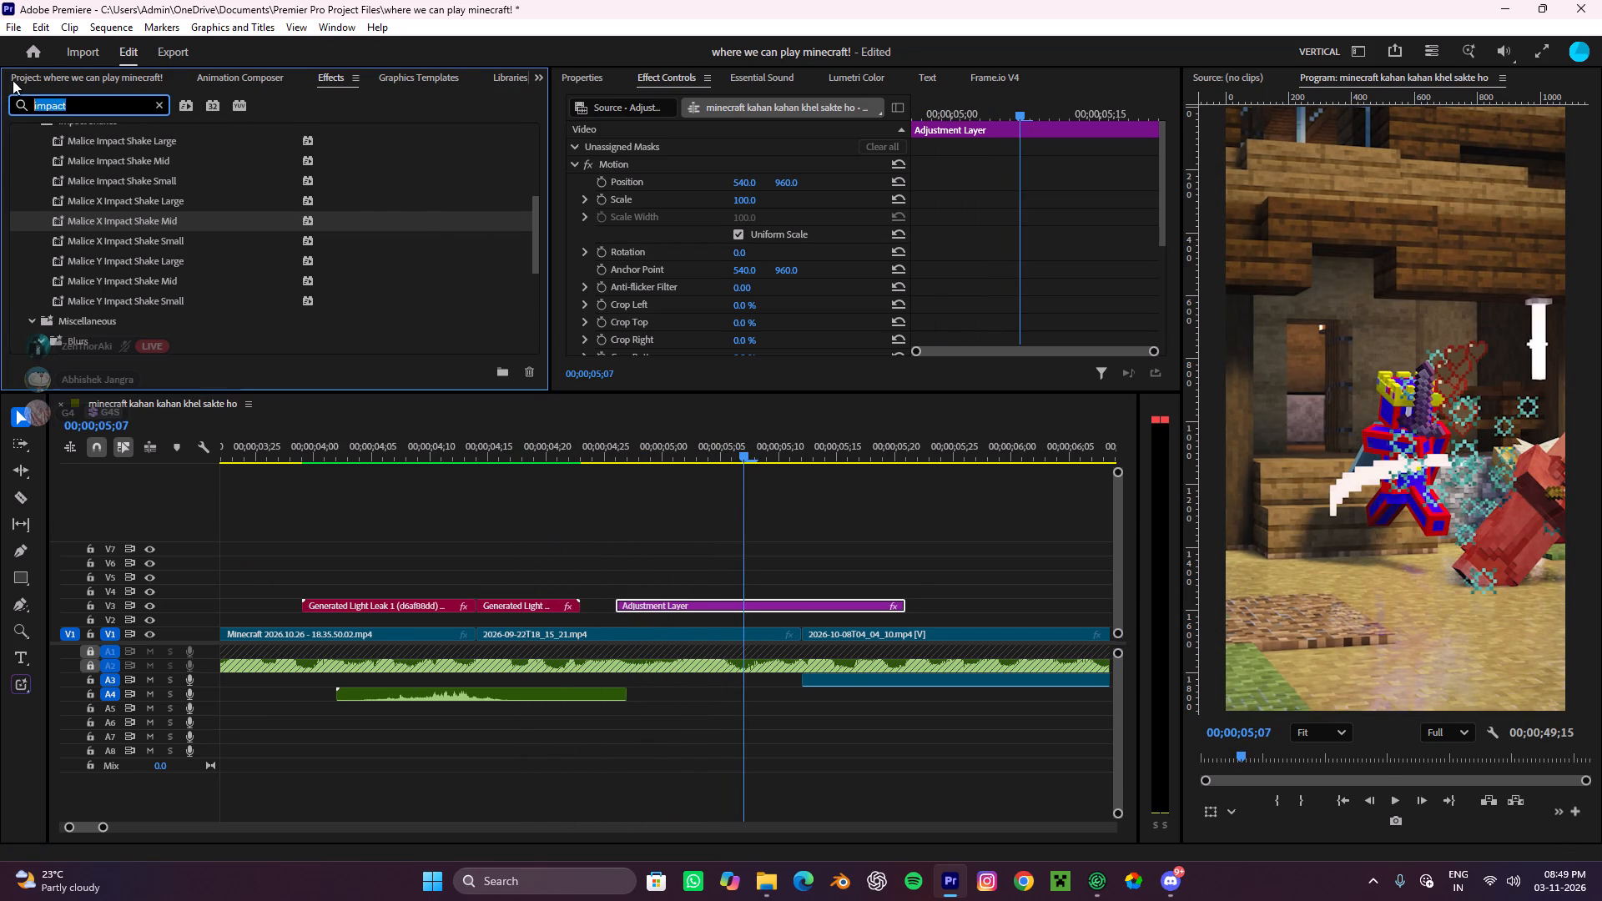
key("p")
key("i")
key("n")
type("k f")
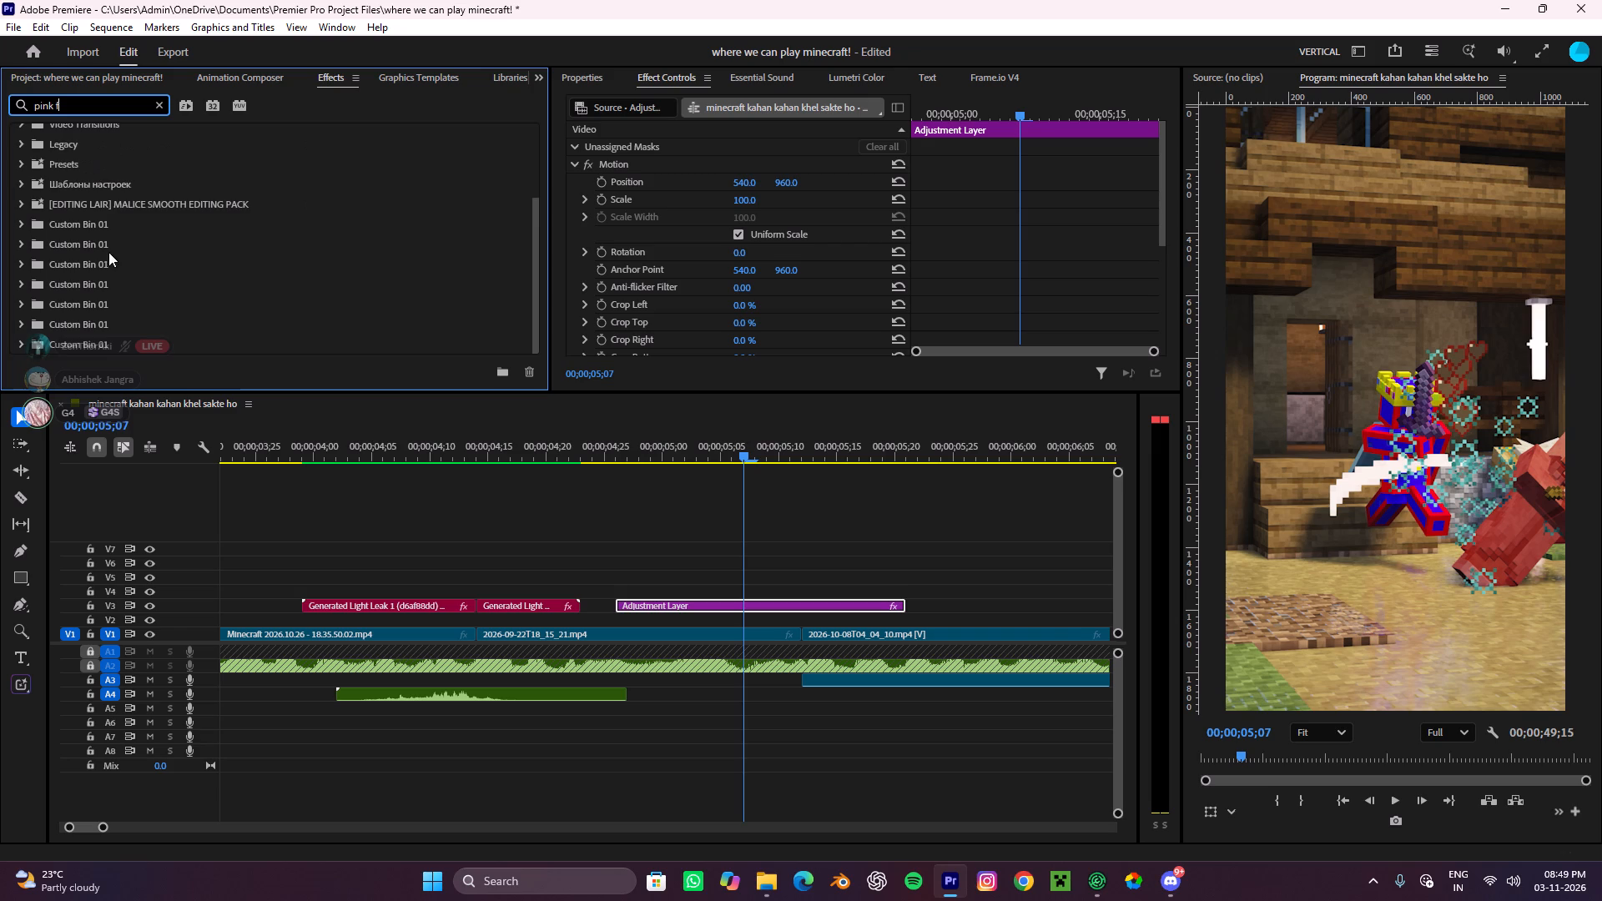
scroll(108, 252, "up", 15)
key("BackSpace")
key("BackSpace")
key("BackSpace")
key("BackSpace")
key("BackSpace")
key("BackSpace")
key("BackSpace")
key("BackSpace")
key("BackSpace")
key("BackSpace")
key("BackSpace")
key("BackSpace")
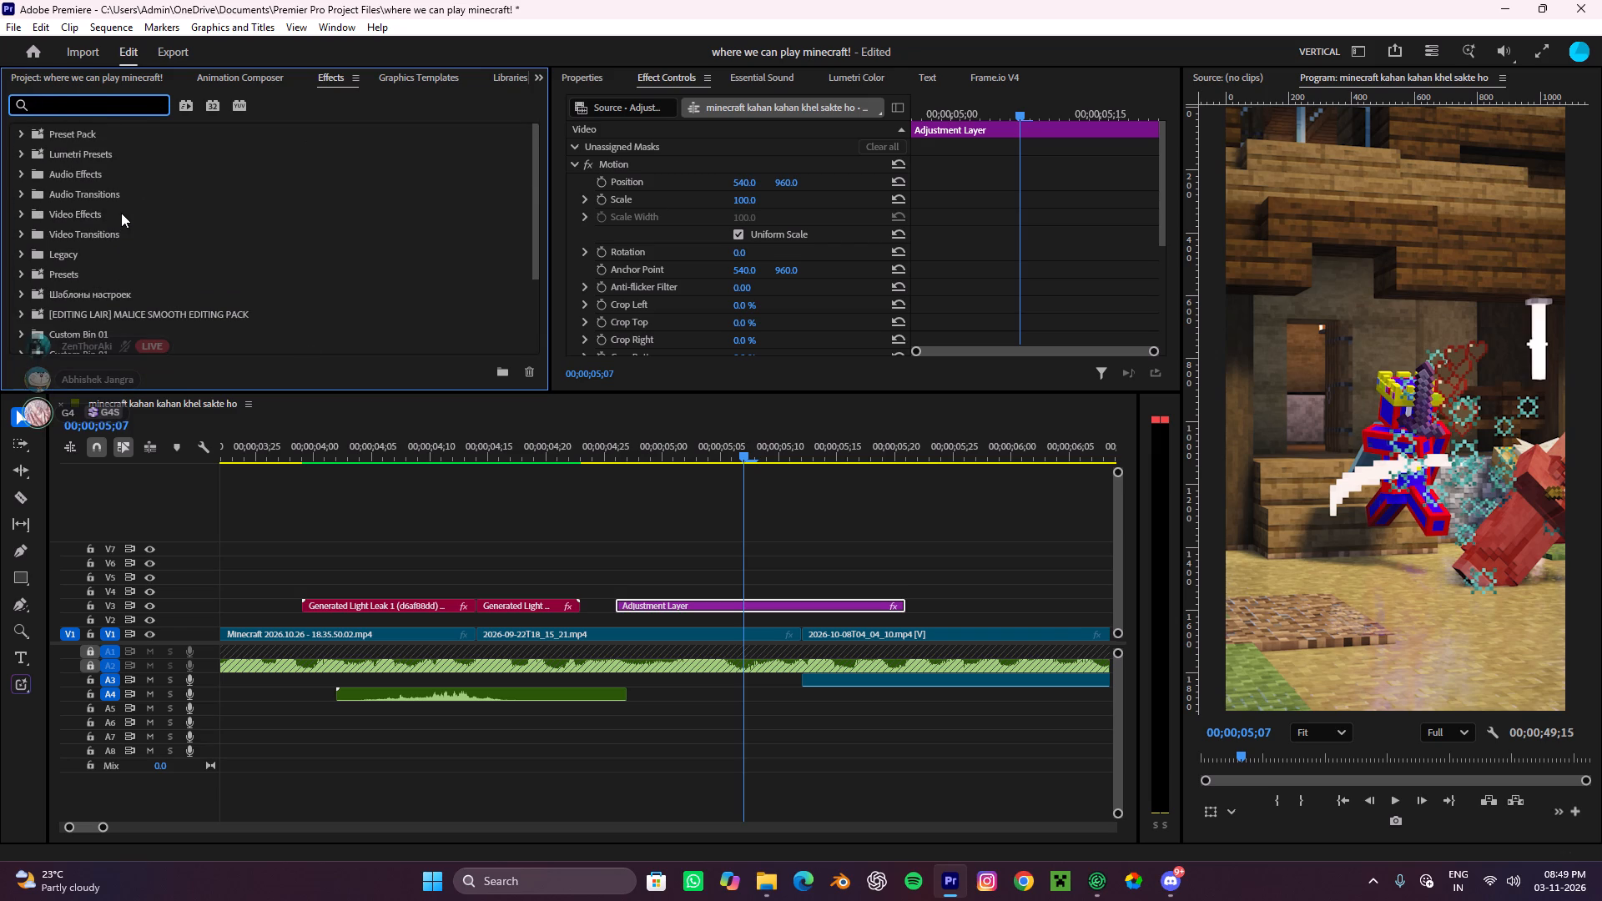
Search the effects for "red flash" and apply Malice Red Flash Large to the adjustment layer on V3.
key("r")
key("e")
type("d fl")
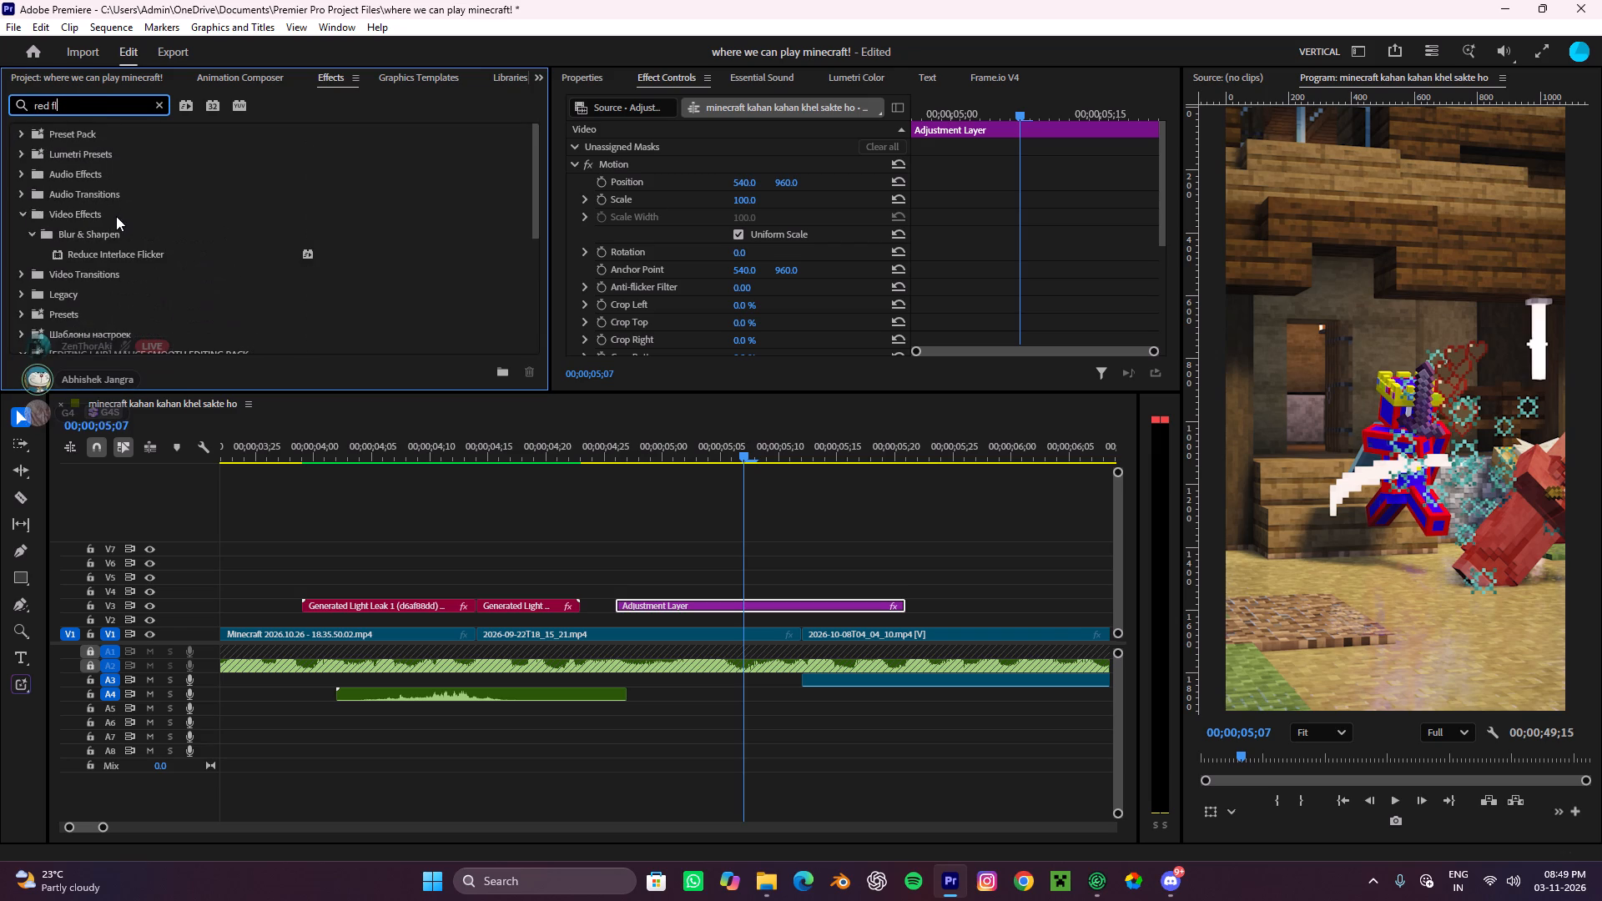
type("as")
key("h")
scroll(124, 252, "up", 4)
scroll(125, 250, "down", 8)
left_click_drag(85, 242, 109, 239)
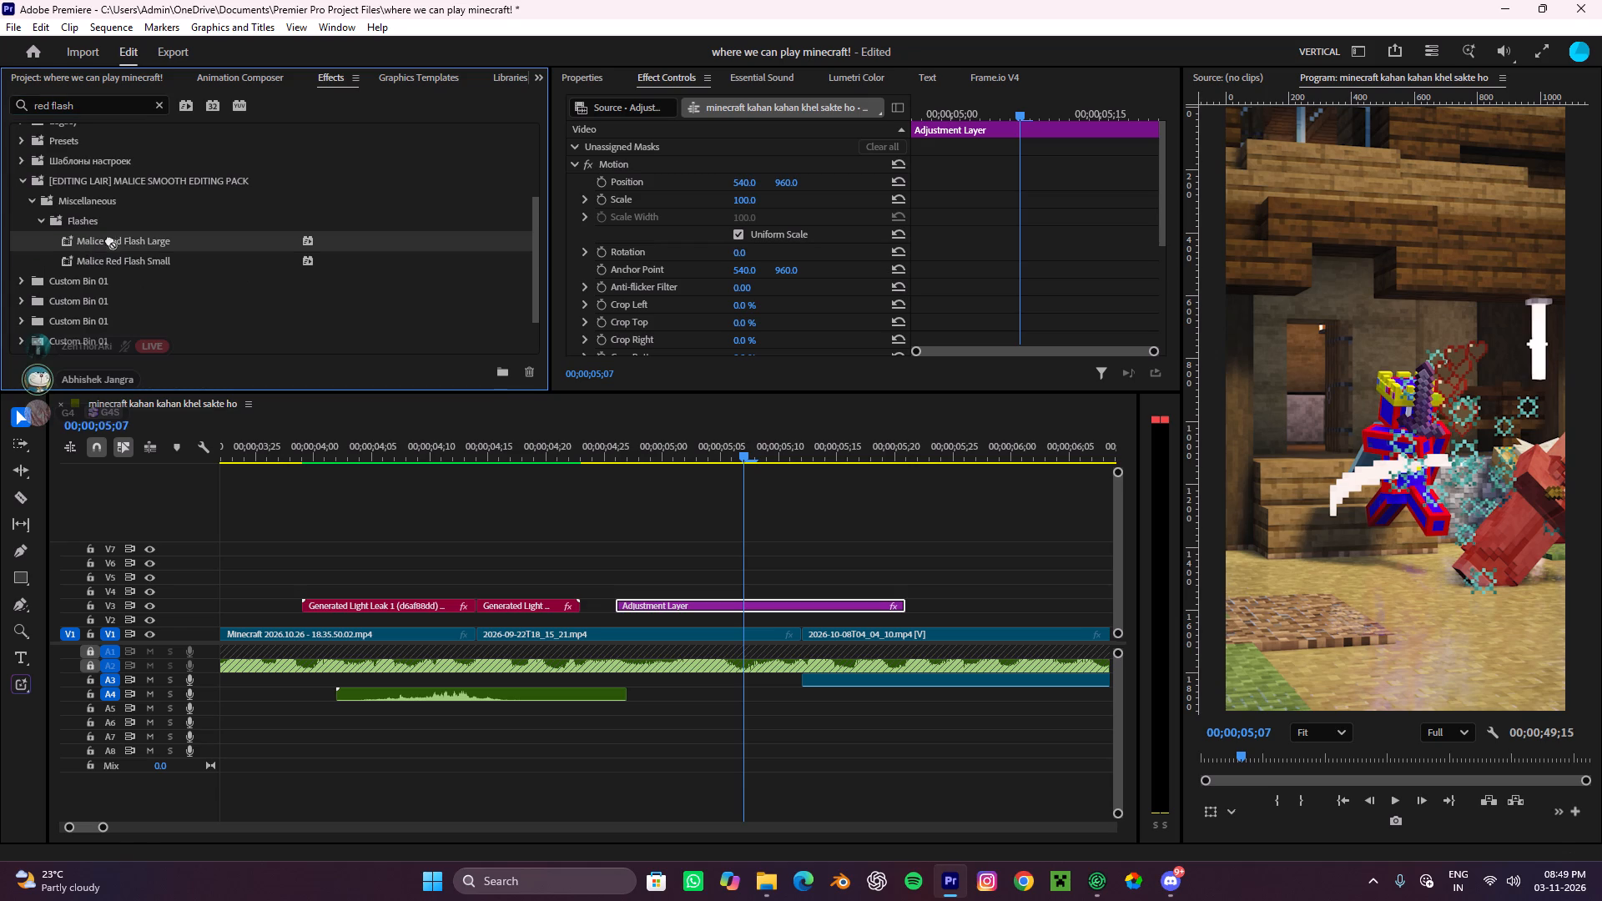
left_click_drag(109, 239, 661, 602)
left_click_drag(719, 441, 588, 513)
key("space")
key("space")
Set the red flash Tint effect's Map Black To colour to a fully saturated magenta.
left_click(605, 74)
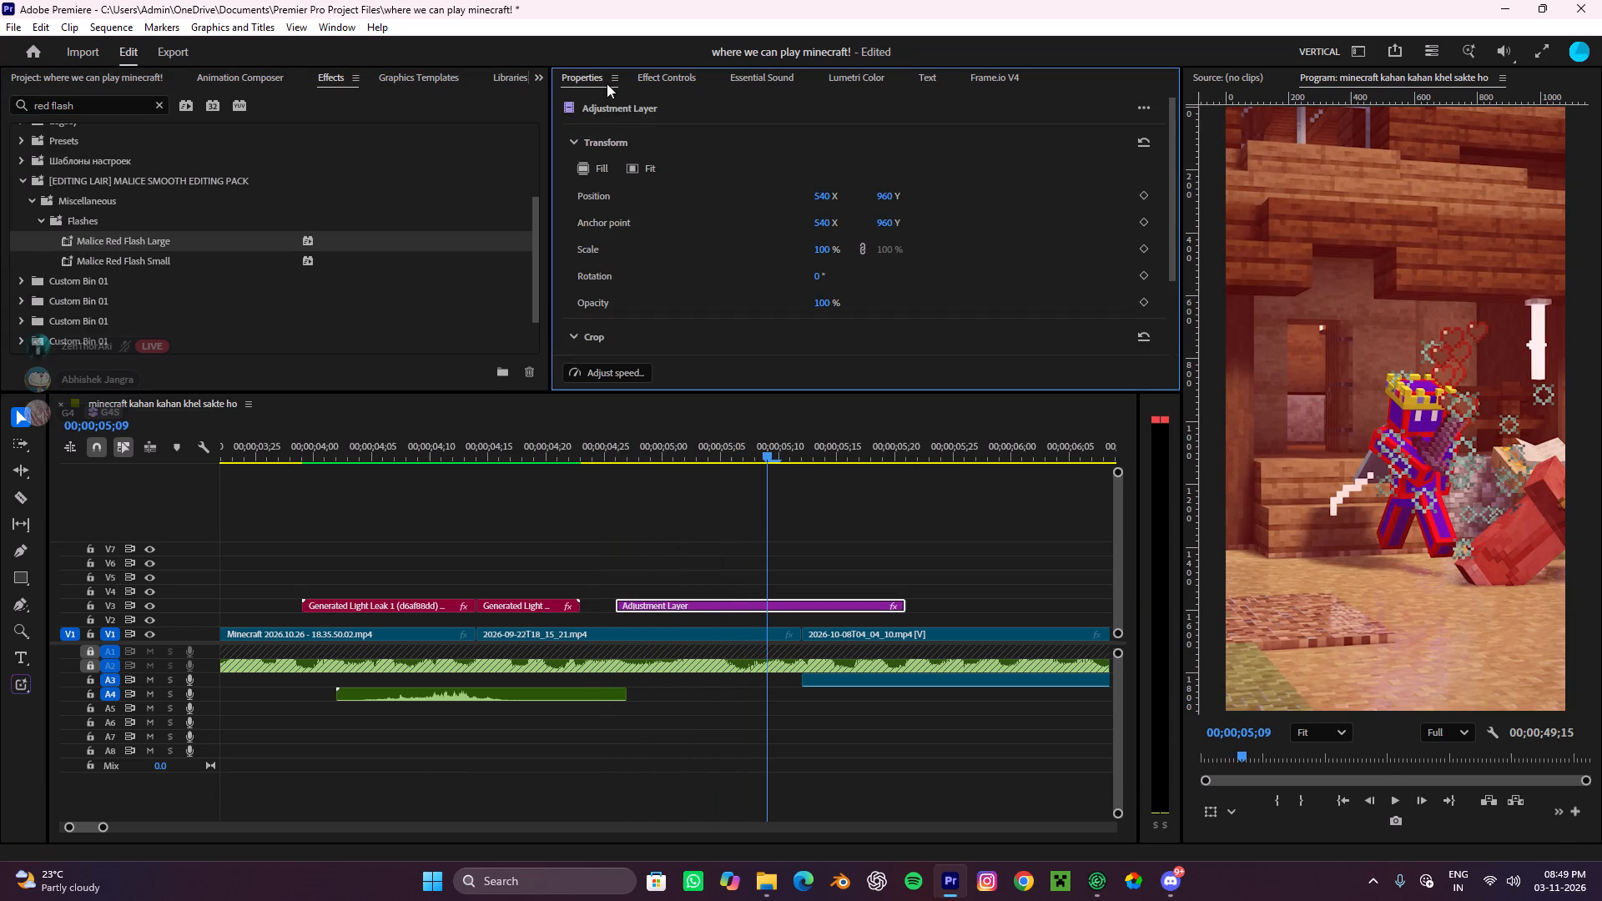
scroll(723, 234, "down", 9)
left_click(661, 67)
left_click(677, 72)
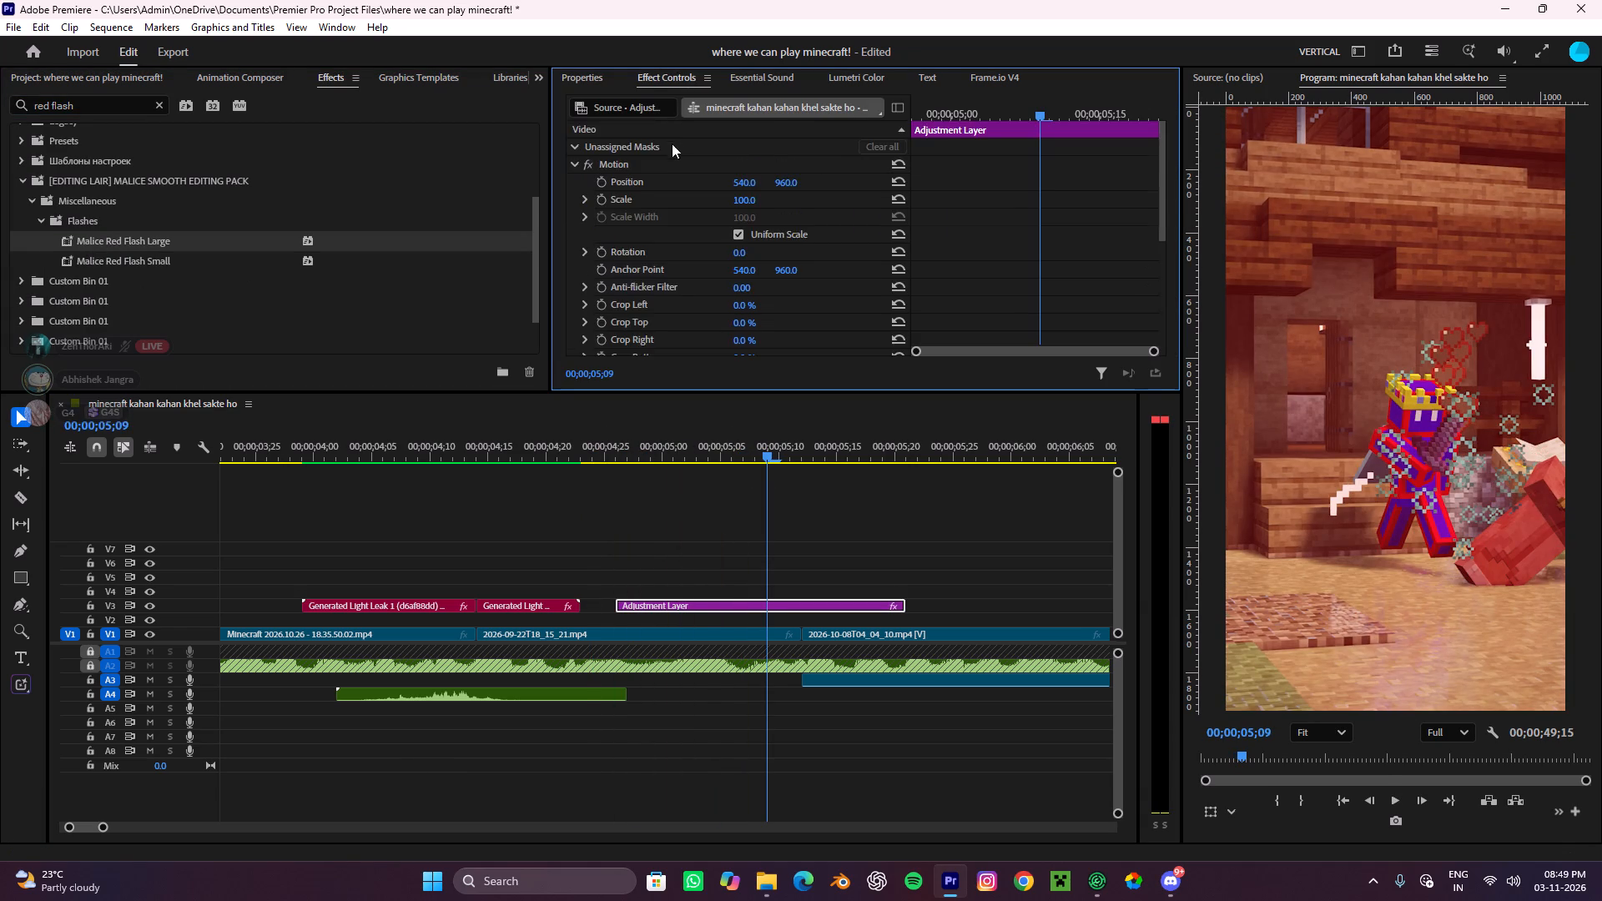
scroll(667, 164, "down", 16)
left_click(573, 286)
scroll(772, 305, "down", 3)
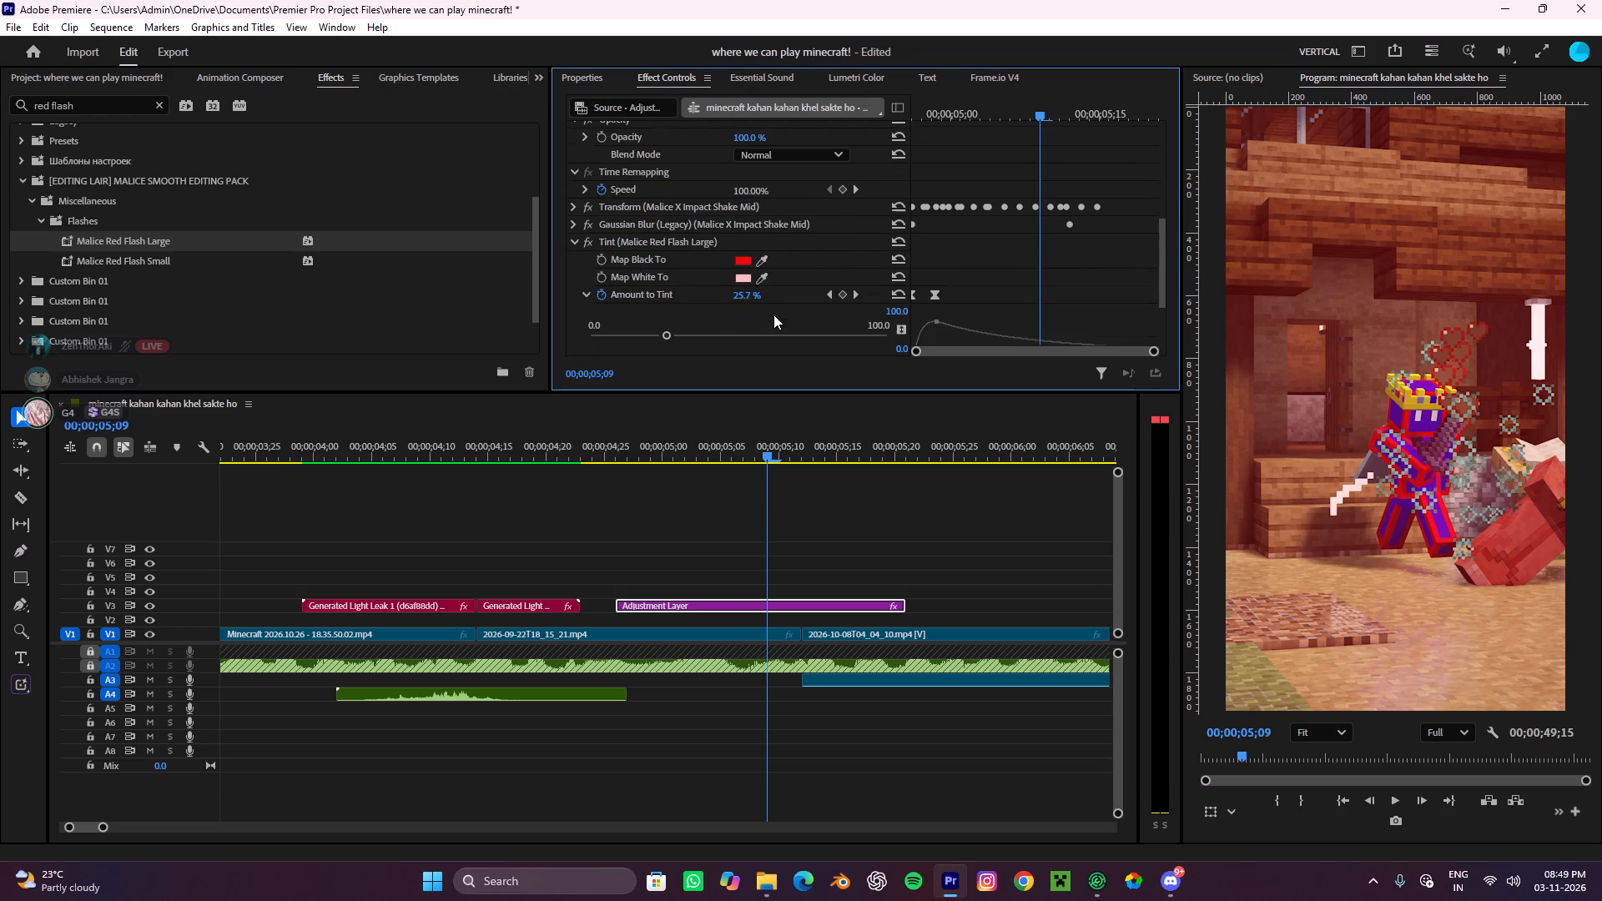
left_click(743, 261)
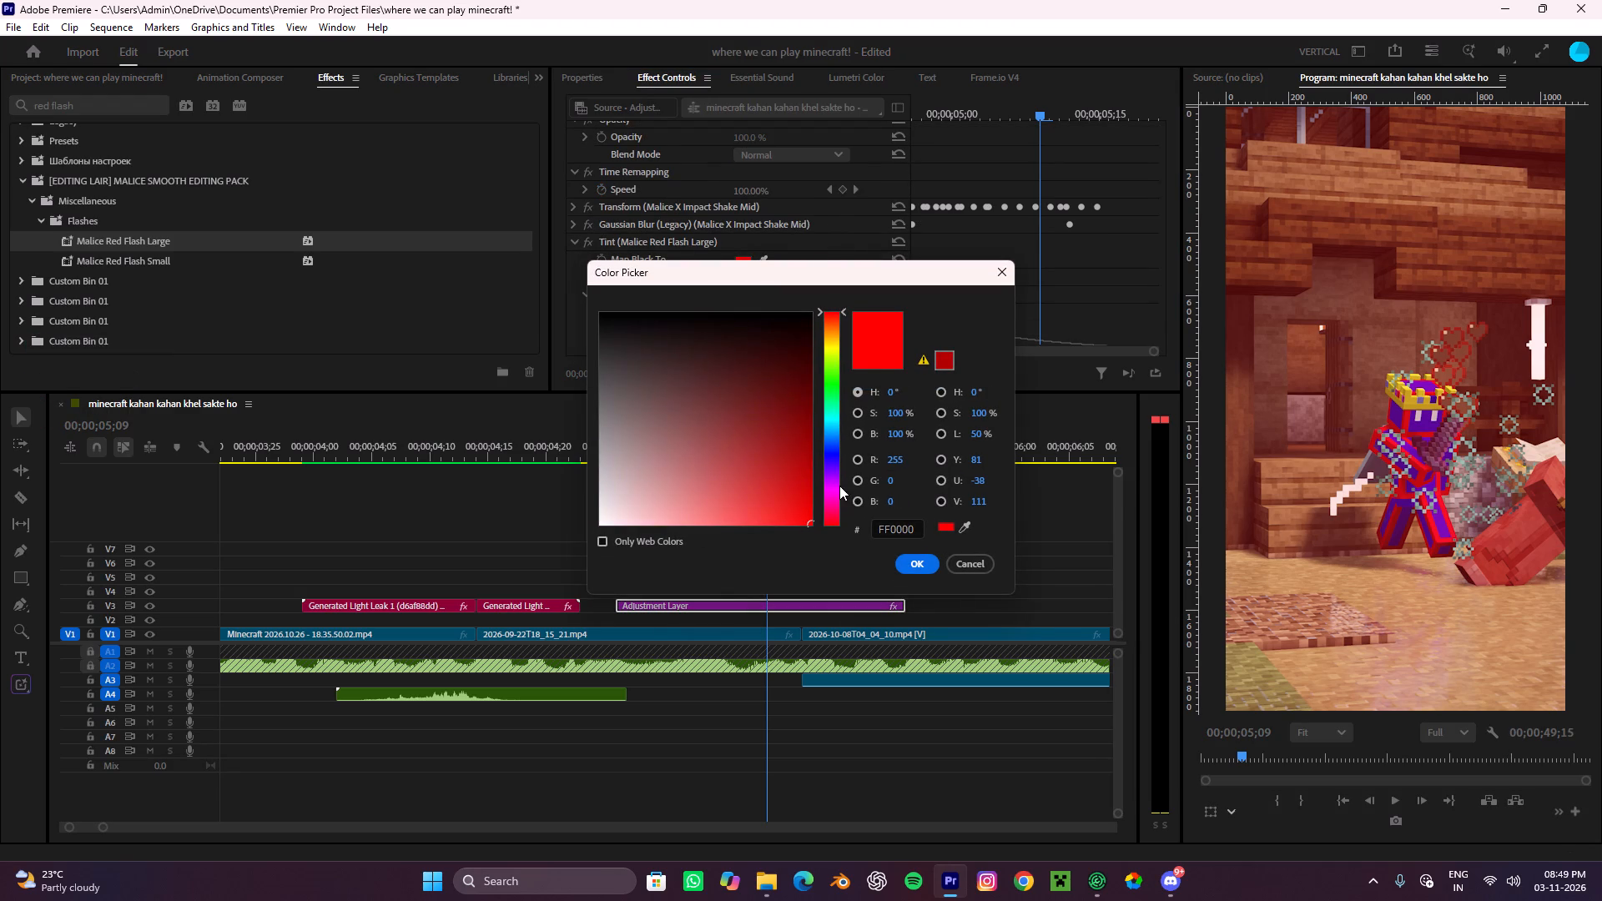
left_click(839, 486)
left_click(913, 559)
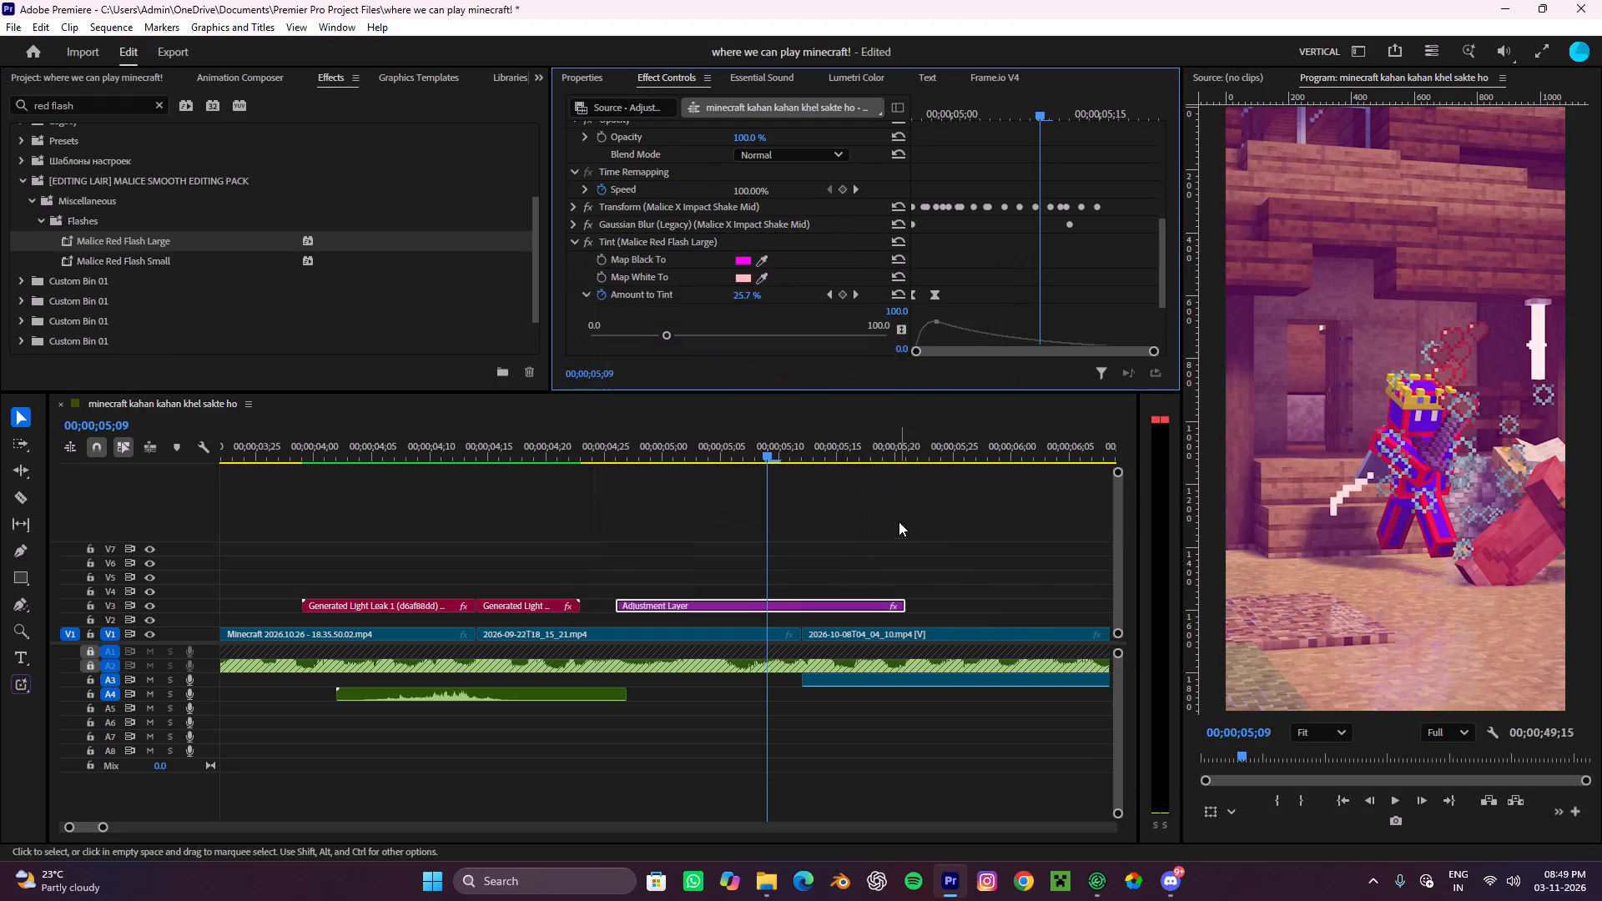
Set the Tint effect's Map White To colour to the pale purple EEBBFF and play back the flash.
left_click(749, 275)
left_click_drag(834, 358, 832, 390)
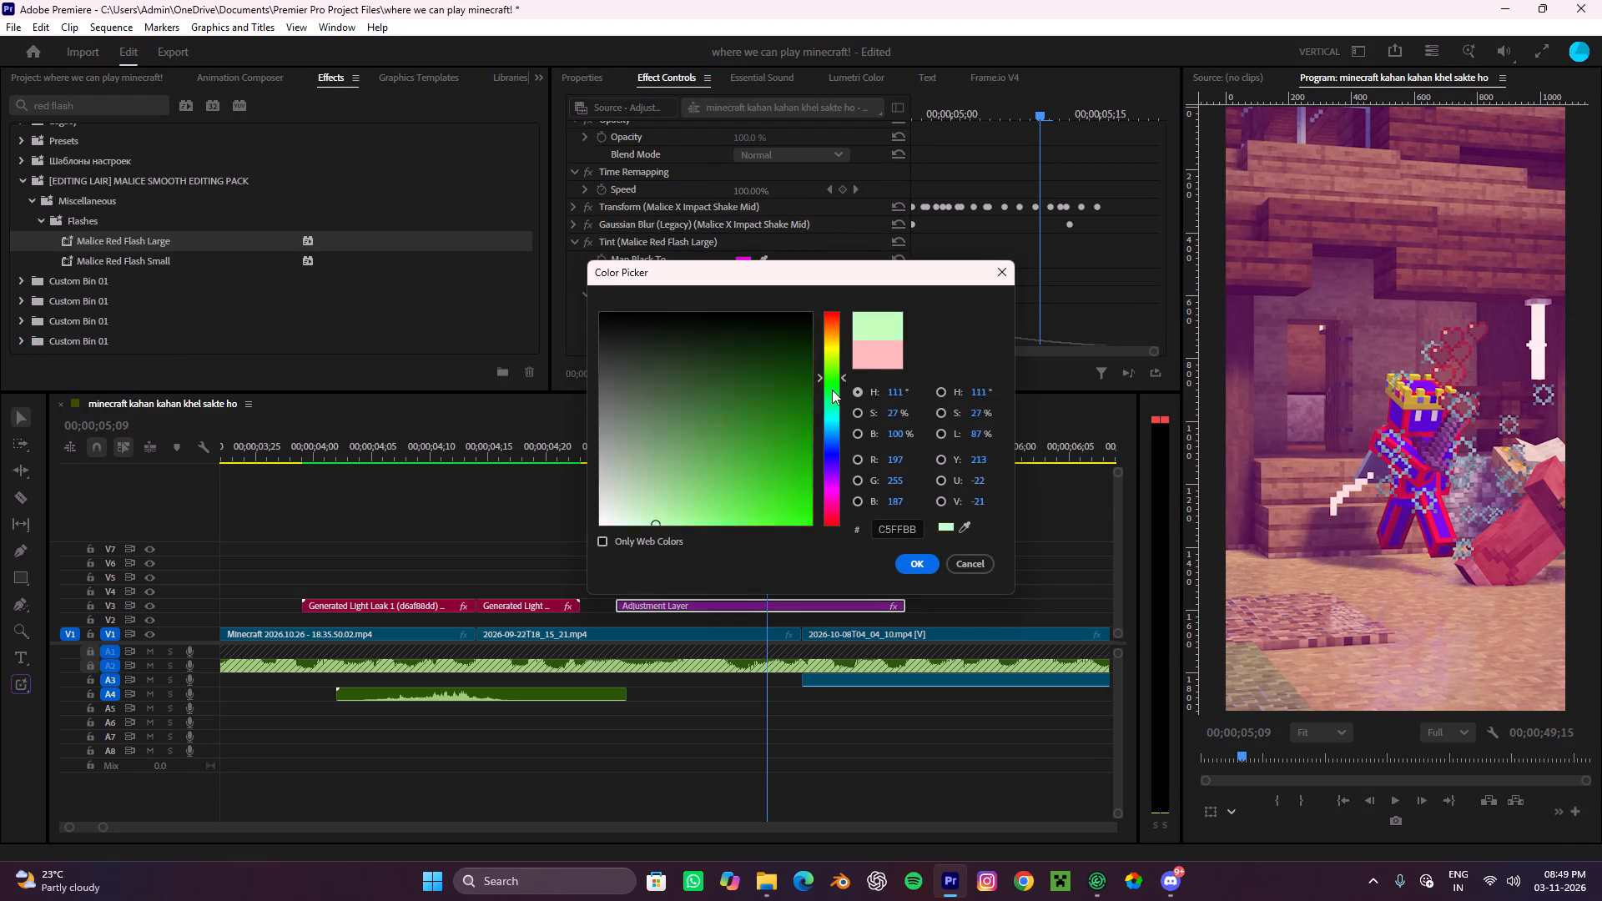
left_click_drag(832, 390, 825, 481)
left_click(919, 561)
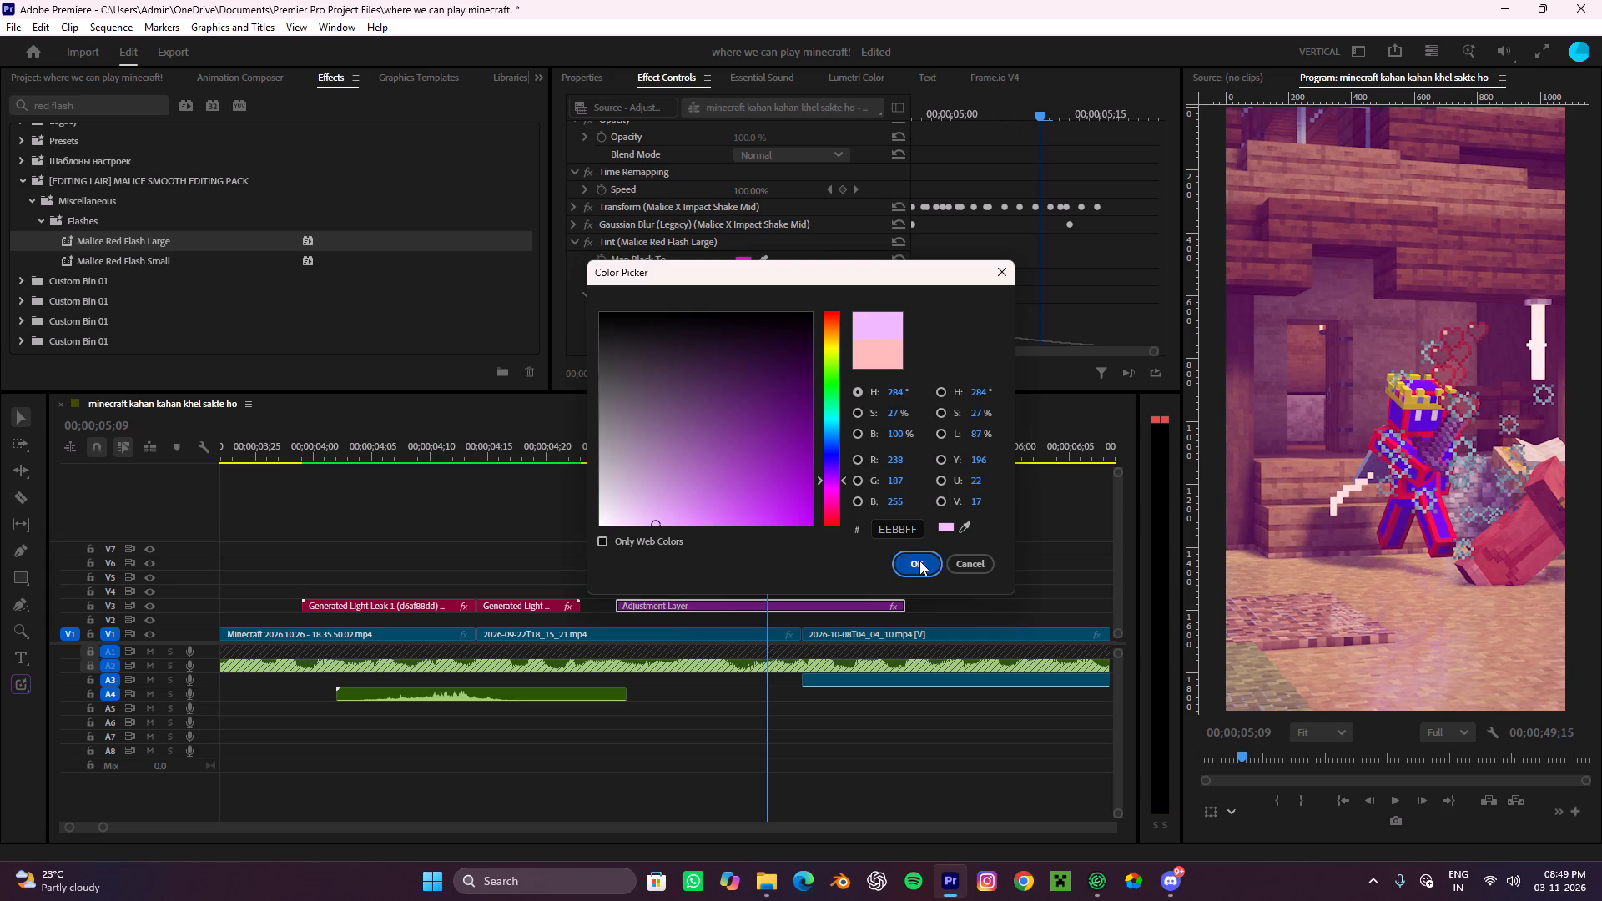
left_click_drag(796, 448, 591, 546)
key("space")
scroll(659, 546, "down", 2, "alt")
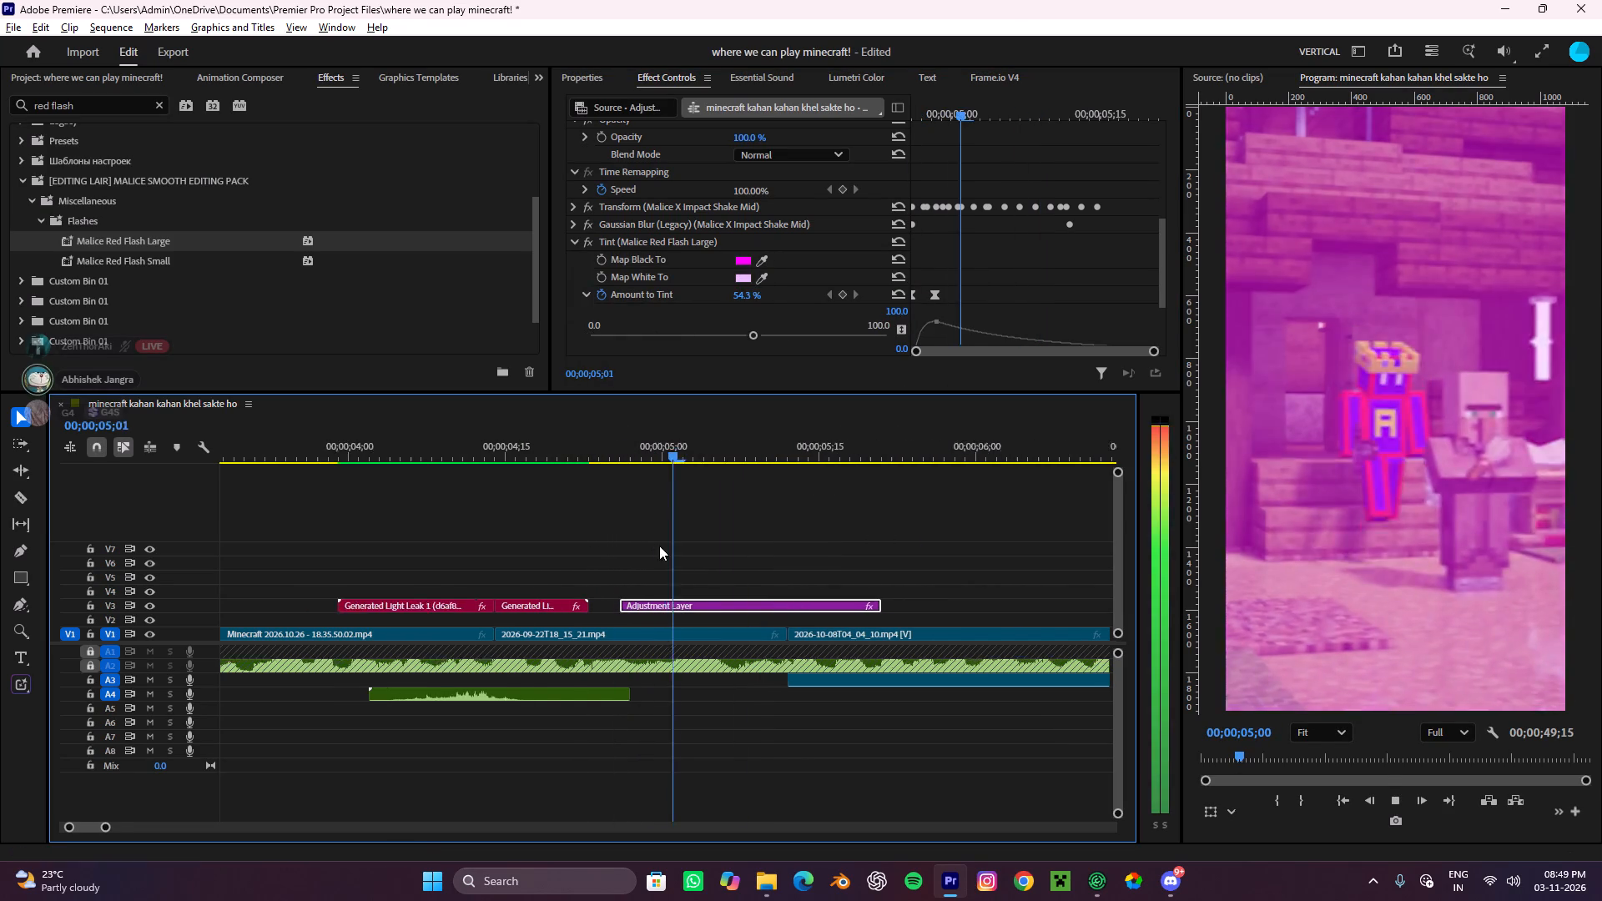
scroll(659, 546, "down", 3, "alt")
key("space")
left_click(788, 532)
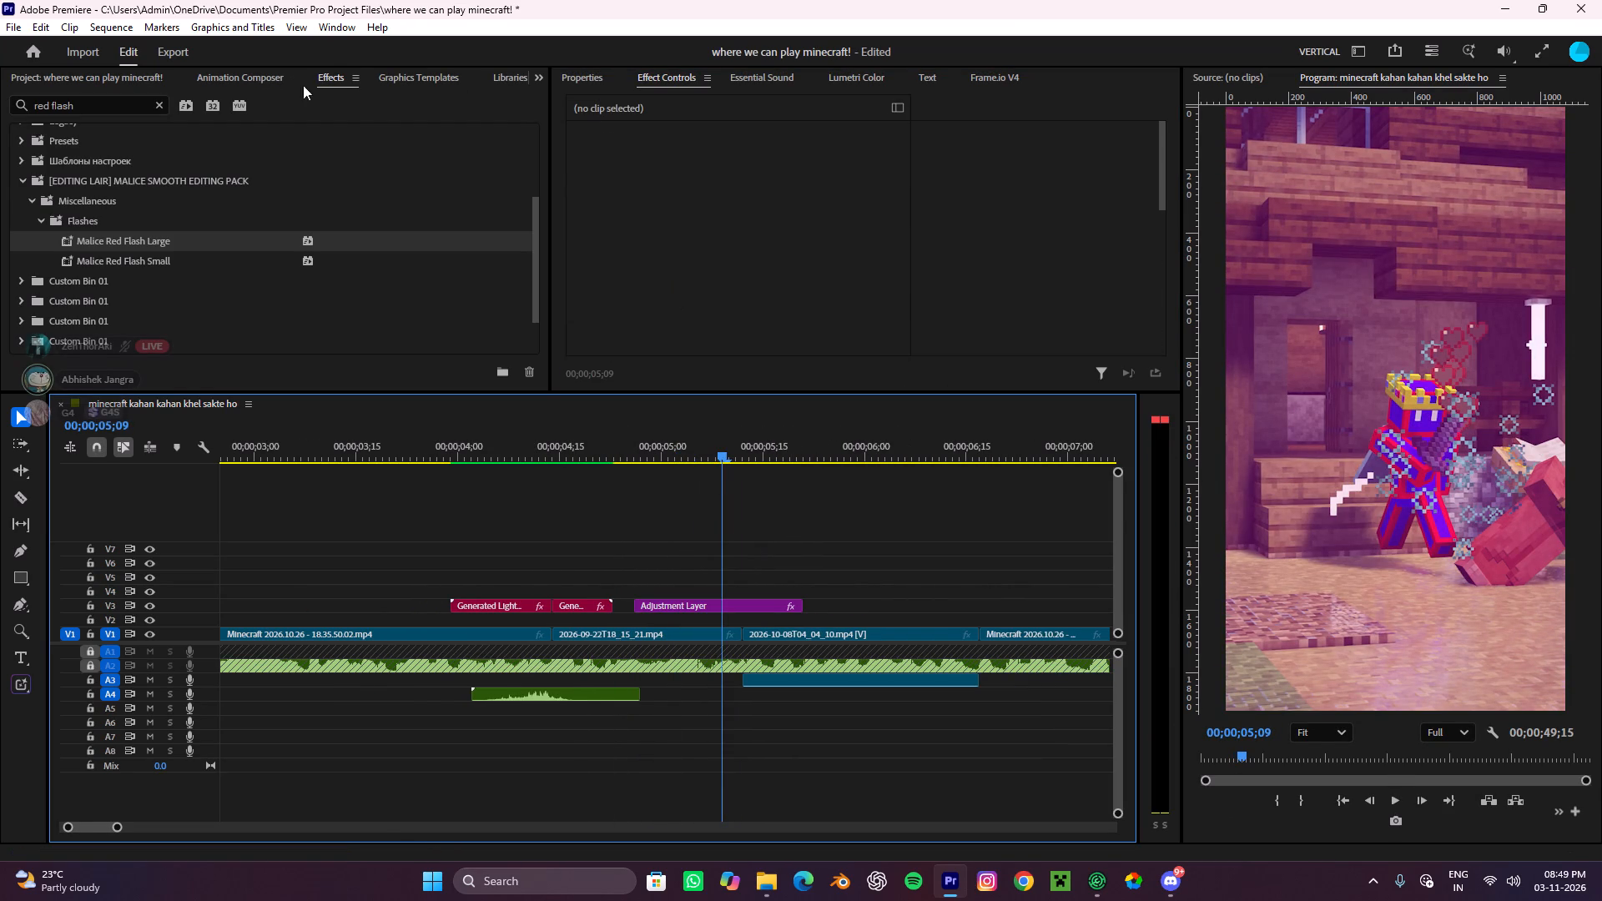
Search the Animation Composer library for "rizz" and place Rizz Sound.mp3 on A6 at the adjustment layer's start.
left_click(213, 79)
left_click_drag(88, 141, 0, 148)
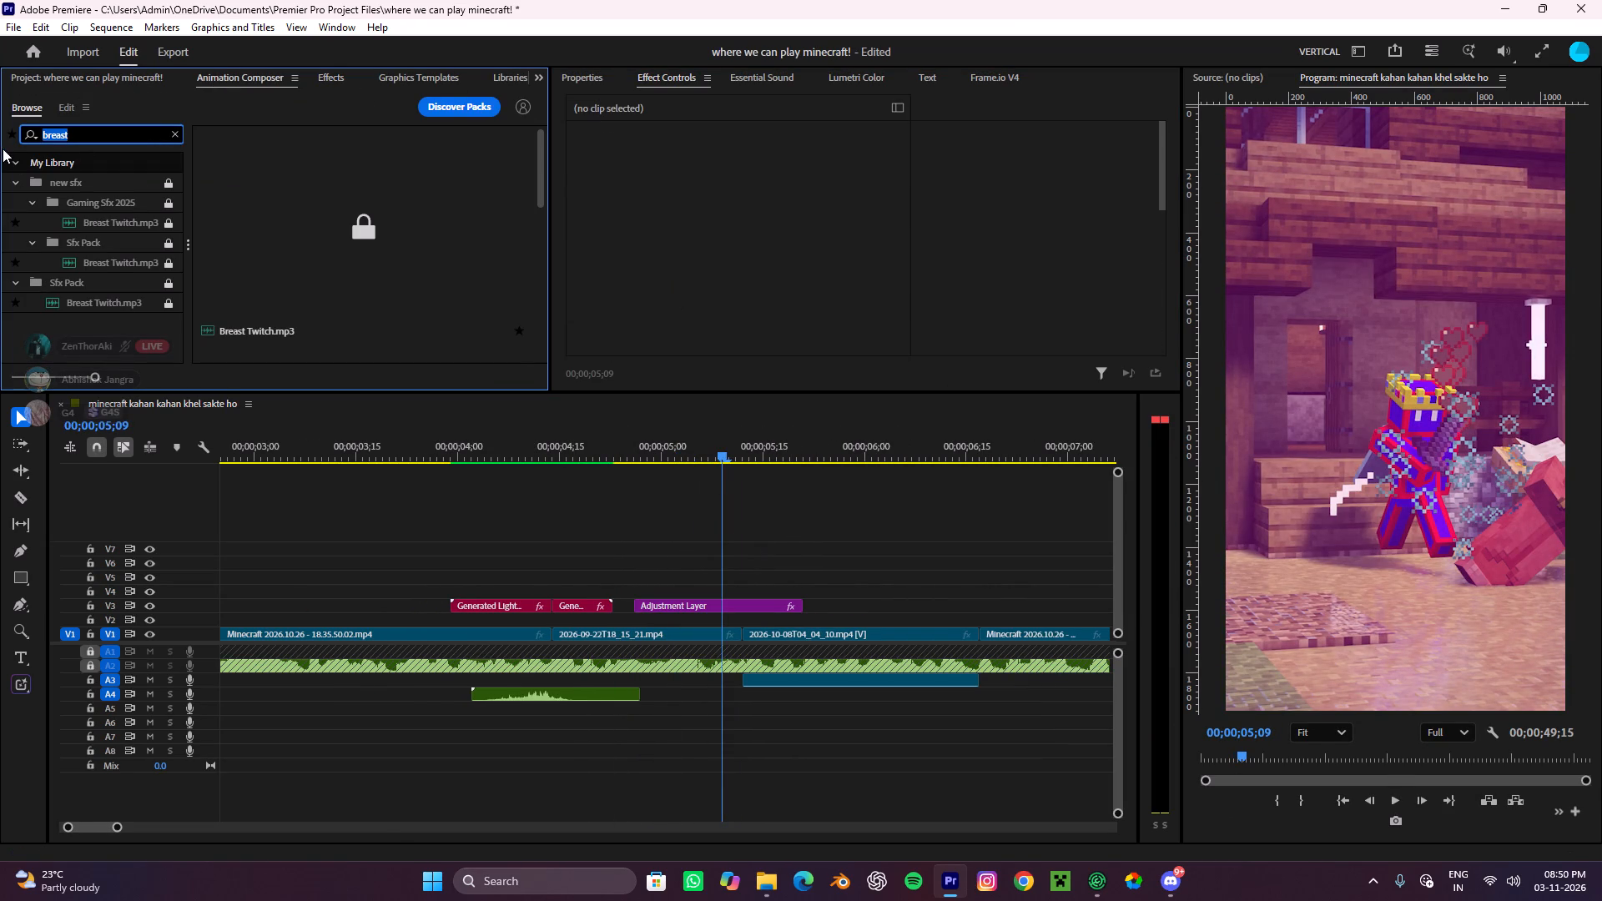
key("r")
key("i")
key("z")
key("z")
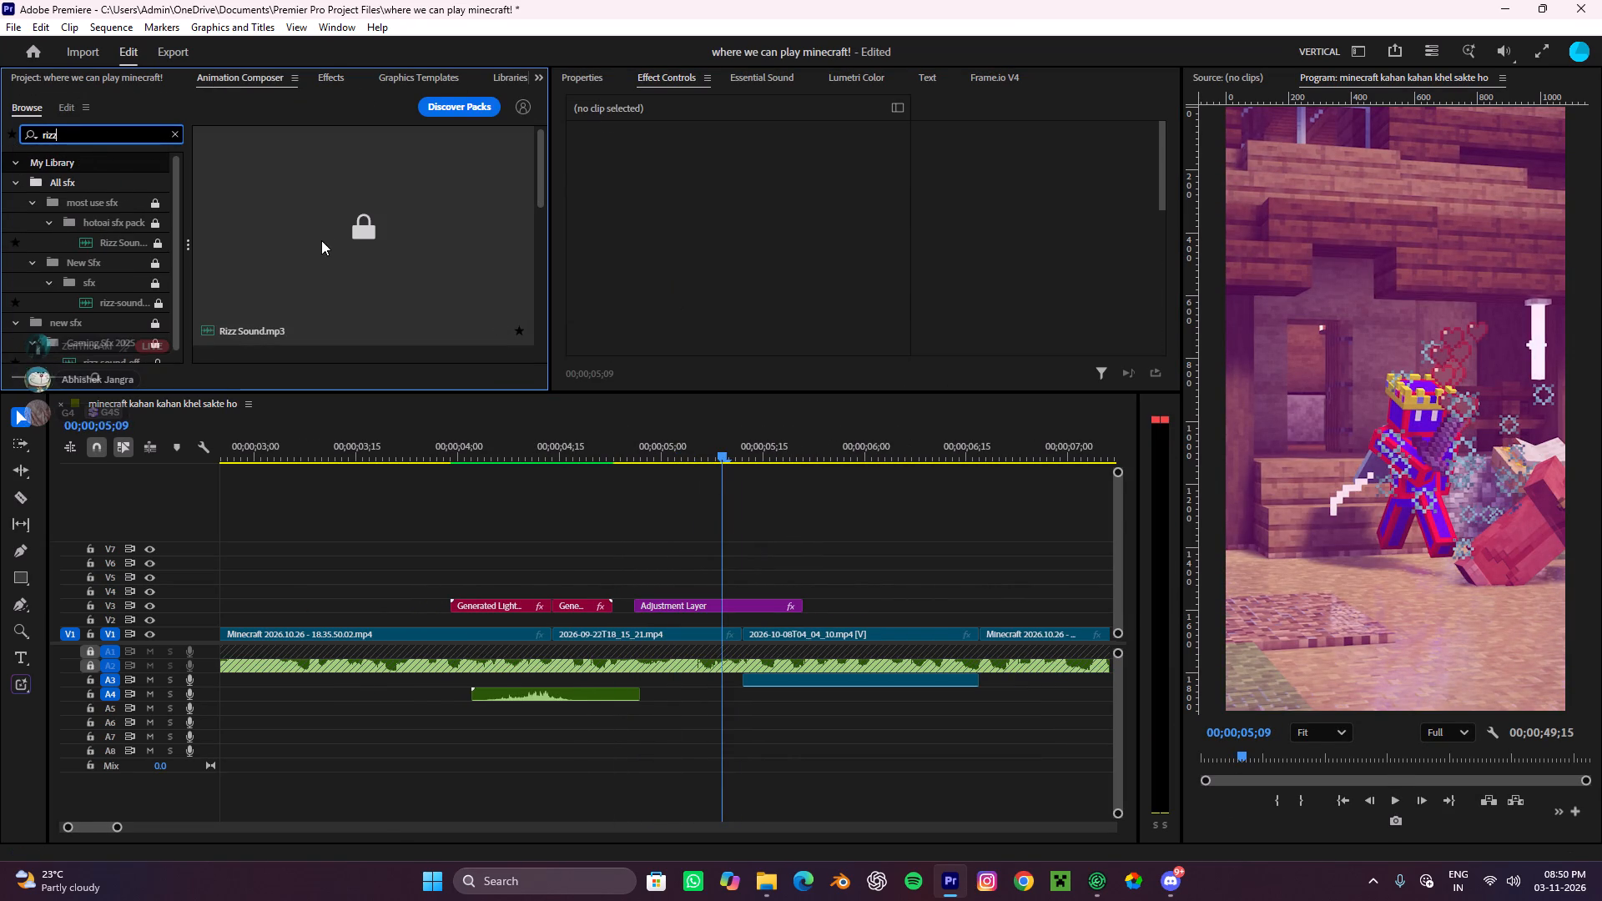
left_click_drag(266, 200, 635, 724)
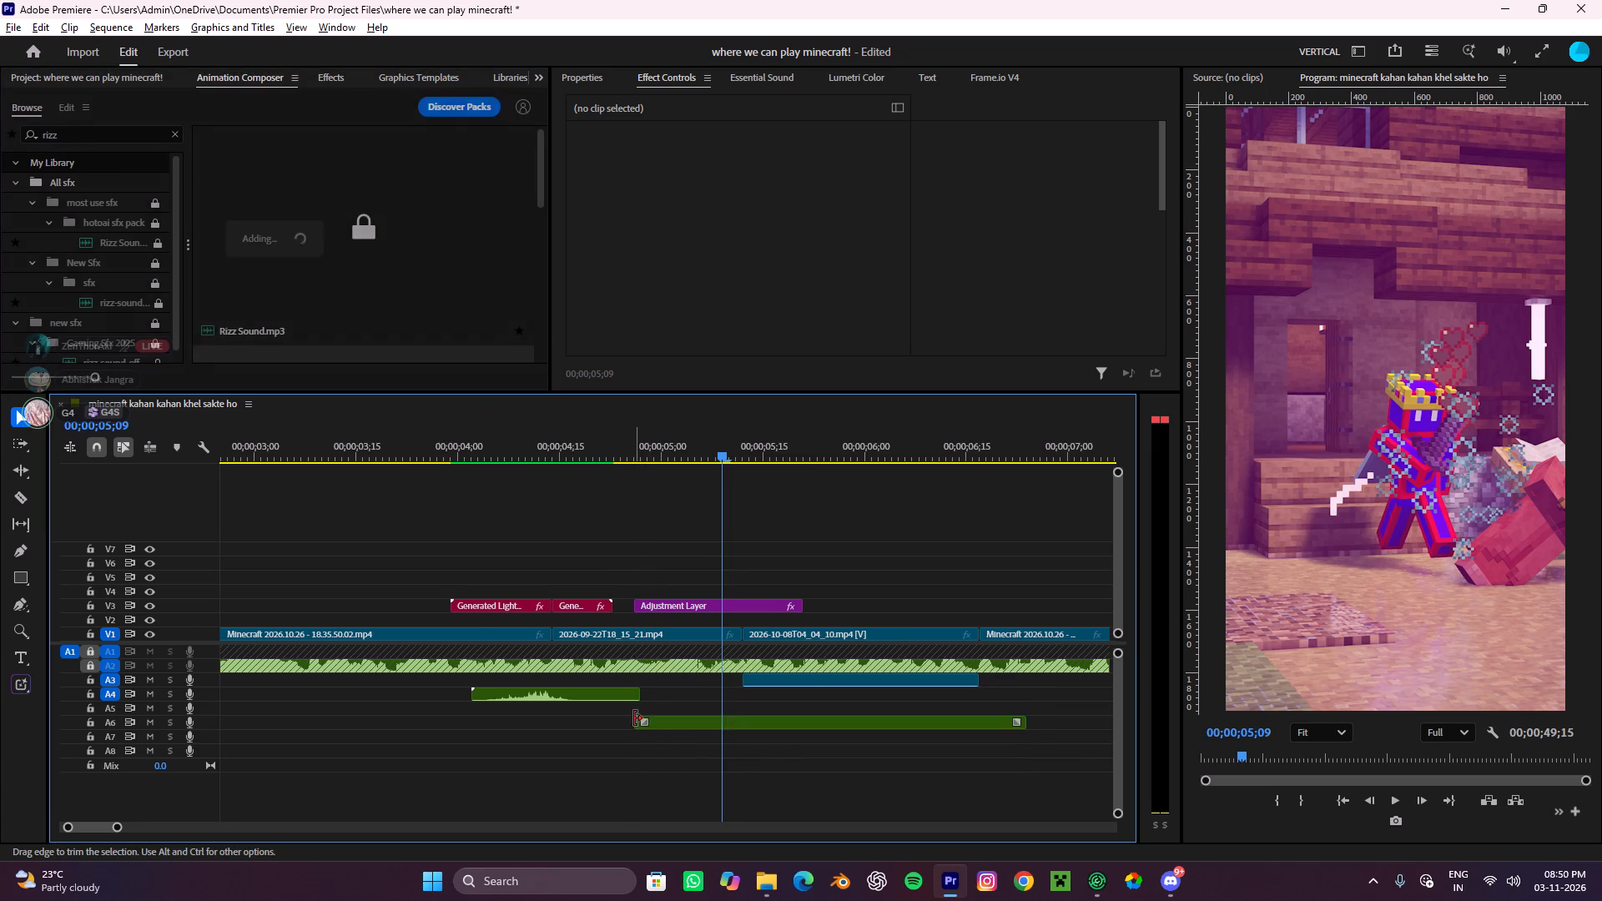
Split Rizz Sound.mp3 at about 00;00;05;02 and remove its quiet lead-in.
scroll(634, 718, "up", 5, "alt")
scroll(636, 715, "down", 7)
scroll(625, 717, "up", 4, "alt")
key("c")
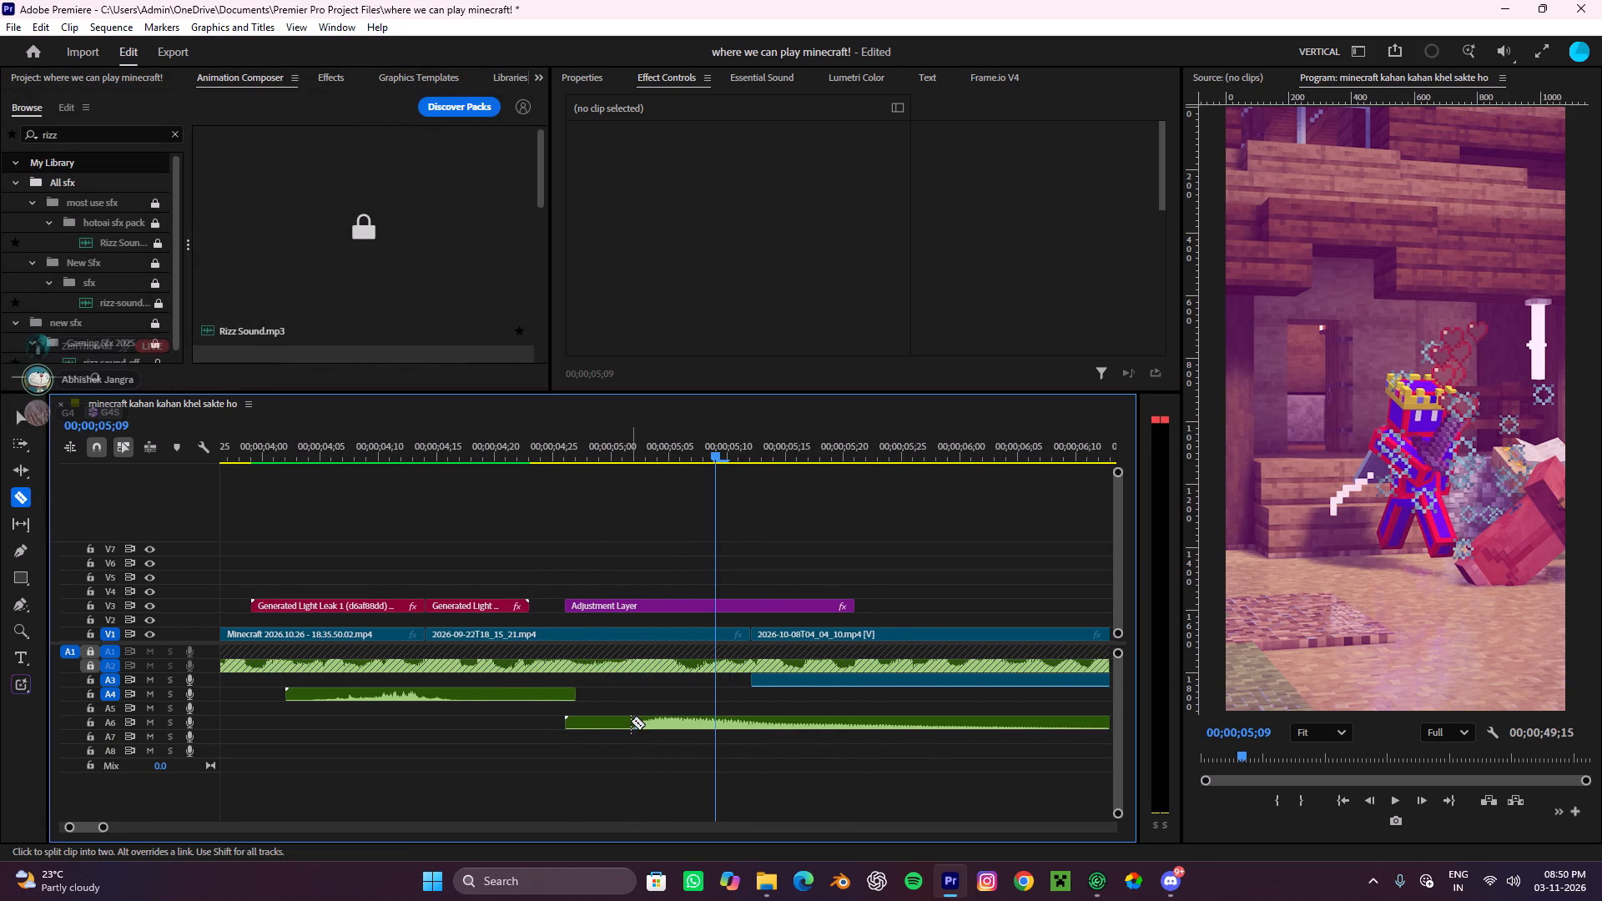
left_click(631, 721)
key("v")
left_click_drag(615, 759, 605, 727)
key("e")
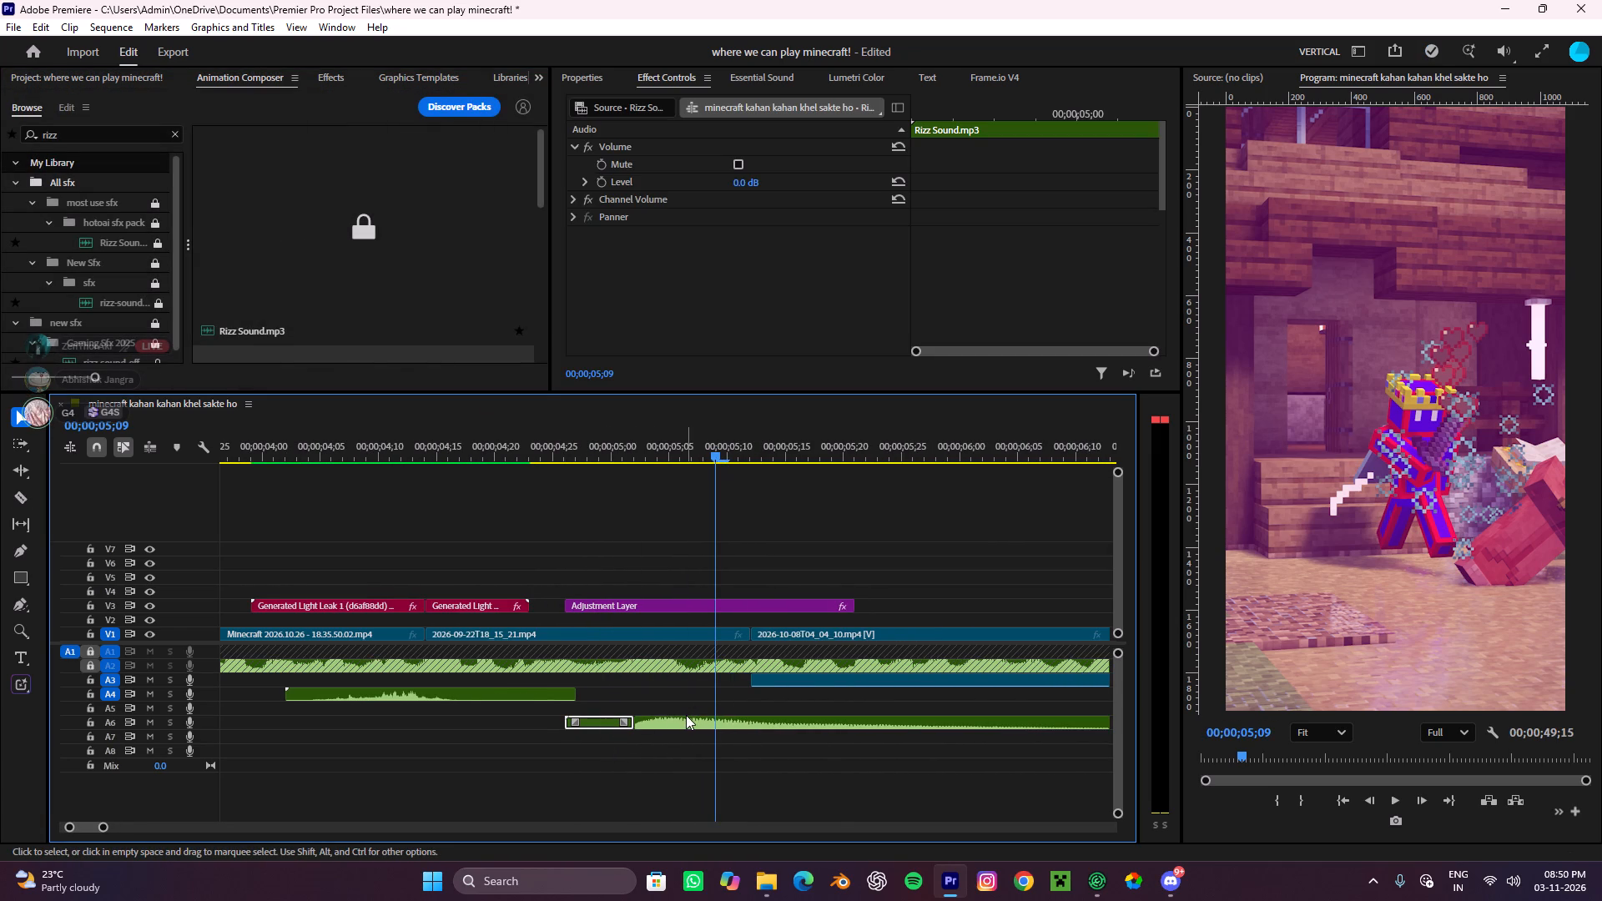
key("ctrl+x")
Move the remaining Rizz Sound.mp3 clip on A6 to start at about 00;00;04;27 and play it back.
left_click_drag(712, 724, 650, 724)
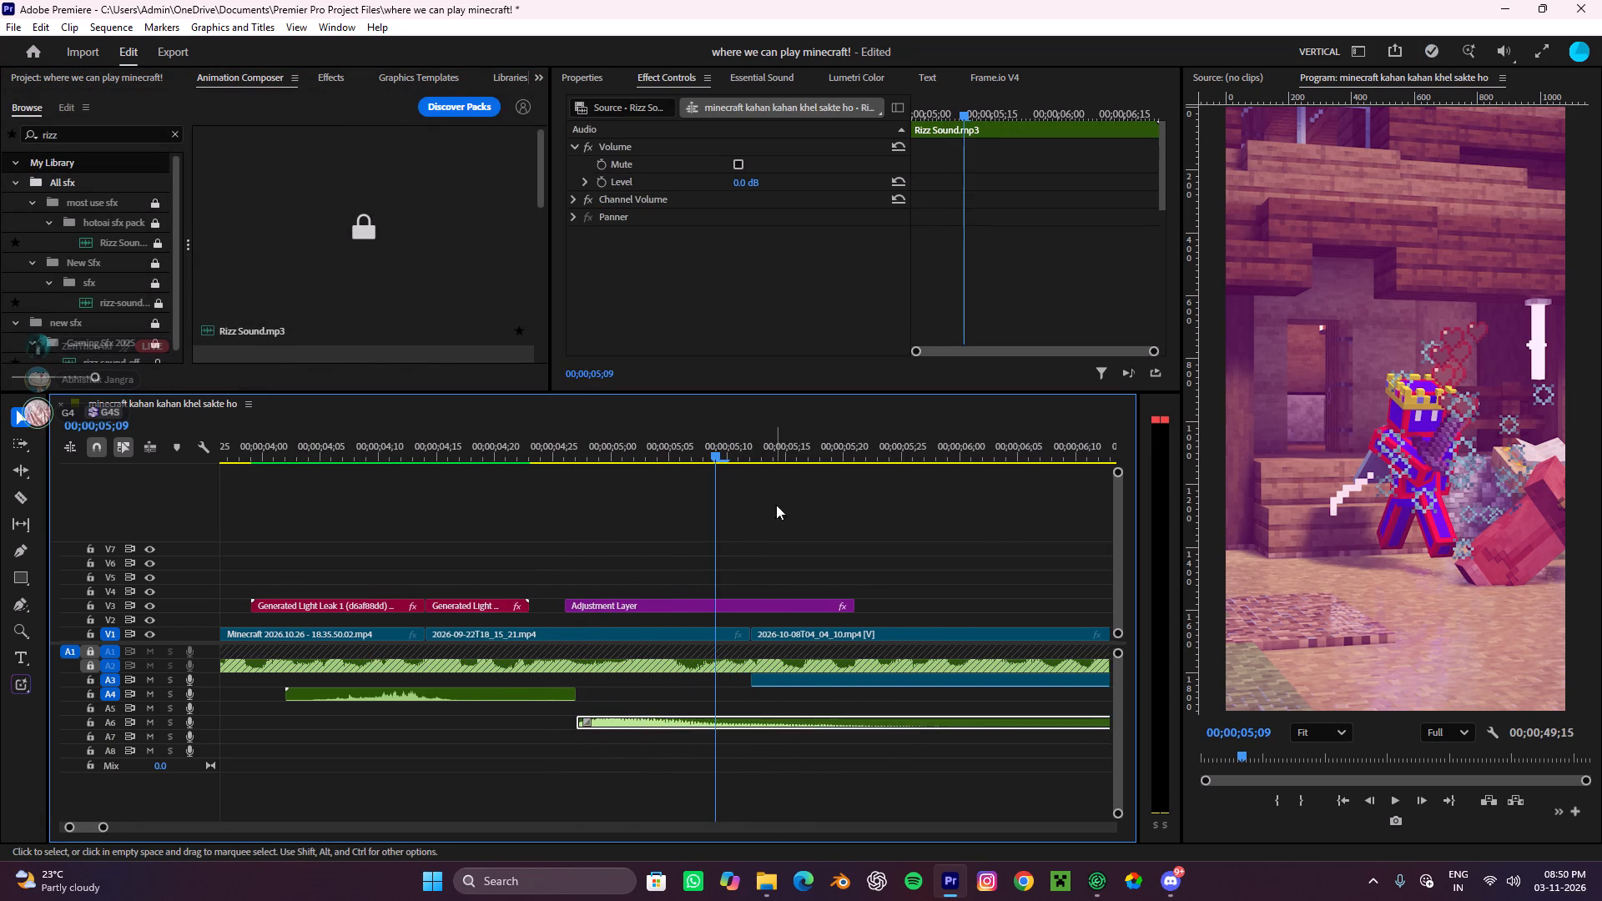
left_click_drag(719, 445, 506, 543)
key("space")
scroll(601, 561, "down", 4, "alt")
key("space")
Cut the tail off Rizz Sound.mp3 and trim its end so the clip lasts about 00;00;01;06.
key("c")
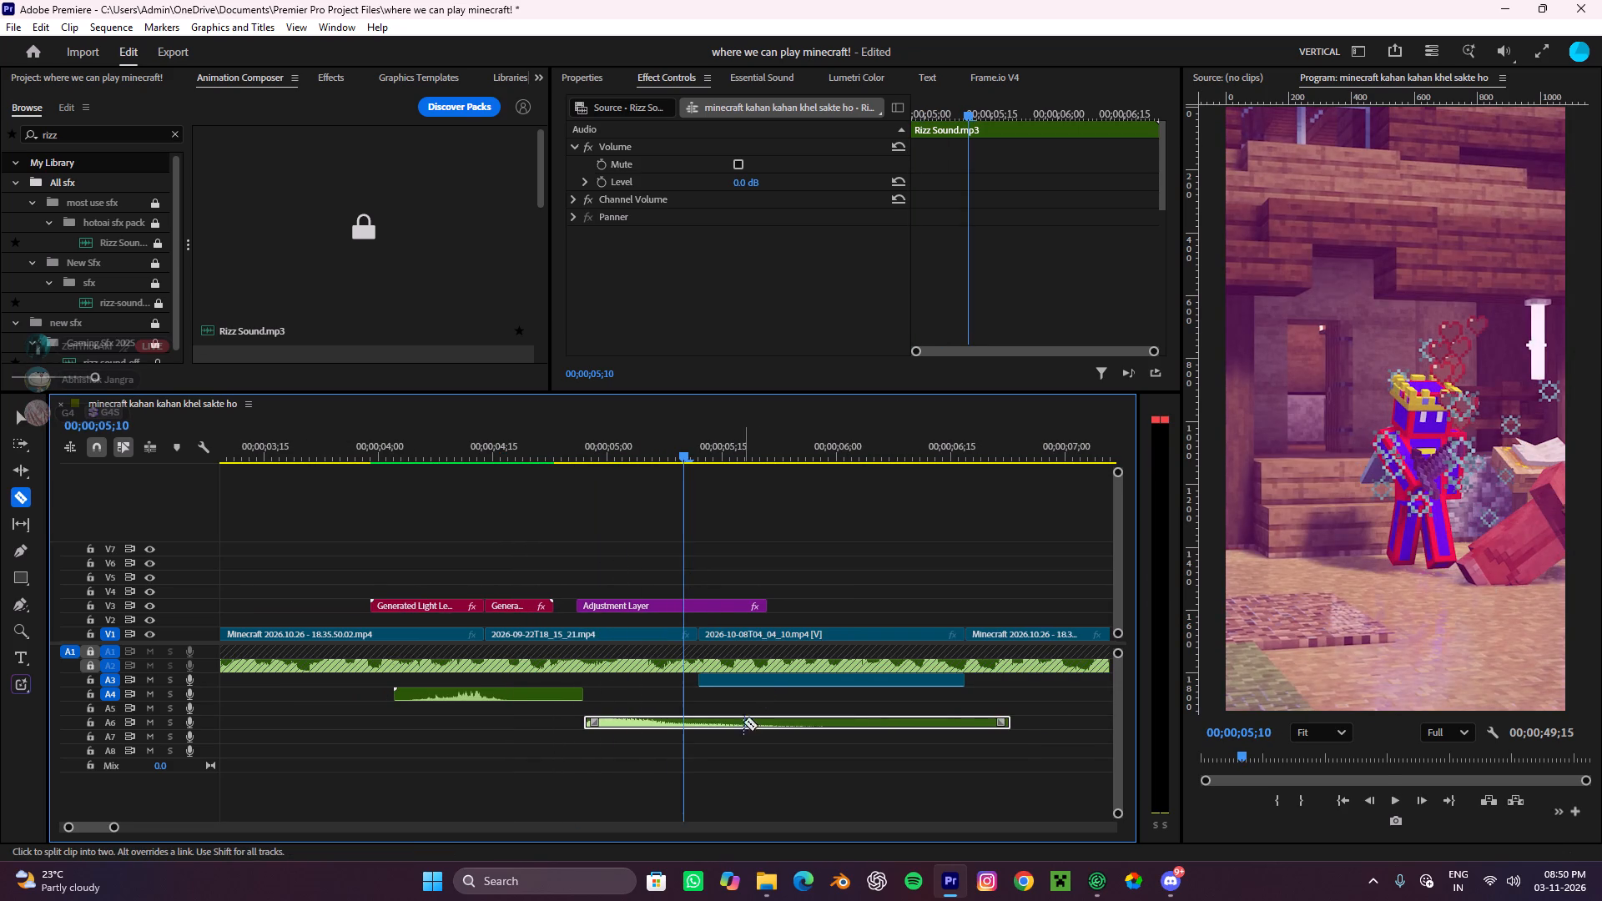
left_click(822, 720)
key("v")
left_click(889, 727)
key("ctrl+x")
left_click_drag(823, 724, 867, 726)
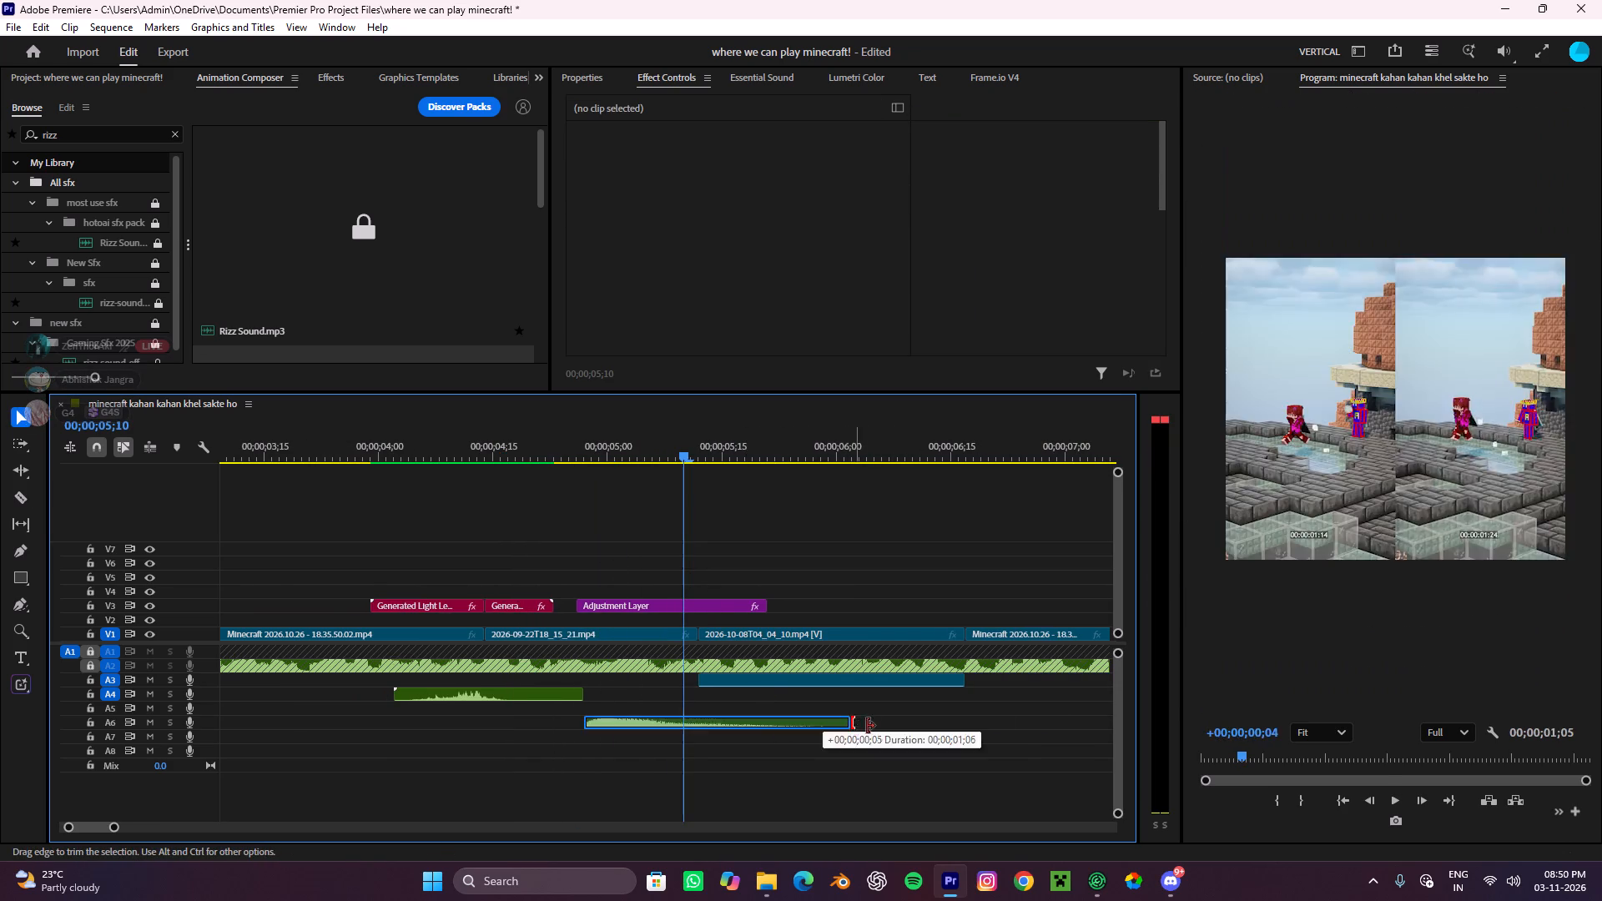
left_click_drag(867, 726, 859, 728)
Lower the volume of the Rizz Sound.mp3 clip to -11.5 dB.
scroll(856, 712, "down", 8, "alt")
left_click(731, 724)
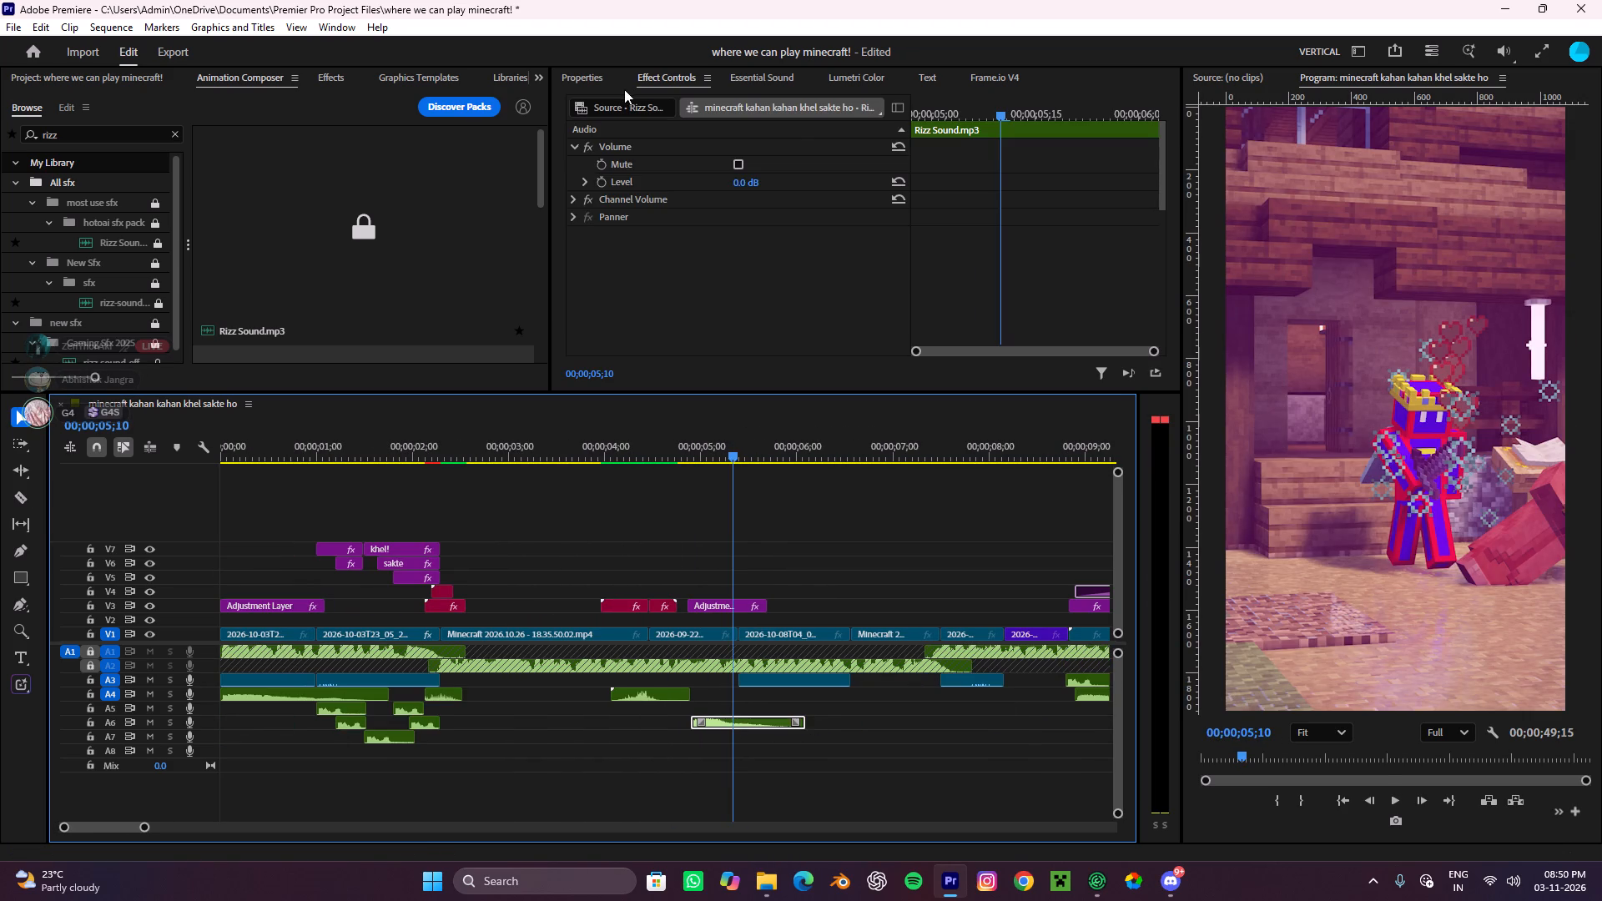
left_click(590, 79)
left_click_drag(925, 180, 780, 234)
Move the Rizz Sound.mp3 clip on A6 one frame earlier so it starts flush with the adjustment layer on V3.
scroll(826, 599, "up", 4, "alt")
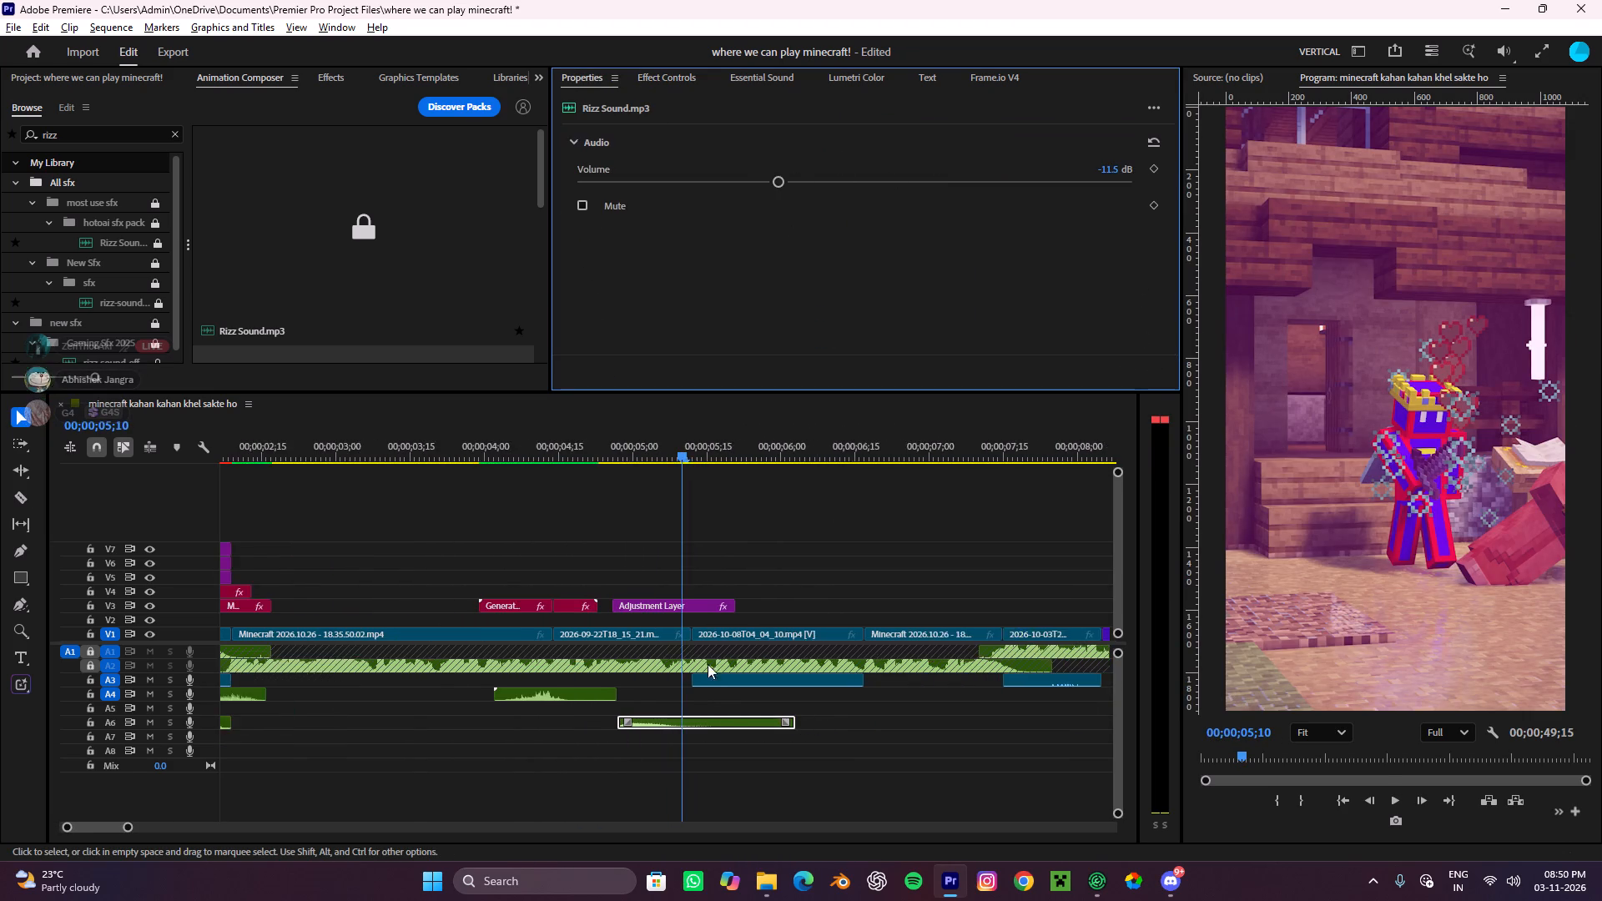
scroll(708, 664, "up", 4, "alt")
left_click(684, 722)
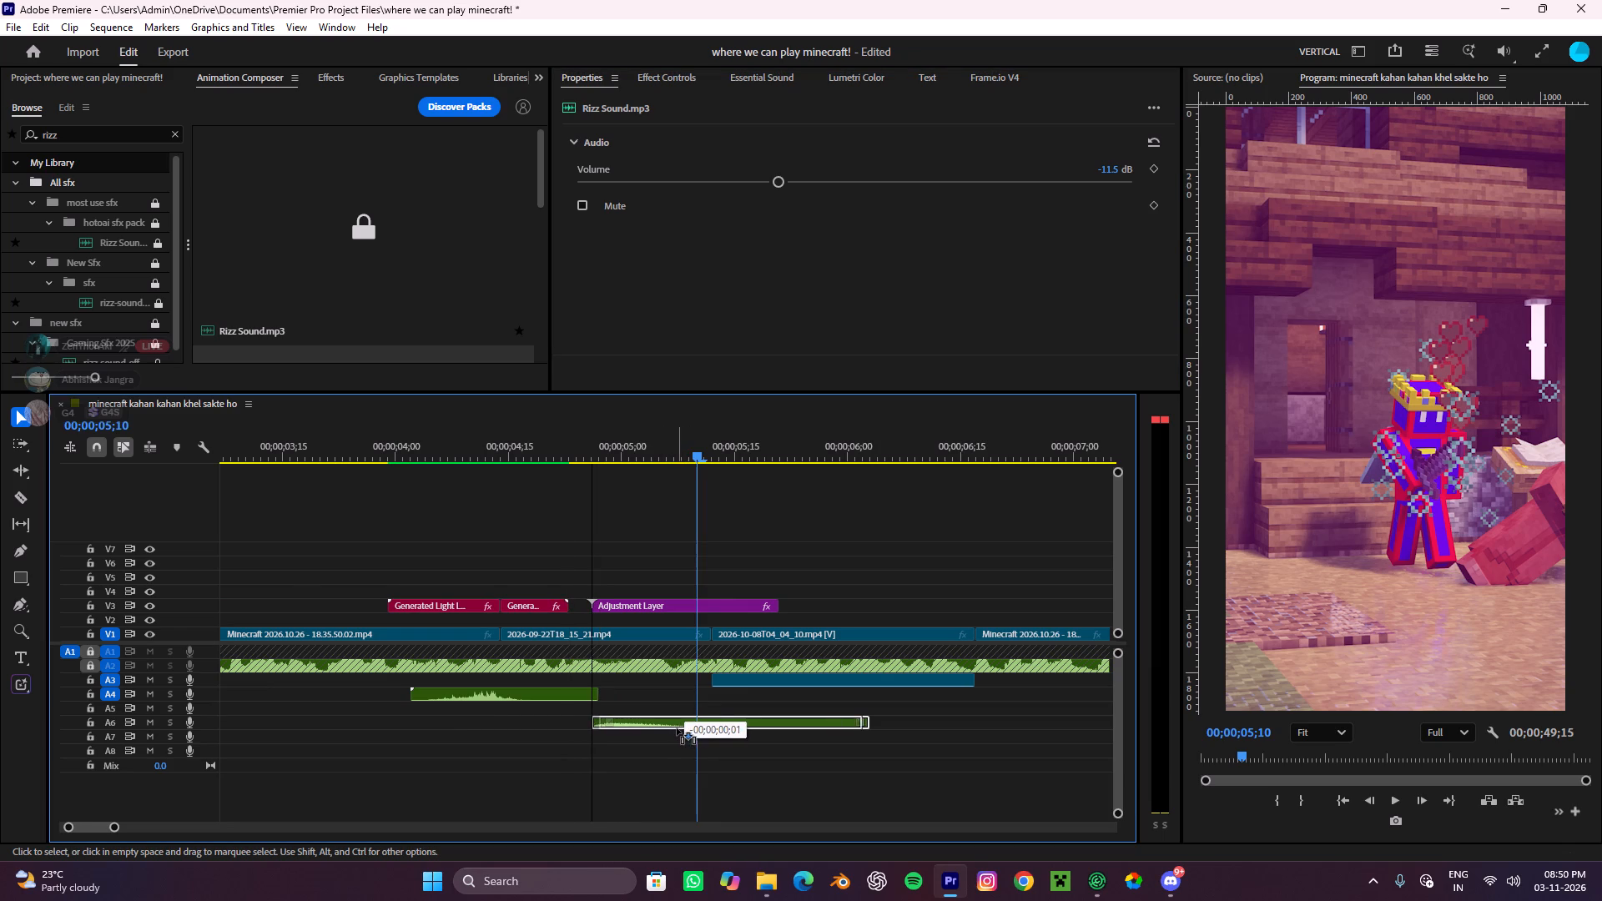
Play back the opening seconds of the sequence to check the Rizz Sound.mp3 timing and volume.
scroll(688, 698, "down", 10, "alt")
left_click_drag(627, 438, 505, 556)
key("space")
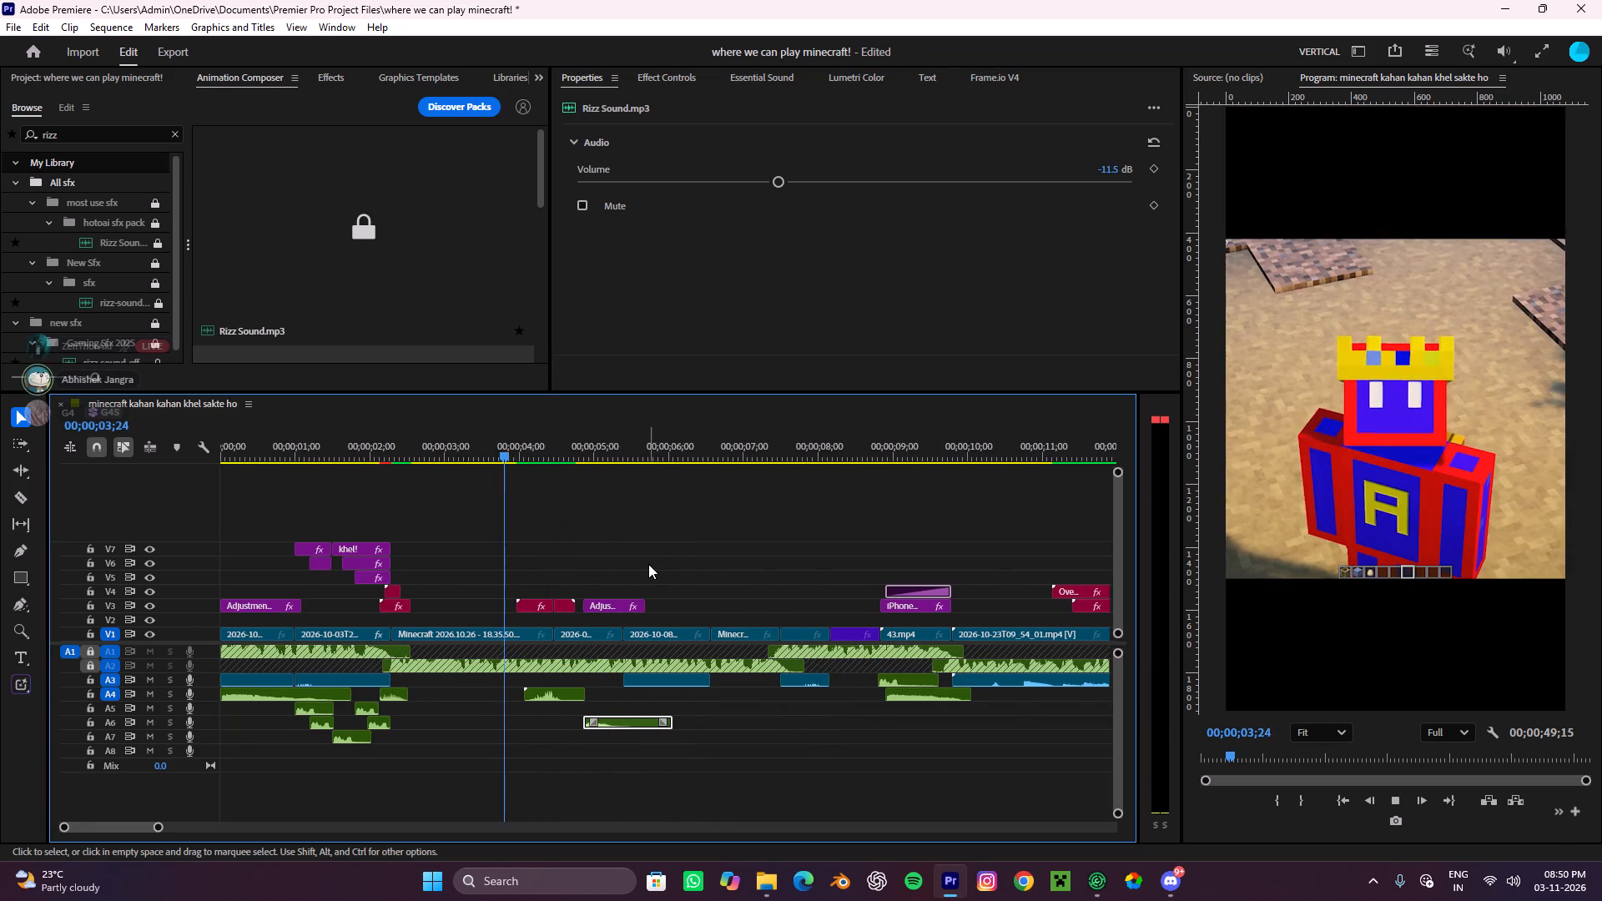
scroll(648, 564, "down", 4, "alt")
key("space")
scroll(648, 564, "down", 4)
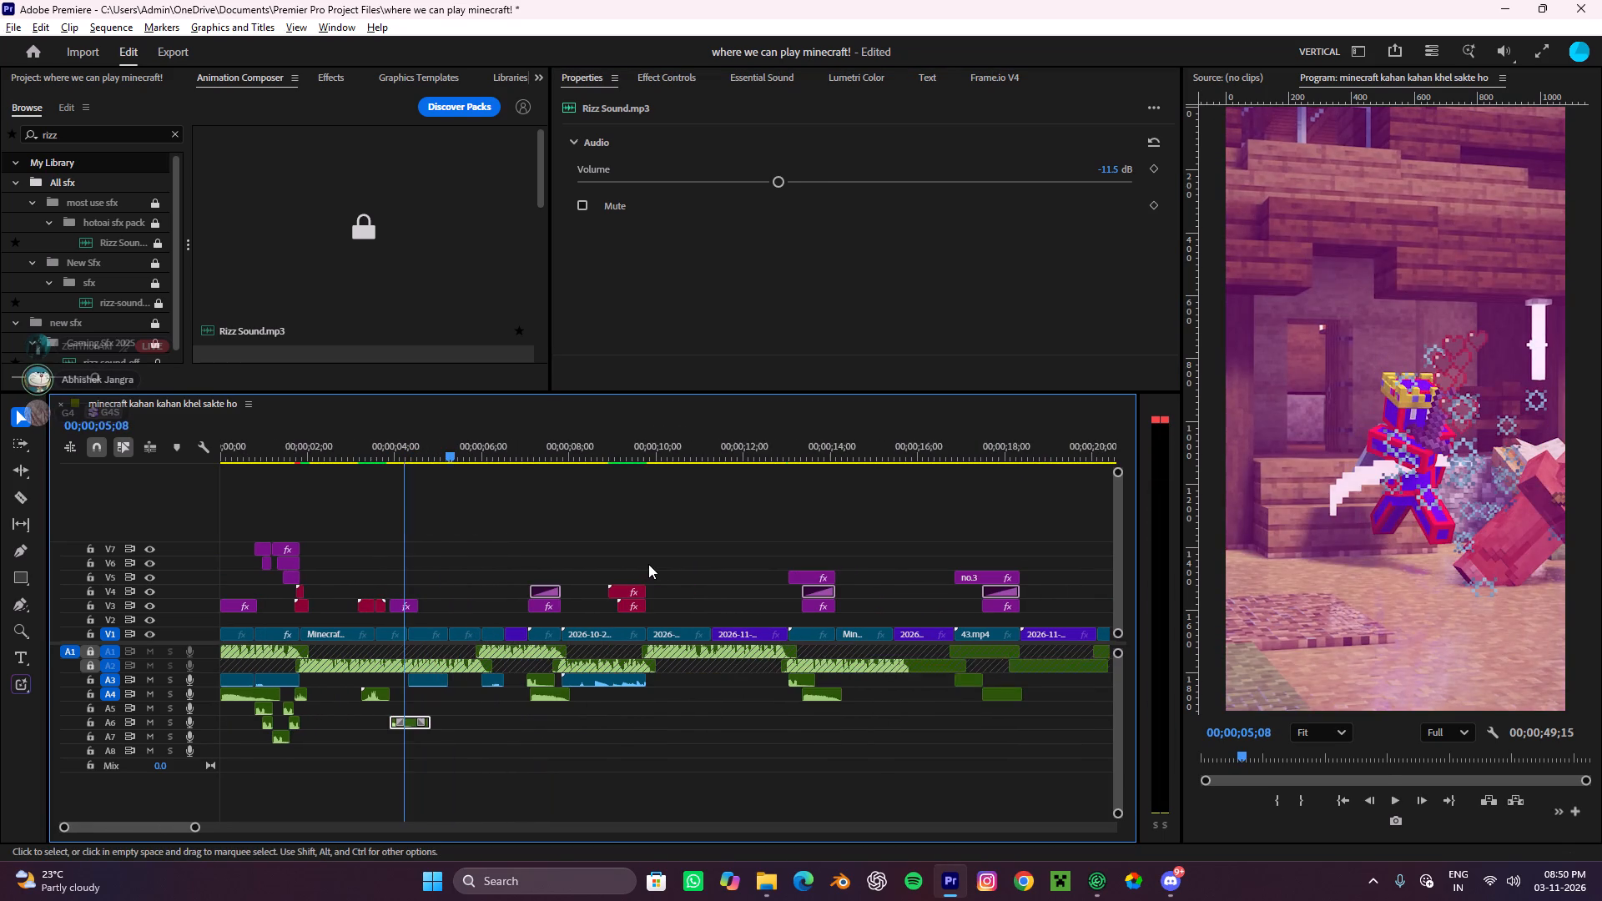
left_click_drag(377, 446, 139, 476)
key("space")
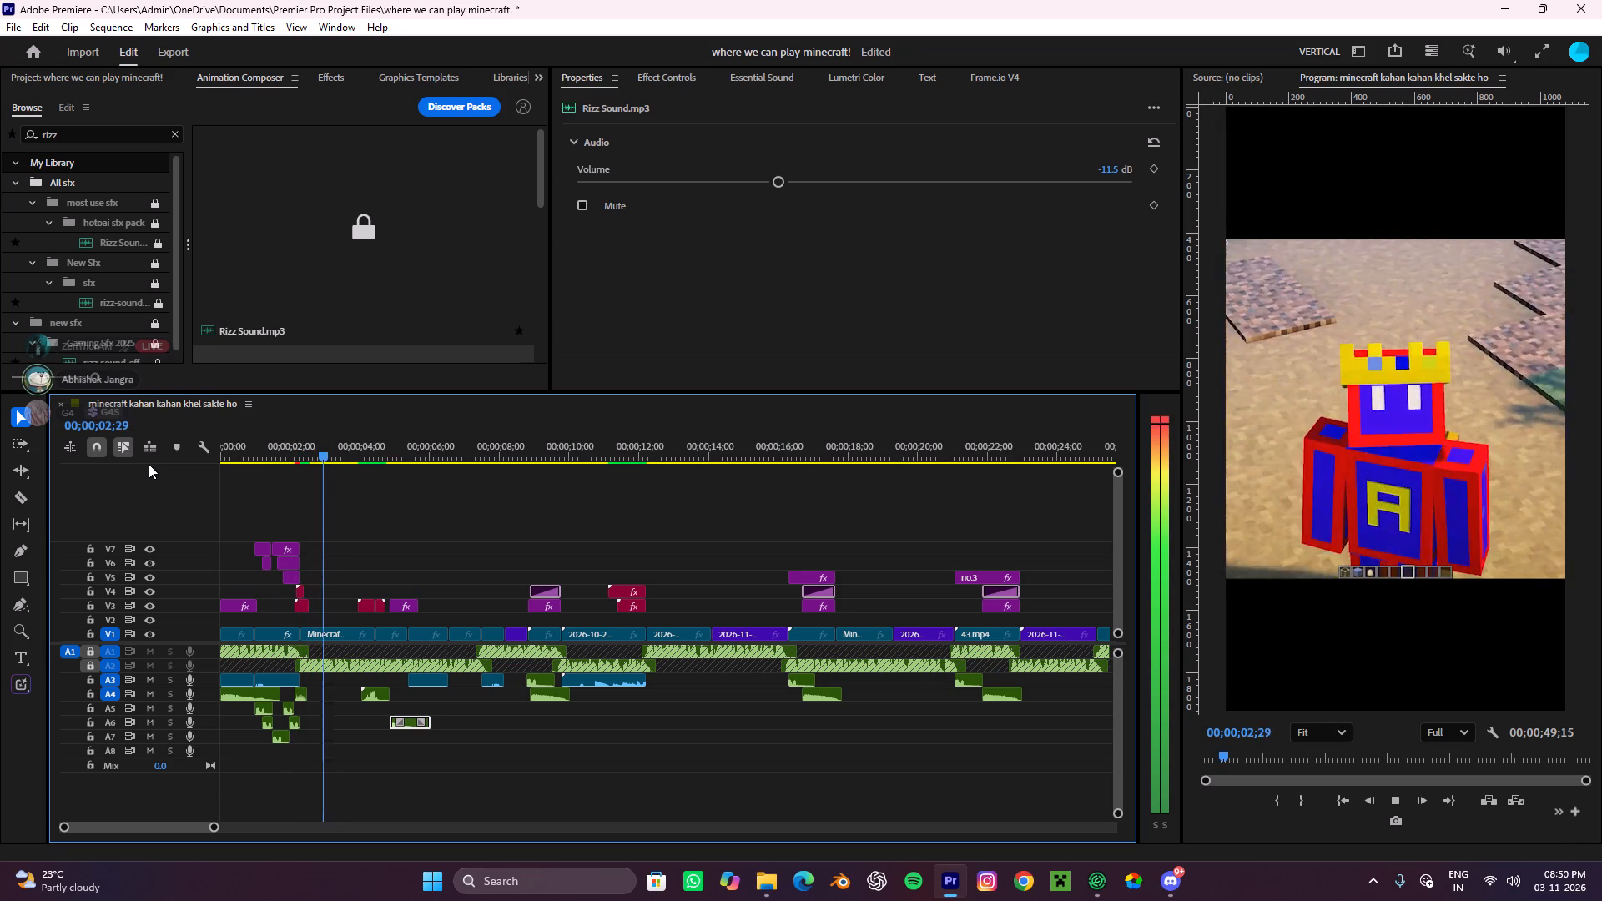
key("space")
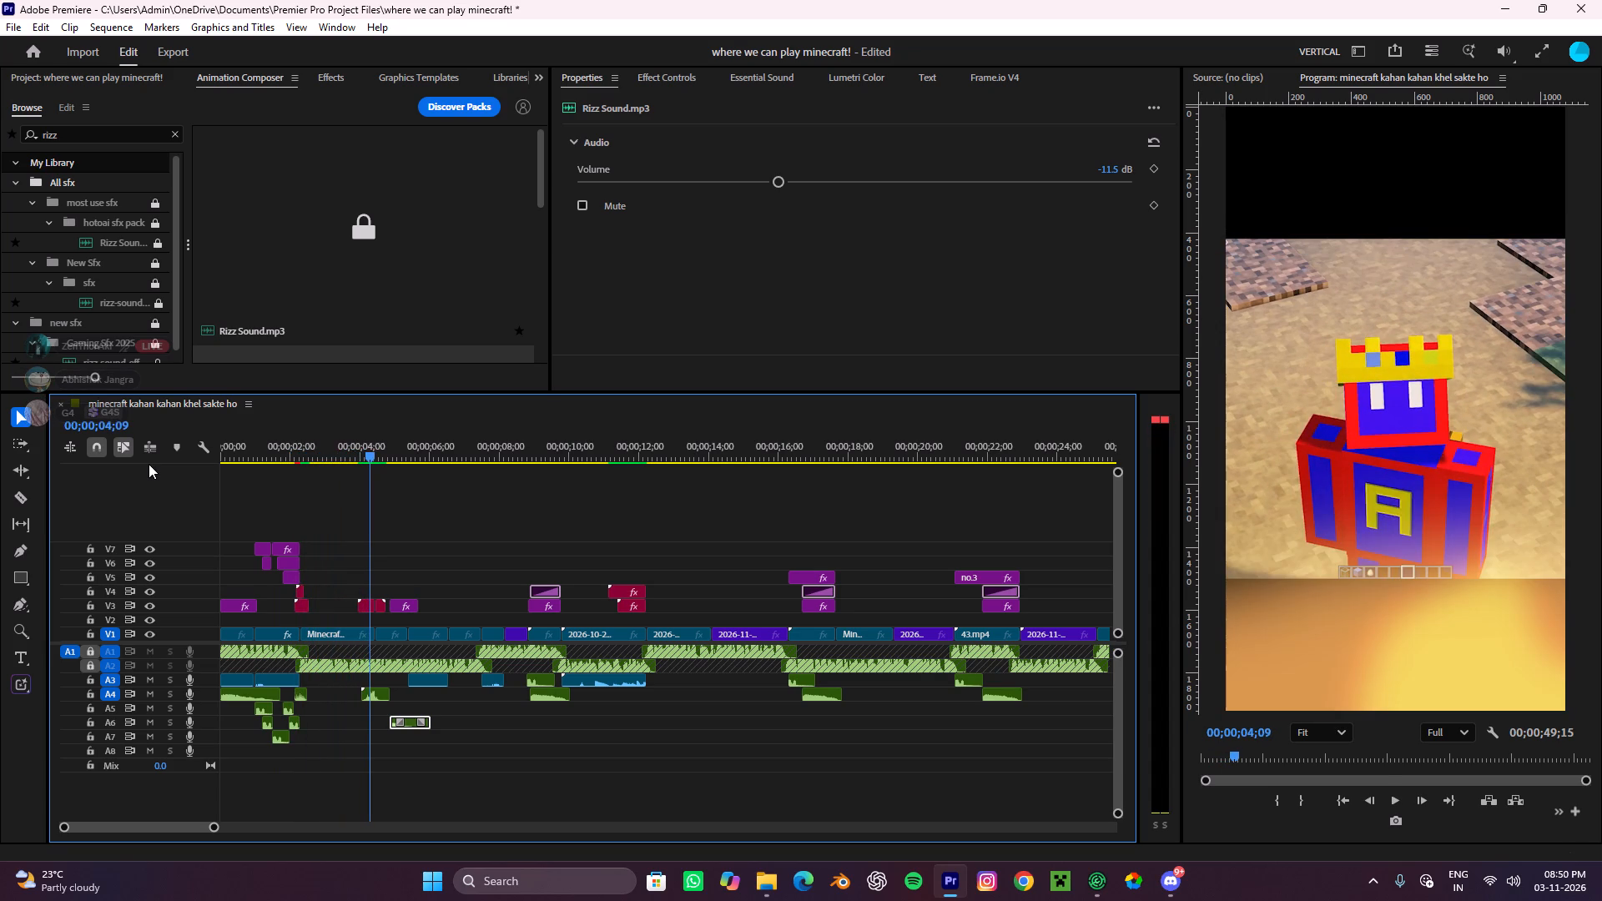
Clear the rizz search in Animation Composer and look through its preset categories, including the Light Leaks transitions.
scroll(391, 617, "up", 17, "alt")
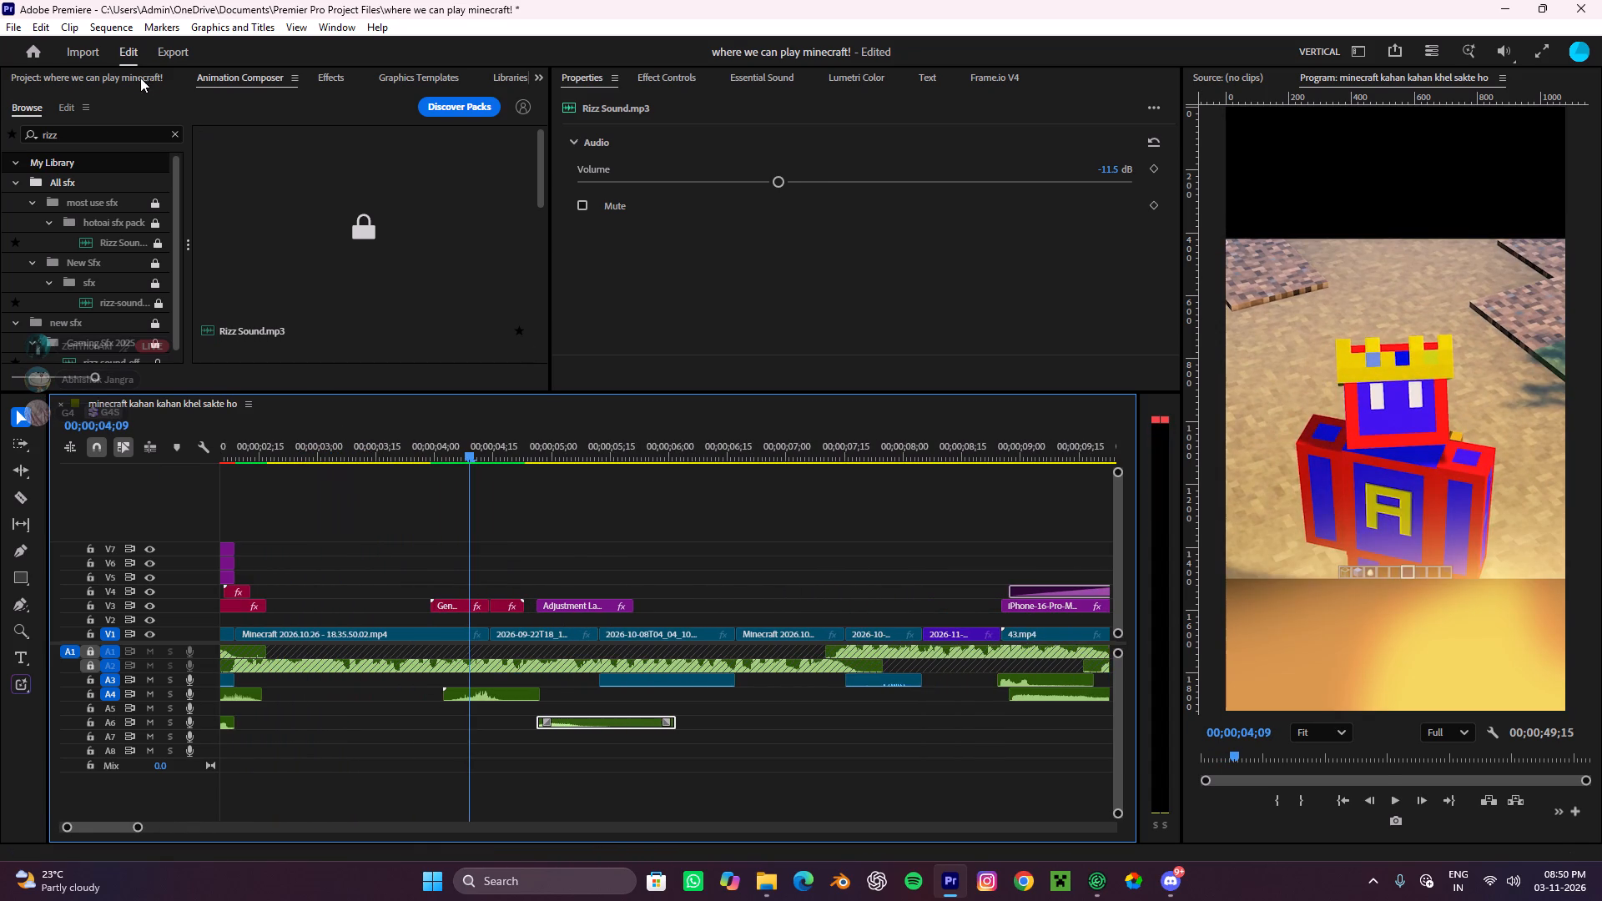
left_click(131, 74)
scroll(524, 585, "up", 9)
left_click(271, 70)
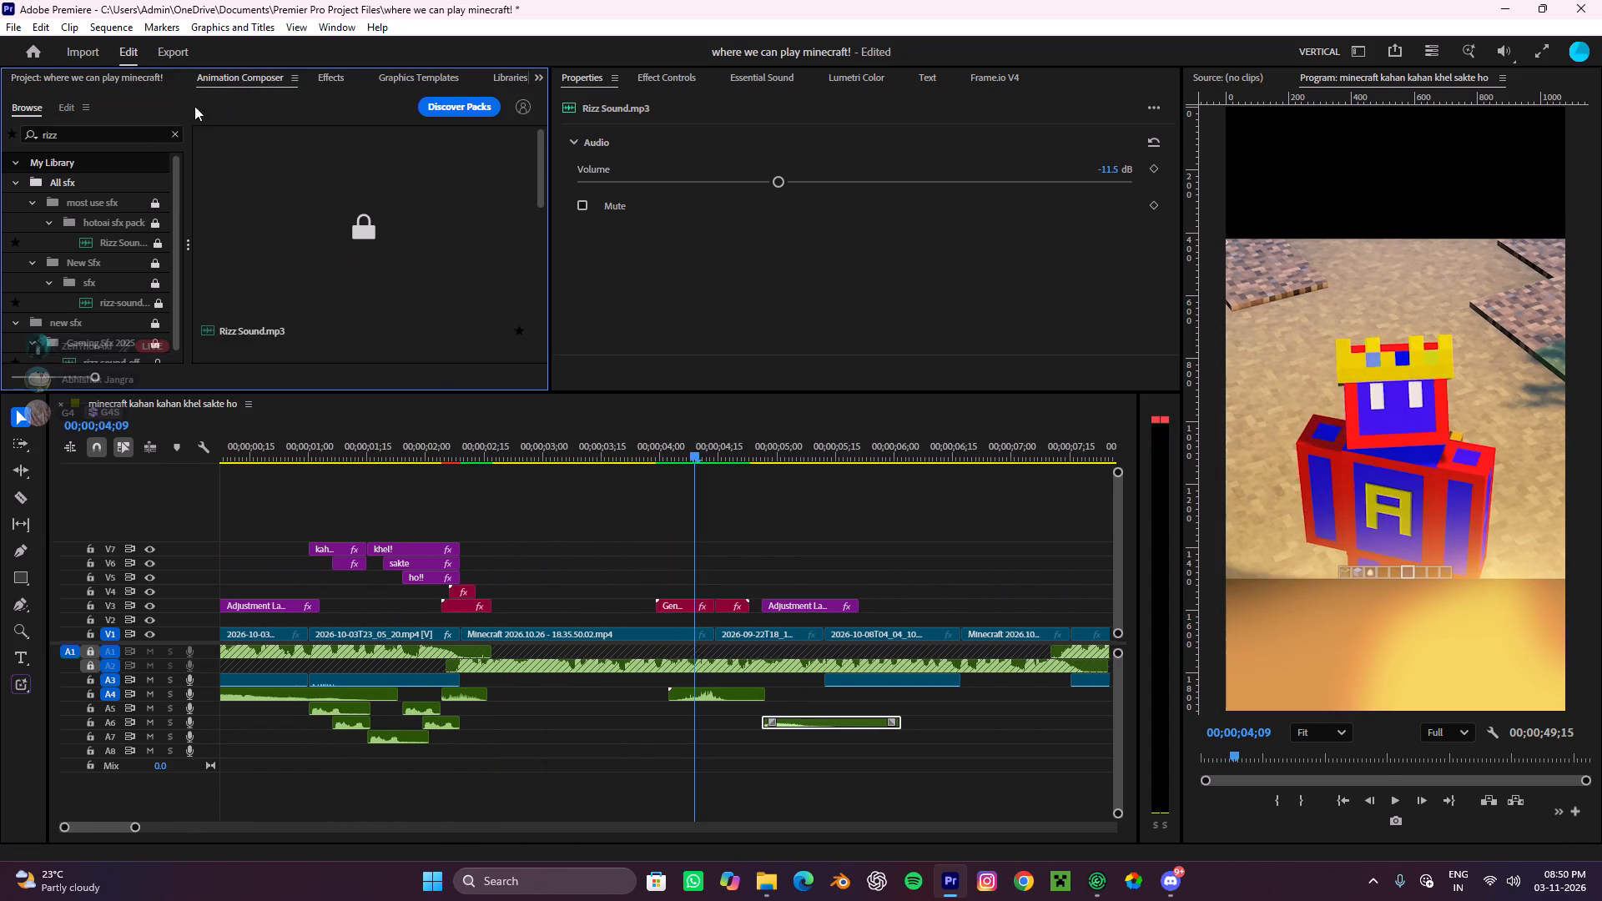
left_click(173, 137)
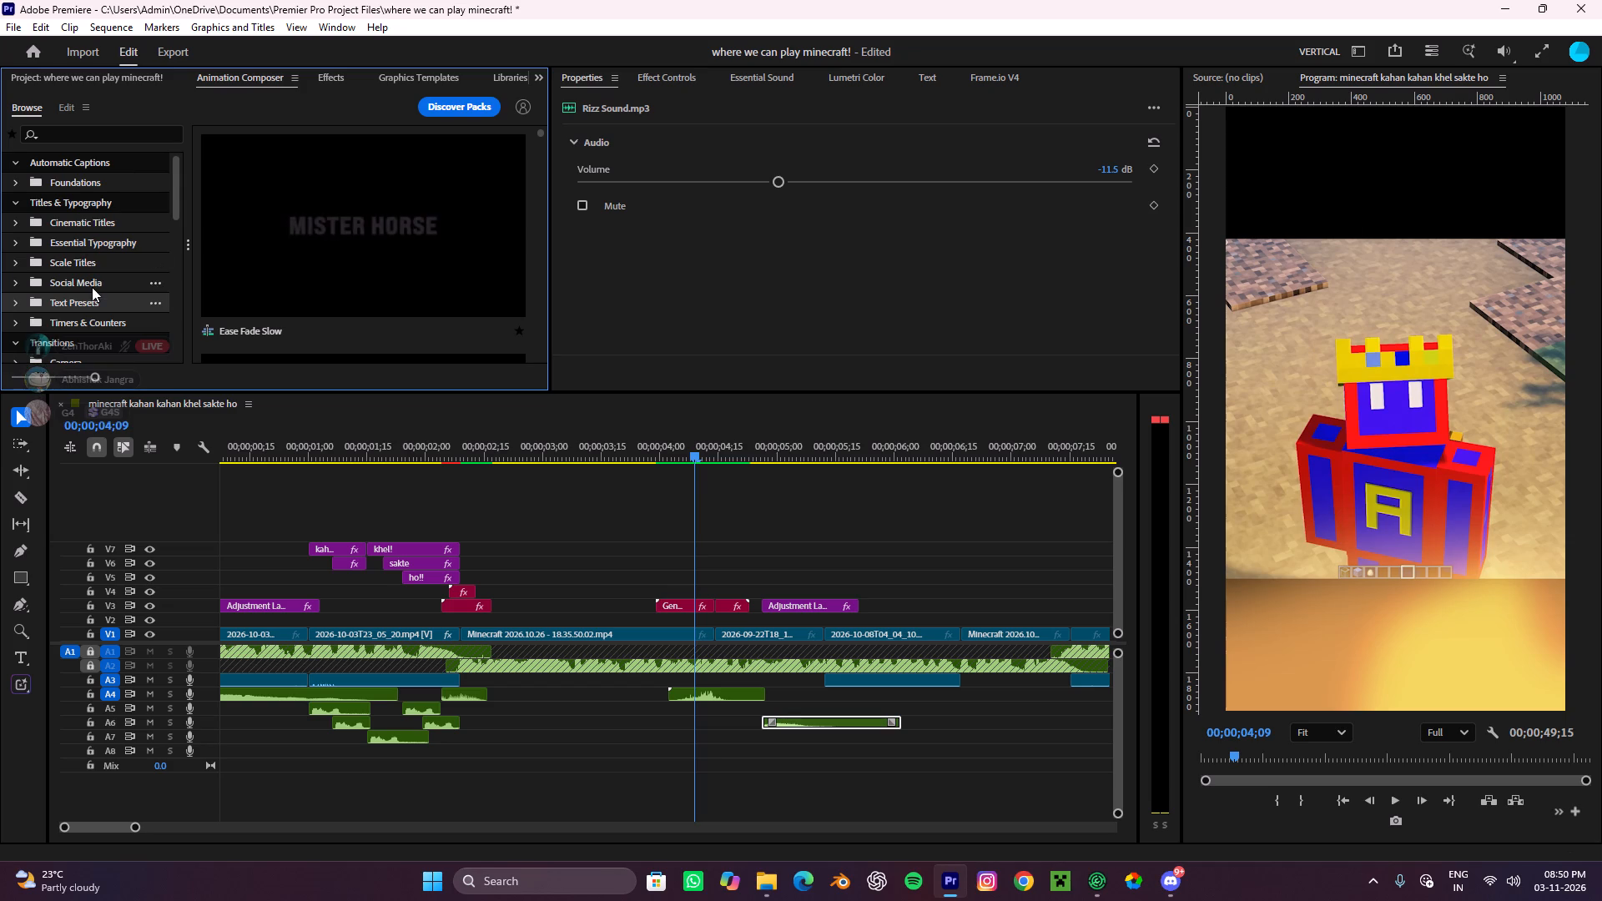
scroll(92, 287, "down", 1)
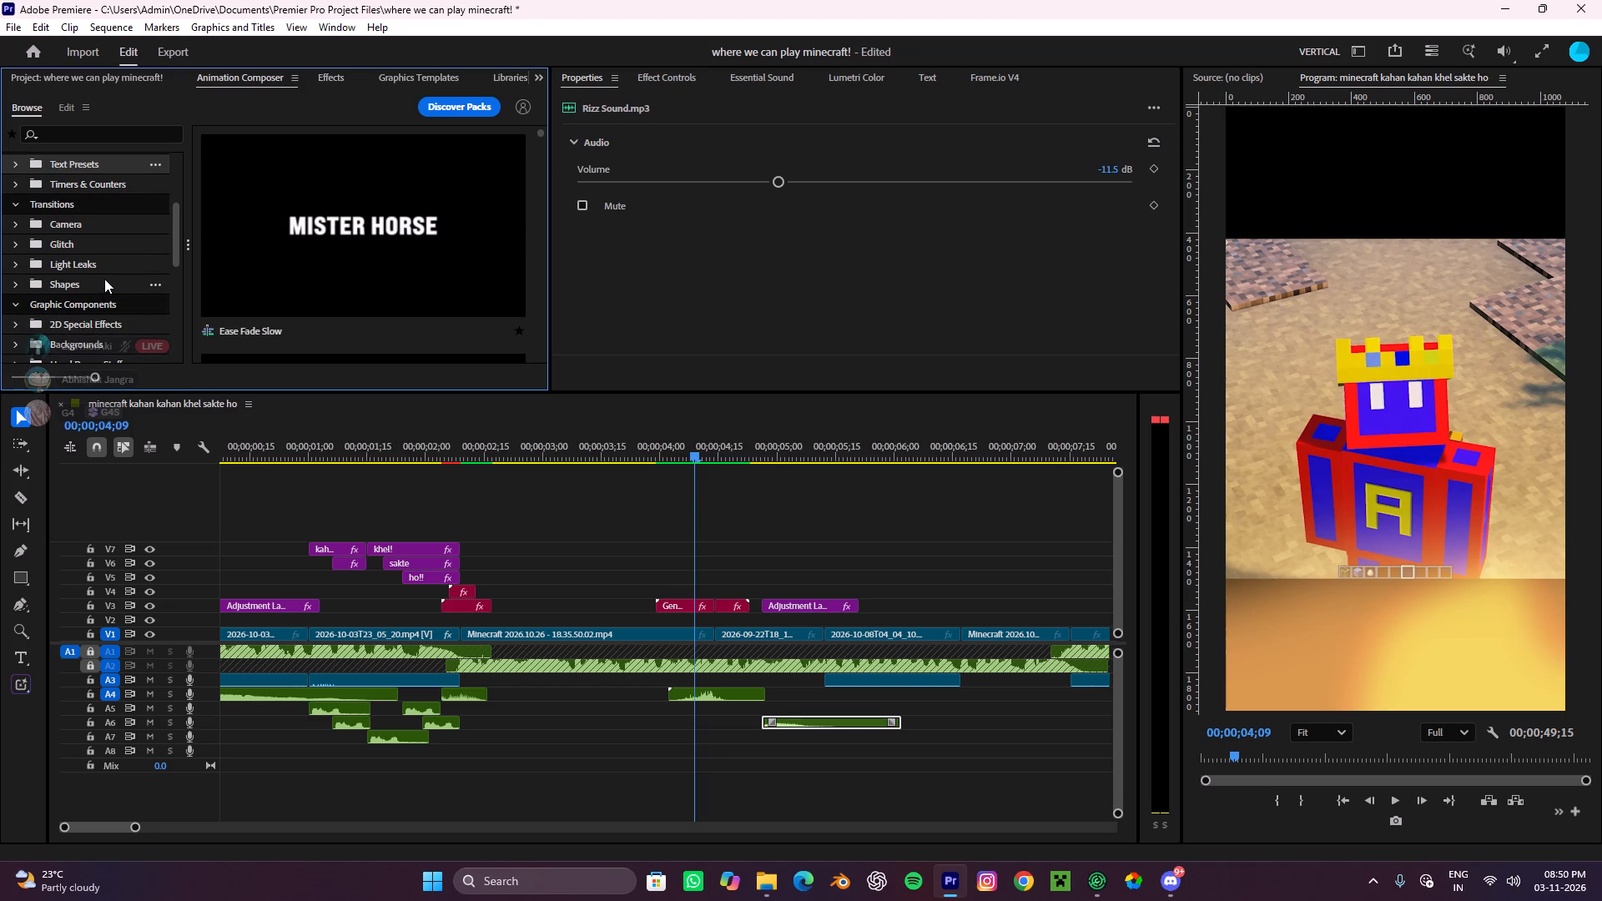
left_click(91, 261)
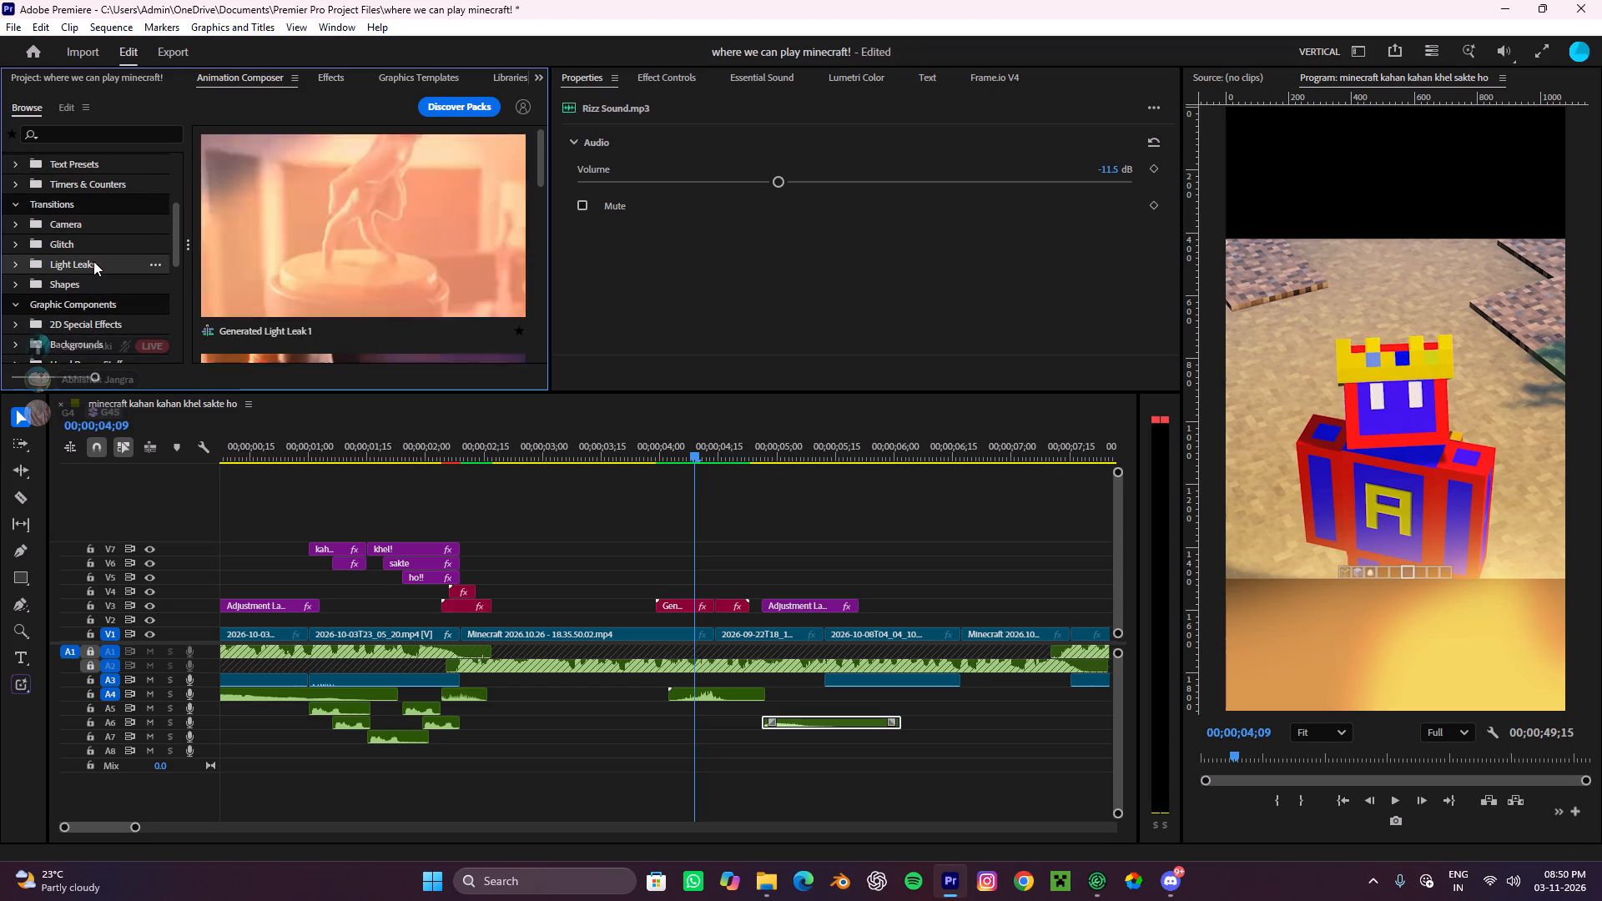
scroll(93, 262, "down", 1)
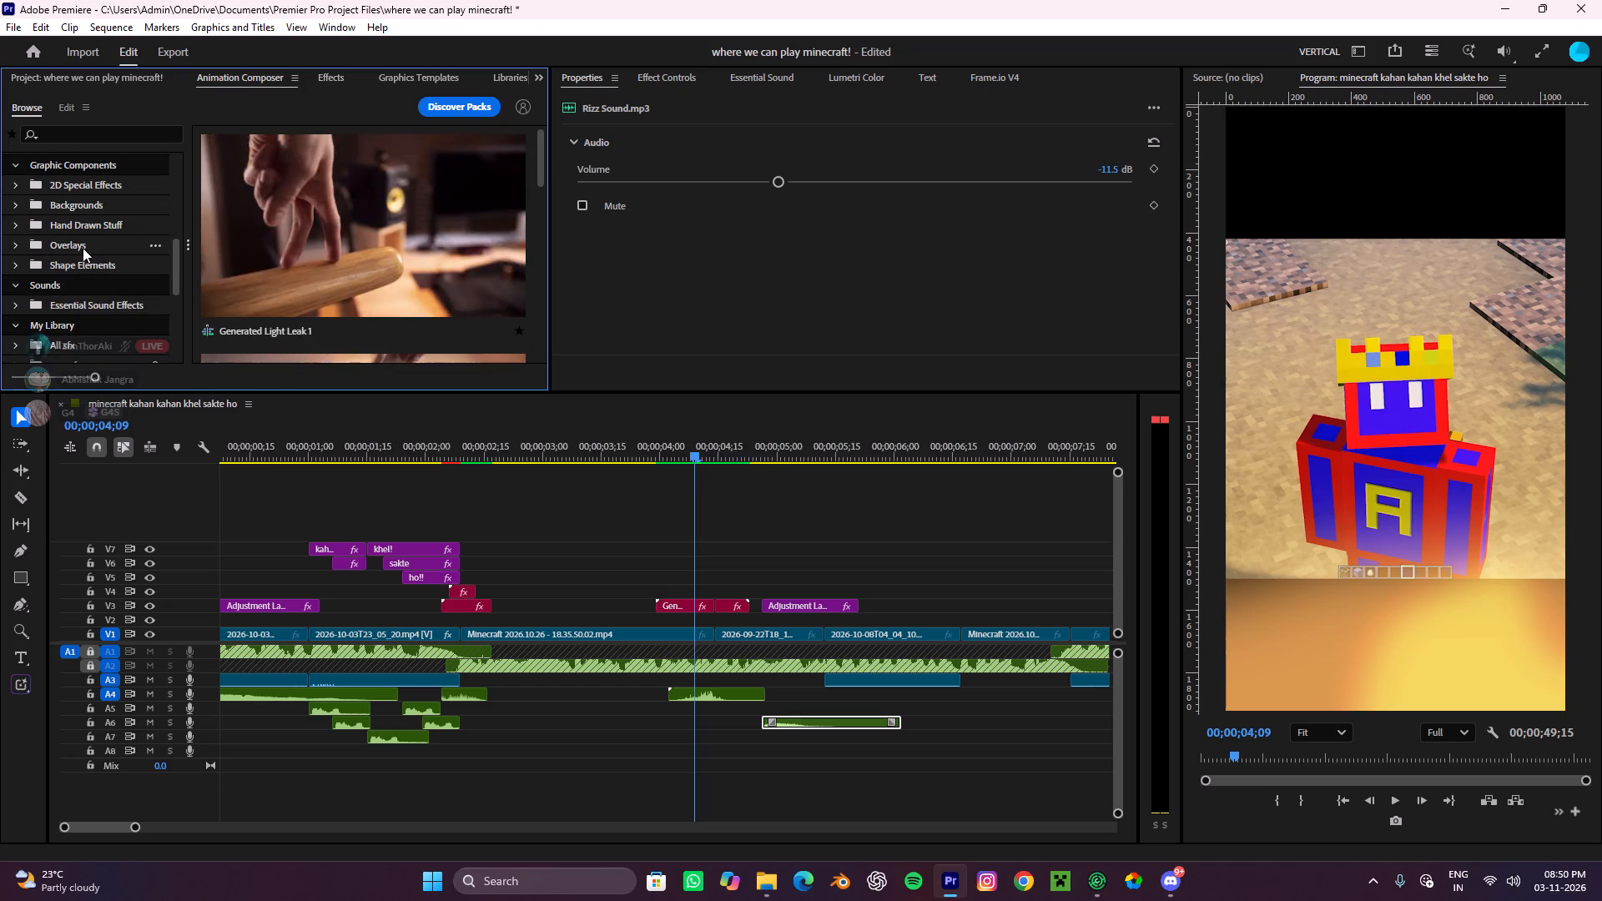
scroll(83, 248, "up", 4)
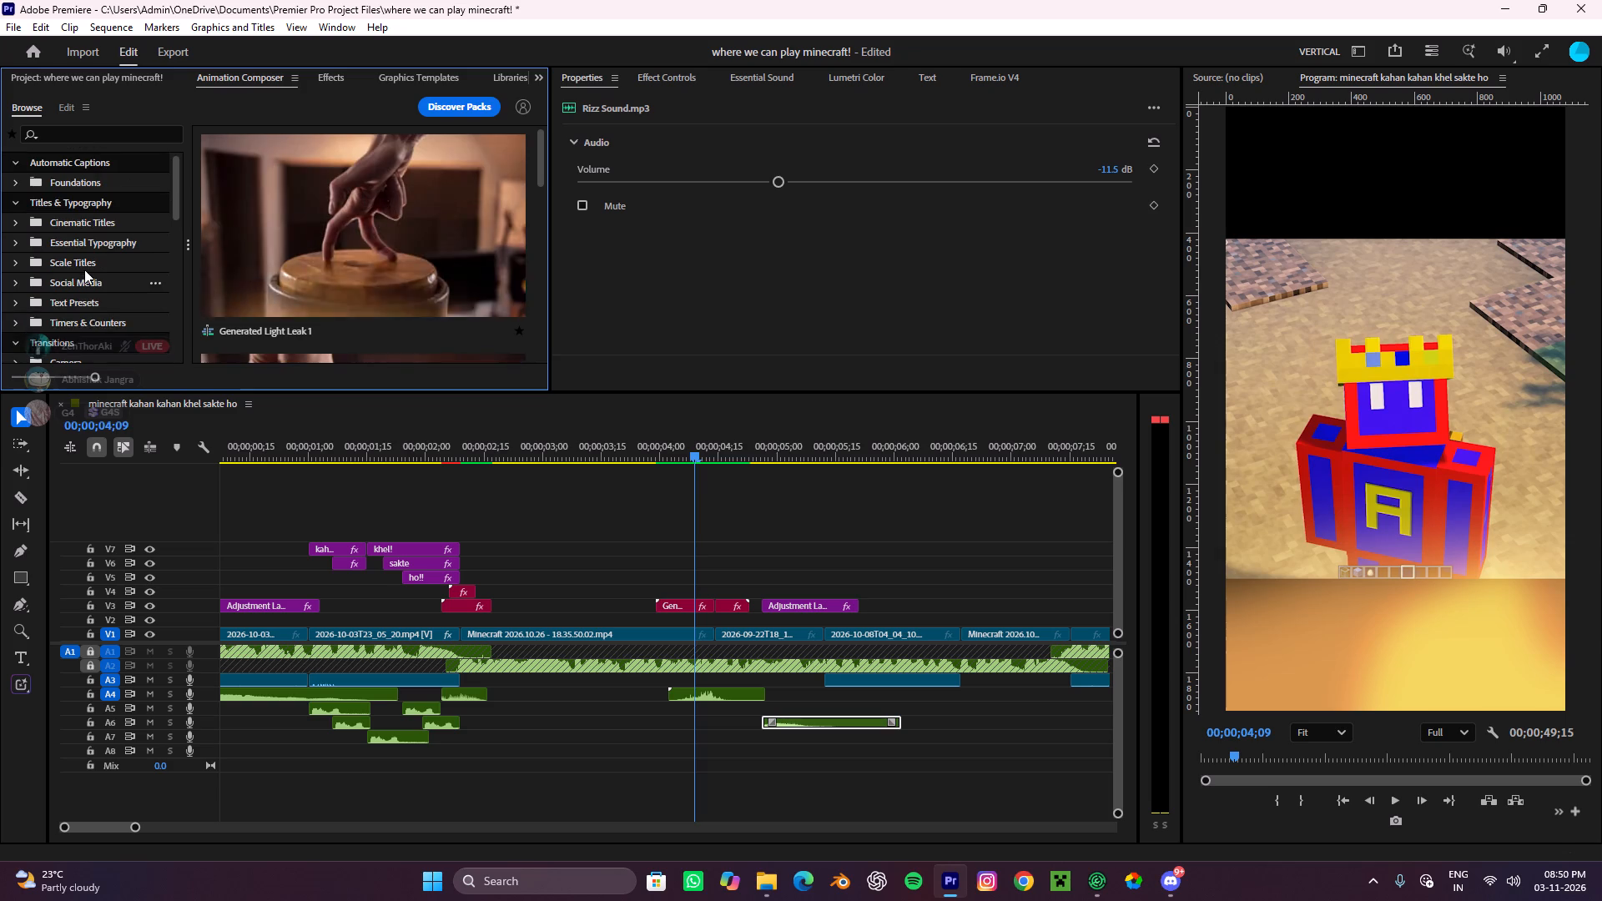
Add the Overshoot Position & Rotate & Scale 1 preset from Text Presets to V4 at about 00;00;03;00.
left_click(77, 297)
scroll(445, 219, "down", 2)
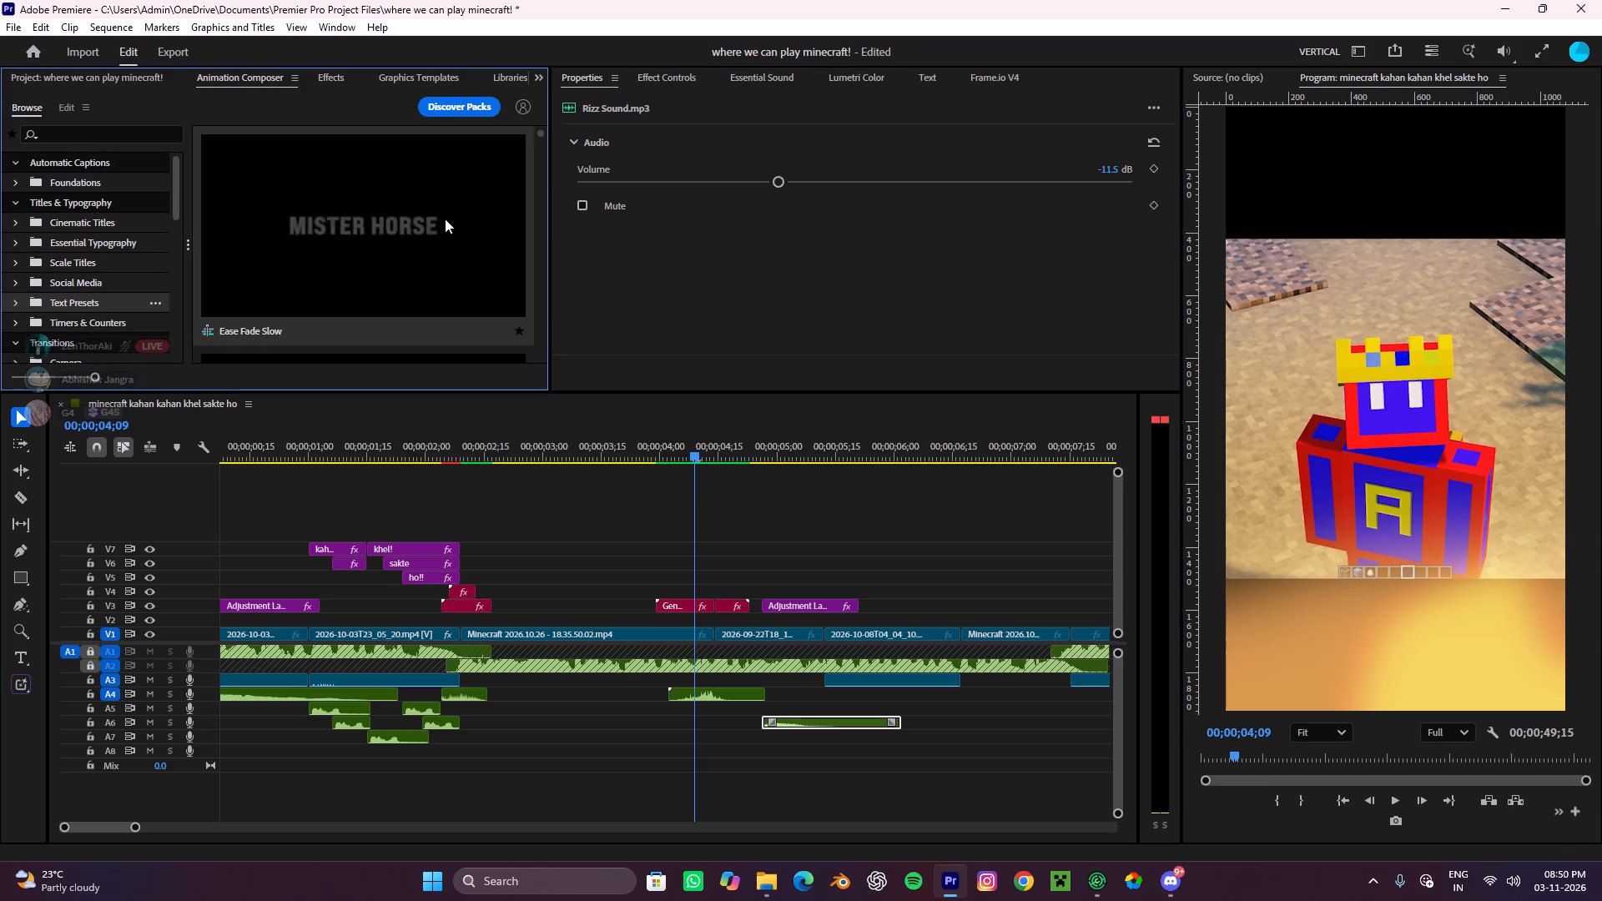
scroll(445, 219, "down", 6)
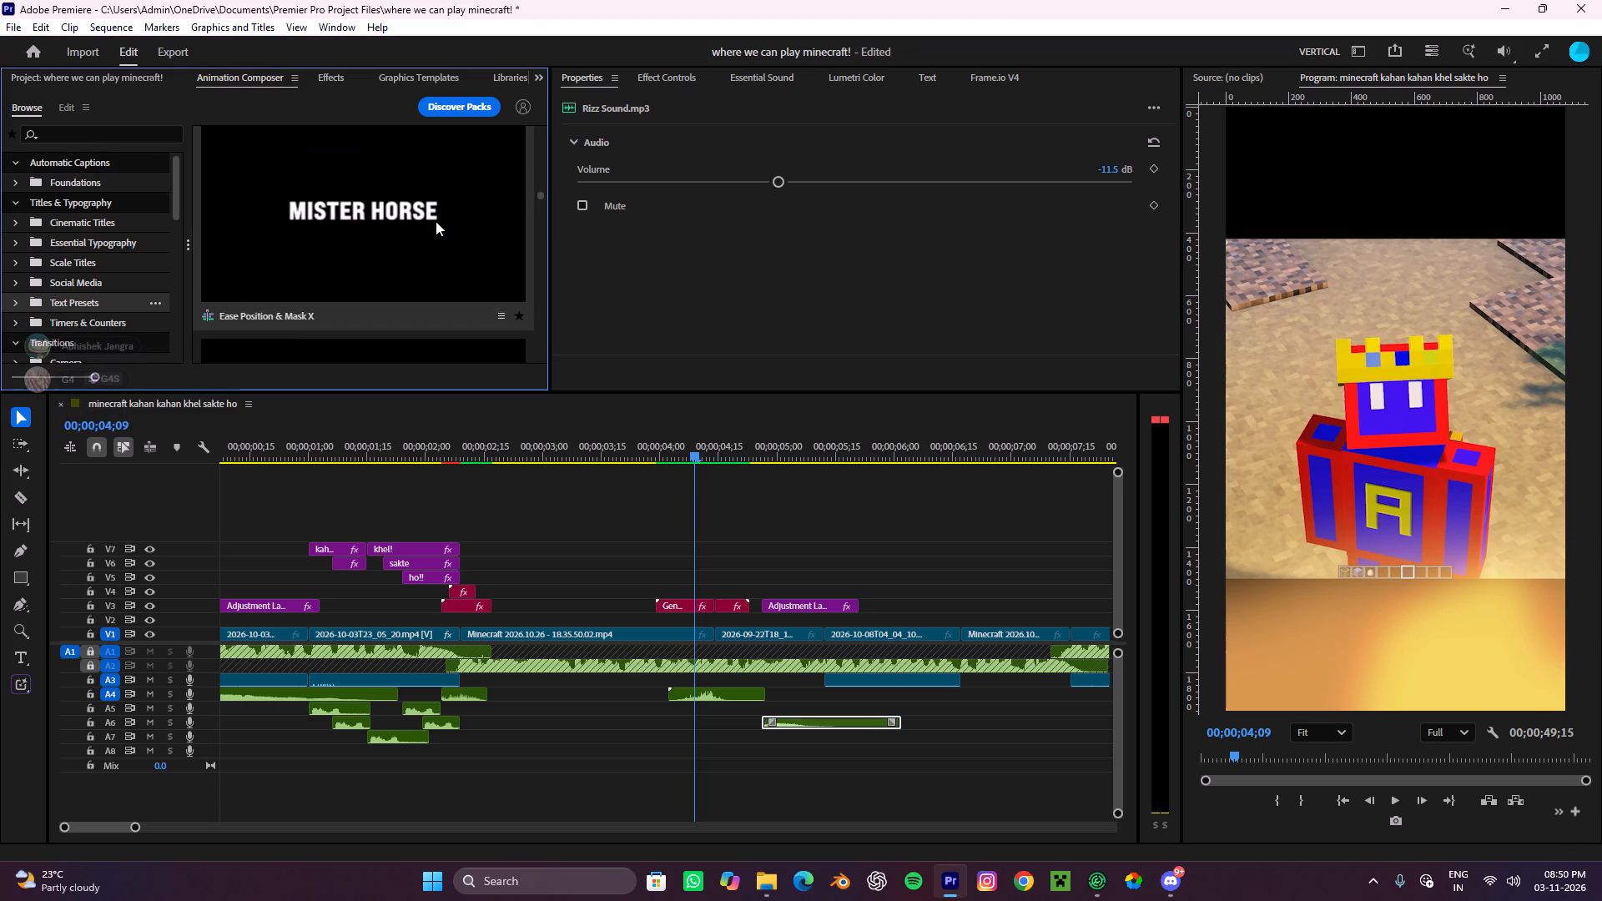
scroll(436, 221, "down", 5)
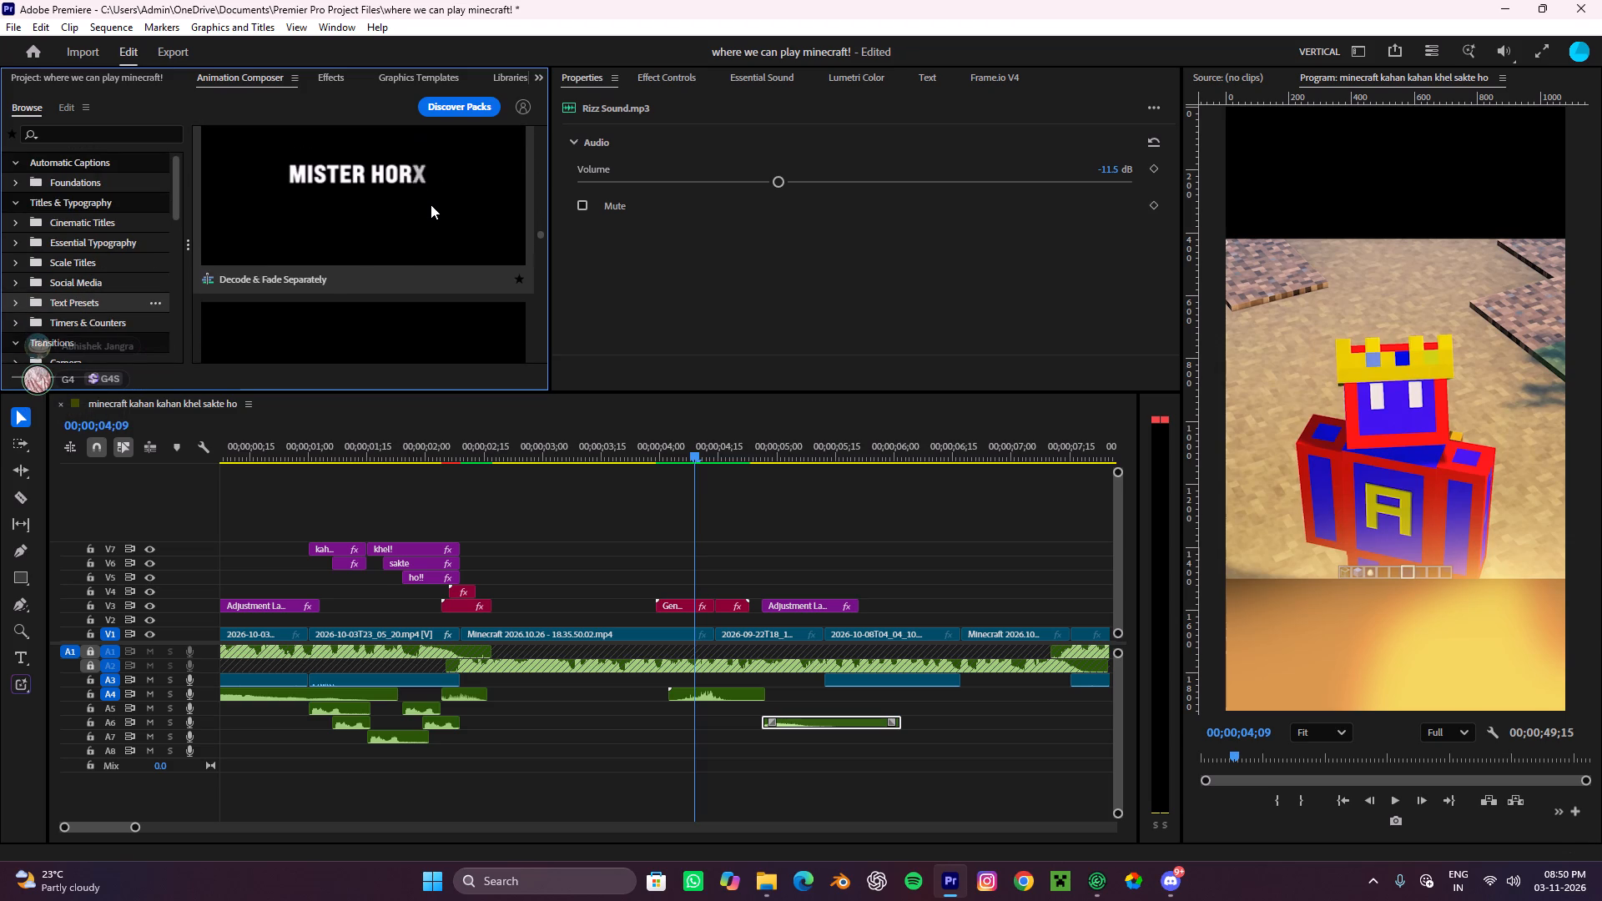
scroll(426, 205, "down", 3)
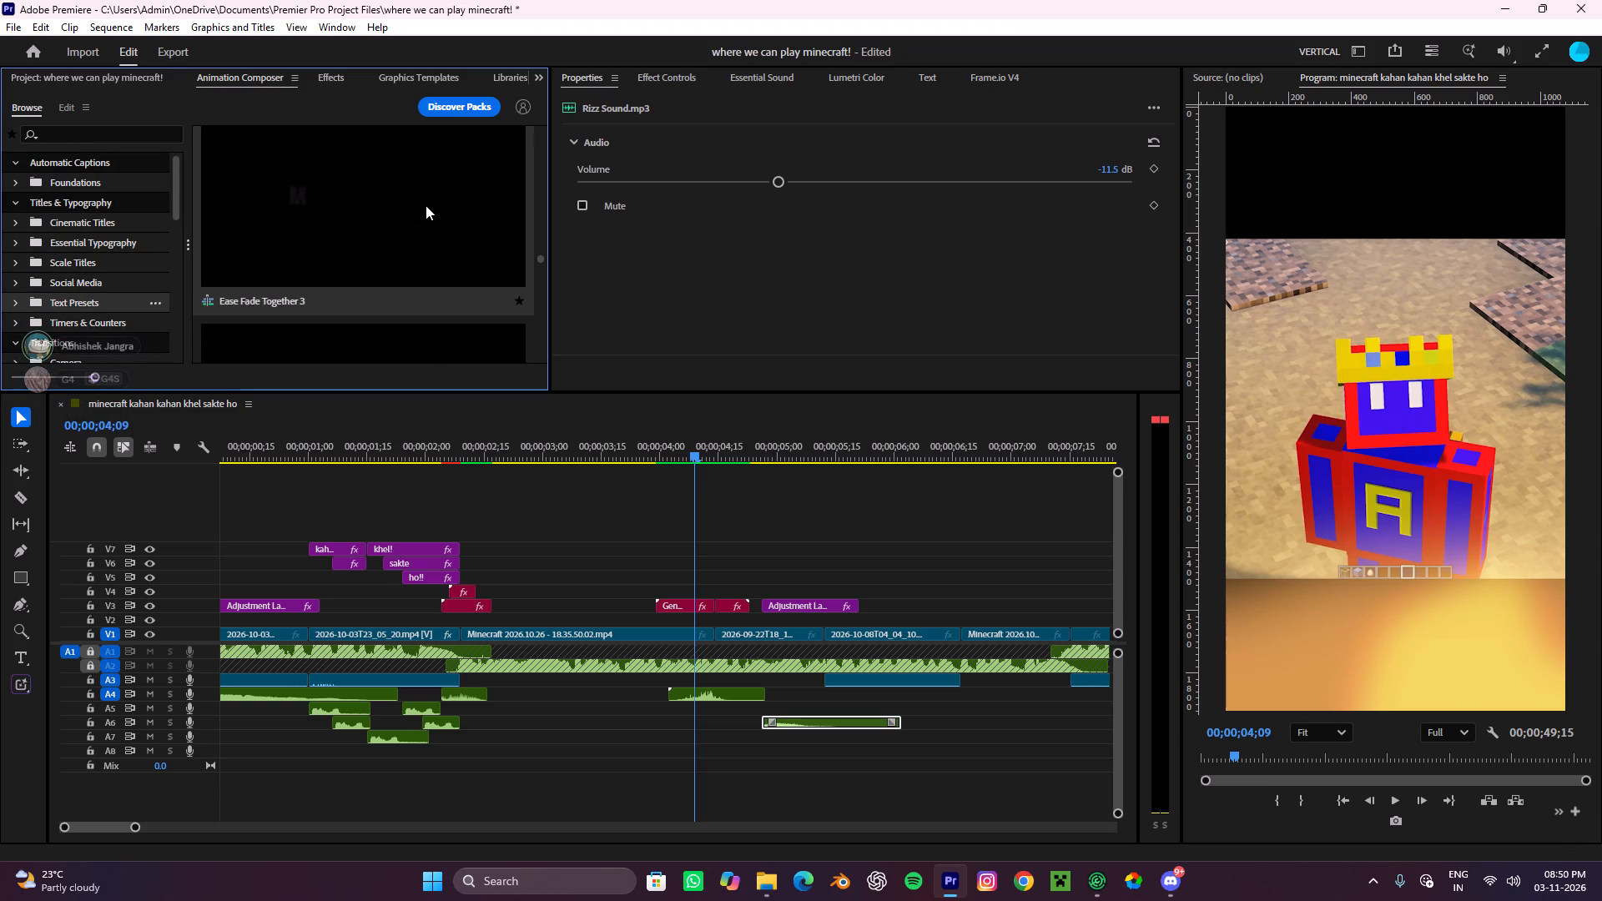
scroll(426, 205, "down", 5)
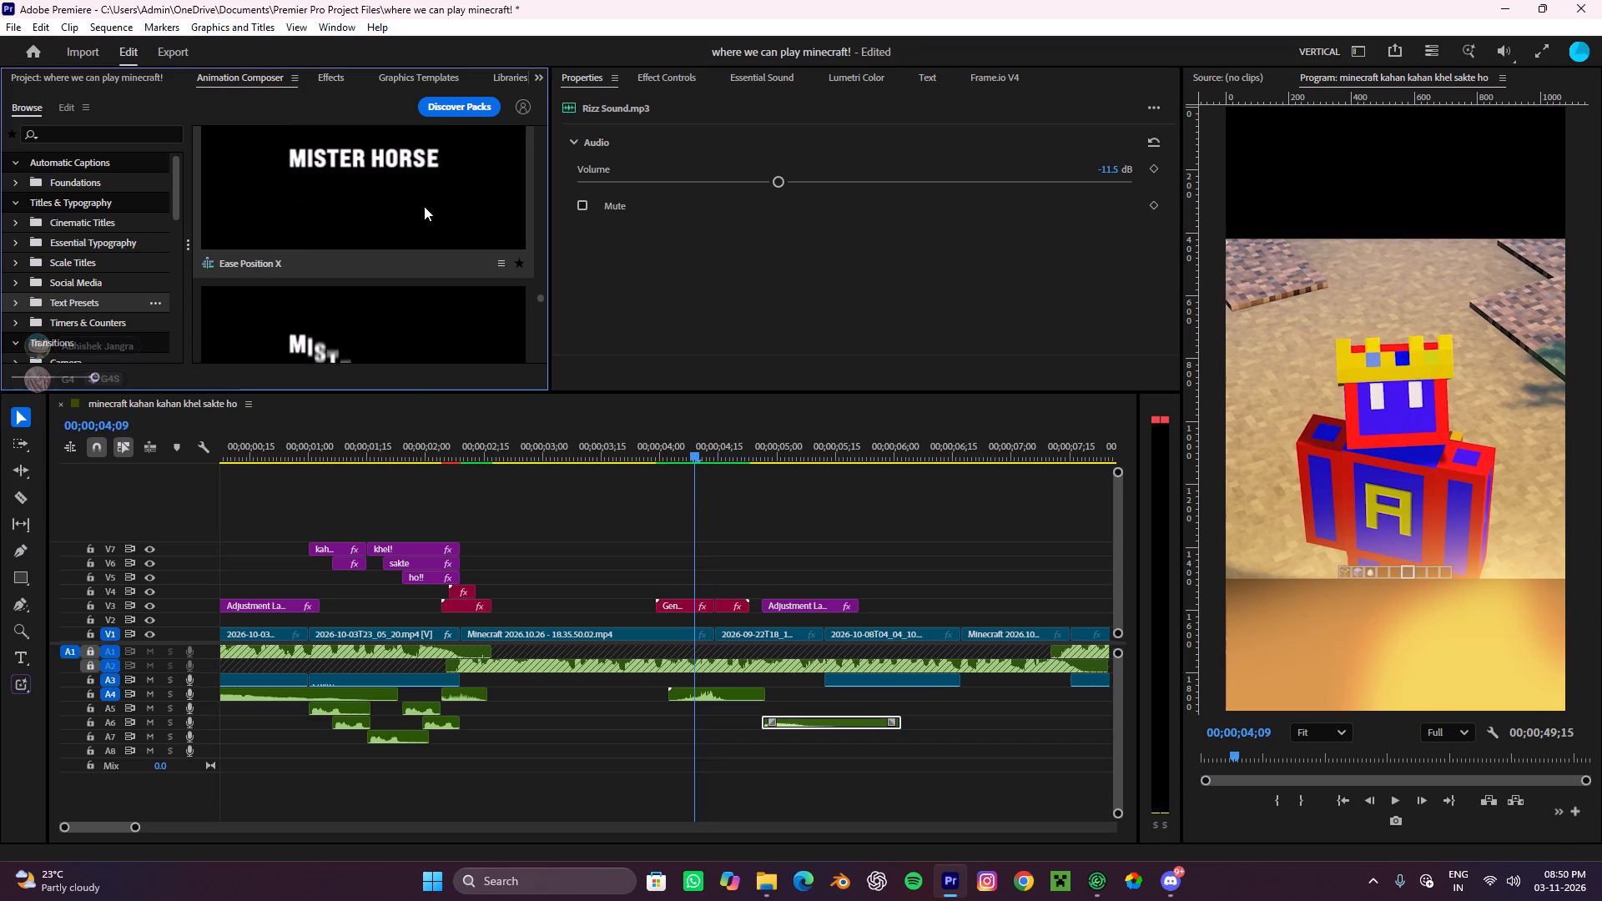
scroll(429, 206, "down", 5)
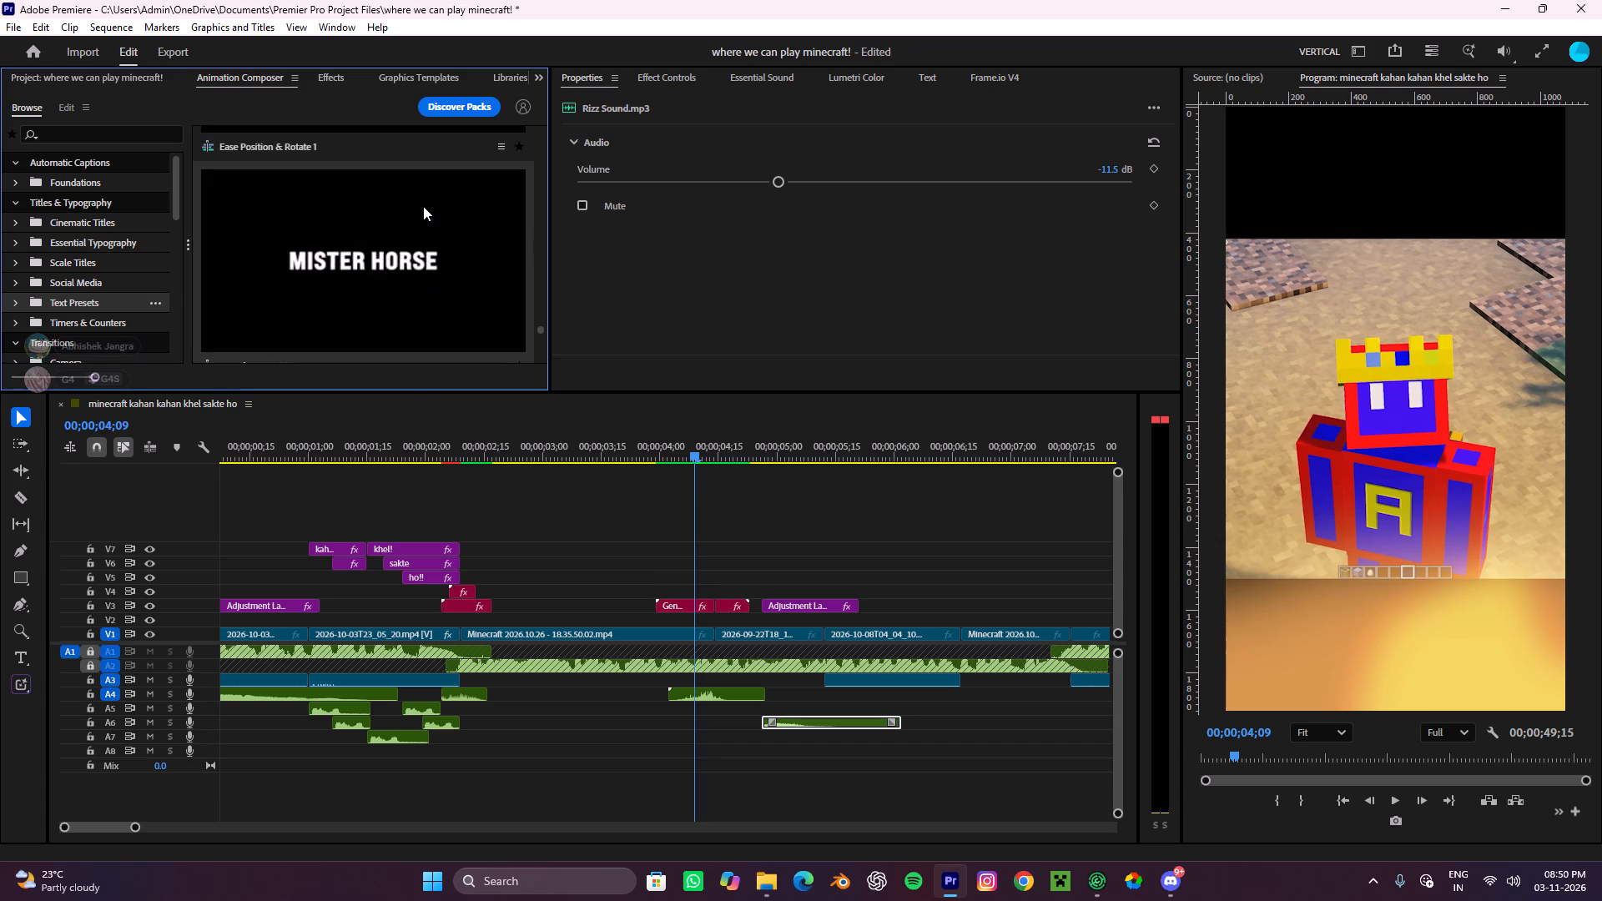
scroll(423, 206, "up", 1)
scroll(423, 206, "down", 2)
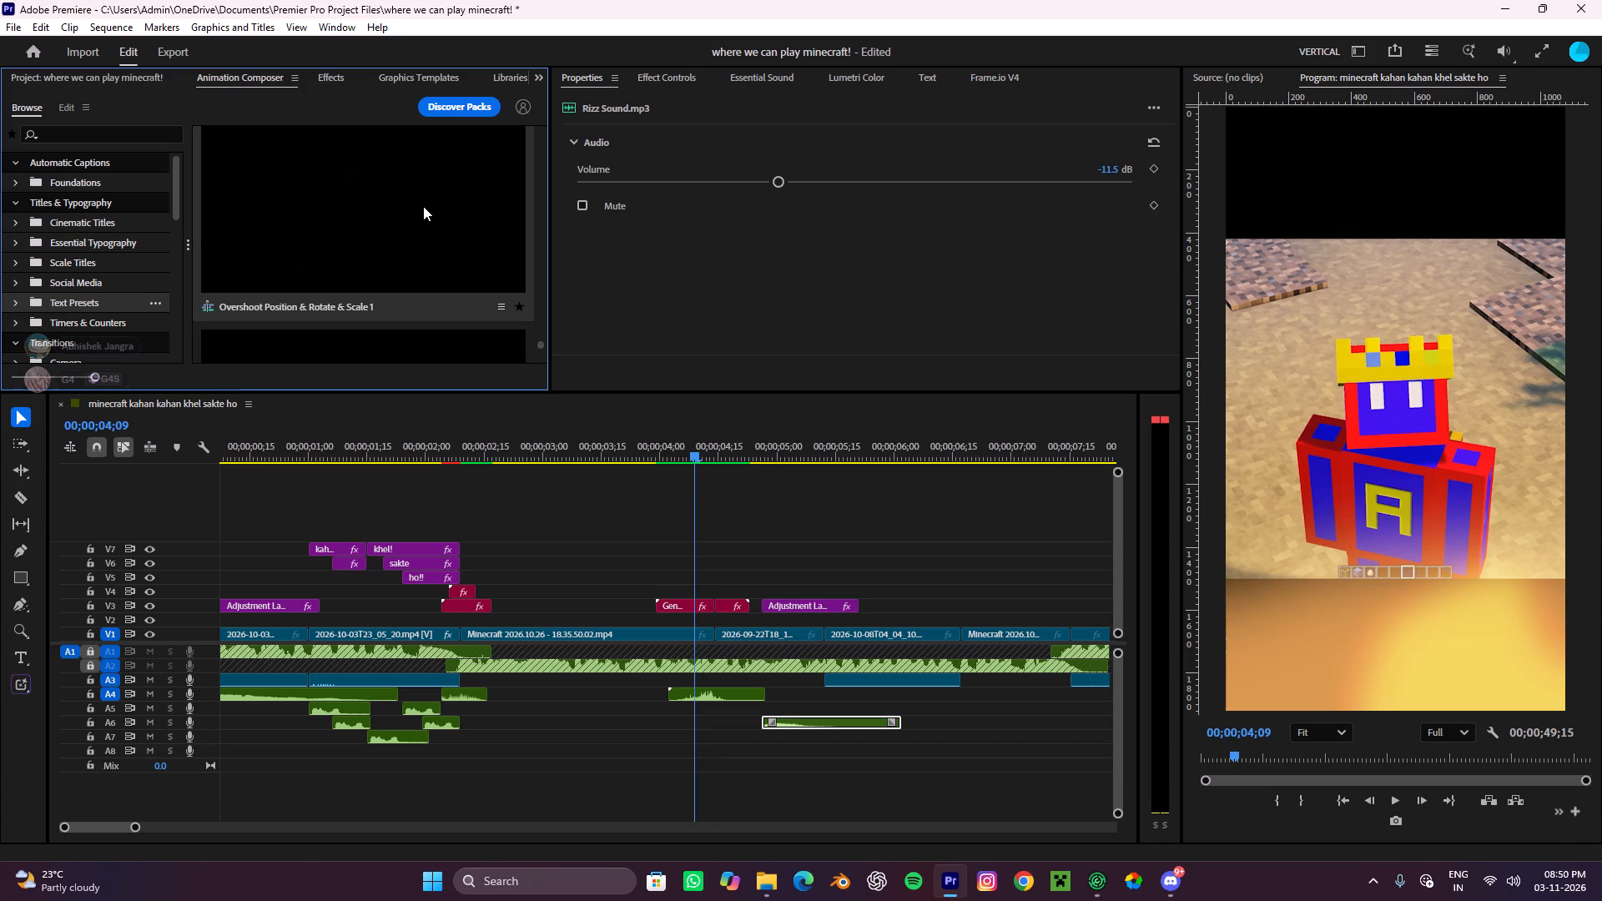
left_click_drag(371, 206, 546, 580)
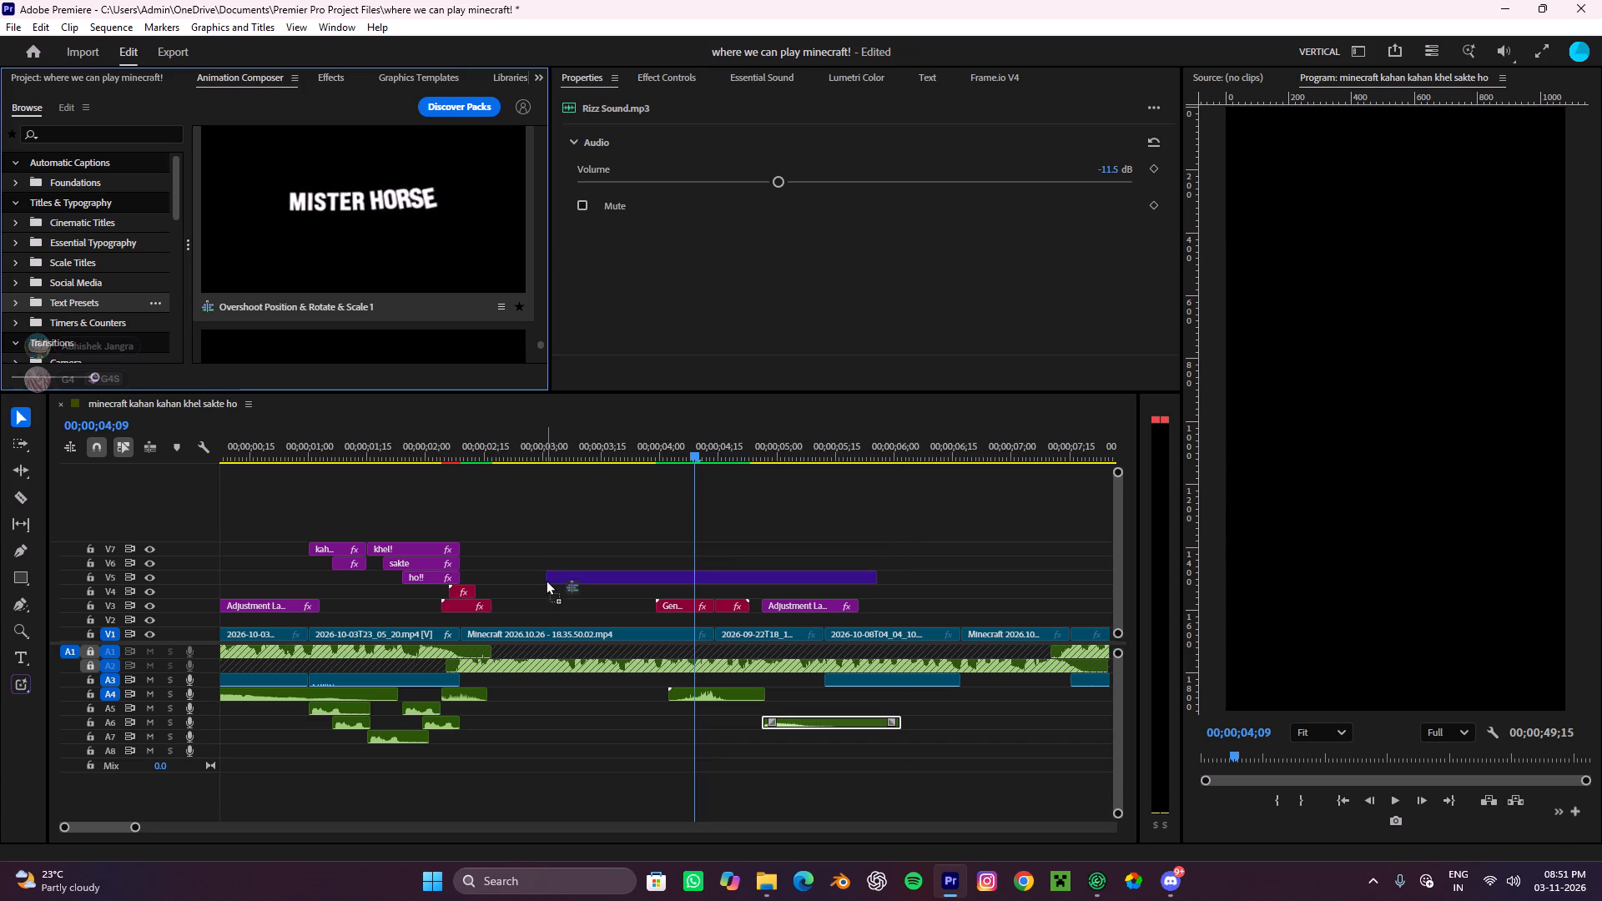
left_click_drag(546, 580, 539, 591)
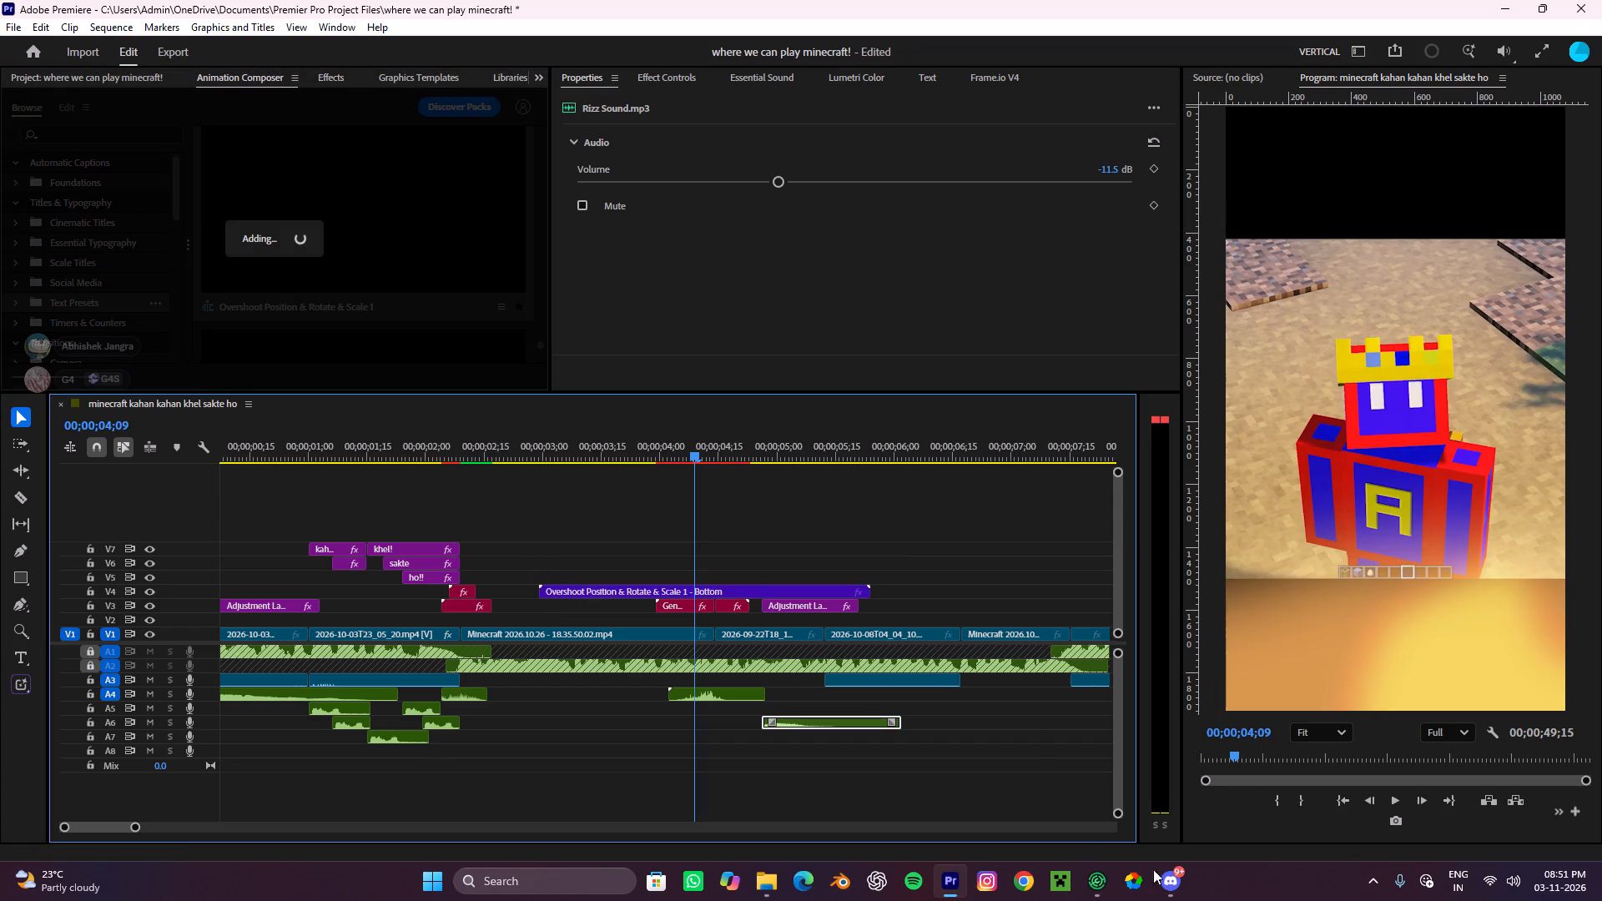
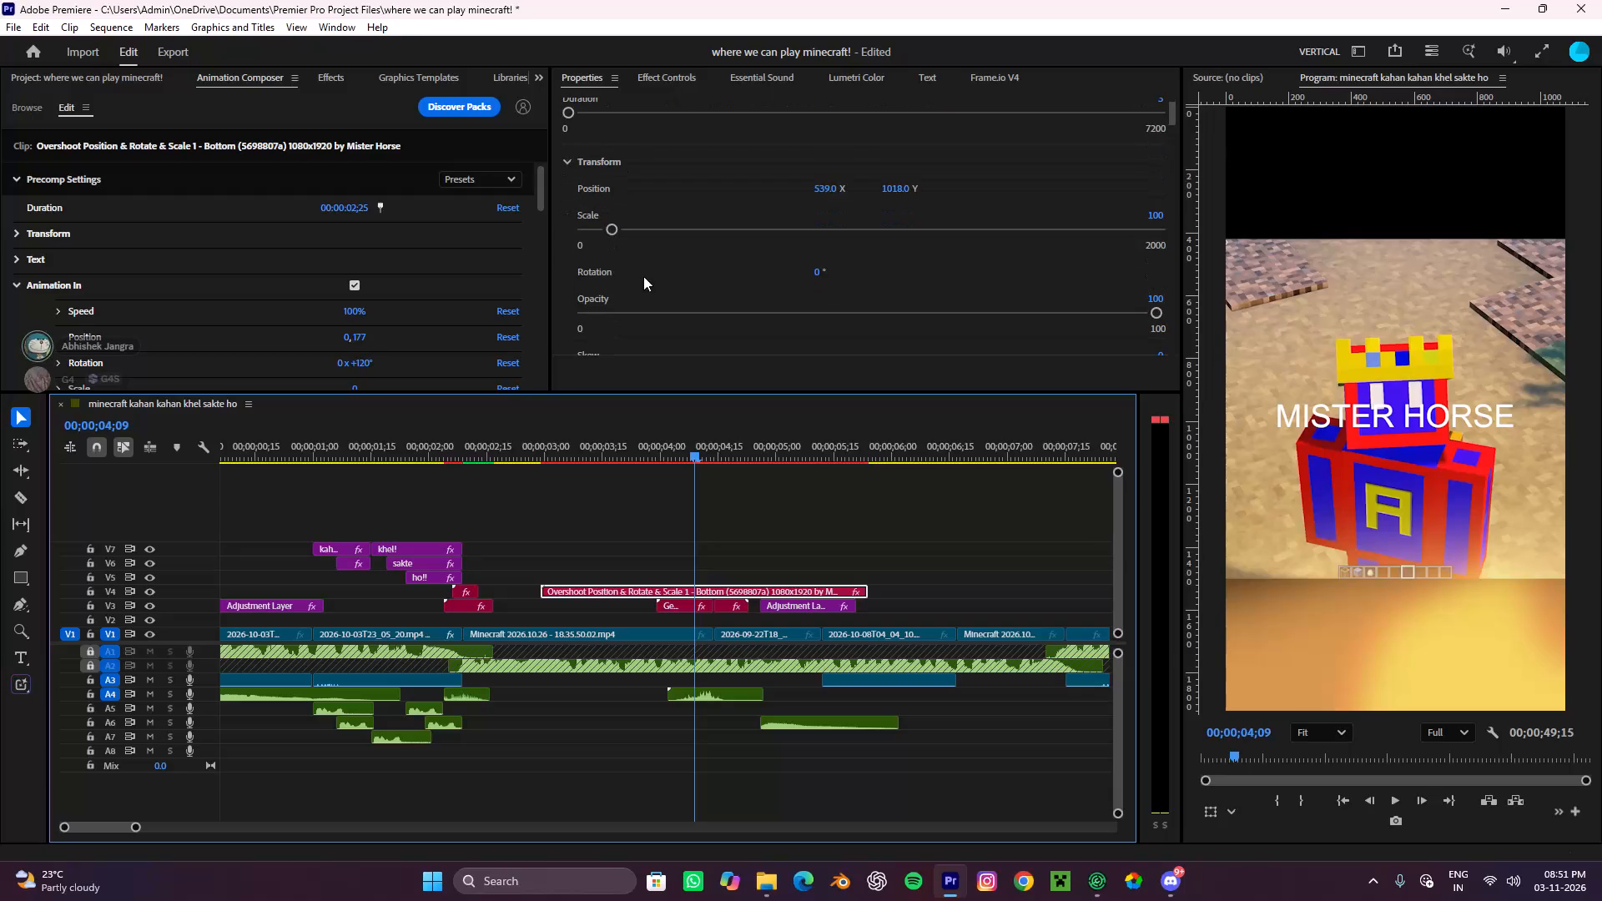
Replace the MISTER HORSE placeholder in the overshoot text clip on V4 with "5Th wala".
left_click(700, 81)
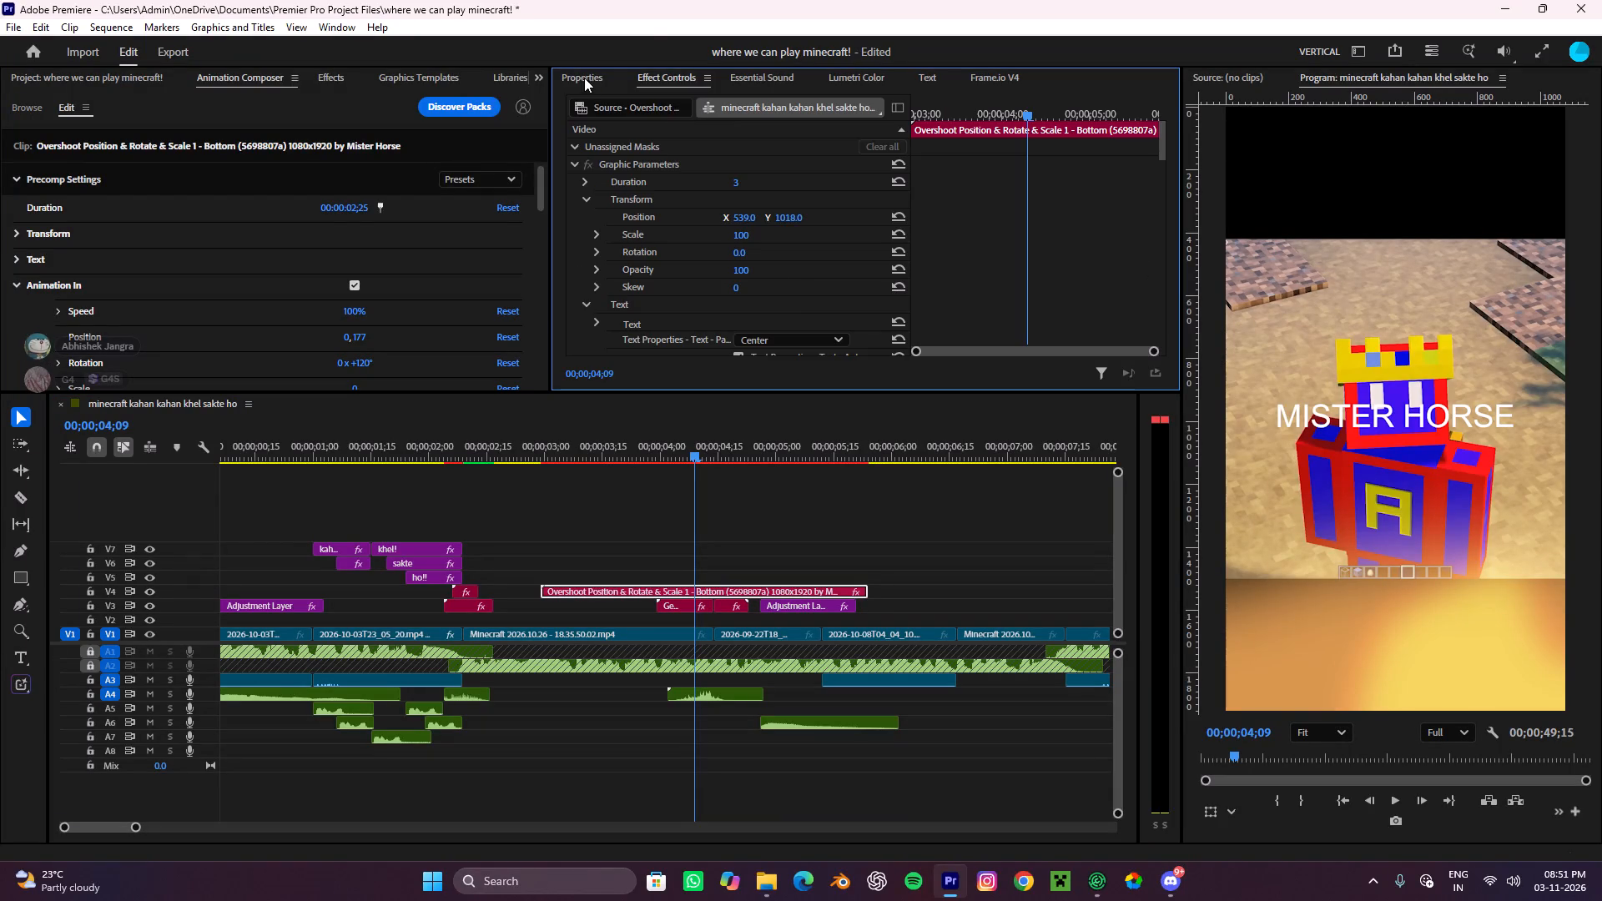
left_click(584, 78)
scroll(762, 405, "down", 12)
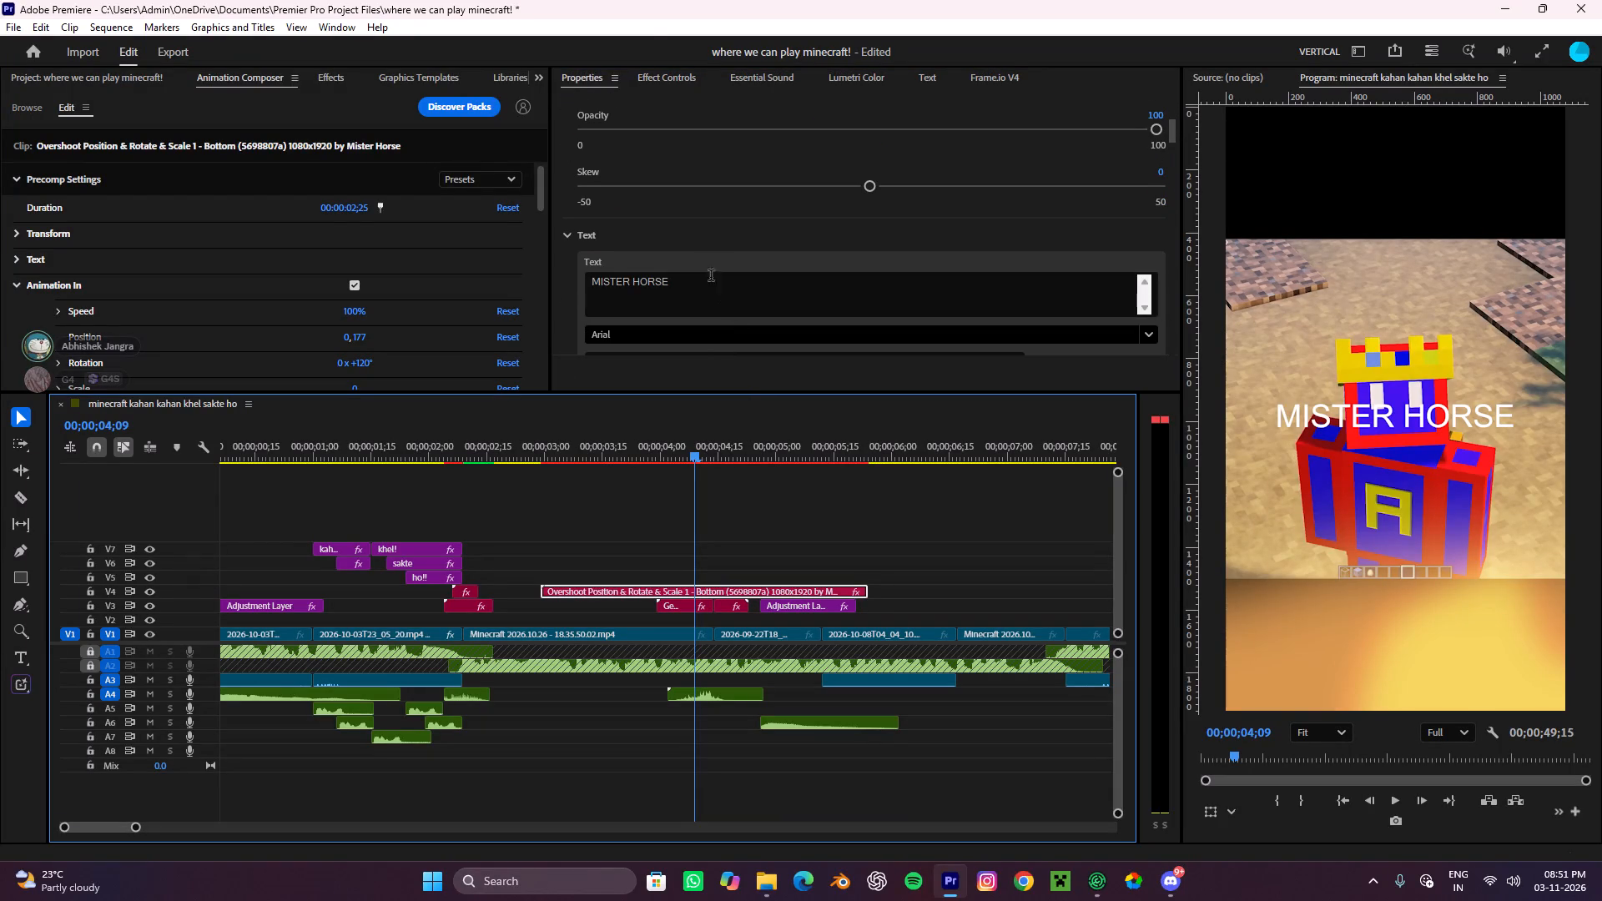
left_click(701, 255)
double_click(685, 271)
left_click(685, 273)
left_click_drag(687, 284, 470, 319)
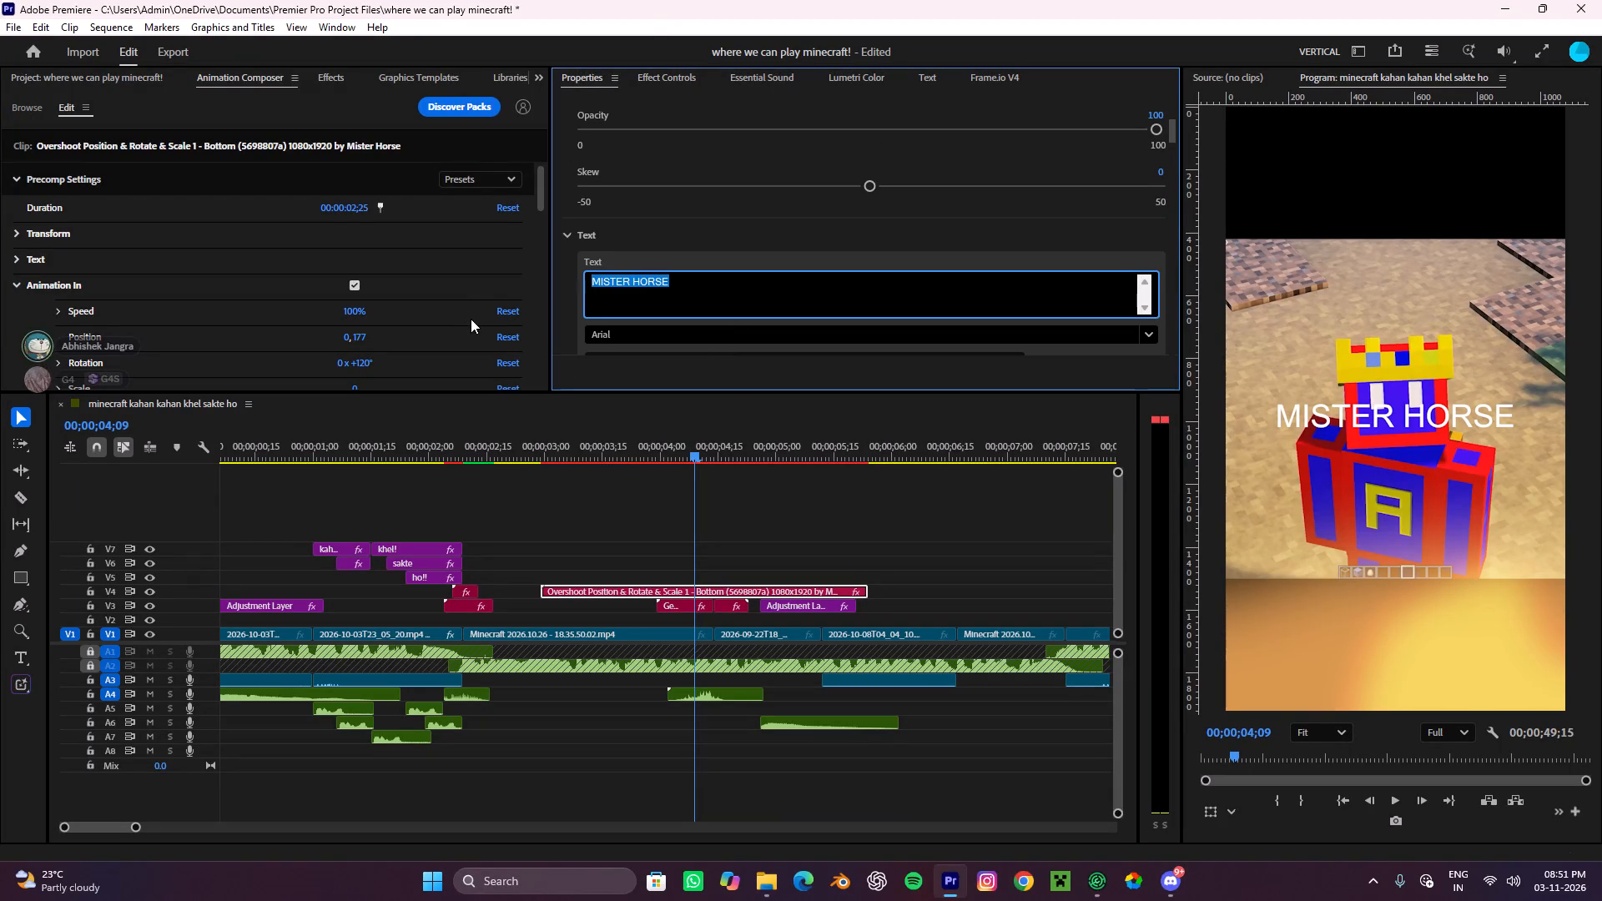
type("%TH")
key("BackSpace")
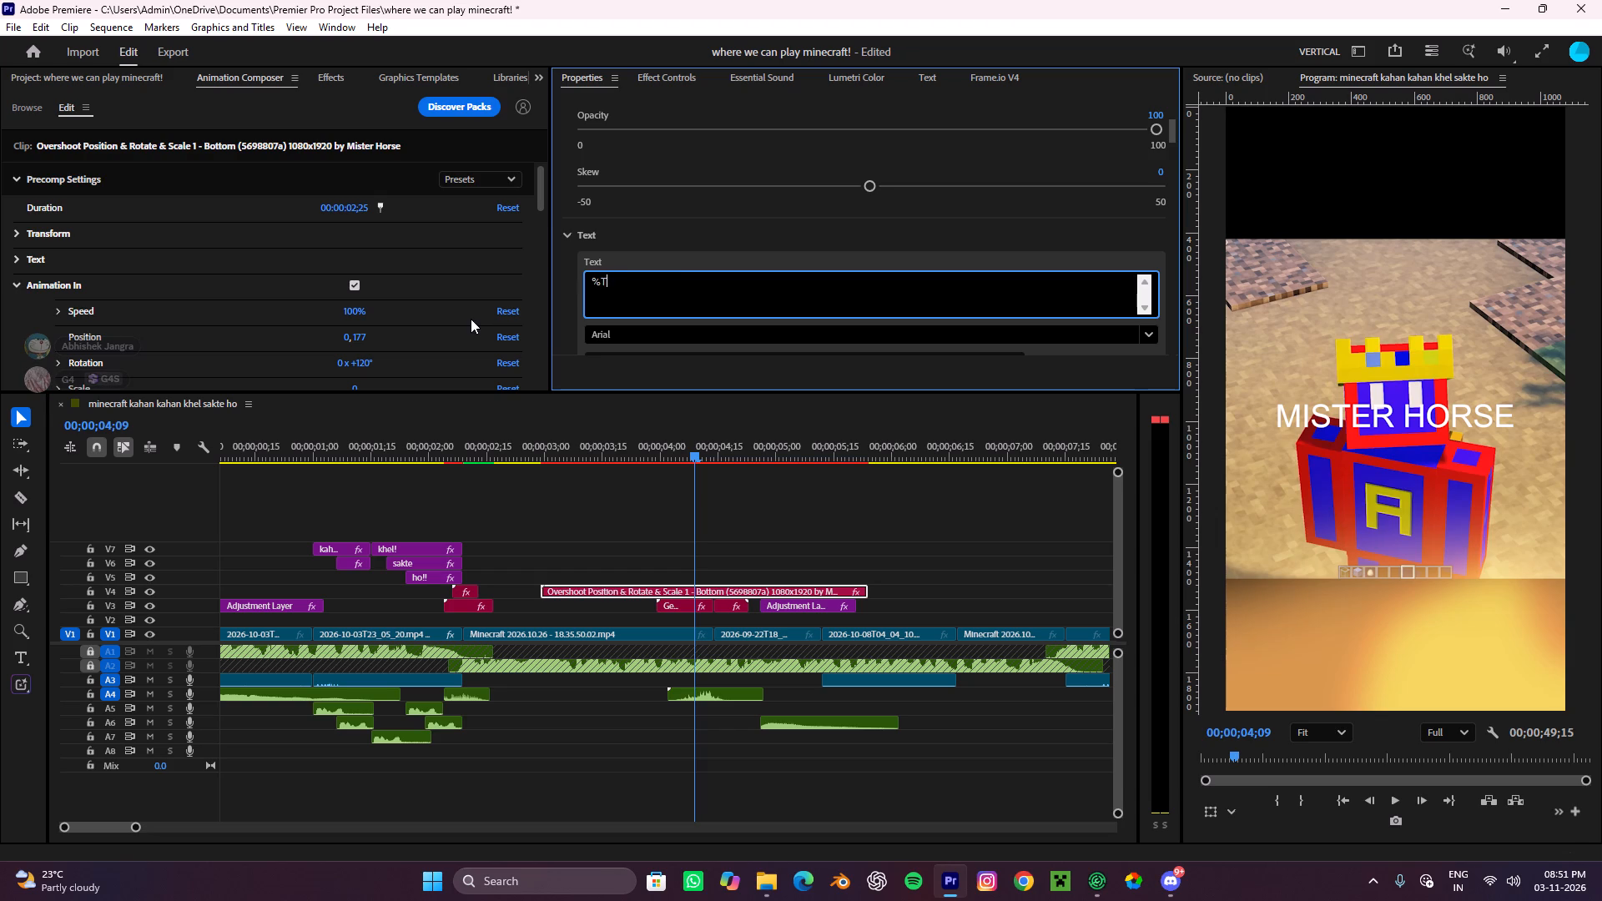
key("BackSpace")
key("BackSpace")
type("%t")
key("BackSpace")
key("BackSpace")
type("5Th wala")
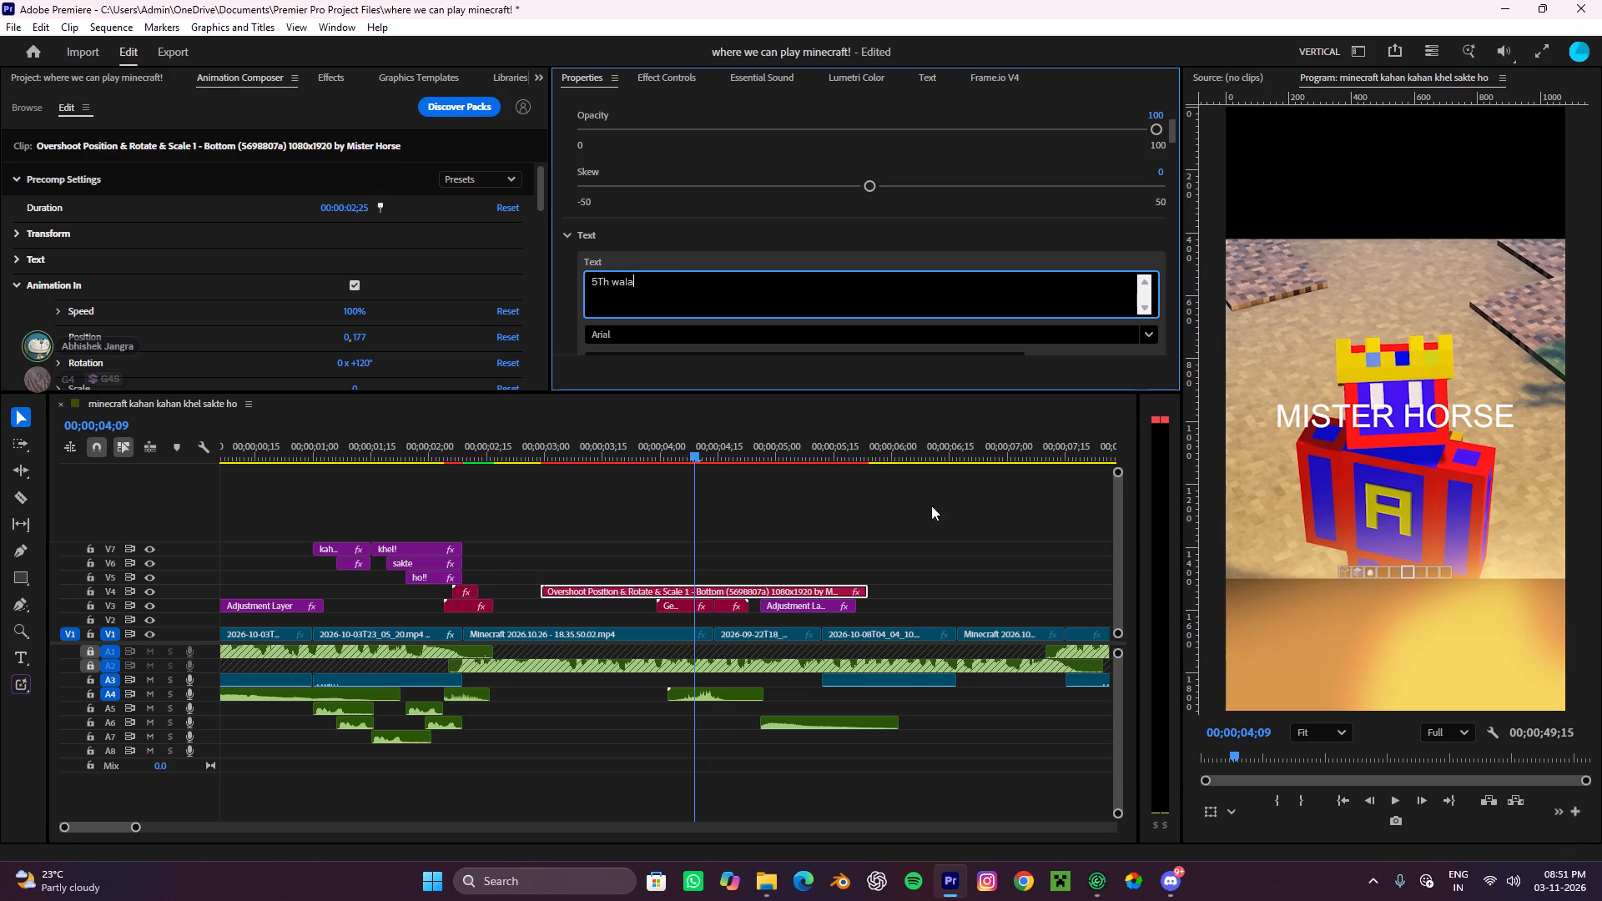
left_click(964, 536)
Style the 5Th wala text in all caps with the Komika Axis font at size 126.6.
left_click(759, 590)
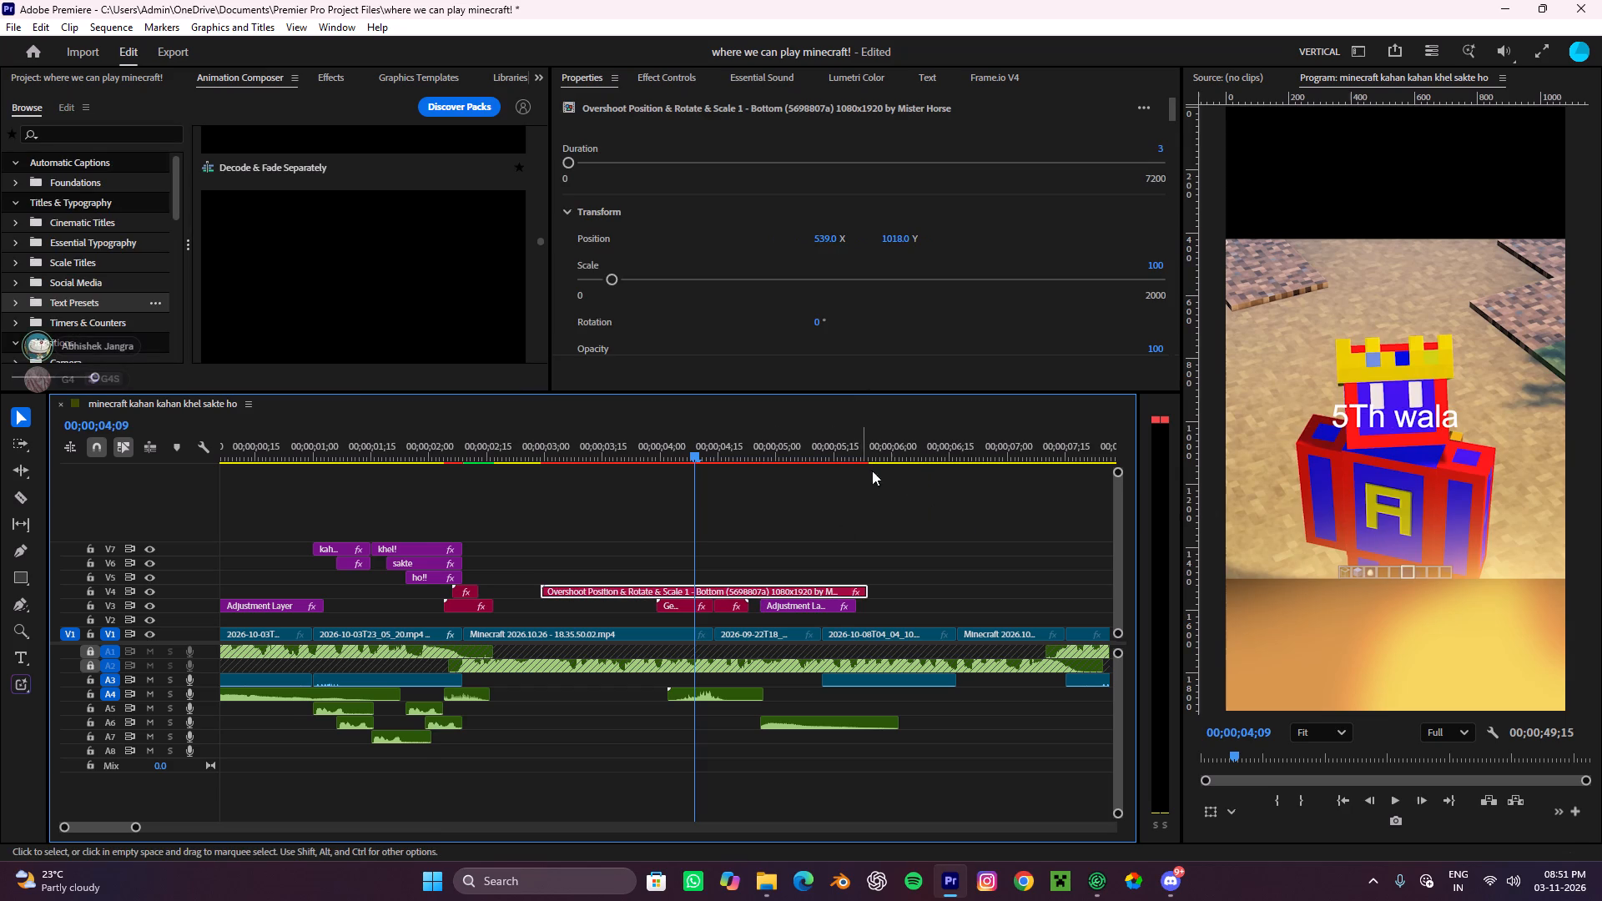
scroll(896, 425, "down", 16)
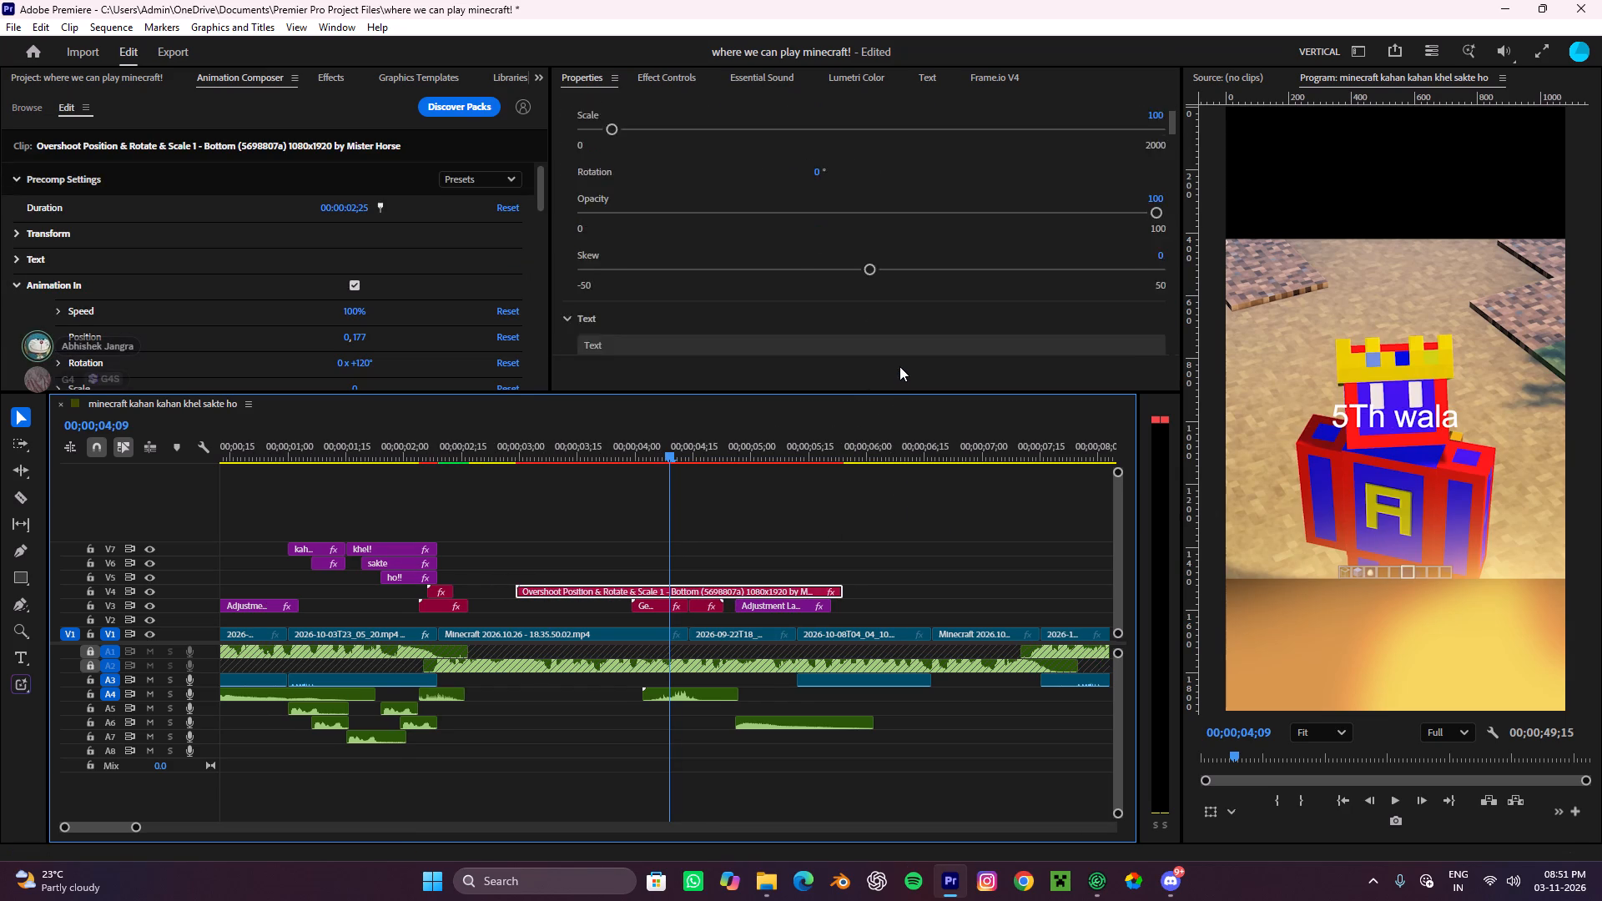
scroll(899, 366, "down", 12)
left_click(1118, 234)
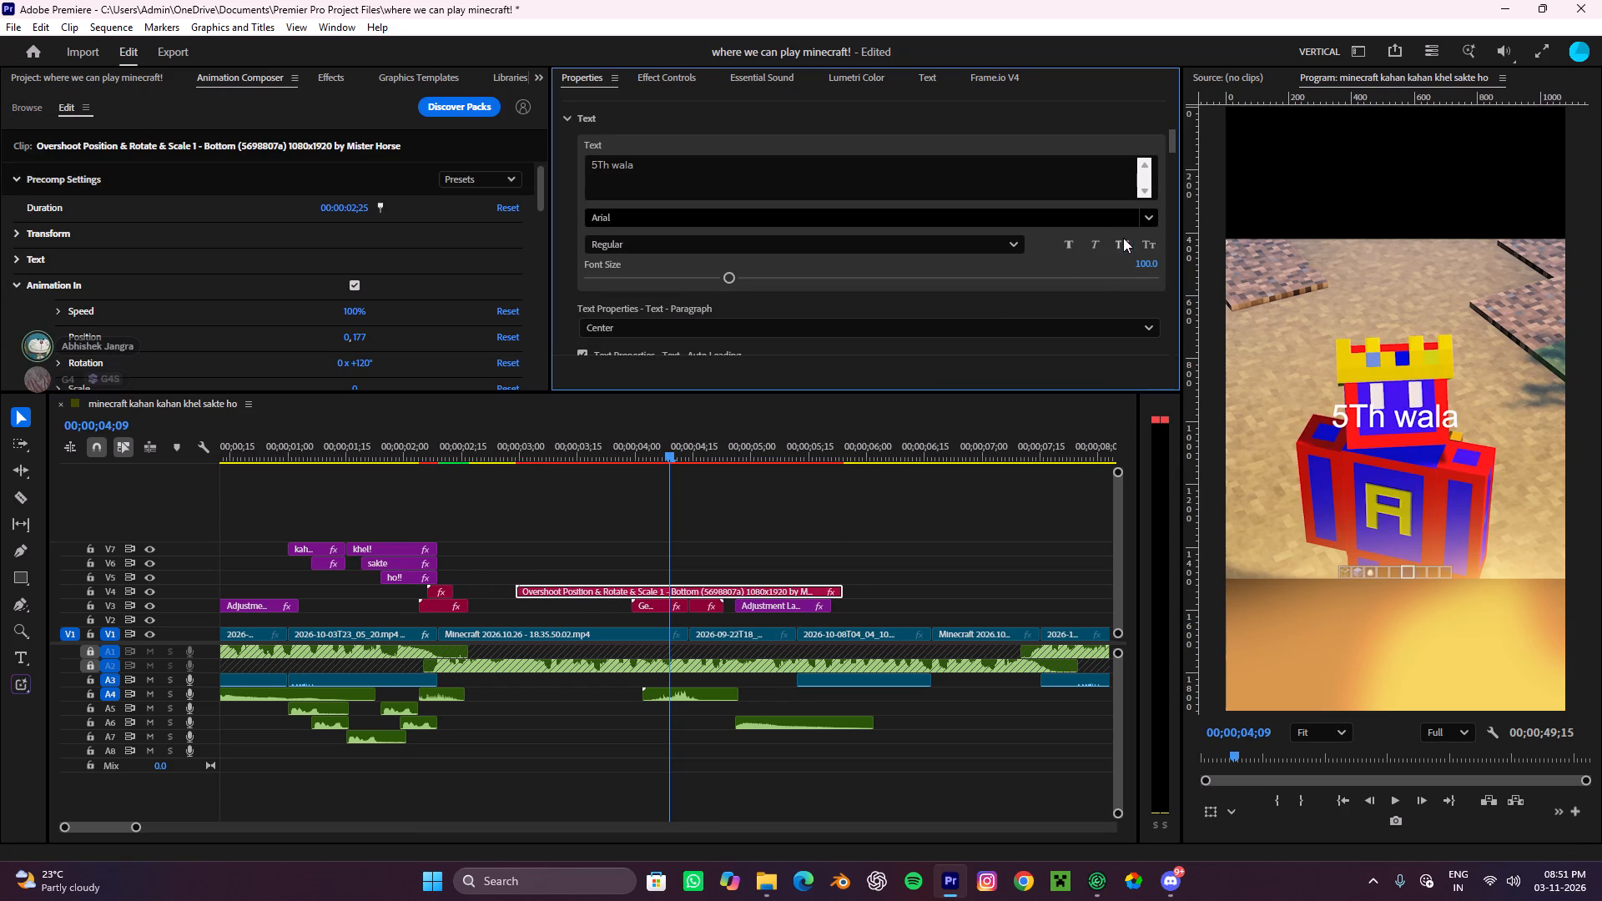
left_click(1123, 238)
left_click(720, 208)
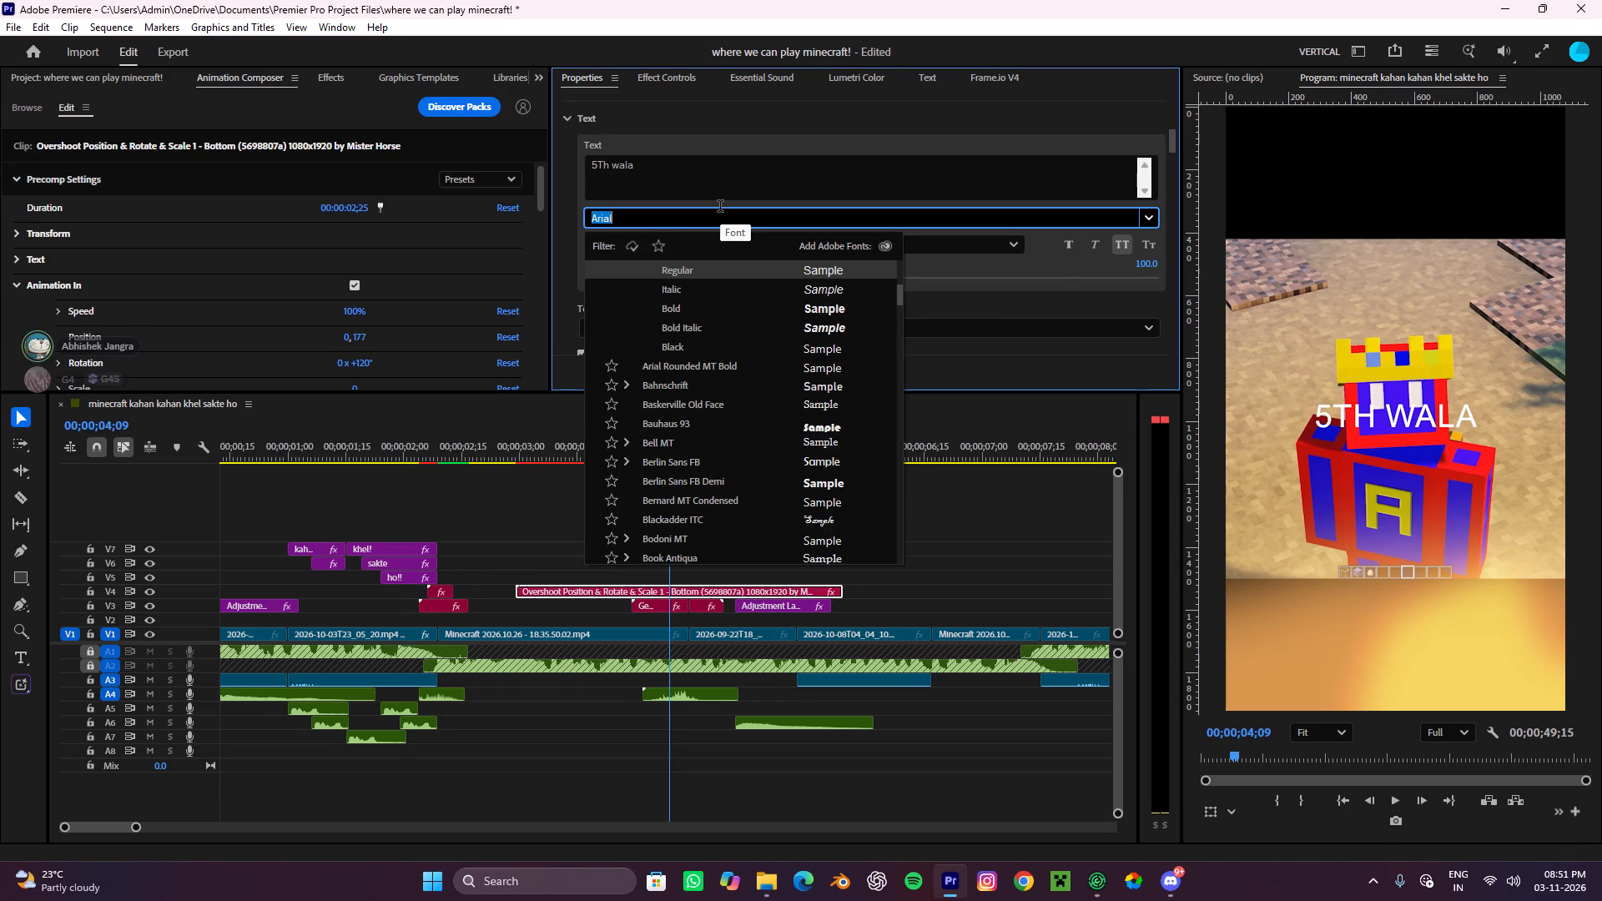
type("komika")
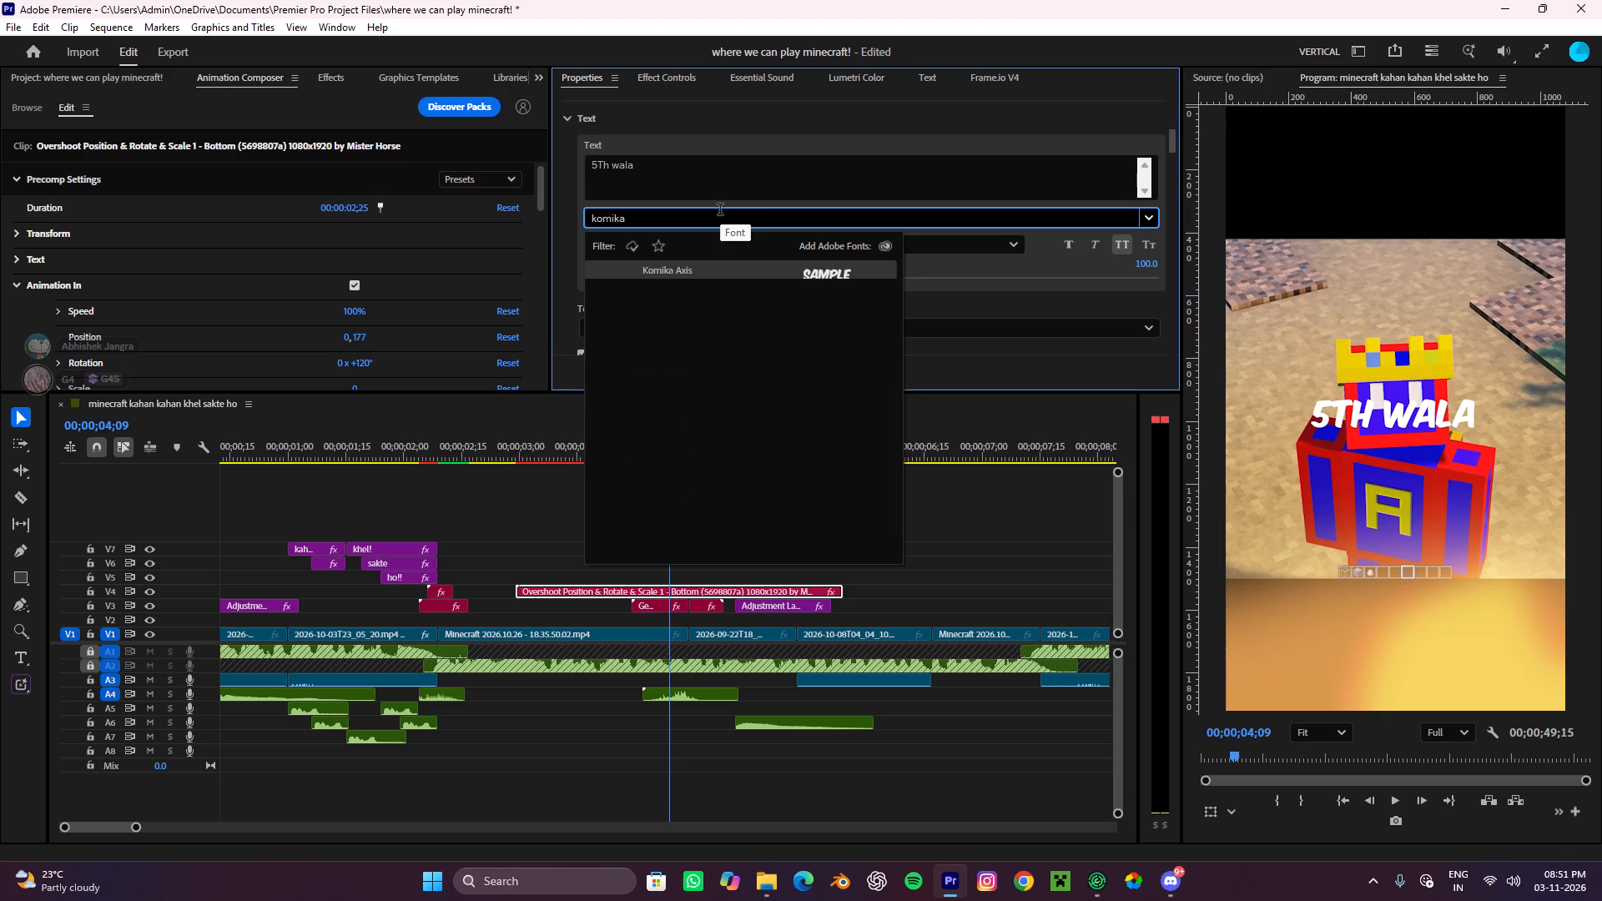
left_click(757, 275)
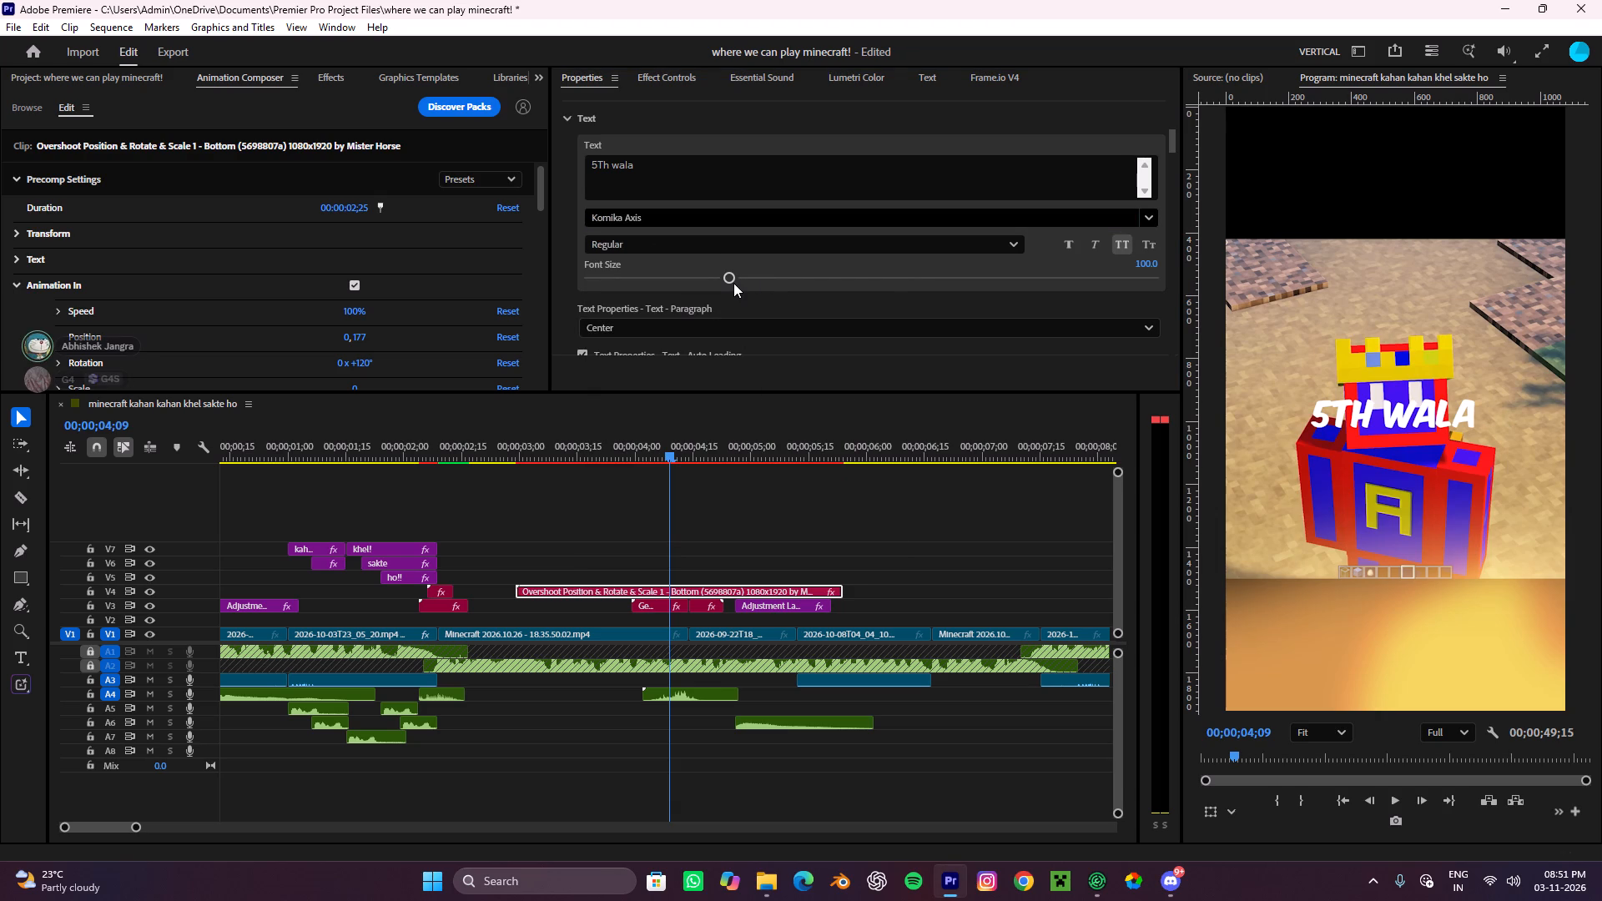
left_click_drag(733, 278, 771, 277)
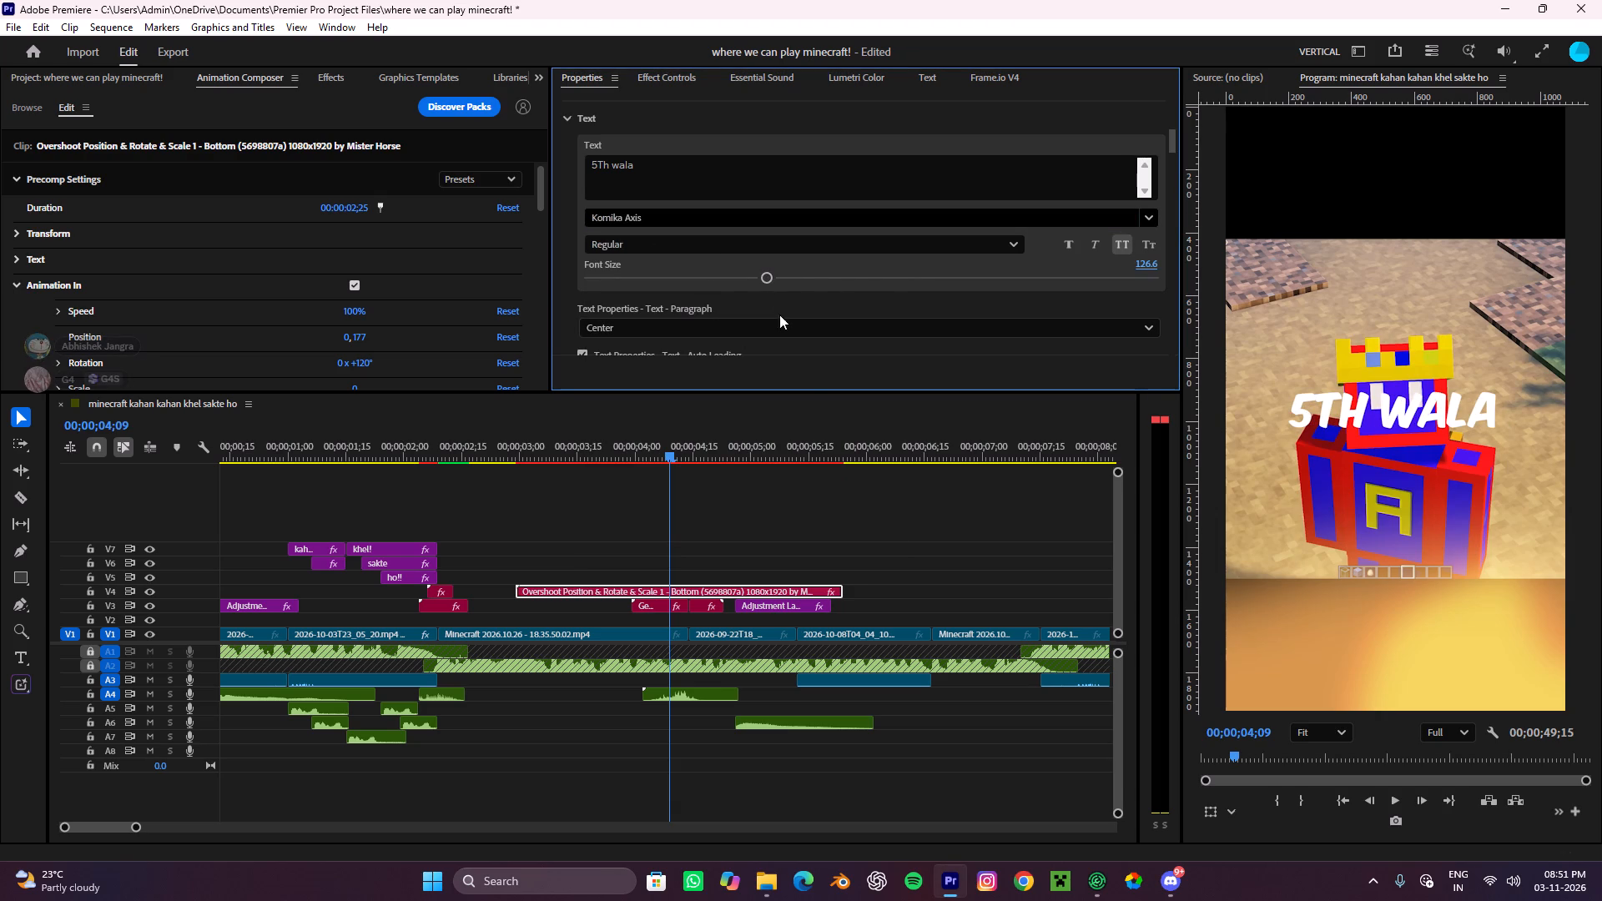
Enable the color stroke on the 5Th wala text and set its stroke width to 22.
scroll(800, 375, "down", 12)
scroll(716, 377, "down", 11)
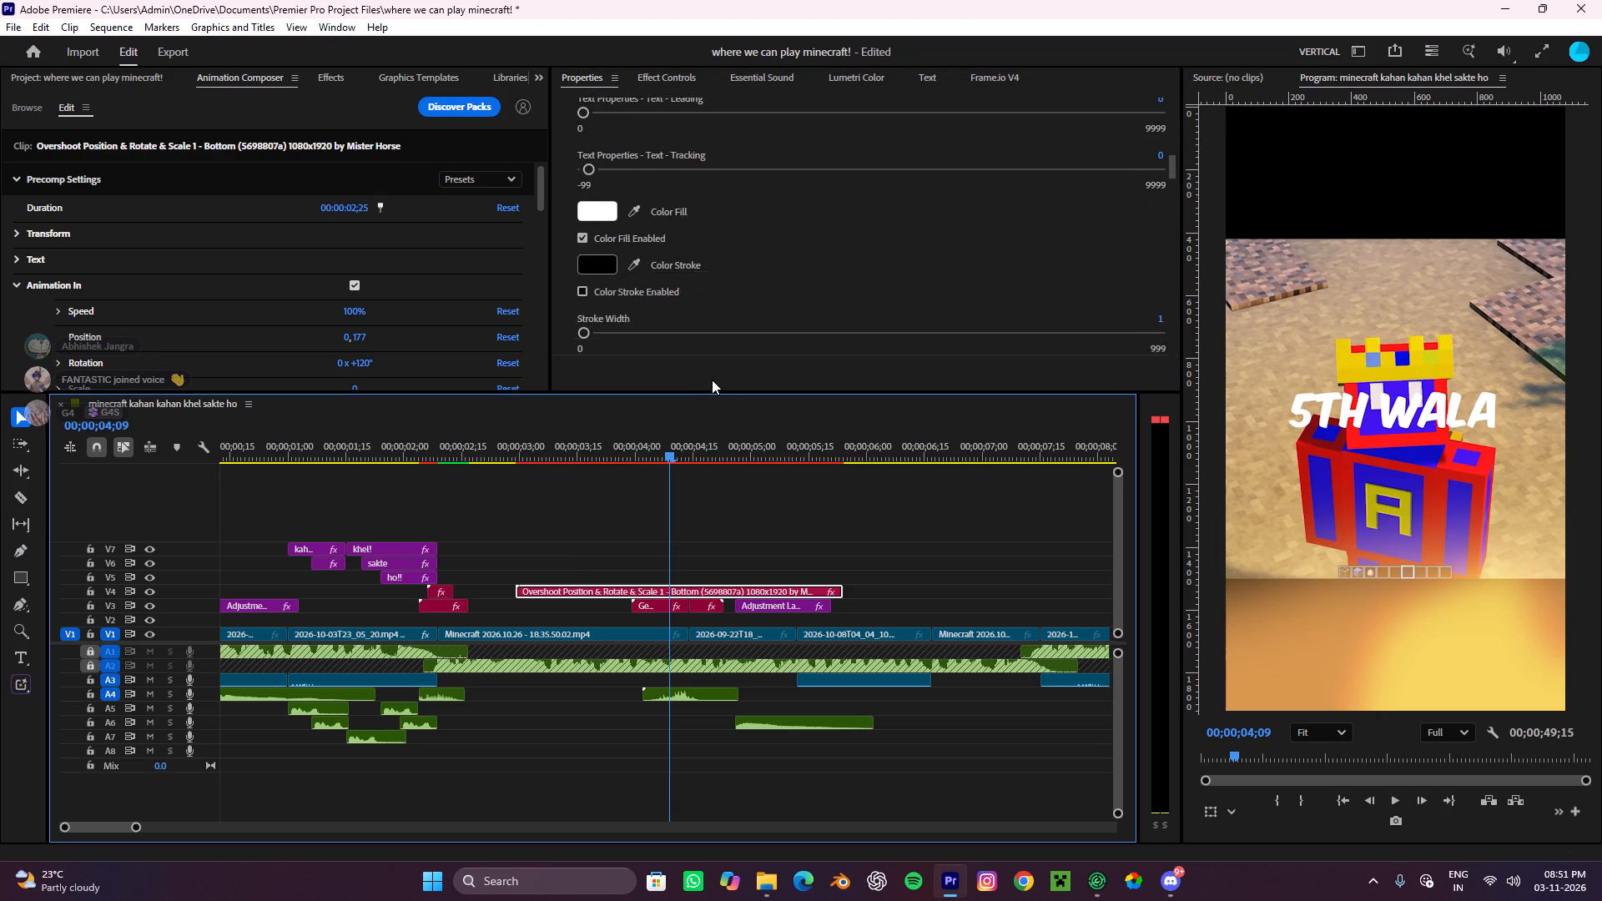
scroll(712, 380, "down", 4)
left_click(589, 182)
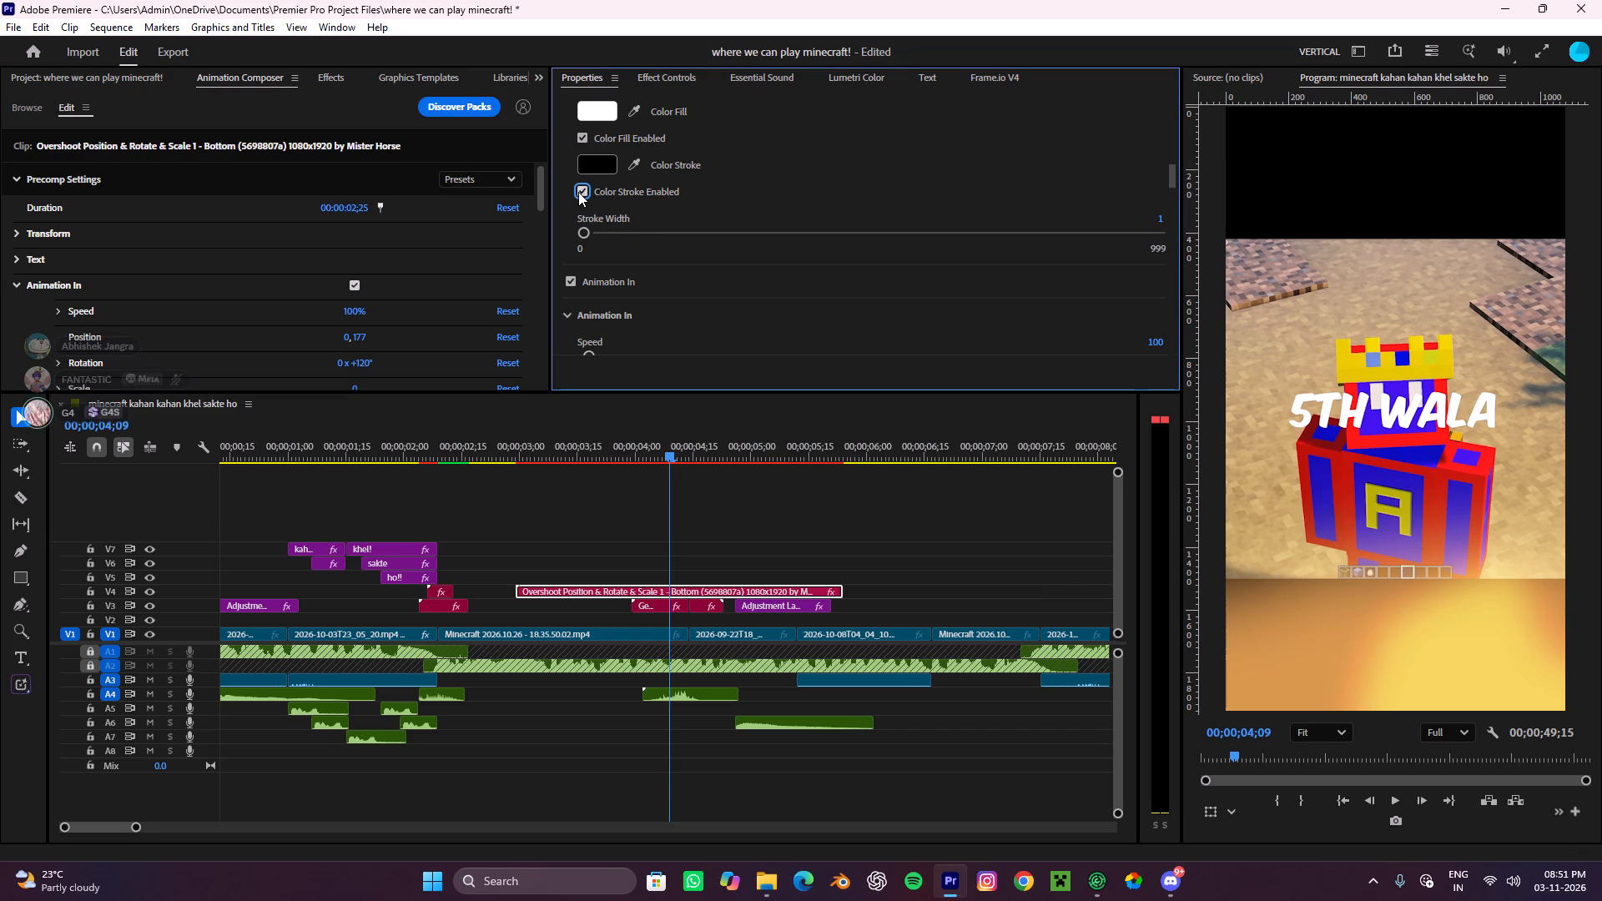
left_click(1164, 211)
left_click(1159, 215)
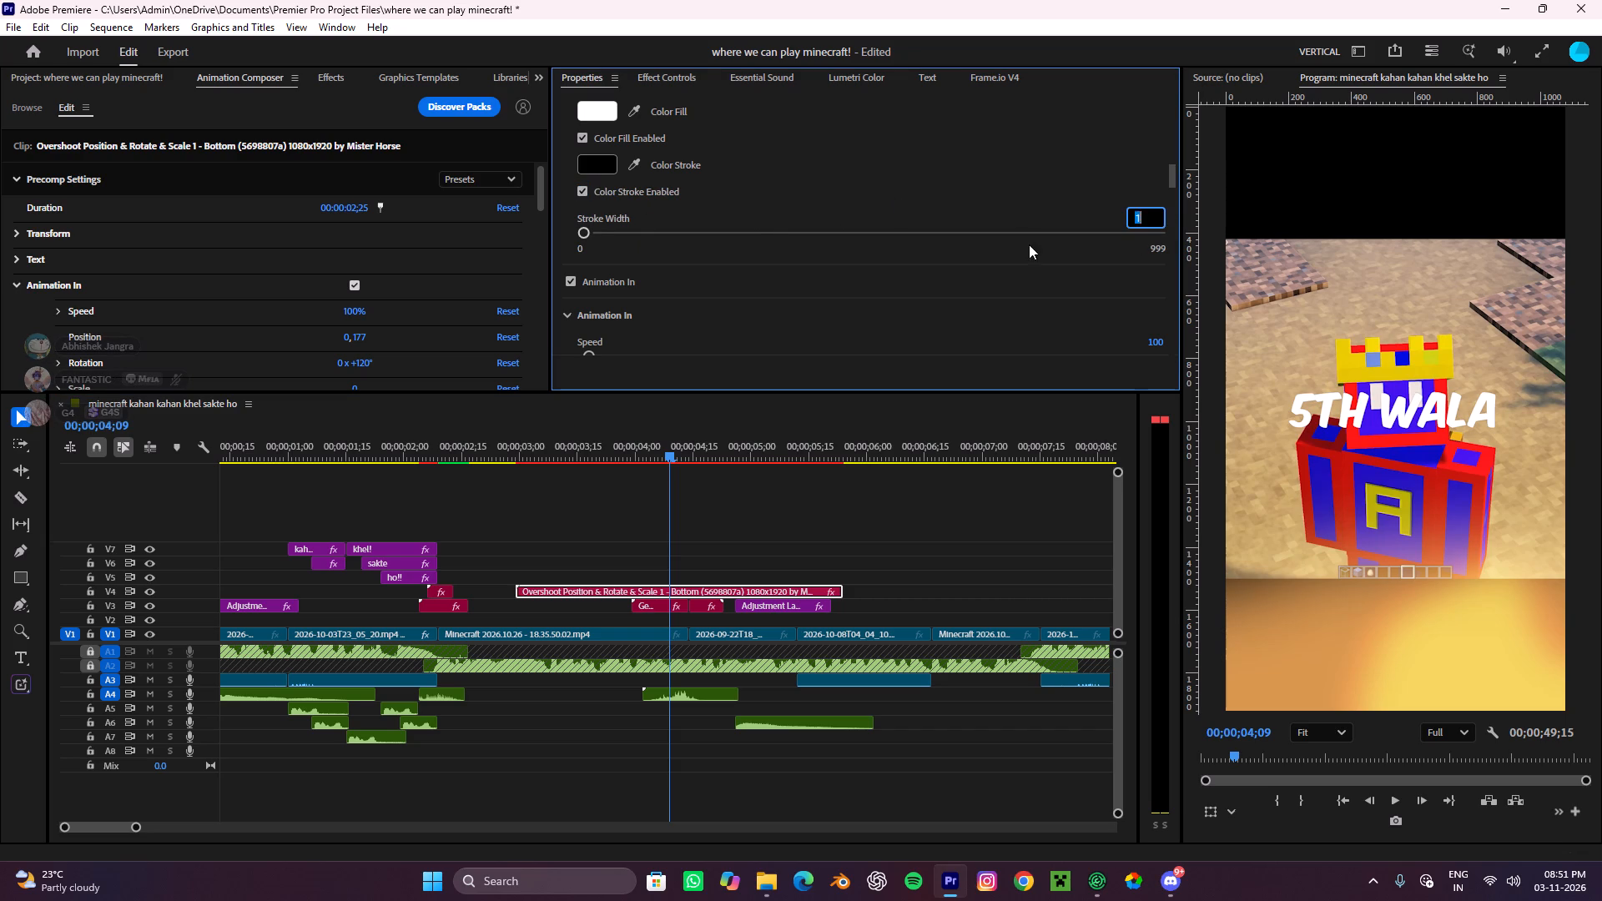
key("2")
key("2")
left_click(1010, 192)
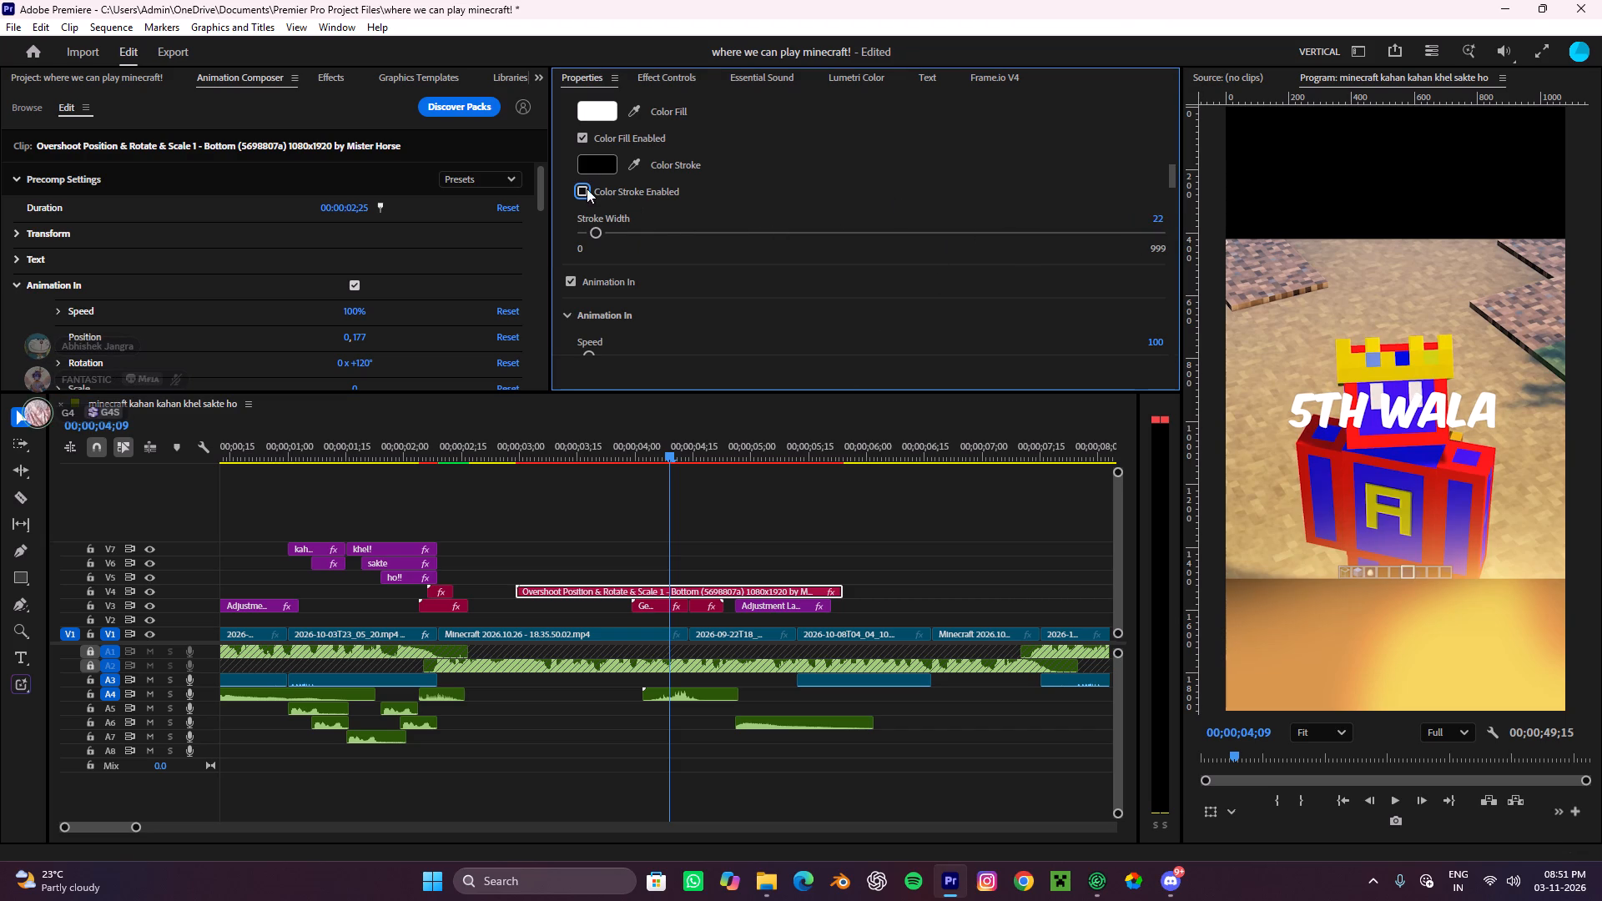
key("space")
left_click(715, 353)
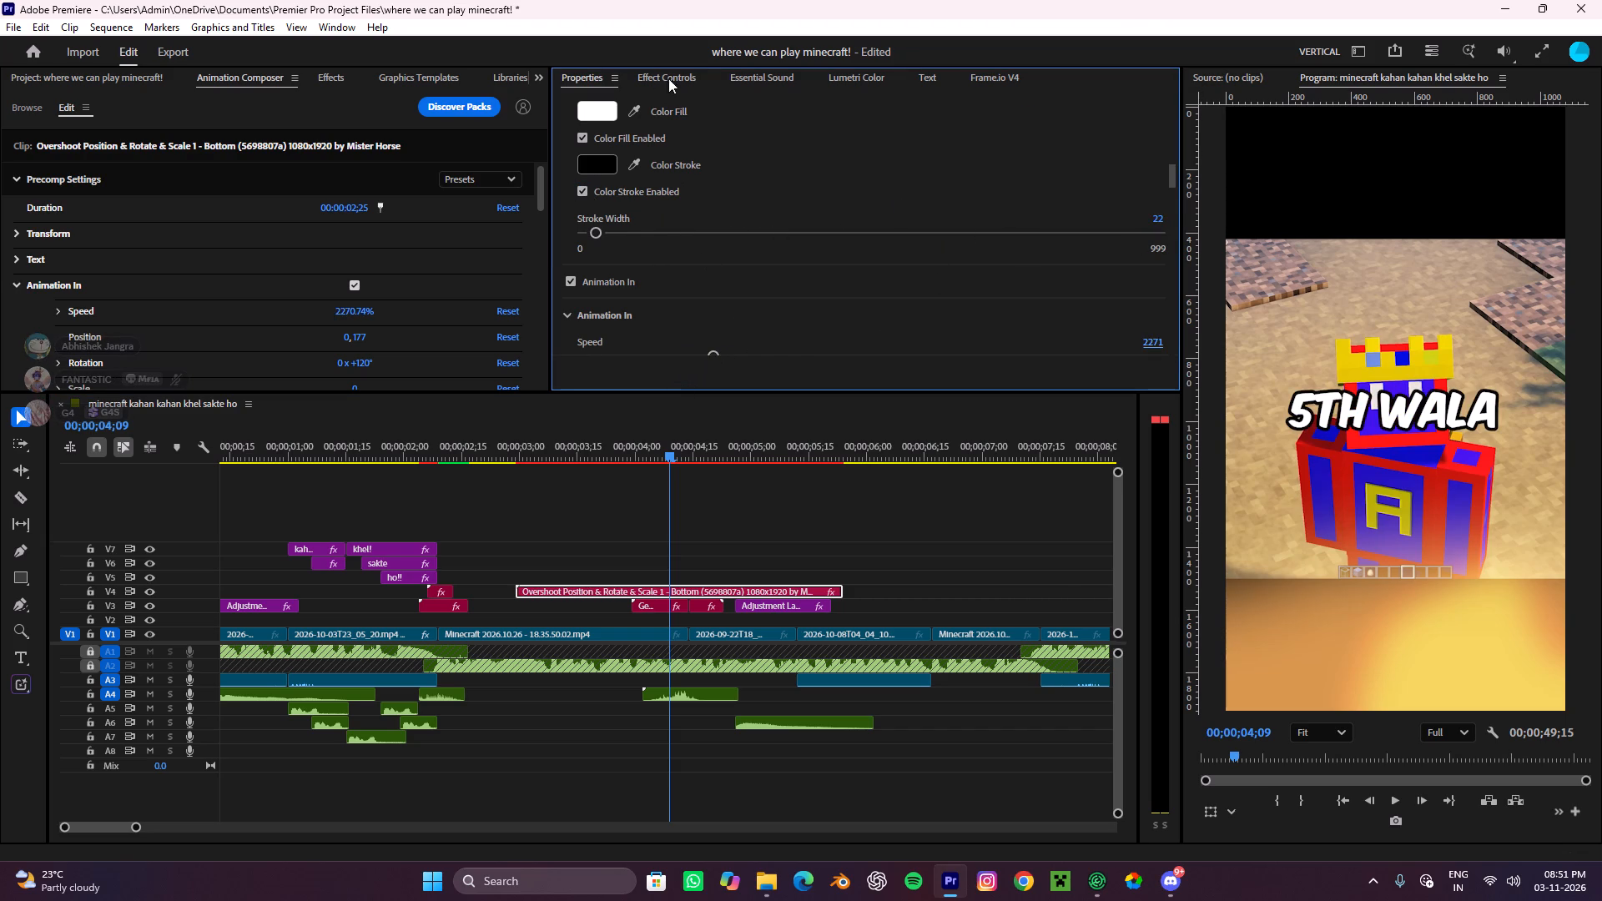
left_click(668, 78)
left_click(582, 73)
Set the 5Th wala text's stroke width to 25 and keep its color stroke enabled.
scroll(776, 298, "down", 8)
scroll(750, 328, "up", 3)
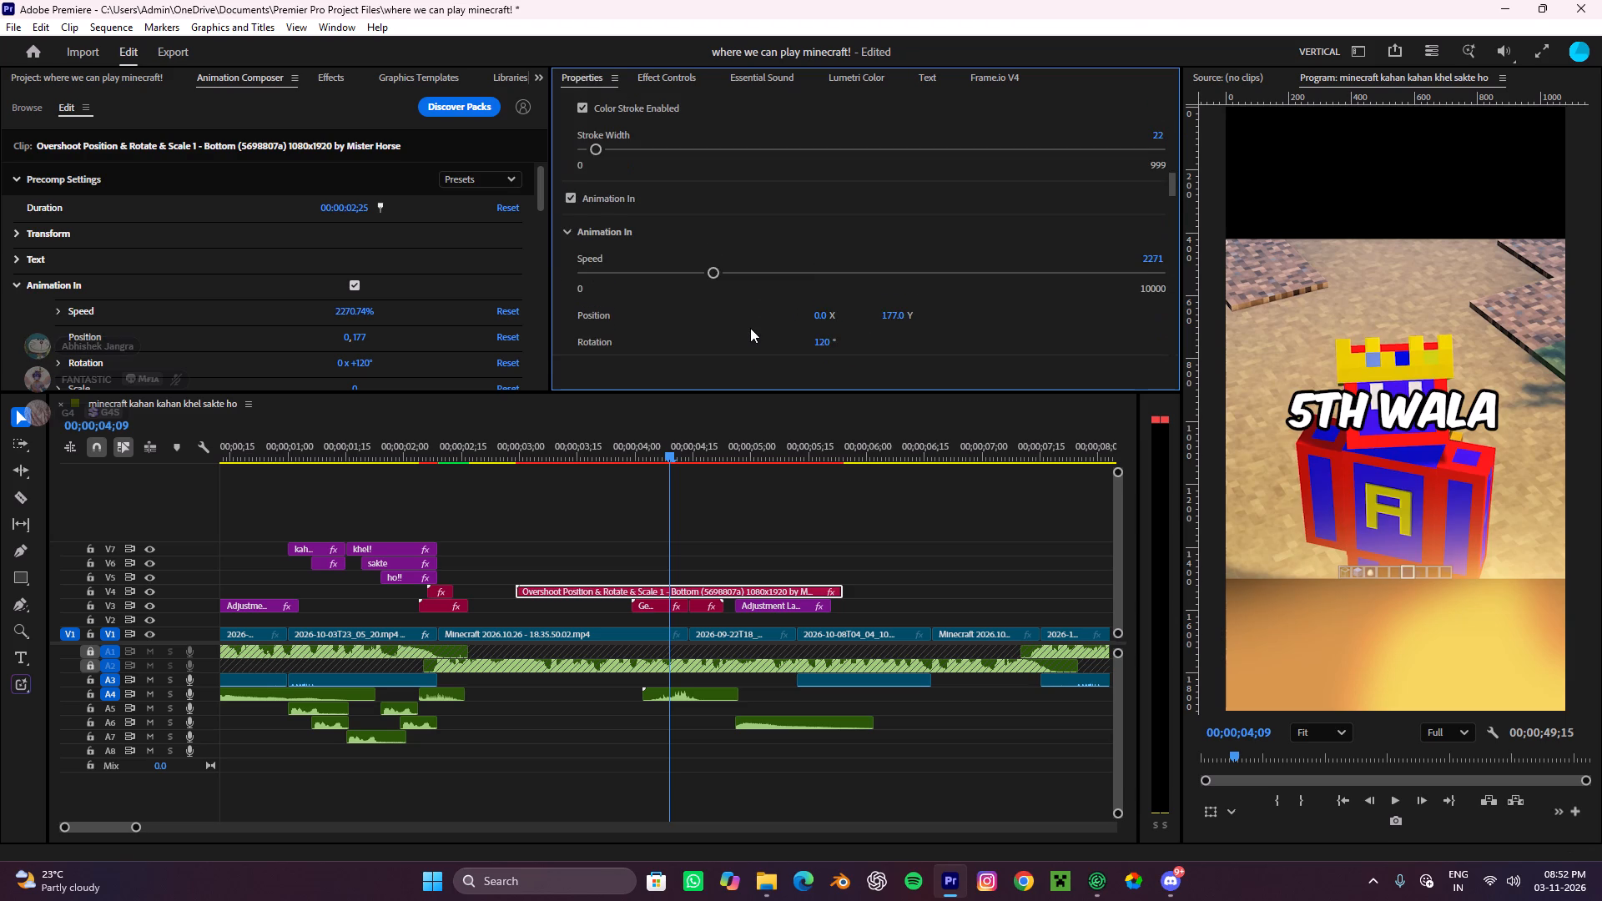
scroll(750, 328, "up", 10)
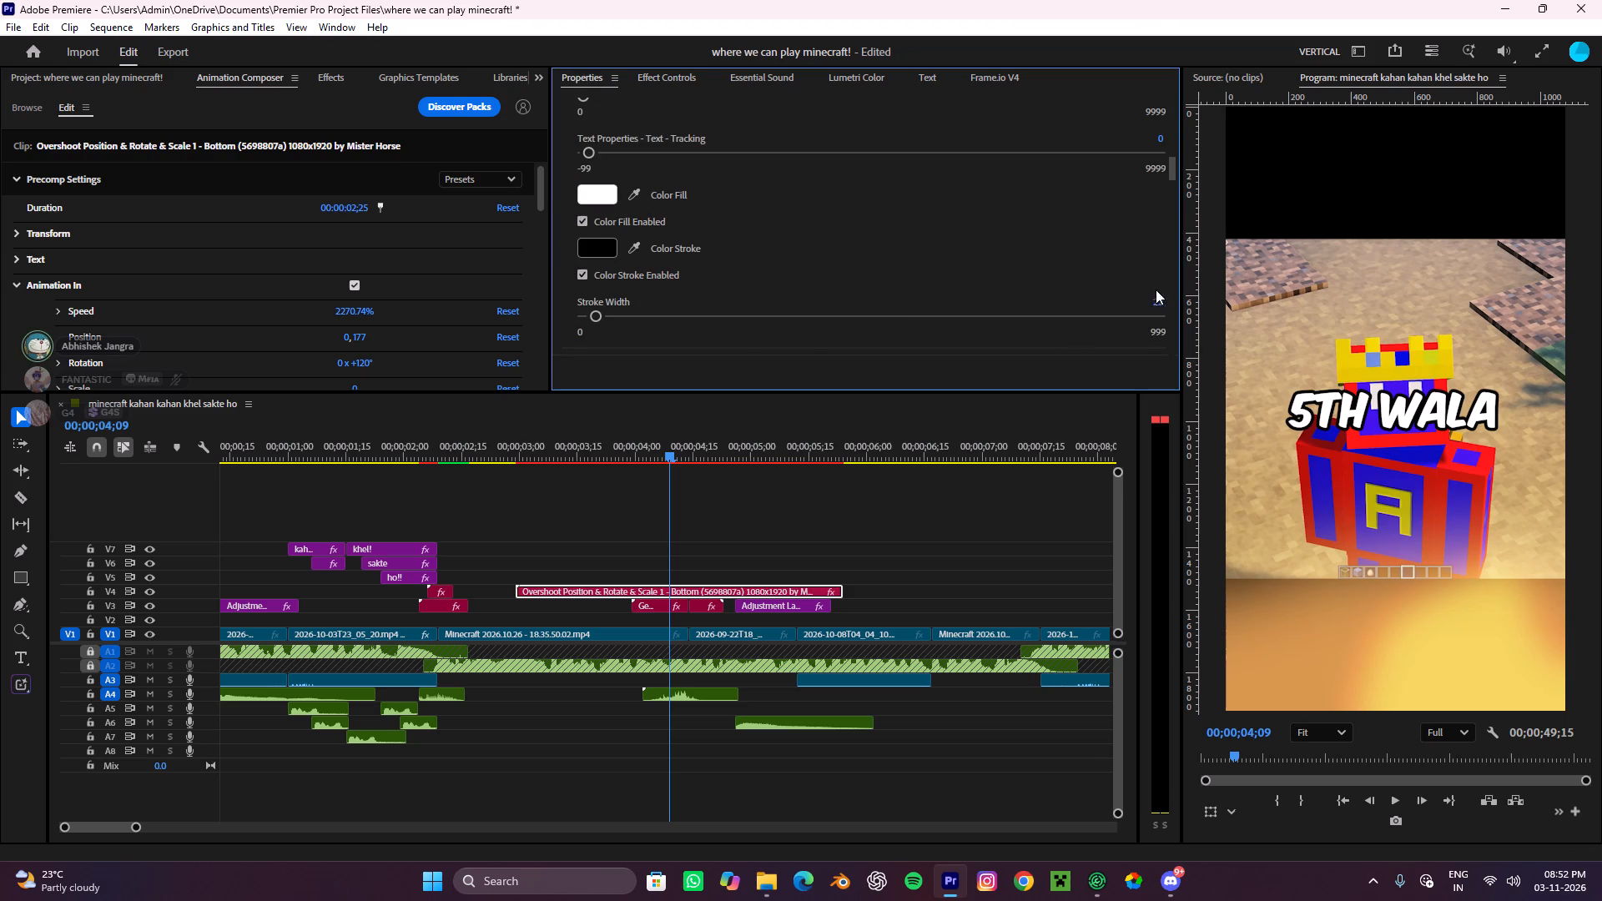
left_click(1158, 298)
key("2")
key("5")
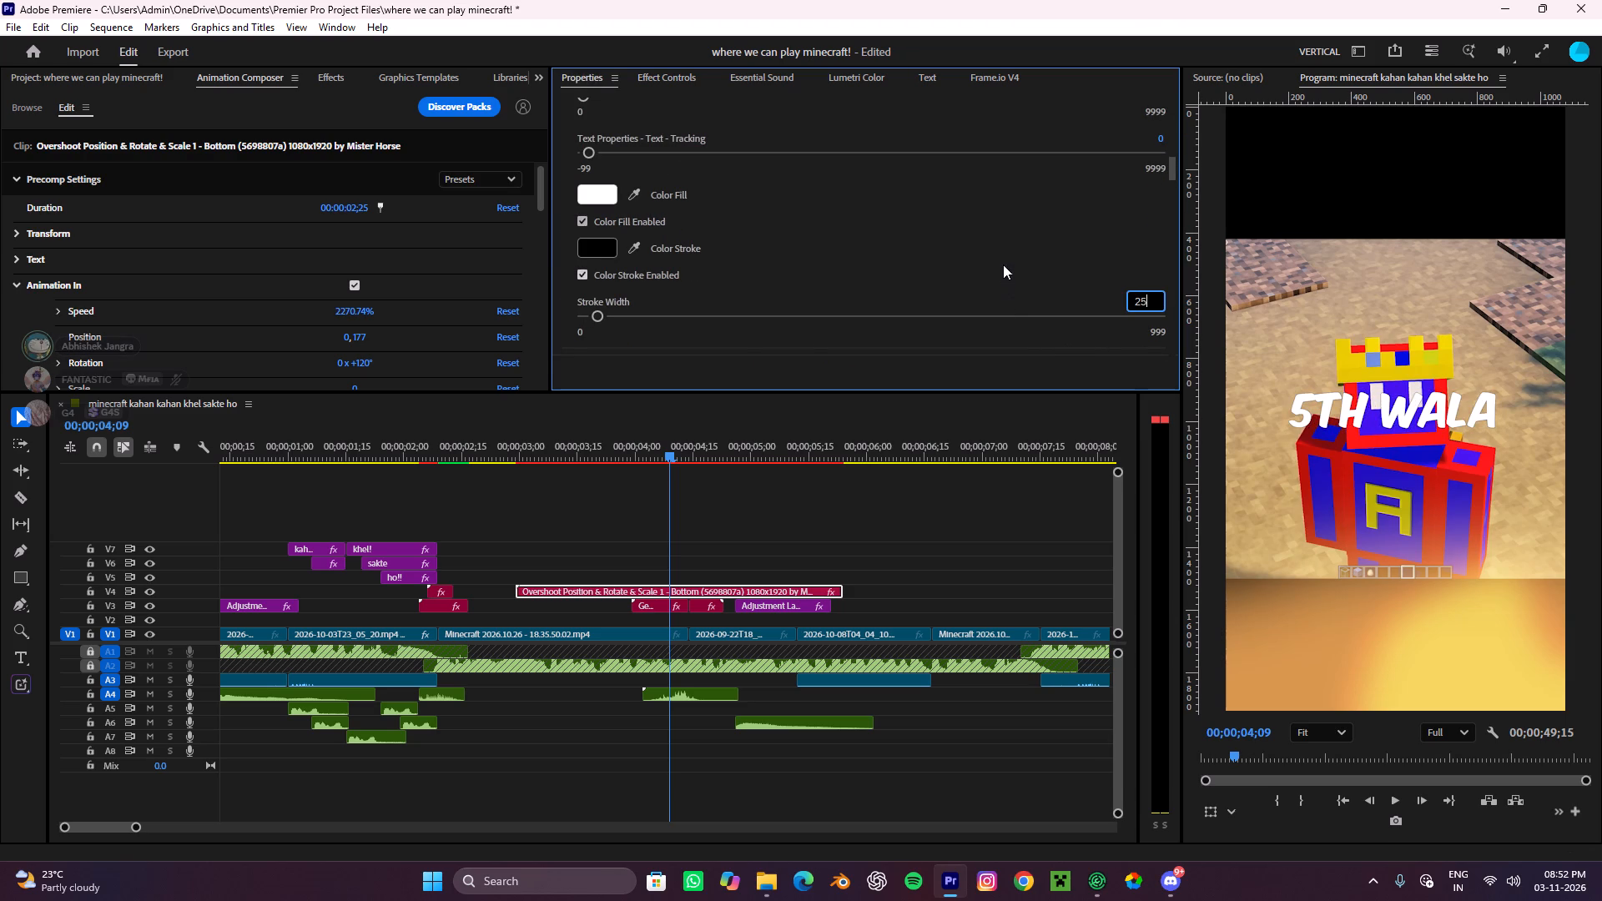
left_click(1003, 264)
left_click(586, 269)
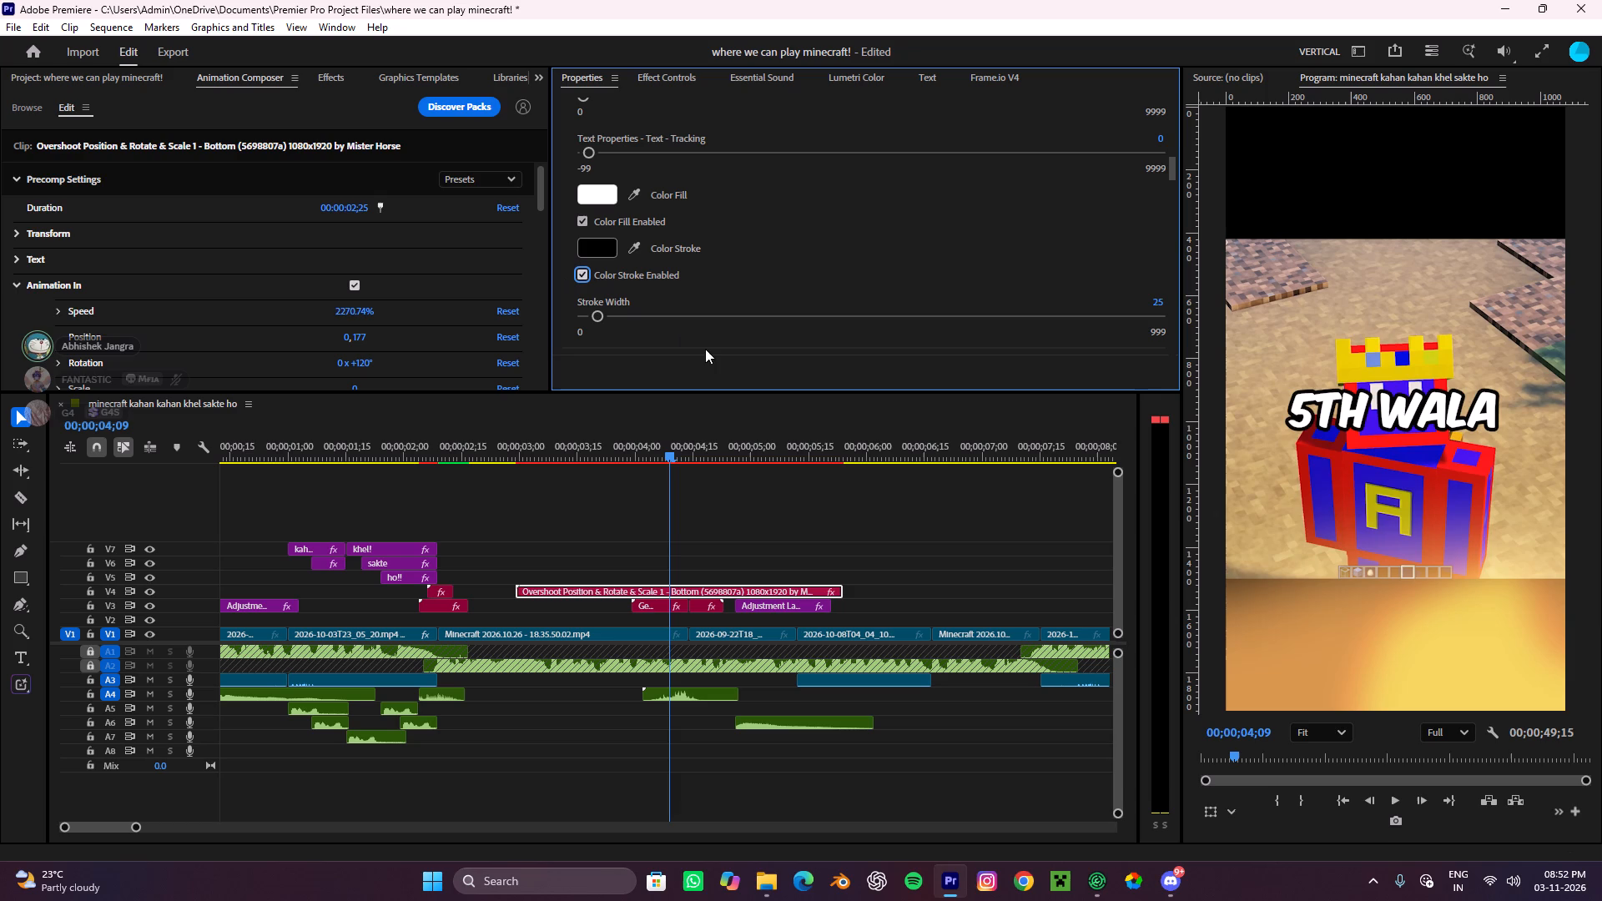
left_click(704, 368)
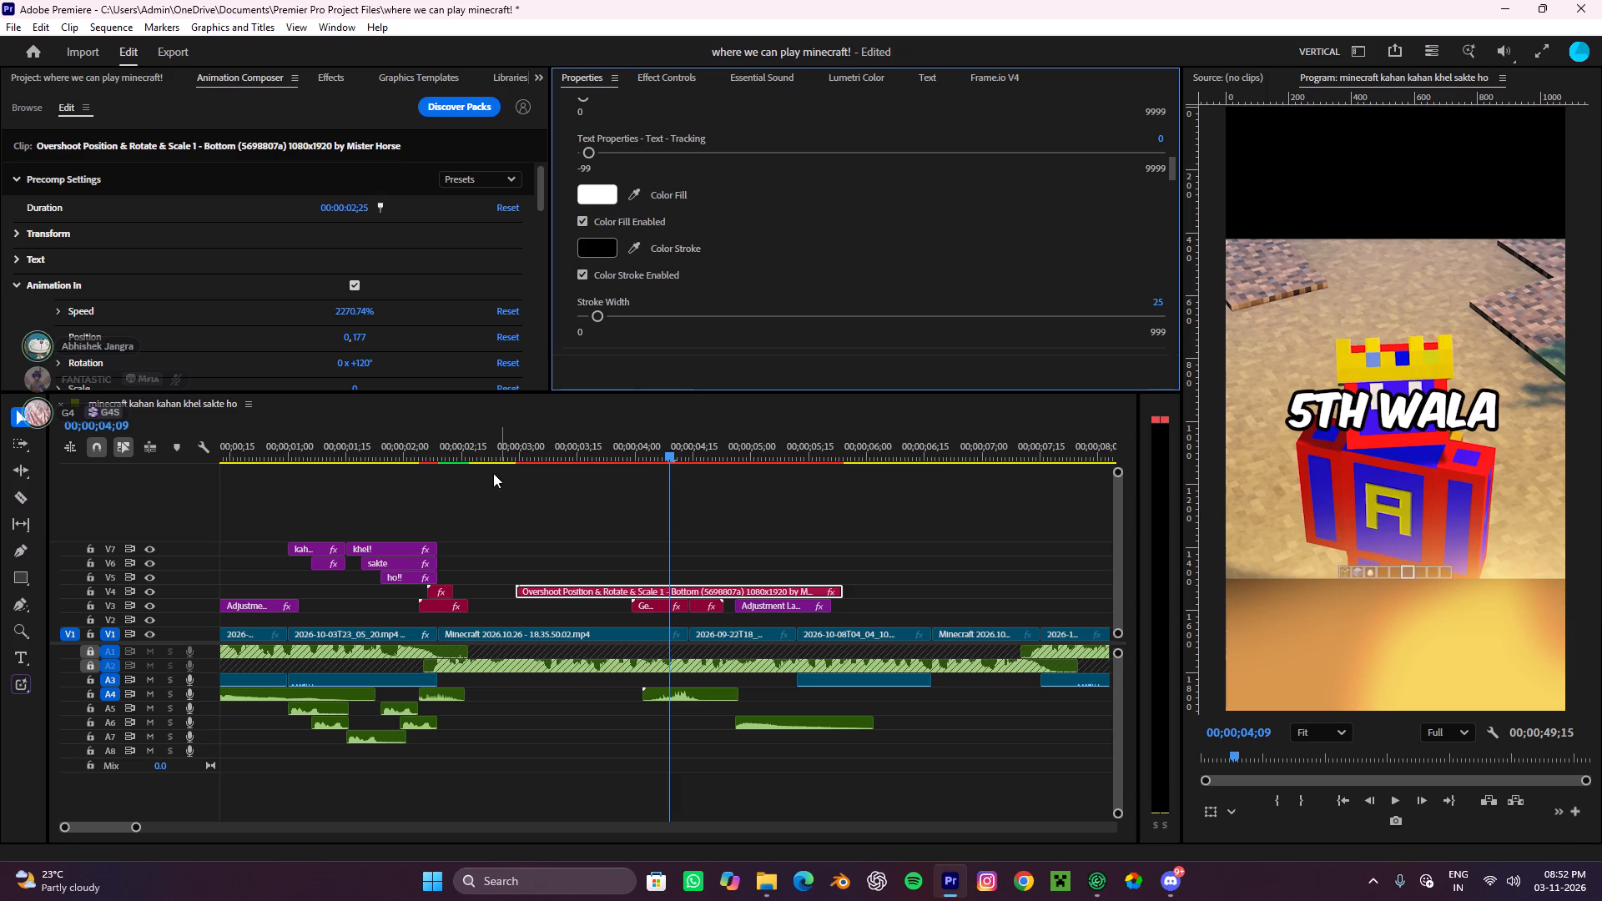
Play back the sequence from just before the 5Th wala clip on V4 to check its entrance animation.
scroll(506, 533, "up", 4, "alt")
scroll(511, 529, "down", 7, "alt")
scroll(511, 529, "up", 9, "alt")
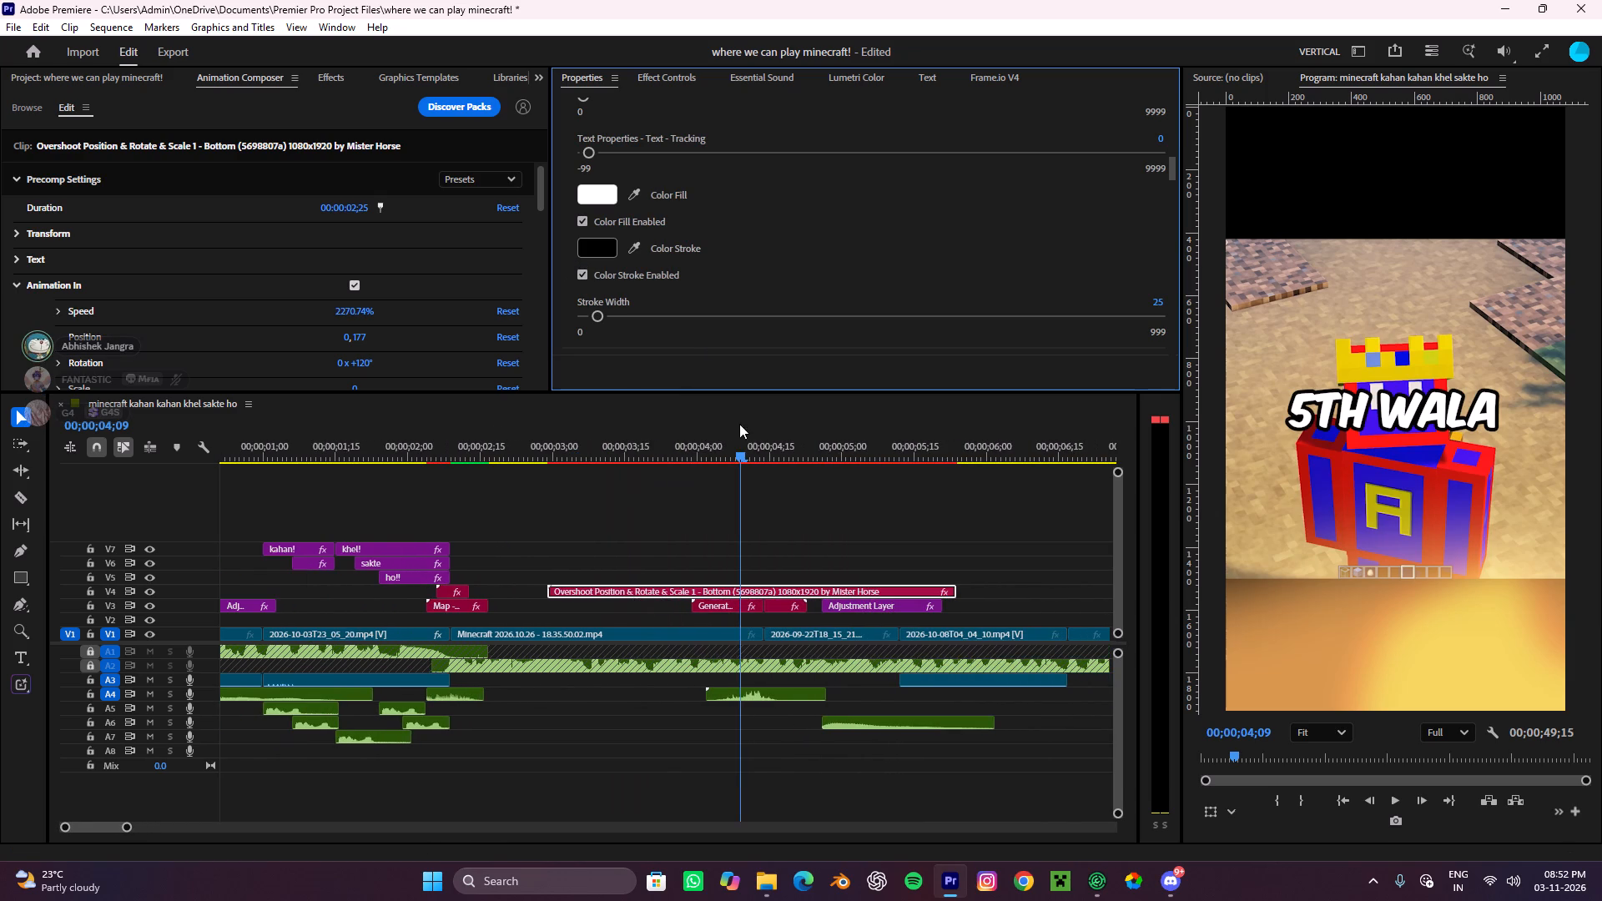
left_click_drag(734, 444, 547, 510)
left_click(640, 513)
key("space")
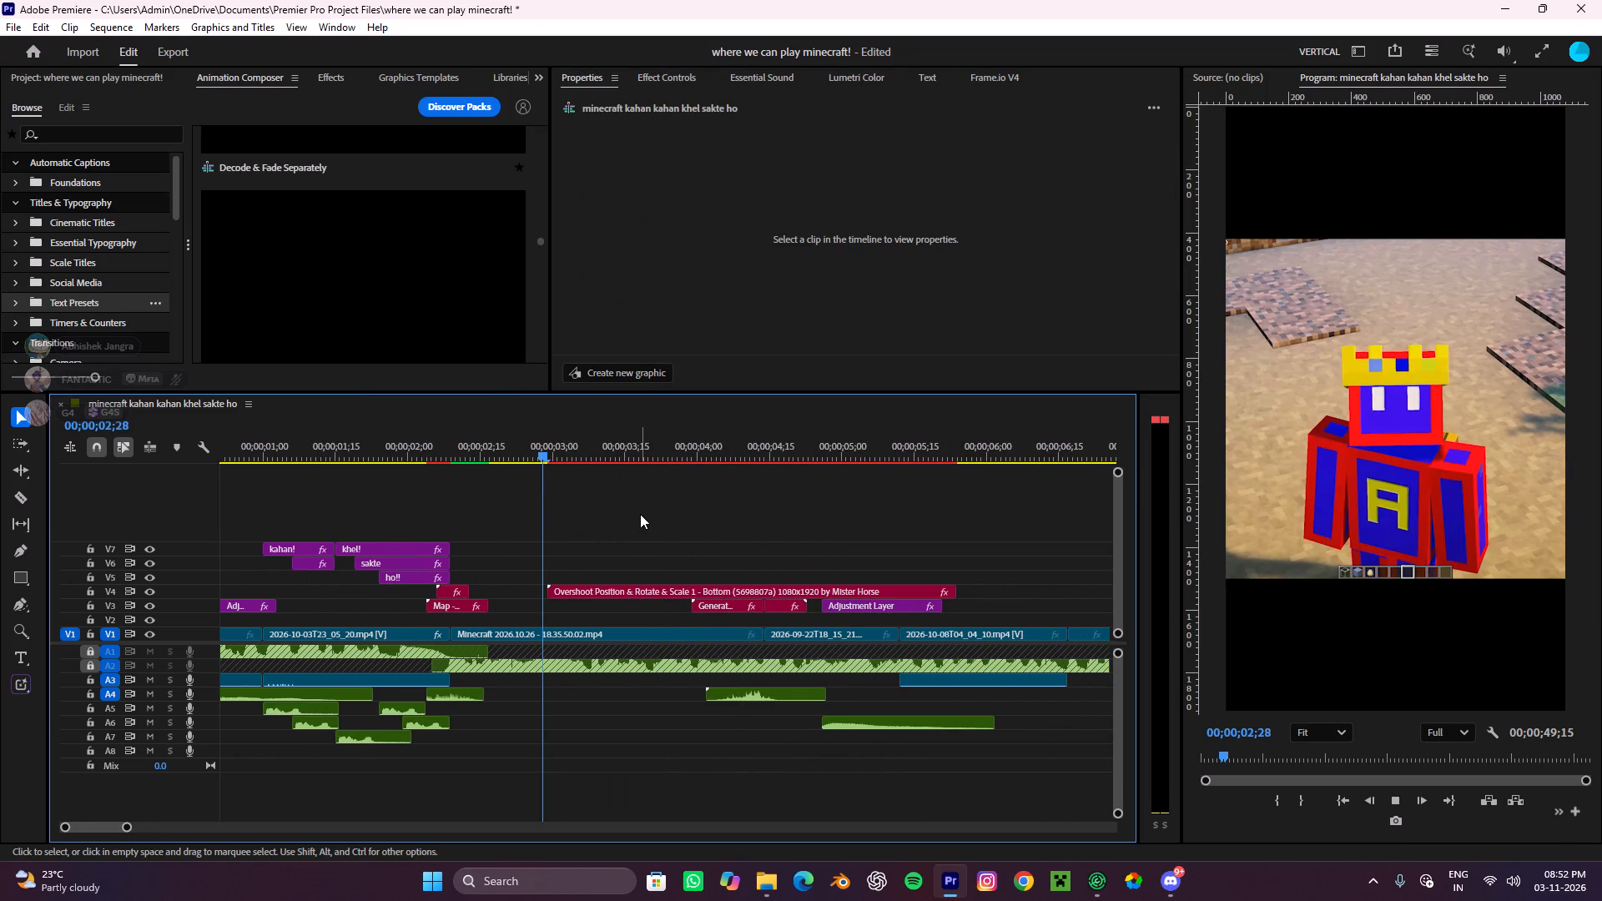
left_click(637, 526)
key("space")
left_click_drag(652, 461, 513, 516)
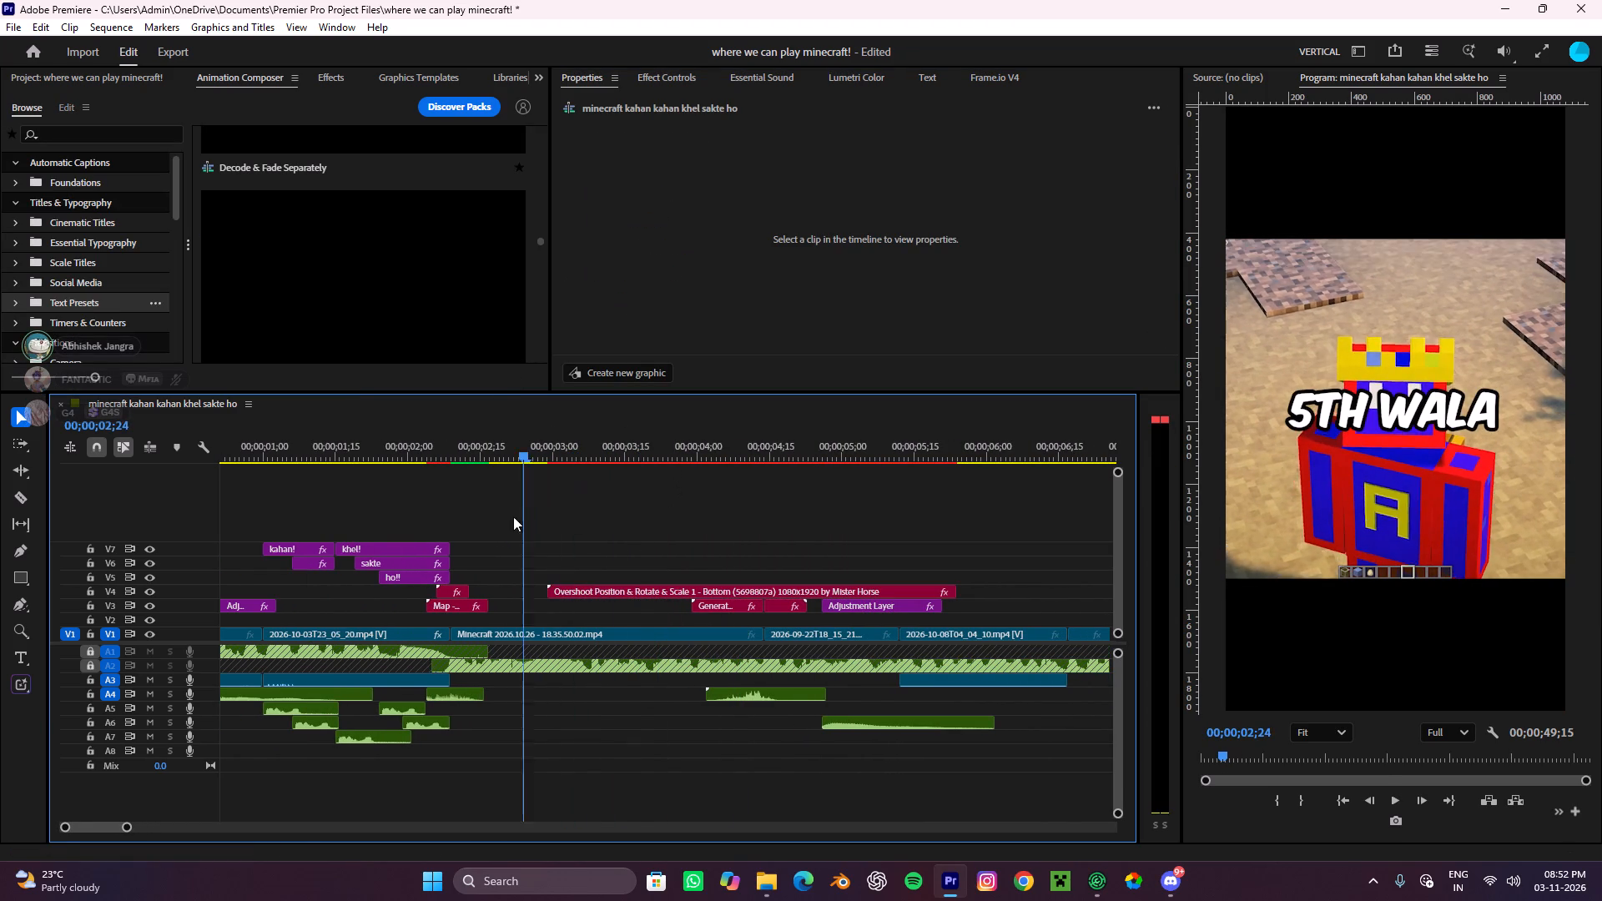
left_click_drag(513, 516, 507, 520)
key("space")
key("space")
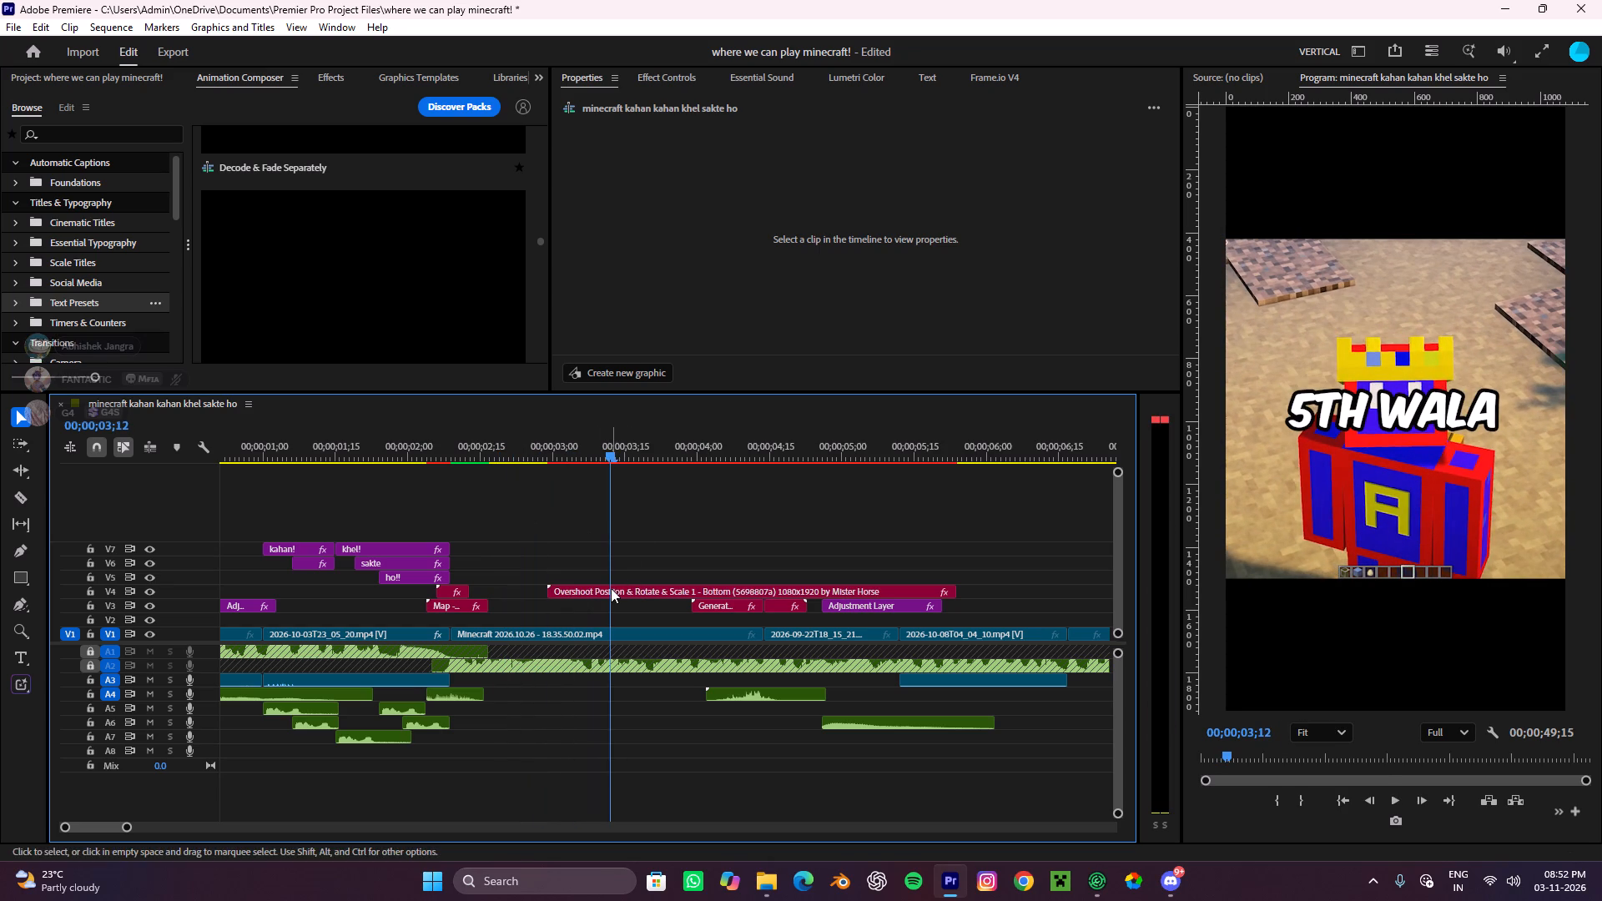
Set the Animation In speed of the 5Th wala text clip on V4 to 120.
left_click(611, 588)
scroll(779, 346, "down", 13)
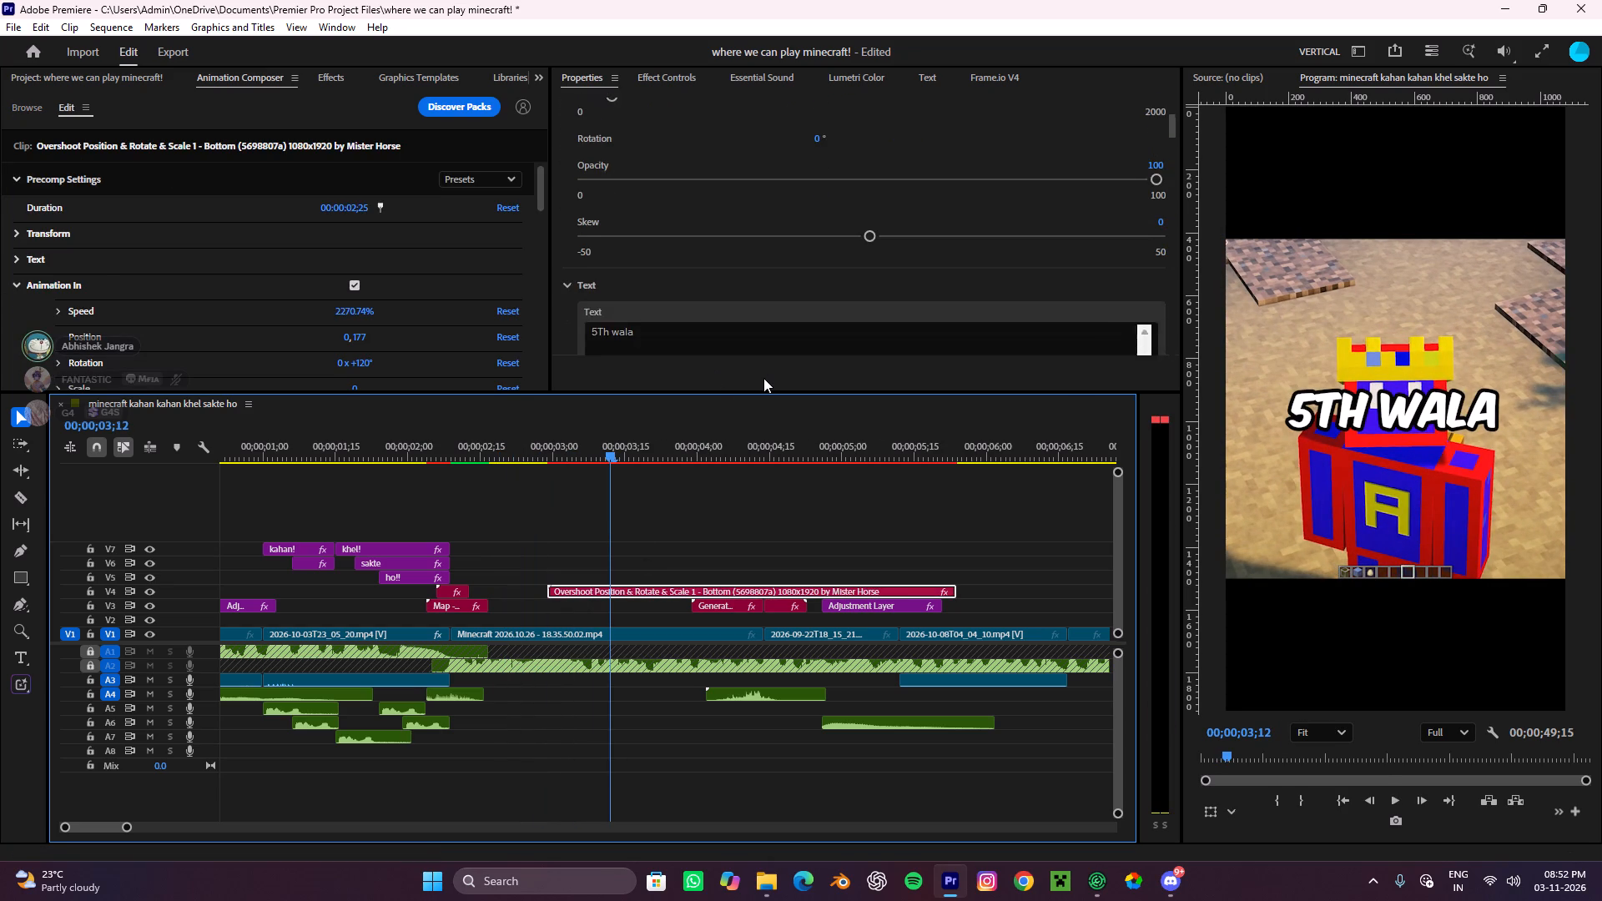
scroll(763, 378, "down", 17)
scroll(763, 378, "down", 5)
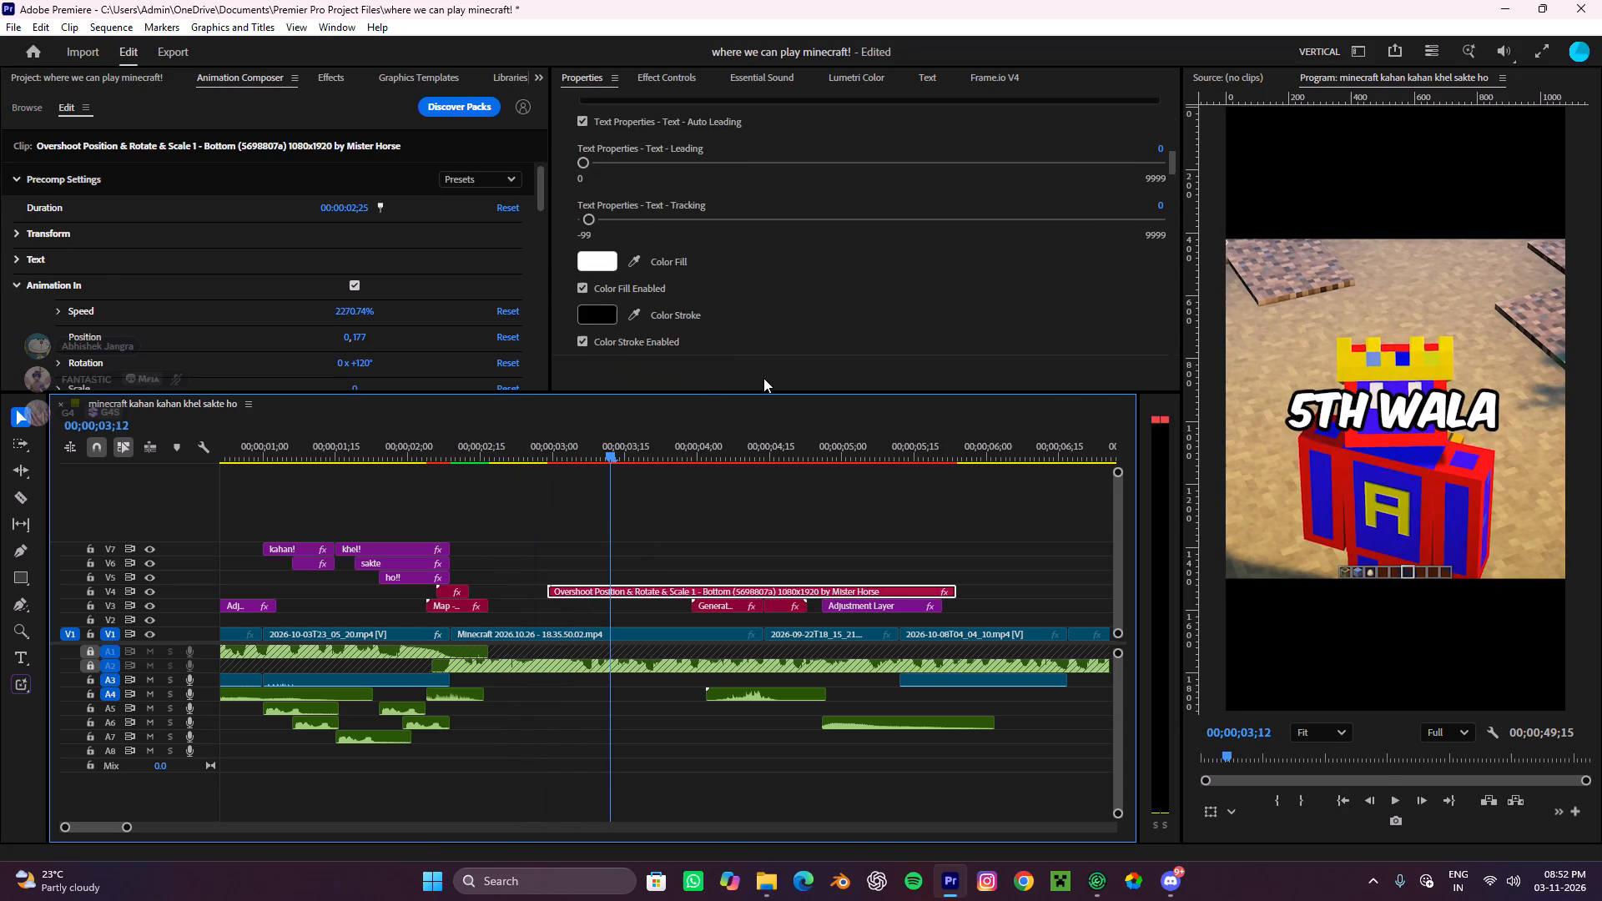
scroll(763, 378, "down", 13)
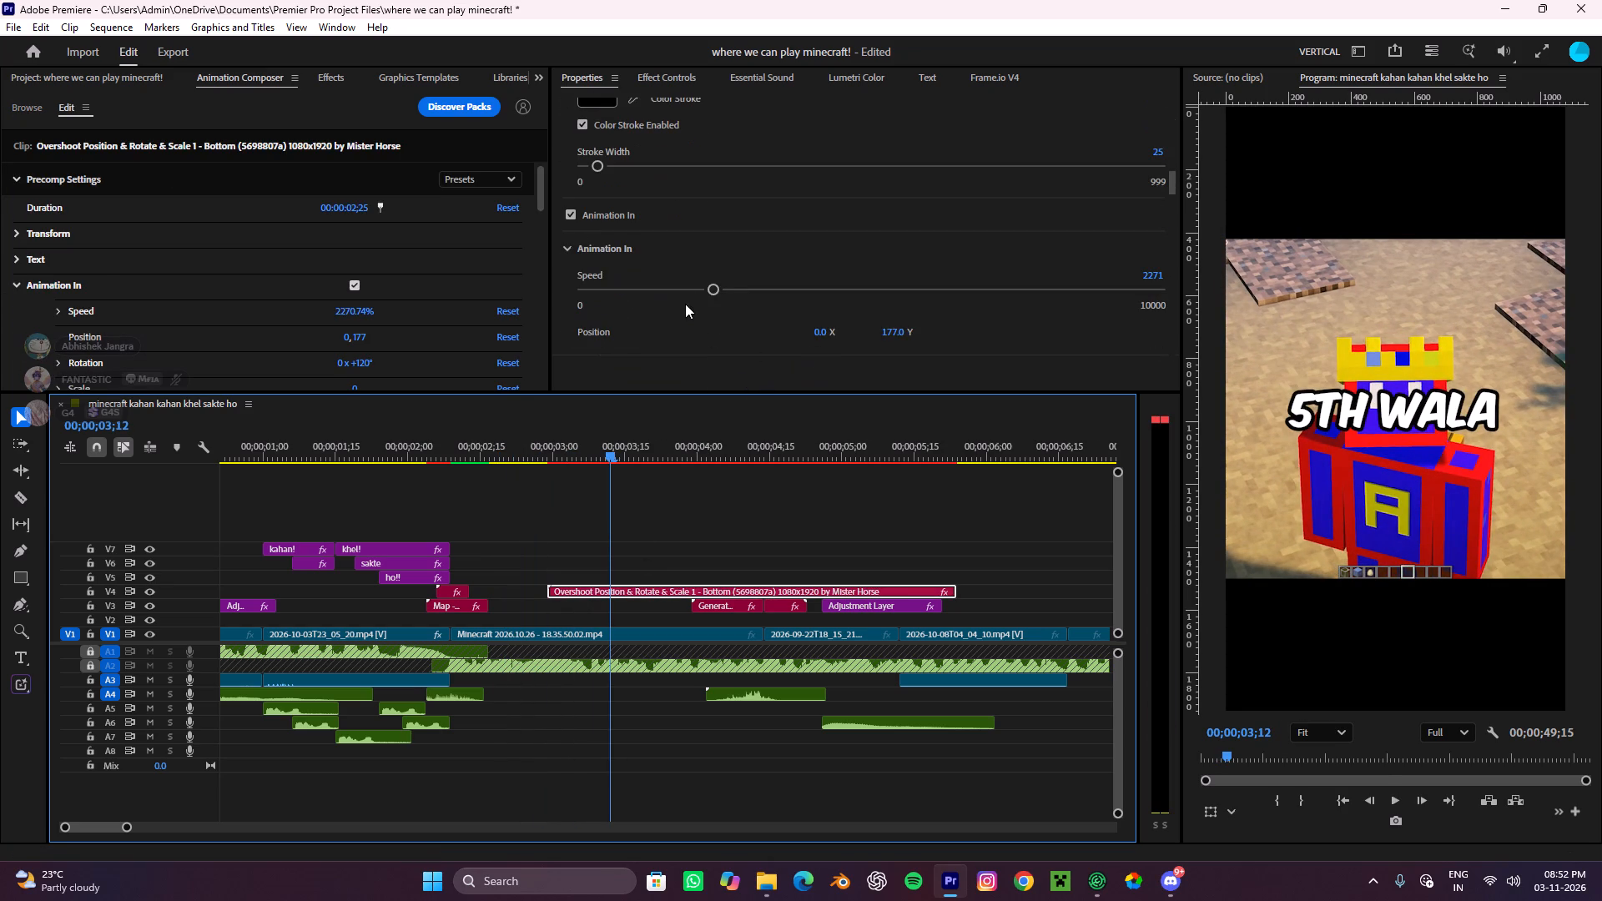
left_click(1154, 280)
key("1")
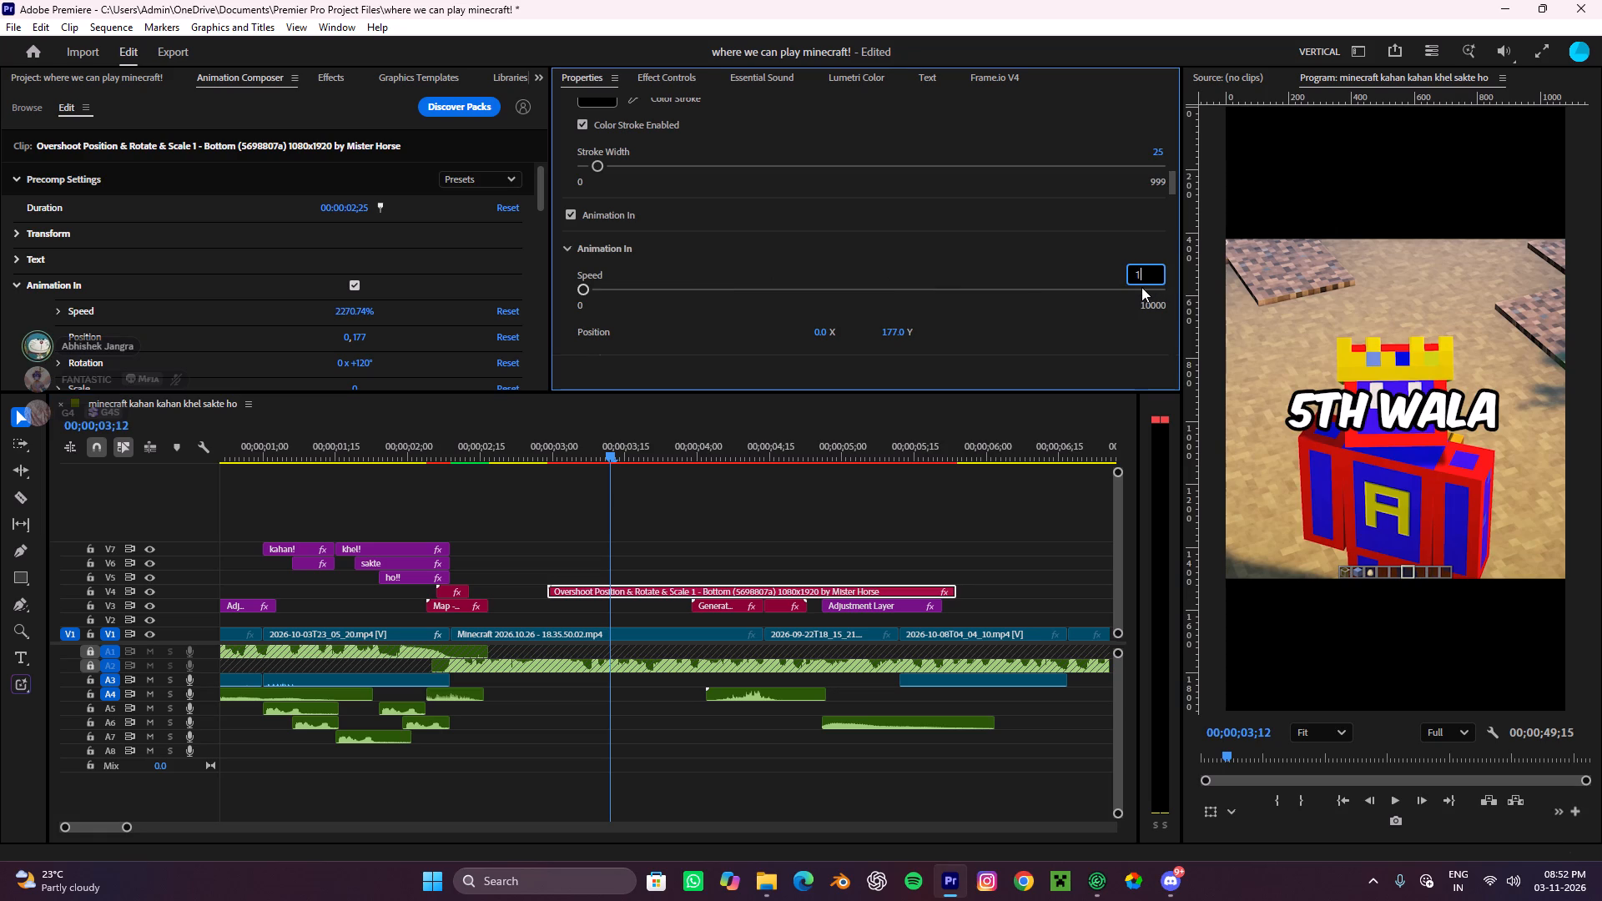
key("2")
key("0")
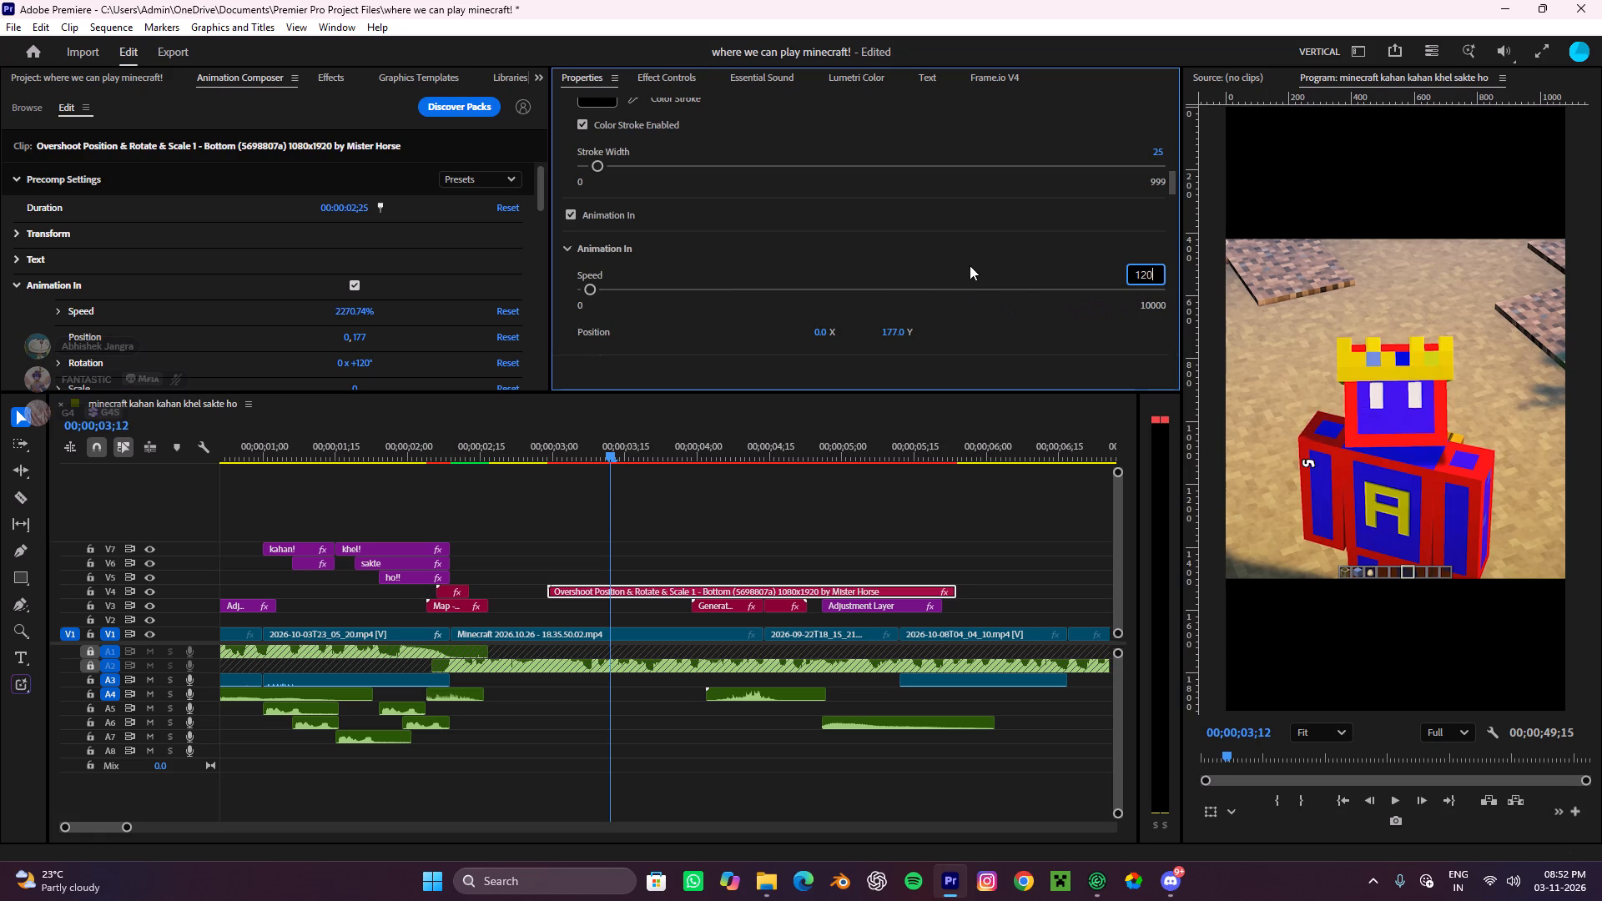
left_click(975, 260)
Play back the sequence from before the 5Th wala clip on V4 to check its entrance animation and find its end point.
left_click_drag(597, 444, 530, 509)
left_click(632, 514)
key("space")
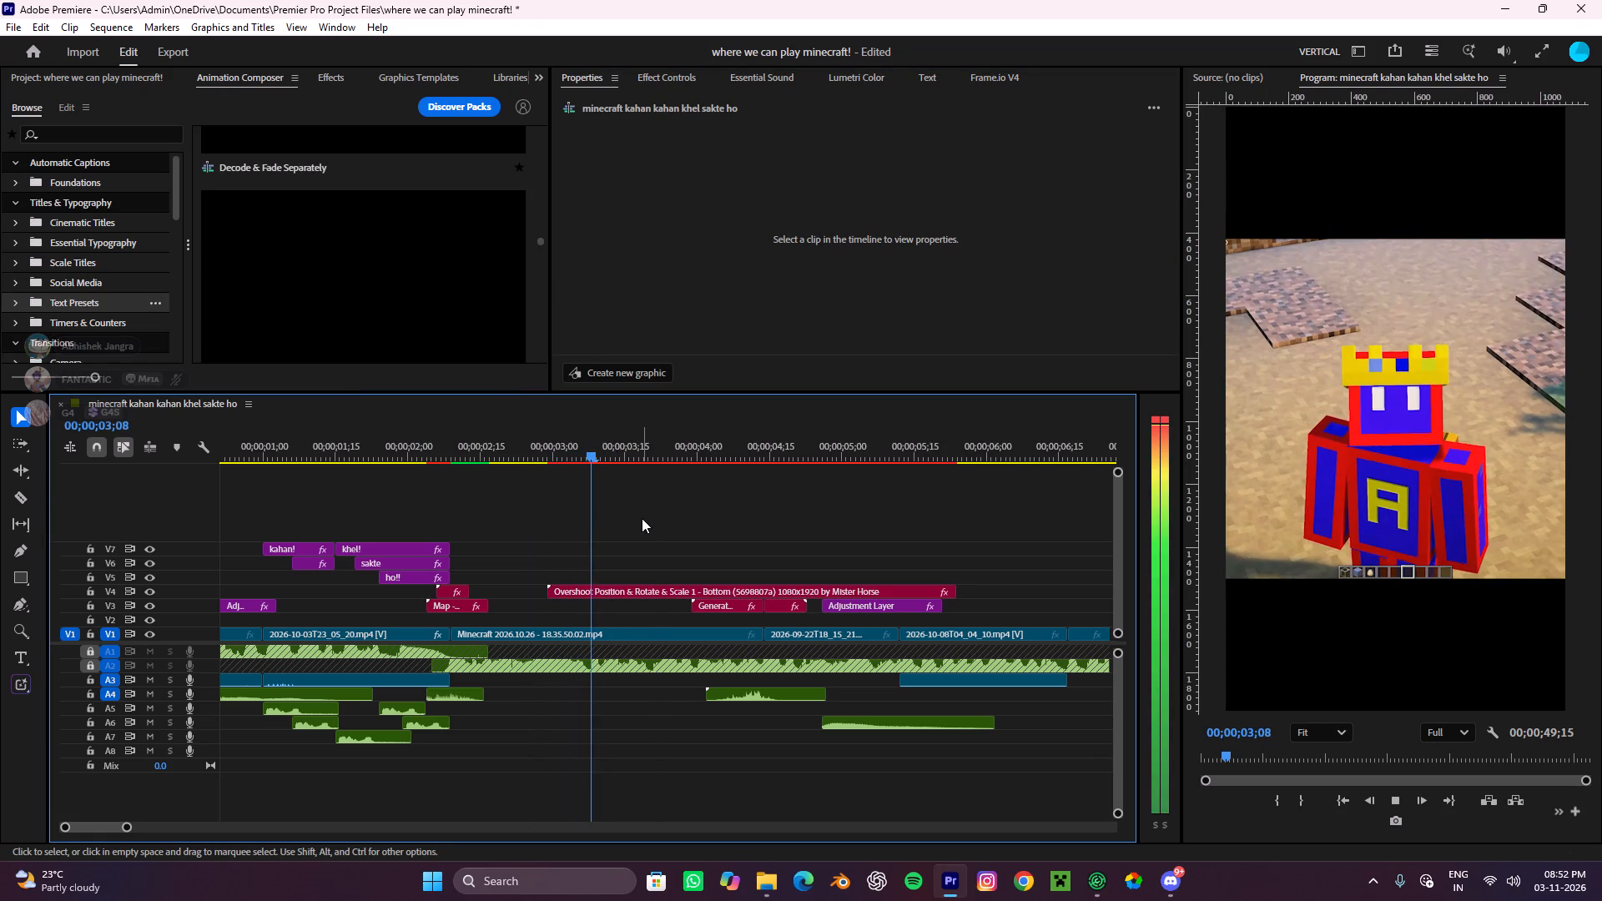
key("space")
left_click_drag(670, 452, 513, 537)
key("space")
scroll(637, 546, "down", 2)
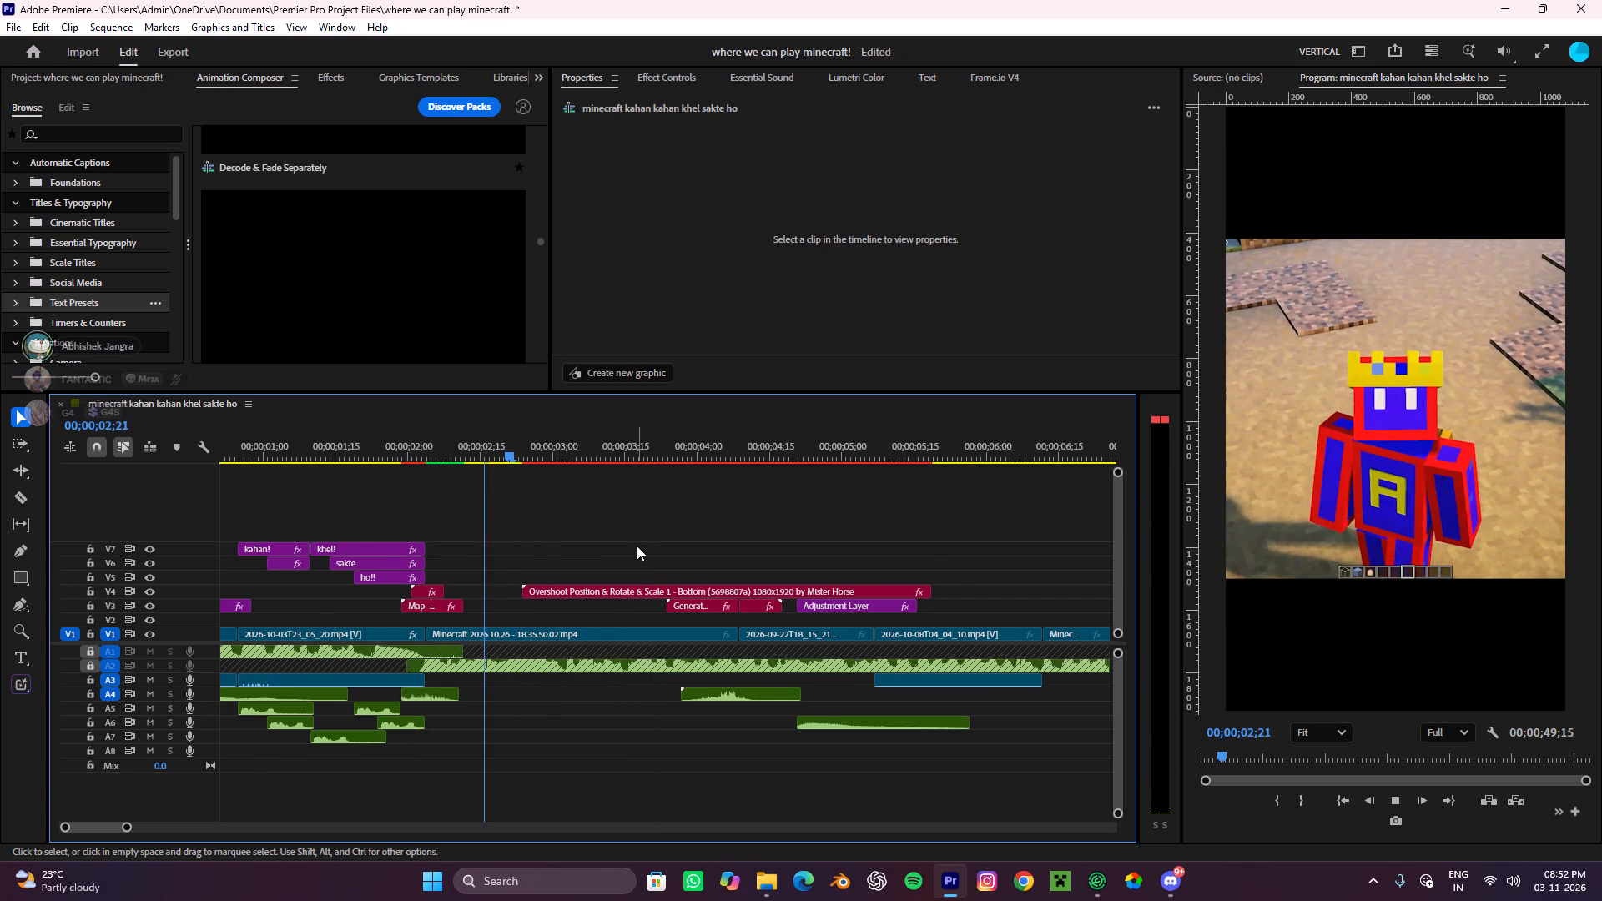
scroll(637, 546, "down", 2)
left_click(657, 534)
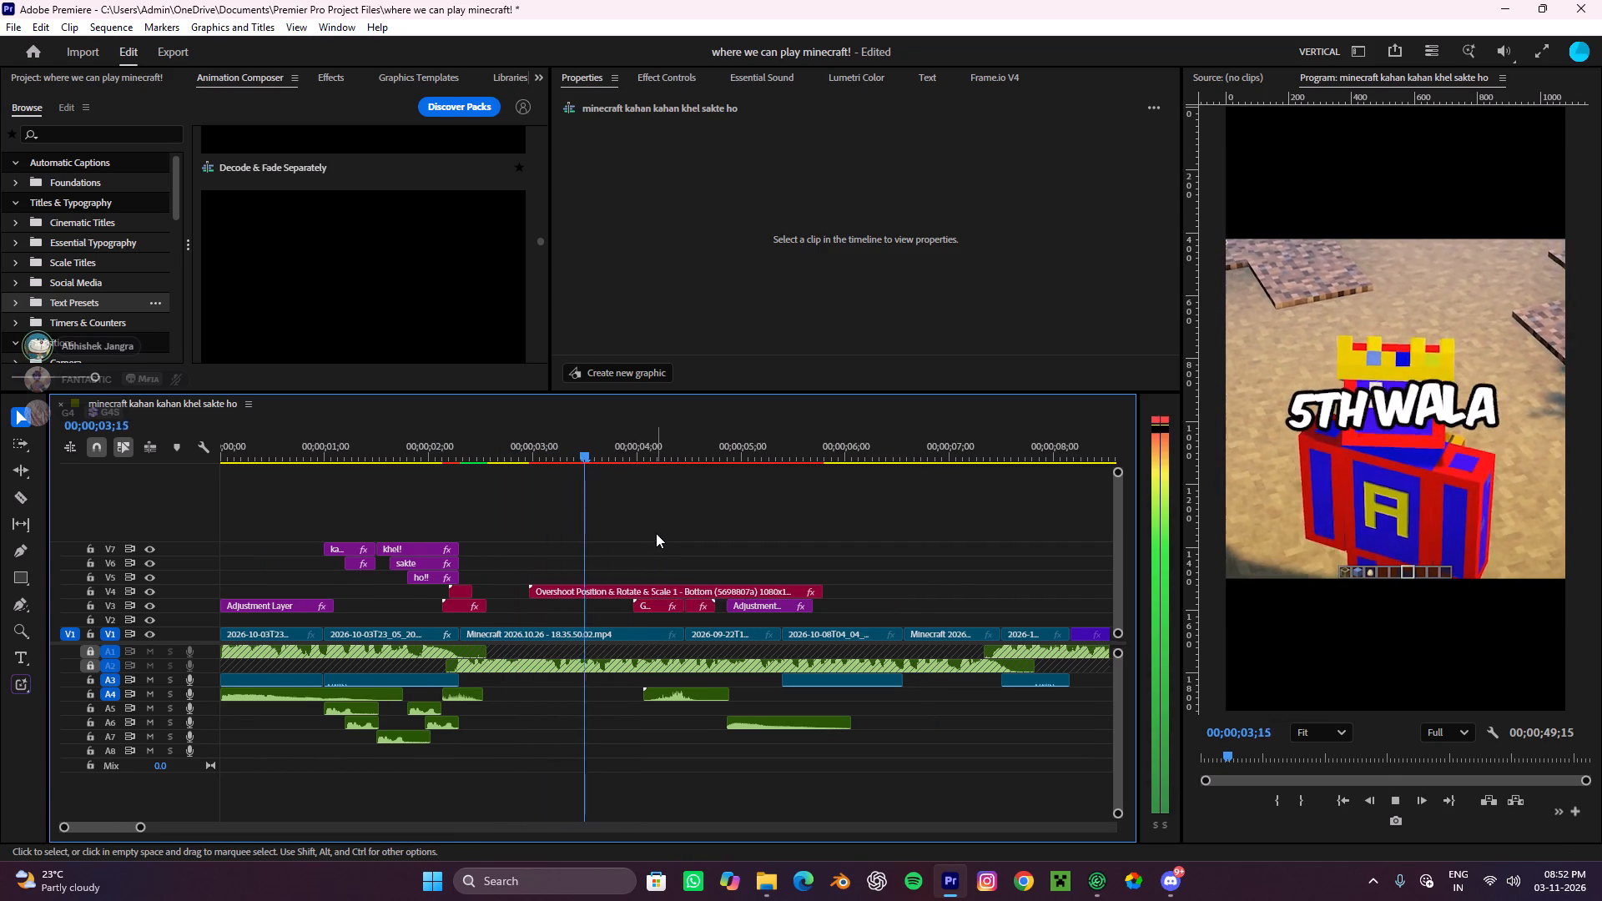
key("space")
key("space")
key("space")
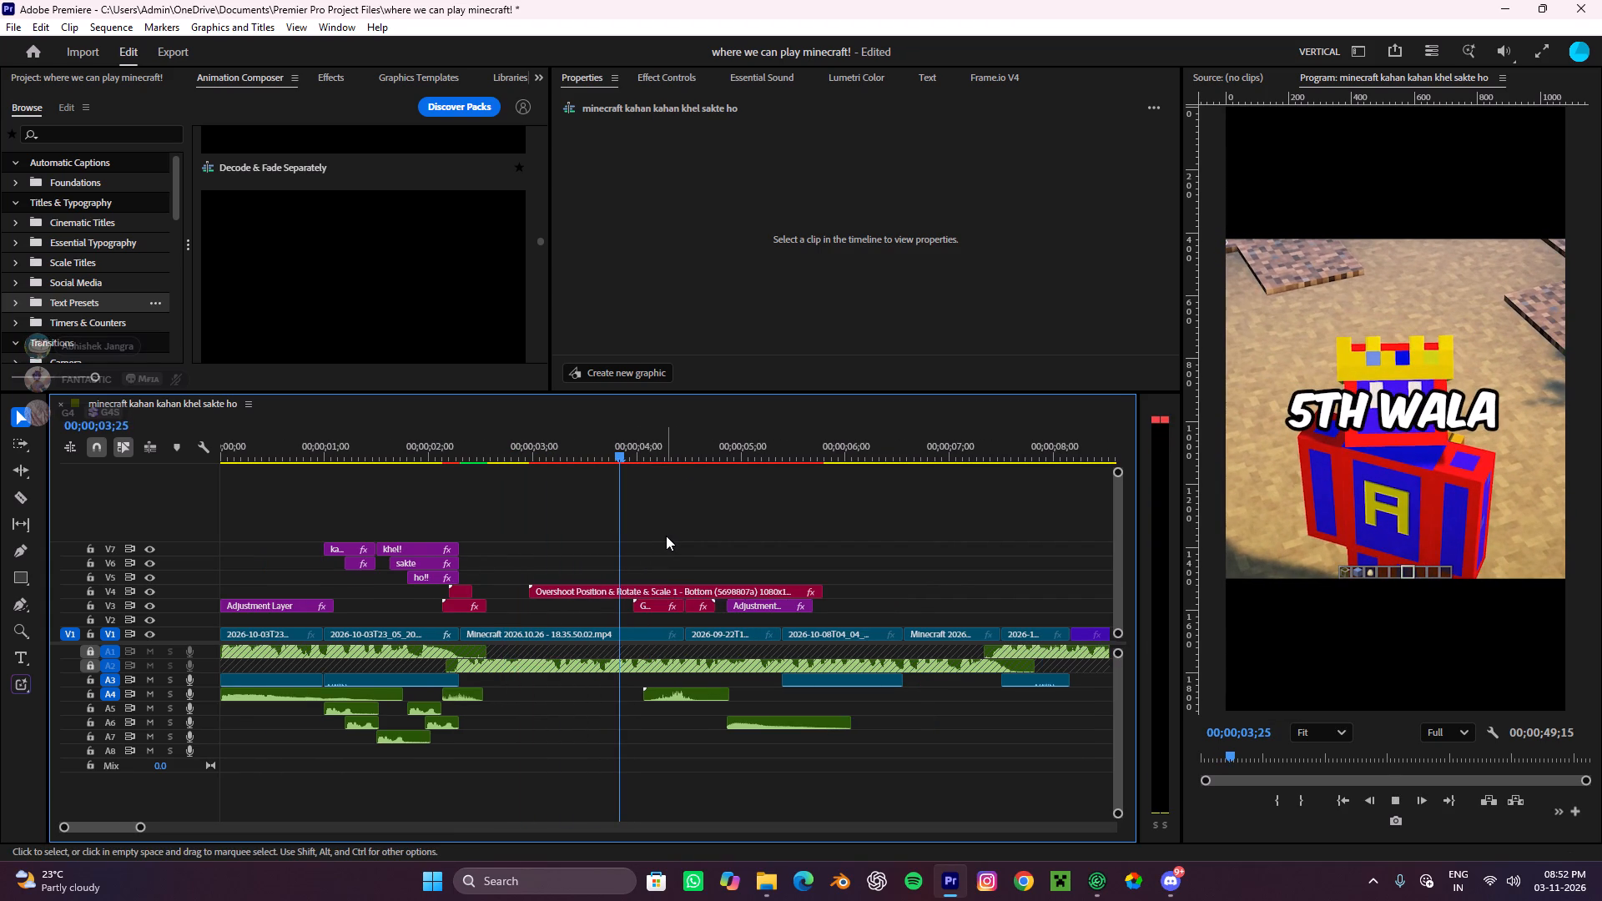
key("space")
key("space")
Split the 5Th wala clip on V4 at about 00;00;04;00, where the V3 graphic clip starts, and remove the portion after the split.
key("c")
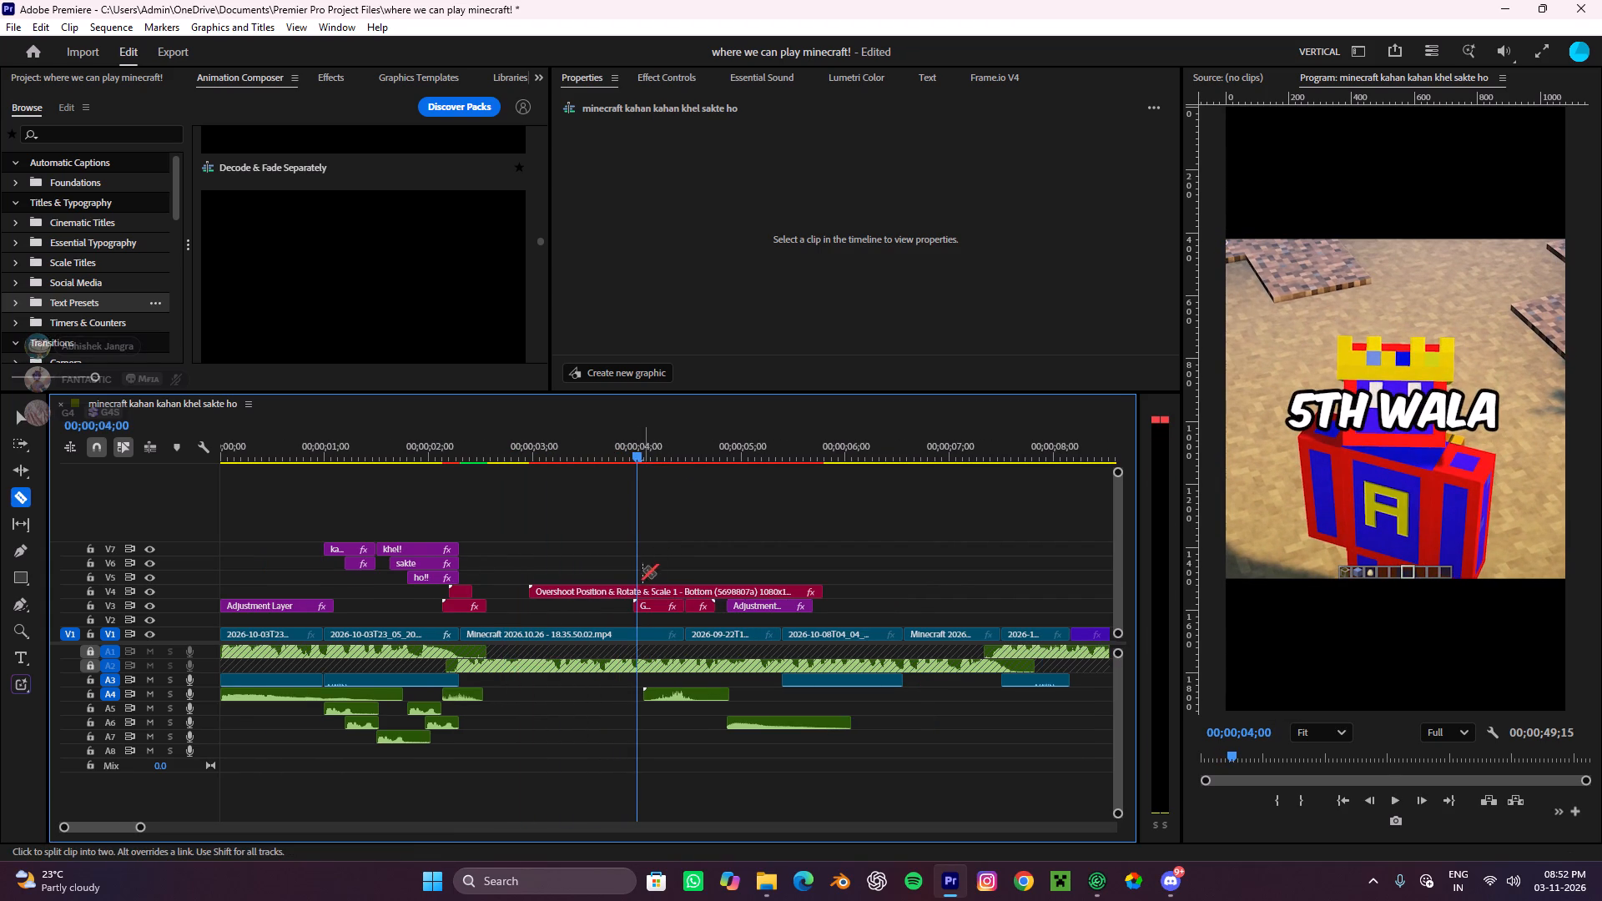
key("space")
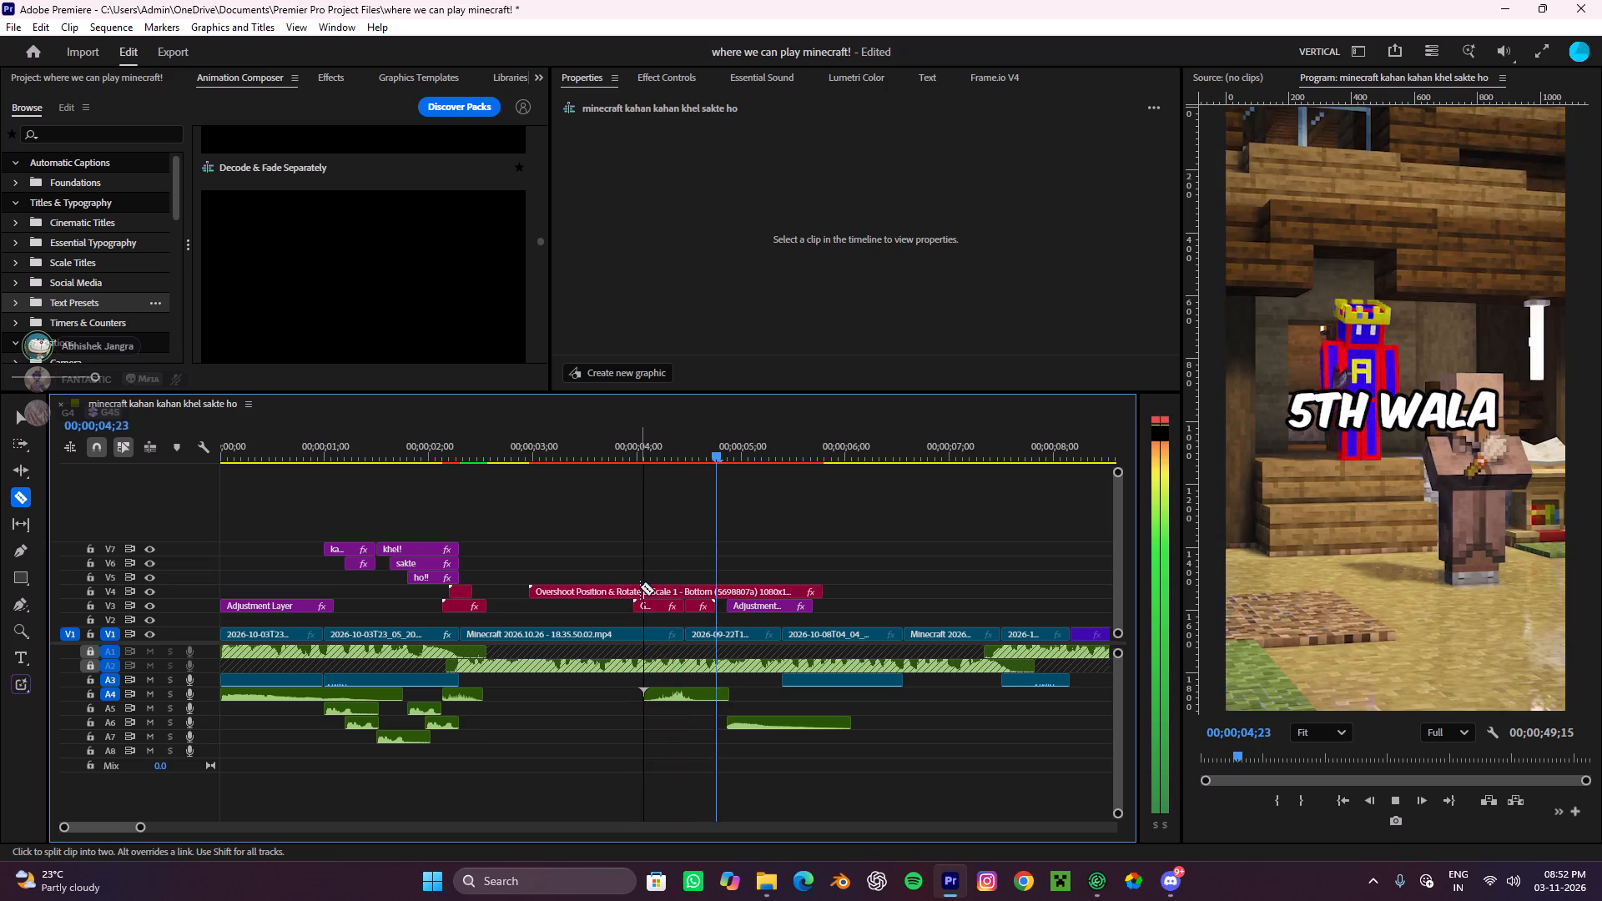
key("space")
key("c")
left_click(635, 586)
key("v")
left_click(658, 584)
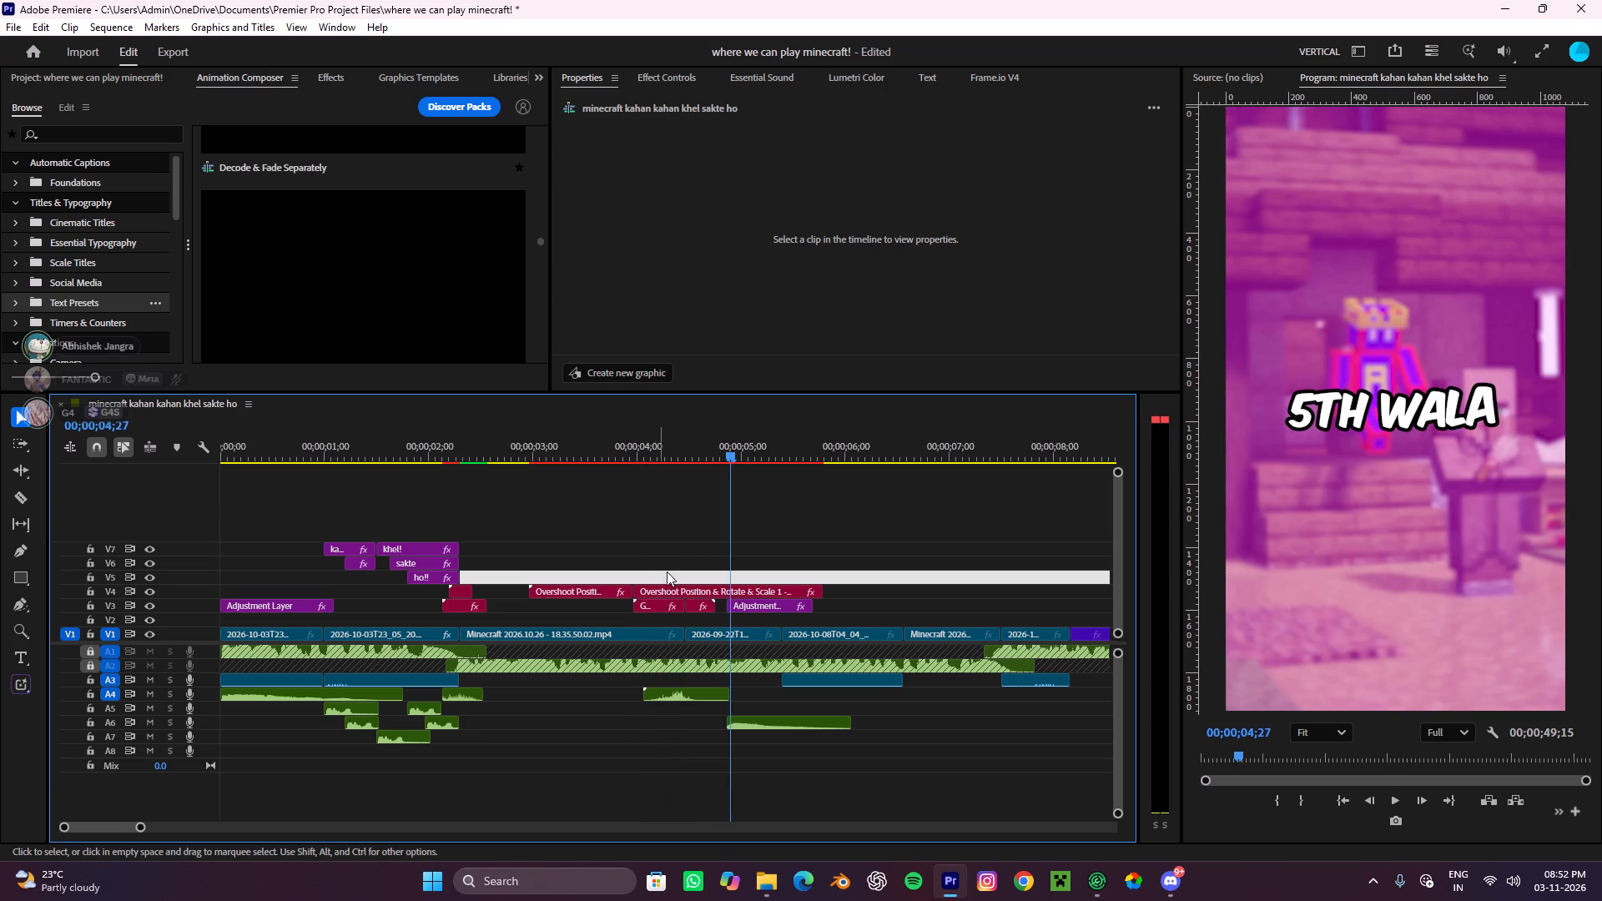
key("ctrl+x")
left_click(662, 586)
left_click(660, 586, "ctrl")
key("ctrl+x")
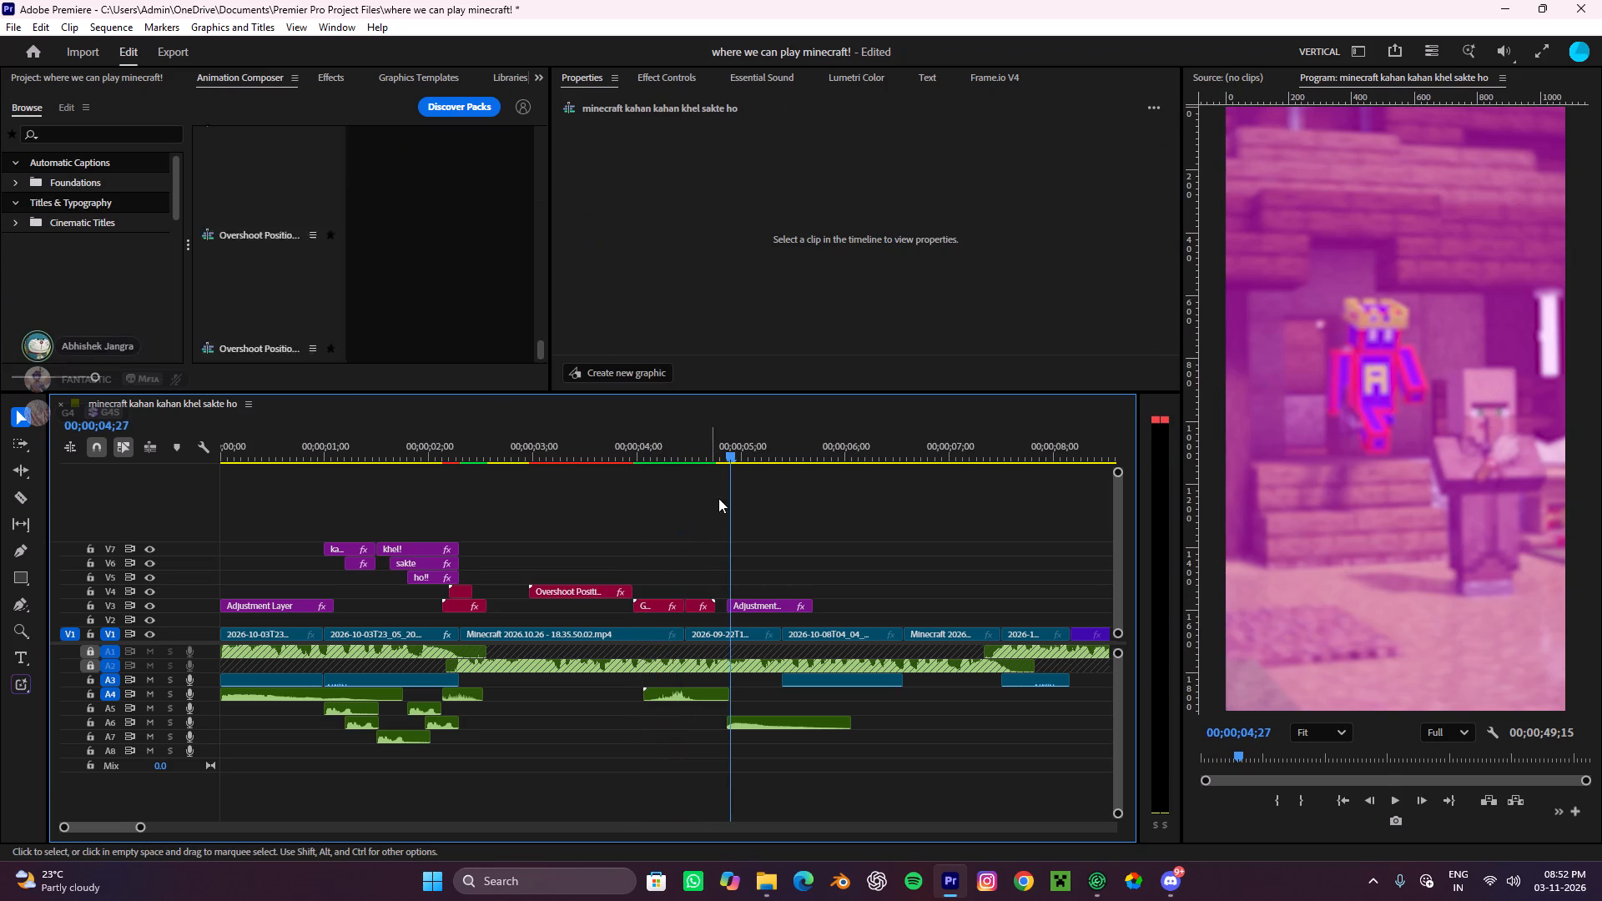
Change the color fill of the shortened 5Th wala text on V4 to green, 00FF06.
left_click_drag(736, 457, 567, 529)
left_click(574, 583)
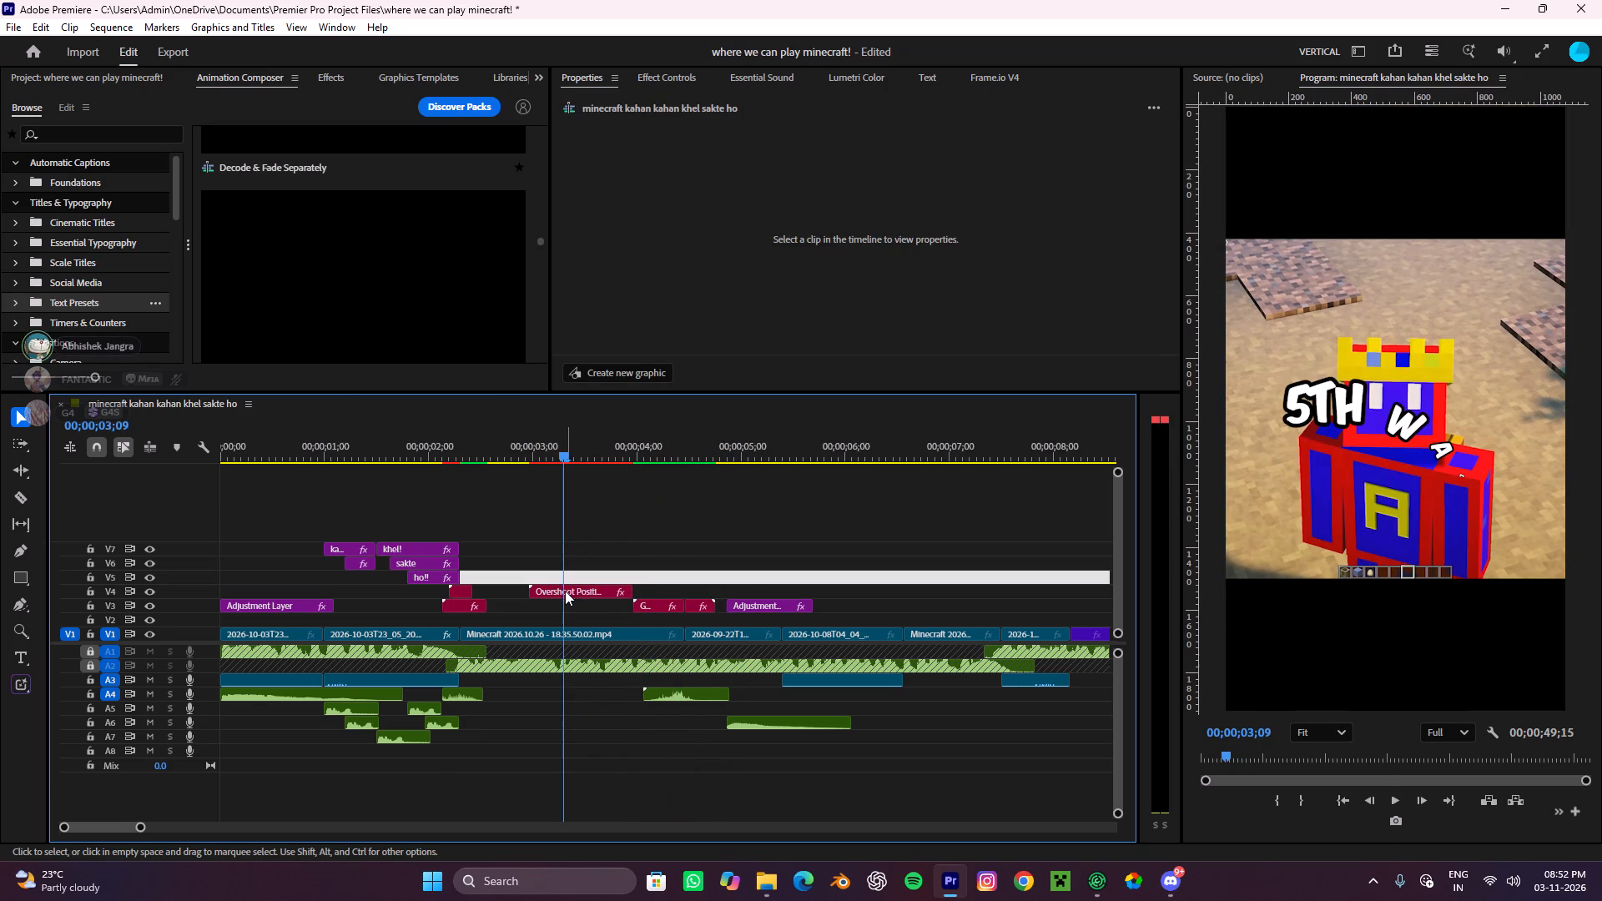
left_click(565, 591)
left_click(657, 81)
scroll(678, 386, "down", 8)
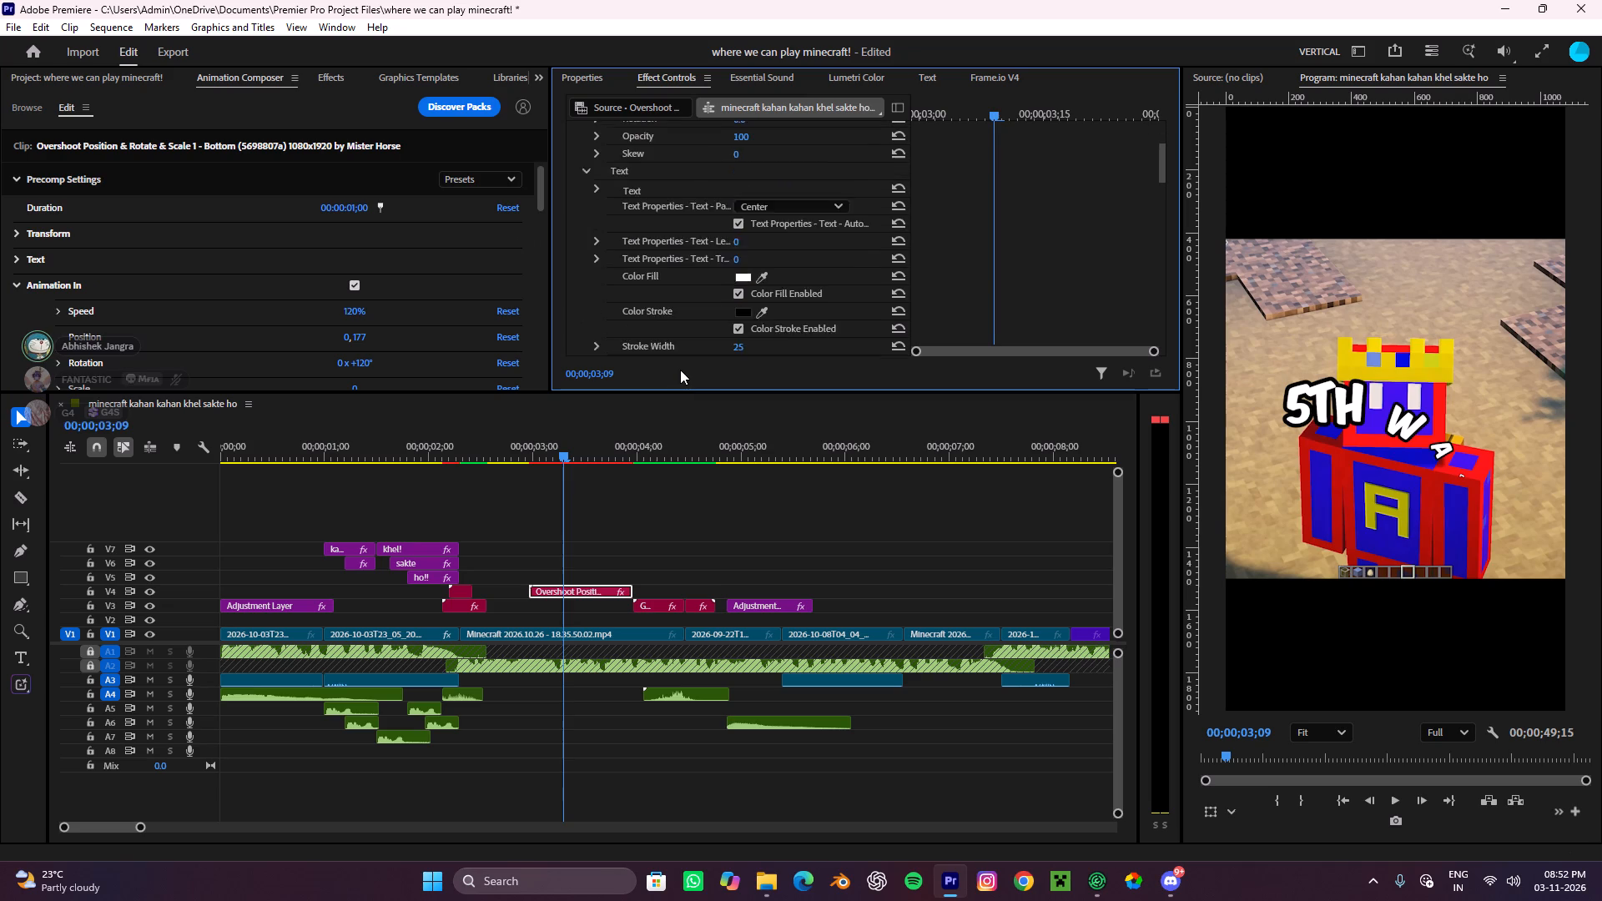
scroll(680, 370, "down", 5)
left_click(745, 189)
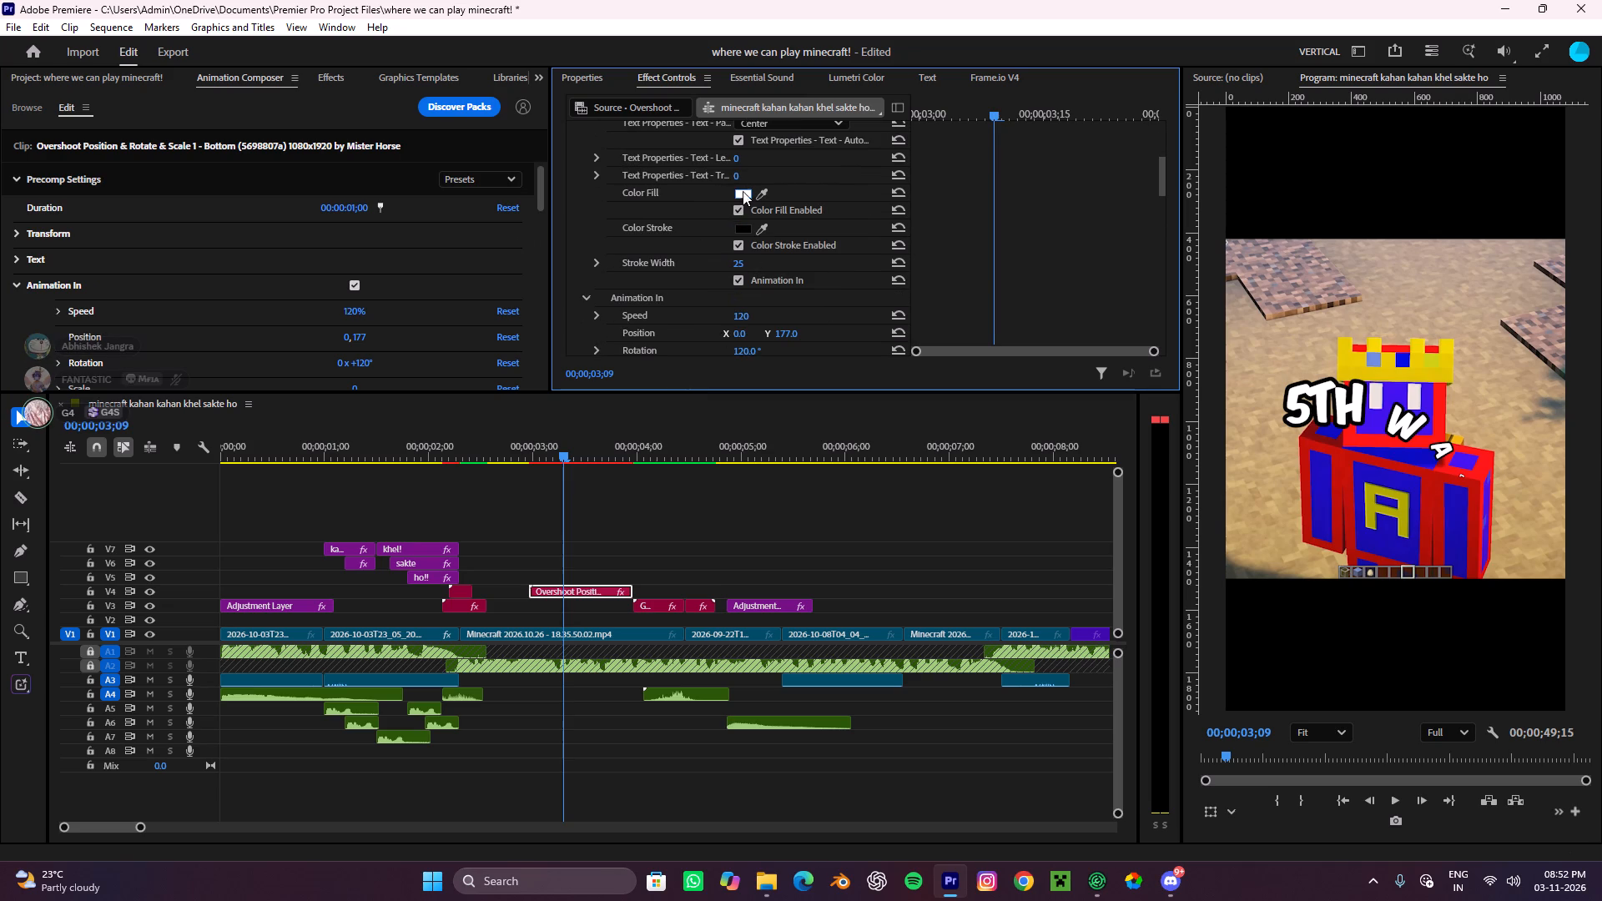
left_click(743, 199)
left_click(744, 199)
left_click(746, 197)
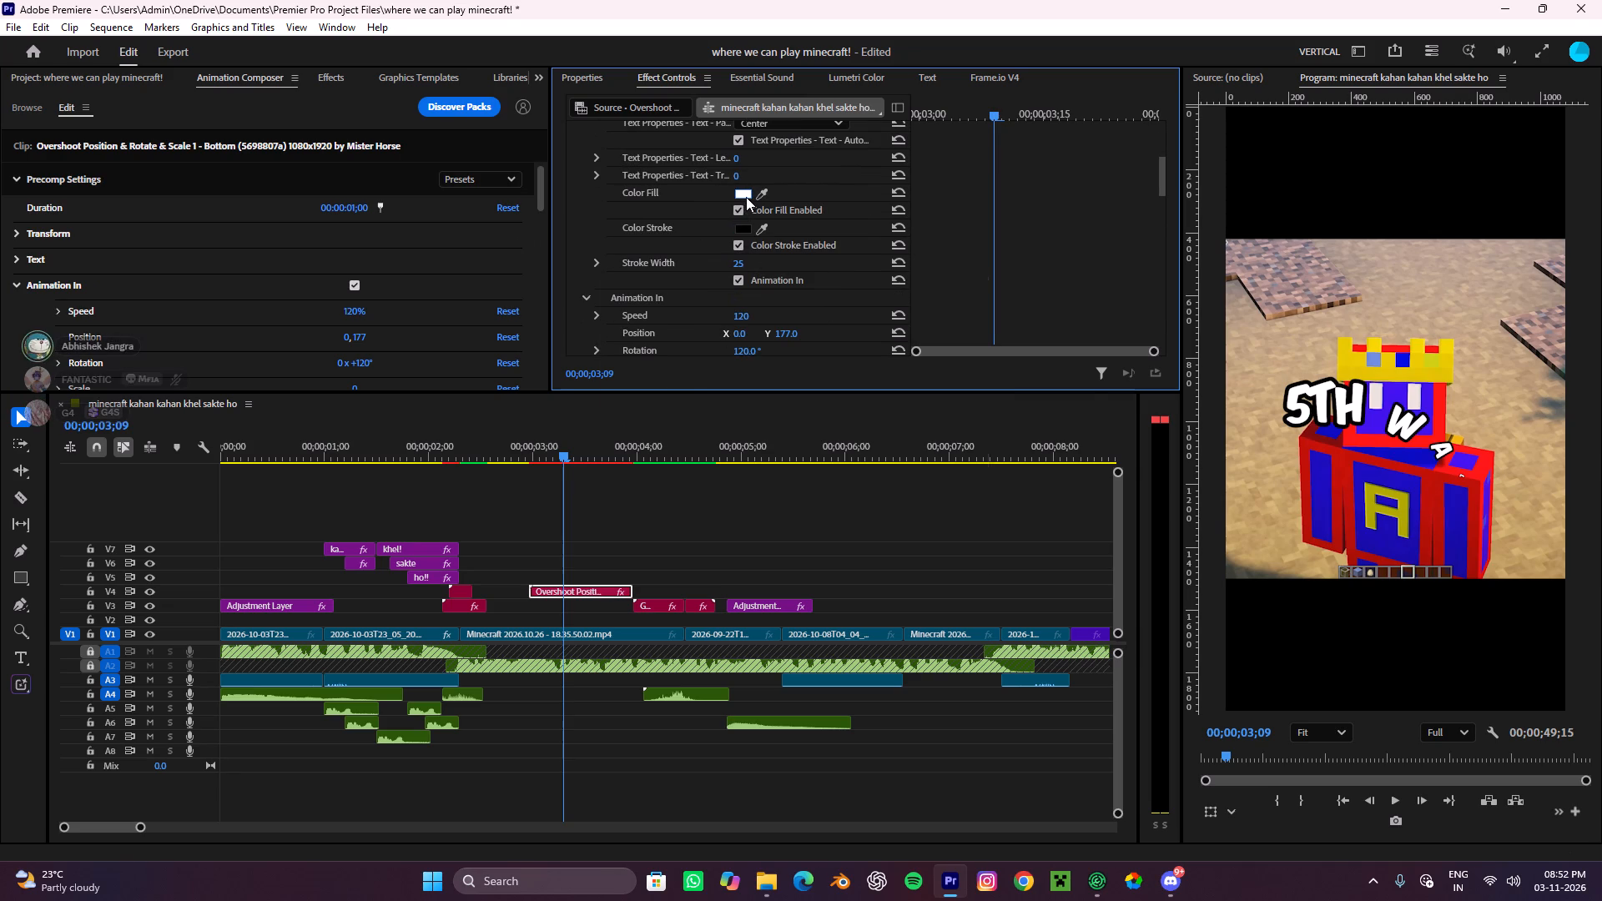
left_click_drag(829, 318, 814, 384)
left_click_drag(755, 454, 875, 612)
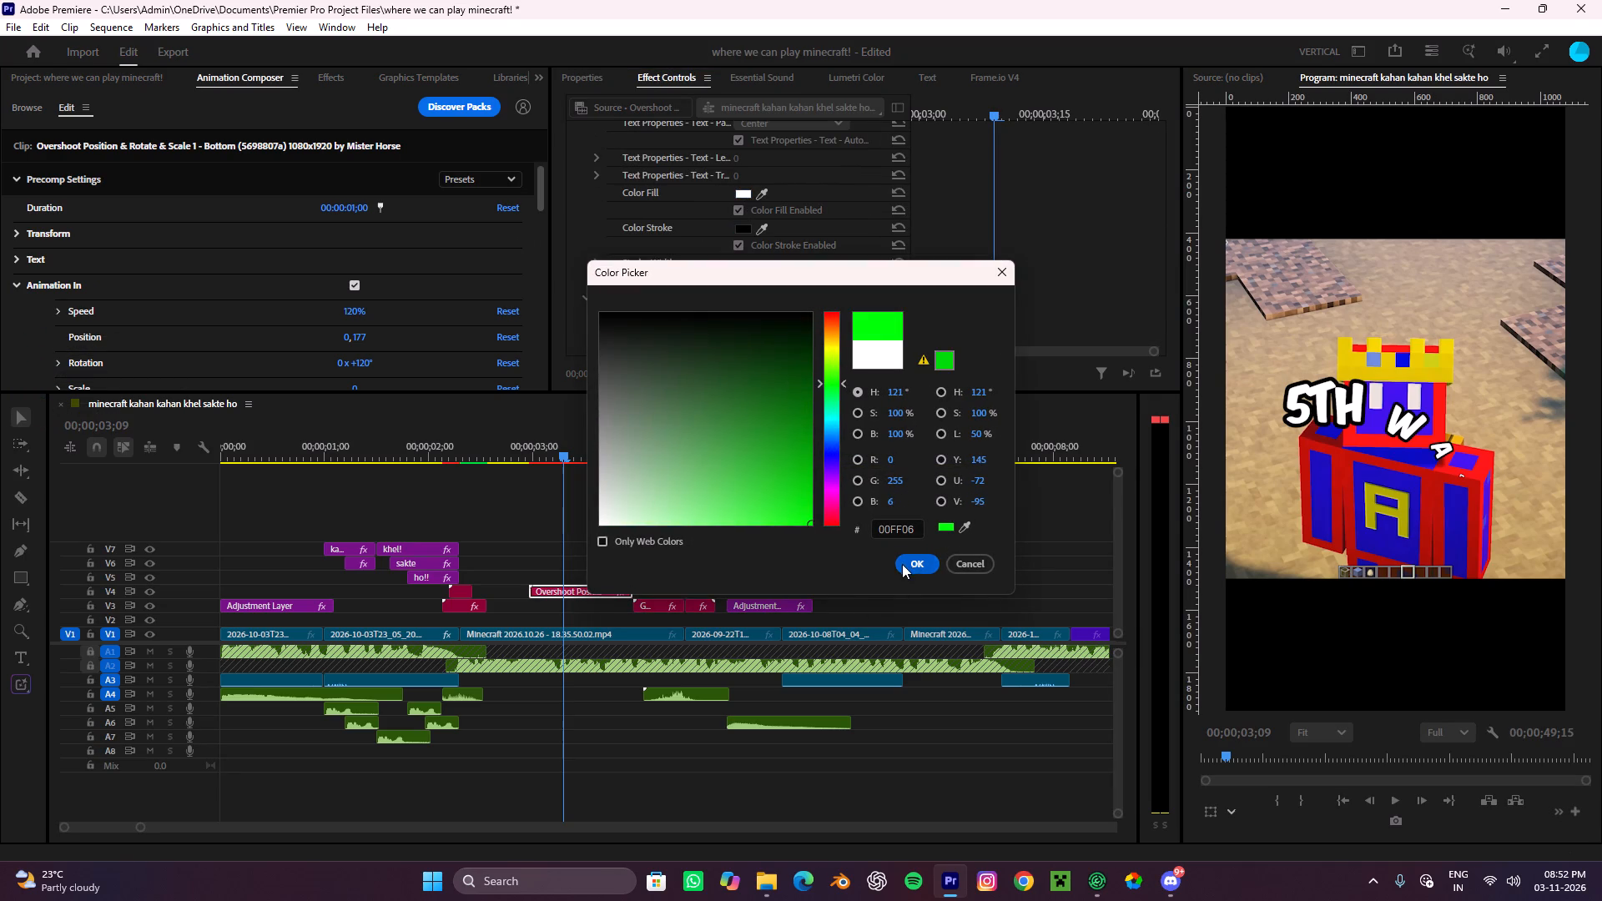
left_click(902, 563)
Search the effects for "yoo" and apply the YOOOOOO preset to the 5Th wala text clip on V4.
left_click(670, 560)
left_click(545, 584)
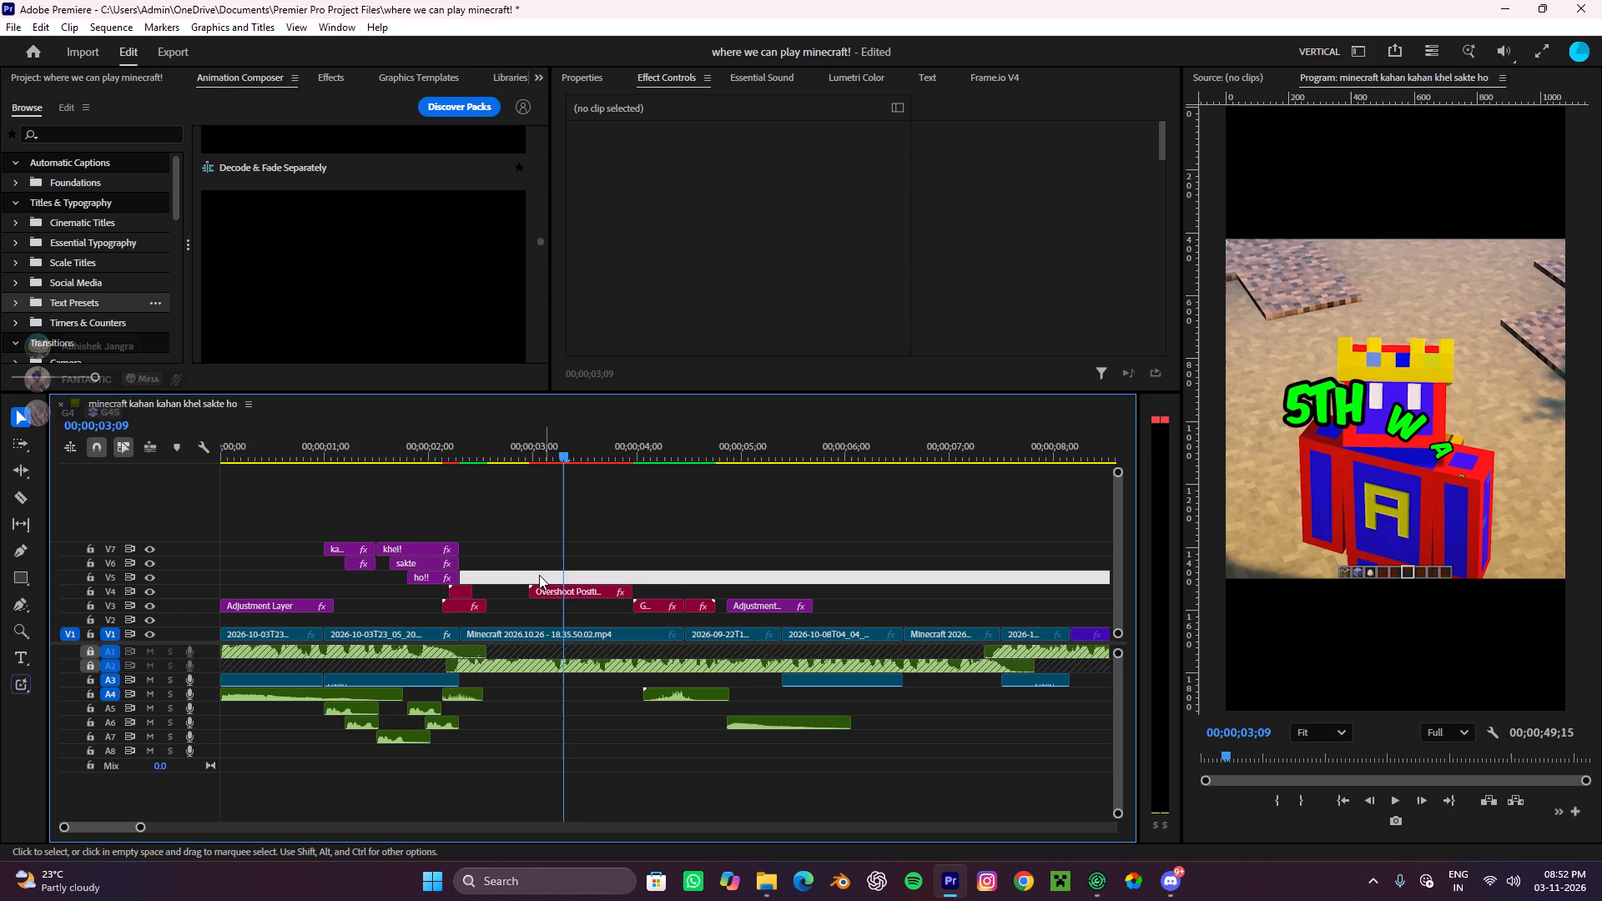
left_click(562, 588)
left_click(330, 78)
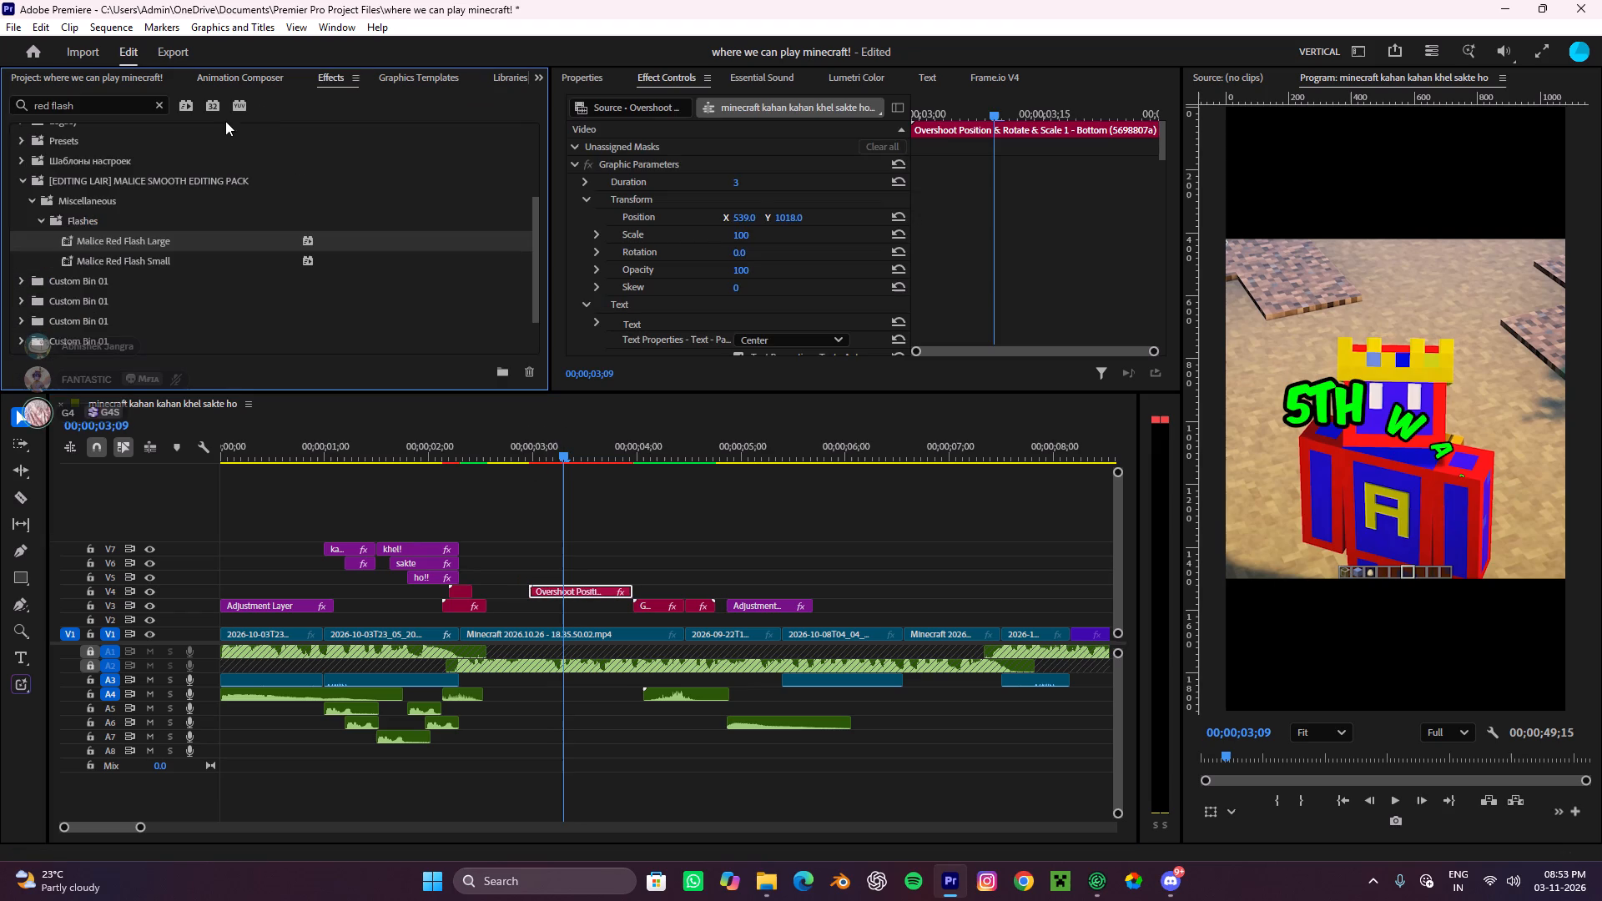
left_click_drag(90, 108, 0, 103)
type("yoo")
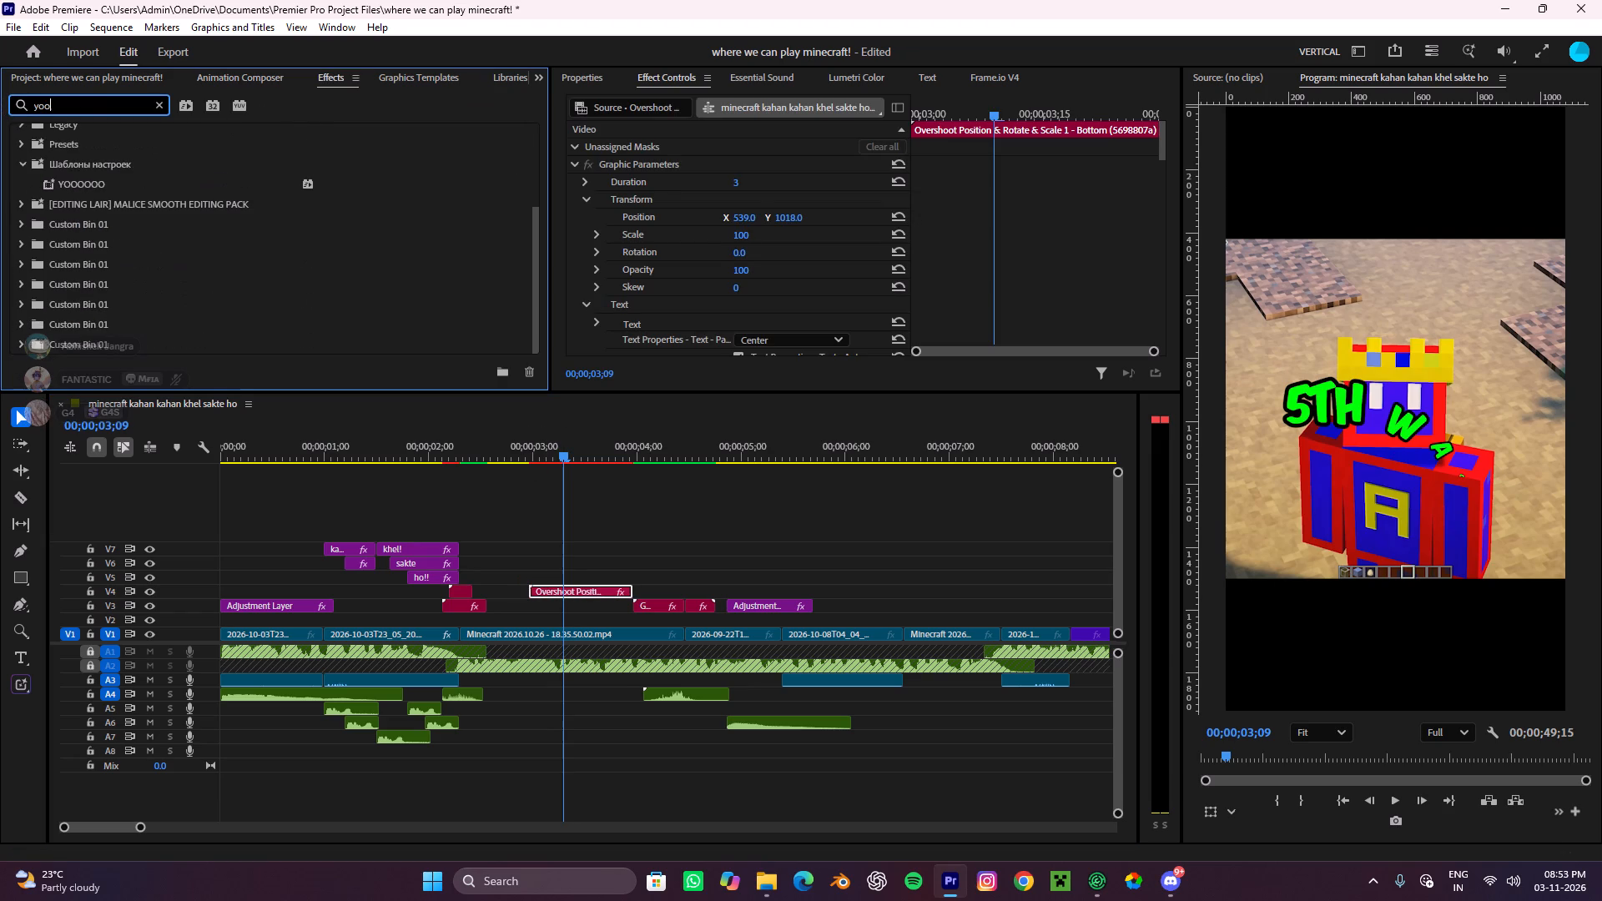
left_click_drag(69, 180, 557, 579)
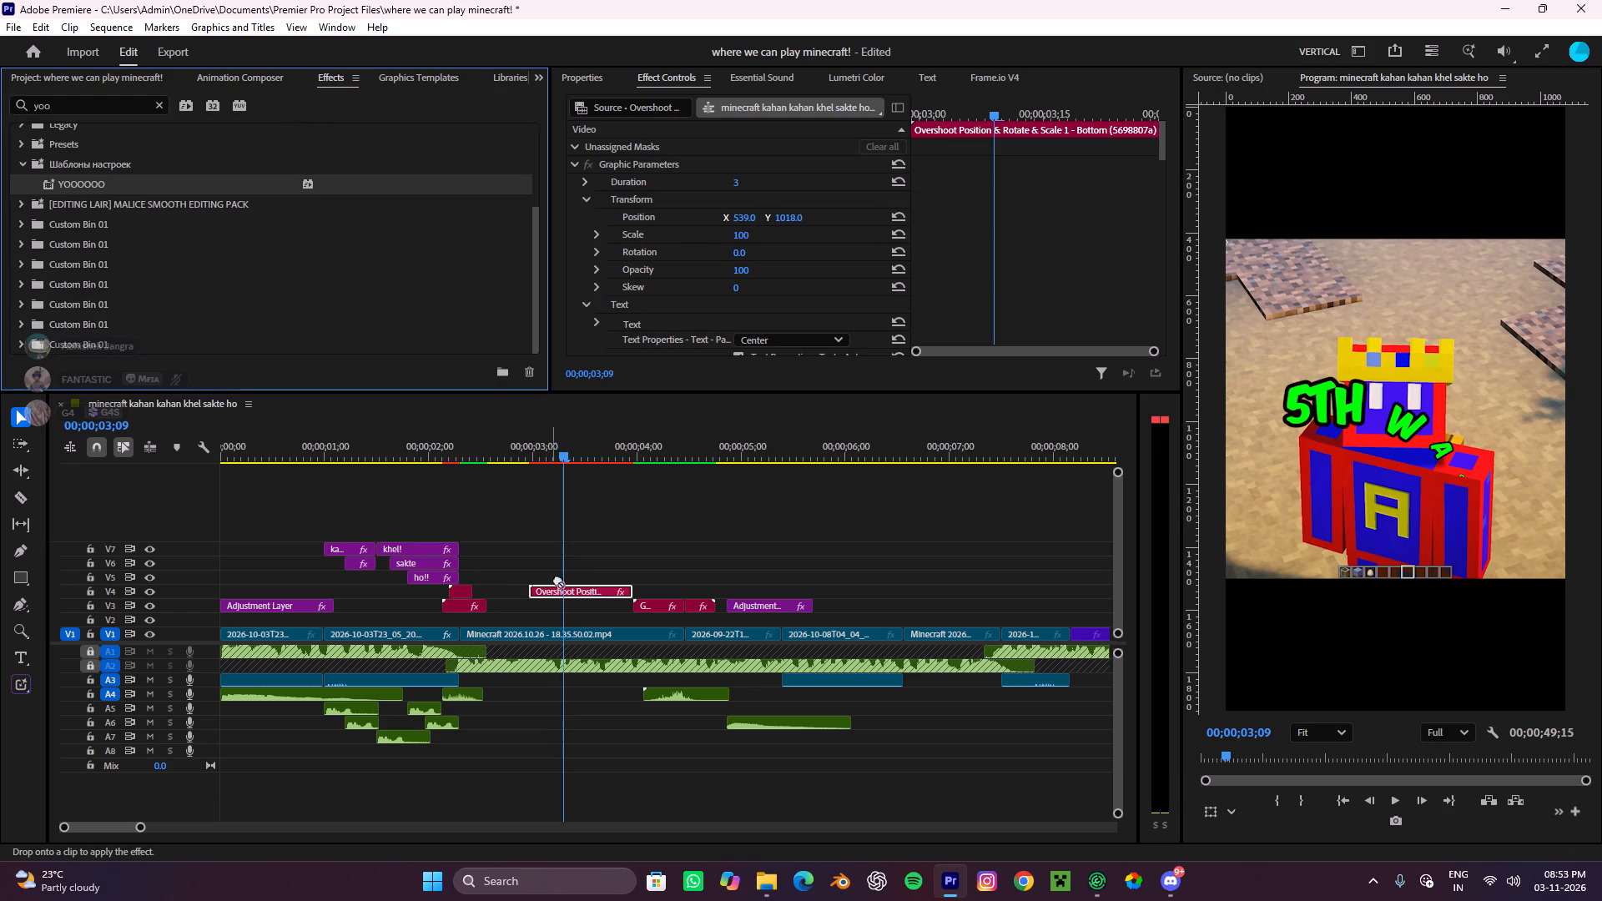
left_click_drag(557, 579, 568, 595)
Play back the sequence from before the green 5Th wala clip to check its look and preset animation.
left_click_drag(553, 437, 532, 447)
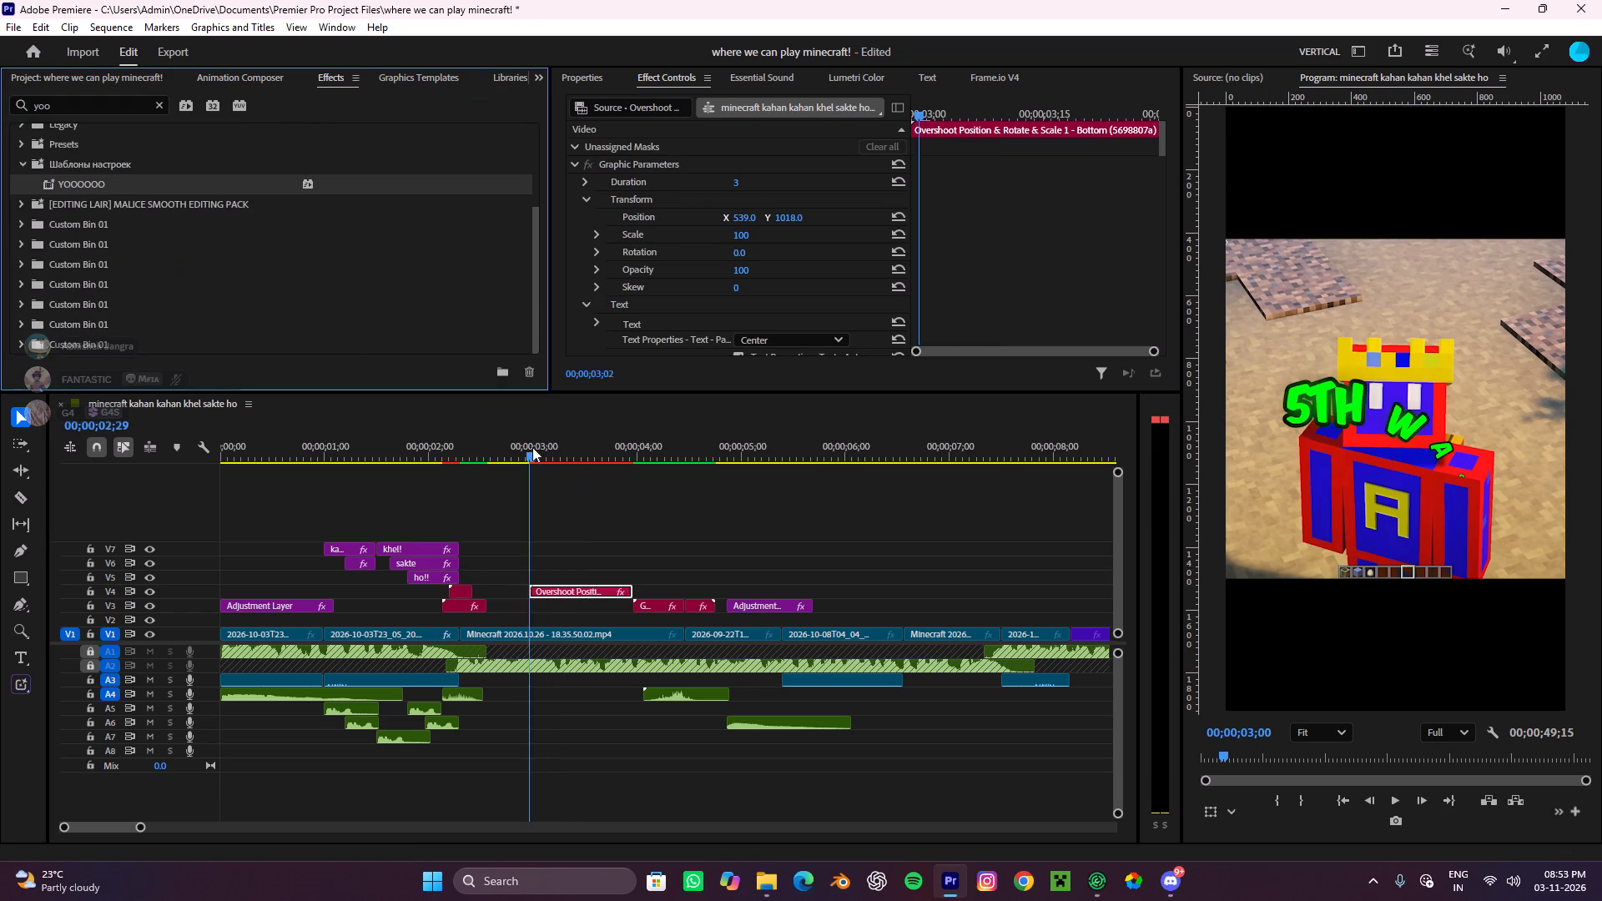
left_click_drag(532, 447, 494, 479)
left_click(557, 518)
key("space")
scroll(618, 524, "down", 4, "alt")
left_click(619, 527)
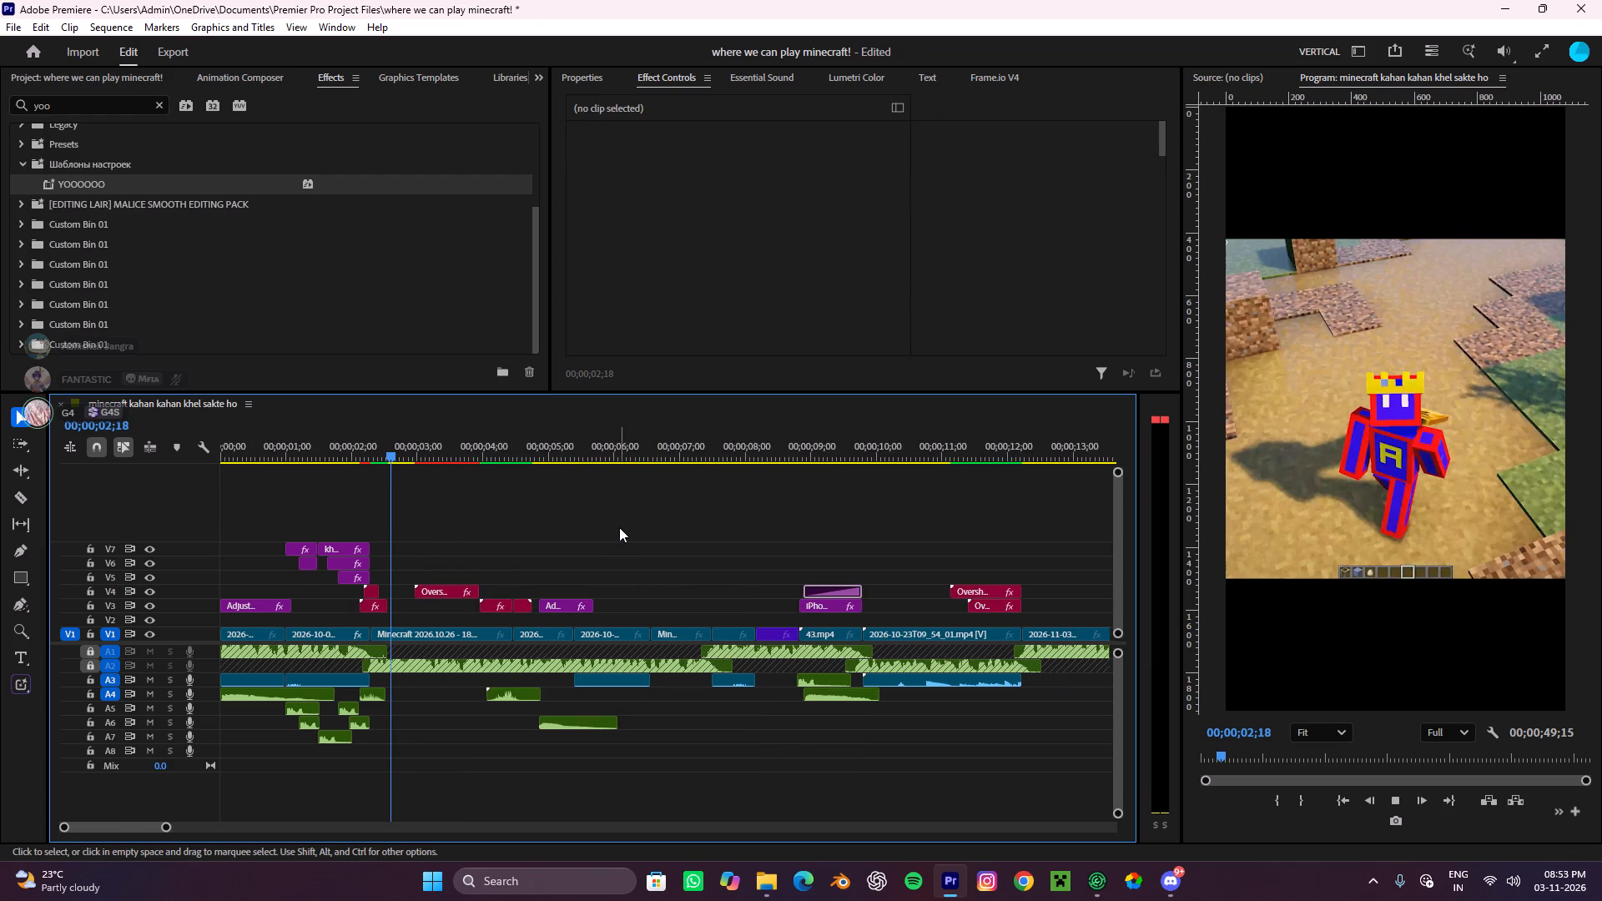
key("space")
scroll(592, 537, "down", 3, "alt")
scroll(509, 571, "up", 2, "alt")
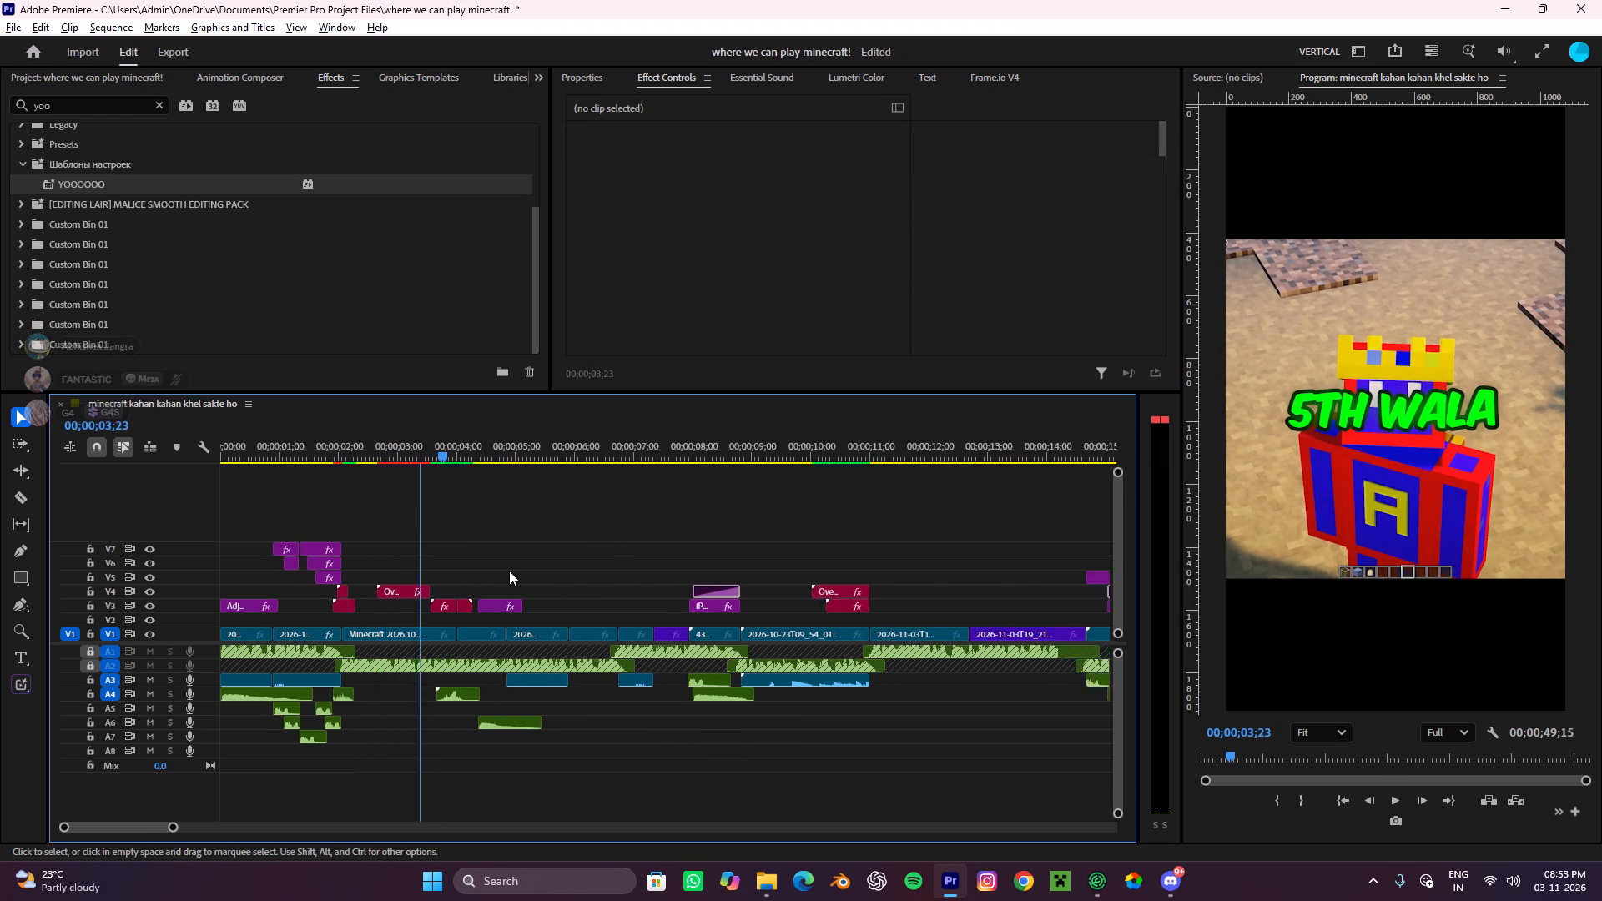
scroll(509, 571, "up", 2, "alt")
Search the effects for "zoom in on cli" and apply the zoom in on clips preset to the Minecraft 2026.10.26 clip on V1.
left_click(307, 594)
left_click(594, 78)
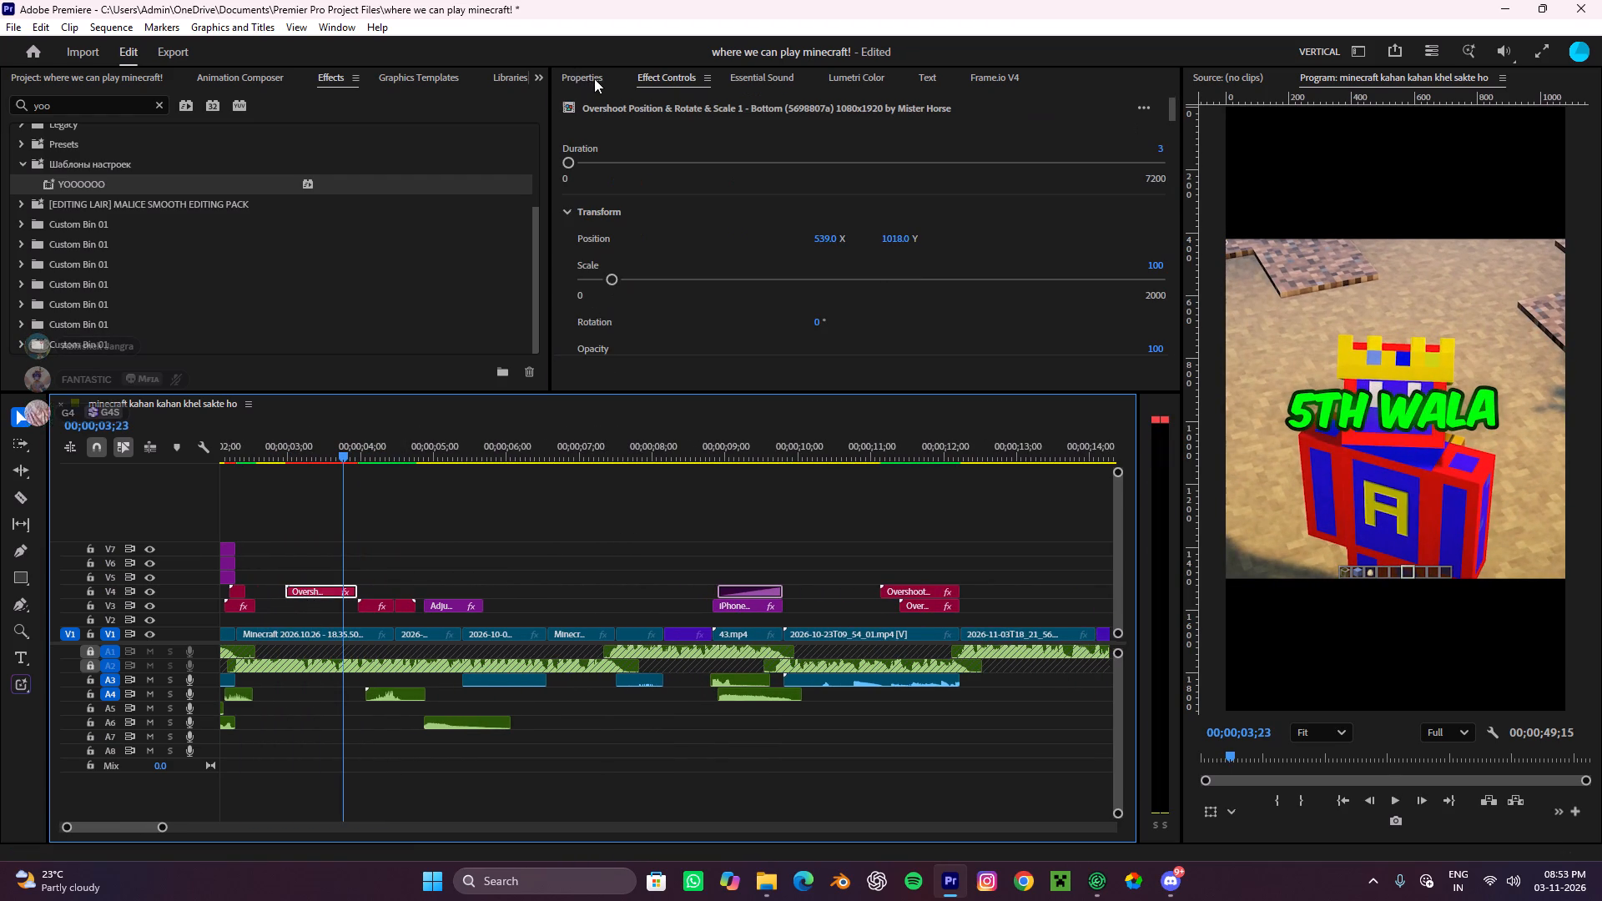
left_click(349, 629)
right_click(346, 629)
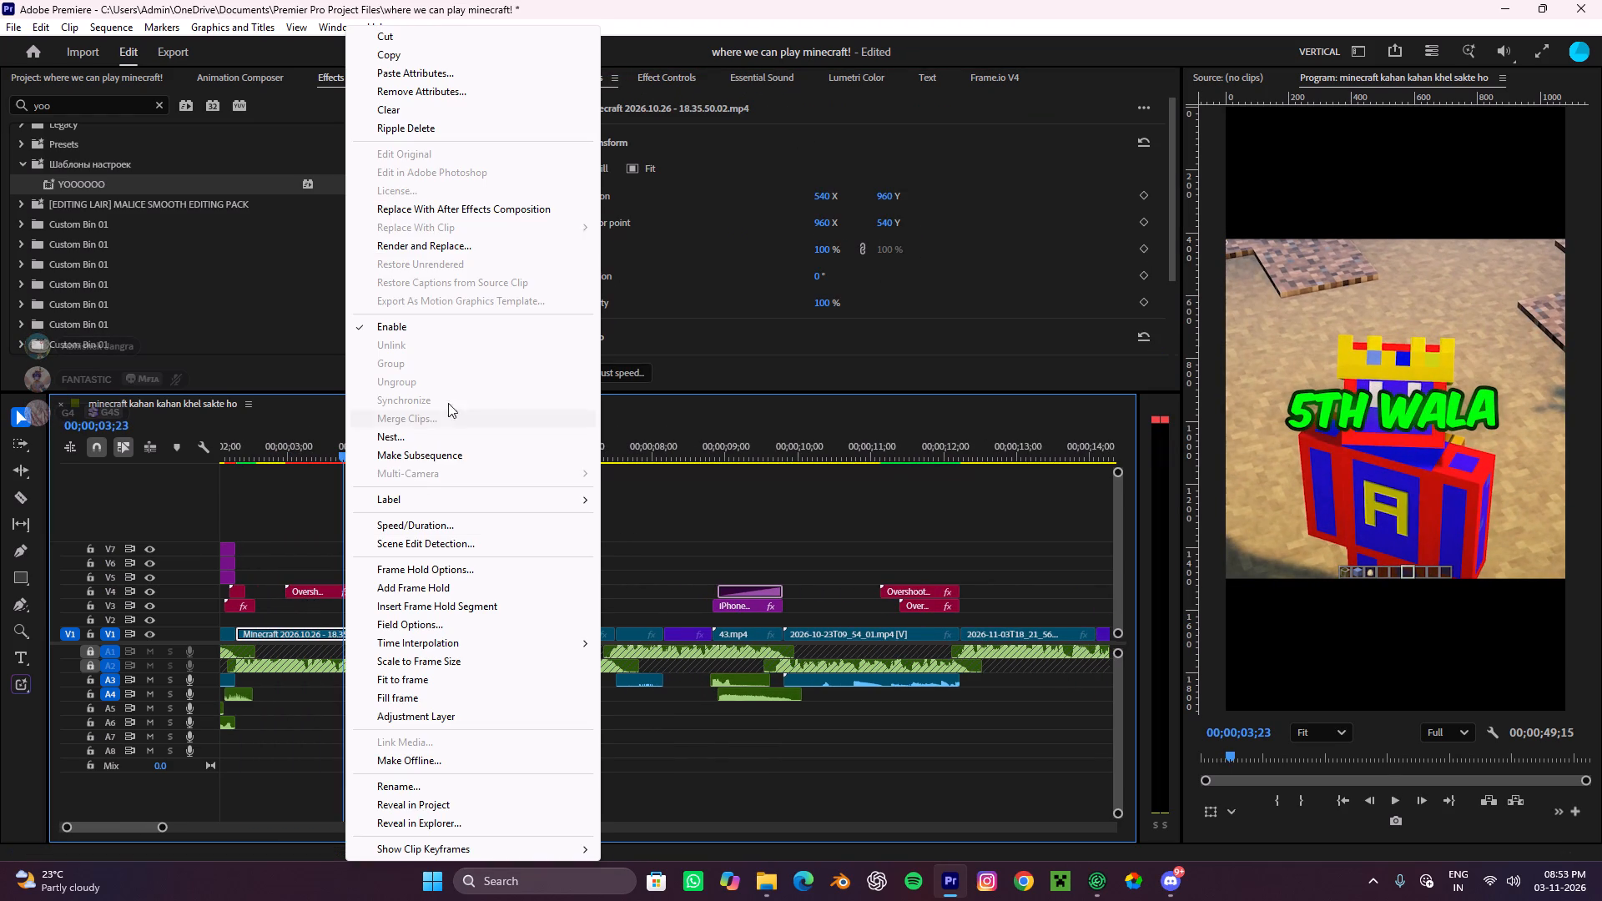
left_click(101, 100)
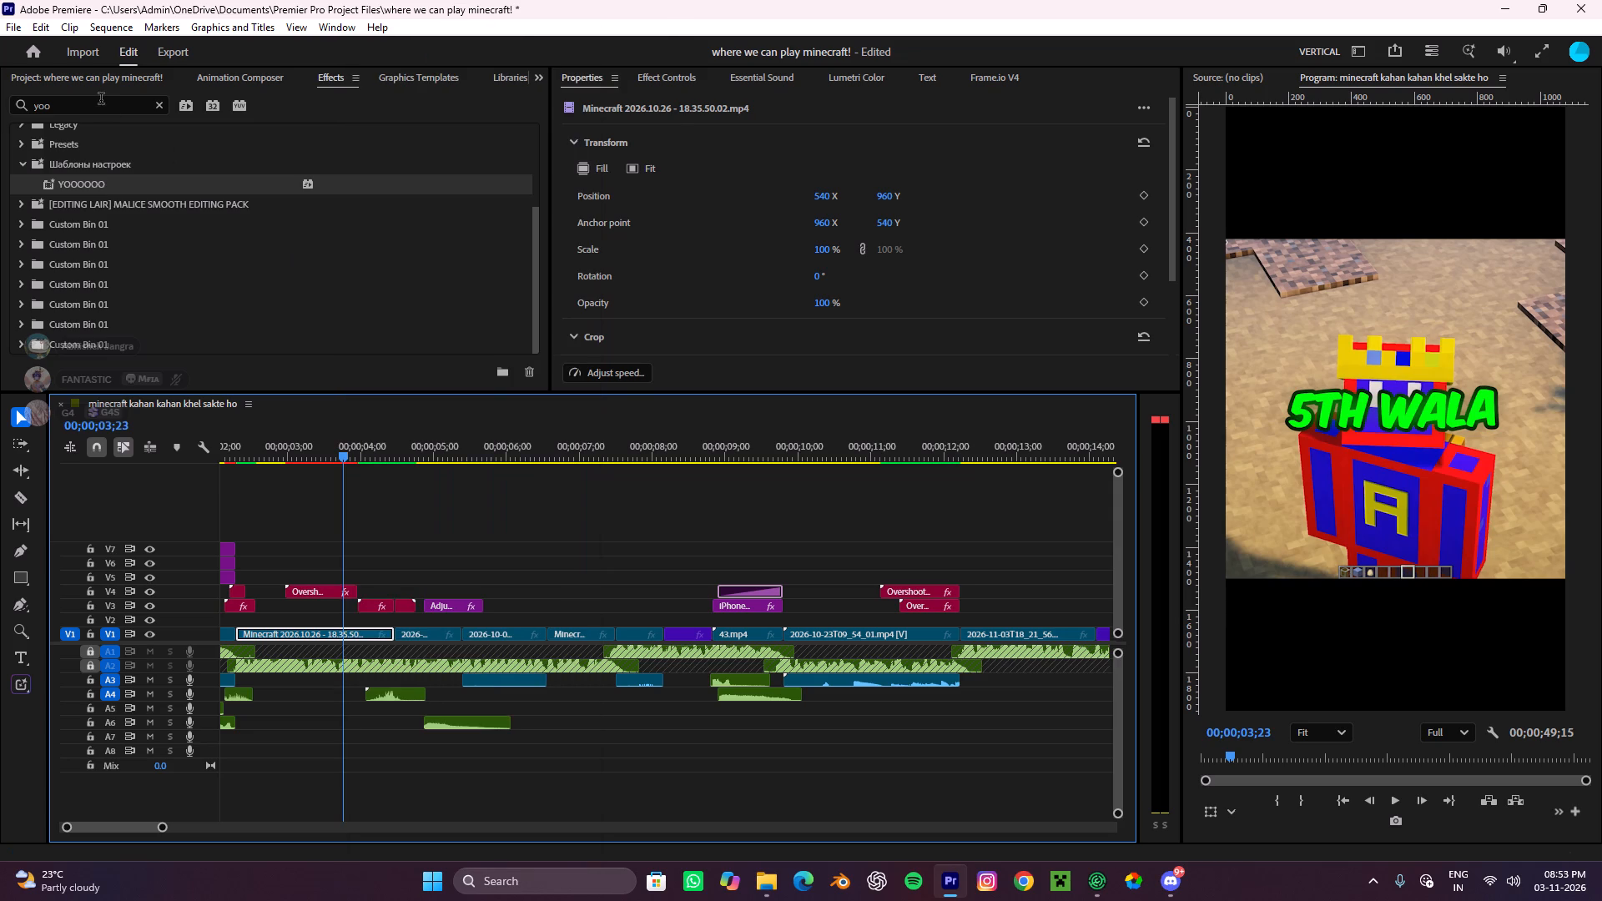
left_click_drag(99, 100, 0, 80)
type("zooo")
key("BackSpace")
type("m in o")
type("n")
key("space")
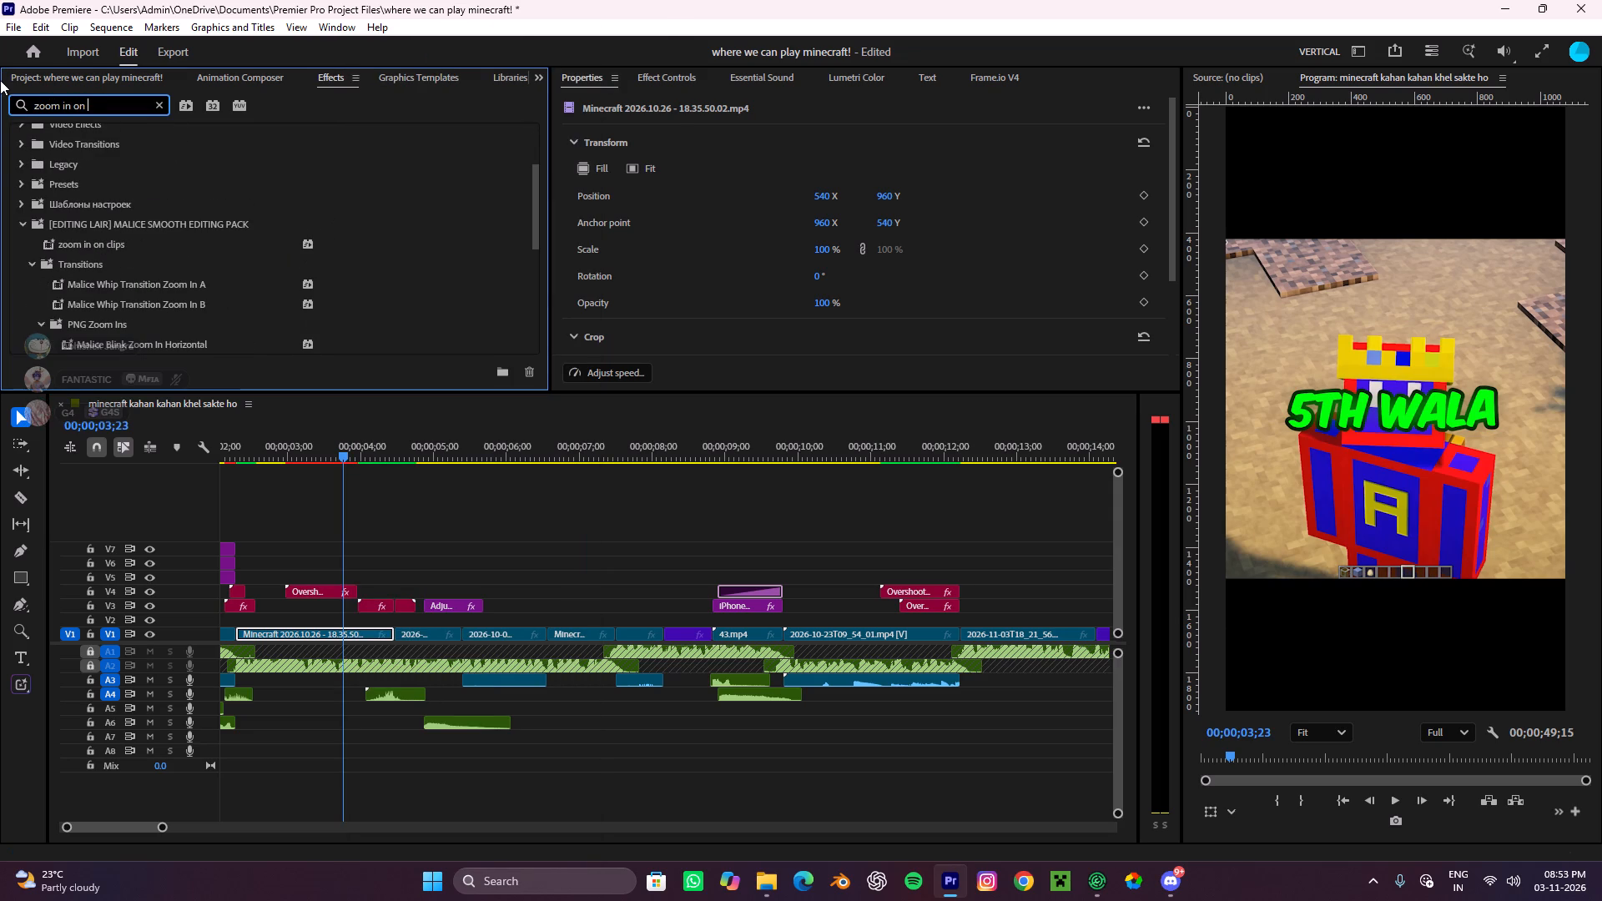
type("cli")
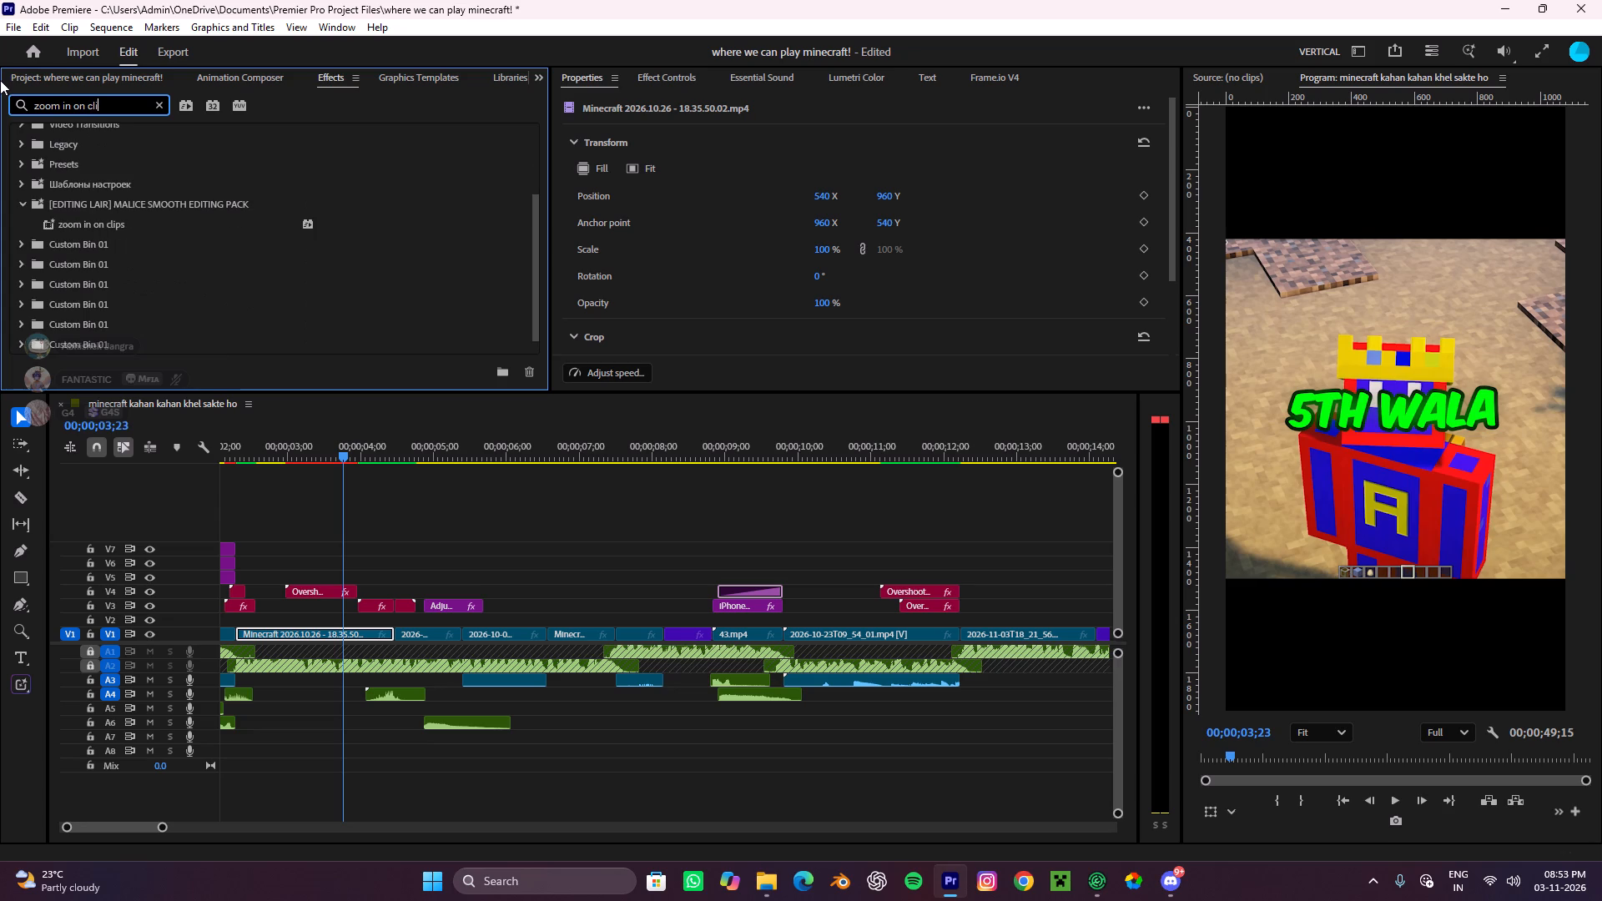
left_click_drag(90, 229, 334, 630)
Play back the sequence from about 00;00;02;00 to check the zoom on the Minecraft 2026.10.26 clip.
left_click_drag(354, 445, 234, 566)
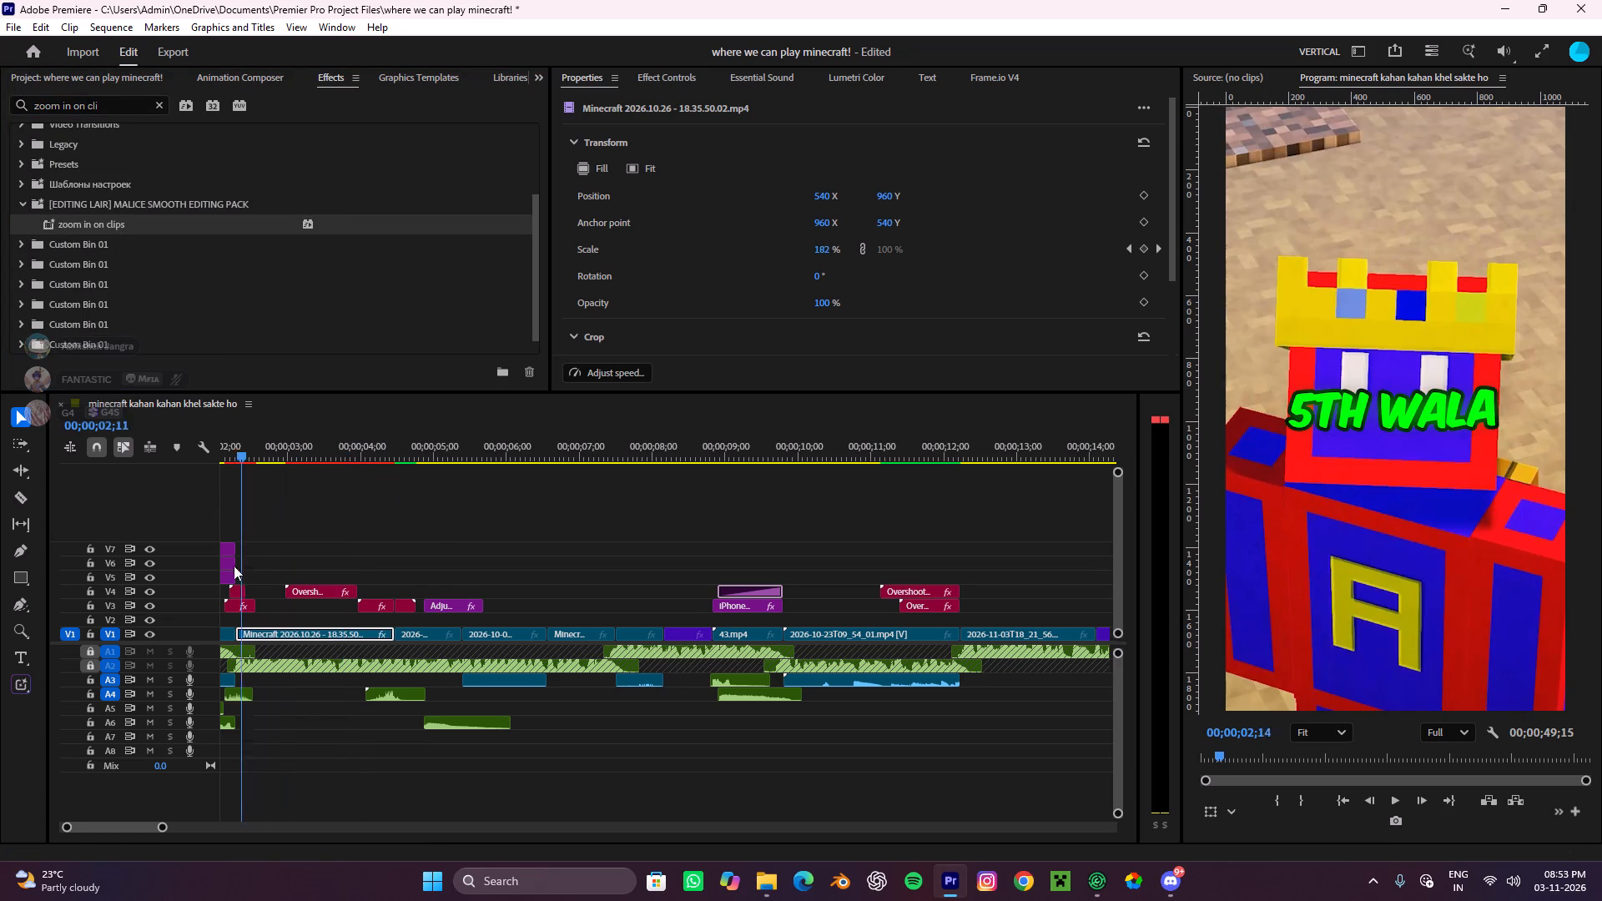
left_click_drag(234, 566, 220, 582)
key("space")
scroll(385, 584, "down", 4, "alt")
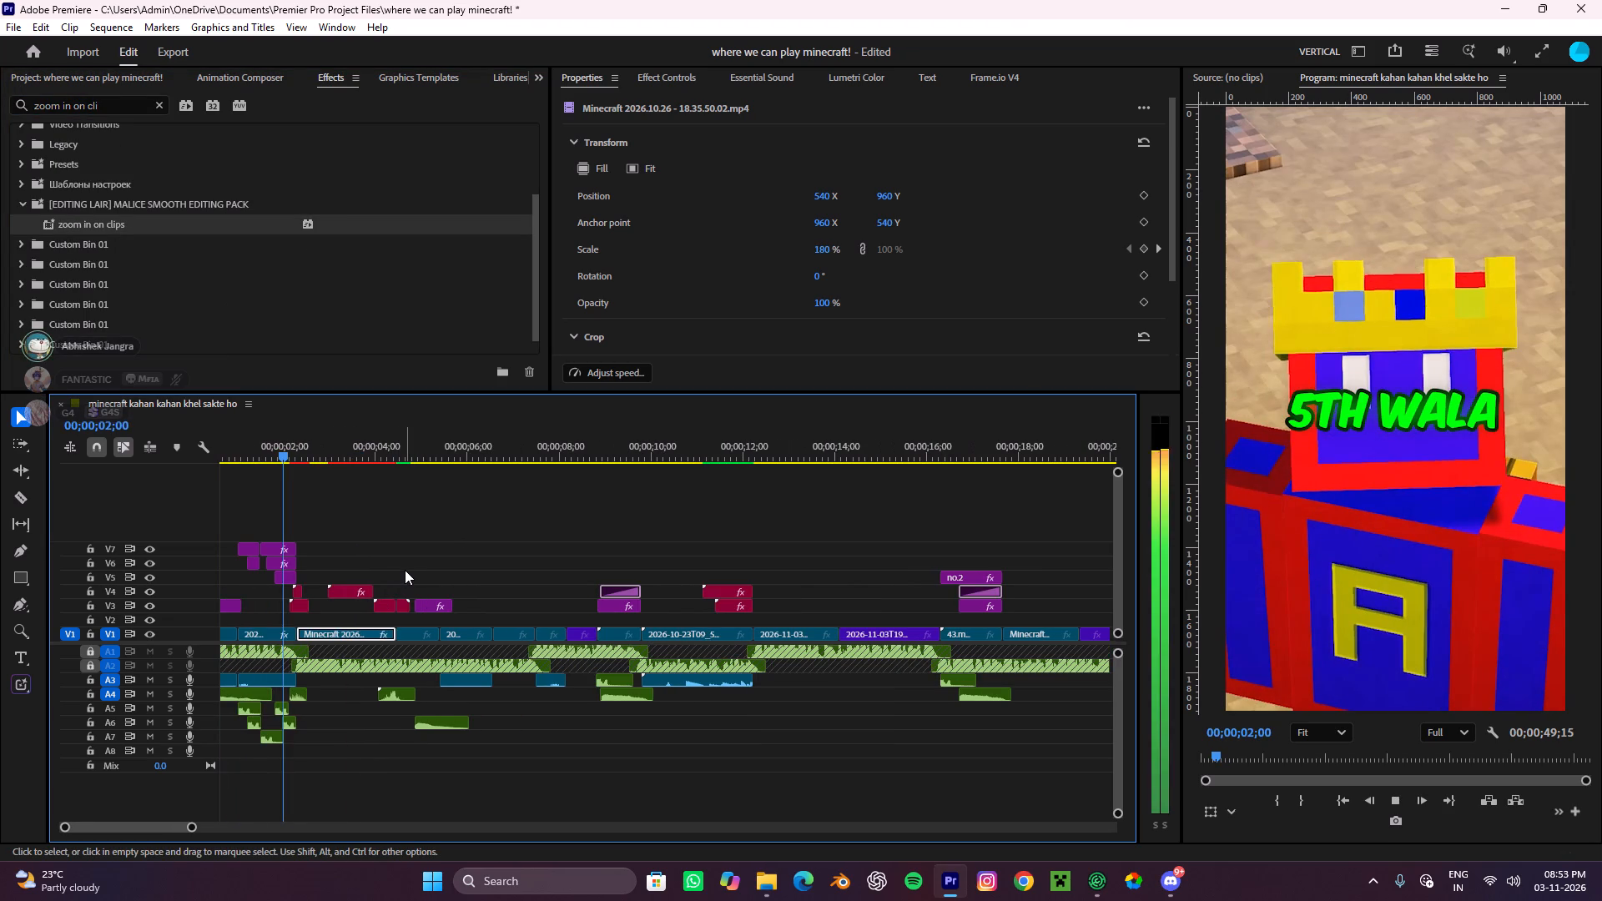
key("space")
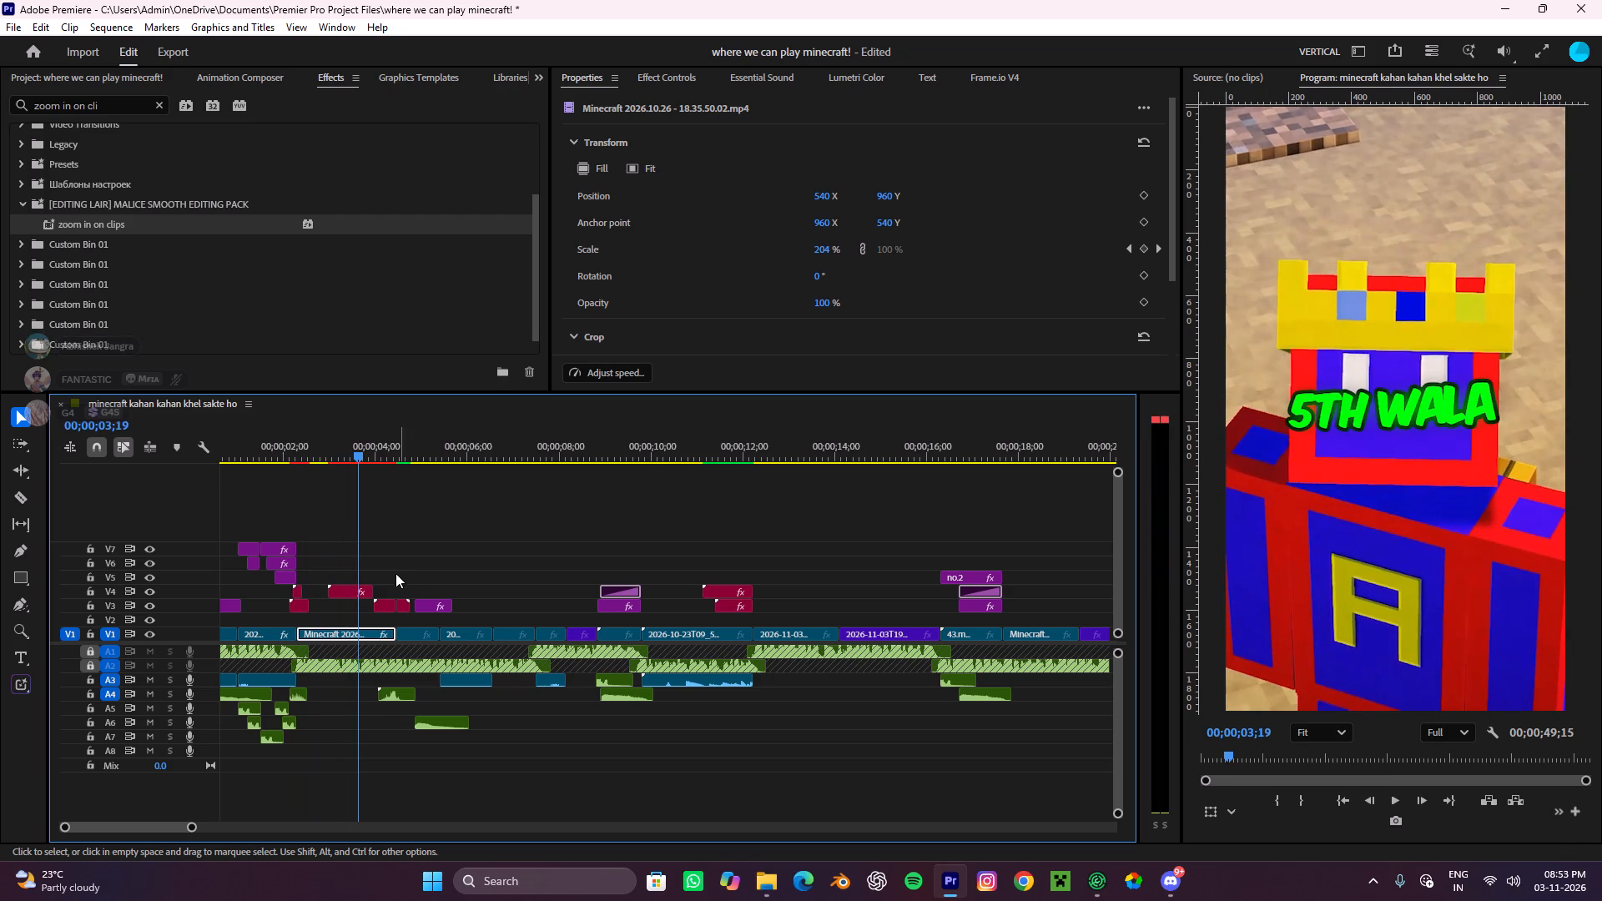
Move the 5Th wala text on V4 down below the character's face by setting its Position Y to 1317.
left_click(397, 568)
scroll(345, 595, "up", 8)
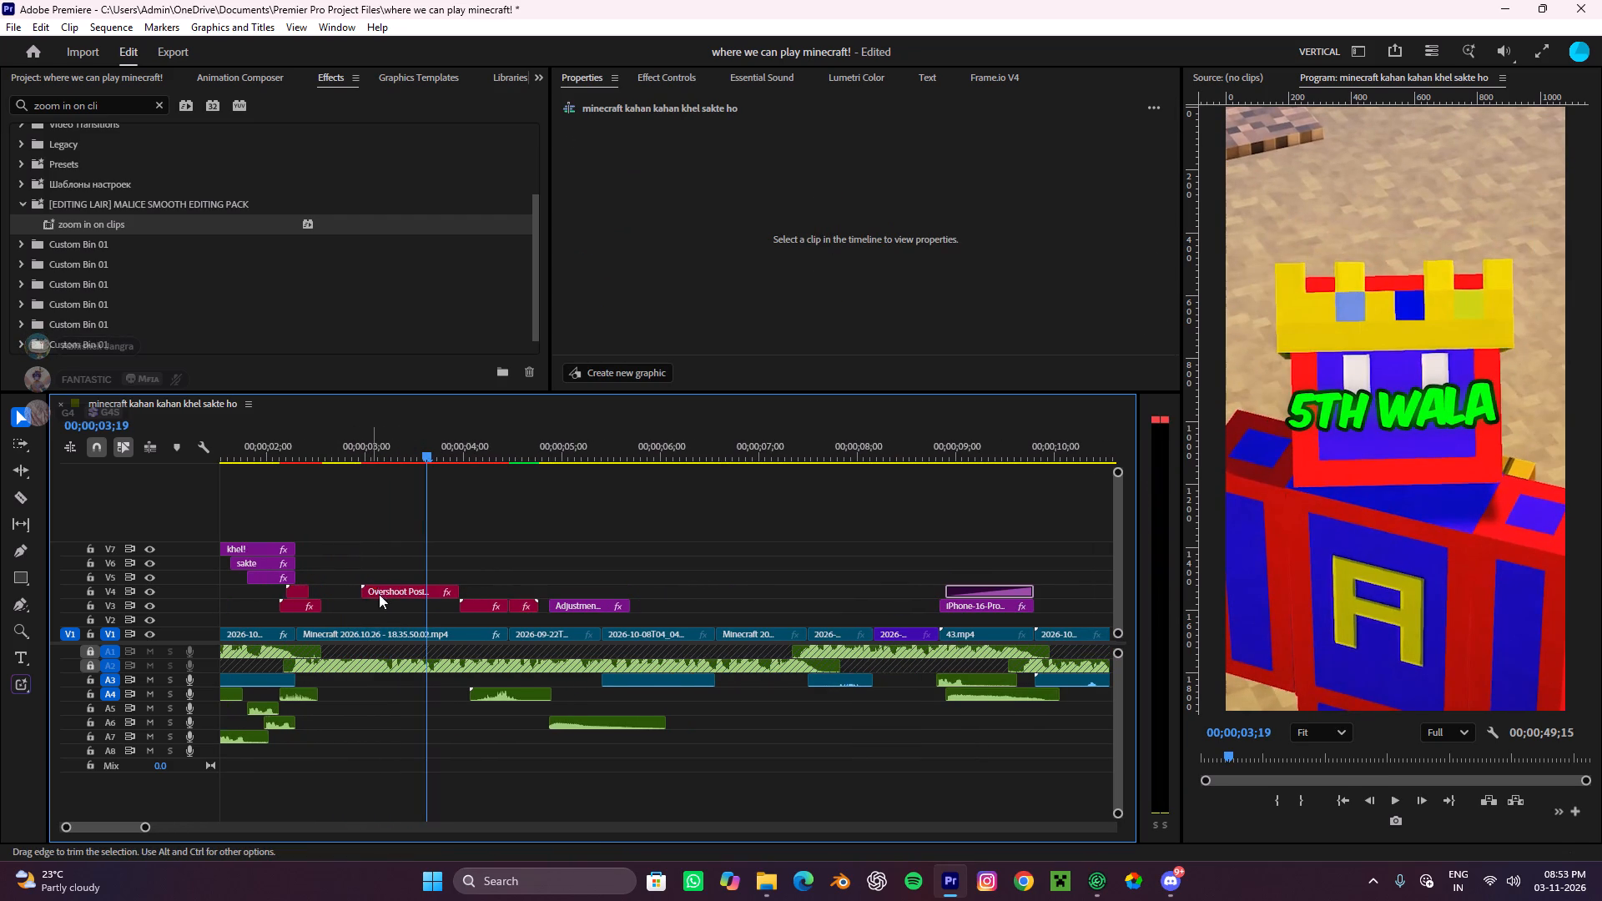
left_click(388, 597)
left_click(395, 594)
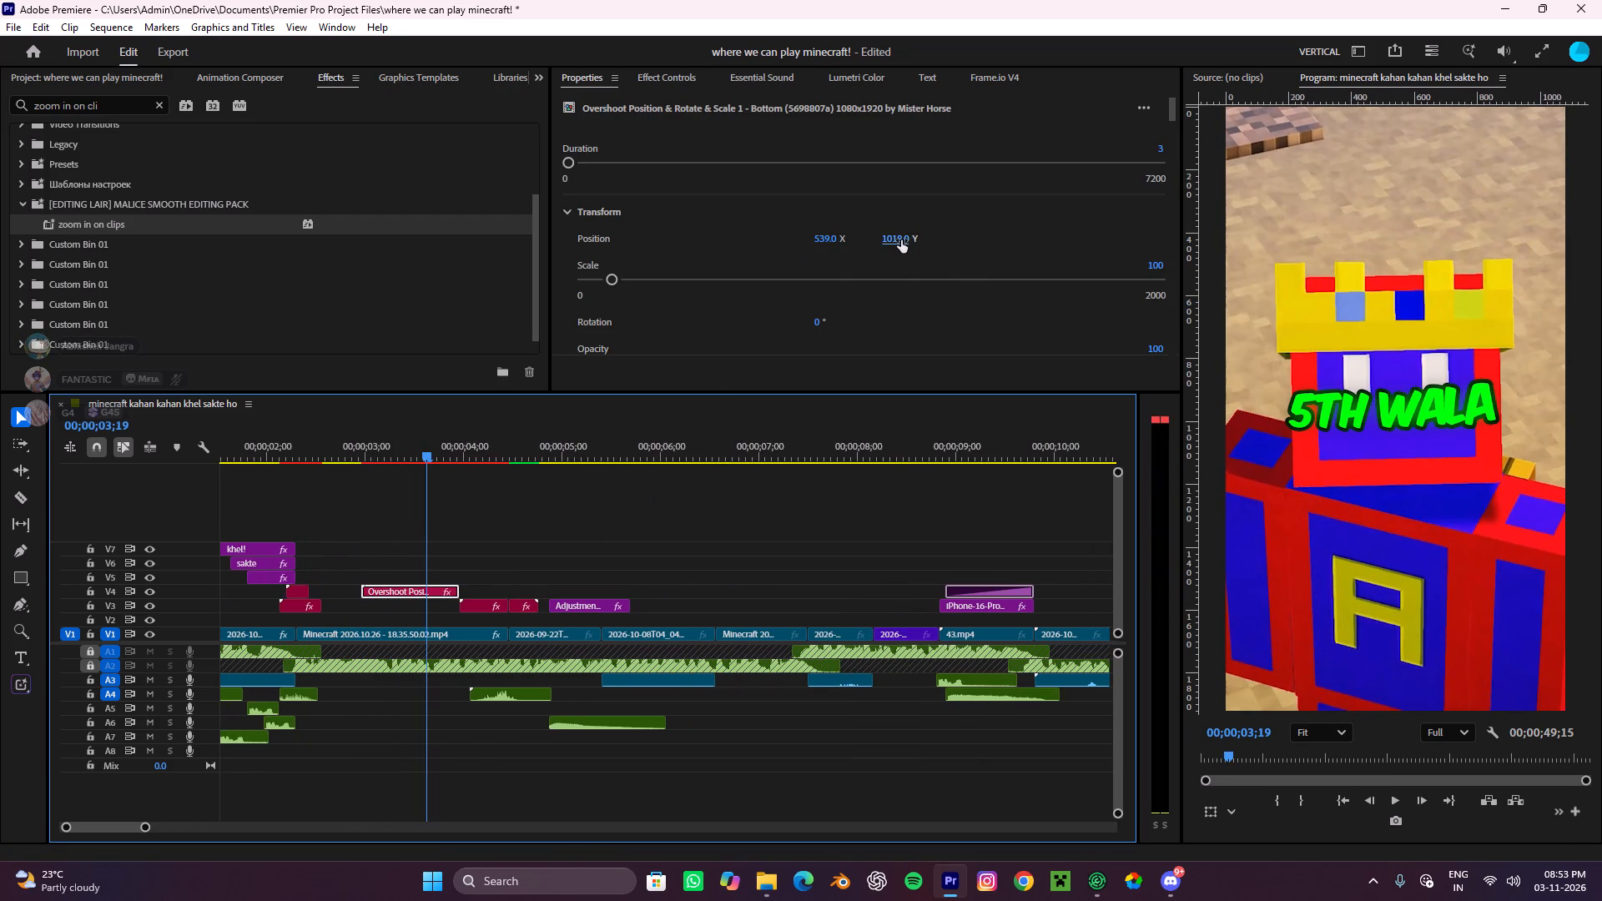
left_click_drag(901, 240, 1237, 245)
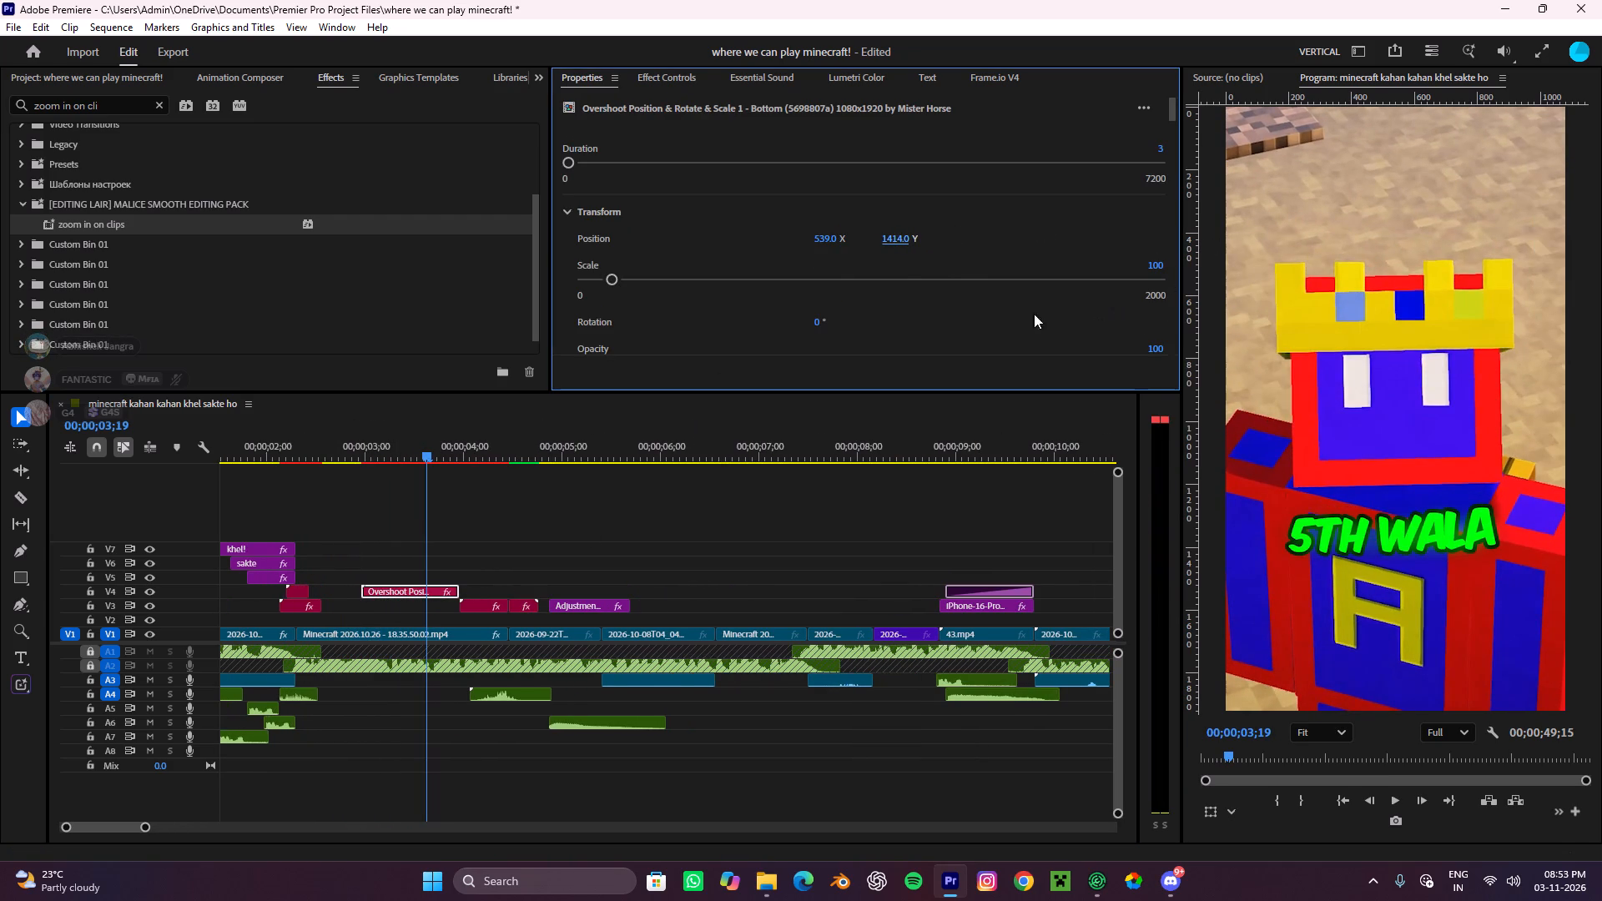
left_click_drag(901, 237, 838, 260)
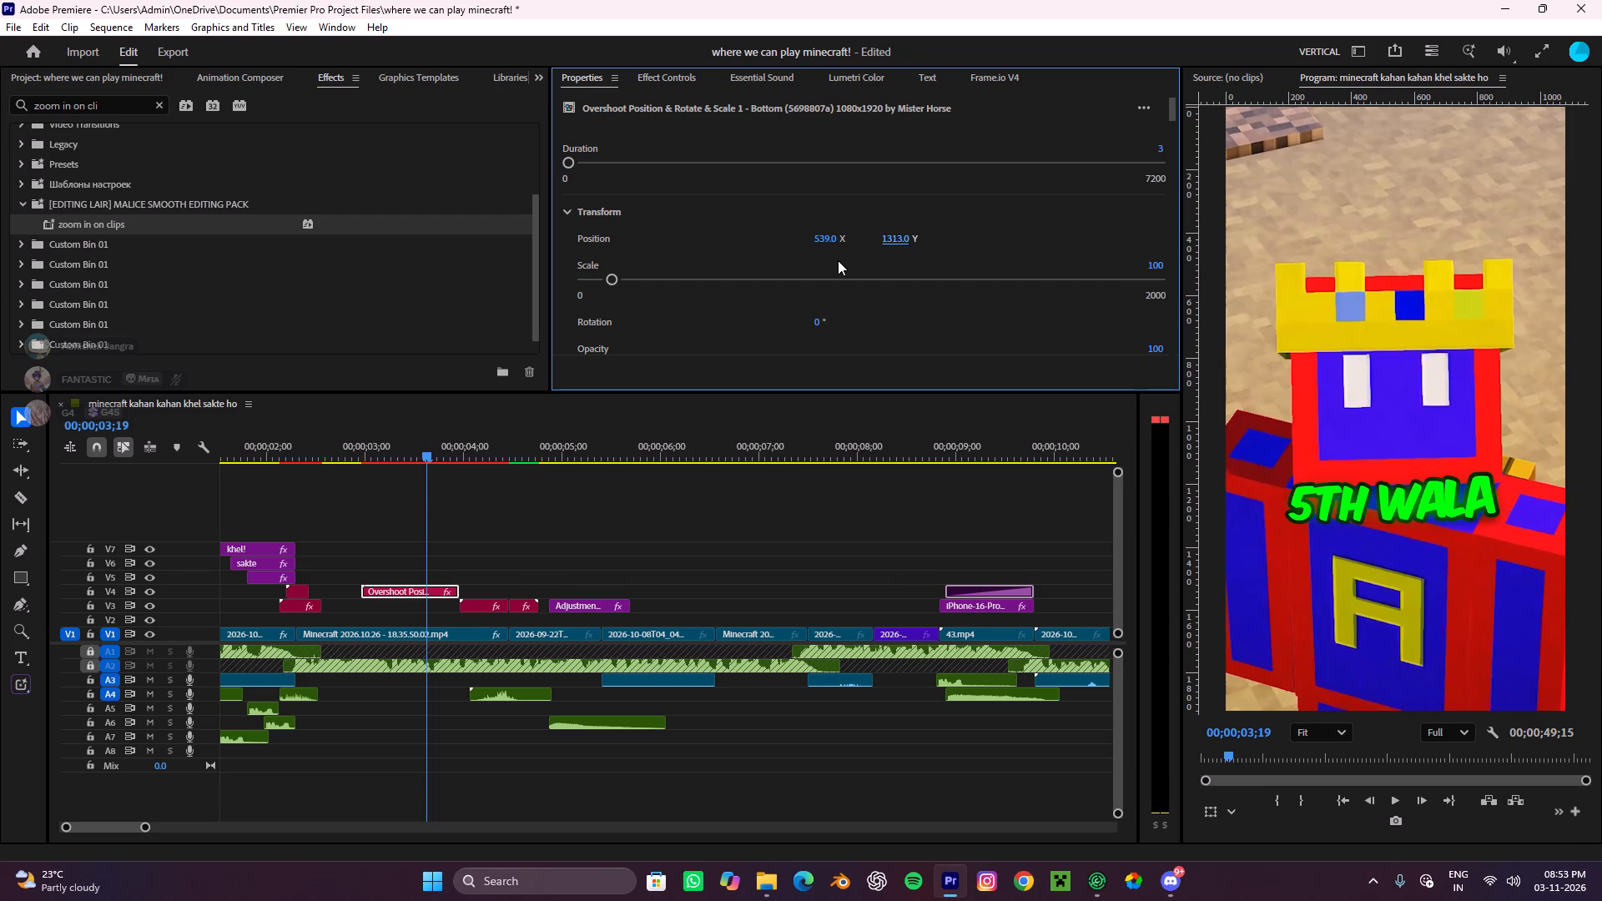
left_click(897, 239)
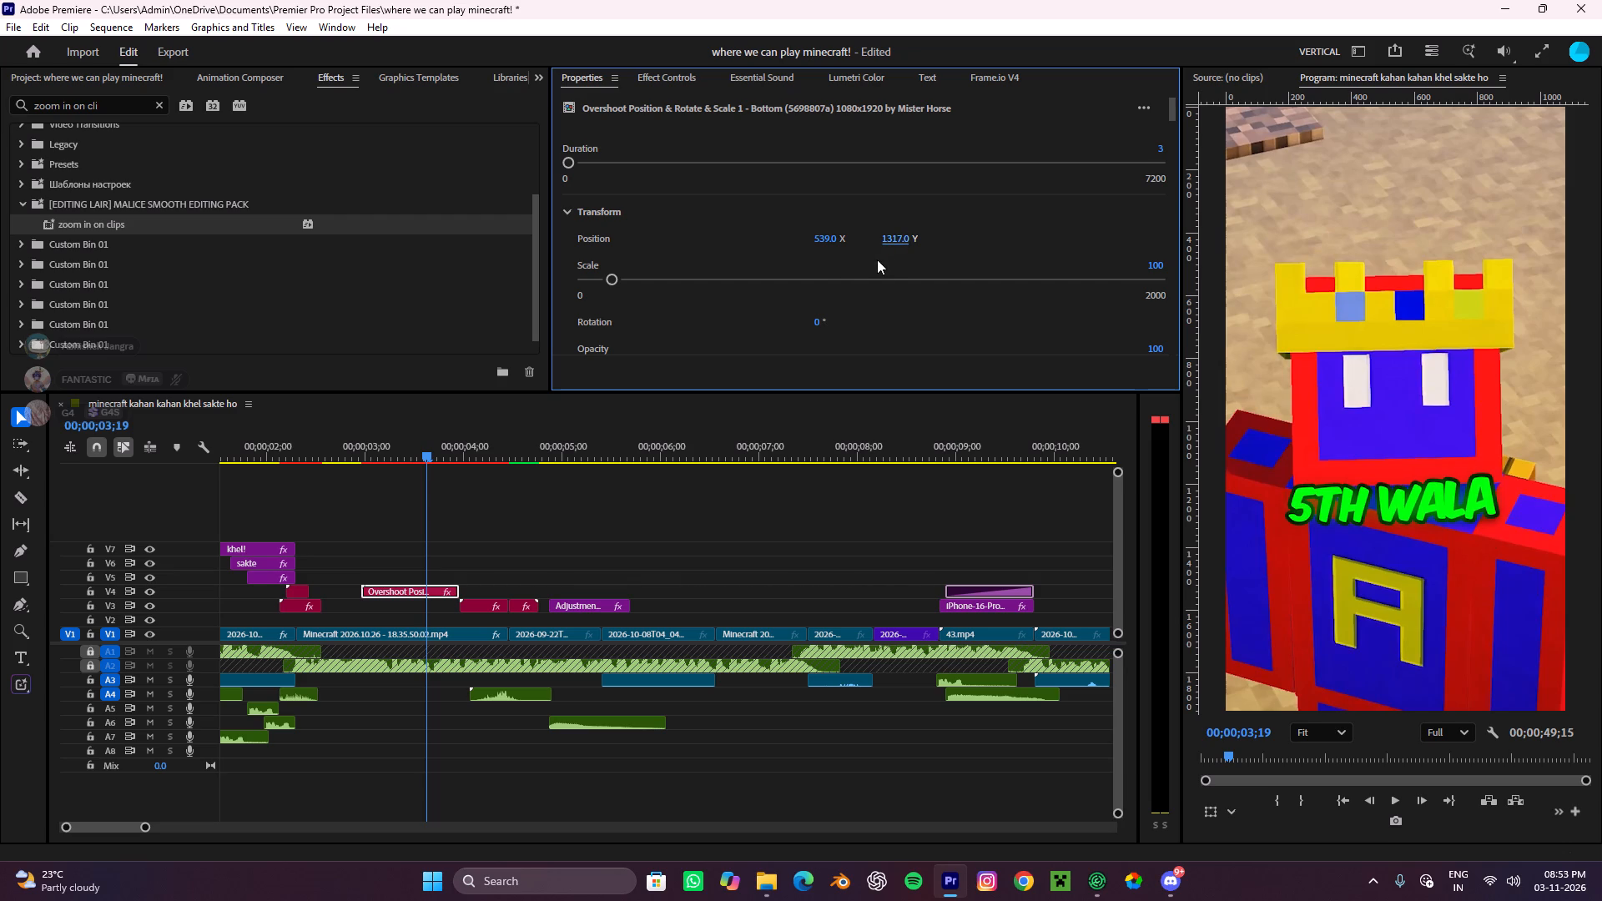
Enlarge the 5Th wala text by setting its Scale to 122.
left_click_drag(619, 279, 631, 276)
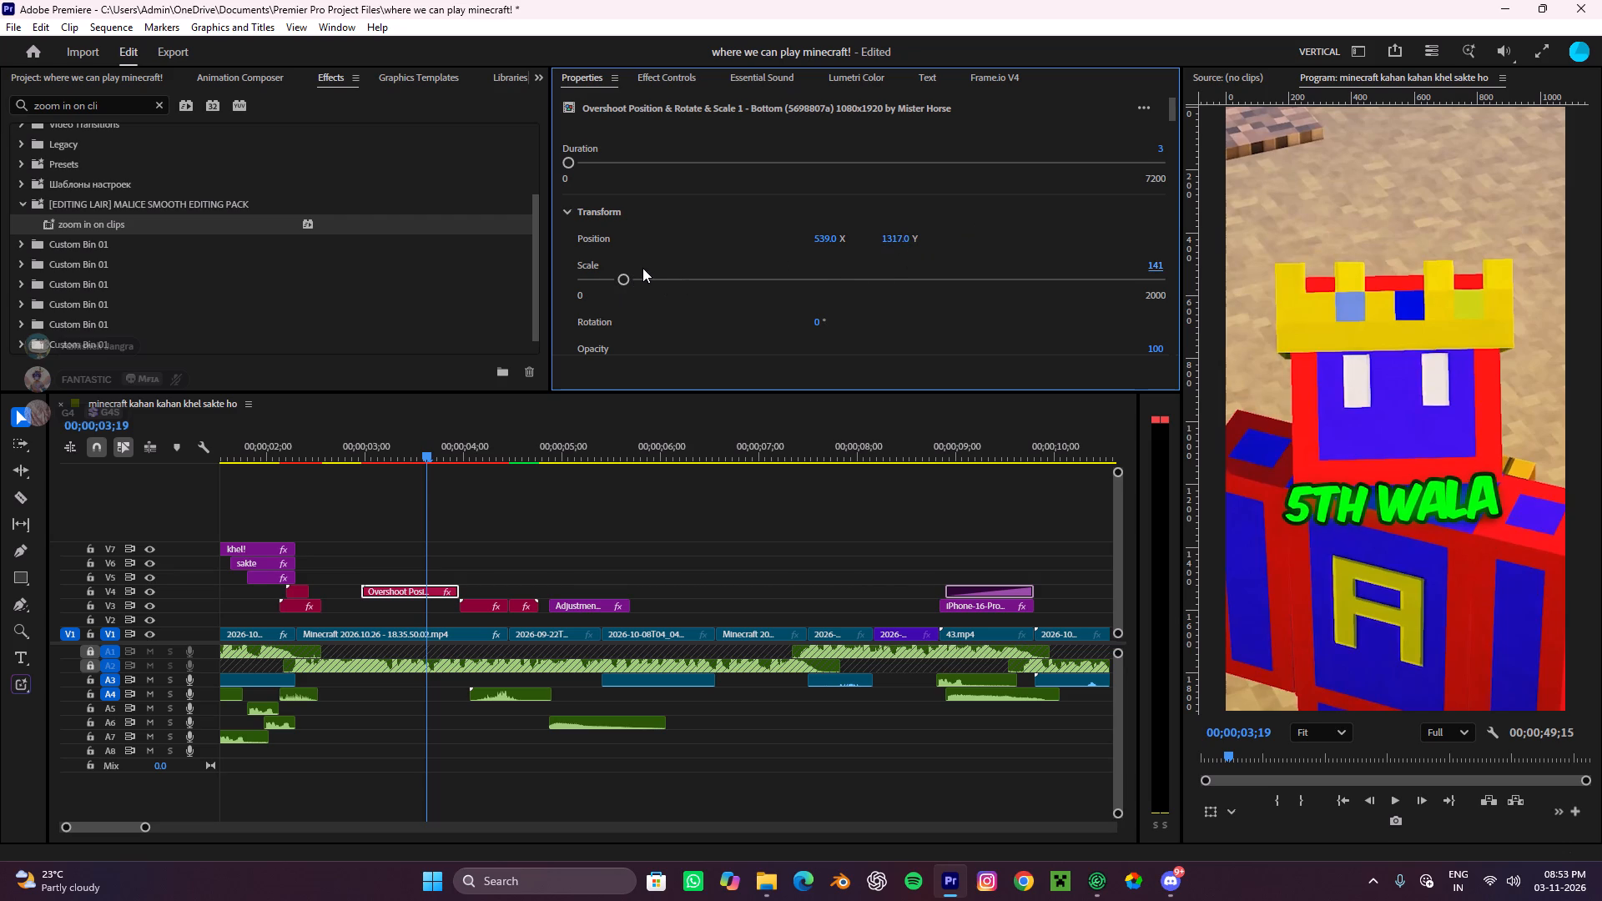
left_click(611, 277)
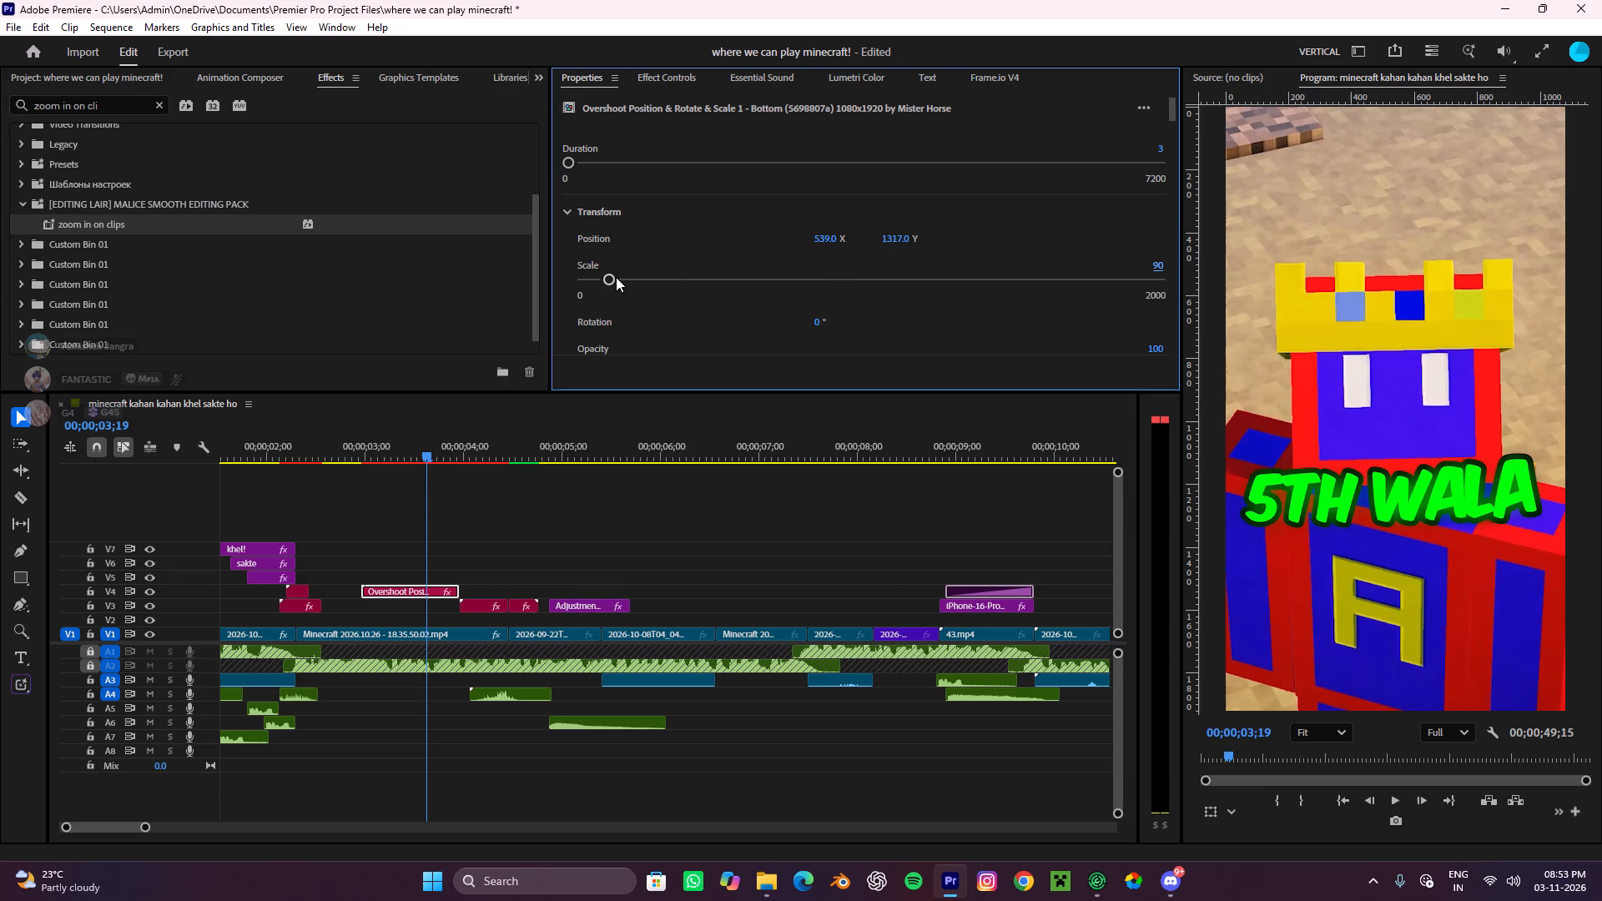
left_click(628, 273)
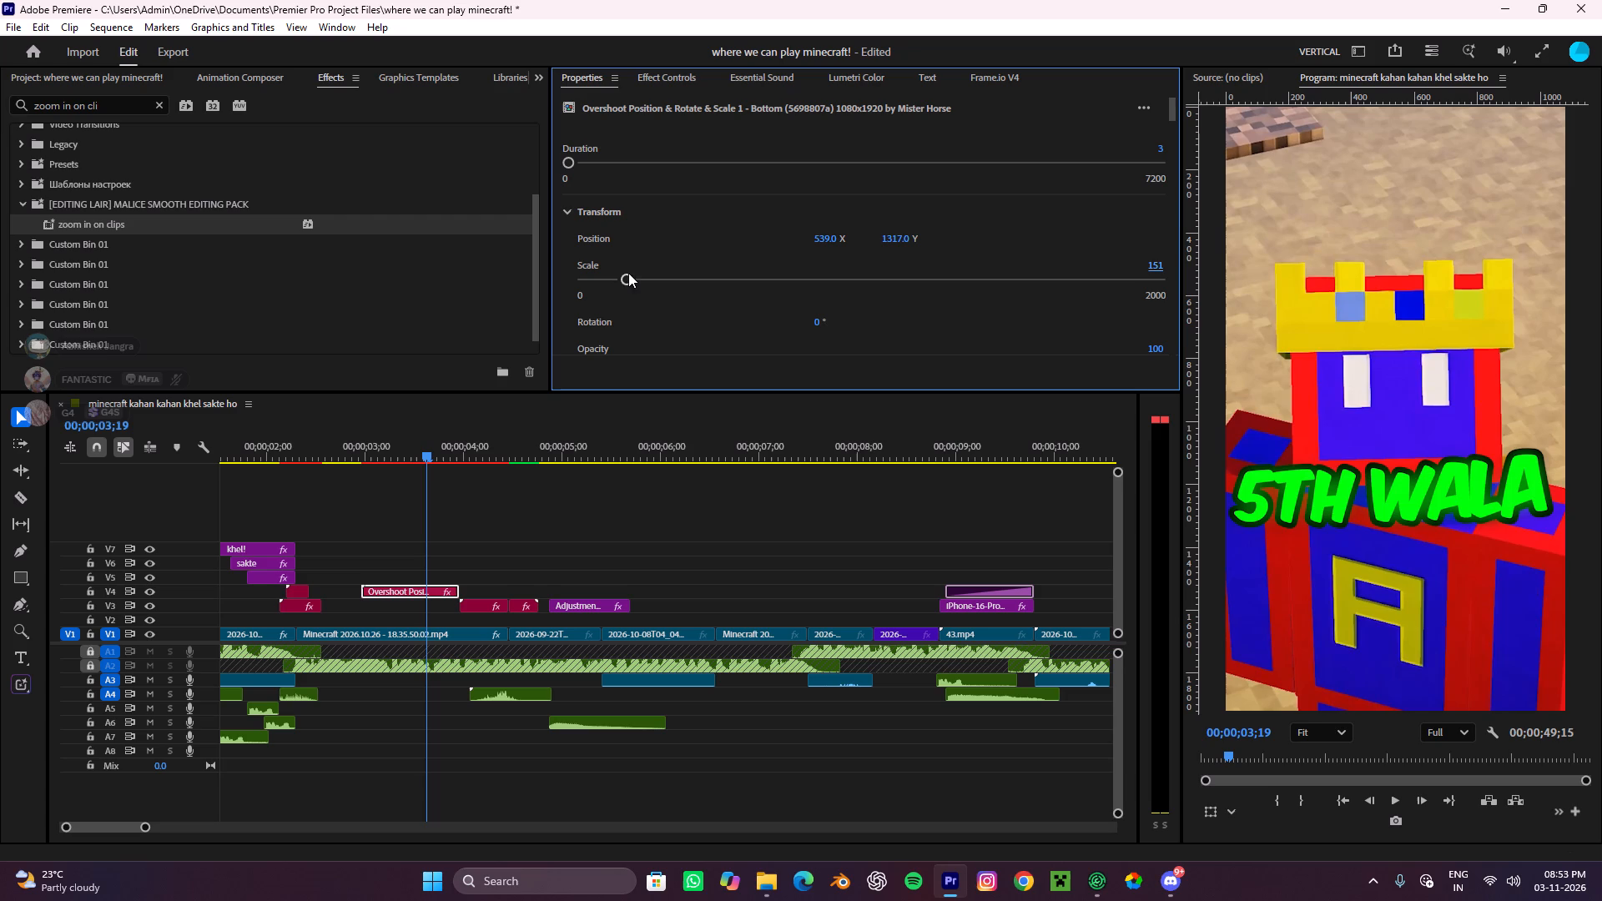
left_click_drag(623, 278, 615, 291)
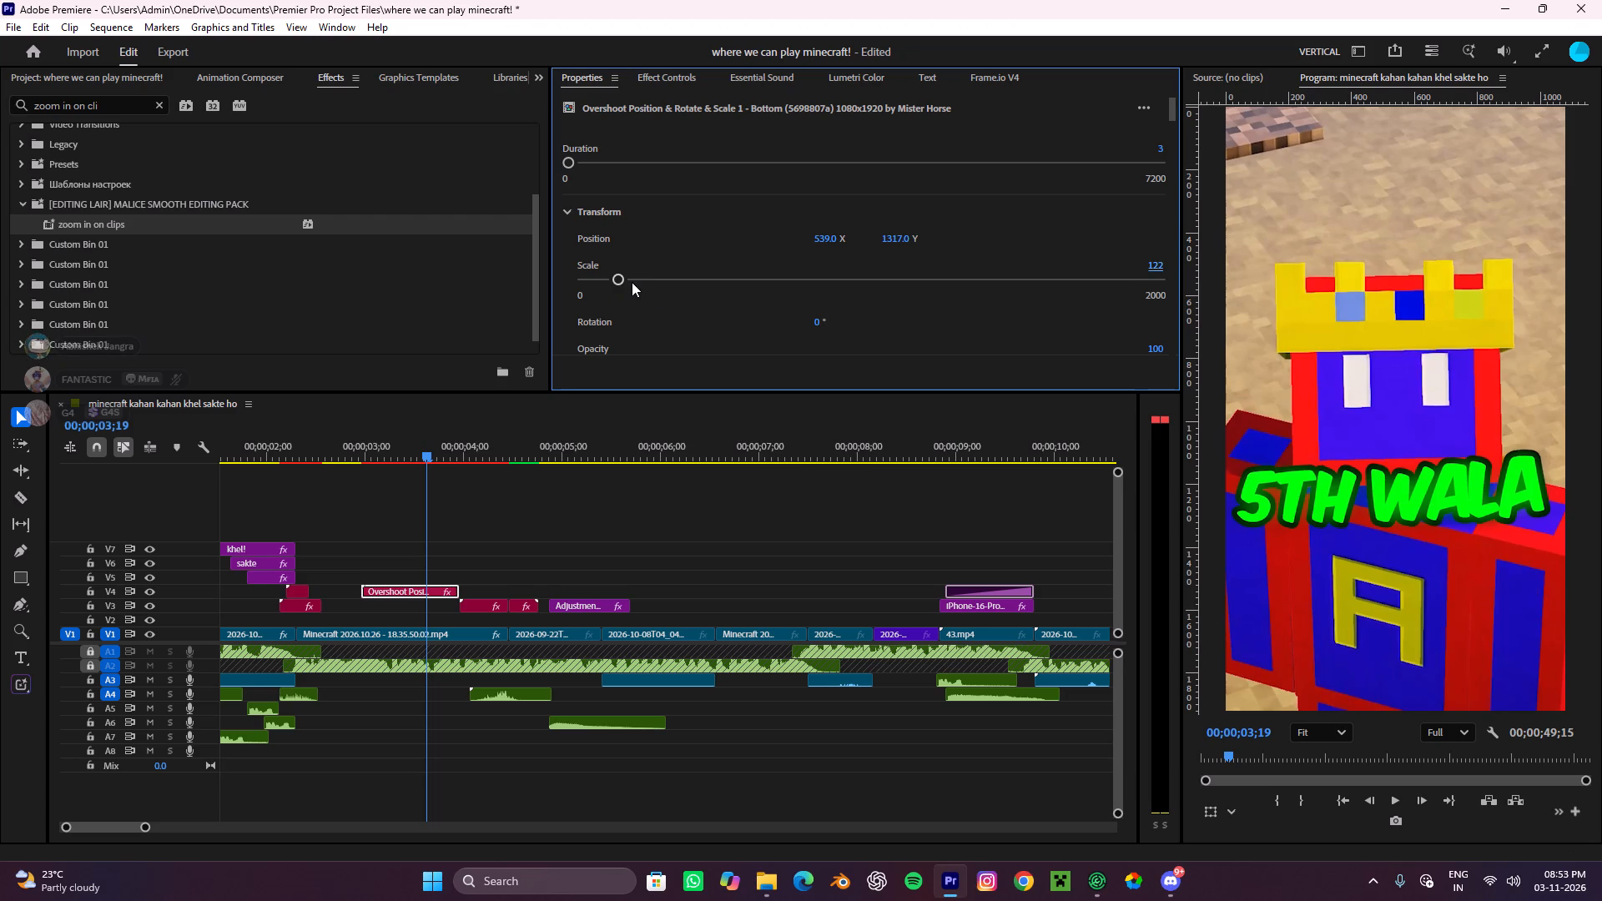
Render the sequence's video previews with the 5Th wala clip on V4 selected.
left_click(597, 516)
left_click(414, 590)
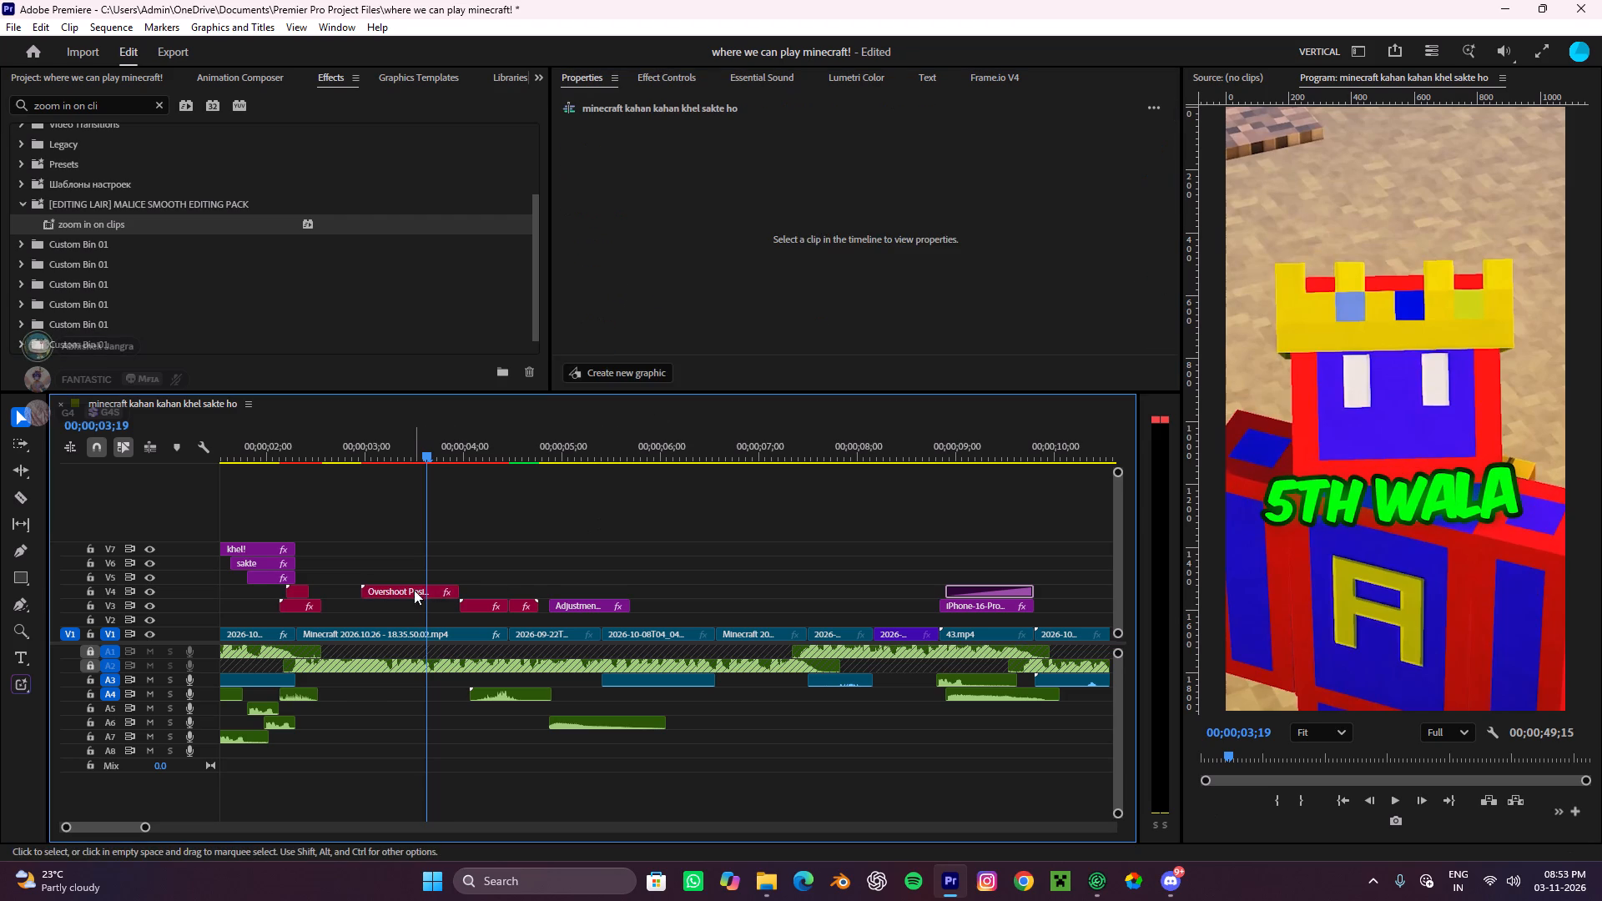
key("Return")
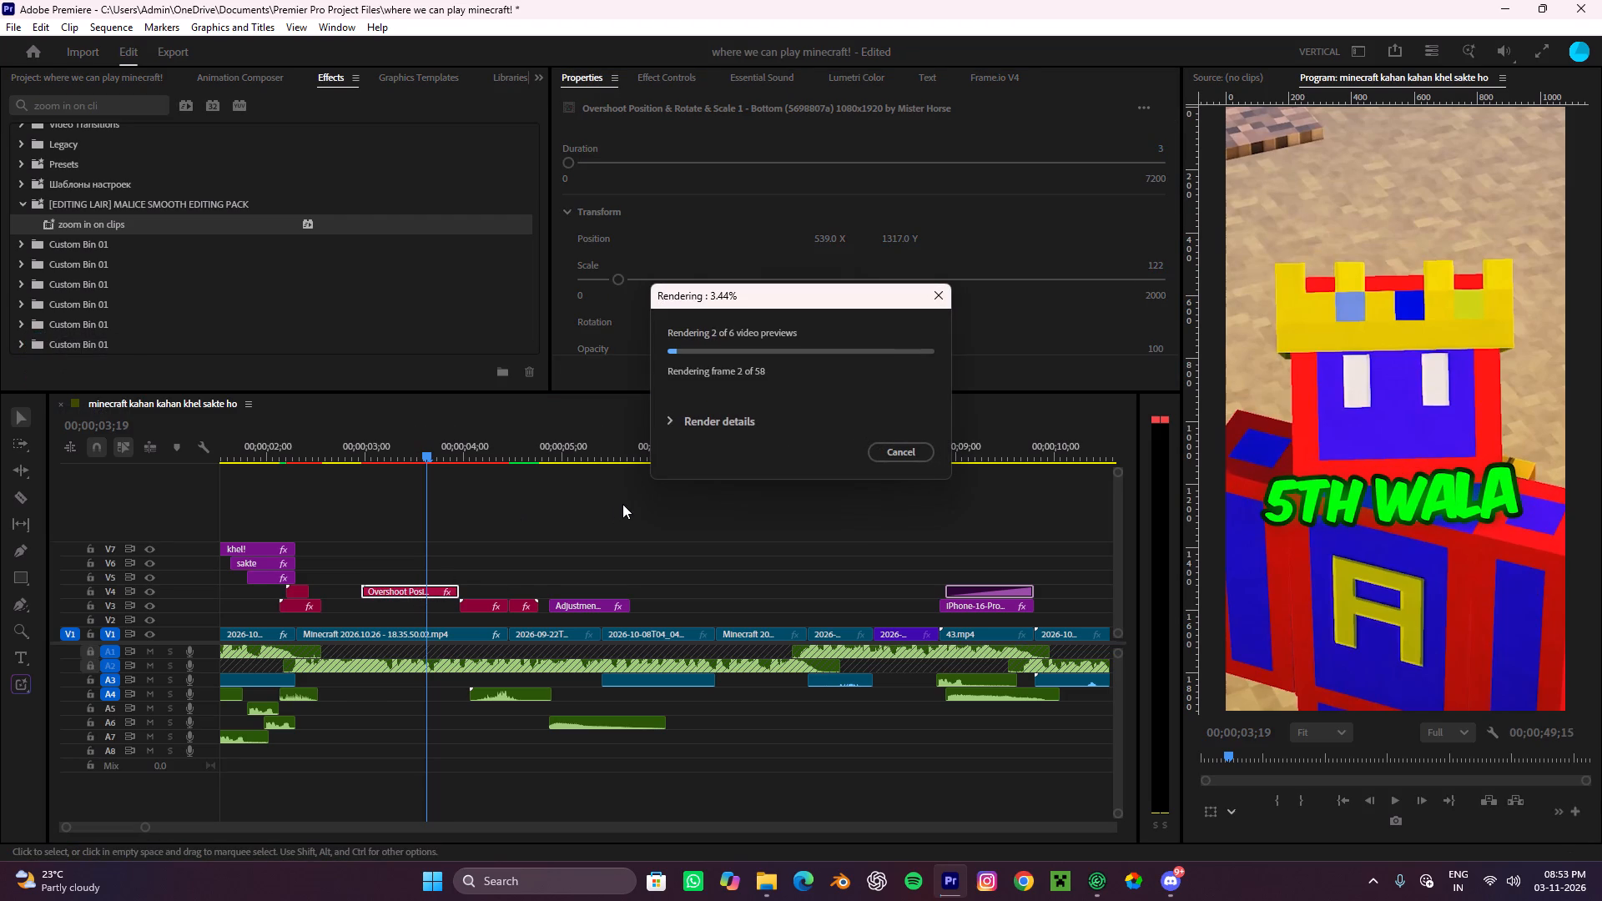
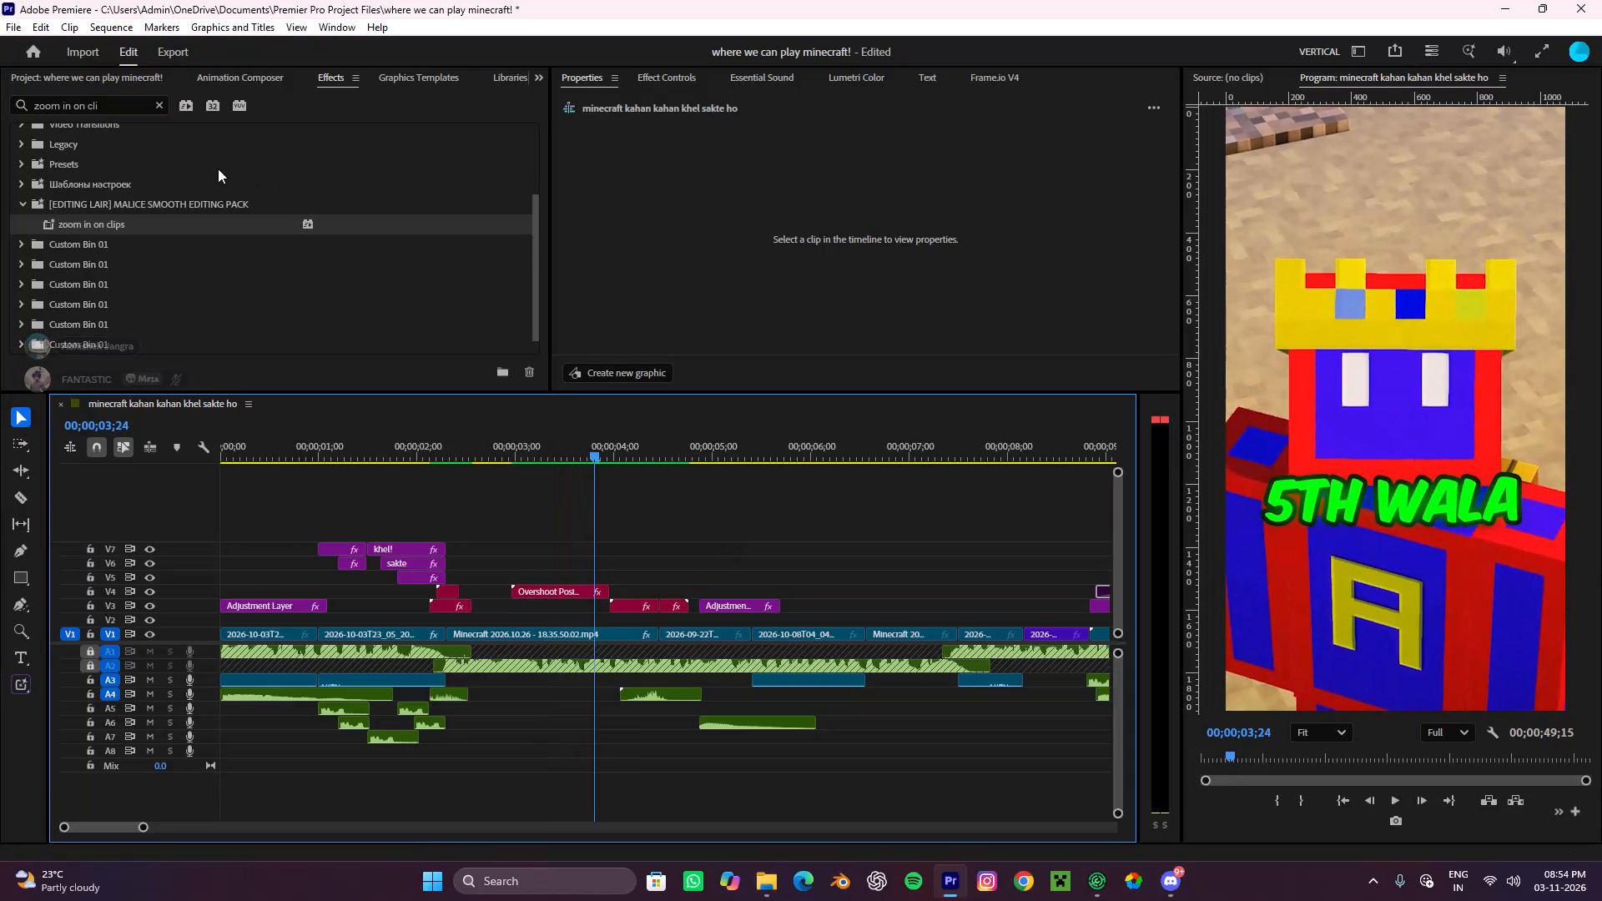
Search the Animation Composer library for a transaction sound and clear the search.
left_click(123, 81)
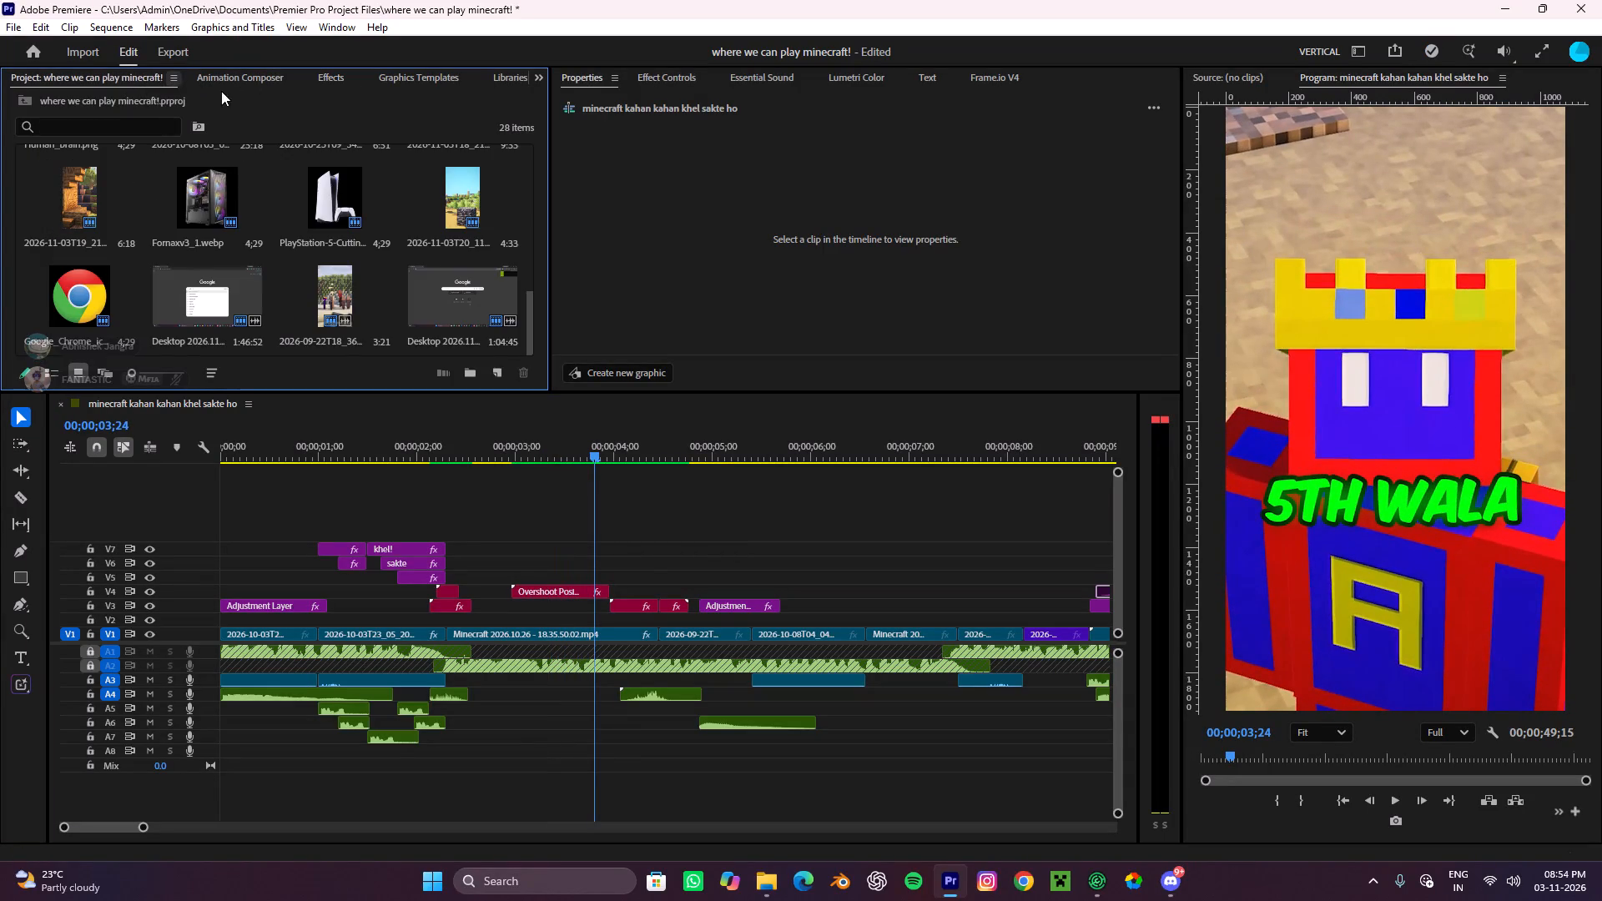
left_click(237, 84)
left_click(78, 136)
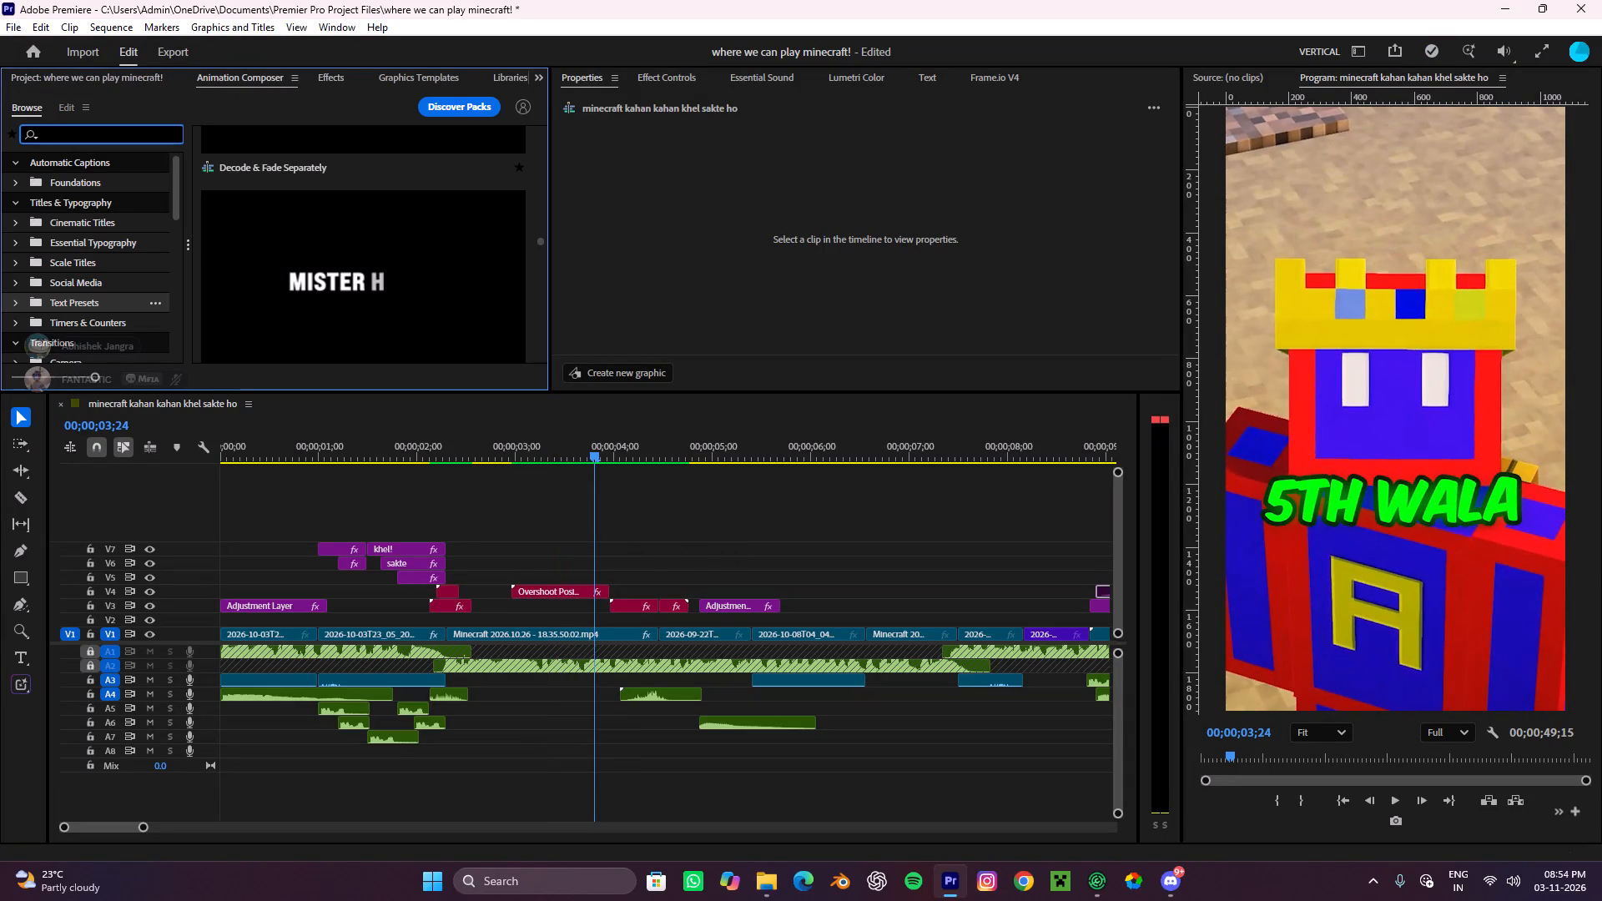
type("tran")
key("s")
key("a")
type("ctio")
key("n")
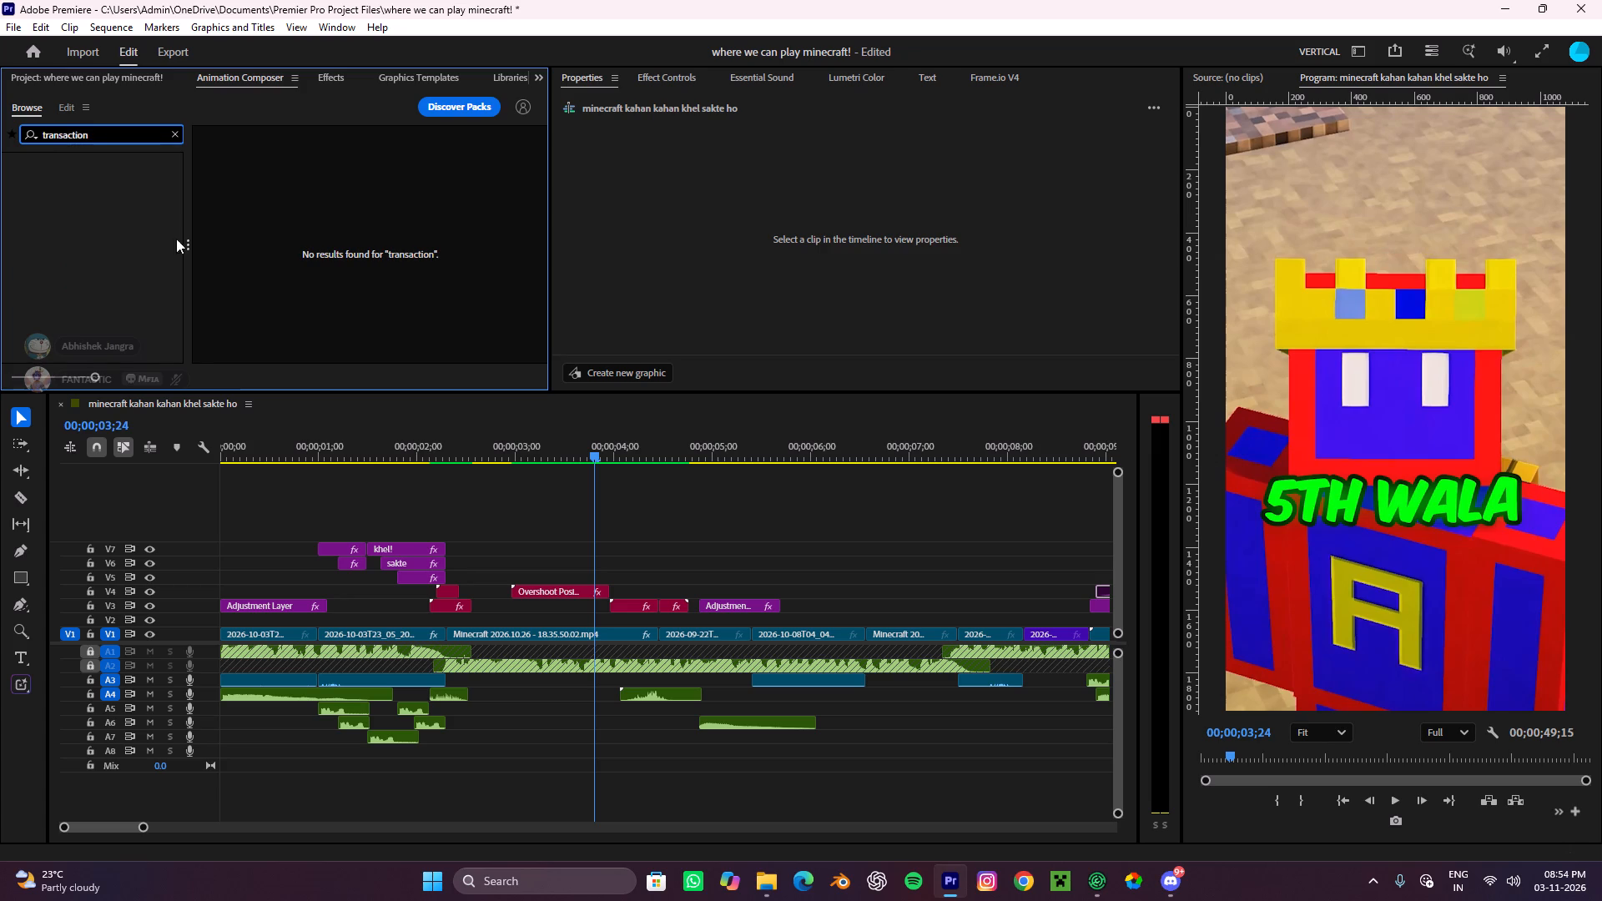
scroll(138, 224, "up", 2)
left_click(176, 137)
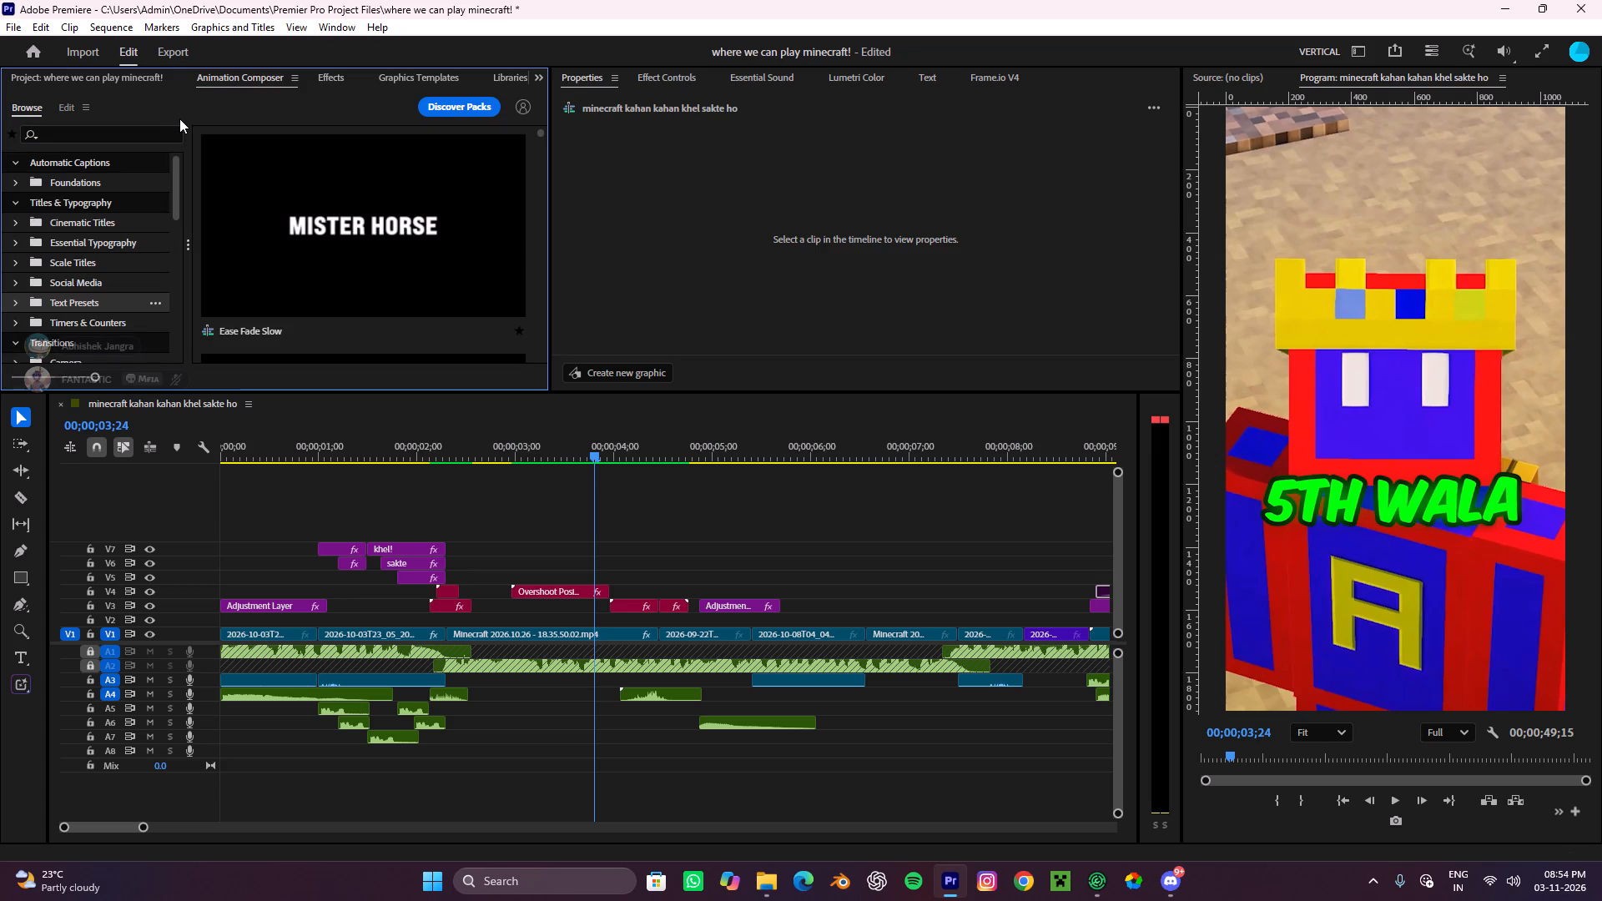
Search the Animation Composer library for money and audition the matching sound effects.
left_click(62, 137)
type("money")
left_click(252, 253)
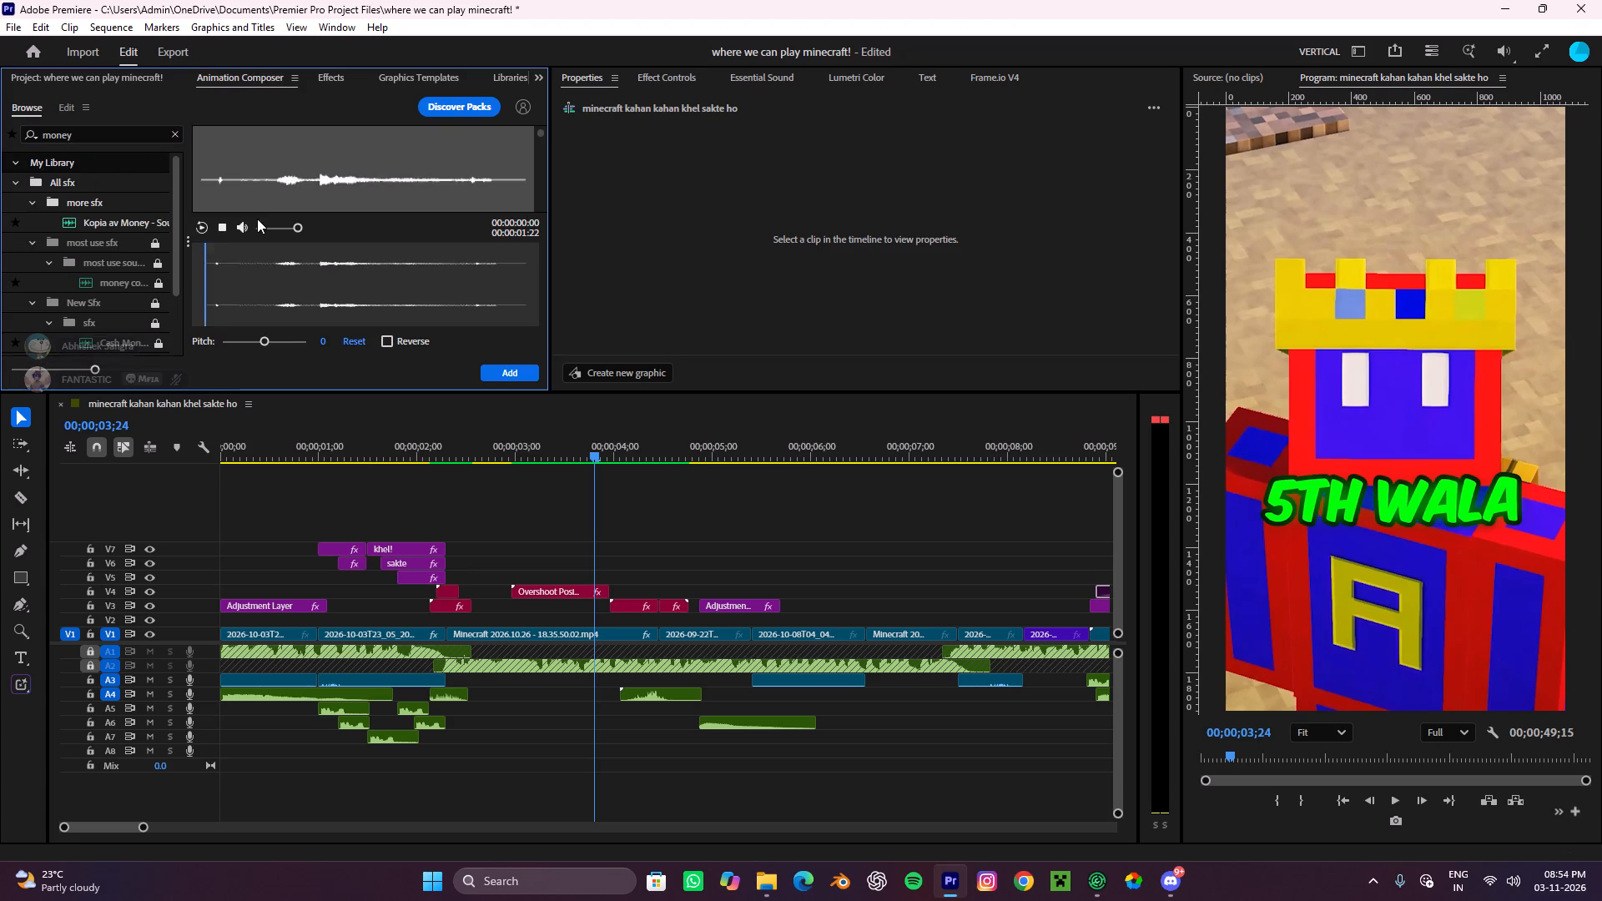
left_click(340, 171)
scroll(315, 216, "down", 4)
left_click(306, 189)
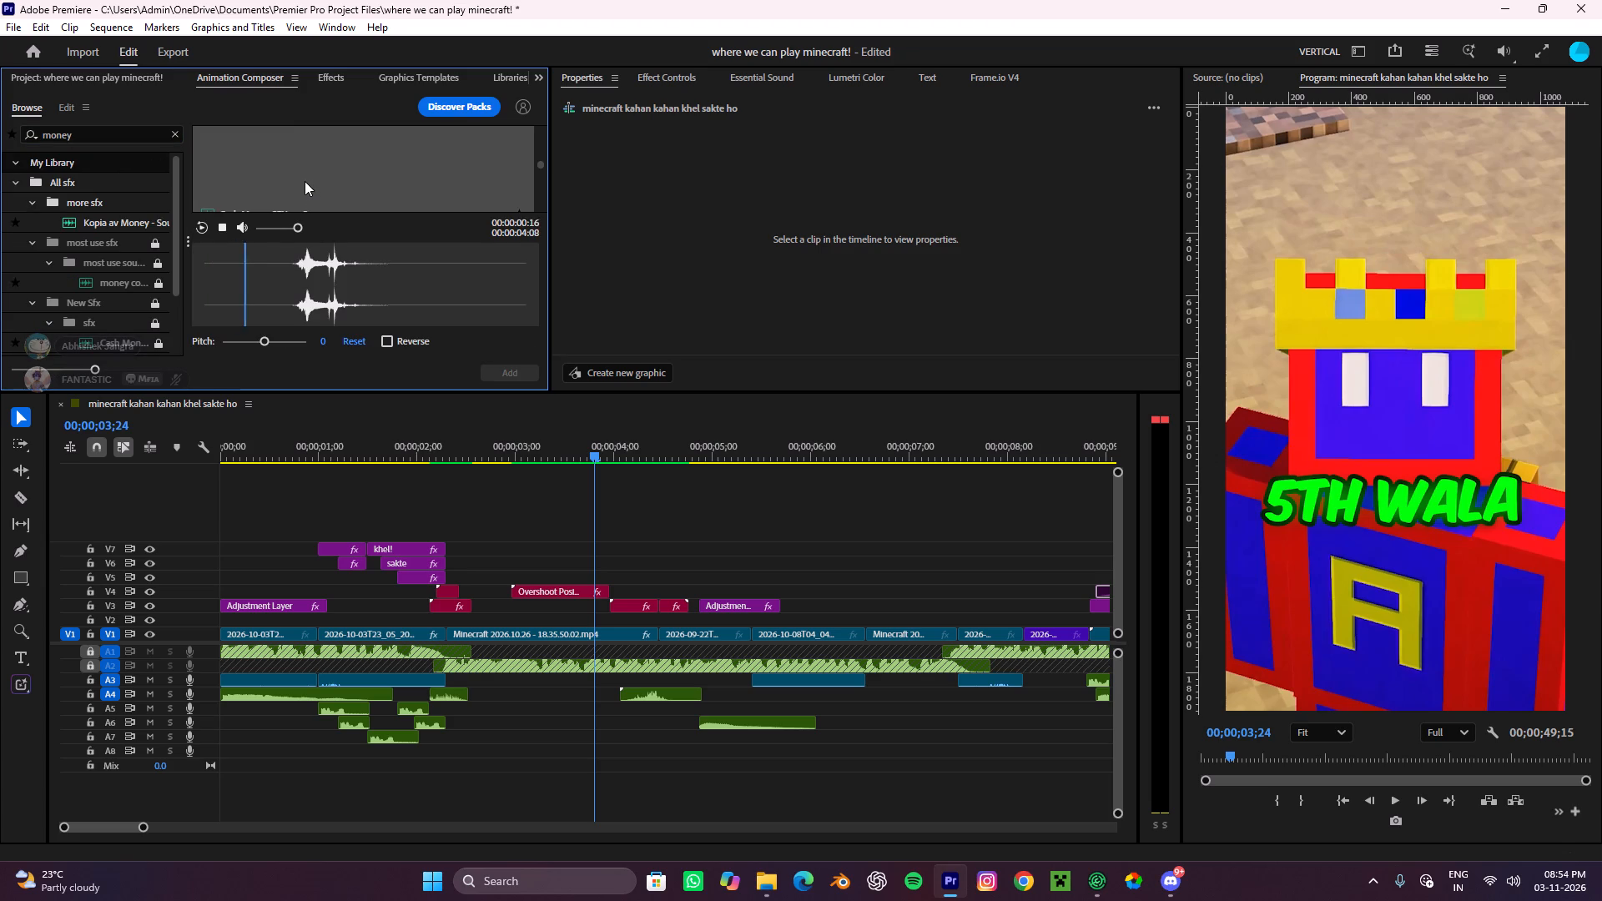
left_click(305, 181)
scroll(306, 204, "down", 1)
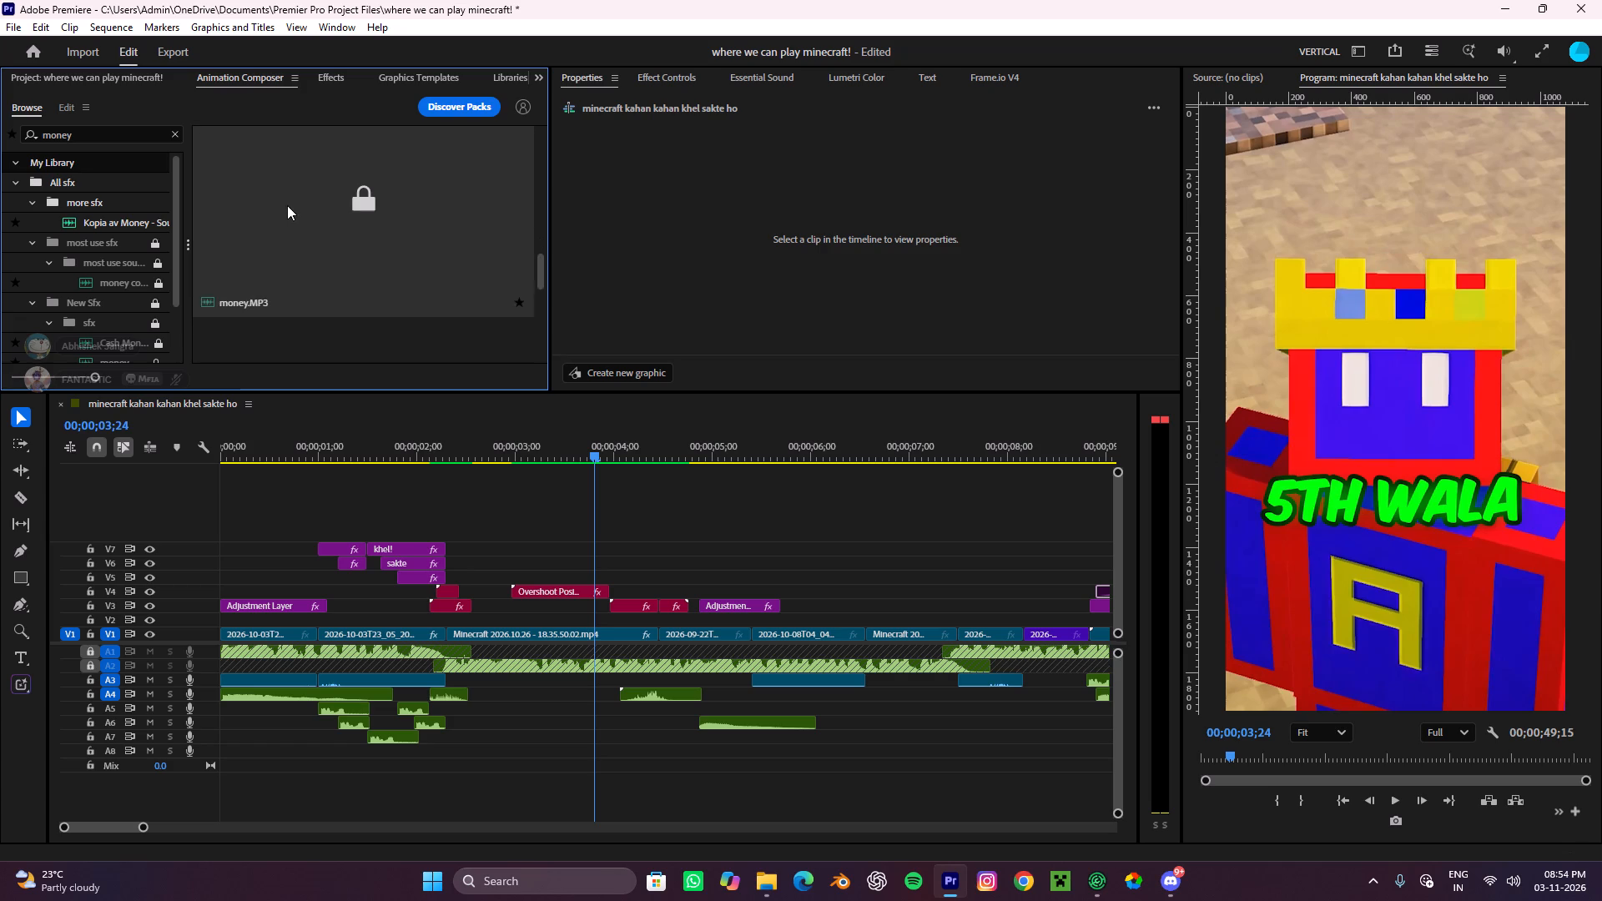
left_click(282, 205)
left_click(291, 171)
scroll(292, 172, "down", 2)
left_click(285, 202)
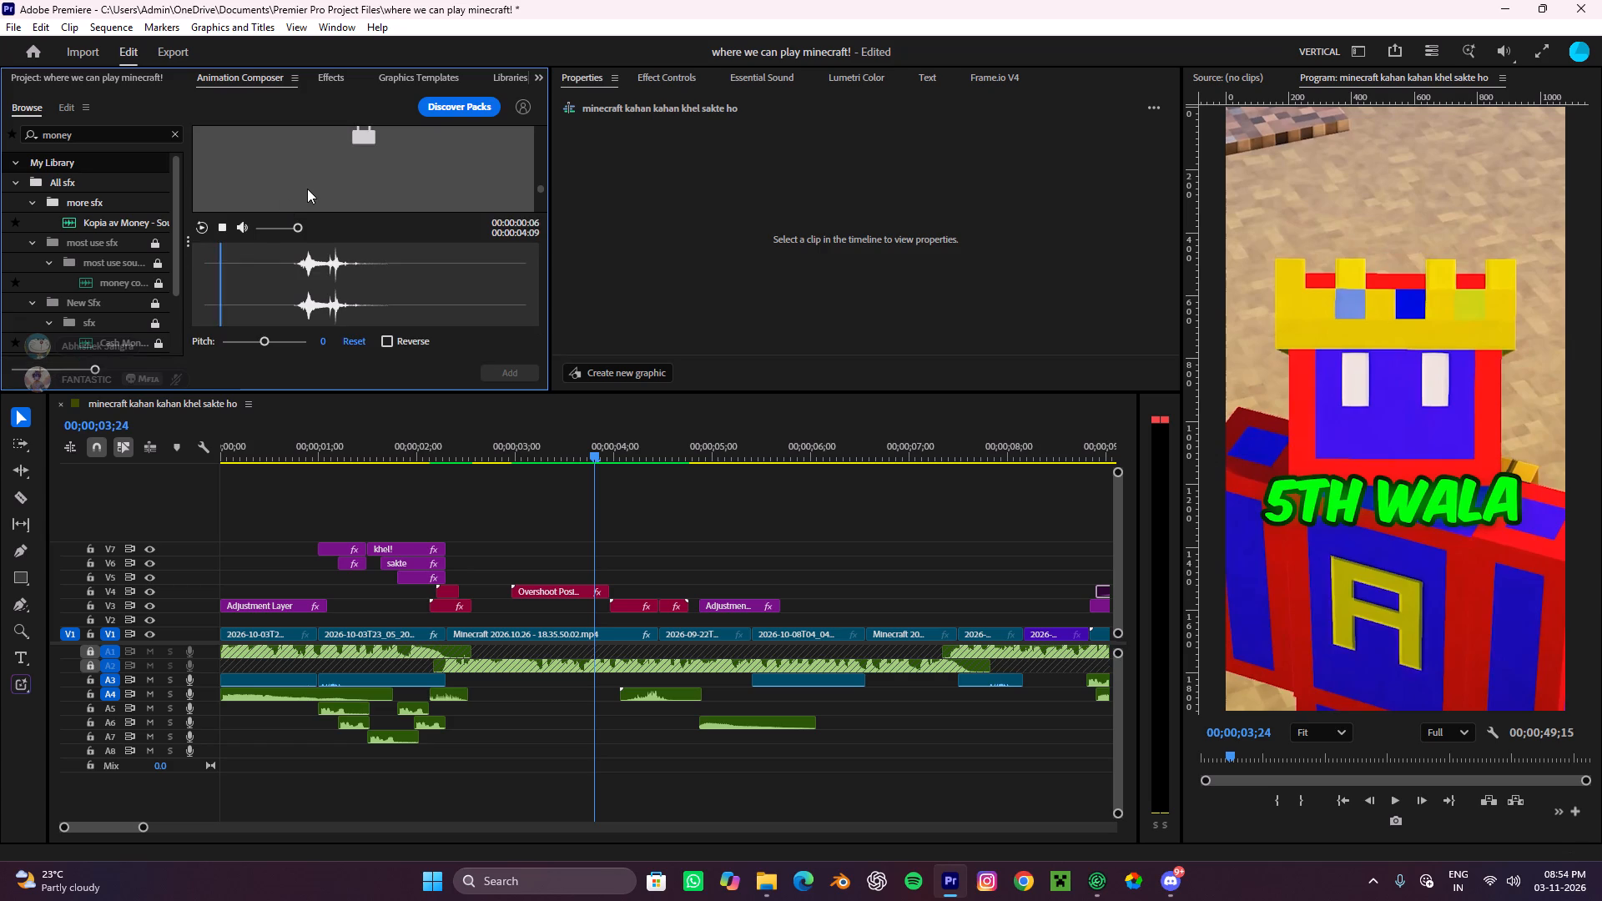
left_click(324, 179)
scroll(324, 179, "down", 1)
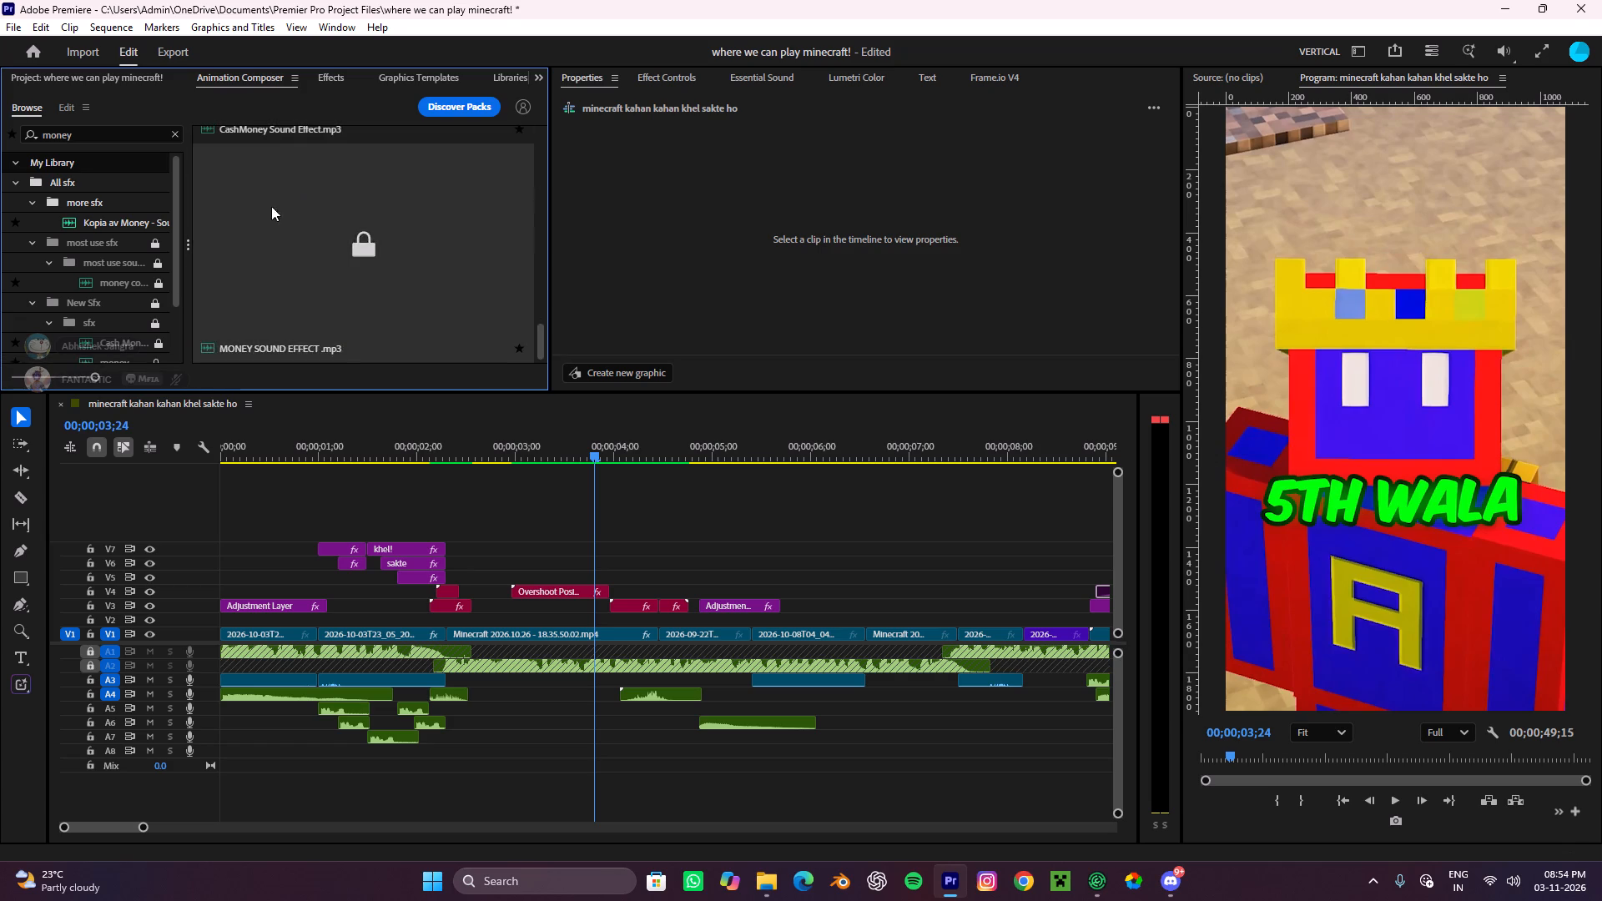
left_click(247, 234)
left_click(319, 184)
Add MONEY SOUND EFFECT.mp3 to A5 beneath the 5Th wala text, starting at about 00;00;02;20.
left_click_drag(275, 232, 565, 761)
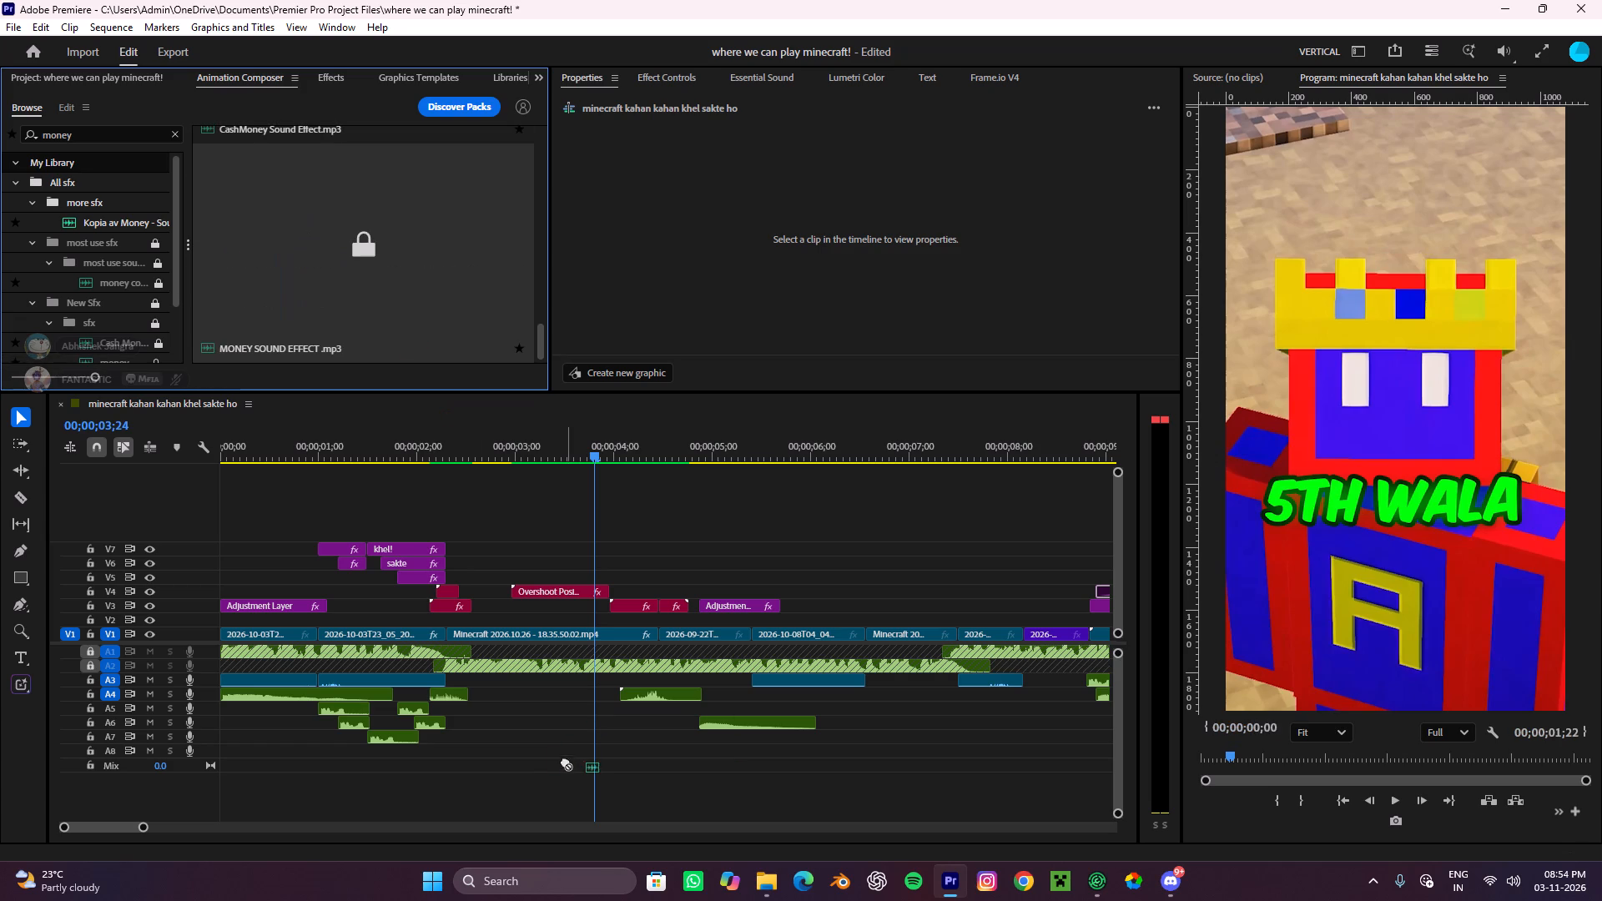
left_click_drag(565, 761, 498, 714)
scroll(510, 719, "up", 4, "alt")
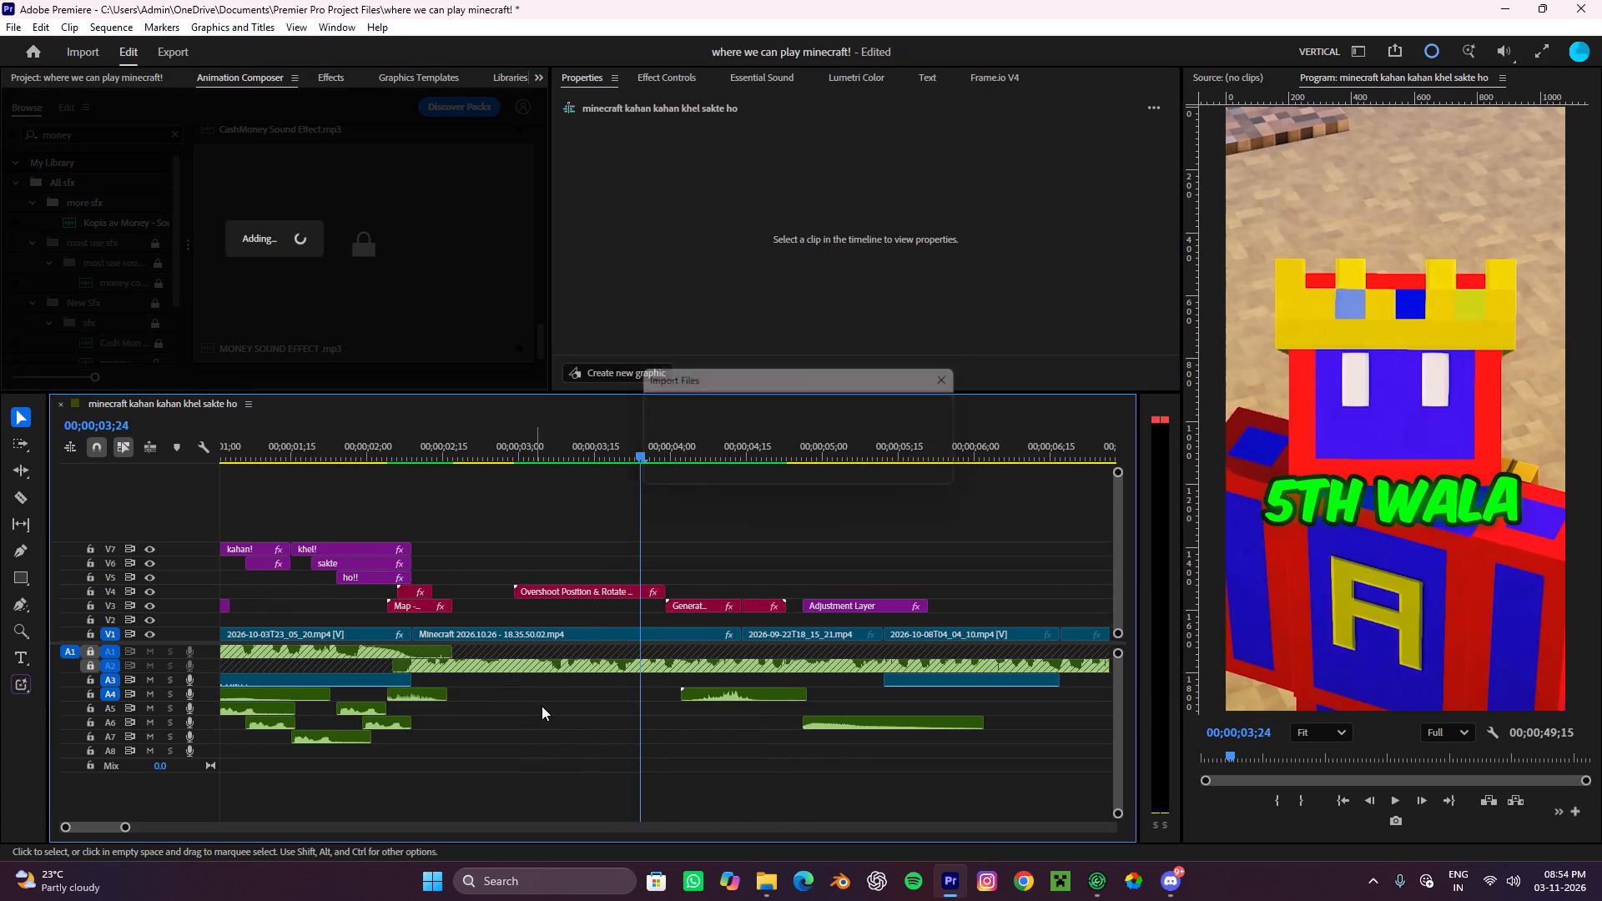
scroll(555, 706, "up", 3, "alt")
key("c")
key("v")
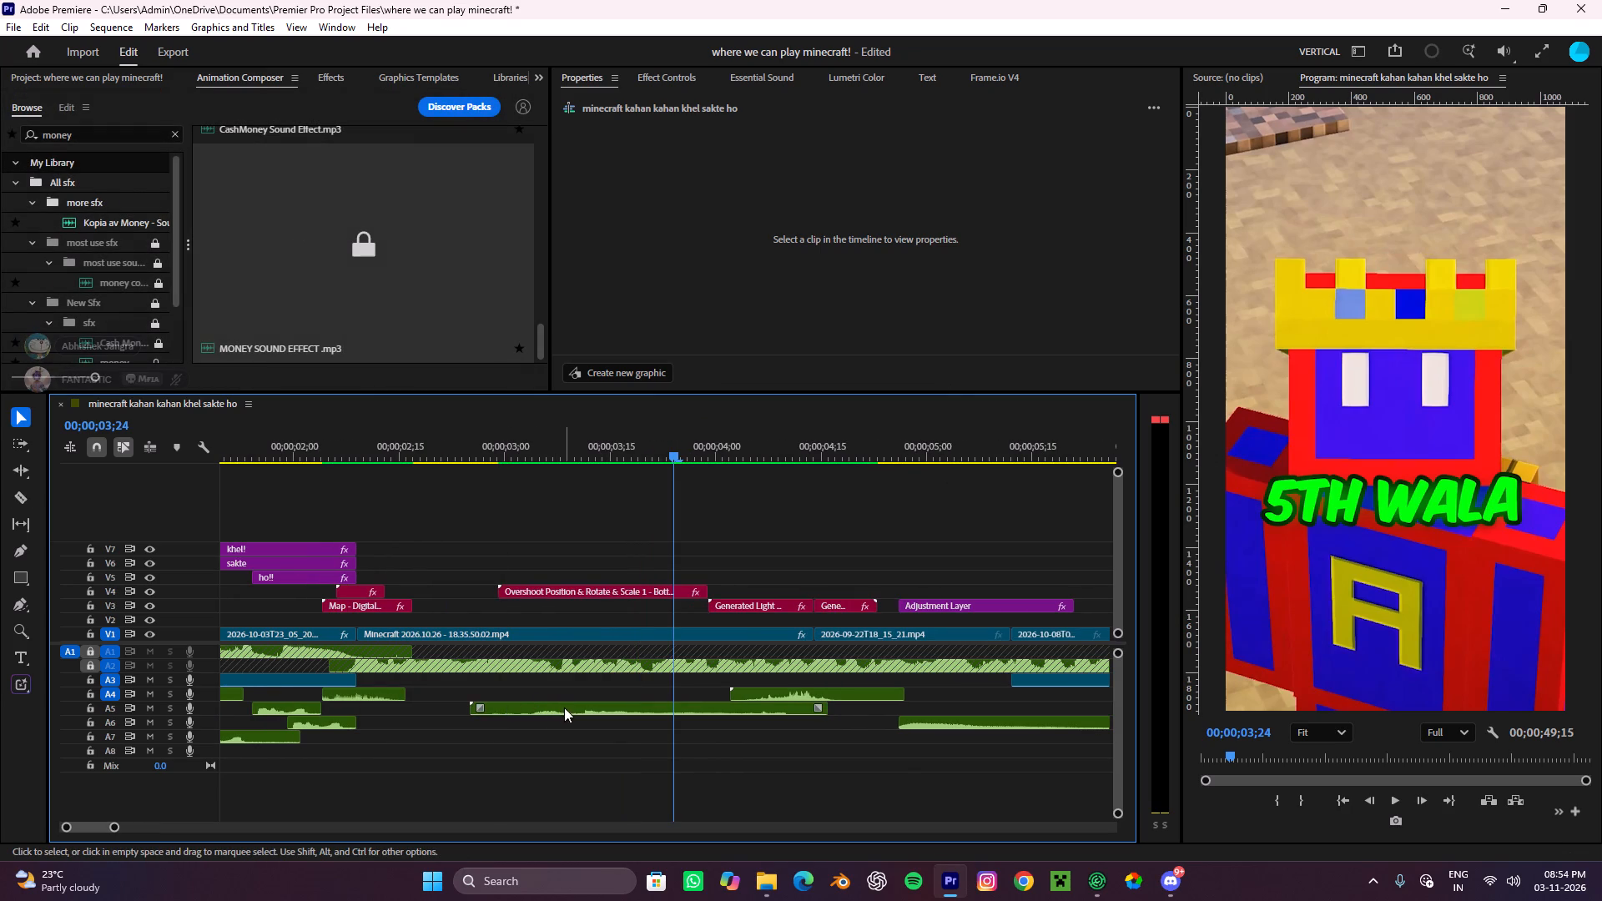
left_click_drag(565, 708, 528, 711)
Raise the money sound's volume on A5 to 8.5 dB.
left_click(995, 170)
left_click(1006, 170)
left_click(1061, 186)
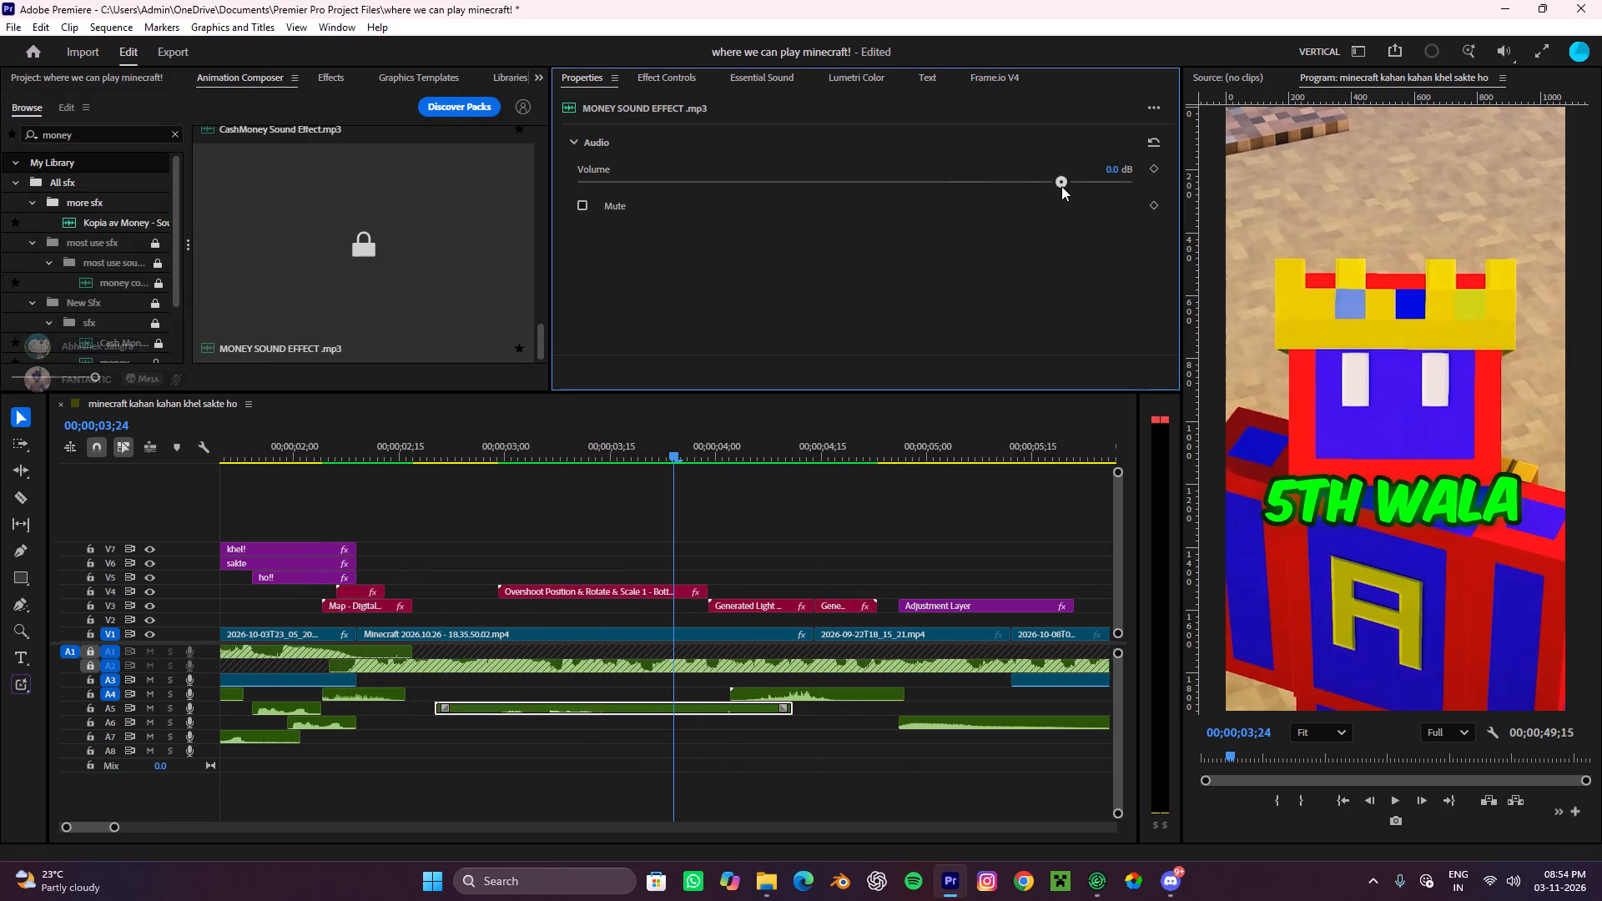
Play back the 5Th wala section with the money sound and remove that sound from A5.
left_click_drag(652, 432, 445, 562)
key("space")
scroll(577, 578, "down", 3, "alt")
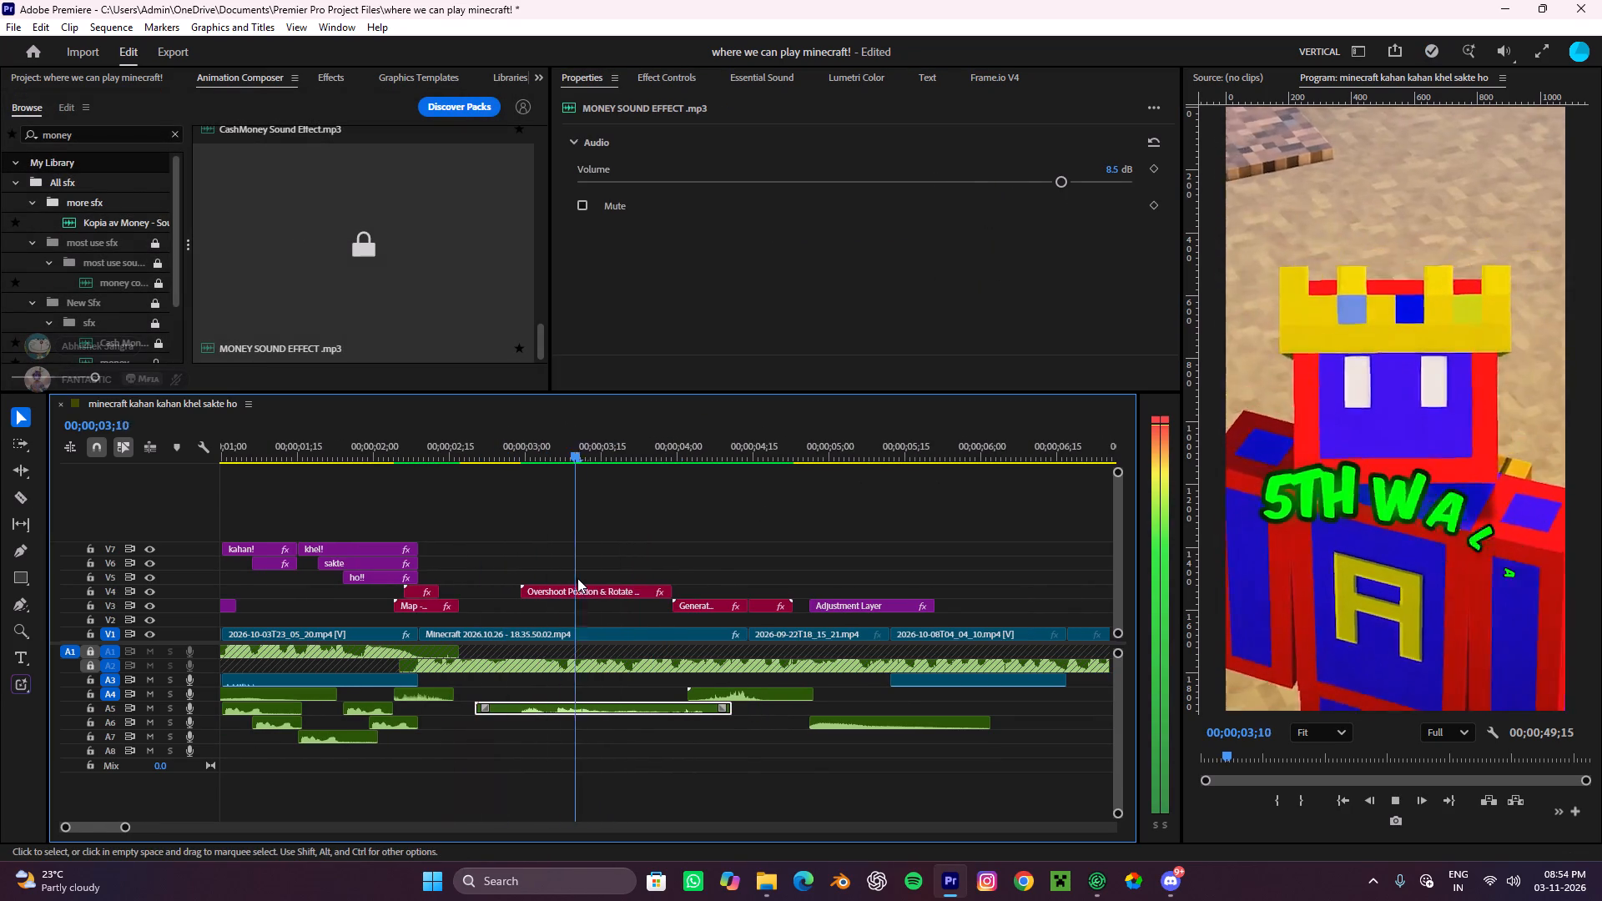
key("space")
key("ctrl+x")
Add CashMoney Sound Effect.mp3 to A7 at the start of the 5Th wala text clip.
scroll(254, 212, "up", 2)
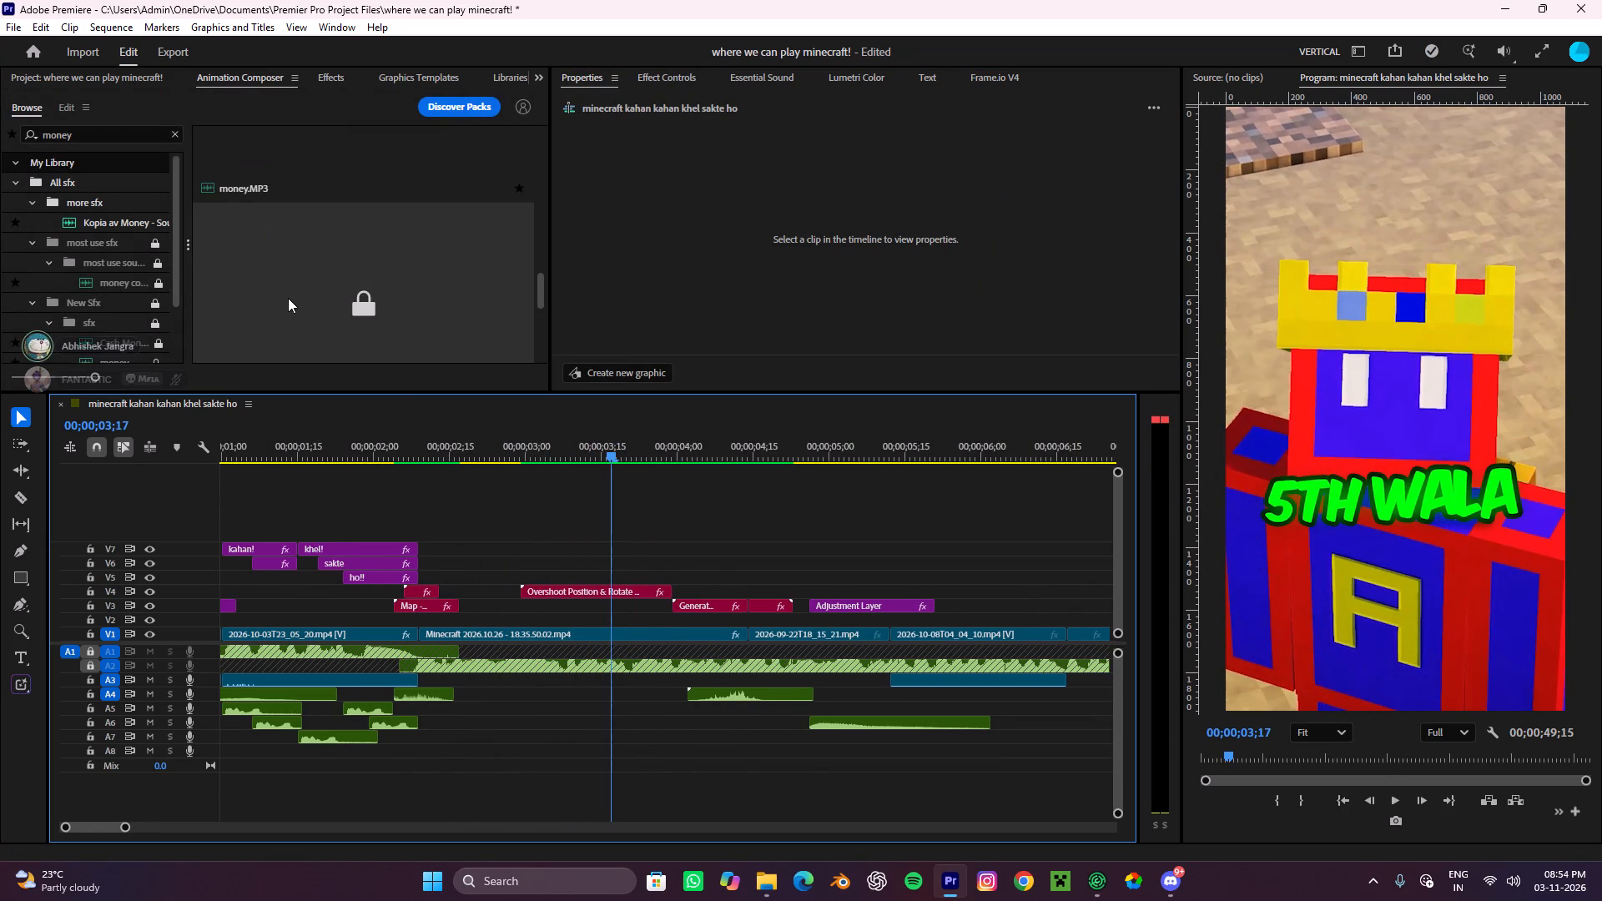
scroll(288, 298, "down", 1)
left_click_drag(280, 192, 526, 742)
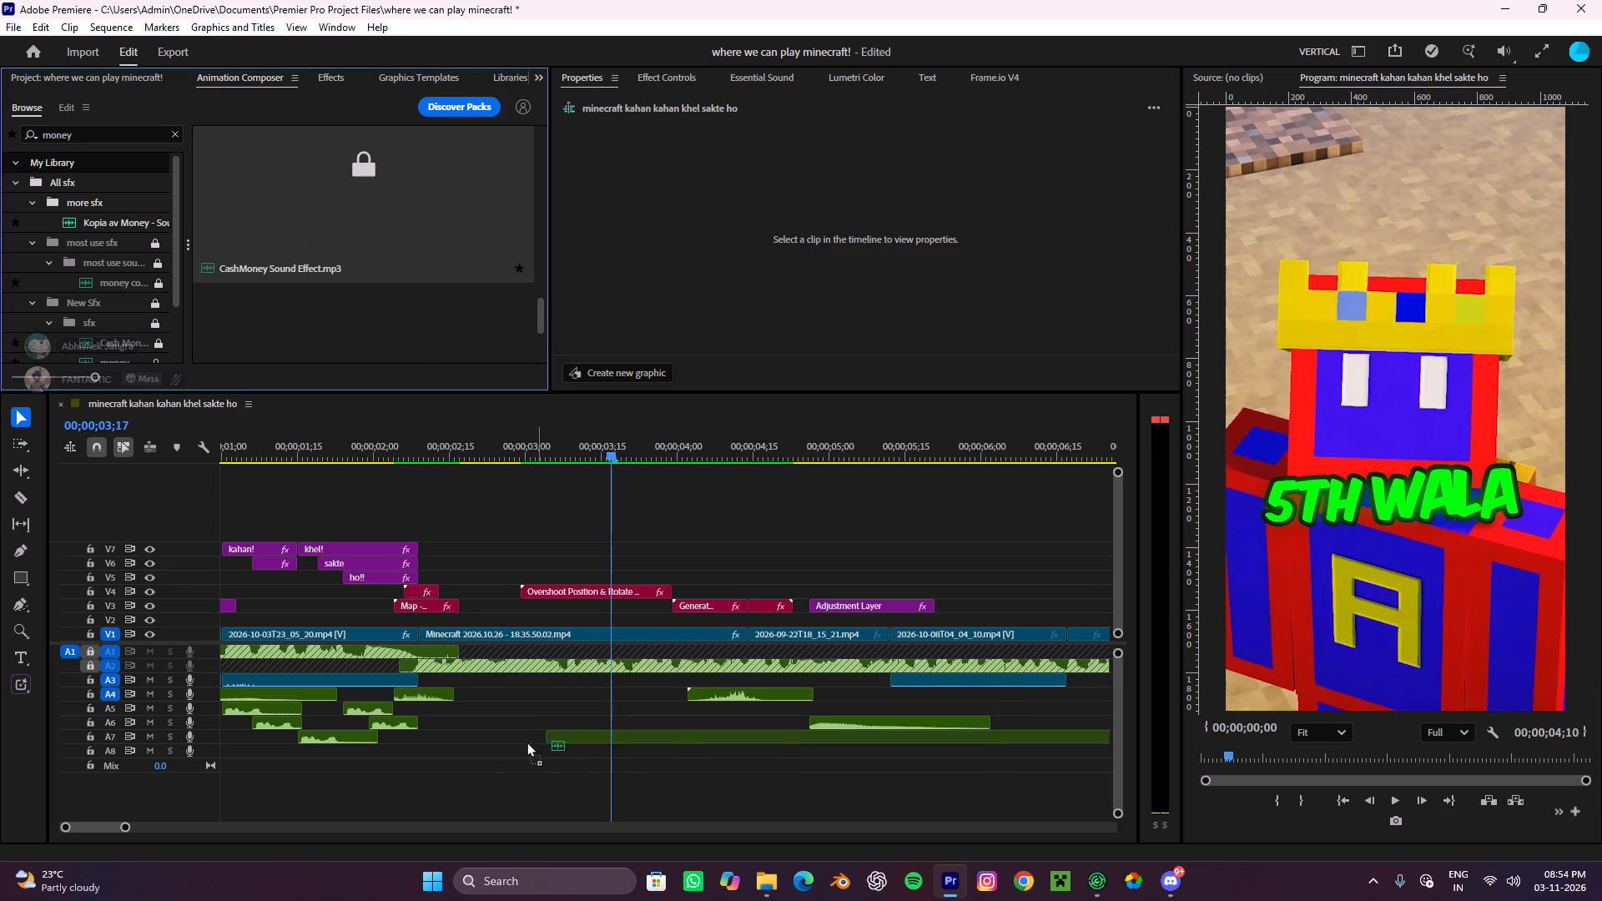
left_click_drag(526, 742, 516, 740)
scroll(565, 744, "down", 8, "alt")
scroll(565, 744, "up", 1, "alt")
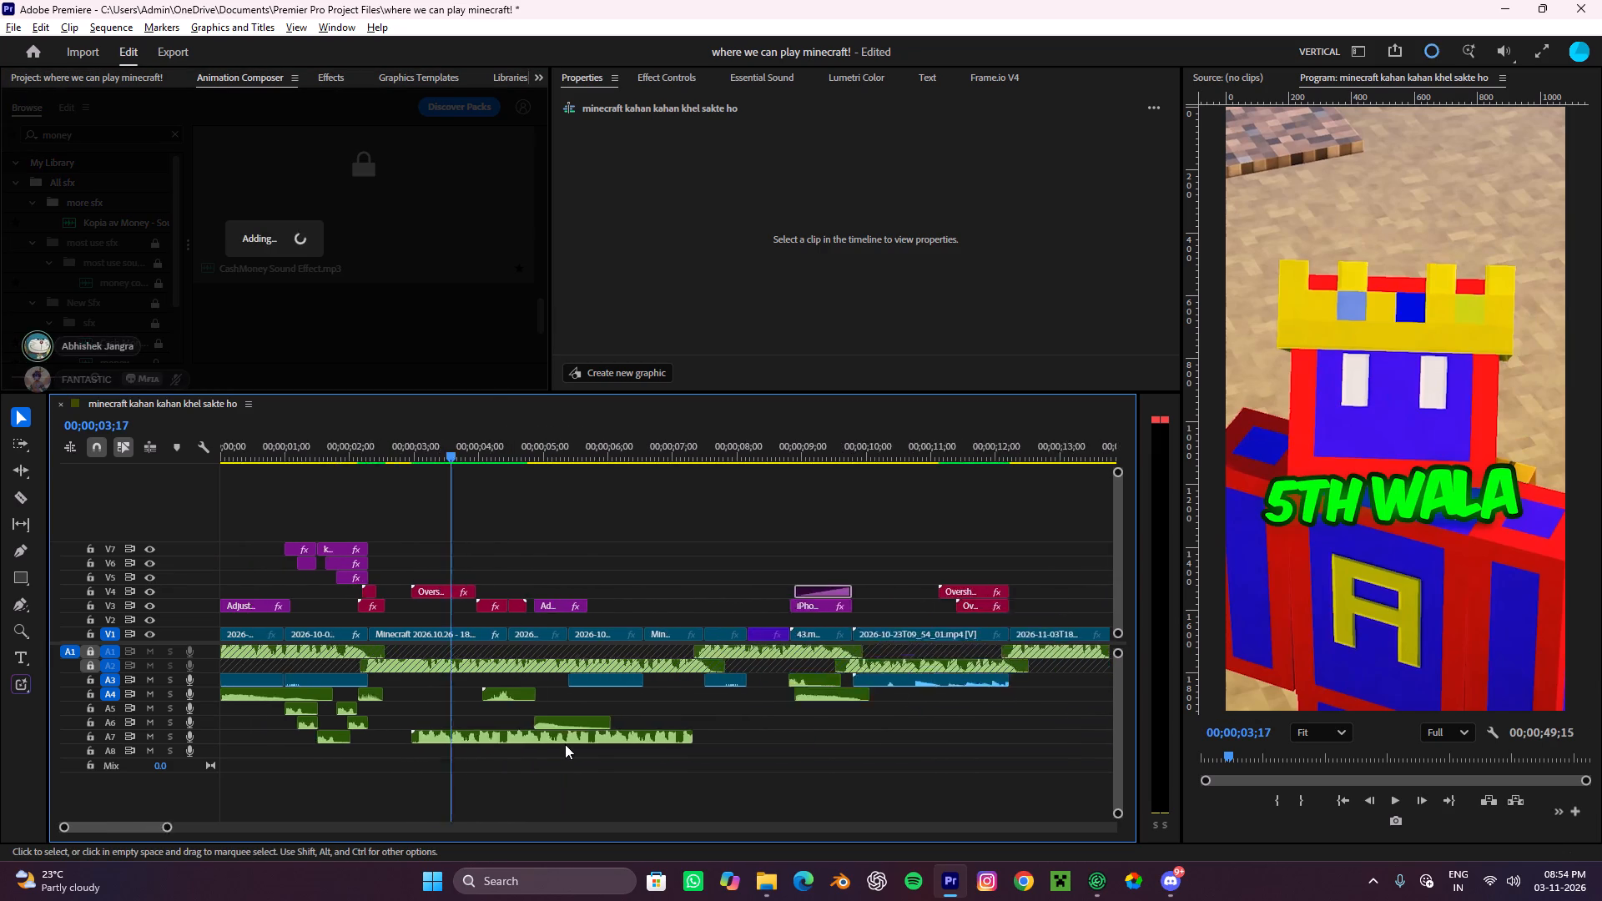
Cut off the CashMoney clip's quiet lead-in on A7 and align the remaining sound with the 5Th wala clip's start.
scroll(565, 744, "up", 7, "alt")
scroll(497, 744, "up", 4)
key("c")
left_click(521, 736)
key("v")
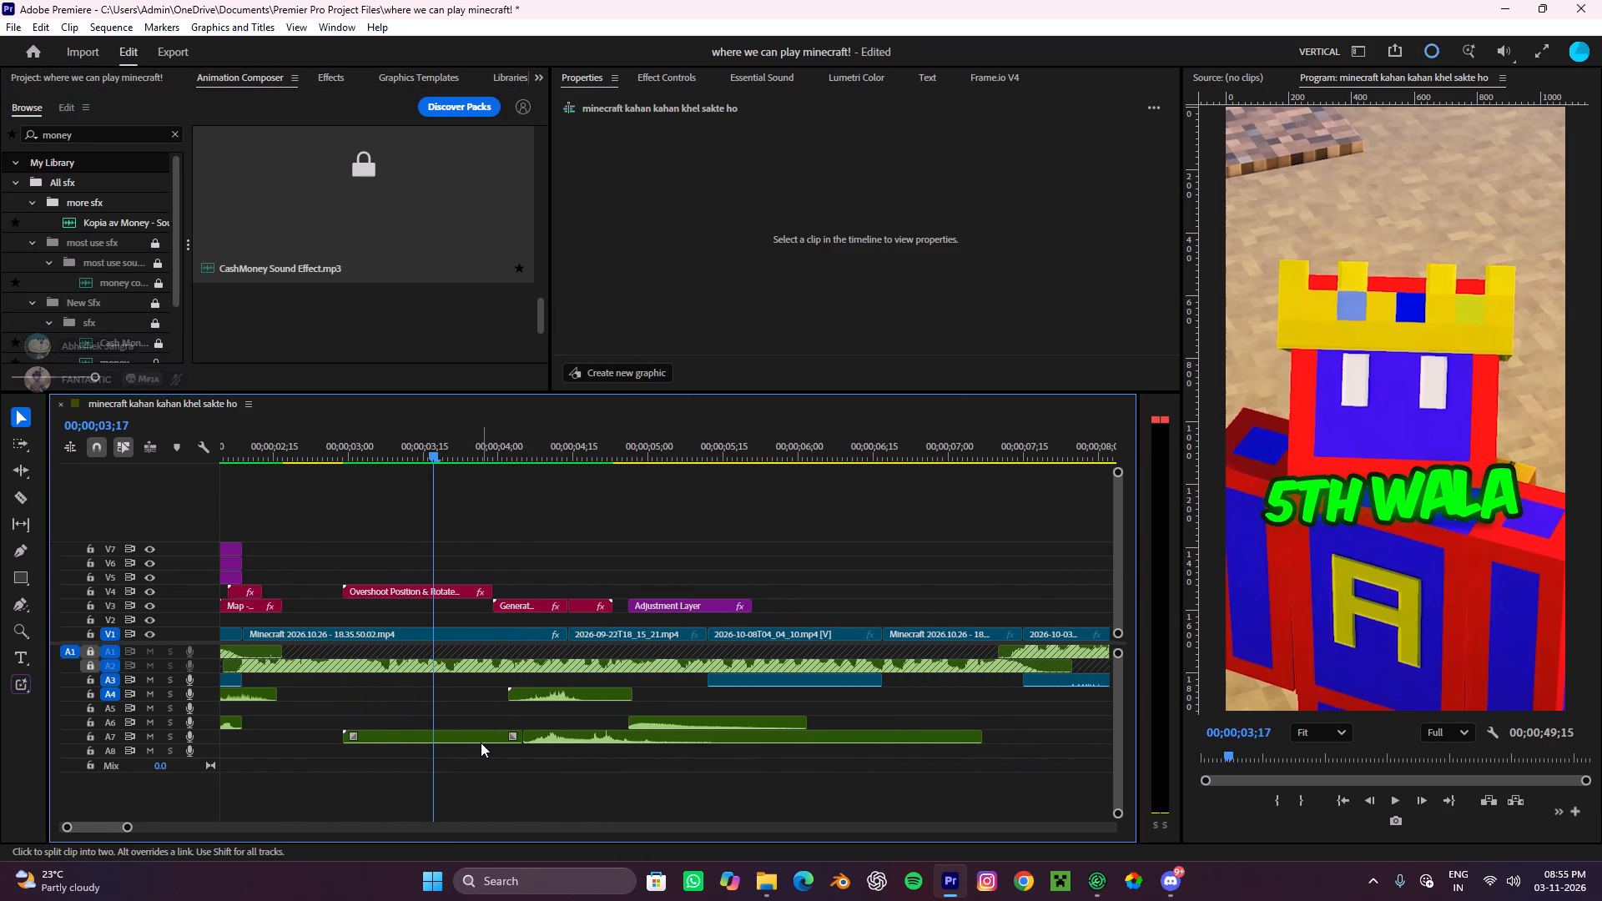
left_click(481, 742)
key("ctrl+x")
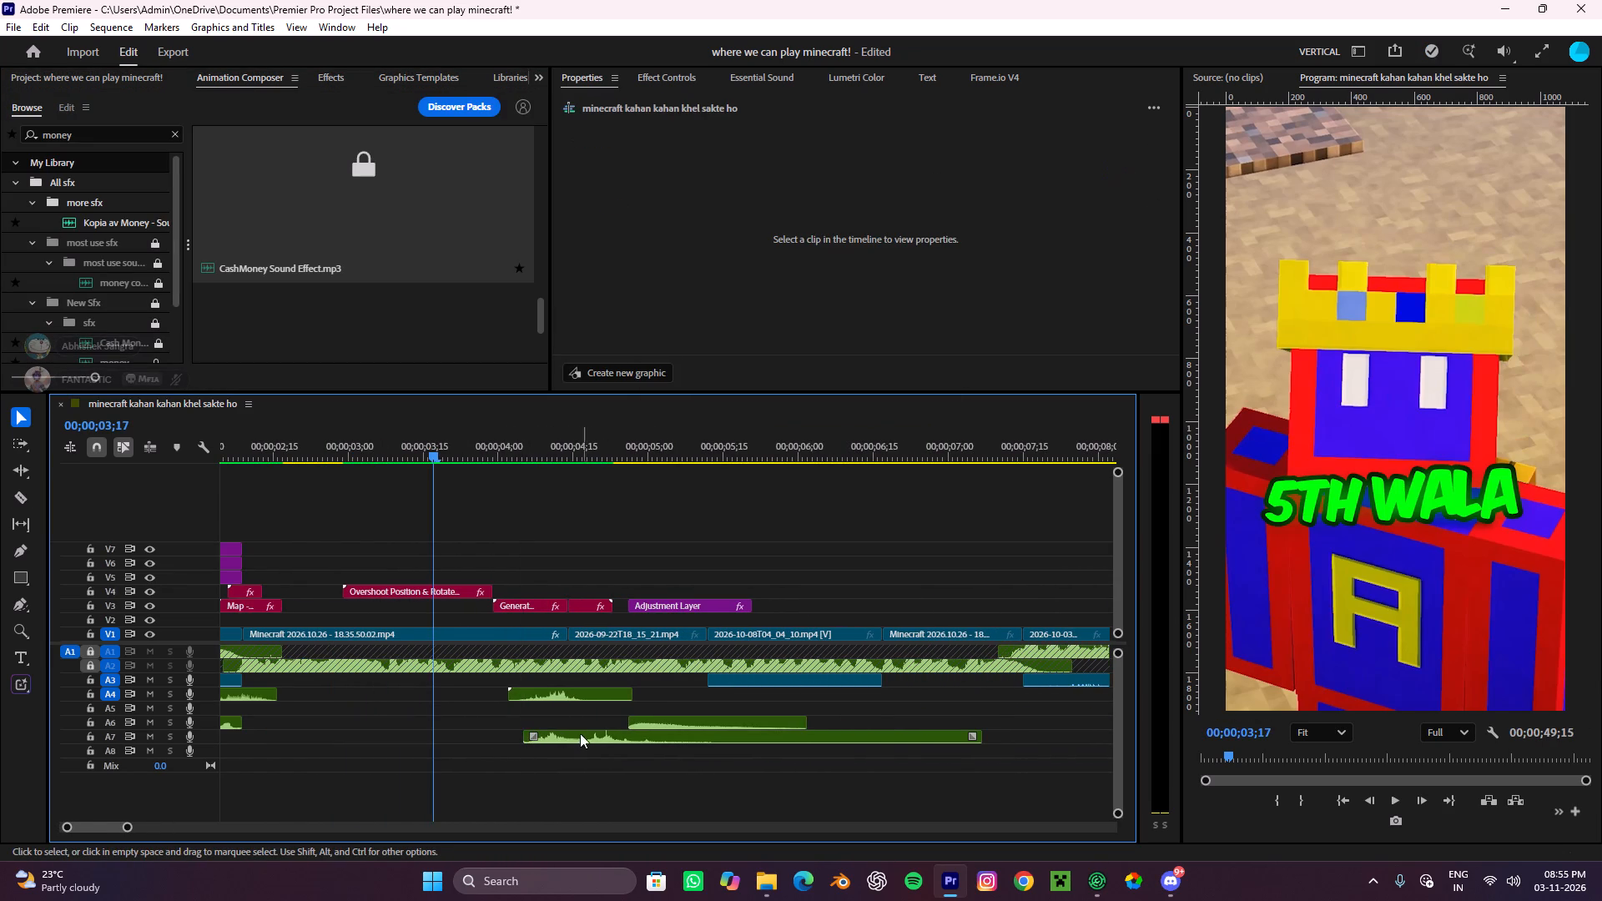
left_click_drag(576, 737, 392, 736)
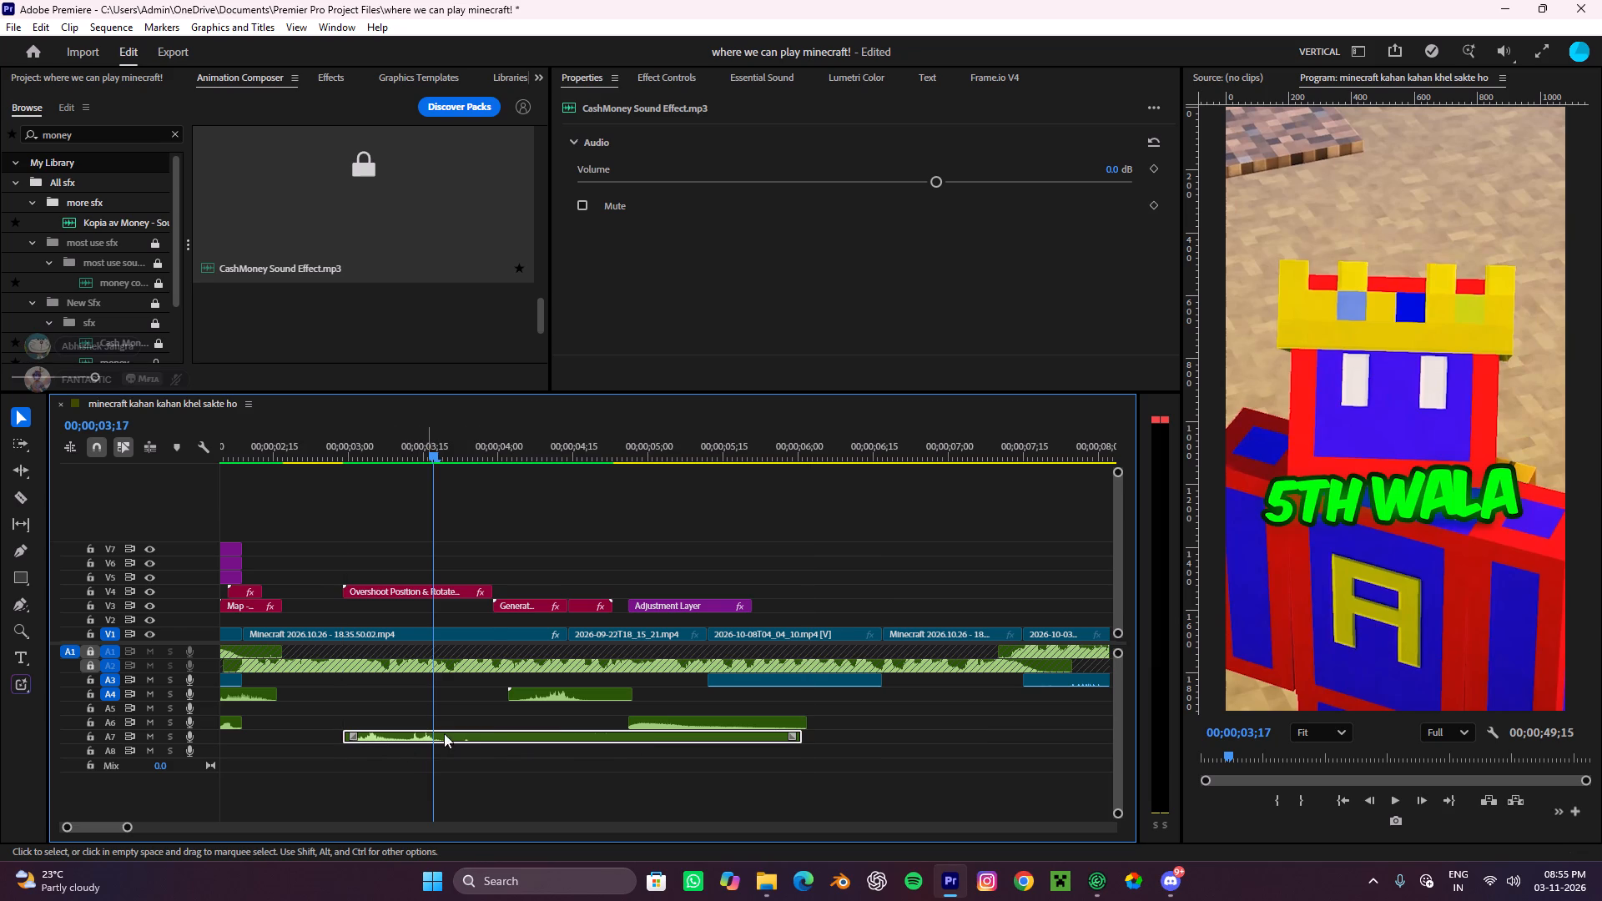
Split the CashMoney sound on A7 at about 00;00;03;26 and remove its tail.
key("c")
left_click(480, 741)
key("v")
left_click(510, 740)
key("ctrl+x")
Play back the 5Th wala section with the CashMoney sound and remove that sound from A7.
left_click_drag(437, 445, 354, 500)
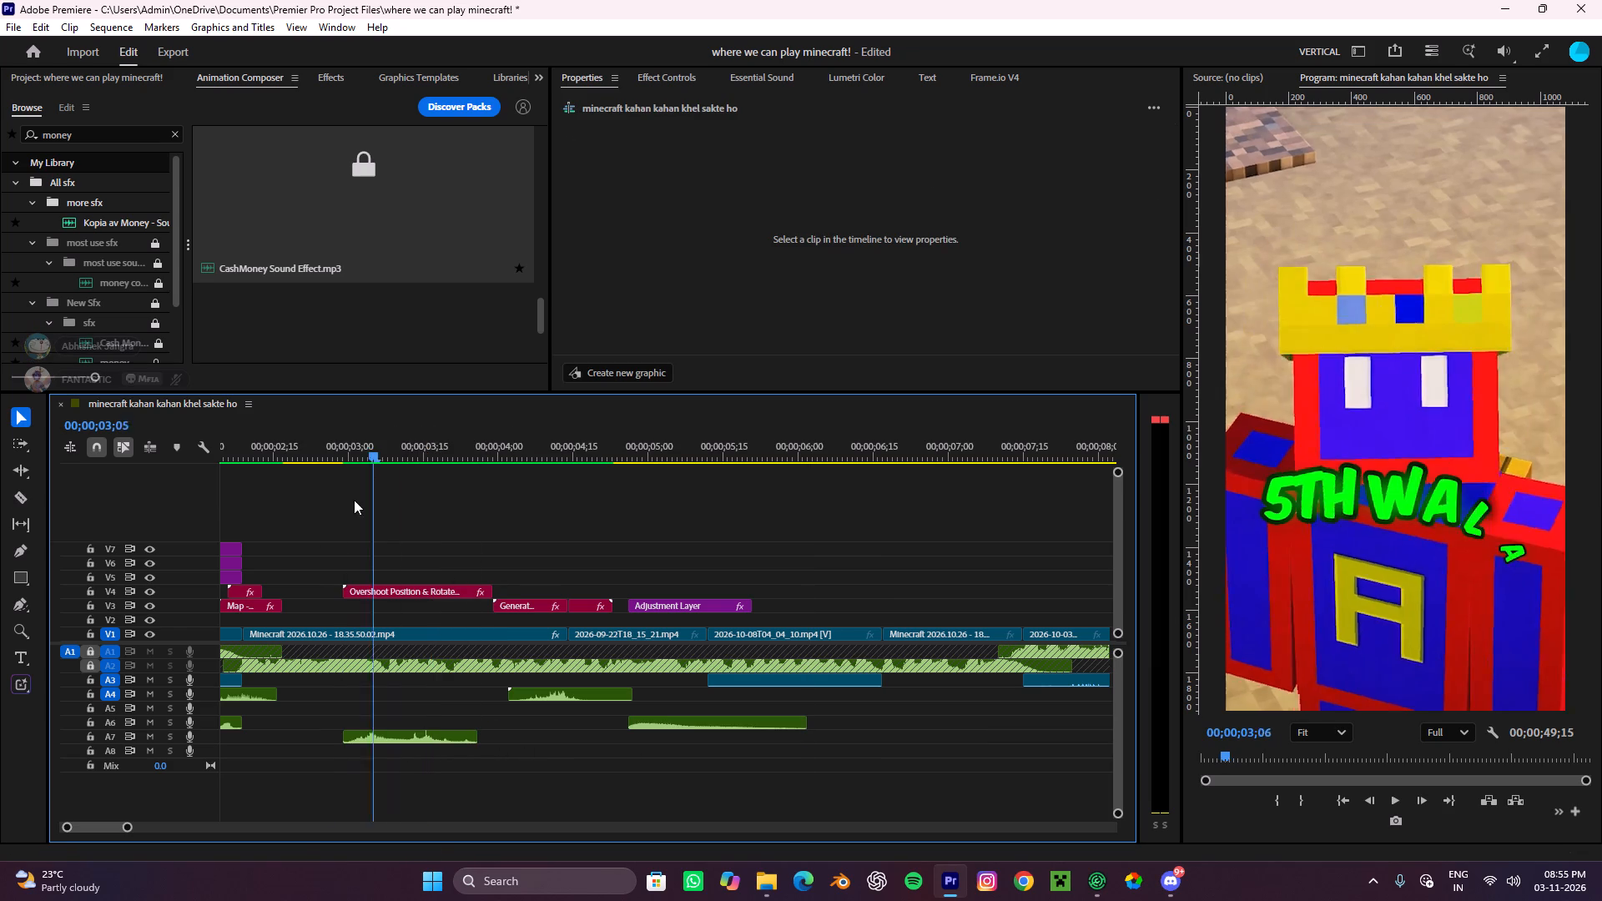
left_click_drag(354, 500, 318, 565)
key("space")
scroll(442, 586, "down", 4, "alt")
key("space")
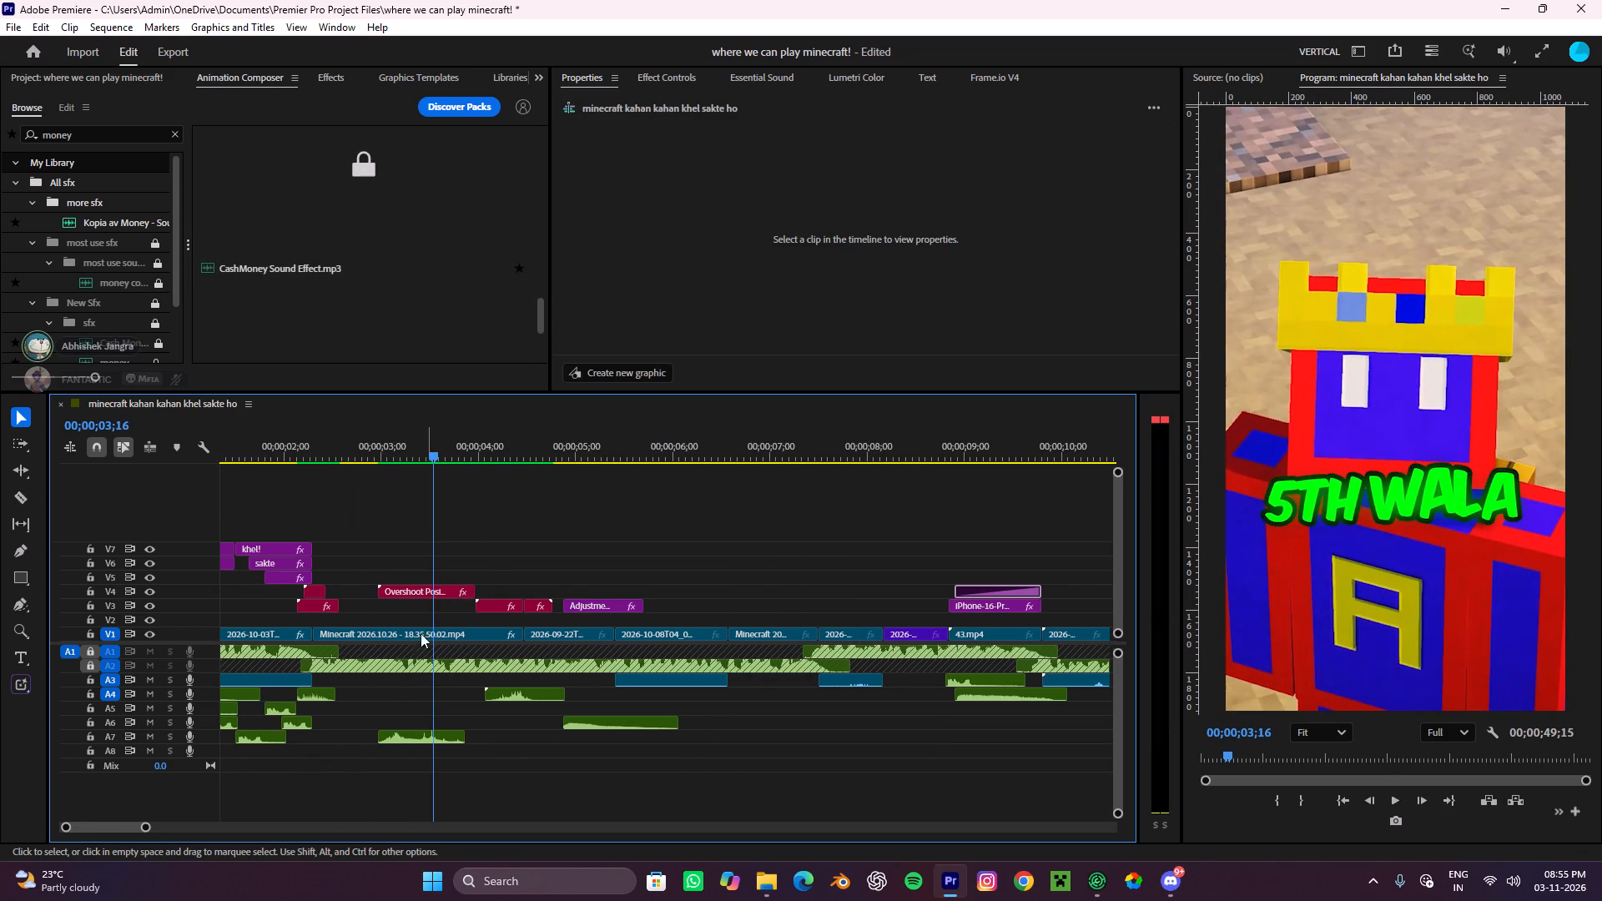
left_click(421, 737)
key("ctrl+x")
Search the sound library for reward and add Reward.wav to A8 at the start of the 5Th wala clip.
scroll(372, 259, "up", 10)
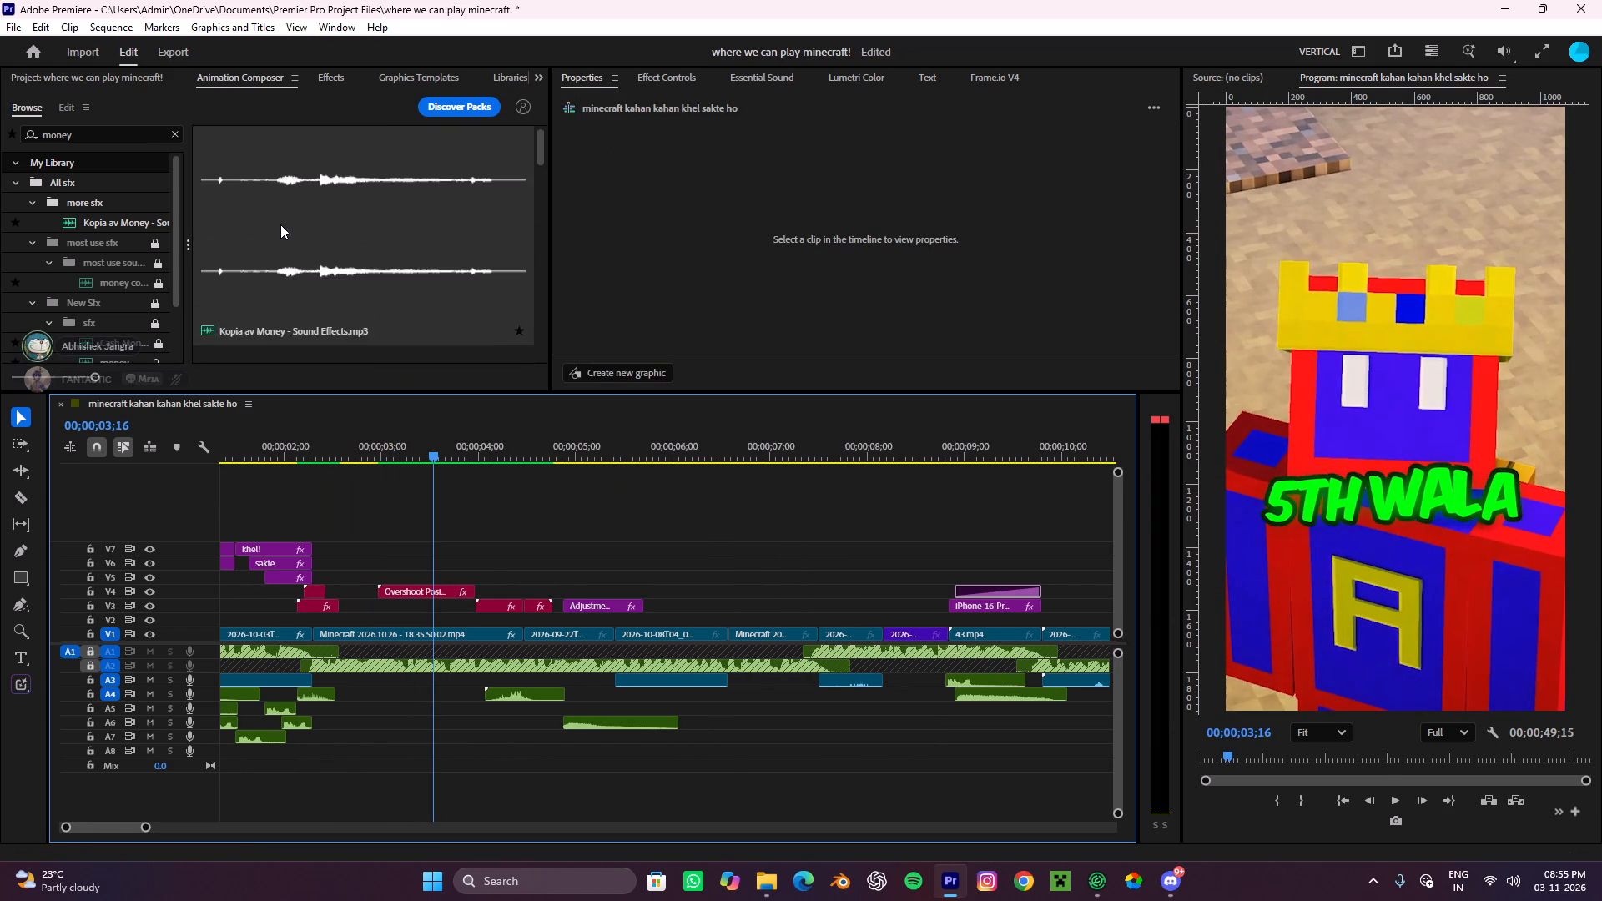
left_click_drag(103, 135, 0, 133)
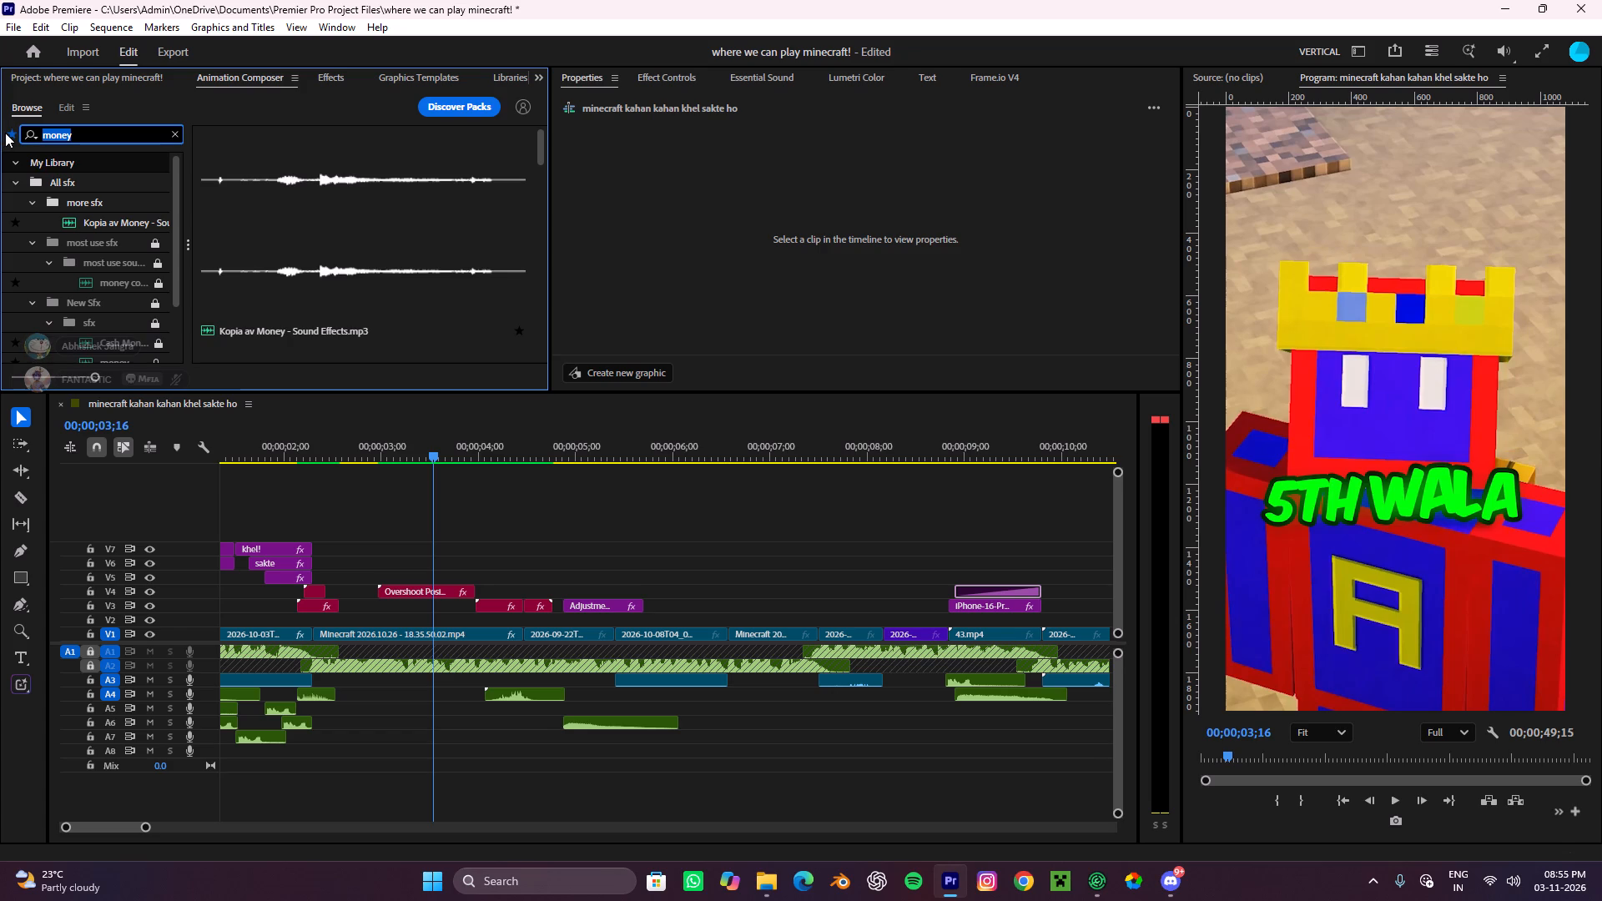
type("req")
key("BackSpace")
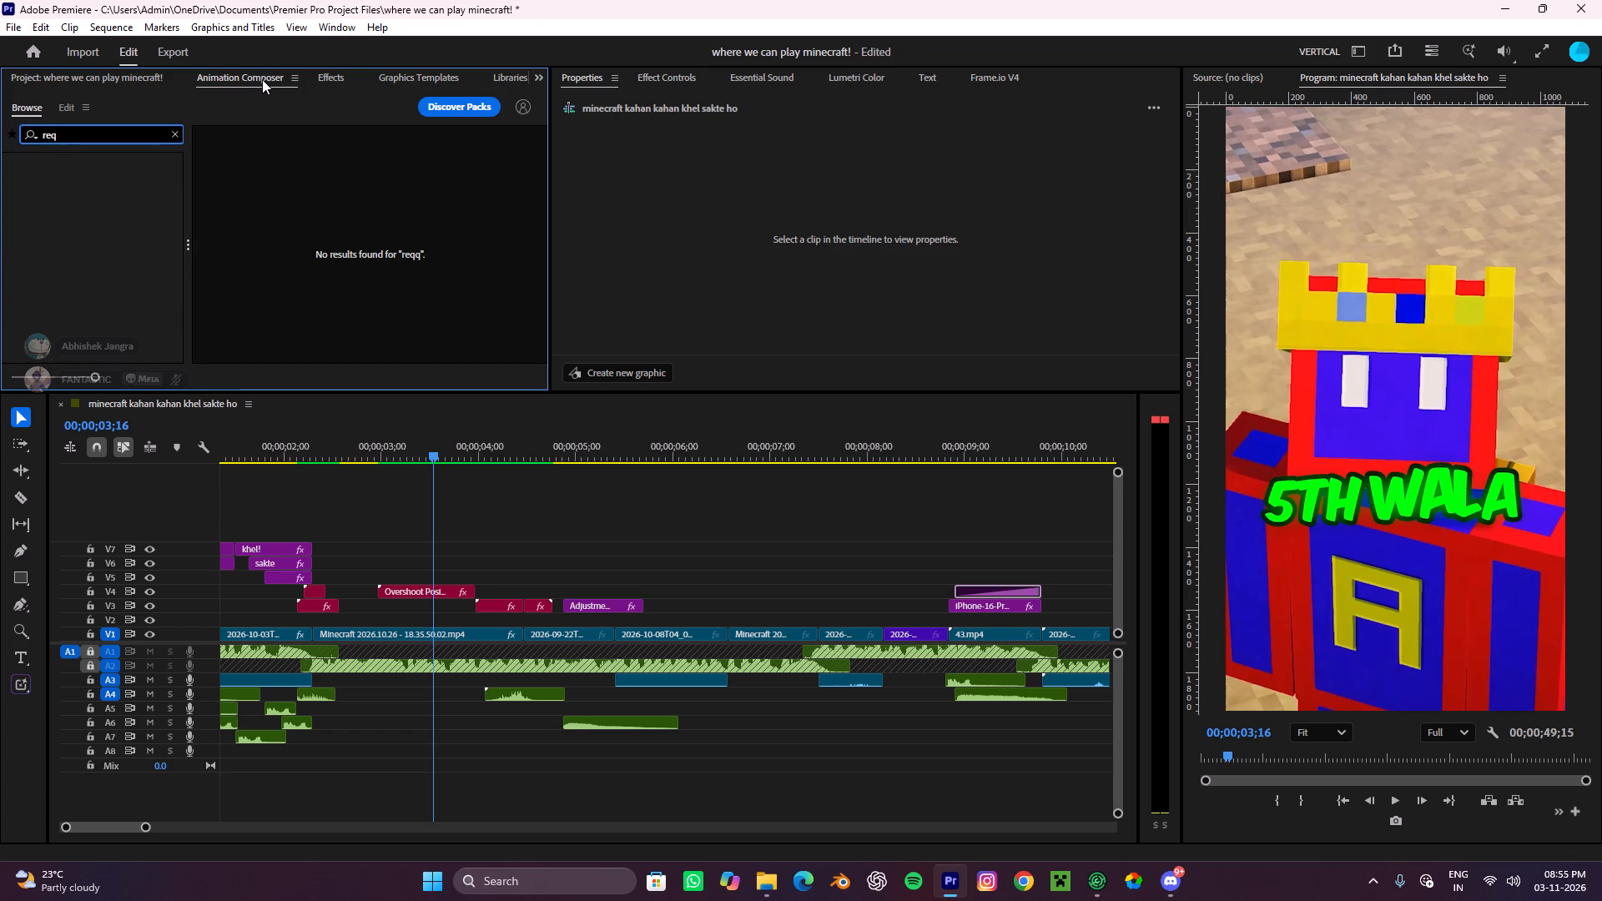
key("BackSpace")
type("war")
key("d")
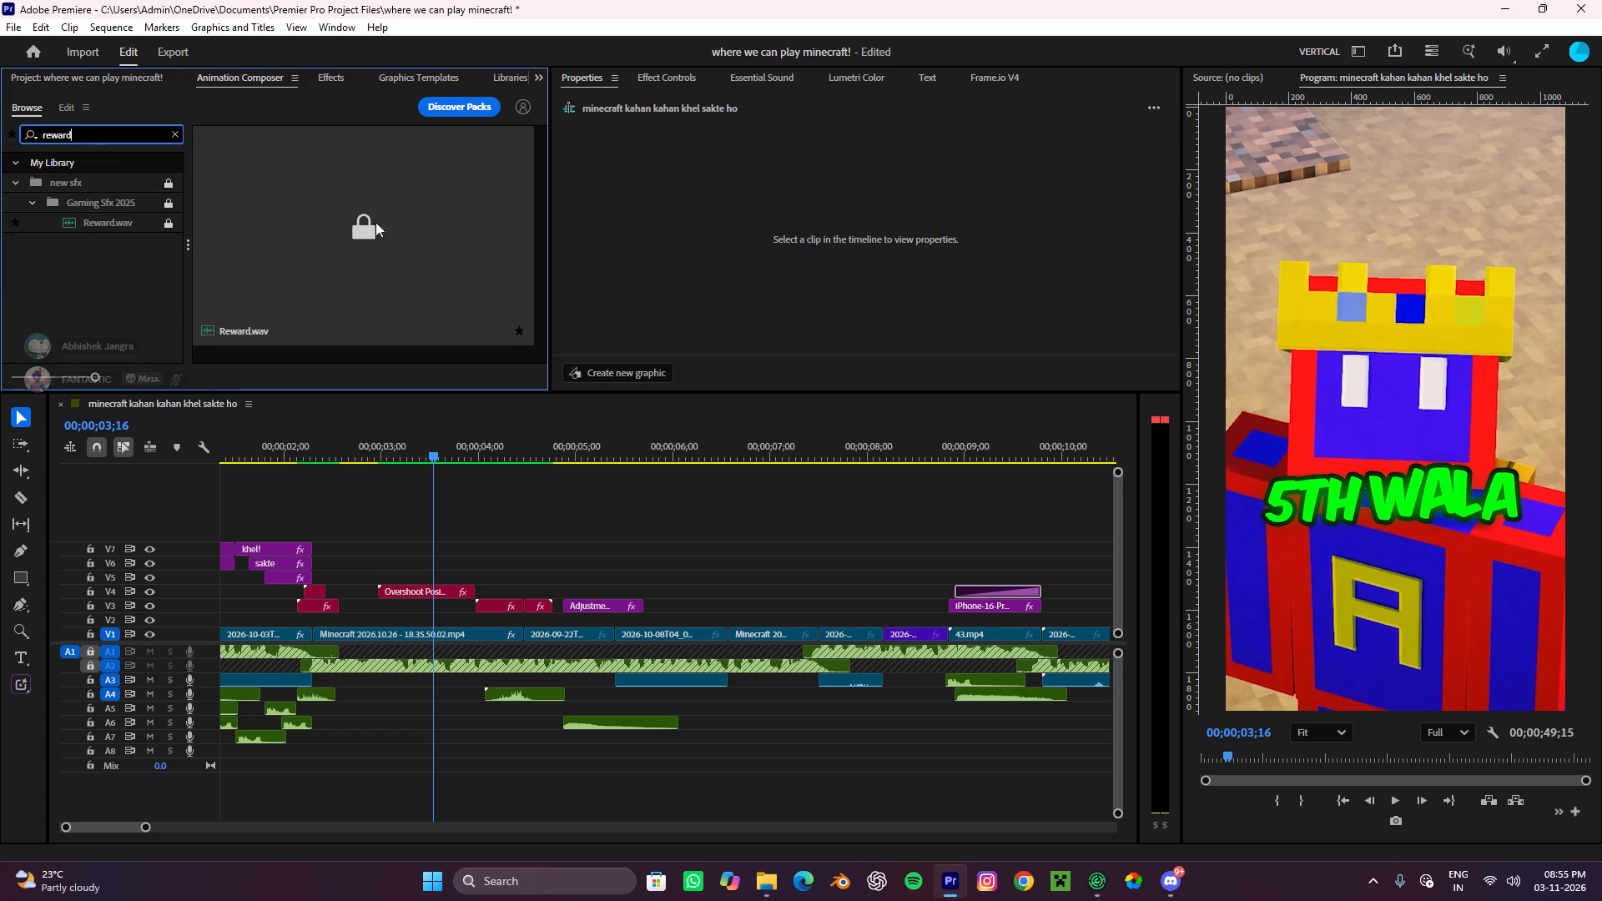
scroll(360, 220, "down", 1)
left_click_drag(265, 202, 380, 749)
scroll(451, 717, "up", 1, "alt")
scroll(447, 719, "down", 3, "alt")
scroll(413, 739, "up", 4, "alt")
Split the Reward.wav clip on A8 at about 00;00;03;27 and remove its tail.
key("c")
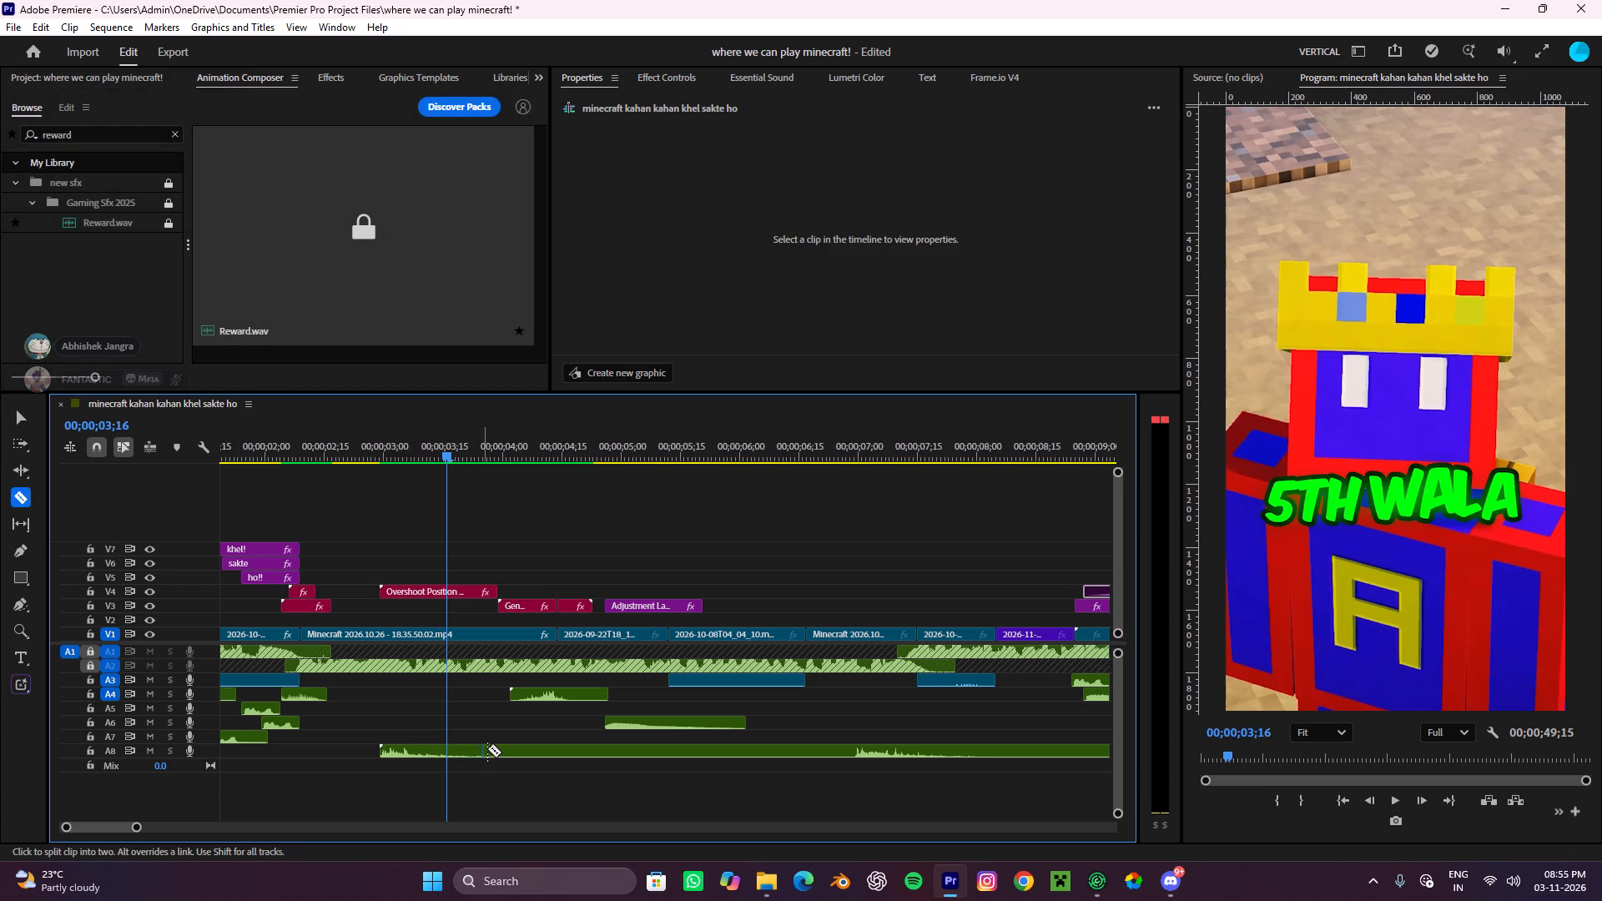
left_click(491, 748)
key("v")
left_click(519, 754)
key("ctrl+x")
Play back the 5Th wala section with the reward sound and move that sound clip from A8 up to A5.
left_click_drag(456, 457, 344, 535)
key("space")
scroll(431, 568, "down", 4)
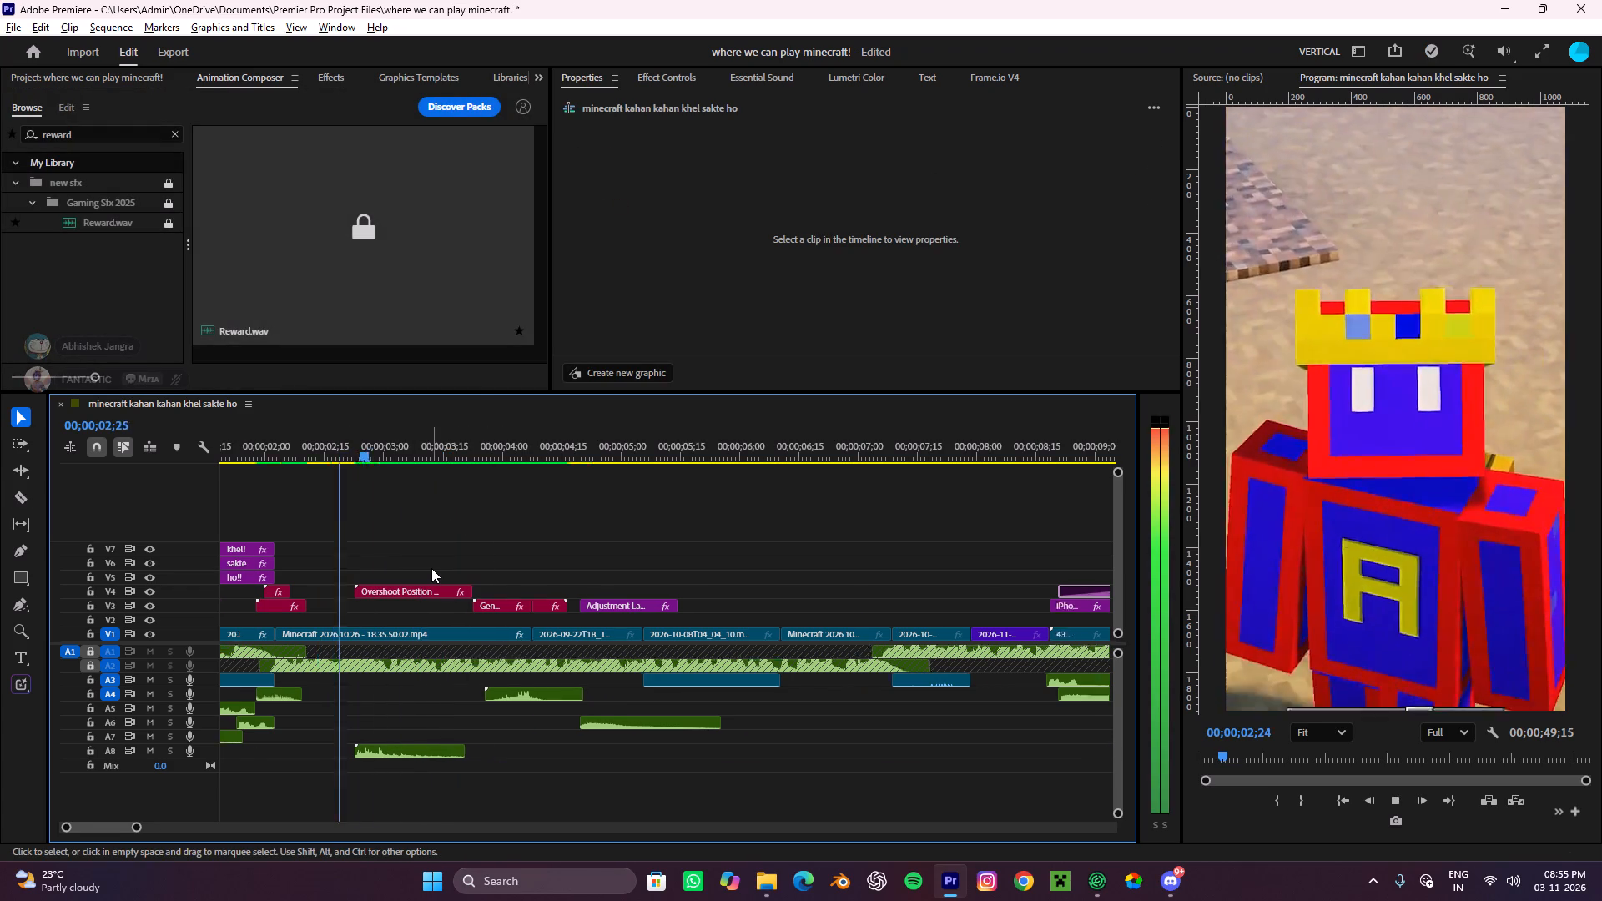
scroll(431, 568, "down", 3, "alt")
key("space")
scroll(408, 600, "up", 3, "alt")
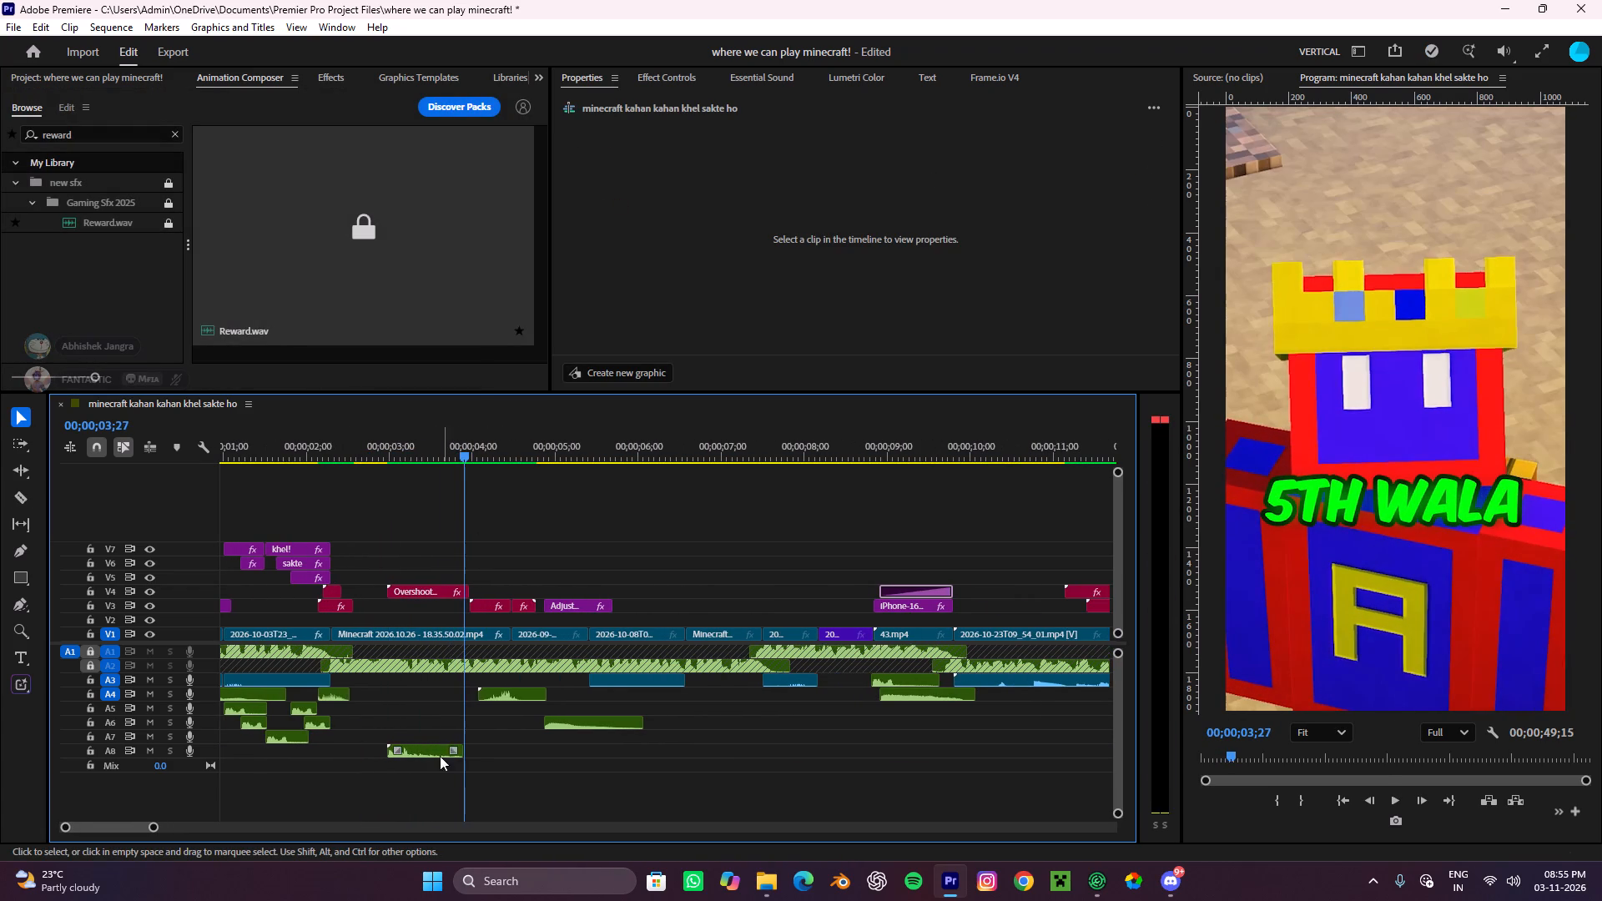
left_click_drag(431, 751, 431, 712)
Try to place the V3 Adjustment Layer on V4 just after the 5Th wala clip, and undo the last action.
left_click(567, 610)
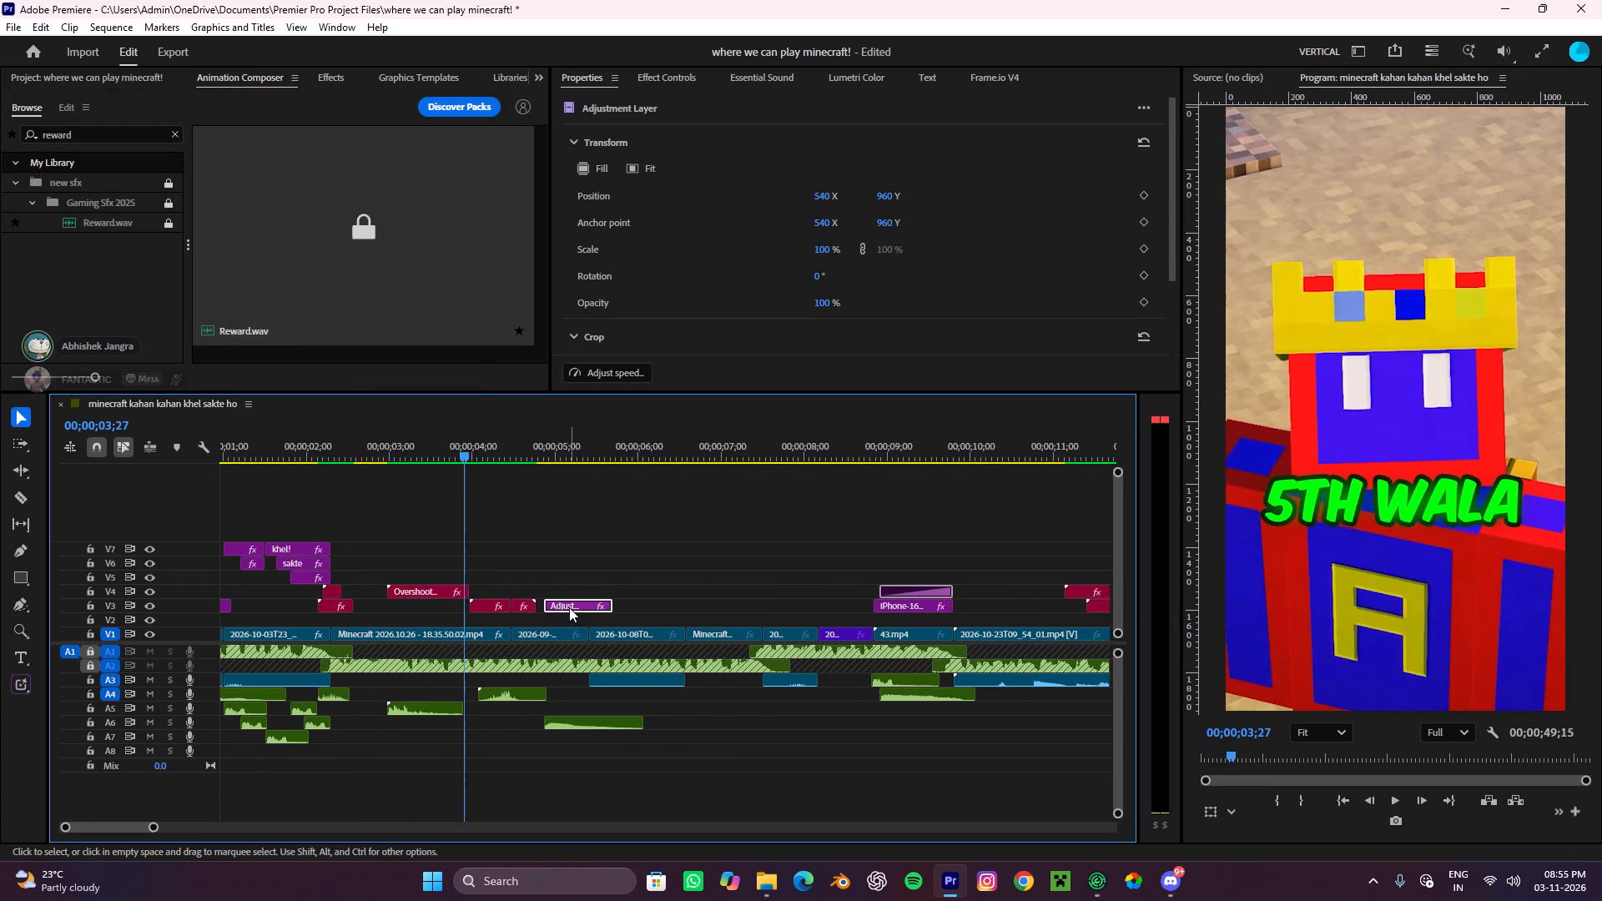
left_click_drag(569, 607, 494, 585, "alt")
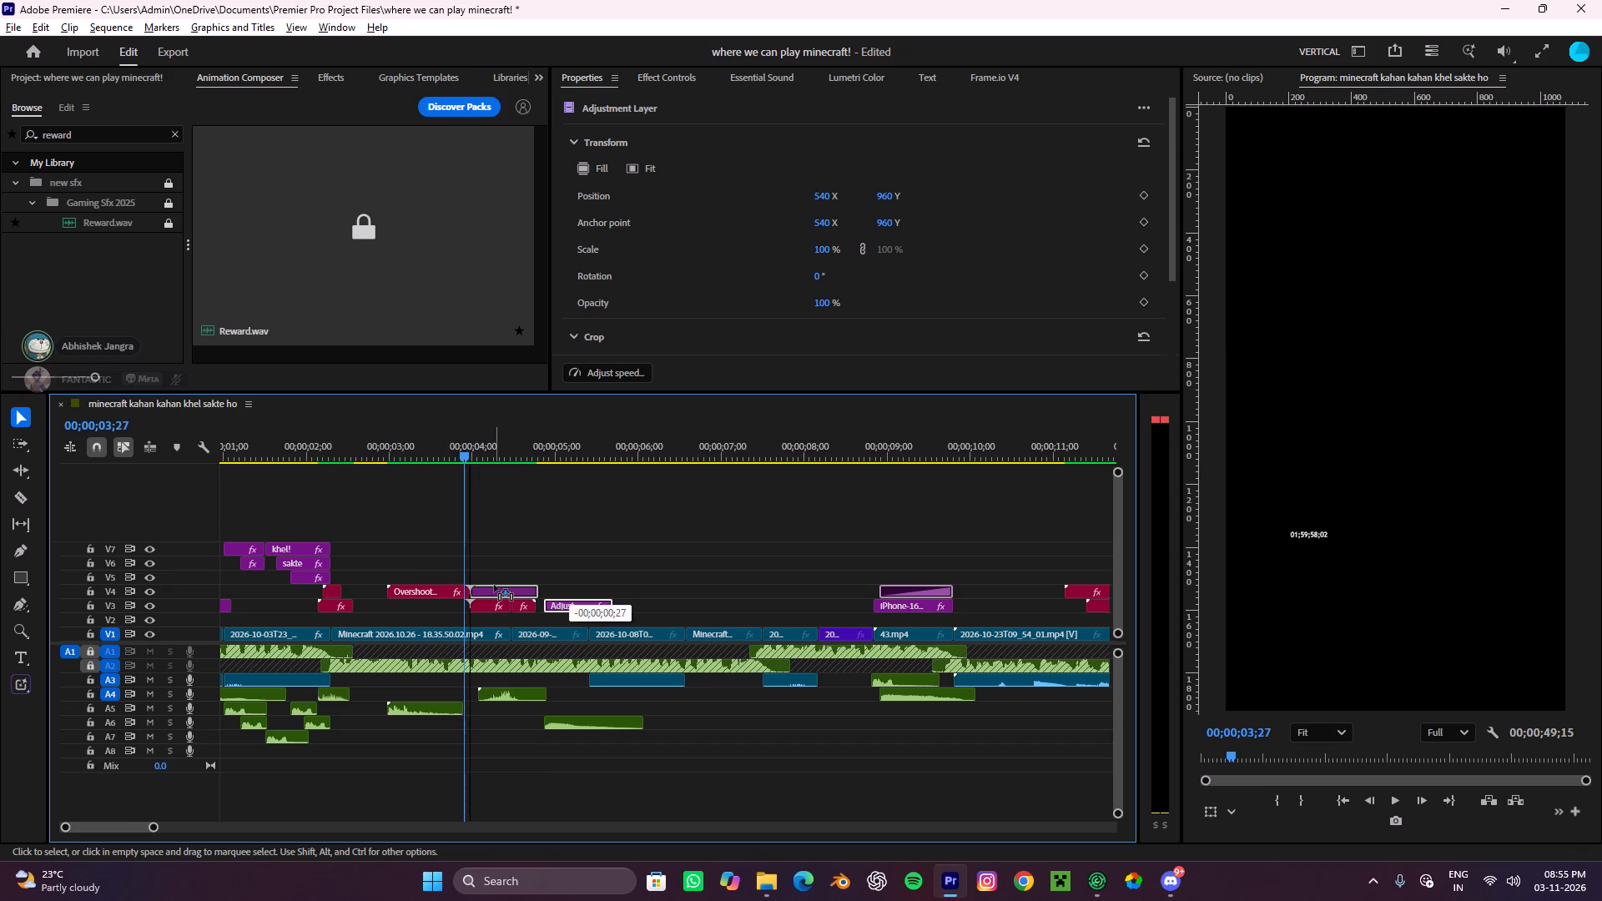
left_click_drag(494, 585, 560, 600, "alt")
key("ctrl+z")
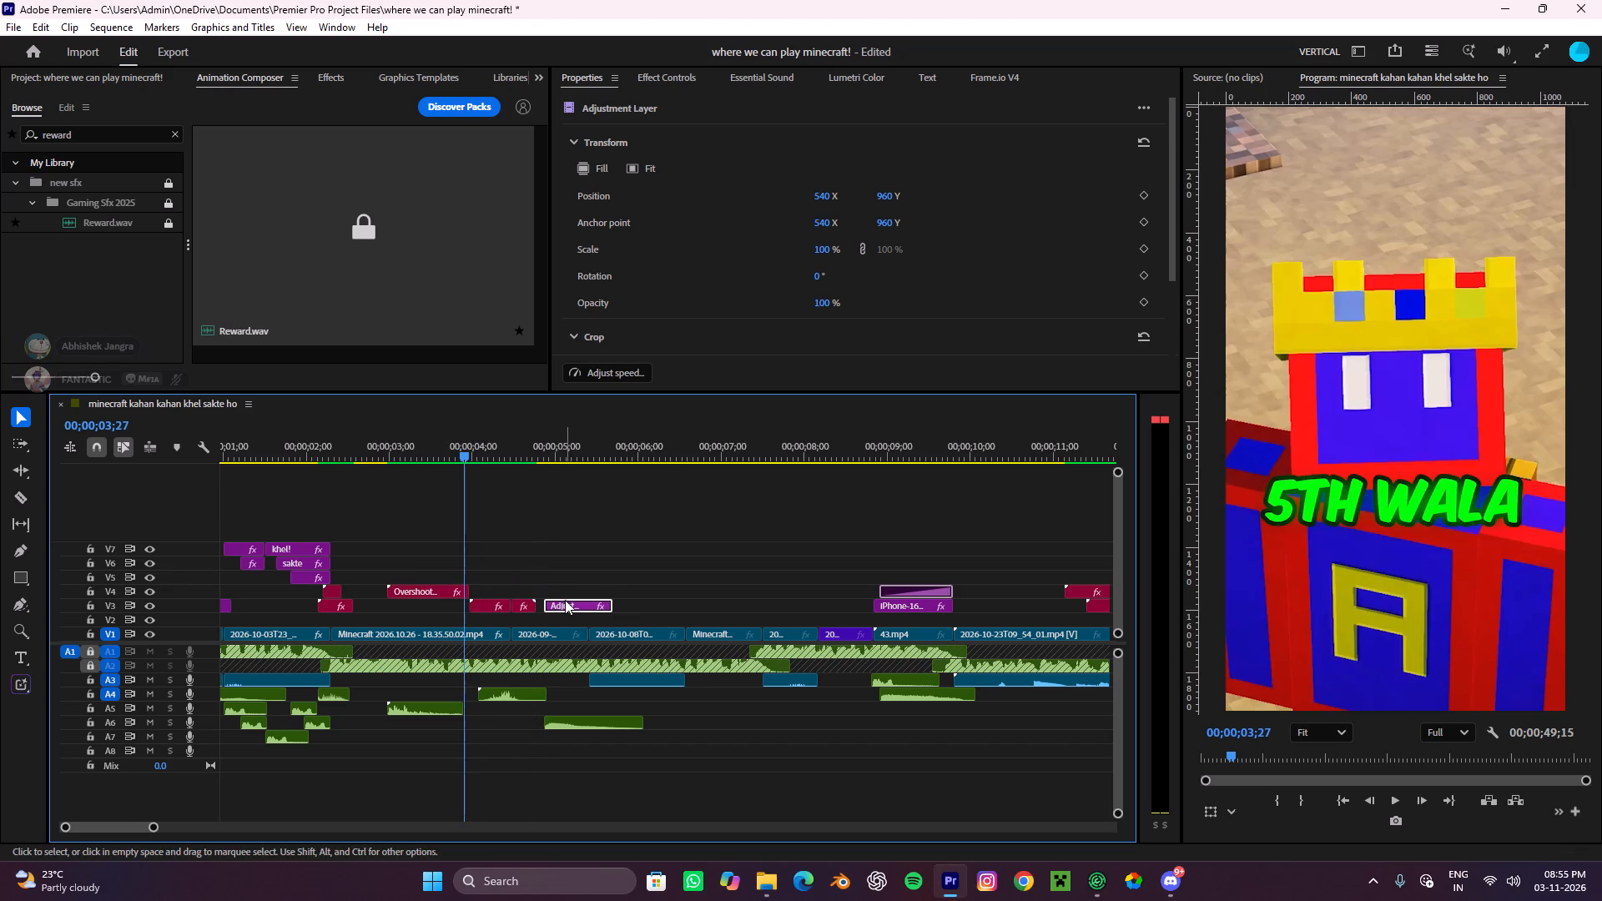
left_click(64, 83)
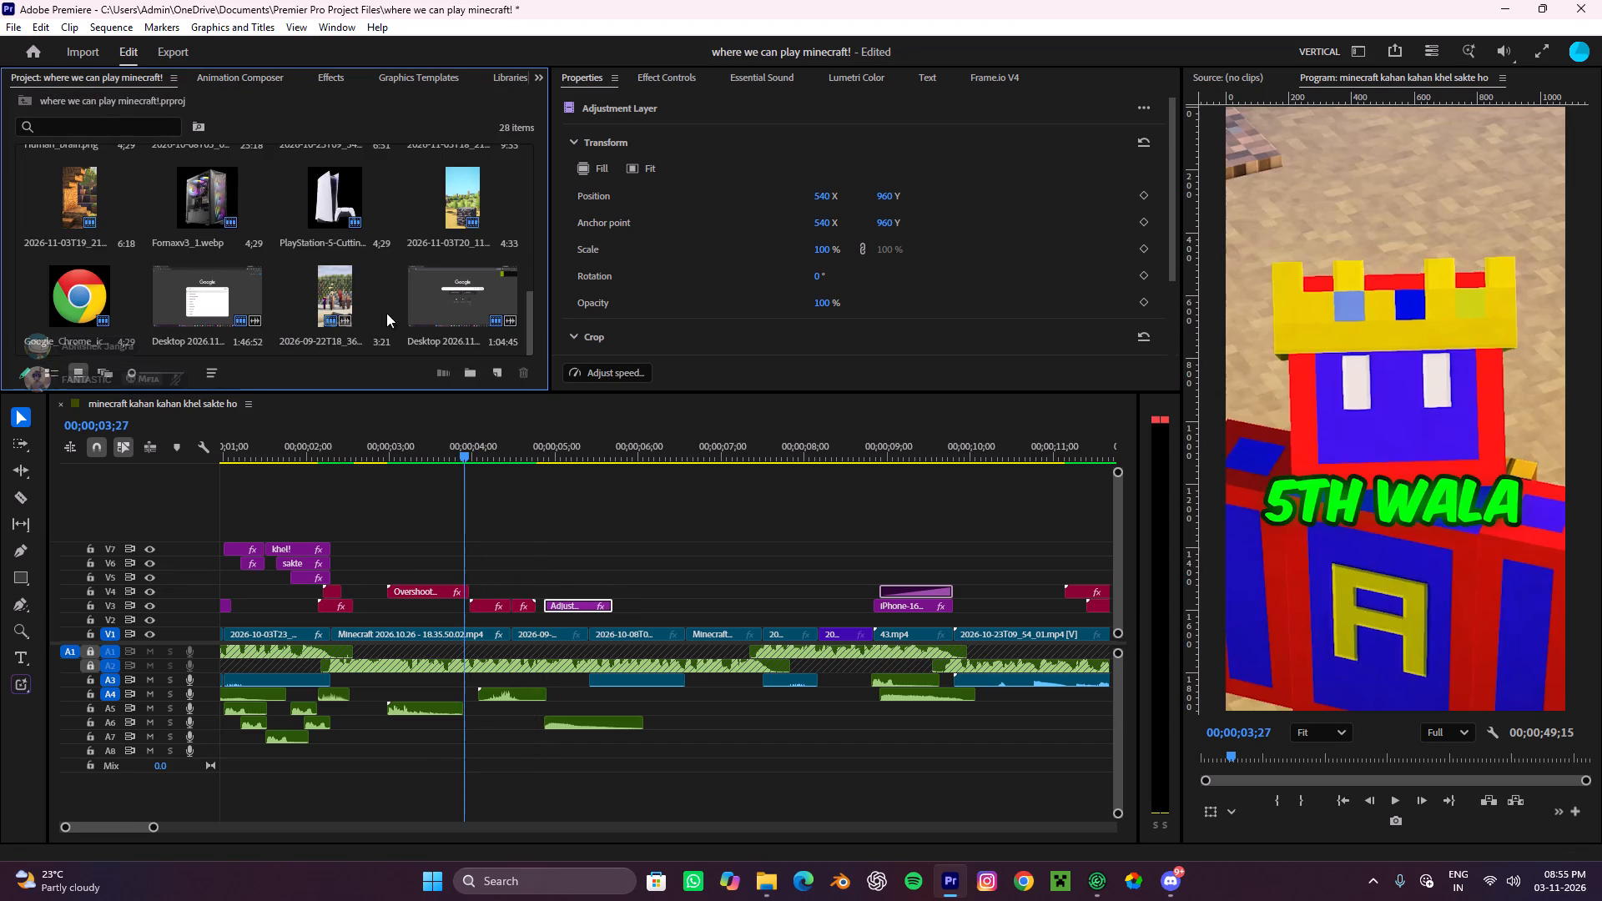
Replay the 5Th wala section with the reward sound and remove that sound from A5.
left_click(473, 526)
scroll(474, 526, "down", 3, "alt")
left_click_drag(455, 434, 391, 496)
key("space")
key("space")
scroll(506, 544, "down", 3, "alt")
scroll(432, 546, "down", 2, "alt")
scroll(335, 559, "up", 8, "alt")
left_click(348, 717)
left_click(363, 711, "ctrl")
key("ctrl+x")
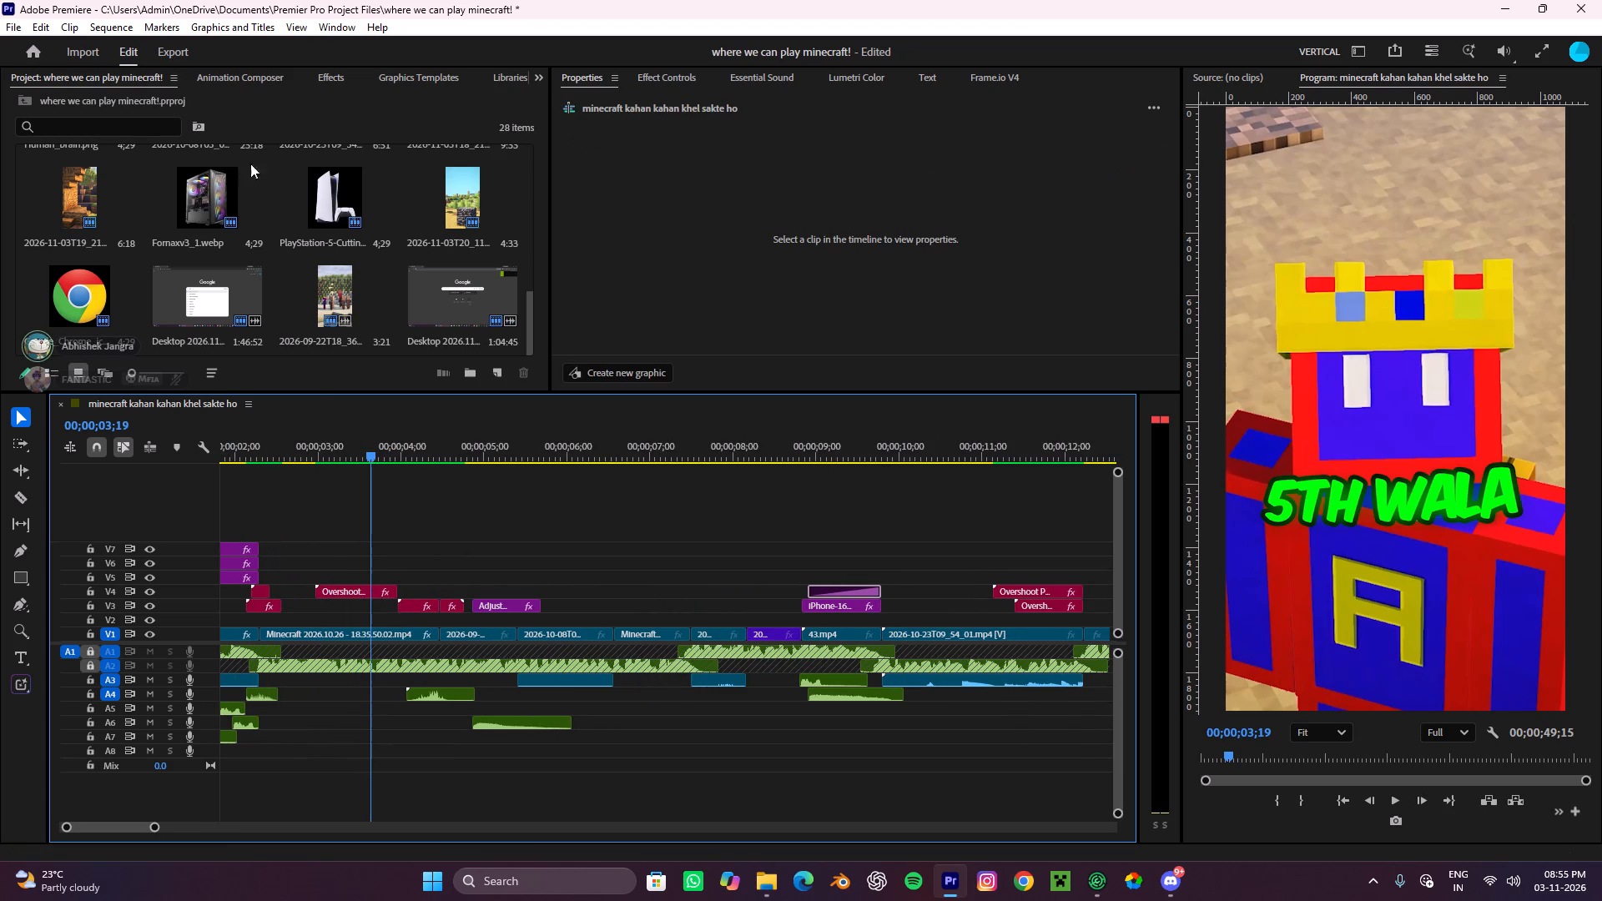
Search the effects library for rizz, look through the results, and clear the search.
left_click(346, 73)
left_click_drag(130, 109, 0, 115)
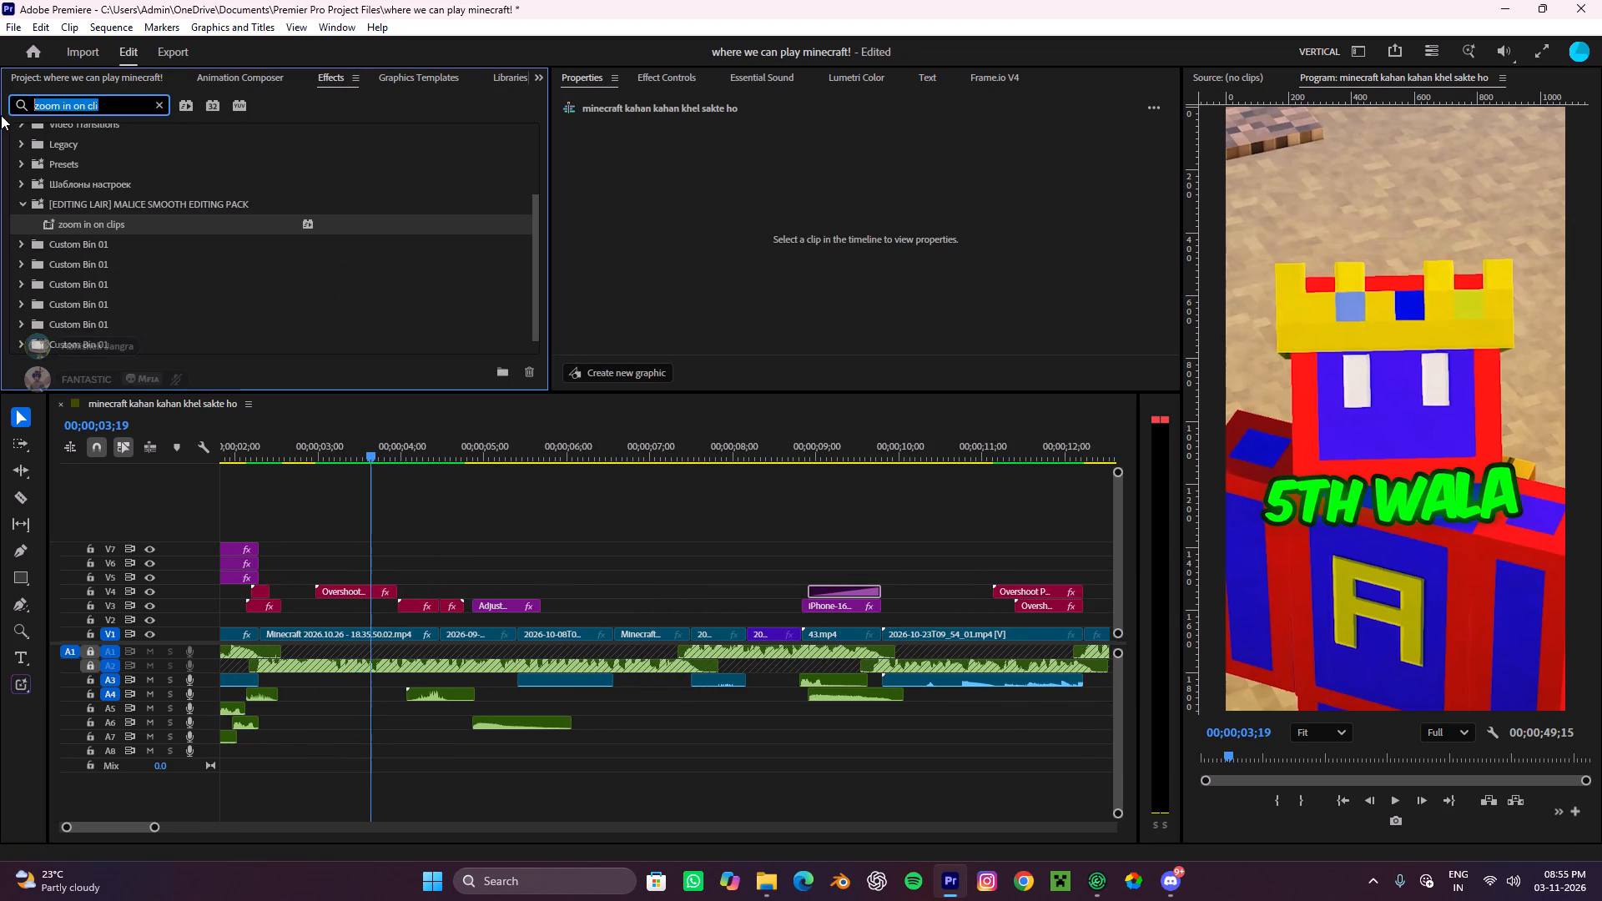
key("r")
key("i")
key("z")
key("z")
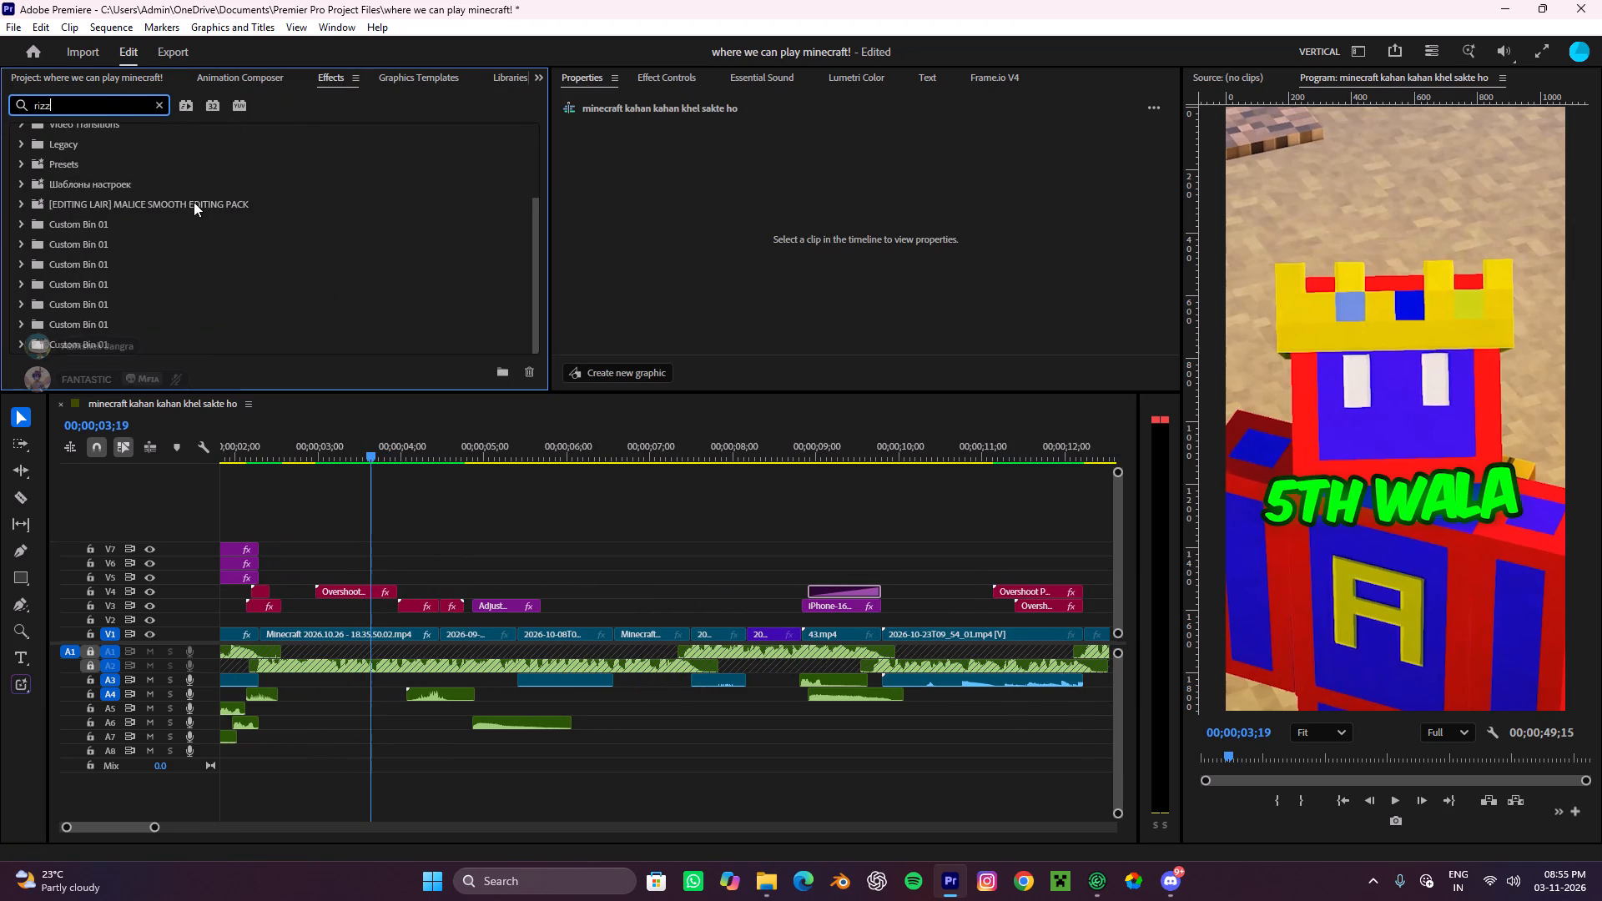
scroll(218, 138, "up", 4)
scroll(127, 243, "up", 8)
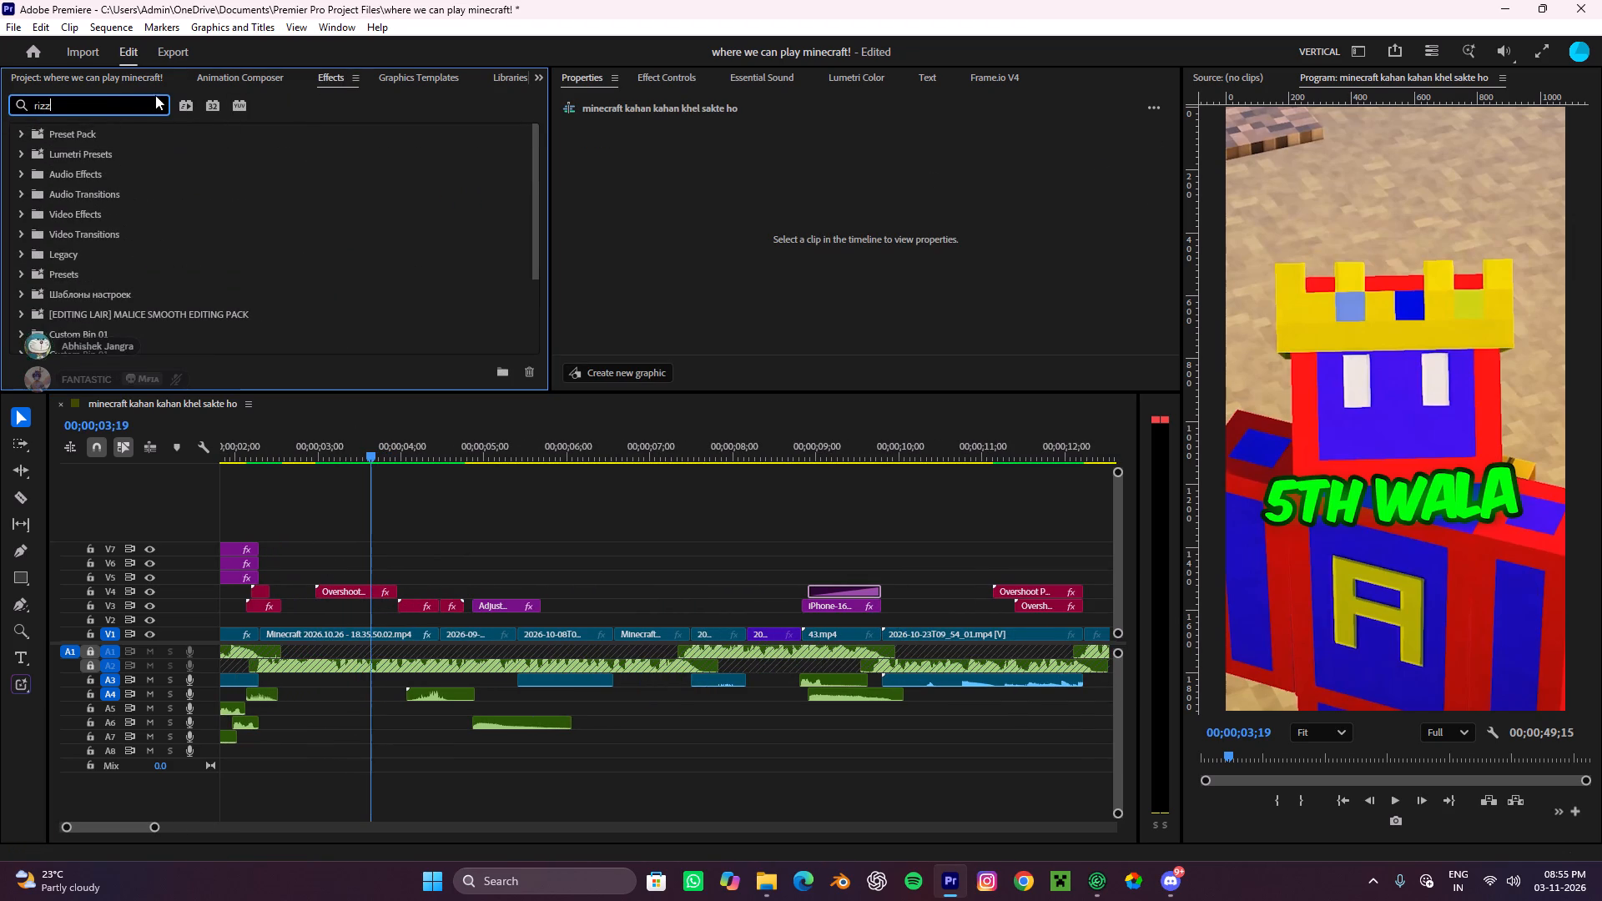
left_click(156, 99)
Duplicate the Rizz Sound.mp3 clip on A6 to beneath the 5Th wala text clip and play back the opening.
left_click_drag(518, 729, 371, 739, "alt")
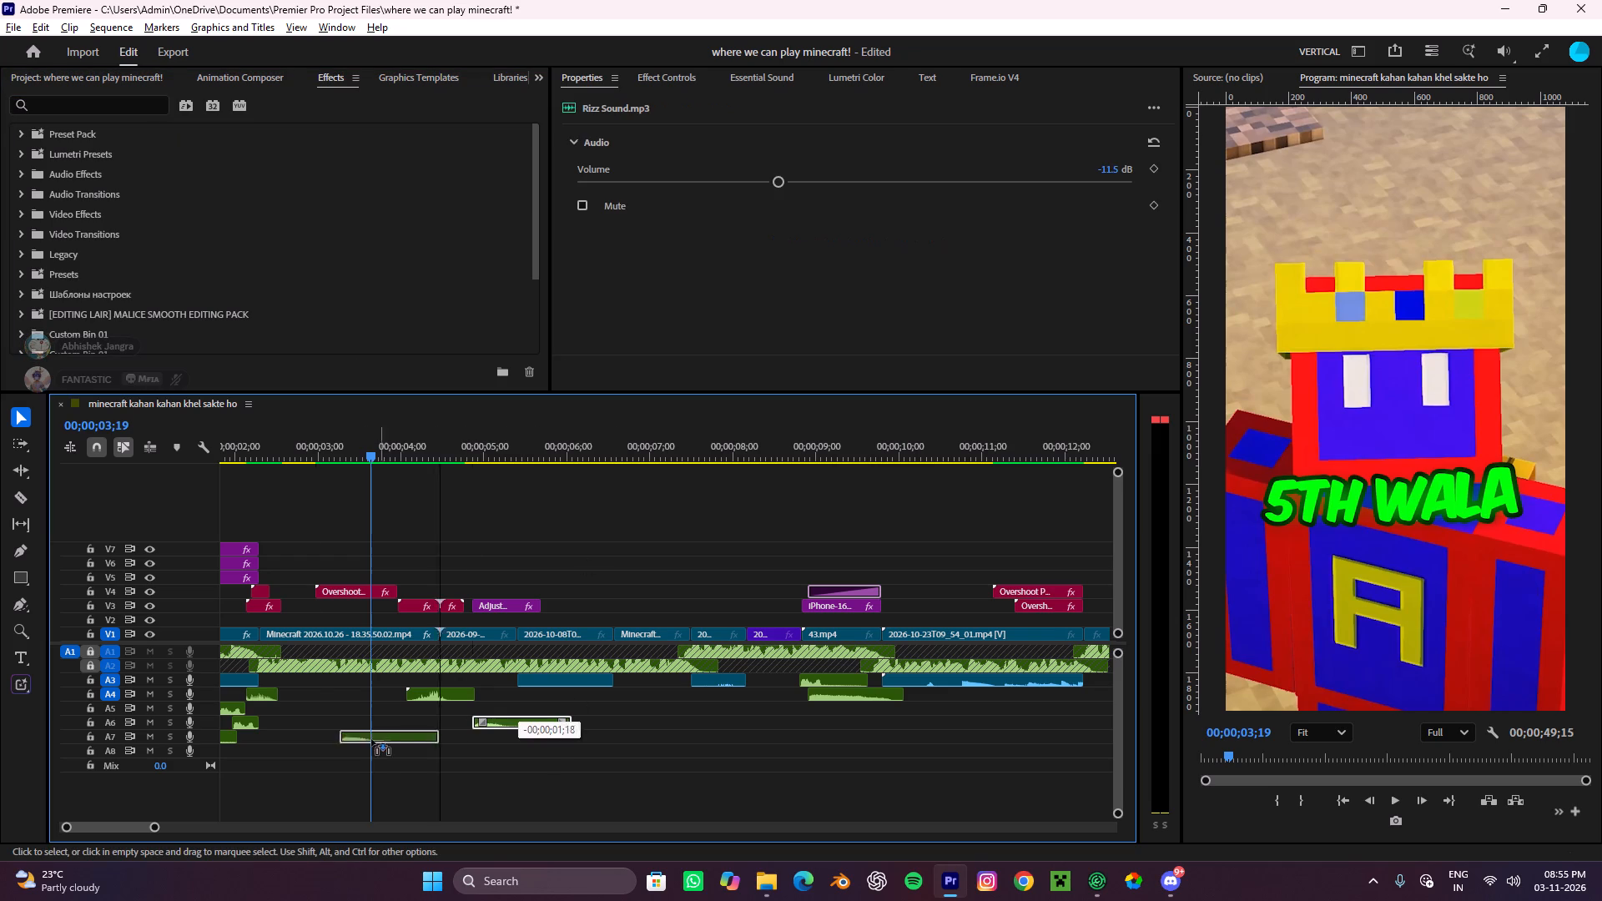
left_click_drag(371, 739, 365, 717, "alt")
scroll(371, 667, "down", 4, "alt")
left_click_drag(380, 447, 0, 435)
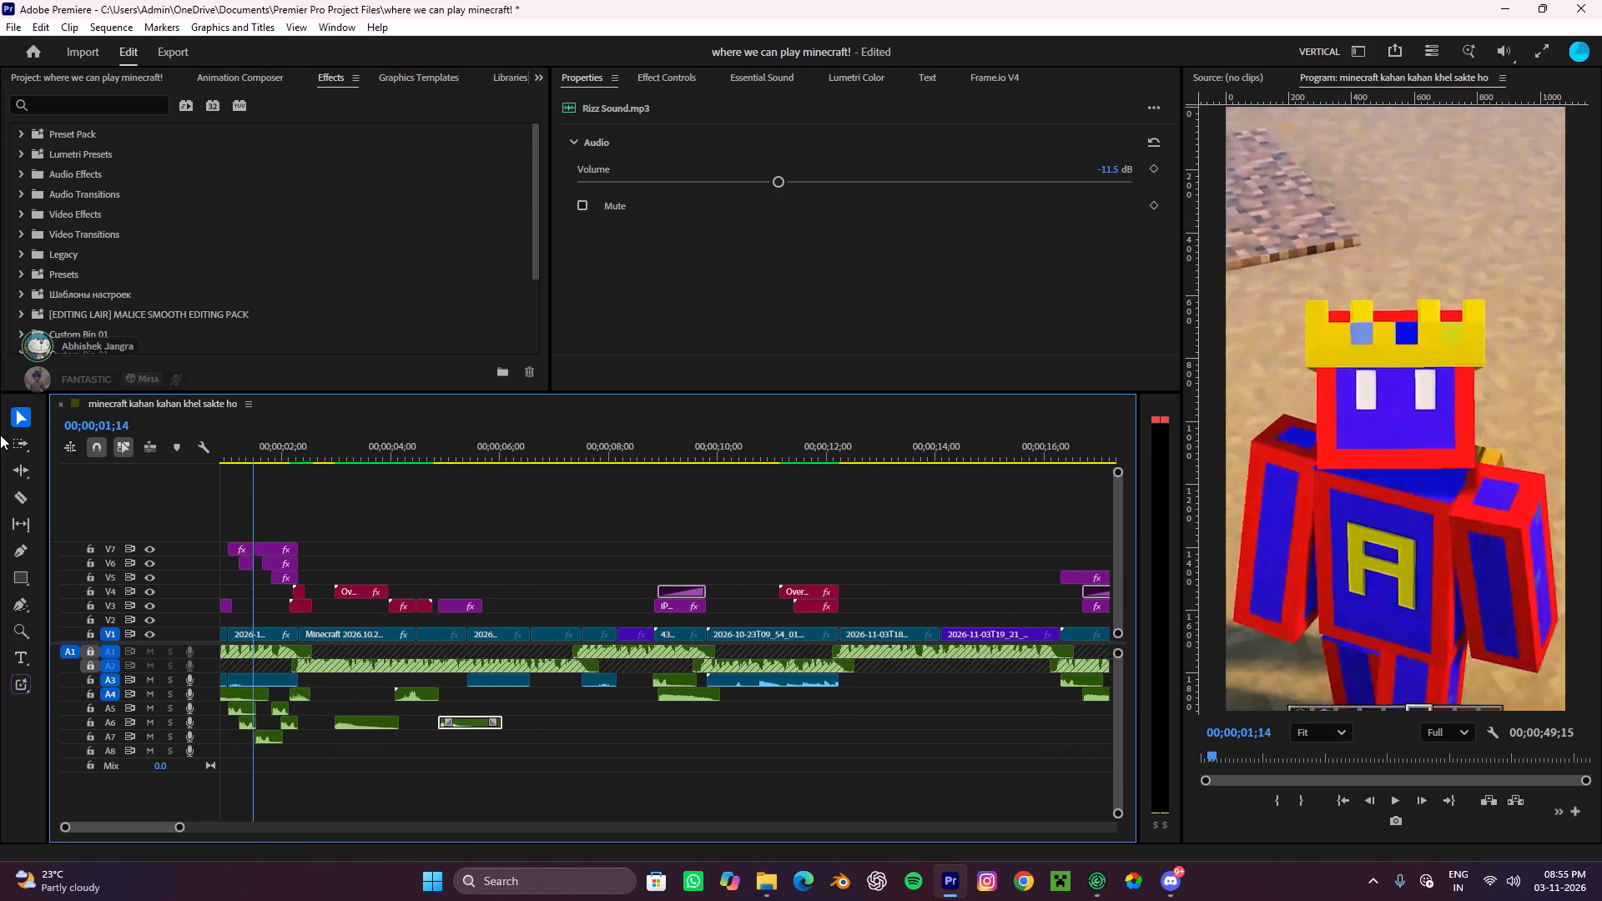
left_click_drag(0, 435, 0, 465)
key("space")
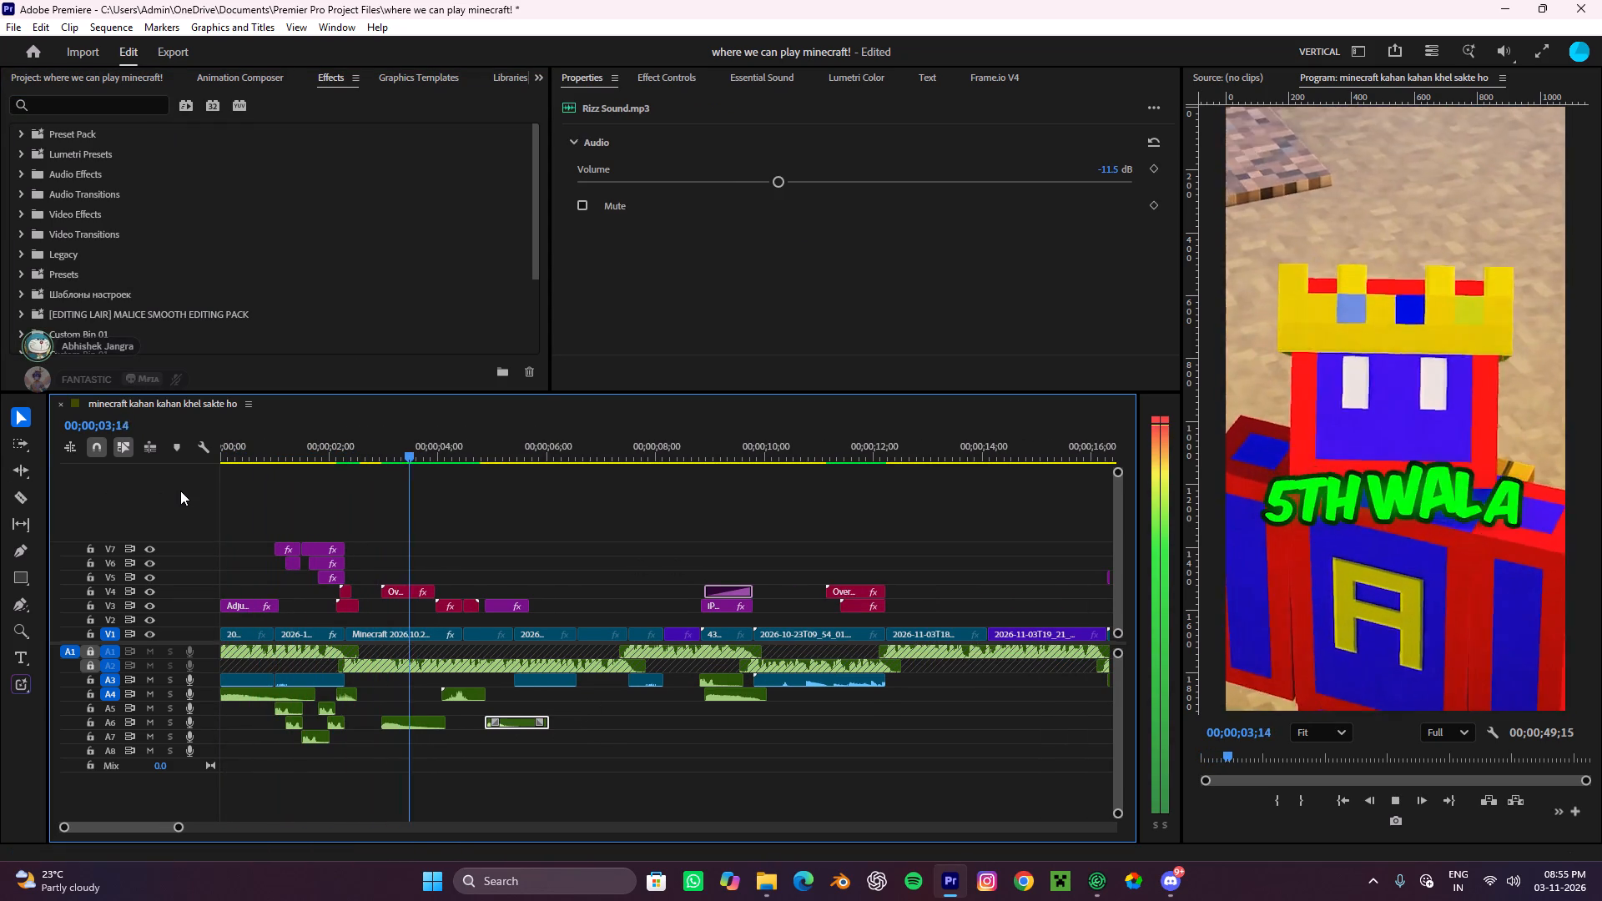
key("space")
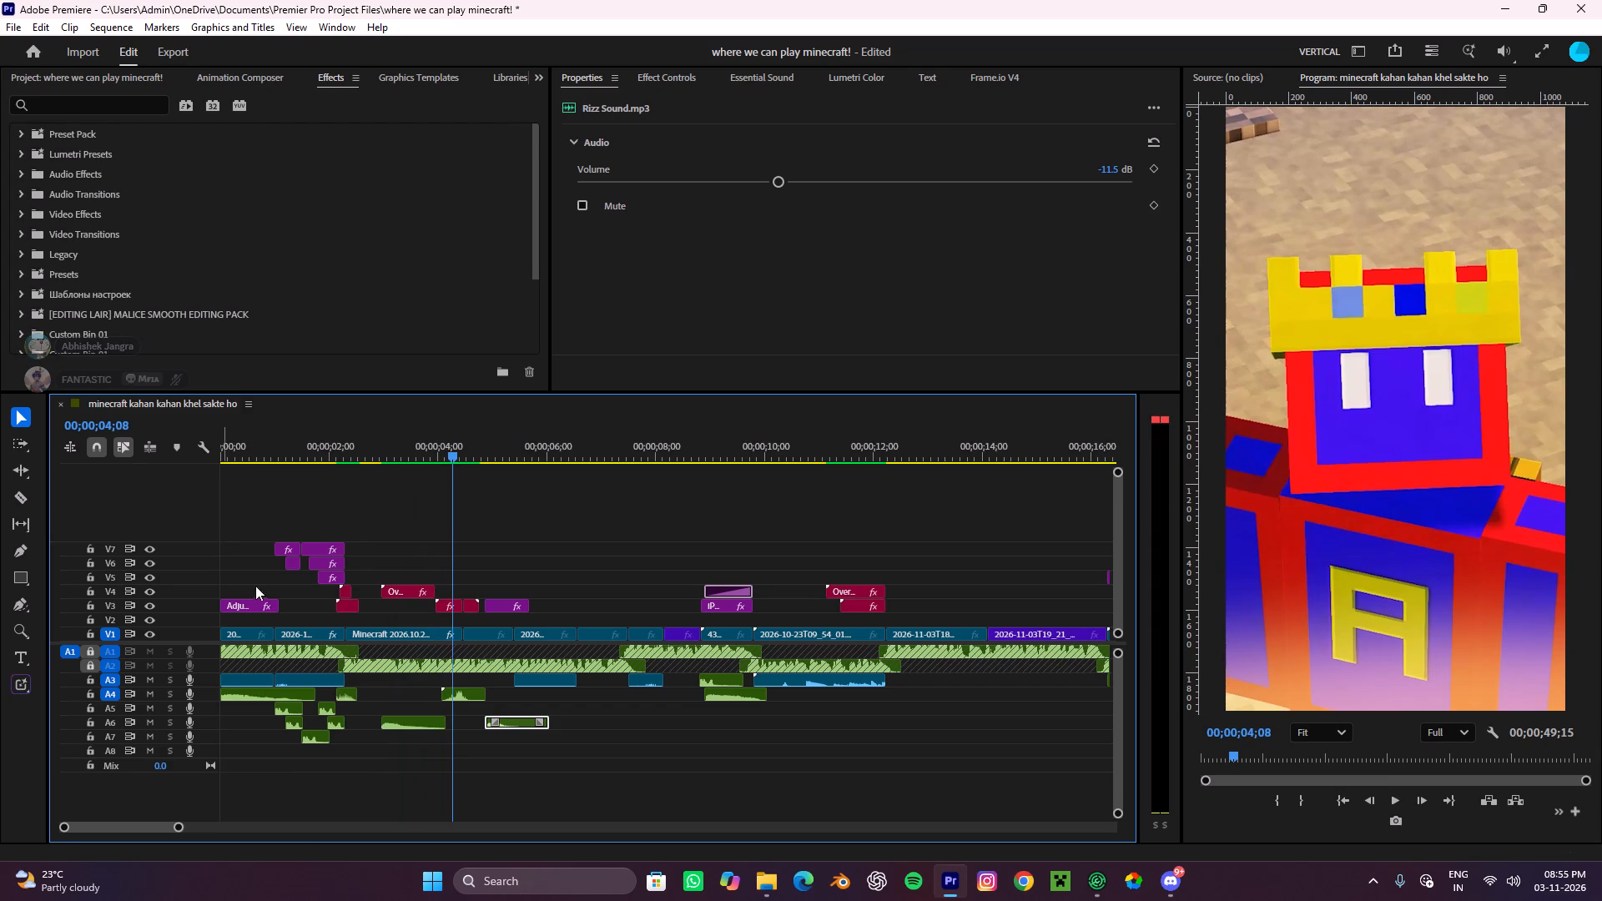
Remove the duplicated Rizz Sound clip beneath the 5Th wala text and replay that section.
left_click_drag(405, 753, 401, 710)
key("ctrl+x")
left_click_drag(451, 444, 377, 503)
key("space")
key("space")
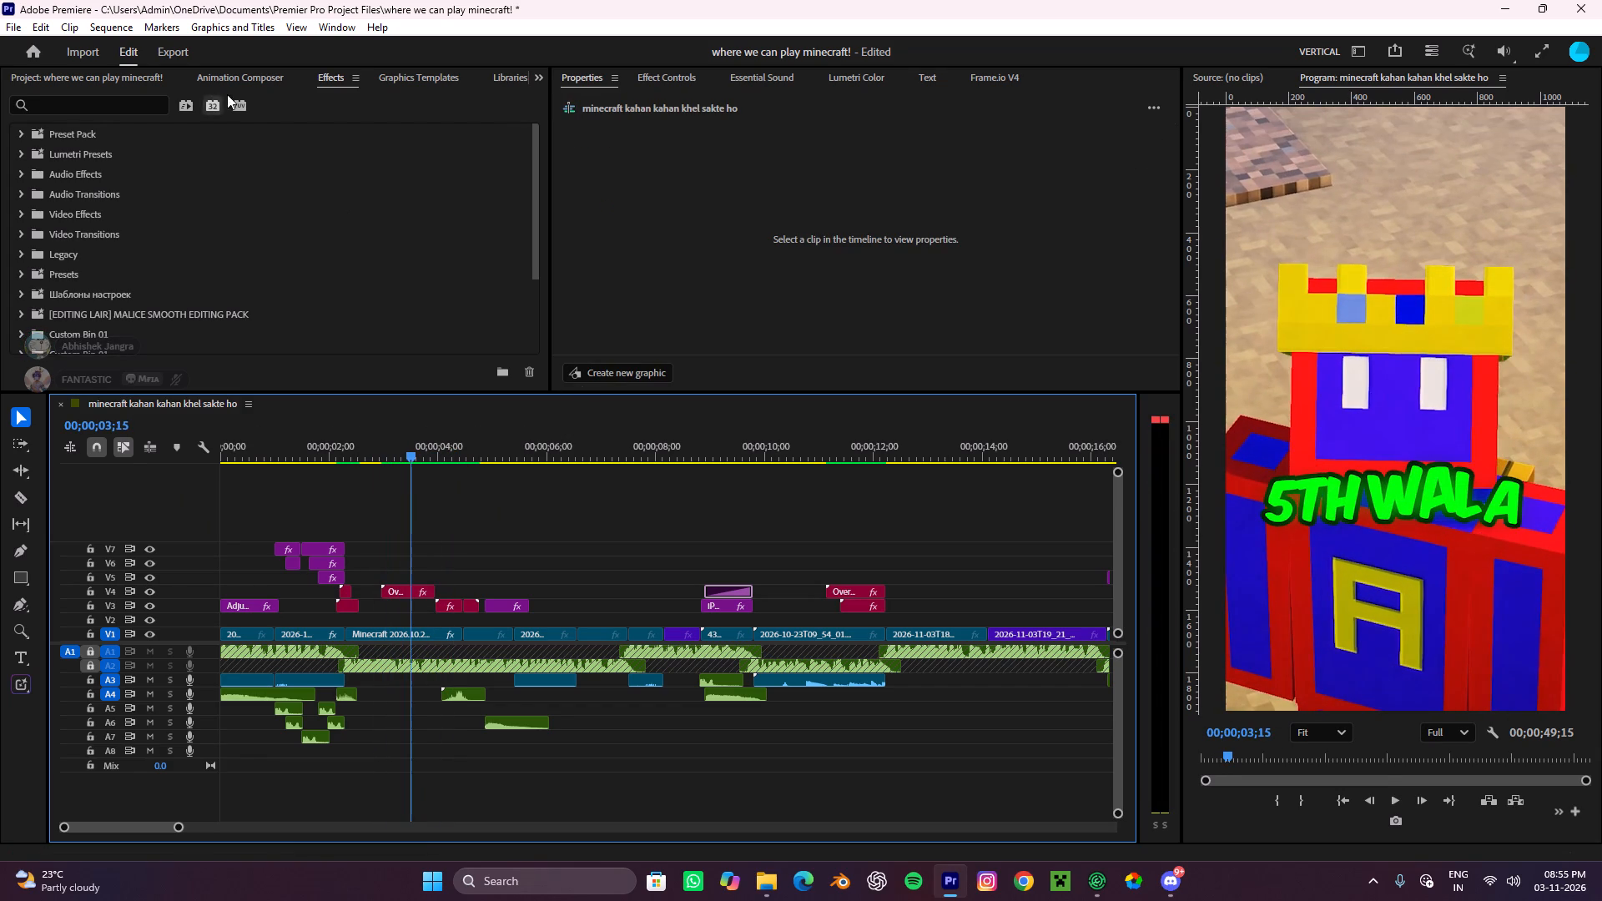
Search the Animation Composer library for pop and audition the pop sound effects.
left_click(249, 80)
left_click(341, 83)
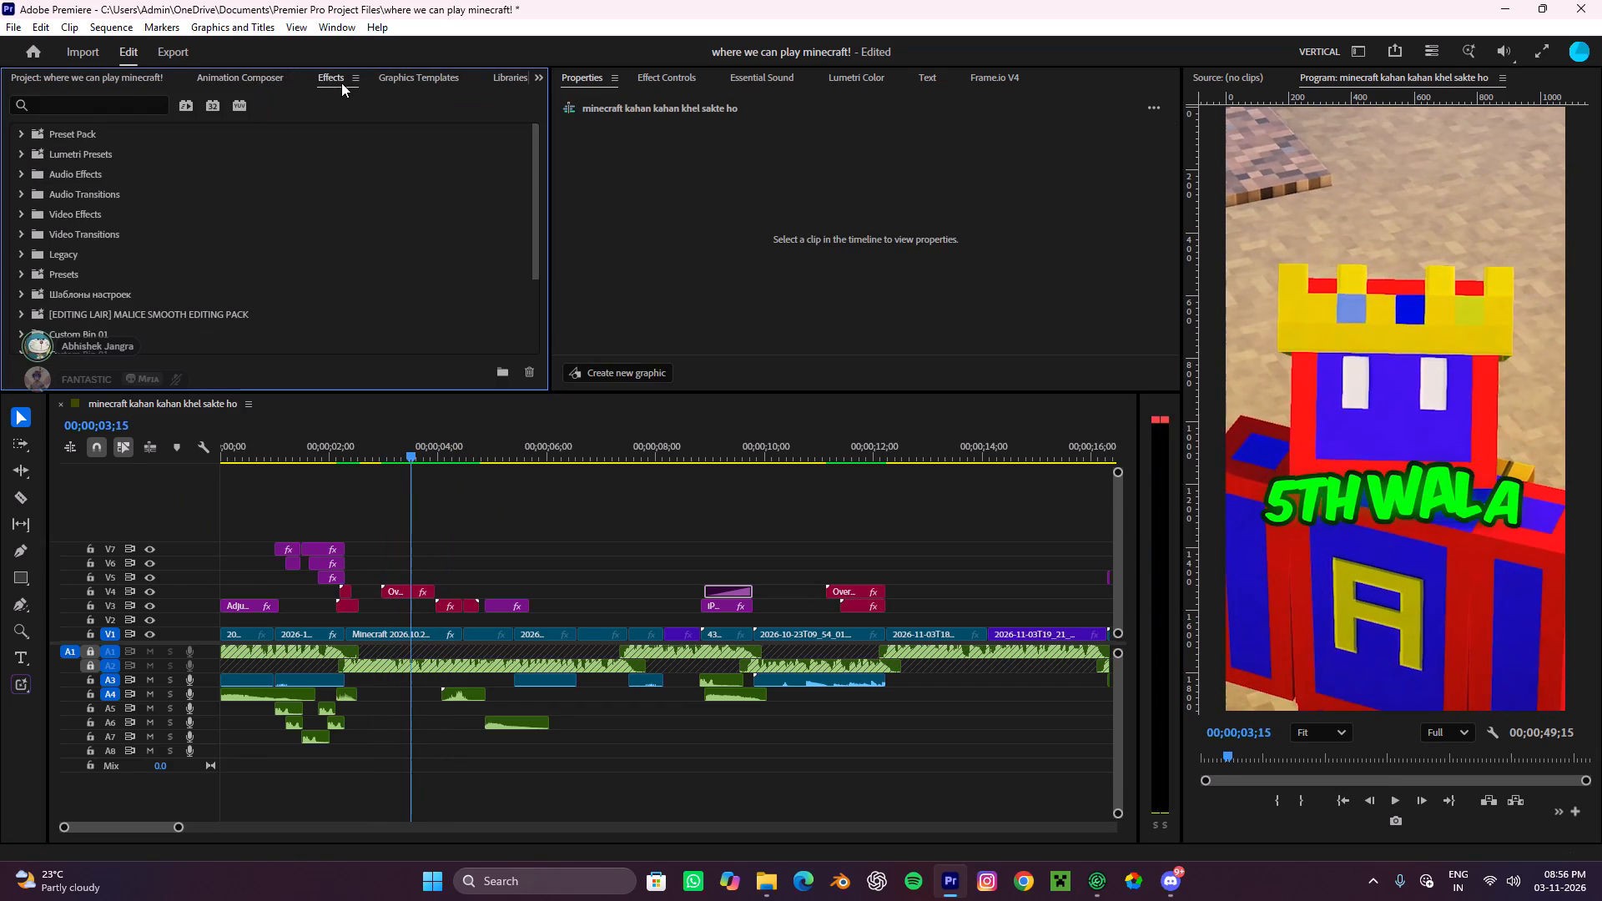
left_click(262, 66)
left_click(232, 88)
left_click(250, 83)
left_click_drag(106, 137, 0, 133)
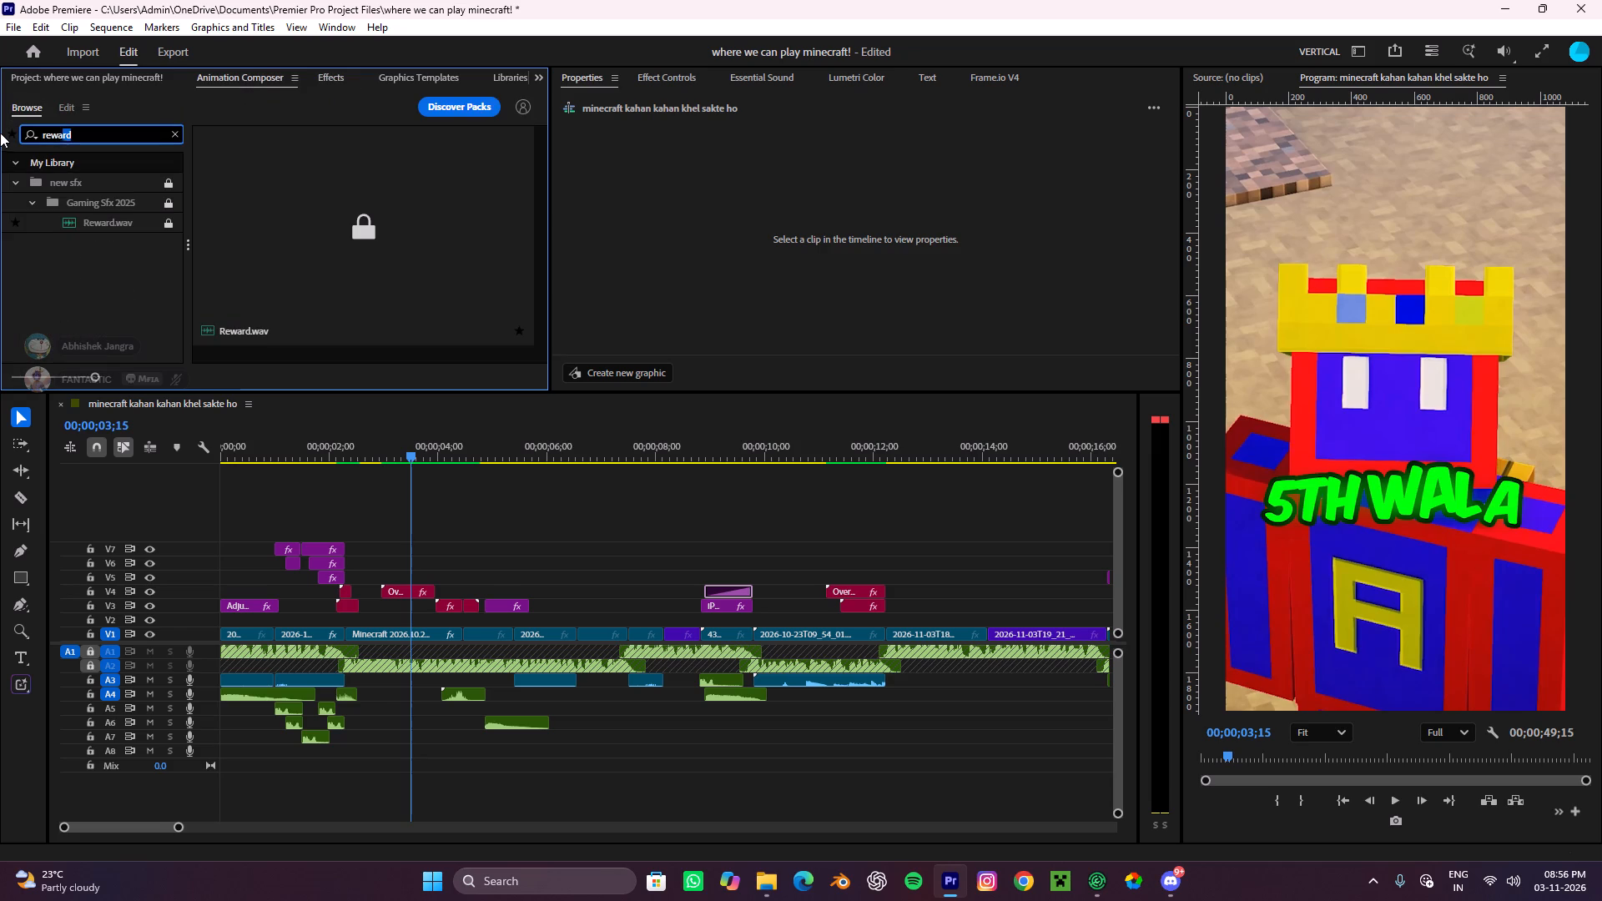
left_click_drag(0, 133, 0, 133)
key("p")
key("o")
key("p")
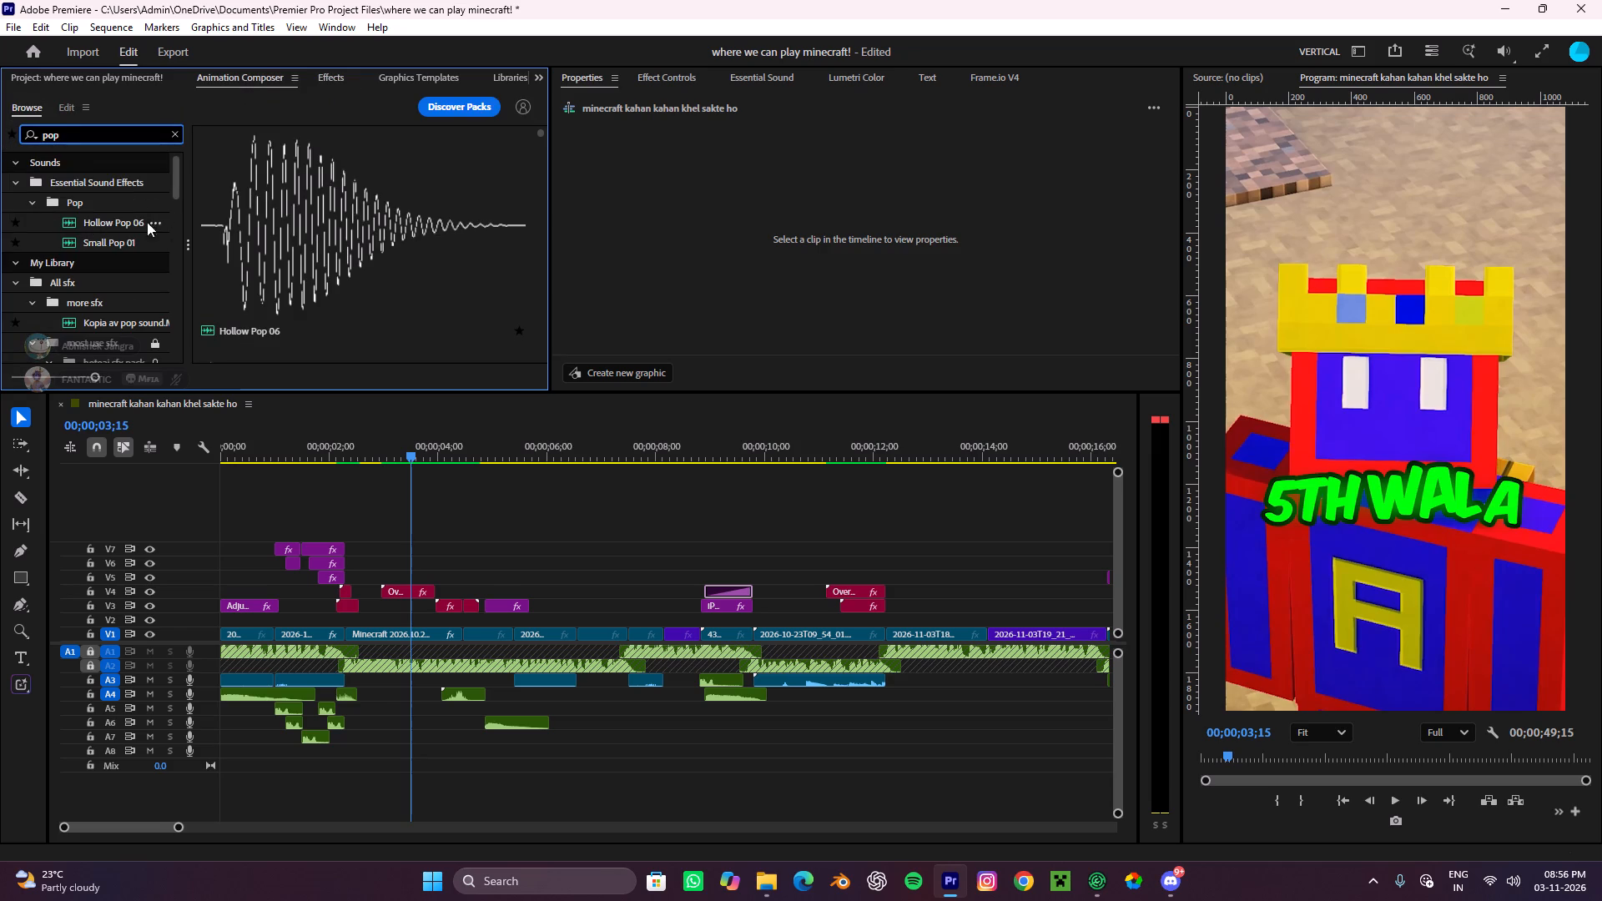
scroll(307, 201, "down", 6)
scroll(306, 226, "up", 2)
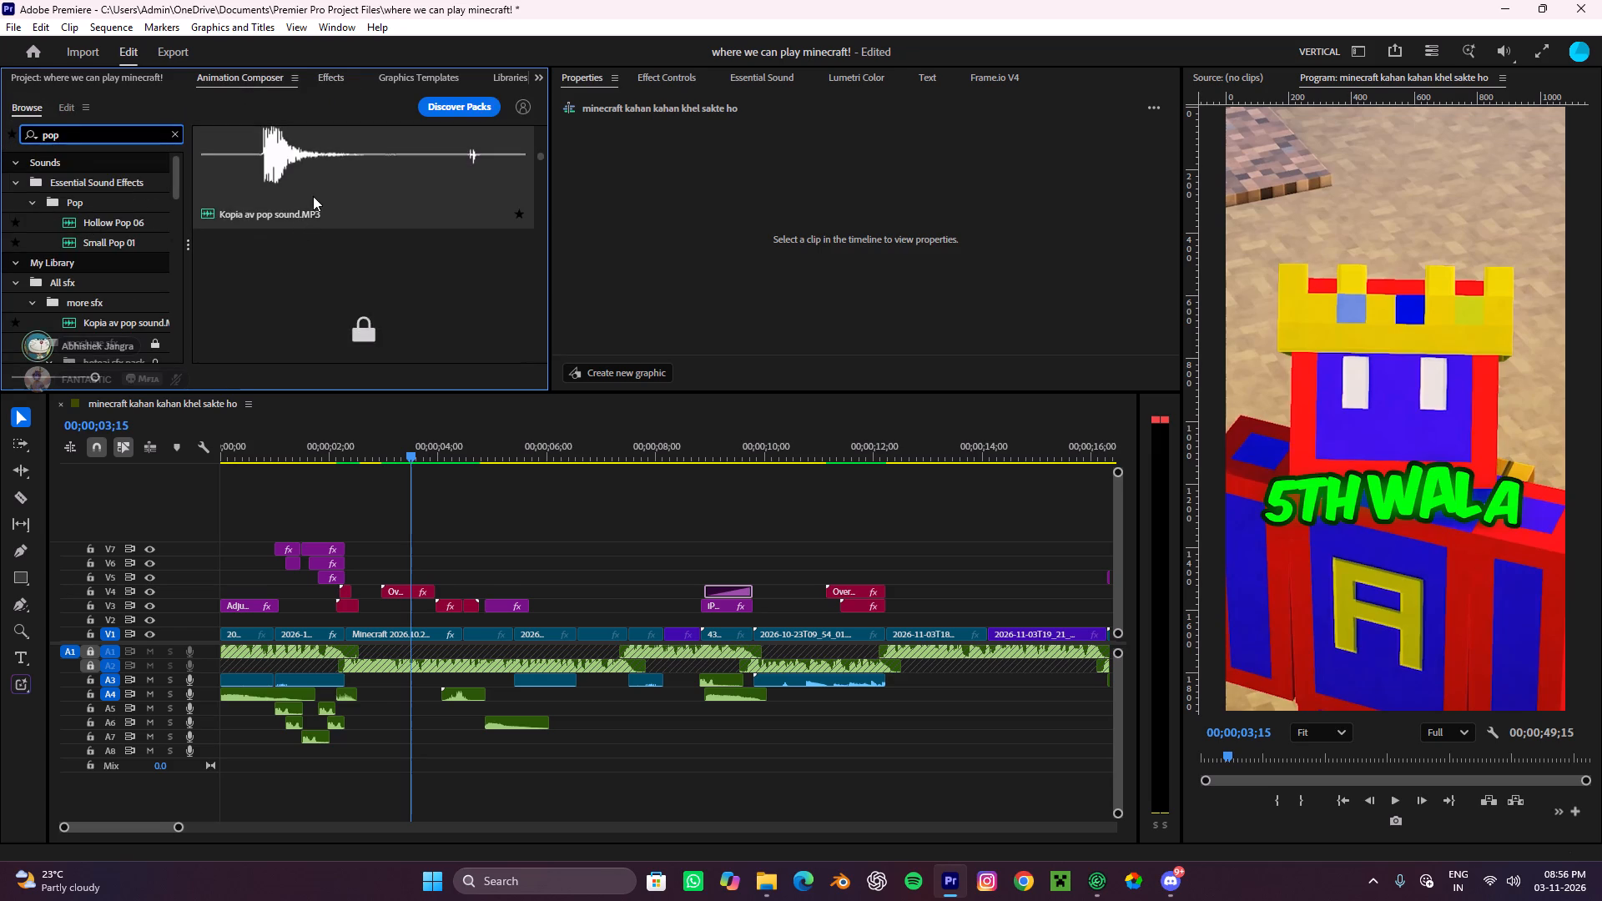
left_click(313, 196)
left_click(320, 177)
scroll(322, 226, "down", 2)
scroll(285, 284, "down", 1)
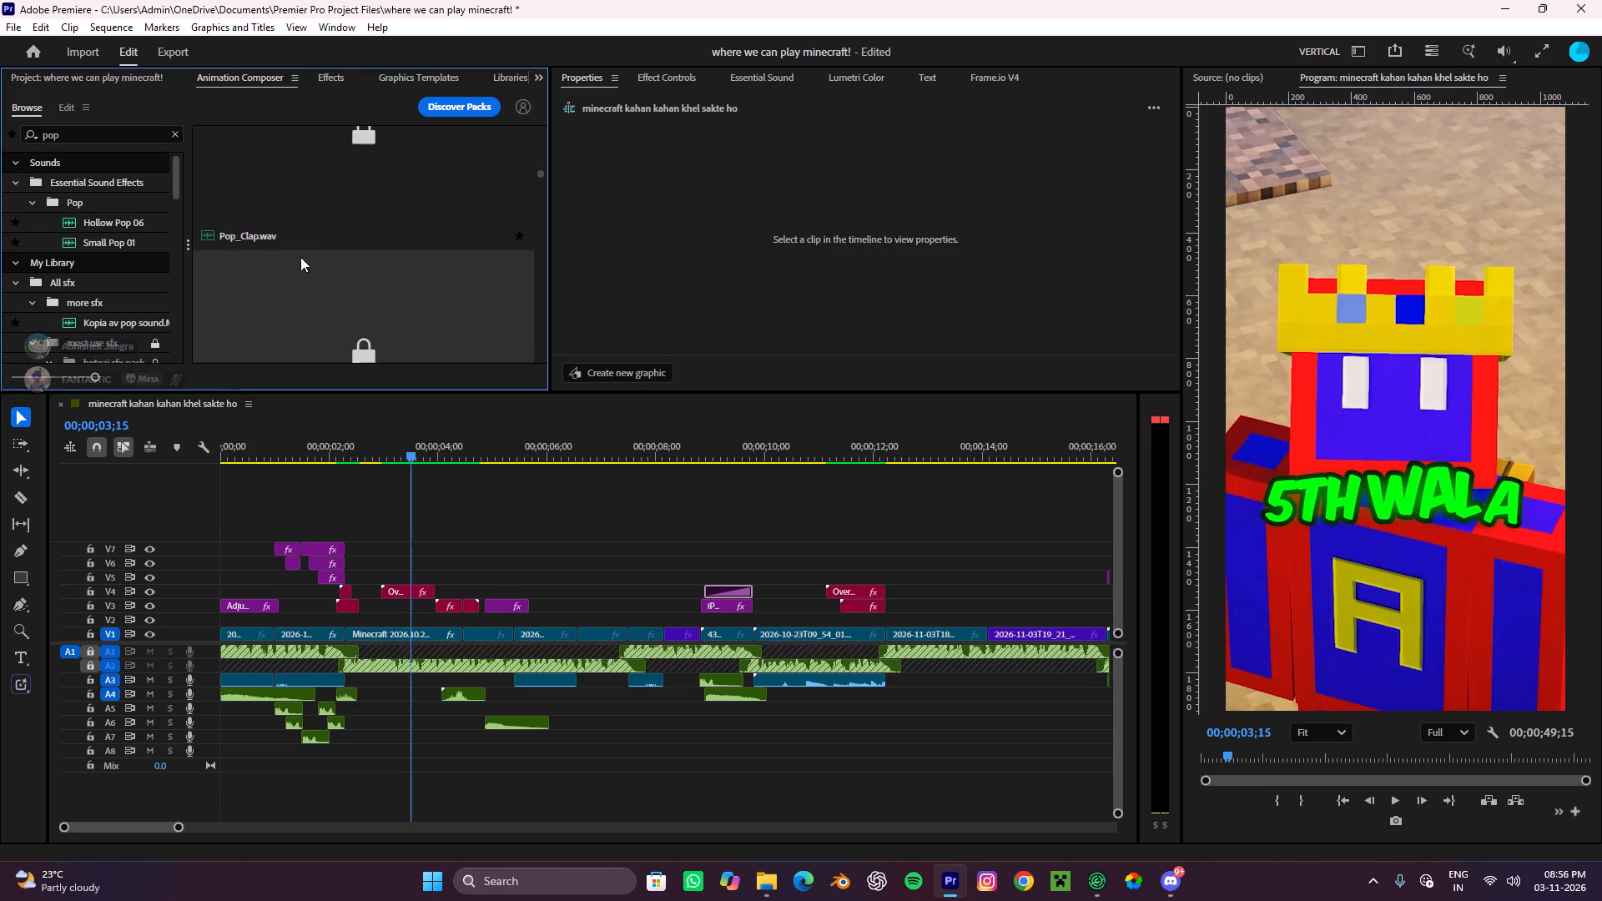
left_click(310, 205)
left_click(381, 168)
scroll(358, 183, "down", 2)
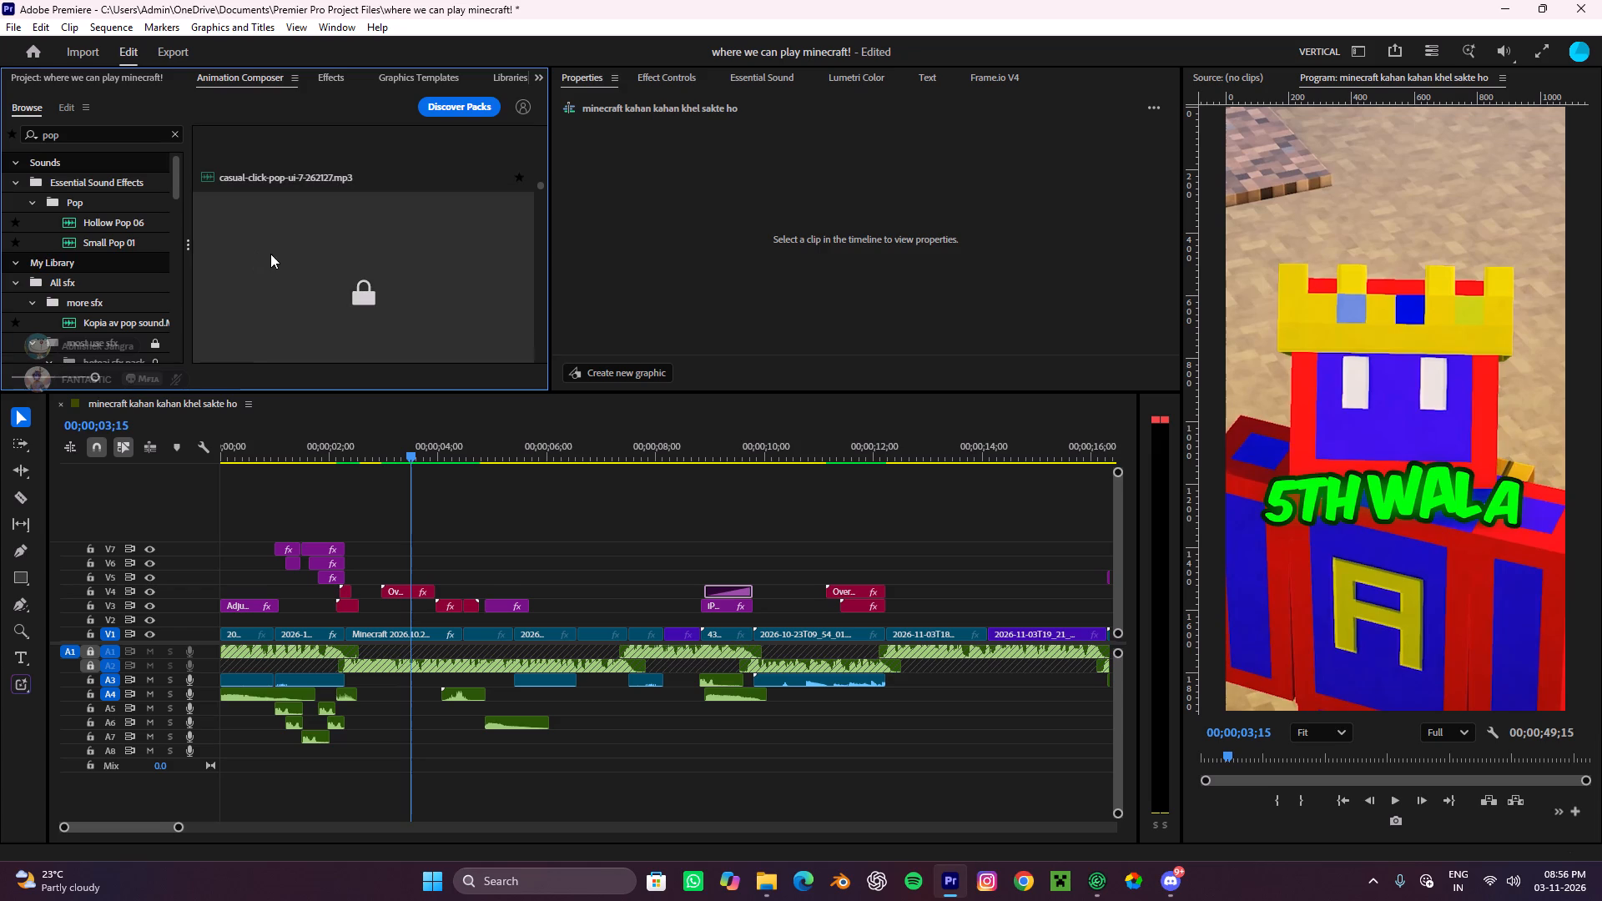
left_click(270, 254)
left_click(384, 208)
scroll(349, 234, "down", 4)
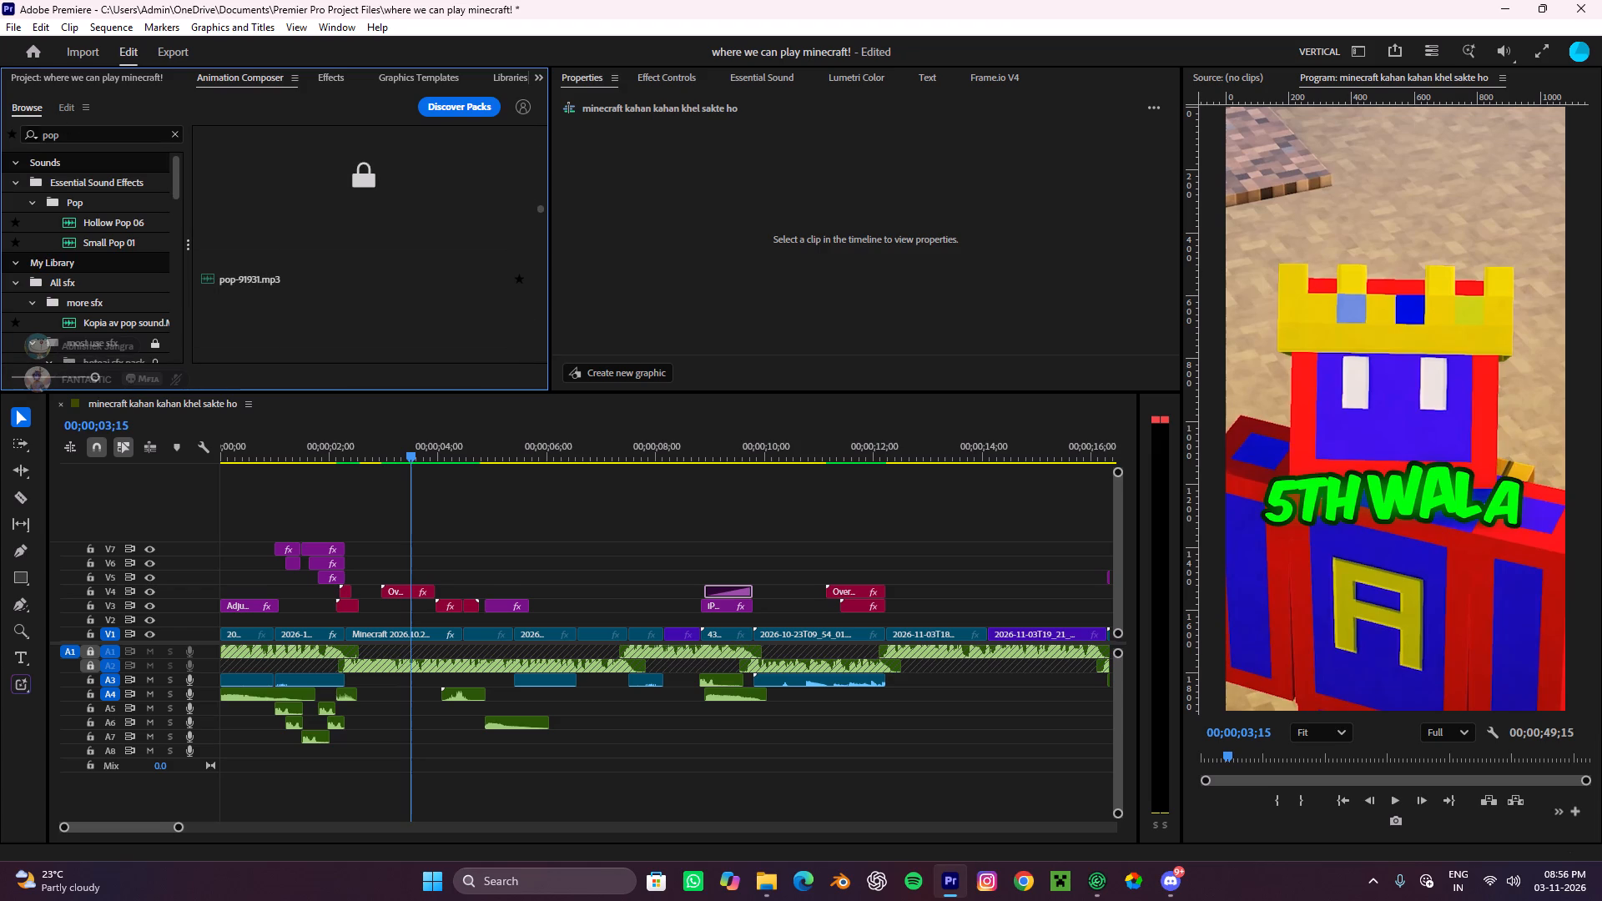
Search the Animation Composer library for mario and audition the Mario sound effects.
left_click_drag(87, 136, 0, 130)
key("m")
key("a")
key("r")
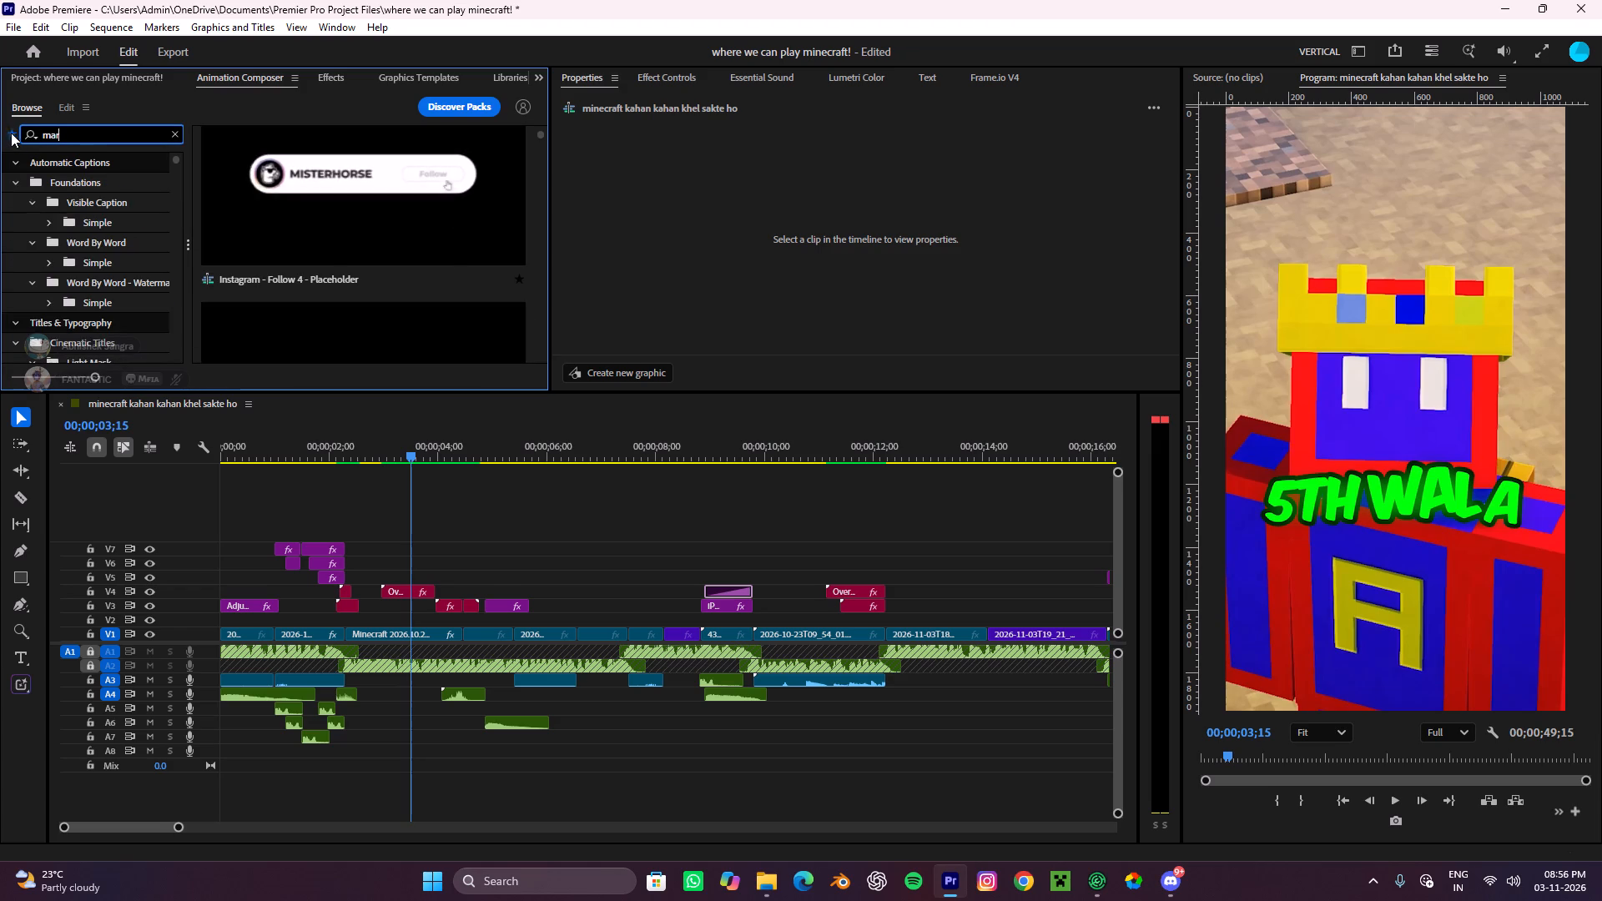
key("i")
key("o")
left_click(397, 154)
left_click(350, 164)
scroll(334, 191, "down", 1)
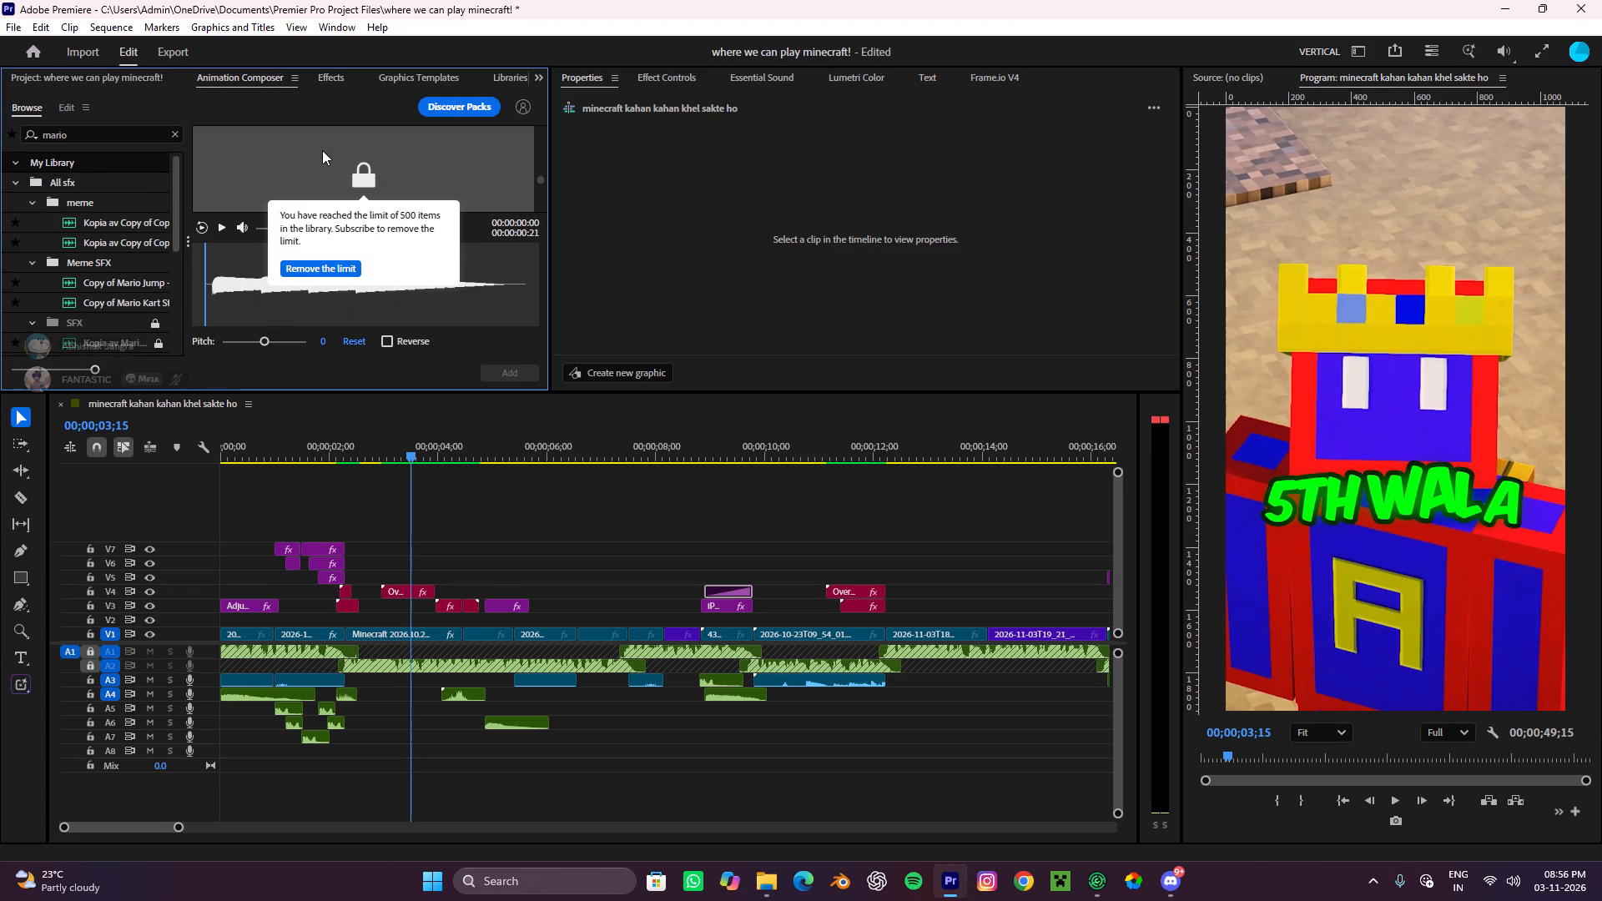
left_click(322, 150)
scroll(308, 159, "down", 2)
left_click(329, 169)
left_click(330, 169)
scroll(328, 170, "down", 1)
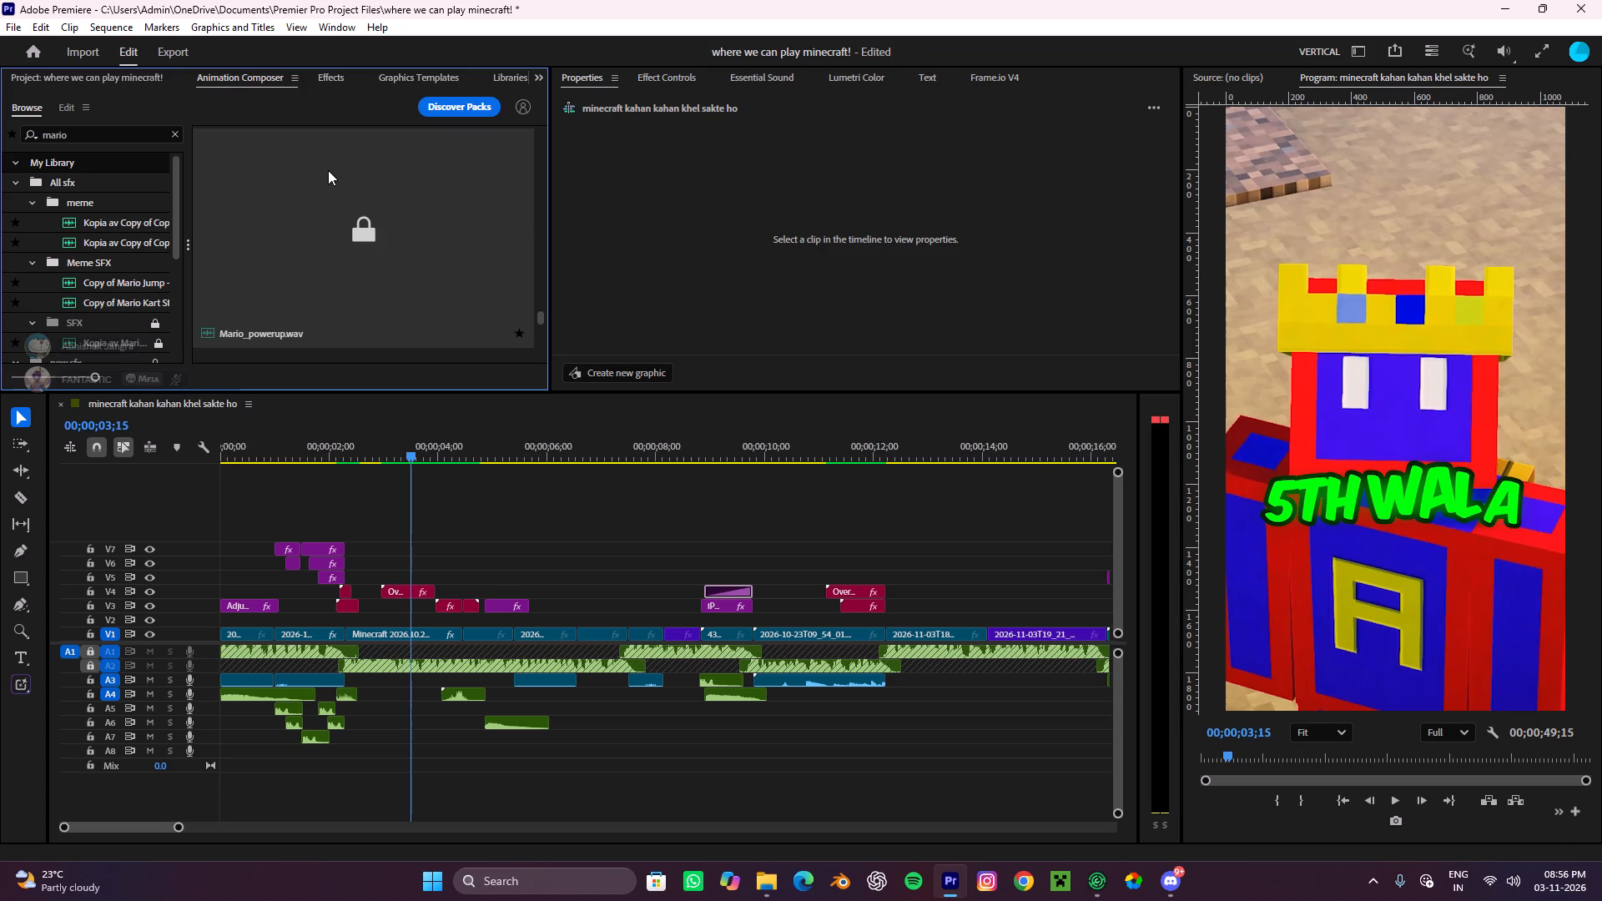
left_click(265, 240)
left_click(338, 172)
scroll(335, 173, "down", 1)
left_click(280, 253)
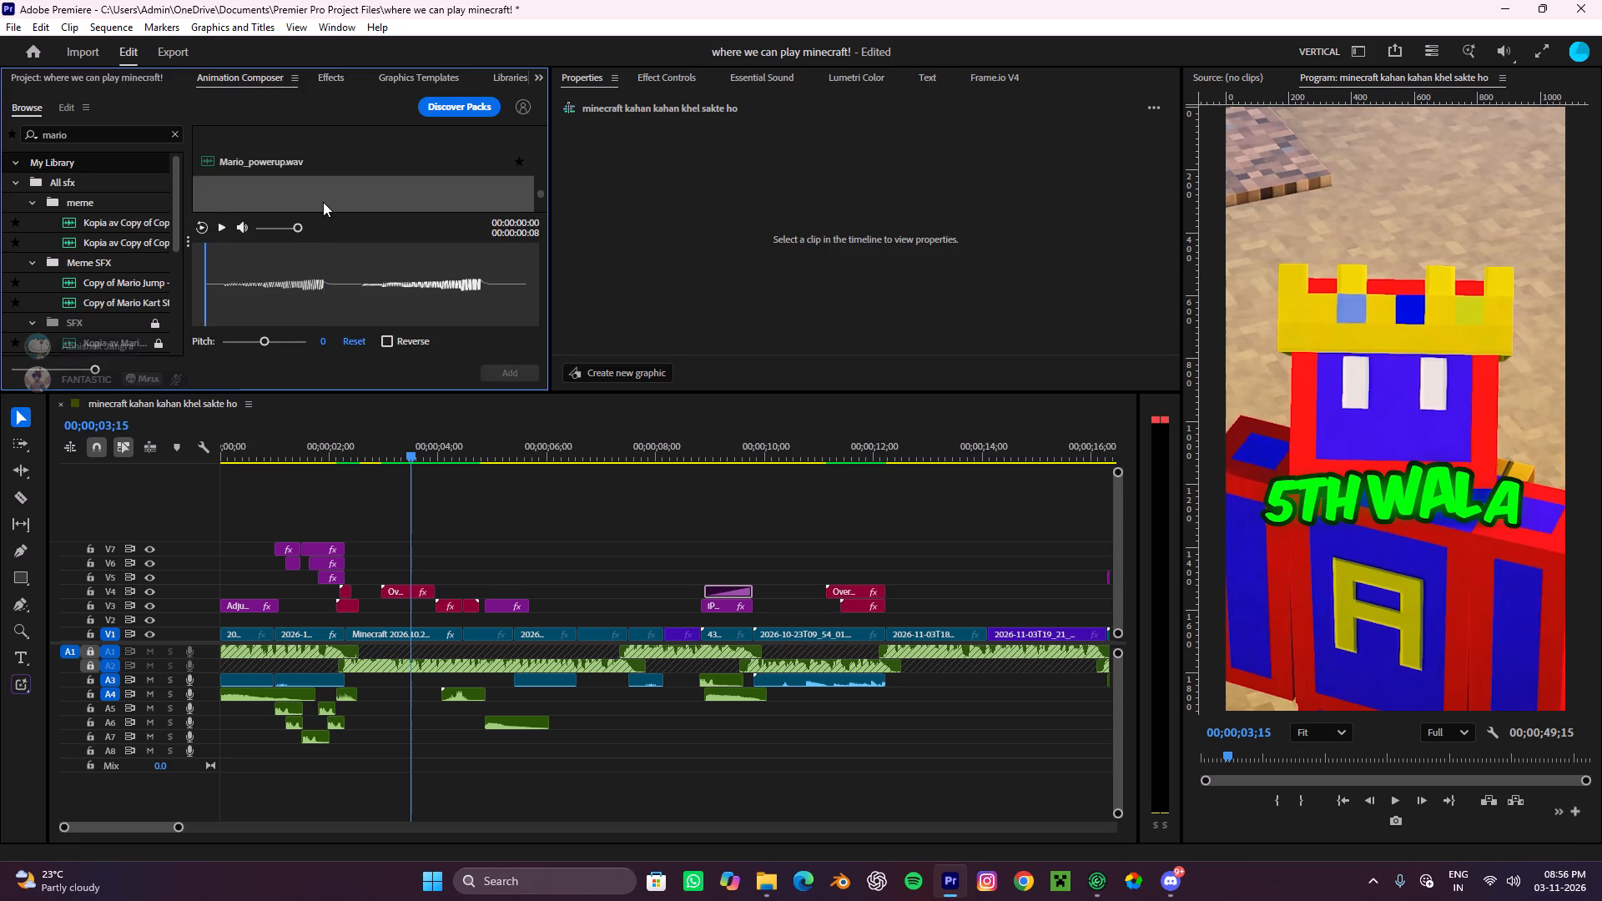
left_click(323, 202)
scroll(320, 204, "down", 2)
left_click(294, 259)
left_click(331, 198)
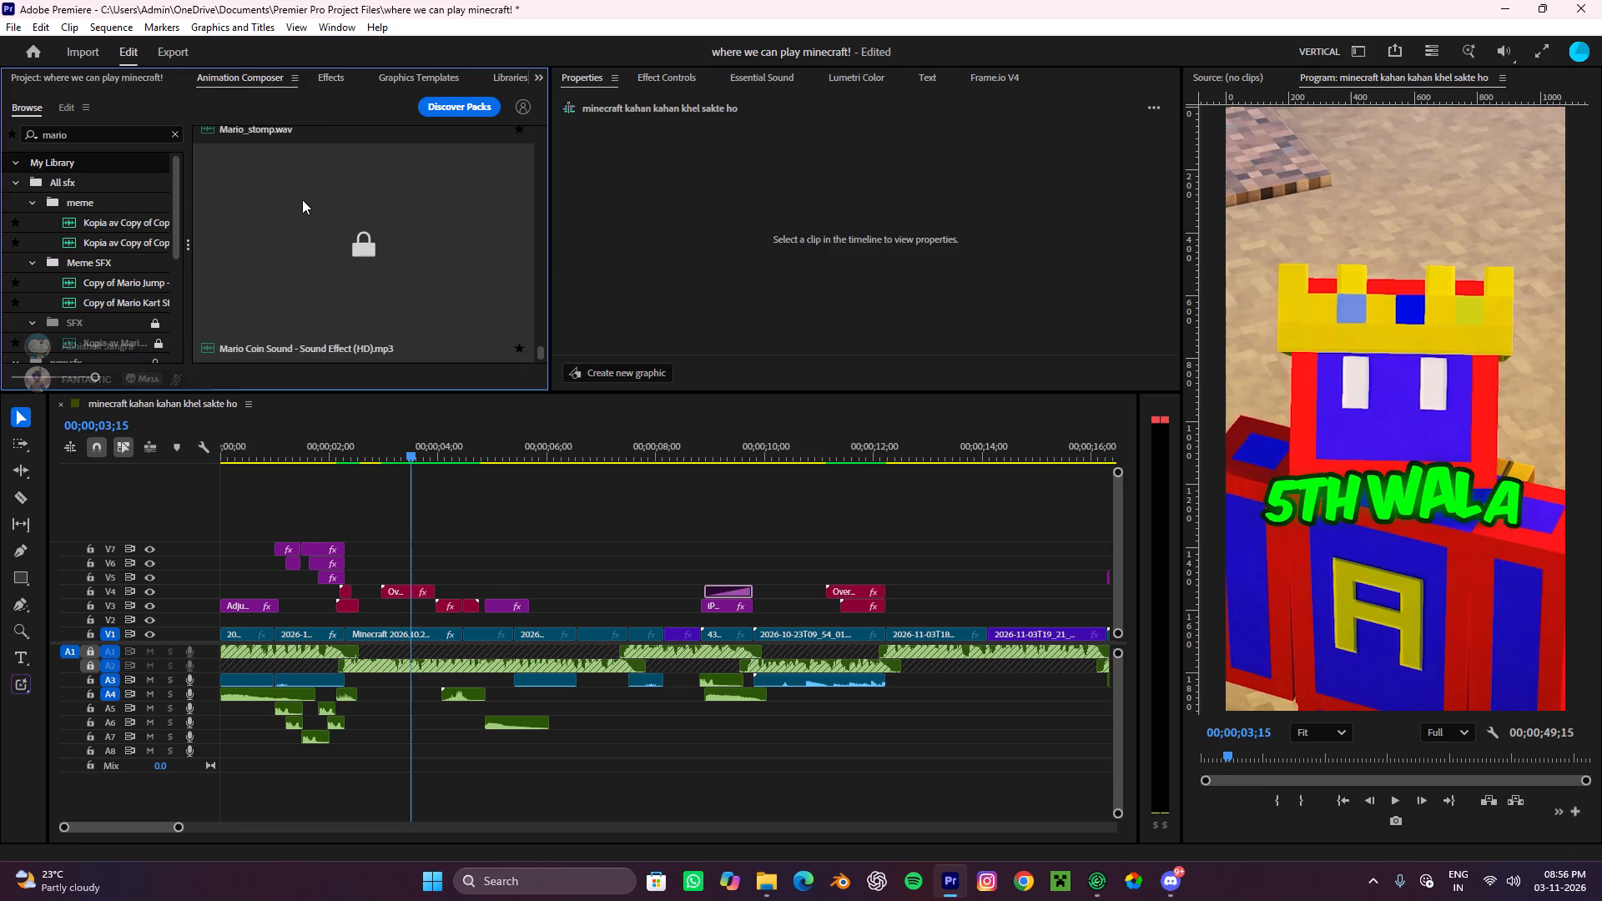
scroll(302, 199, "down", 2)
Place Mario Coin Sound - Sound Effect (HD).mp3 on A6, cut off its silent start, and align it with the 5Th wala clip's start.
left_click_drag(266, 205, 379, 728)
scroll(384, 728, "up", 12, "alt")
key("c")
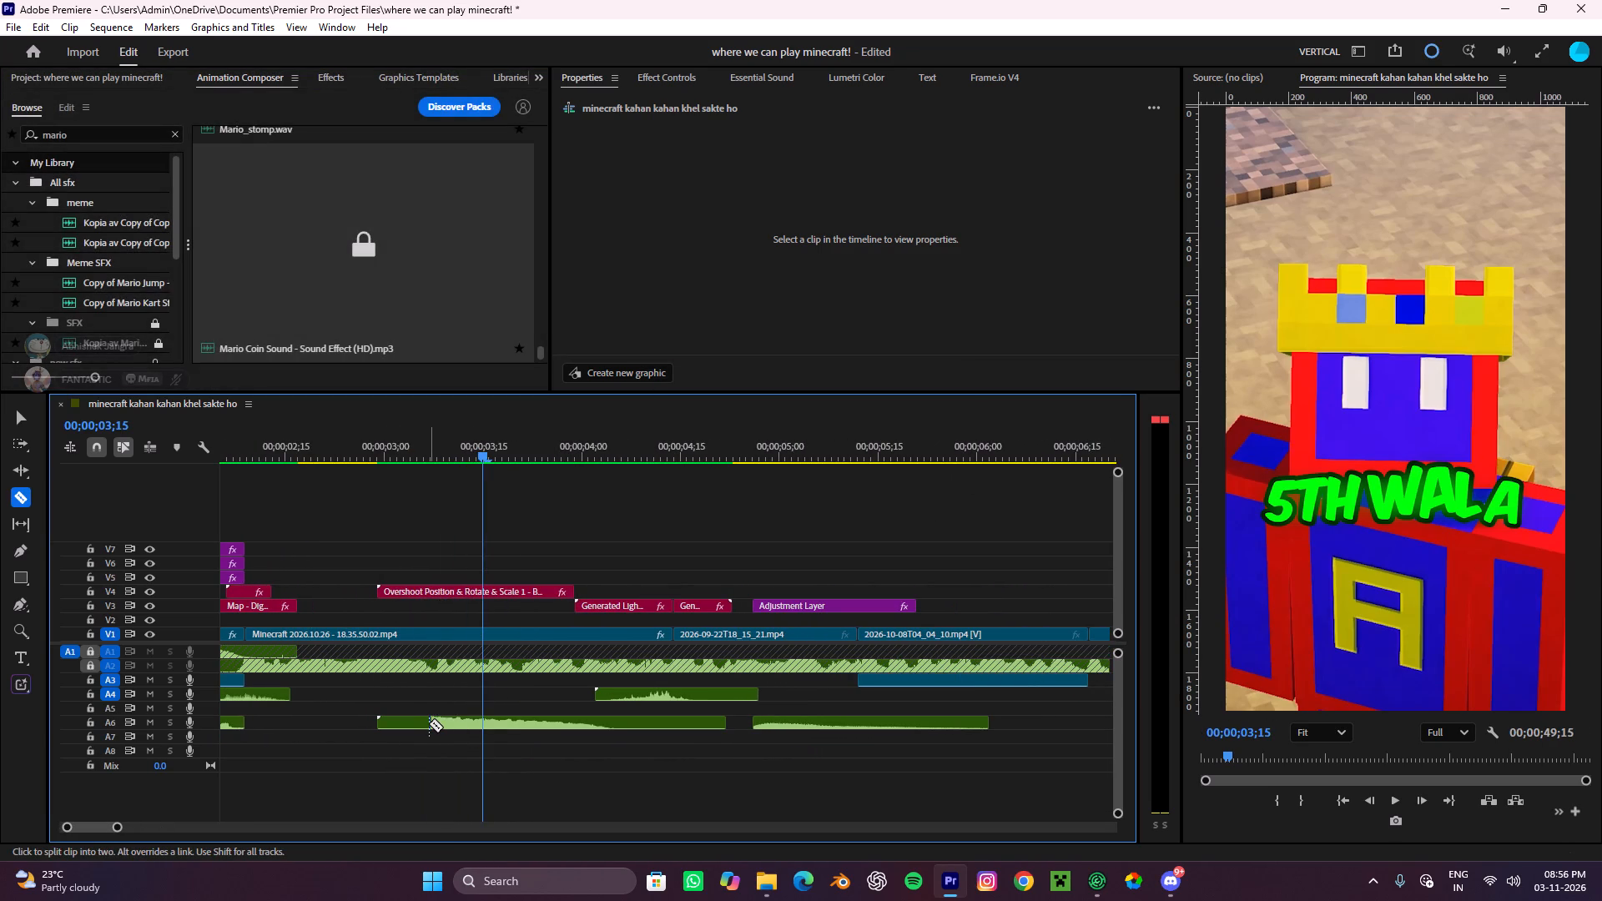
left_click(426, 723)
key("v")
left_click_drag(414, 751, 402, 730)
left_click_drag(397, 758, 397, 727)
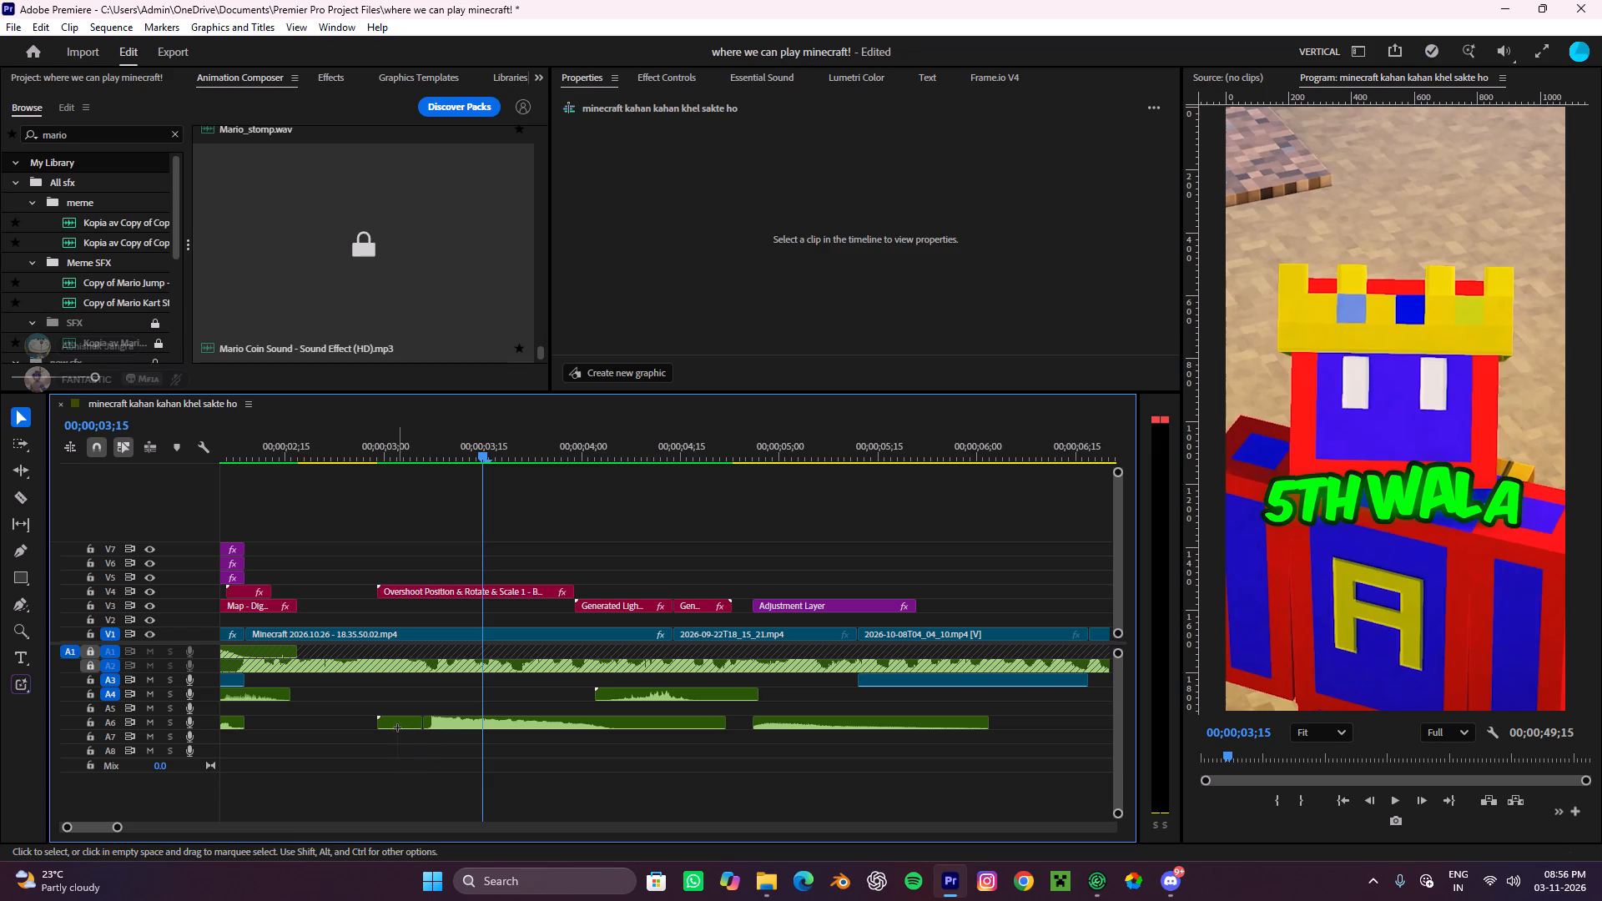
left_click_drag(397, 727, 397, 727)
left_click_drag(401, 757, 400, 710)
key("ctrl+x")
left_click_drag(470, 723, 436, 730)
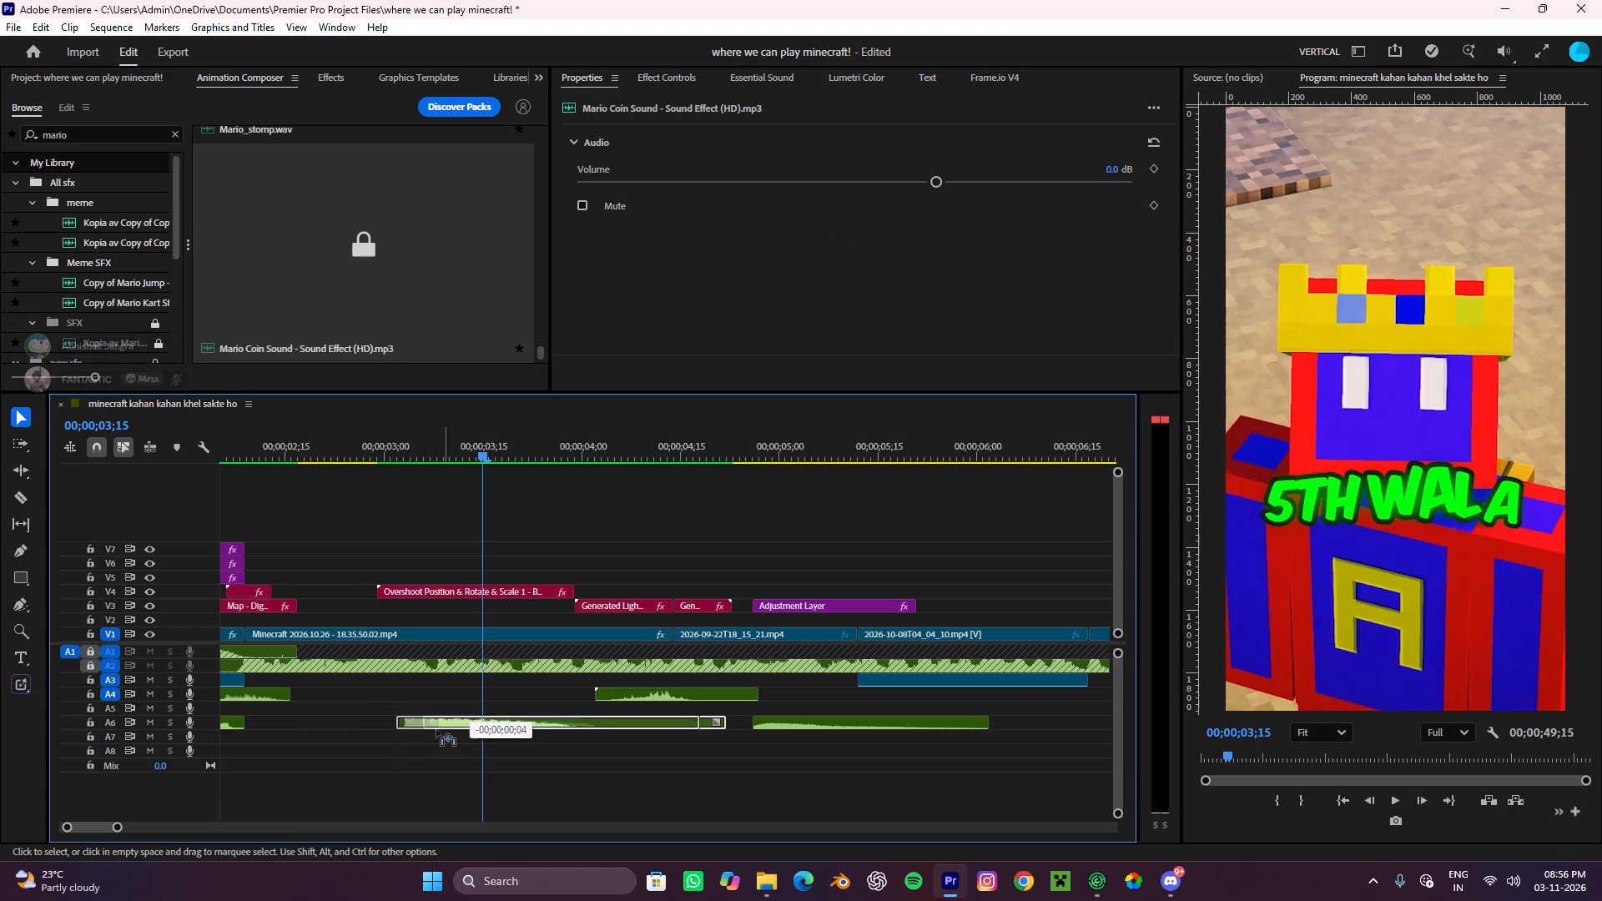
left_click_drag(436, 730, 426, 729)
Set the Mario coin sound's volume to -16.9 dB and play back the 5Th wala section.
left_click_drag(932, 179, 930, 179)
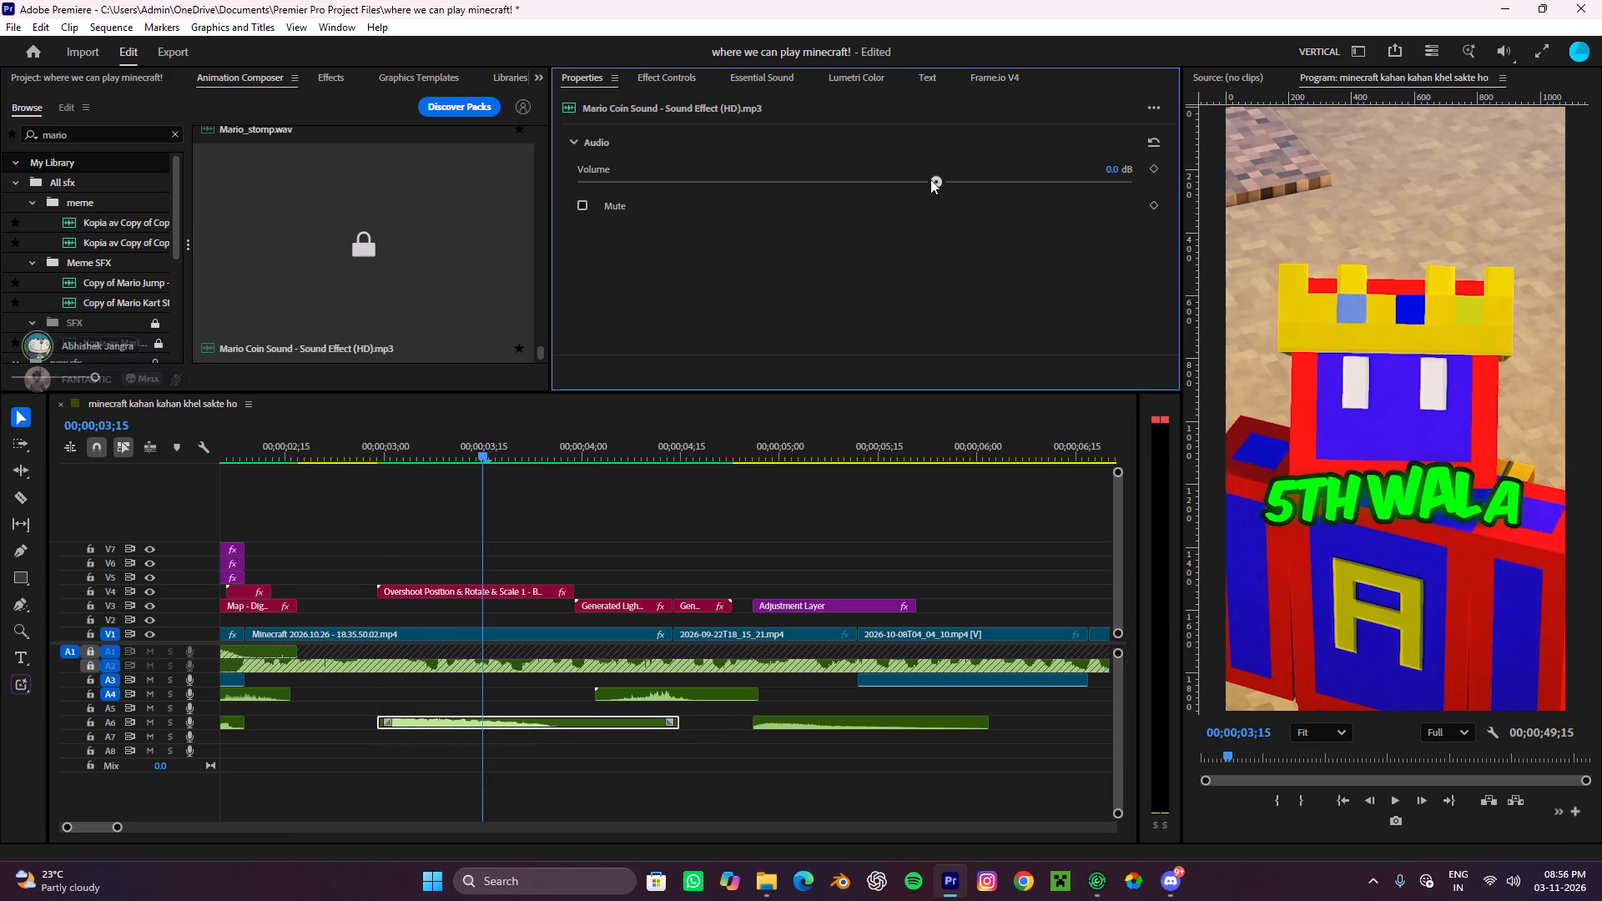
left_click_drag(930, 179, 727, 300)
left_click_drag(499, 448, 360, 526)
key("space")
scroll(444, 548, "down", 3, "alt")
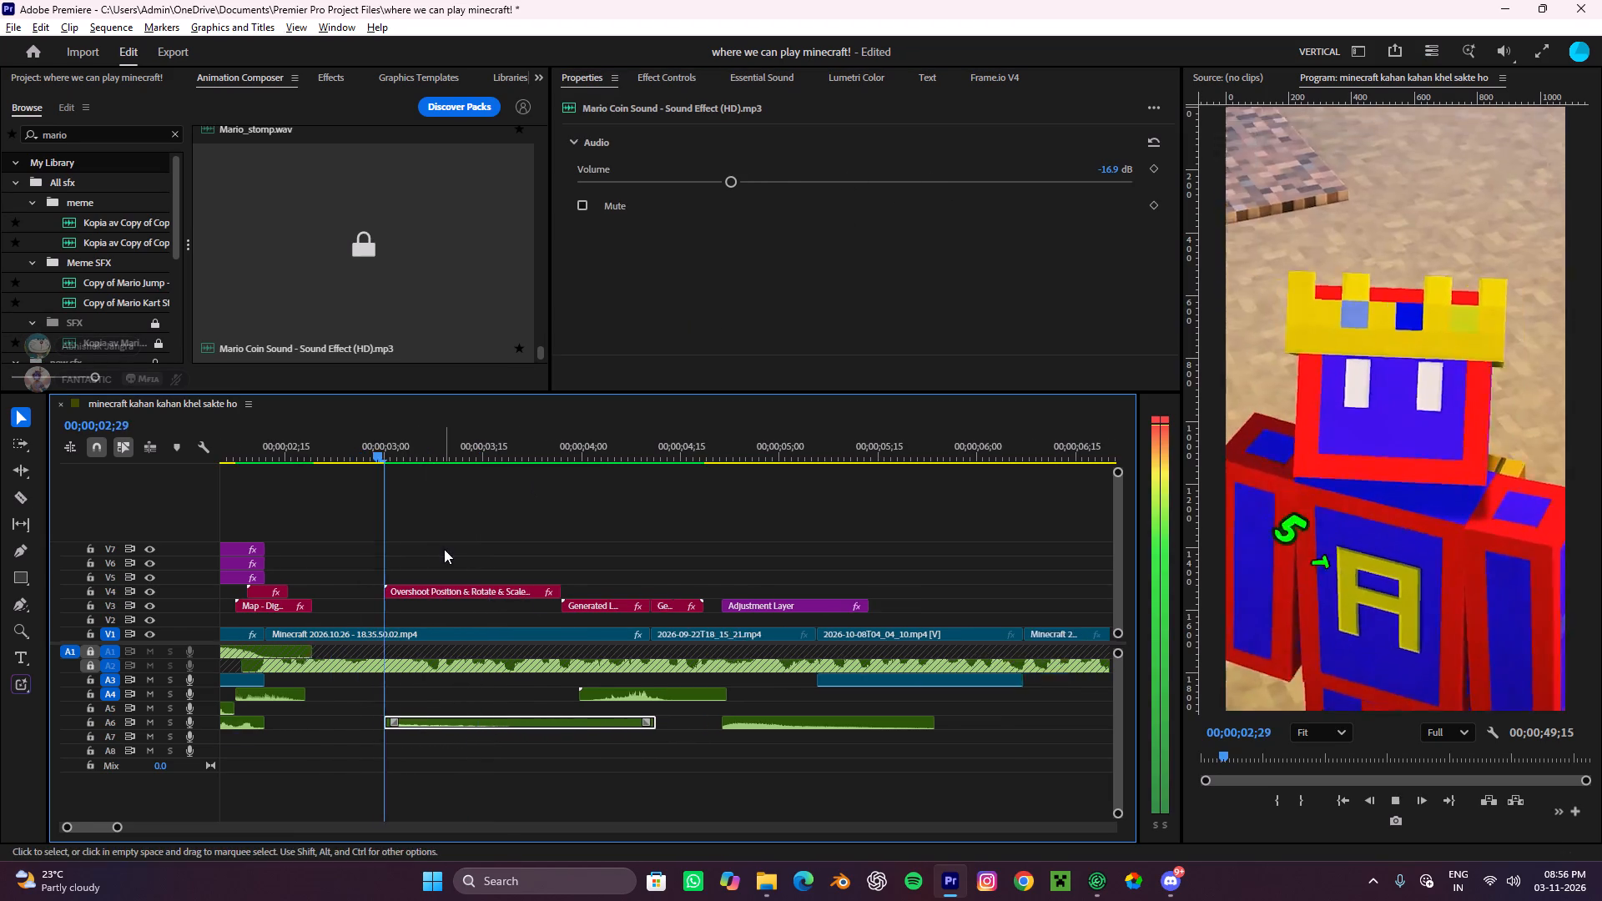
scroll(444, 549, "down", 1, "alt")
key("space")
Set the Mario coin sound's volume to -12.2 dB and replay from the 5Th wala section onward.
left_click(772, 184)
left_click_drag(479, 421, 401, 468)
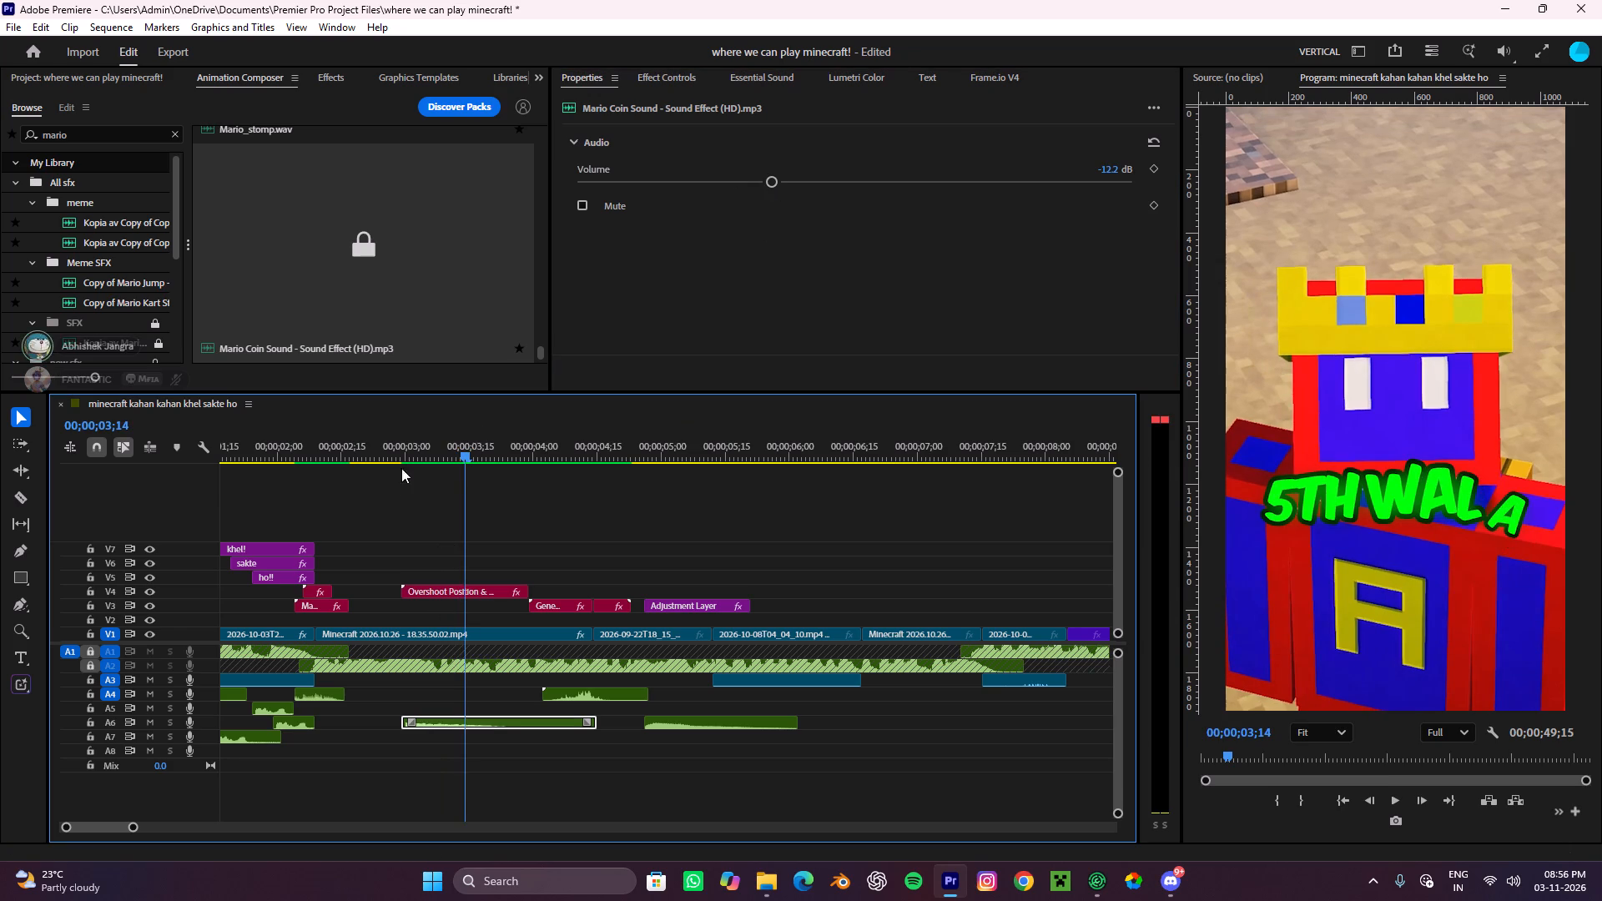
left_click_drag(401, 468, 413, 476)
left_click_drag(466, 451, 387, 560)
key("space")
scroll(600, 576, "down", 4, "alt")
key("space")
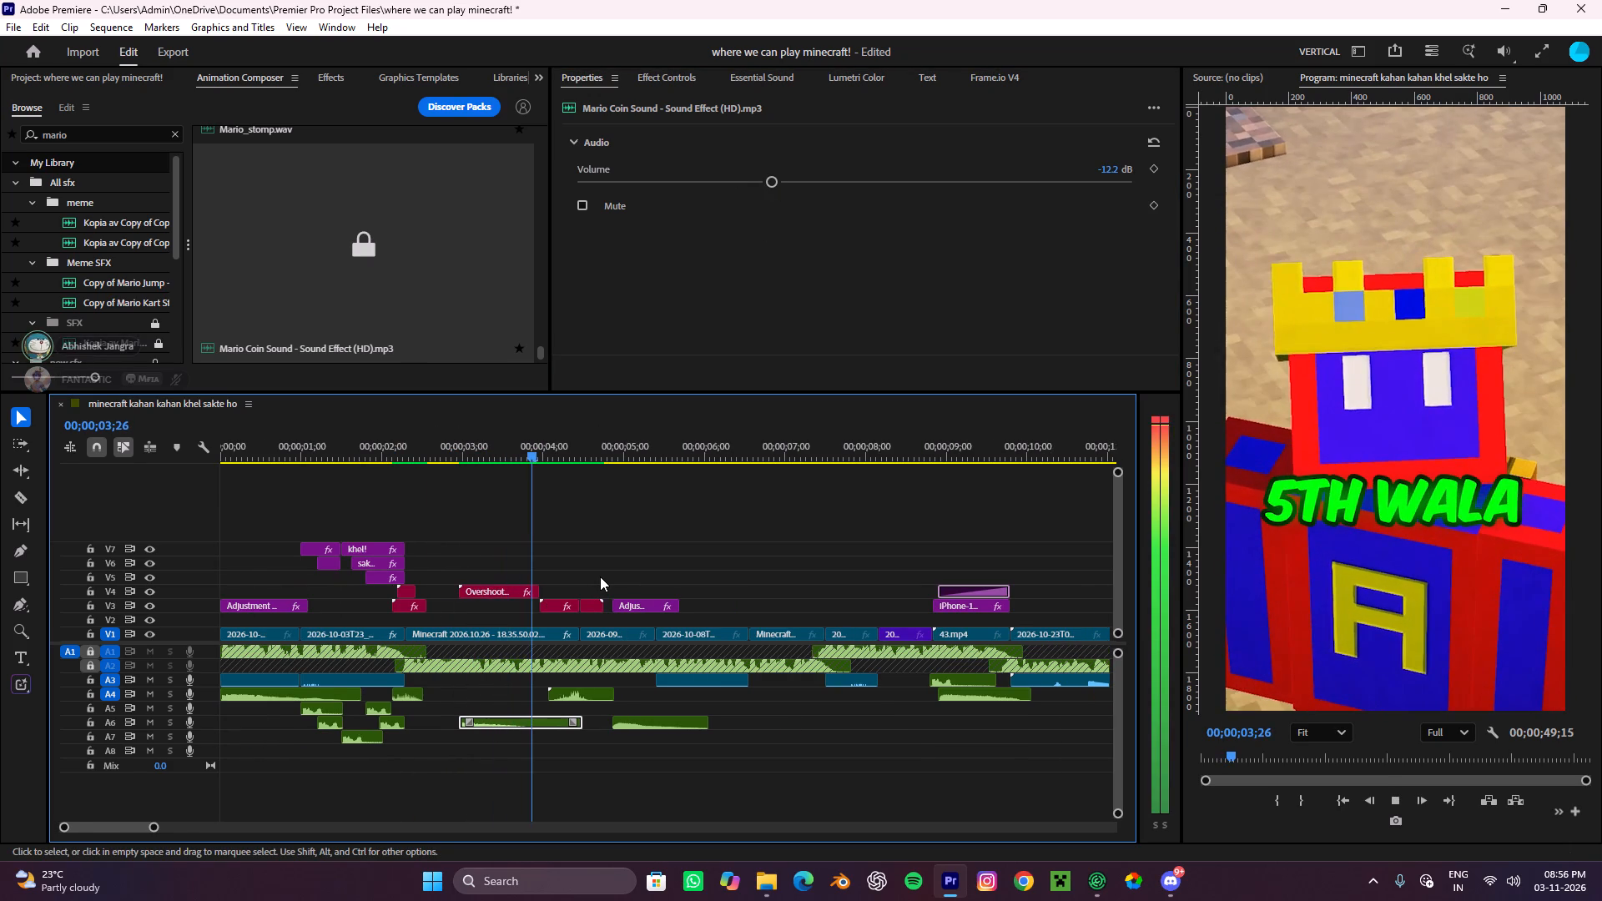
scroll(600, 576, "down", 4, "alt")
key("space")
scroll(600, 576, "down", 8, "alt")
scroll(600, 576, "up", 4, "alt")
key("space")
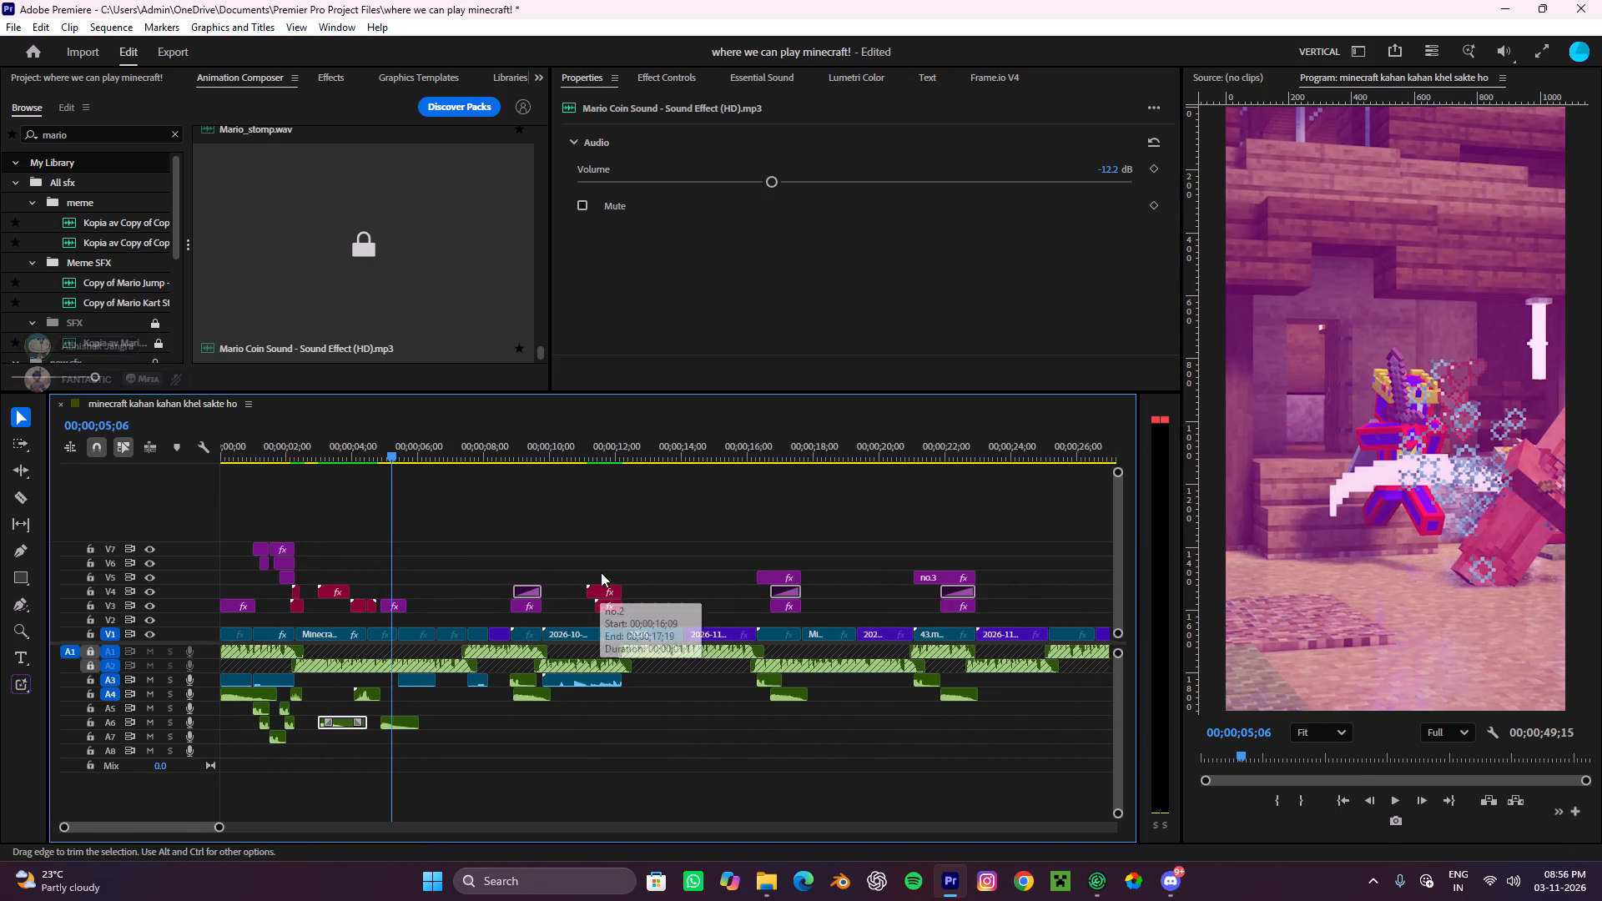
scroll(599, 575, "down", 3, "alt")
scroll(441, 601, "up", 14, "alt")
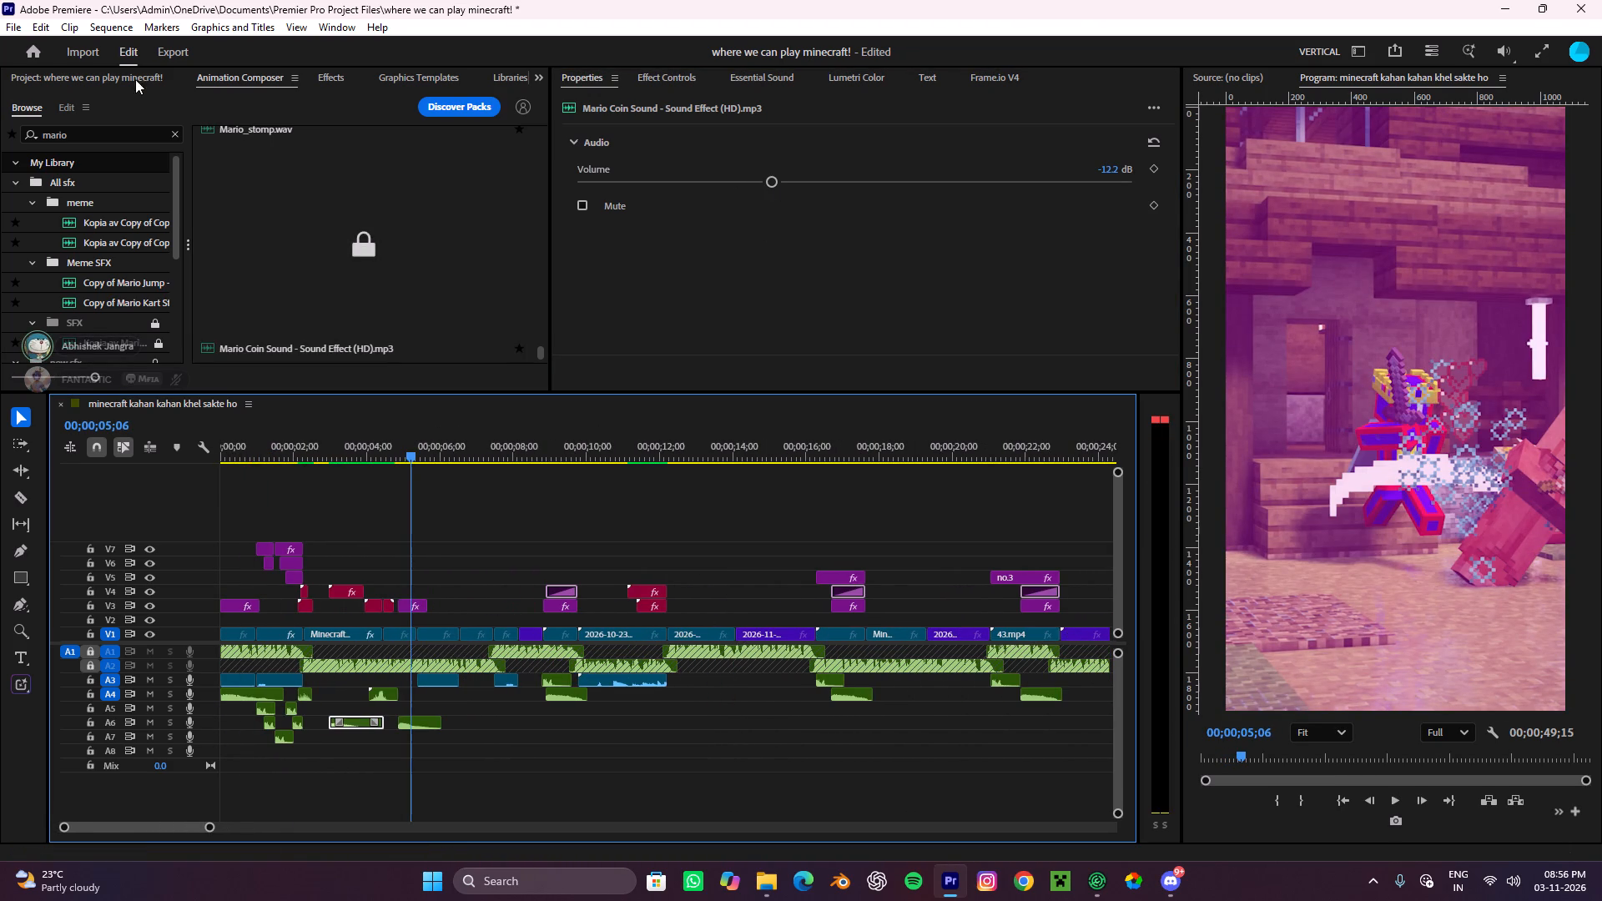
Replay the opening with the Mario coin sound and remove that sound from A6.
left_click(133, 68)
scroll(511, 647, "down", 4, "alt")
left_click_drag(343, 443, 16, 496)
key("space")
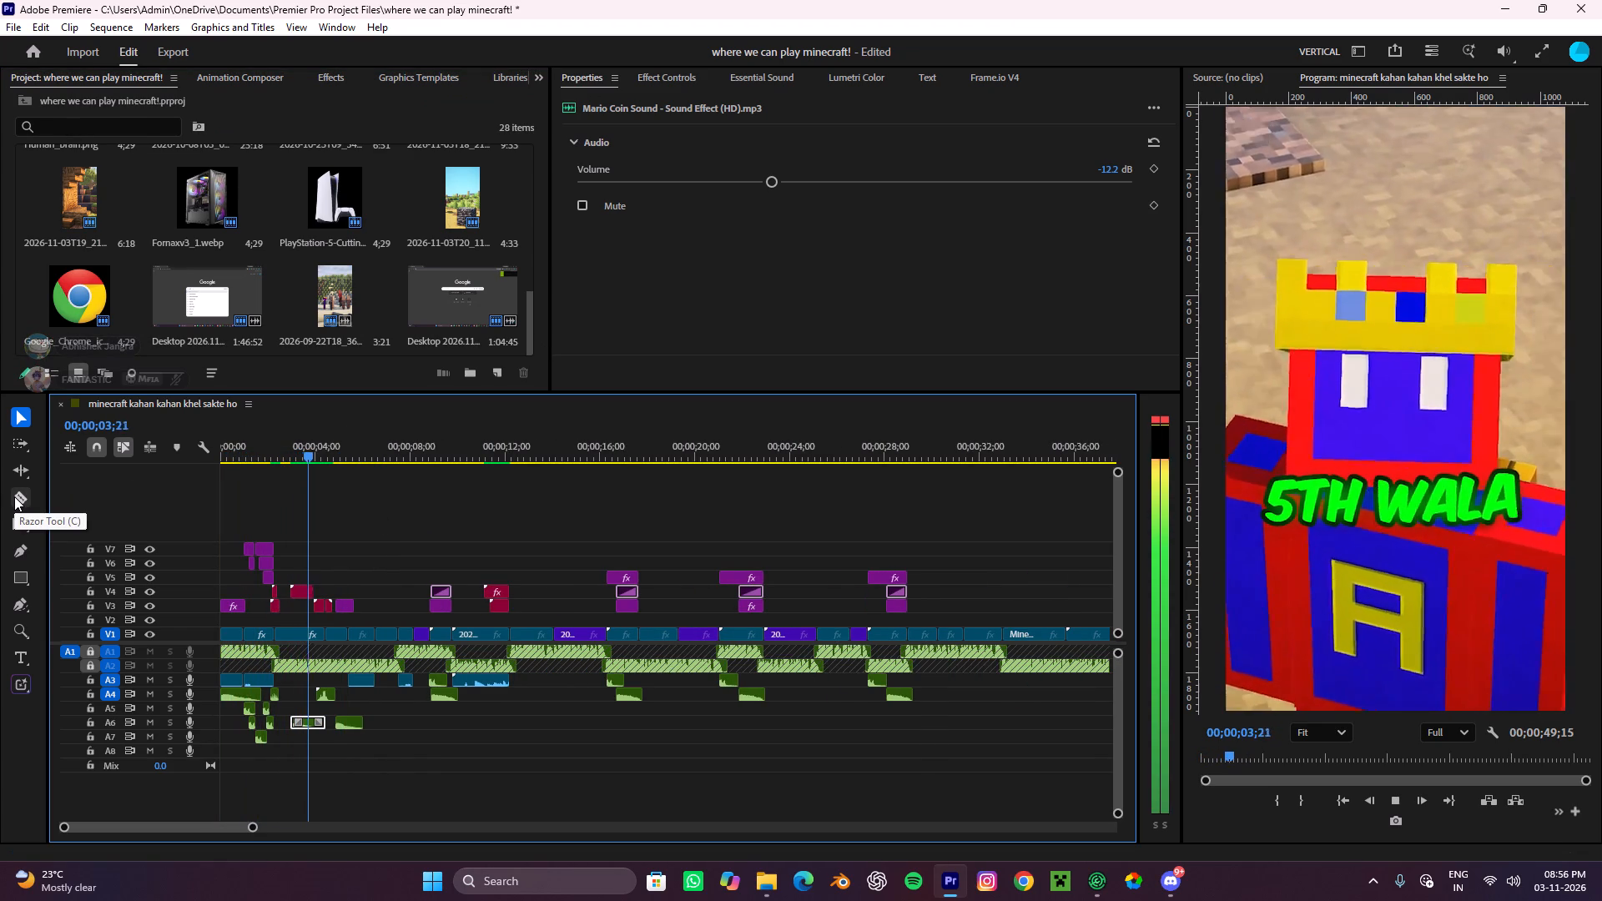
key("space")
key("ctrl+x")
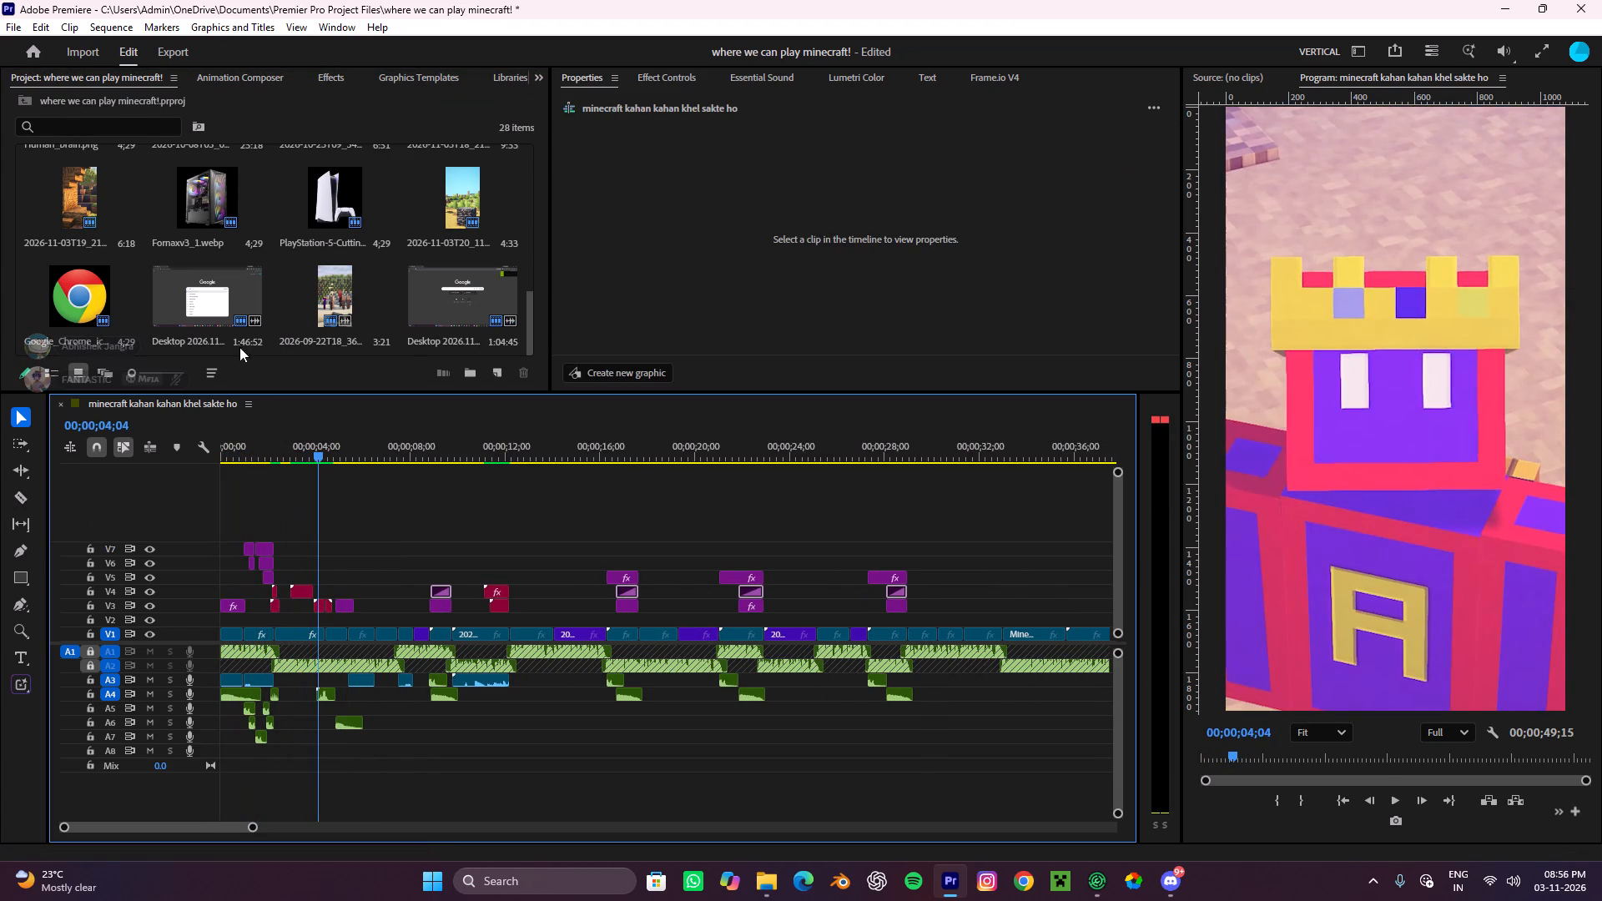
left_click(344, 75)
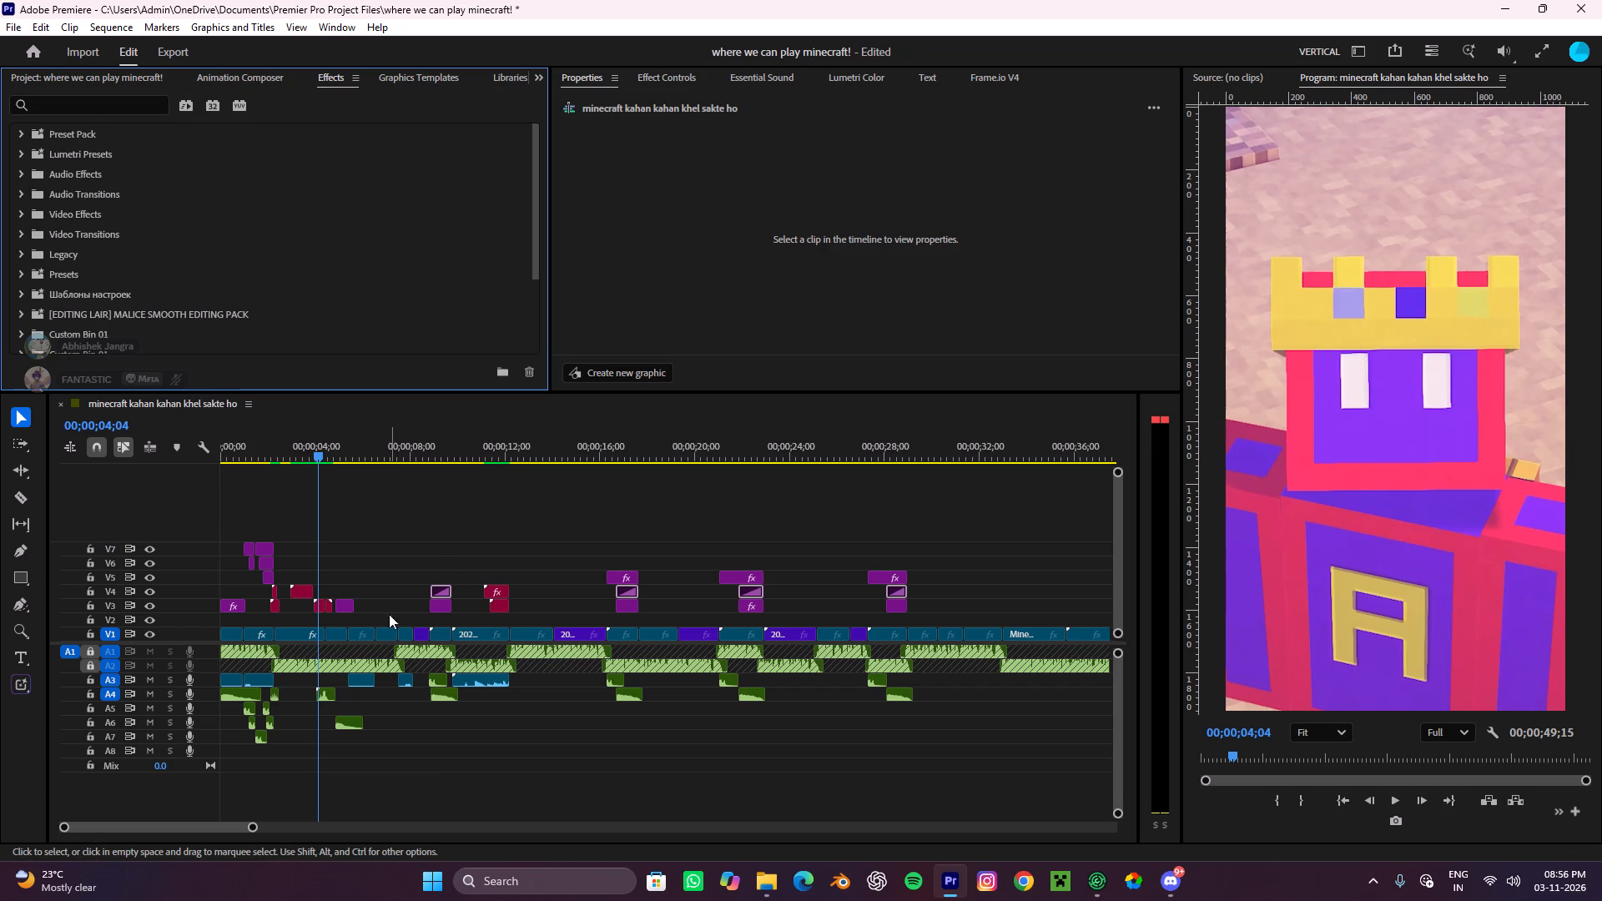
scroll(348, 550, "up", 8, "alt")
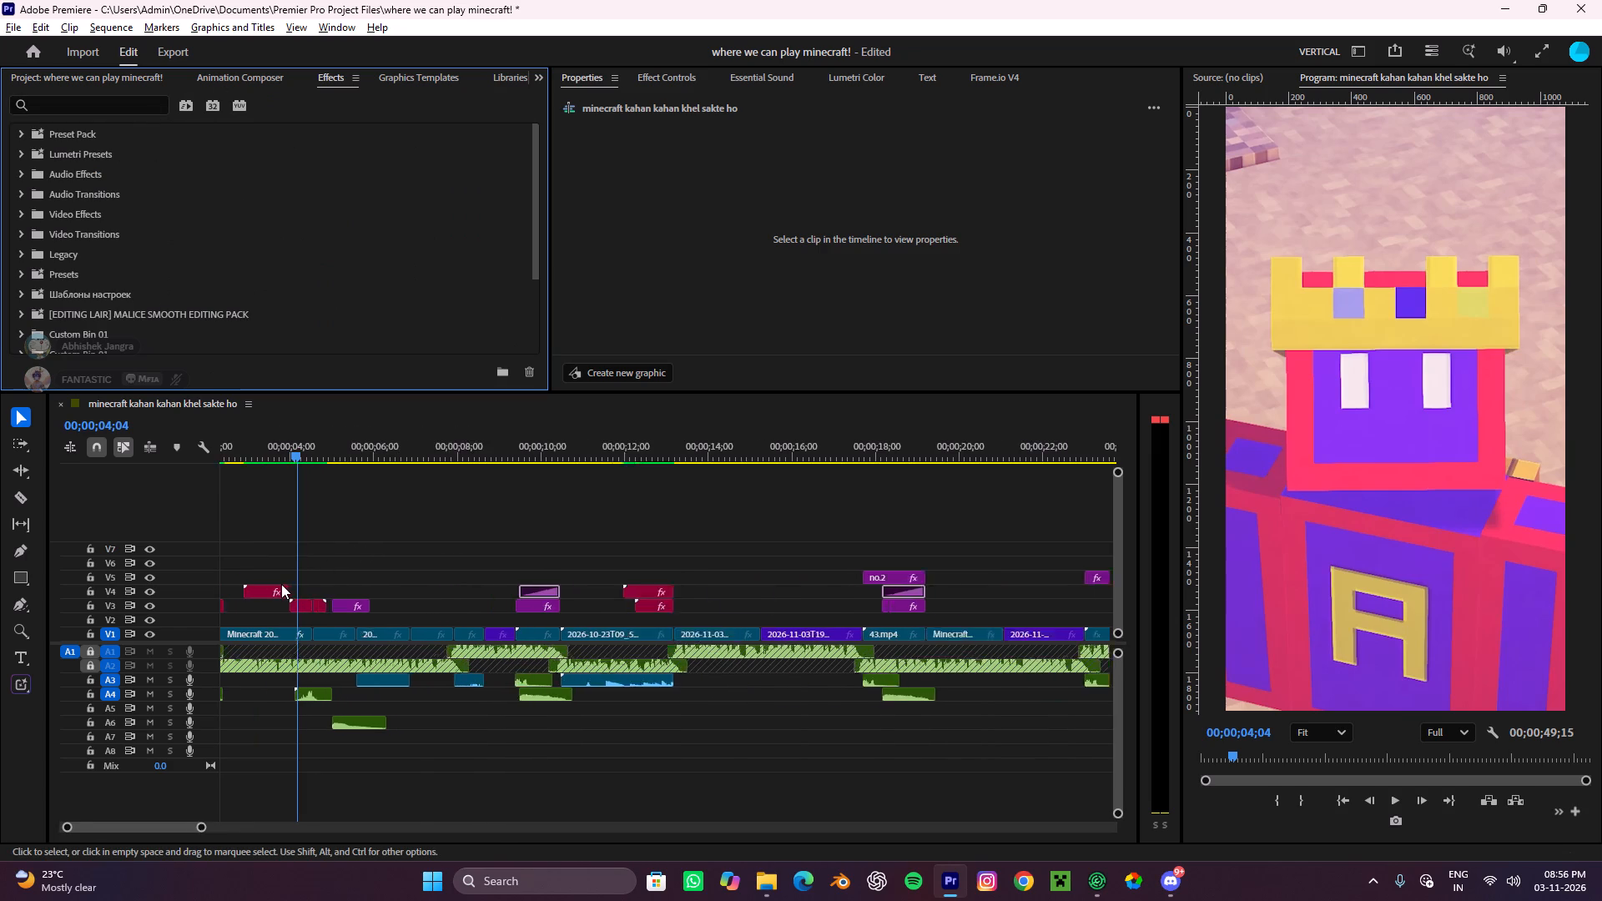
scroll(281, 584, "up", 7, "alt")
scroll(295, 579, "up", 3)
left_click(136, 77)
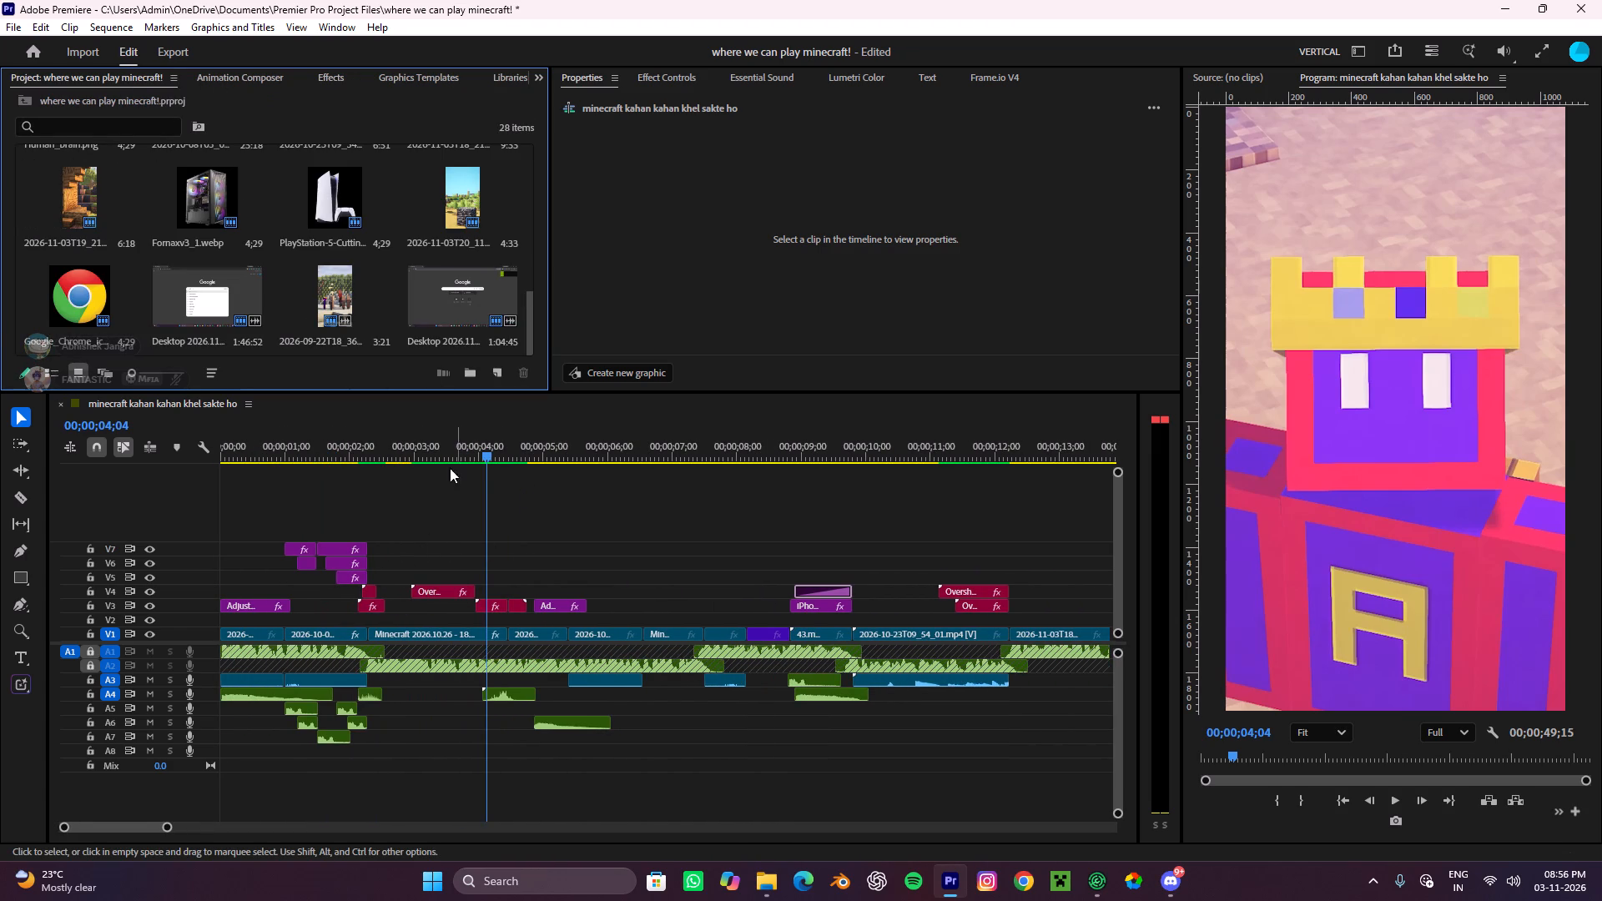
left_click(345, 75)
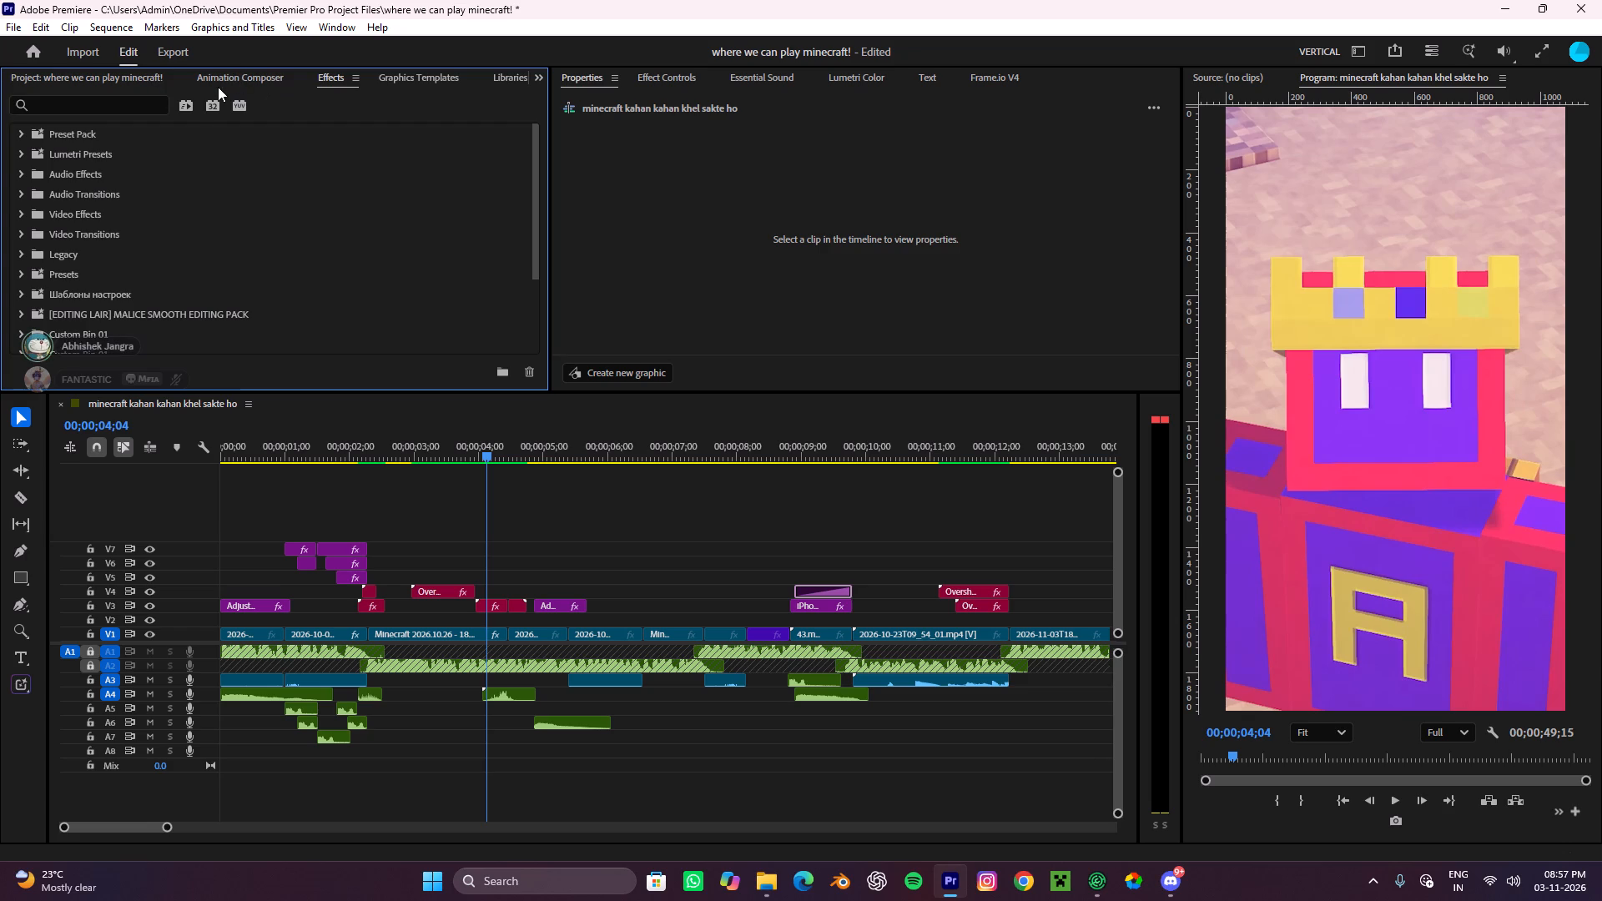
Place Reward.wav on A7 at the 5Th wala clip's start, cut it off at that clip's end, and play it back.
left_click(231, 81)
left_click_drag(97, 132, 0, 111)
type("ea")
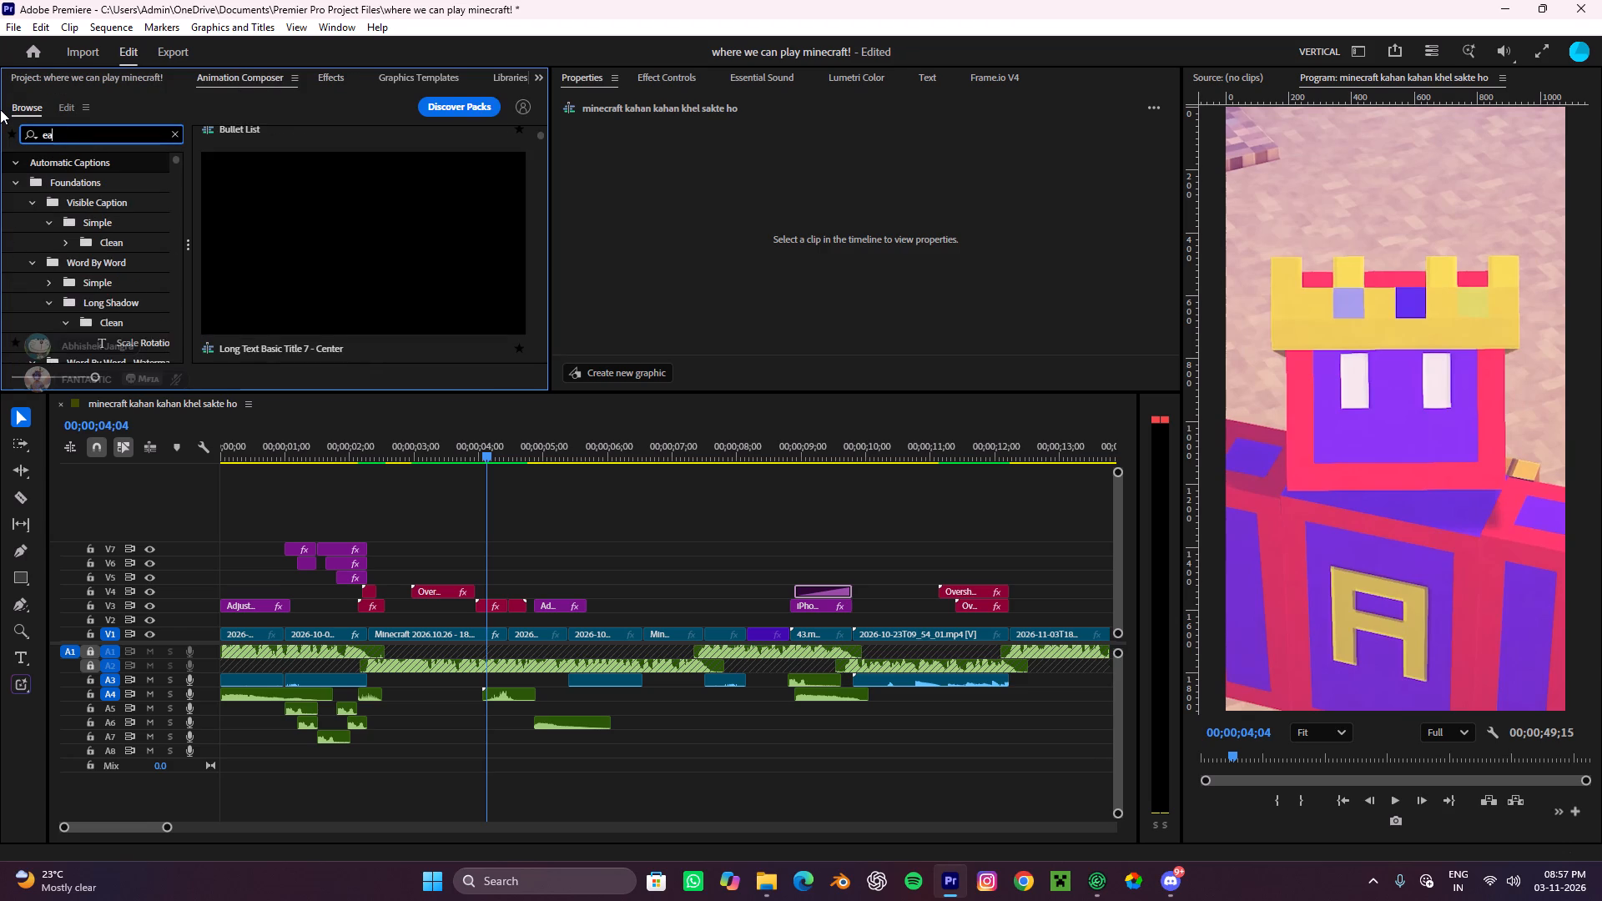
key("BackSpace")
key("BackSpace")
type("rewar")
key("d")
left_click_drag(340, 226, 537, 745)
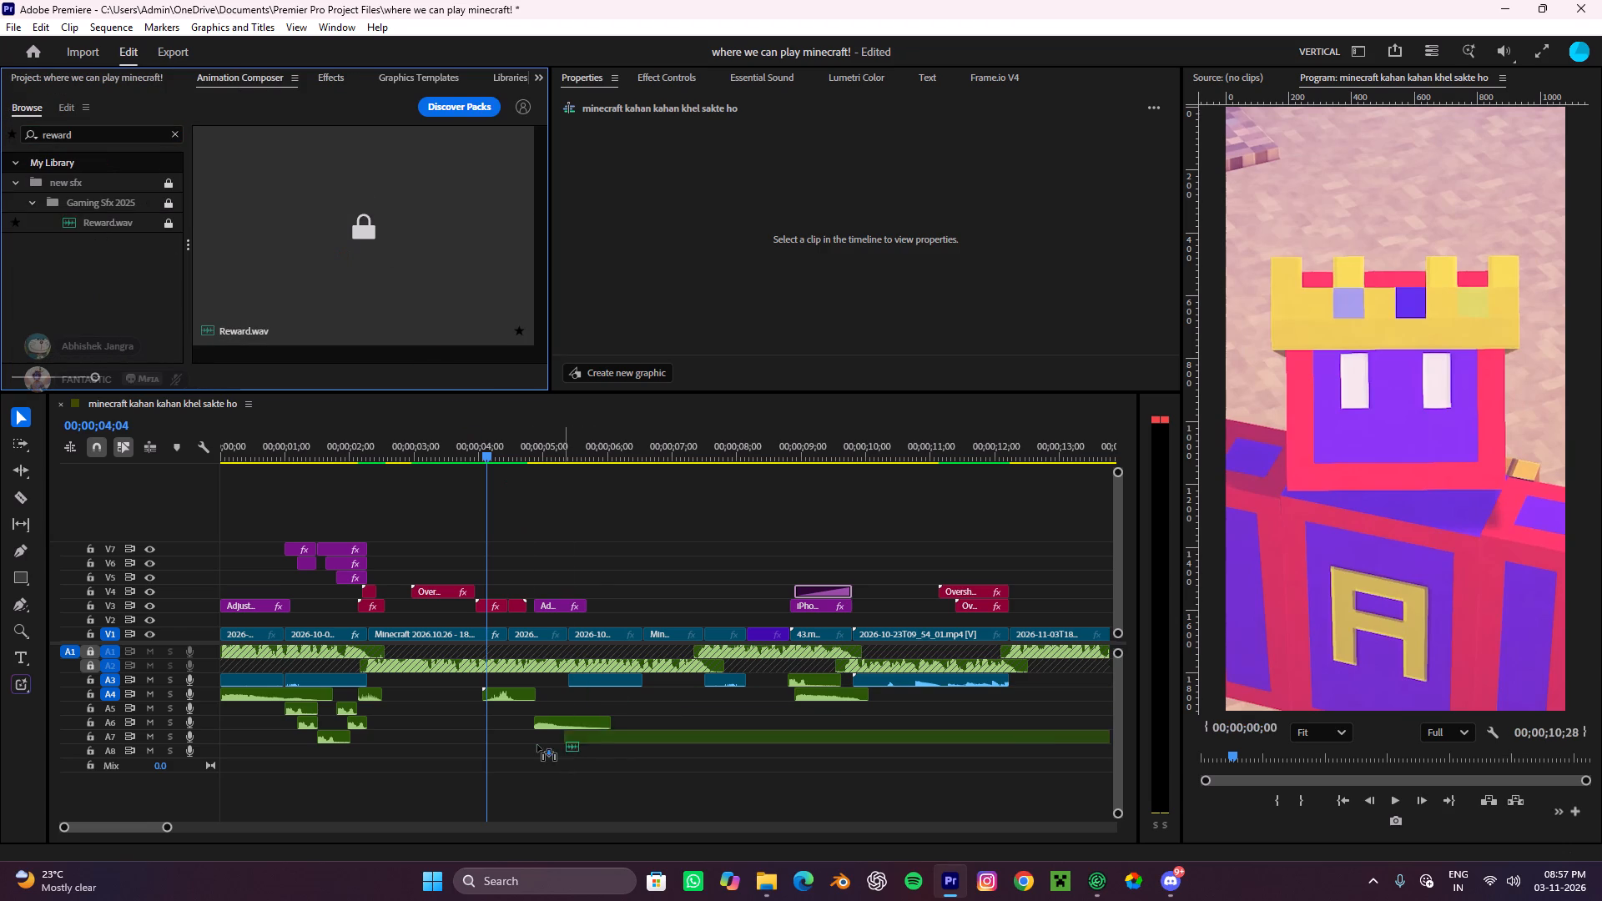
left_click_drag(537, 745, 404, 738)
key("c")
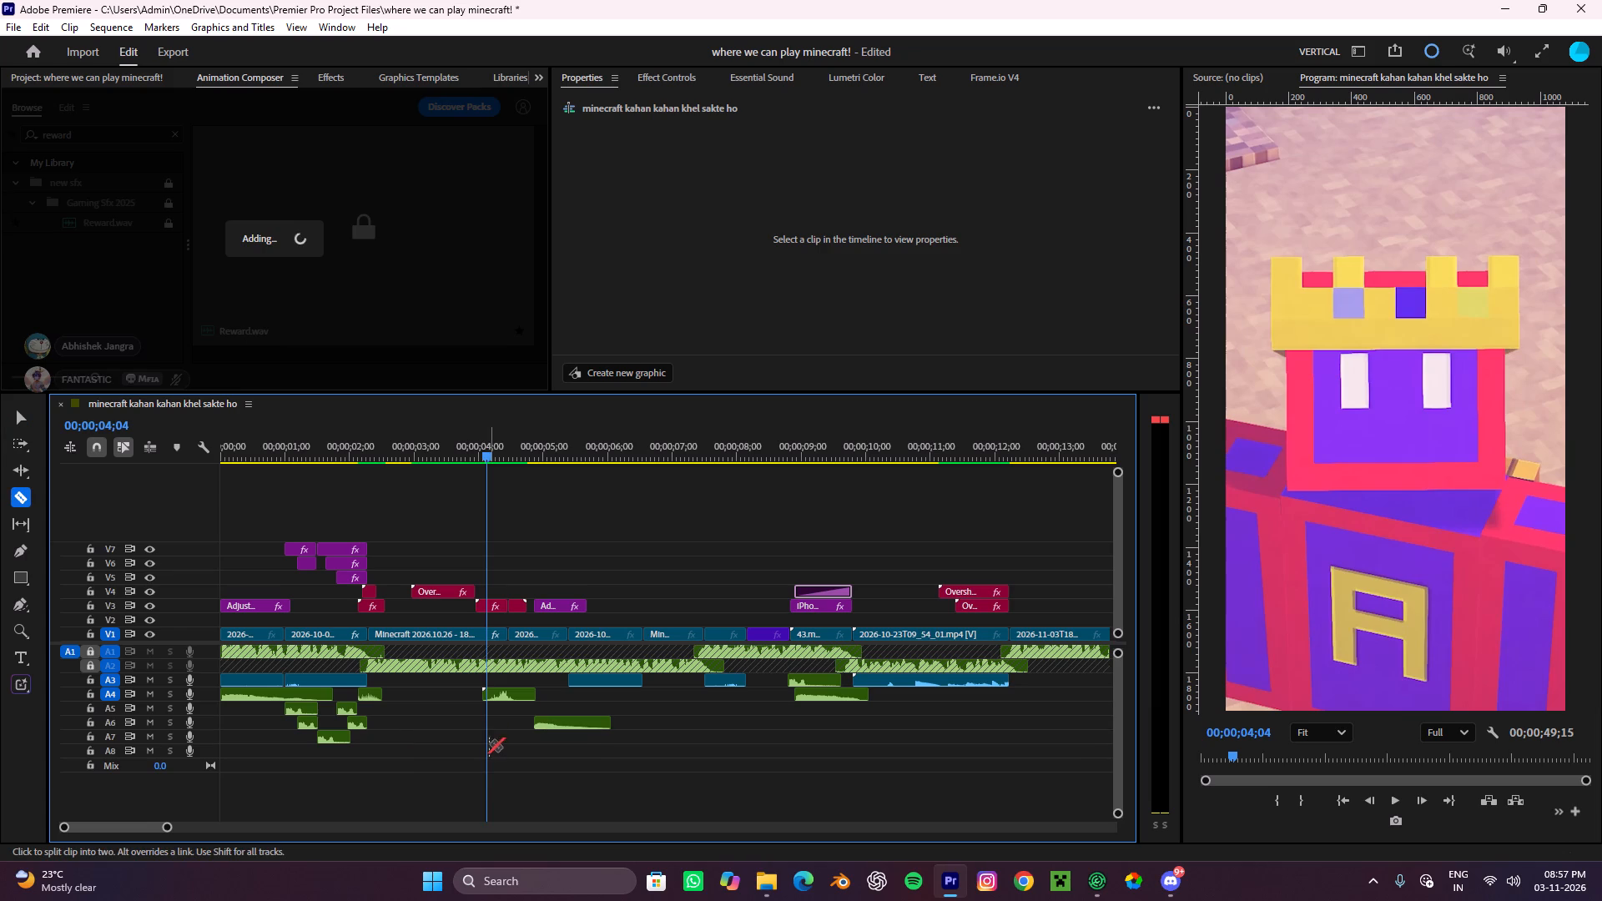
left_click(478, 741)
key("v")
left_click(511, 733)
key("ctrl+x")
left_click_drag(491, 460, 398, 556)
key("space")
scroll(416, 556, "down", 3, "alt")
key("space")
scroll(416, 556, "up", 3)
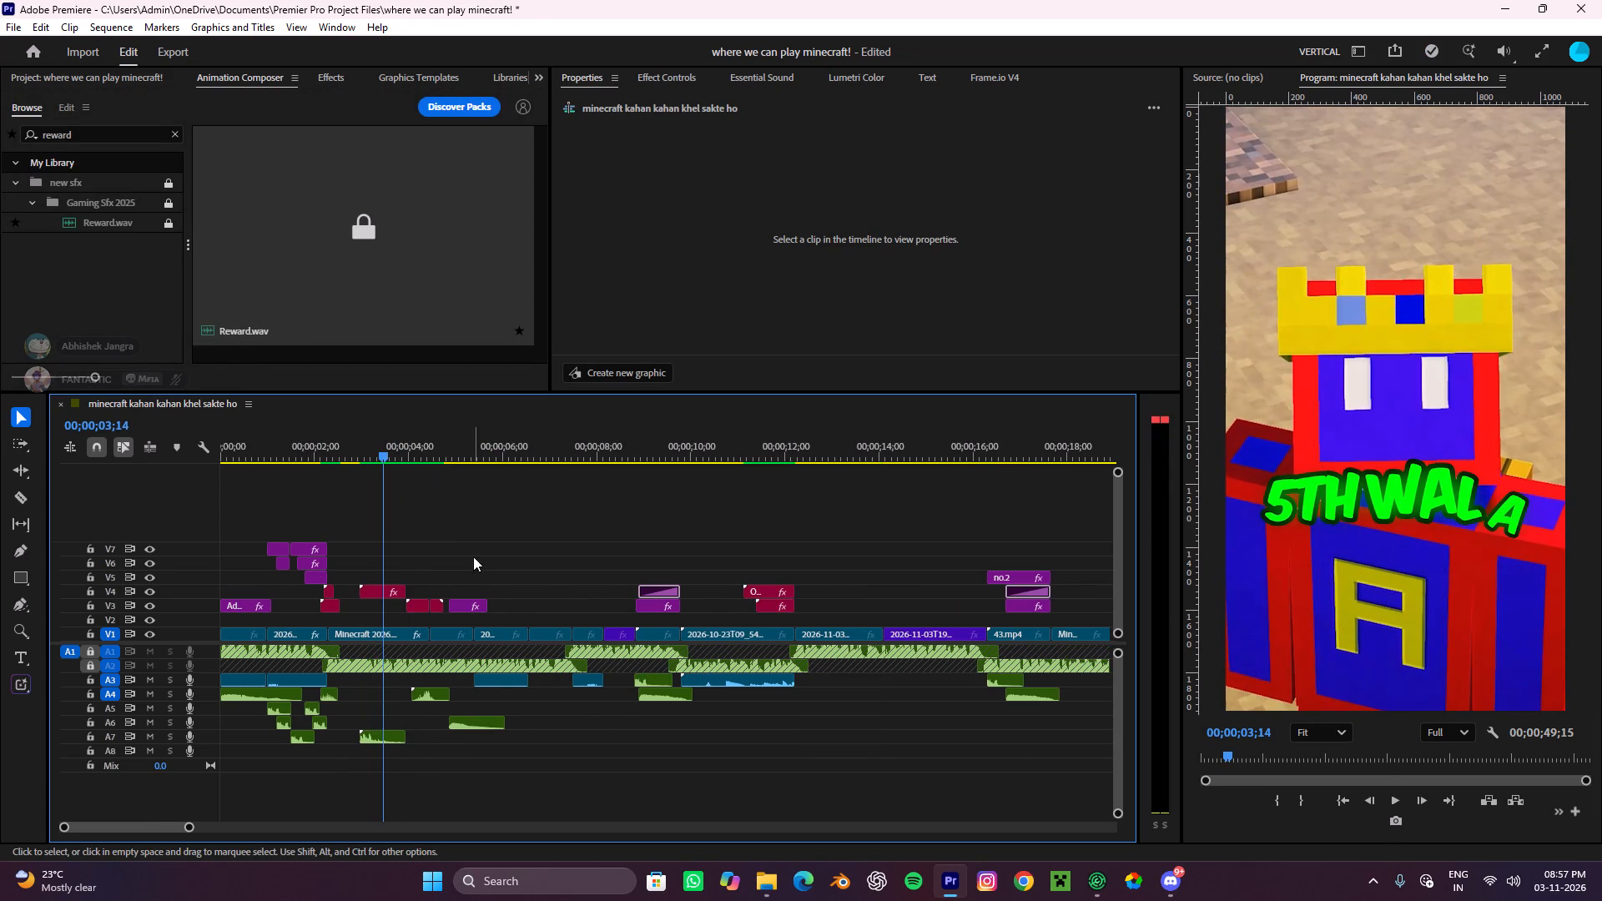
Add an adjustment layer on V5 over the end of the 5Th wala clip and trim it to a short piece.
scroll(403, 576, "up", 9, "alt")
left_click(138, 80)
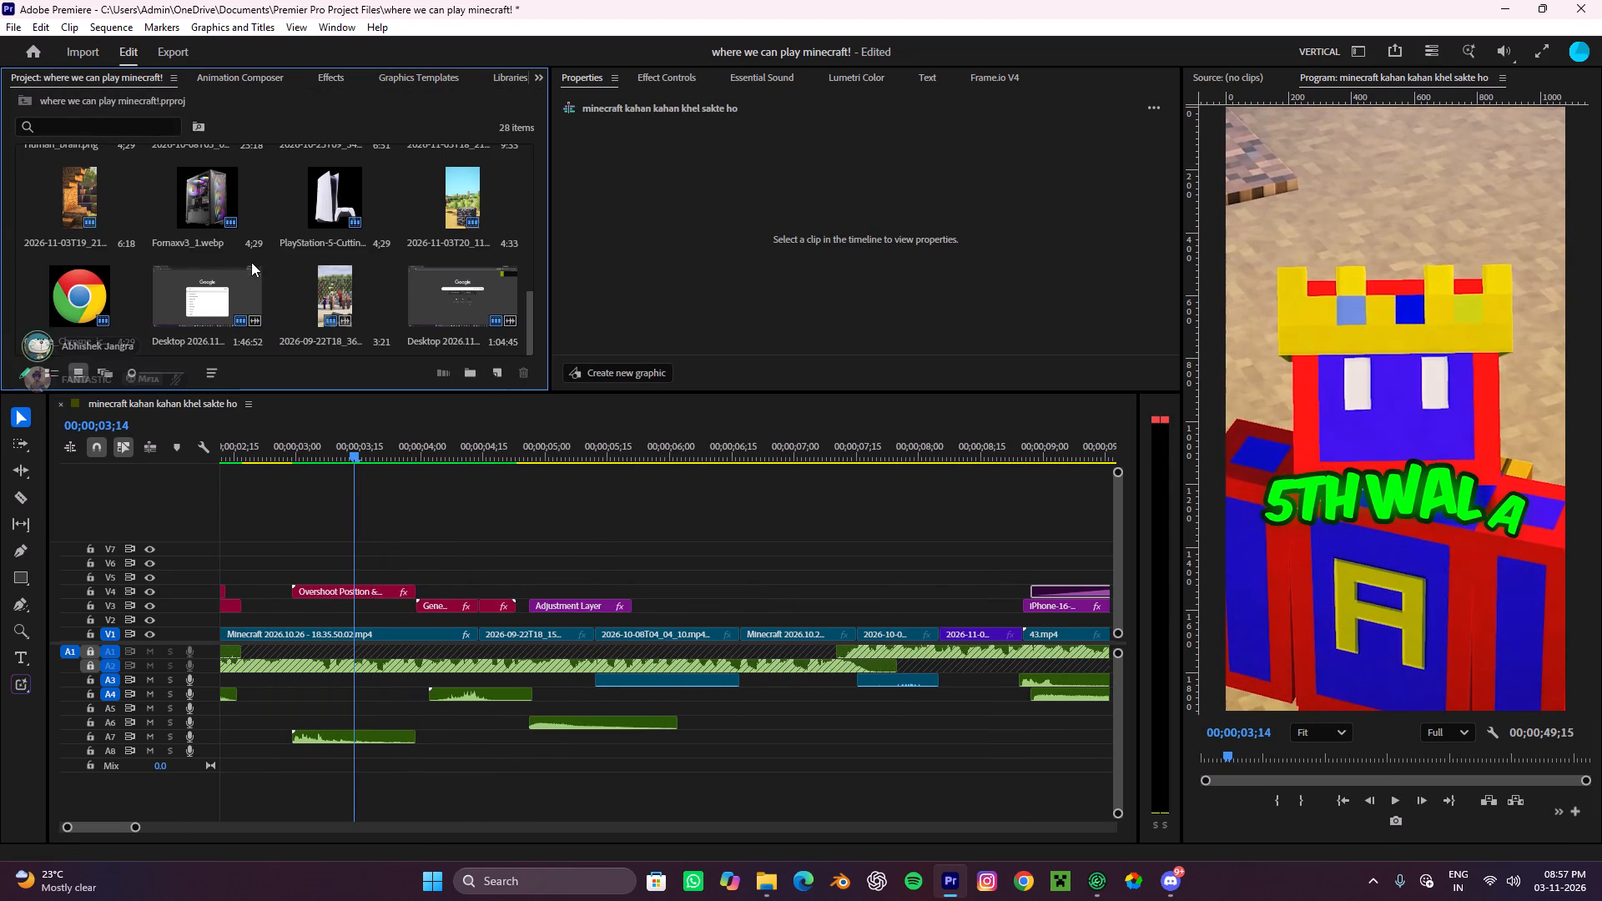
scroll(251, 262, "up", 3)
left_click_drag(199, 210, 356, 578)
key("c")
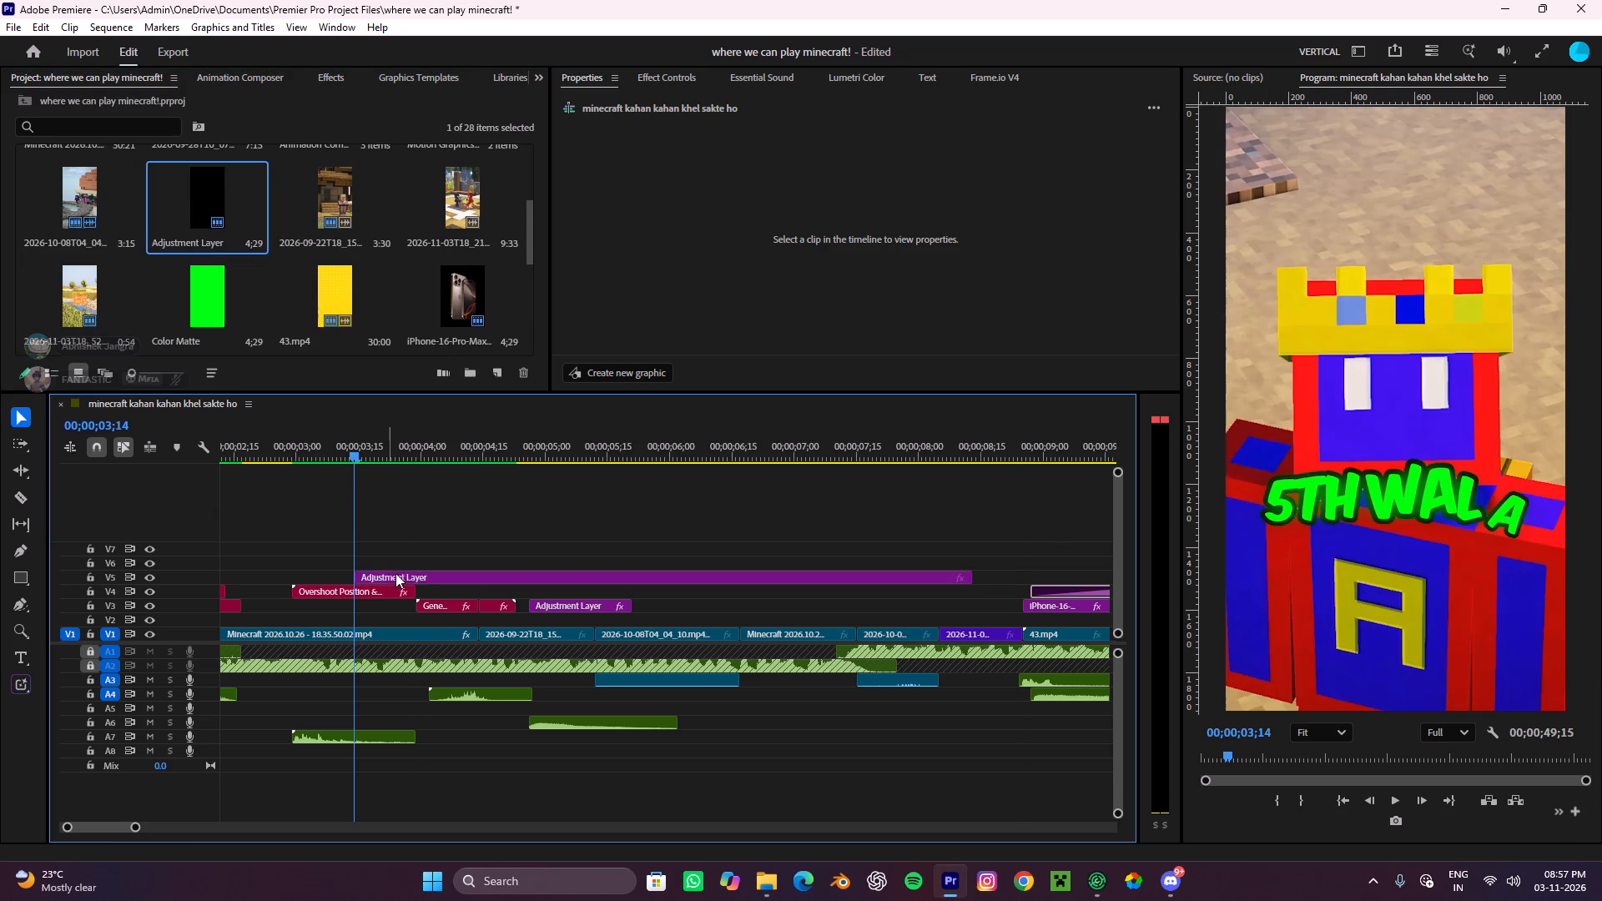
left_click(408, 573)
key("v")
left_click(441, 582)
key("ctrl+x")
left_click_drag(386, 580, 388, 580)
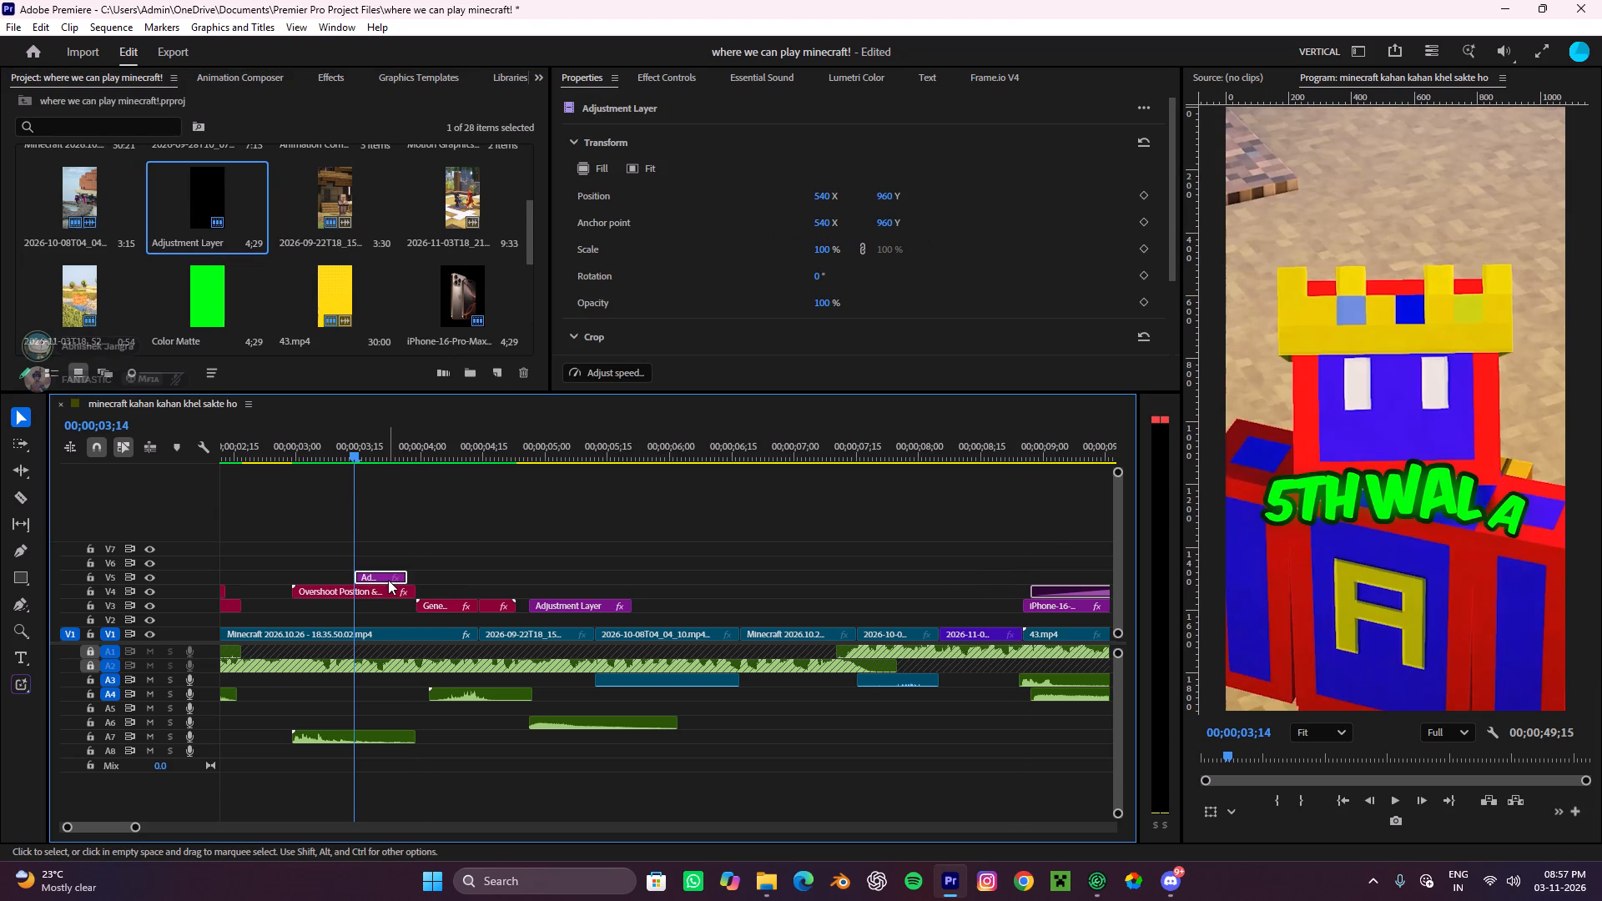
left_click_drag(388, 580, 395, 579)
Play the 5Th wala section and move the V5 adjustment layer to start at about 00;00;03;19.
key("space")
key("space")
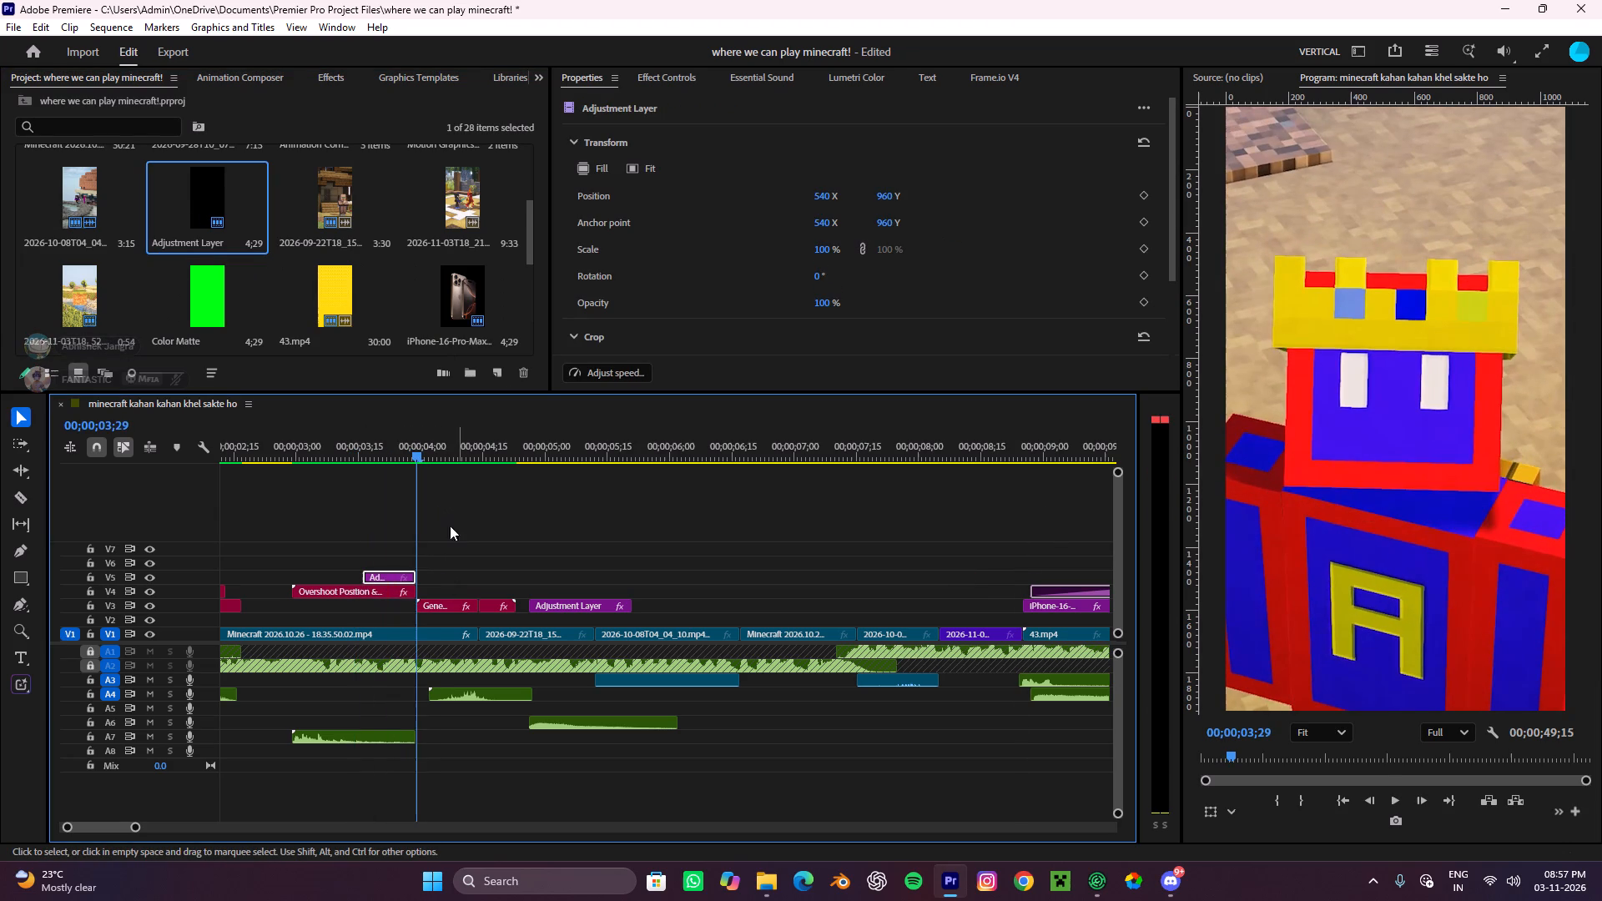
left_click_drag(381, 575, 400, 576)
left_click_drag(420, 453, 285, 533)
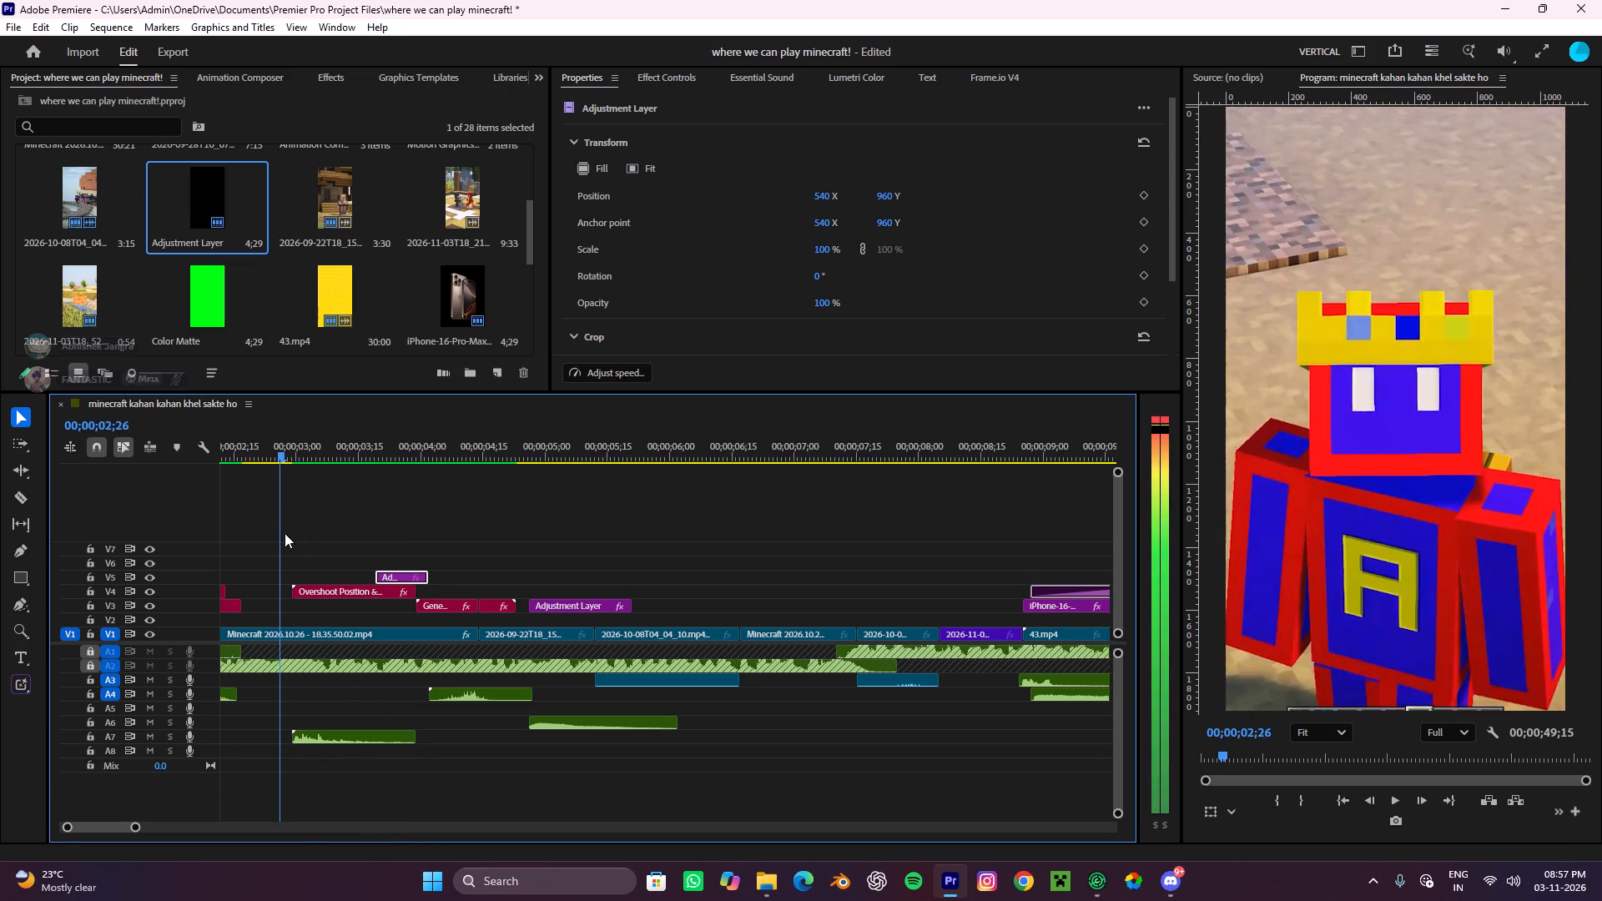
key("space")
key("space")
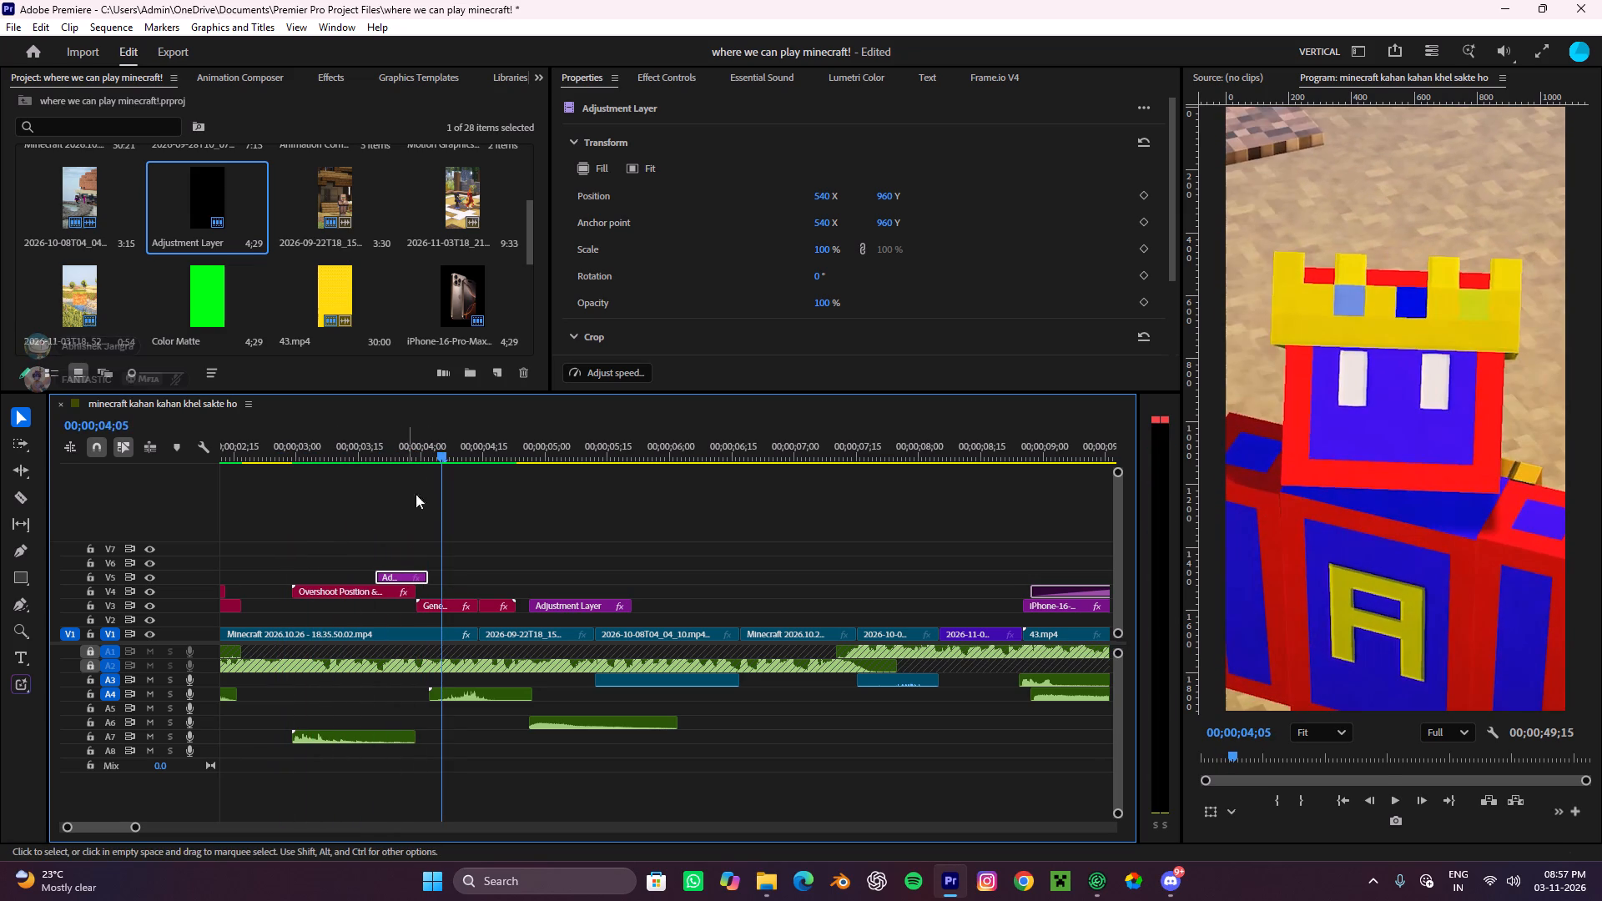
left_click_drag(454, 430, 404, 475)
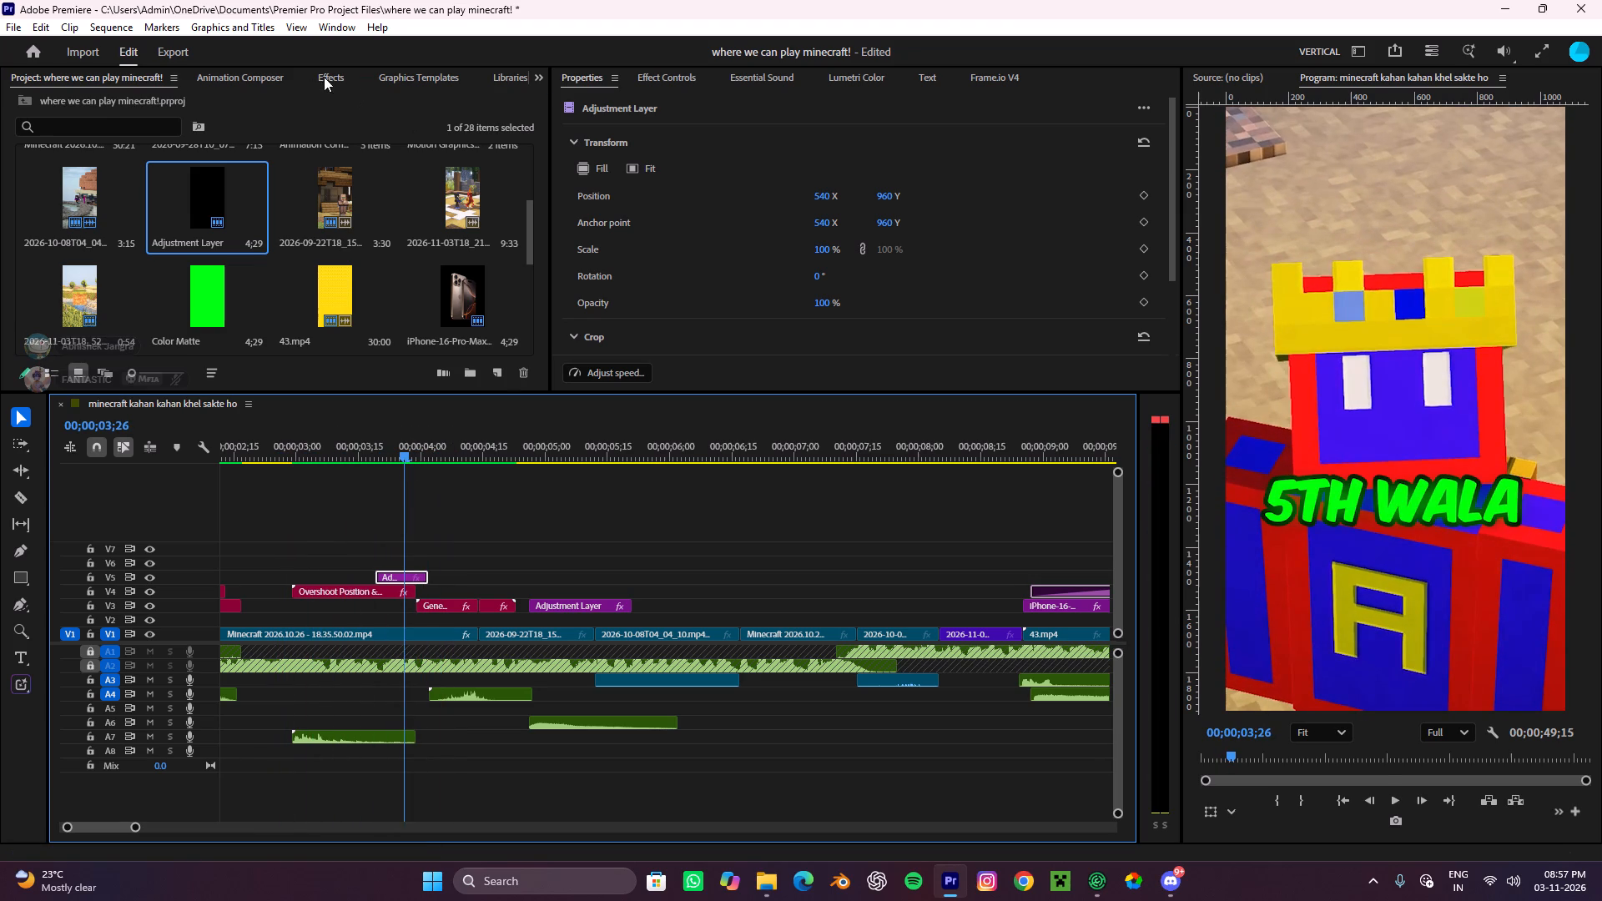
Apply the Malice X Impact Shake Large preset to the V5 adjustment layer and replay it.
left_click(324, 77)
left_click(88, 108)
type("imp")
type("ac")
key("t")
scroll(139, 237, "down", 3)
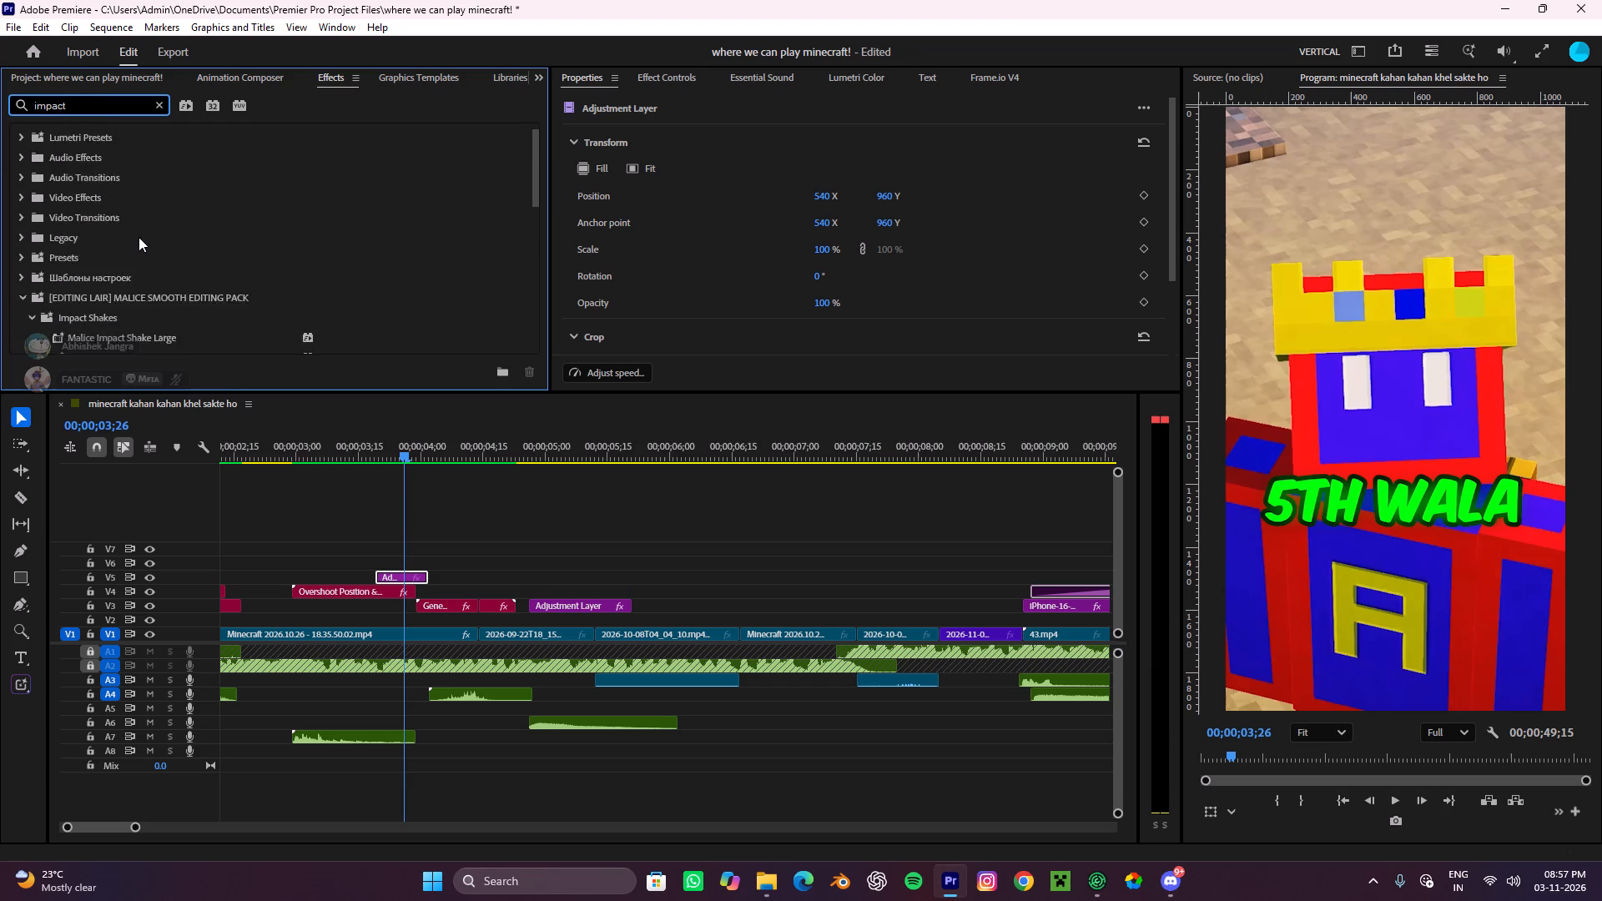
scroll(139, 237, "down", 11)
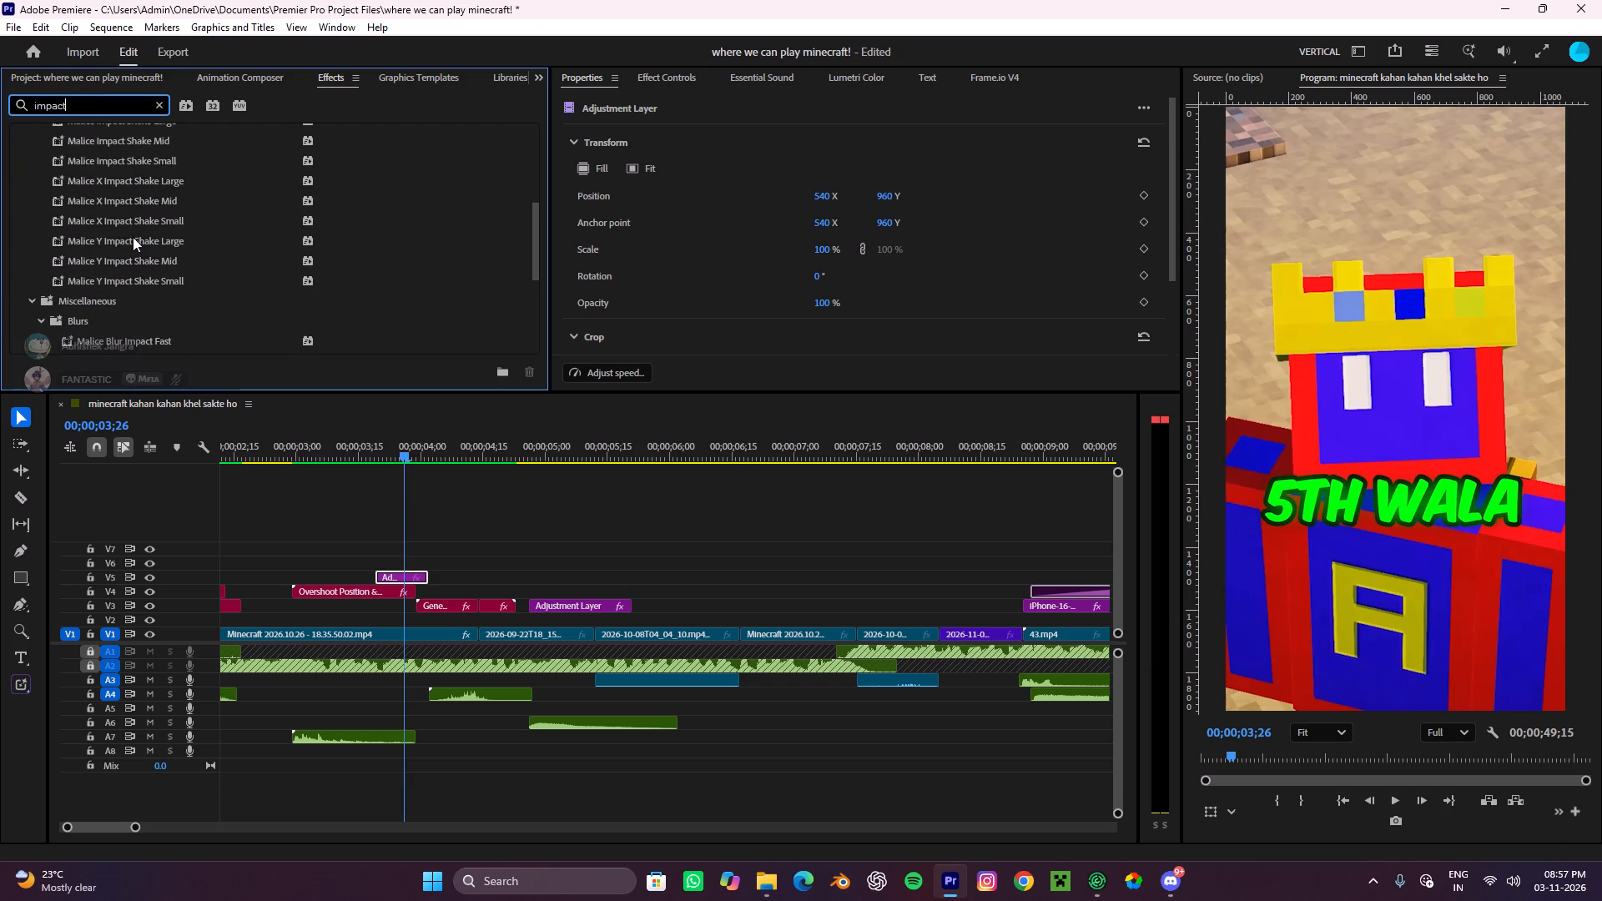
left_click_drag(75, 176, 451, 566)
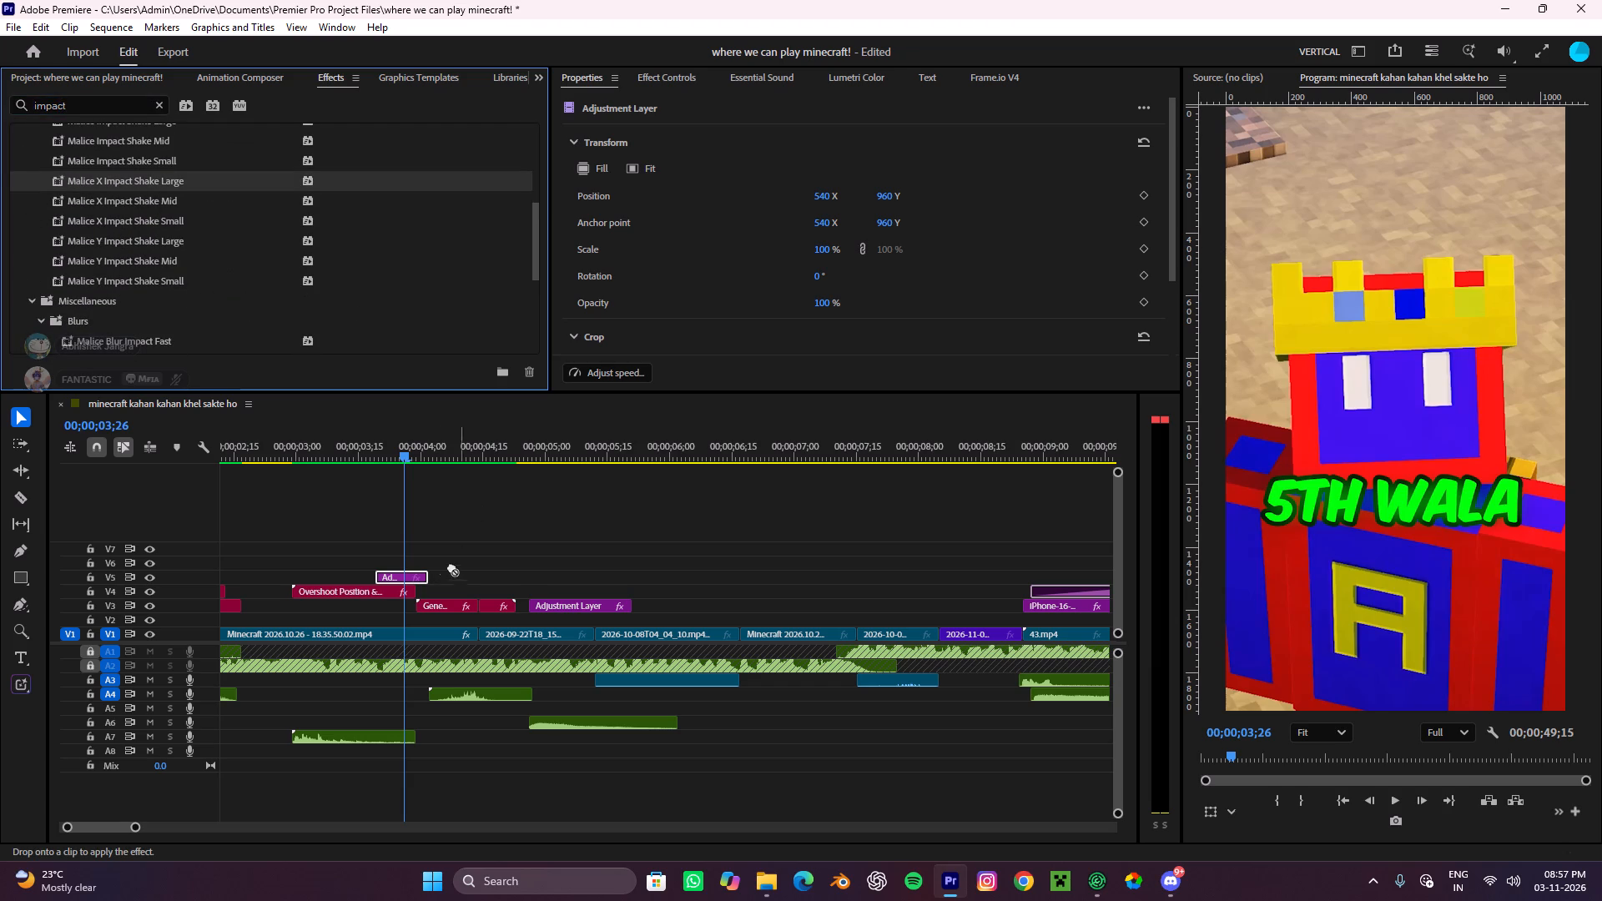
left_click_drag(451, 566, 407, 576)
left_click_drag(407, 439, 358, 482)
key("space")
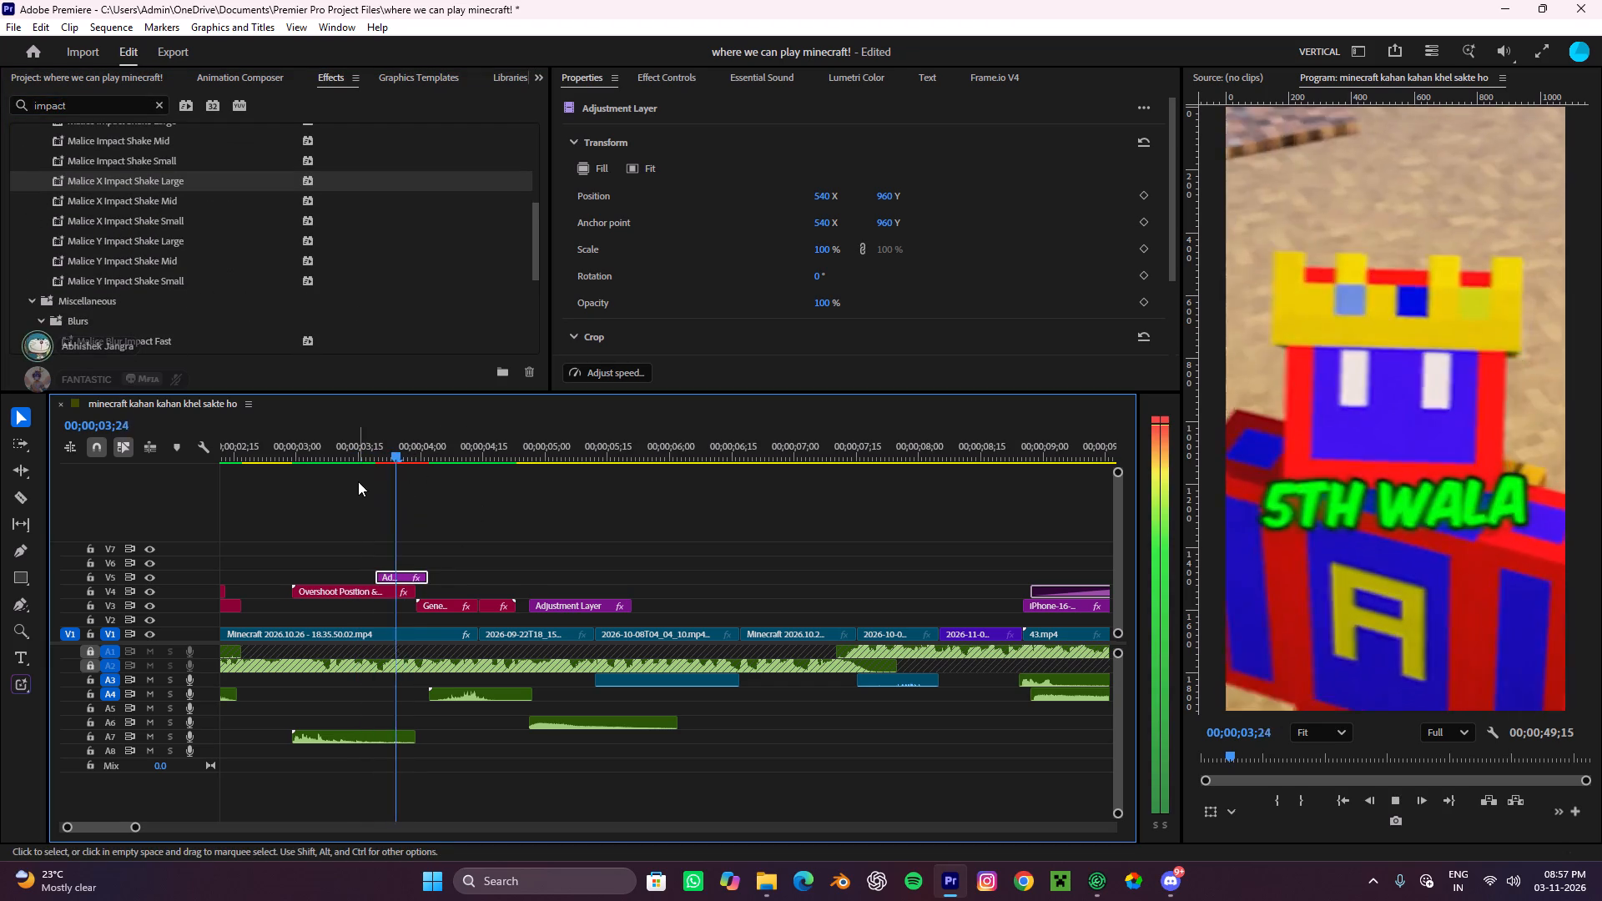
key("space")
left_click_drag(441, 445, 378, 474)
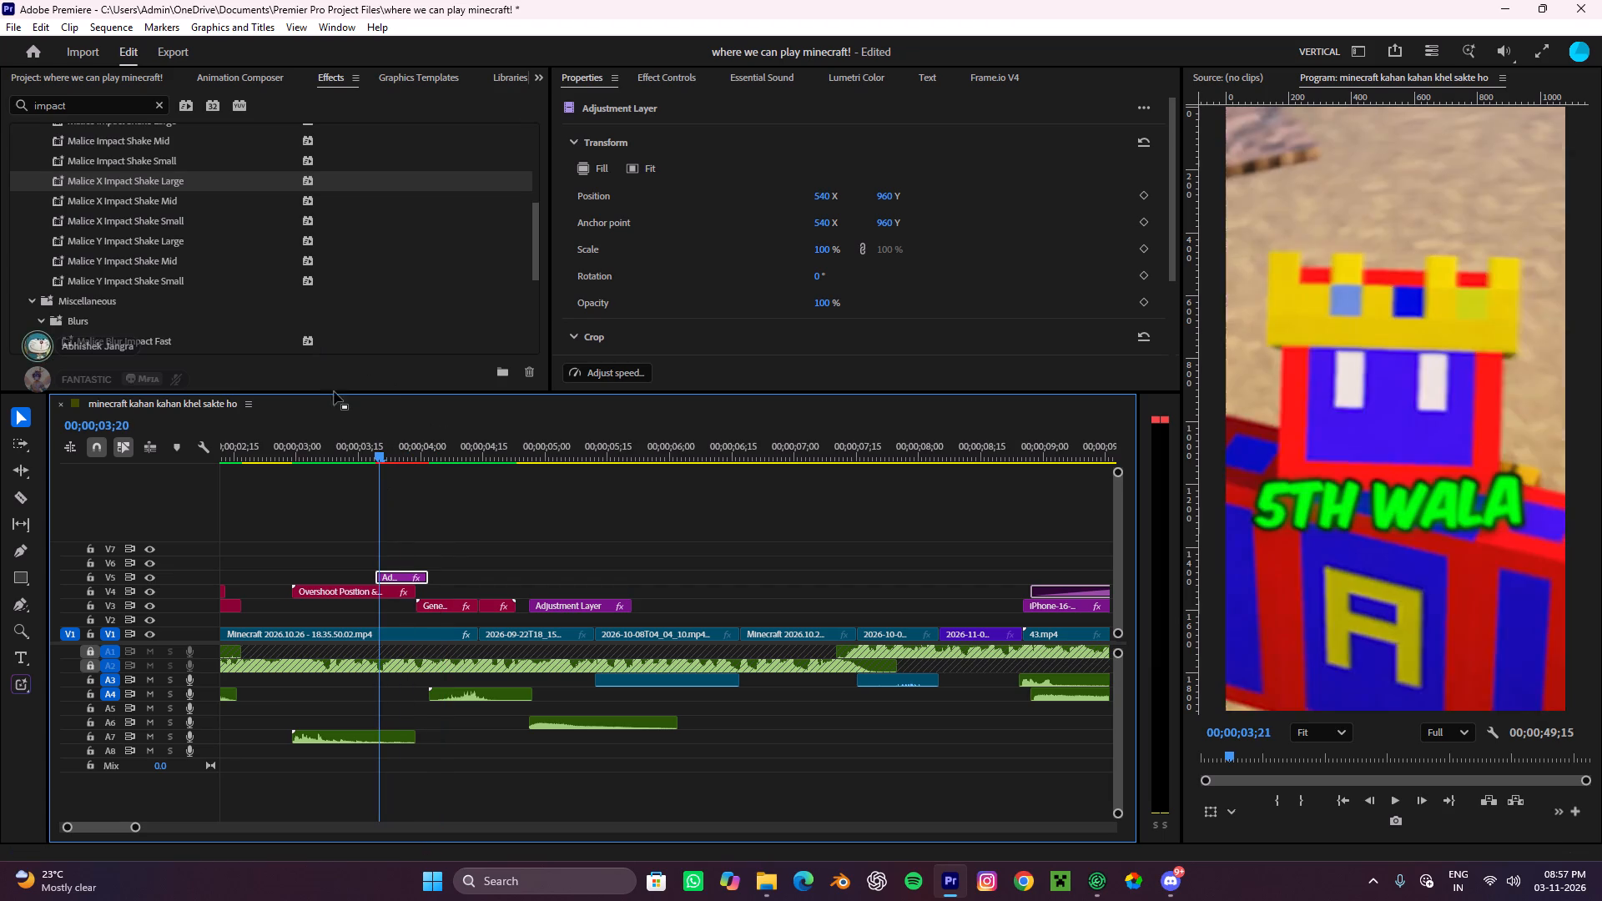
Add the Malice Red Flash Large preset to the V5 adjustment layer and replay the section.
left_click(242, 73)
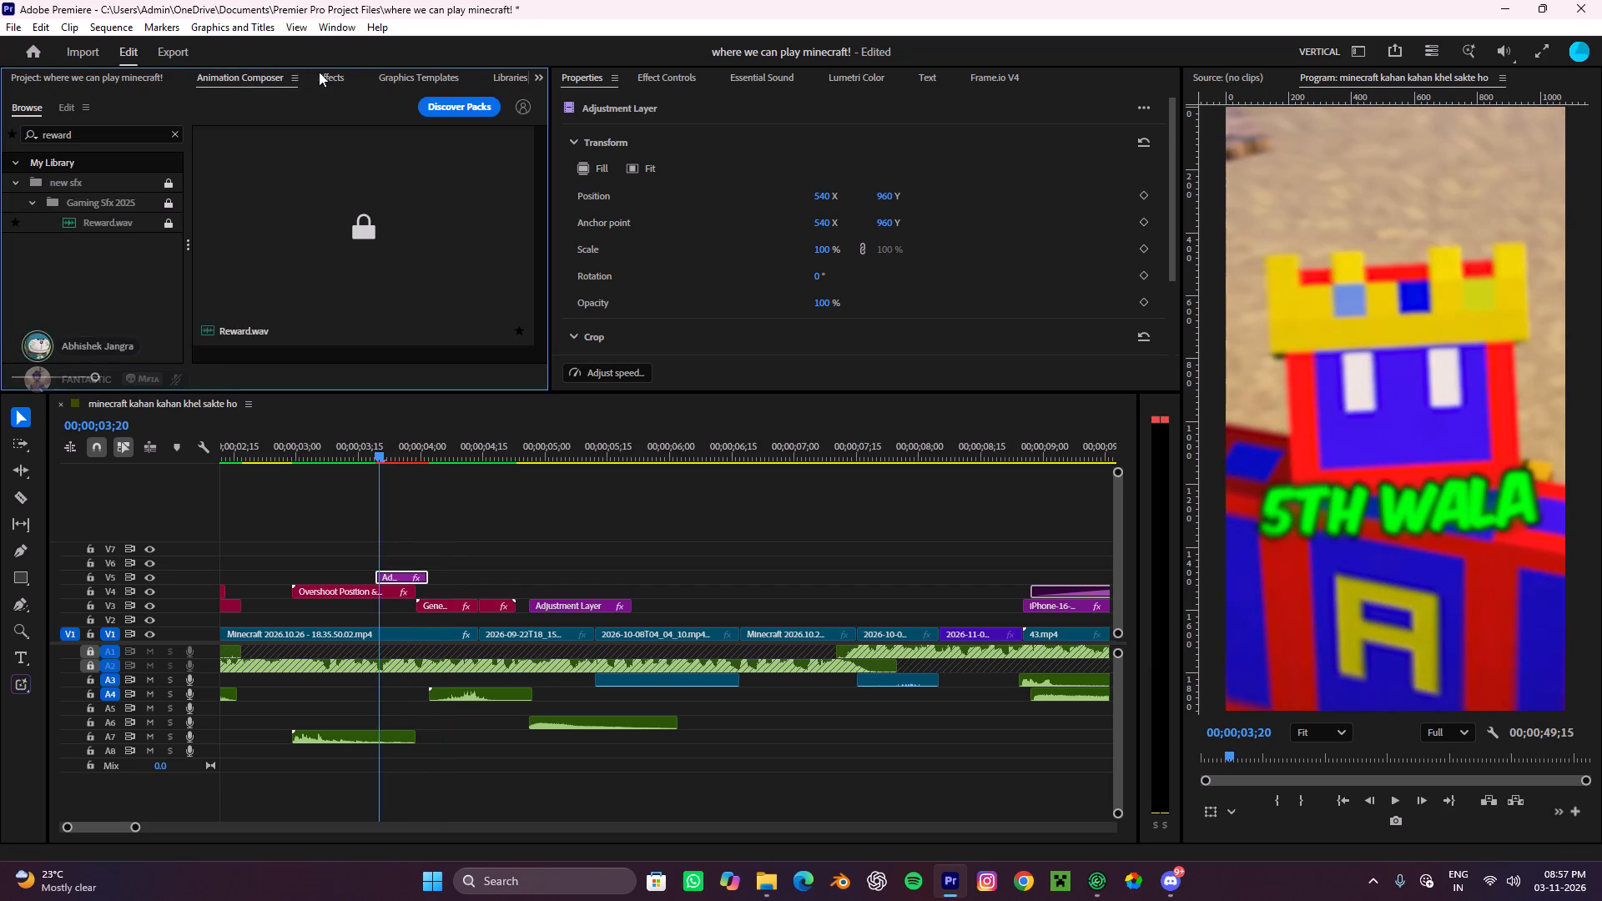
left_click(320, 72)
left_click_drag(98, 108, 0, 100)
type("red flas")
key("h")
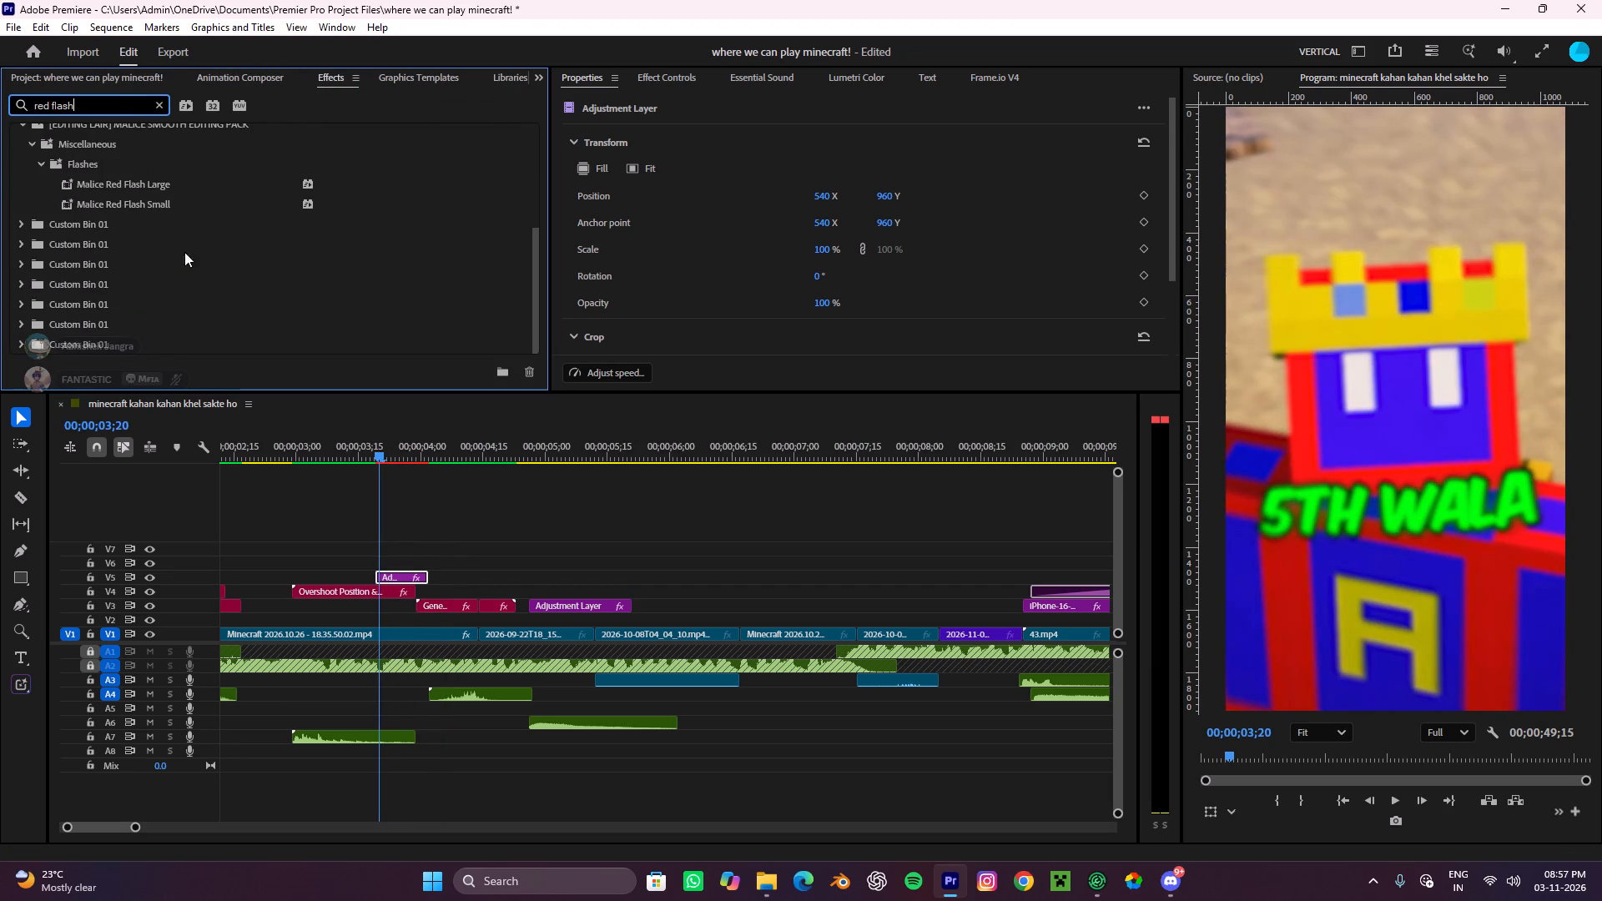
scroll(211, 259, "up", 2)
left_click_drag(118, 213, 393, 576)
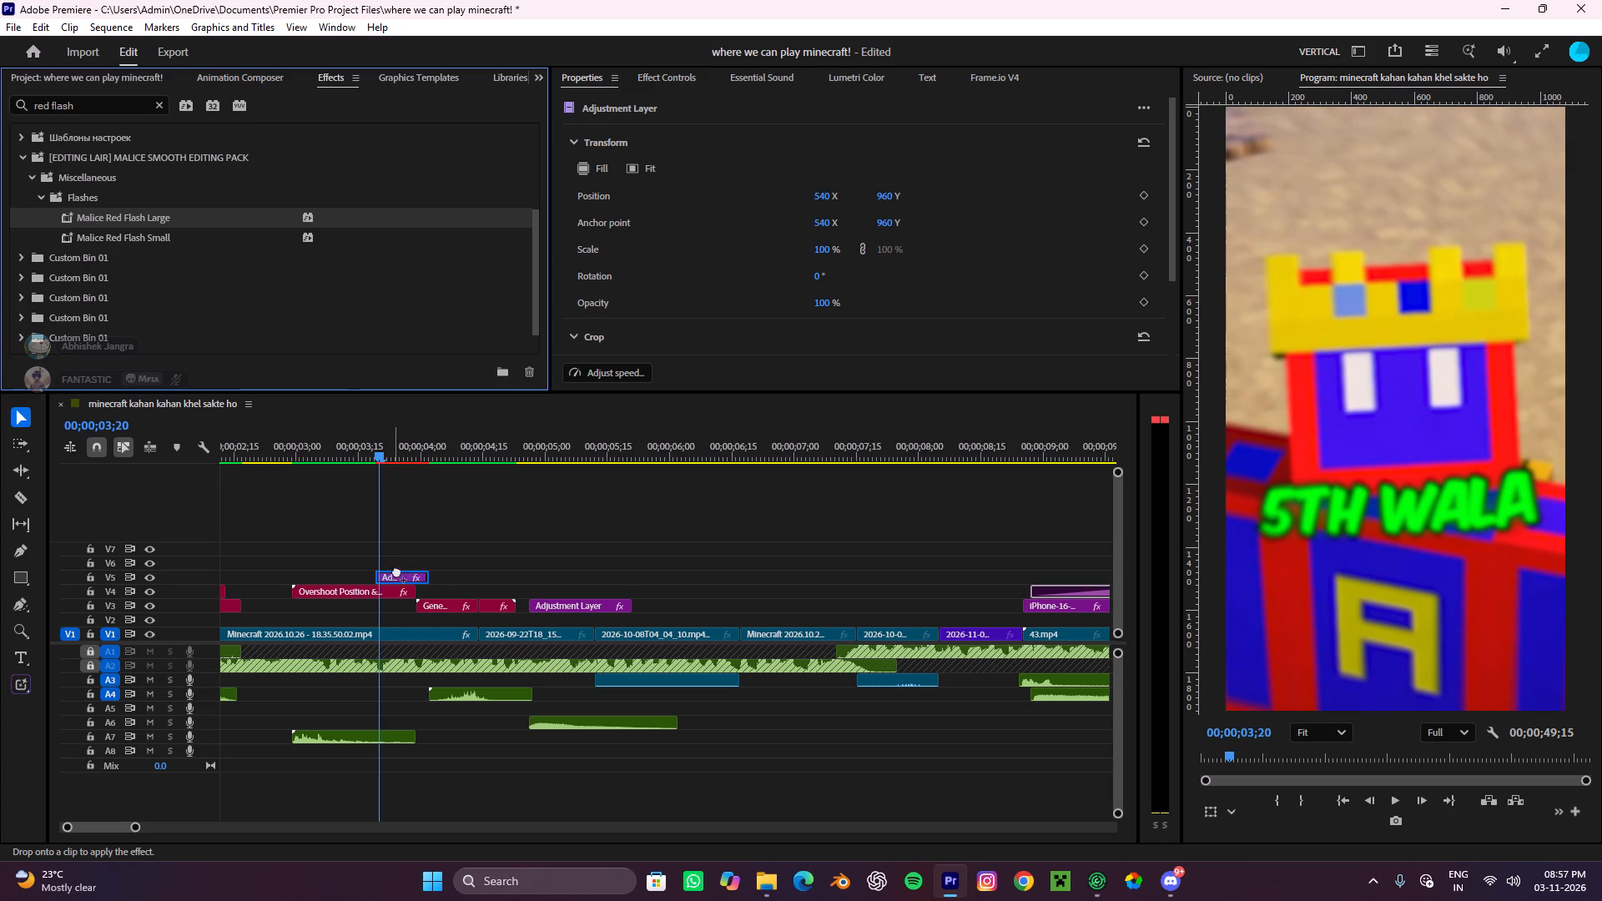
left_click_drag(395, 437, 349, 478)
key("space")
scroll(428, 510, "down", 3, "alt")
key("space")
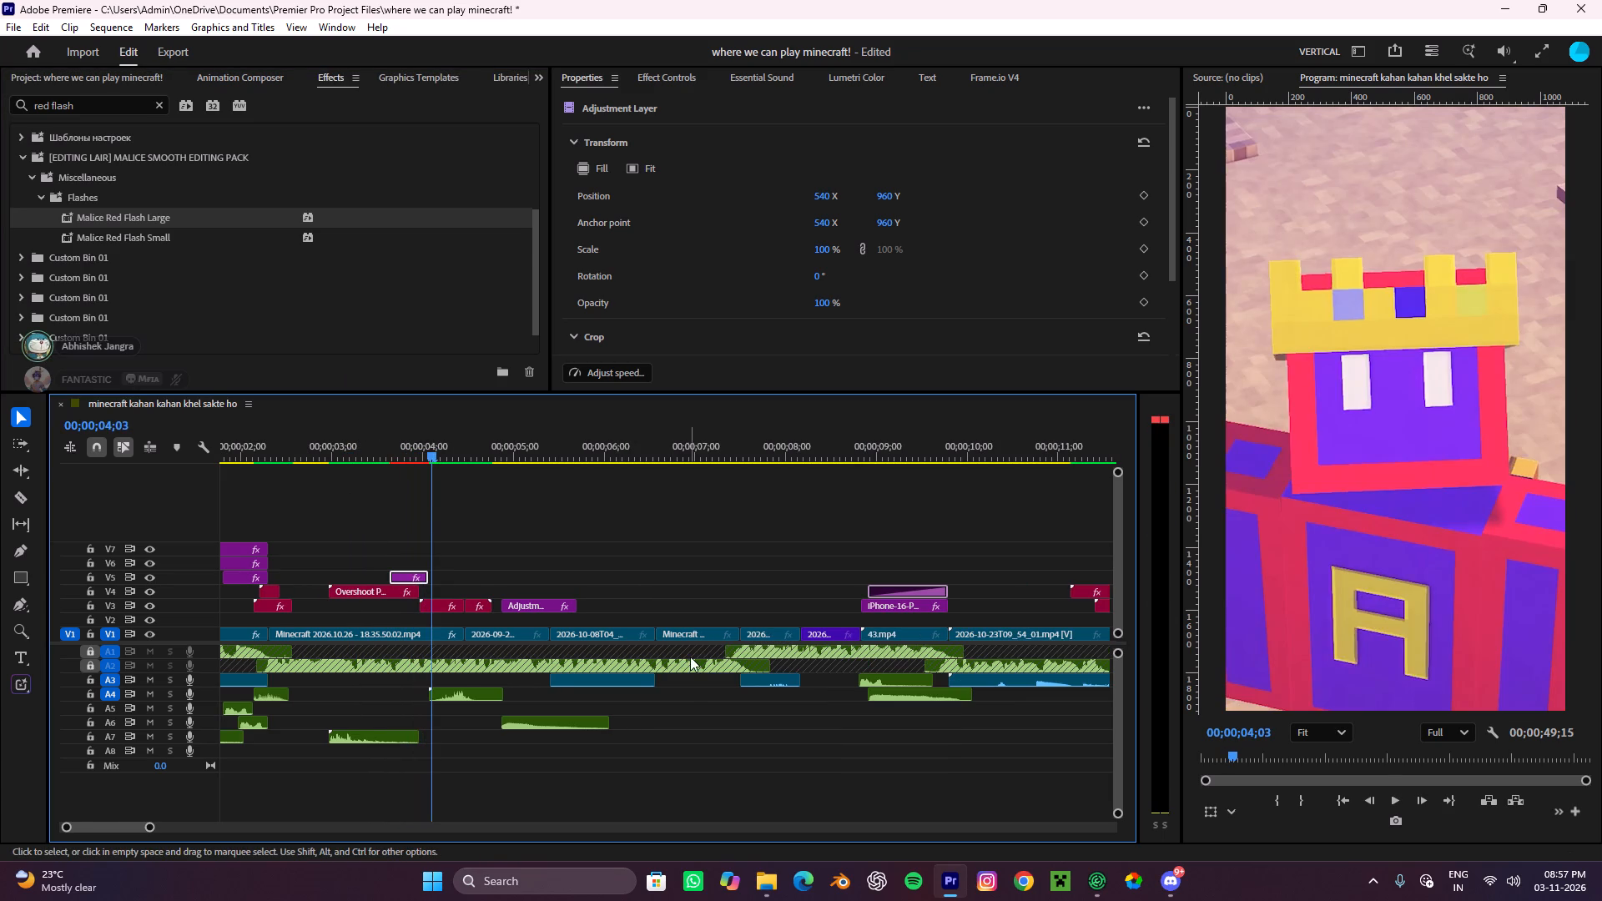
Bring minecraft-critical-hit from the Downloads folder onto A5, cut off its silent start, and align it with the V5 adjustment layer's start.
left_click(758, 883)
scroll(381, 377, "up", 2)
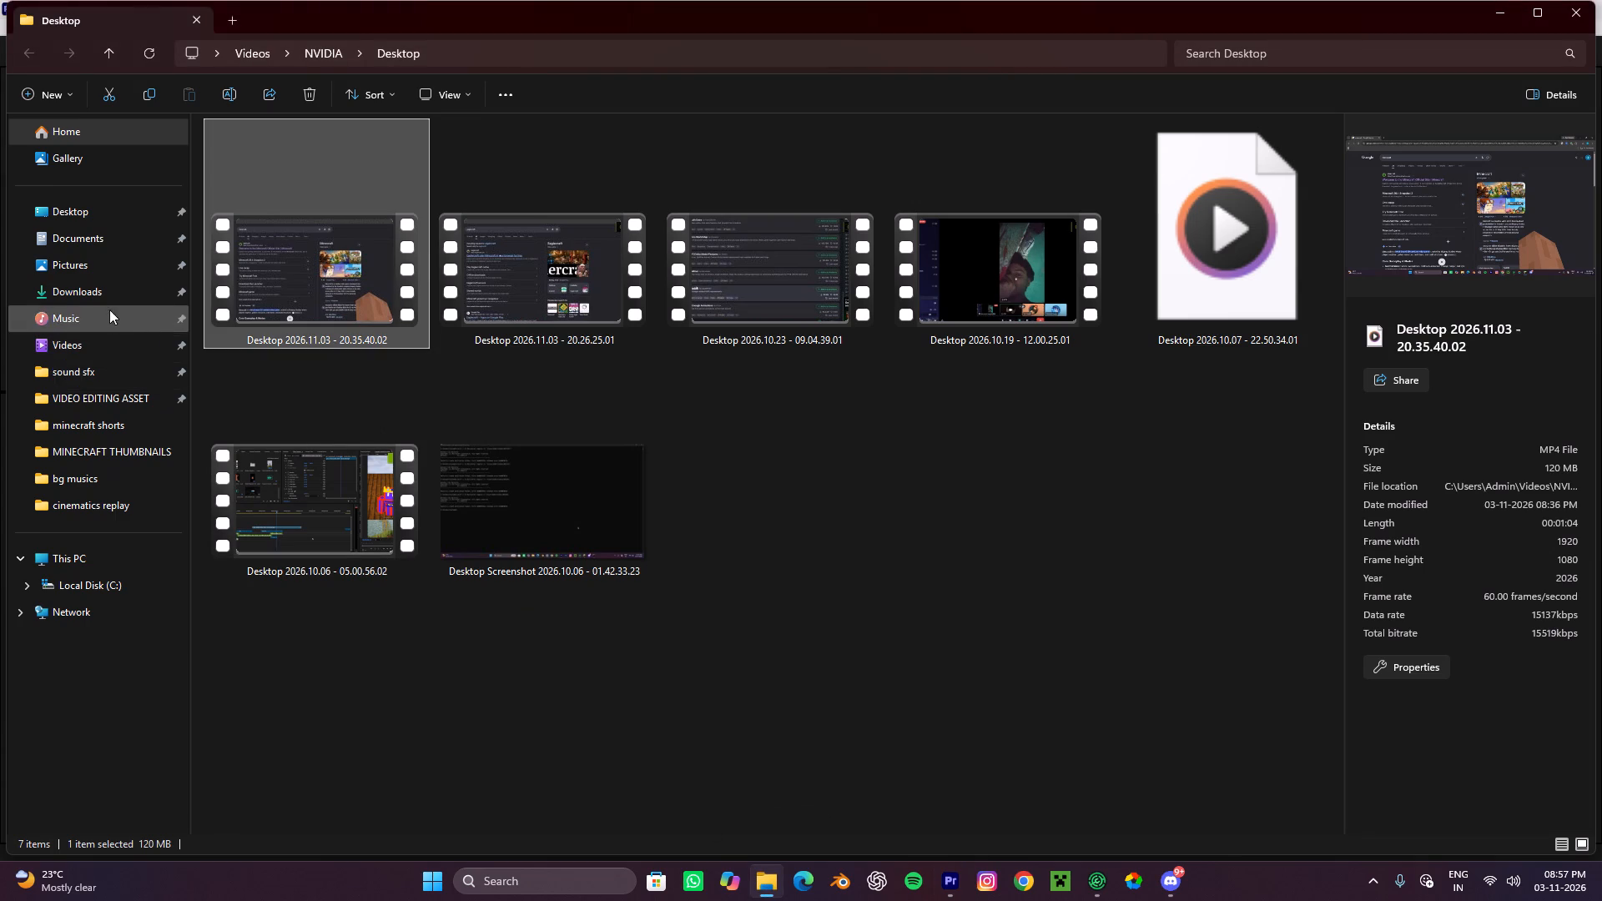
left_click(88, 317)
left_click(97, 283)
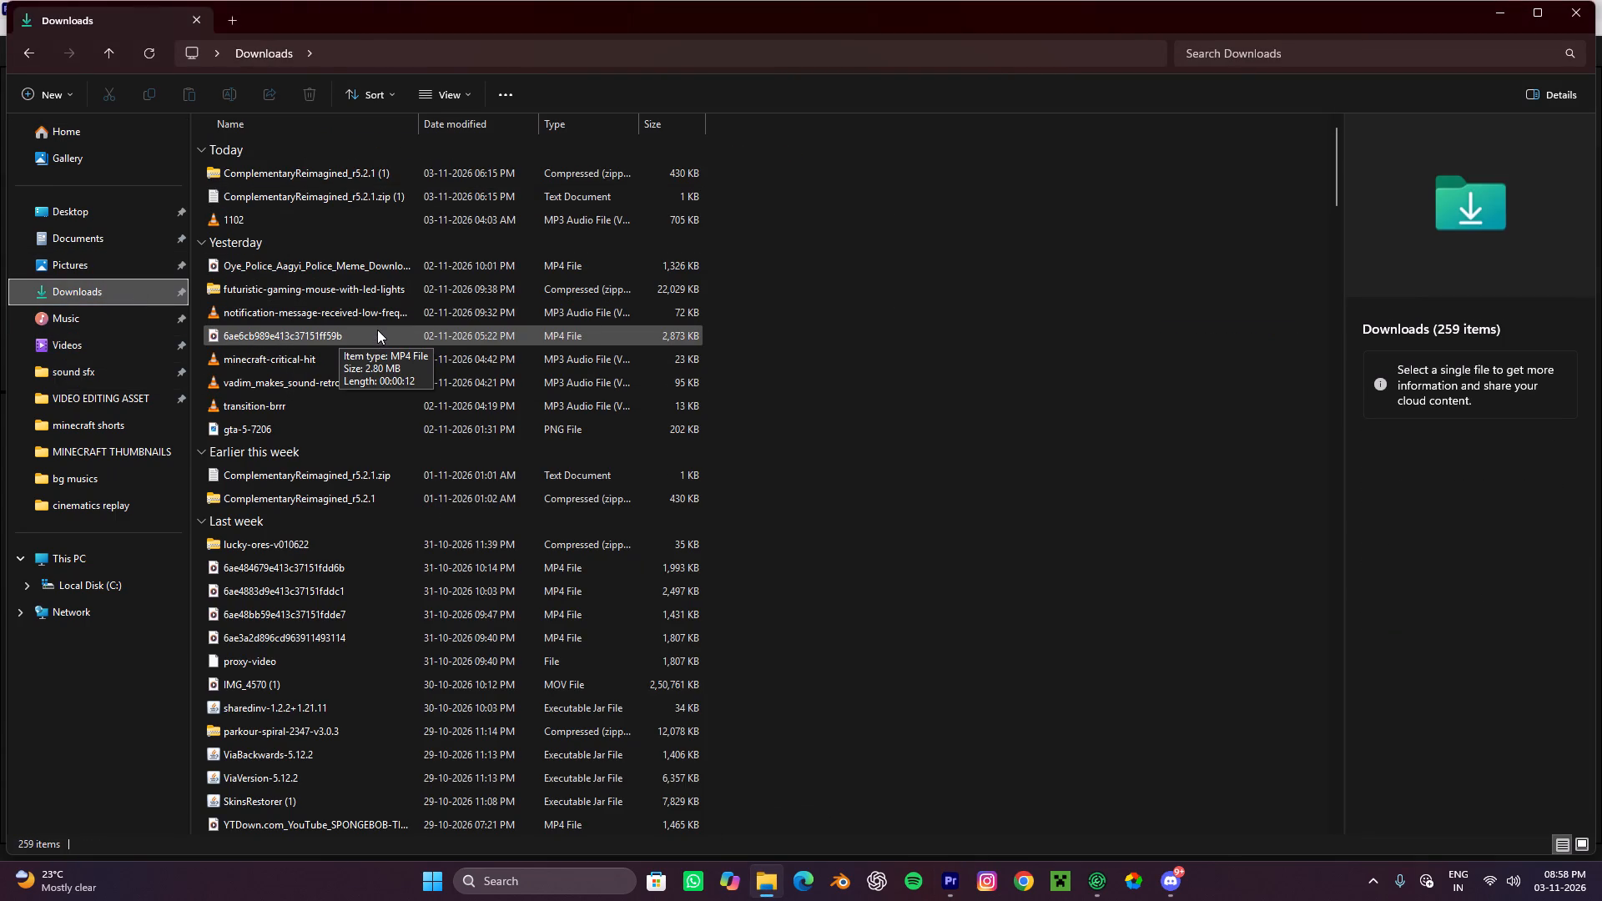
left_click(300, 349)
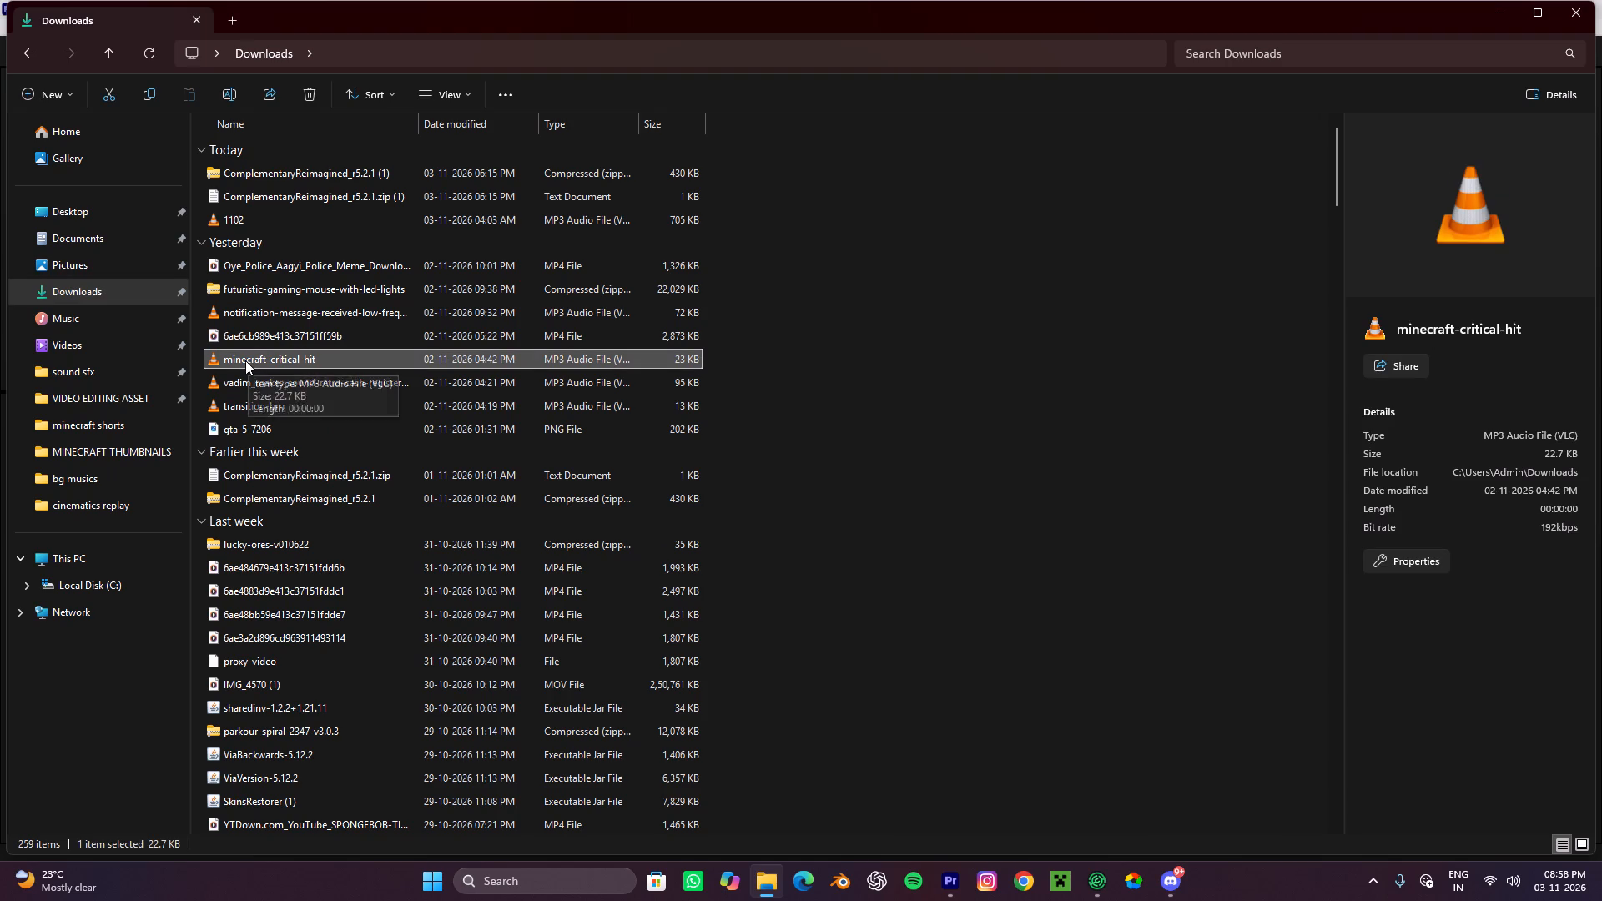
left_click_drag(245, 360, 572, 747)
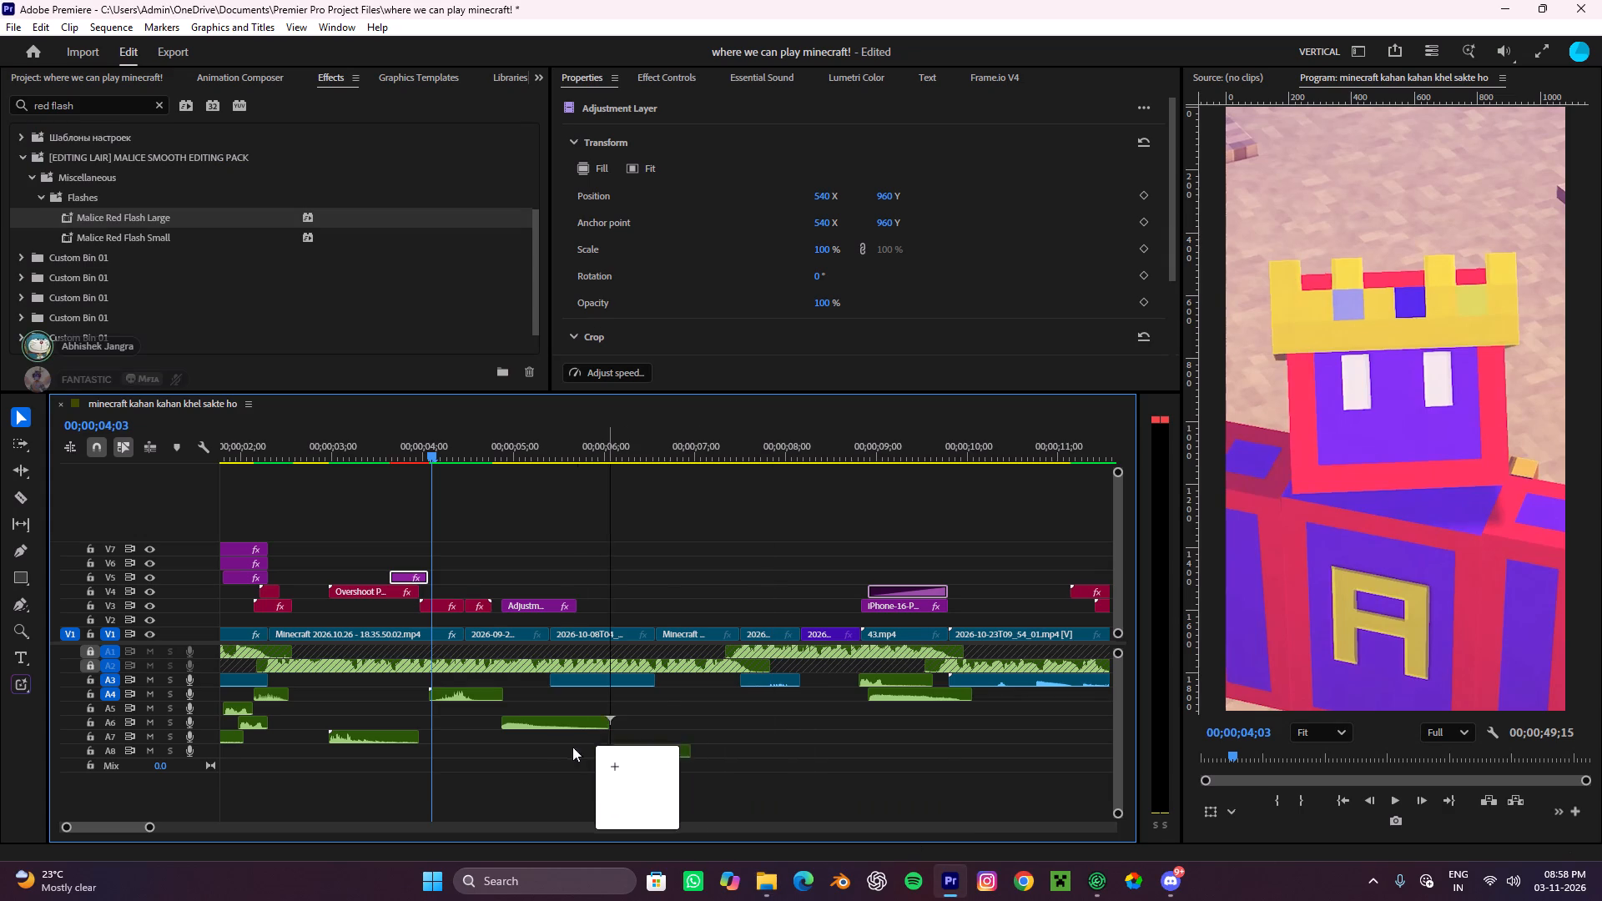
left_click_drag(572, 747, 385, 714)
scroll(414, 717, "up", 9, "alt")
key("c")
left_click(426, 703)
key("v")
left_click(406, 711)
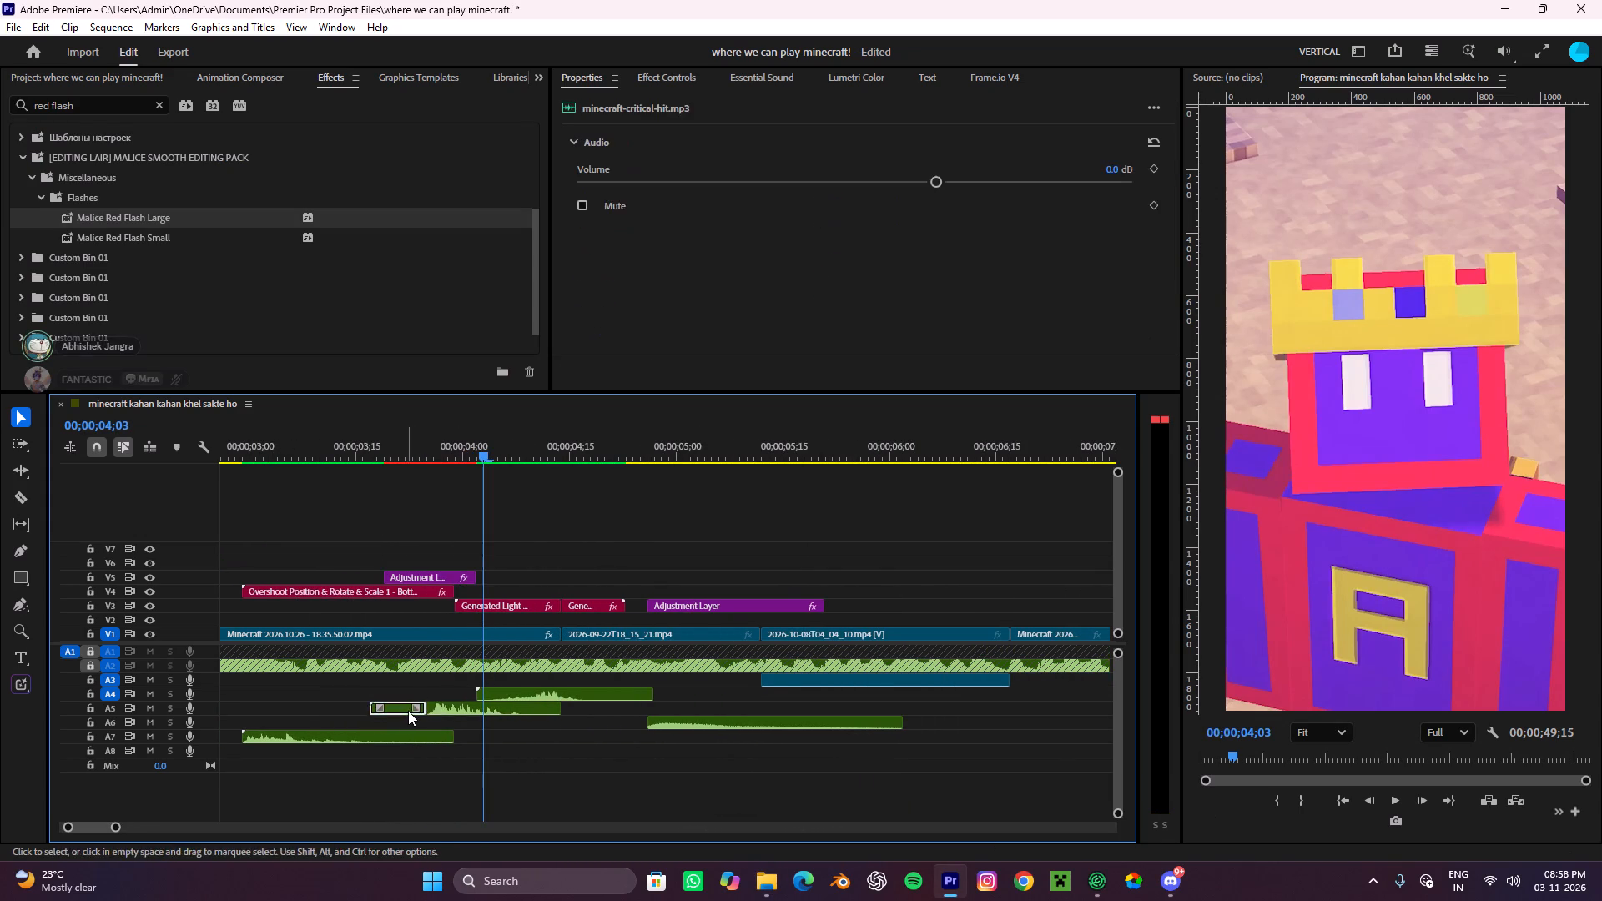
key("ctrl+x")
left_click_drag(452, 706, 417, 709)
Play back the critical hit sound and trim its tail on A5 to the V5 adjustment layer's end.
left_click_drag(485, 439, 361, 510)
key("space")
scroll(387, 511, "down", 4, "alt")
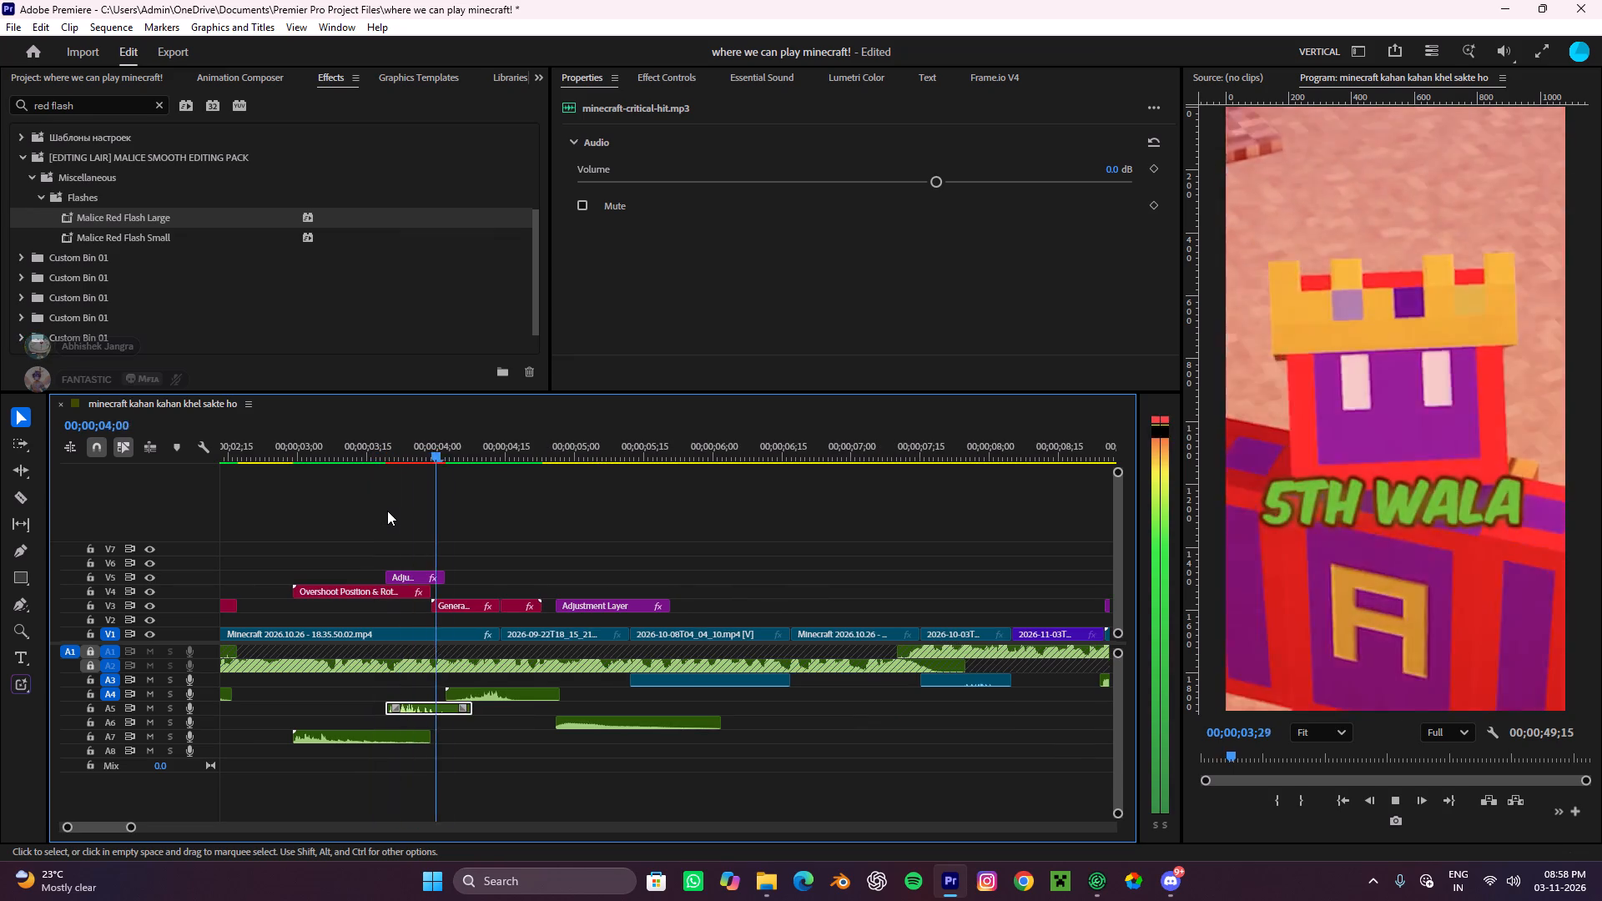
key("space")
key("c")
left_click(450, 709)
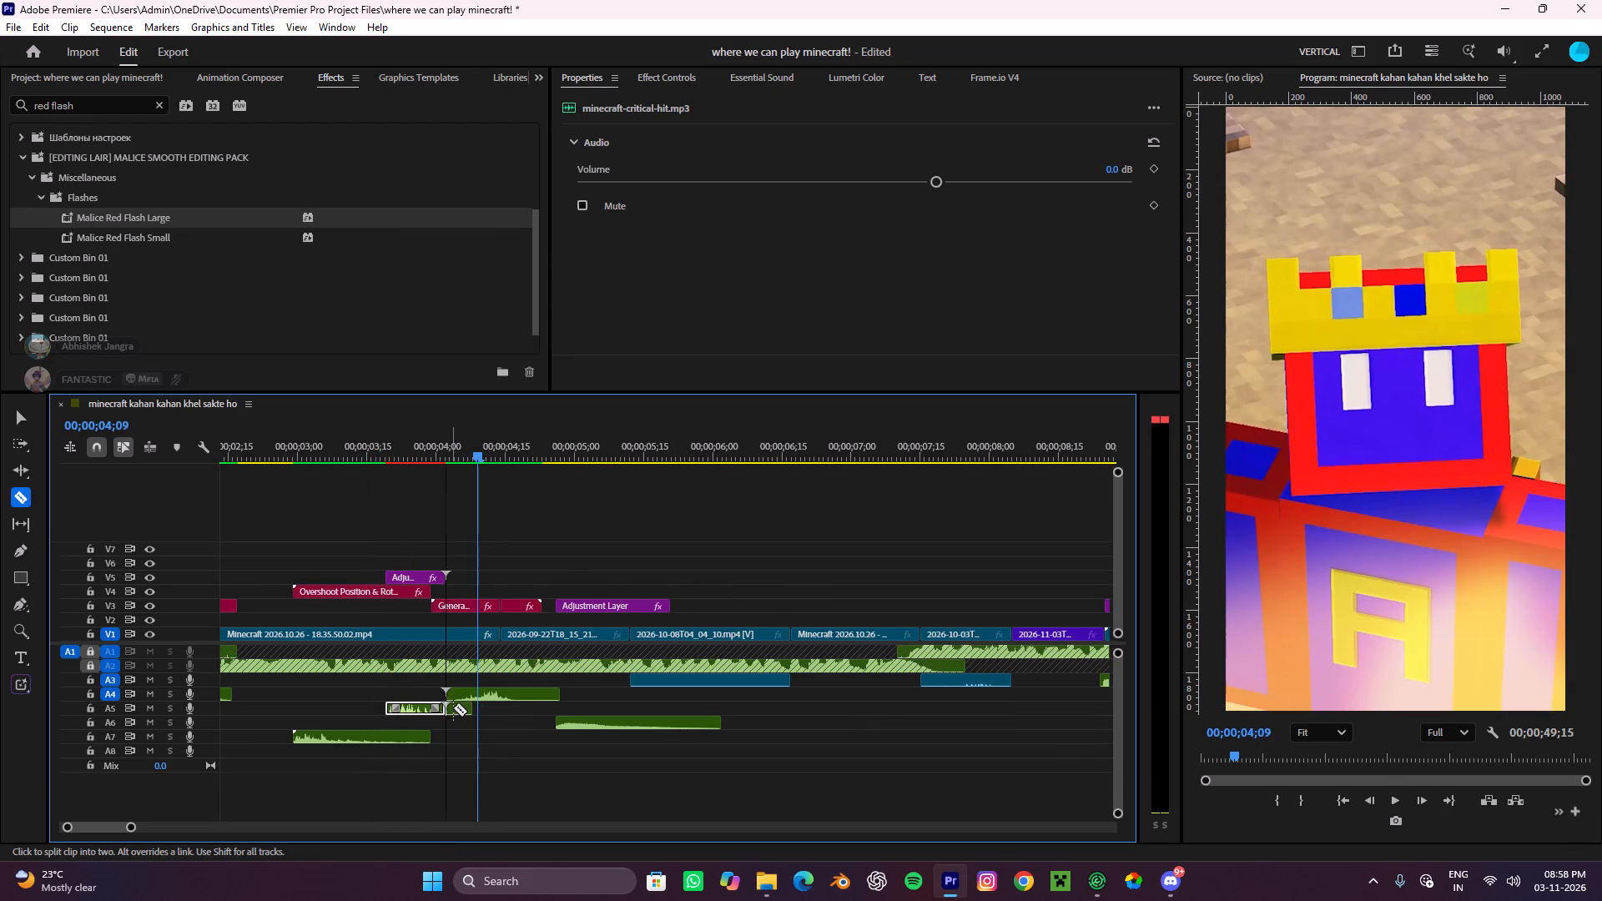
key("v")
left_click_drag(486, 722, 462, 711)
key("ctrl+x")
scroll(483, 678, "down", 9, "alt")
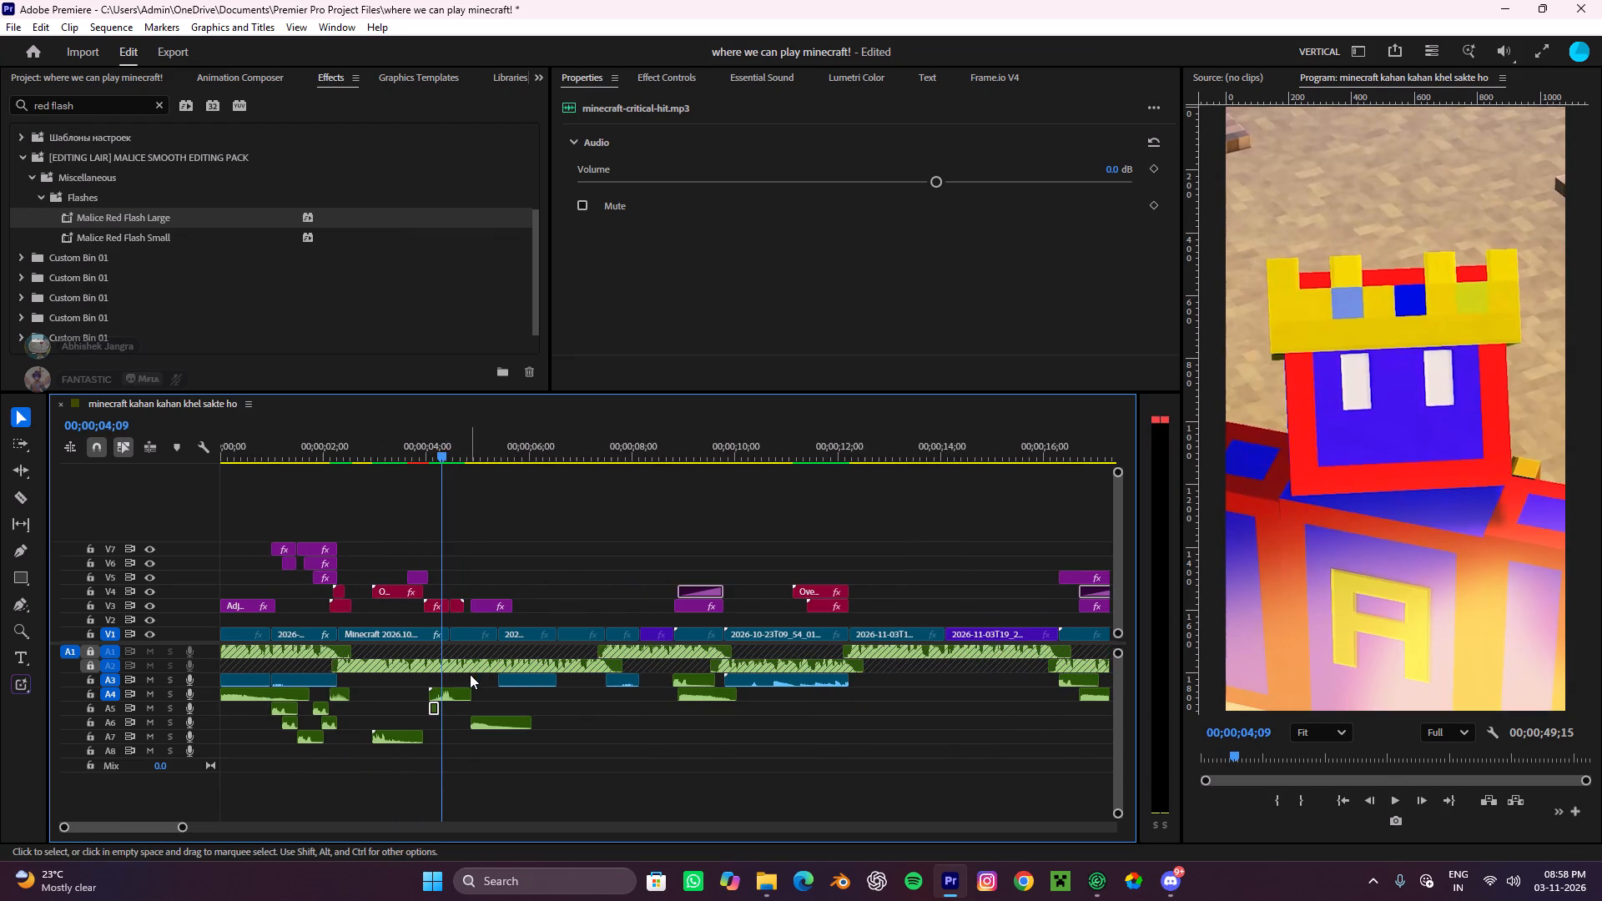
key("ctrl+z")
scroll(426, 690, "up", 8, "alt")
key("ctrl+x")
Replay the impact section, and play the video from the beginning to about 00;00;07;03 to review the effects and sounds.
left_click_drag(457, 447, 367, 518)
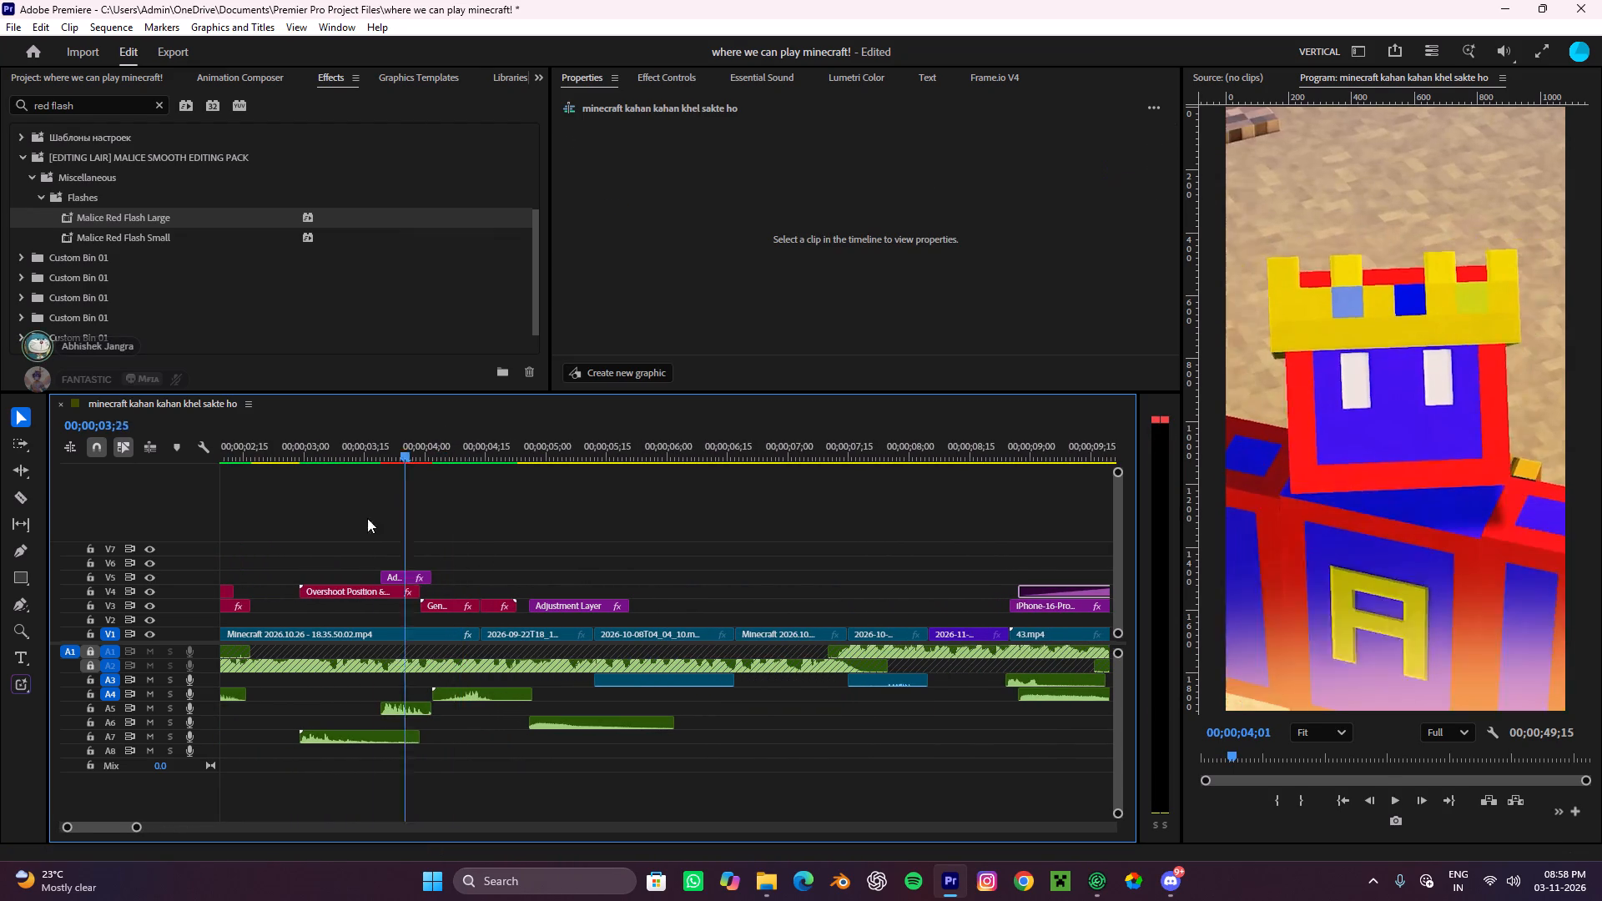
left_click_drag(367, 518, 341, 552)
key("space")
scroll(405, 578, "down", 7, "alt")
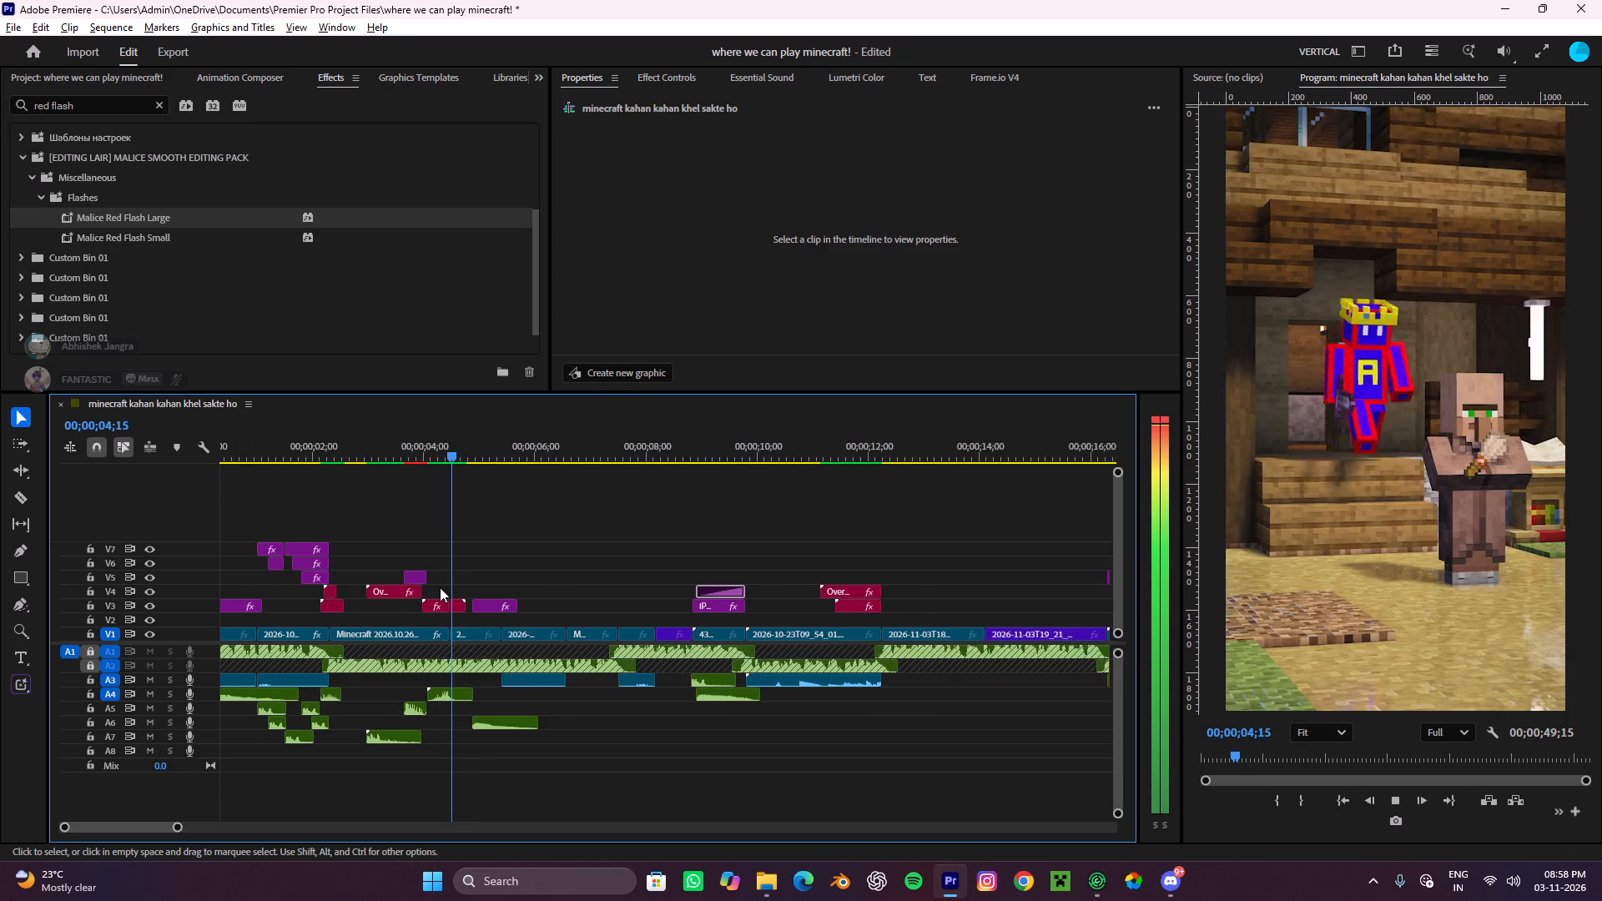
scroll(440, 587, "down", 4, "alt")
key("space")
scroll(440, 587, "down", 4, "alt")
left_click_drag(344, 437, 69, 524)
key("space")
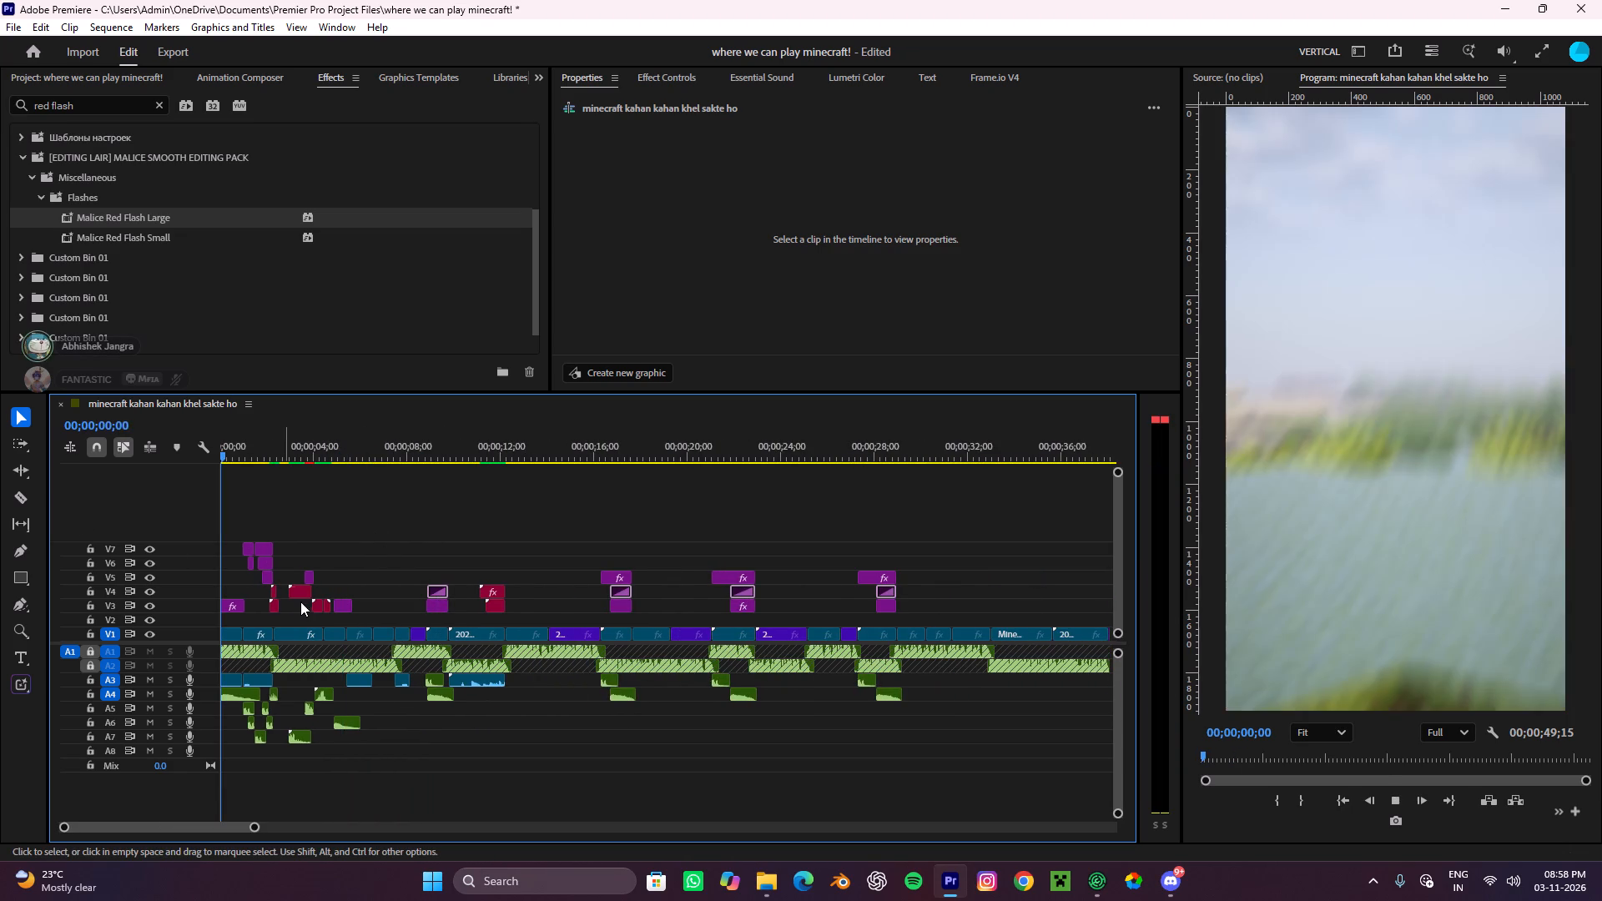
scroll(302, 602, "up", 10, "alt")
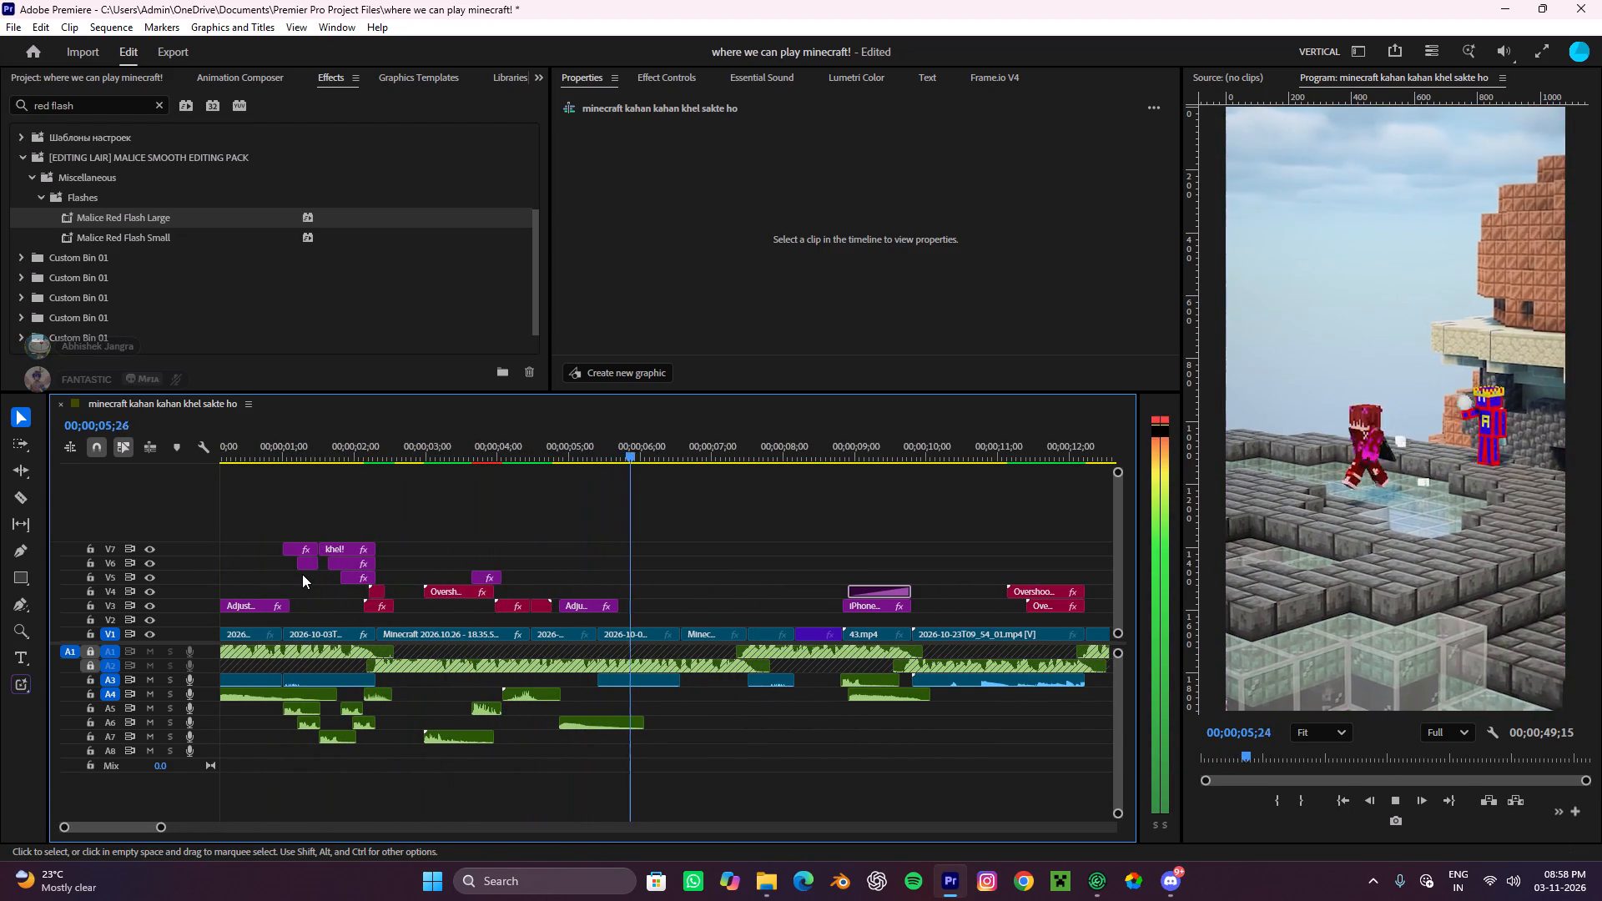
key("space")
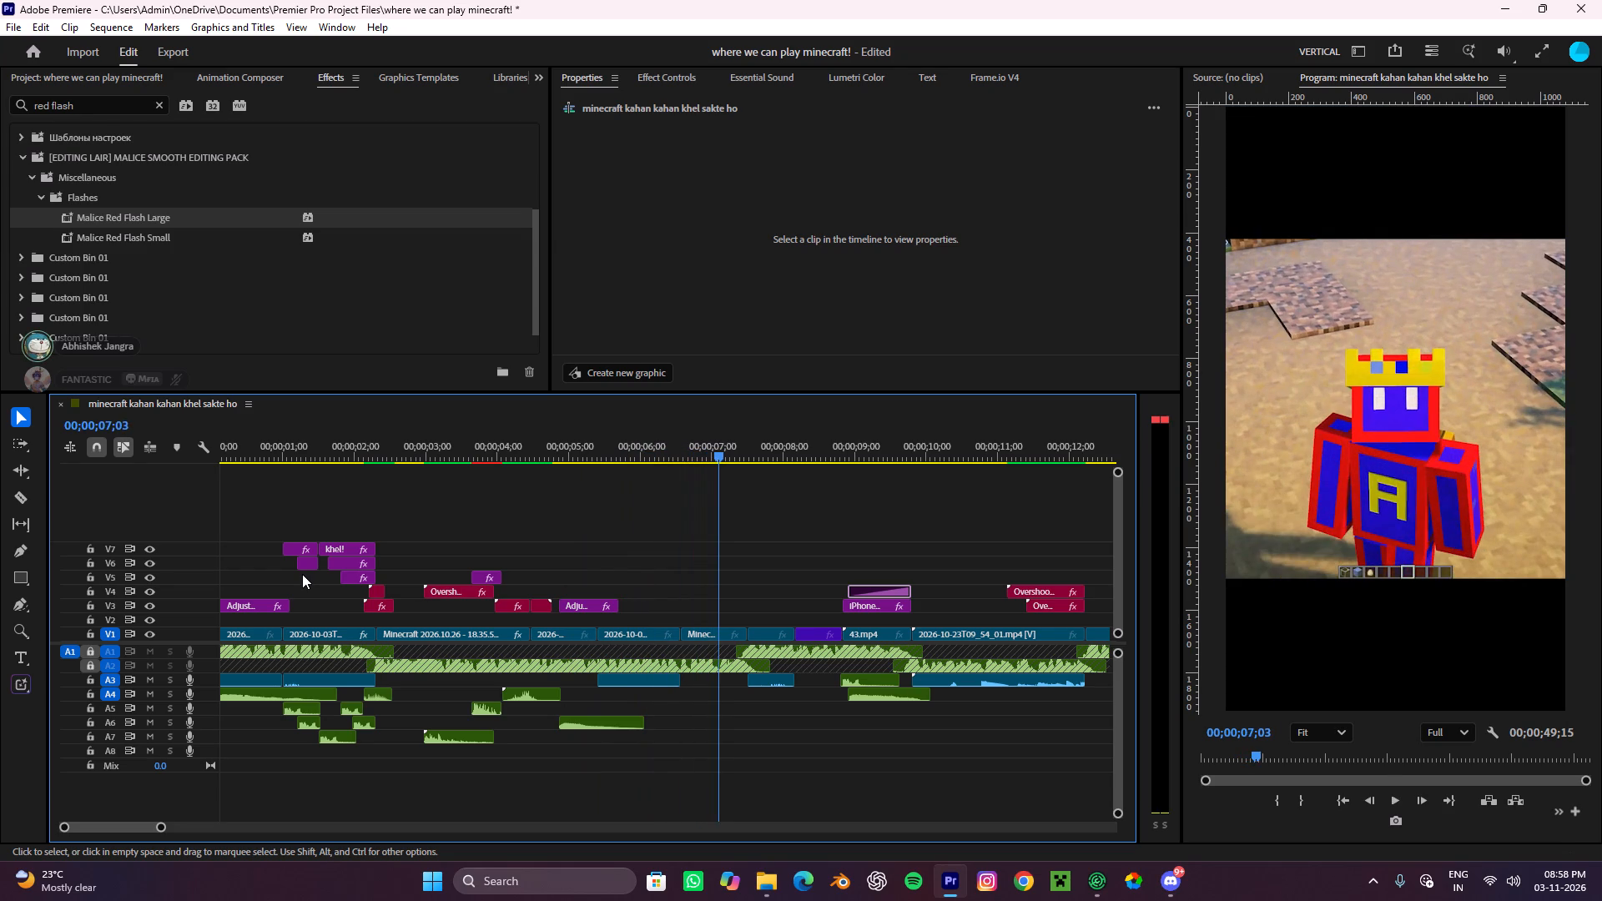
Copy the V5 red-flash adjustment layer onto V3 near 00;00;07;03, ending at the V1 cut, and play back the flash.
scroll(315, 574, "up", 3, "alt")
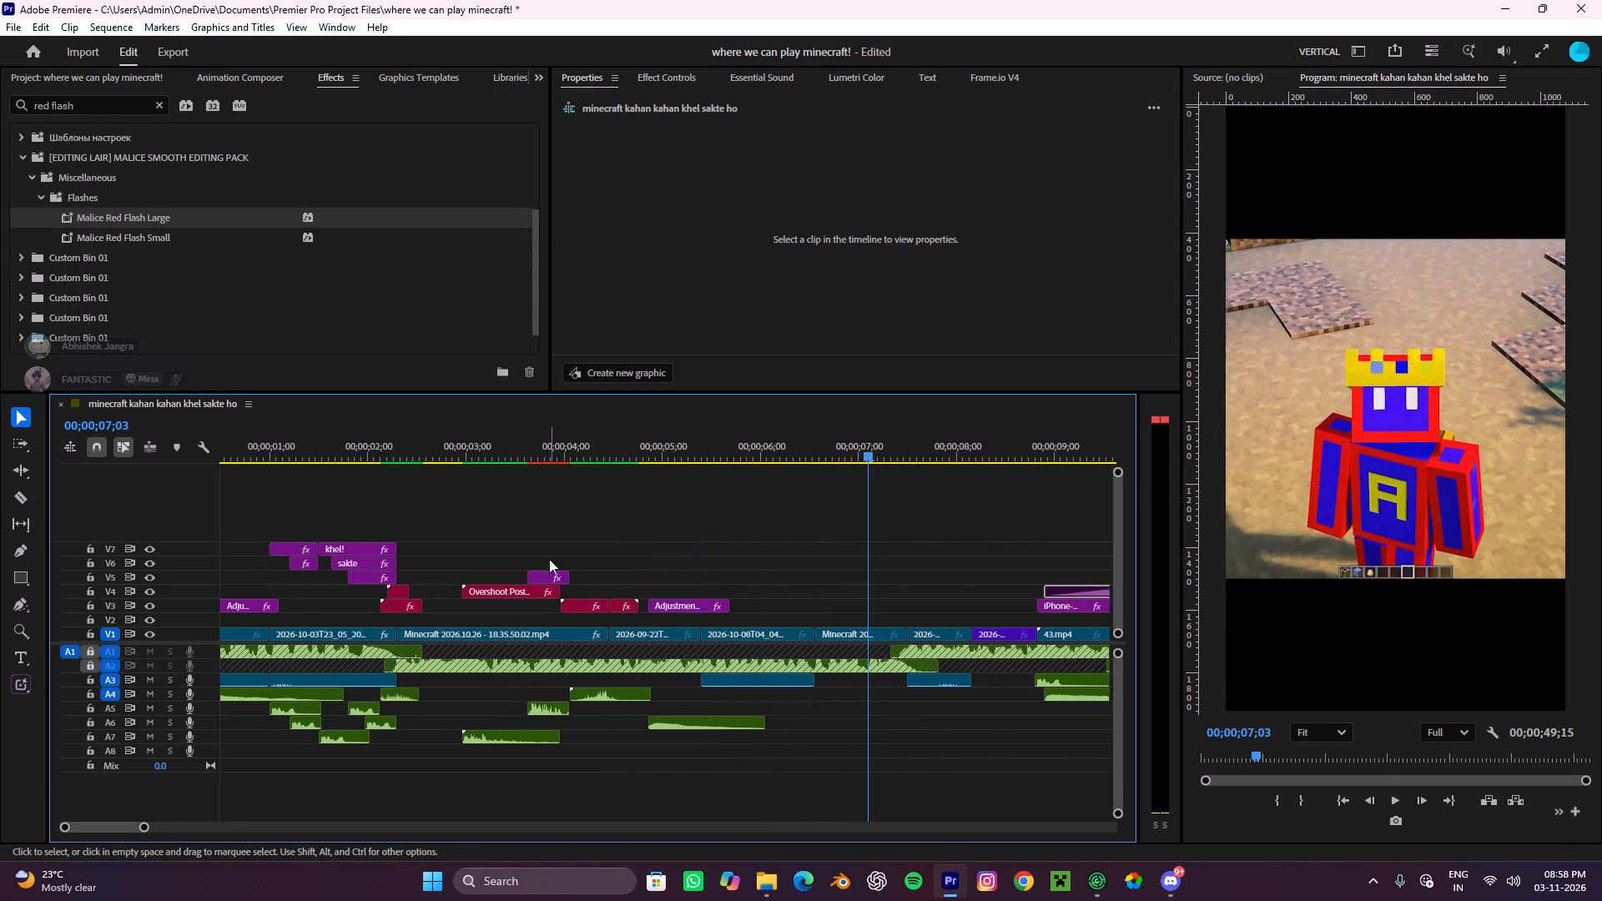
left_click(542, 577)
left_click_drag(542, 577, 869, 611, "alt")
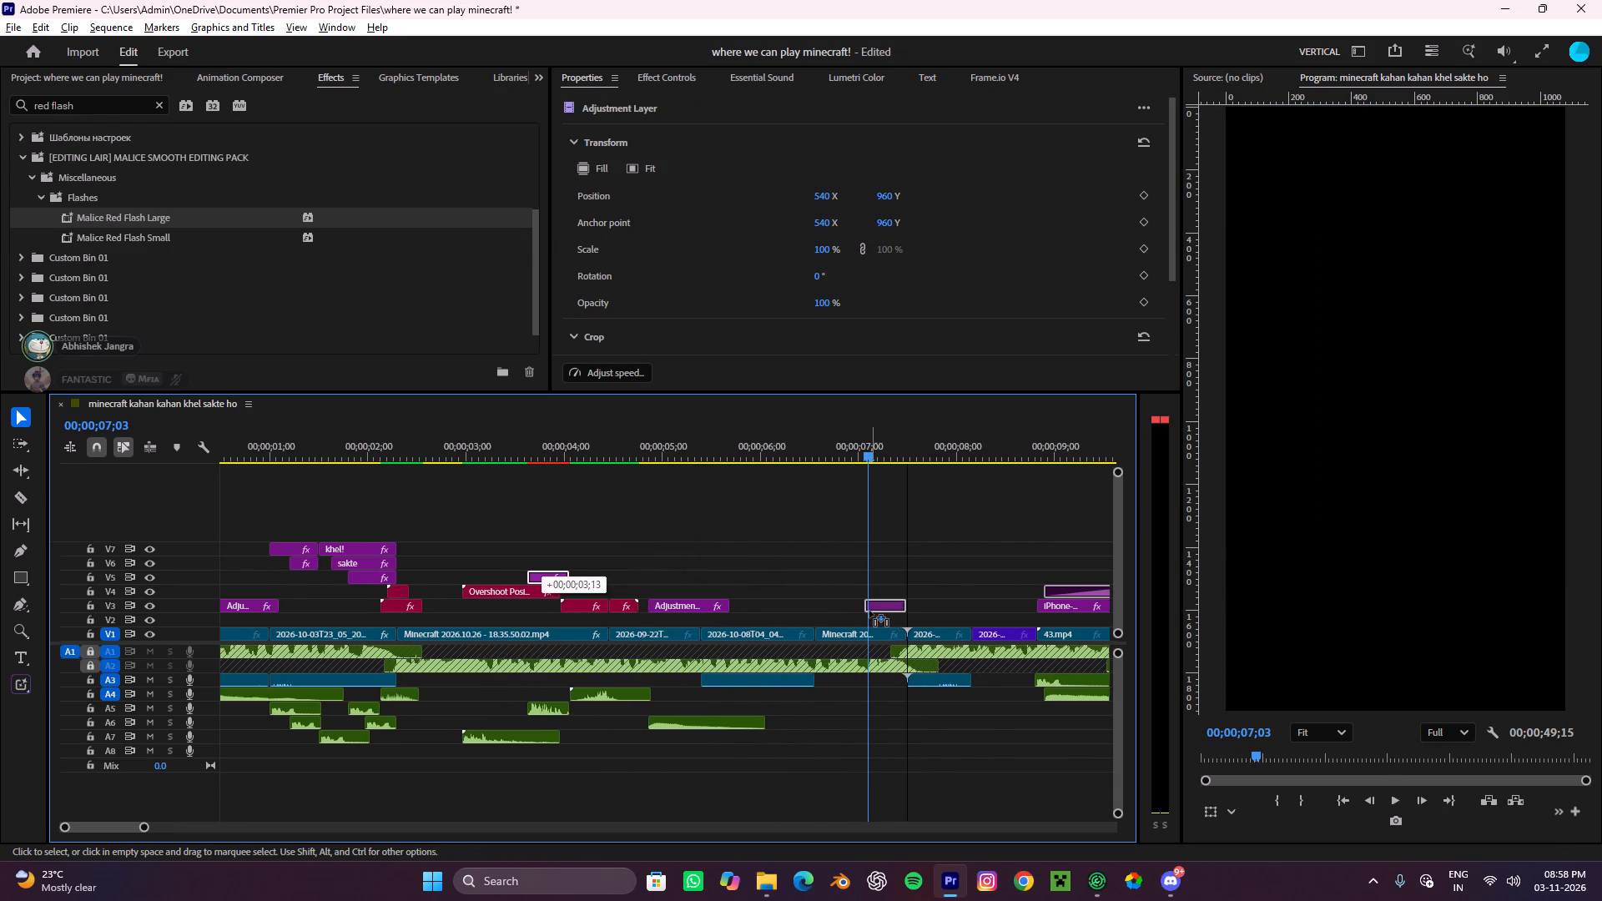
left_click_drag(869, 611, 872, 610, "alt")
scroll(858, 606, "up", 10, "alt")
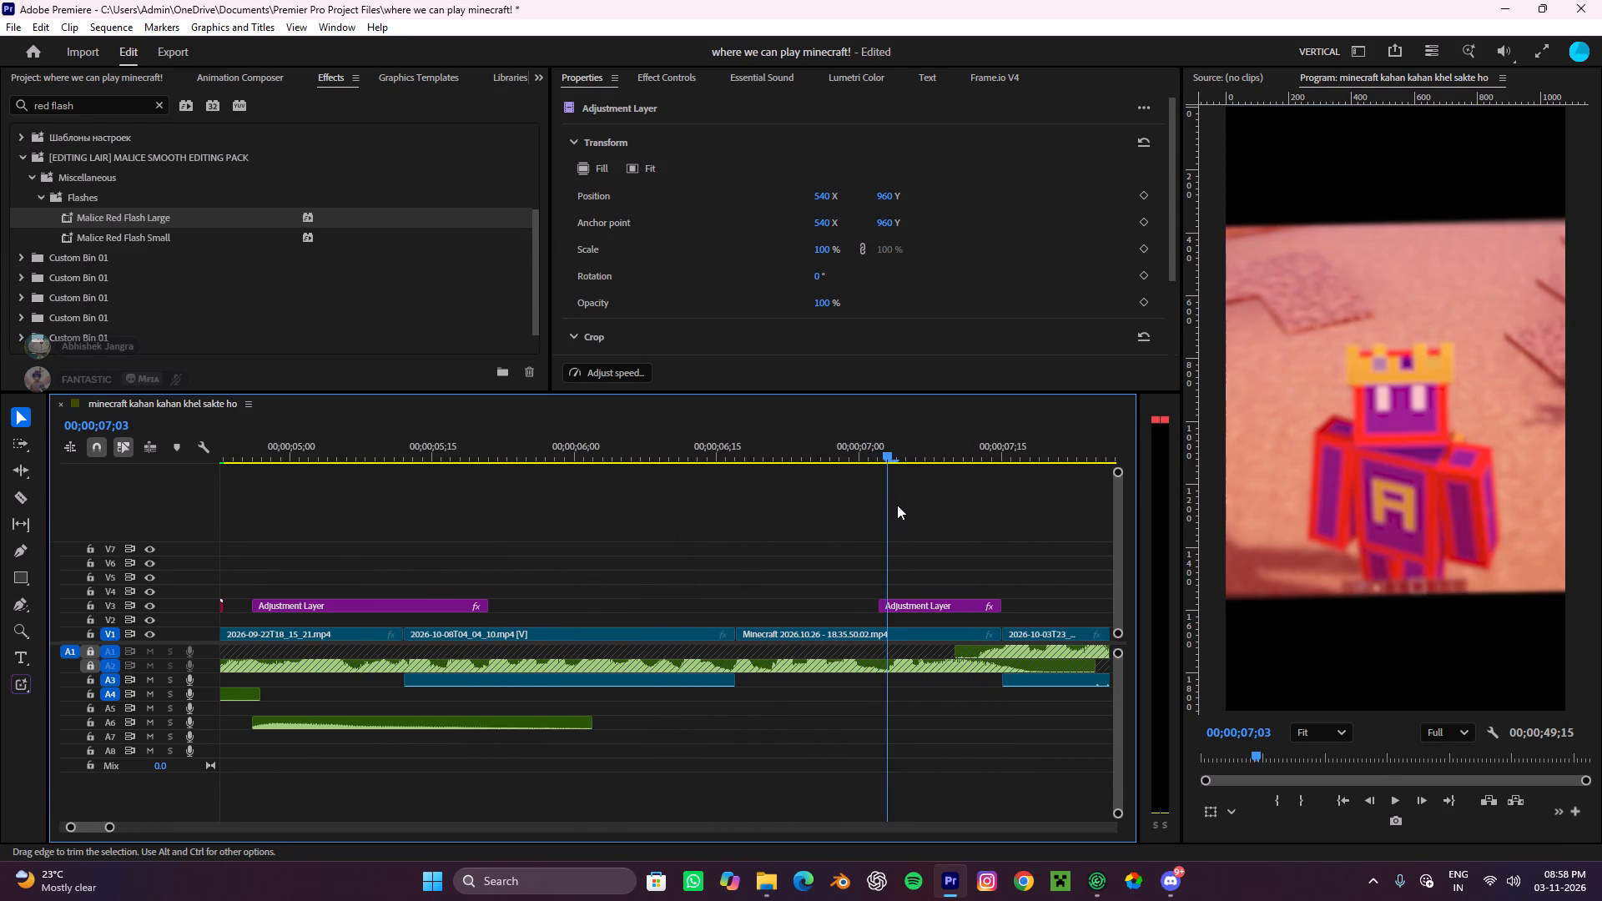
left_click_drag(894, 448, 829, 468)
key("space")
scroll(835, 468, "down", 3)
key("space")
scroll(867, 523, "down", 4)
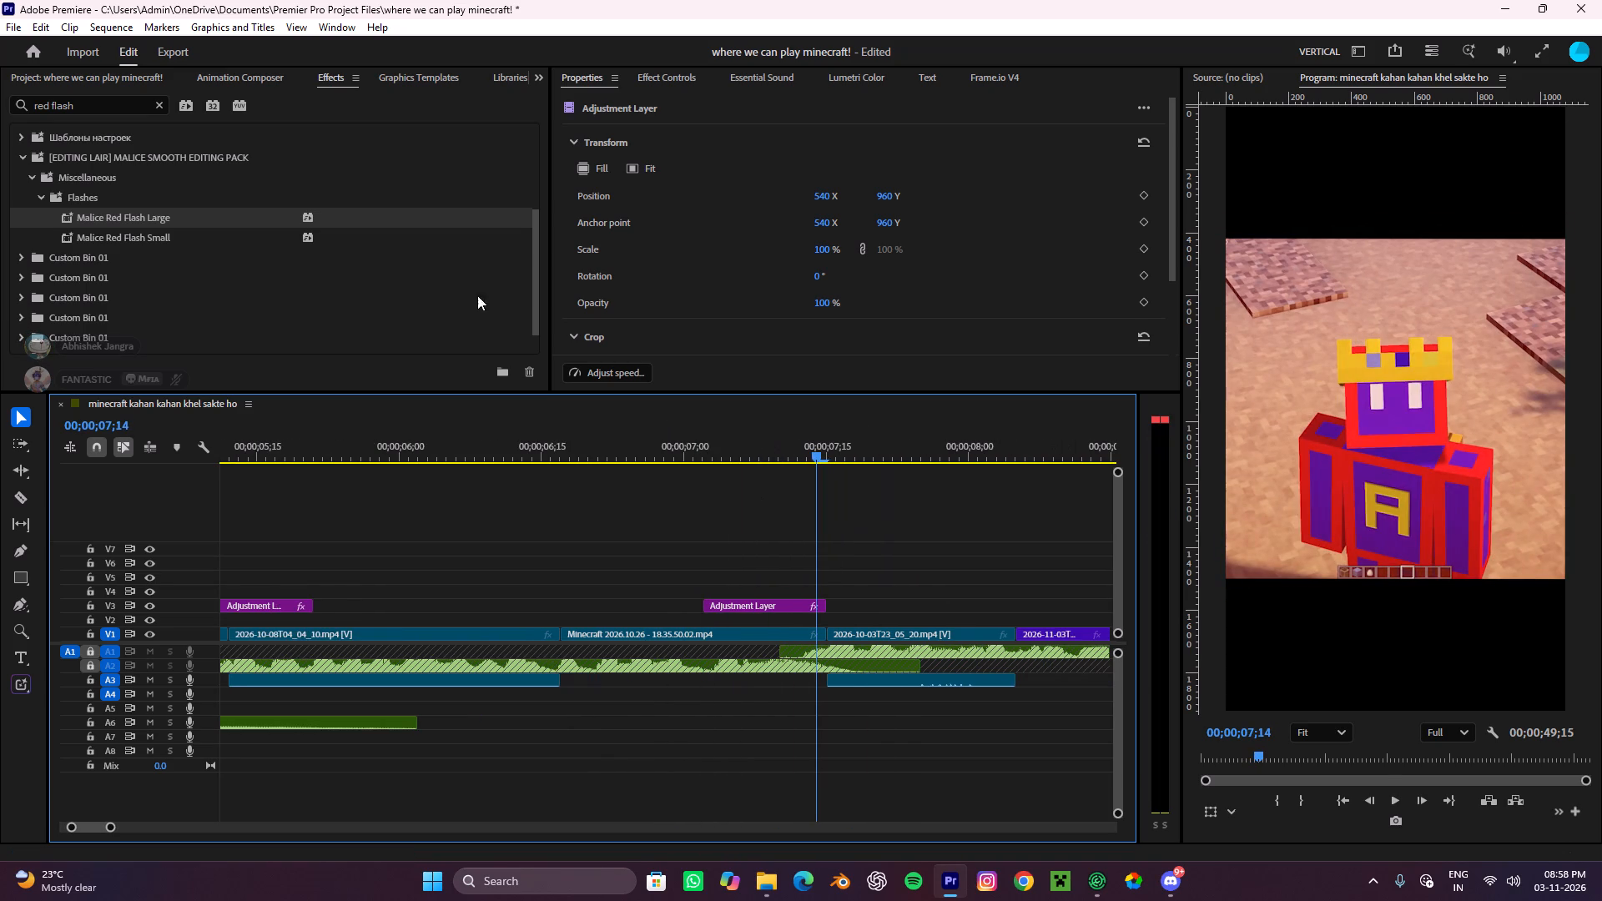
Search the Animation Composer library for broke, preview the Broken light bulb sound effect, and clear the search.
left_click(108, 73)
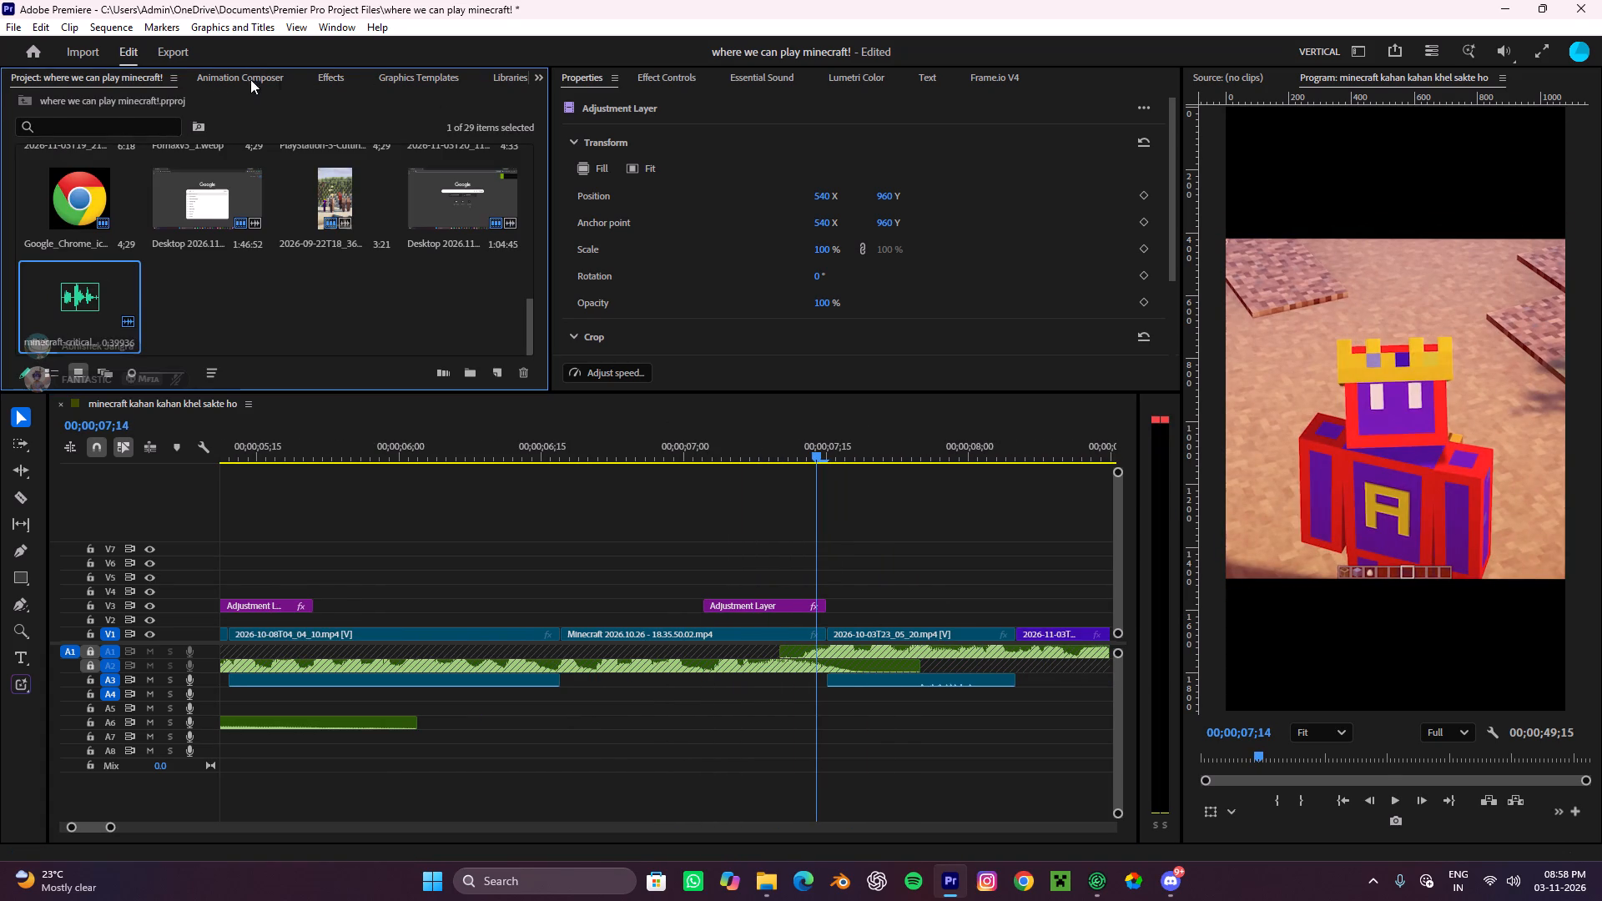
left_click(317, 75)
left_click_drag(105, 101, 0, 98)
left_click(255, 67)
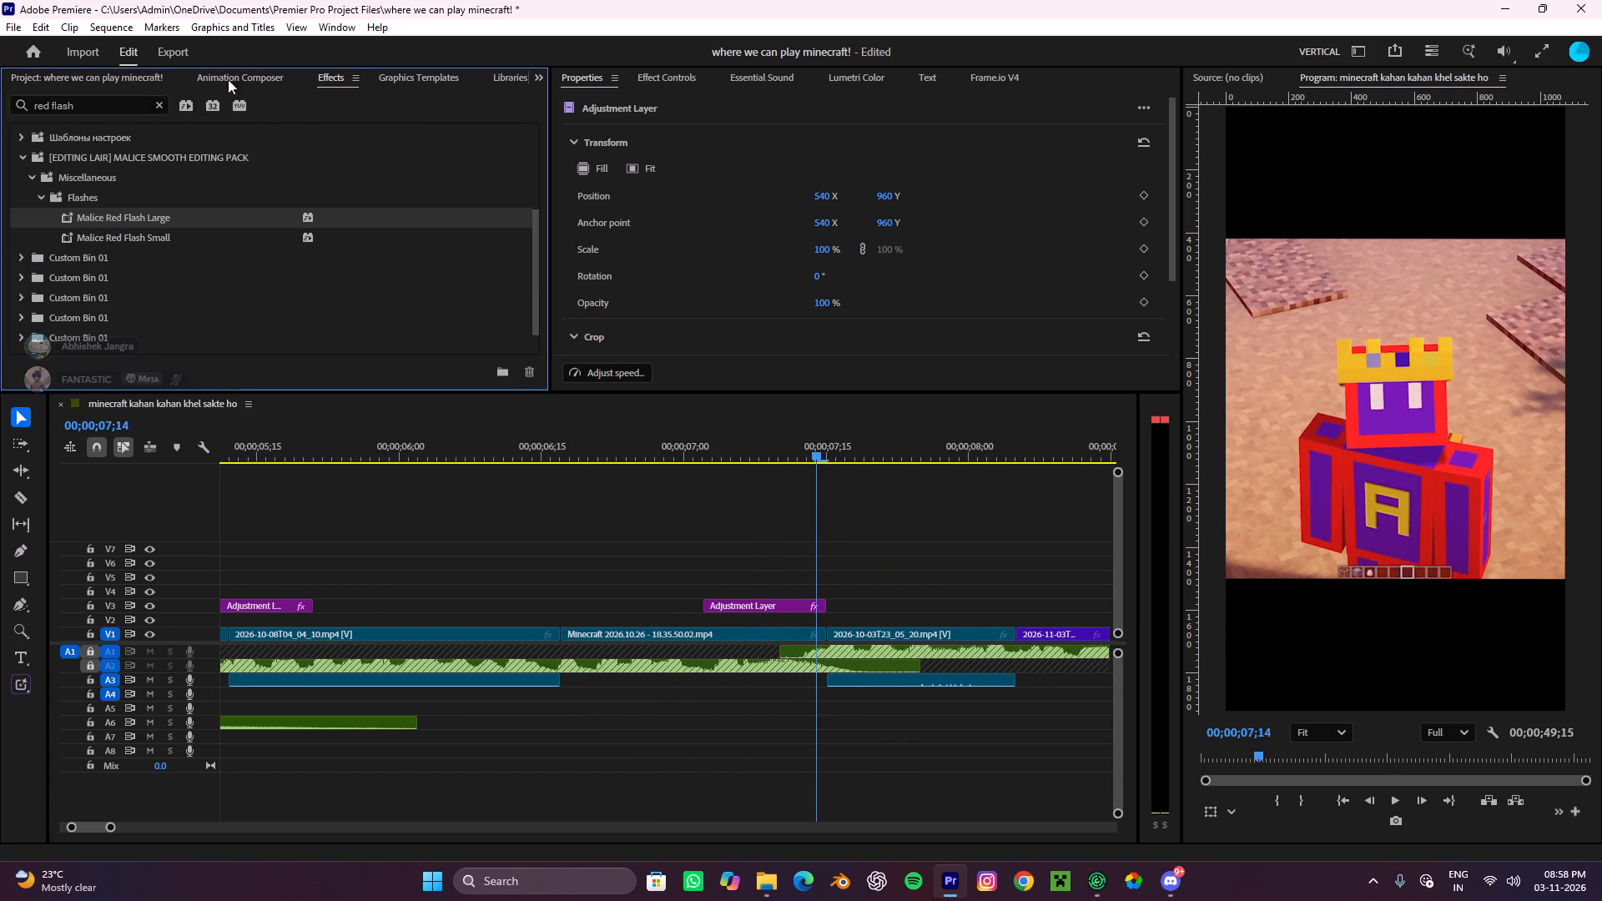
left_click(249, 86)
left_click_drag(95, 140, 0, 136)
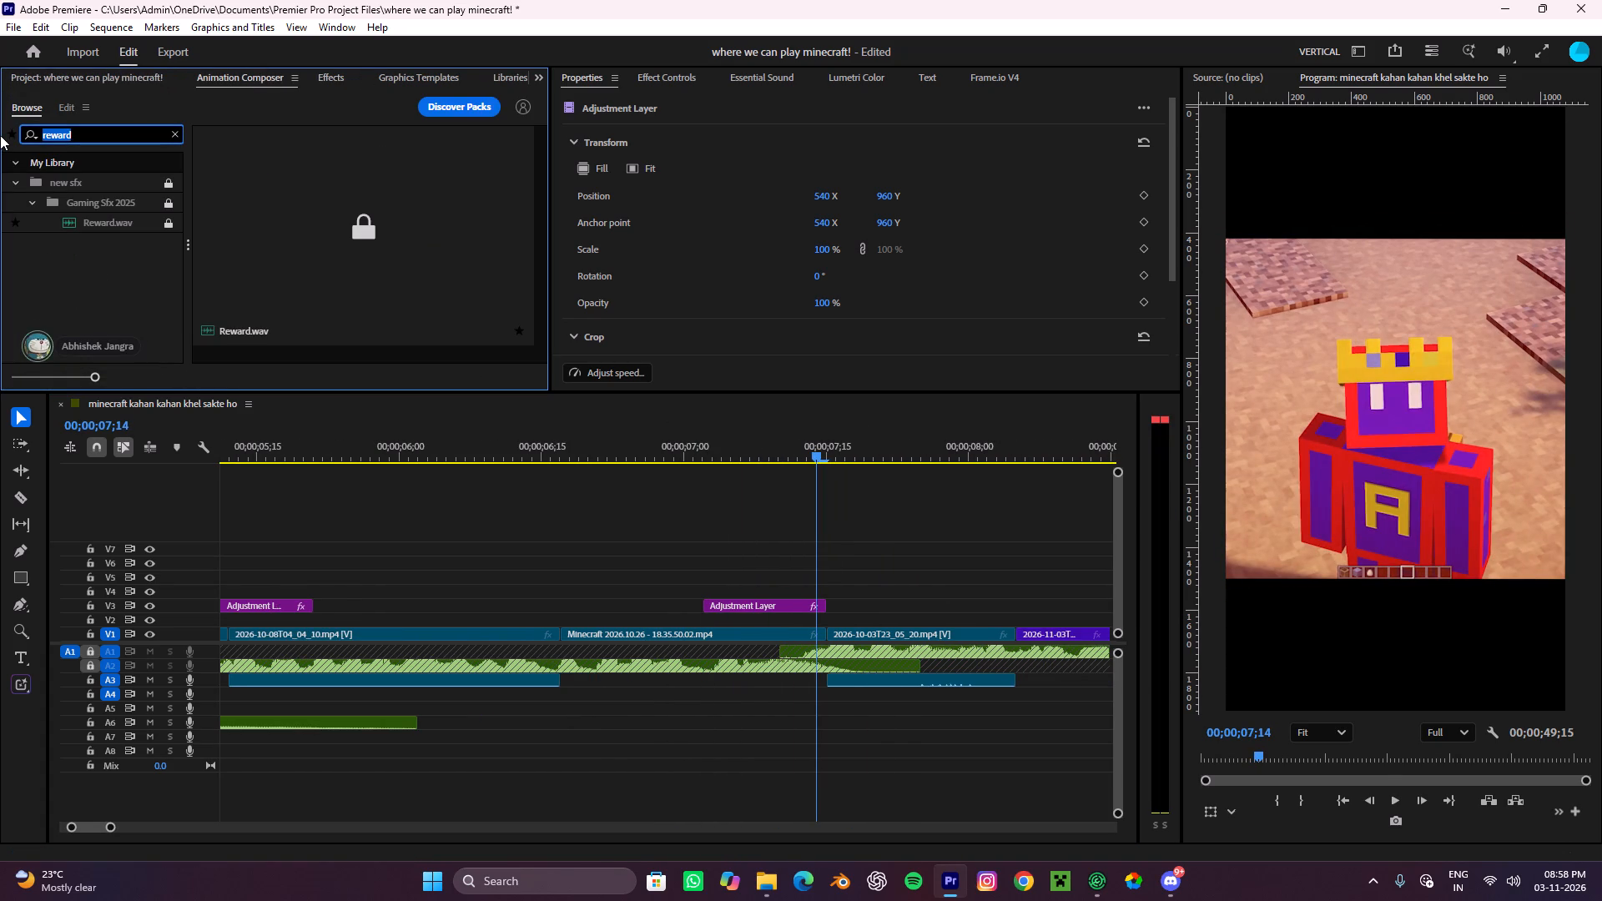
type("bro")
key("k")
key("e")
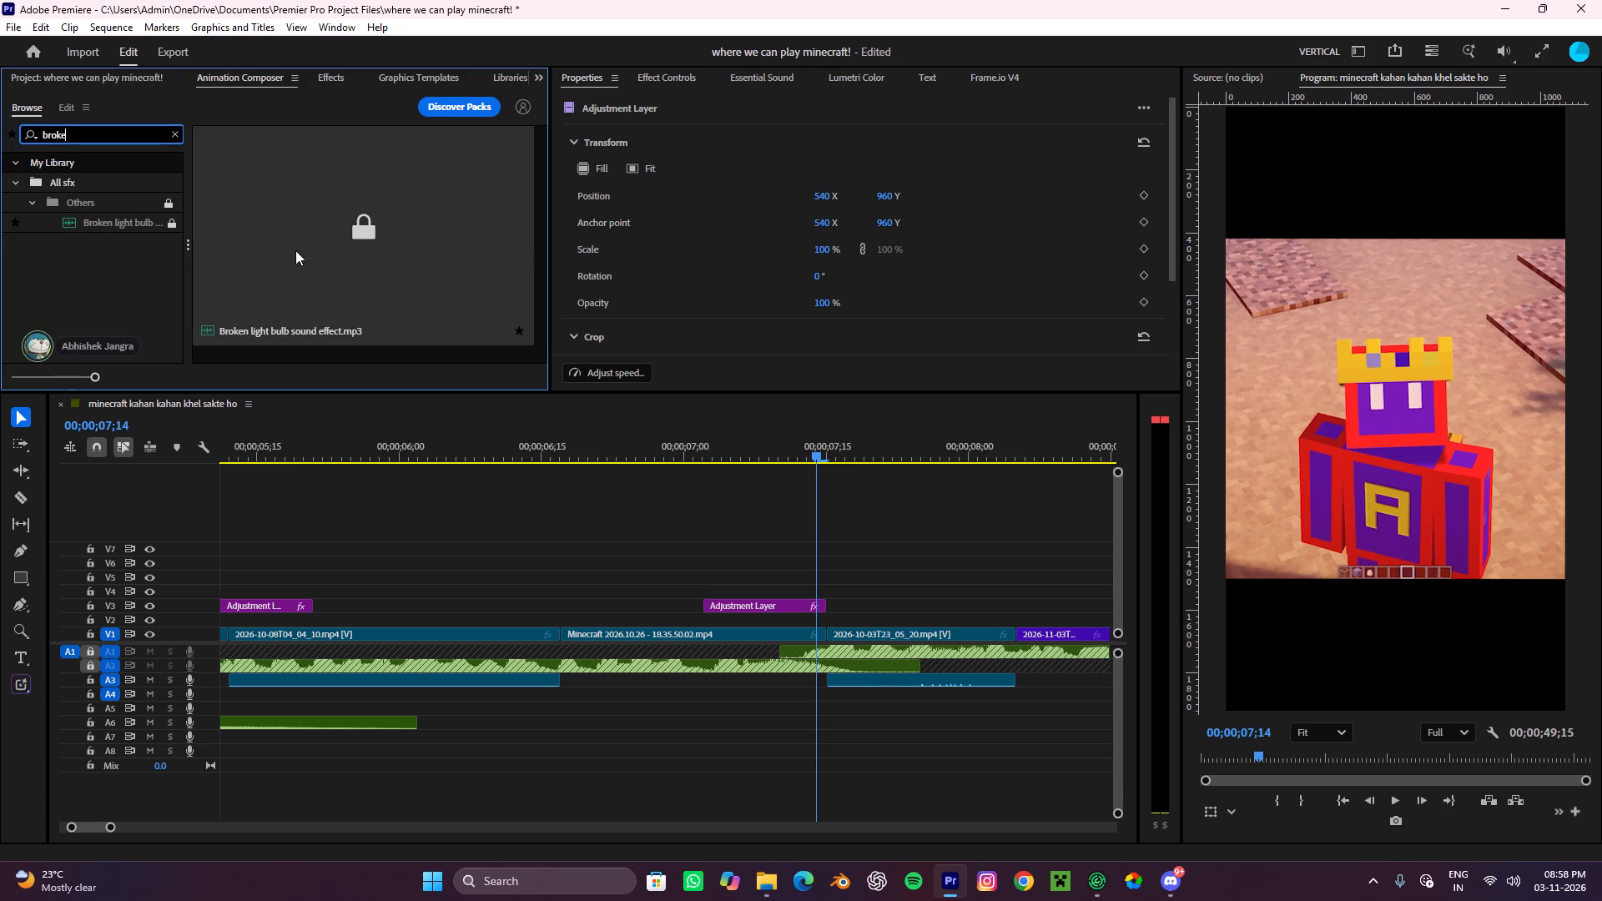
left_click(125, 225)
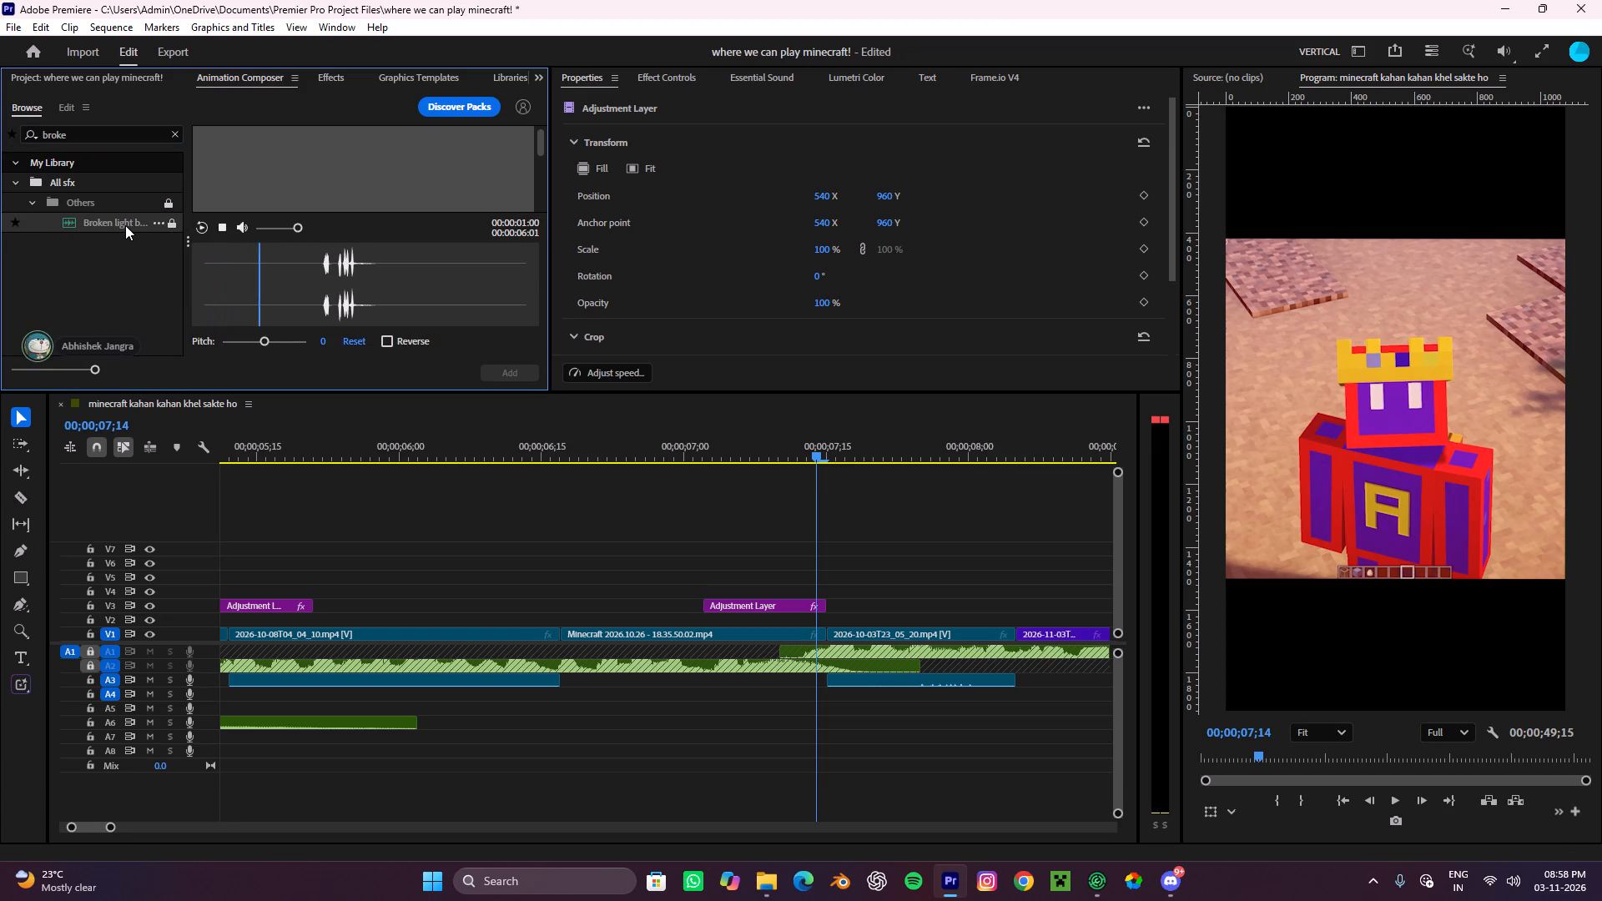
left_click(125, 225)
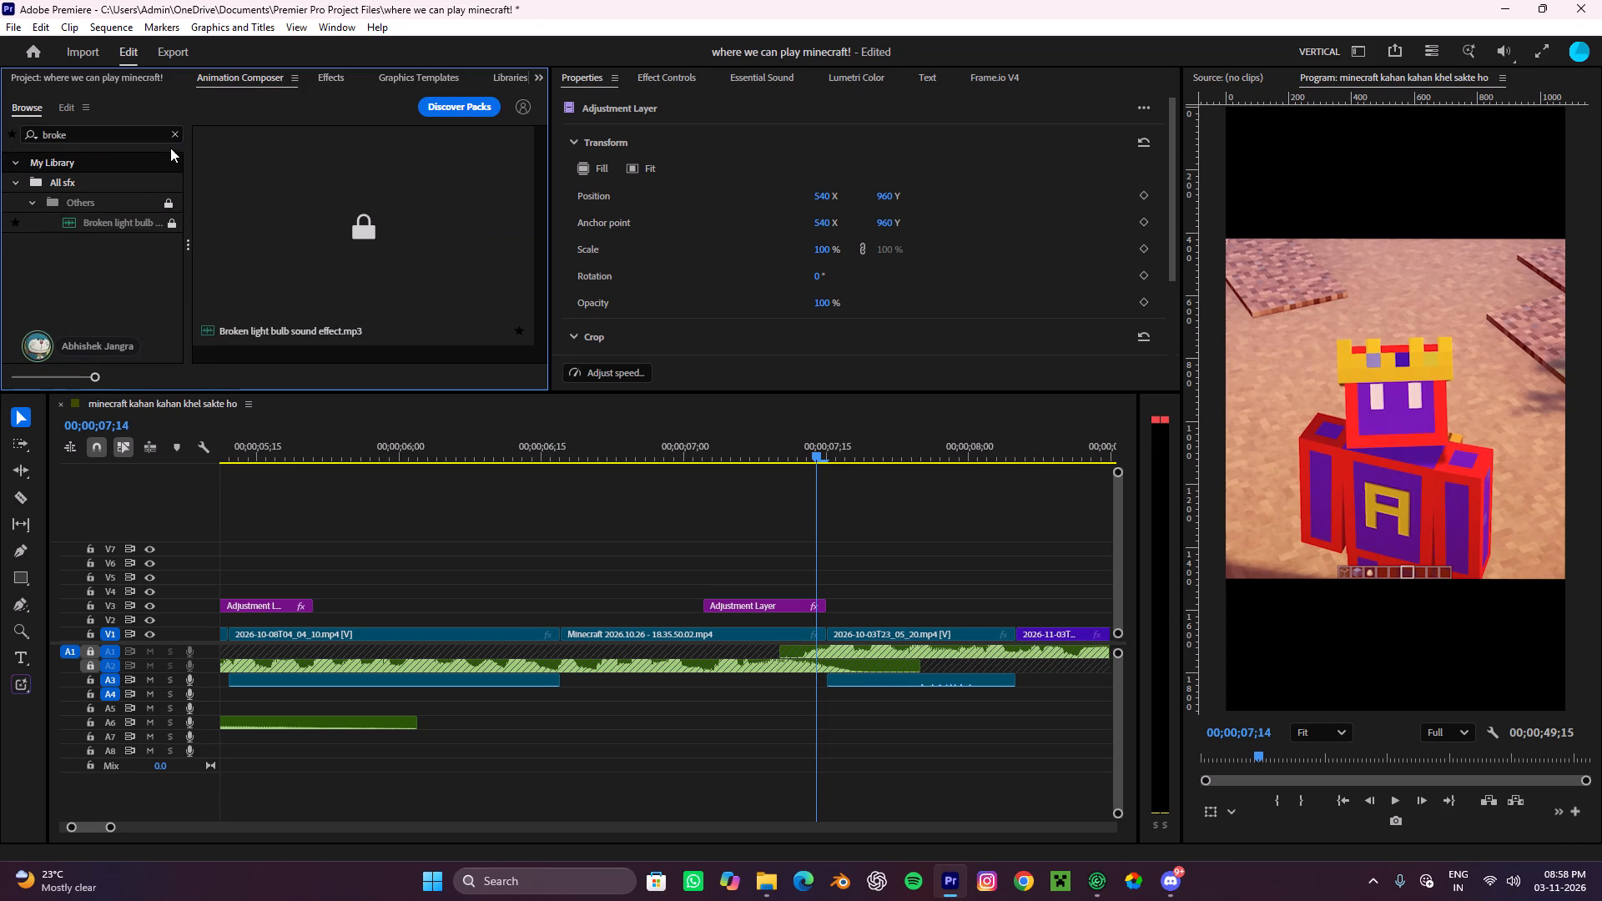
left_click(179, 133)
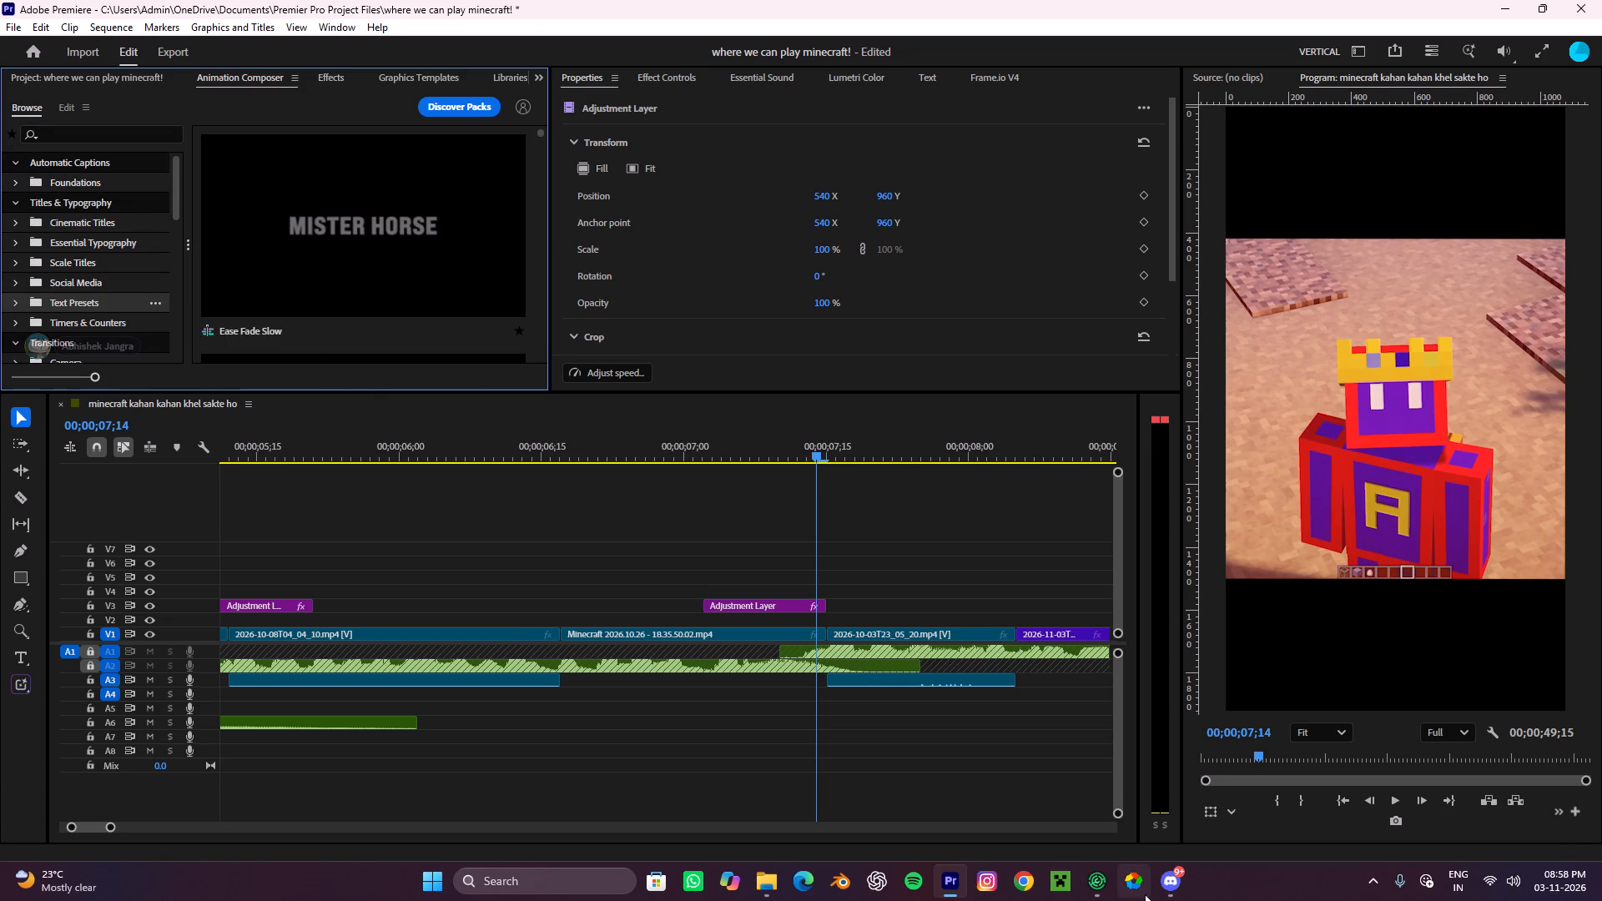
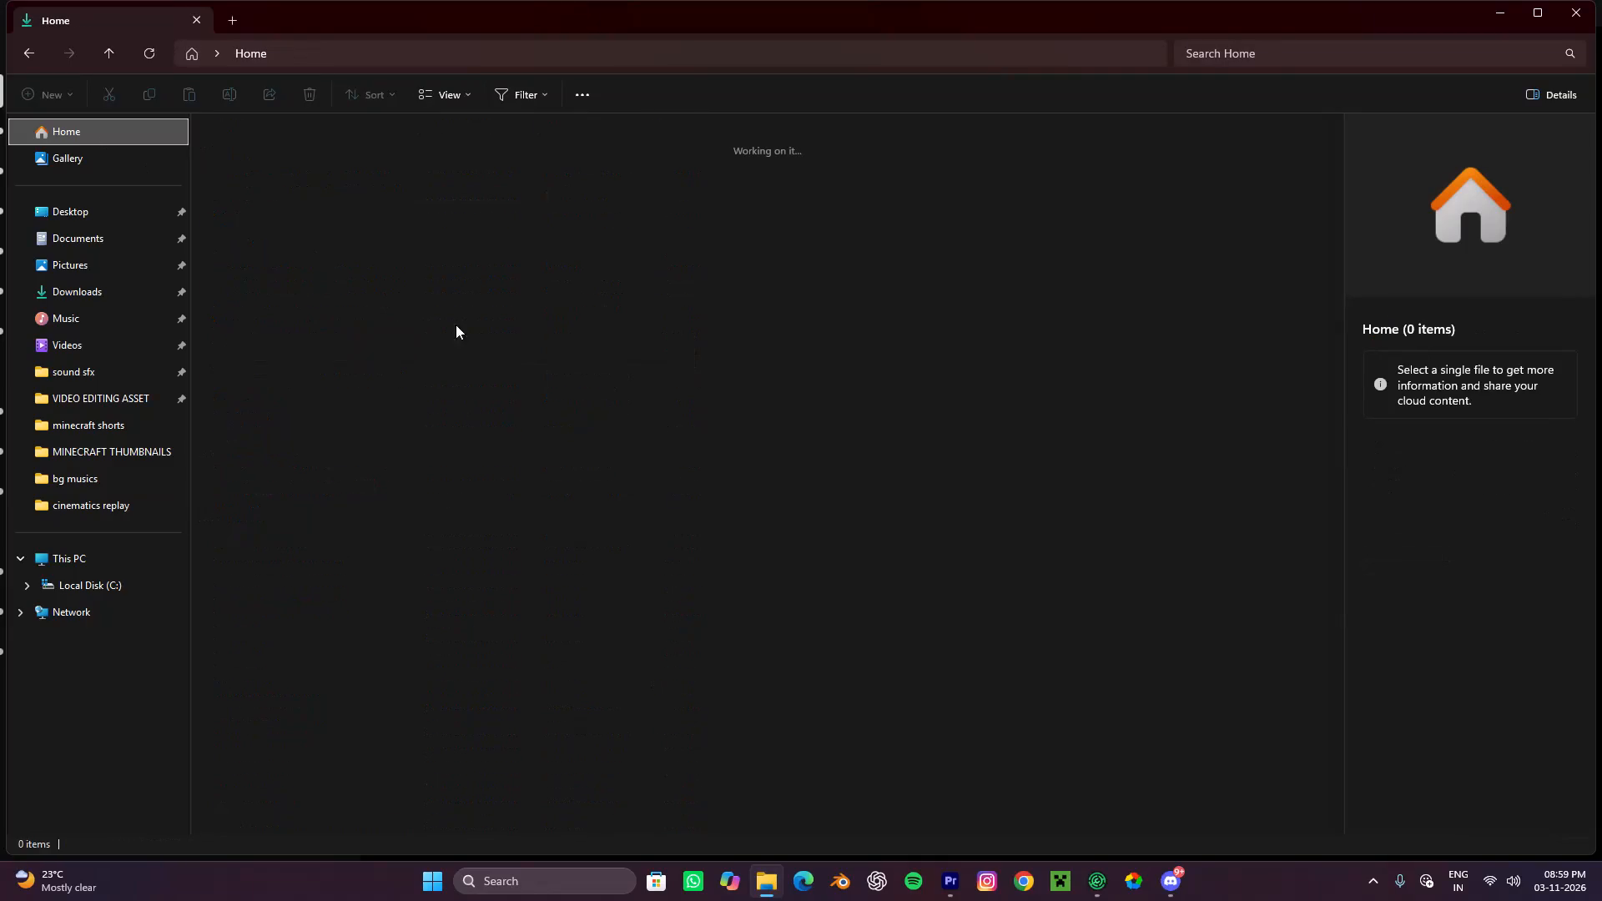
Browse the Pictures and Music folders in File Explorer for a breaking sound effect.
scroll(548, 459, "up", 4)
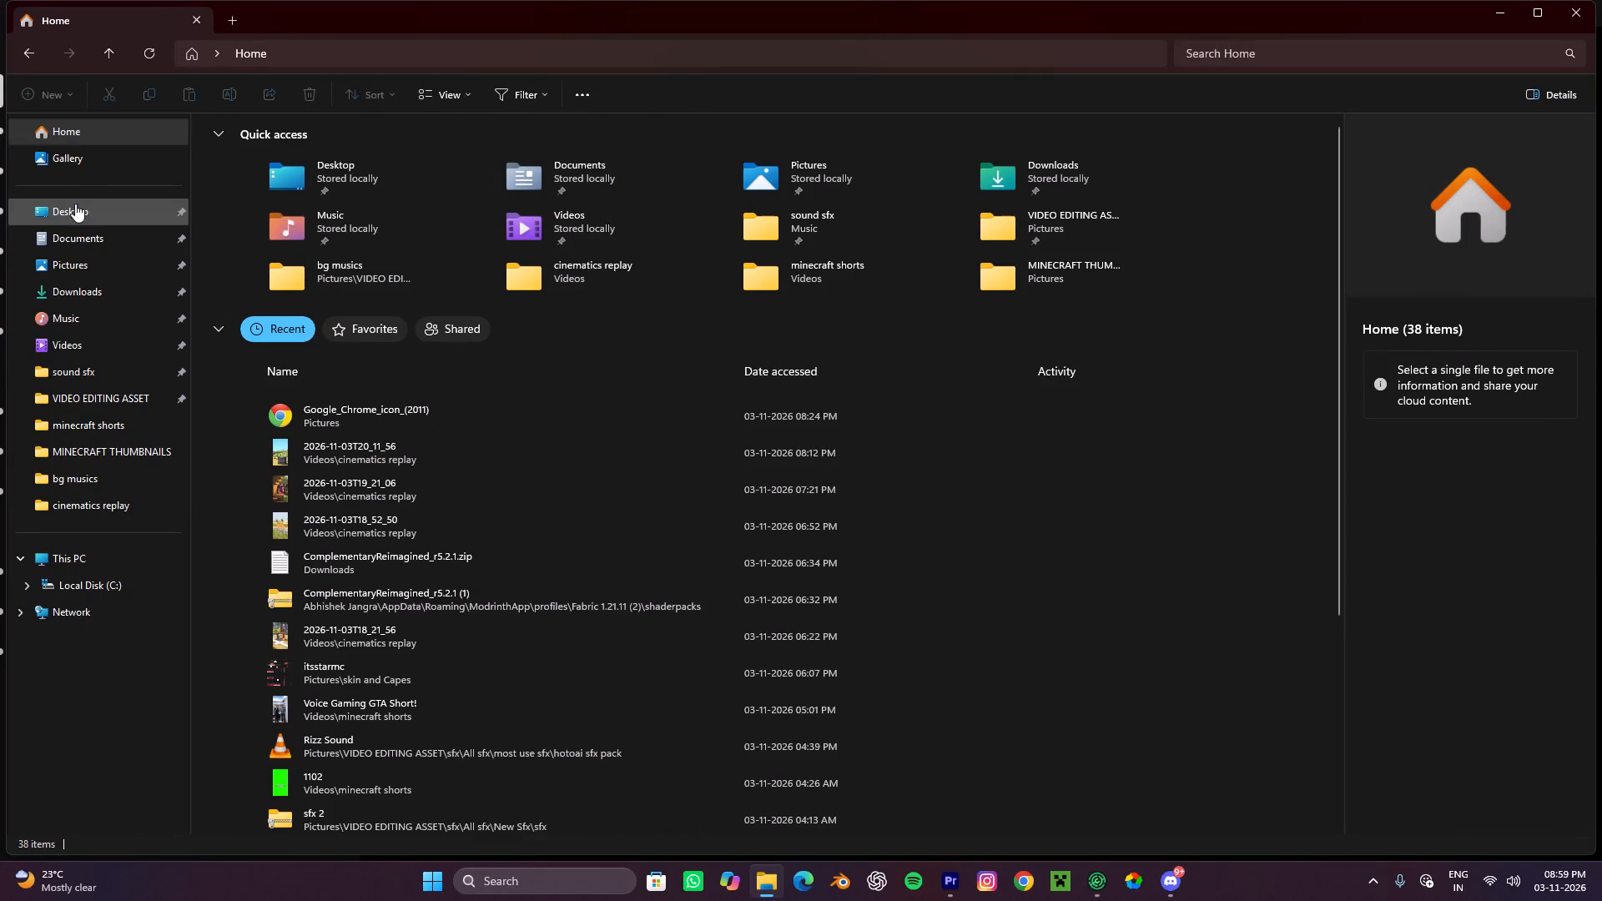
left_click(73, 213)
left_click(72, 239)
left_click(57, 272)
left_click(93, 133)
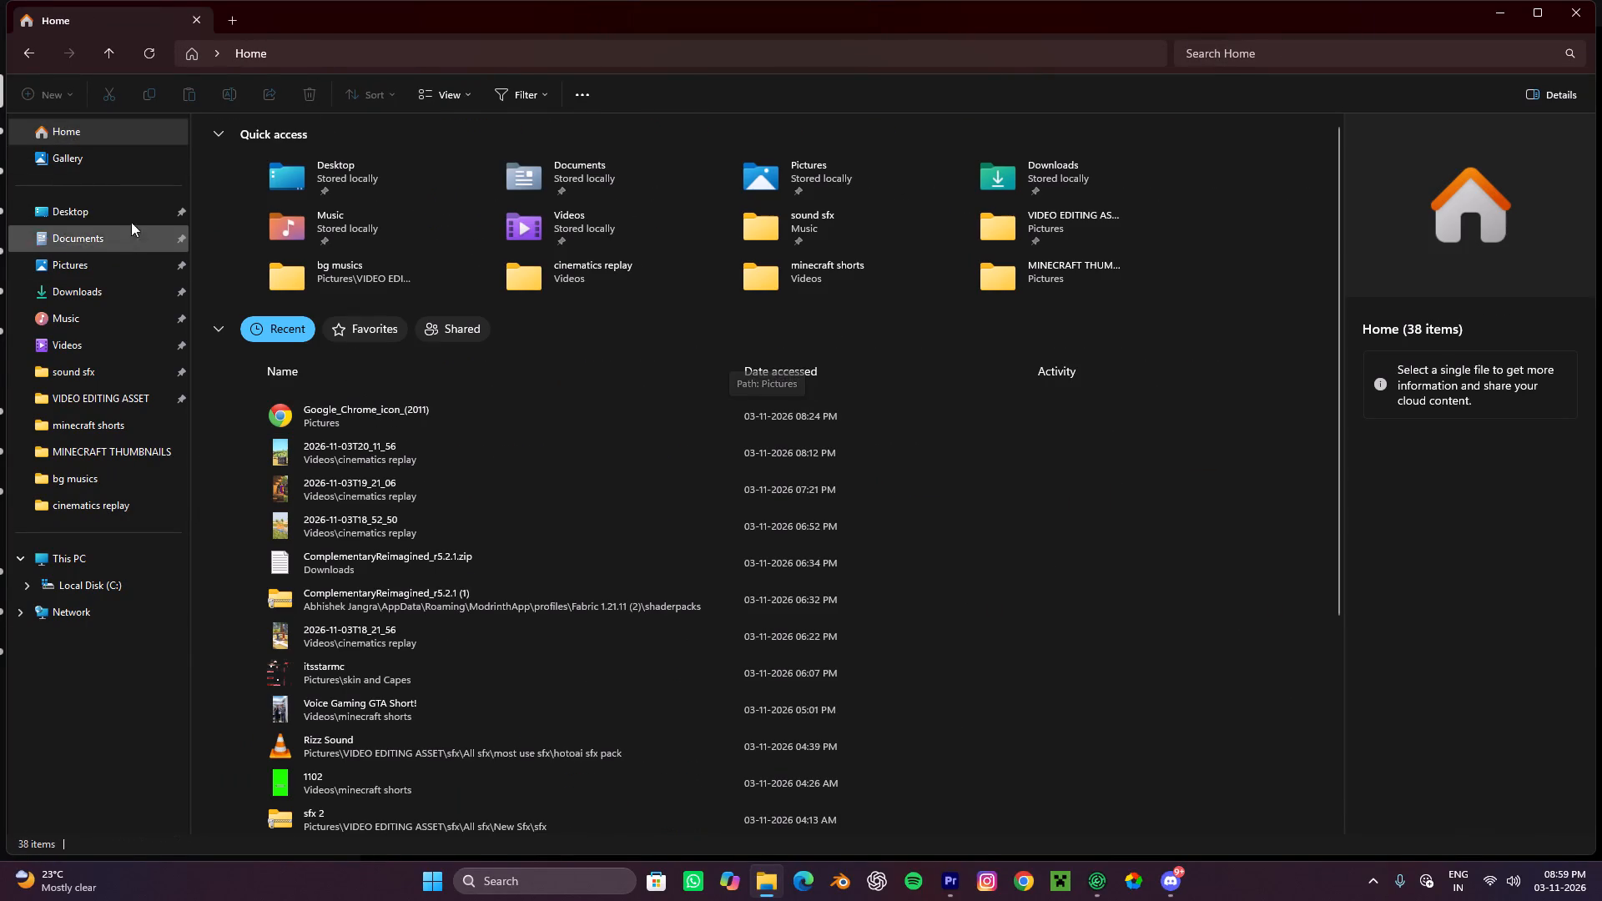
scroll(446, 538, "up", 4)
left_click(76, 272)
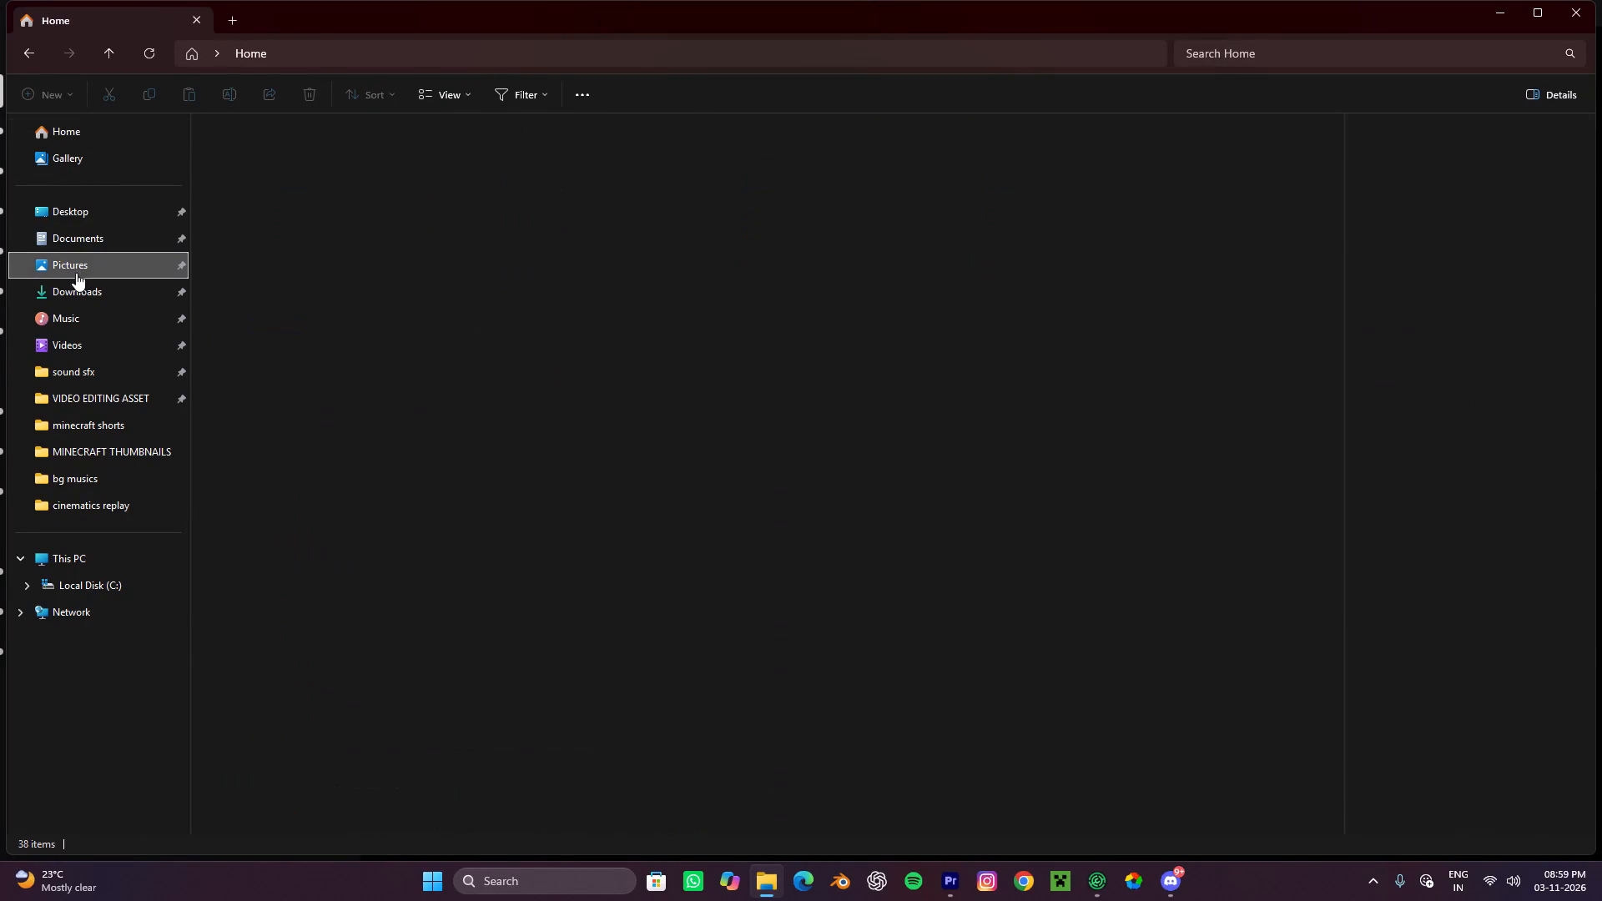
left_click(78, 336)
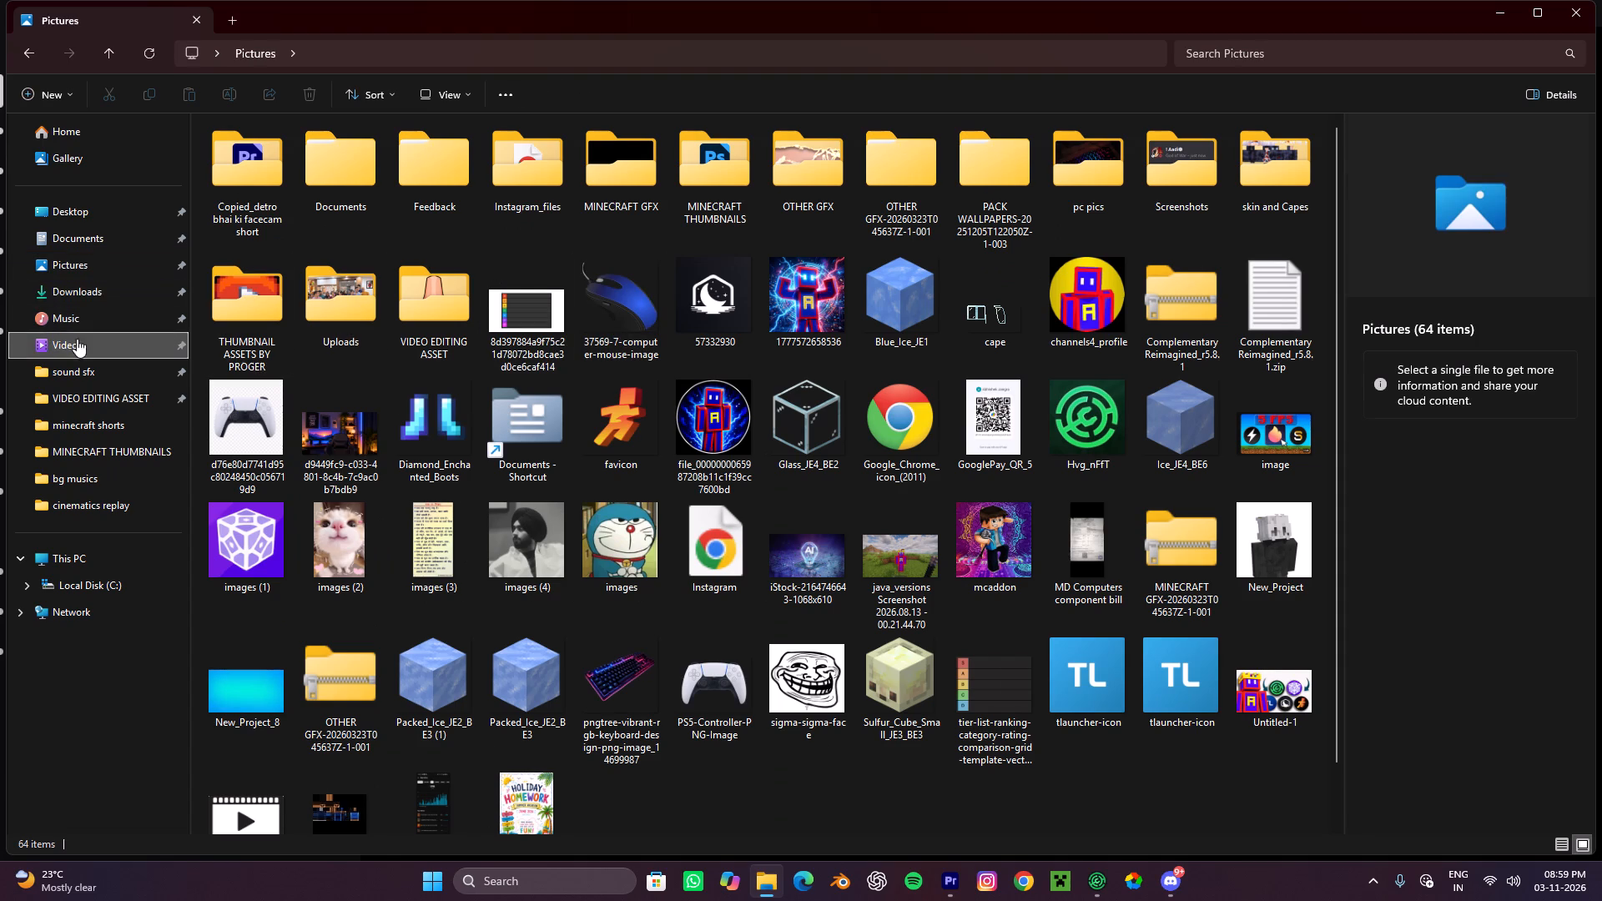
left_click(76, 325)
double_click(452, 179)
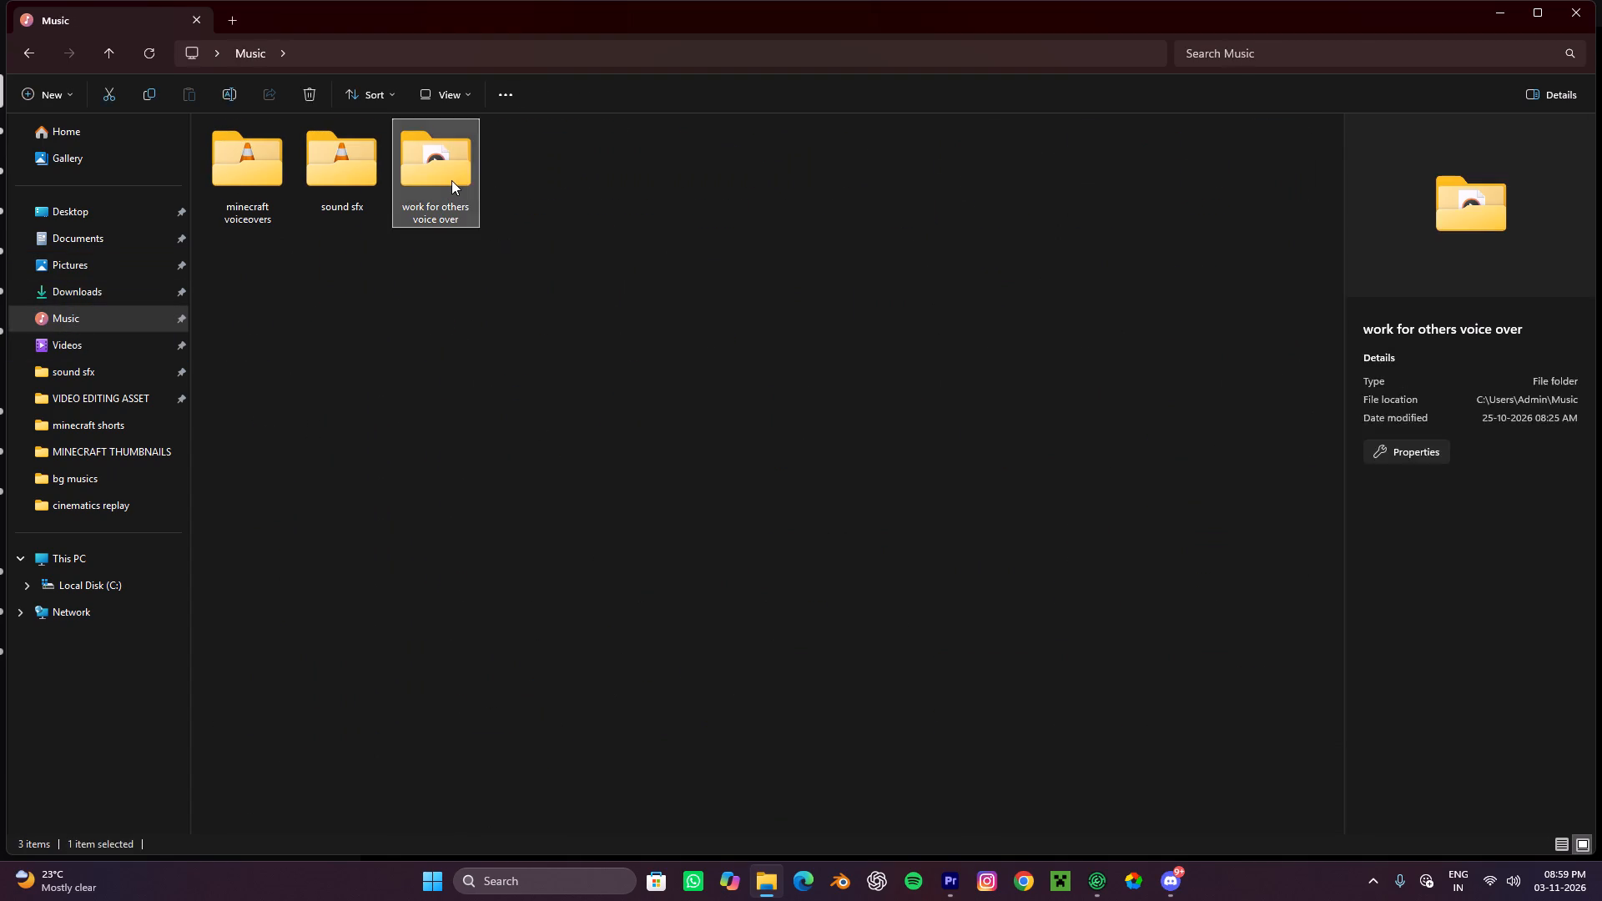
left_click(26, 61)
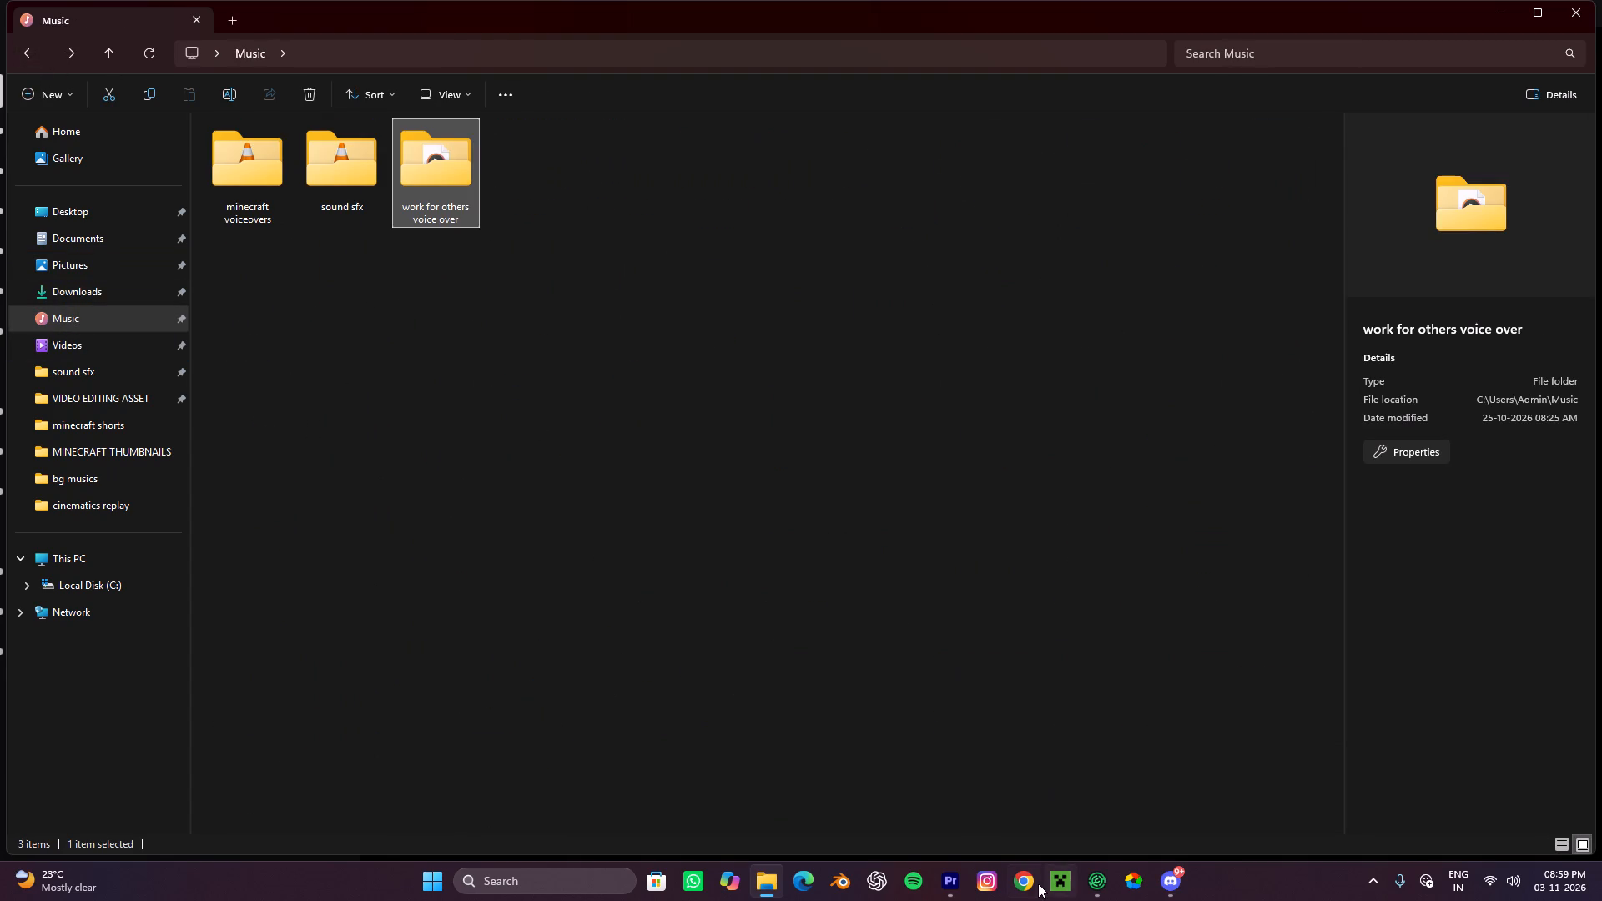
Switch to Chrome and search Google for minecraft tool brake sfx.
left_click(1038, 883)
left_click(636, 345)
type("minecraft to")
key("o")
key("l")
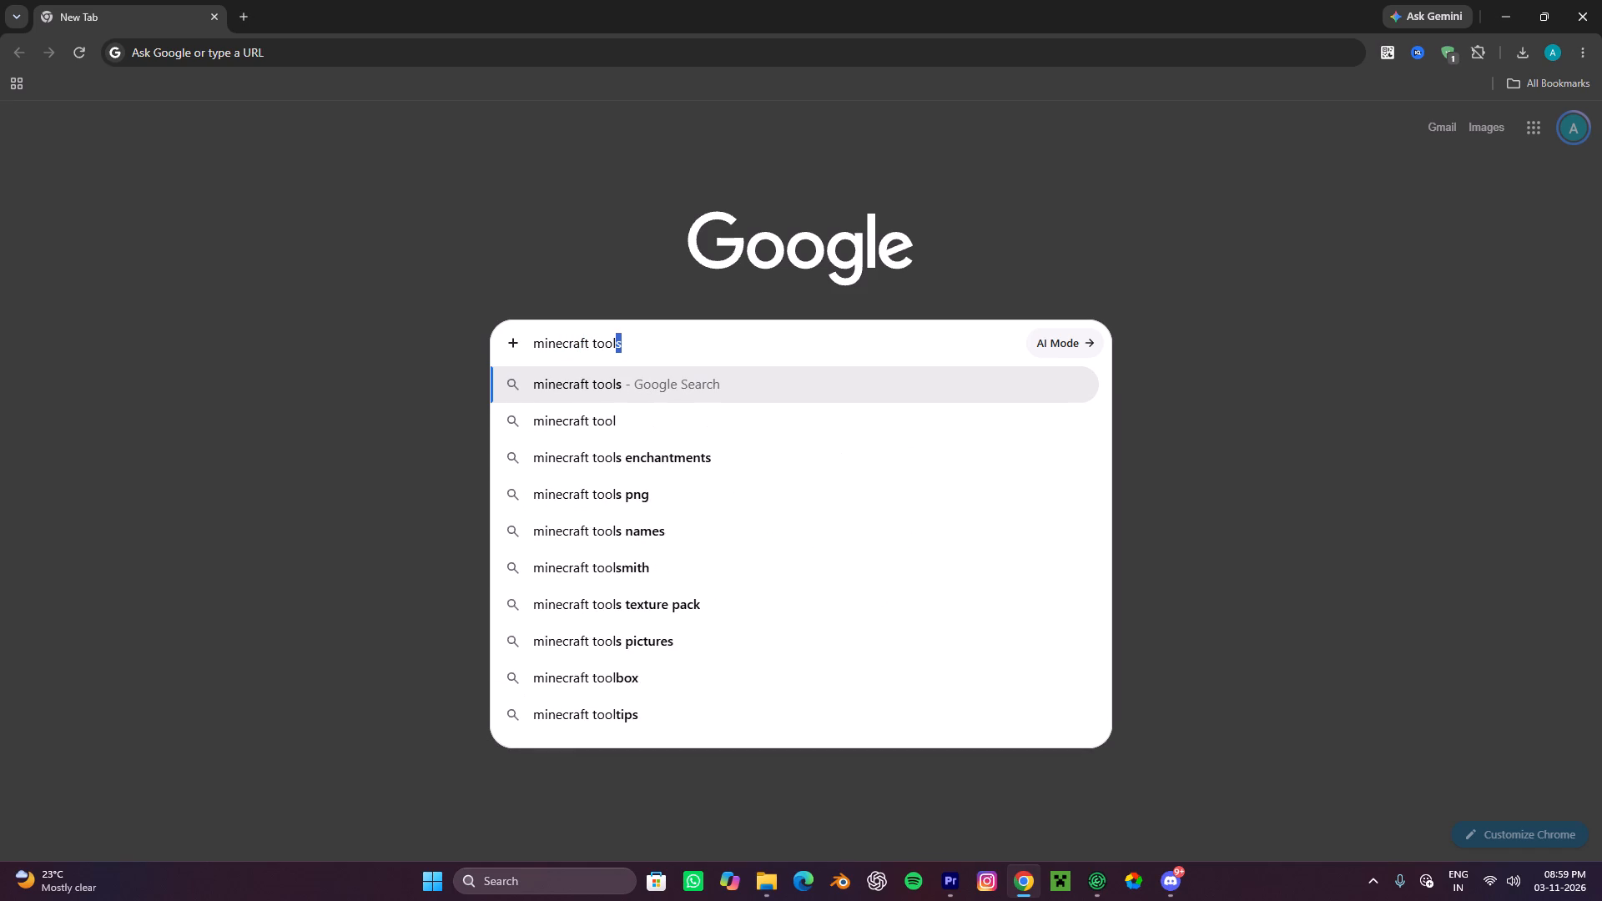
key("space")
type("bar")
key("BackSpace")
key("BackSpace")
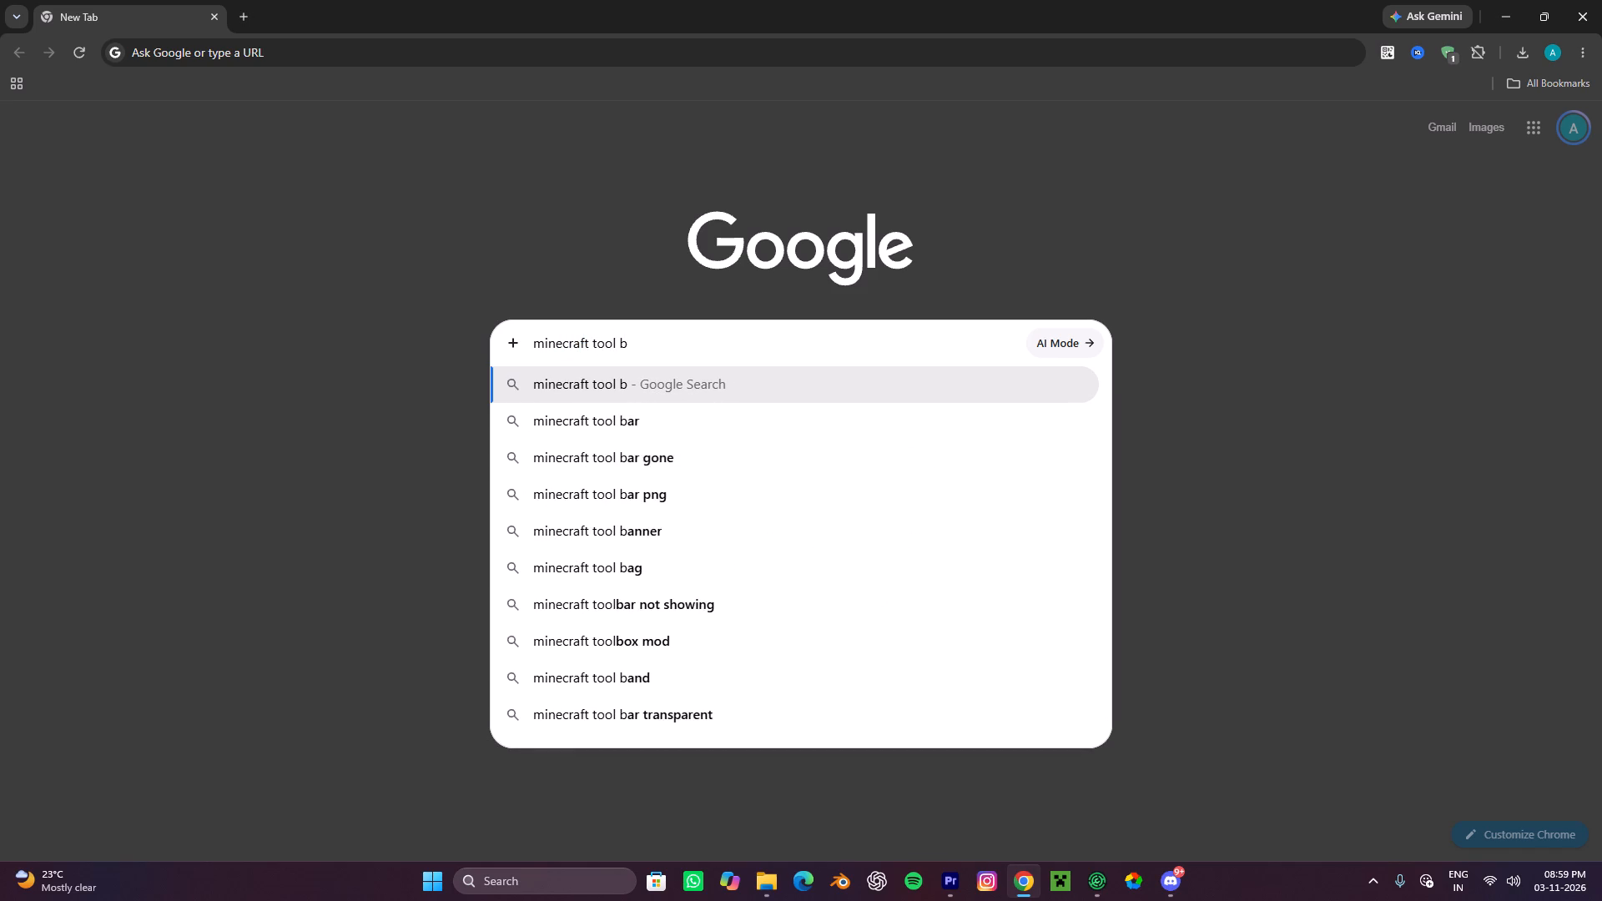
type("rake asa")
key("BackSpace")
key("BackSpace")
key("BackSpace")
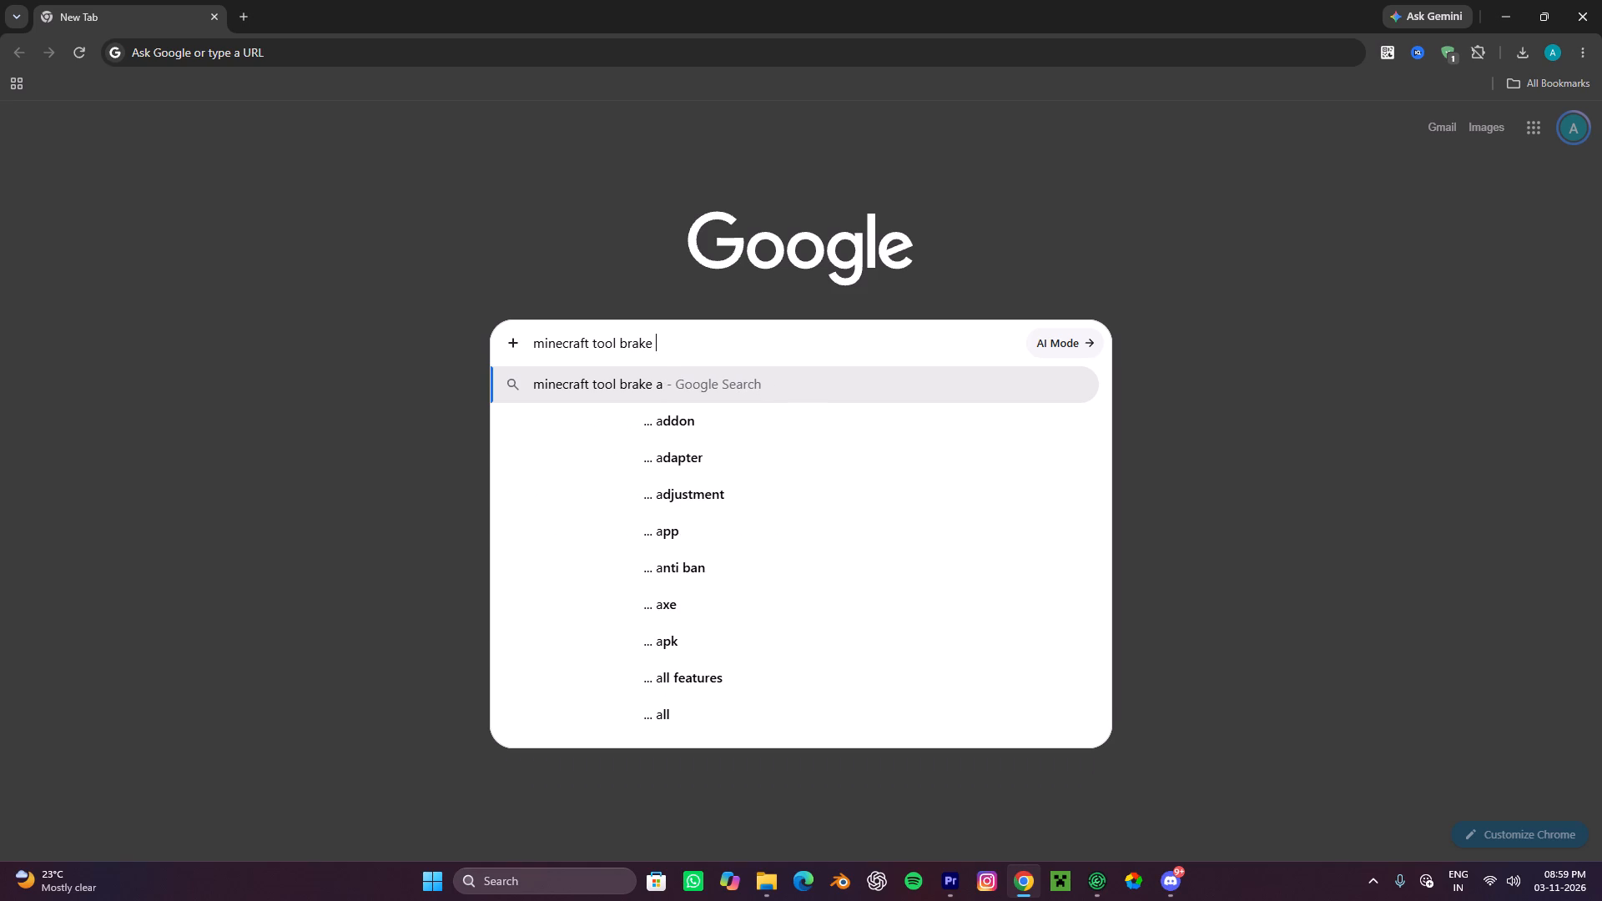
type("sfx")
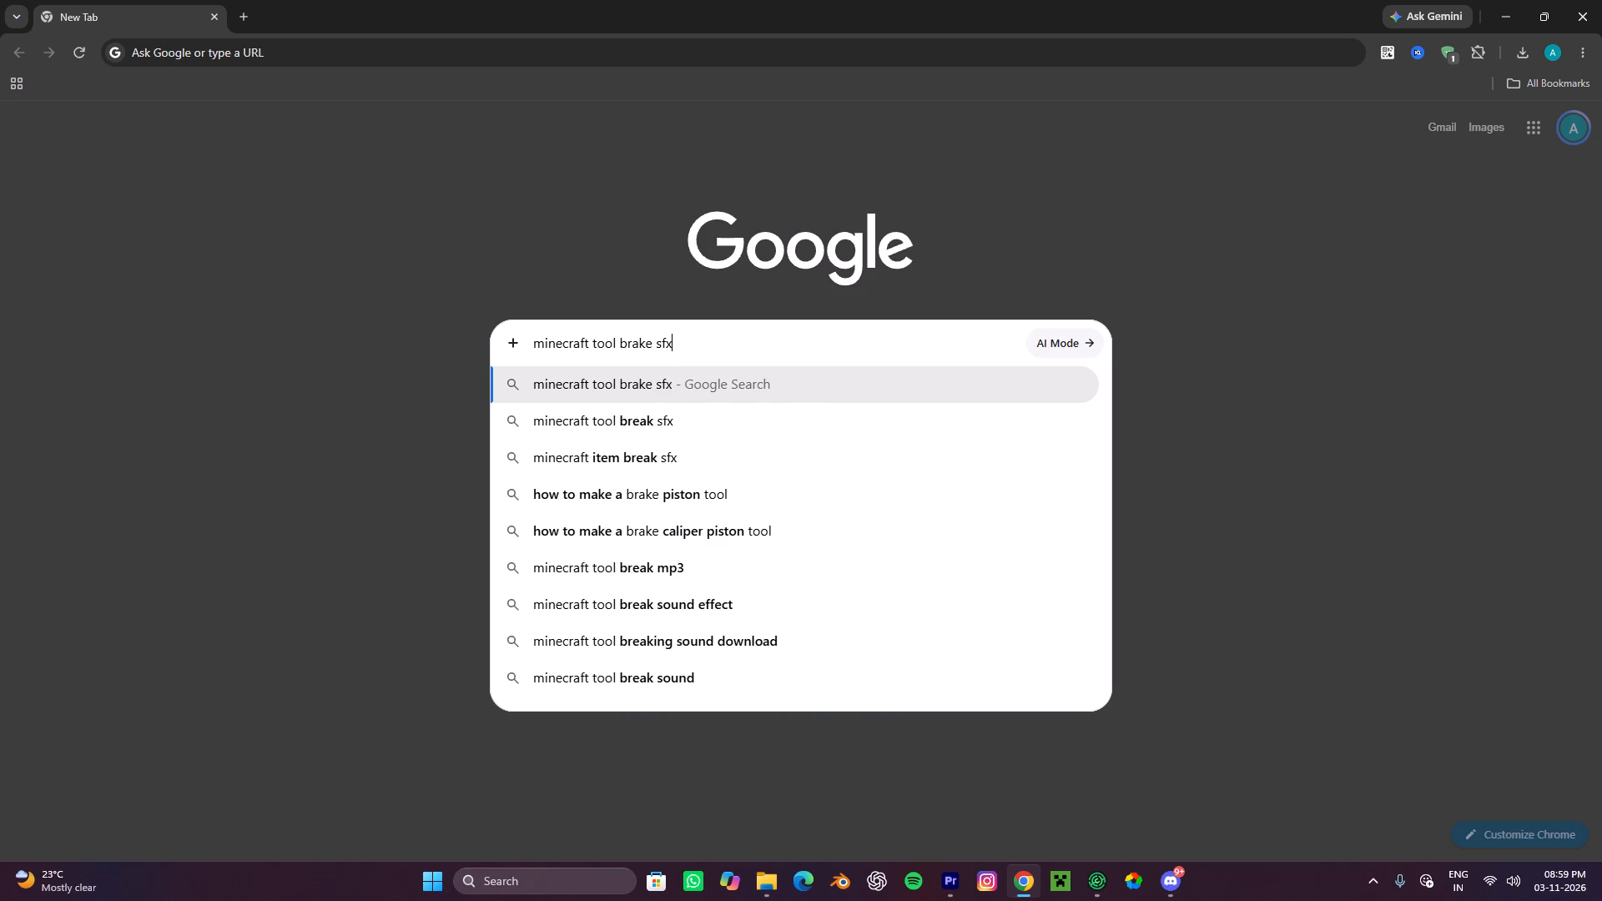
key("Return")
Open the Myinstants Minecraft tool break page, preview the sound, and download it as an MP3.
left_click(389, 329)
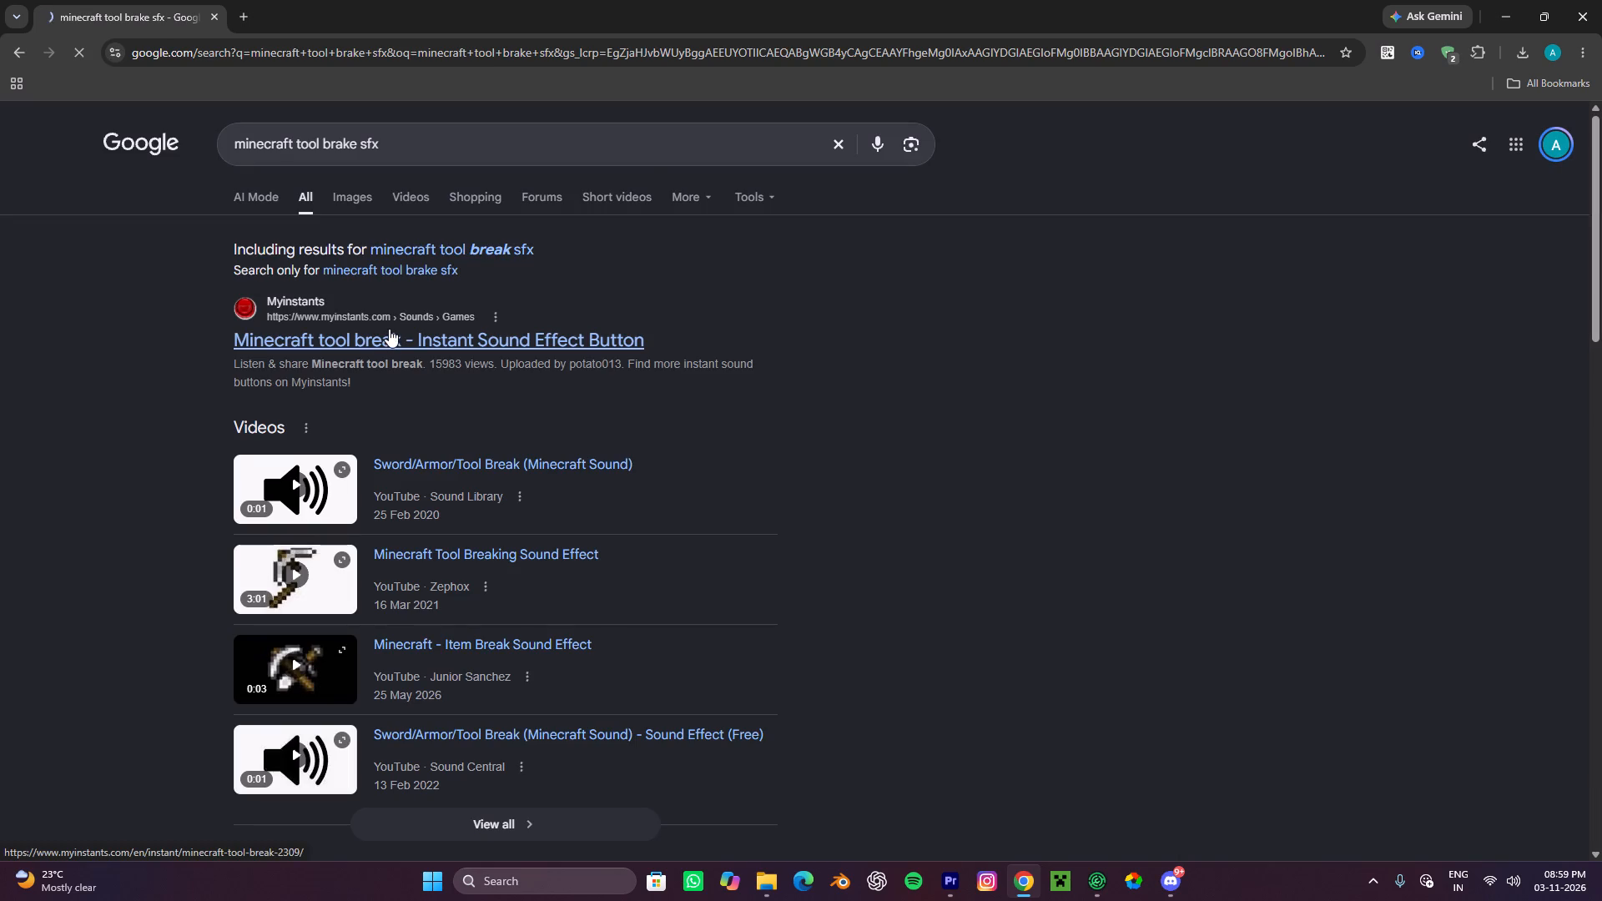
left_click(840, 360)
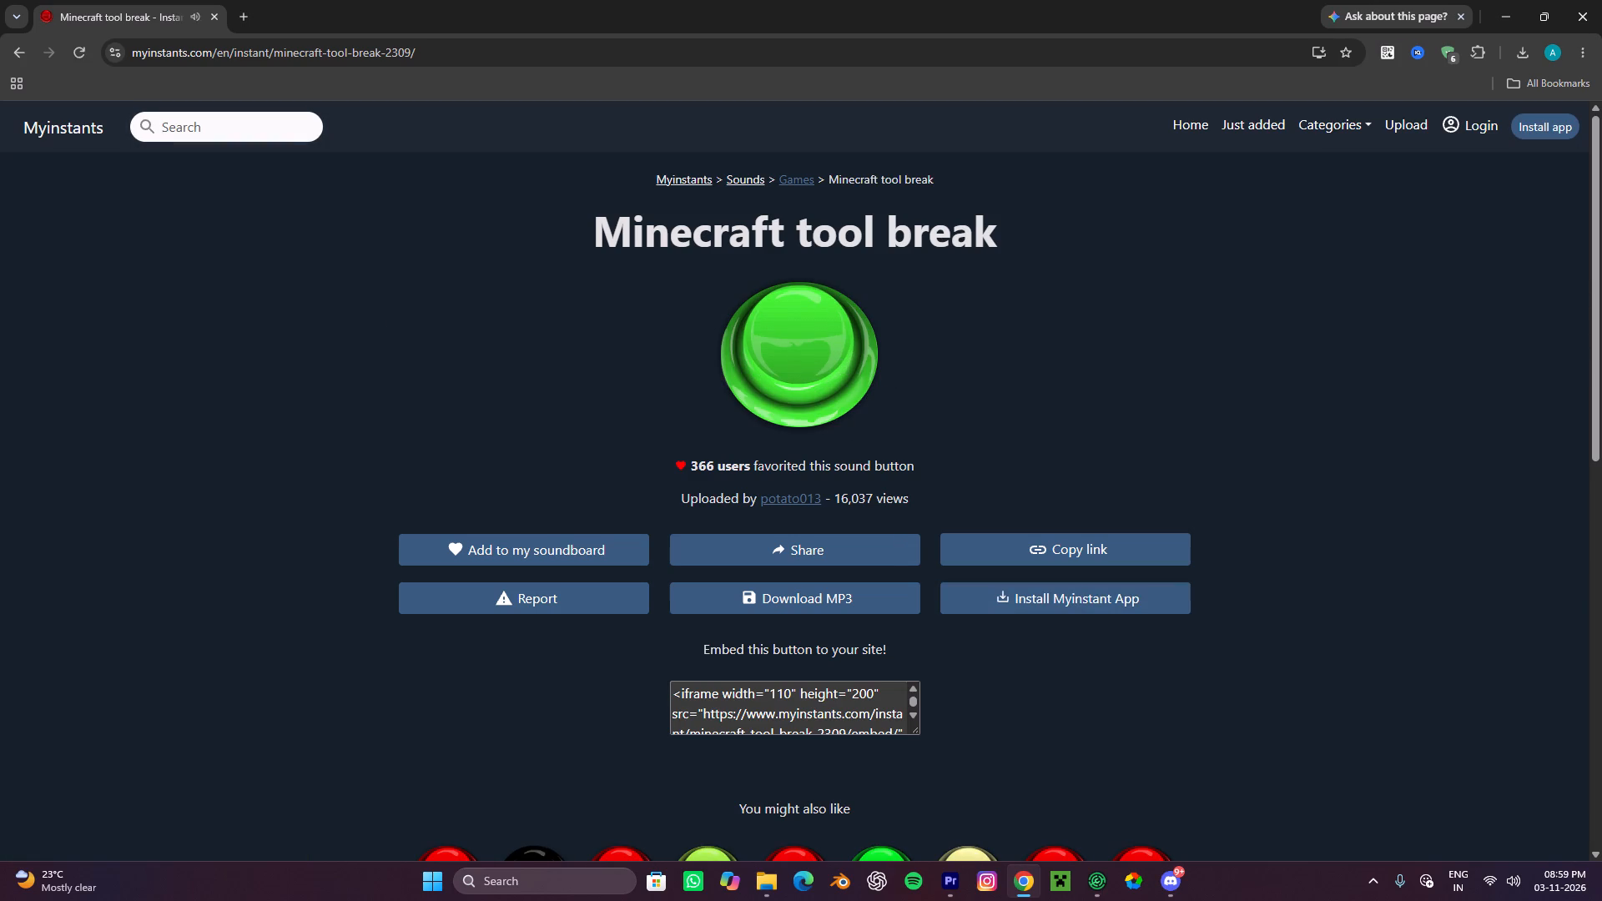
left_click(830, 600)
Place the downloaded minecraft-tool-break.mp3 on A4 in Premiere, starting with the V3 adjustment layer near 00;00;07;02, and play it back.
left_click_drag(1322, 97, 1322, 137)
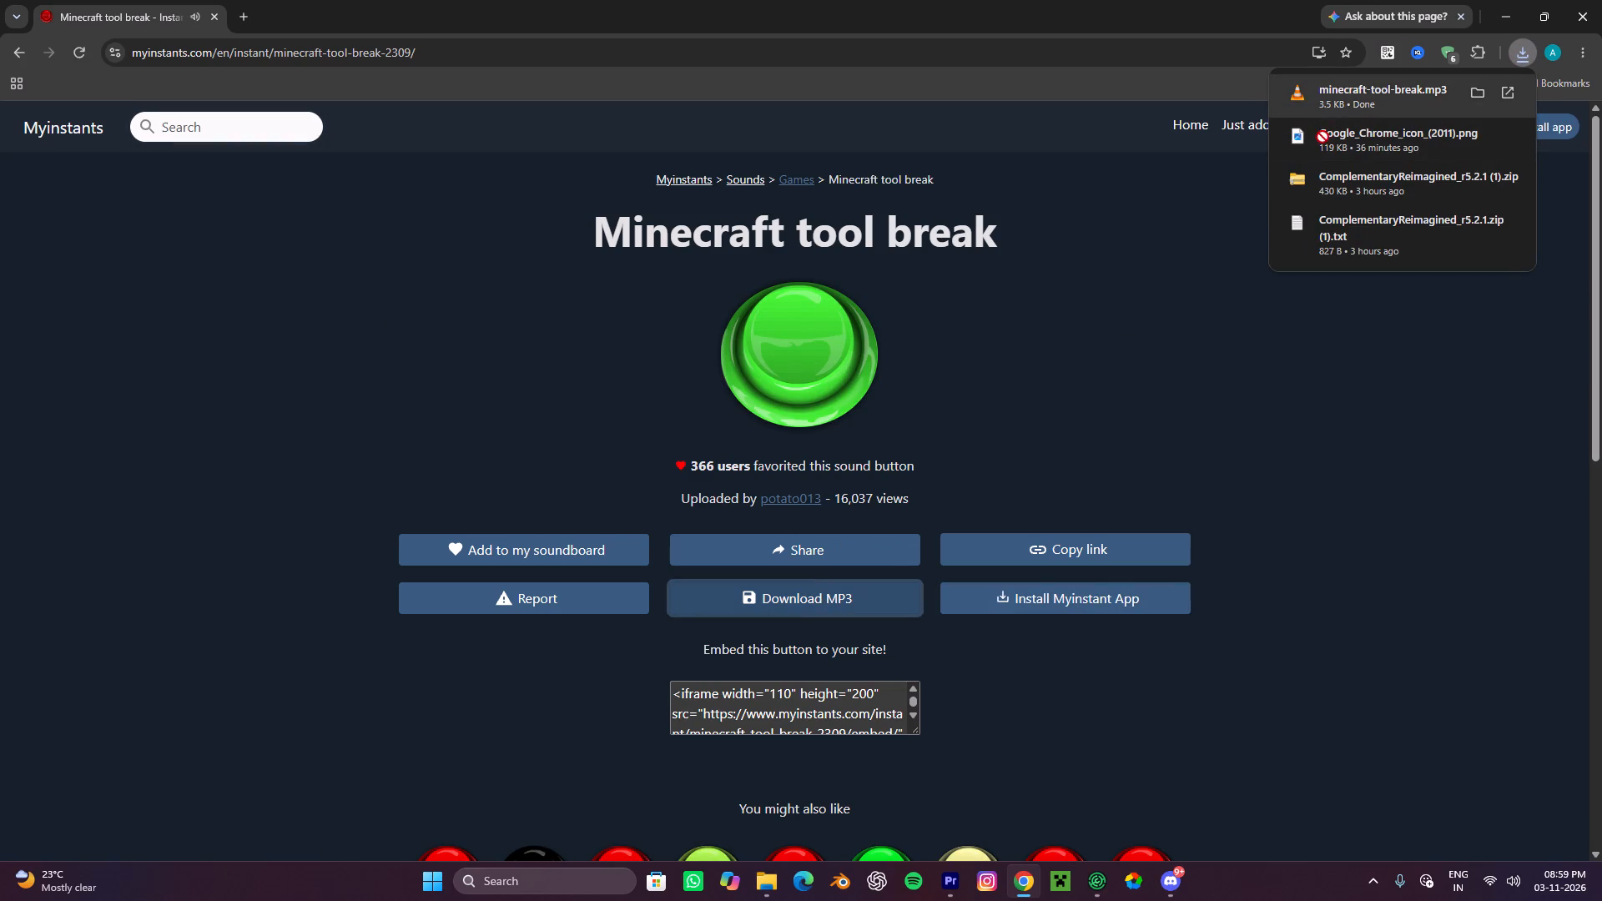
left_click_drag(1322, 137, 702, 688)
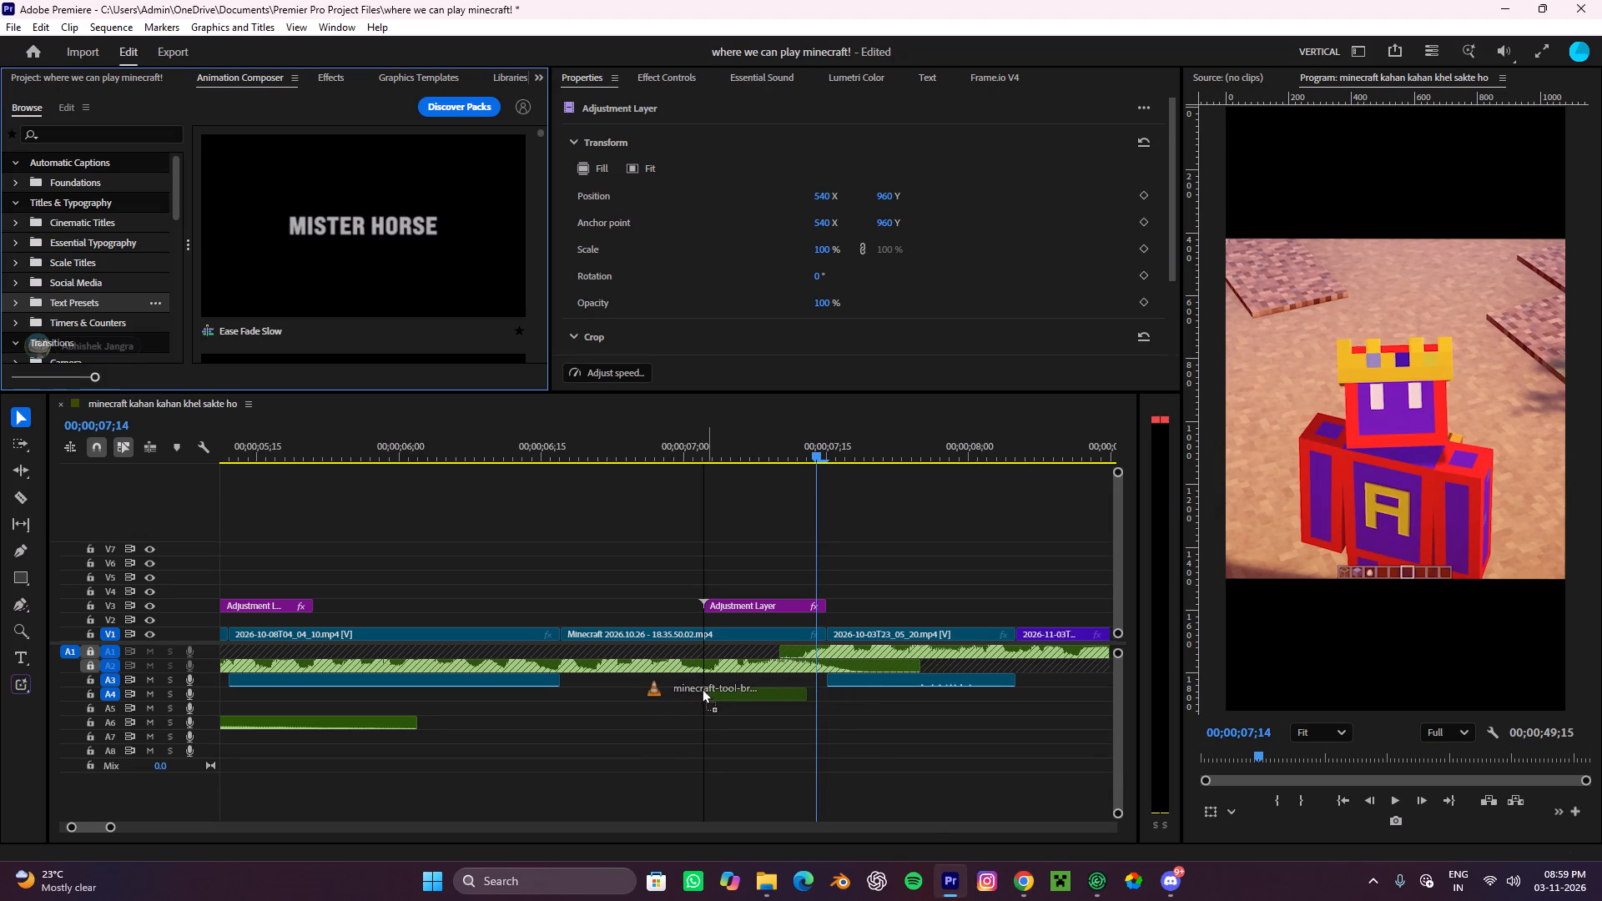
left_click_drag(702, 688, 693, 689)
scroll(700, 705, "up", 9, "alt")
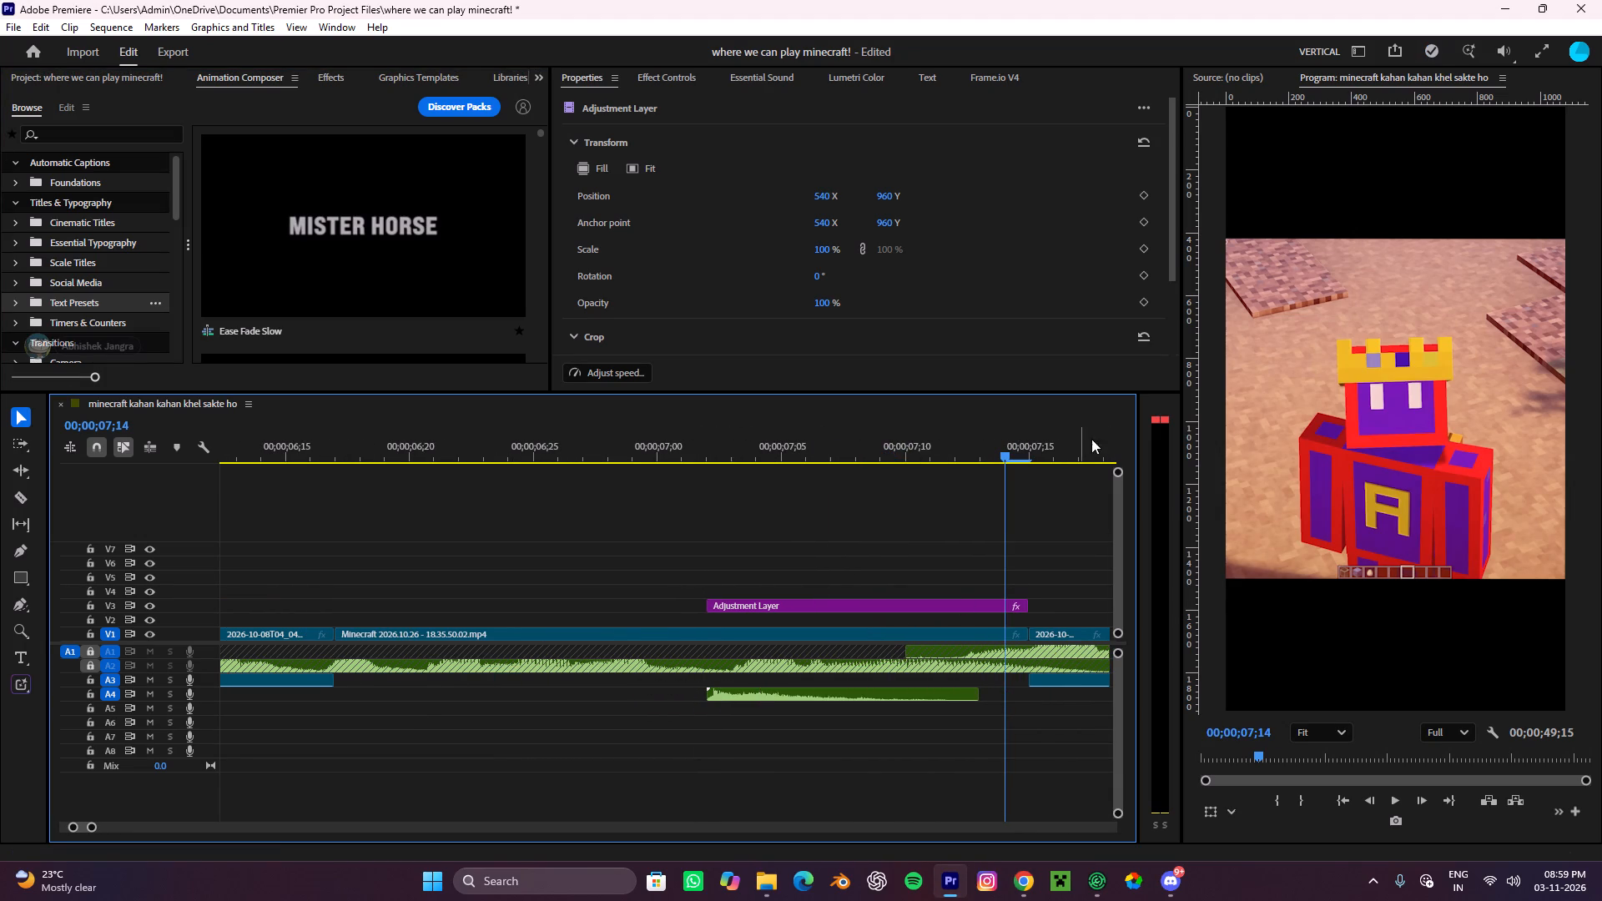
left_click_drag(981, 443, 669, 531)
key("space")
scroll(793, 536, "down", 4)
key("space")
scroll(804, 535, "down", 6)
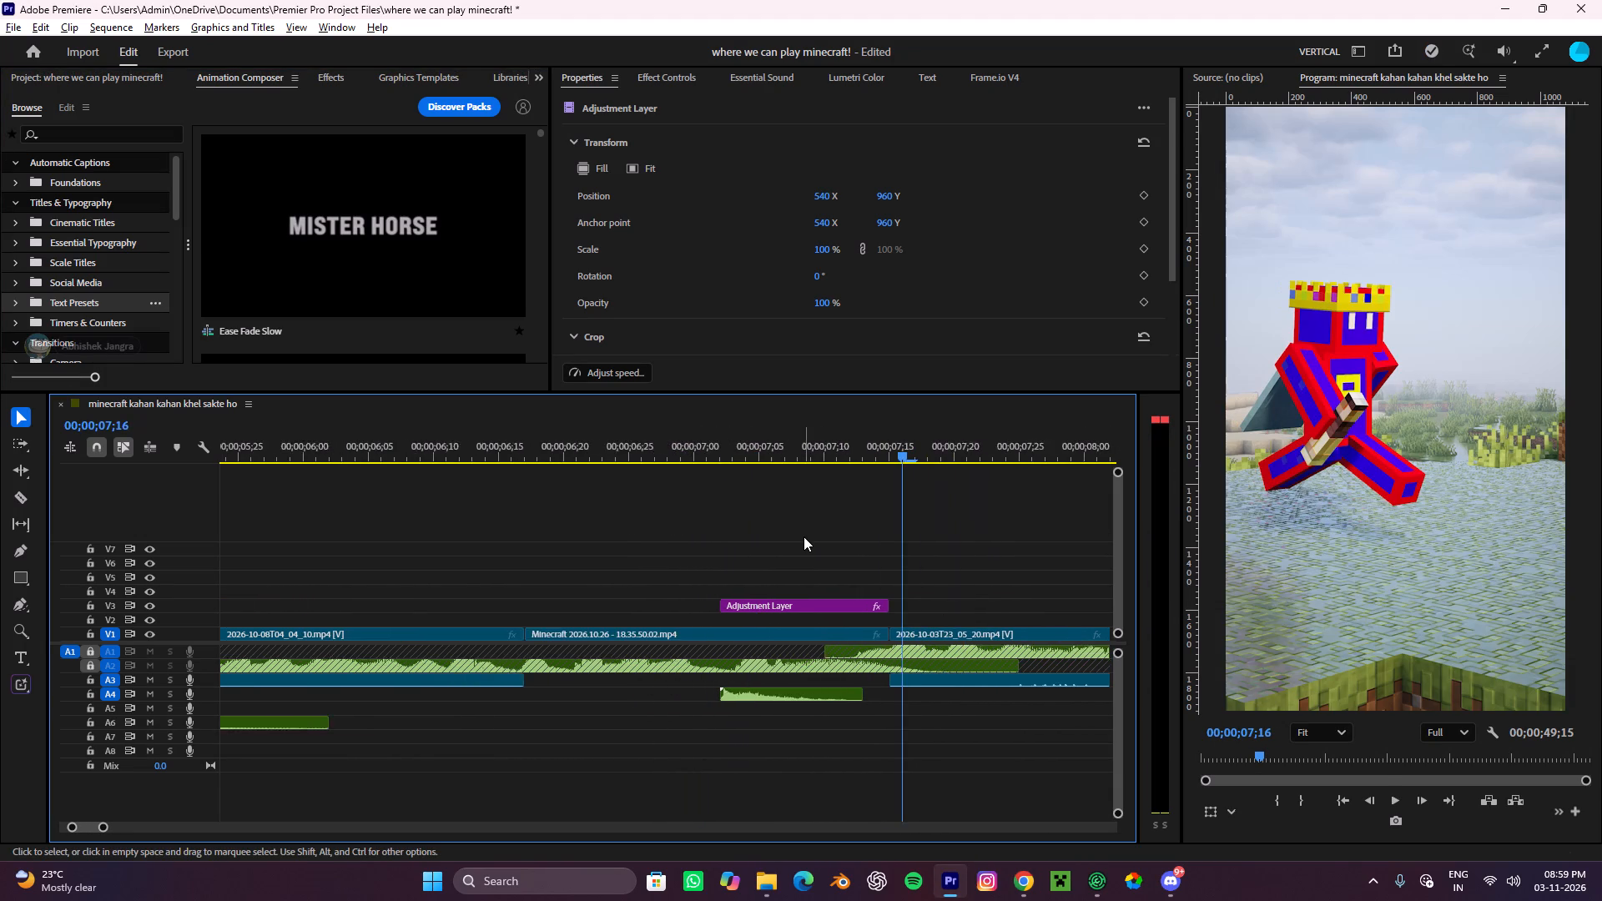
scroll(804, 536, "down", 2)
Set the tool-break sound's volume to 5.2 dB and play back the section to about 00;00;08;05.
left_click(792, 695)
left_click_drag(941, 182, 1025, 203)
left_click_drag(864, 466, 724, 564)
key("space")
scroll(788, 594, "down", 6, "alt")
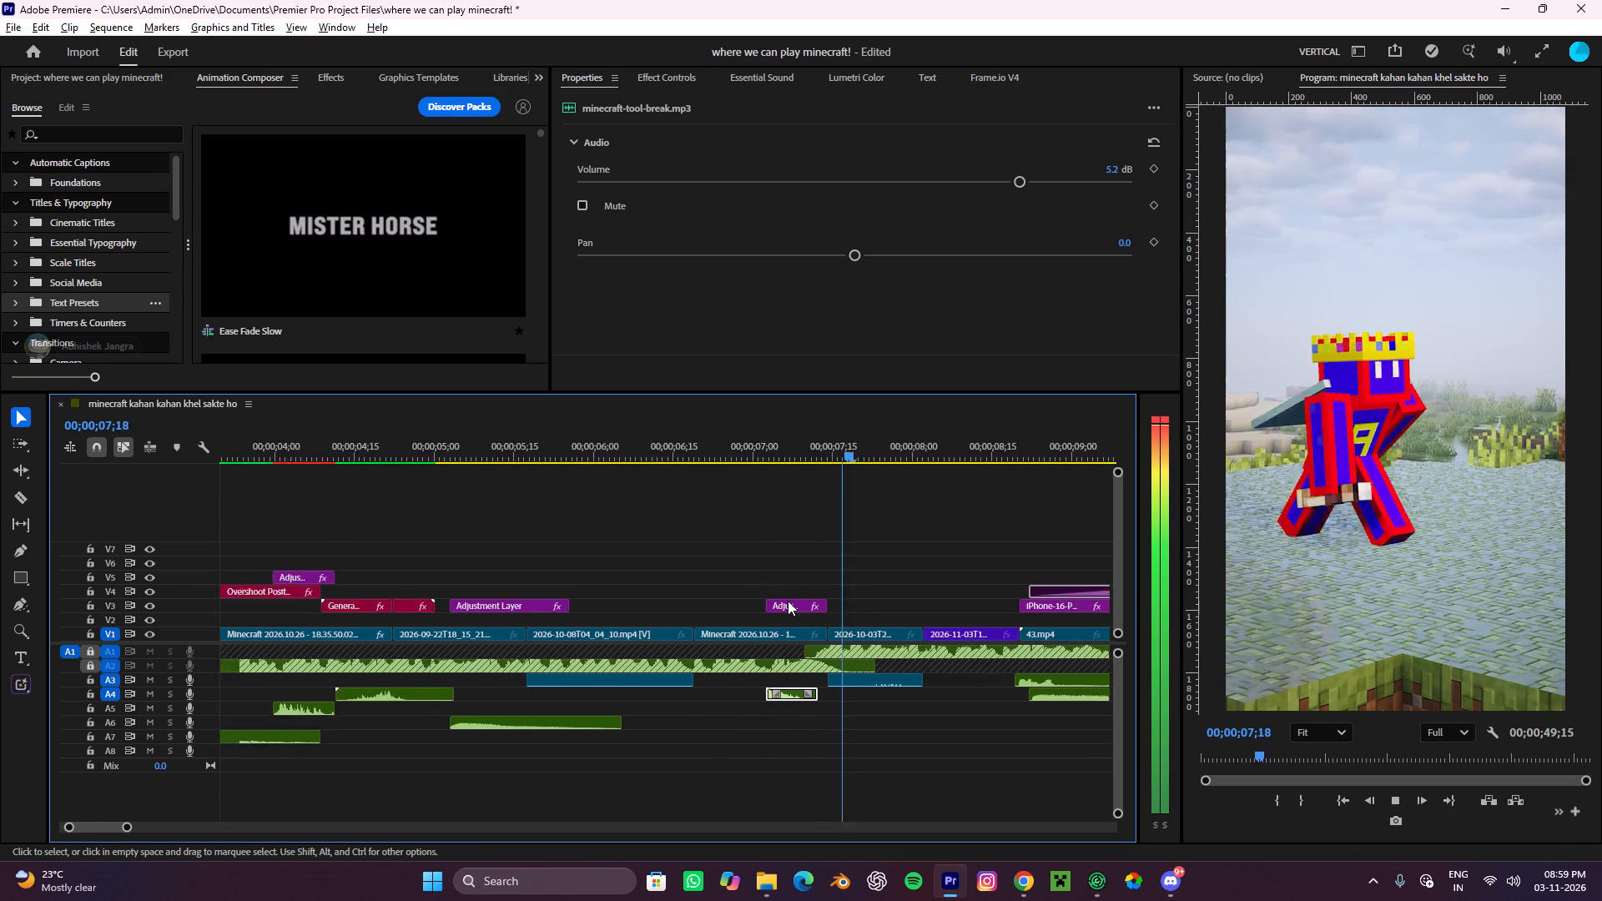
scroll(788, 601, "down", 7, "alt")
key("space")
Look through the Animation Composer sound folders and My Library, and dismiss the item-limit notice.
left_click(135, 76)
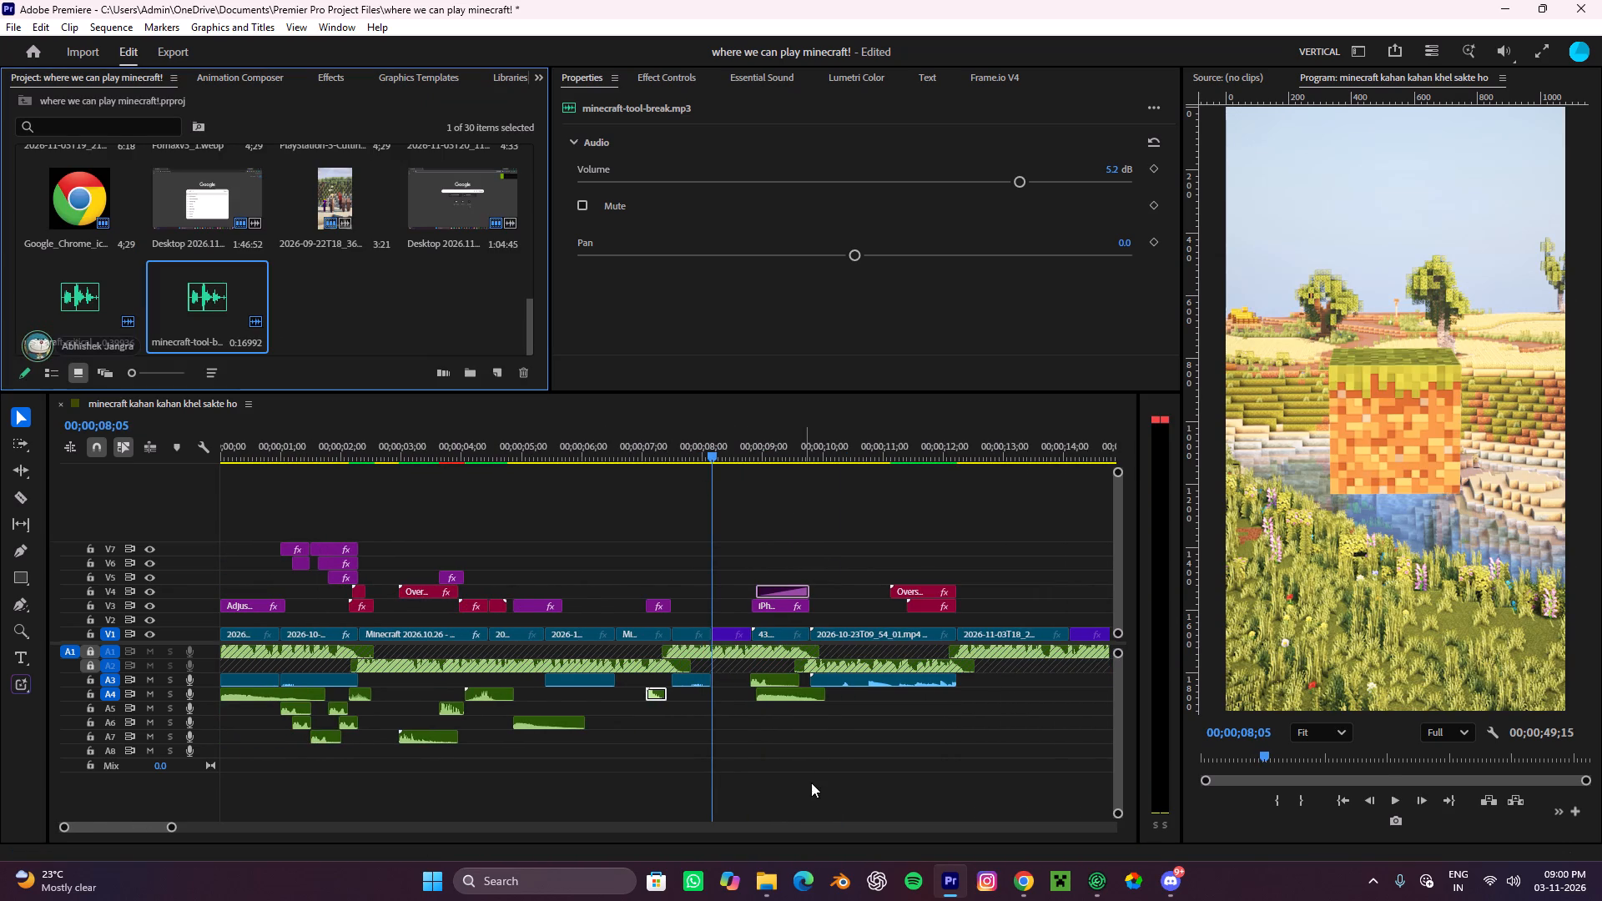
left_click(273, 83)
scroll(95, 341, "down", 6)
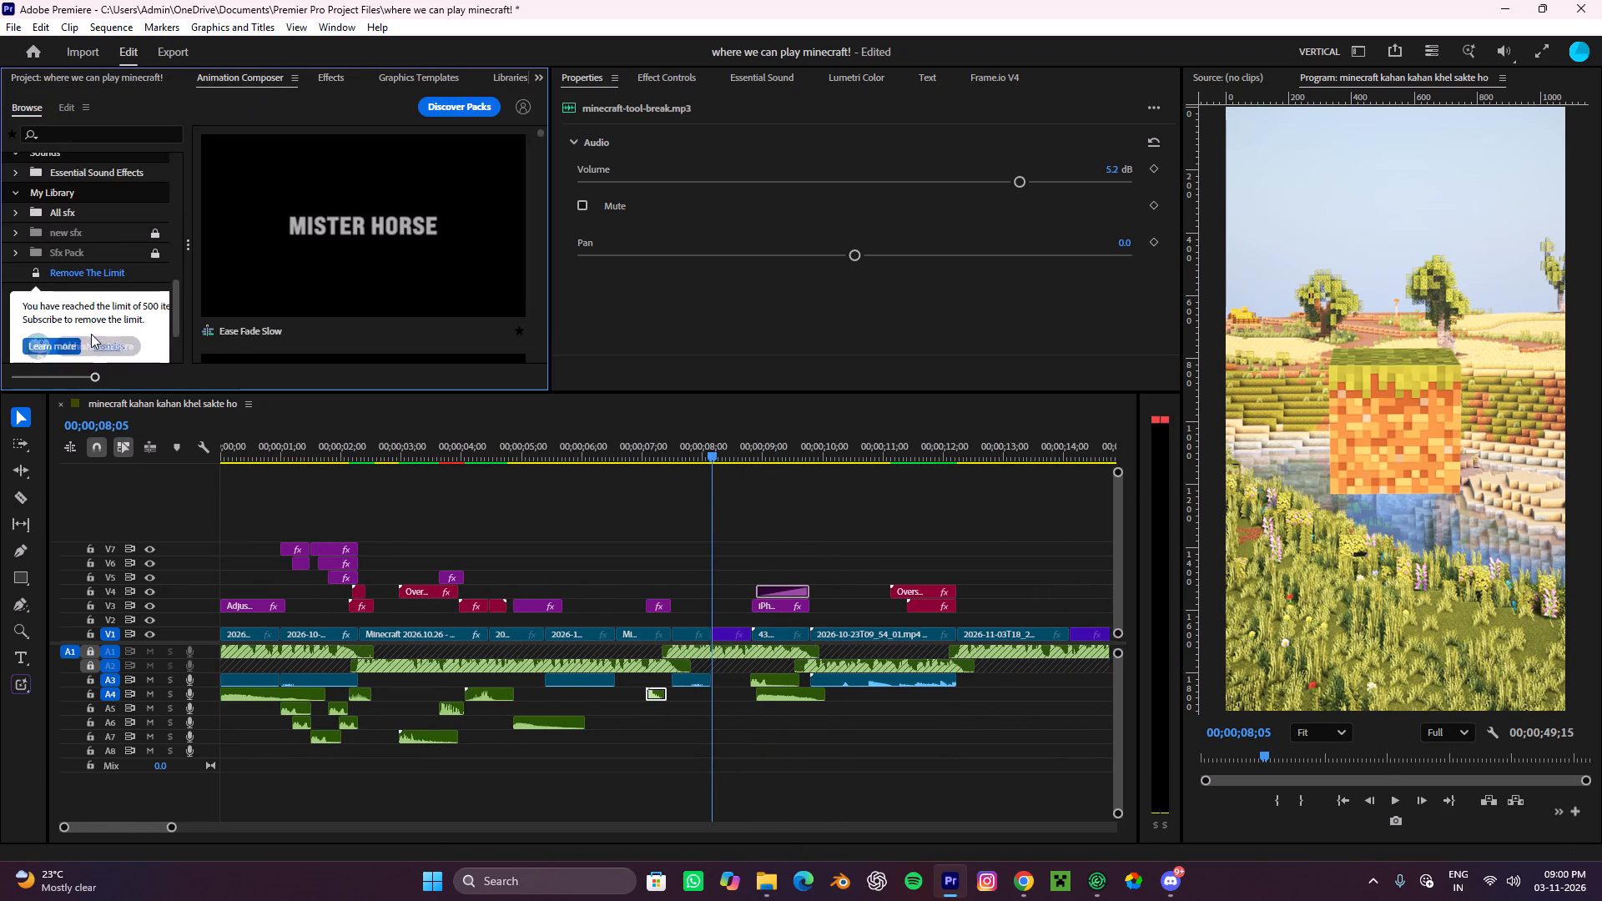
scroll(91, 334, "down", 3)
scroll(84, 200, "down", 7)
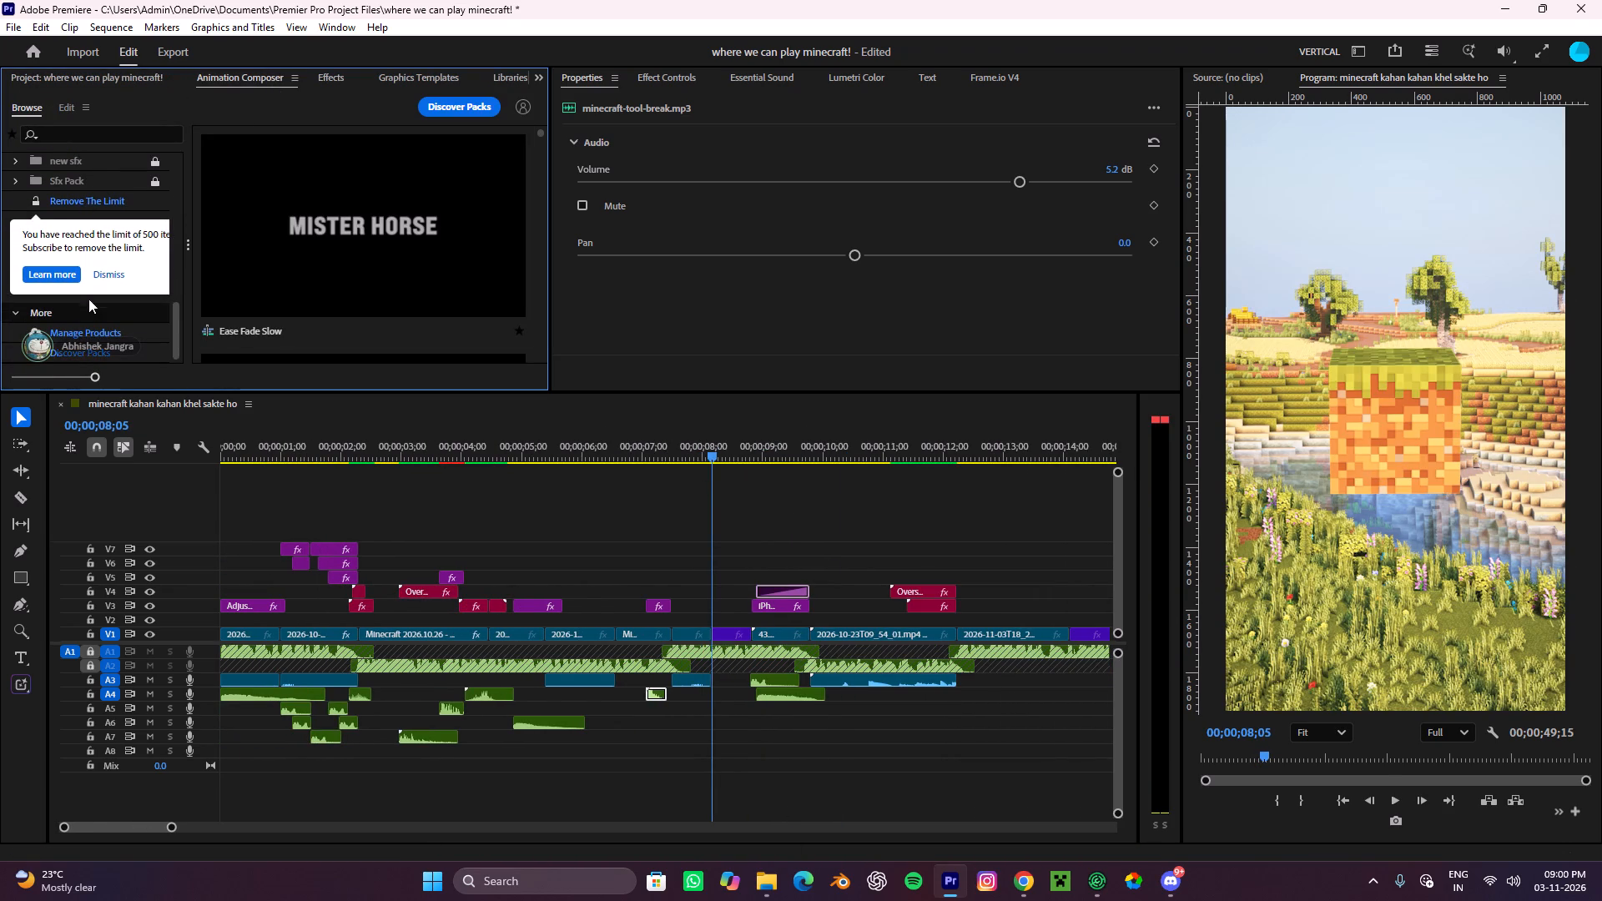
scroll(76, 215, "up", 1)
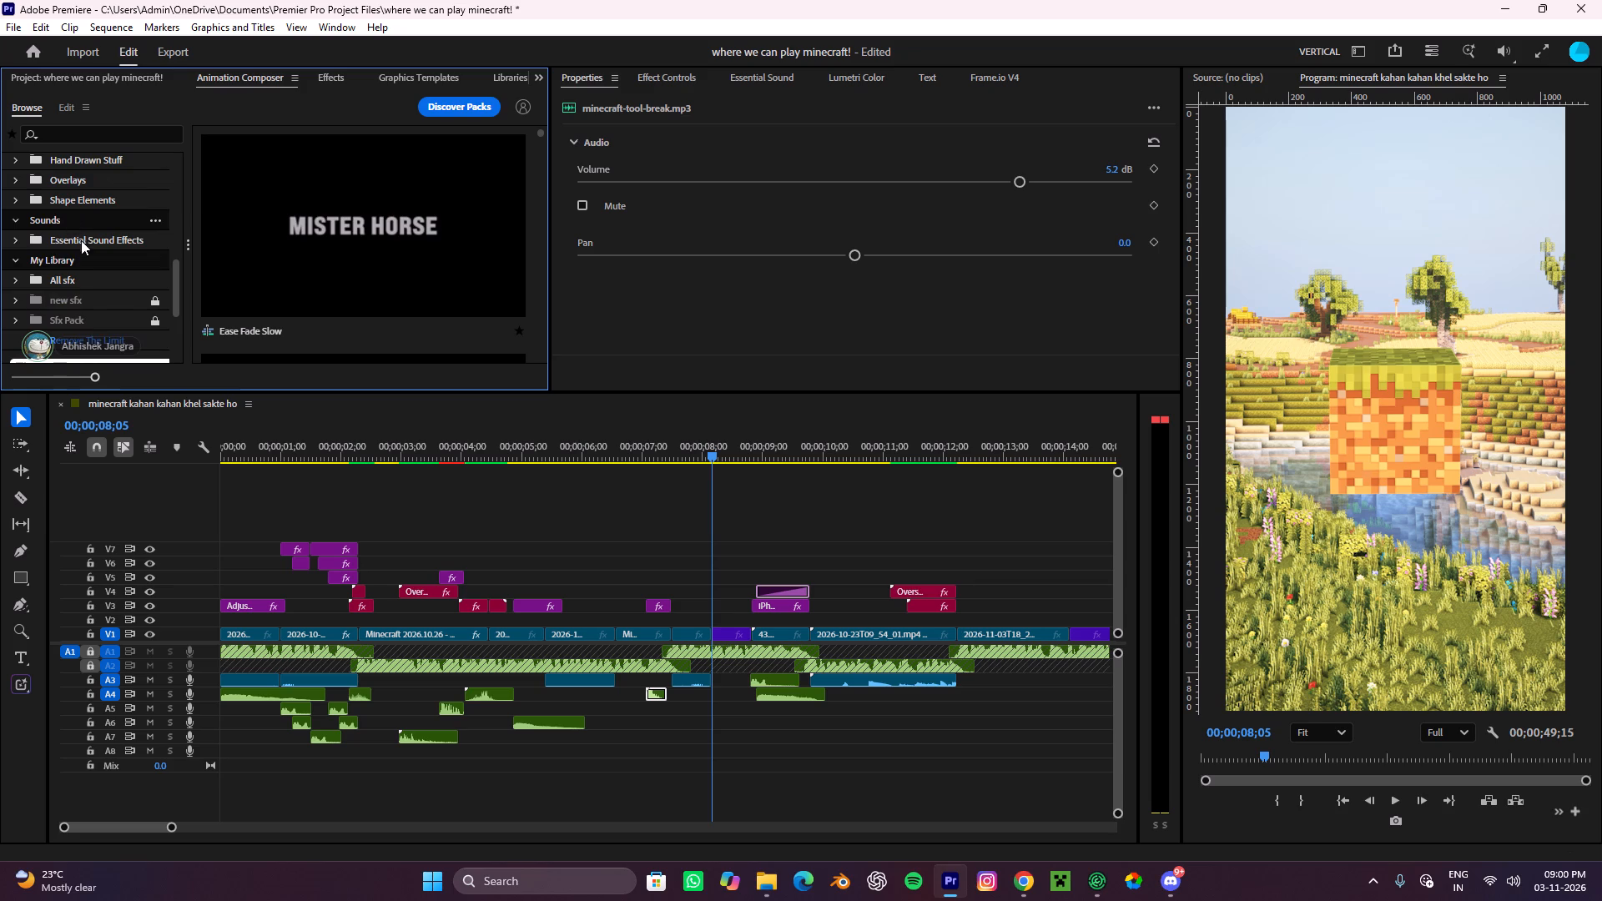
scroll(83, 274, "down", 1)
left_click(103, 277)
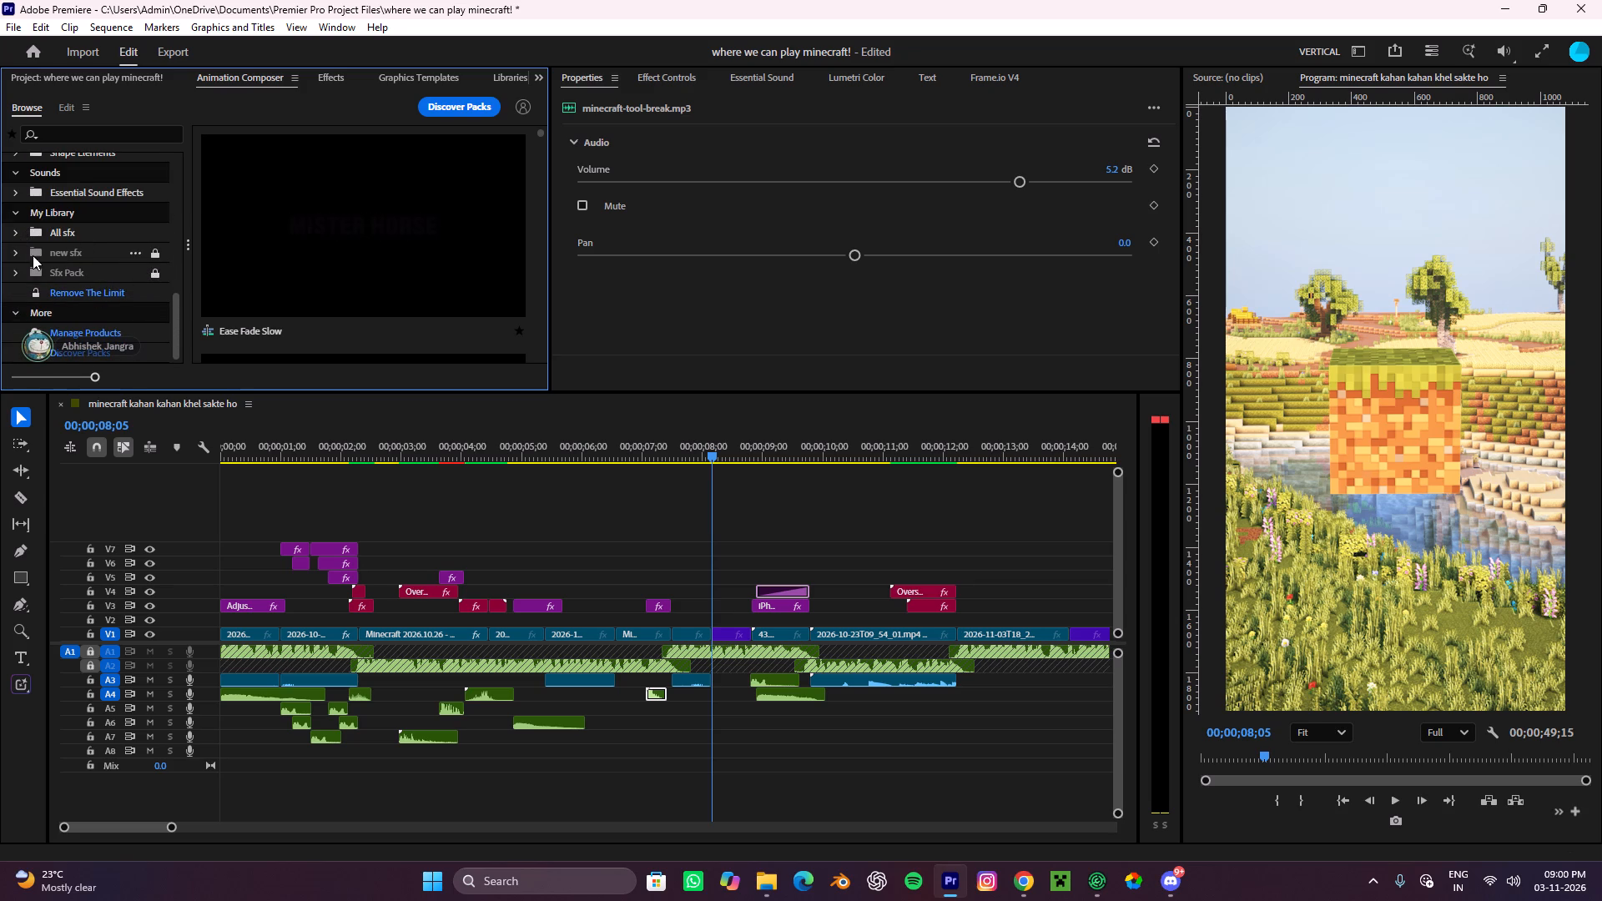
Replay the tool-break moment from 00;00;06;23 to 00;00;07;14.
left_click_drag(703, 450, 660, 483)
left_click_drag(658, 485, 628, 506)
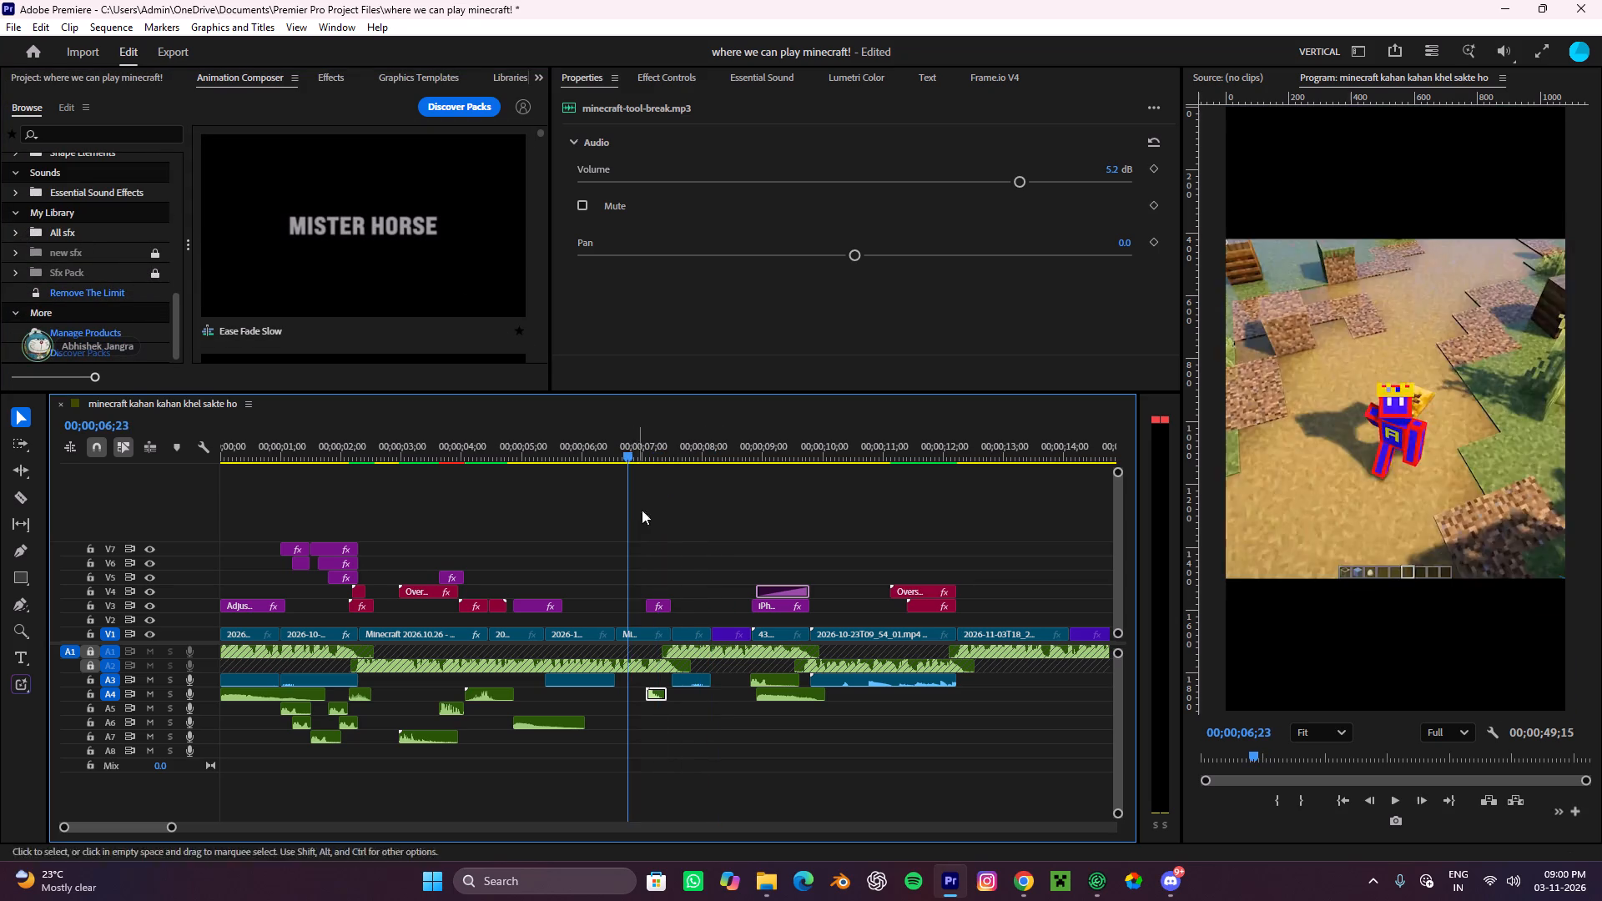
key("space")
key("space")
Move the minecraft-tool-break, minecraft-critical-hit, retro cash-register and transition sounds from Downloads into Sfx Pack, inside VIDEO EDITING ASSET's new sfx folder.
left_click(776, 887)
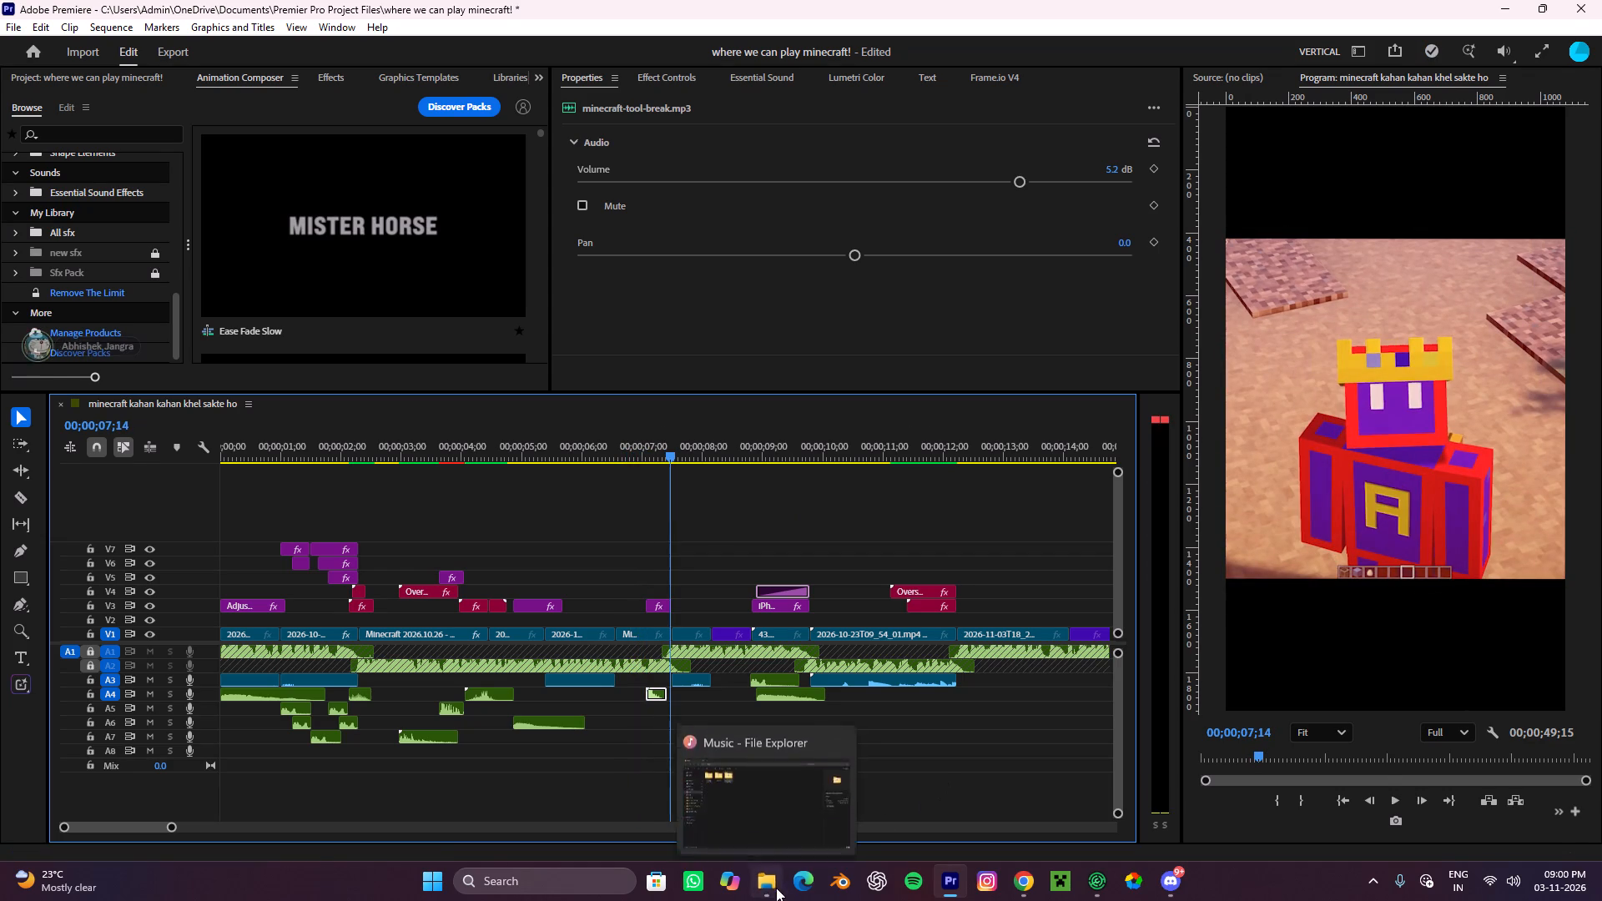
scroll(416, 496, "up", 2)
left_click(142, 302)
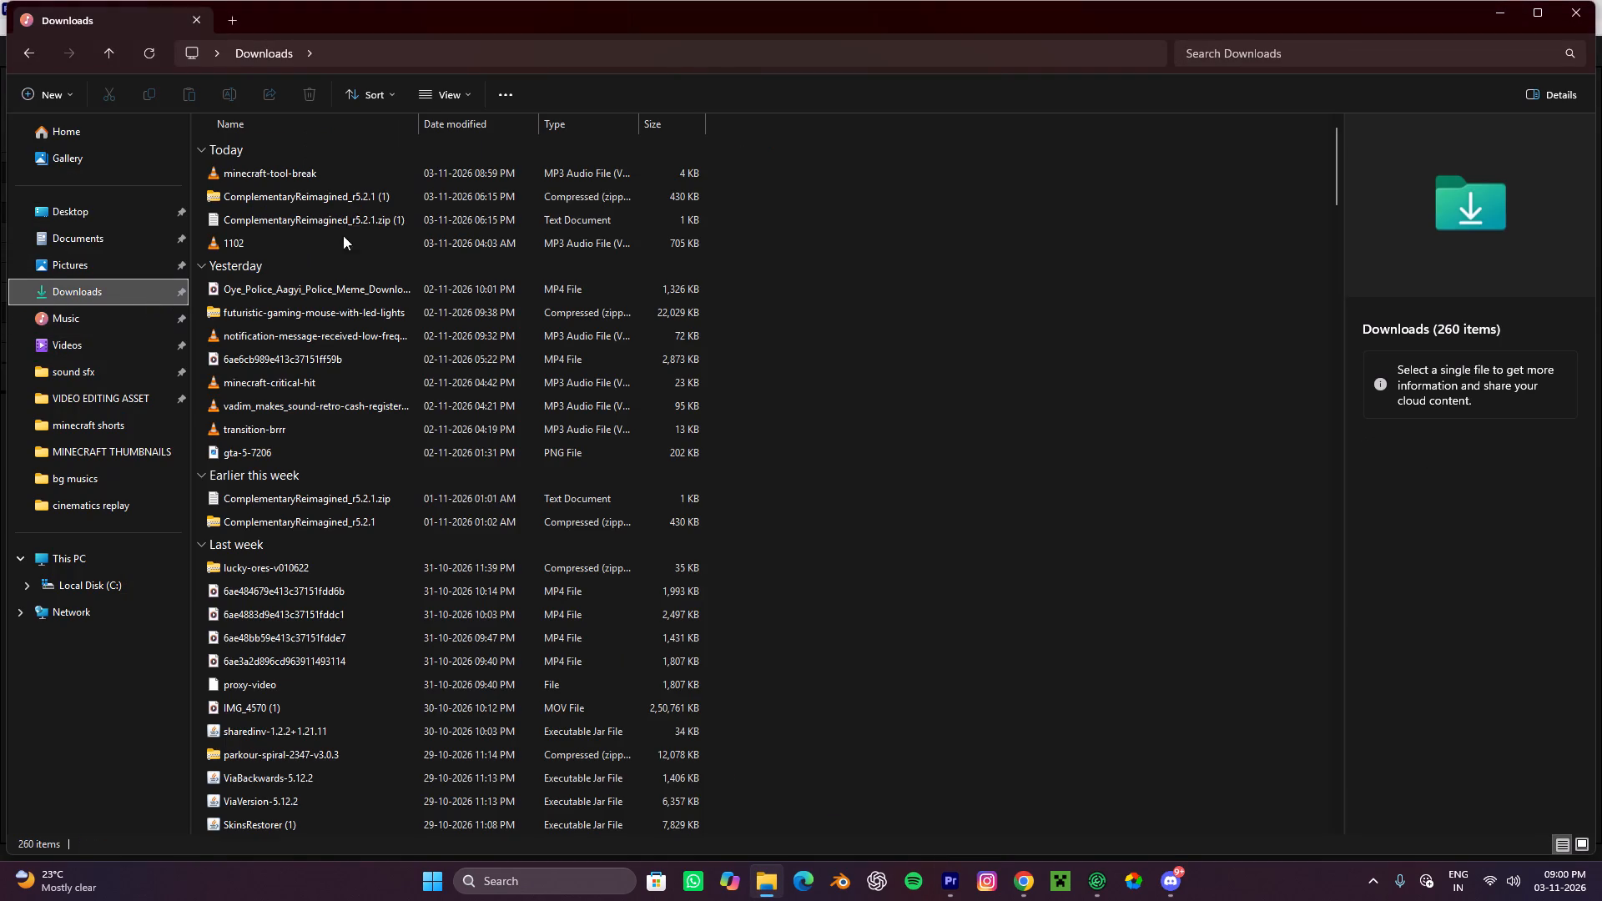
left_click(362, 177, "ctrl")
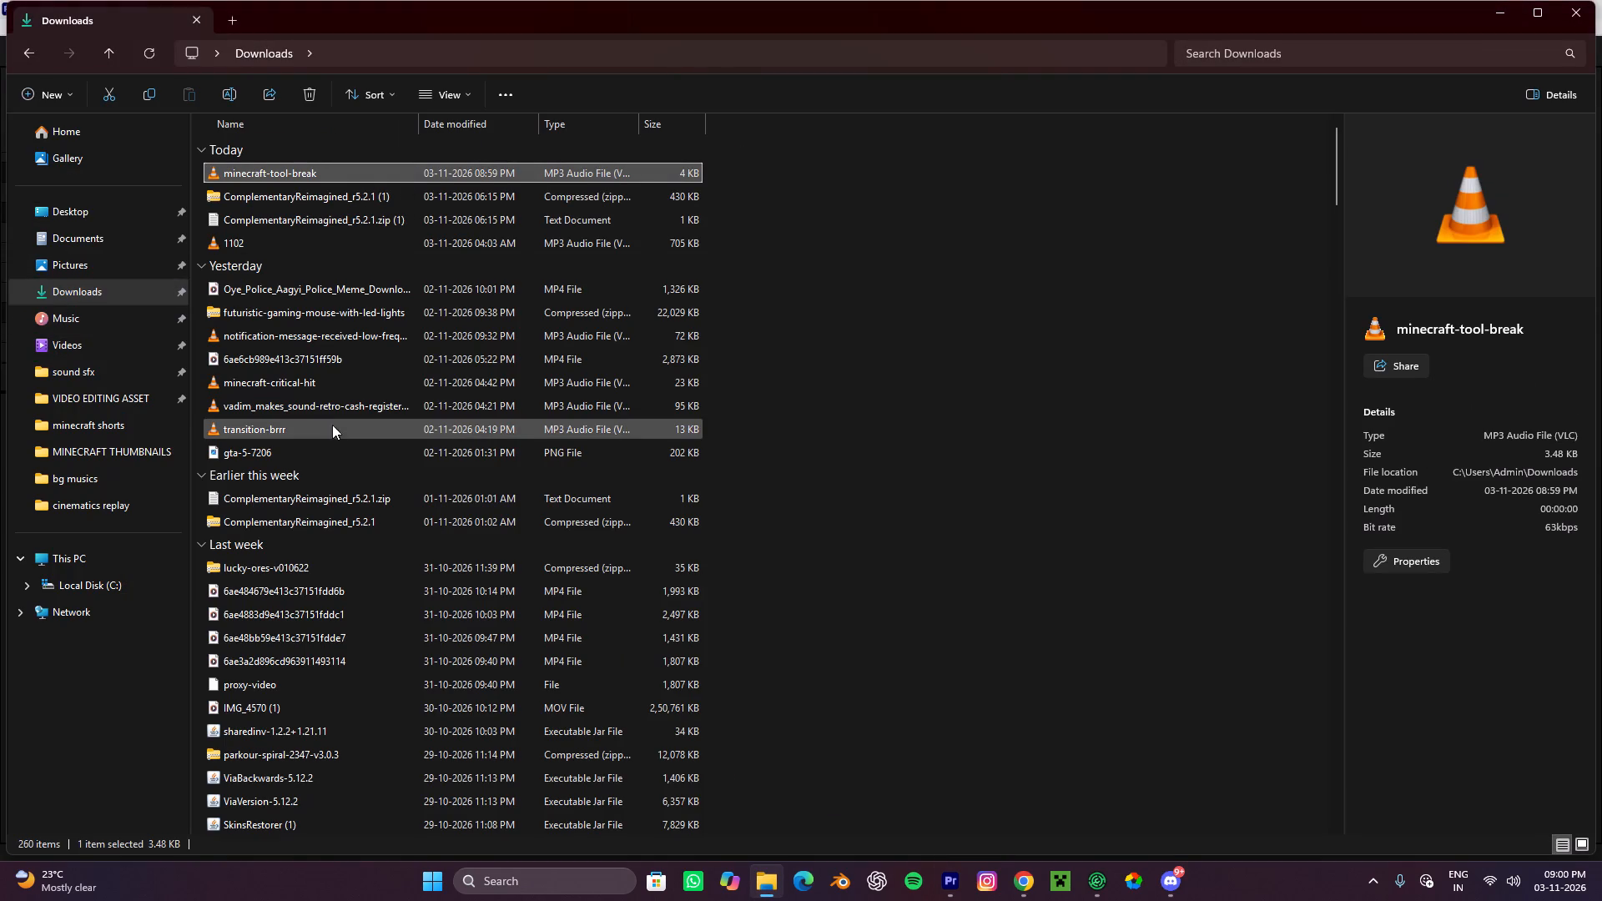
left_click(332, 409, "ctrl")
left_click(325, 378, "ctrl")
left_click(295, 433, "ctrl")
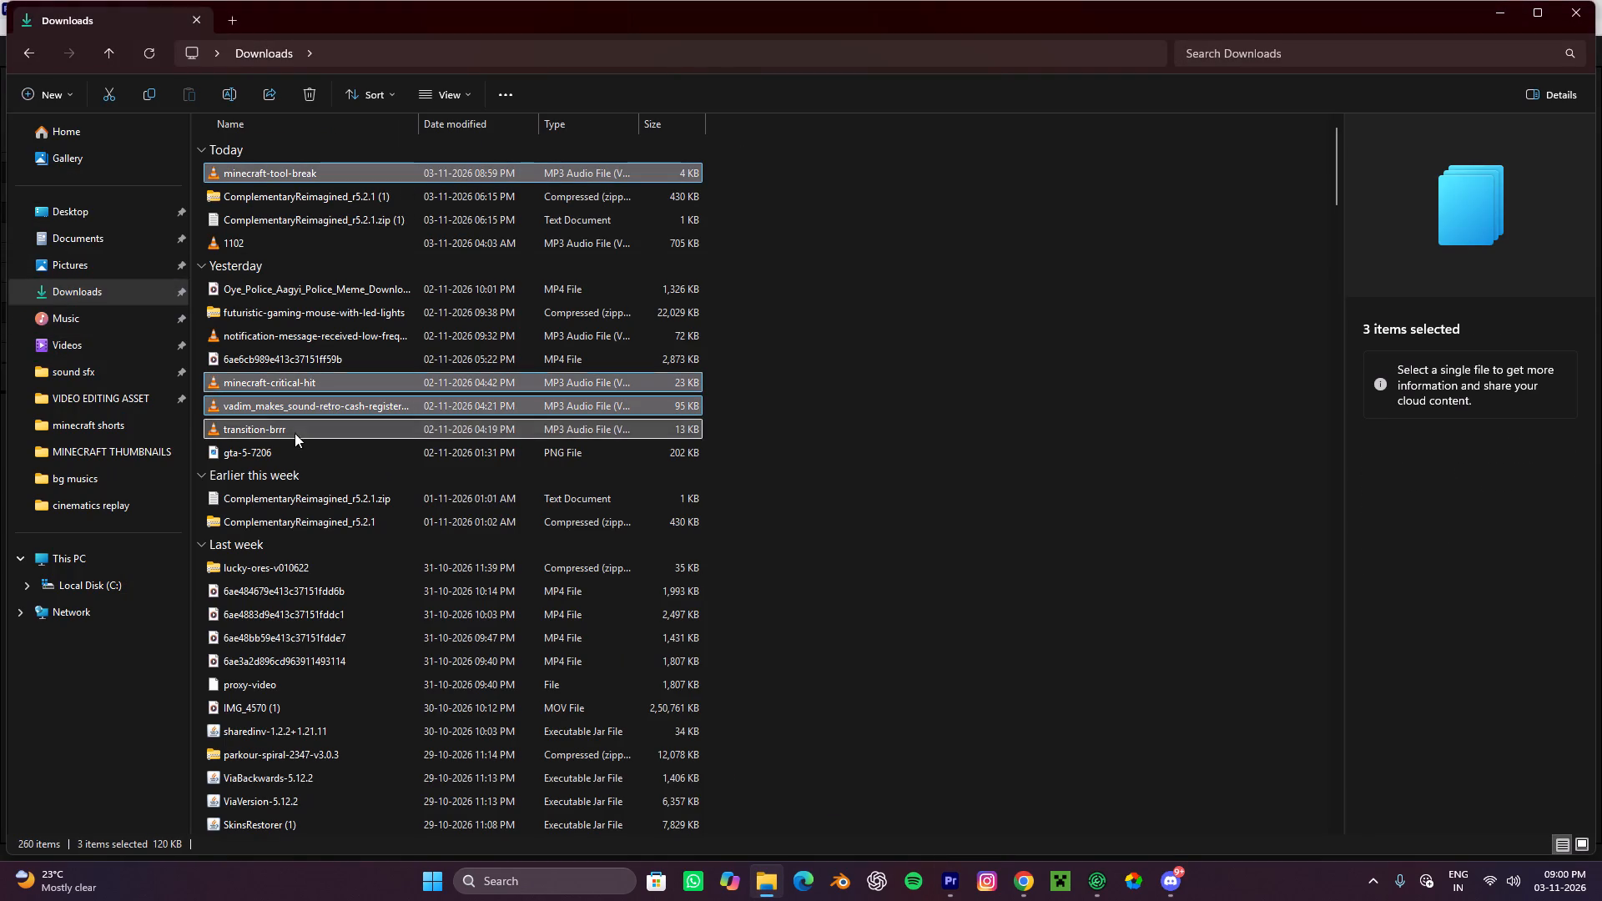
left_click(103, 91)
left_click(86, 399)
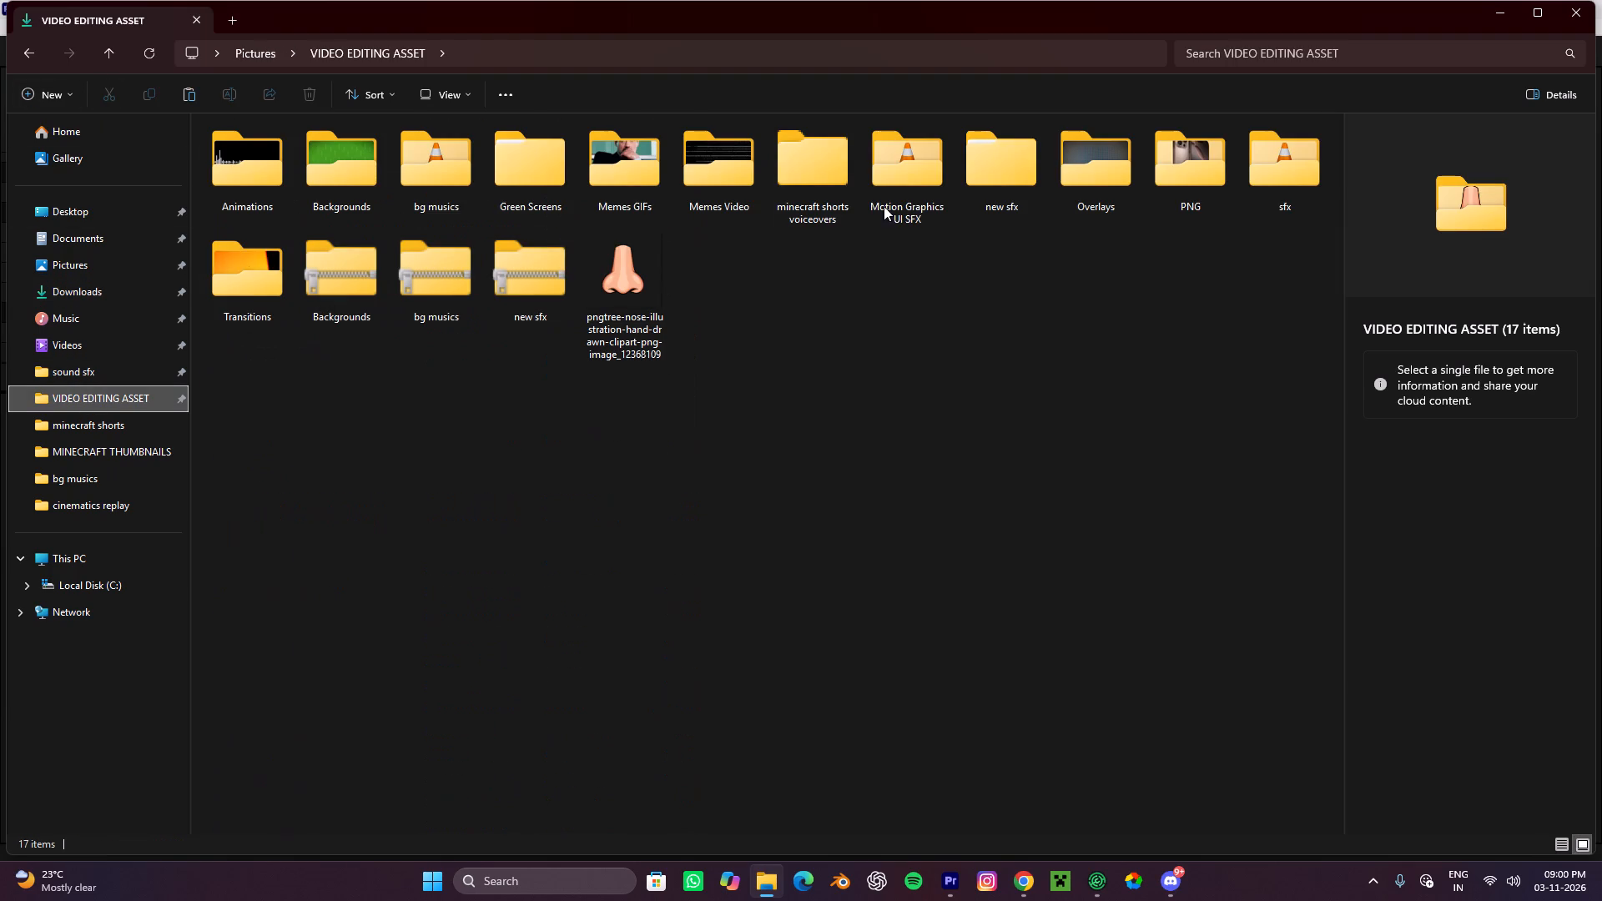
double_click(1010, 183)
double_click(343, 173)
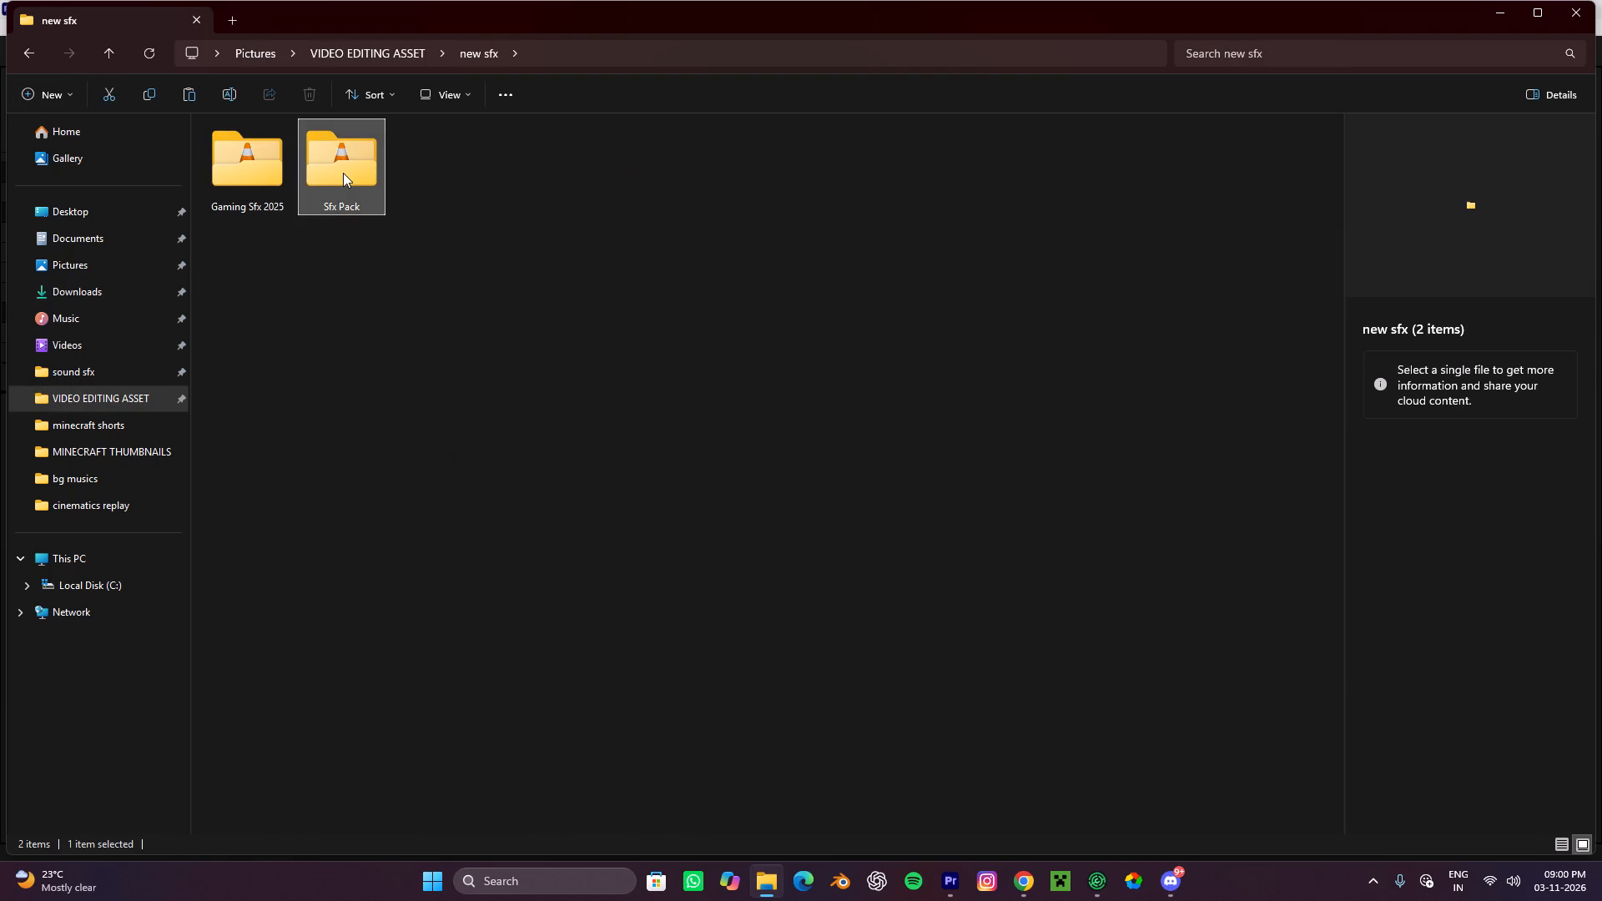
left_click(189, 98)
left_click(925, 629)
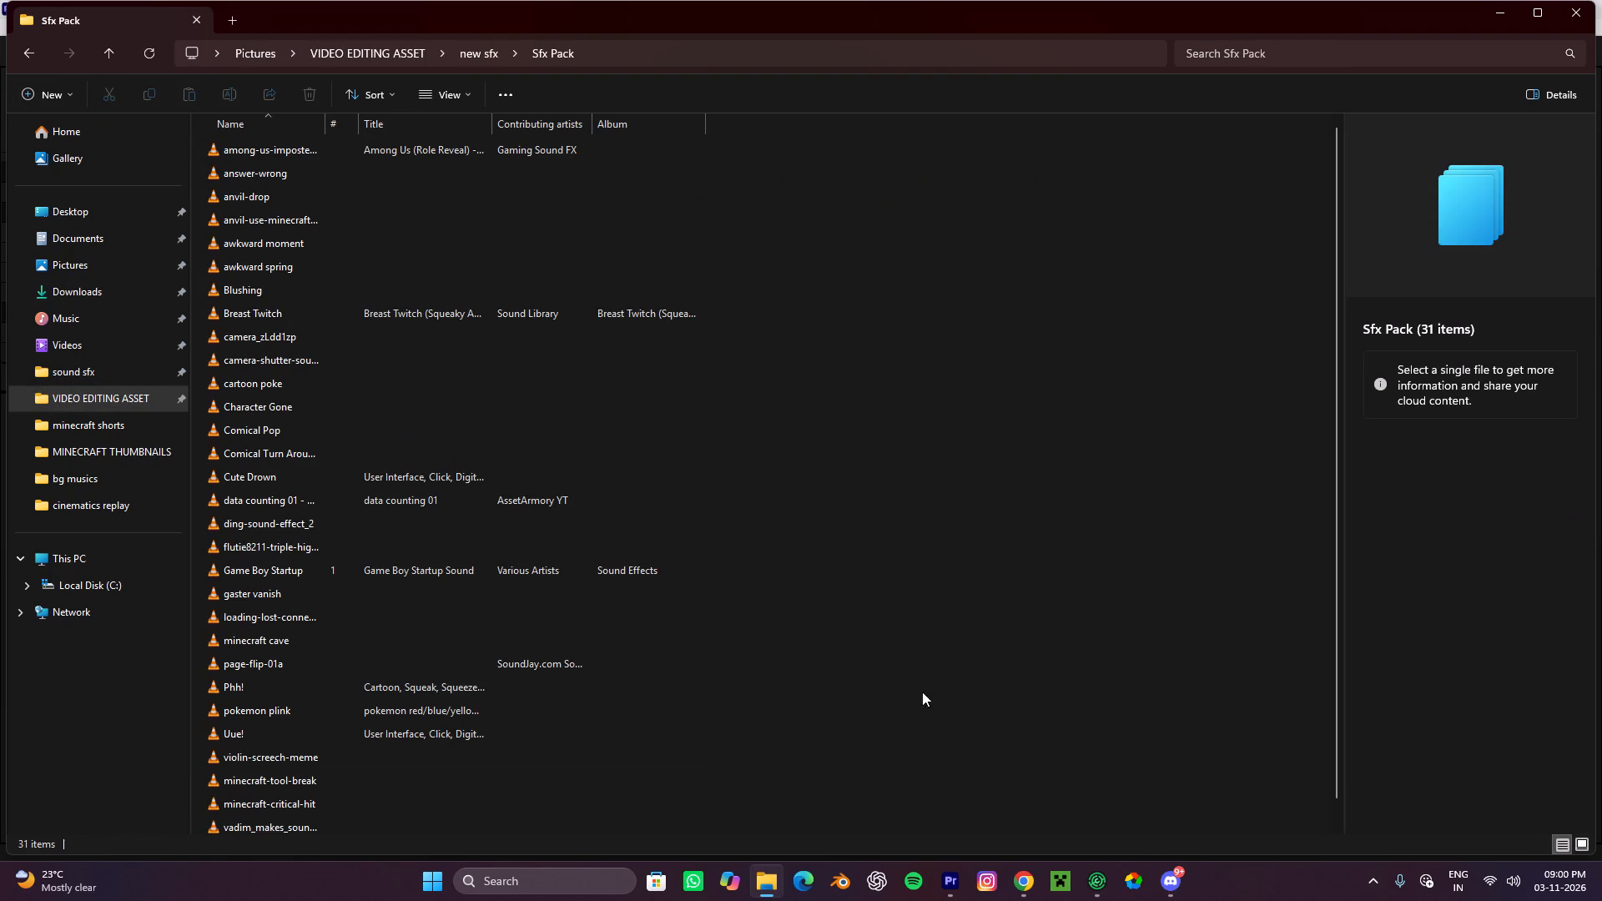
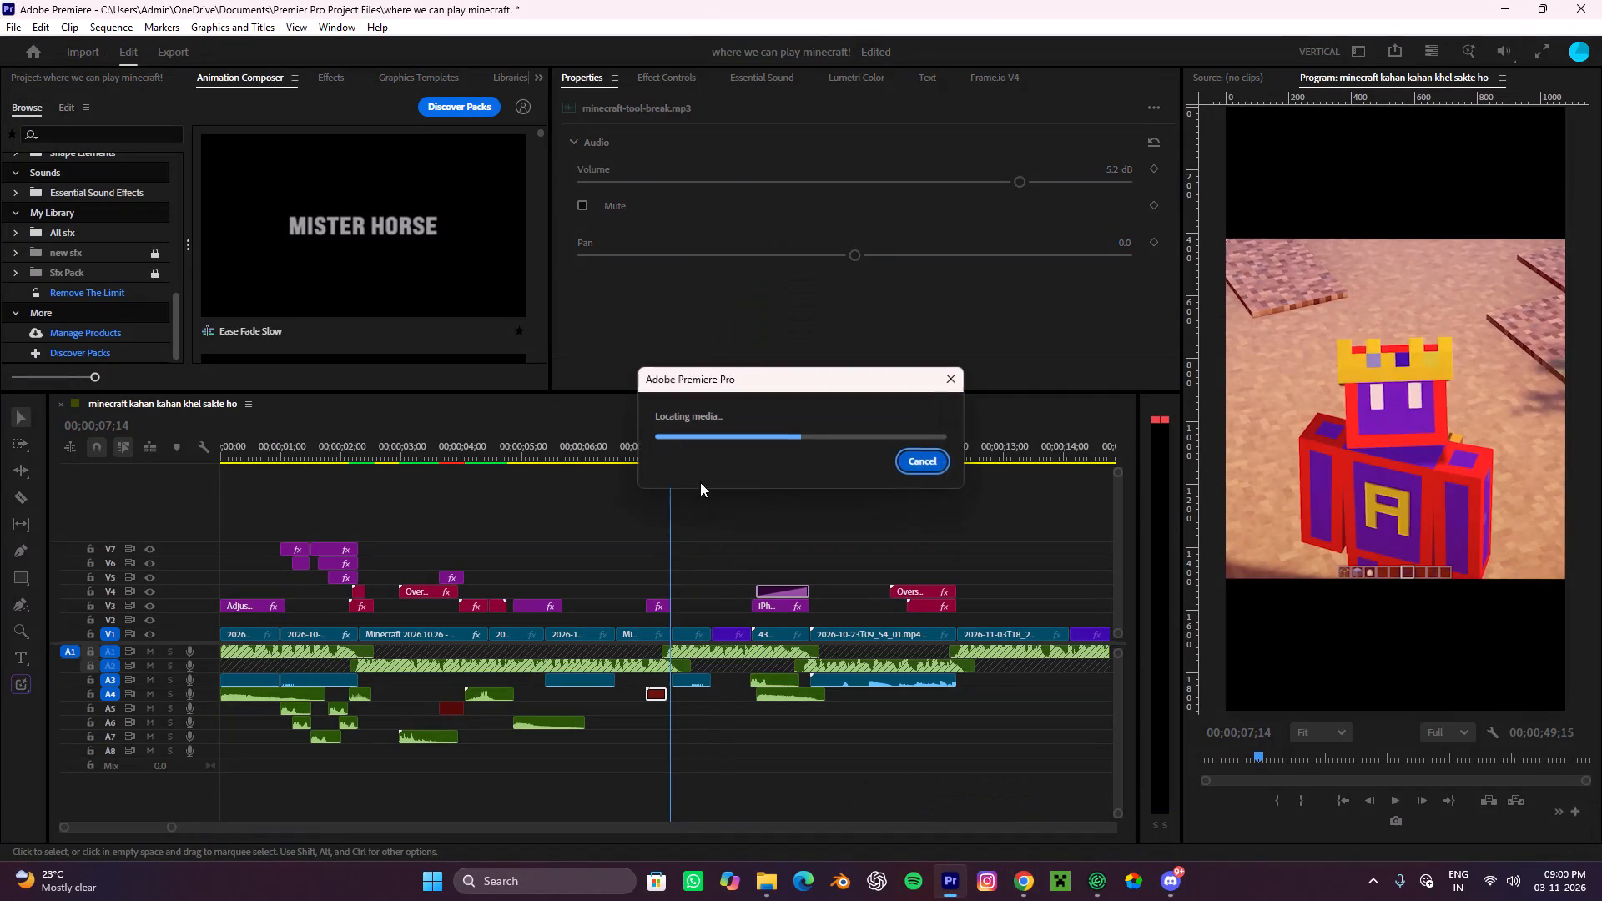
Play back the sequence from the start to about 00;00;06;27.
scroll(826, 687, "down", 4, "alt")
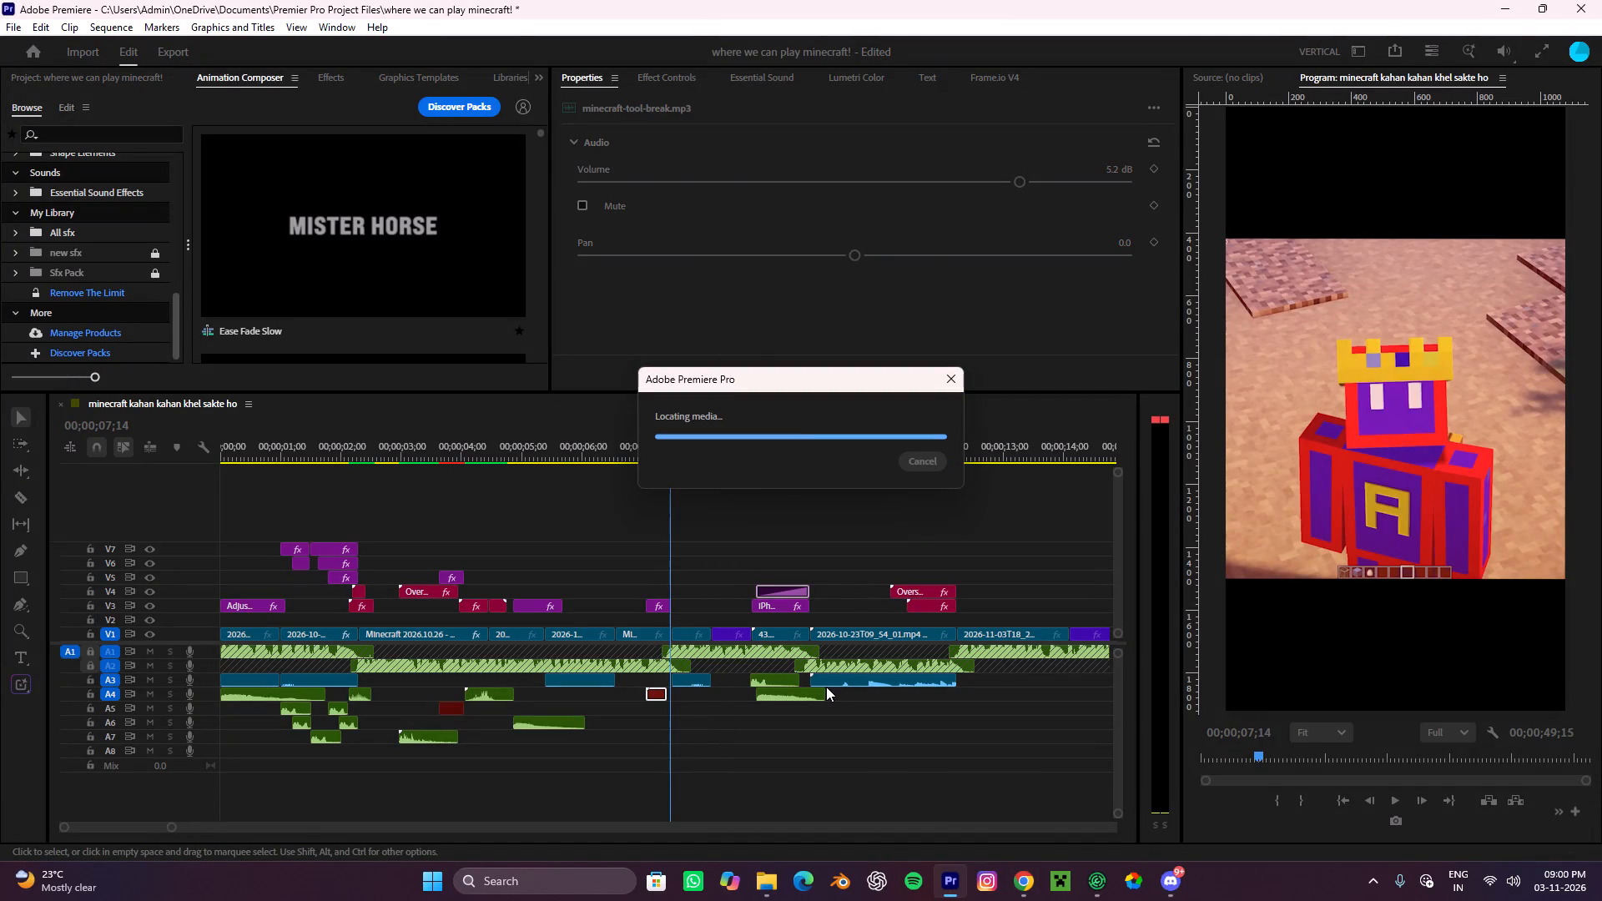
scroll(826, 687, "down", 9, "alt")
scroll(751, 632, "down", 3, "alt")
left_click_drag(426, 443, 0, 465)
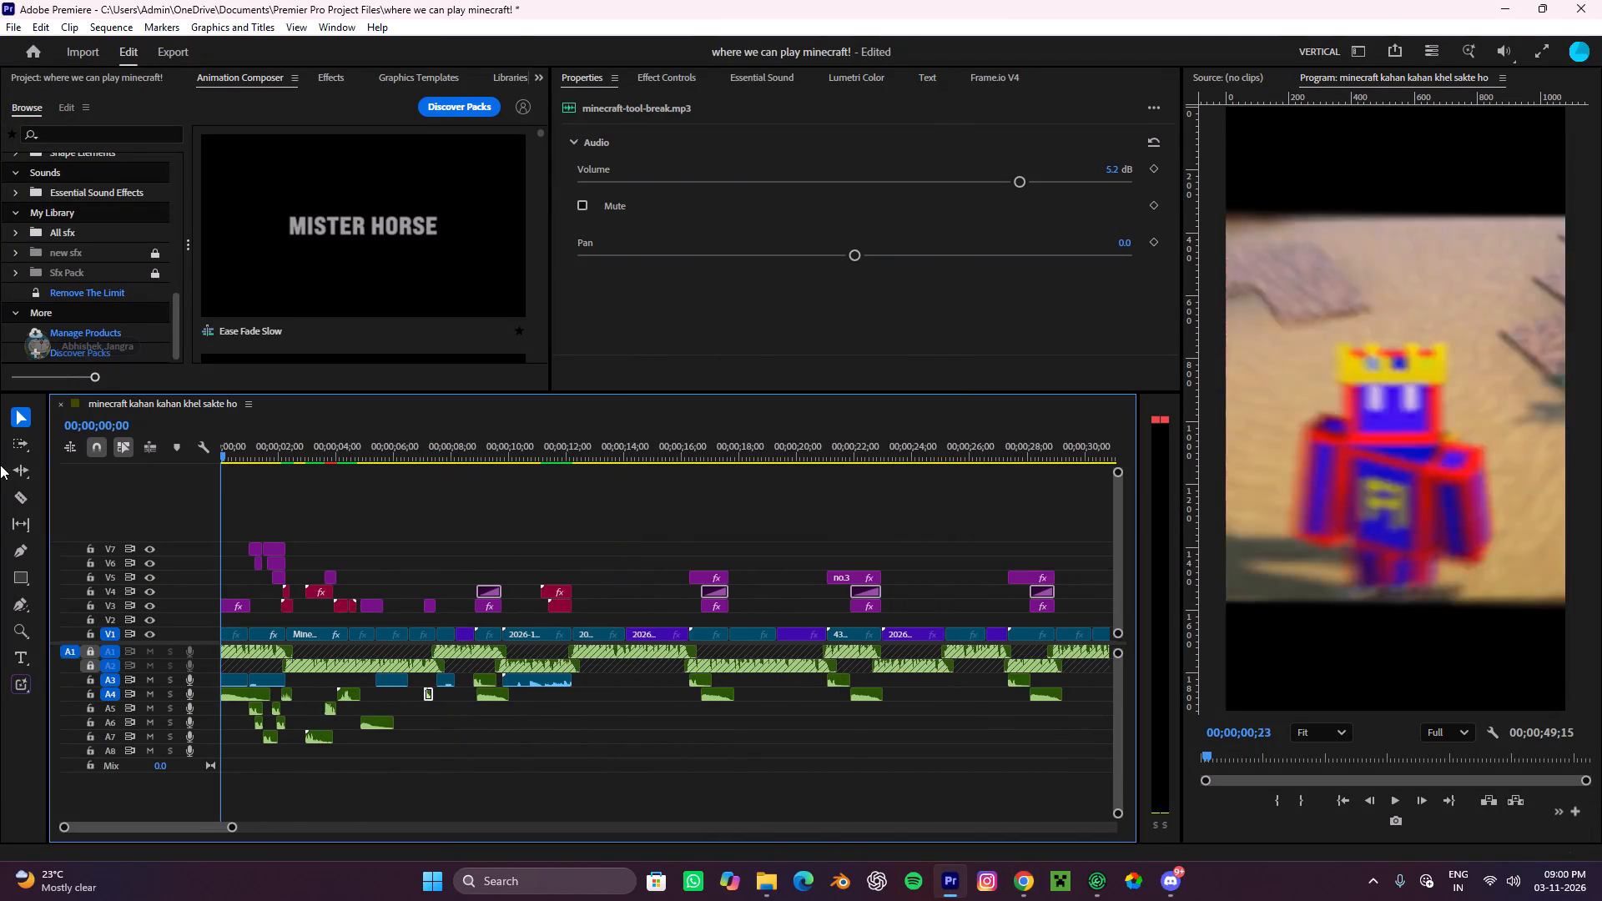
left_click_drag(0, 465, 0, 463)
key("space")
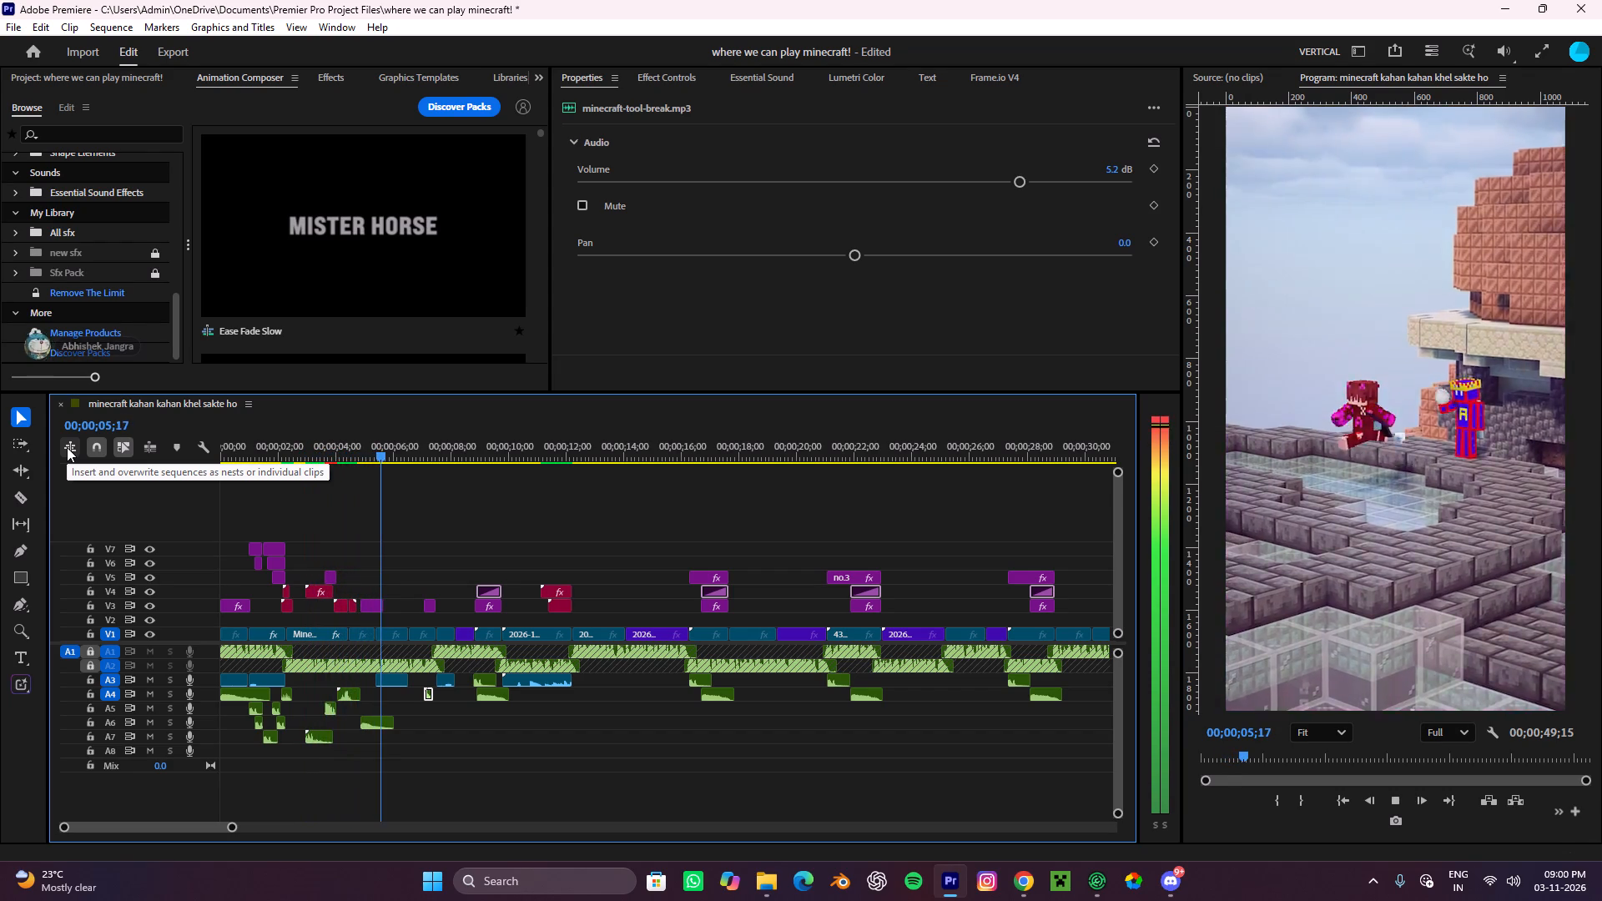
key("space")
scroll(291, 531, "up", 7, "alt")
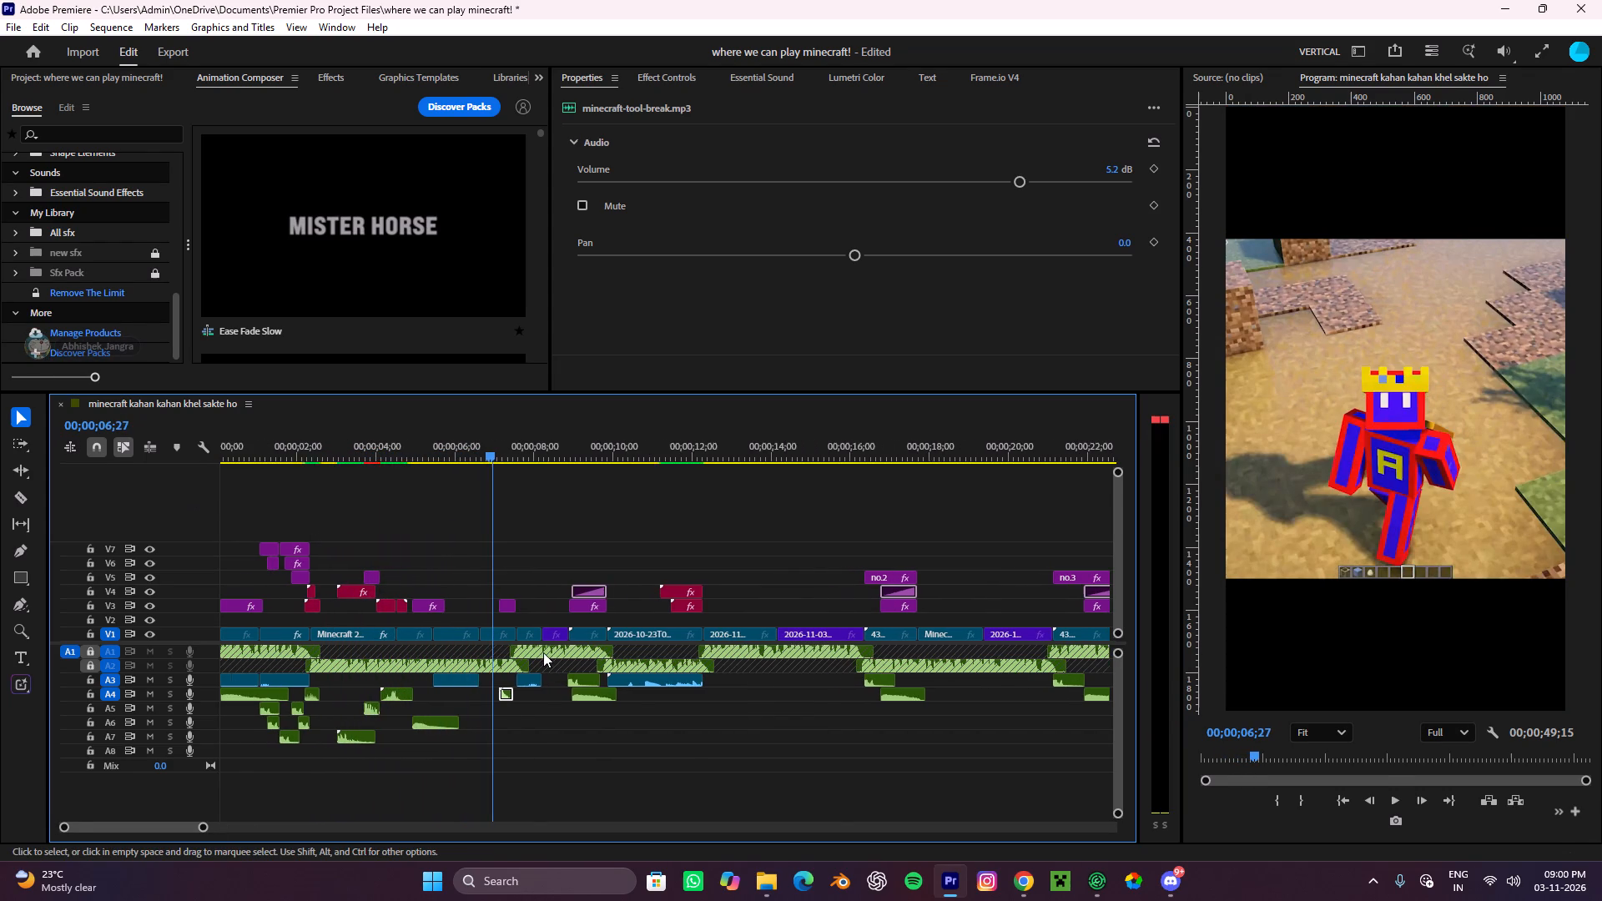
Search the sound library for "cave" and place minecraft cave.mp3 on track A5, starting at about 00;00;05;28.
left_click(346, 83)
left_click(239, 70)
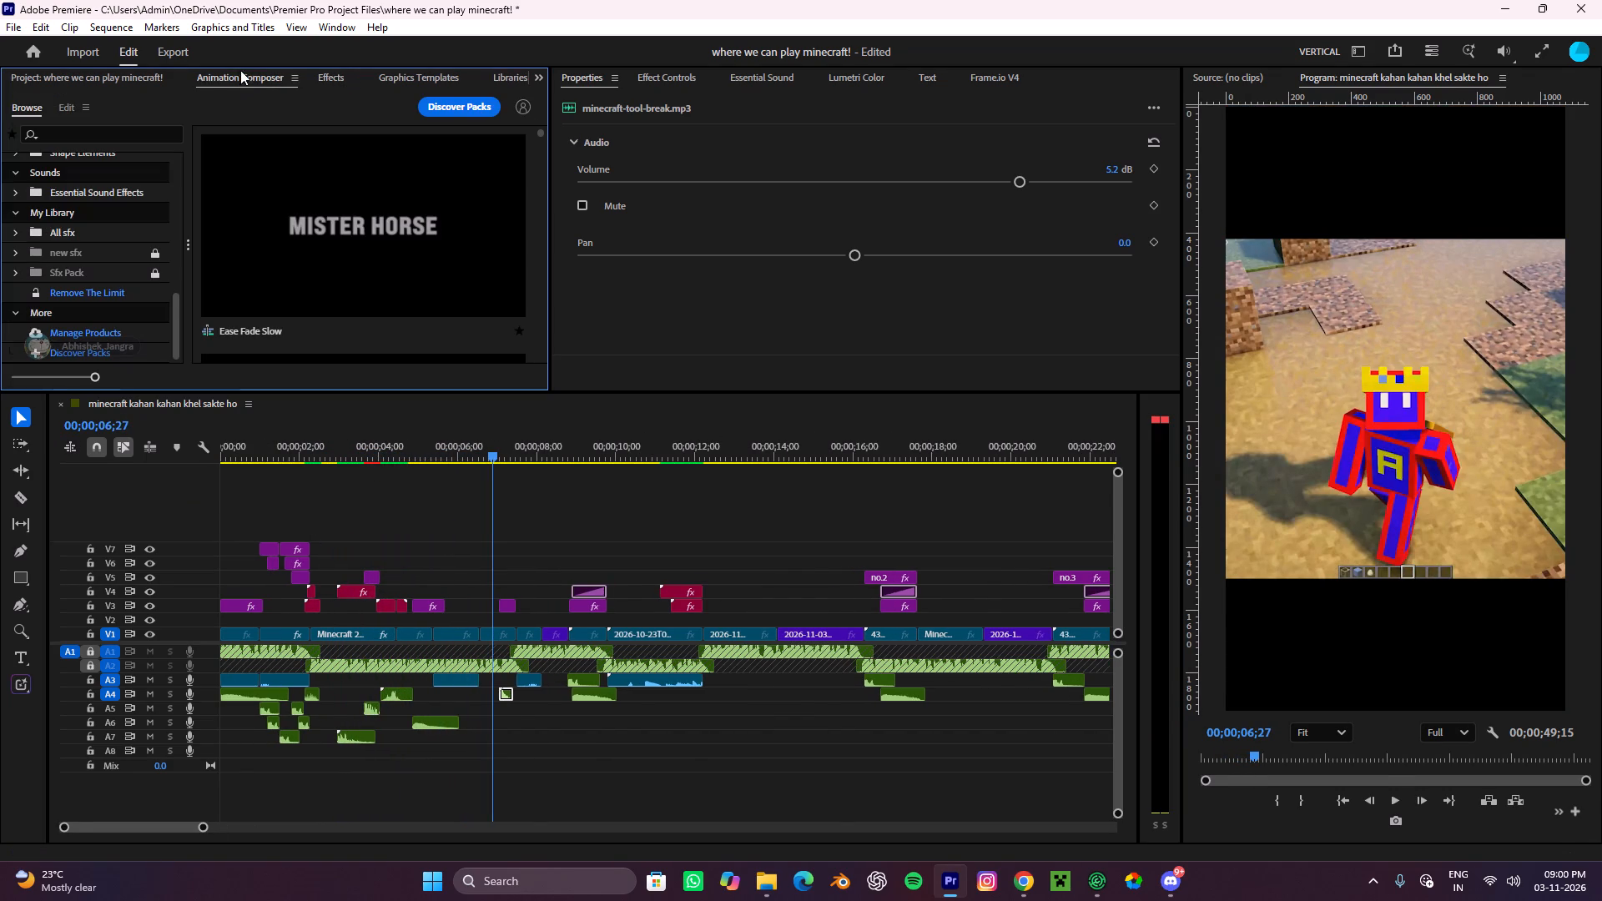
left_click(92, 129)
type("cave")
left_click_drag(284, 223, 482, 724)
scroll(482, 724, "up", 9, "alt")
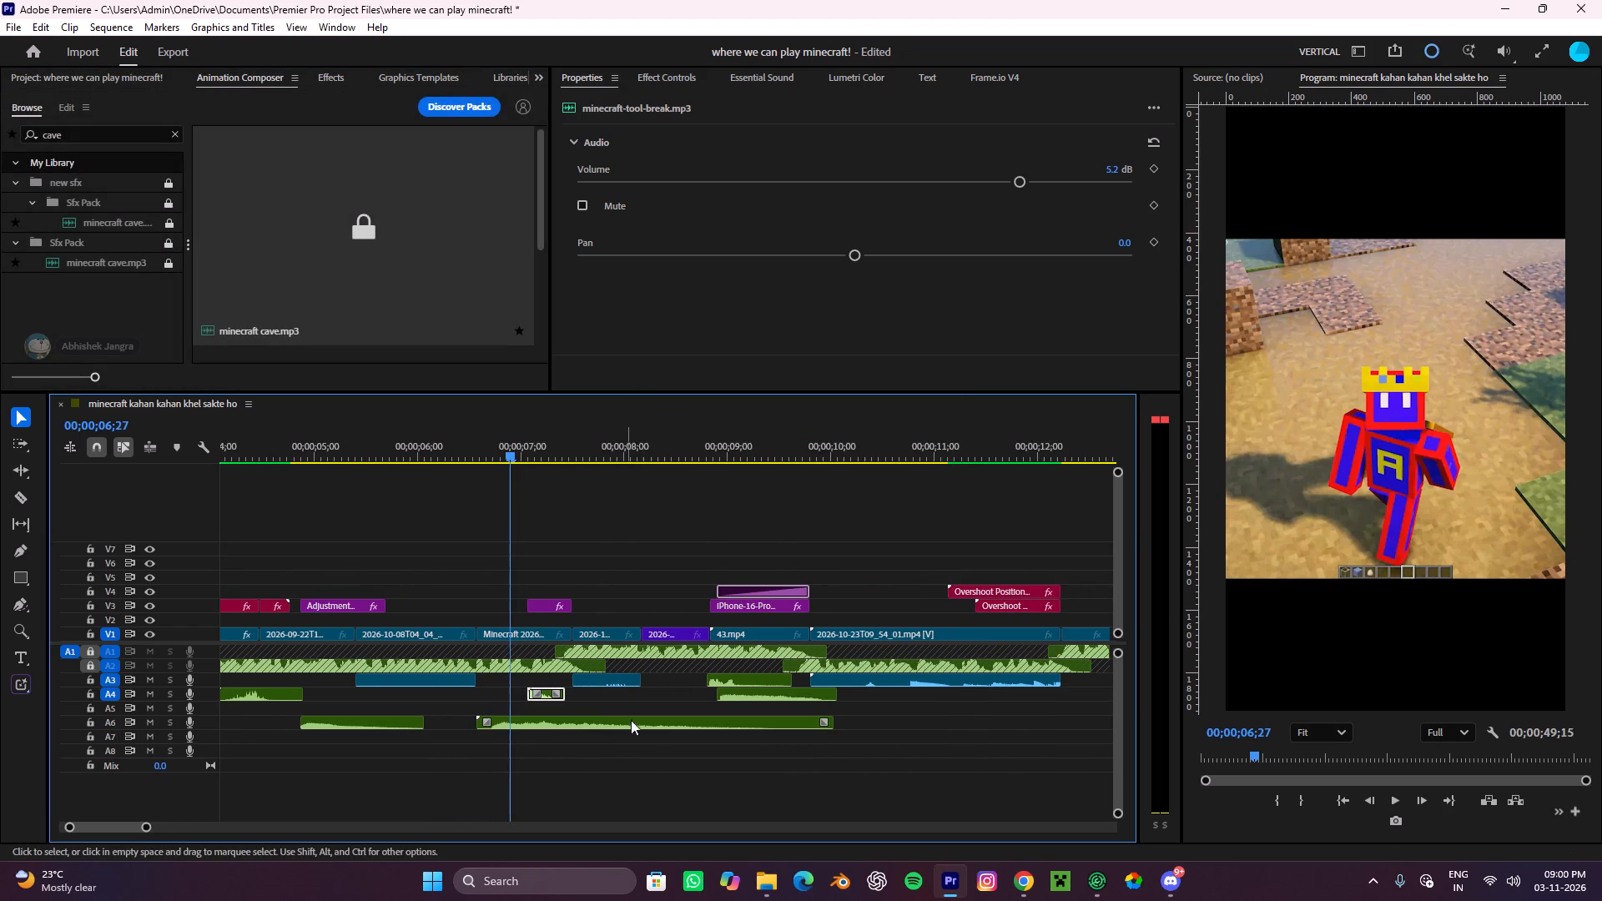
left_click_drag(648, 722, 607, 718)
left_click_drag(590, 720, 588, 711)
left_click_drag(579, 707, 550, 708)
Fine-tune the cave sound's timing on A5 against playback so it starts at about 00;00;06;02.
left_click_drag(518, 453, 385, 511)
key("space")
scroll(429, 521, "down", 3, "alt")
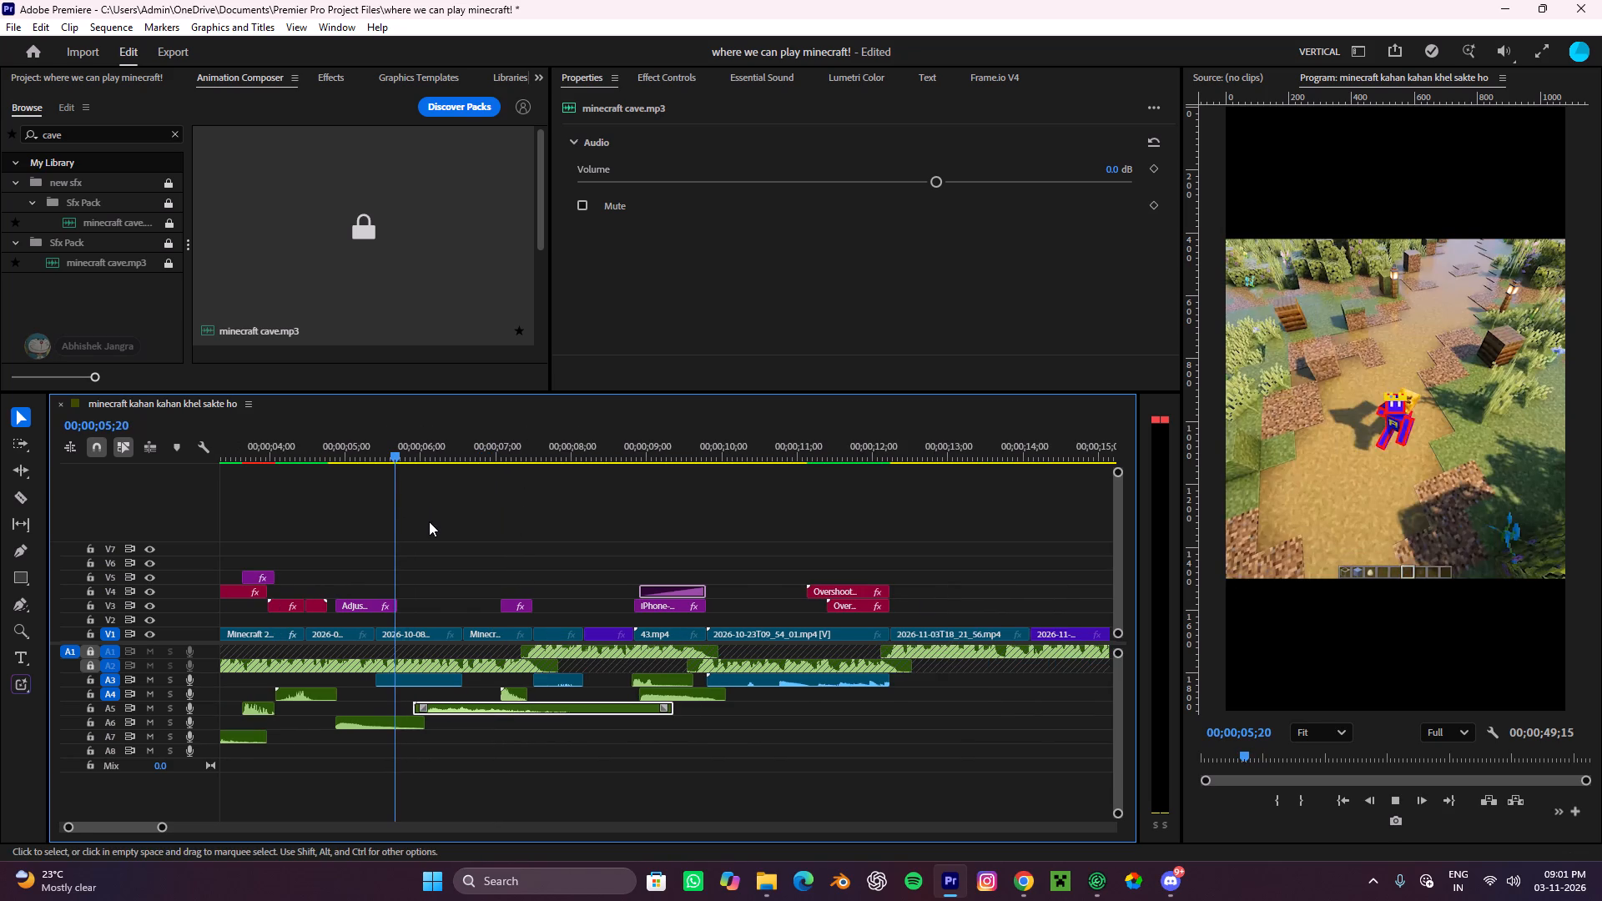
key("space")
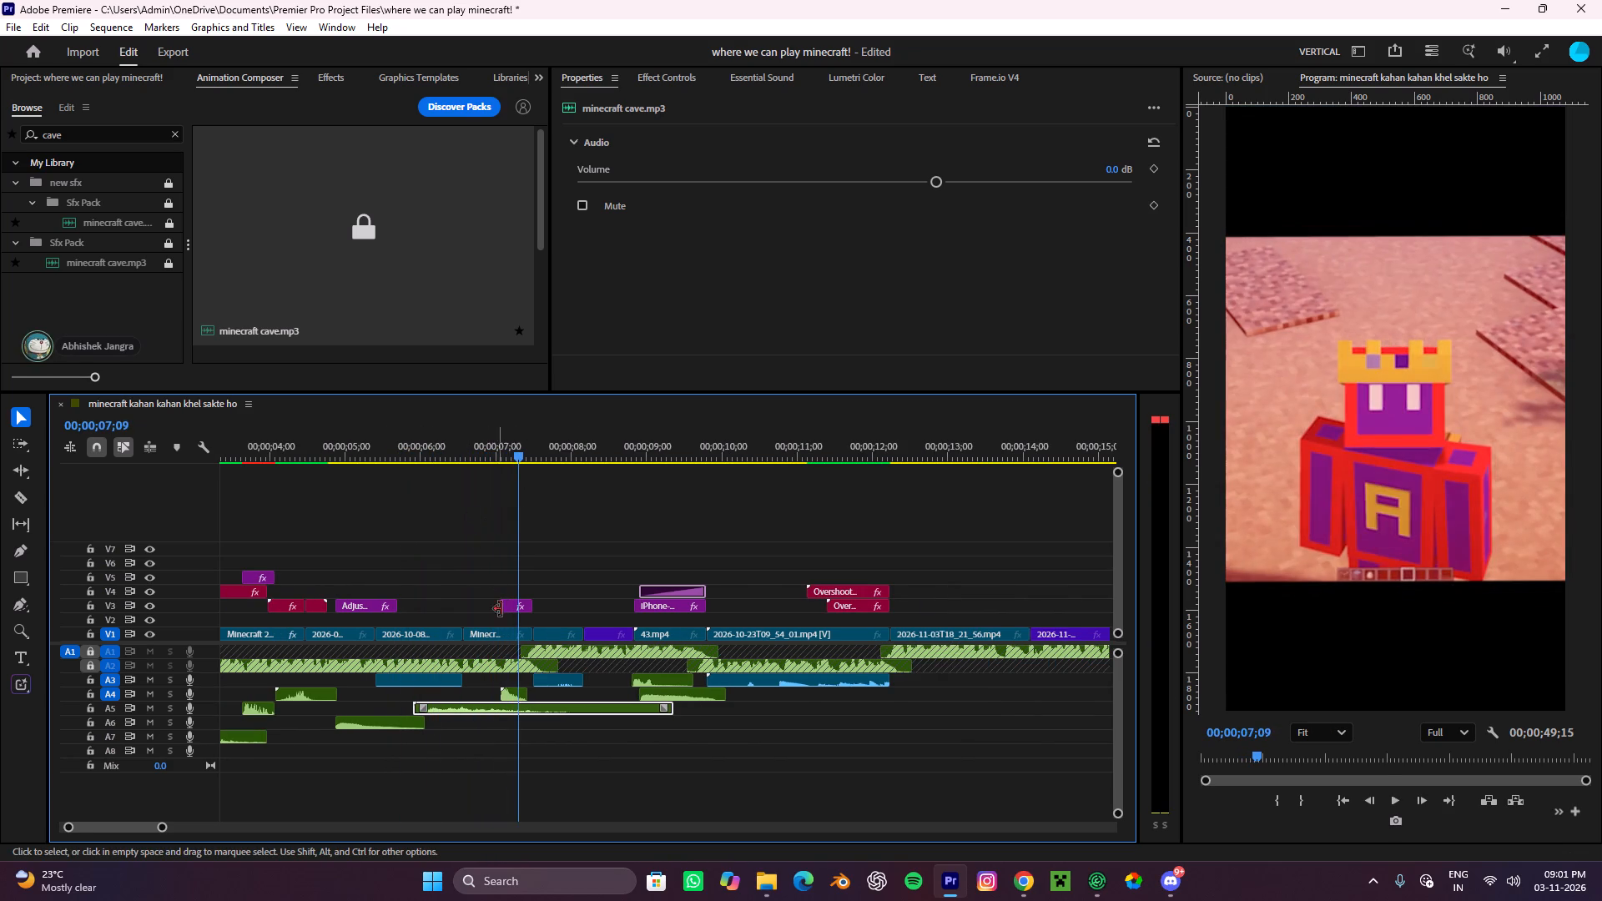
left_click_drag(486, 710, 475, 710)
left_click_drag(531, 436, 334, 544)
key("space")
scroll(441, 552, "down", 5, "alt")
left_click(479, 541)
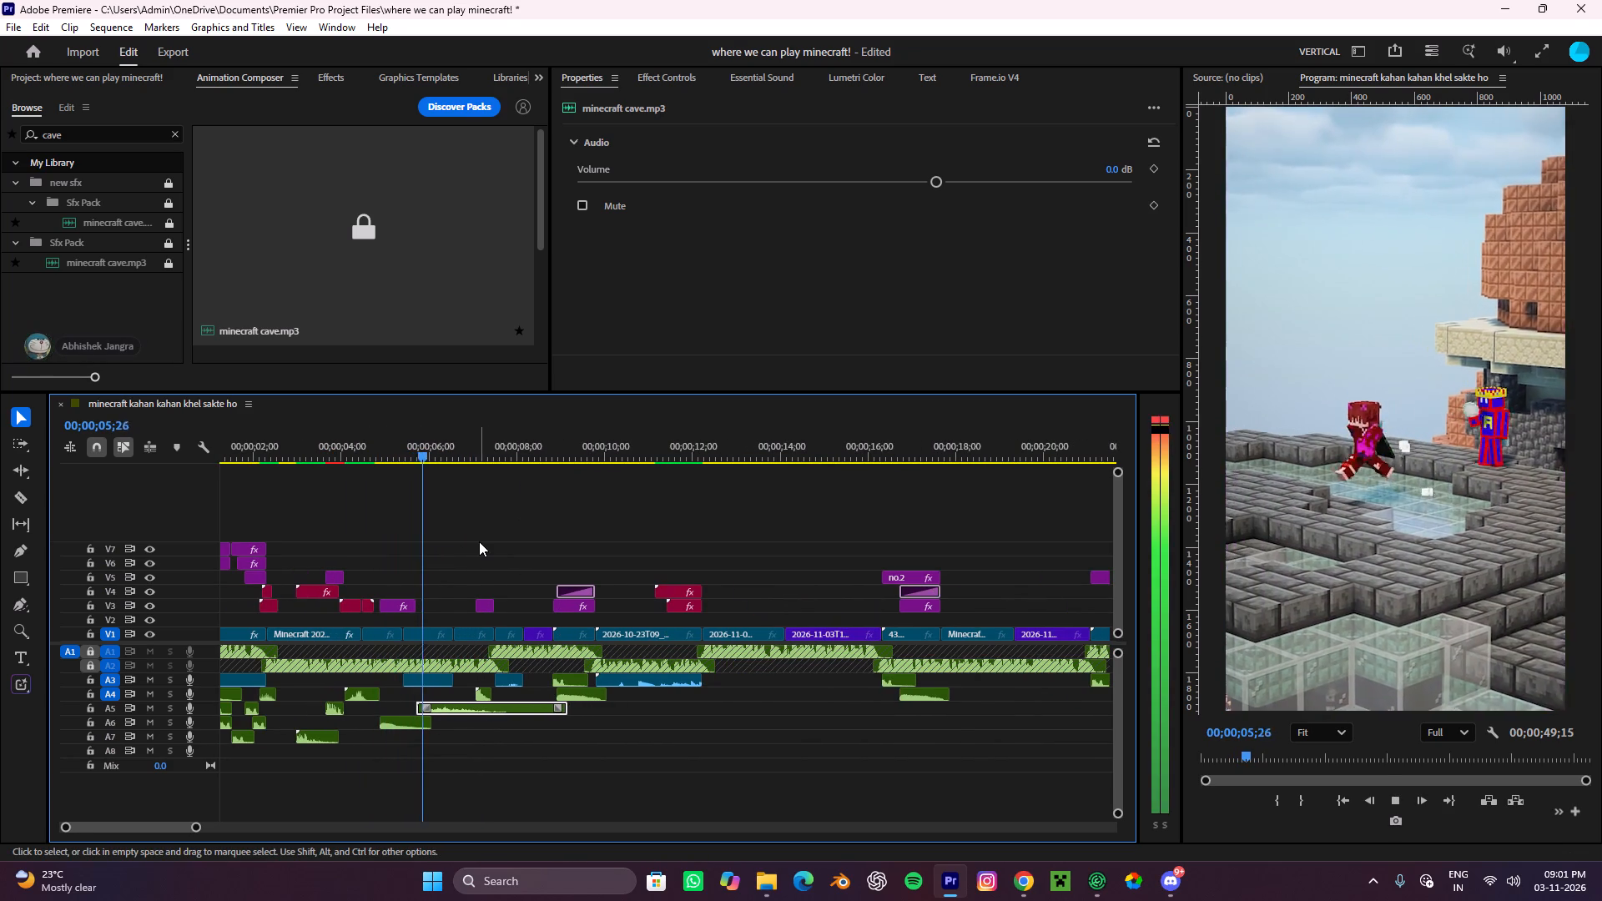
key("space")
scroll(493, 642, "up", 4, "alt")
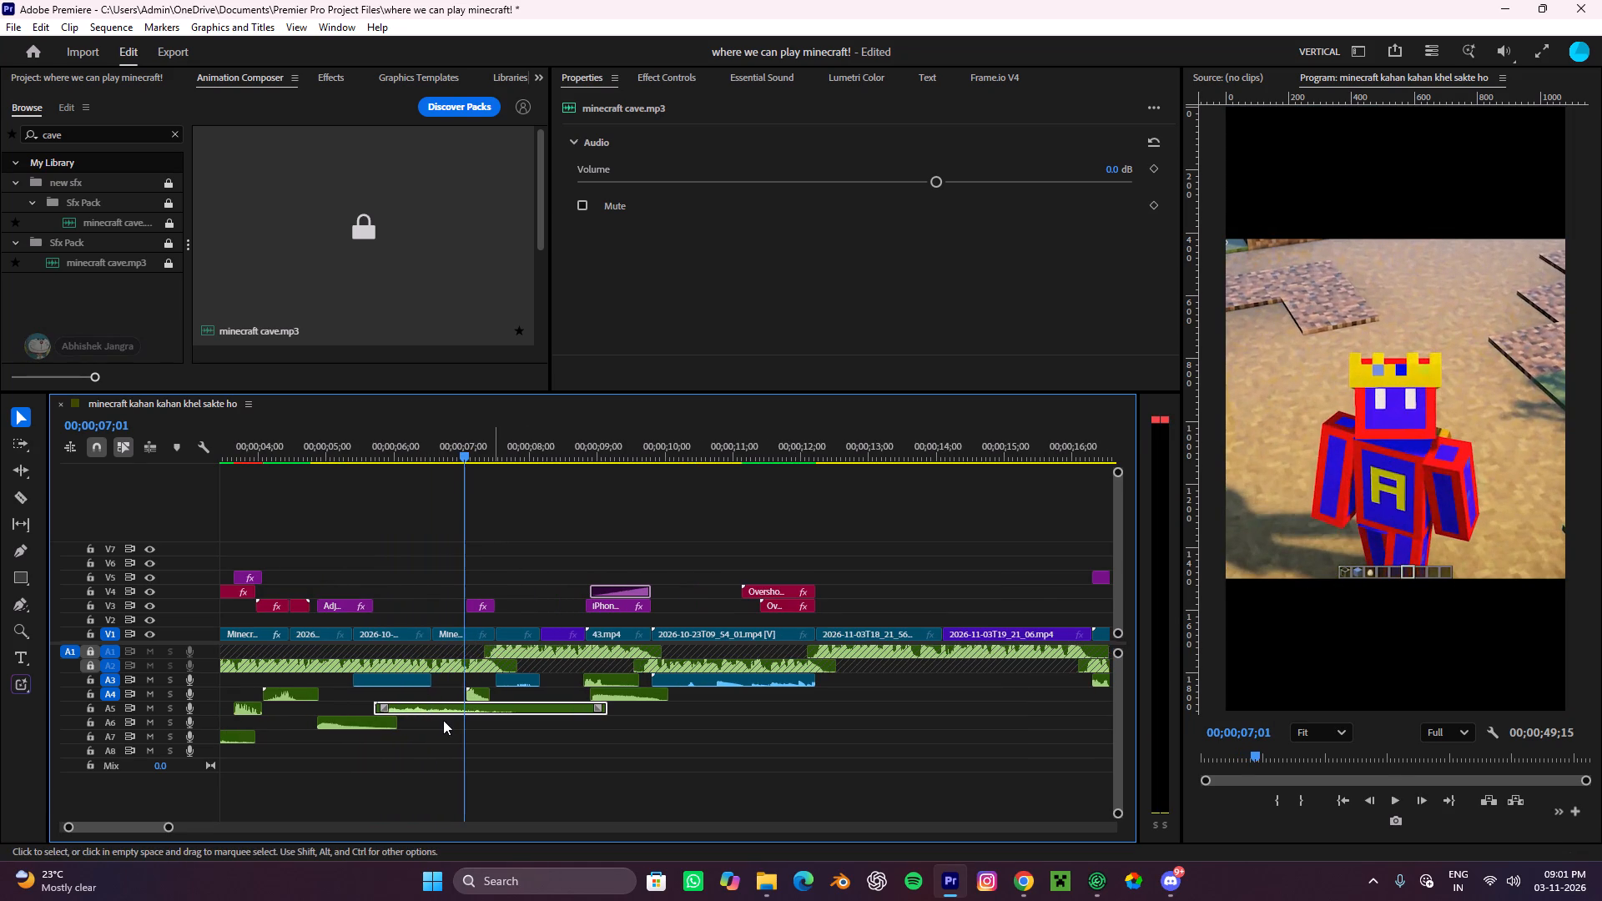
left_click_drag(426, 708, 444, 707)
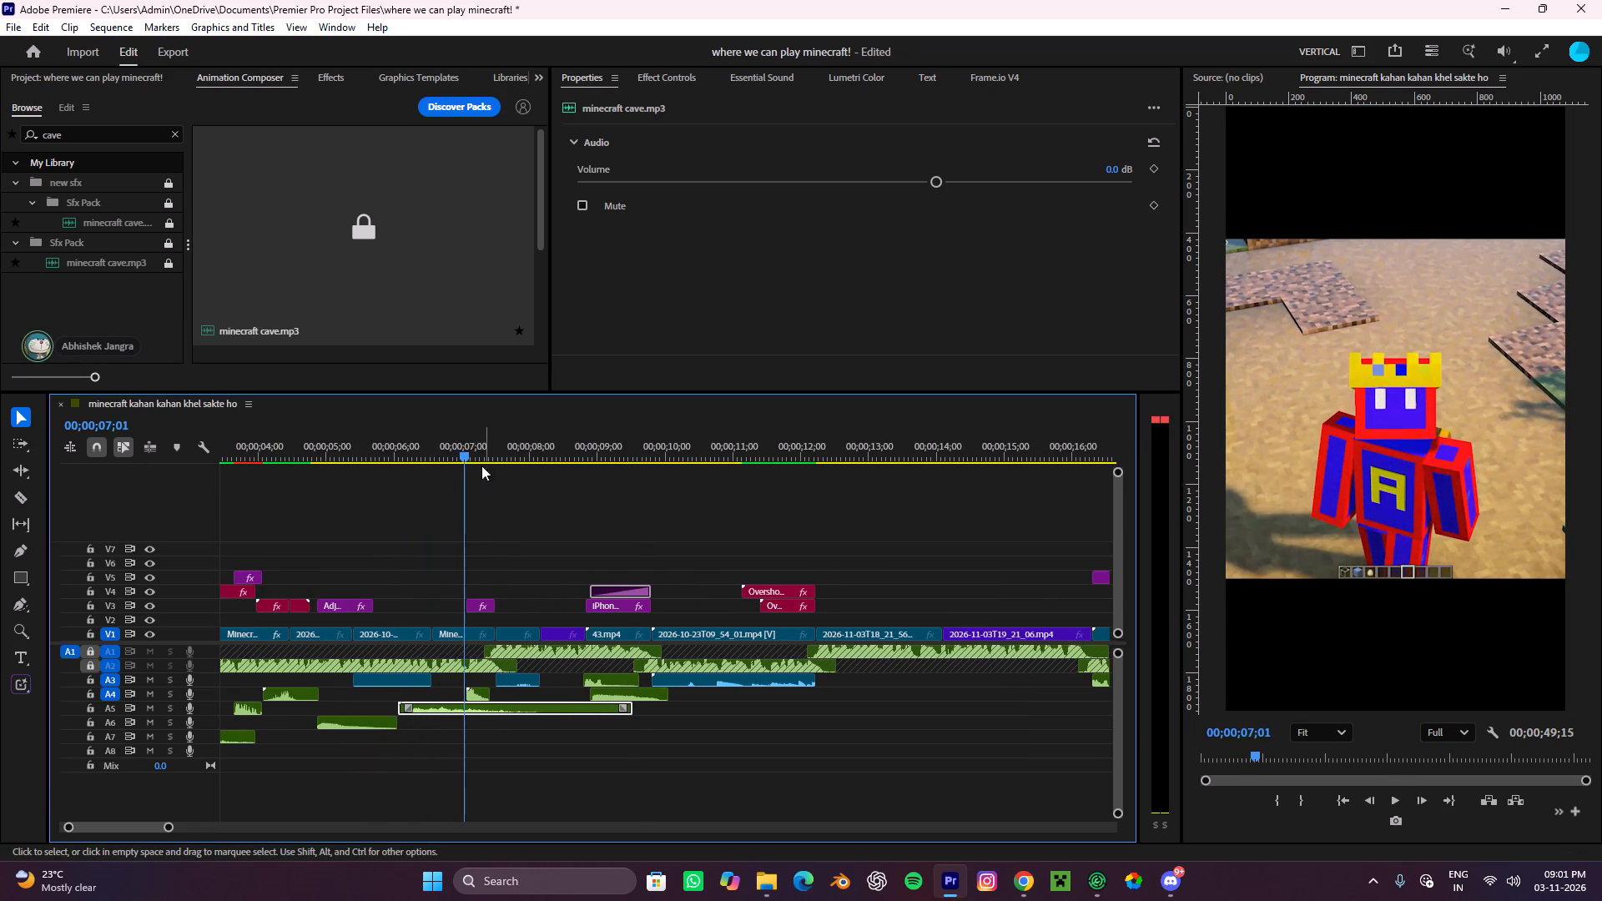
left_click_drag(457, 449, 343, 524)
key("space")
scroll(421, 530, "down", 4, "alt")
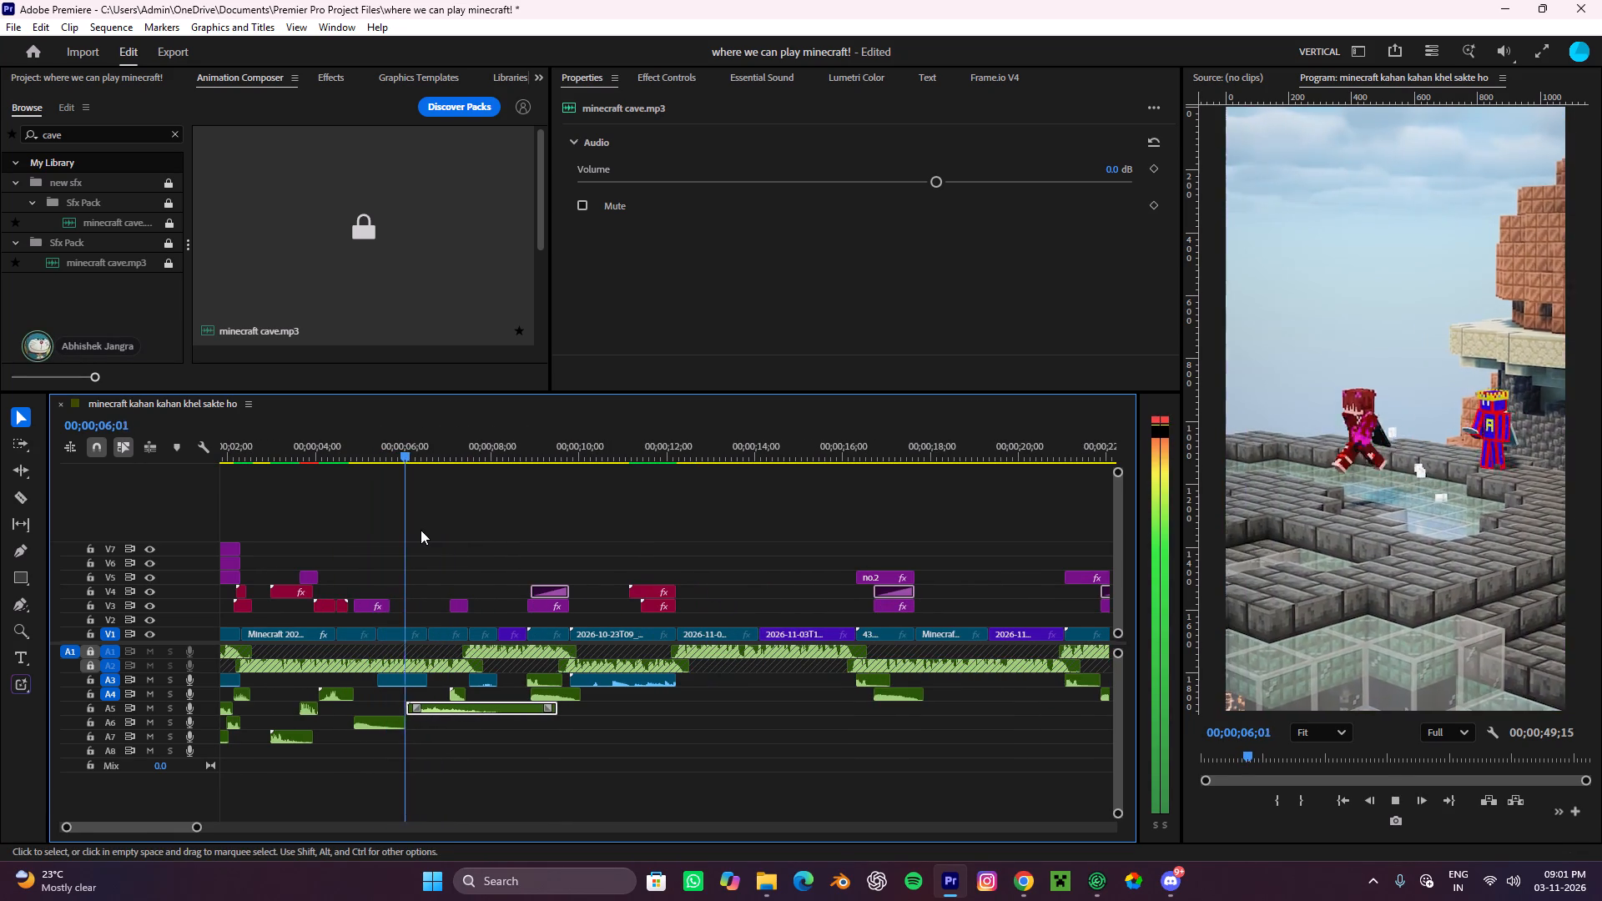
key("space")
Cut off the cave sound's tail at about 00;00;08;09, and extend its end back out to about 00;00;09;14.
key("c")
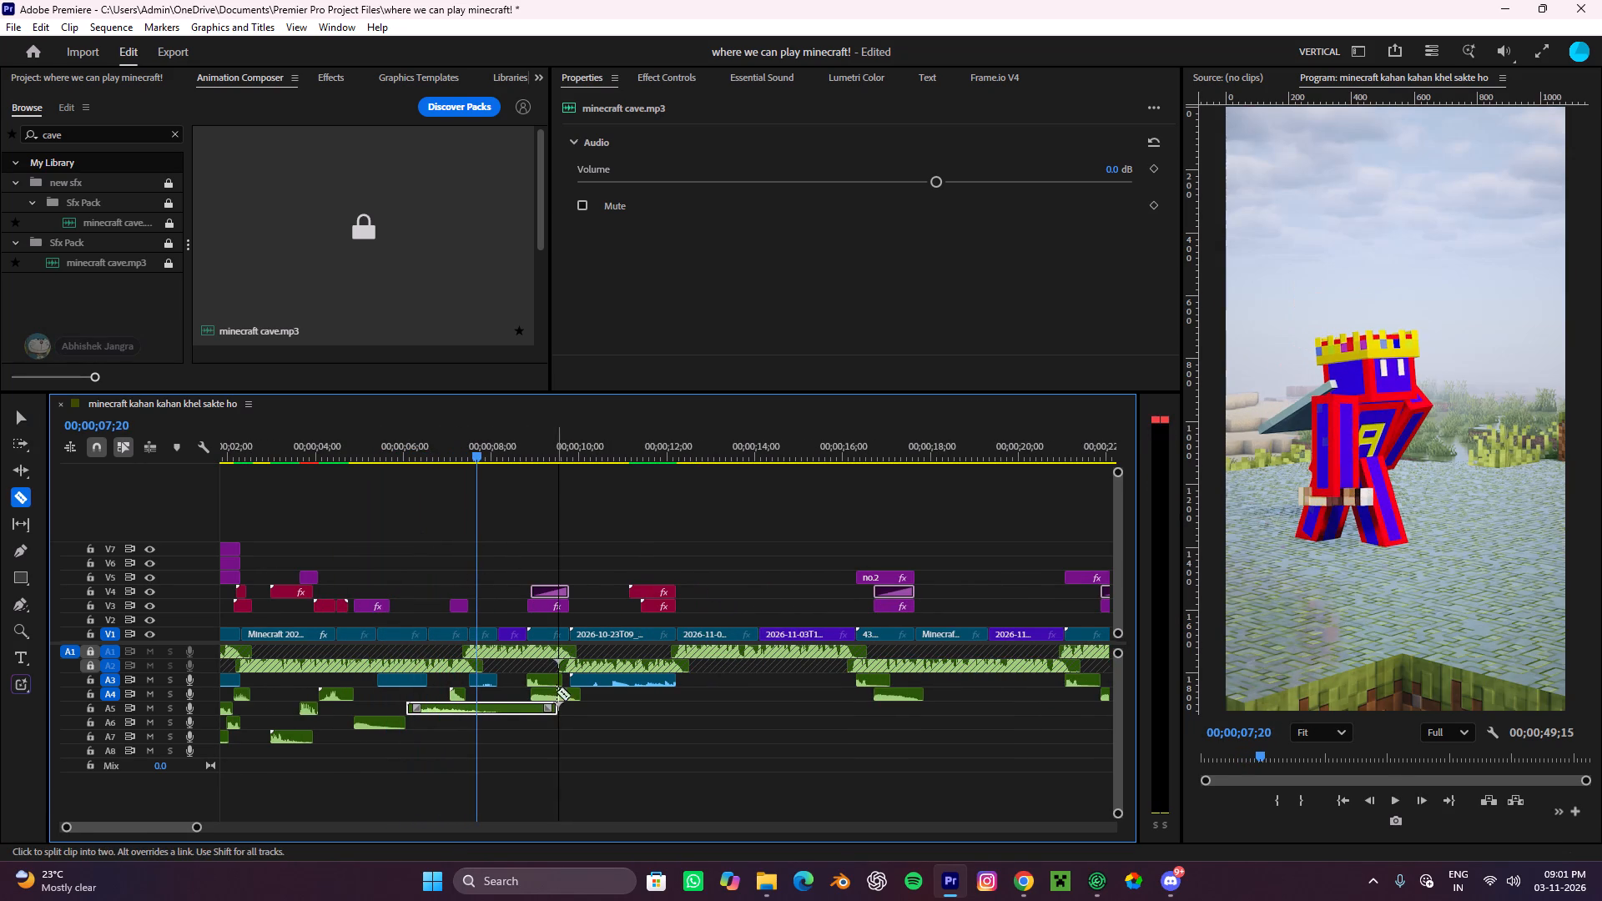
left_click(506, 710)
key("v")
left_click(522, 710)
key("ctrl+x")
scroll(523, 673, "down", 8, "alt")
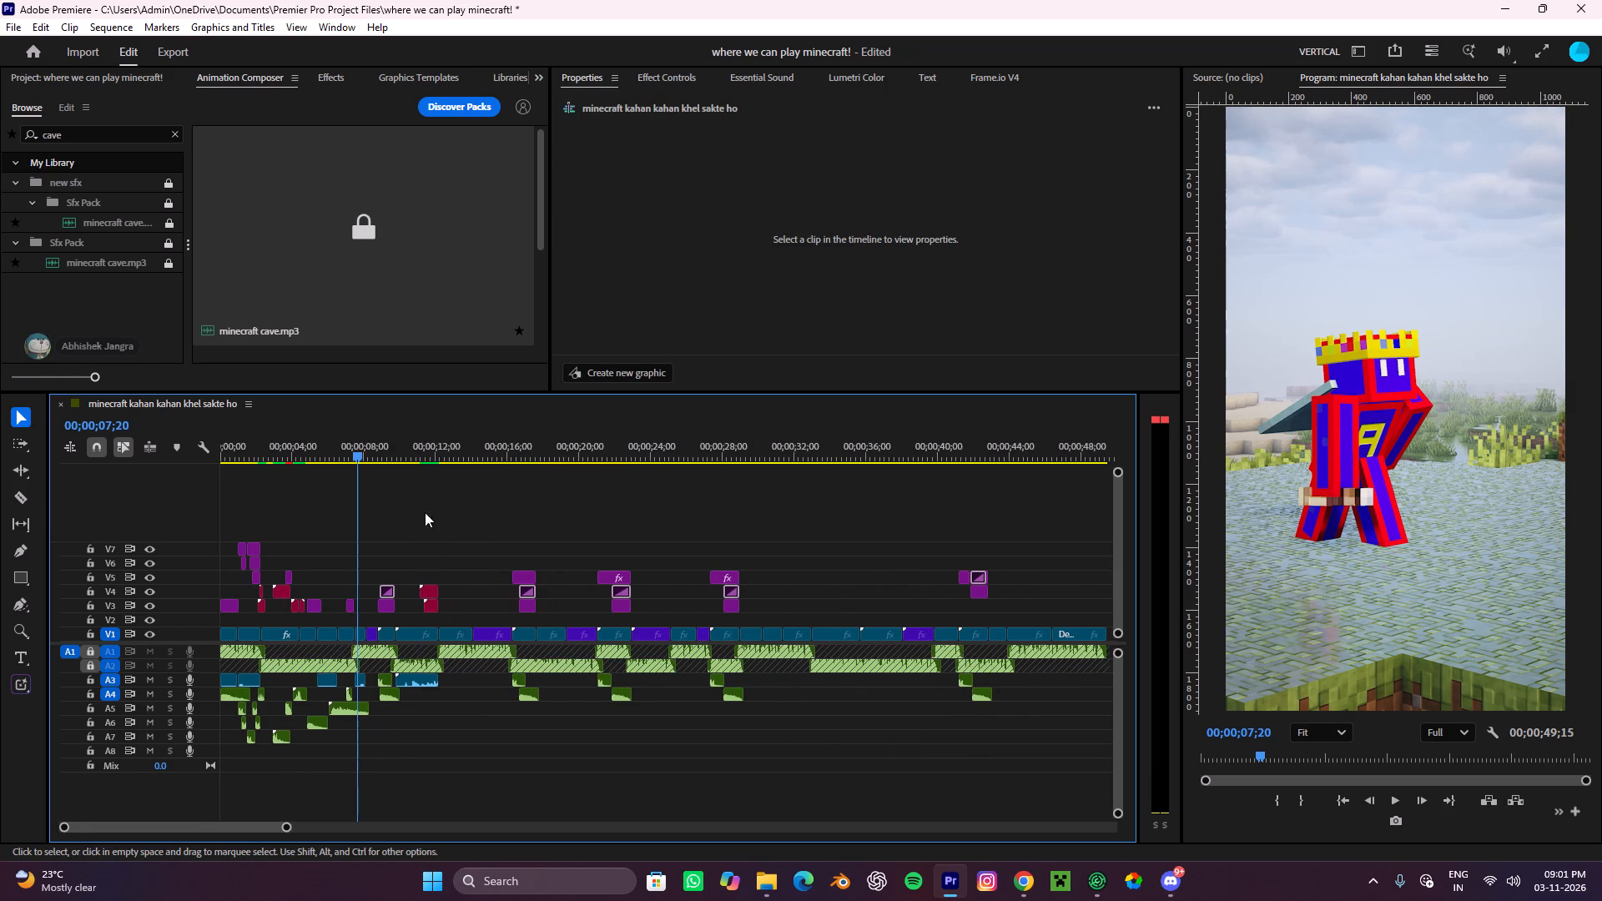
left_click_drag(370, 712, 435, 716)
Play back from the start to about 00;00;10;02, and replay the part leading up to 00;00;08;09.
left_click_drag(362, 444, 0, 509)
key("space")
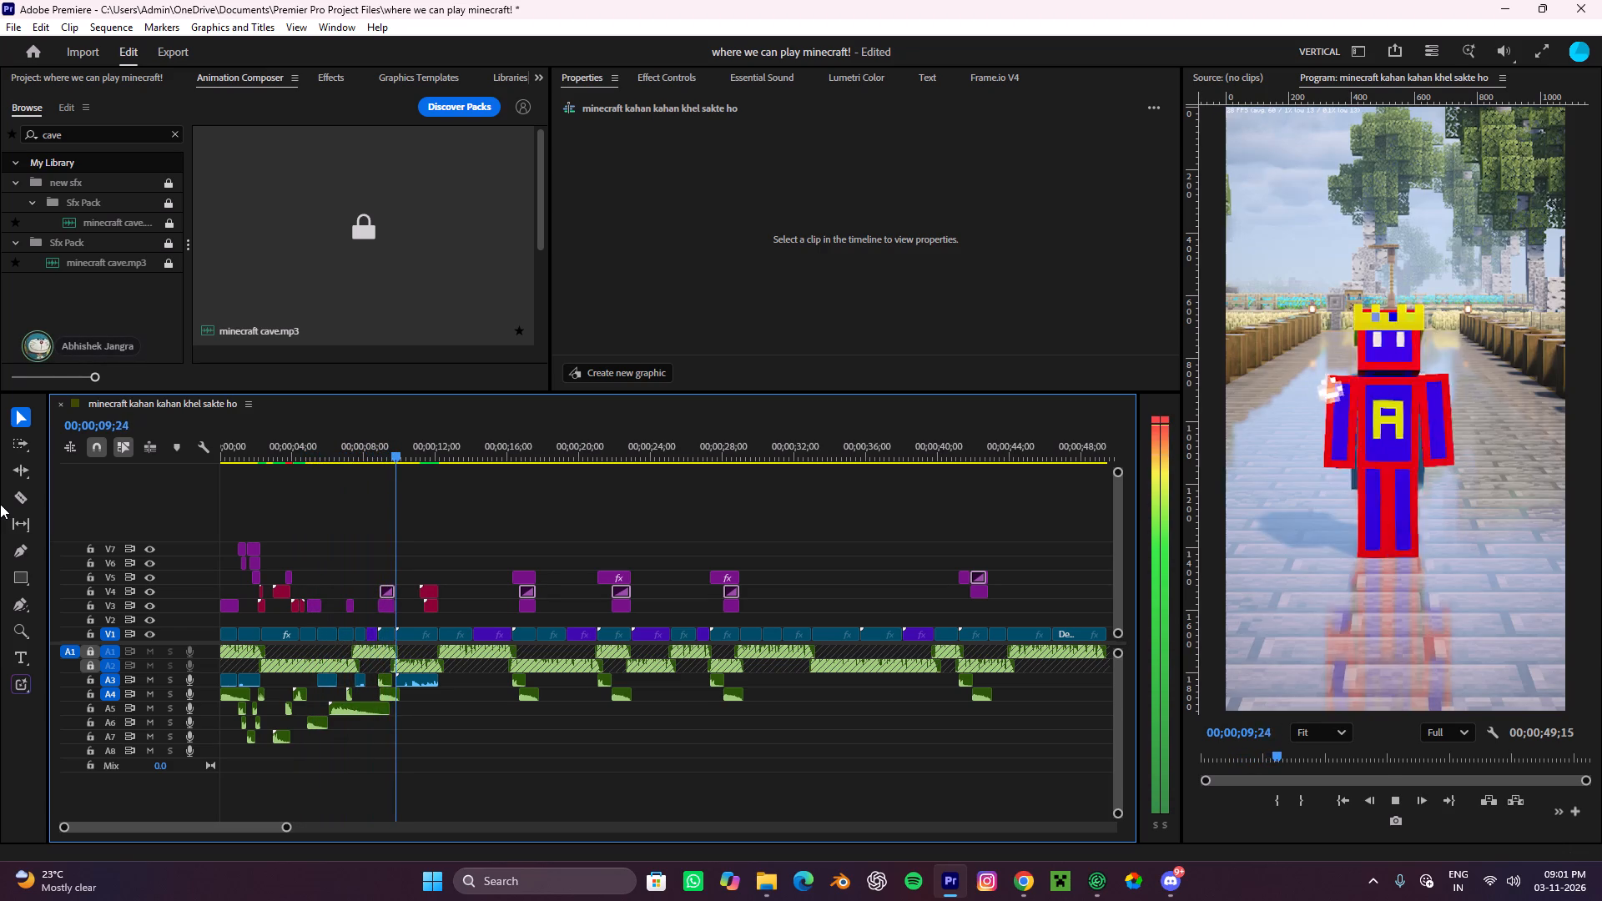
key("space")
scroll(395, 606, "up", 5, "alt")
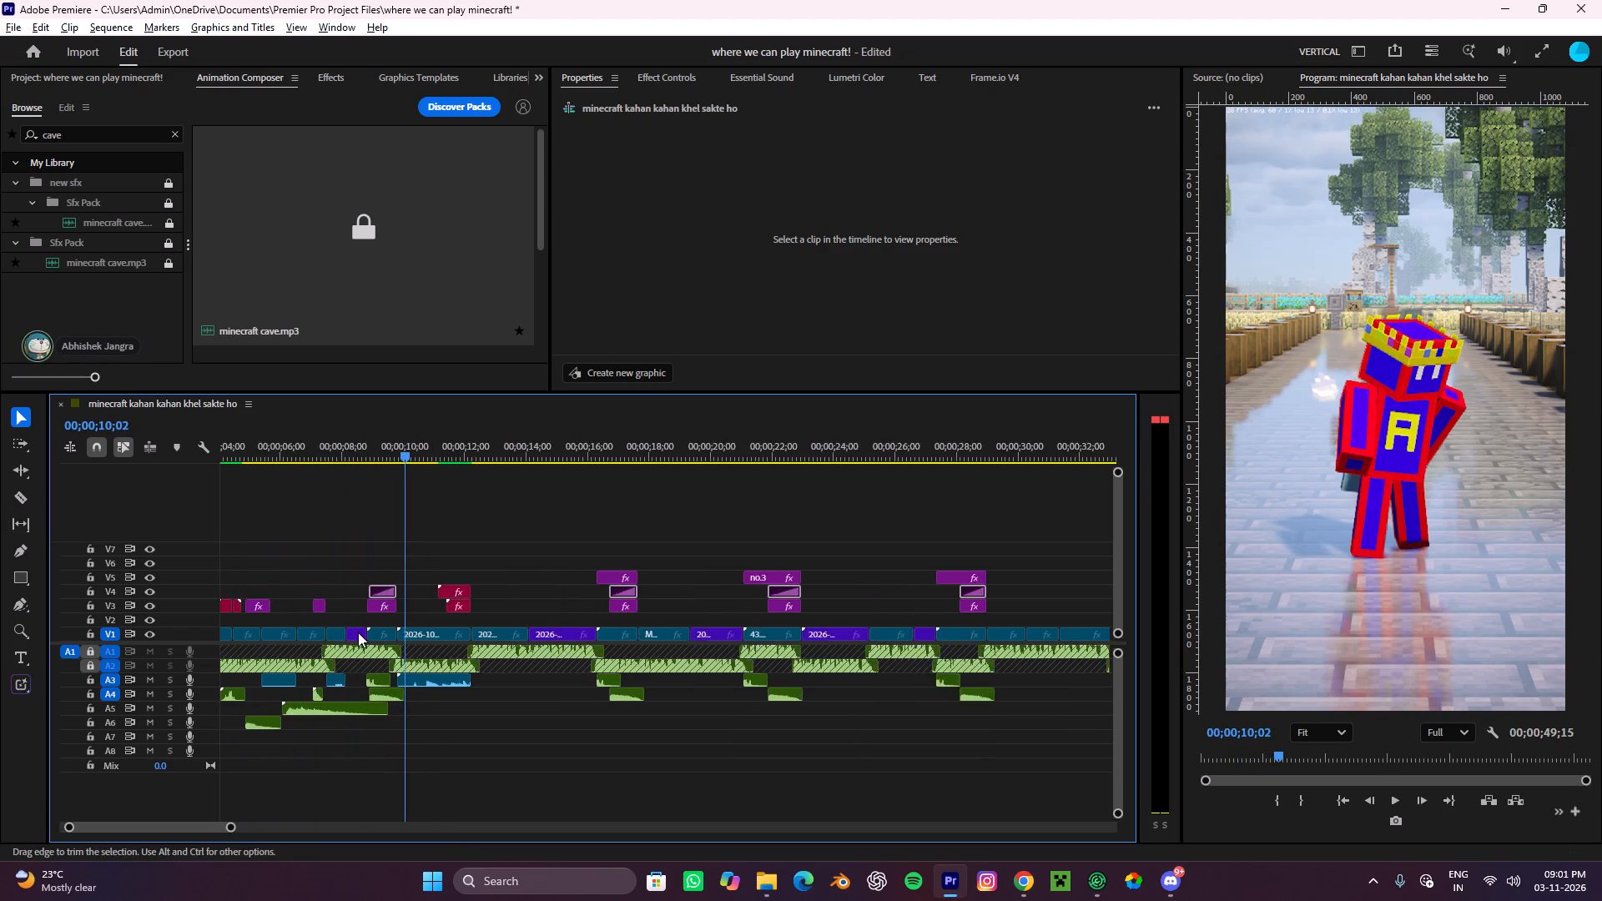
scroll(358, 632, "up", 14, "alt")
left_click_drag(701, 446, 514, 535)
key("space")
key("space")
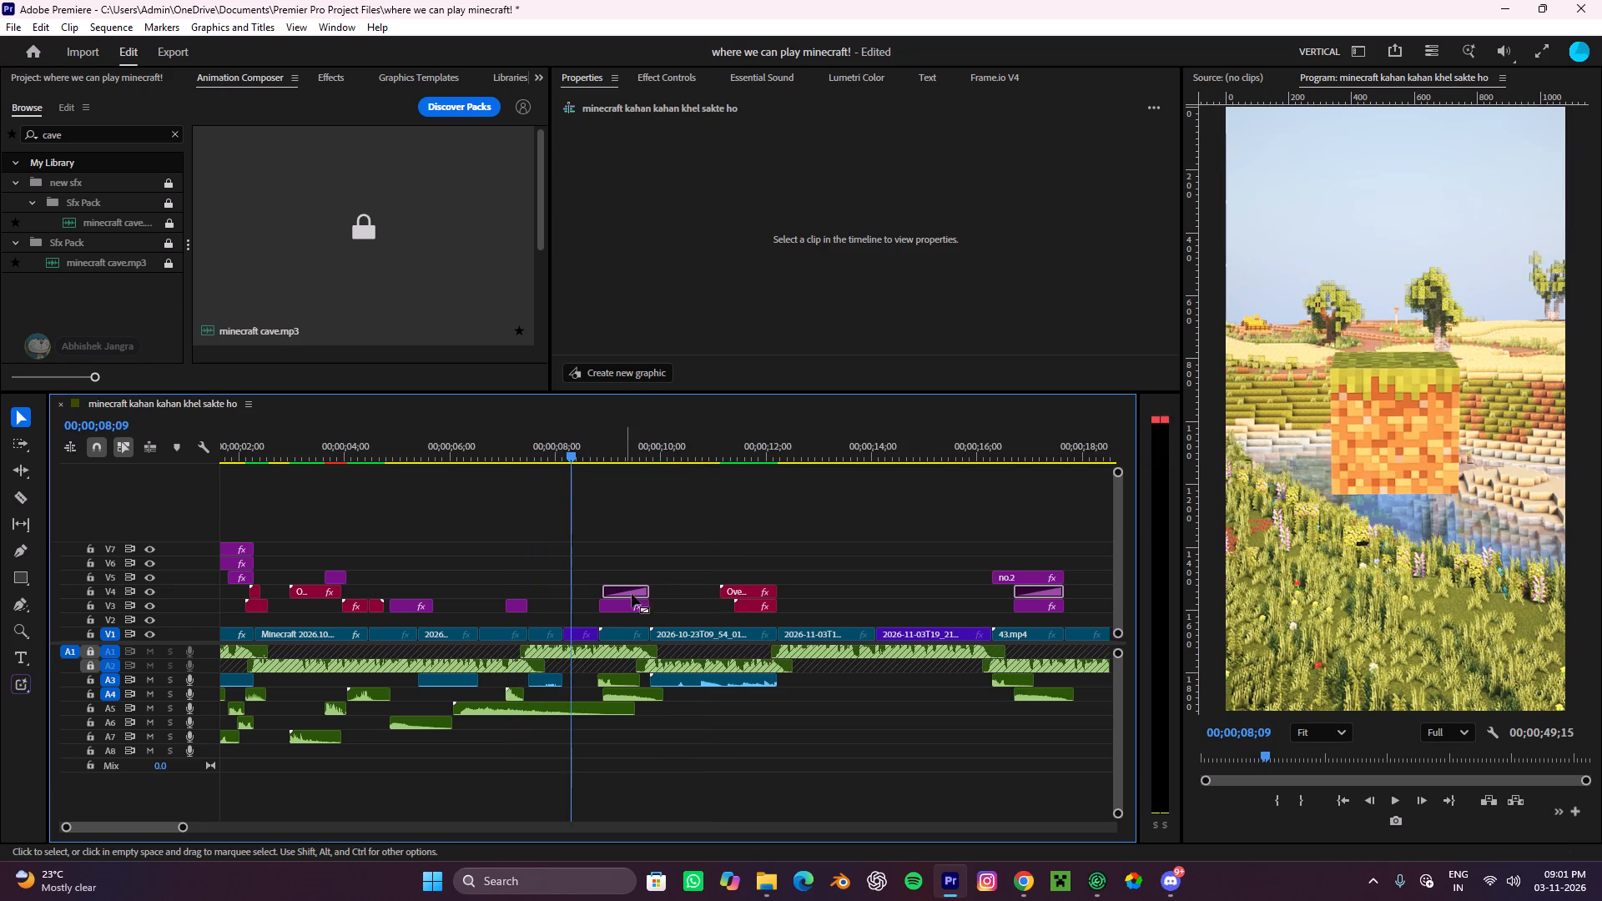
Copy the no.2 title clip earlier on track V5, starting at about 00;00;07;16.
scroll(637, 604, "up", 3, "alt")
scroll(637, 604, "down", 11, "alt")
scroll(698, 589, "up", 4, "alt")
scroll(631, 599, "down", 1)
scroll(618, 602, "up", 8)
left_click(718, 573)
left_click_drag(722, 578, 512, 569)
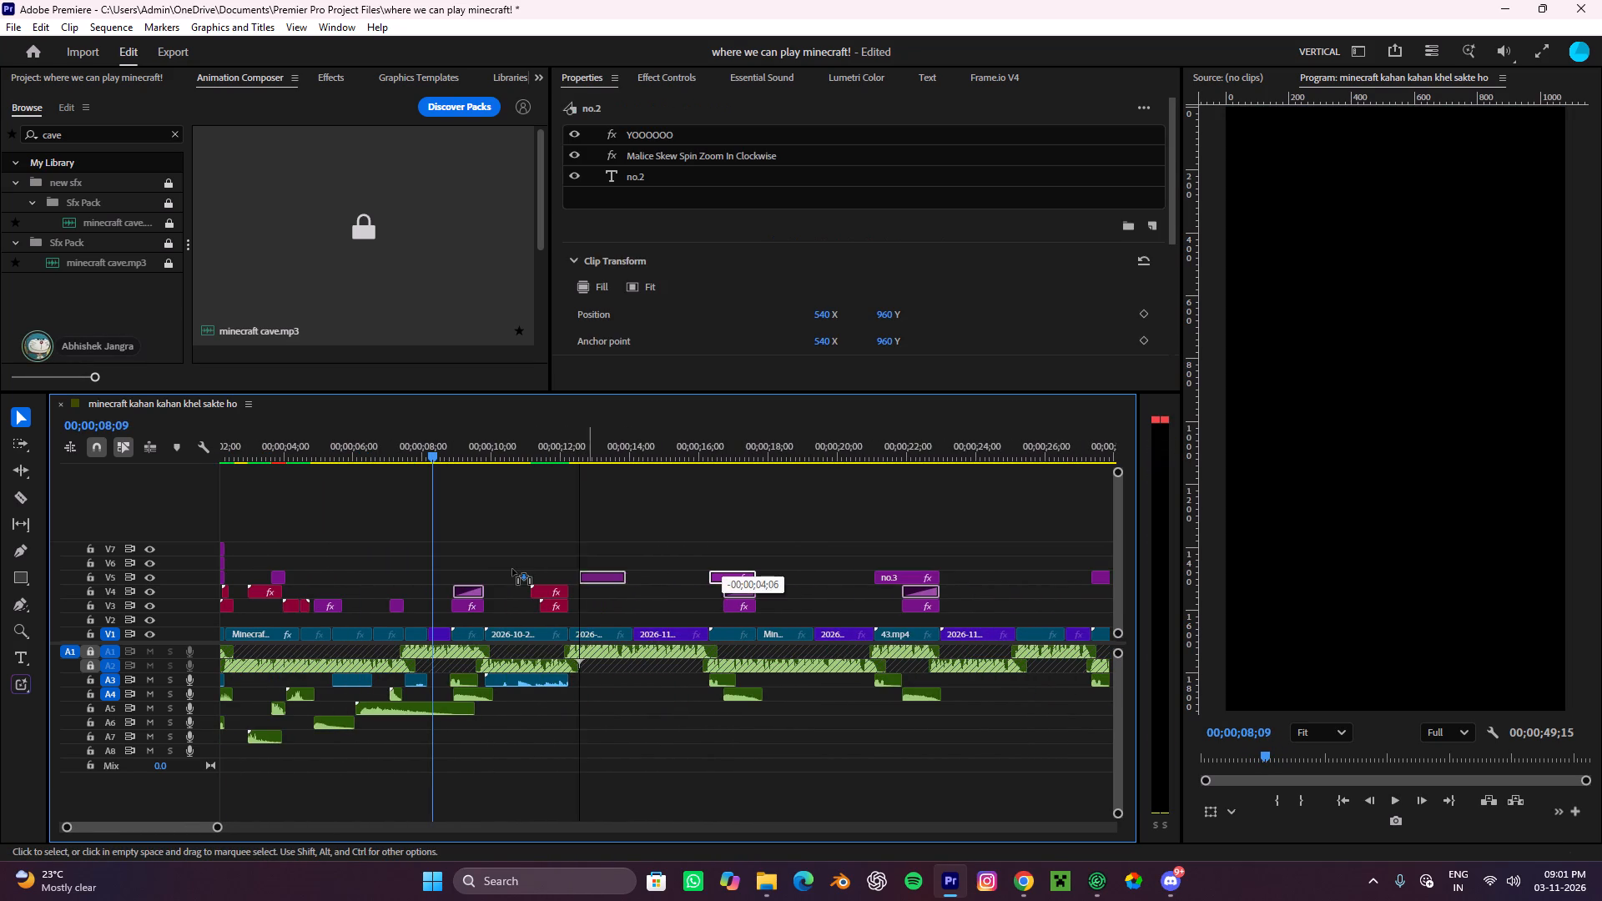
left_click_drag(512, 569, 425, 578)
scroll(425, 578, "up", 3, "alt")
scroll(425, 578, "down", 1, "alt")
scroll(425, 578, "up", 7, "alt")
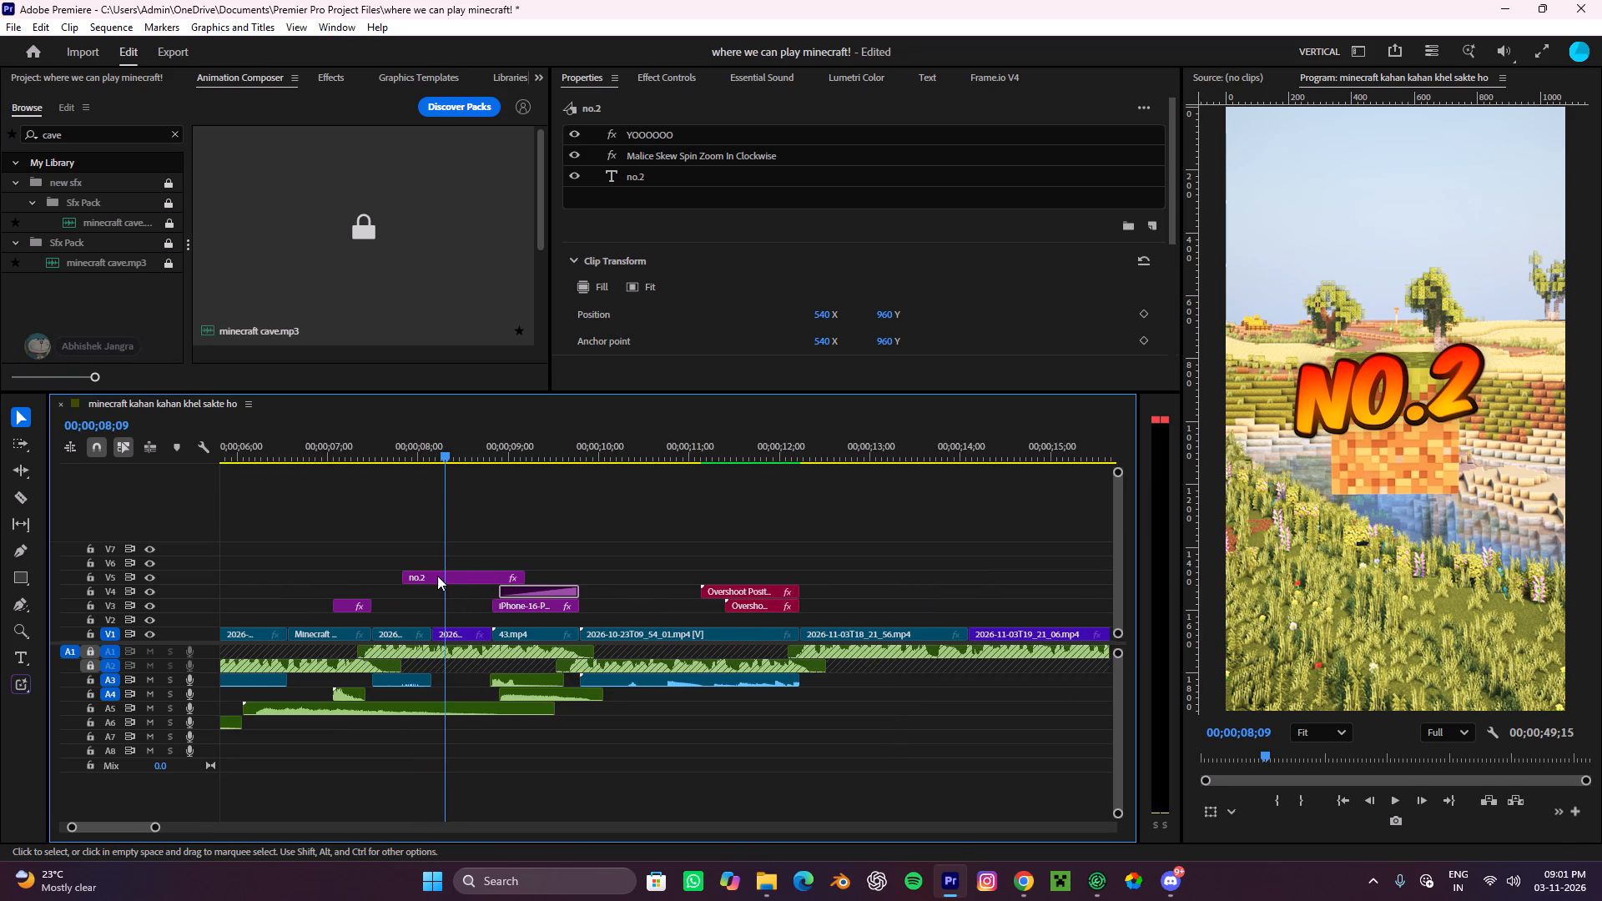
left_click_drag(437, 576, 416, 581)
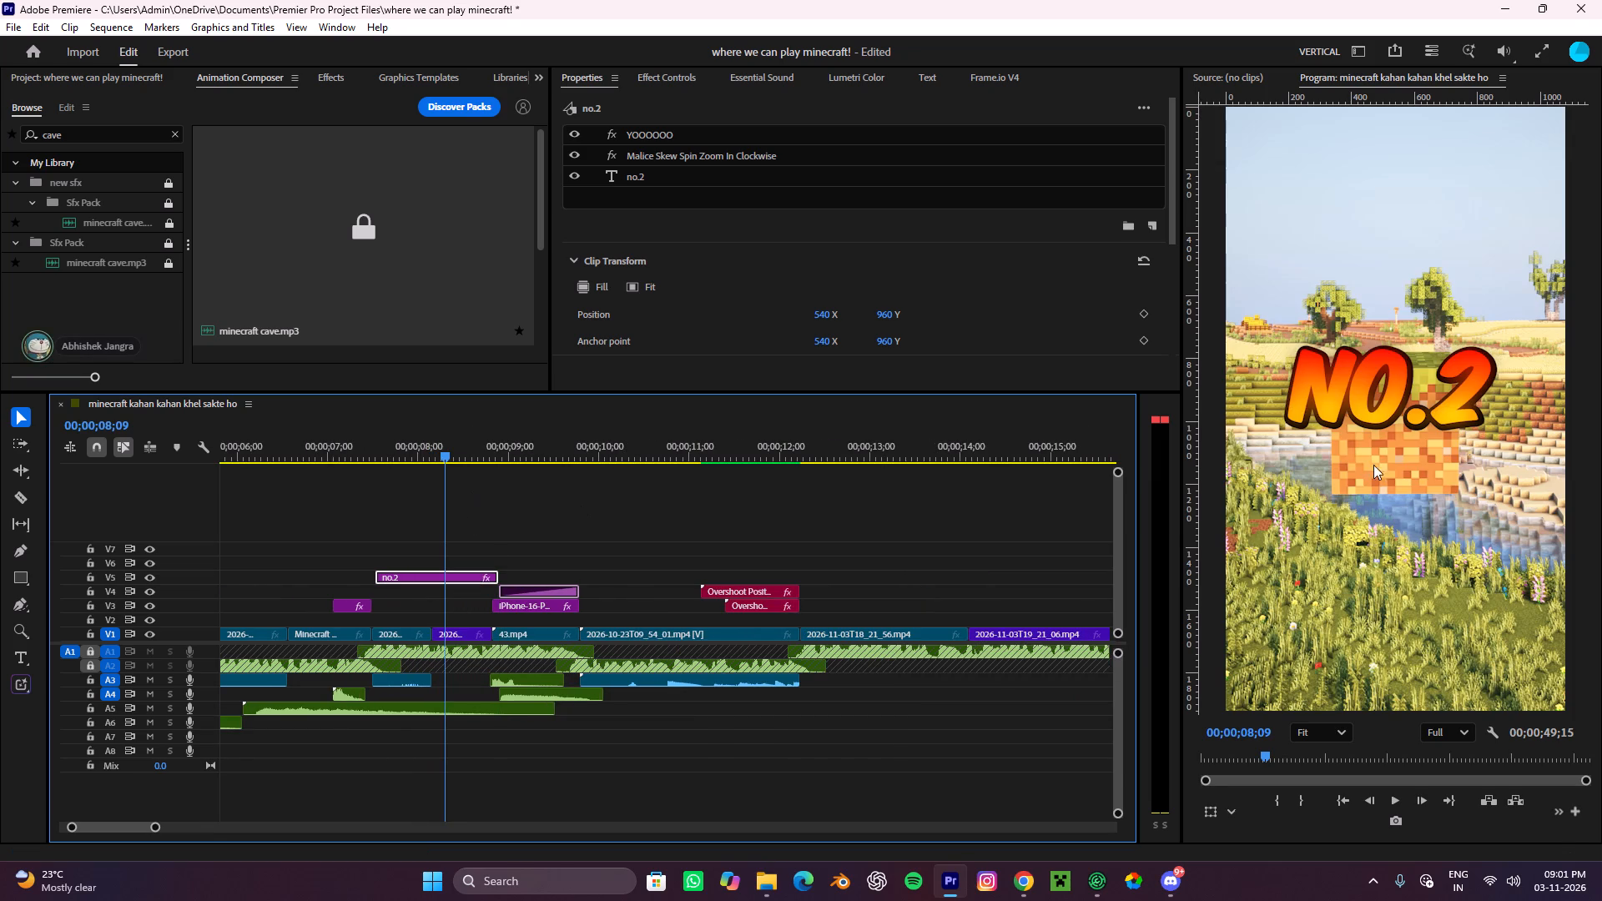
Preview the copied title around 00;00;07;28 and change its text to "no.1".
key("space")
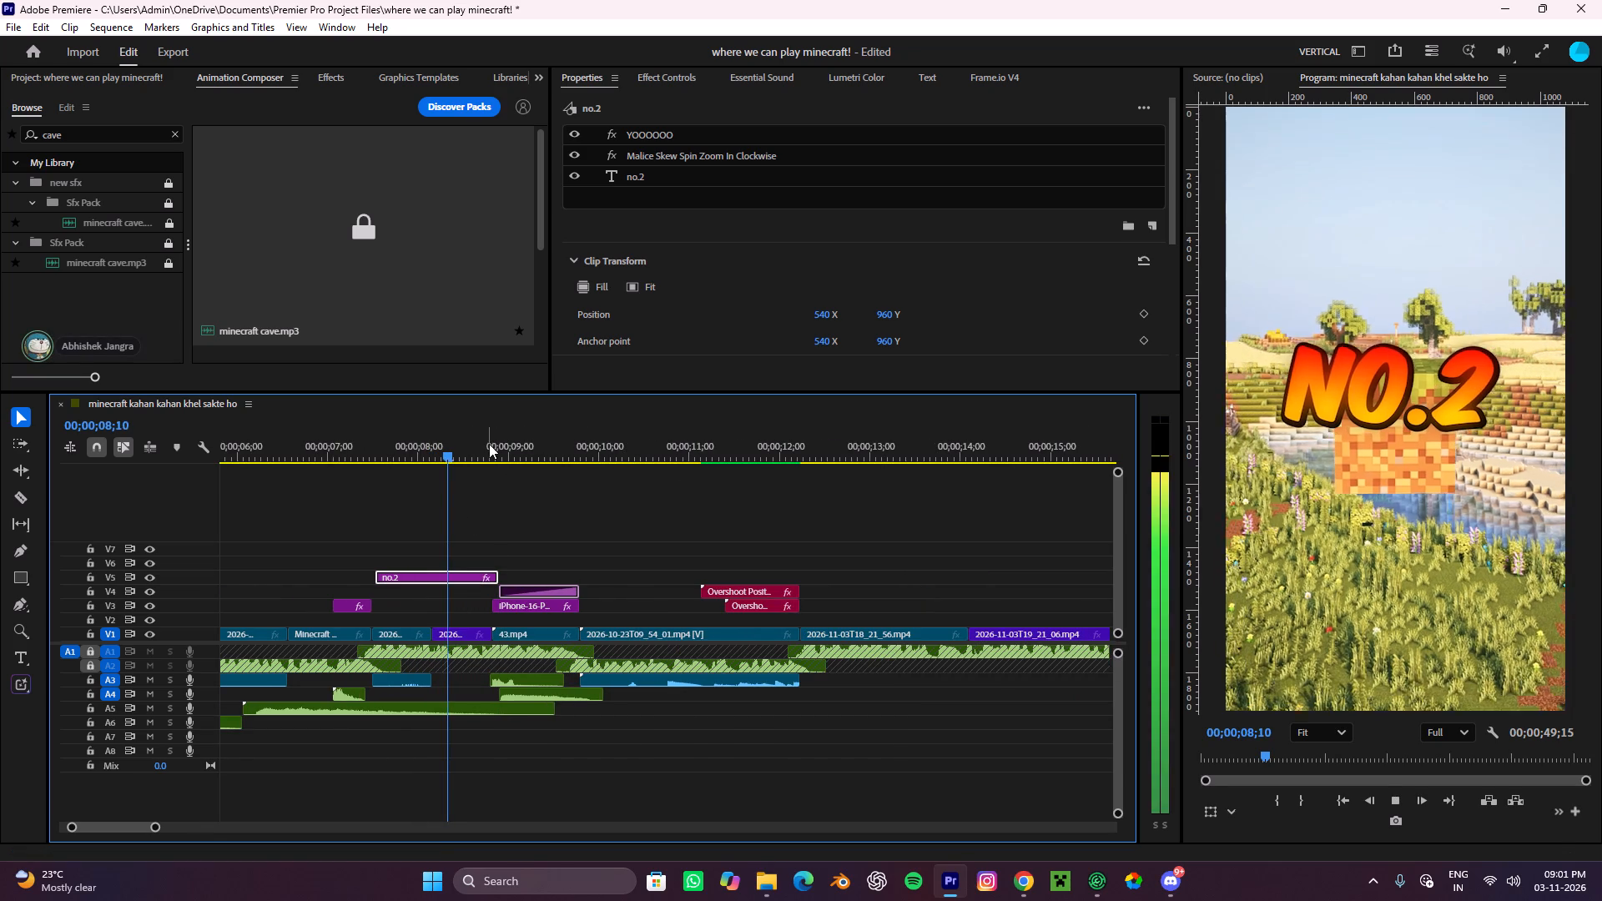
key("space")
left_click_drag(483, 458, 326, 515)
key("space")
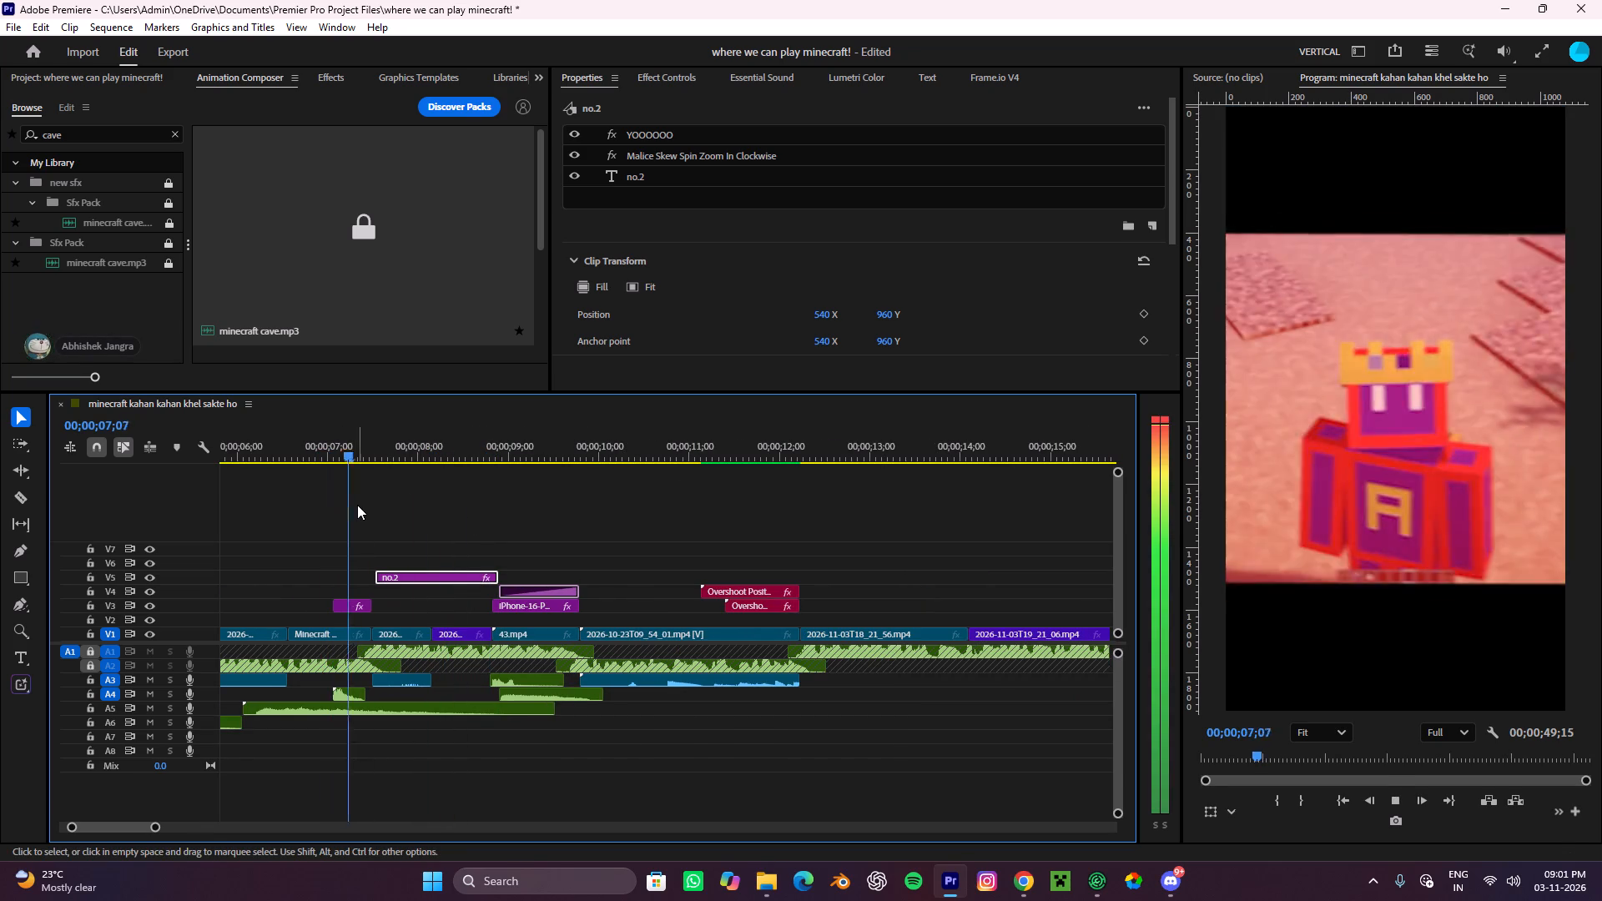
key("space")
double_click(1462, 383)
left_click(1467, 381)
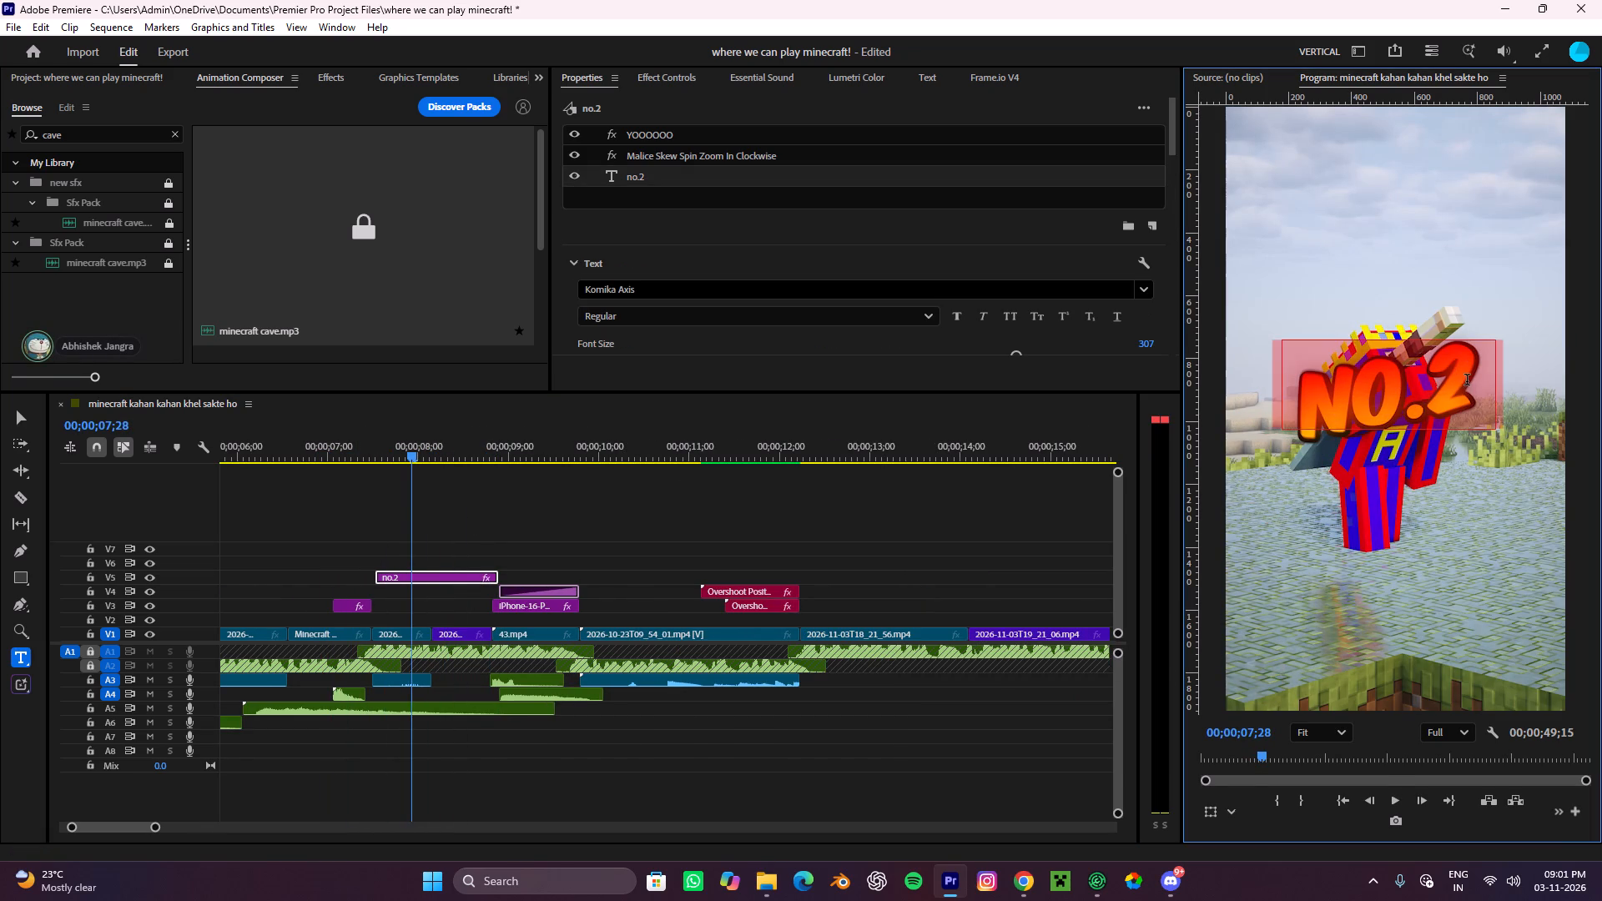
left_click(1474, 380)
key("BackSpace")
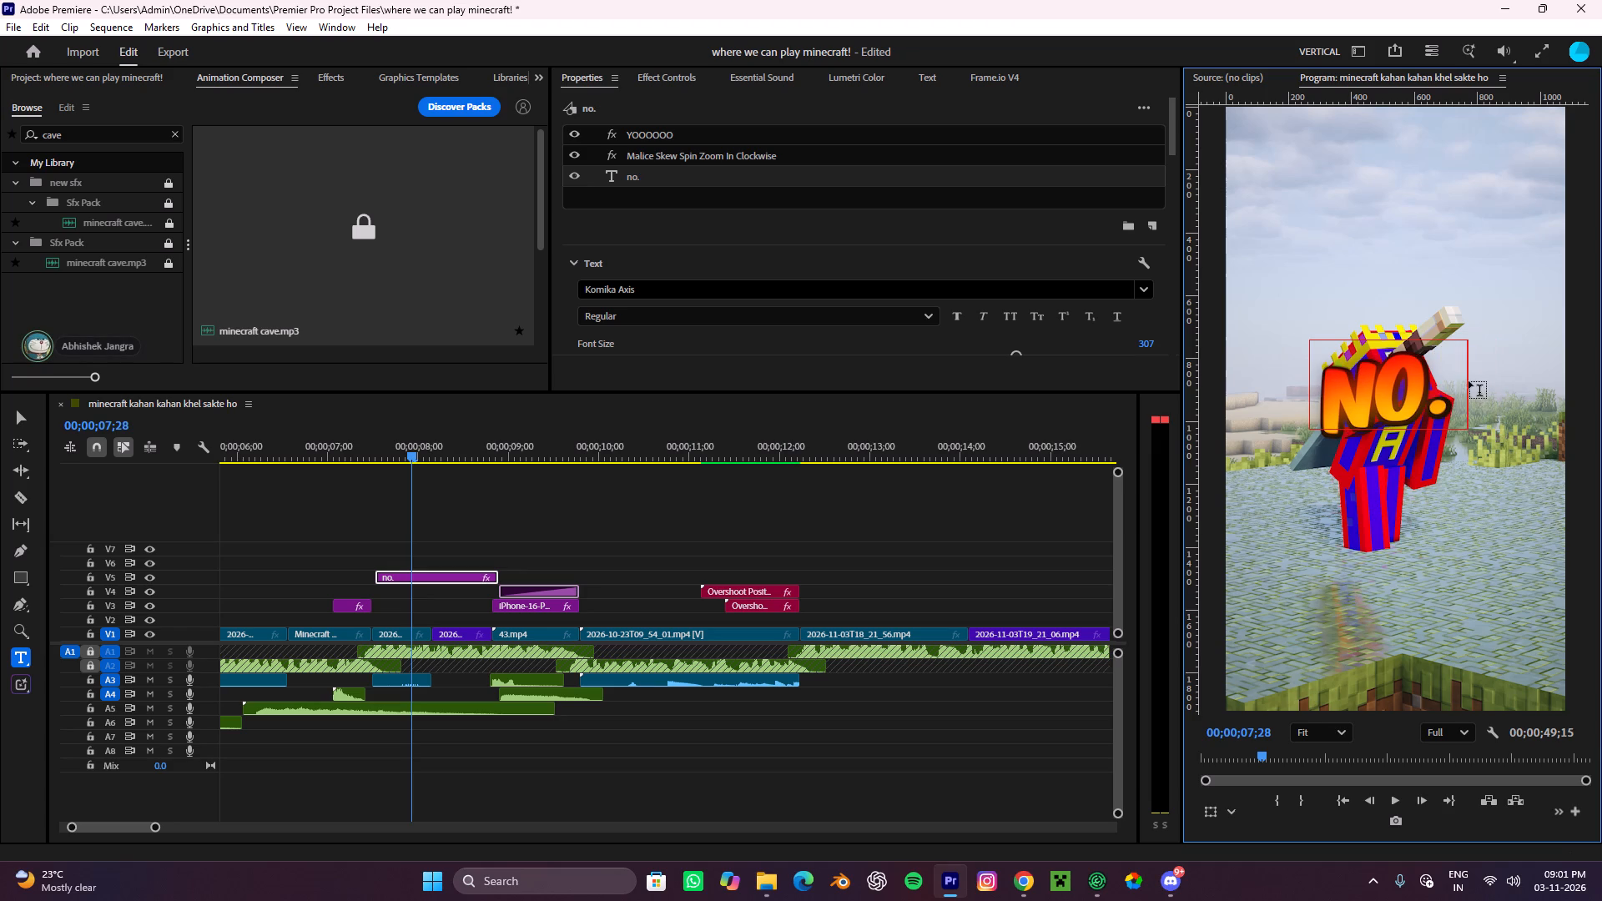
key("1")
left_click(659, 561)
key("v")
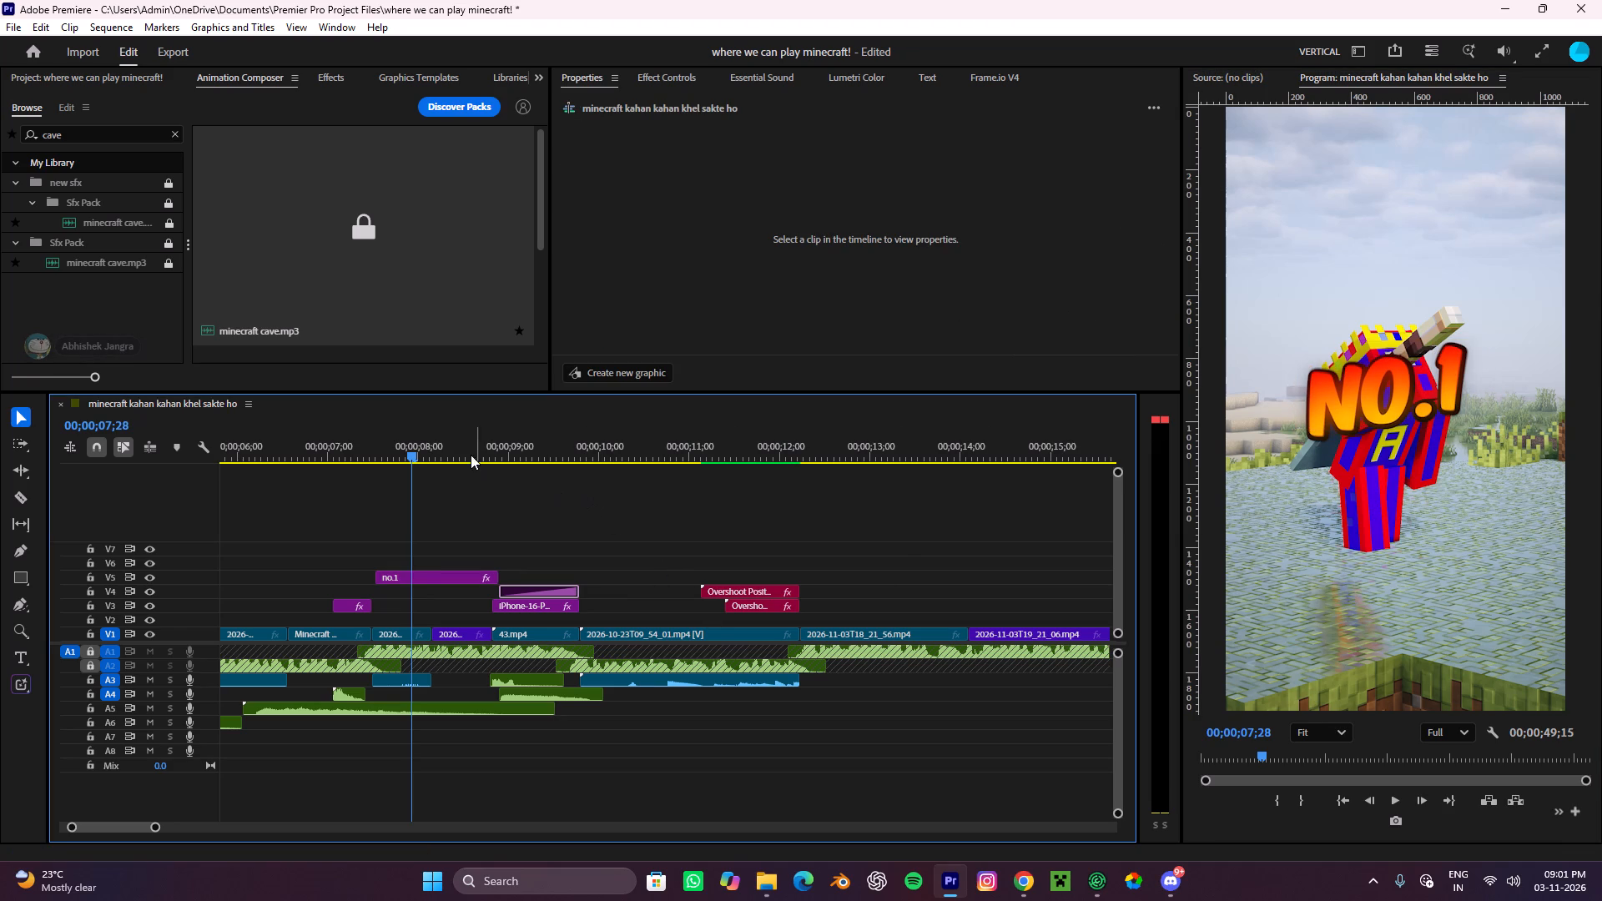
Copy the Breast Twitch.mp3 sound from under the no.2 title to track A6, aligned with the start of the no.1 title.
left_click_drag(427, 445, 360, 495)
scroll(406, 644, "down", 8, "alt")
key("space")
key("space")
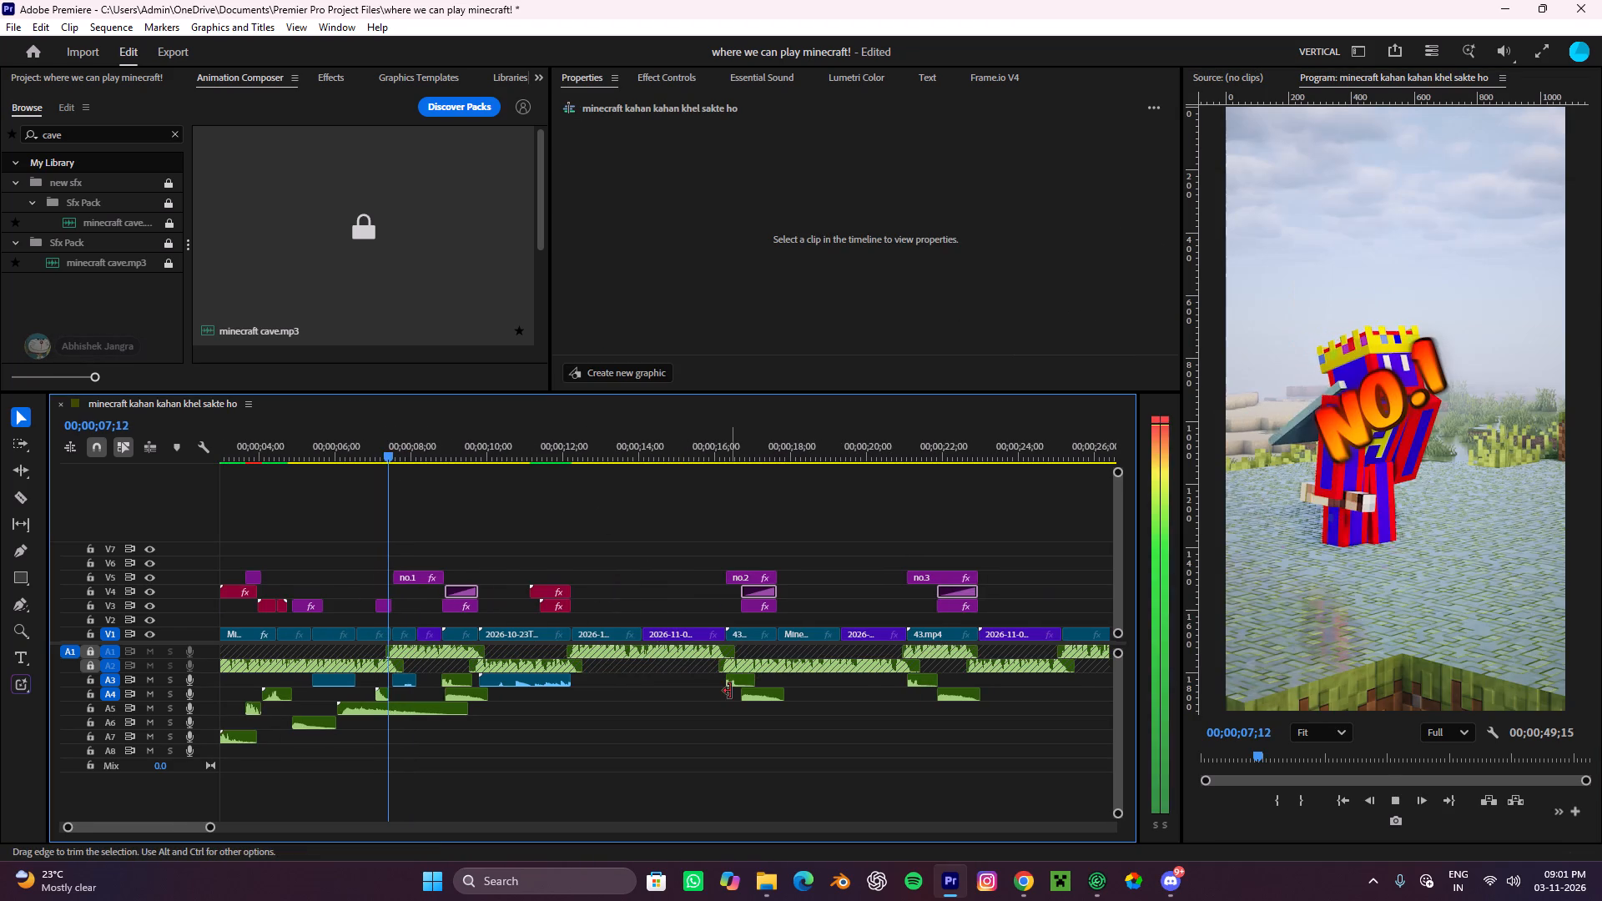
left_click(743, 686)
left_click_drag(742, 674, 421, 718)
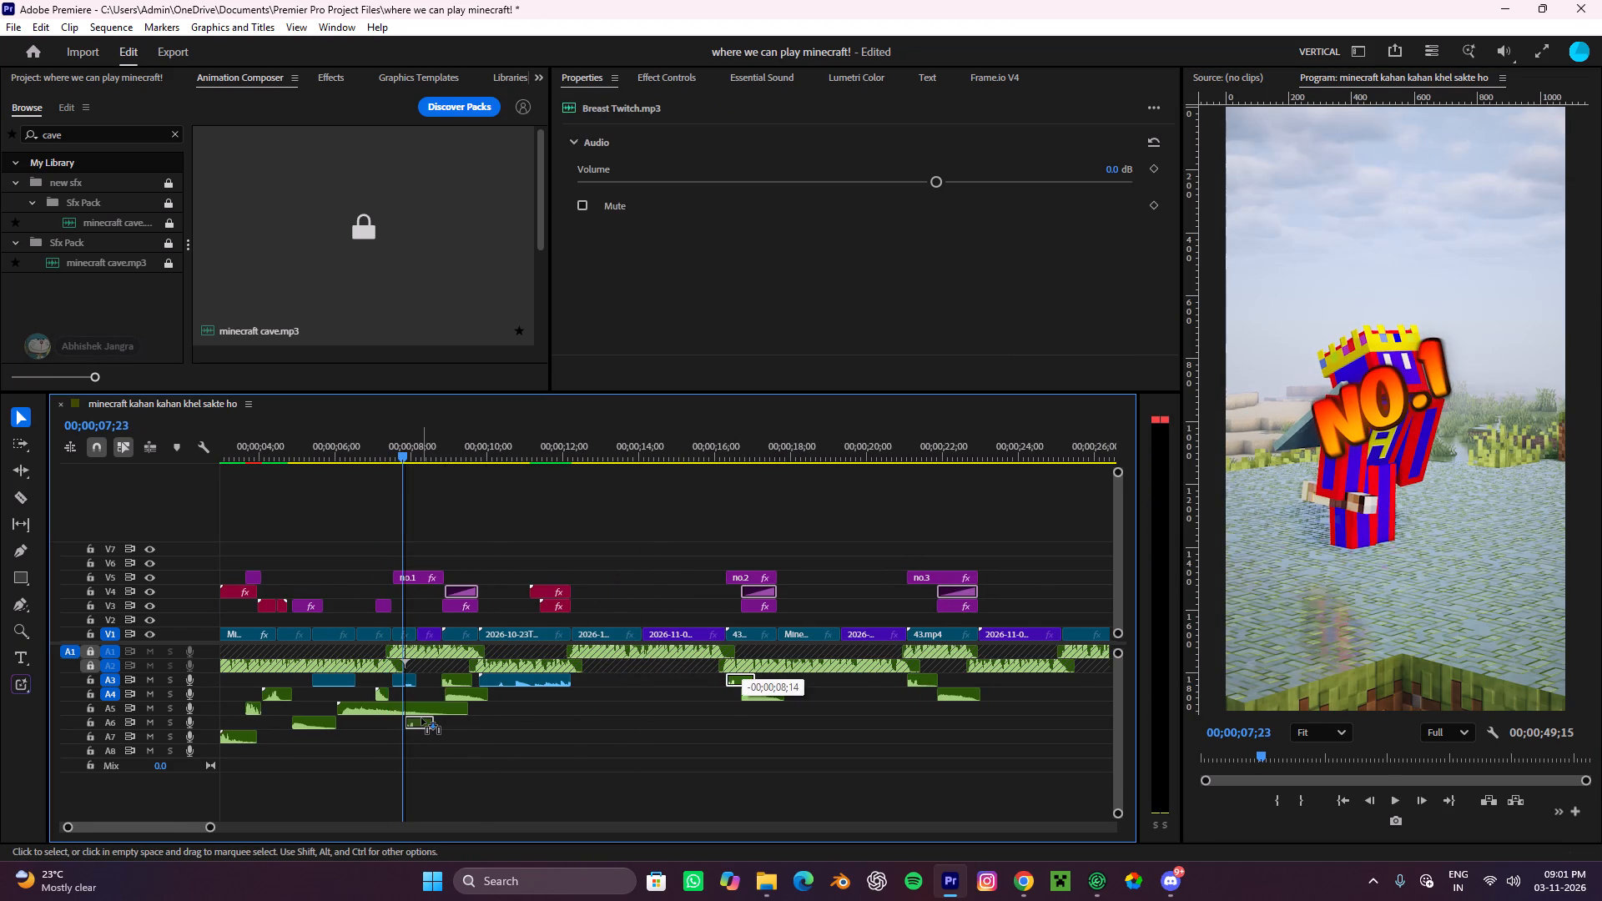
left_click_drag(421, 718, 412, 717)
Move the no.1 title and its Breast Twitch sound together to start at about 00;00;07;19, checking the timing in playback.
left_click_drag(403, 450, 367, 467)
key("space")
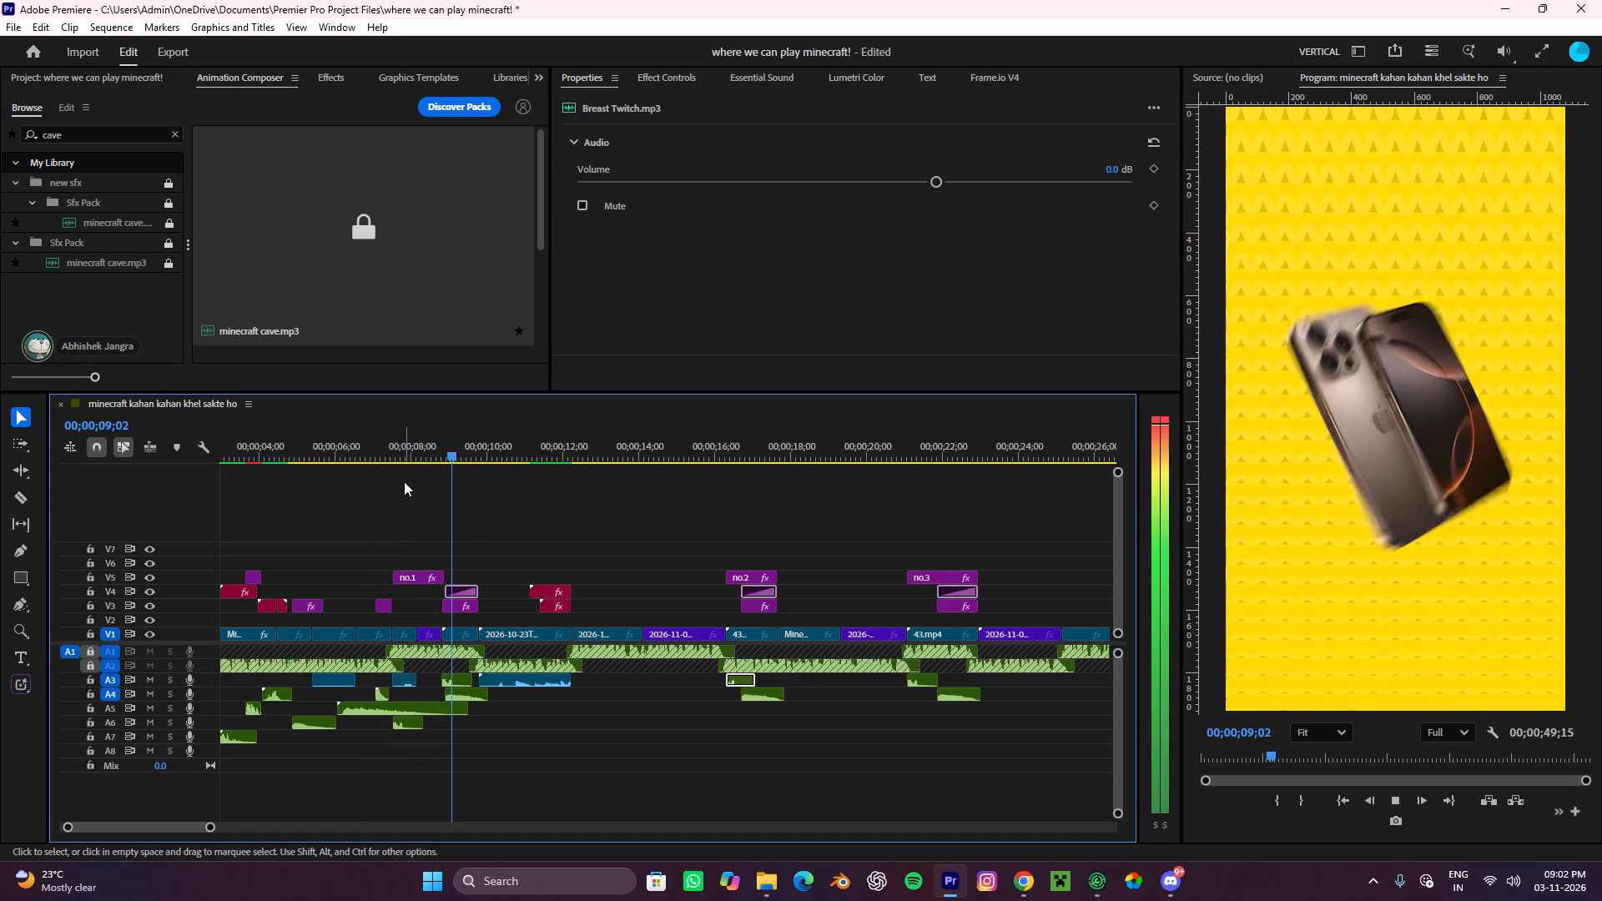
key("space")
scroll(412, 571, "up", 13, "alt")
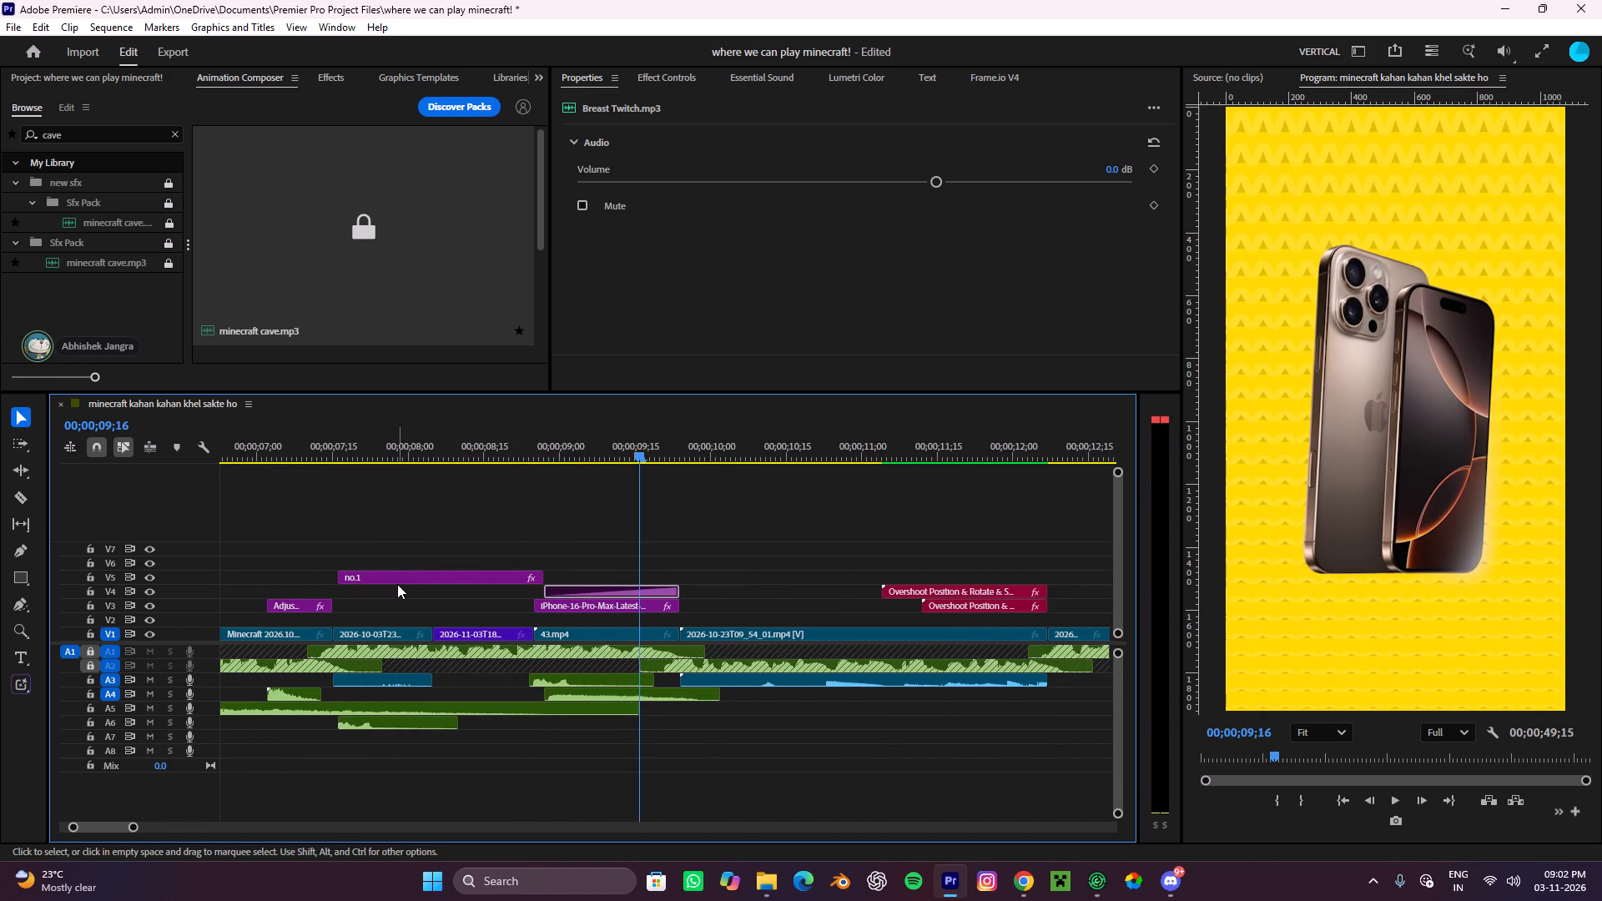
left_click(397, 584, "shift")
left_click(406, 722, "shift")
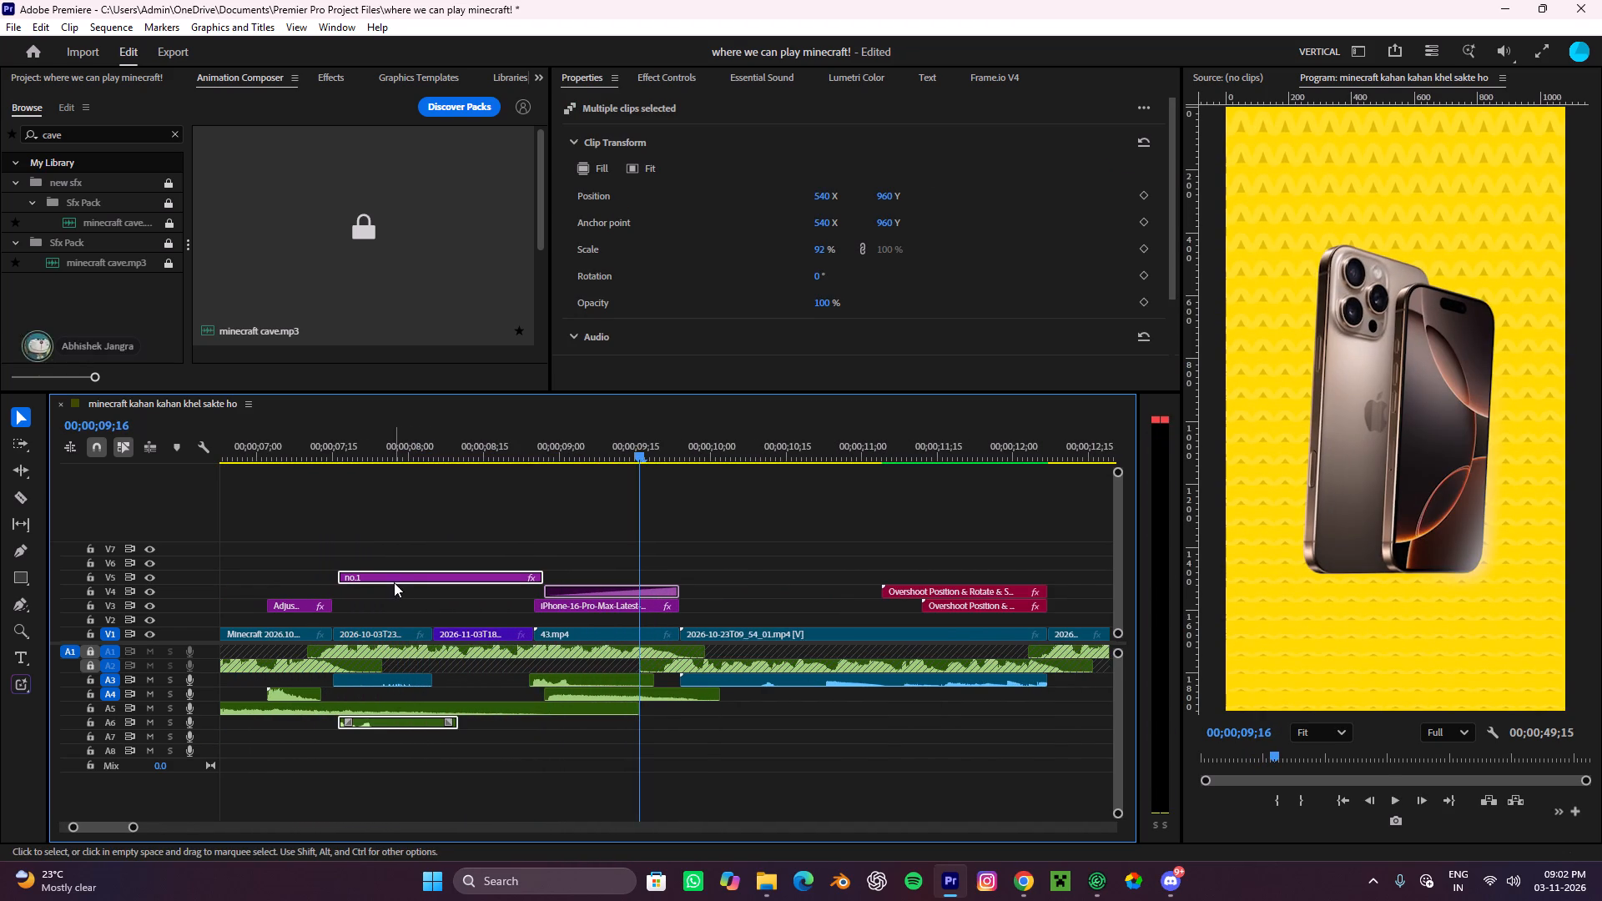
left_click_drag(394, 581, 411, 581)
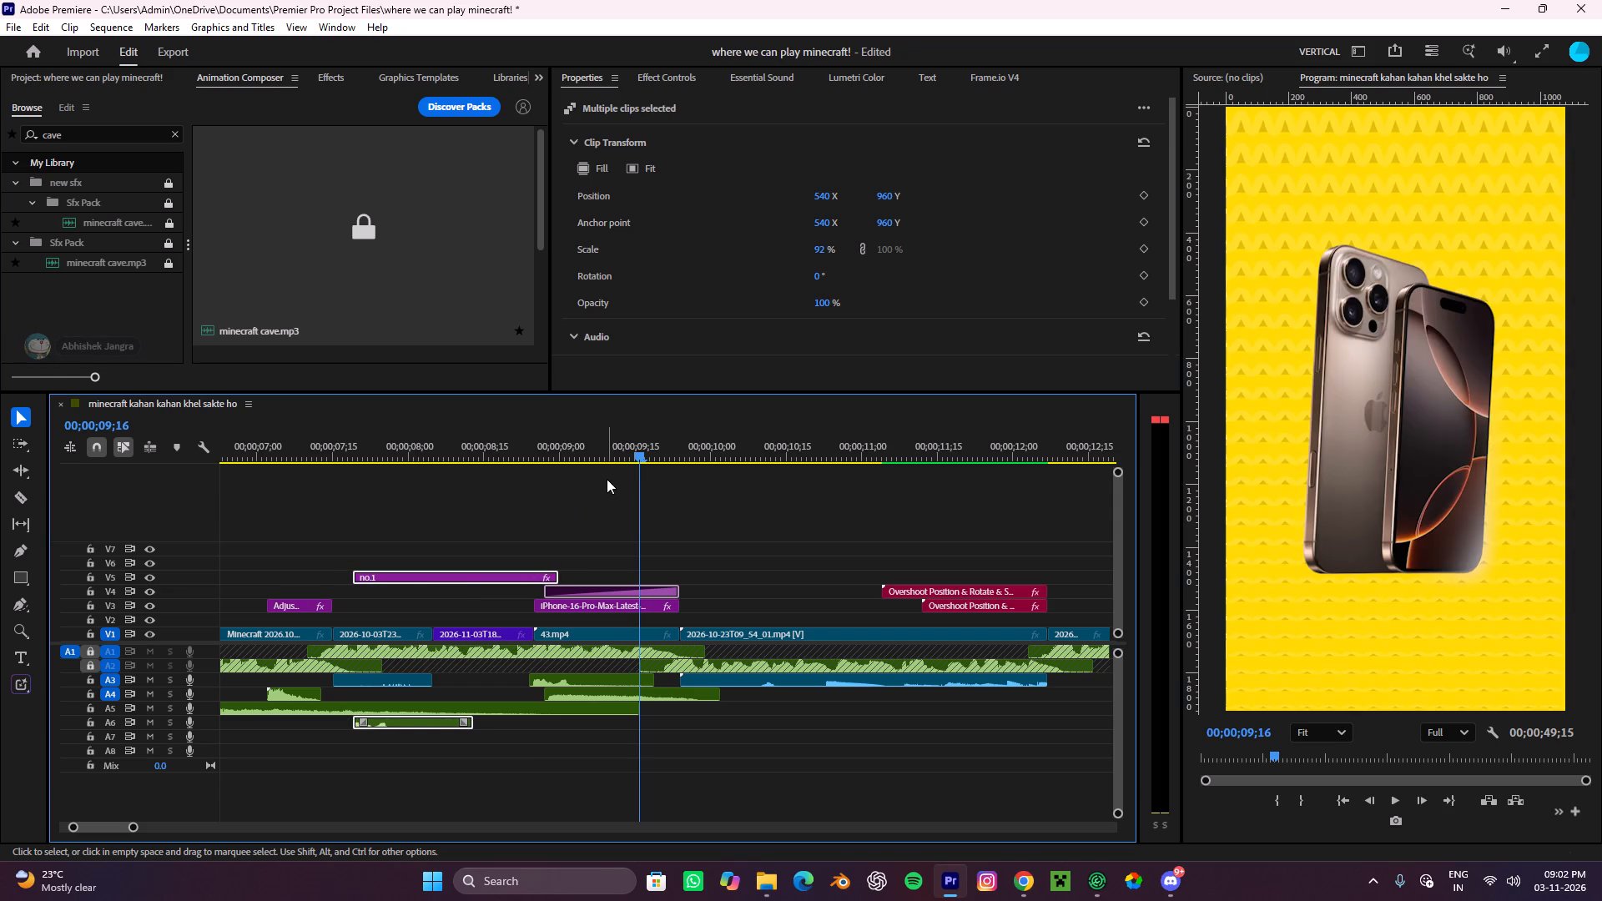
left_click_drag(621, 458, 298, 562)
key("space")
scroll(461, 570, "down", 7, "alt")
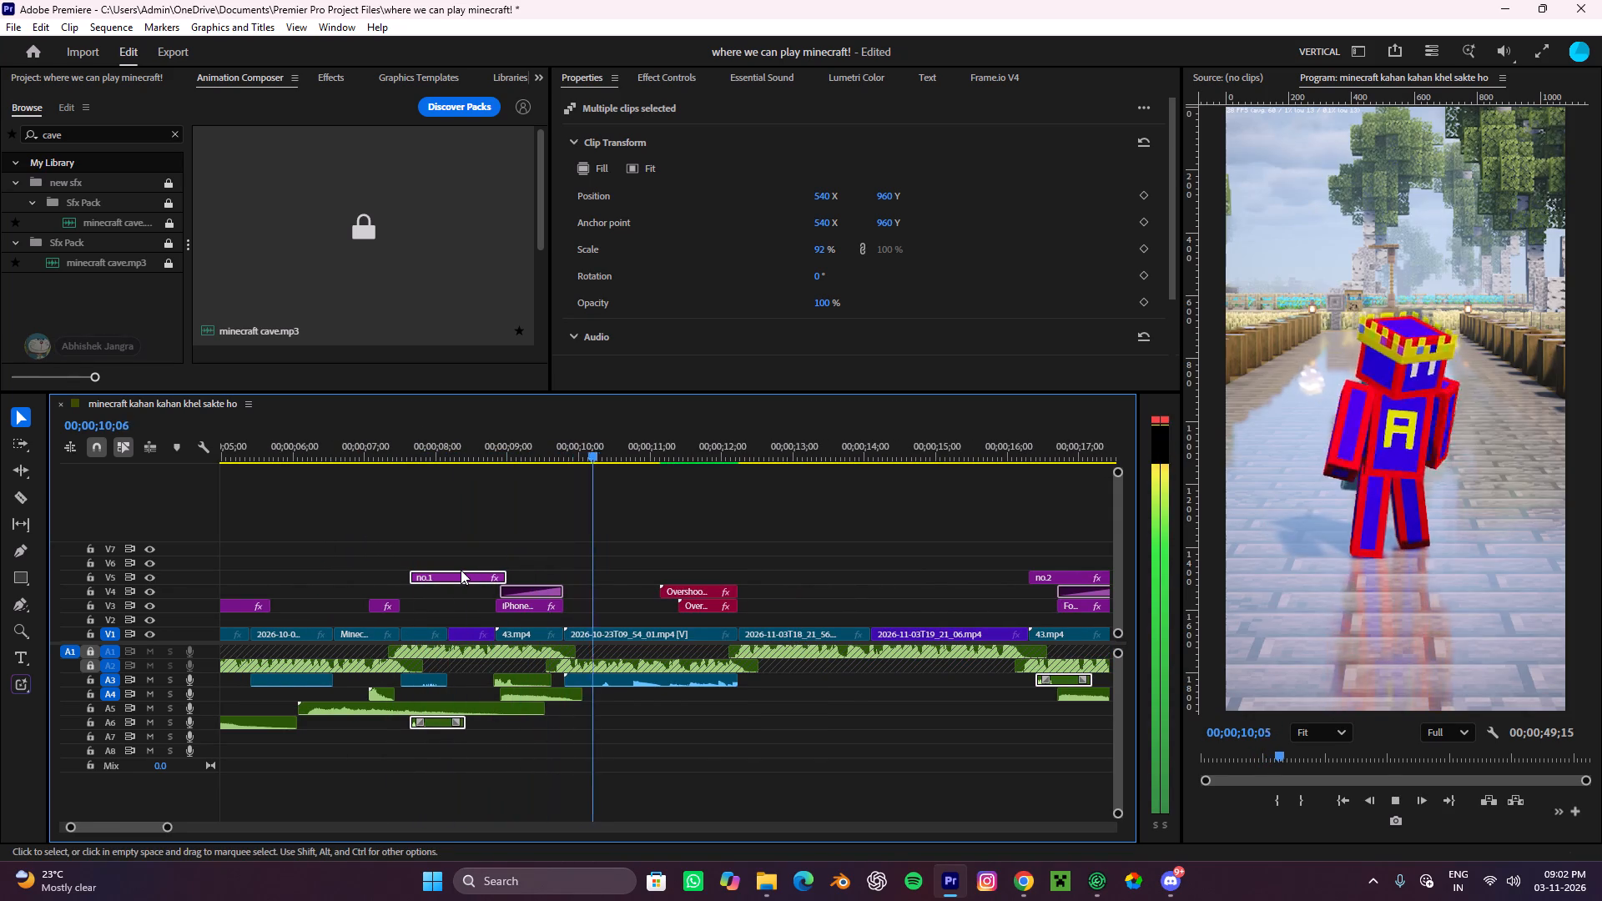
scroll(461, 570, "down", 8)
key("space")
Split the no.1 title at the end of its Breast Twitch sound, about 00;00;08;13, and remove the remaining part.
scroll(446, 600, "up", 5, "alt")
key("c")
left_click(516, 528)
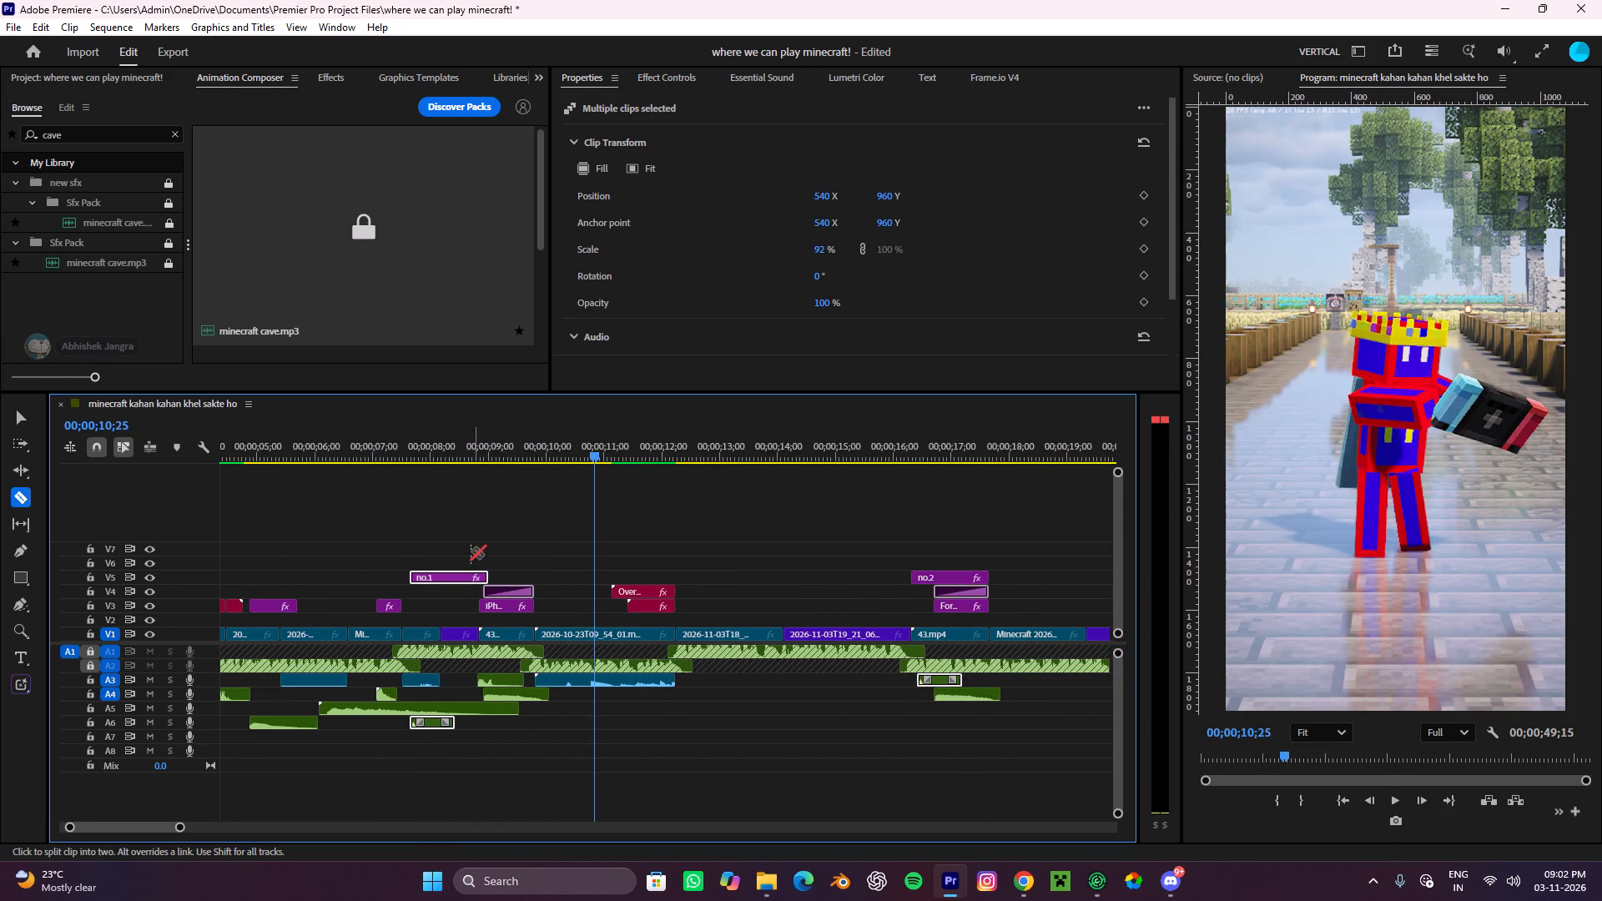
type("bv")
left_click(487, 558)
left_click(455, 576)
key("c")
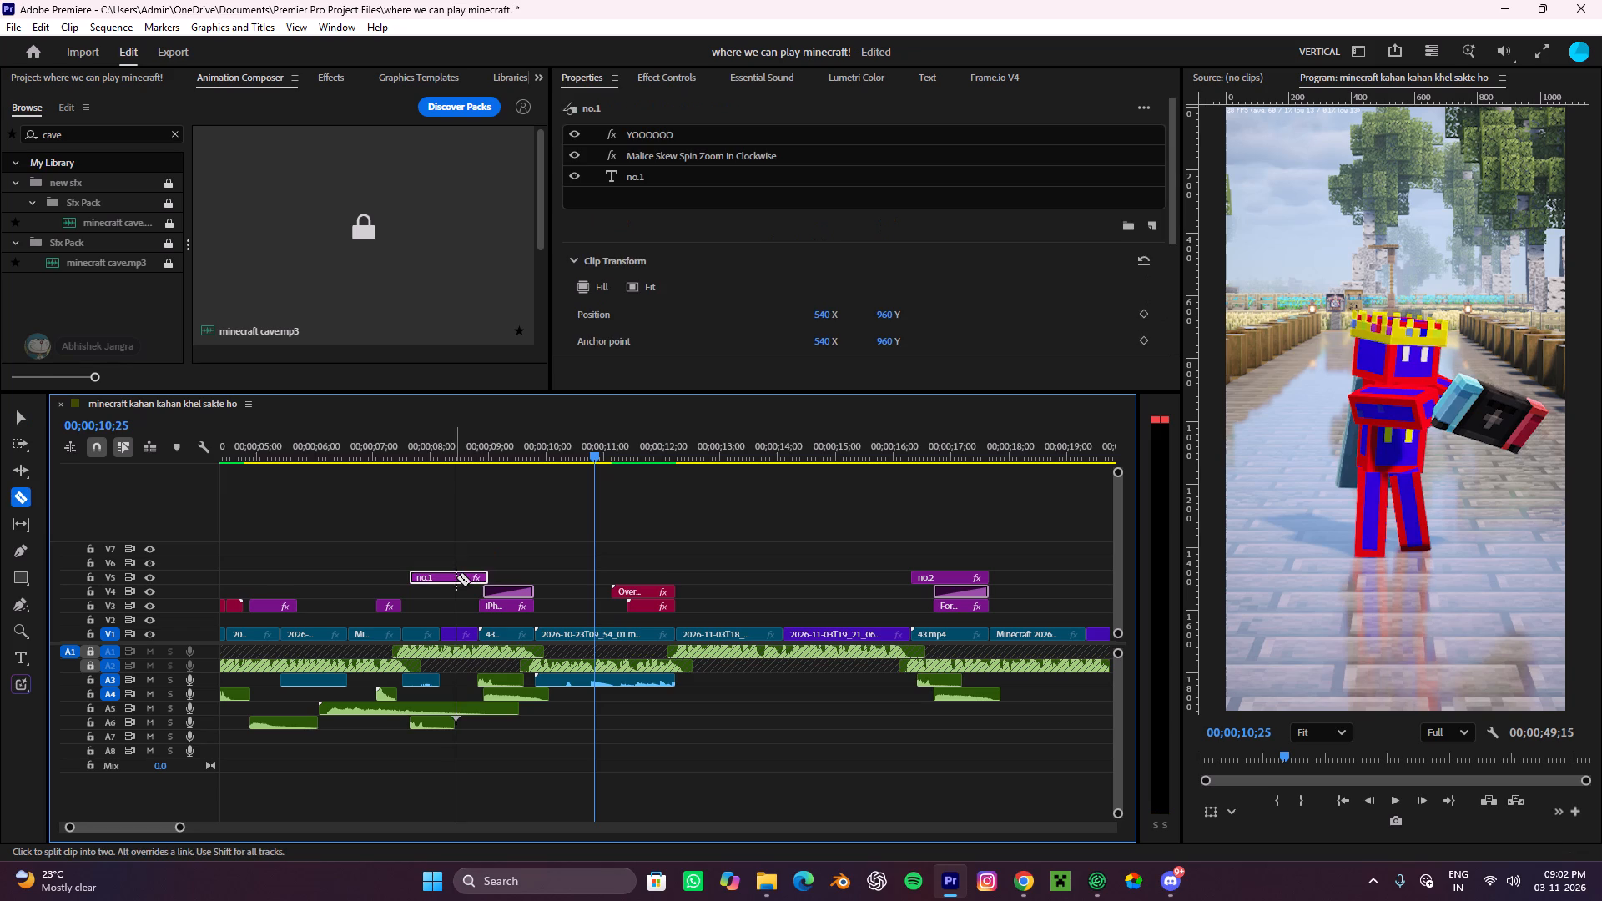
left_click(456, 578)
key("v")
left_click_drag(492, 561, 477, 579)
key("ctrl+x")
Play back from about 00;00;07;12 to 00;00;12;13, and return to 00;00;10;22.
left_click_drag(600, 451, 392, 571)
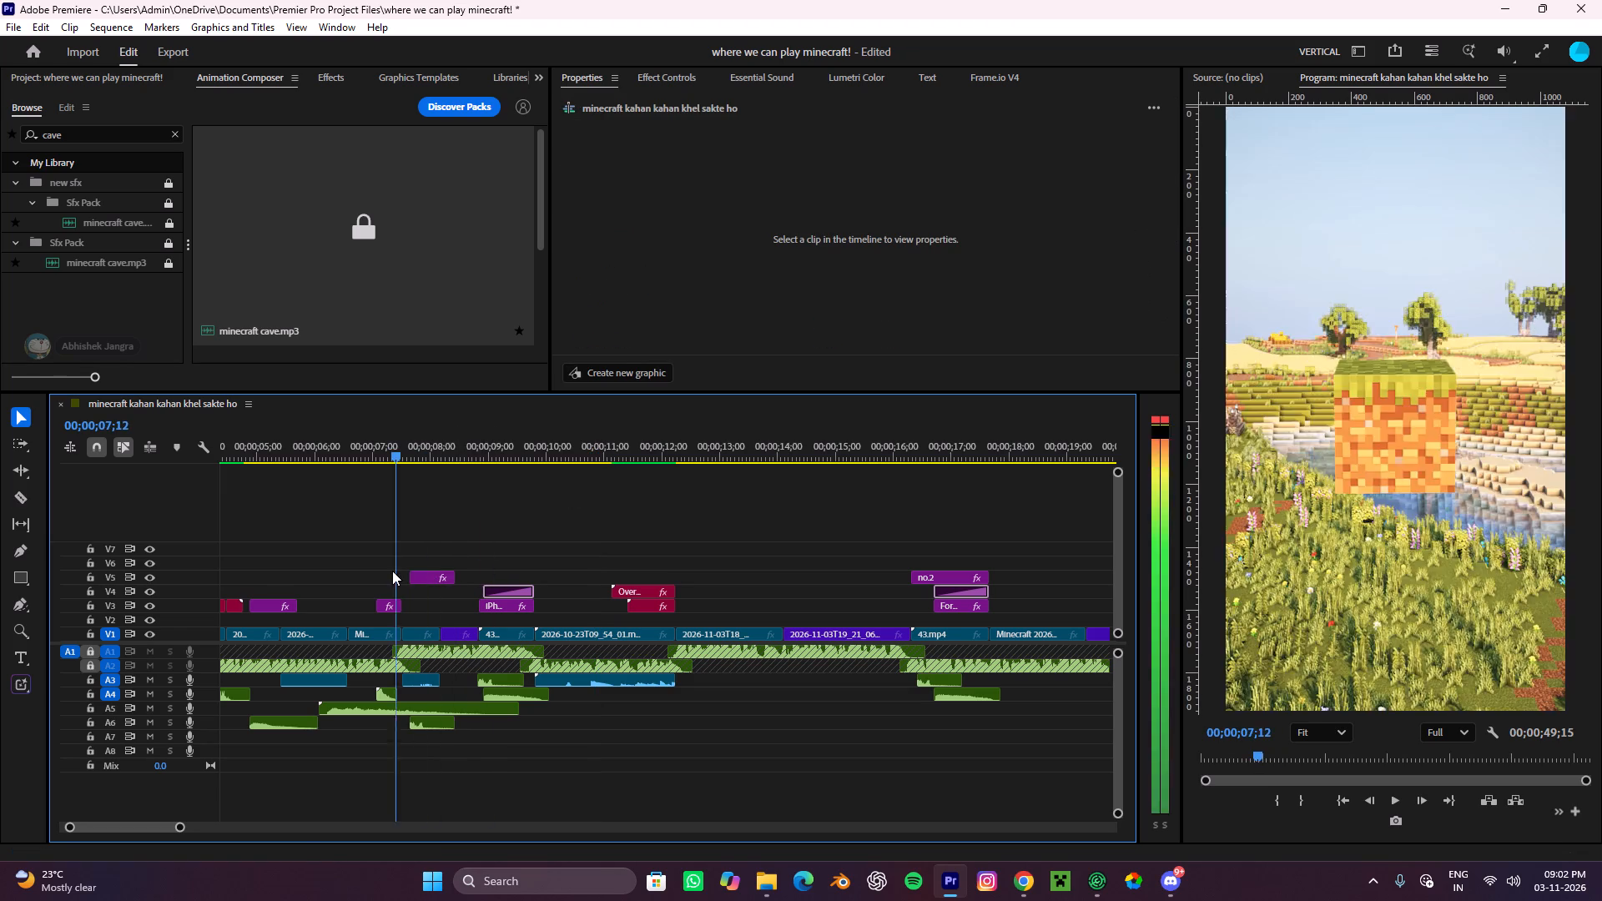
left_click_drag(392, 571, 390, 573)
key("space")
scroll(511, 575, "down", 4, "alt")
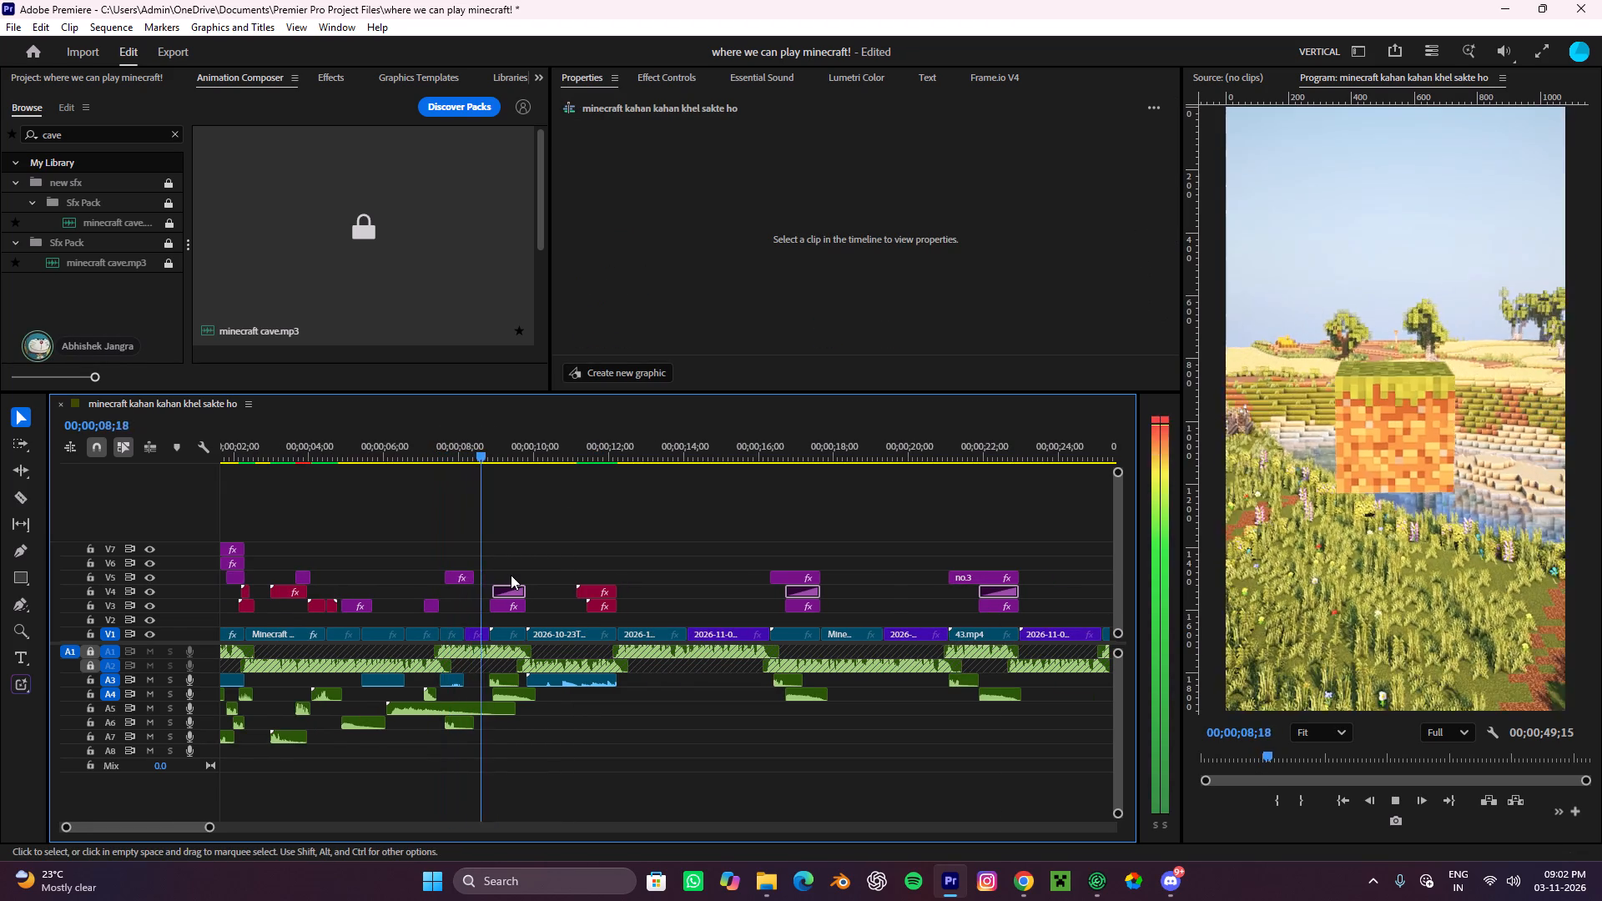
scroll(511, 575, "down", 3, "alt")
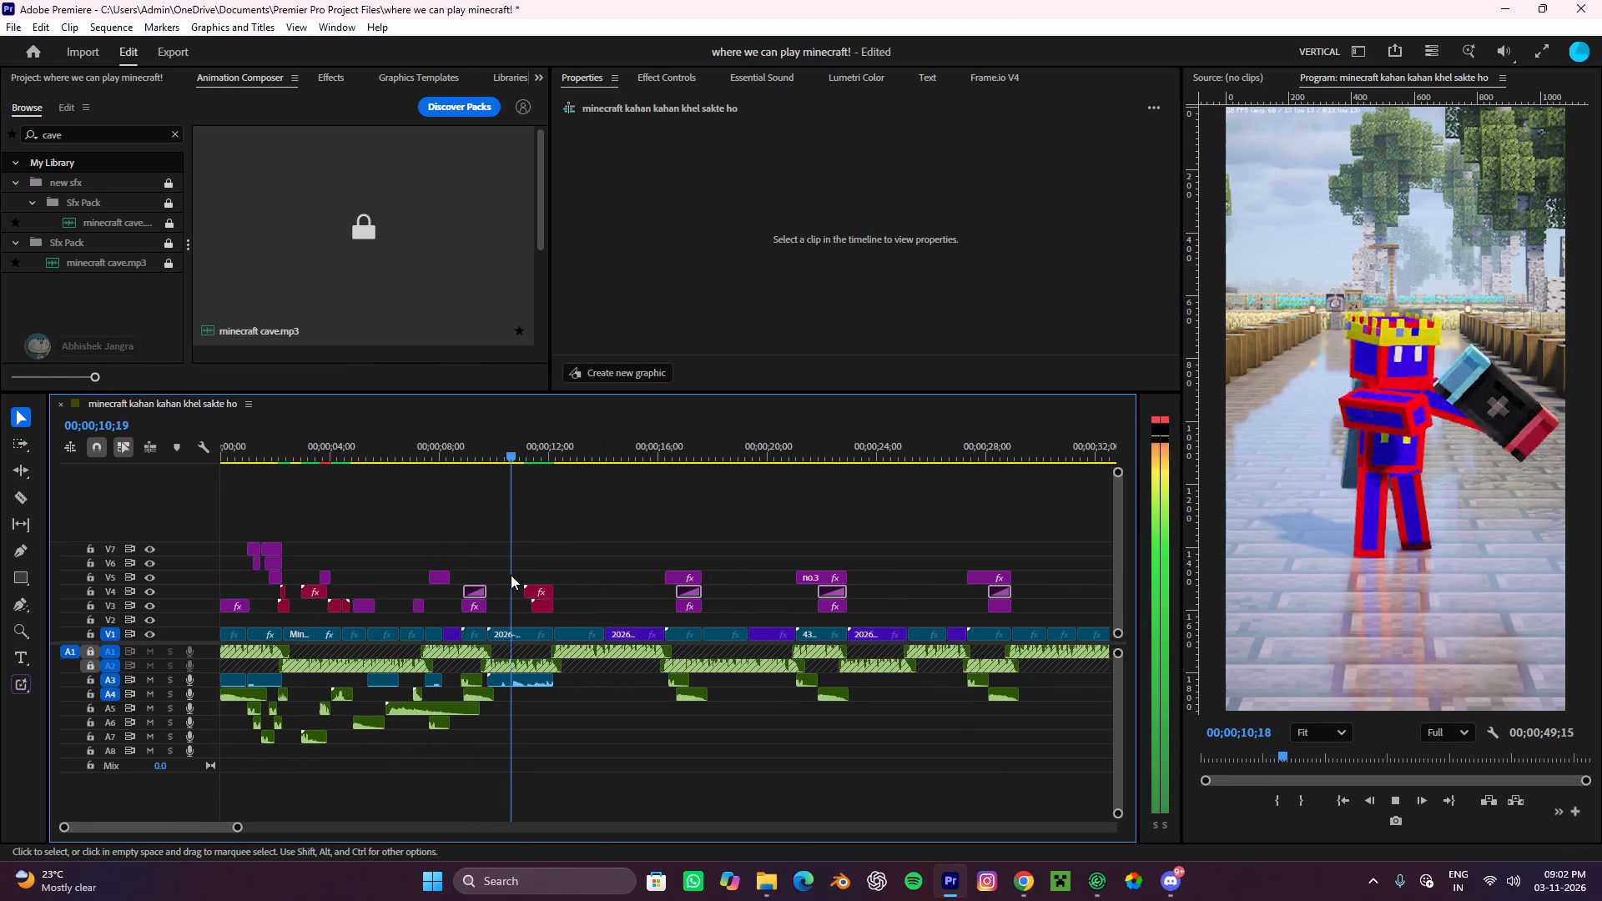
key("space")
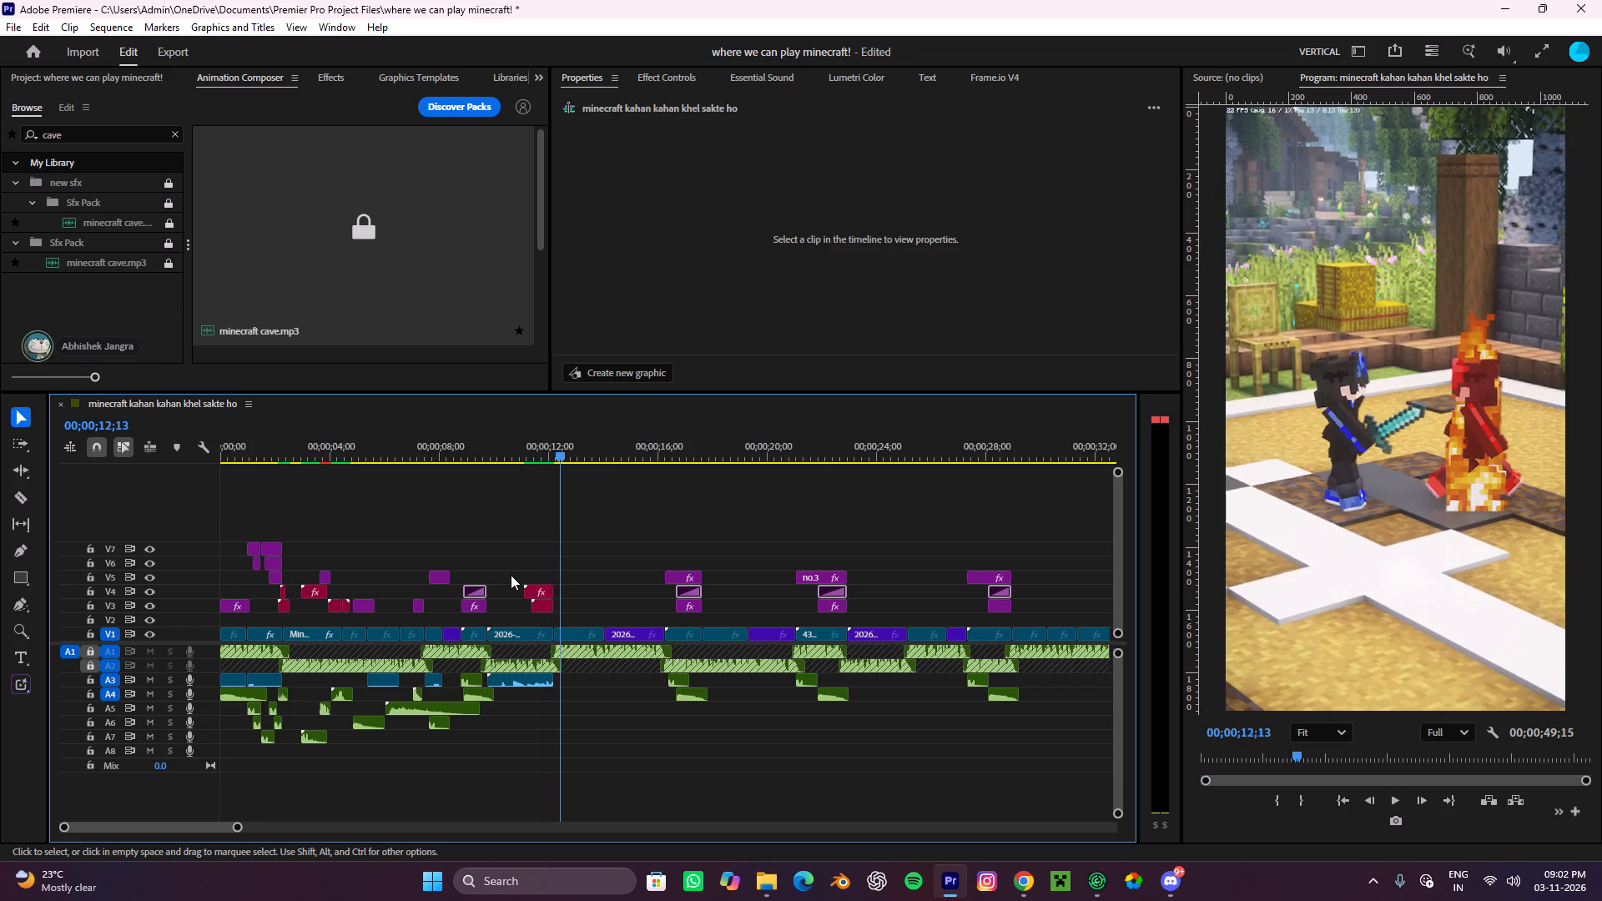
scroll(526, 606, "down", 4, "alt")
scroll(526, 606, "up", 12, "alt")
scroll(423, 617, "up", 5)
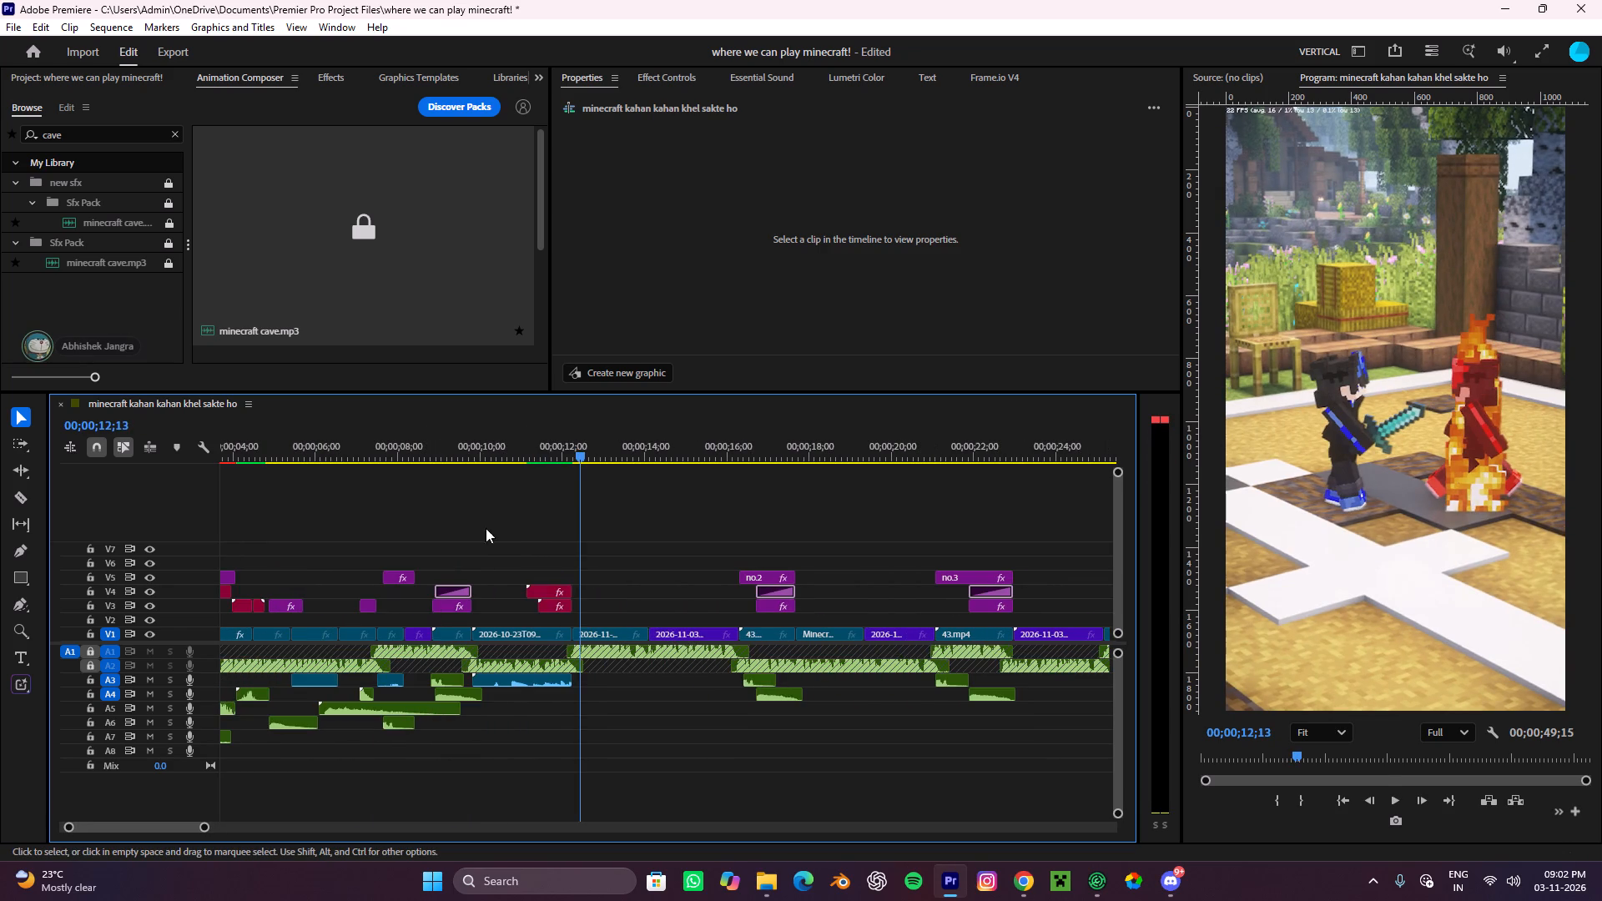
left_click_drag(592, 435, 512, 554)
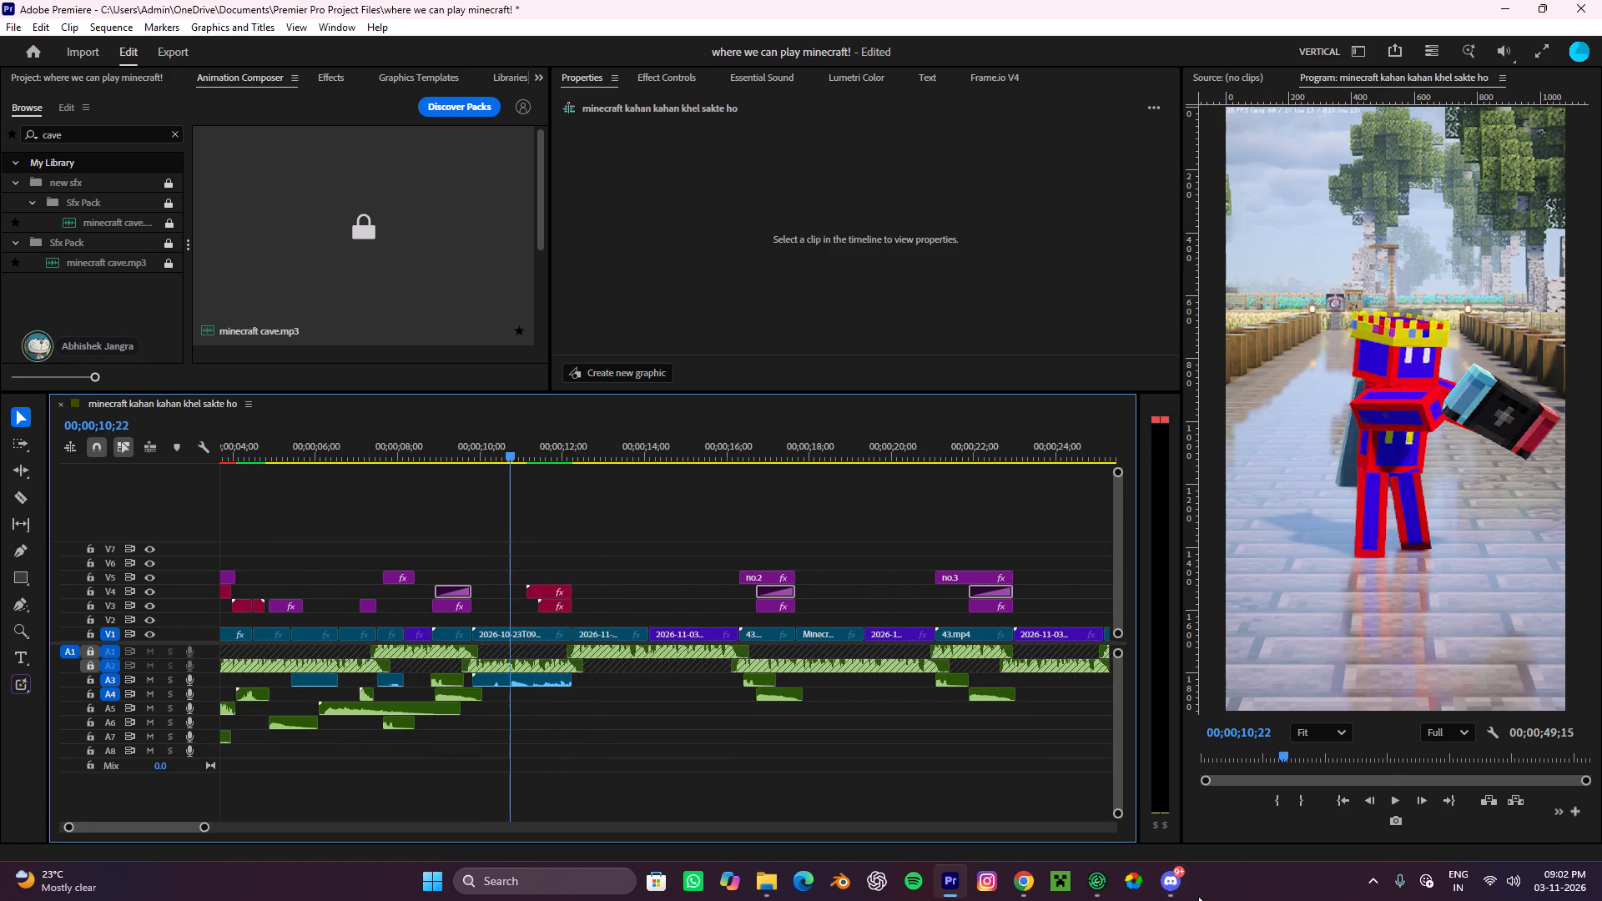
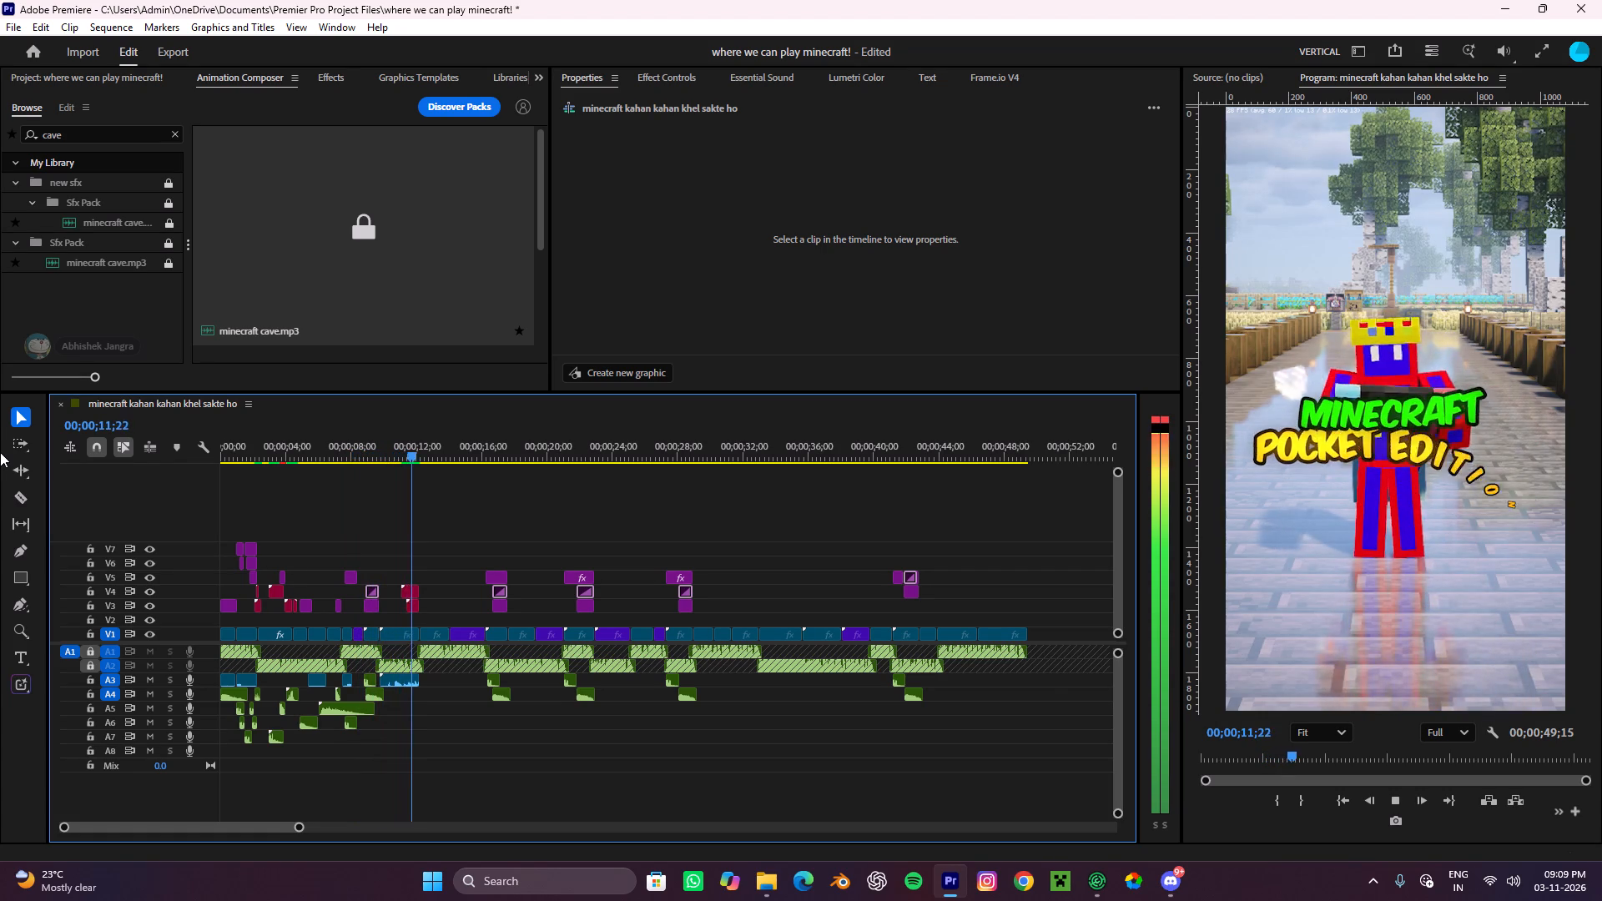
Import the notification-message-received sound from the Downloads folder onto track A4, starting about 00;00;11;01, just before the Minecraft Pocket Edition title.
key("space")
scroll(523, 596, "up", 8, "alt")
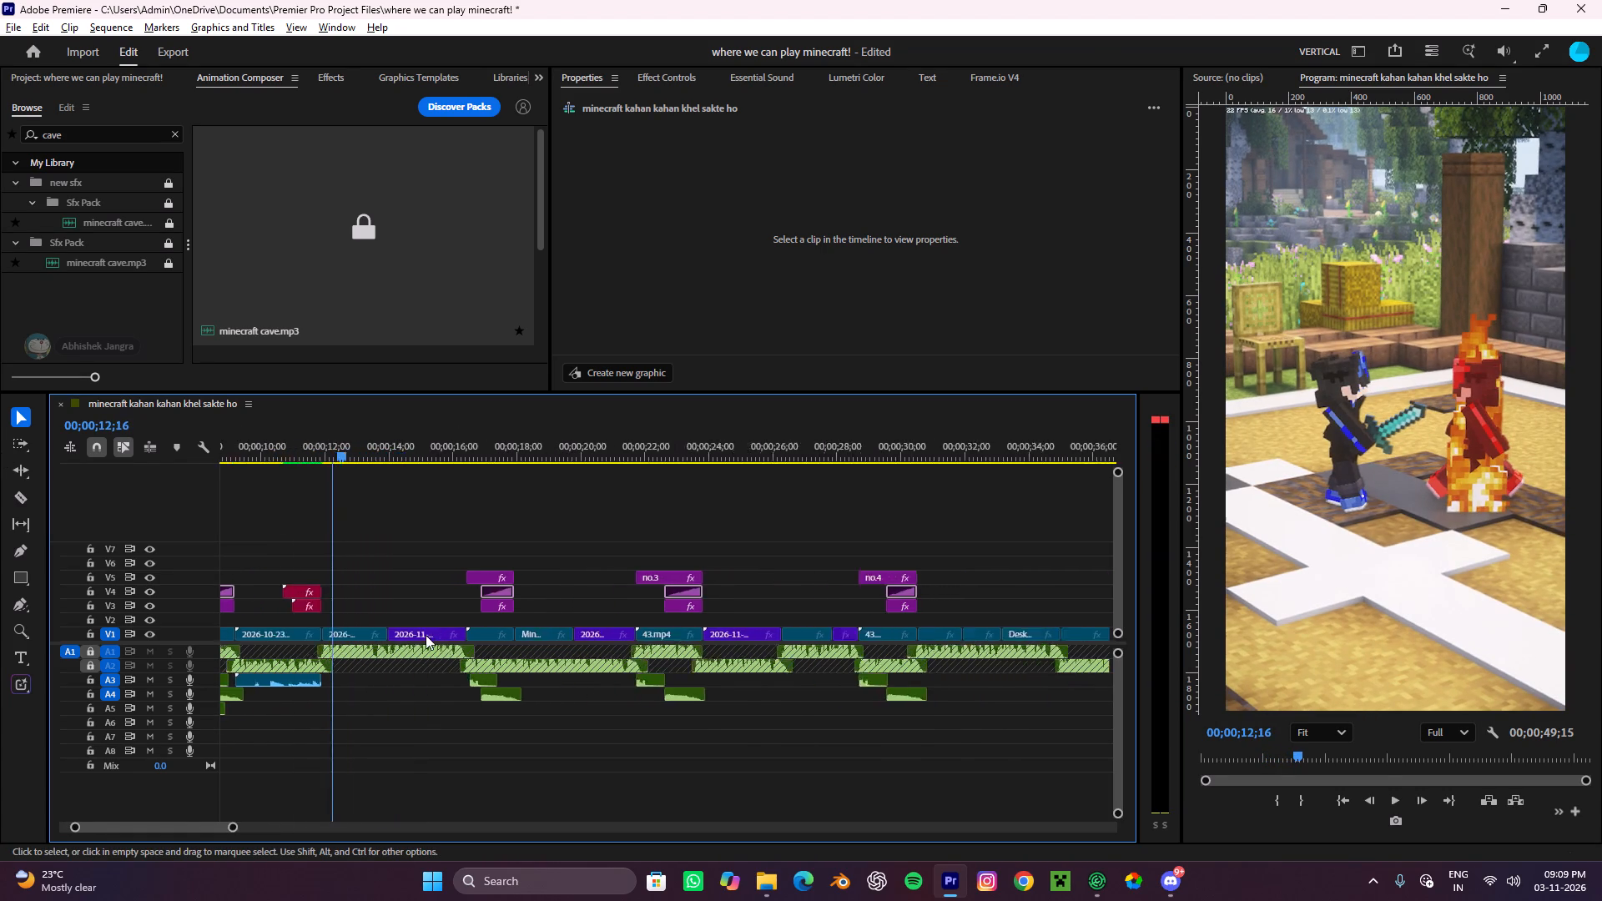
scroll(426, 635, "up", 12, "alt")
left_click(87, 84)
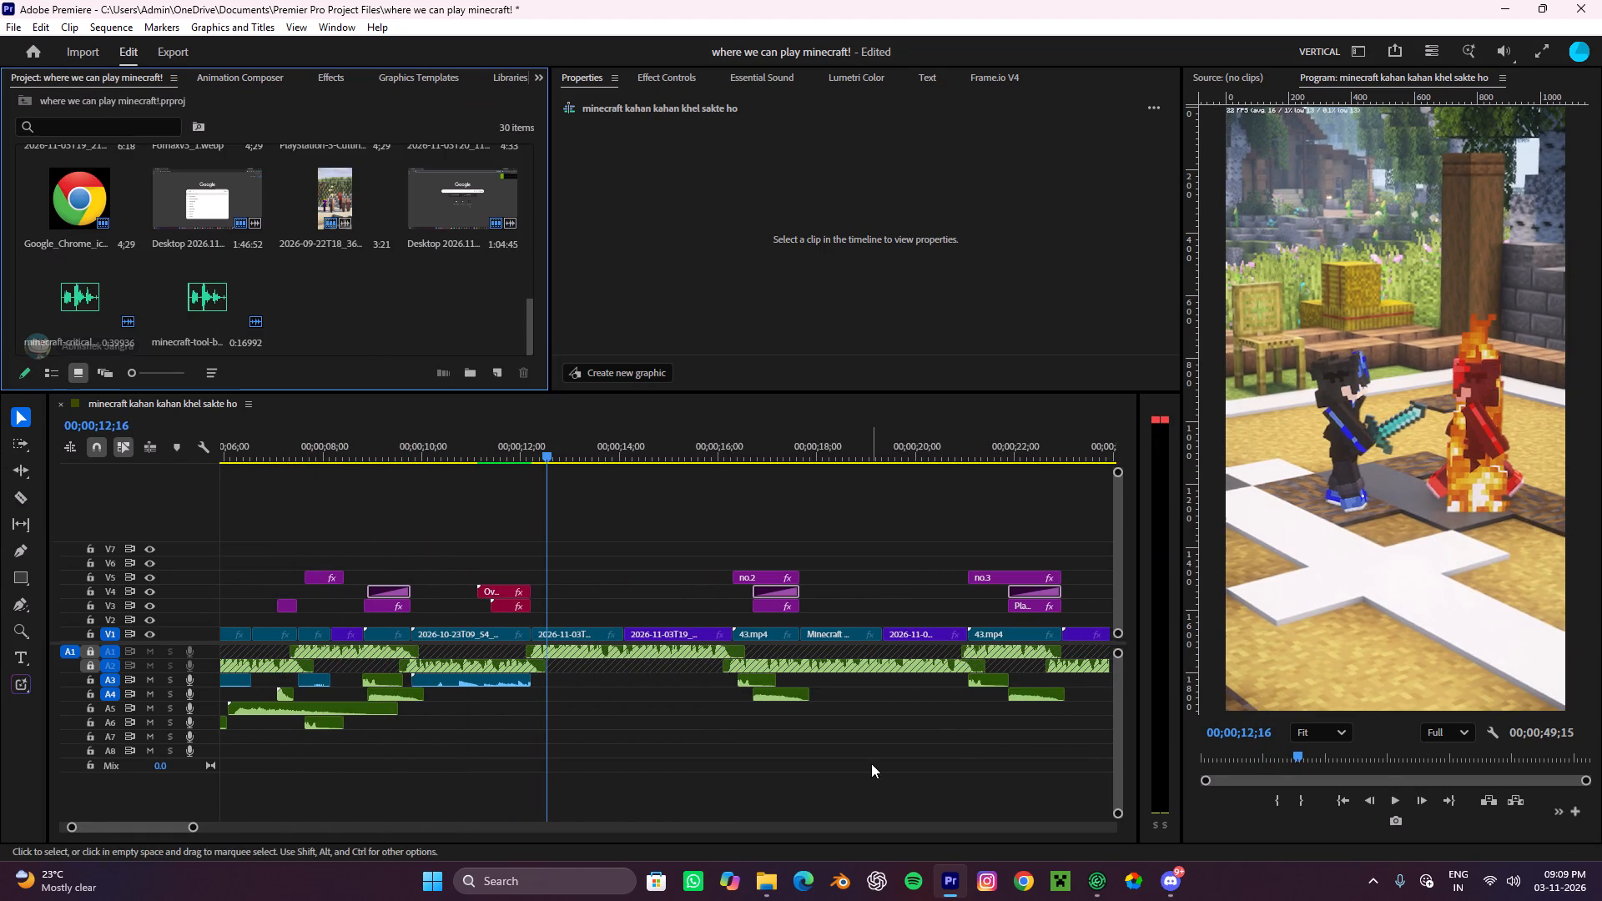
left_click(760, 872)
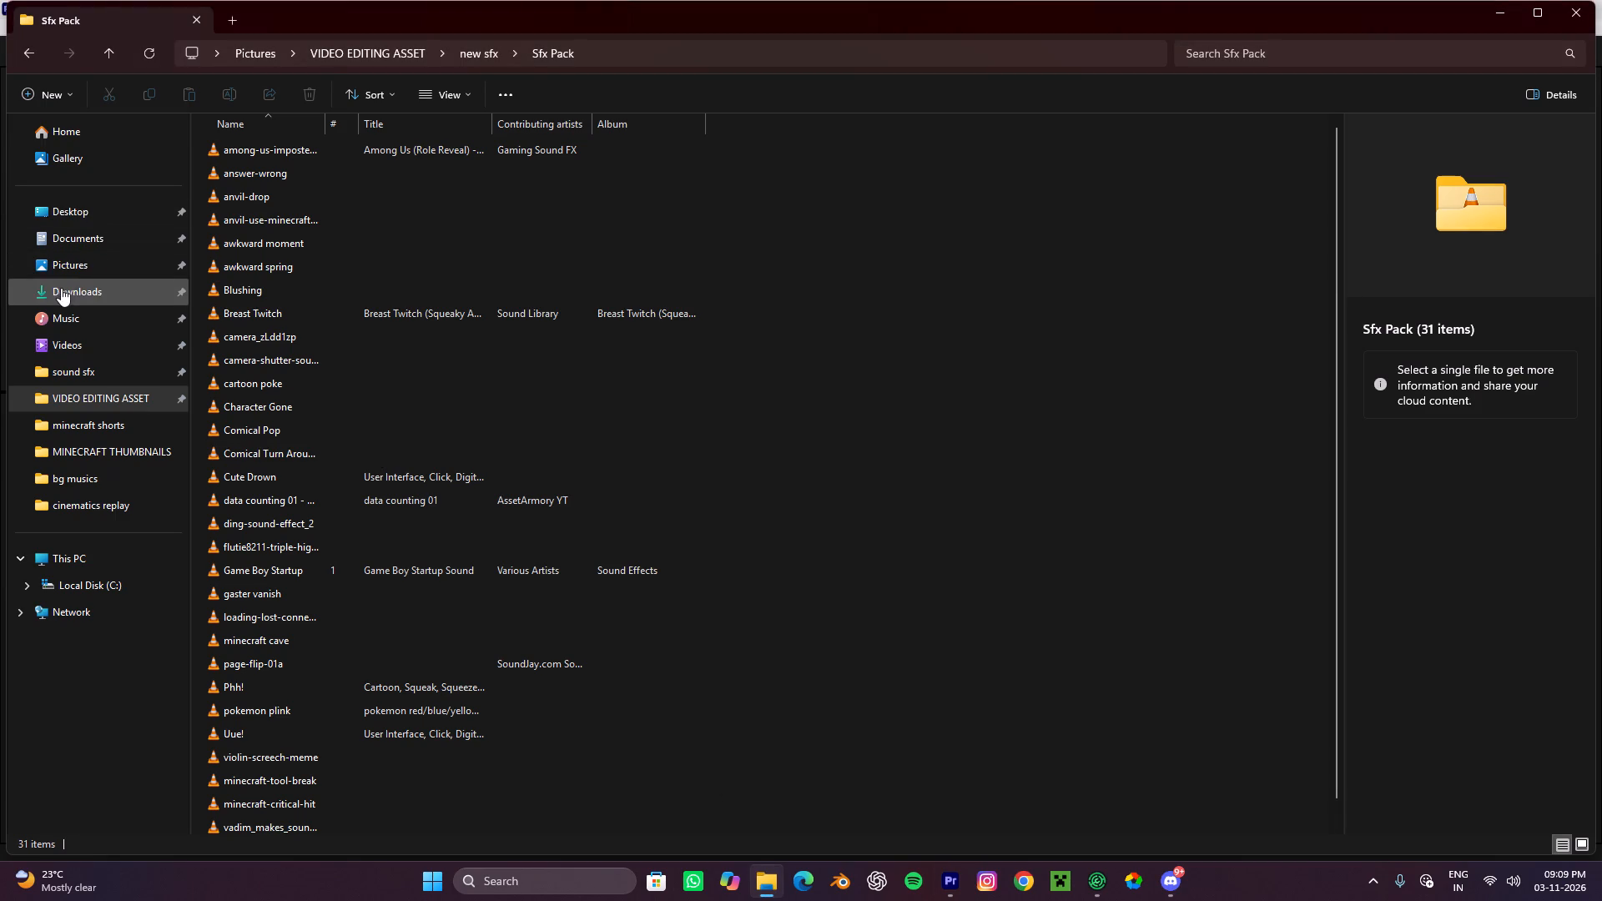
left_click(61, 288)
left_click(300, 317)
left_click_drag(297, 317, 963, 732)
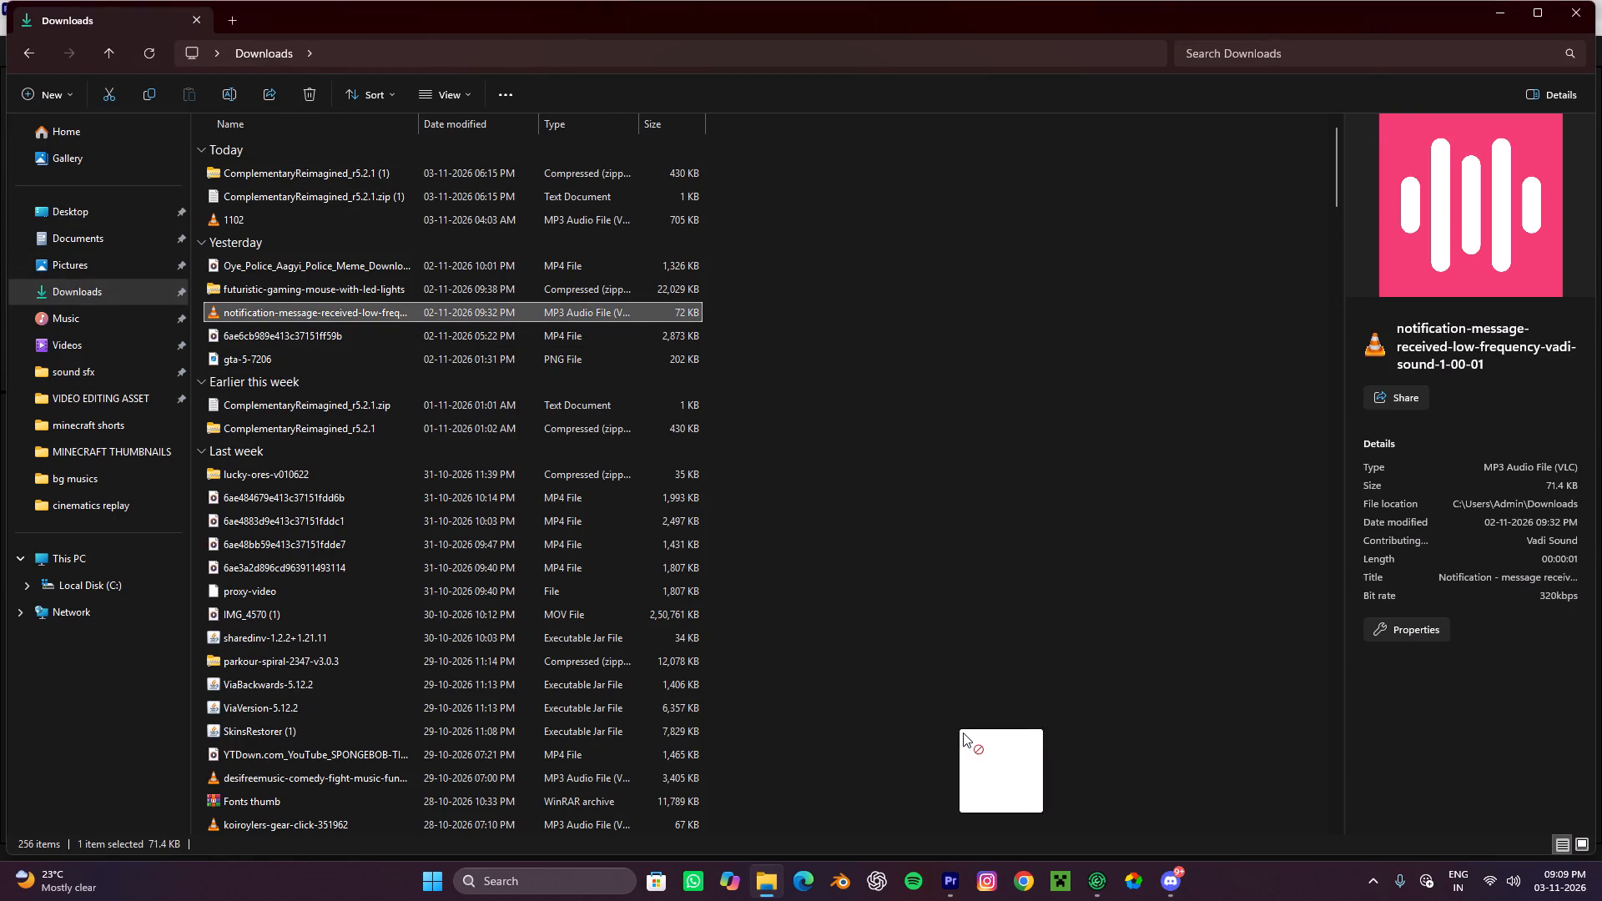
left_click_drag(963, 732, 473, 699)
scroll(473, 707, "up", 10, "alt")
left_click(535, 692)
left_click_drag(526, 692, 517, 690)
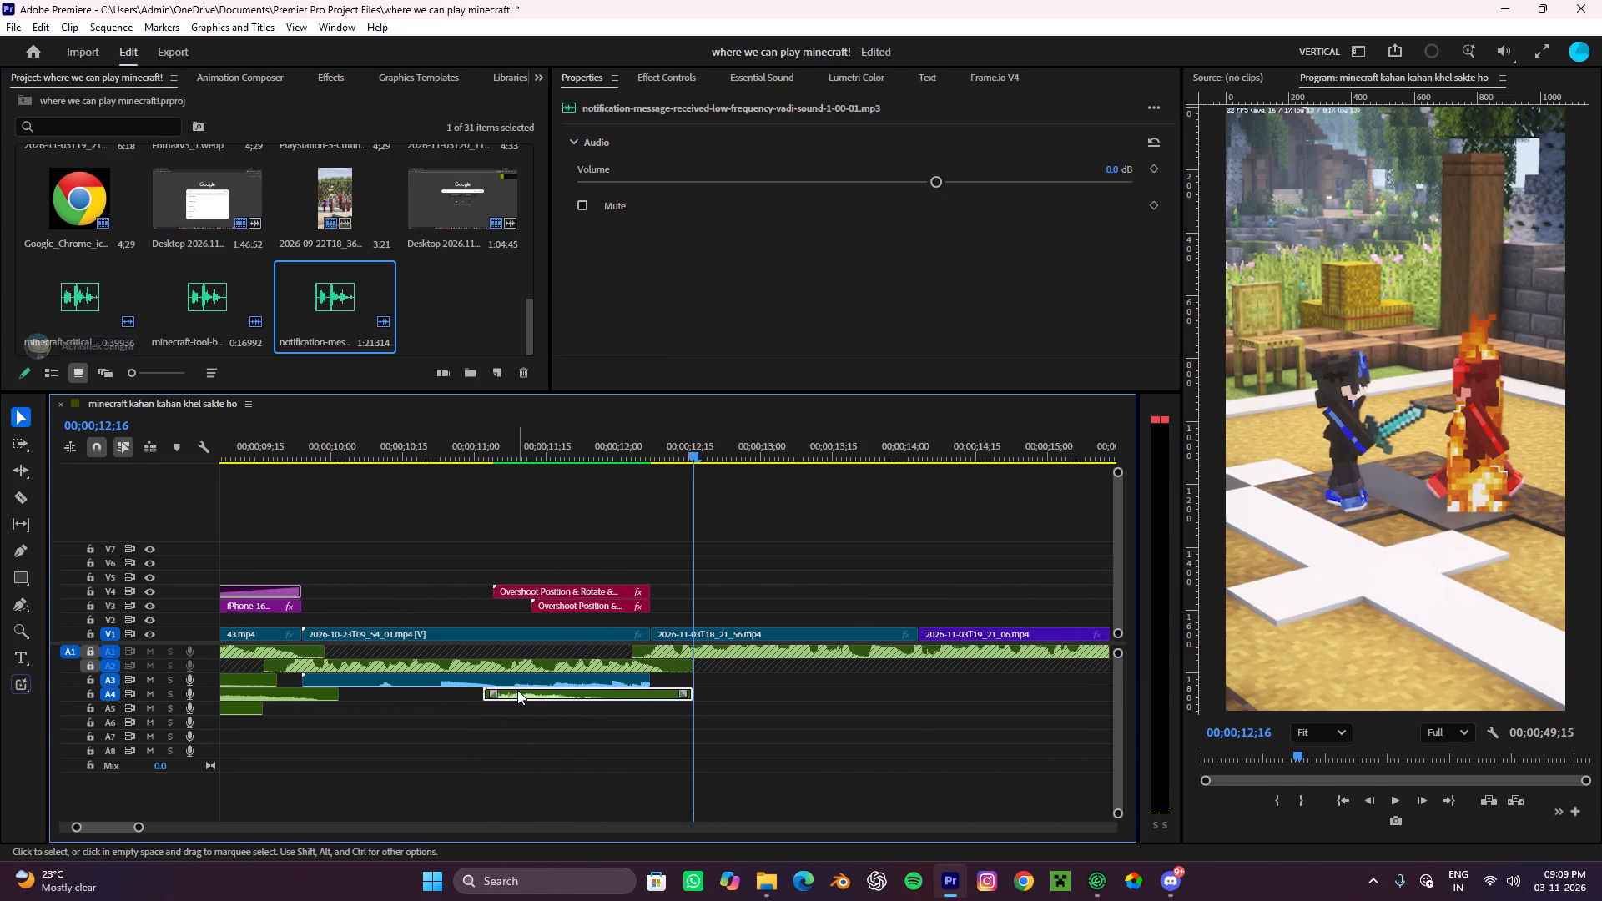
scroll(506, 695, "up", 11, "alt")
left_click_drag(503, 696, 490, 700)
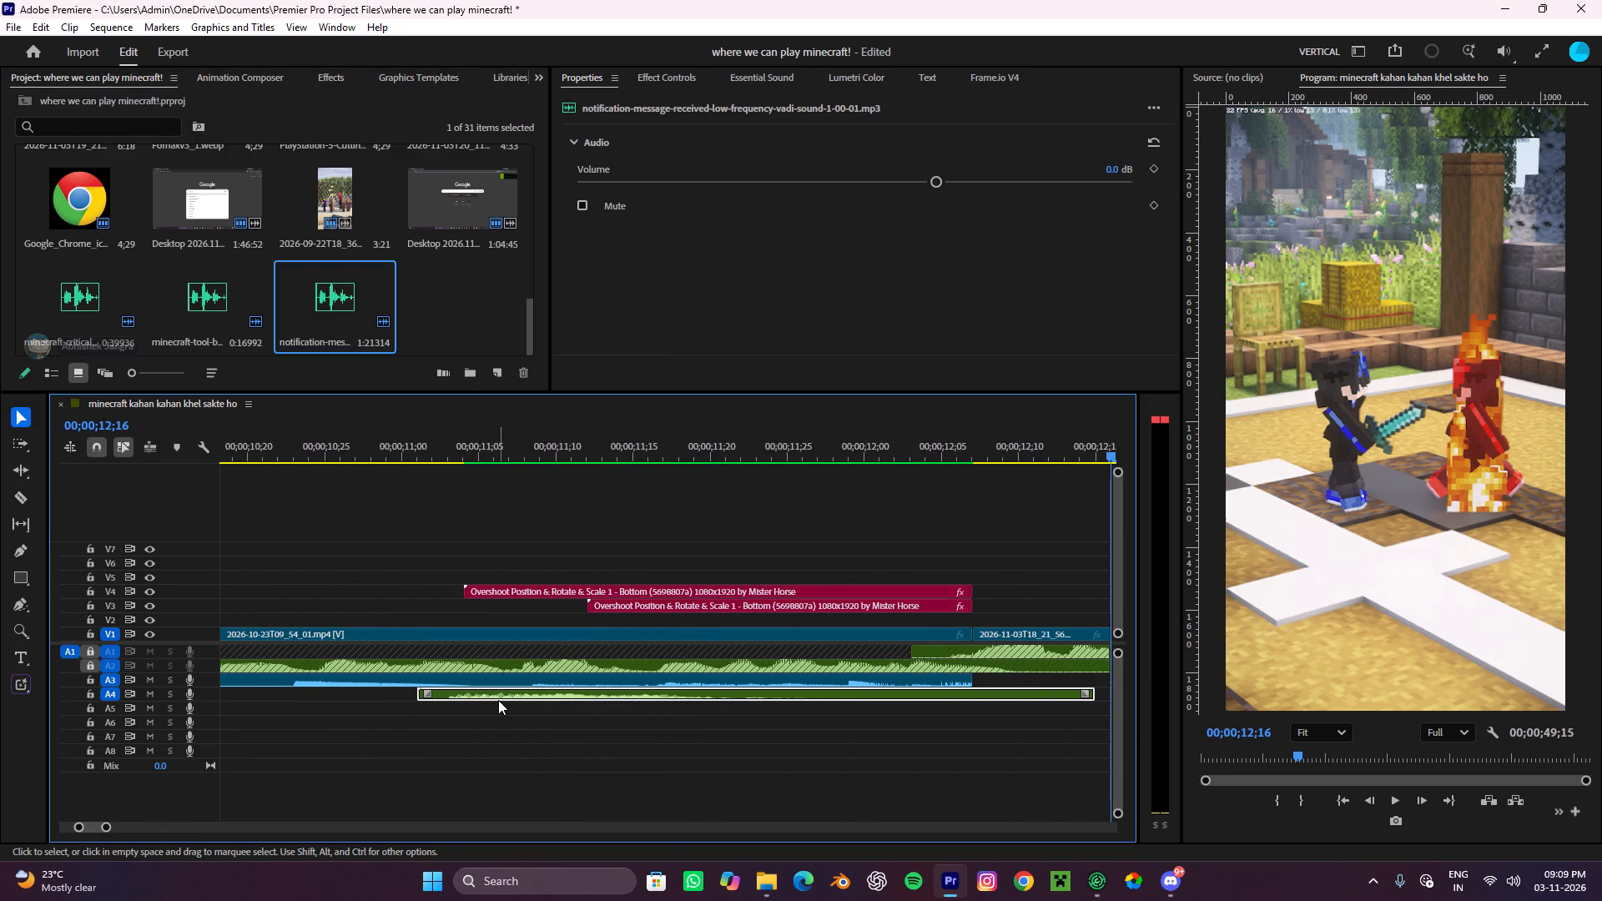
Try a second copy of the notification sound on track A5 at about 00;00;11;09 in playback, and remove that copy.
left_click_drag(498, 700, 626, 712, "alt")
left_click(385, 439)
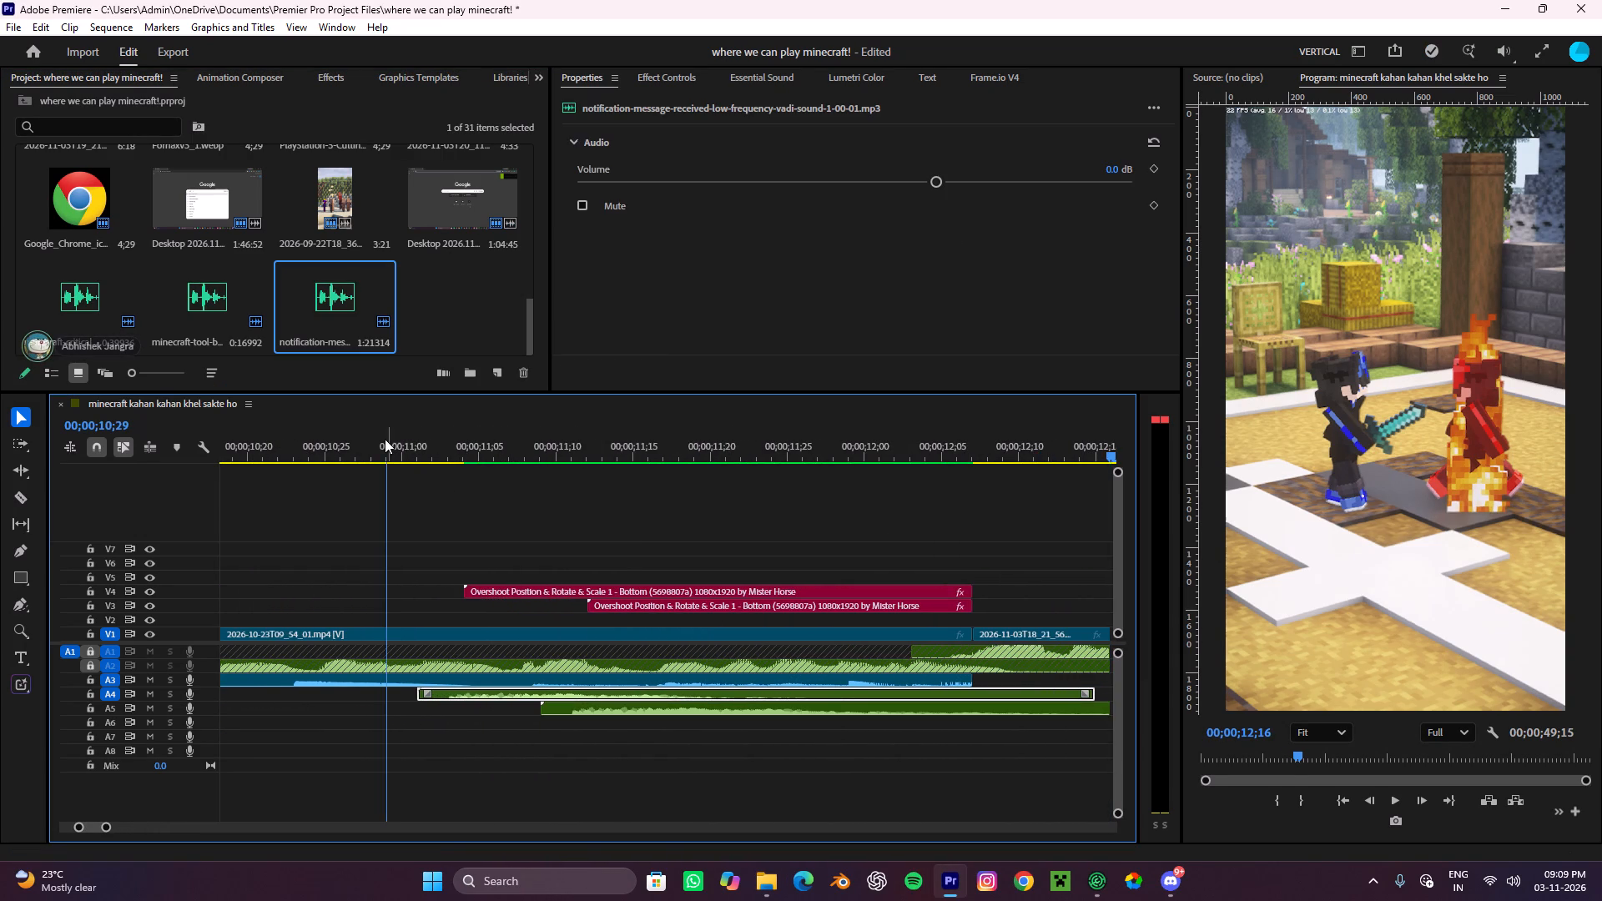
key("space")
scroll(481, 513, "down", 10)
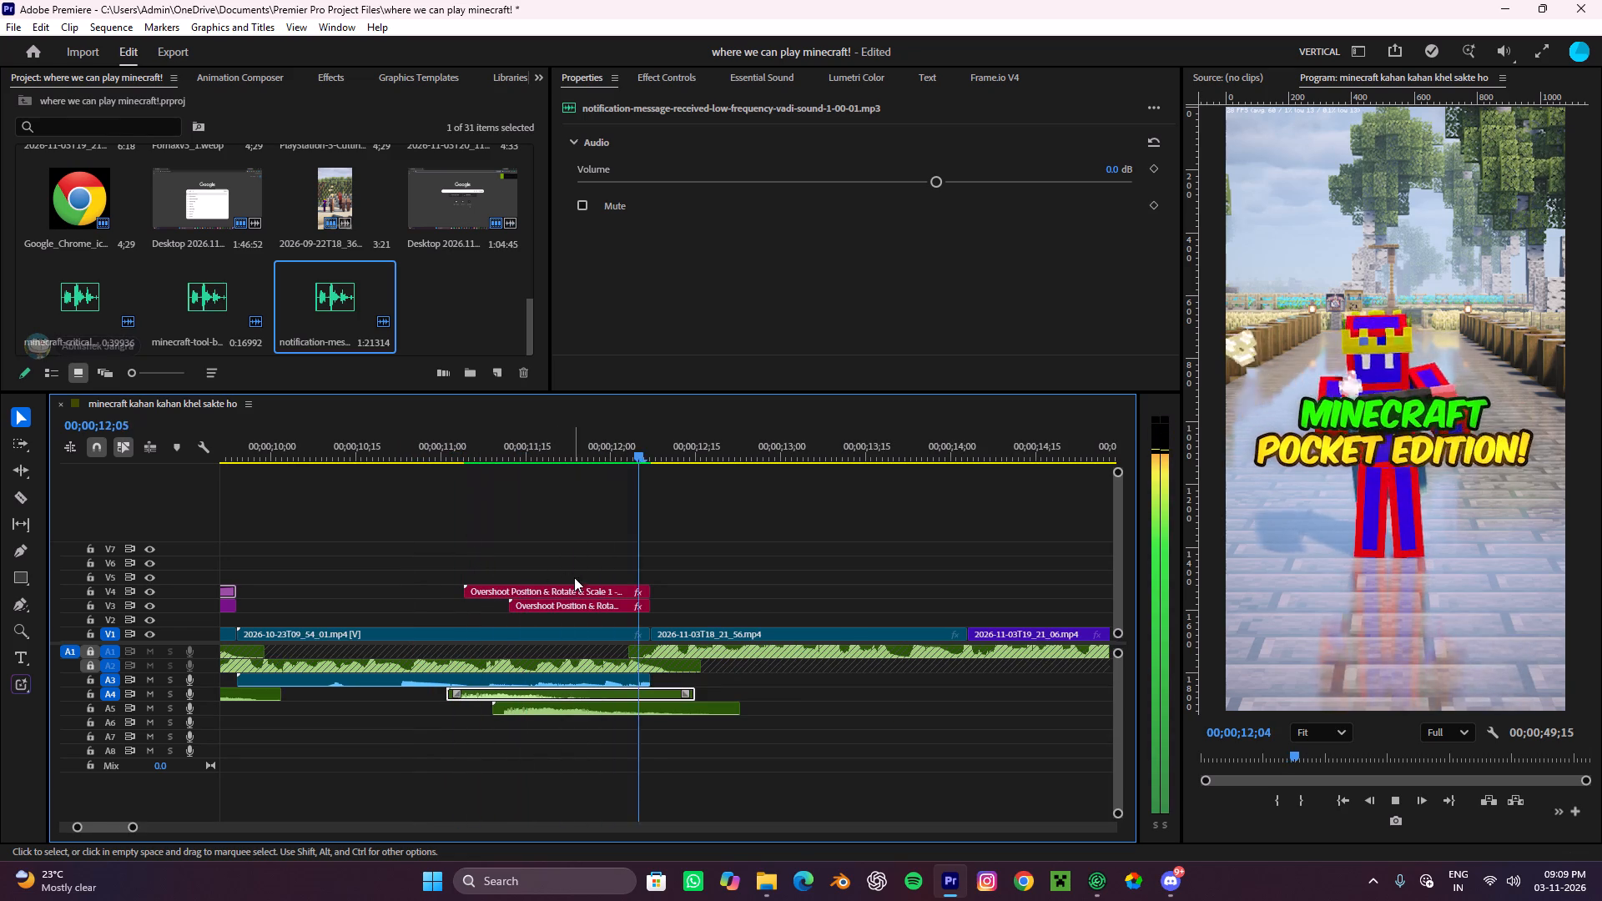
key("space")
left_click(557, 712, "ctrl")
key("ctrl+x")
Play back the Minecraft Pocket Edition title and the iPhone section before it to check the notification sound, stopping at 00;00;10;29.
left_click_drag(649, 441, 421, 507)
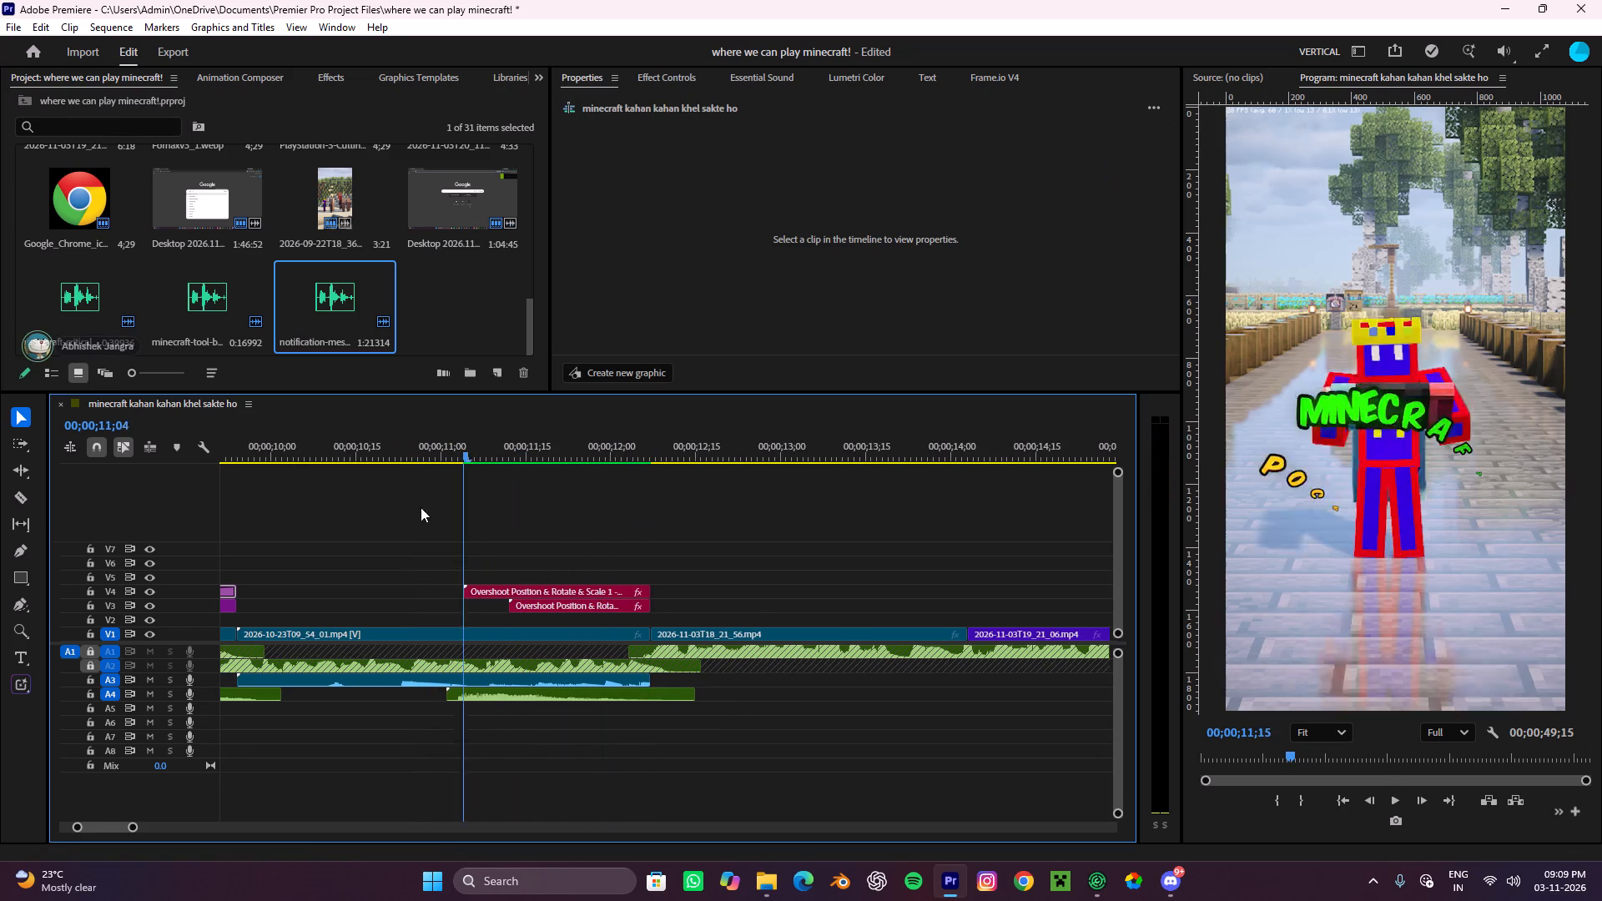
left_click_drag(421, 507, 397, 533)
key("space")
scroll(501, 565, "down", 8, "alt")
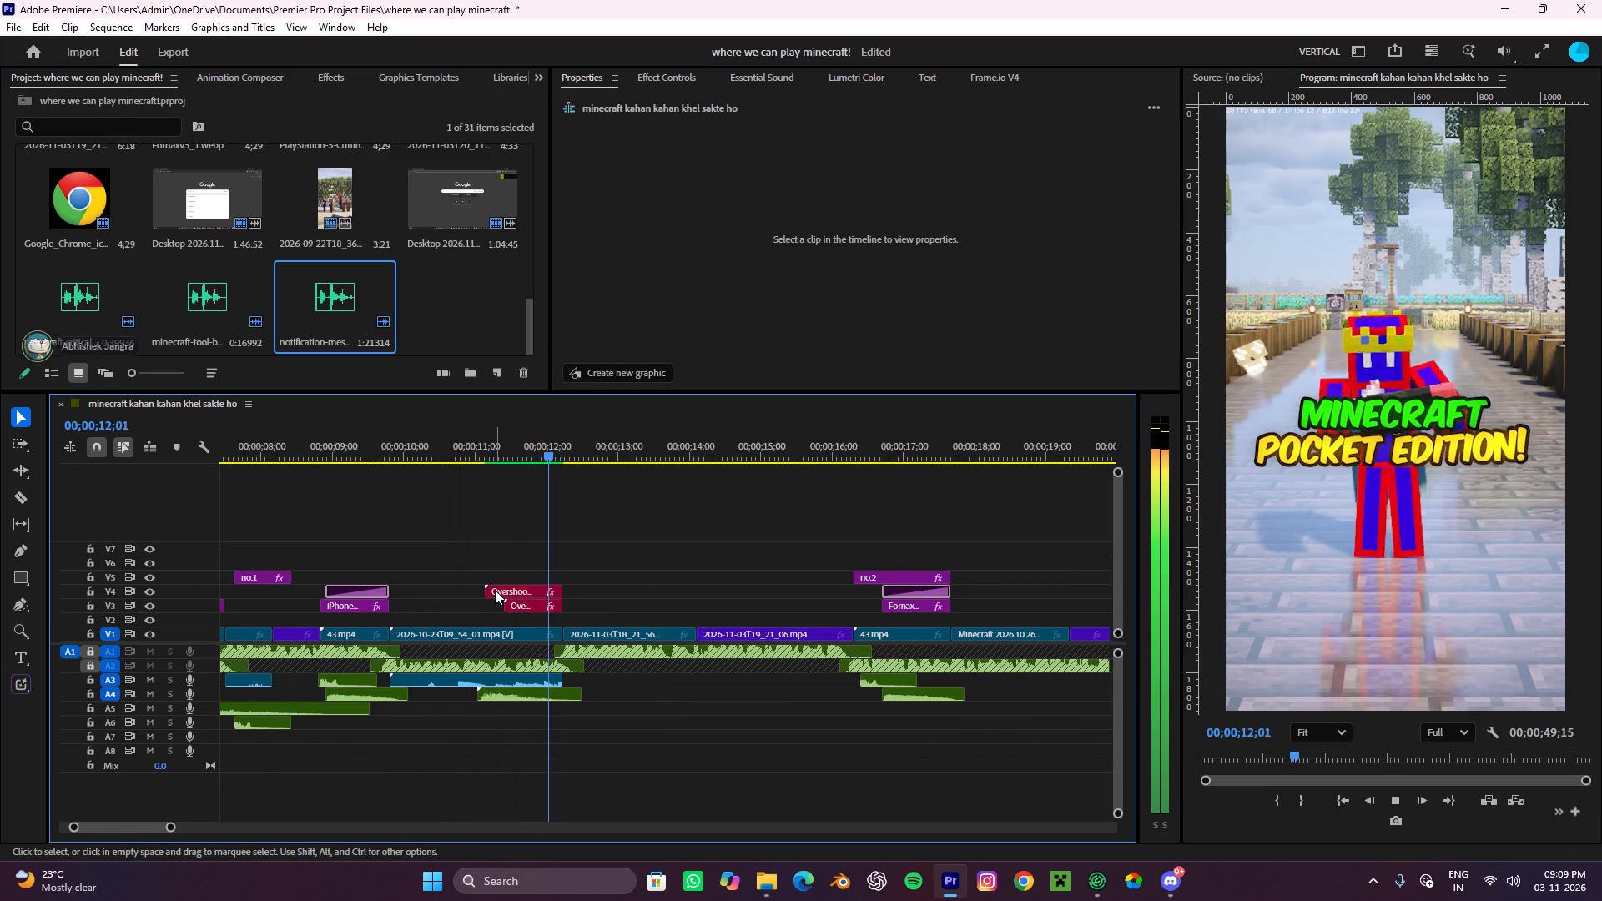
scroll(527, 598, "down", 9, "alt")
key("space")
left_click_drag(566, 443, 443, 569)
key("space")
scroll(499, 596, "up", 4, "alt")
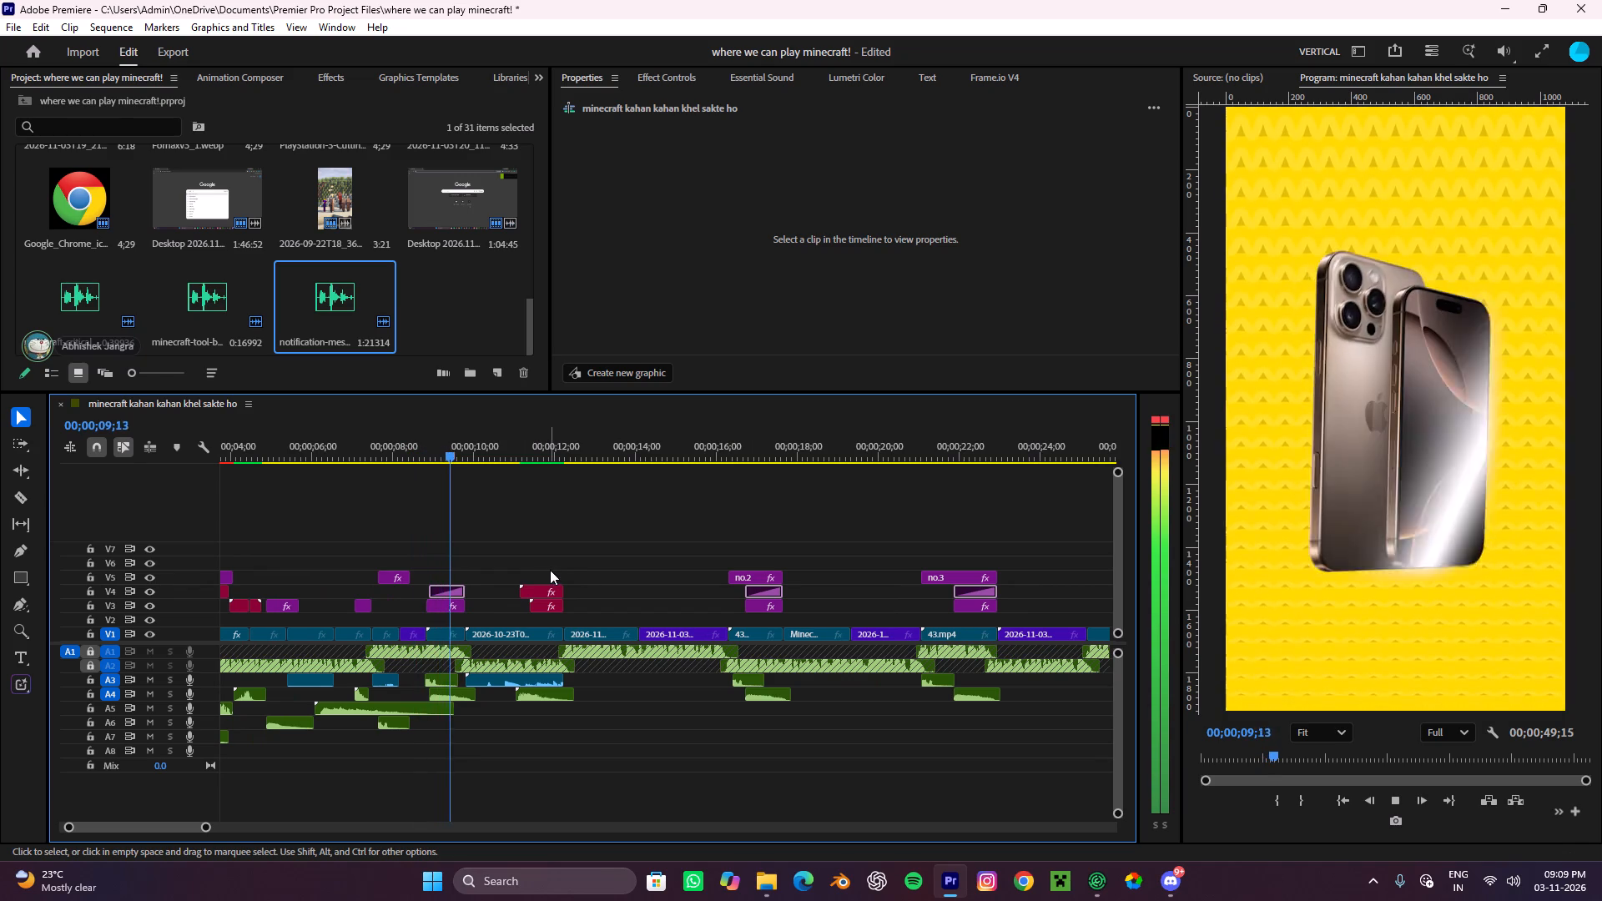
key("space")
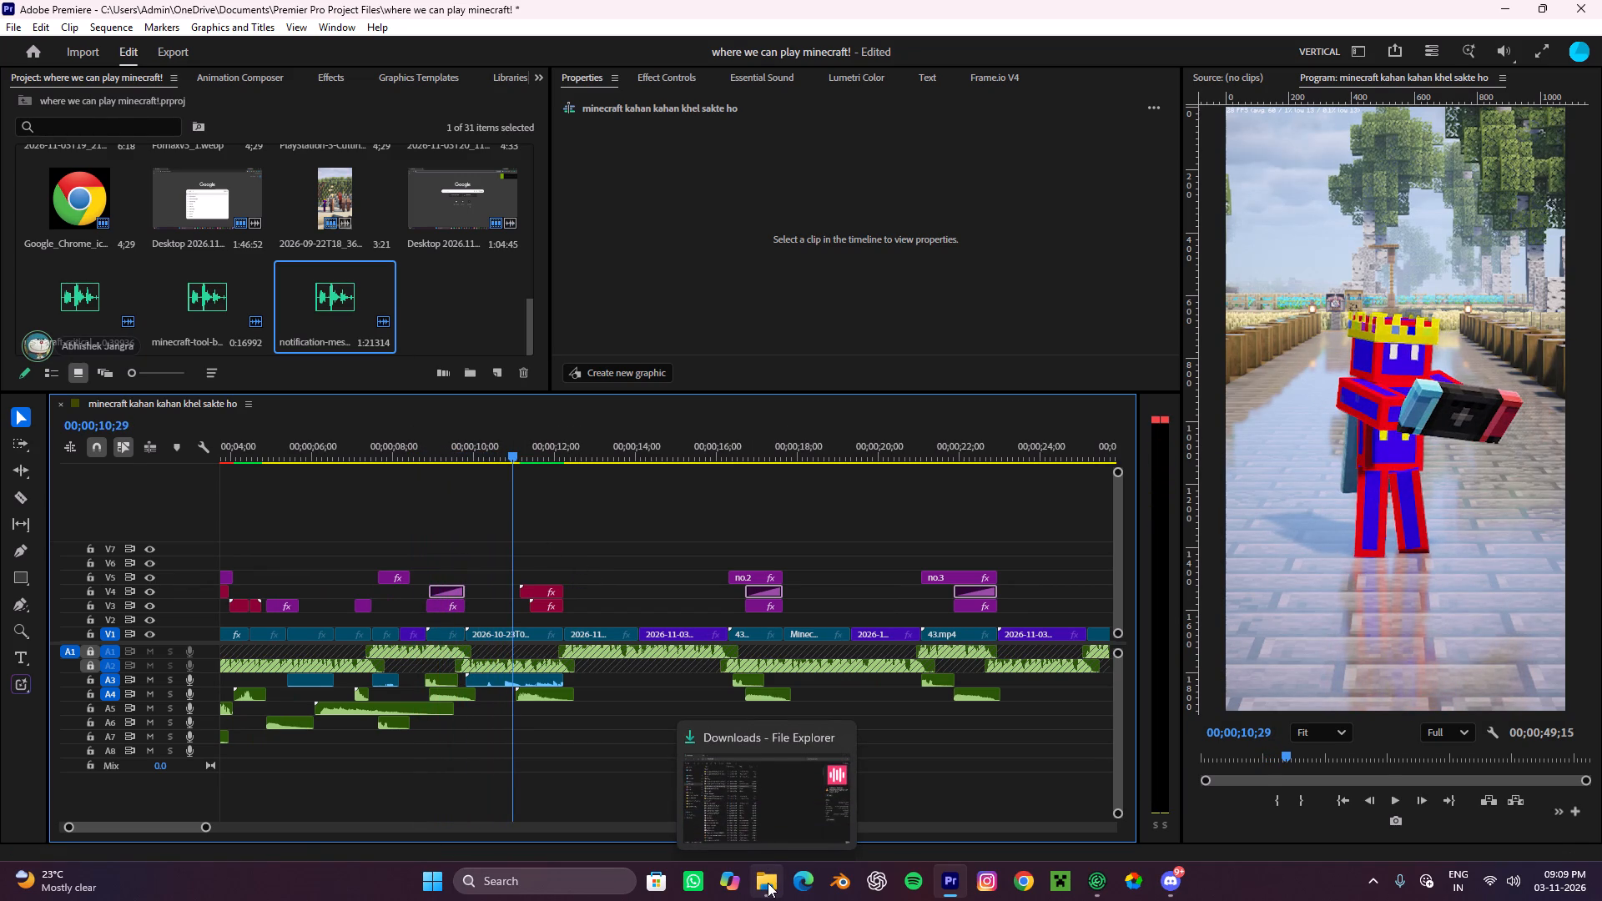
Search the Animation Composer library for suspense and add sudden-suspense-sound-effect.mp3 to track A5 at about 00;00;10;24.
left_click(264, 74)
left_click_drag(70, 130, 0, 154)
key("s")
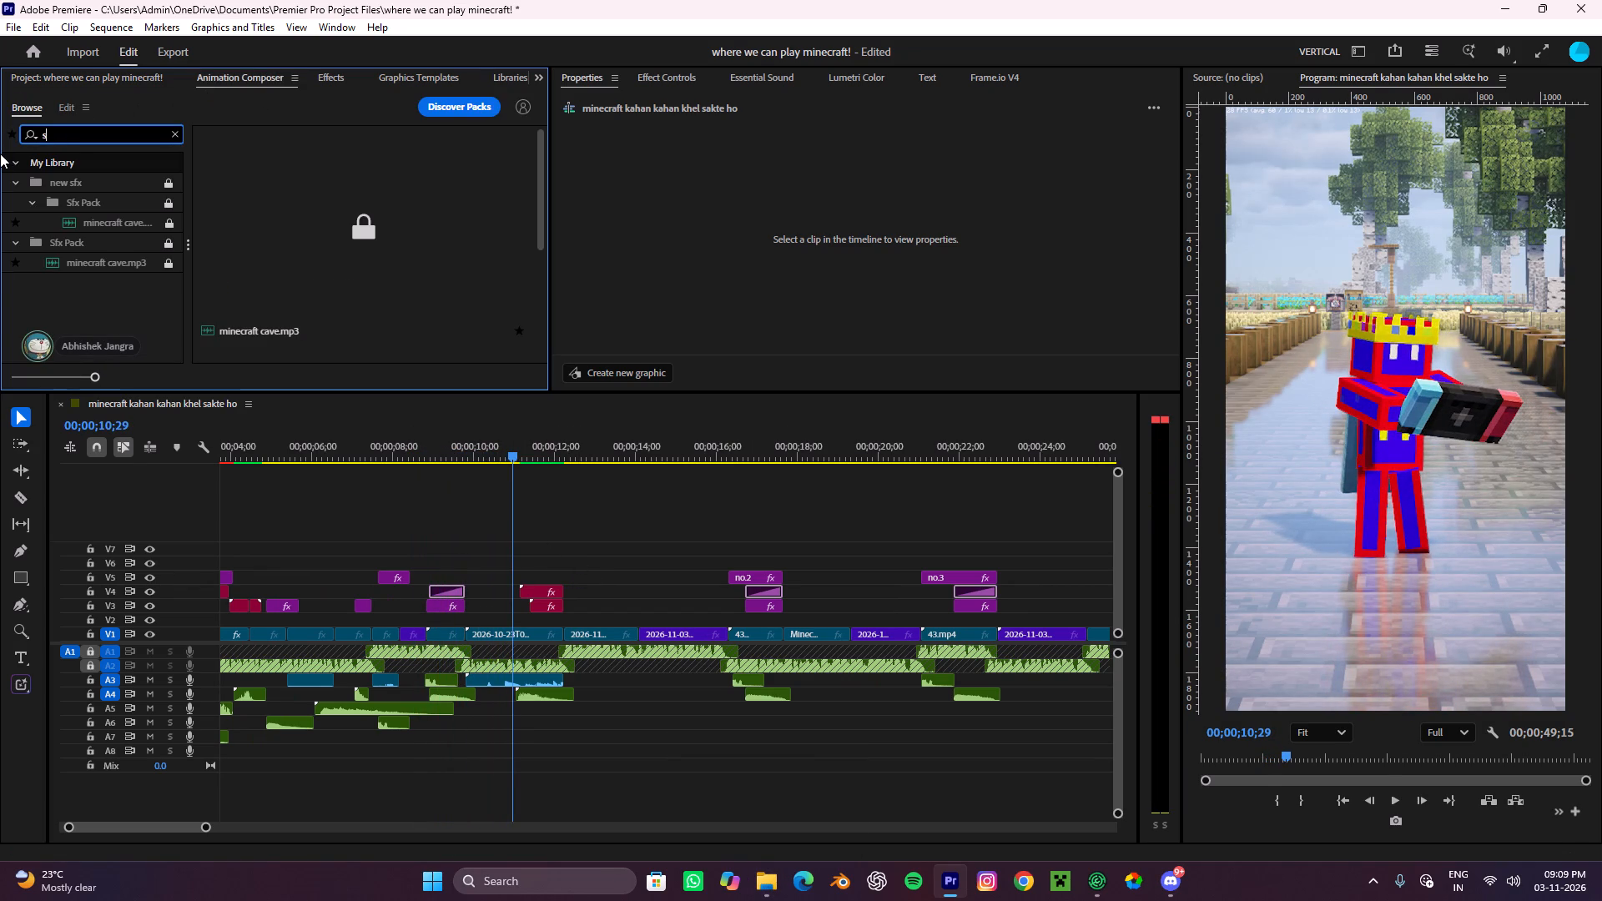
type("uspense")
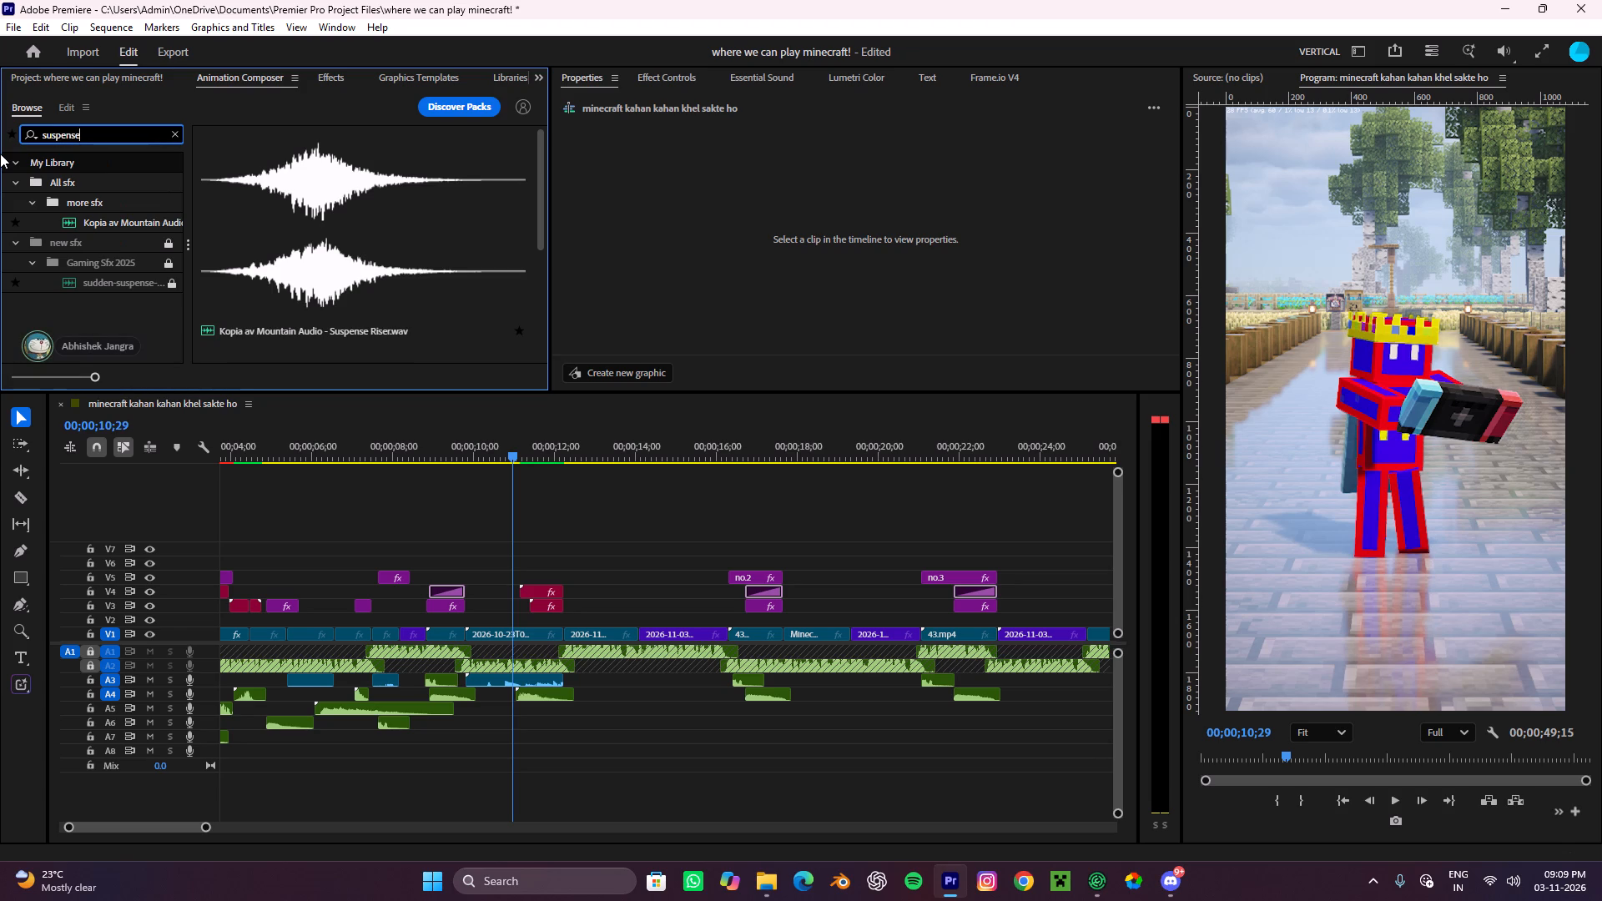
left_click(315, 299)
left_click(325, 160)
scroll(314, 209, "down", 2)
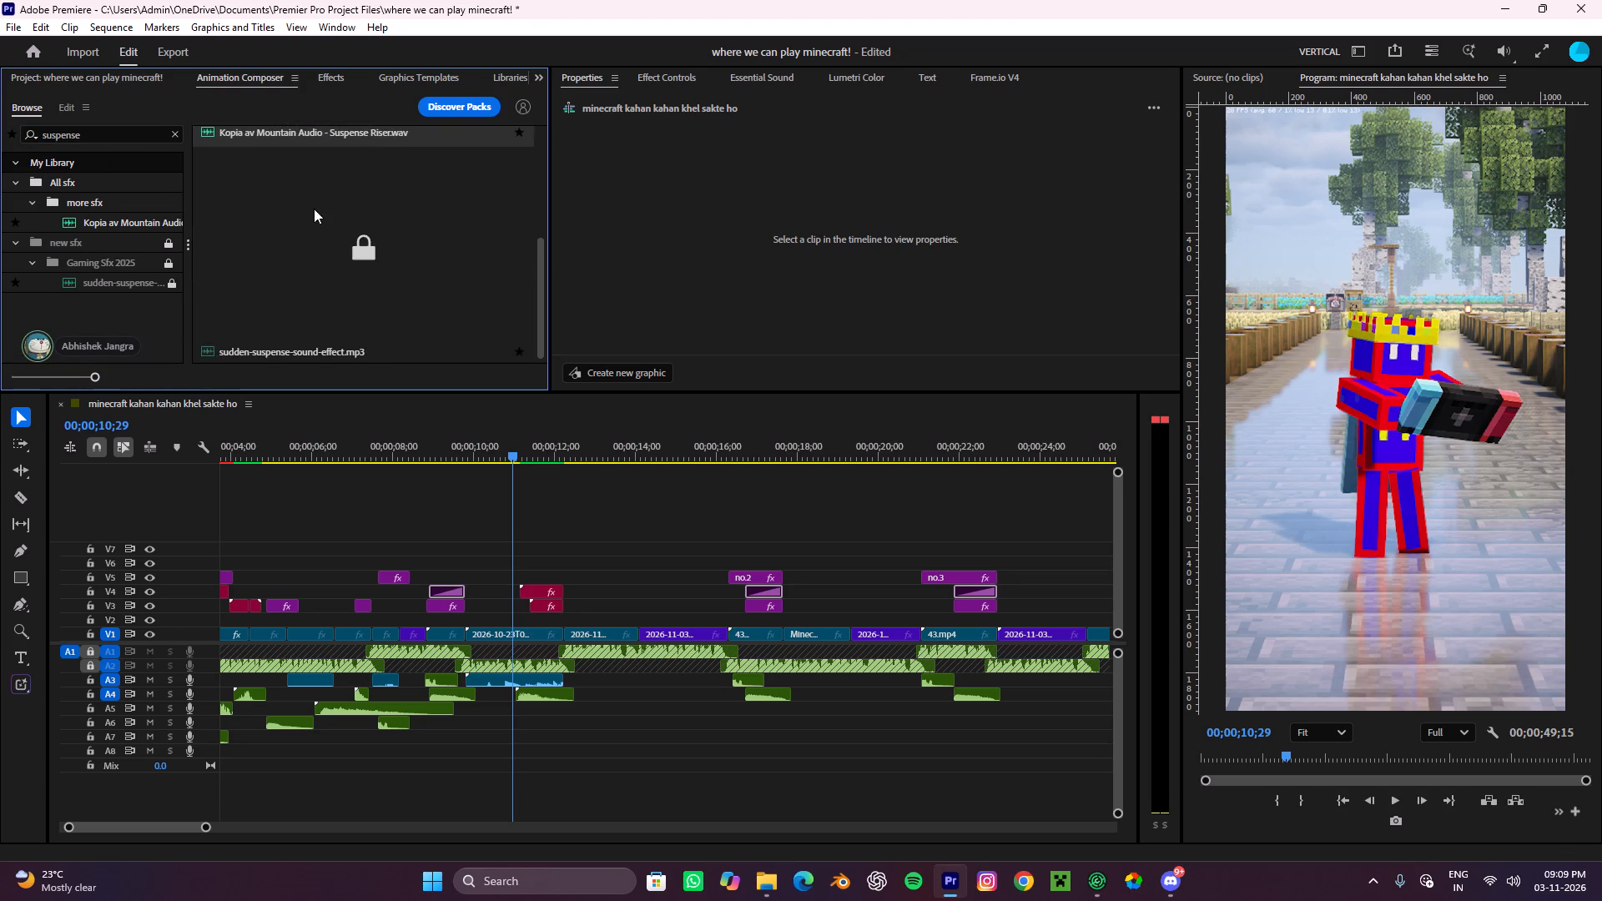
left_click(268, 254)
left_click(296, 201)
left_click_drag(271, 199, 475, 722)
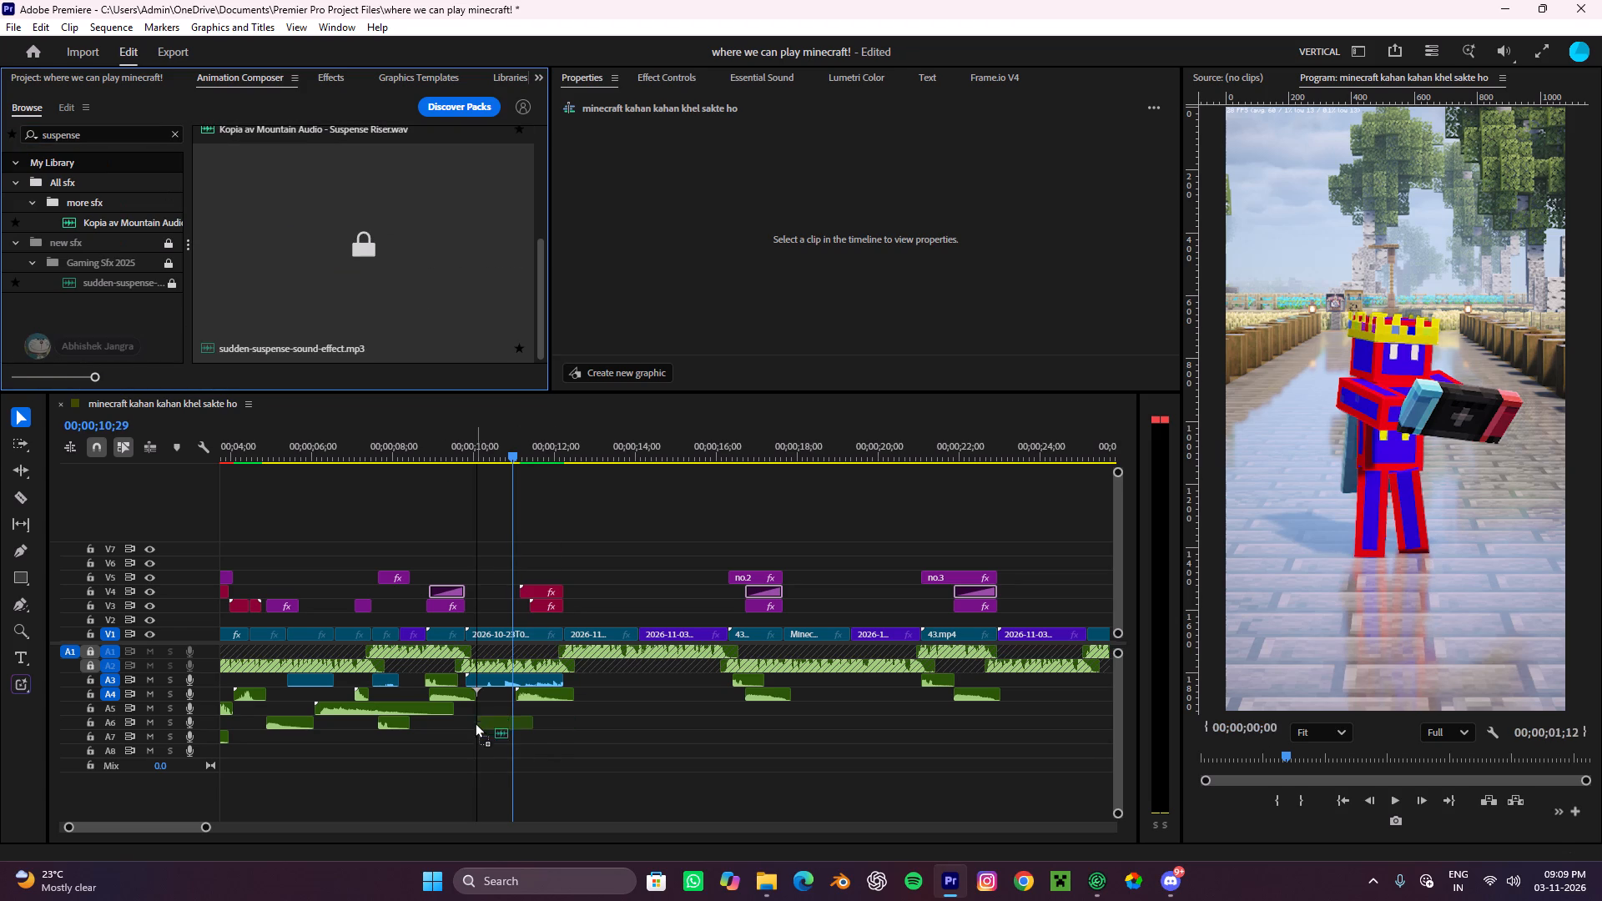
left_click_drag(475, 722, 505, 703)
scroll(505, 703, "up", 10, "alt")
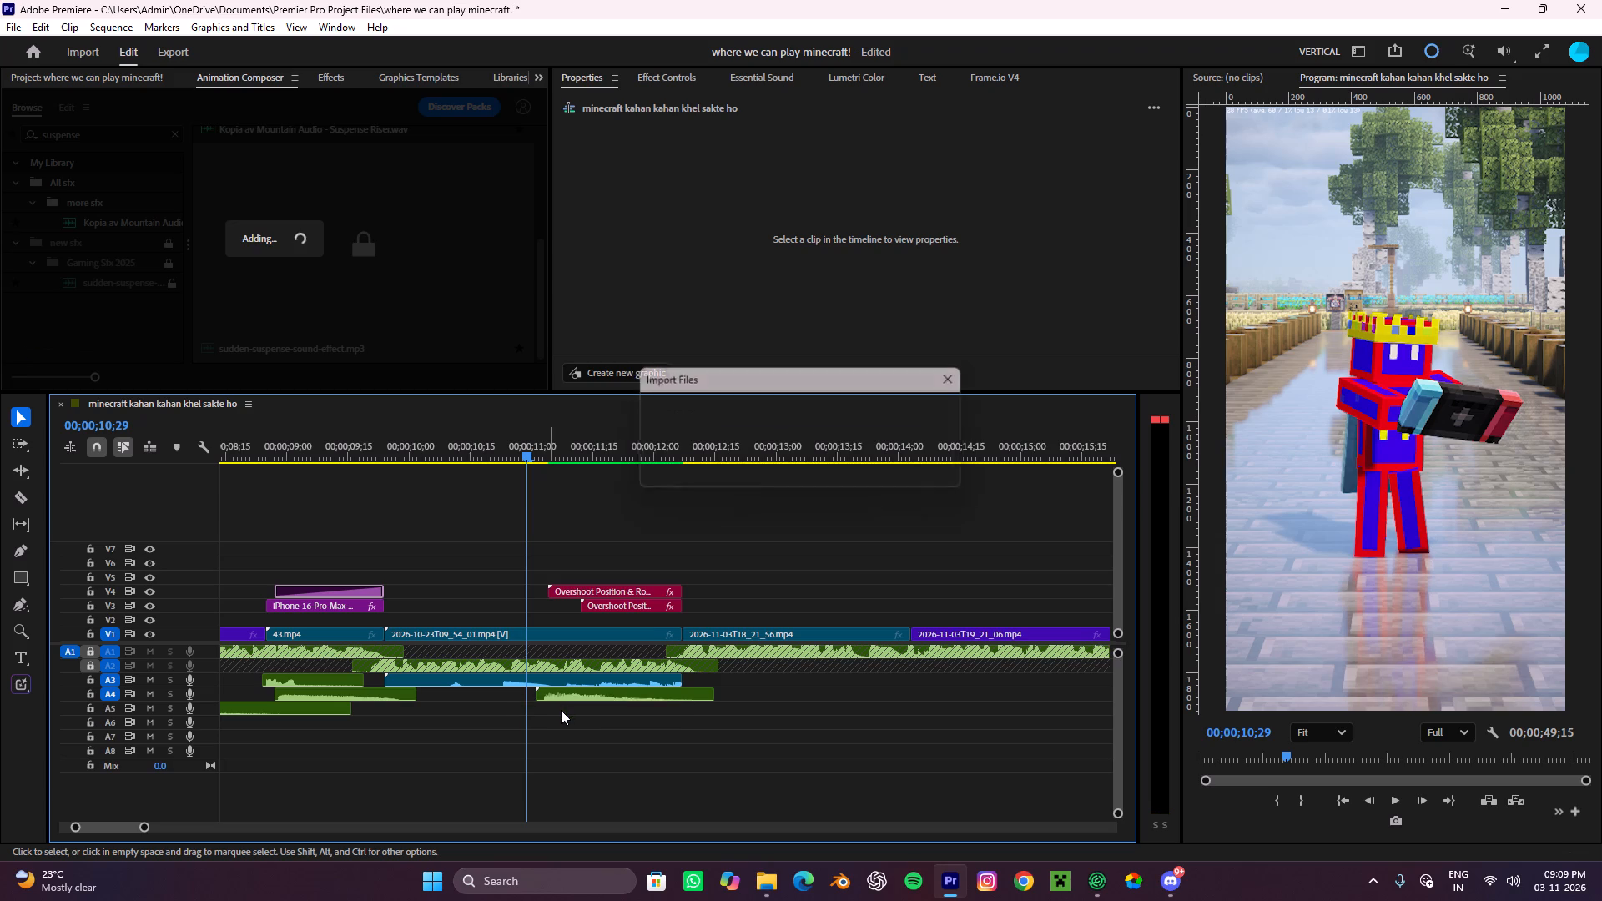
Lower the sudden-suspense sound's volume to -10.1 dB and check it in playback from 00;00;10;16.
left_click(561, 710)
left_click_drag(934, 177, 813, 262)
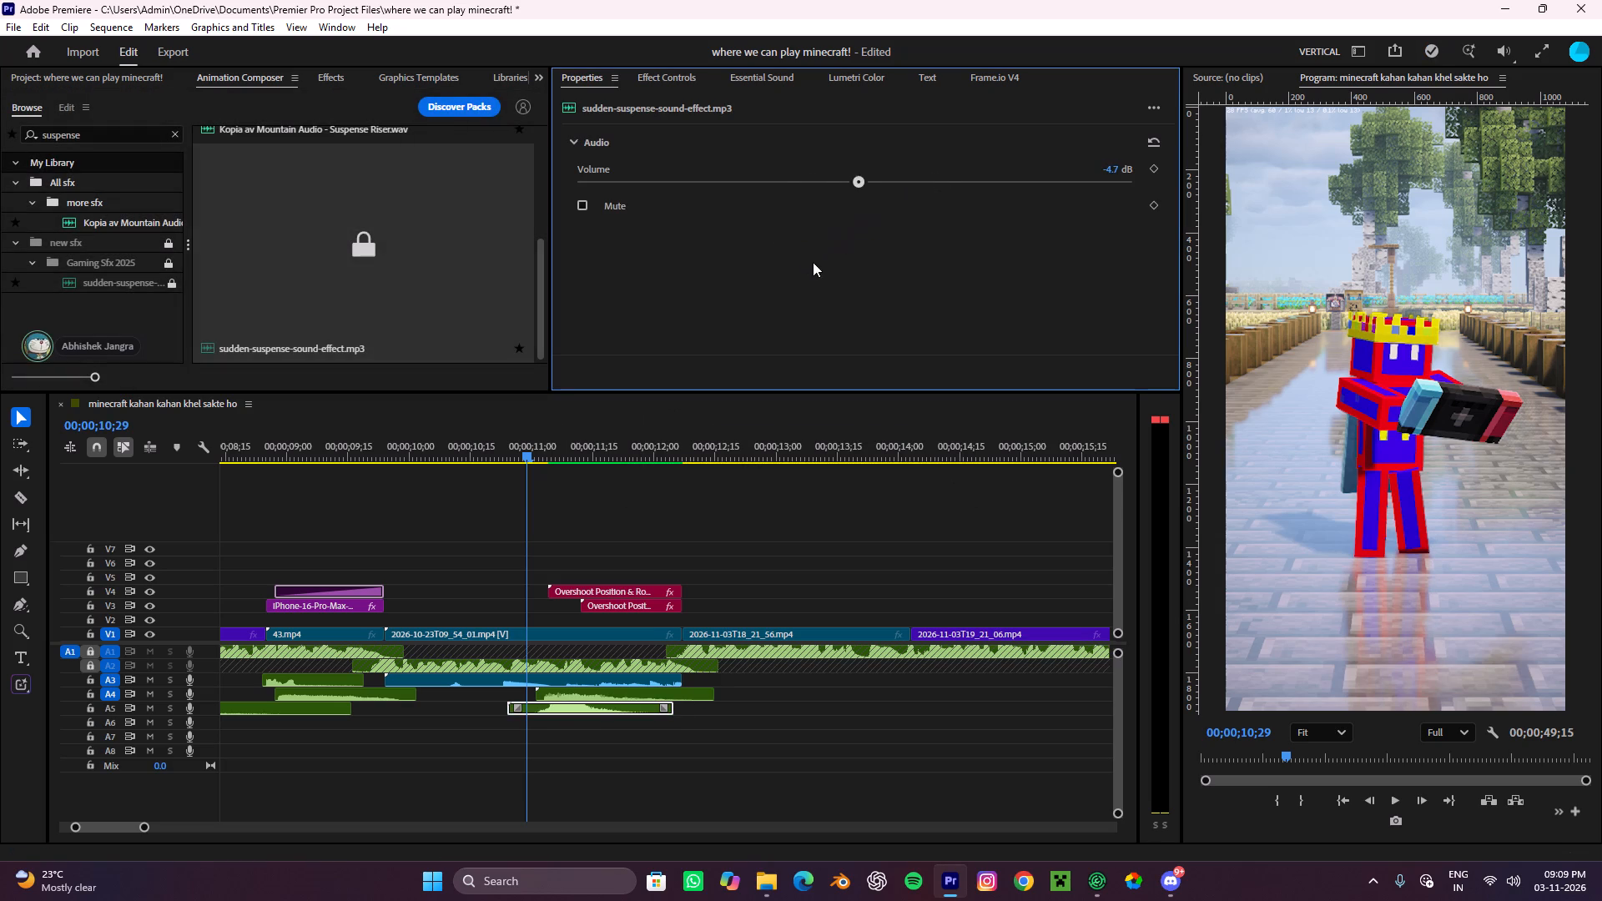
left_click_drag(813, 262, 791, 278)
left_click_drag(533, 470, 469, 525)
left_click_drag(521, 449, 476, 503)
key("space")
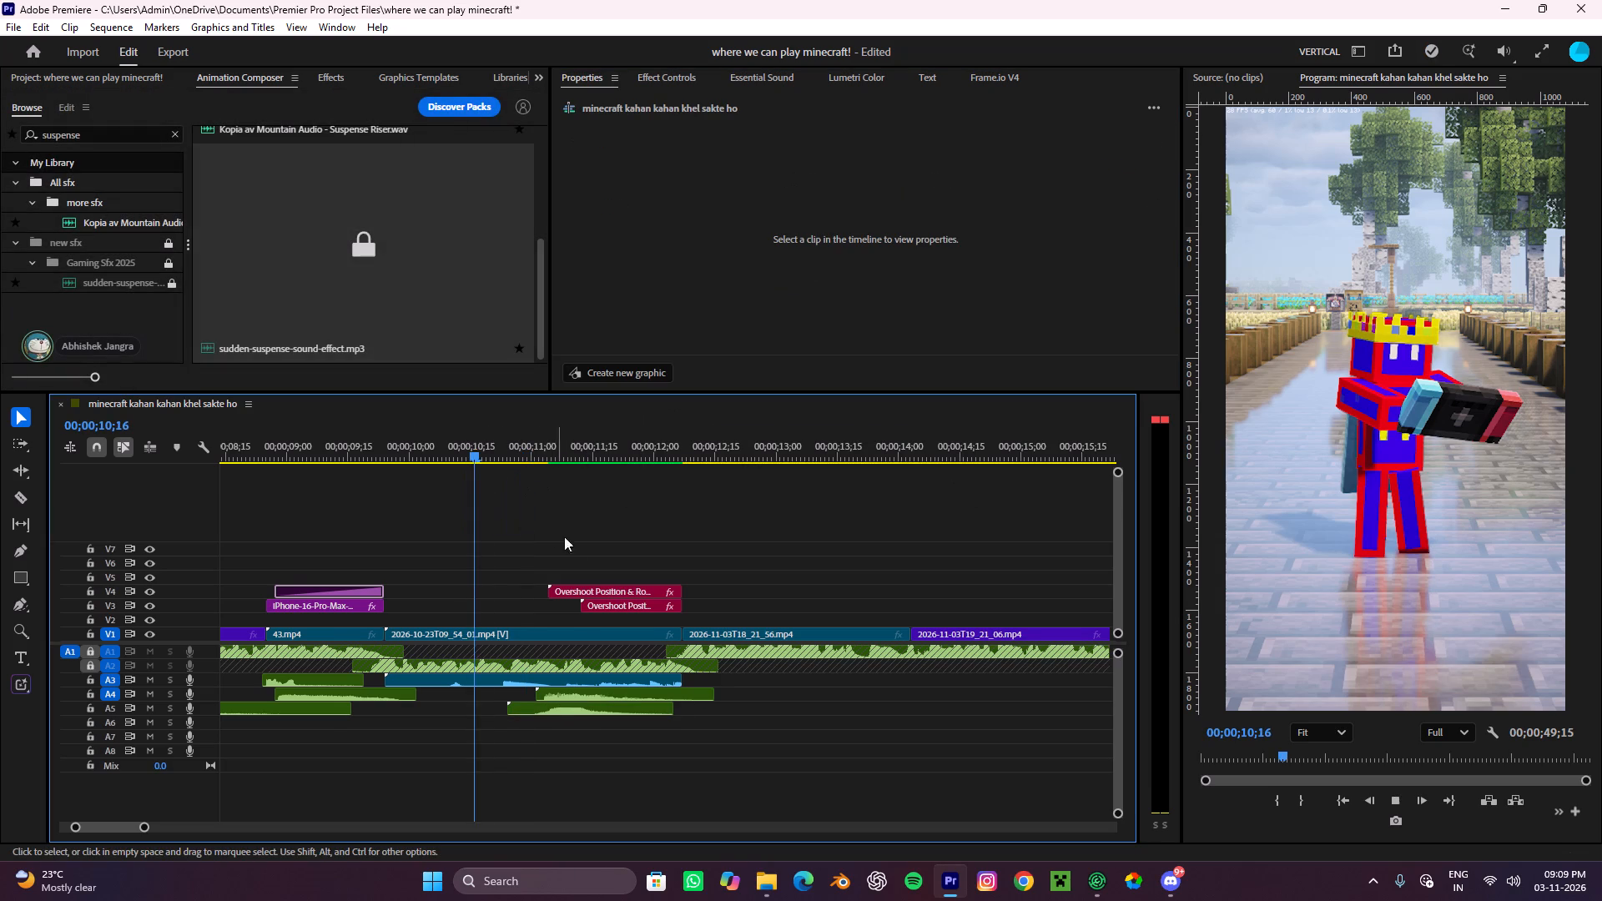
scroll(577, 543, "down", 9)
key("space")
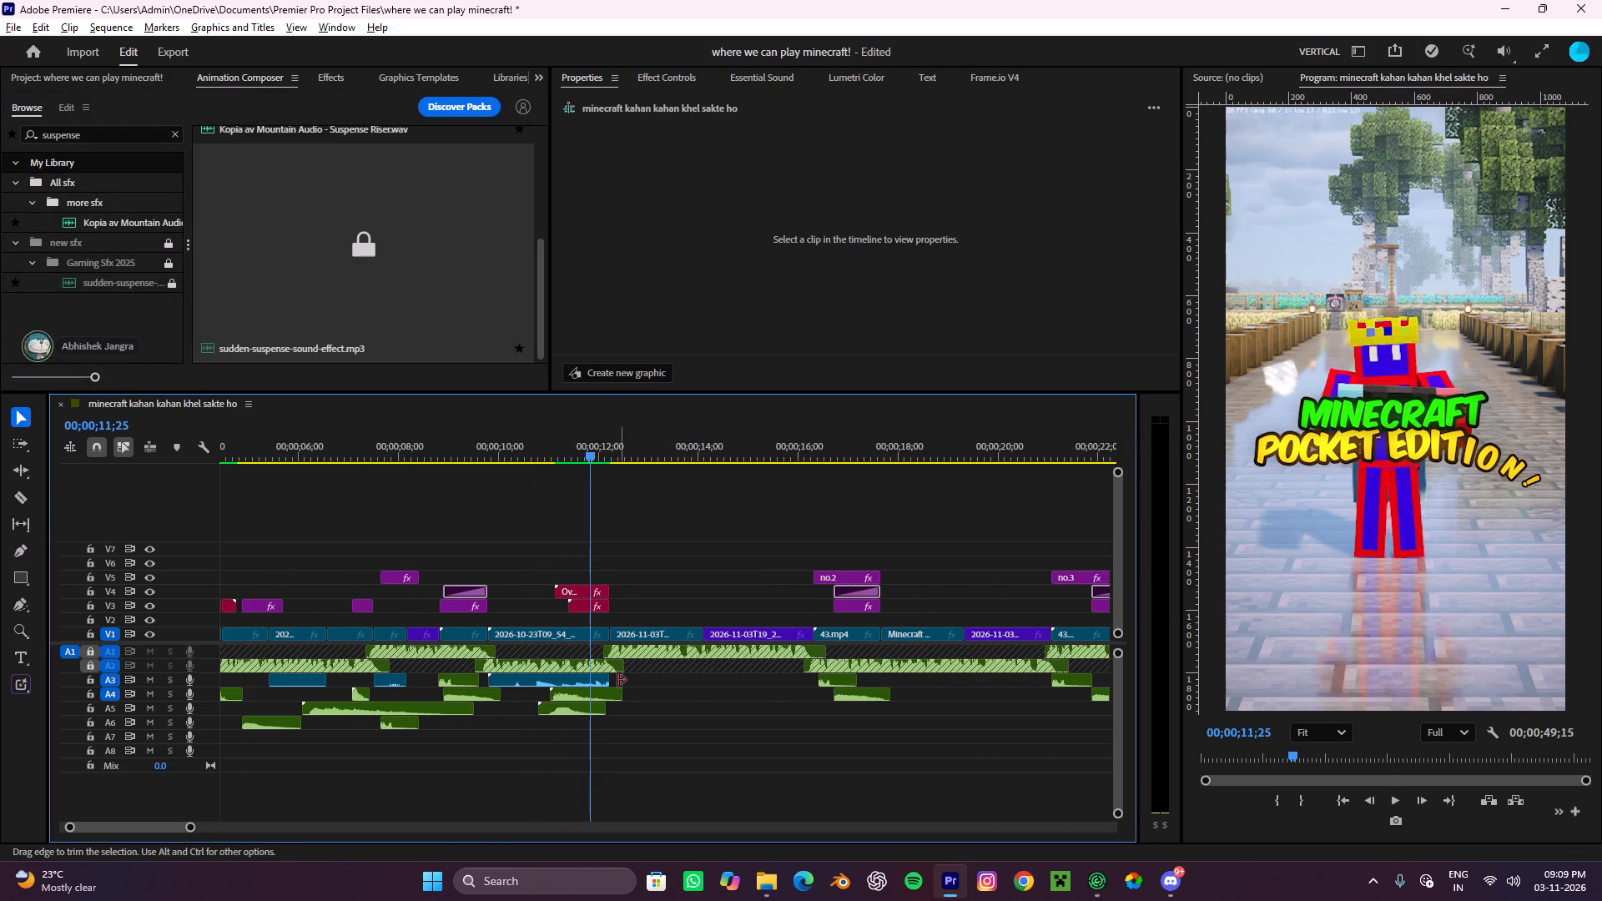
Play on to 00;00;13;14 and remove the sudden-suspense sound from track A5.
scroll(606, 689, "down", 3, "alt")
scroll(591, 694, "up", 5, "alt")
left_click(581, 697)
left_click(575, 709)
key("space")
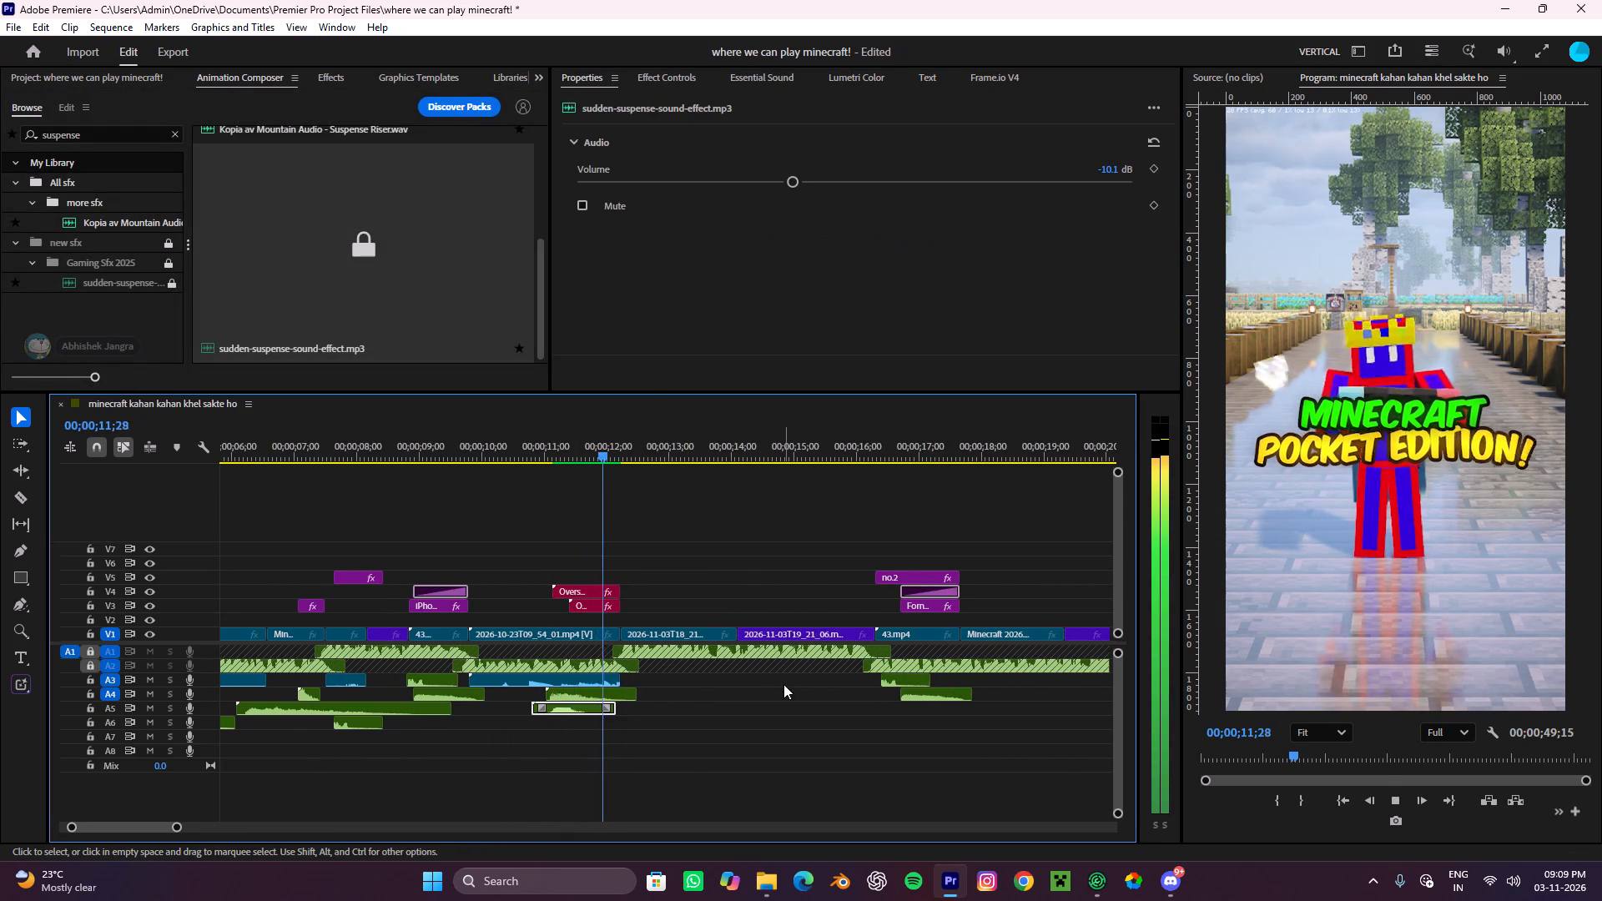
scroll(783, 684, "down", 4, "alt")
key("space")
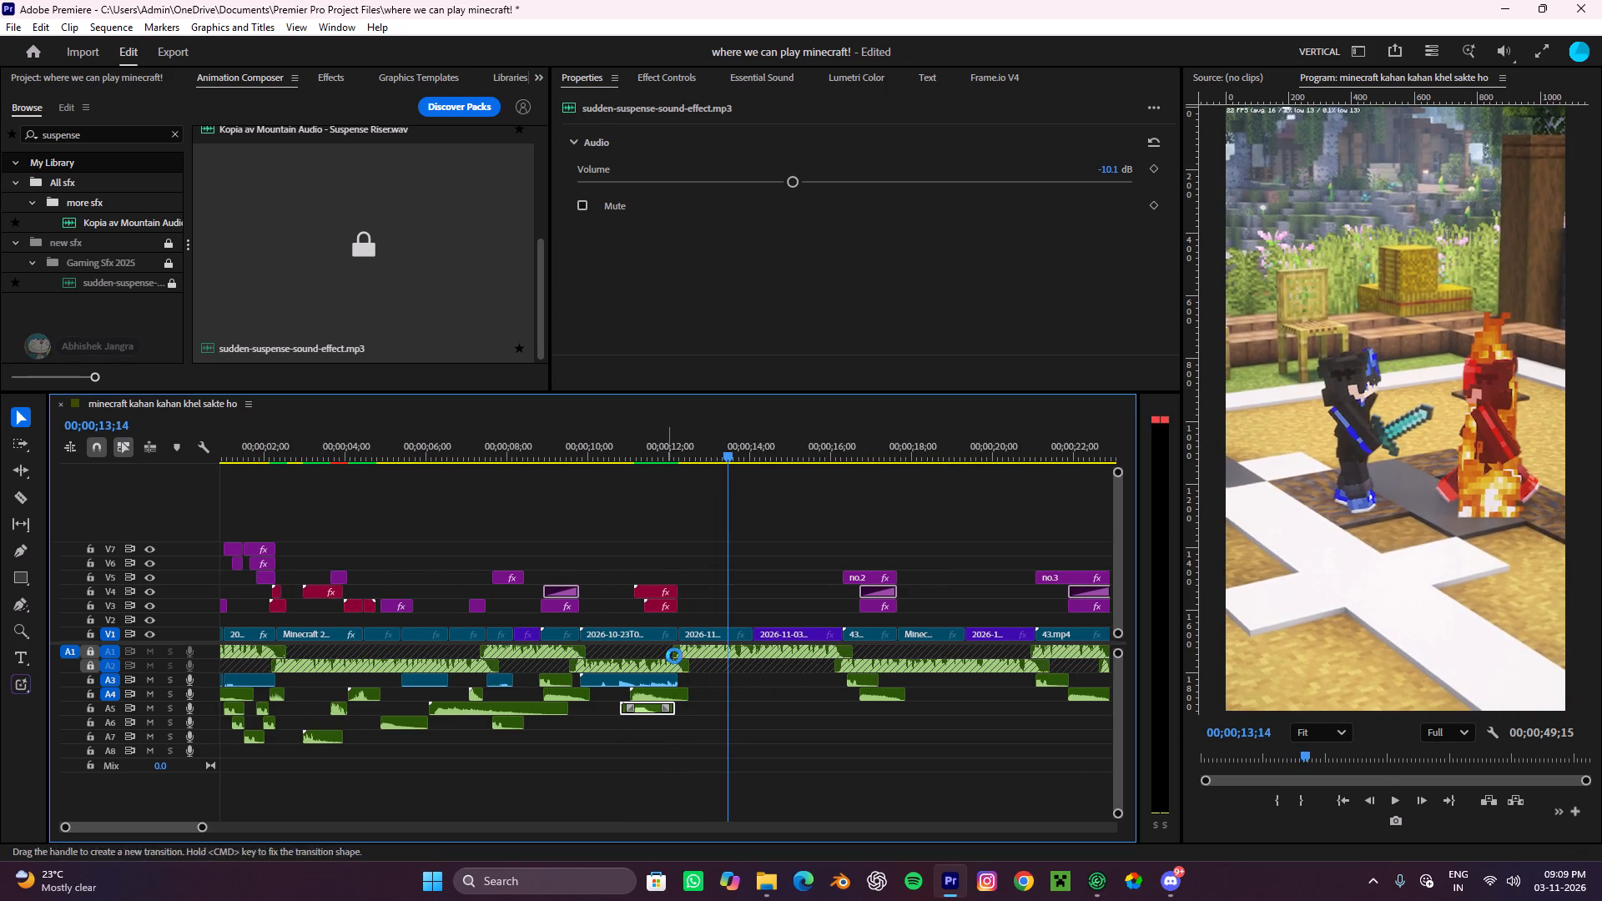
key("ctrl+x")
Play back the Minecraft Pocket Edition title section twice from about 00;00;10;19 and 00;00;11;01, stopping at 00;00;12;28.
left_click_drag(726, 445, 612, 511)
key("space")
scroll(683, 530, "down", 8)
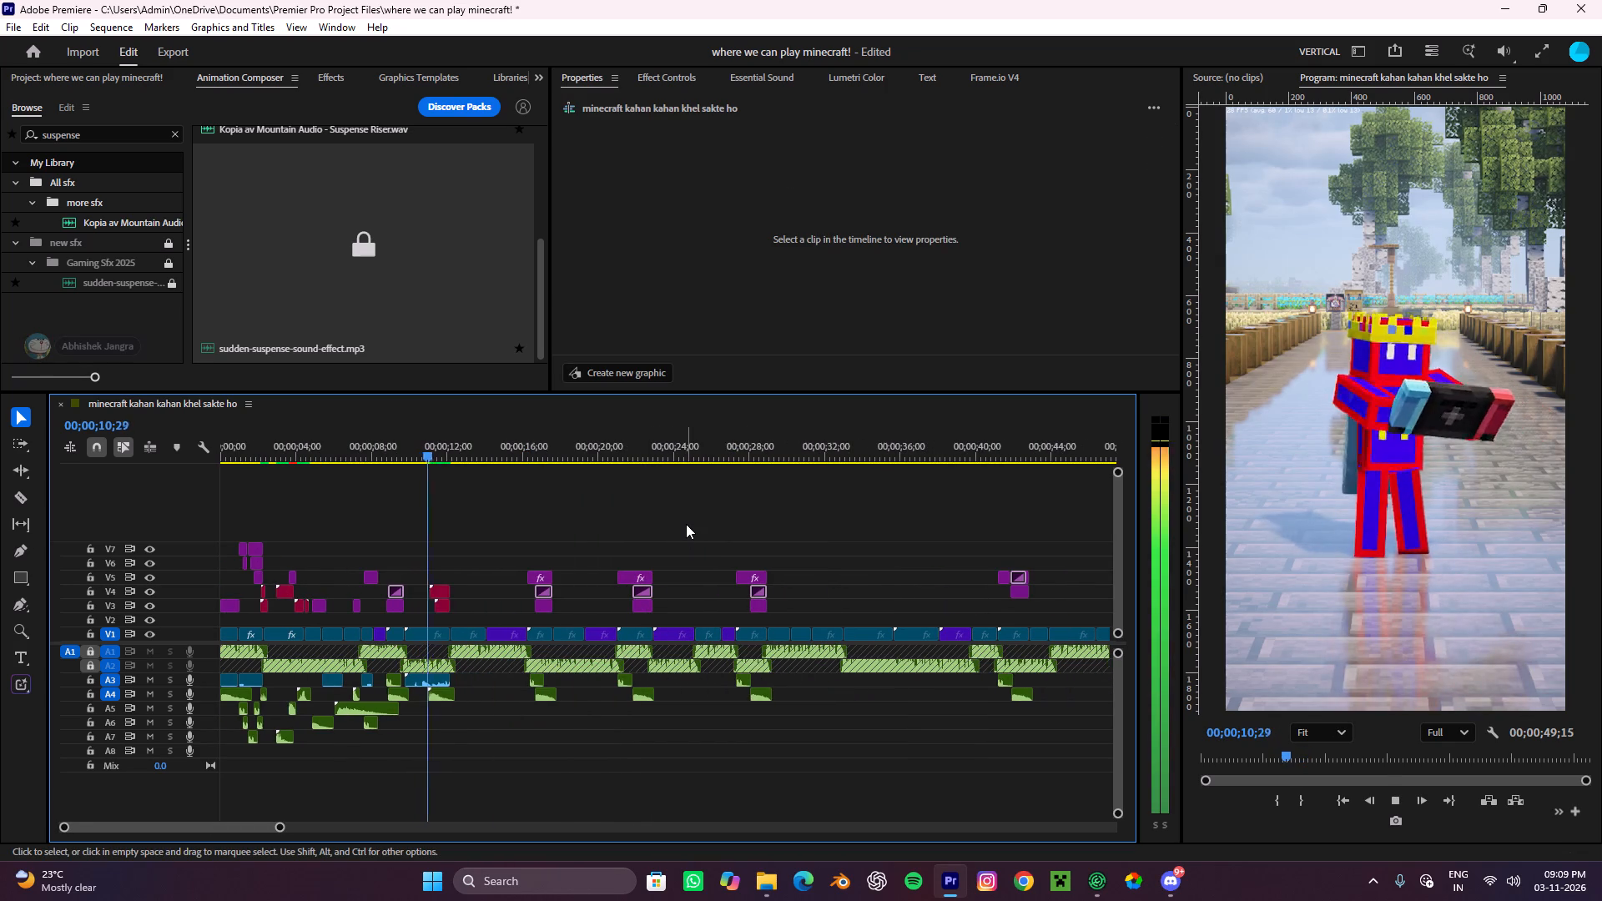
scroll(745, 546, "down", 4, "alt")
scroll(745, 558, "up", 4, "alt")
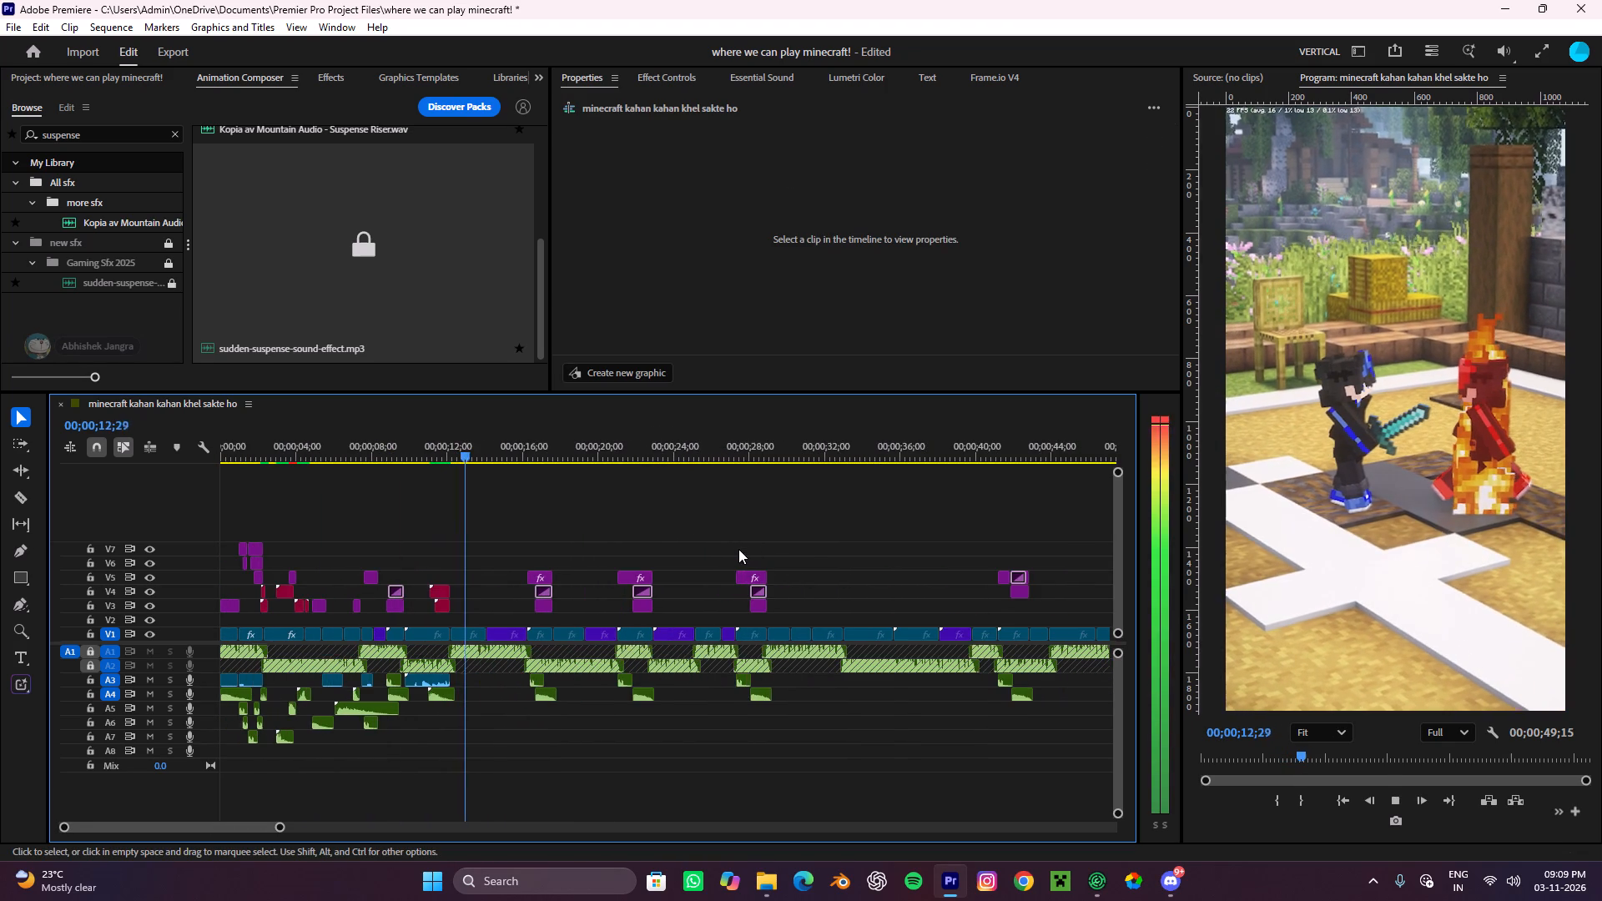
key("space")
scroll(603, 564, "down", 4, "alt")
scroll(505, 637, "up", 15, "alt")
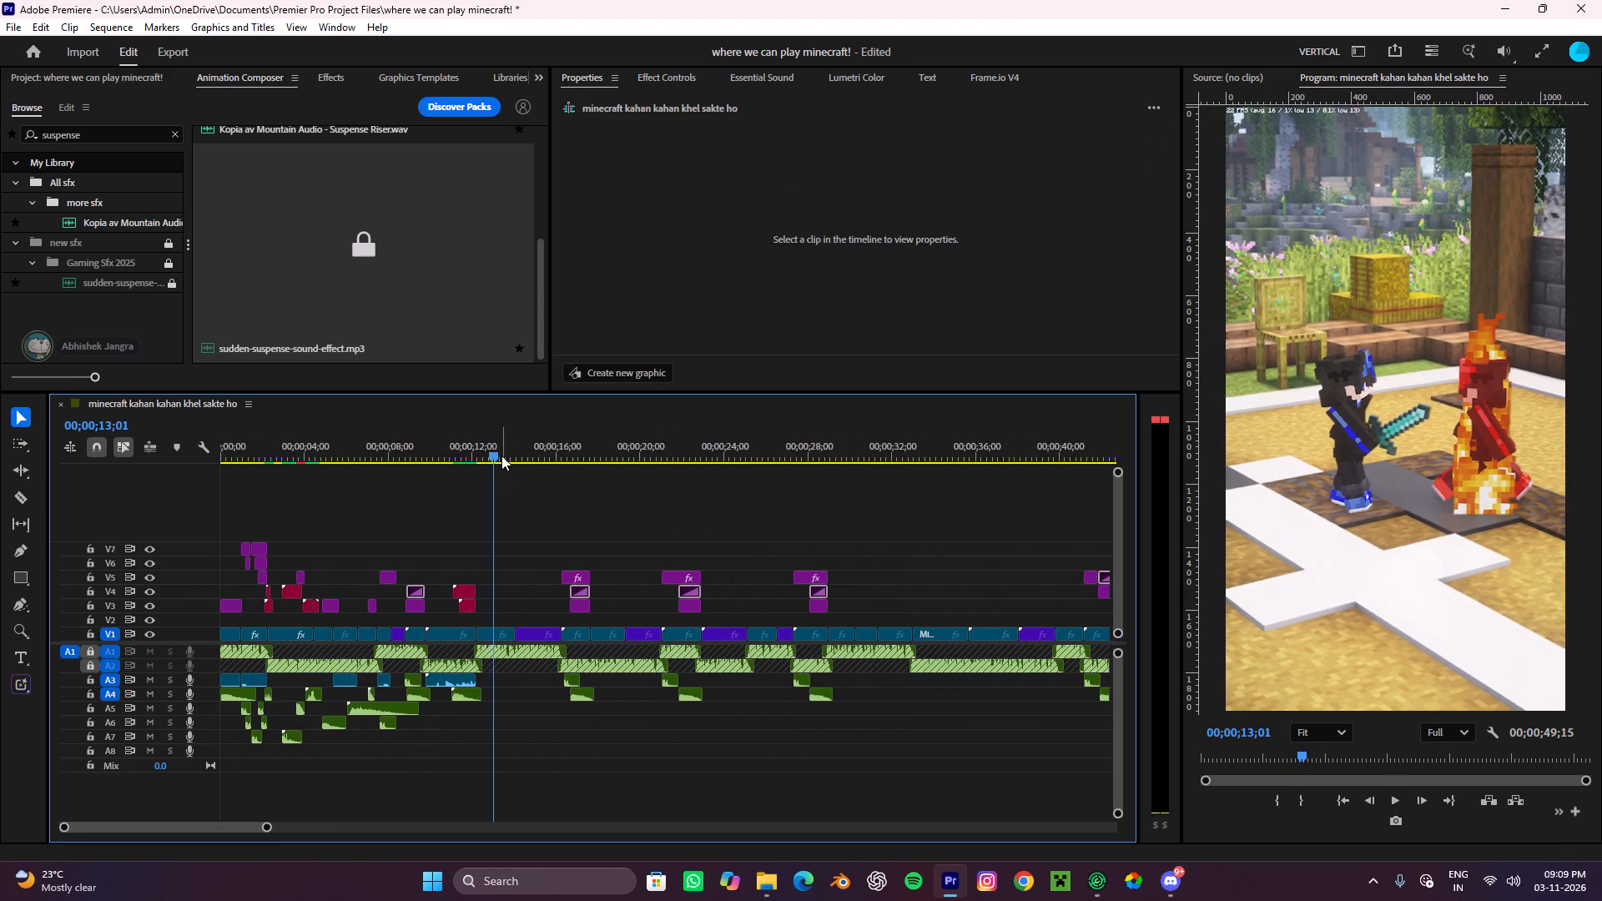
left_click_drag(498, 448, 452, 545)
key("space")
scroll(463, 554, "up", 4, "alt")
scroll(464, 554, "down", 4, "alt")
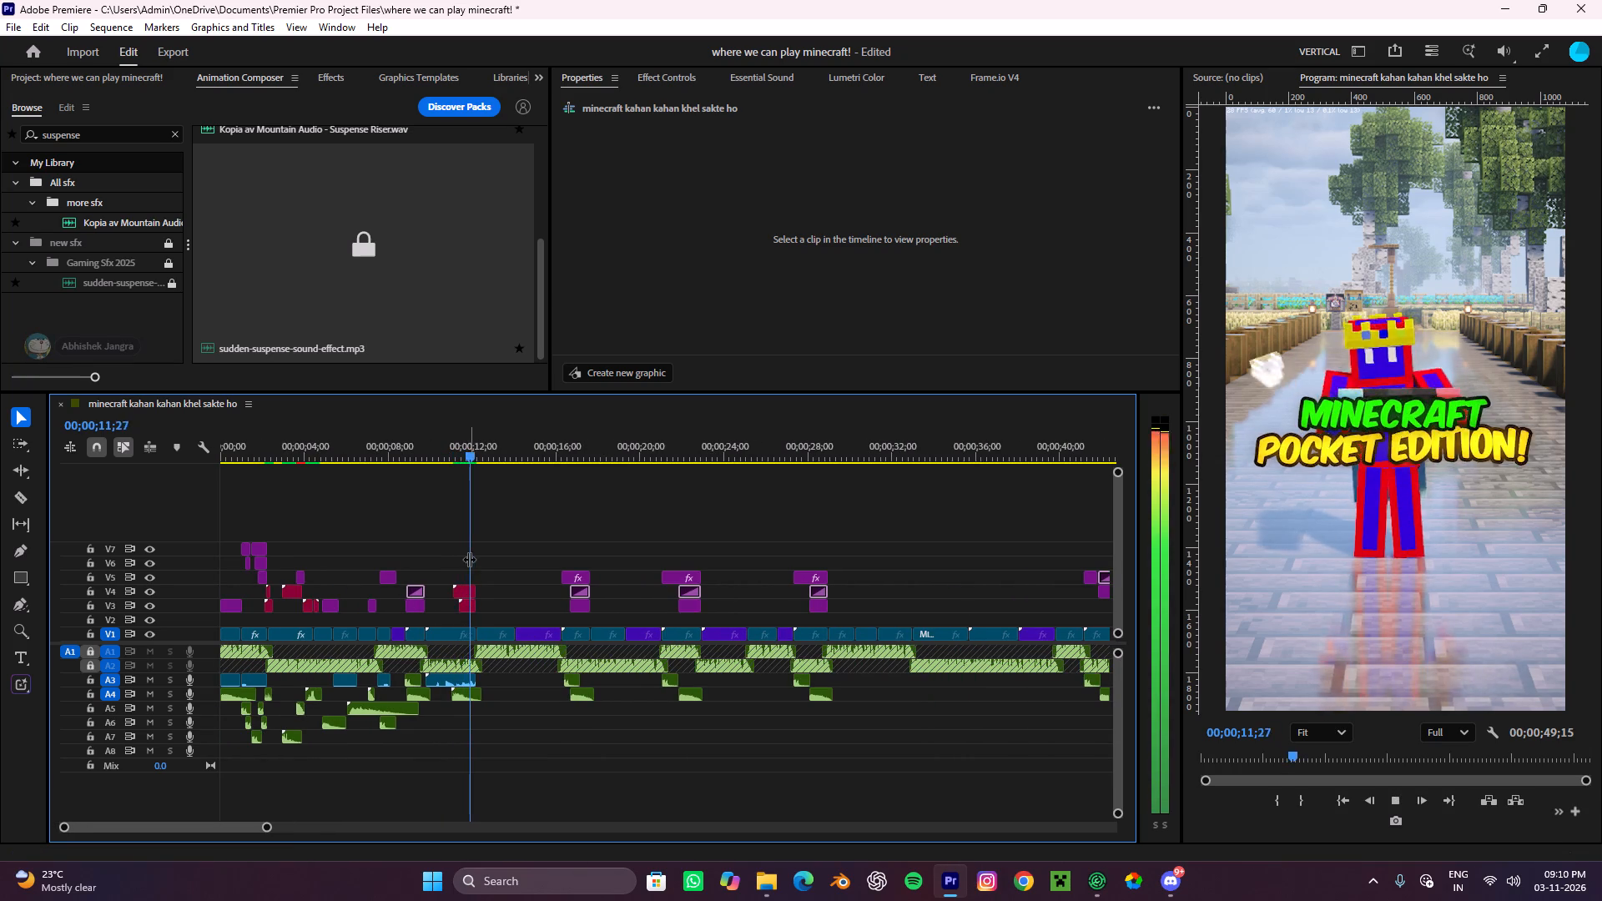
scroll(474, 563, "down", 4, "alt")
scroll(476, 569, "up", 4, "alt")
key("space")
Add a text graphic reading "enjoy!" at 00;00;12;28, over the clip of the two sword-fighting characters.
scroll(366, 649, "up", 11, "alt")
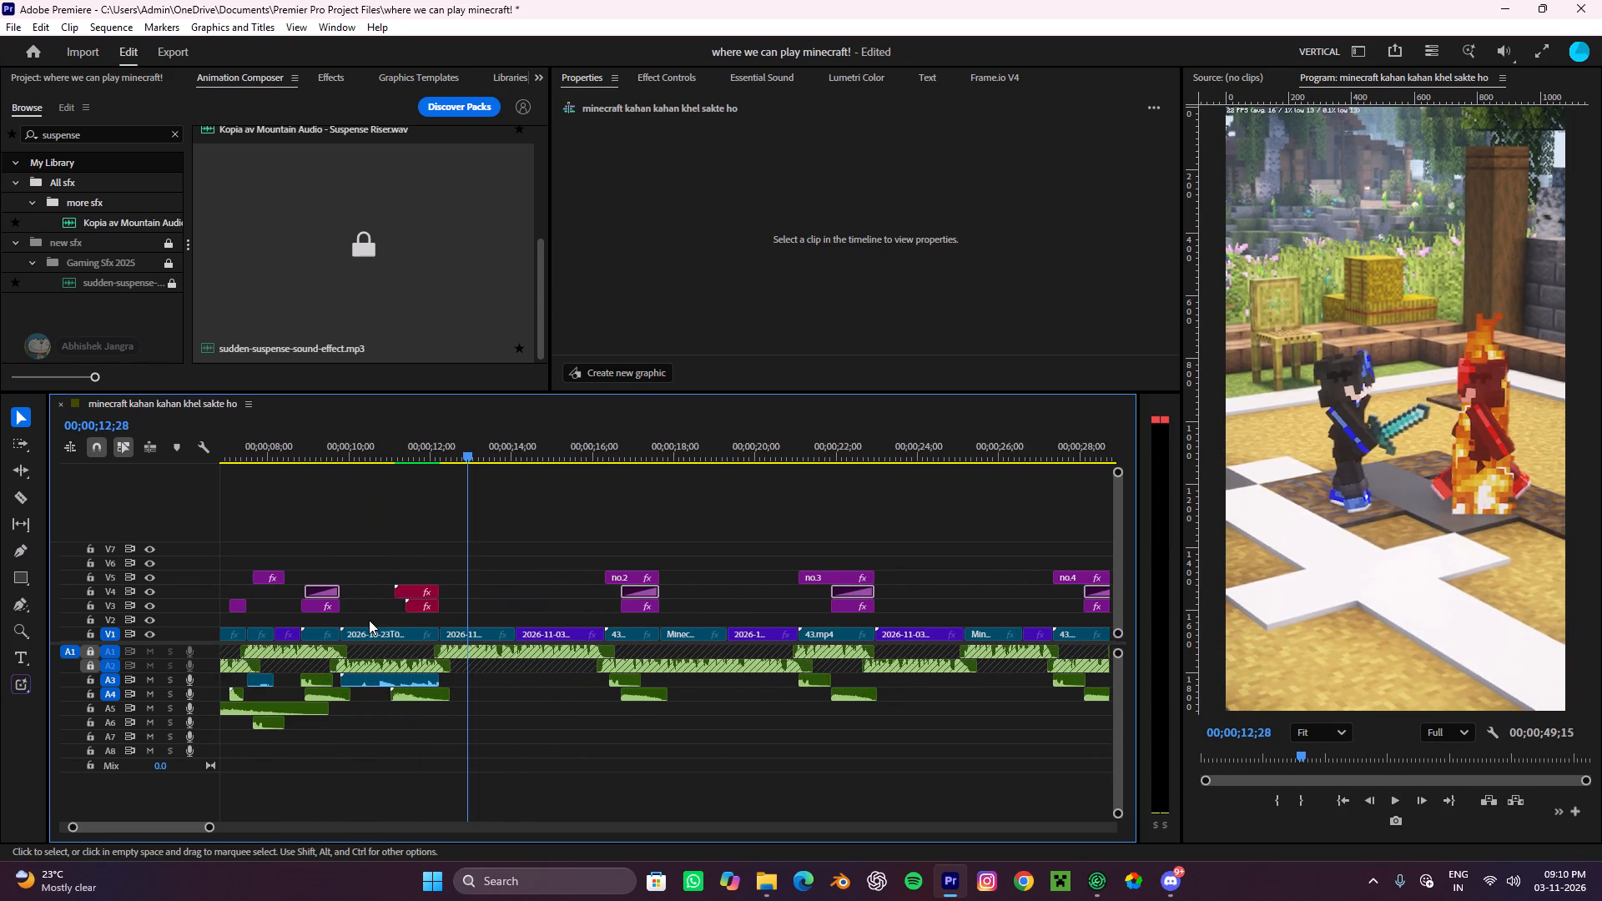
key("t")
left_click(1331, 402)
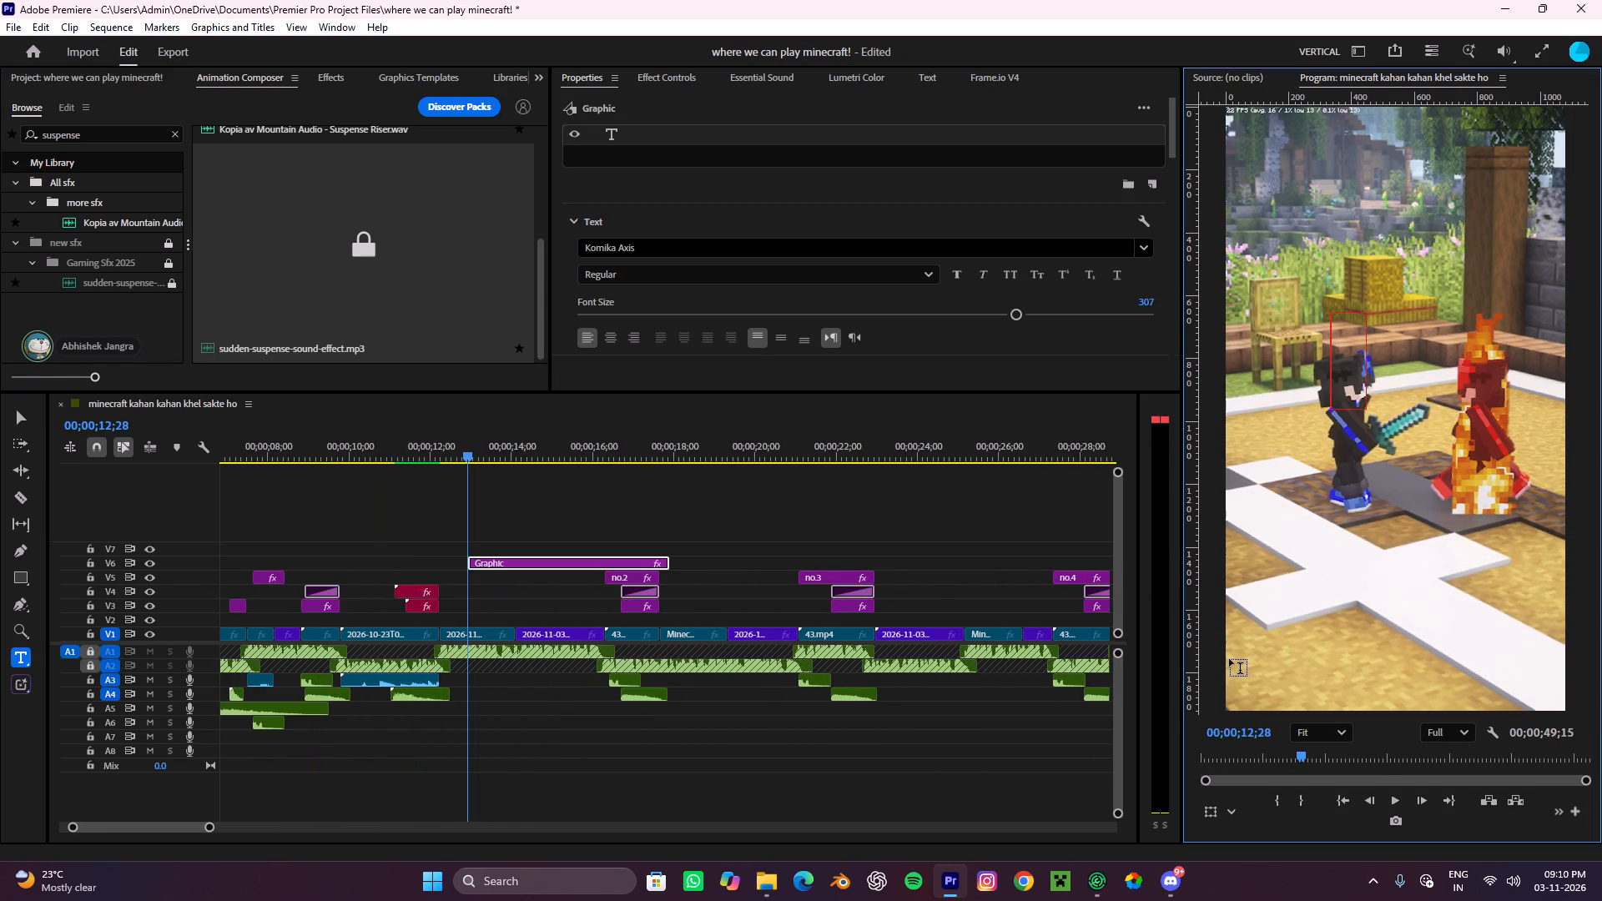
key("e")
type("njou")
key("BackSpace")
key("y")
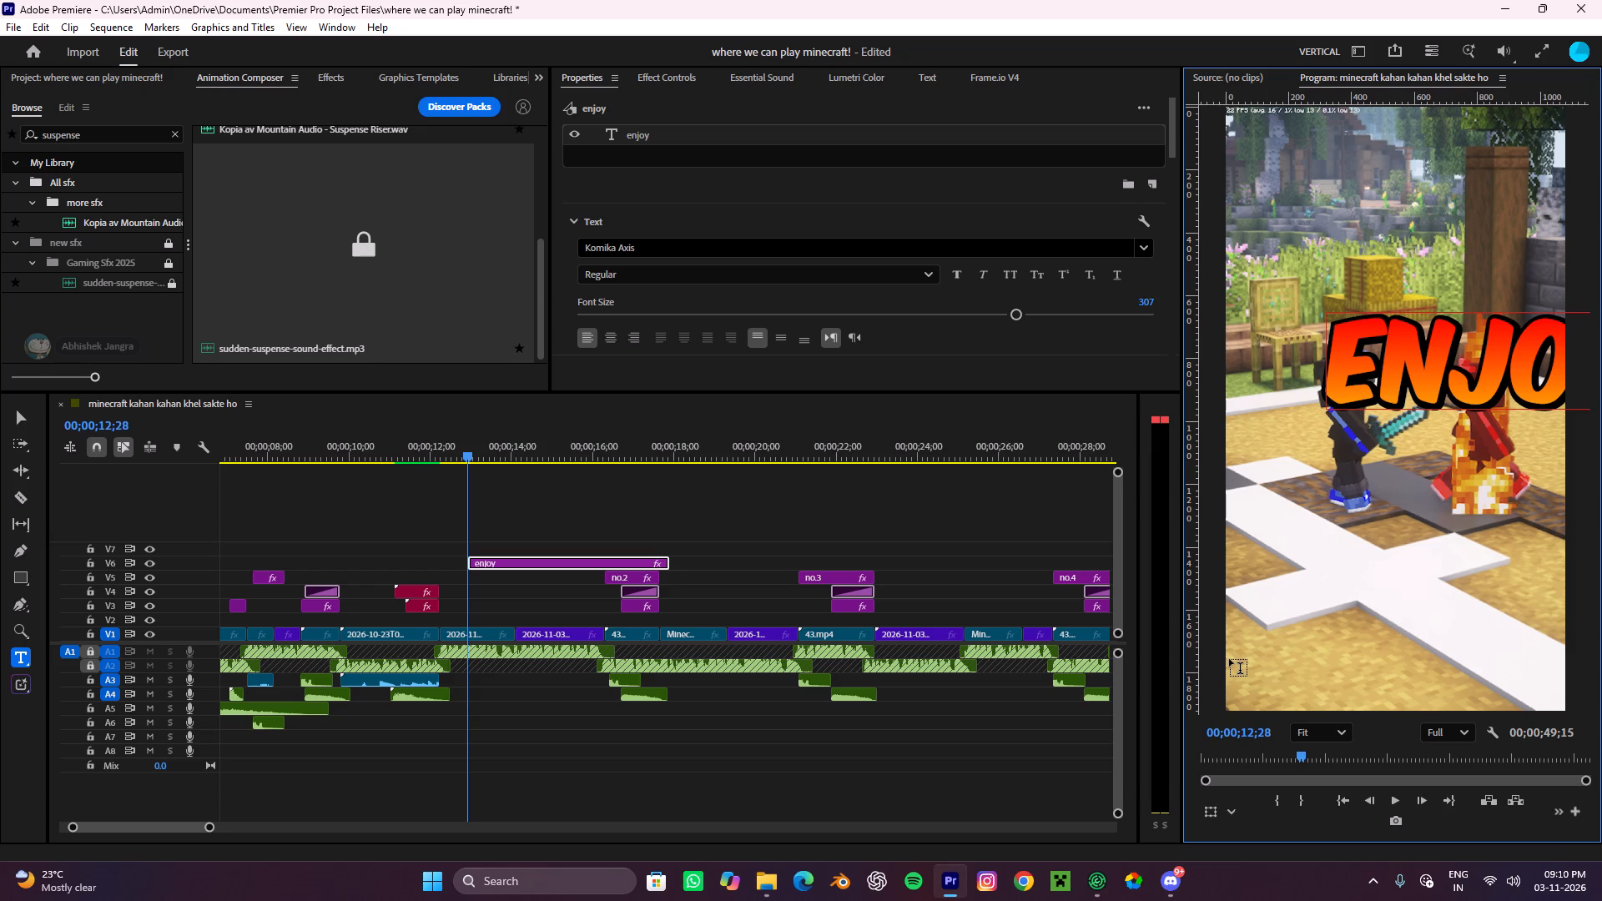
key("shift+exclam")
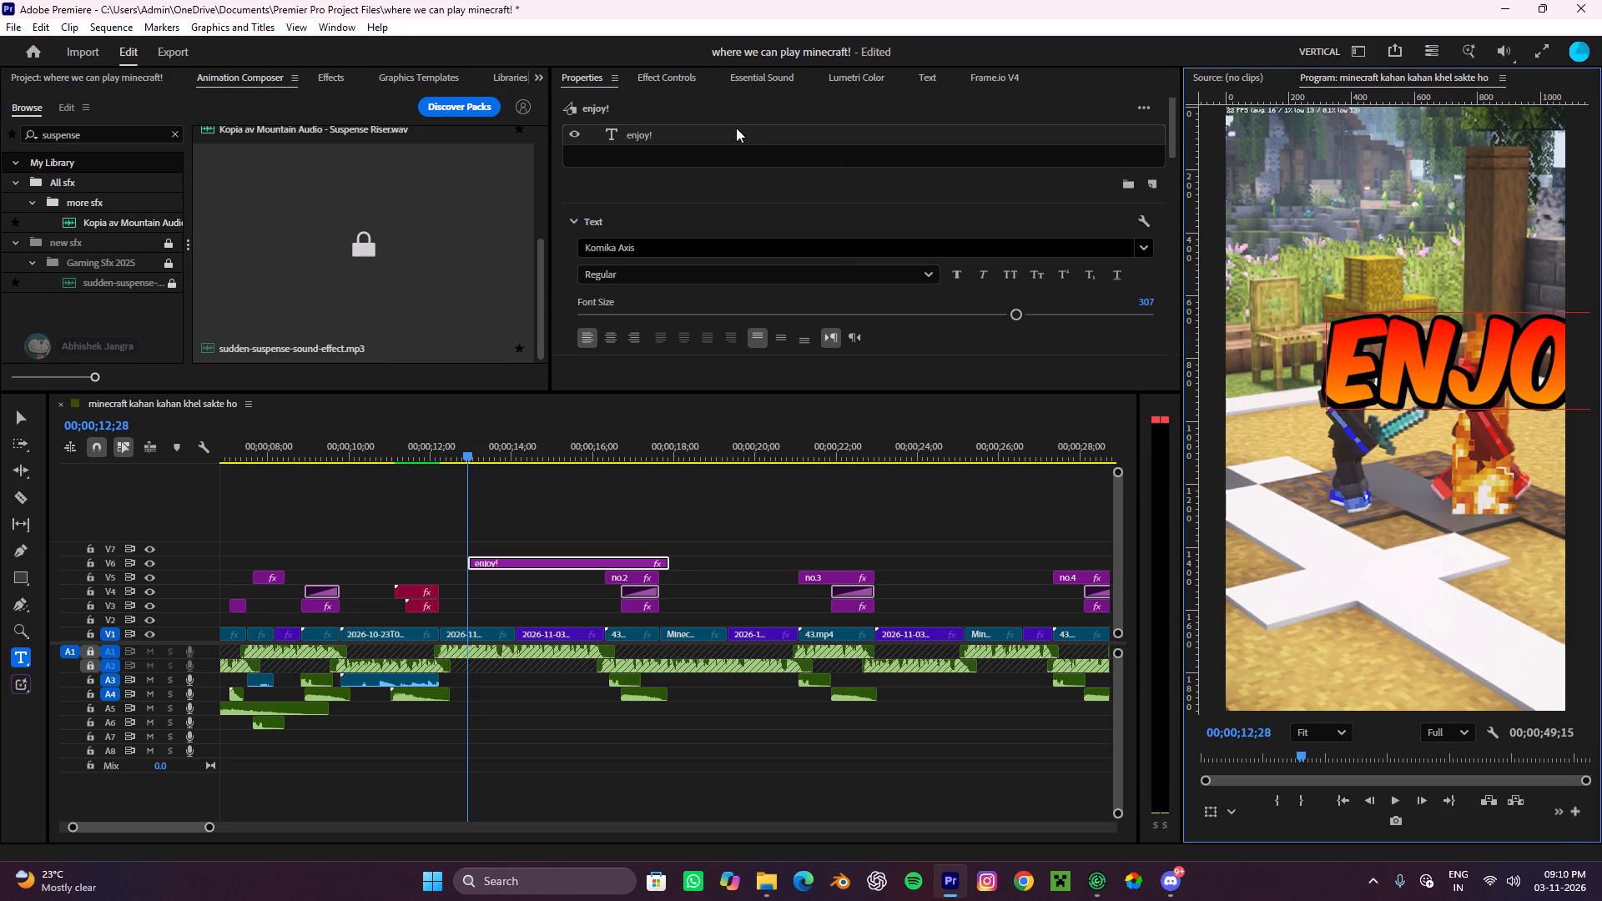
Select the enjoy! text and reduce its font size to 164.
left_click(736, 128)
left_click(679, 137)
double_click(676, 135)
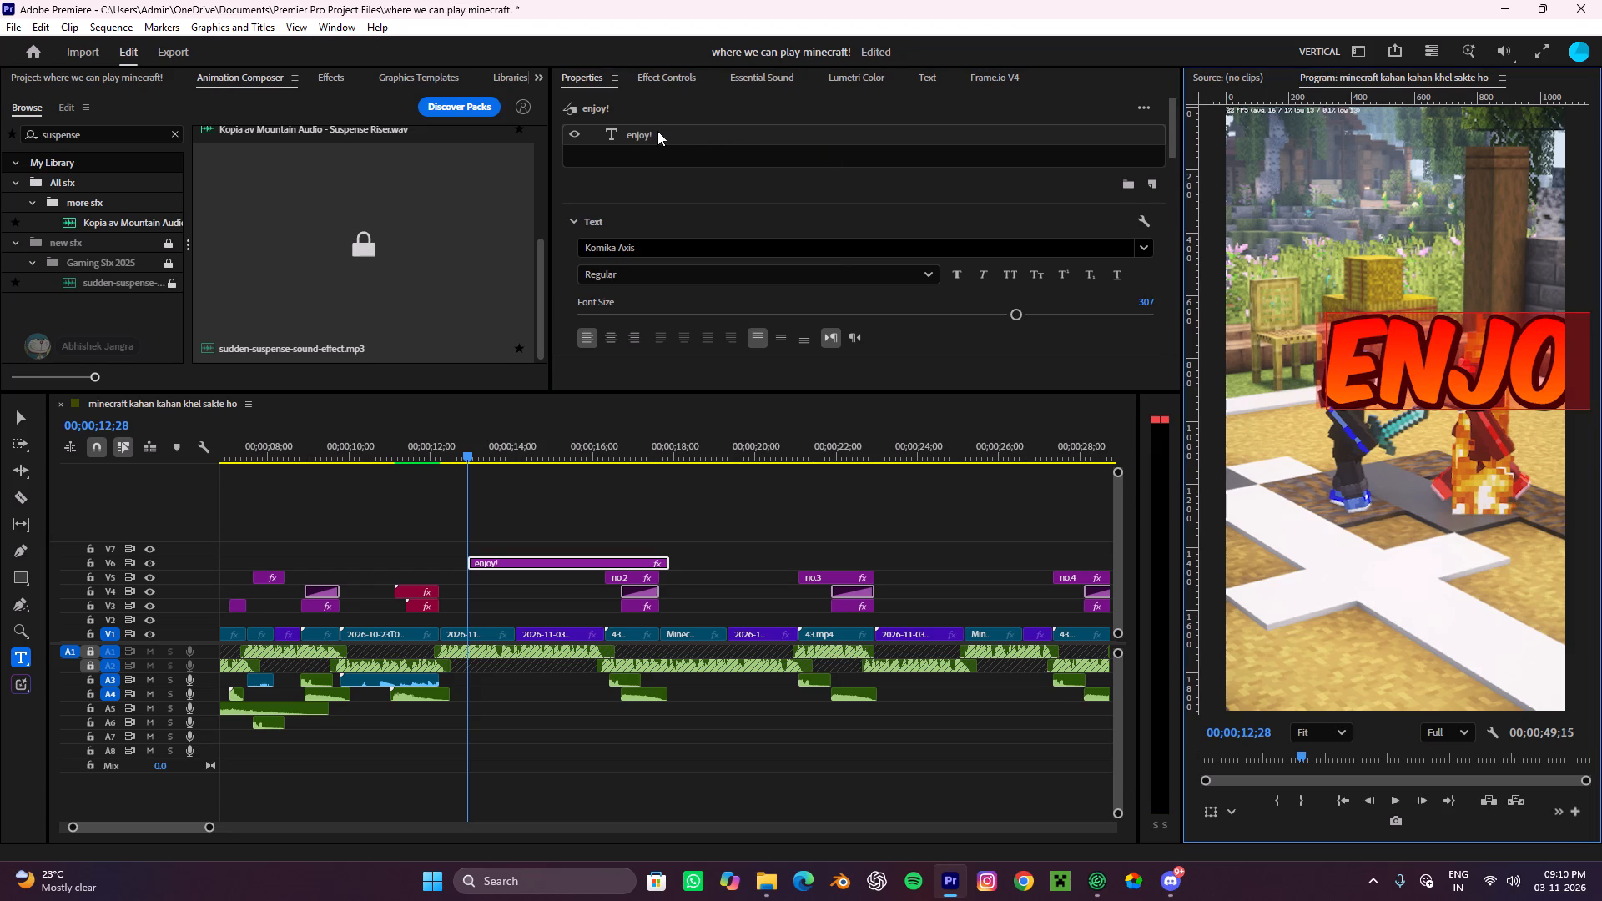
left_click(652, 130)
double_click(636, 131)
triple_click(636, 131)
left_click(636, 131)
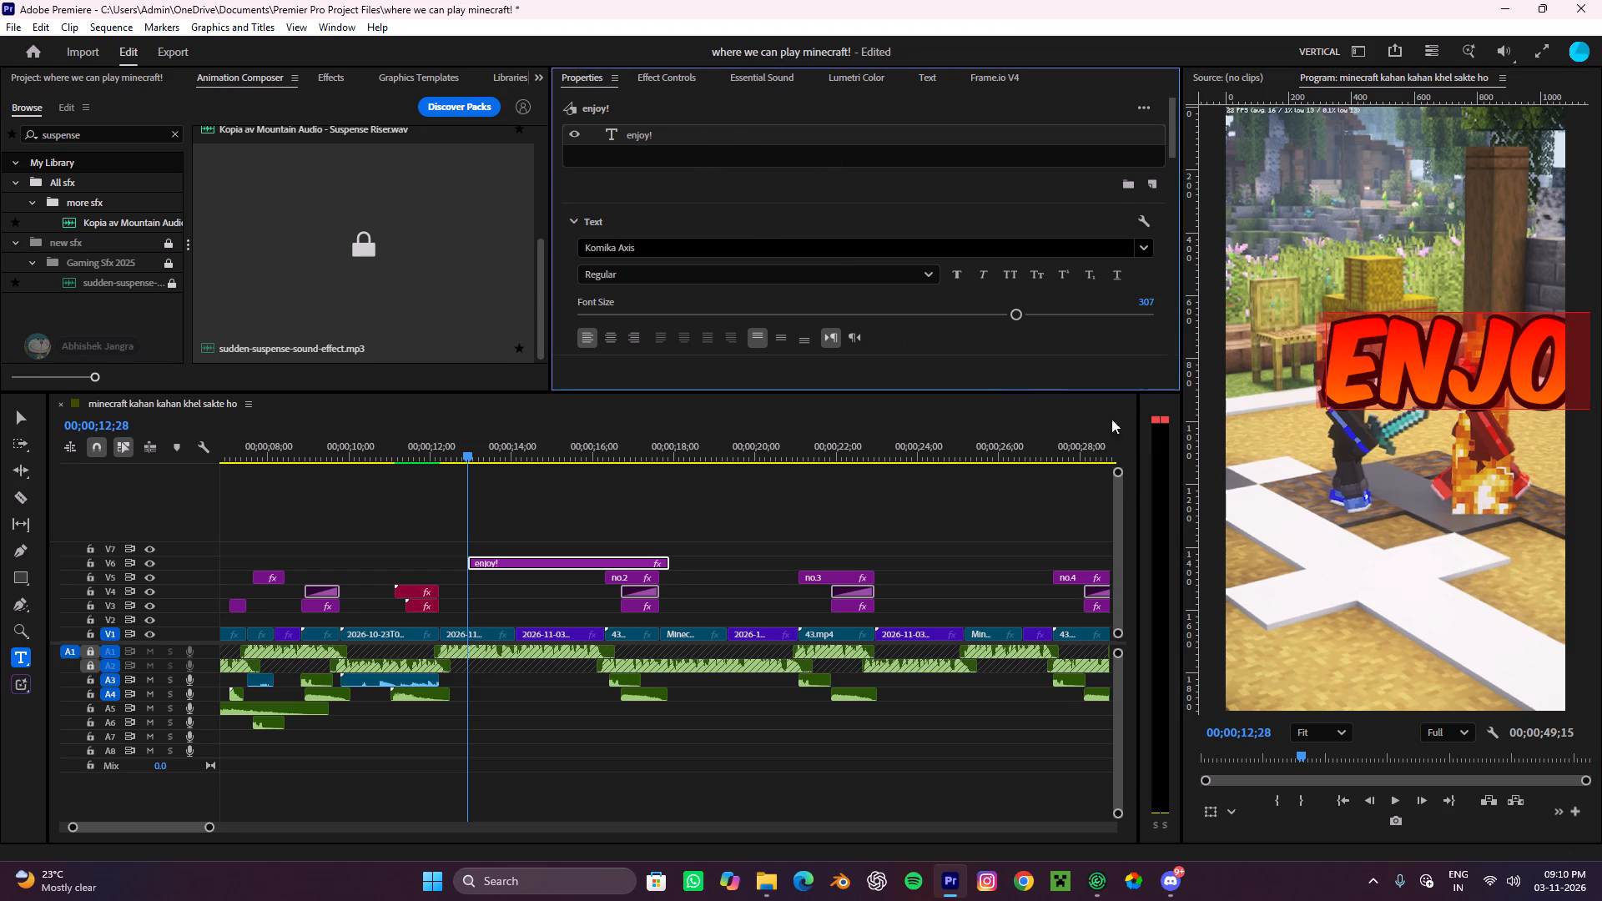
scroll(940, 369, "down", 8)
left_click_drag(1023, 184, 814, 279)
Center-align the enjoy! text and center it horizontally and vertically in the frame.
scroll(834, 279, "down", 4)
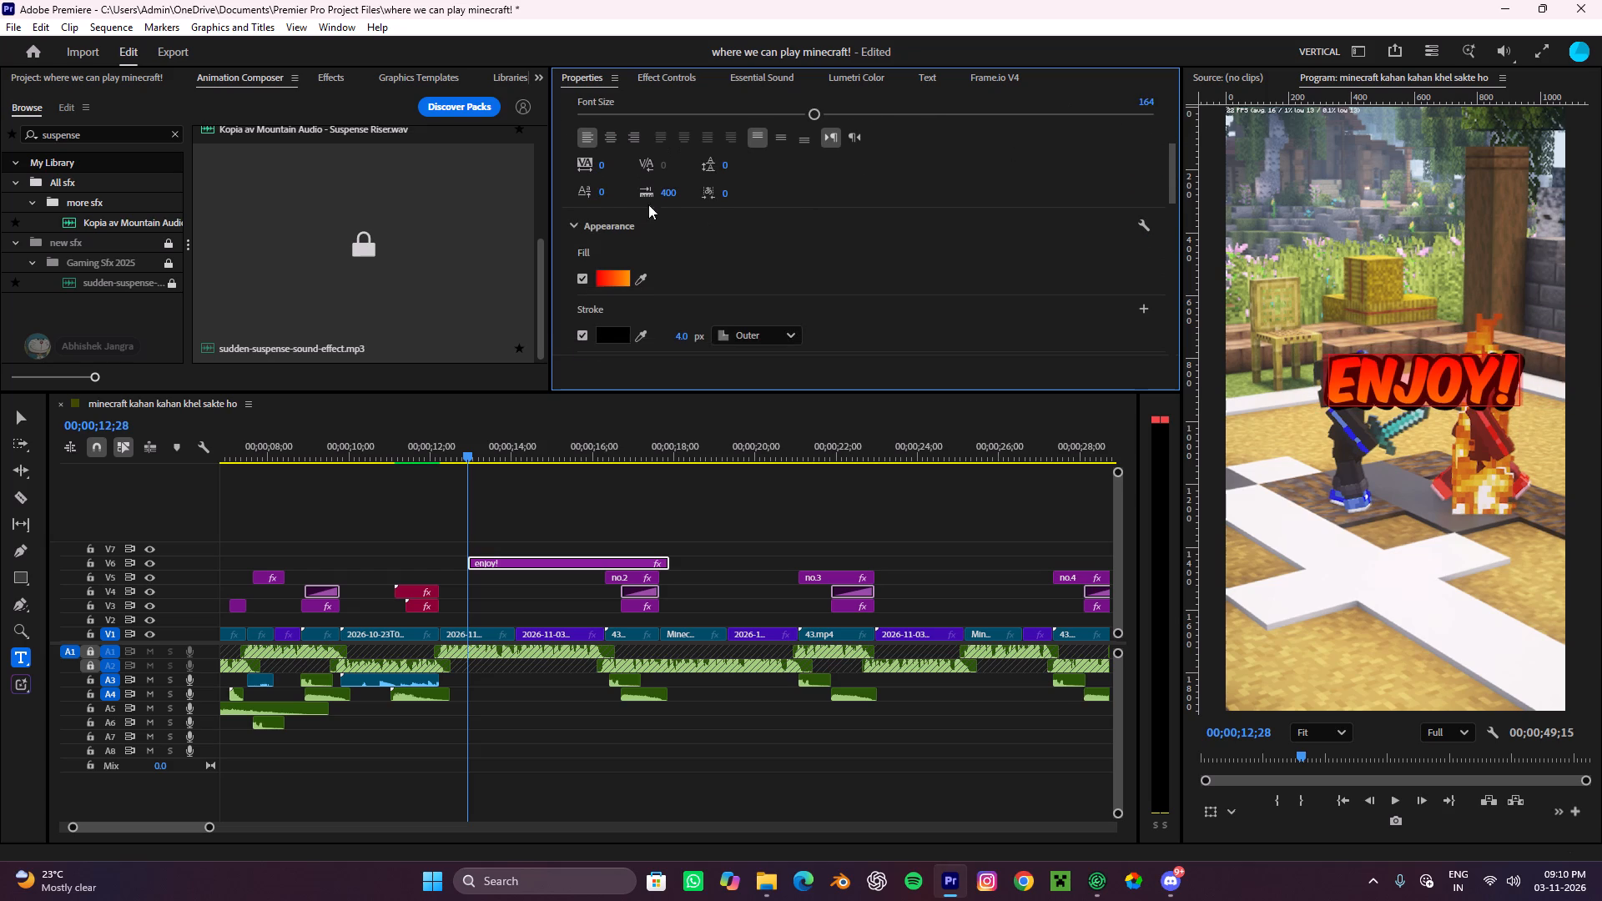
left_click(612, 129)
scroll(999, 244, "down", 20)
scroll(999, 244, "down", 2)
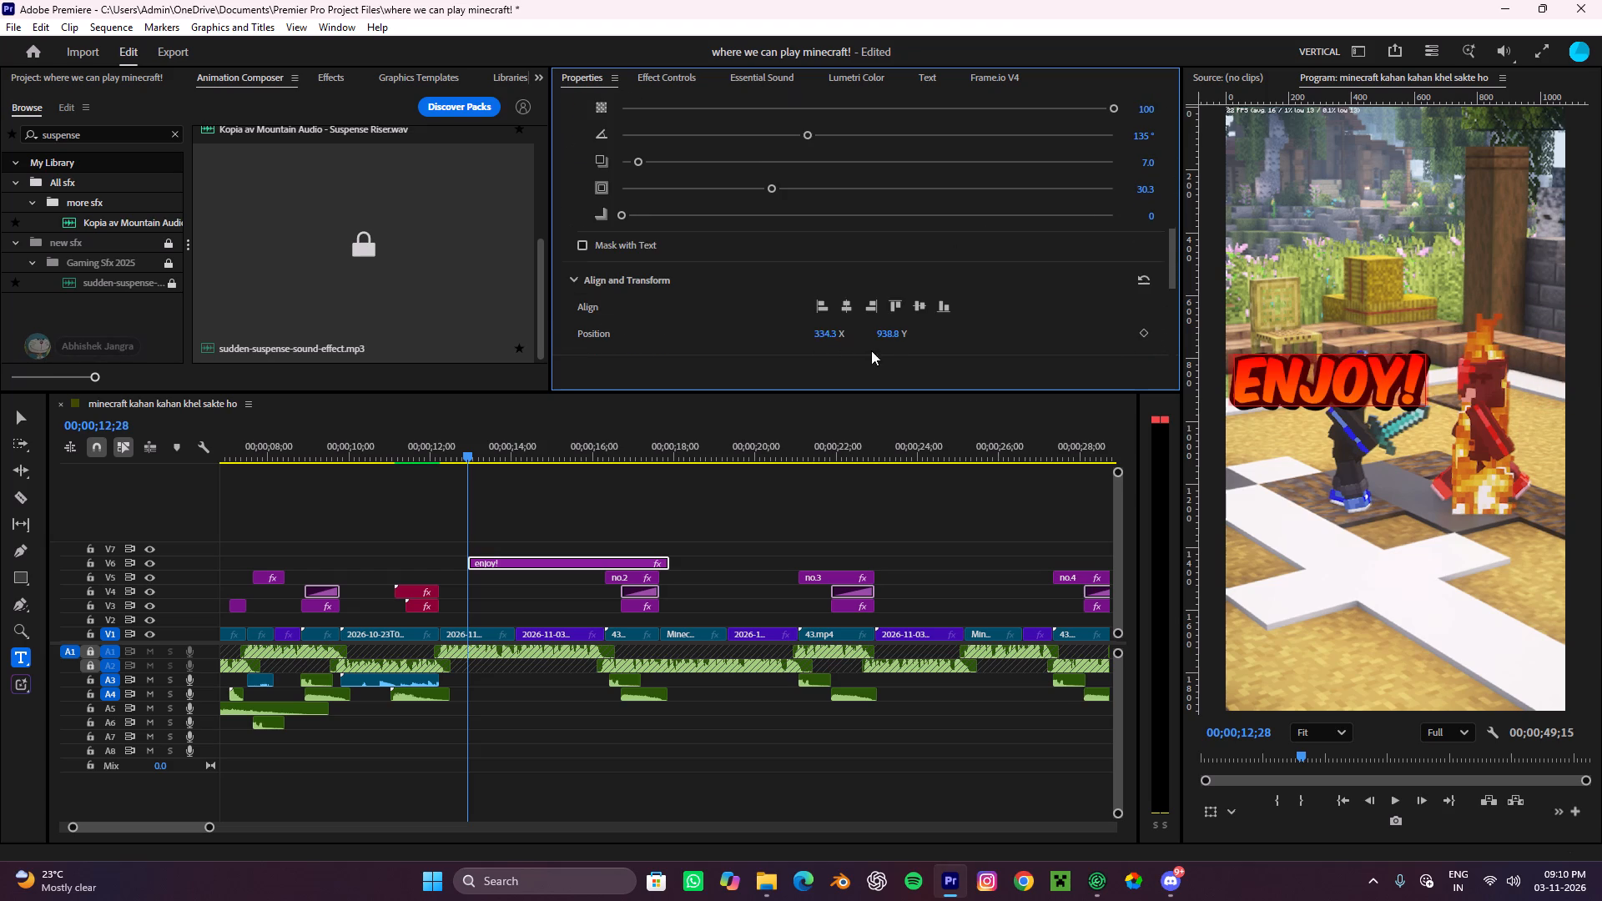
left_click(844, 307)
left_click(939, 299)
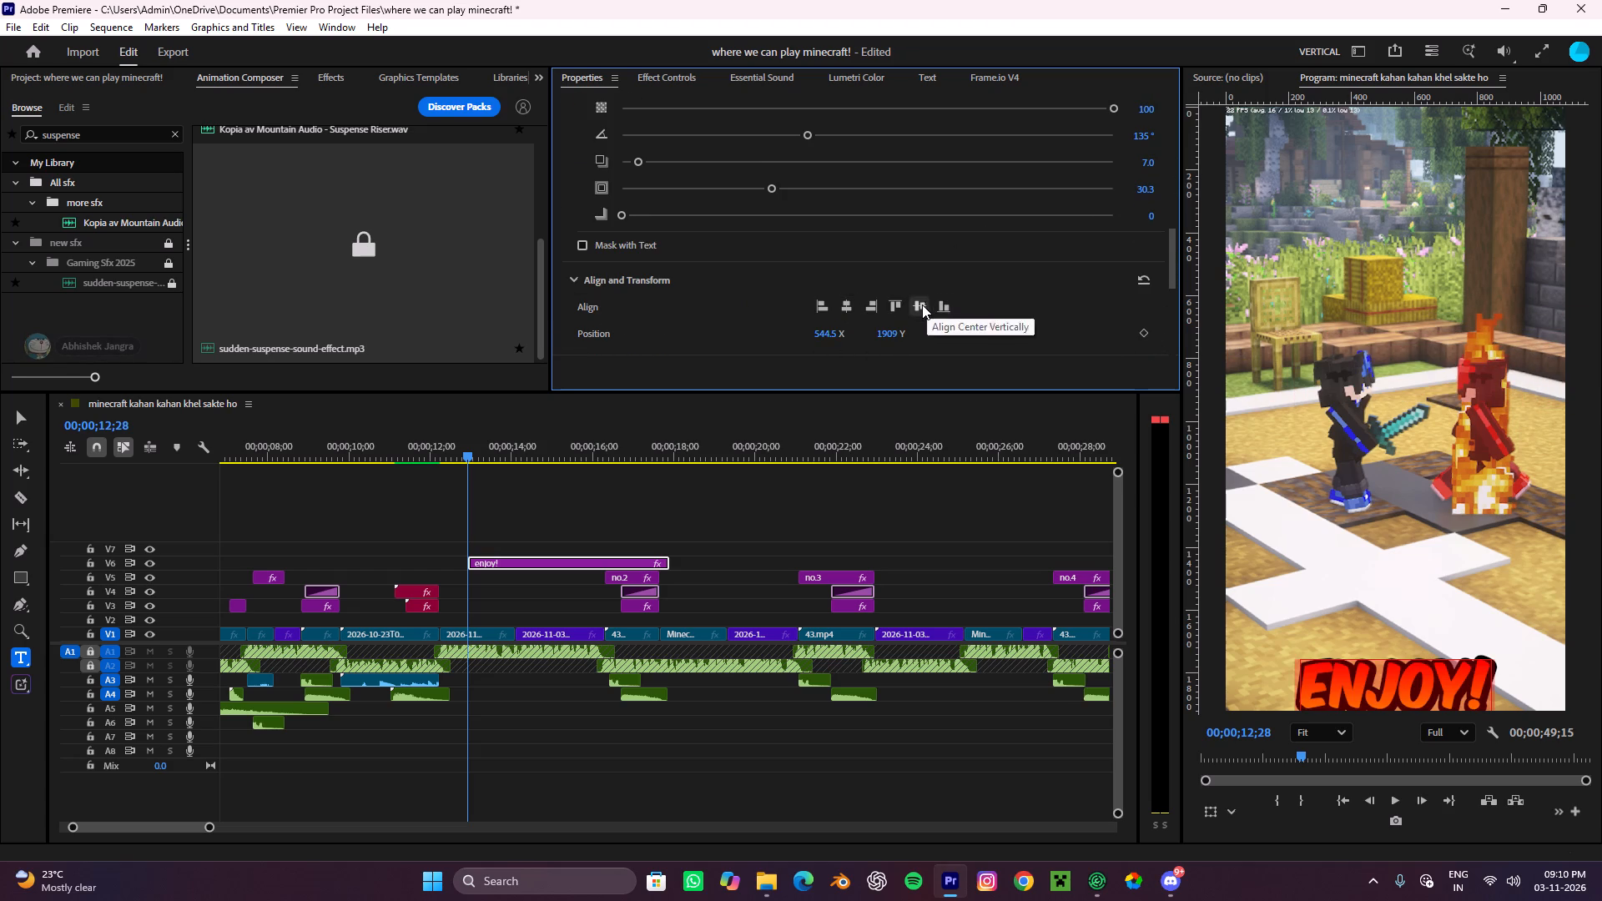
left_click(921, 305)
Change the enjoy! text fill from a linear gradient to a solid bright cyan.
scroll(950, 325, "up", 15)
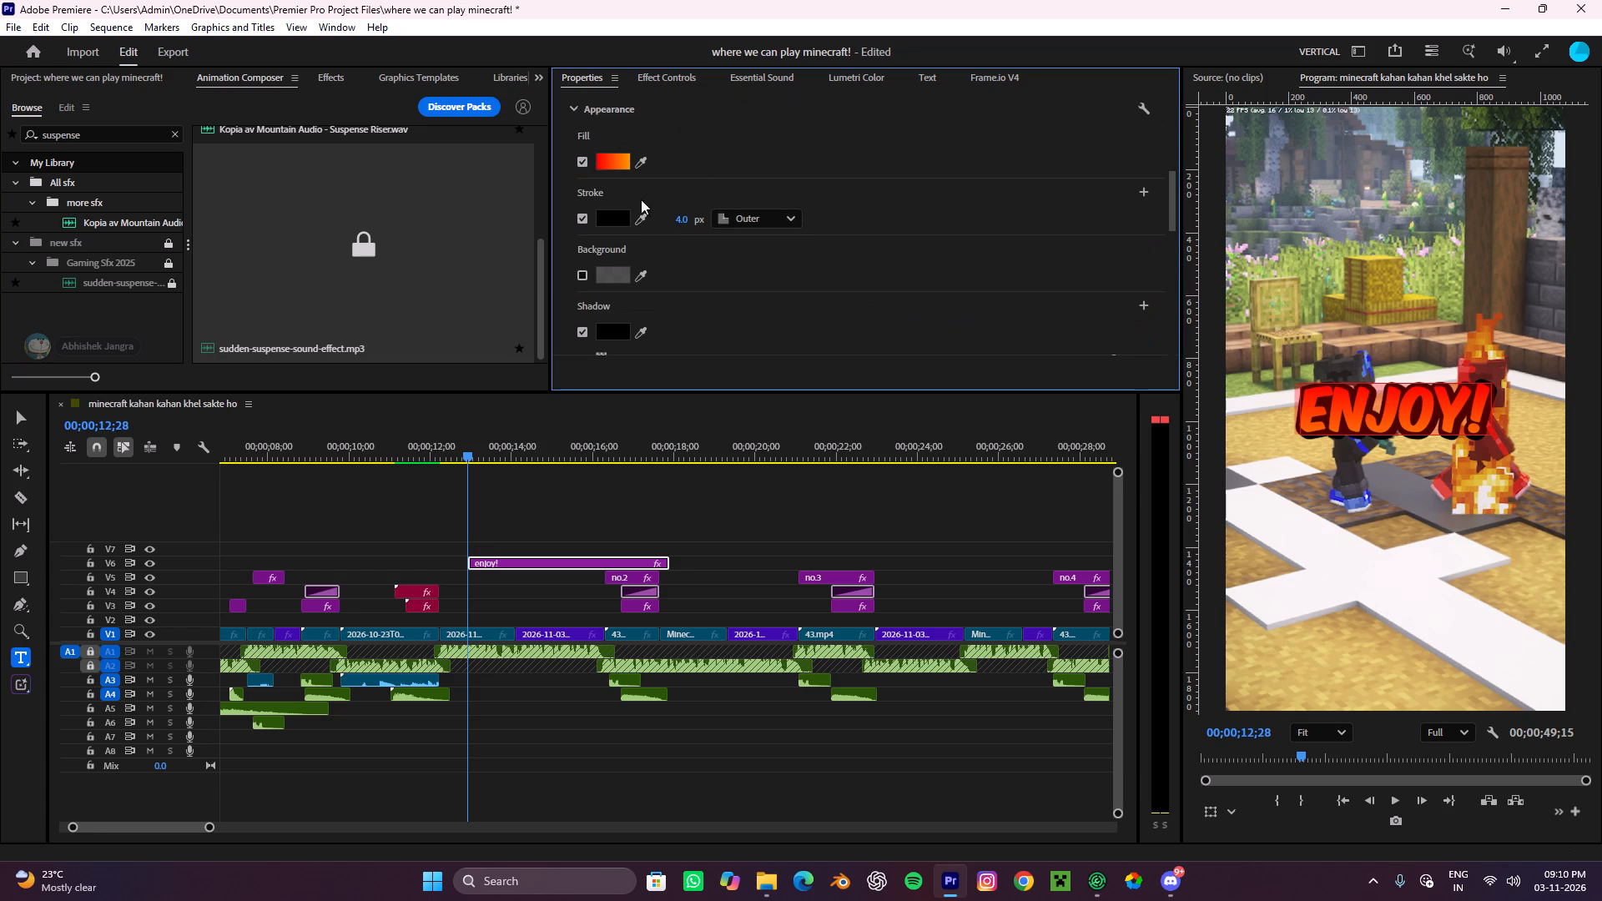
left_click(611, 158)
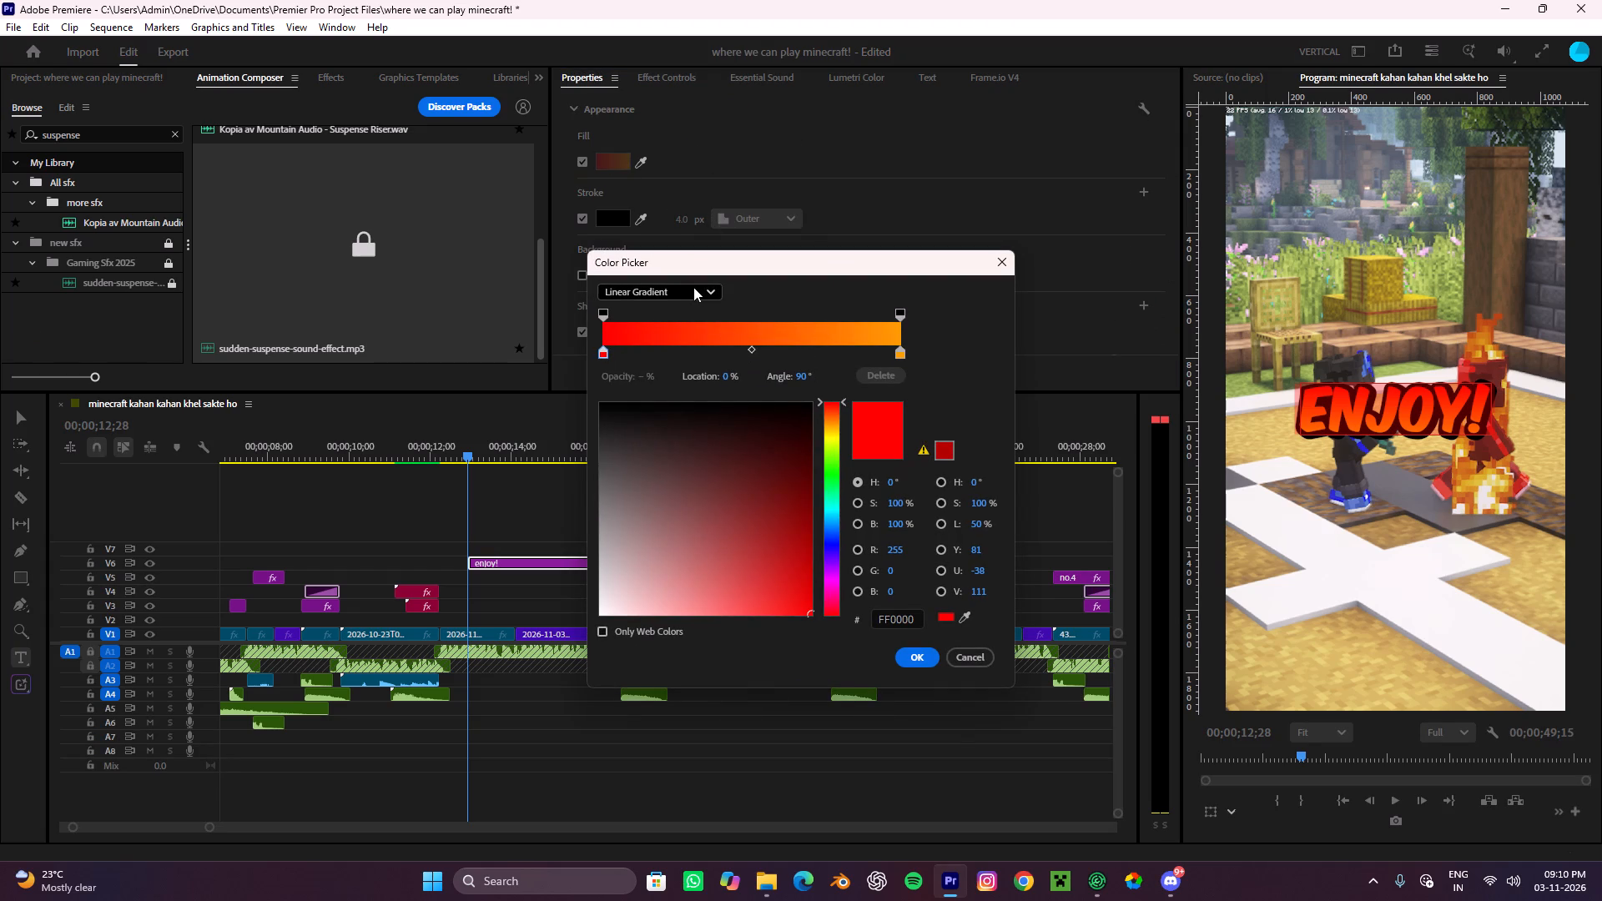
left_click(693, 287)
left_click(682, 315)
left_click_drag(839, 346, 836, 478)
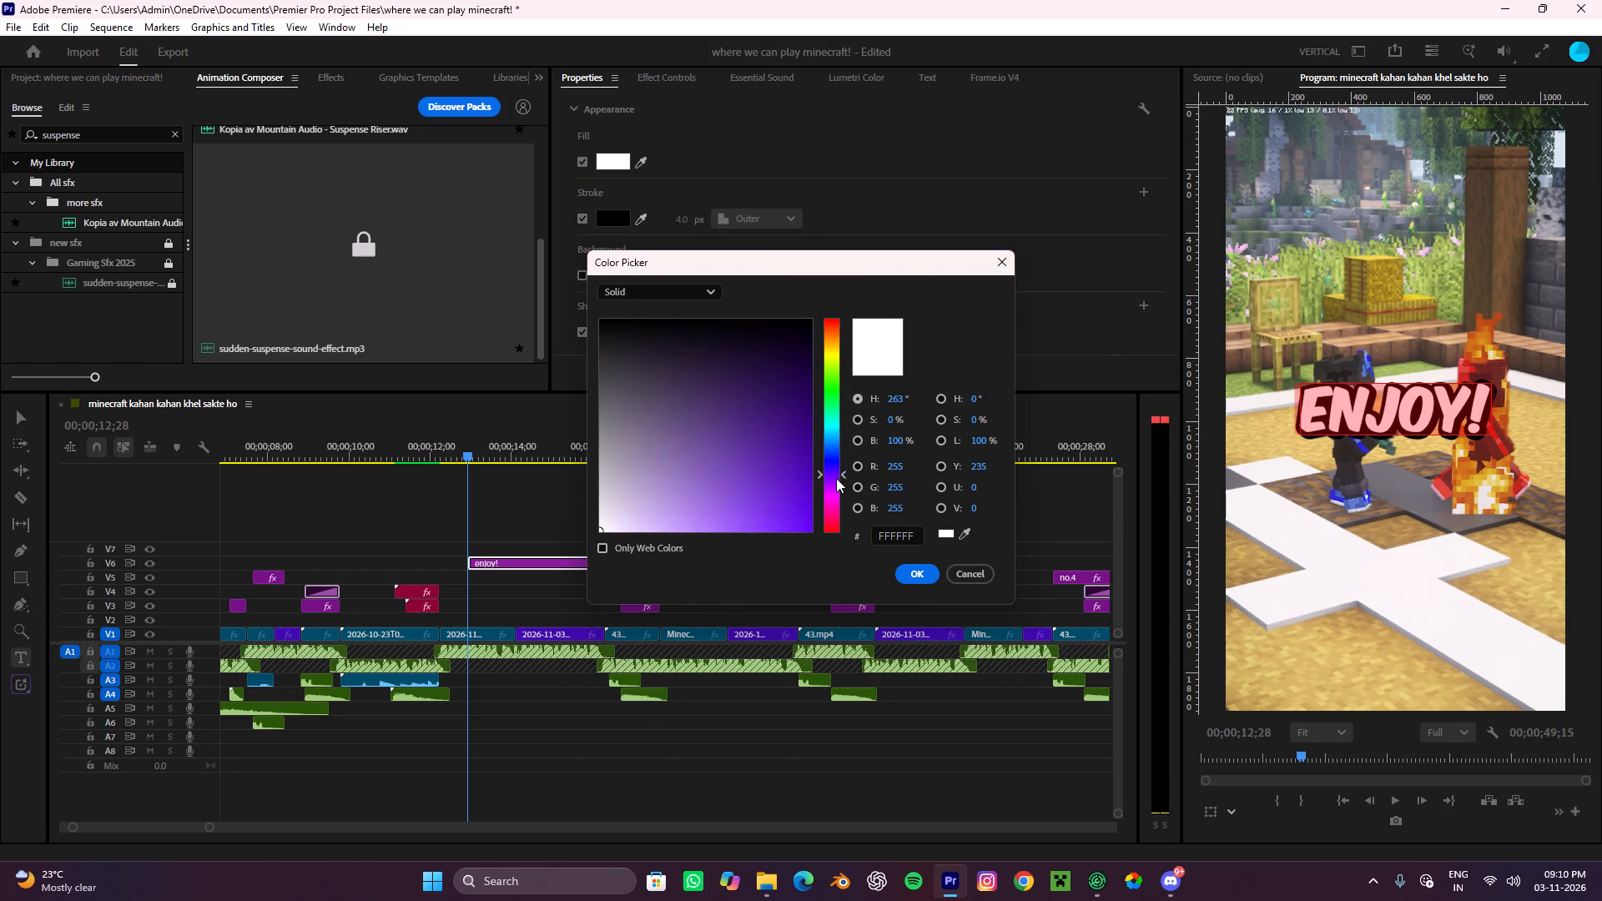
left_click_drag(836, 478, 832, 430)
left_click_drag(760, 422, 800, 530)
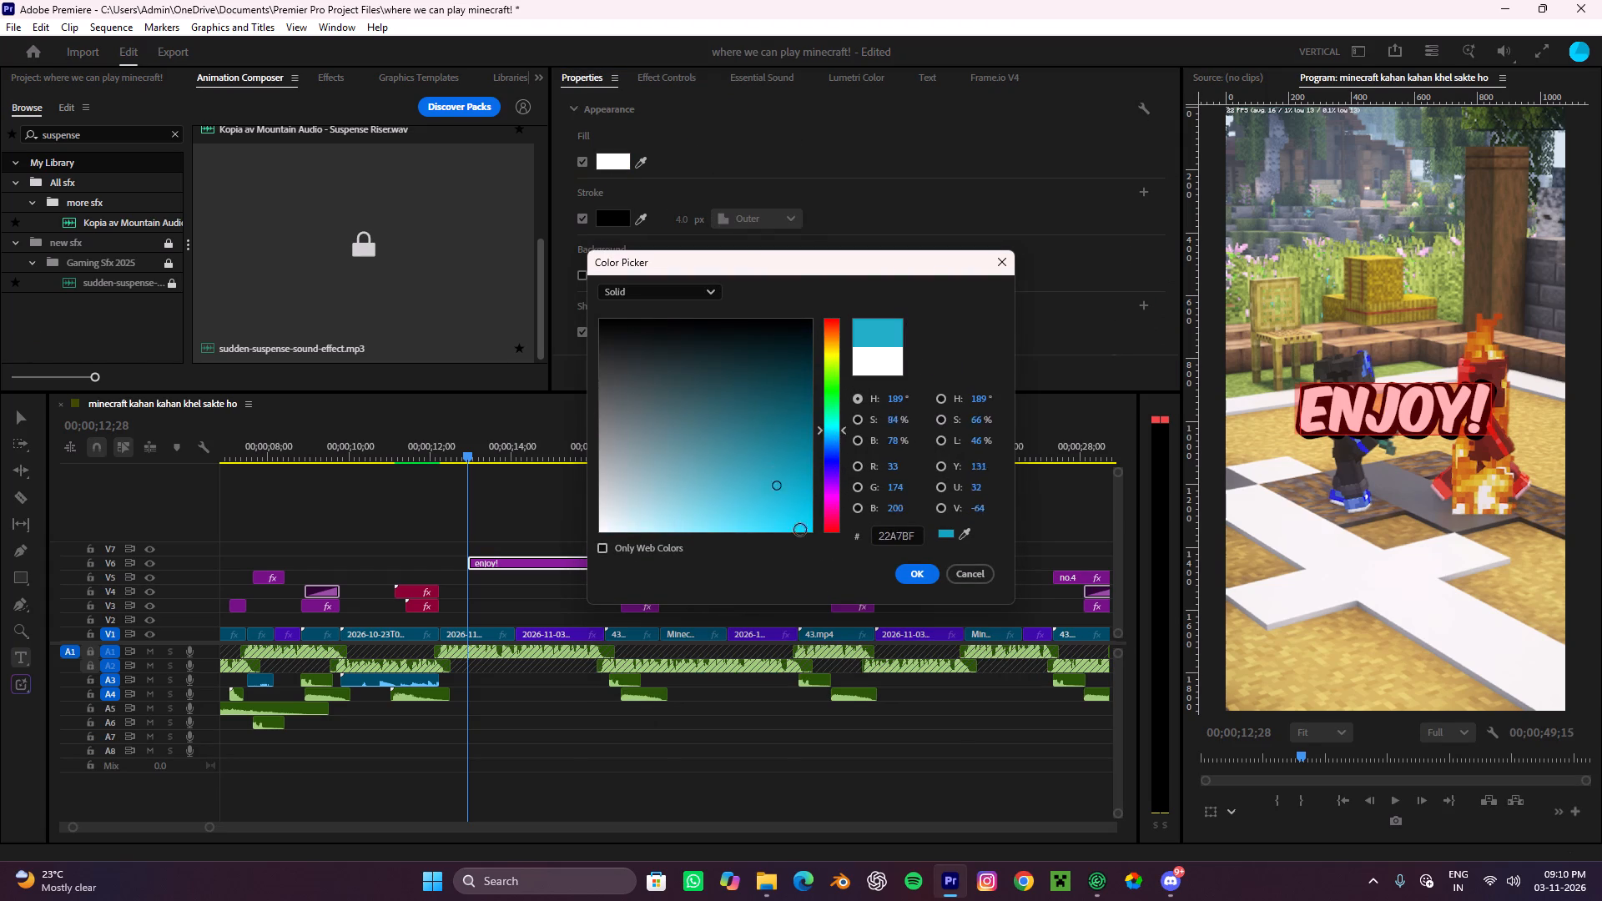
left_click_drag(800, 530, 865, 638)
left_click(920, 566)
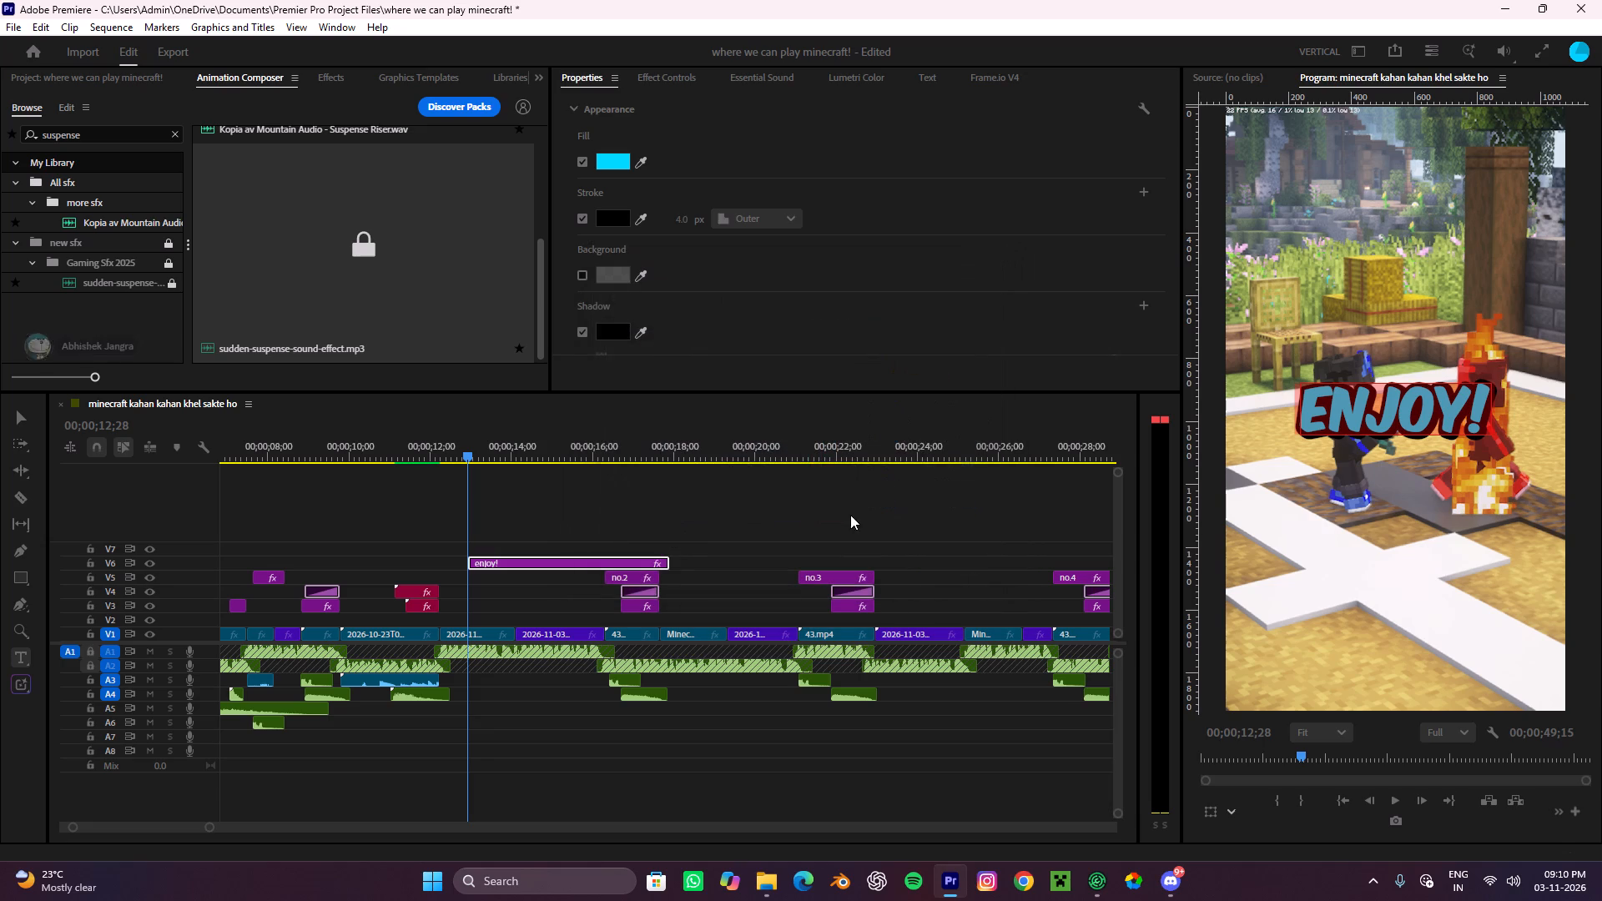
left_click(664, 525)
key("v")
left_click(543, 556)
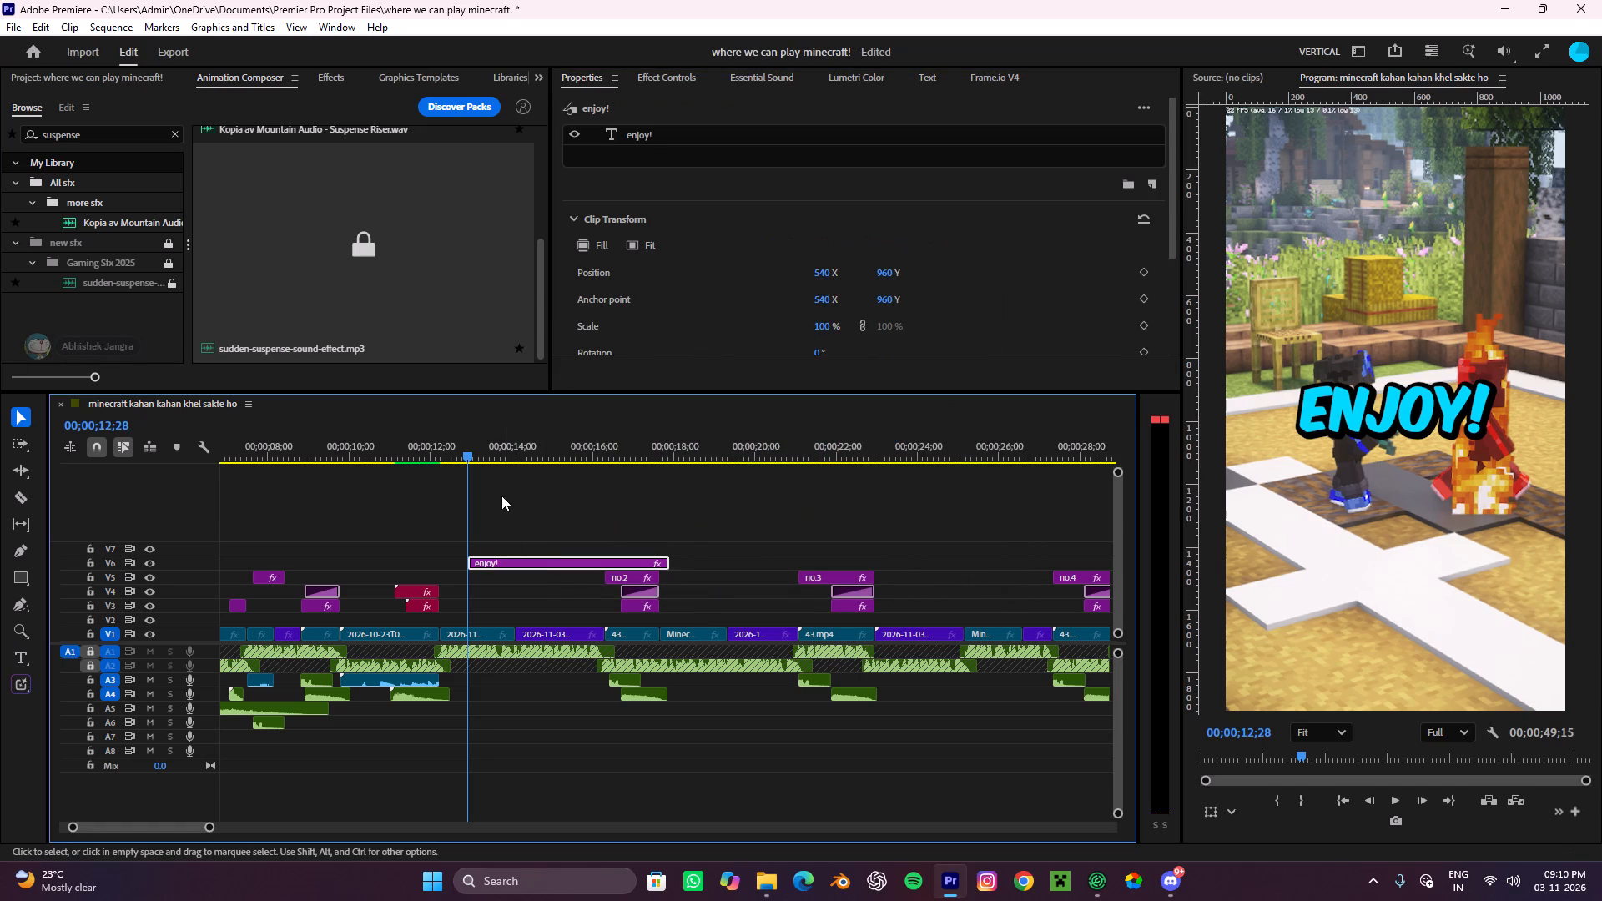
Cut the enjoy! graphic on V6 where the sword-fight clip beneath it ends and remove the leftover part.
left_click_drag(454, 450, 436, 472)
key("space")
scroll(477, 517, "up", 5, "alt")
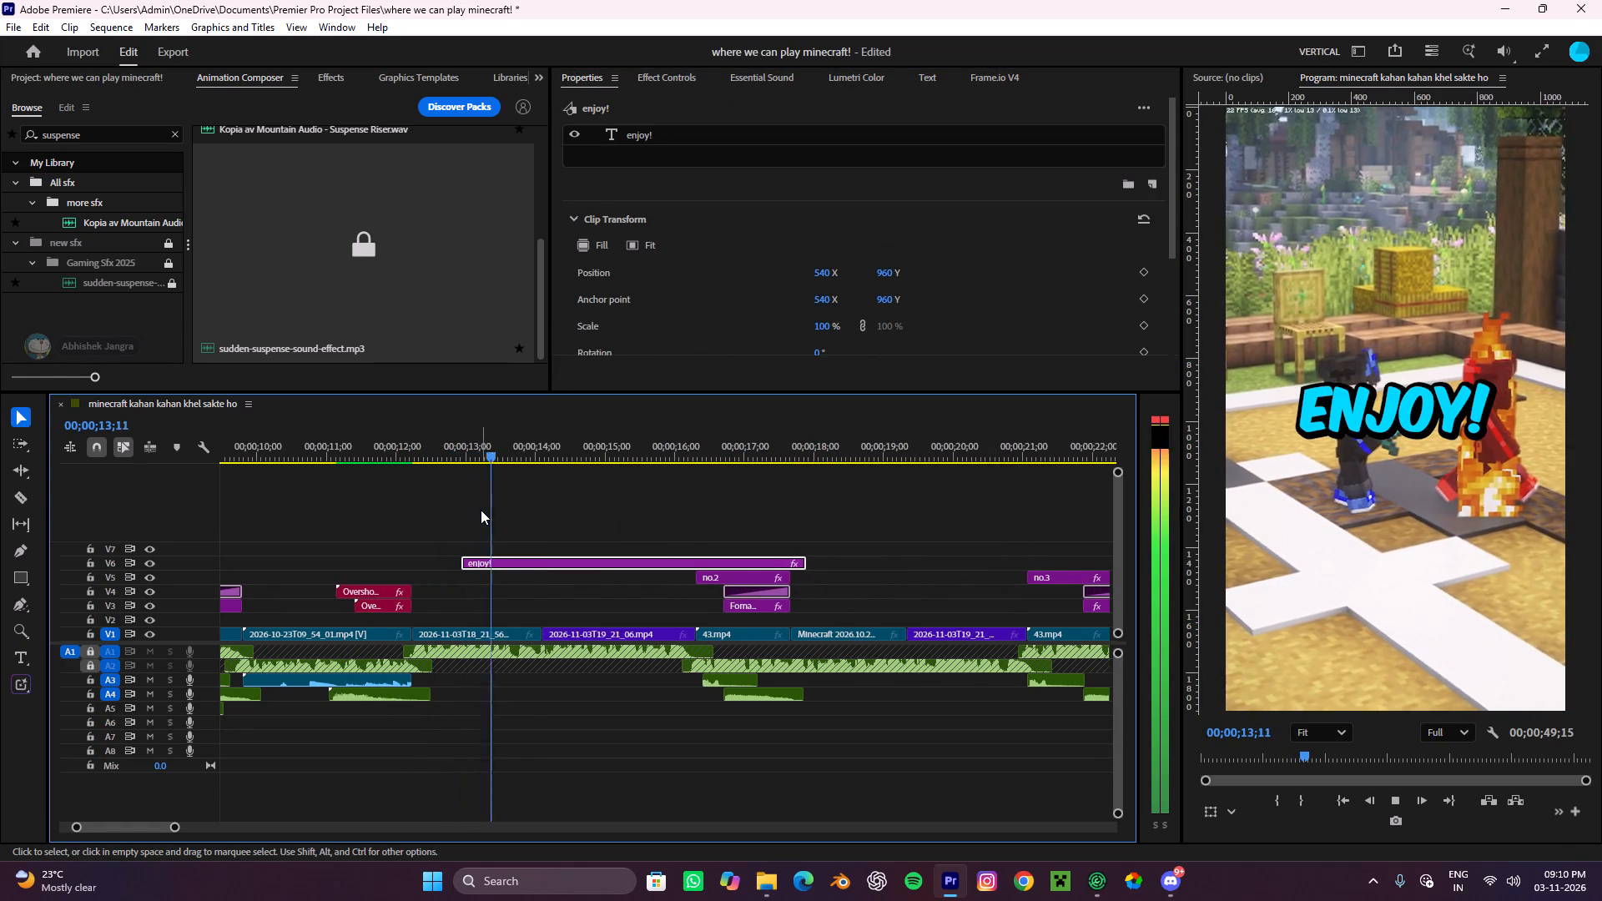
key("space")
key("c")
left_click(547, 561)
key("v")
left_click(582, 565)
key("ctrl+x")
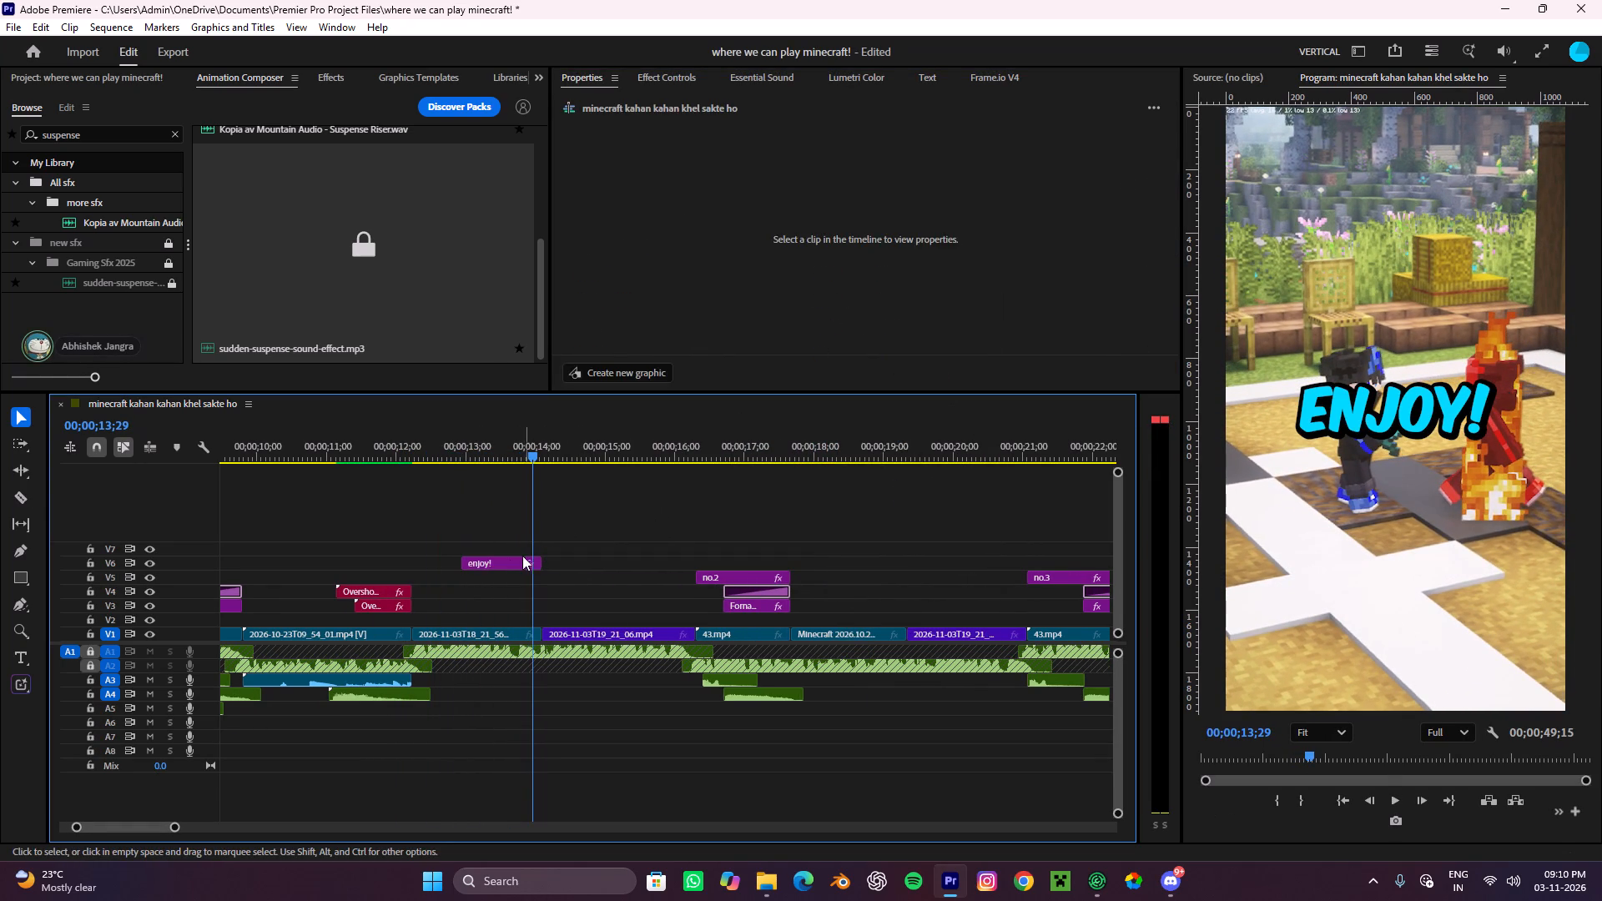
Search the effects for "pop" and apply the Pop Motion transition to the start of the enjoy! graphic.
left_click(506, 561)
left_click(333, 73)
left_click_drag(106, 99, 105, 99)
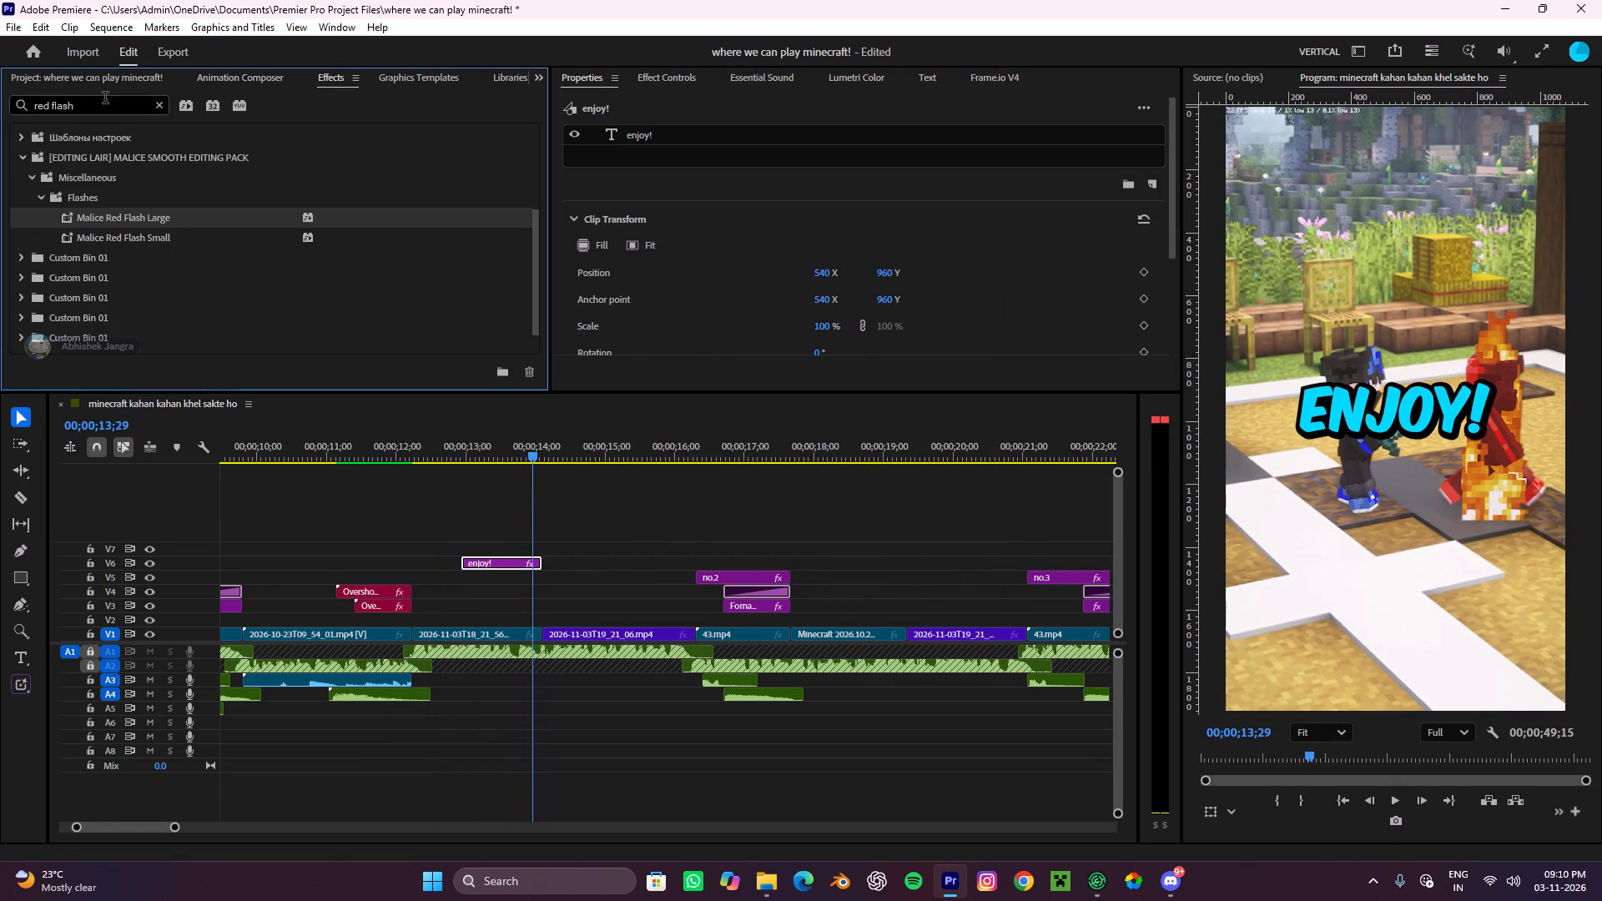
left_click_drag(105, 99, 0, 109)
type("pop")
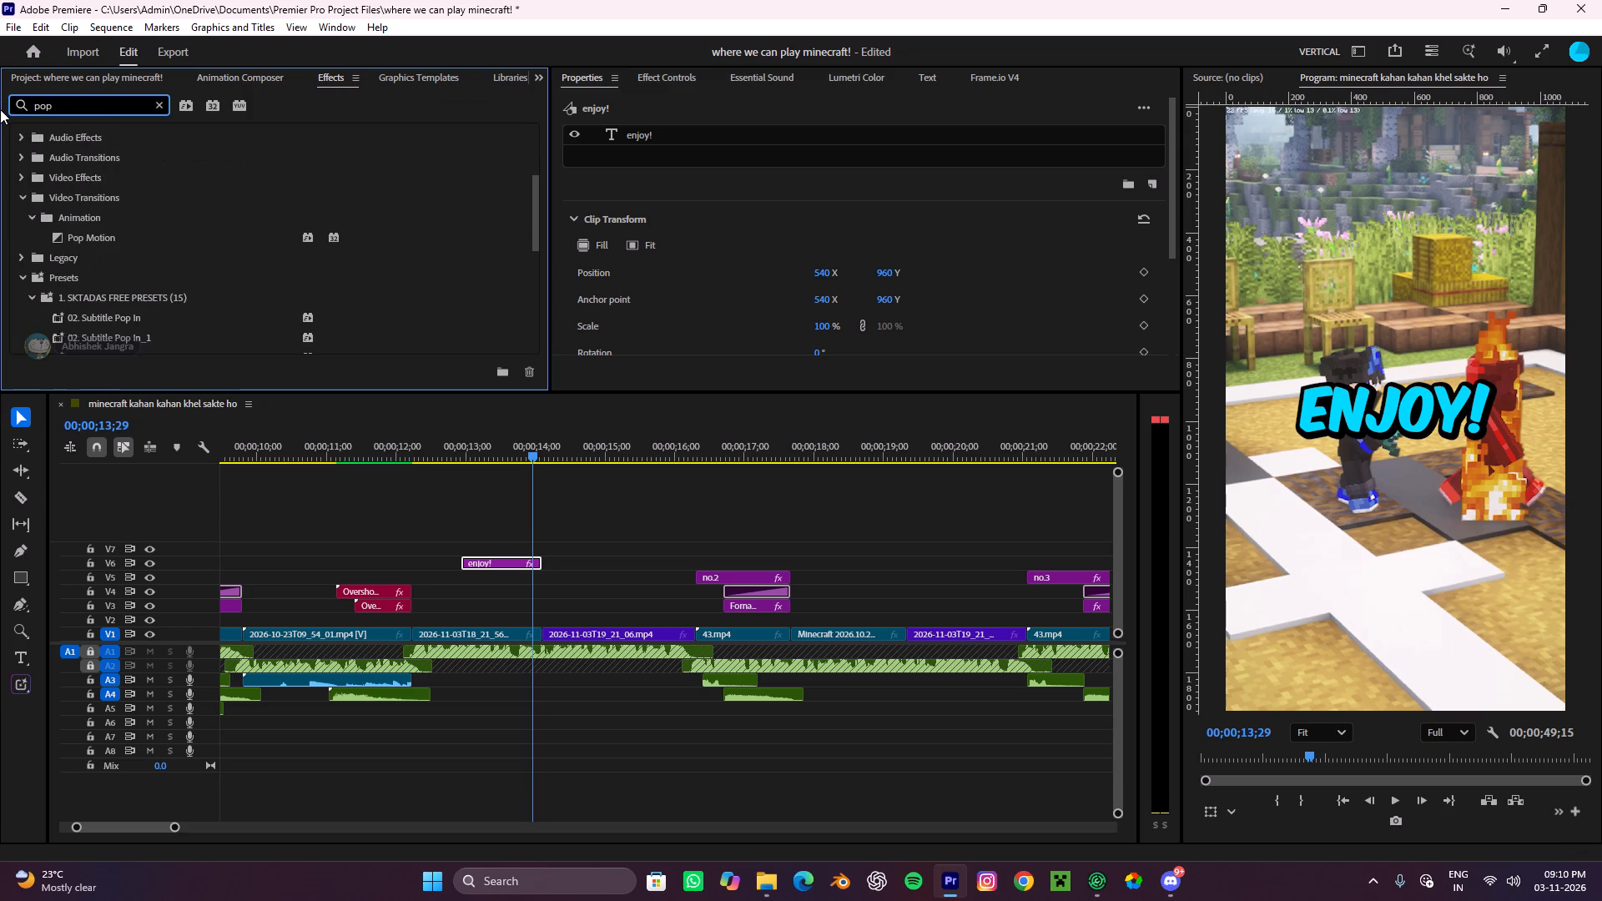
left_click_drag(67, 234, 467, 573)
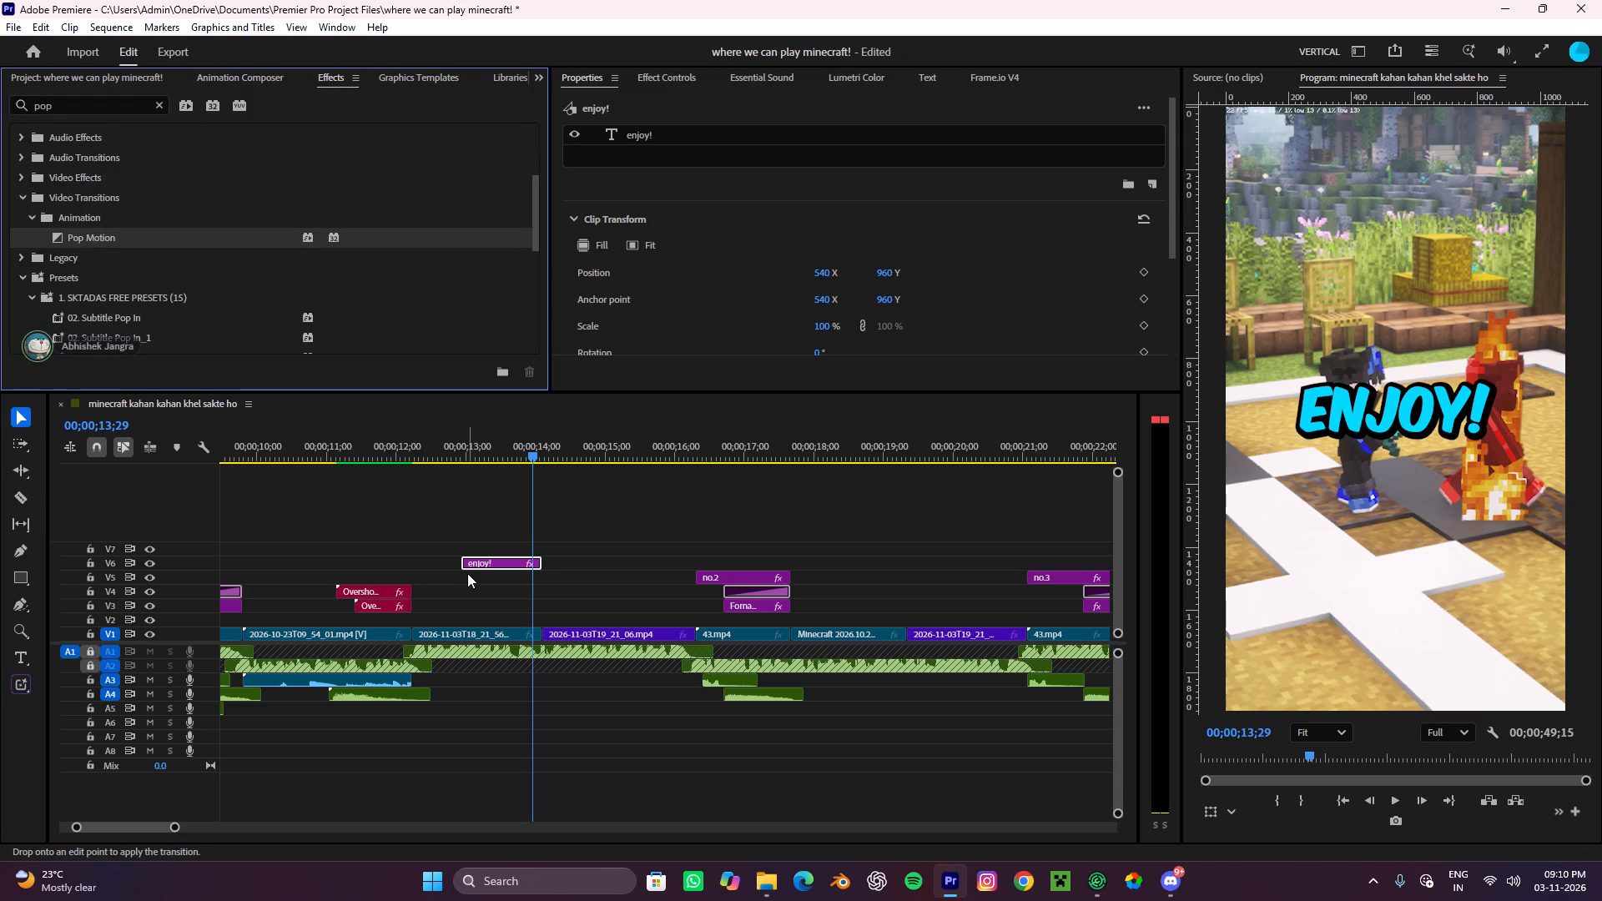
left_click_drag(467, 573, 473, 555)
left_click(624, 520)
left_click_drag(64, 230, 396, 388)
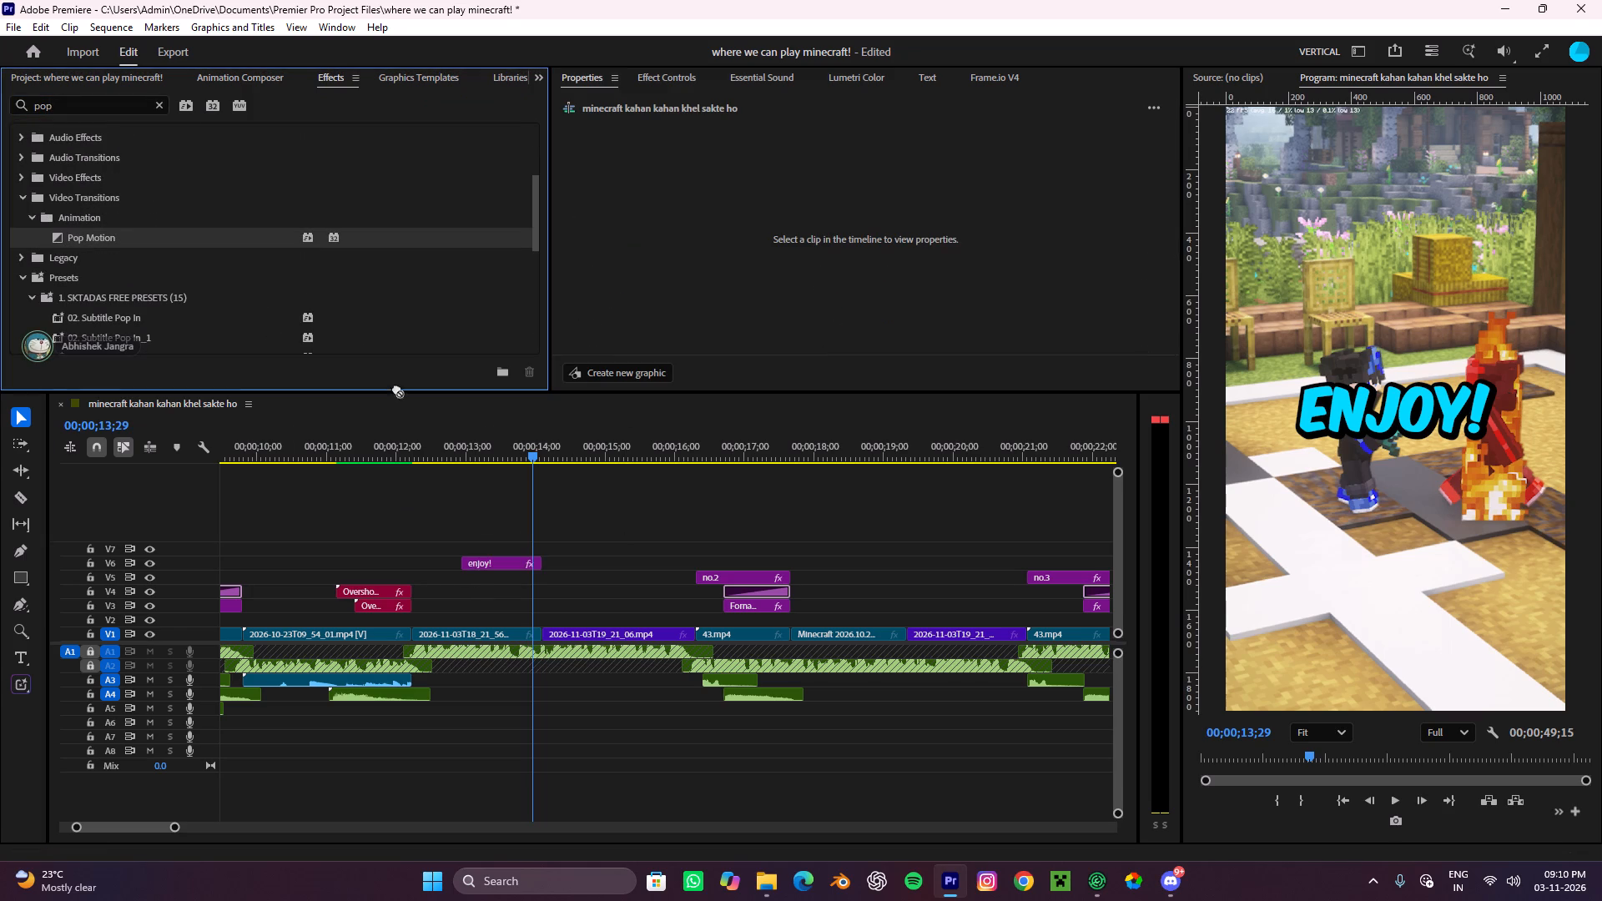
left_click_drag(396, 388, 466, 564)
left_click(573, 521)
Shorten the Pop Motion transition on the enjoy! graphic so it ends at about 00;00;13;15.
left_click(502, 570)
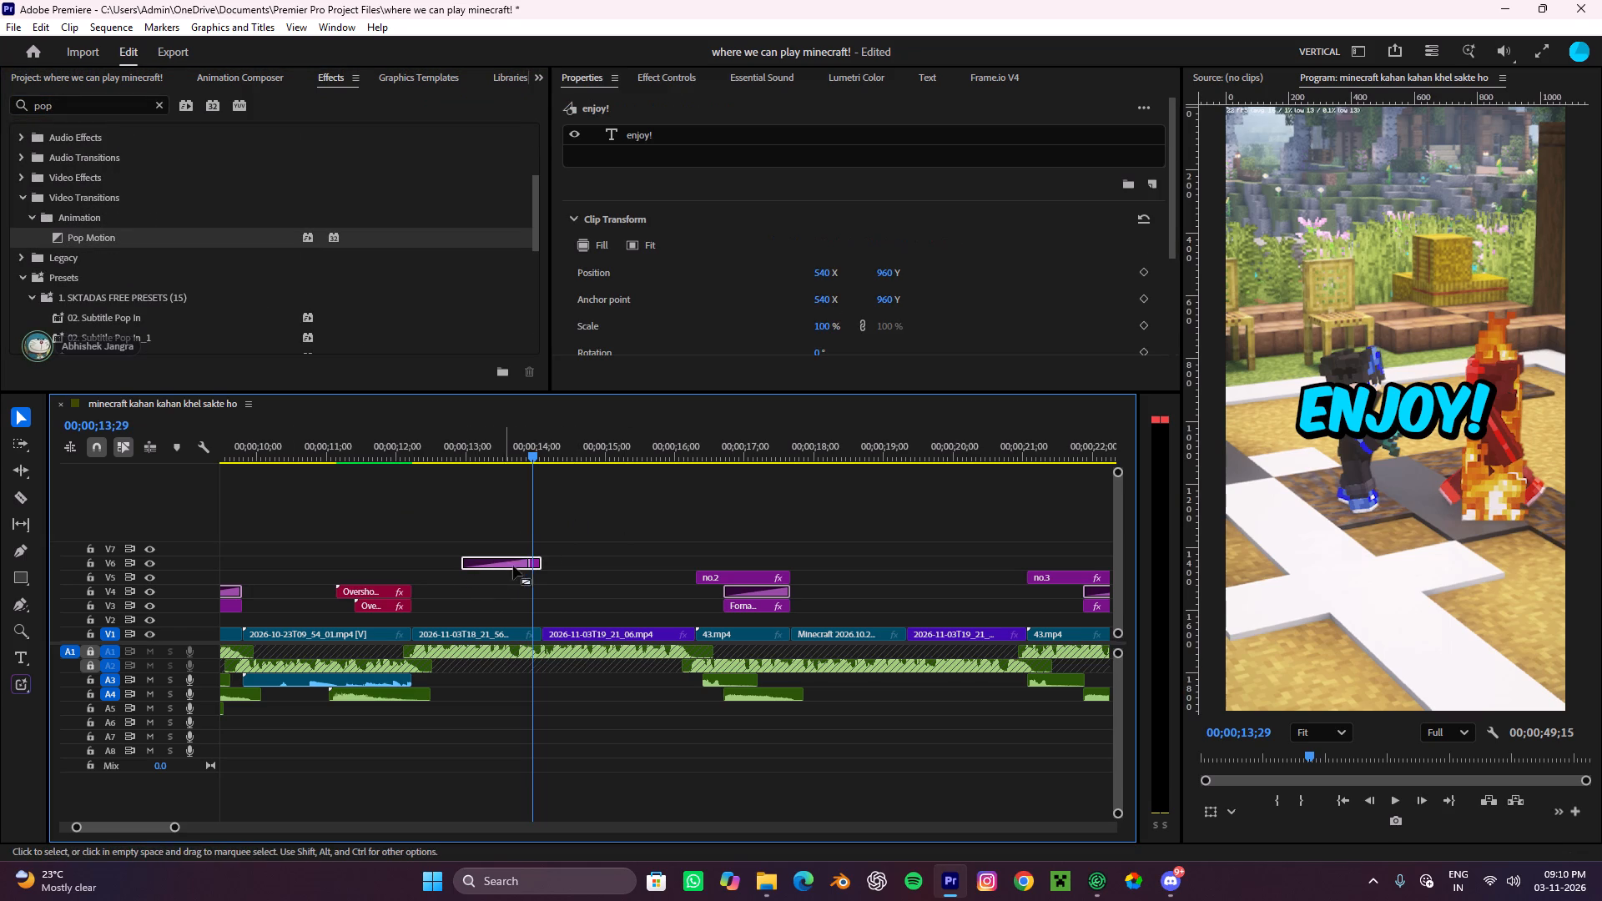
left_click(511, 561)
left_click_drag(527, 556, 502, 569)
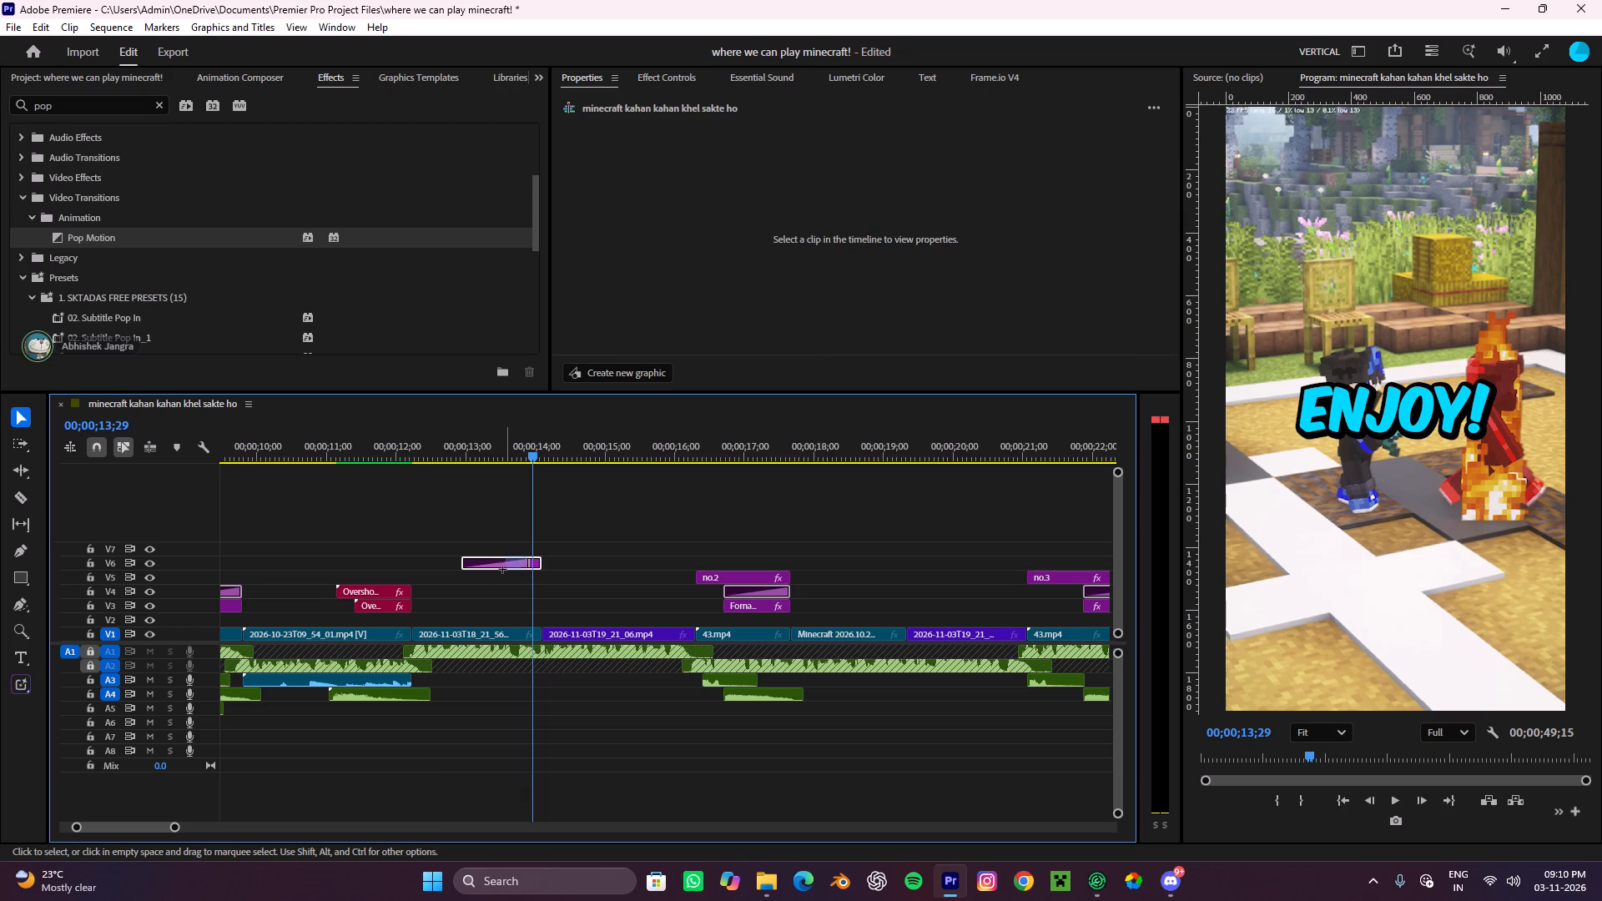
left_click_drag(502, 569, 502, 570)
left_click(504, 564)
left_click_drag(528, 562, 523, 562)
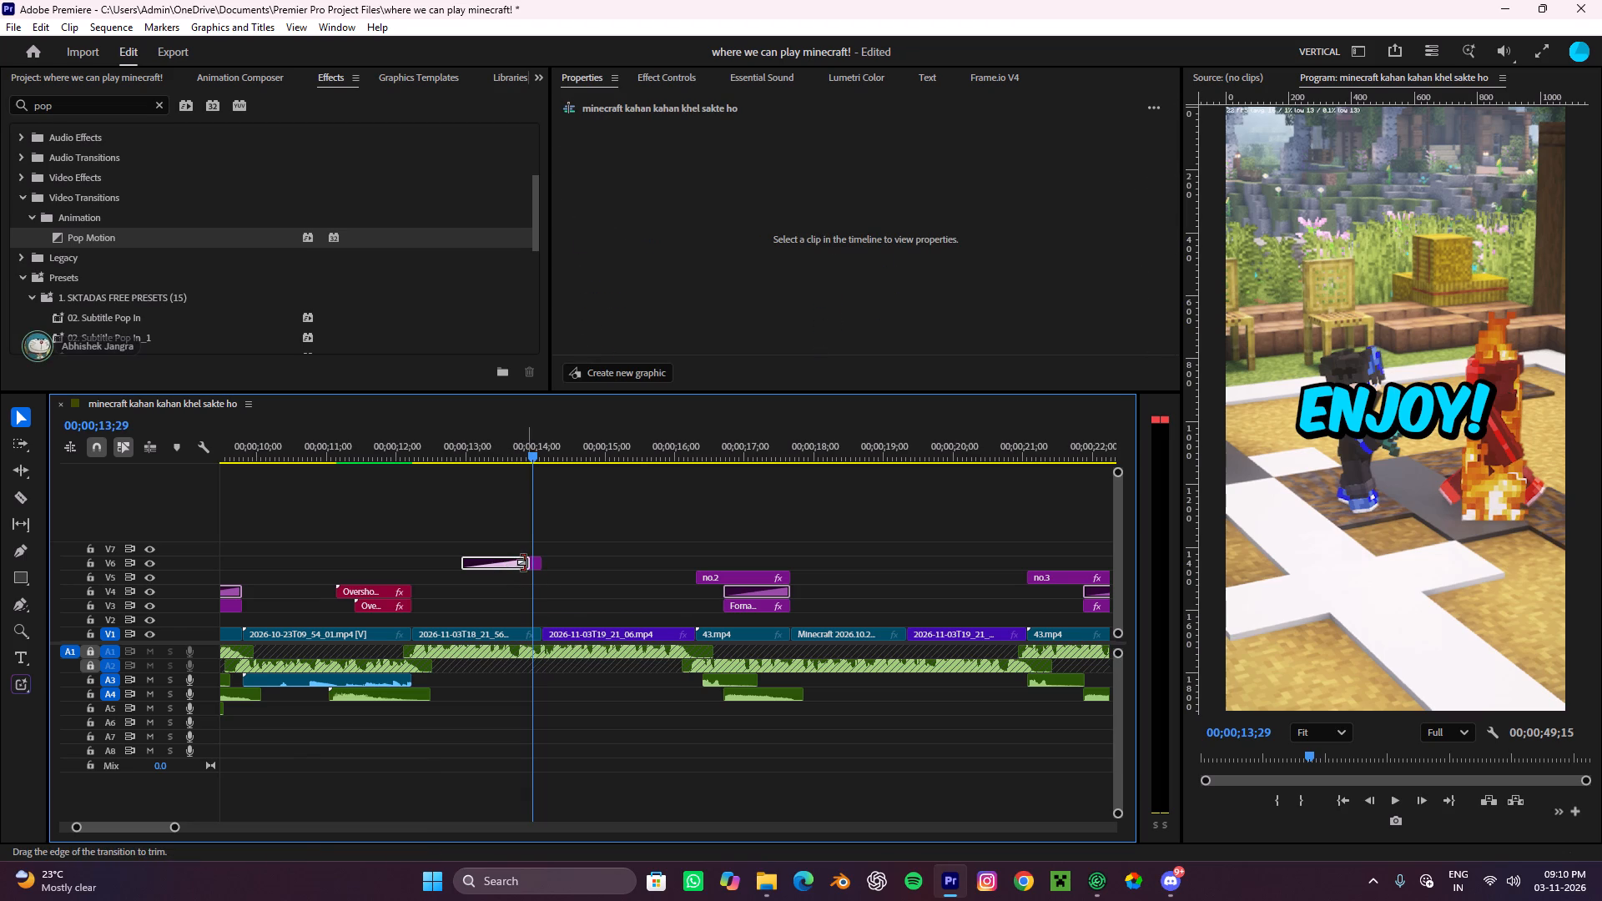
left_click_drag(523, 562, 498, 575)
Play back the enjoy! title's pop-in twice, starting from about 00;00;12;10.
left_click_drag(539, 445, 421, 509)
key("space")
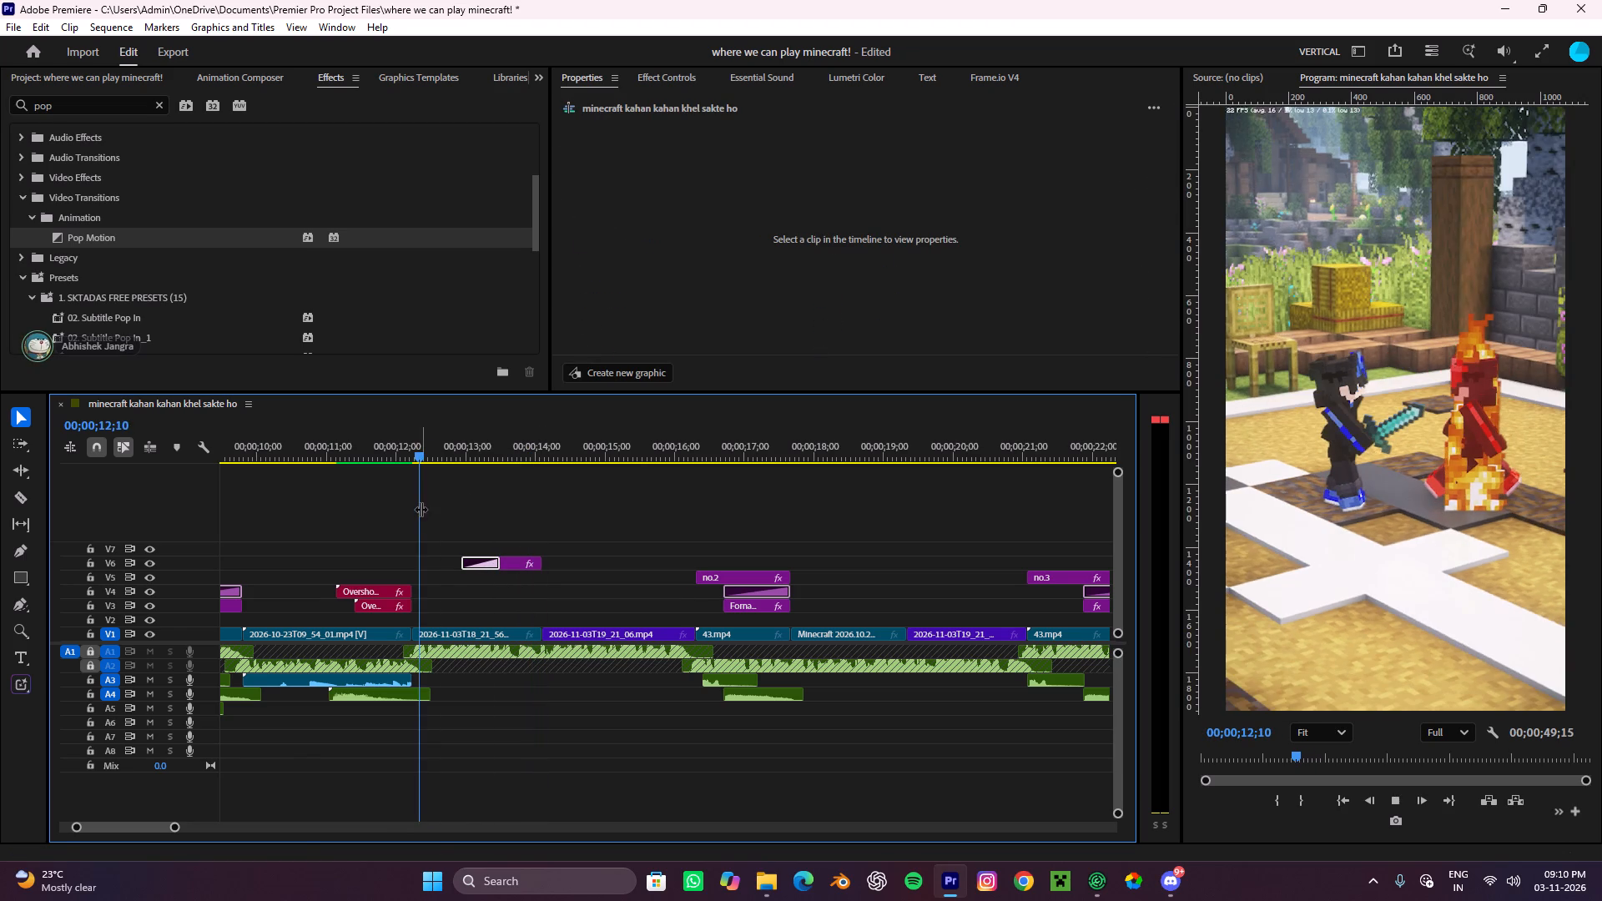
key("space")
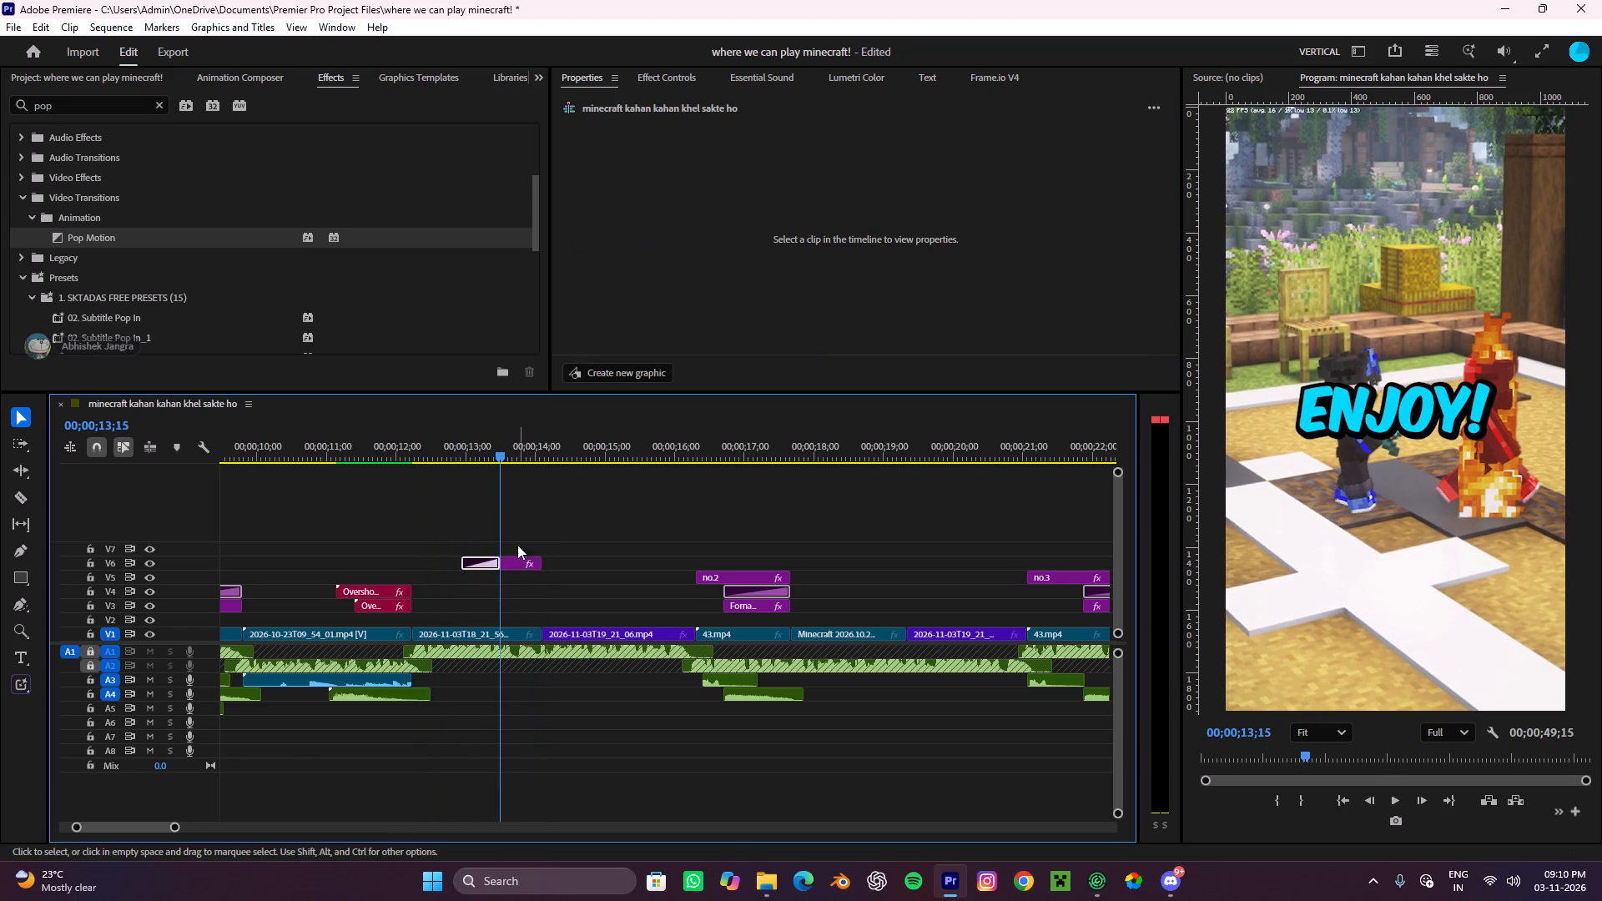
left_click_drag(494, 445, 396, 535)
key("space")
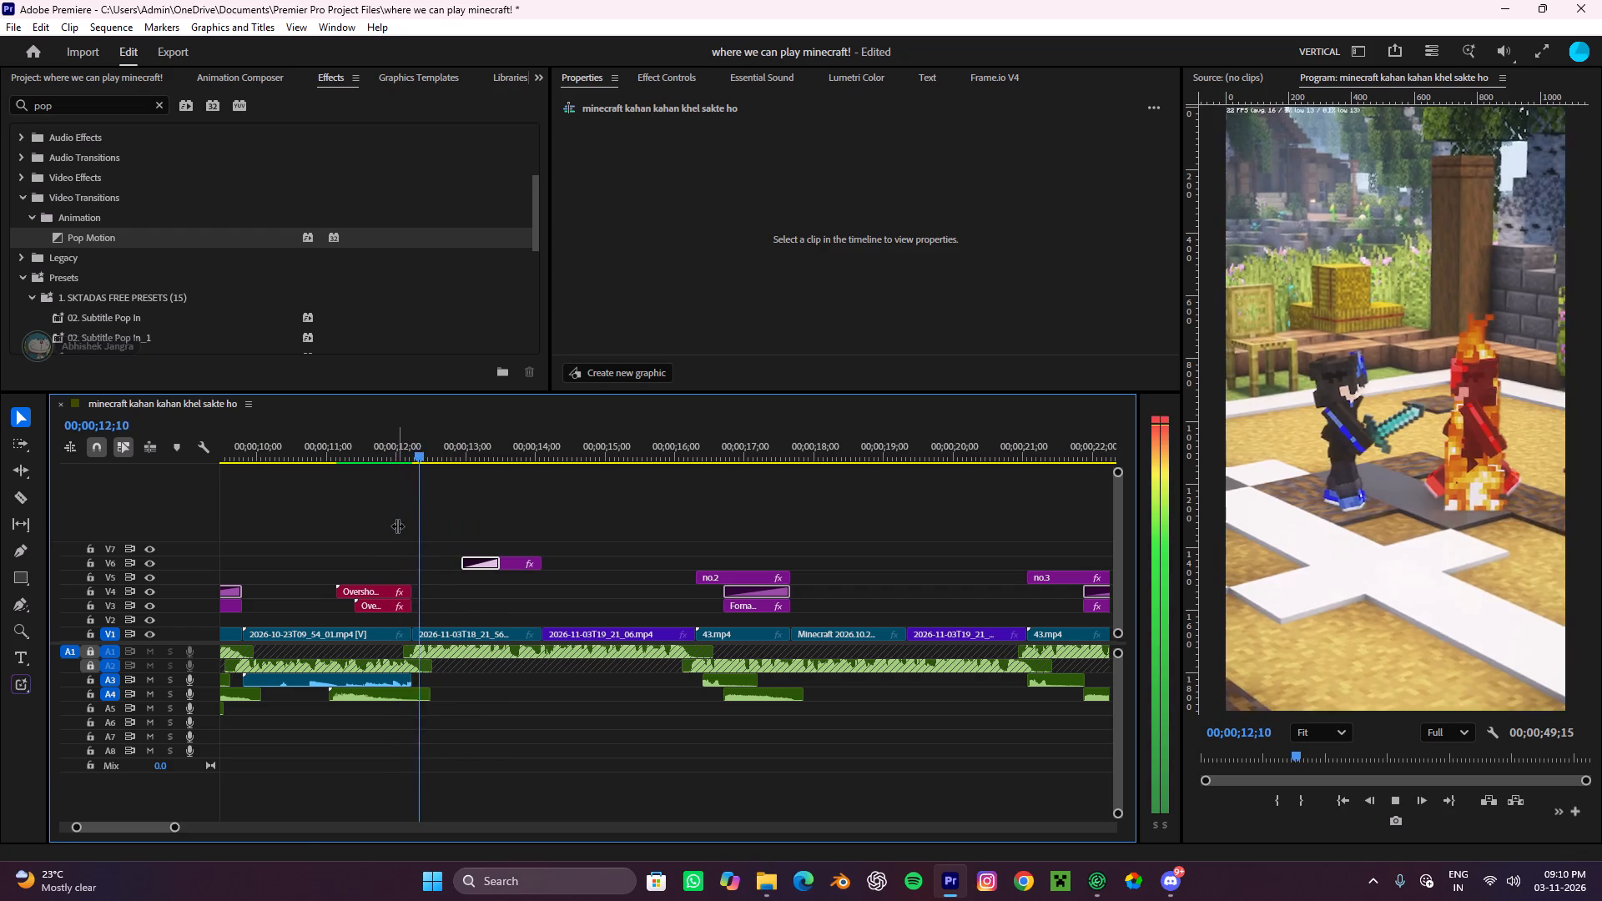
key("space")
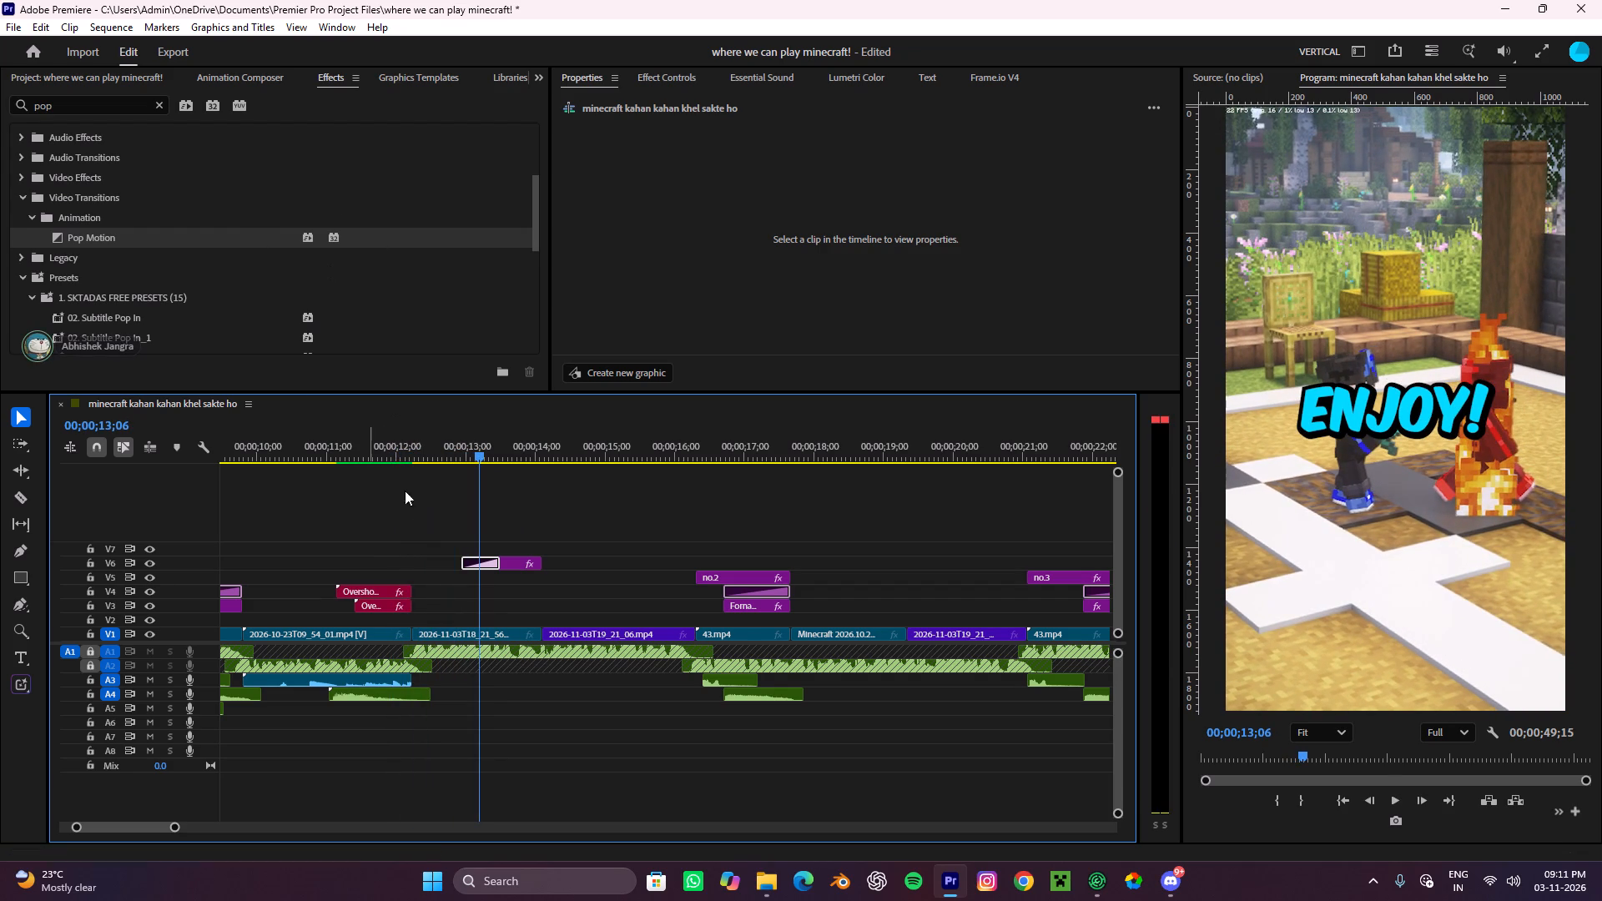
Add the Generated Light Leak 1 transition from Light Leaks on V6, over the cut into the sword-fight clip.
left_click(232, 72)
left_click(179, 135)
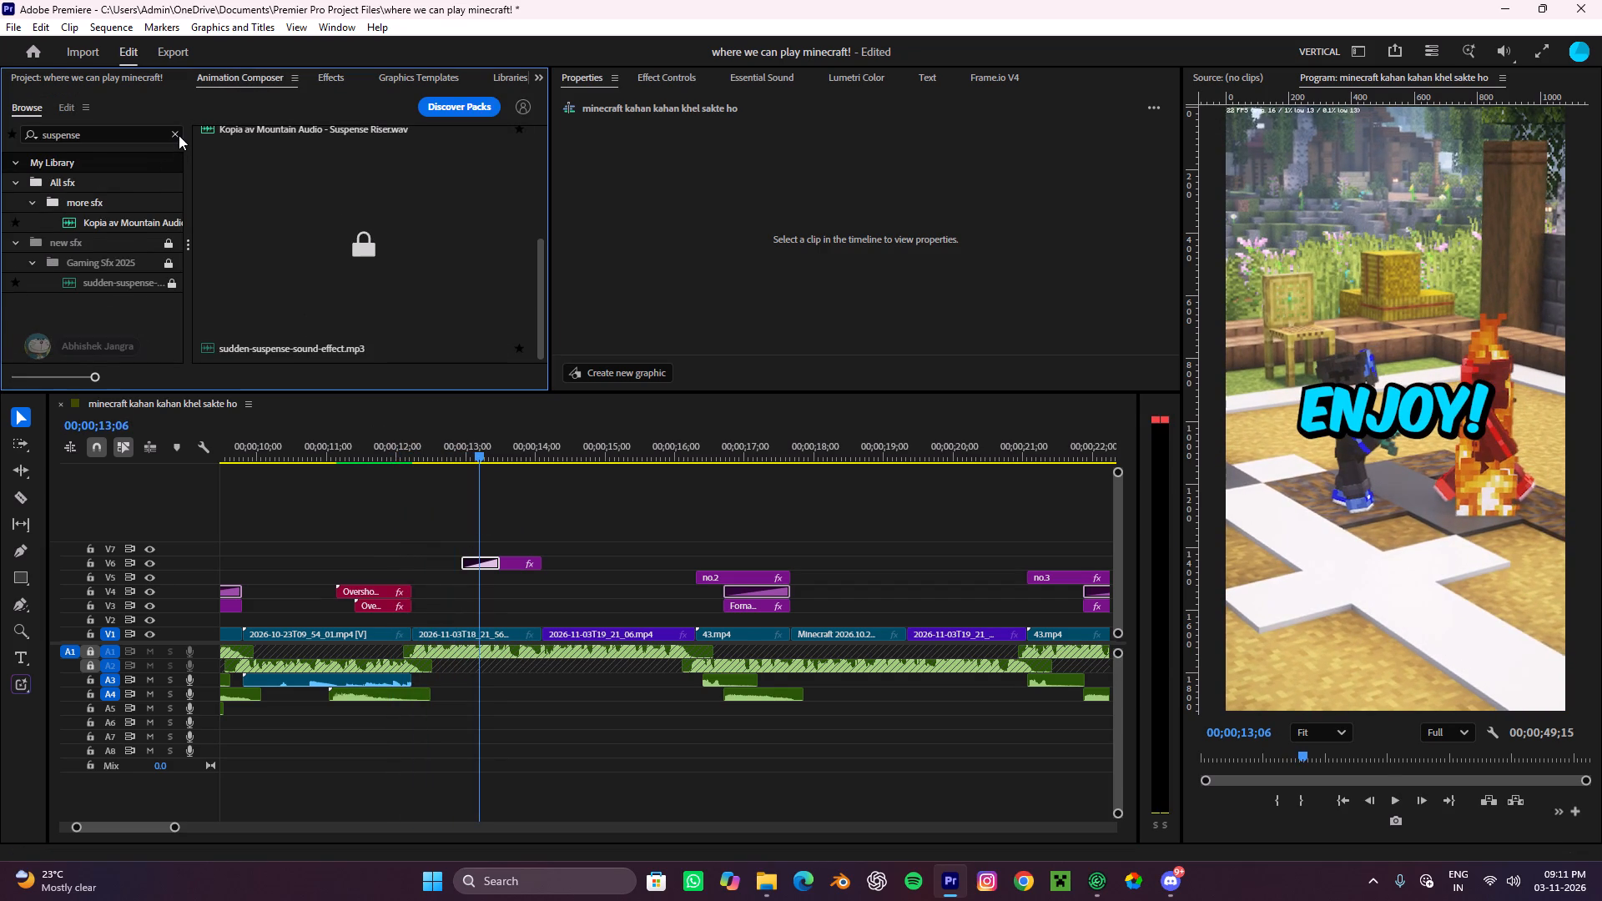
scroll(73, 289, "down", 1)
left_click(74, 259)
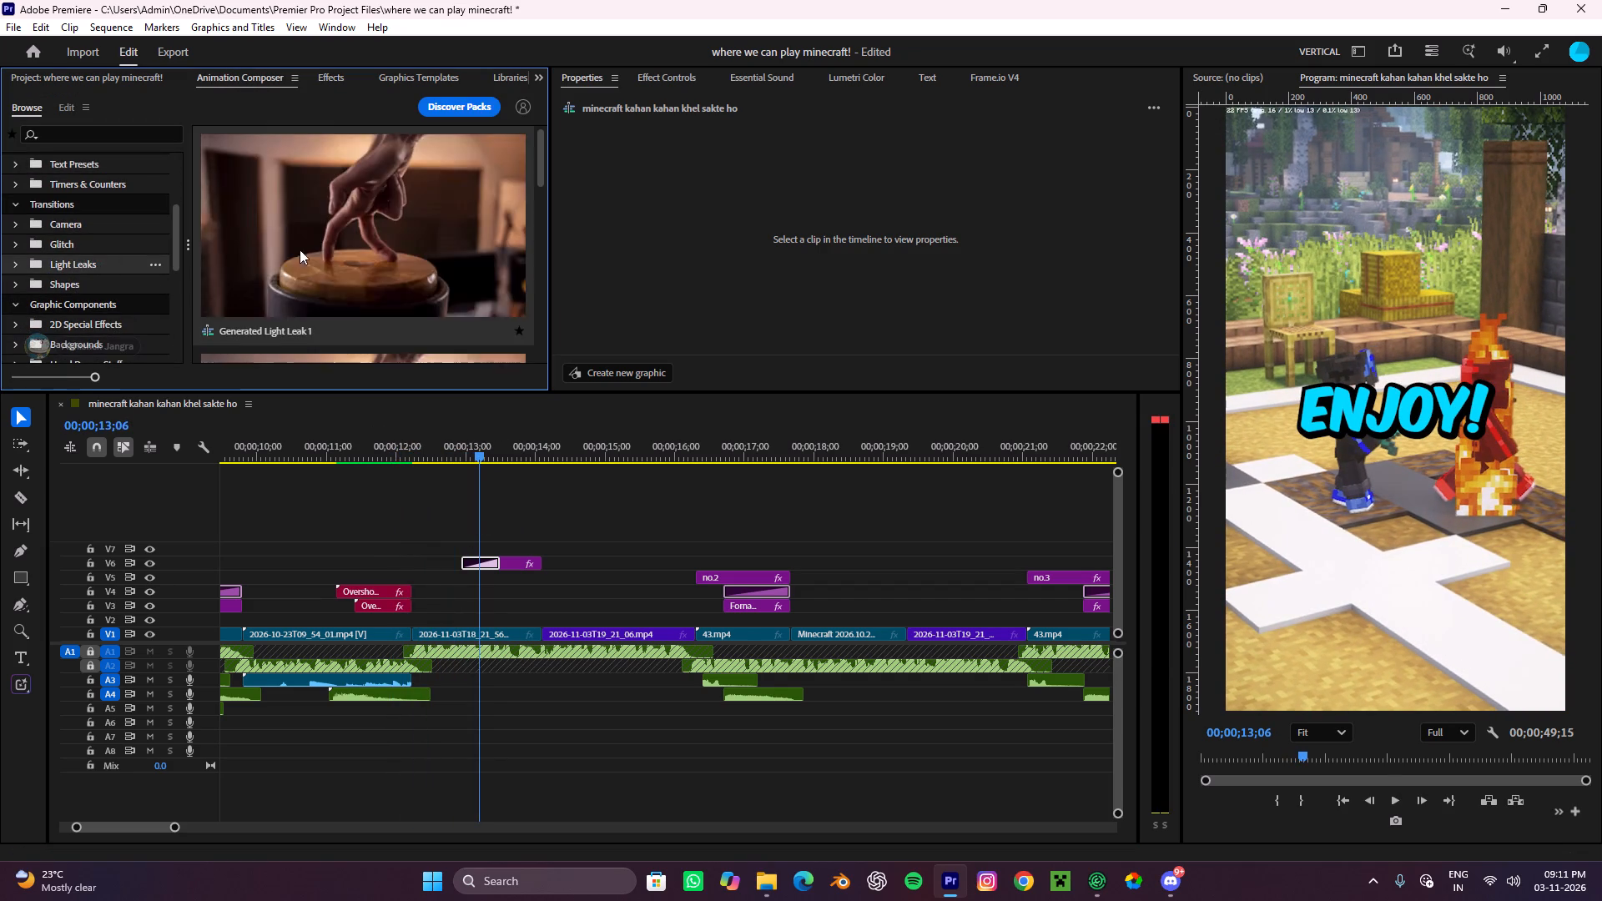
left_click_drag(316, 229, 408, 563)
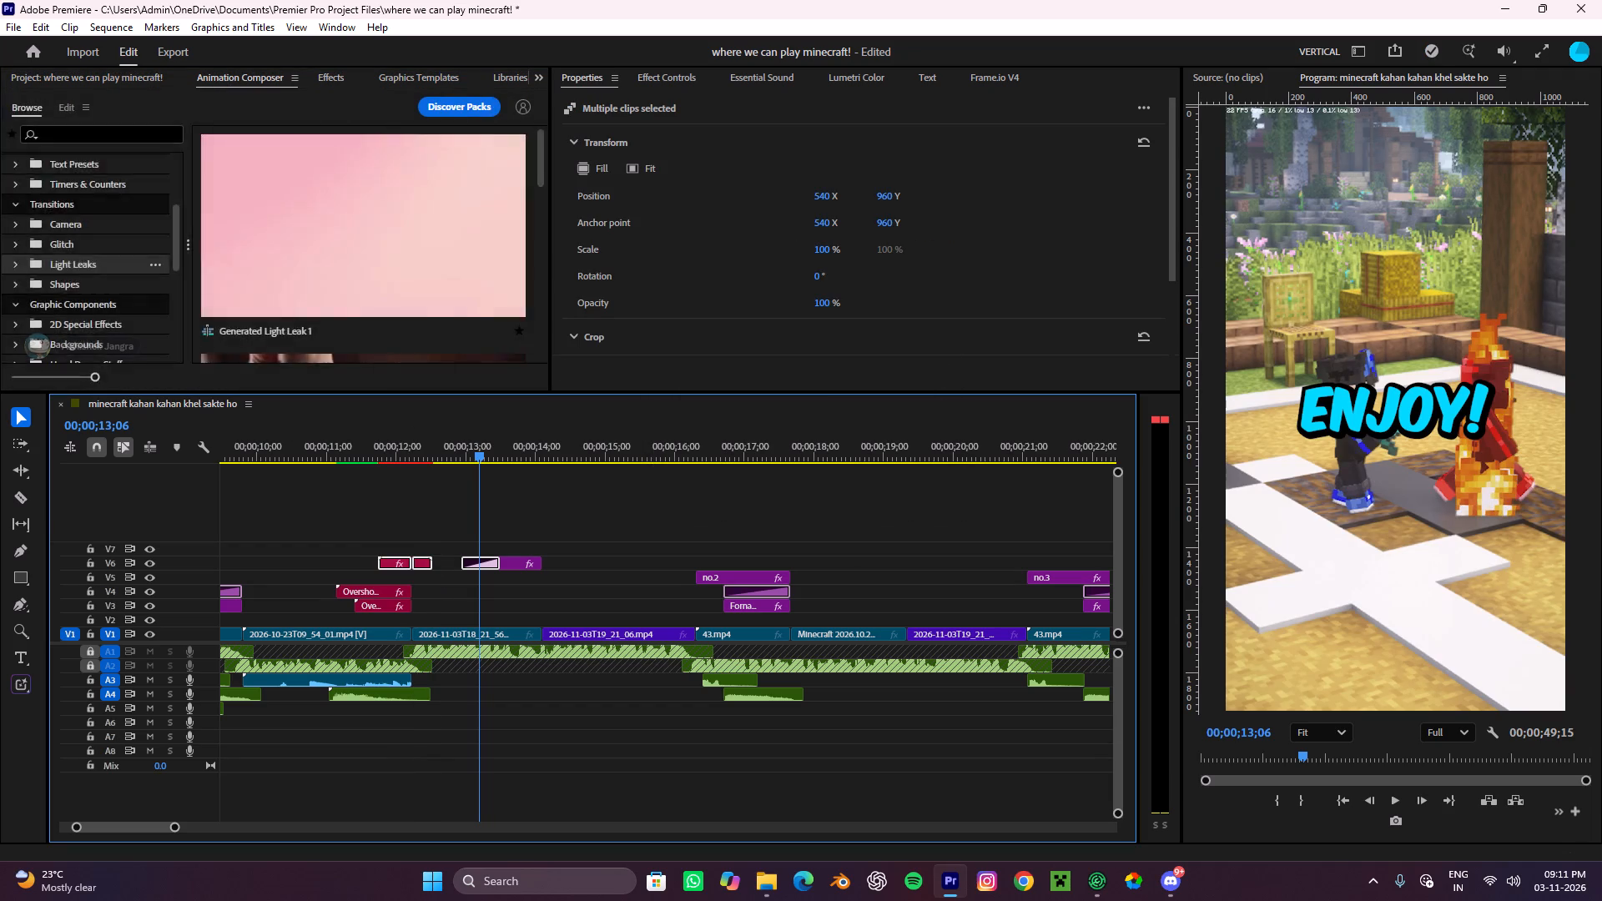
Search the sound library for "page" and add page-flip-01a.mp3 on track A5 under the light leak transition.
left_click(42, 105)
left_click(63, 135)
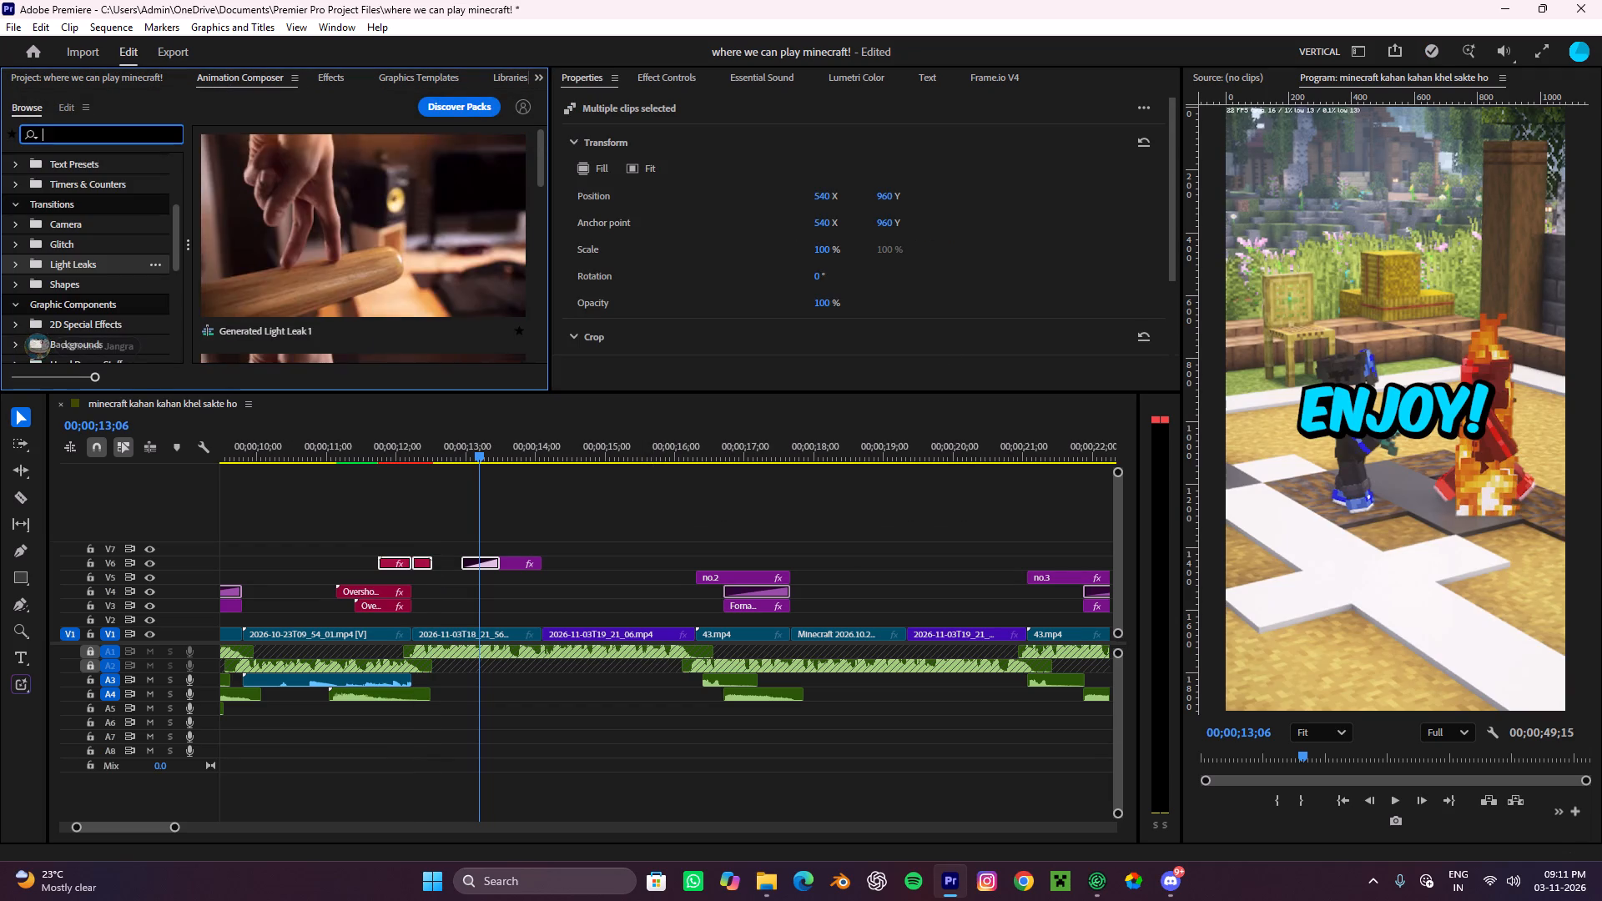
type("page")
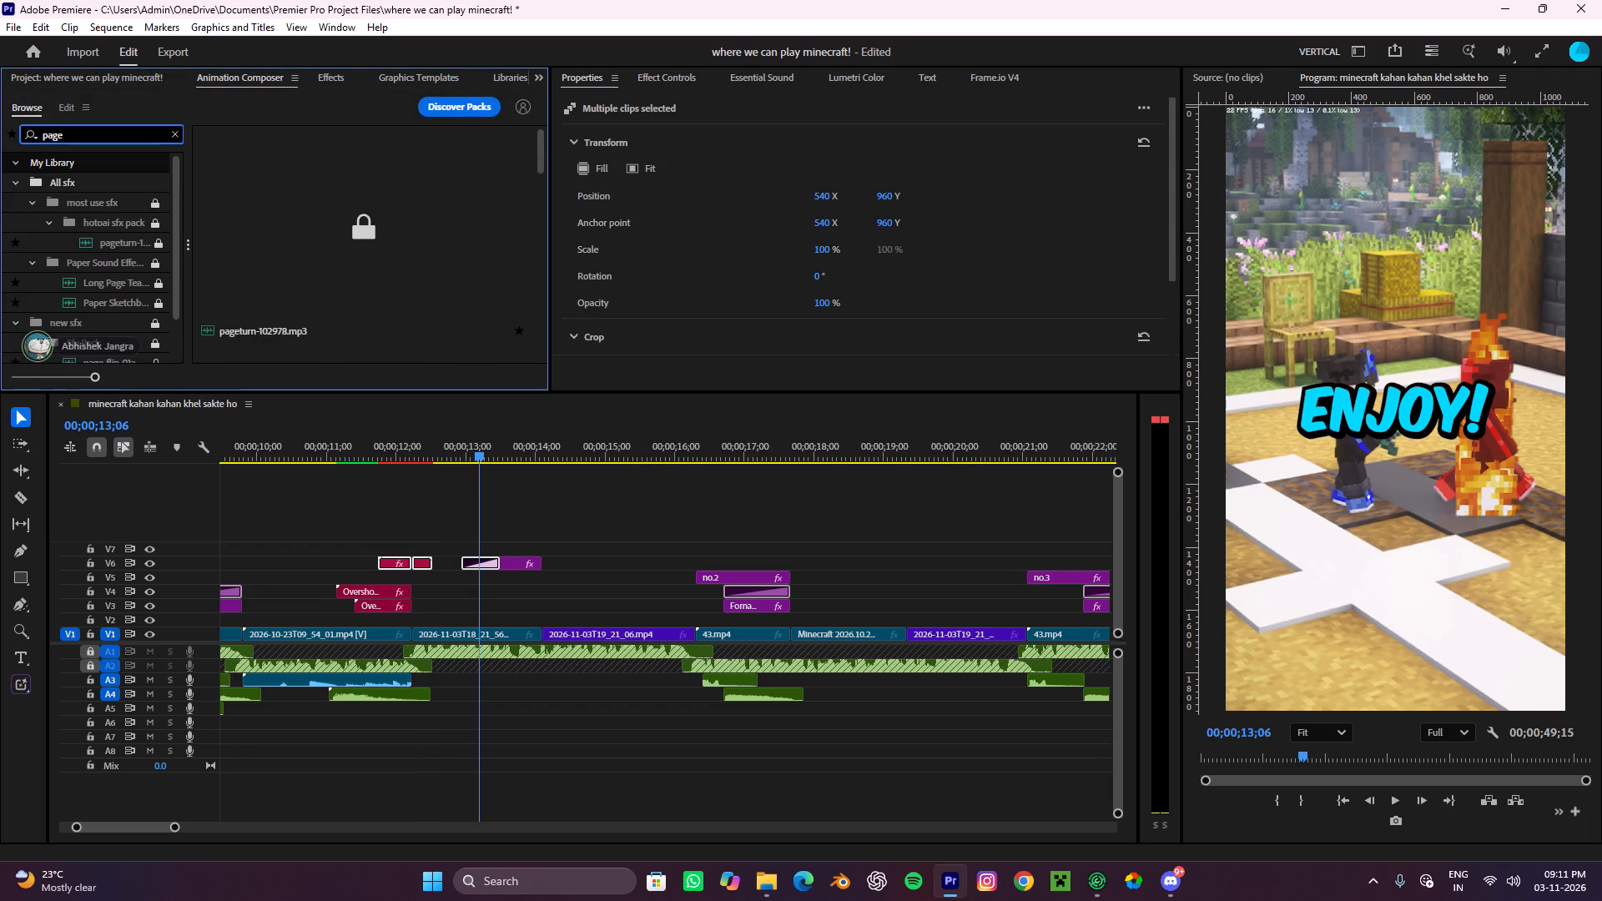
scroll(110, 312, "down", 1)
left_click(93, 315)
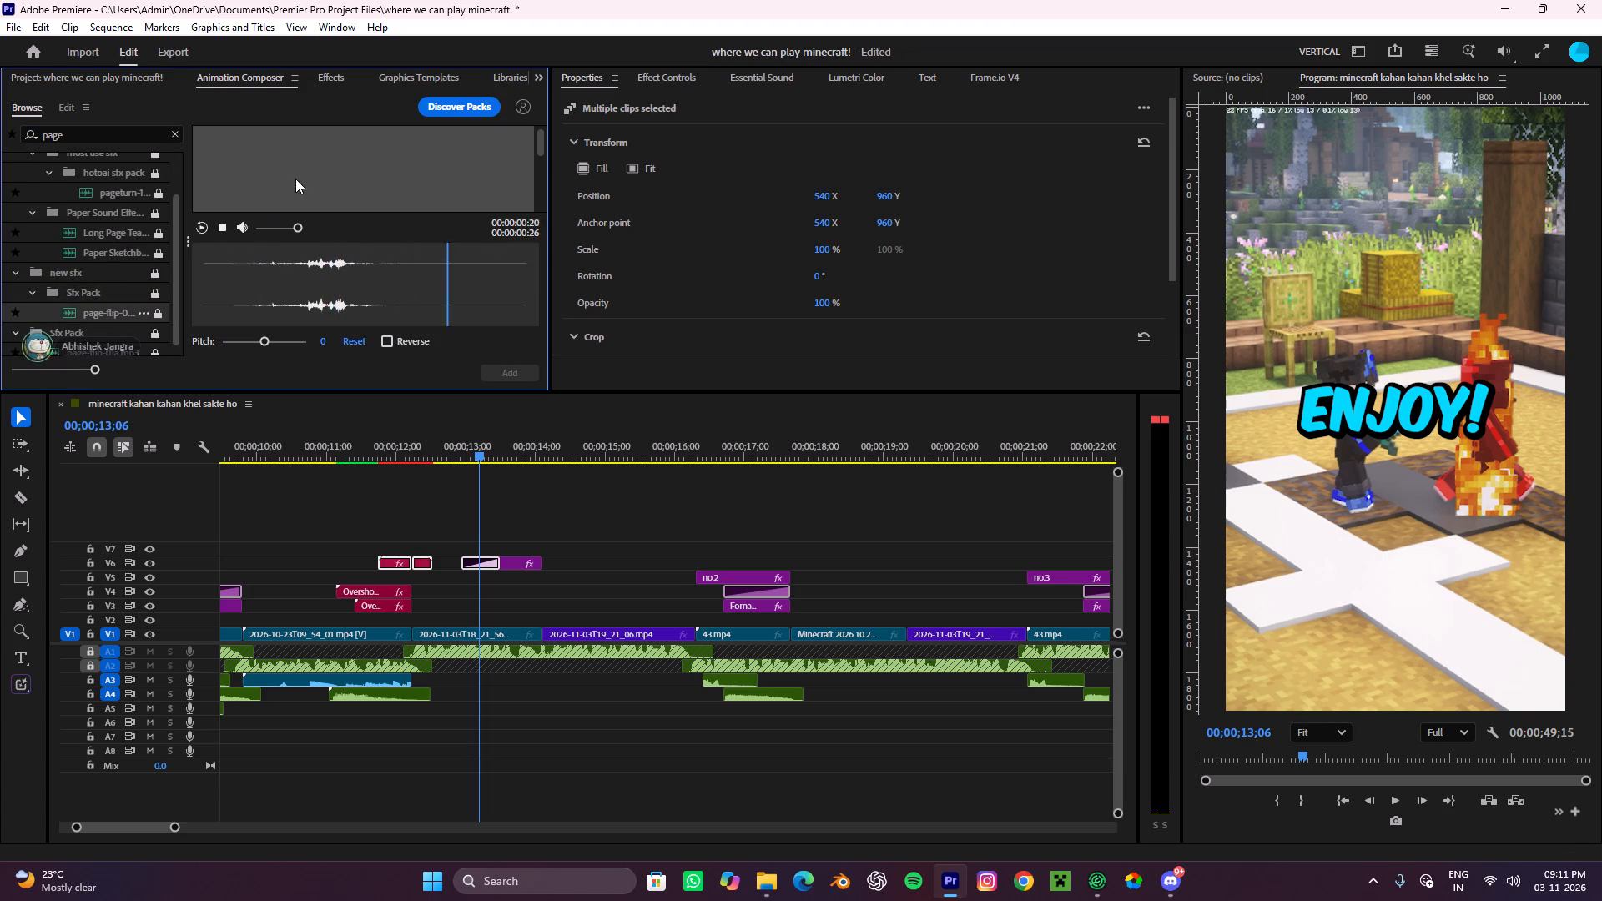
left_click(295, 179)
left_click_drag(280, 244, 375, 708)
scroll(446, 608, "up", 11, "alt")
scroll(446, 608, "up", 5)
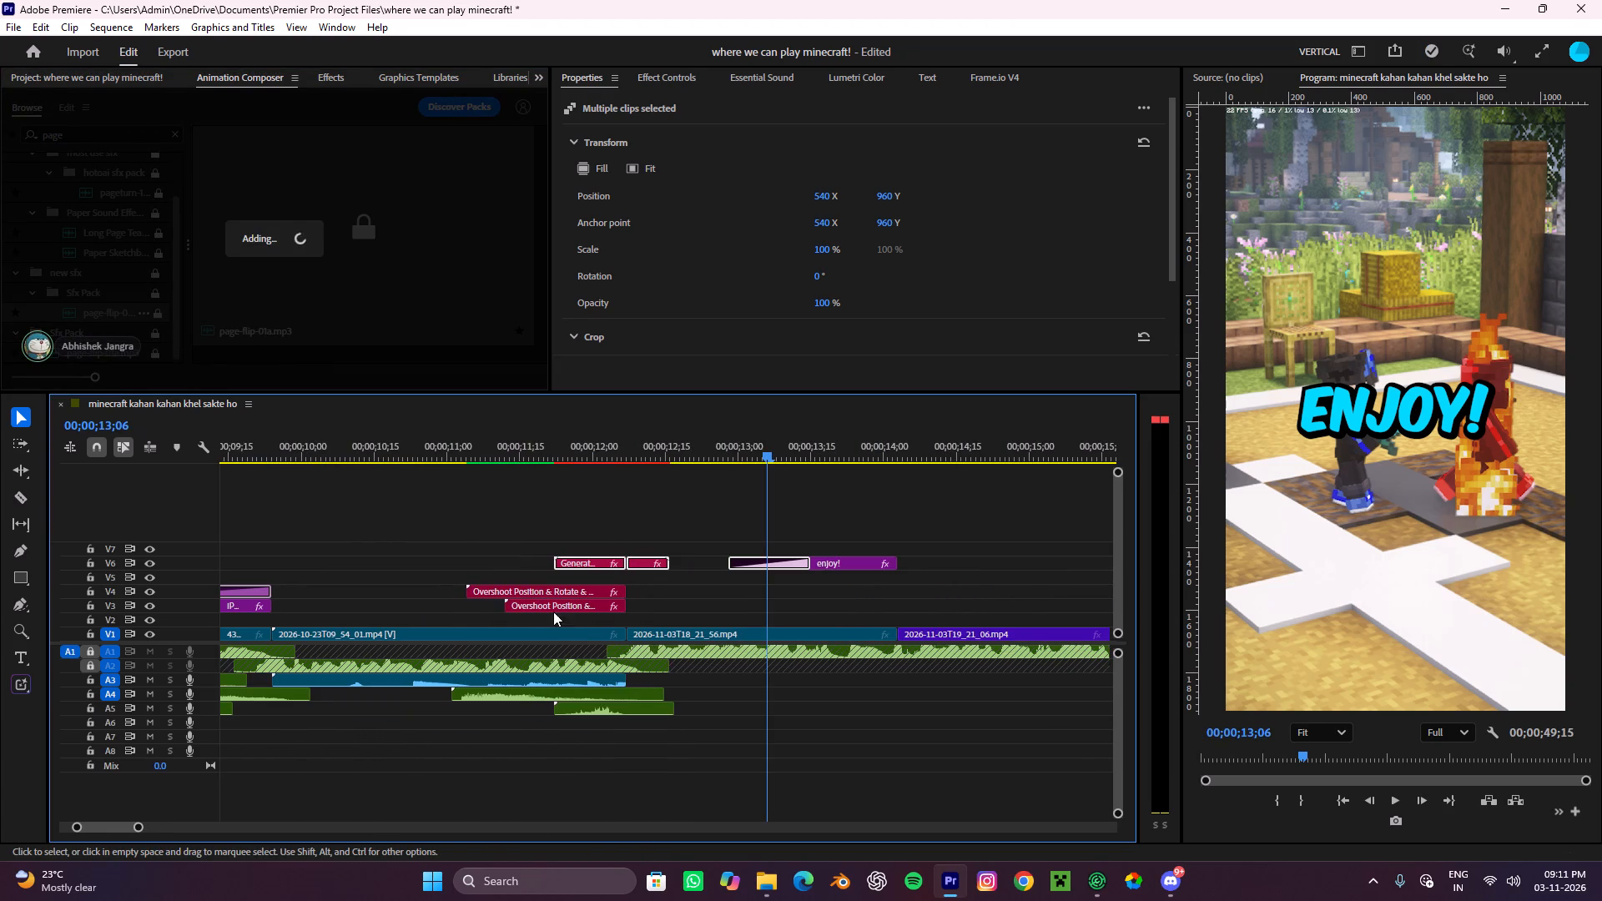
left_click(617, 716)
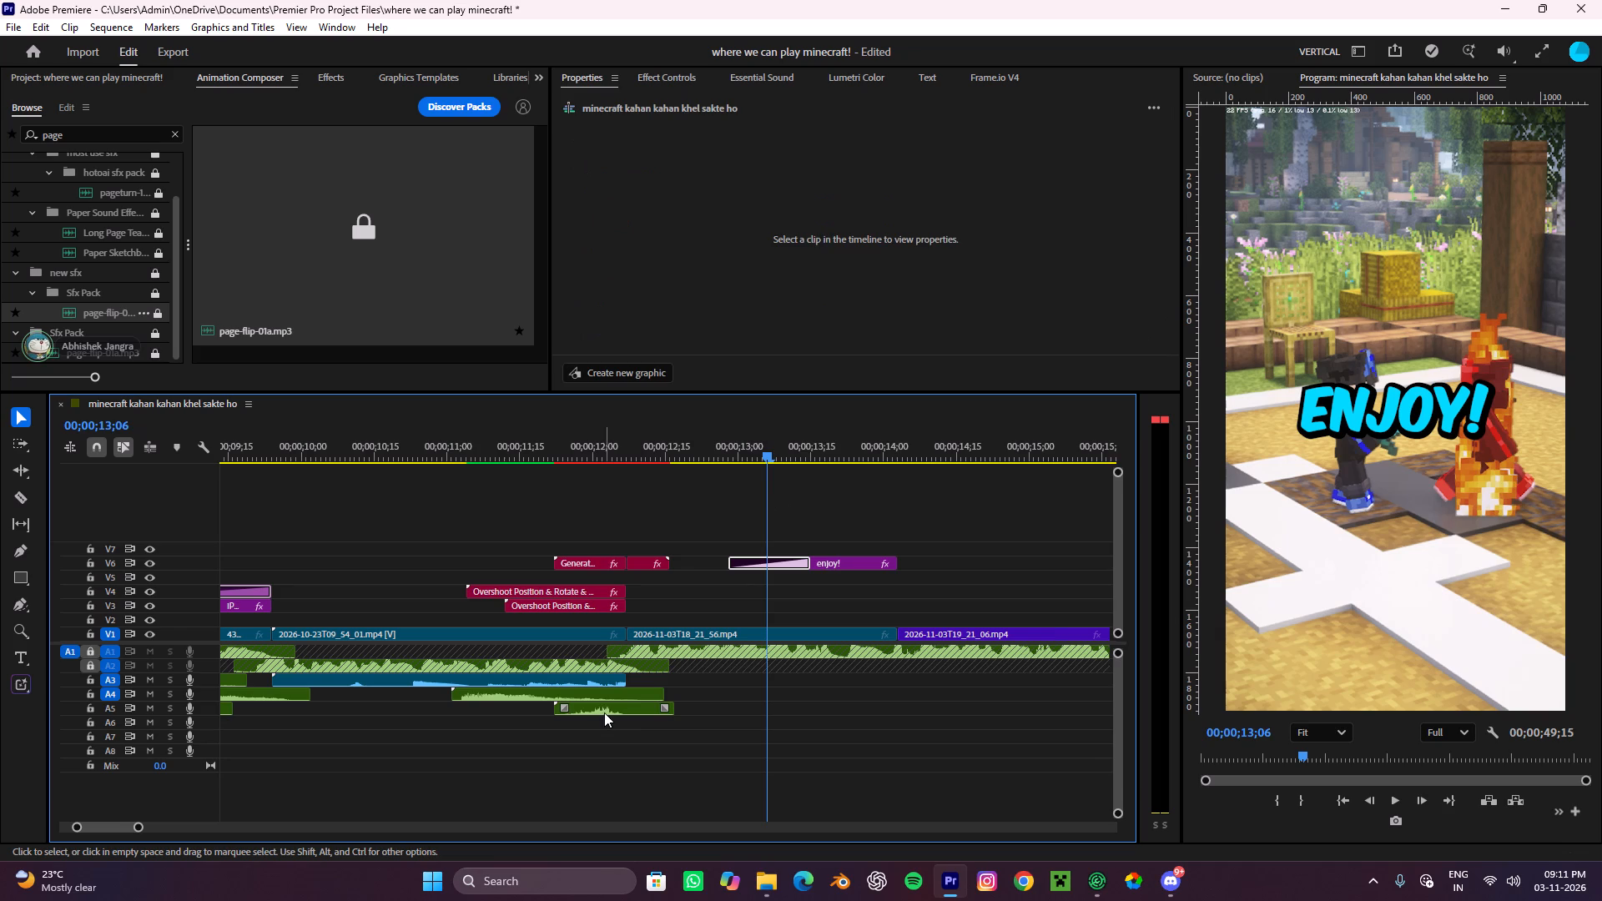
left_click(604, 712)
Play back the Minecraft Pocket Edition title and light leak section twice from just before 00;00;11;00, stopping at 00;00;12;01.
left_click_drag(770, 449, 441, 584)
key("space")
scroll(553, 589, "down", 6, "alt")
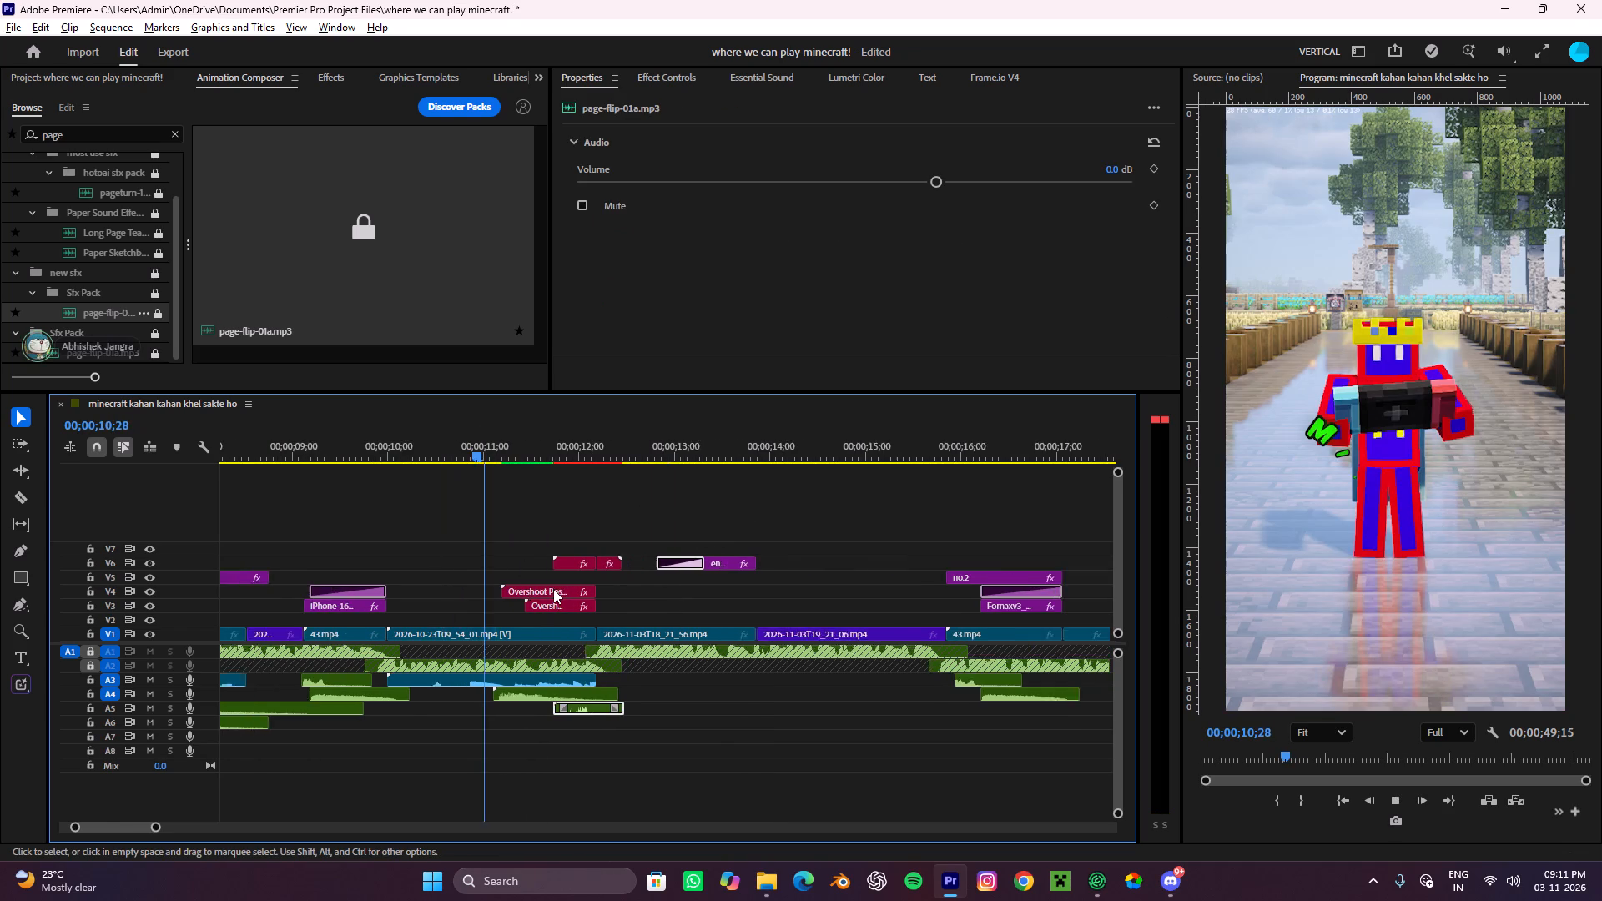
scroll(553, 589, "down", 2, "alt")
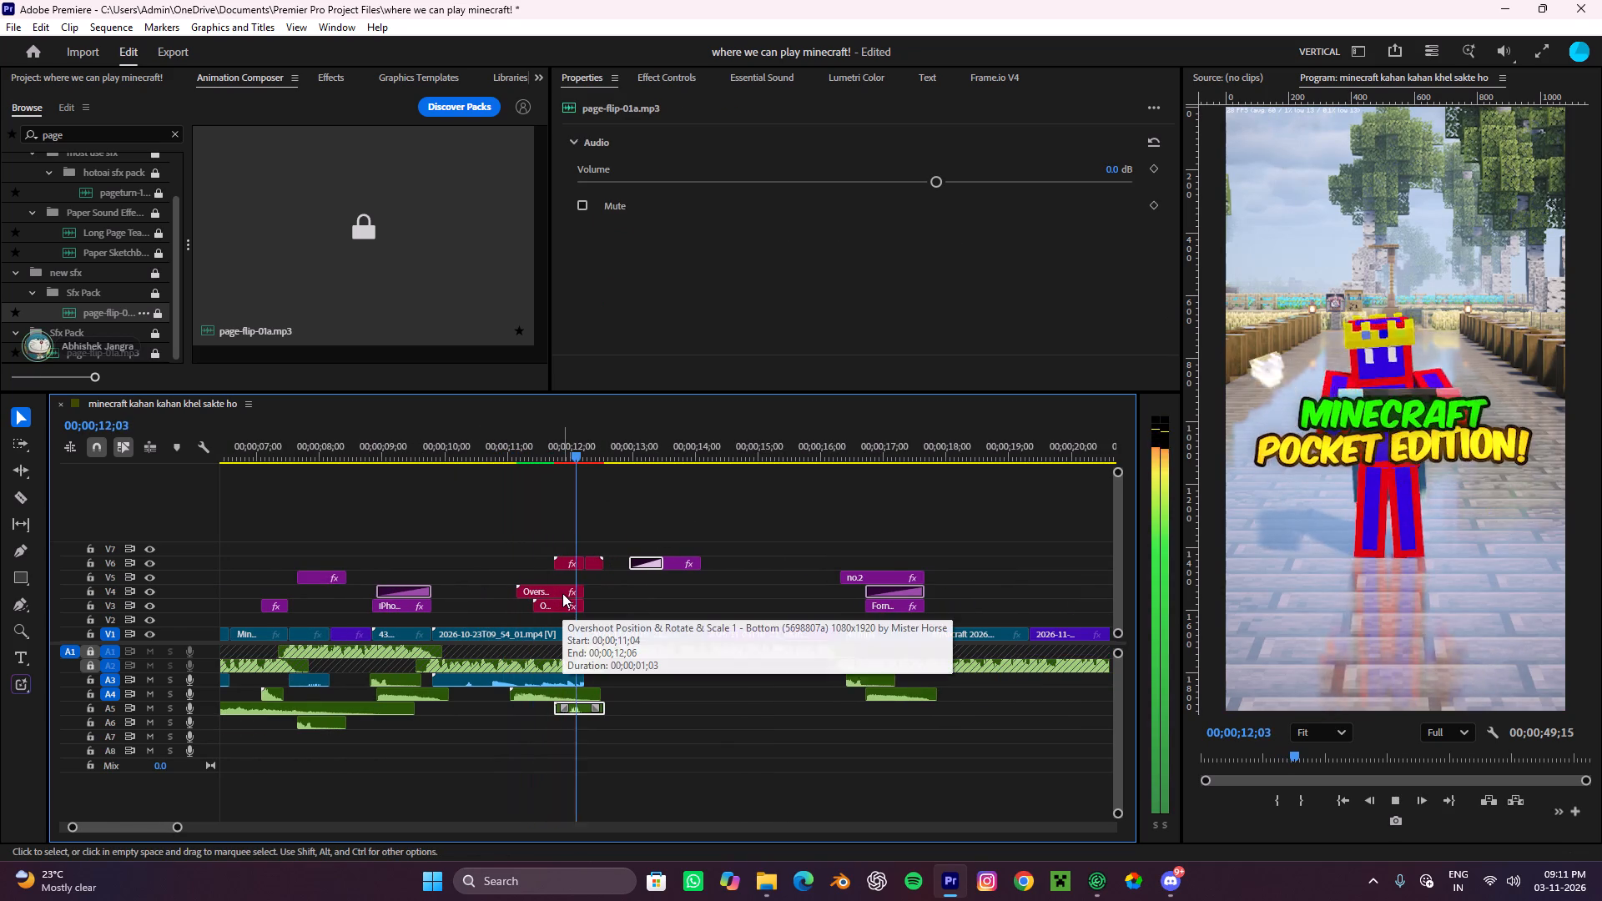
key("space")
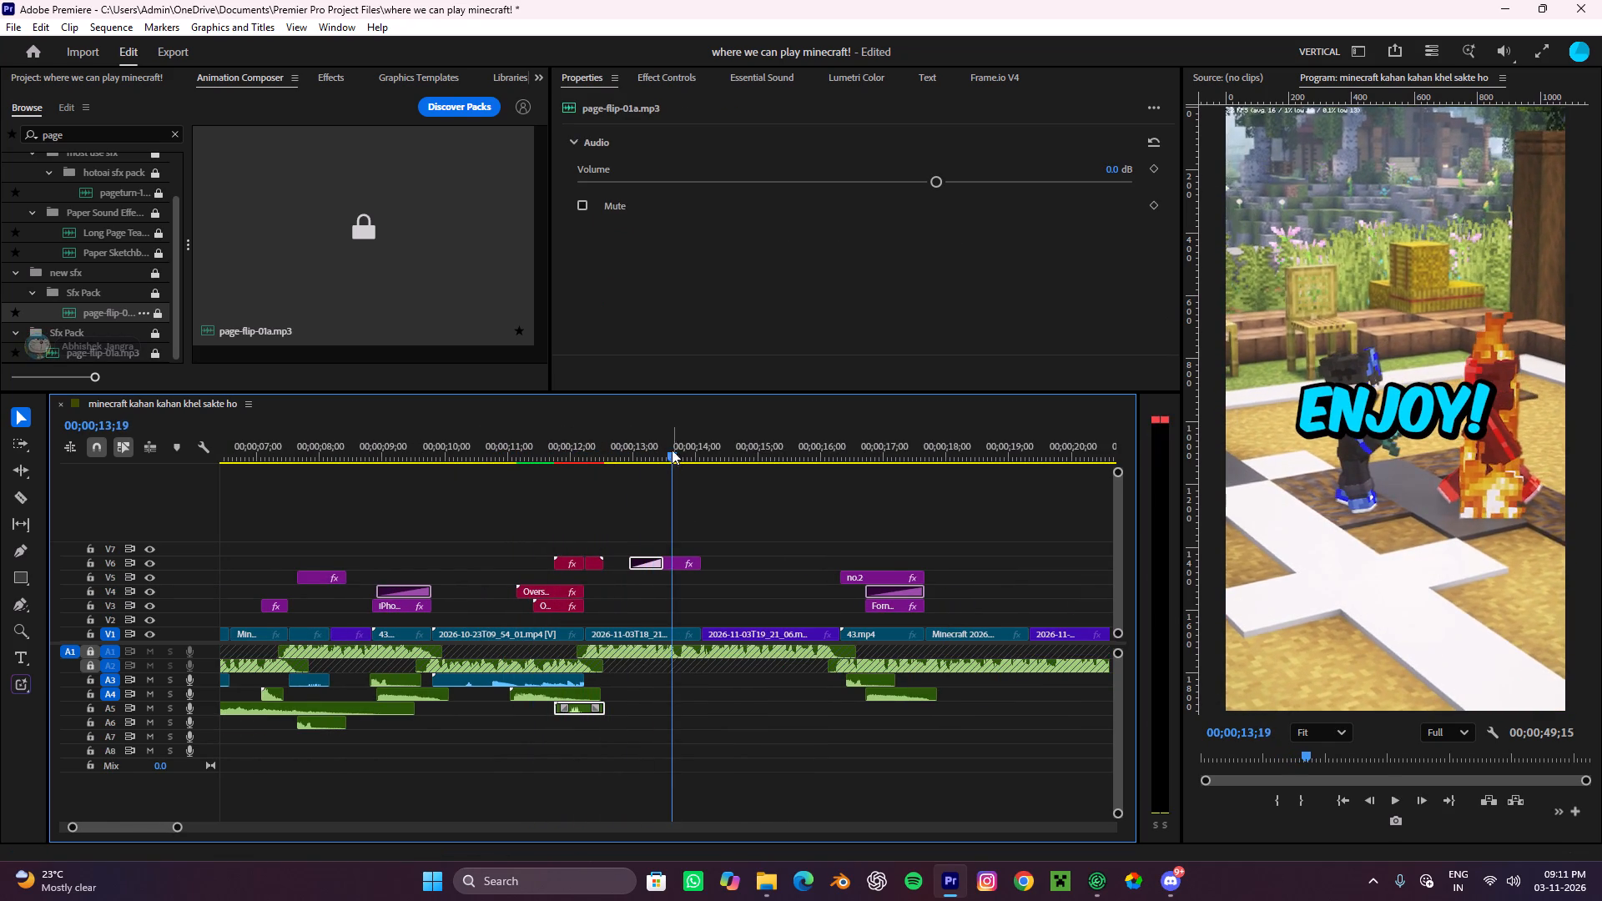
left_click_drag(675, 450, 436, 585)
key("space")
scroll(531, 588, "down", 8)
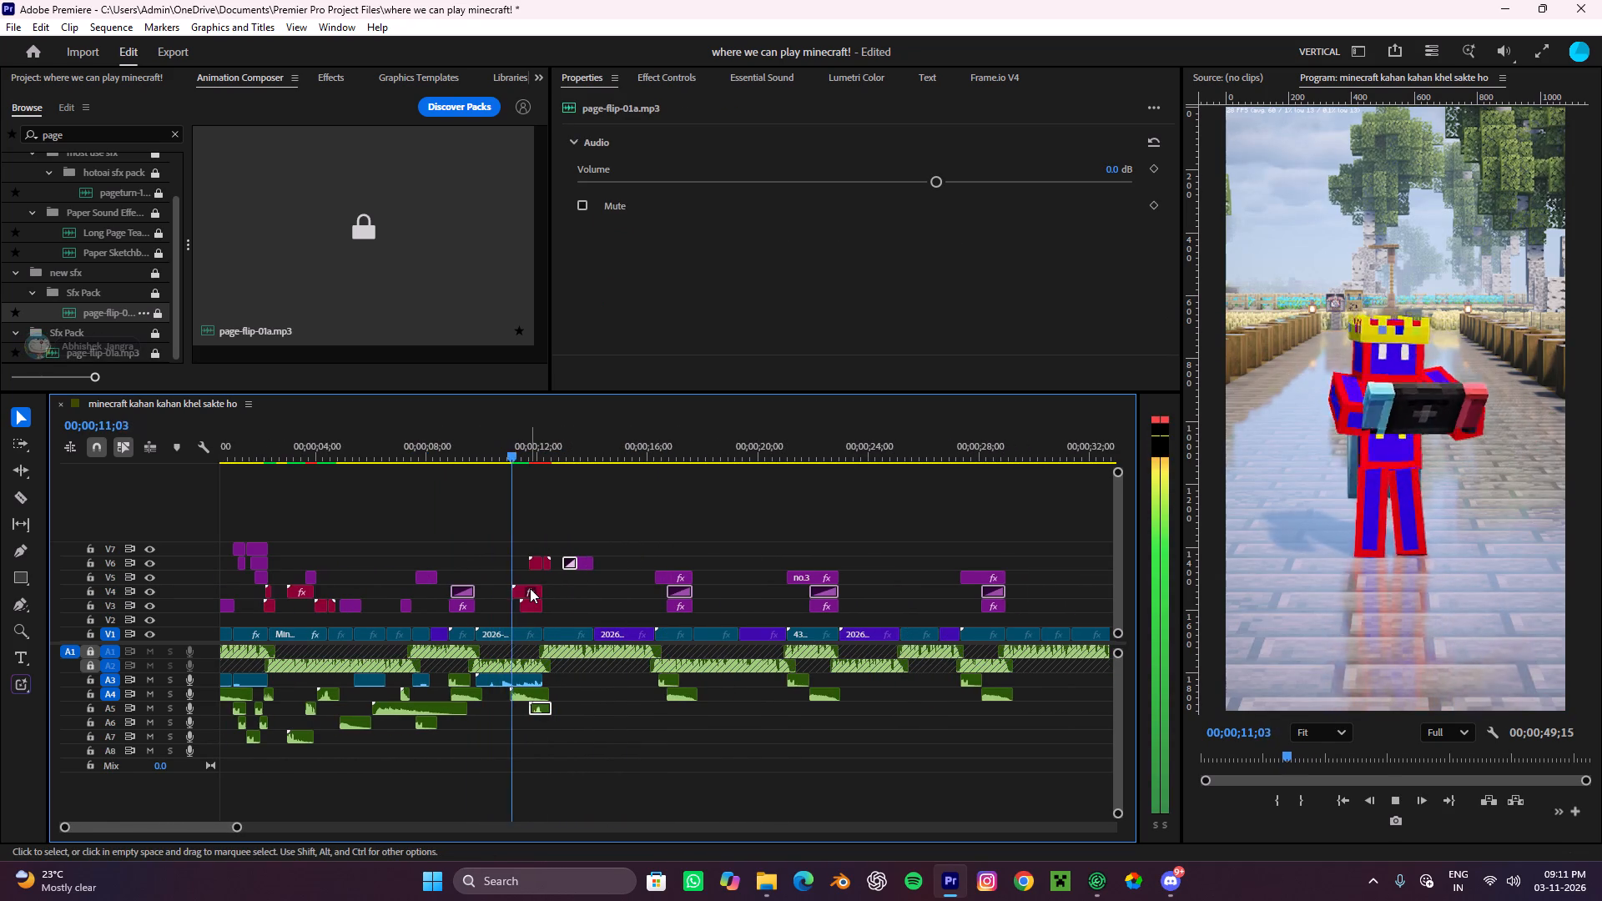
key("space")
scroll(502, 601, "up", 7)
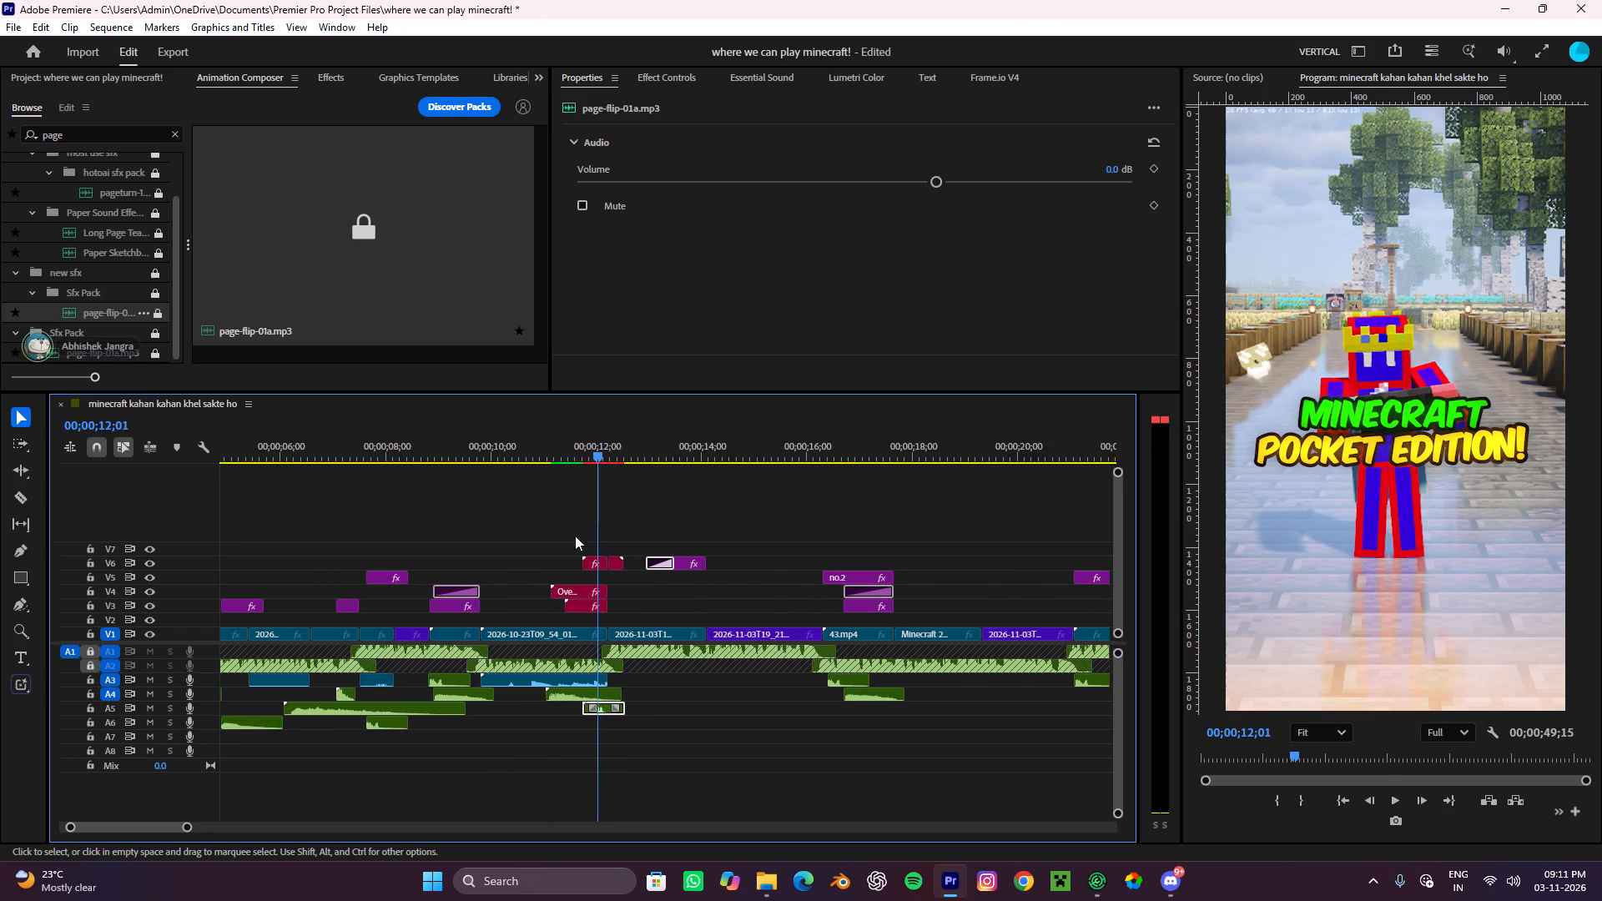
Unlink 2026-10-23T09_54_01.mp4 from its audio on A3 and remove that audio clip.
left_click(537, 686)
right_click(536, 678)
left_click(573, 321)
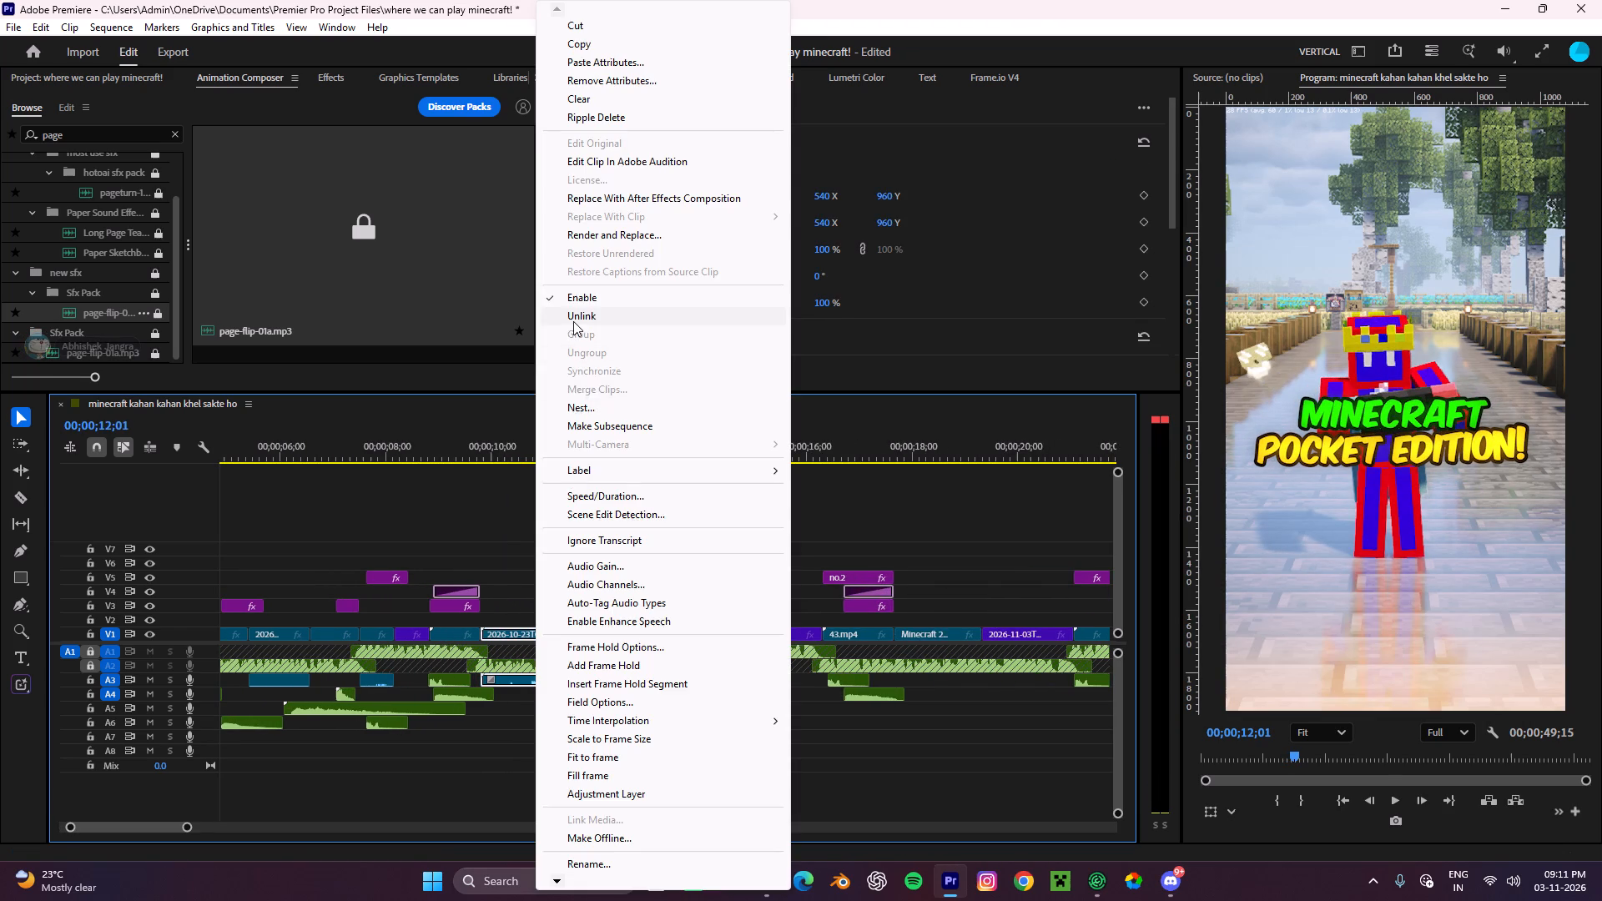
left_click(539, 679)
key("ctrl+x")
Play back from about 00;00;09;06 through the enjoy! title, stopping at 00;00;13;25.
left_click_drag(586, 445, 451, 546)
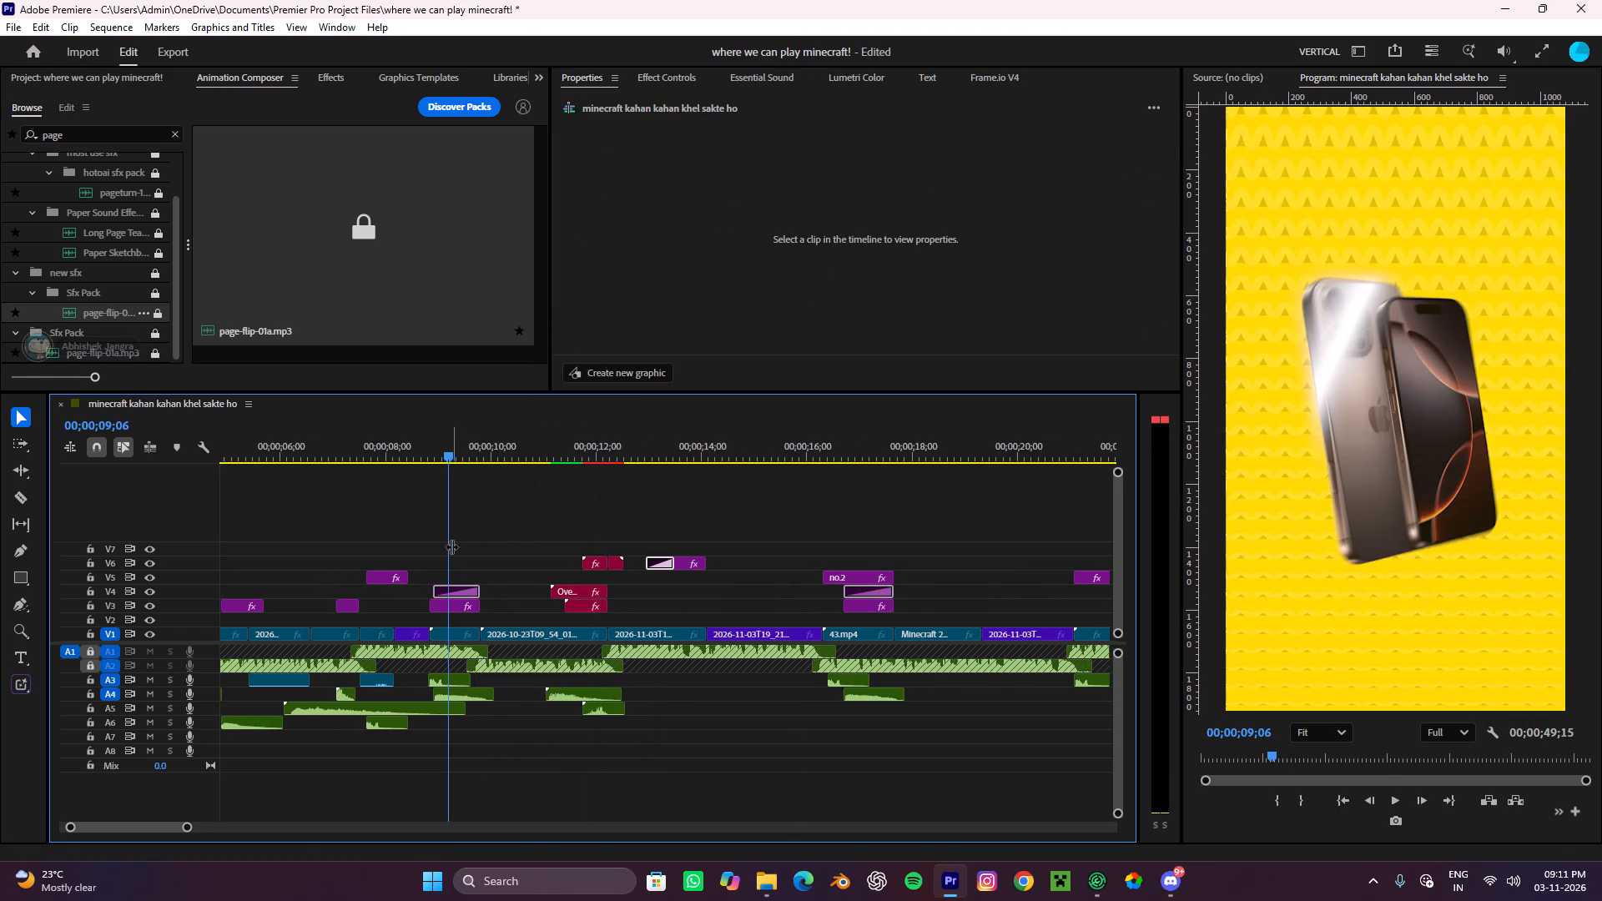
key("space")
scroll(548, 568, "down", 6, "alt")
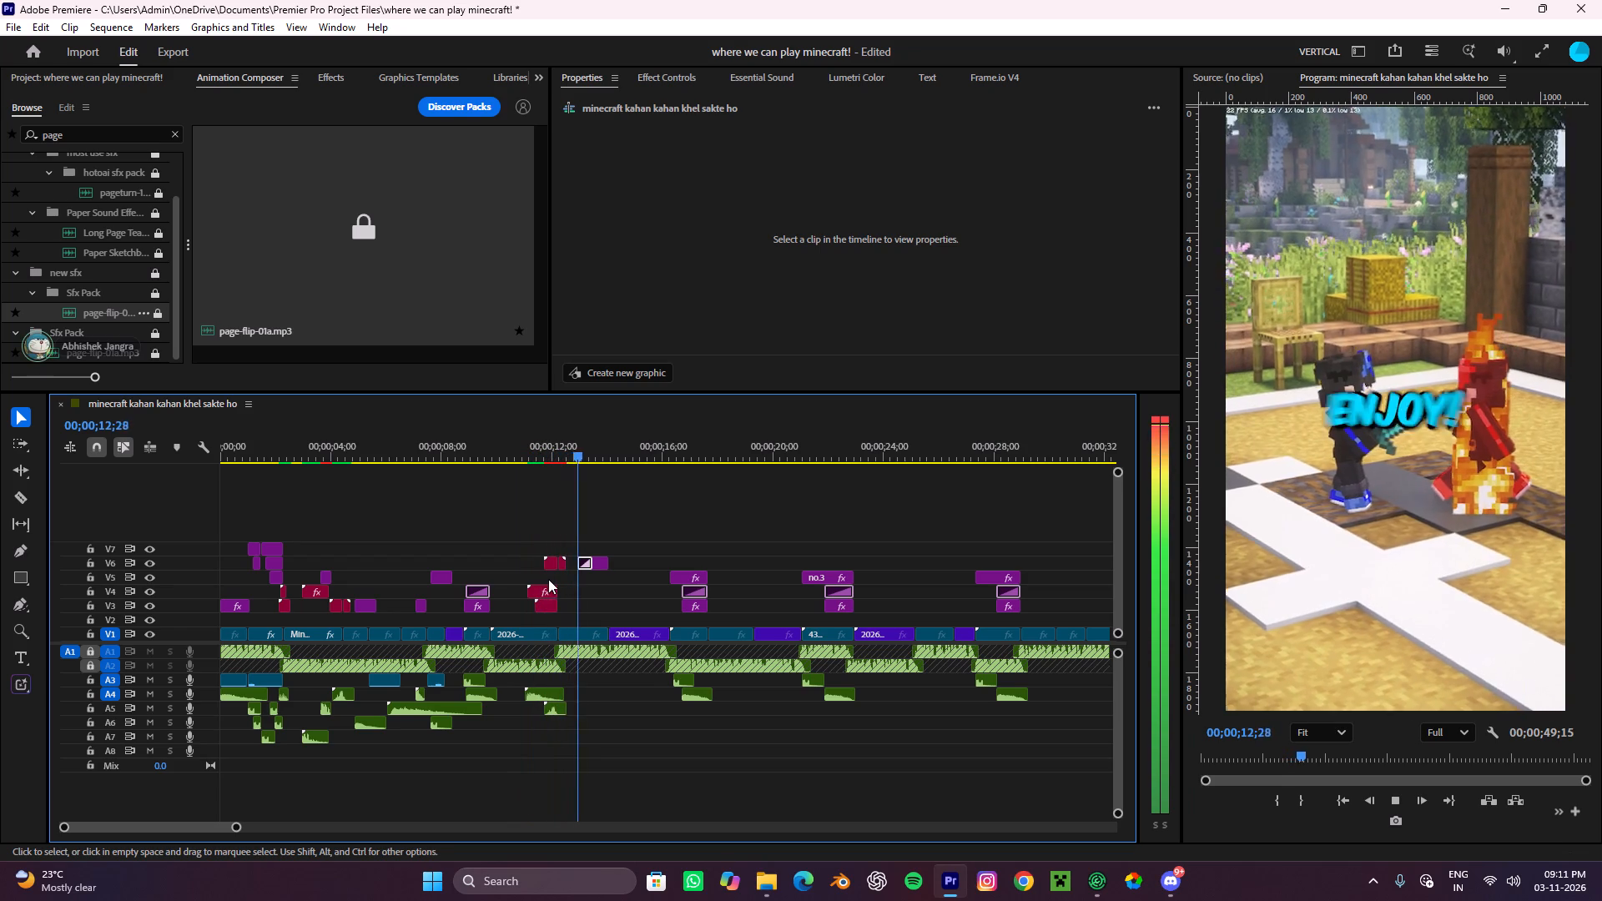
key("space")
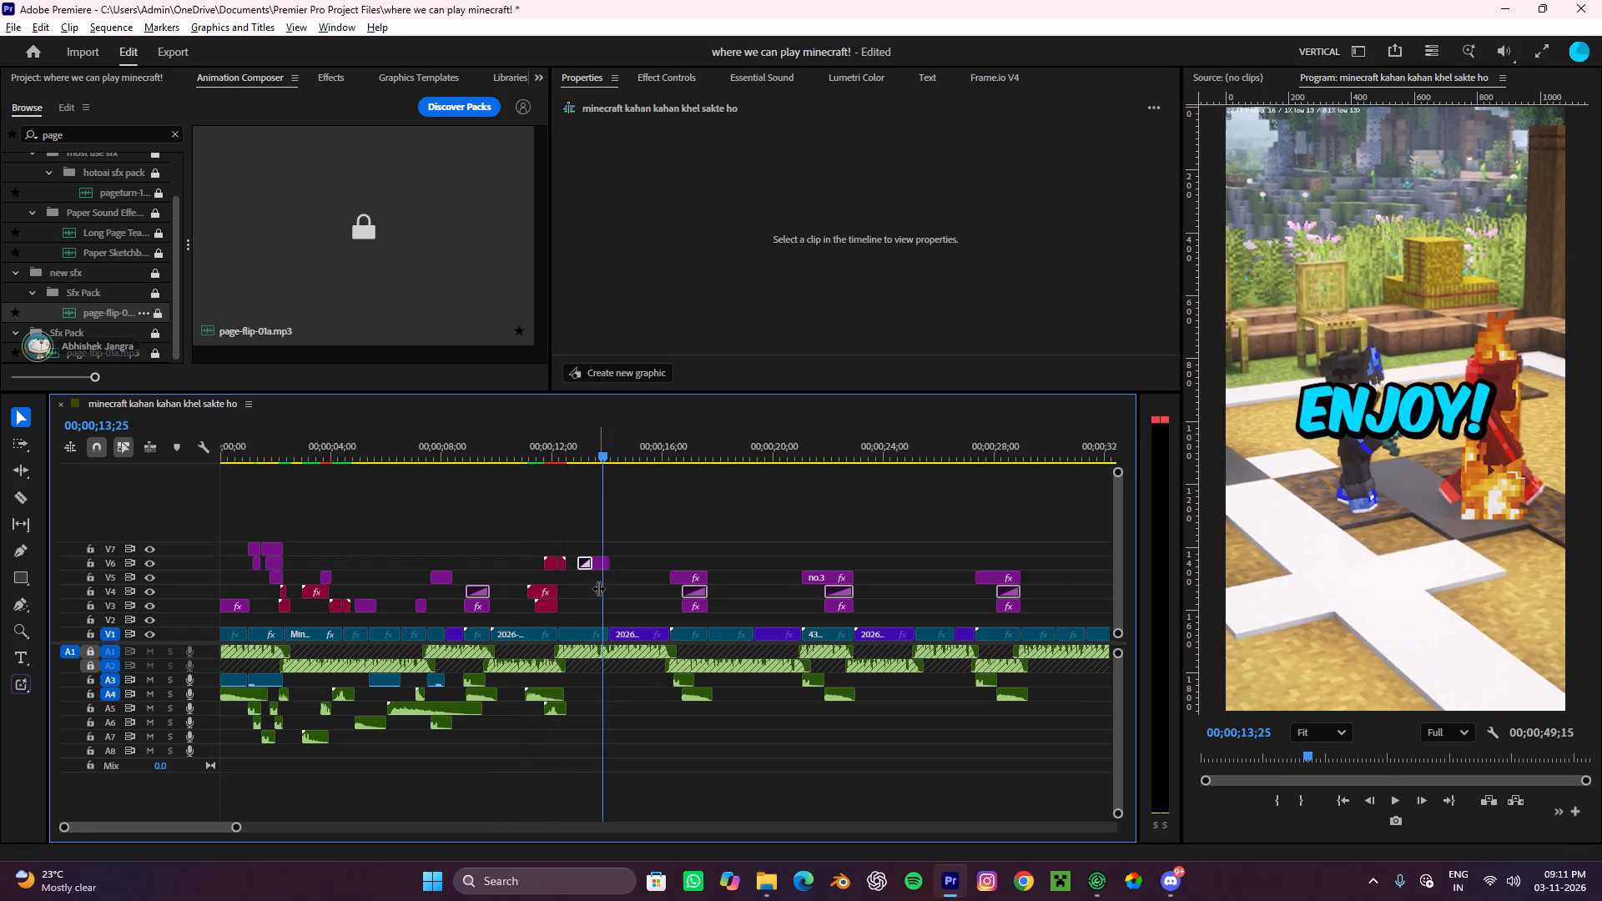
Search the effects for "yoo" and apply the YOOOOOO preset to the enjoy! title on V6.
scroll(598, 588, "up", 8, "alt")
scroll(598, 588, "down", 1, "alt")
scroll(598, 588, "up", 2, "alt")
left_click(142, 83)
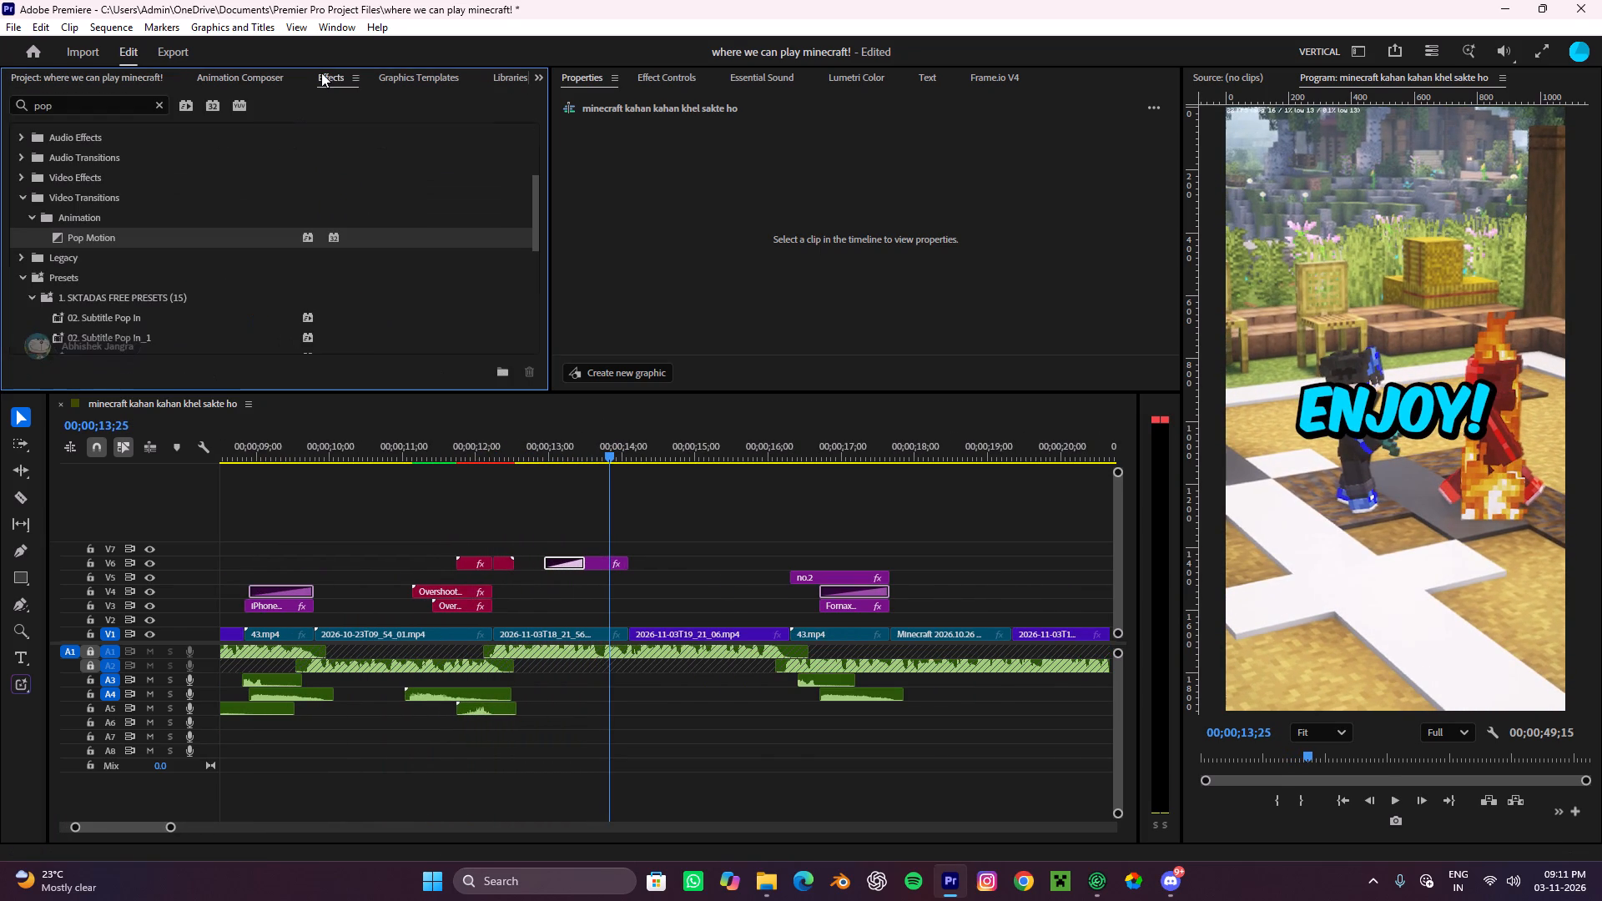
left_click(321, 73)
left_click_drag(94, 106, 0, 91)
type("yoo")
left_click_drag(101, 183, 581, 559)
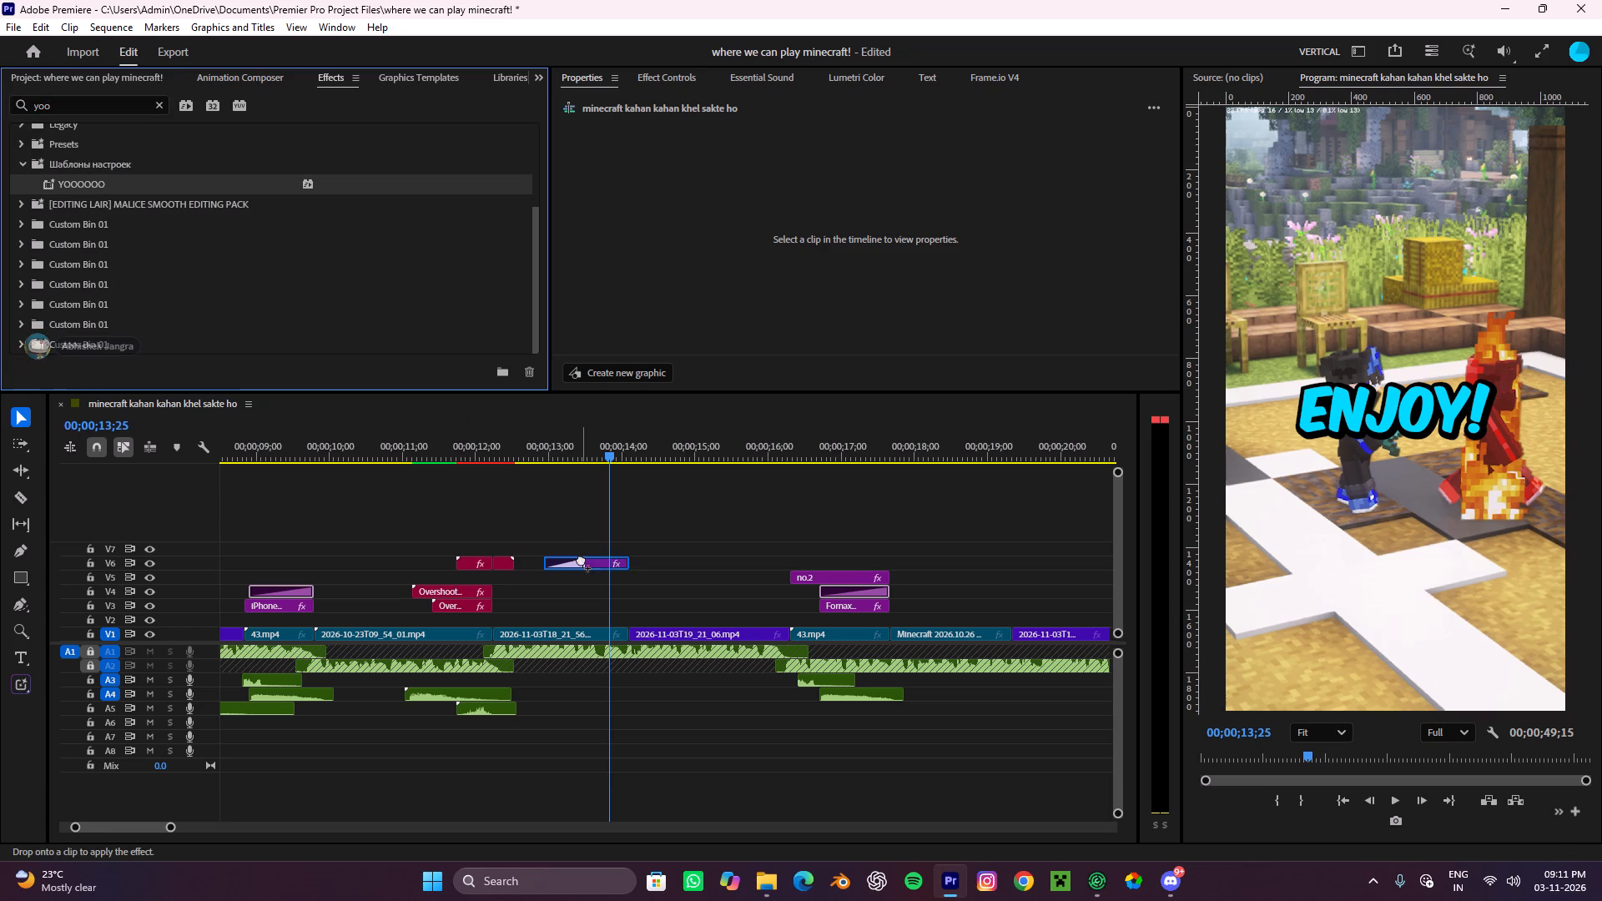
left_click_drag(581, 559, 601, 566)
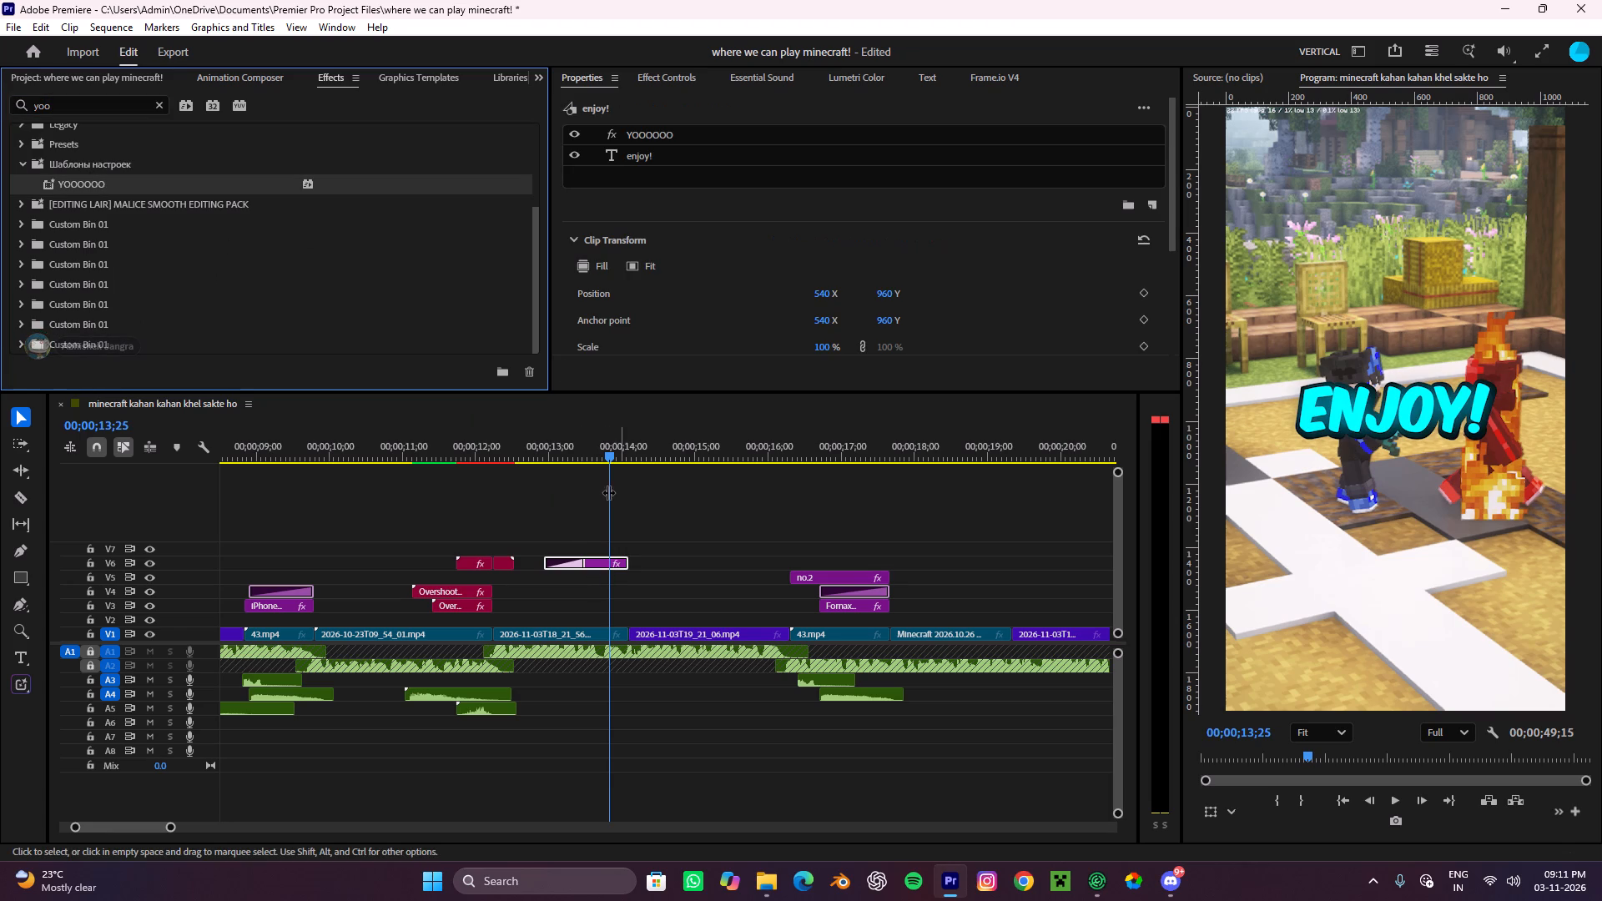
Play back the enjoy! title from its start to review the YOOOOOO effect, stopping at 00;00;13;13.
left_click_drag(622, 452, 522, 536)
key("space")
scroll(612, 565, "up", 4, "alt")
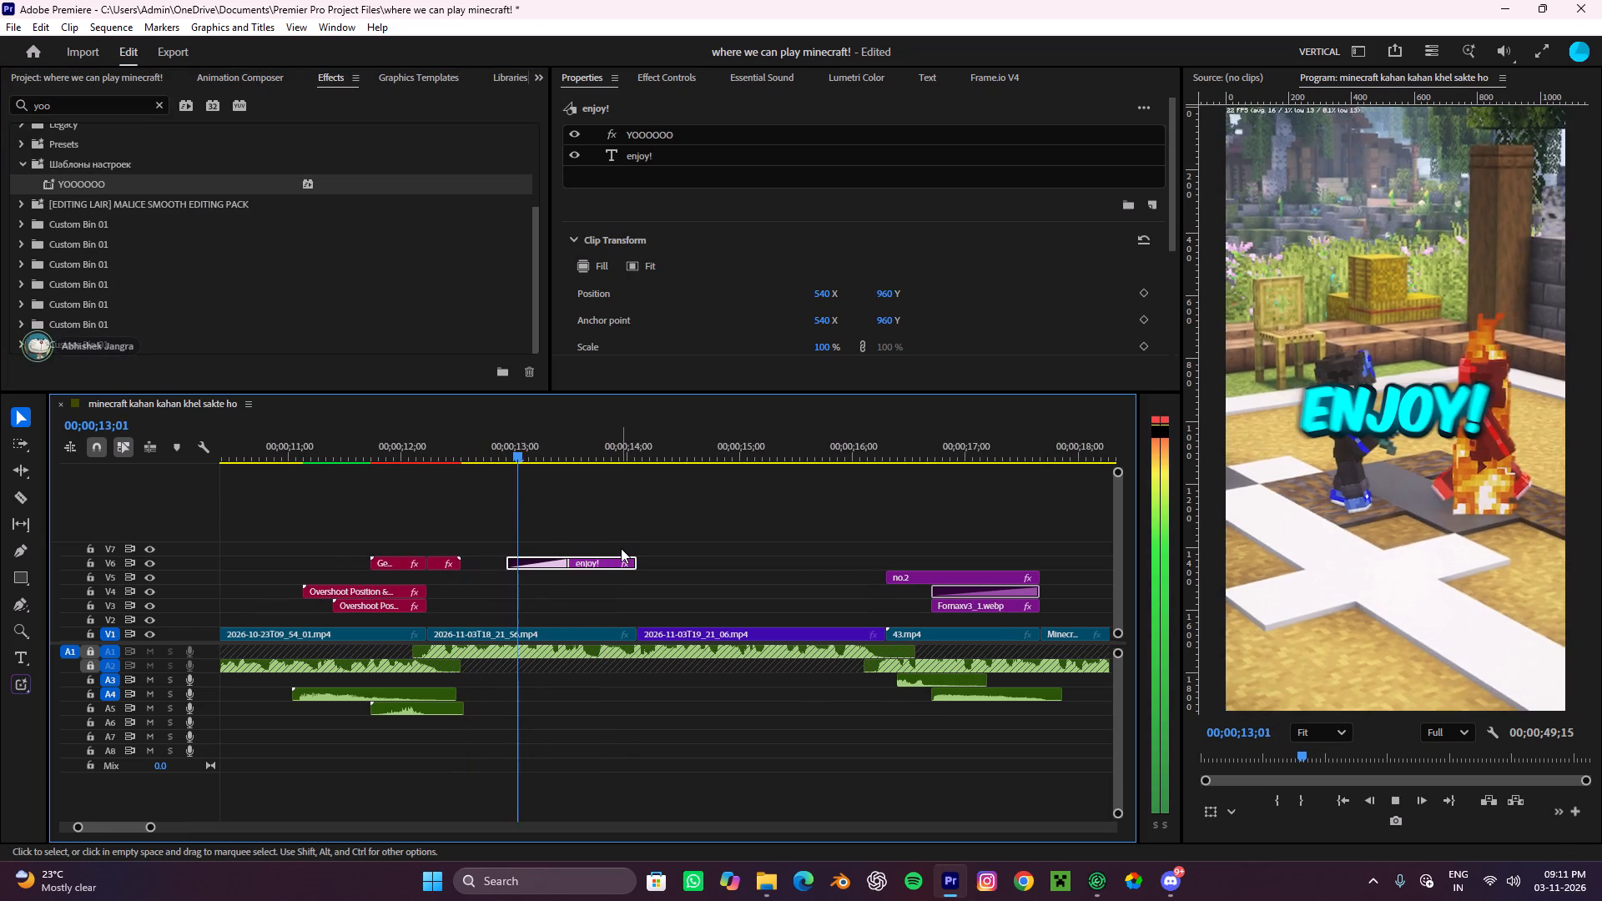
key("space")
Search the effects for "slide down" and apply the 04. Slide Out Down preset to the enjoy! title.
left_click(602, 562)
left_click(645, 513)
left_click(596, 566)
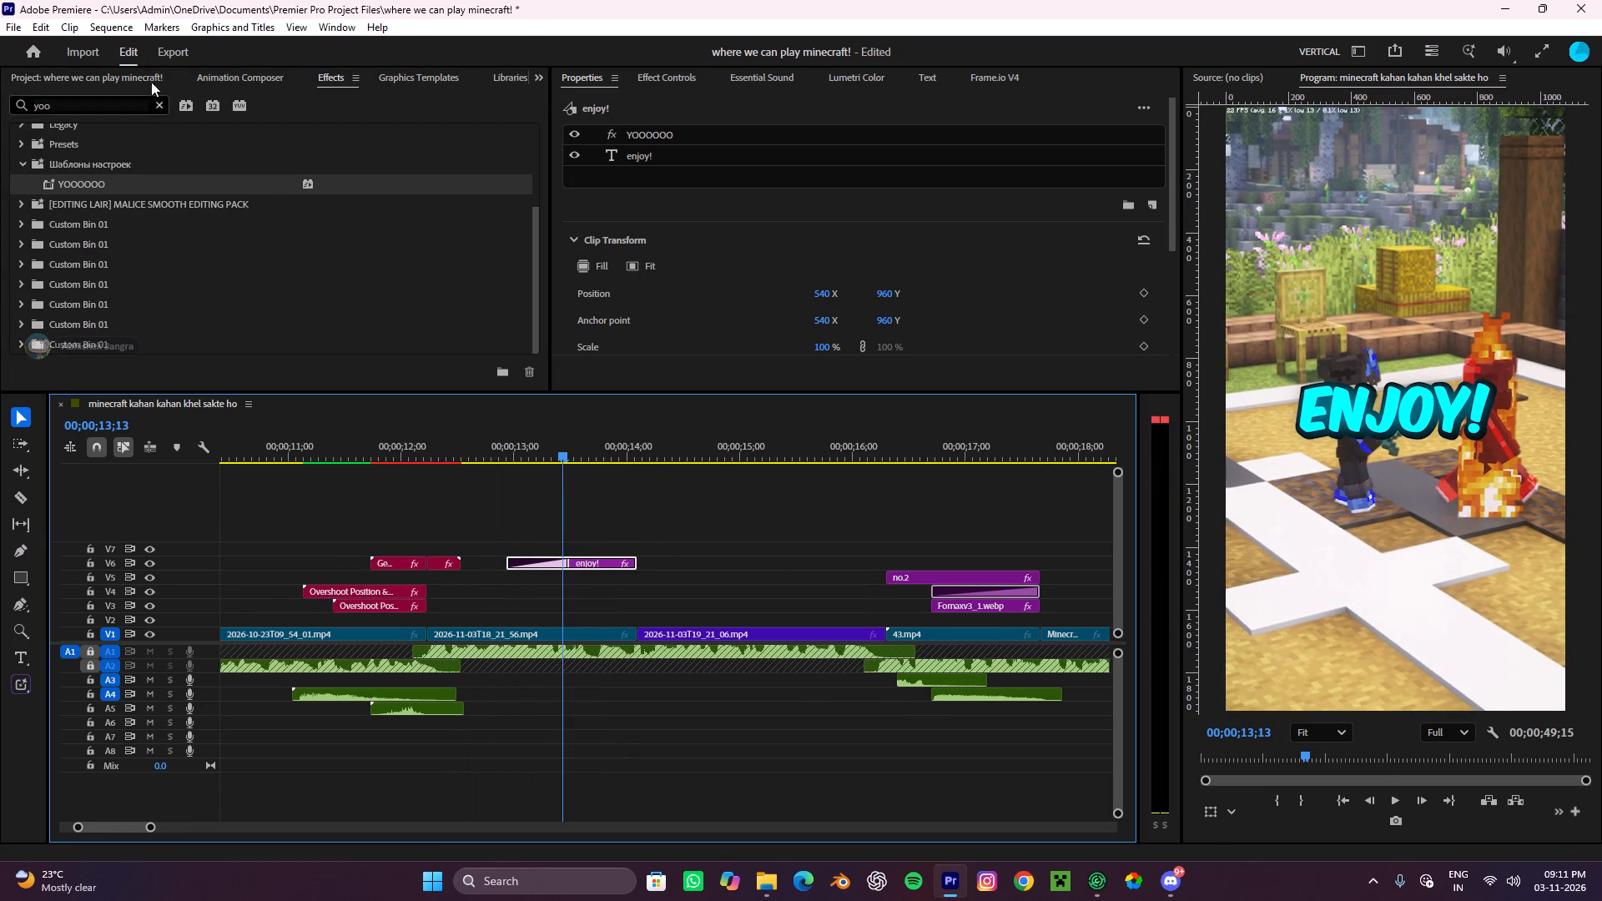
left_click_drag(118, 101, 0, 102)
key("s")
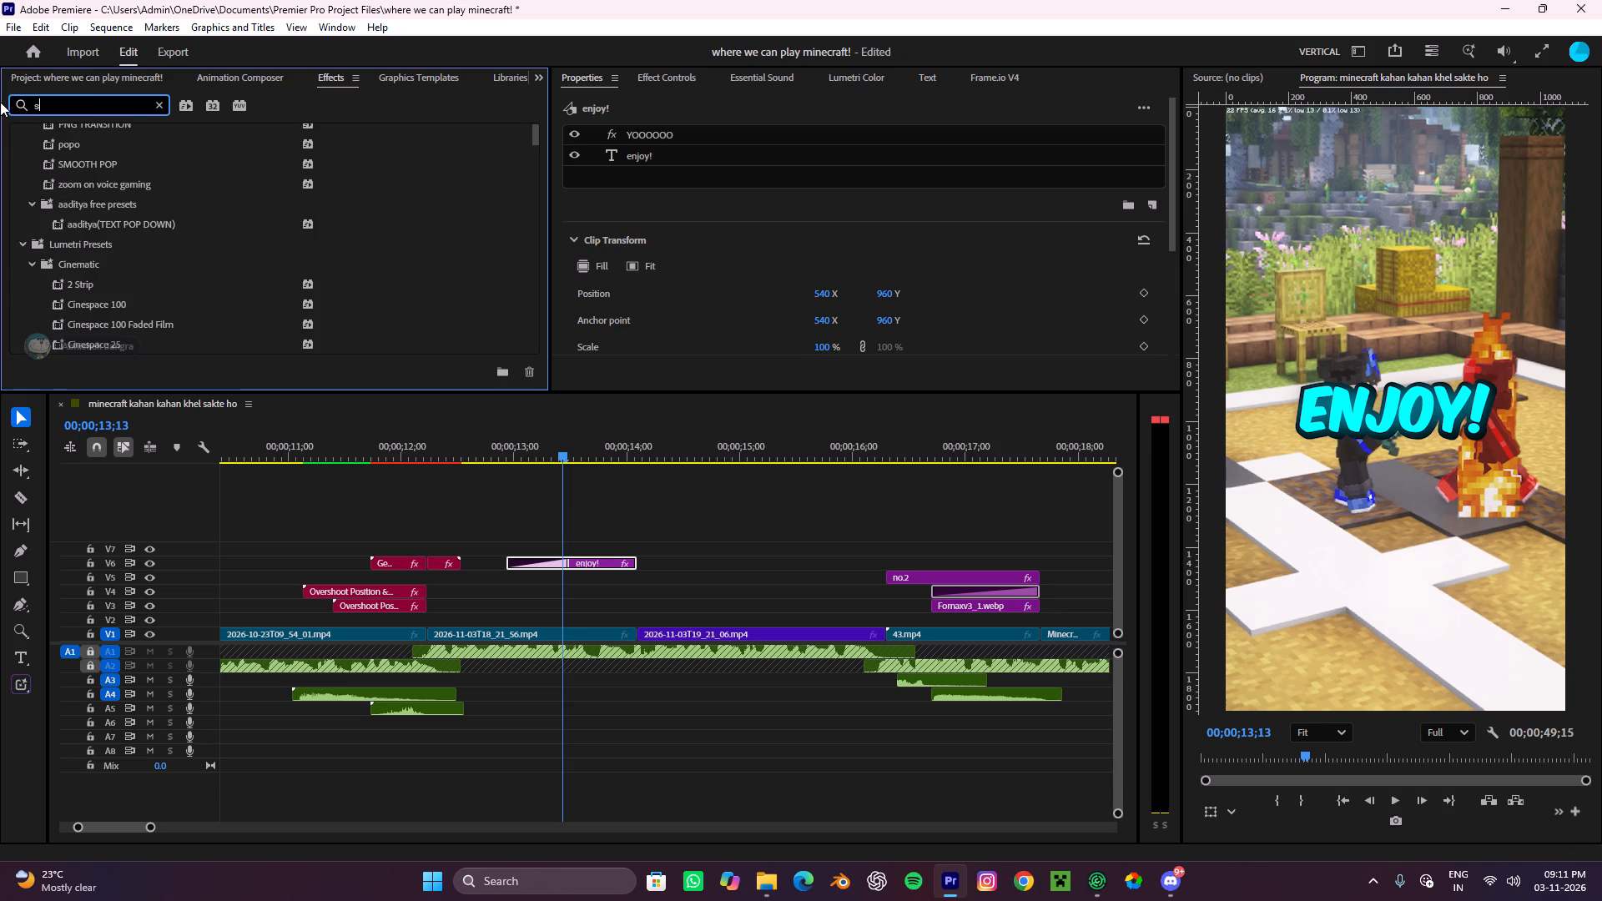
key("BackSpace")
type("slide dow")
key("BackSpace")
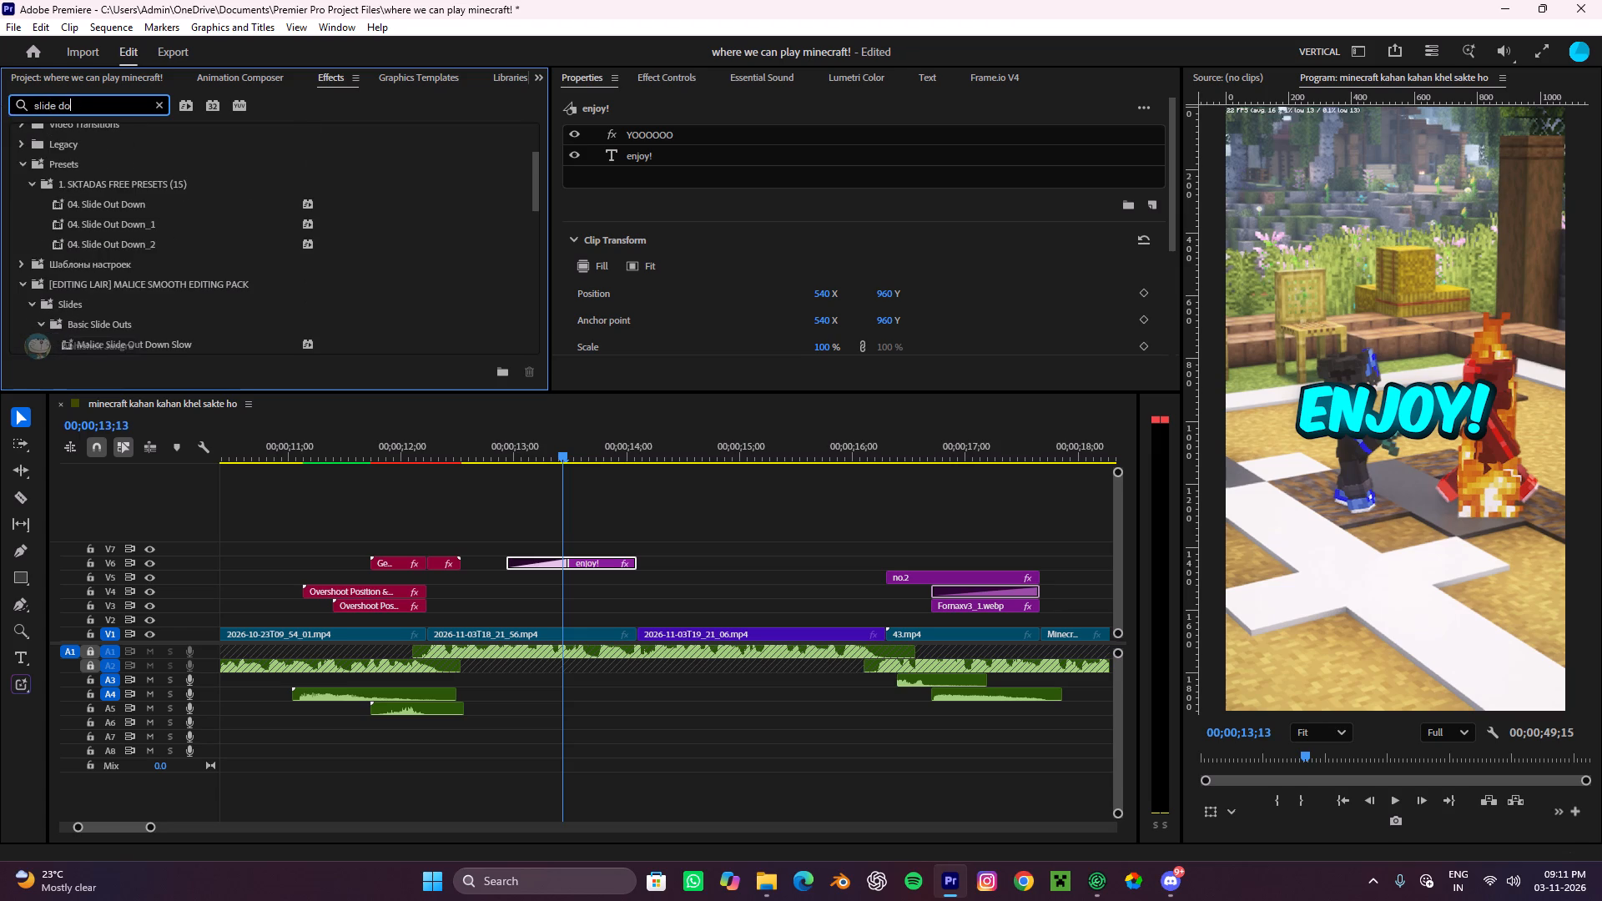
type("wn")
scroll(140, 216, "up", 1)
scroll(141, 216, "down", 5)
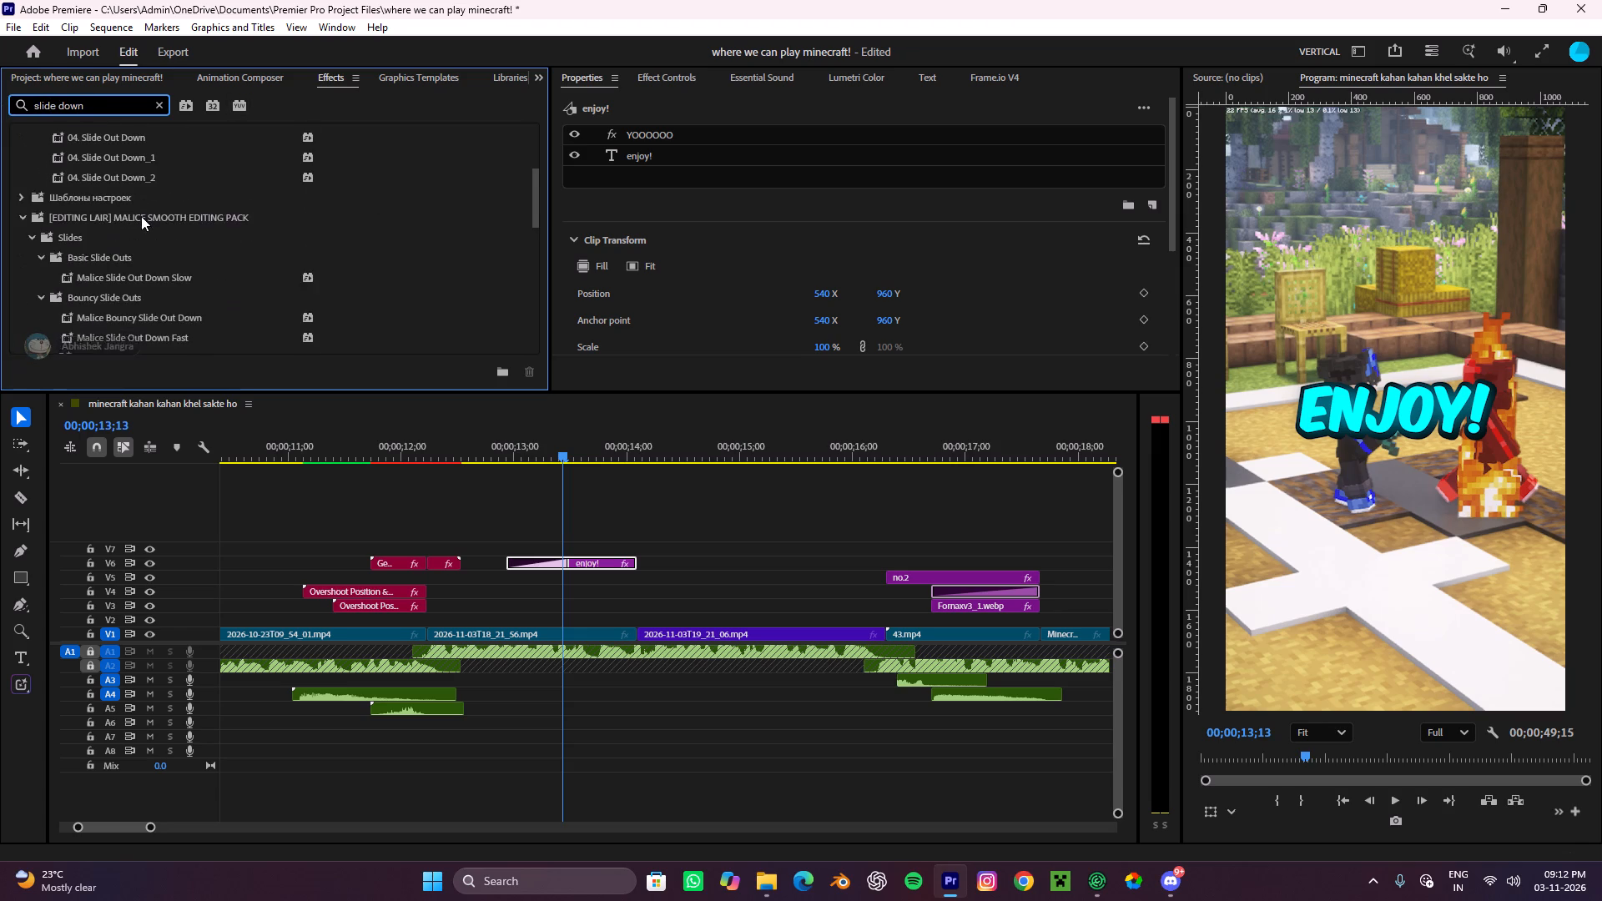
scroll(141, 216, "up", 2)
left_click_drag(89, 168, 607, 562)
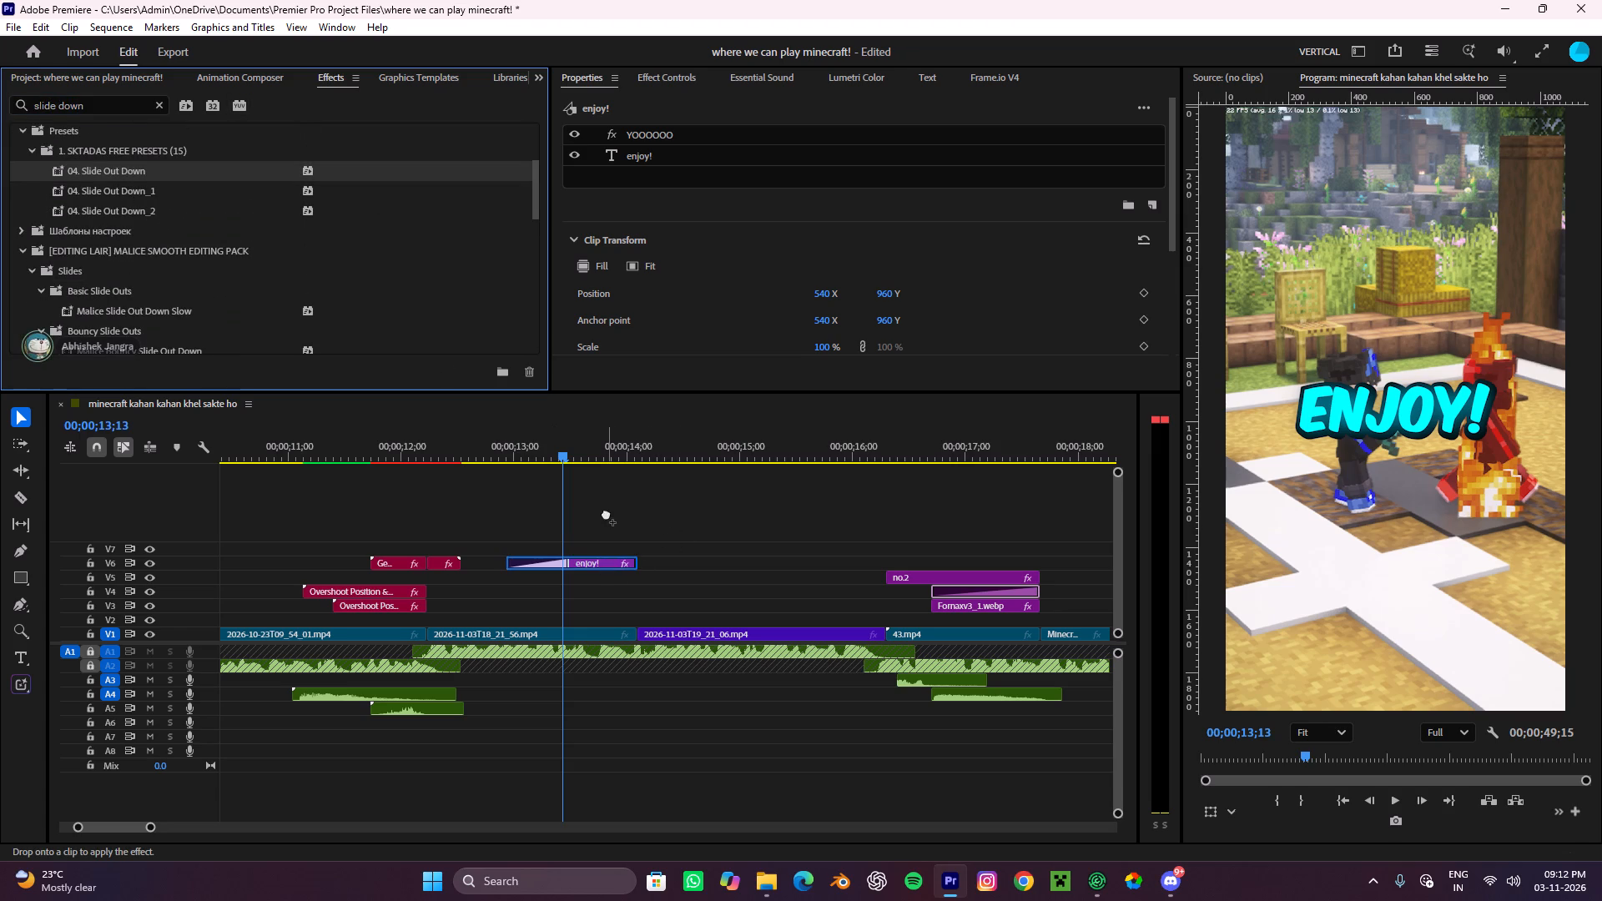
Play back the enjoy! title's entrance and slide-out twice, starting just before the title and stopping at 00;00;14;01.
left_click_drag(562, 448, 496, 499)
left_click(633, 512)
key("space")
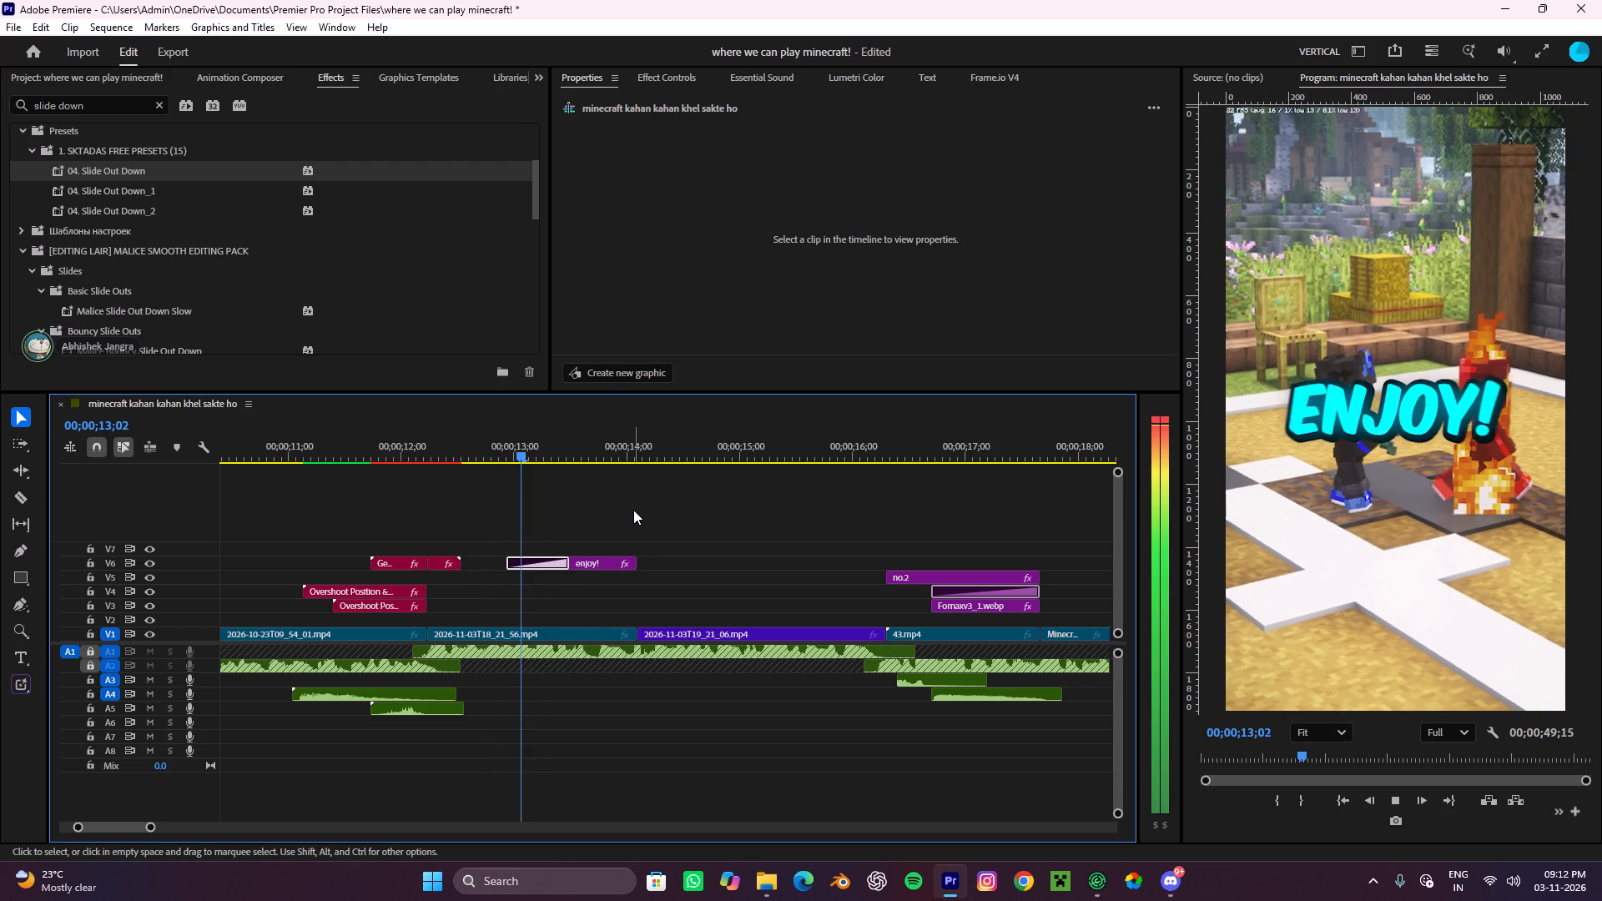
key("space")
left_click_drag(643, 453, 452, 519)
key("space")
scroll(568, 522, "down", 4, "alt")
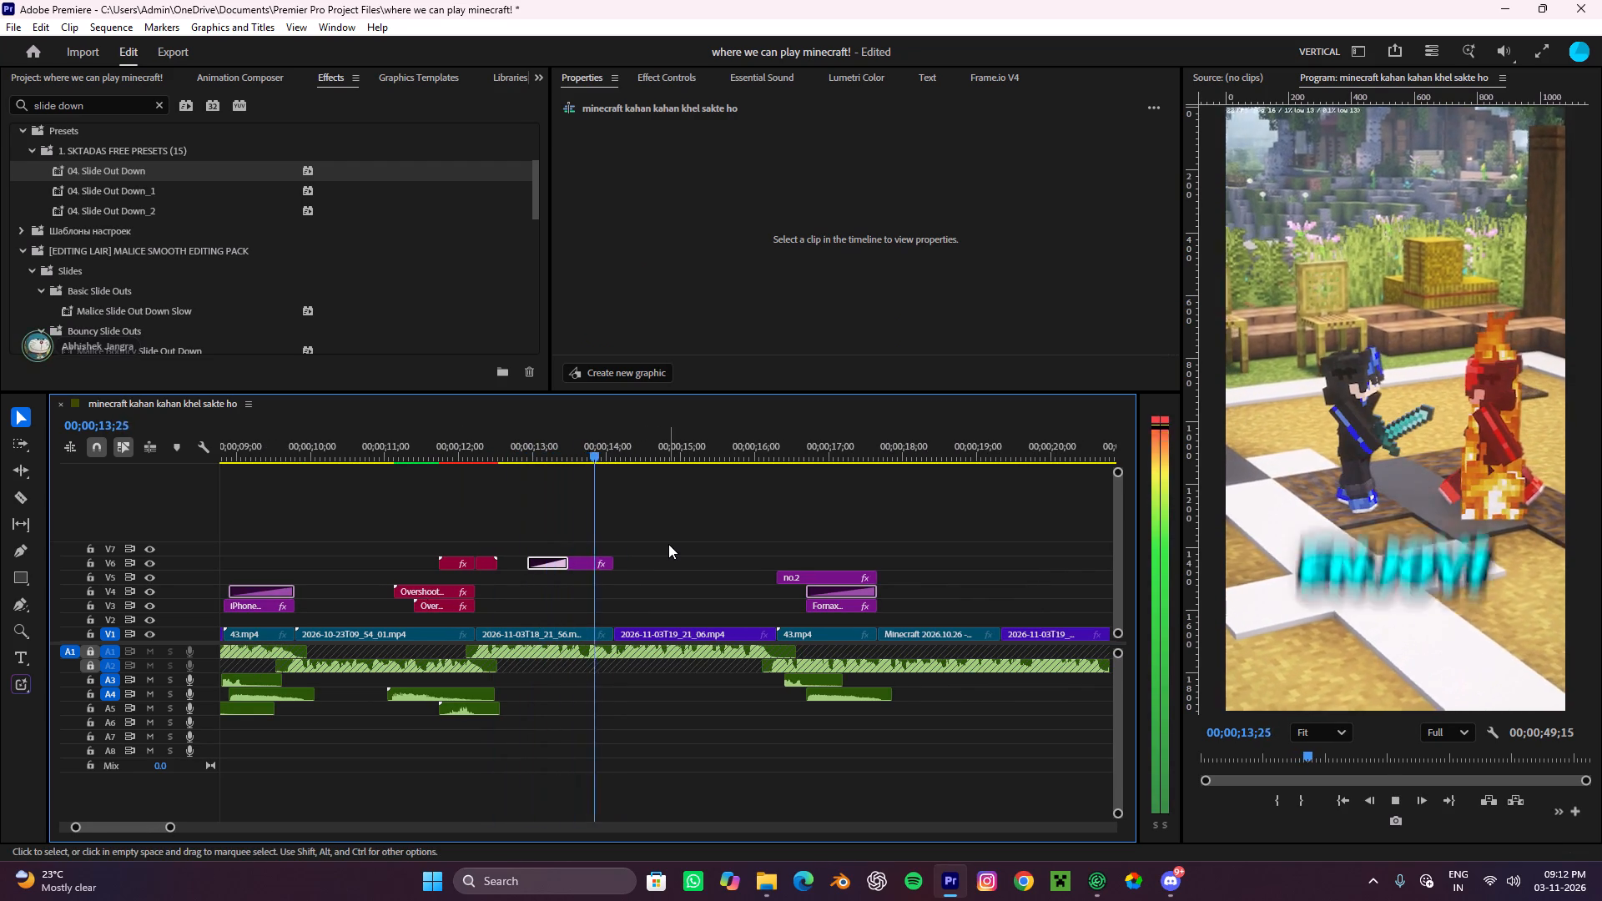
key("space")
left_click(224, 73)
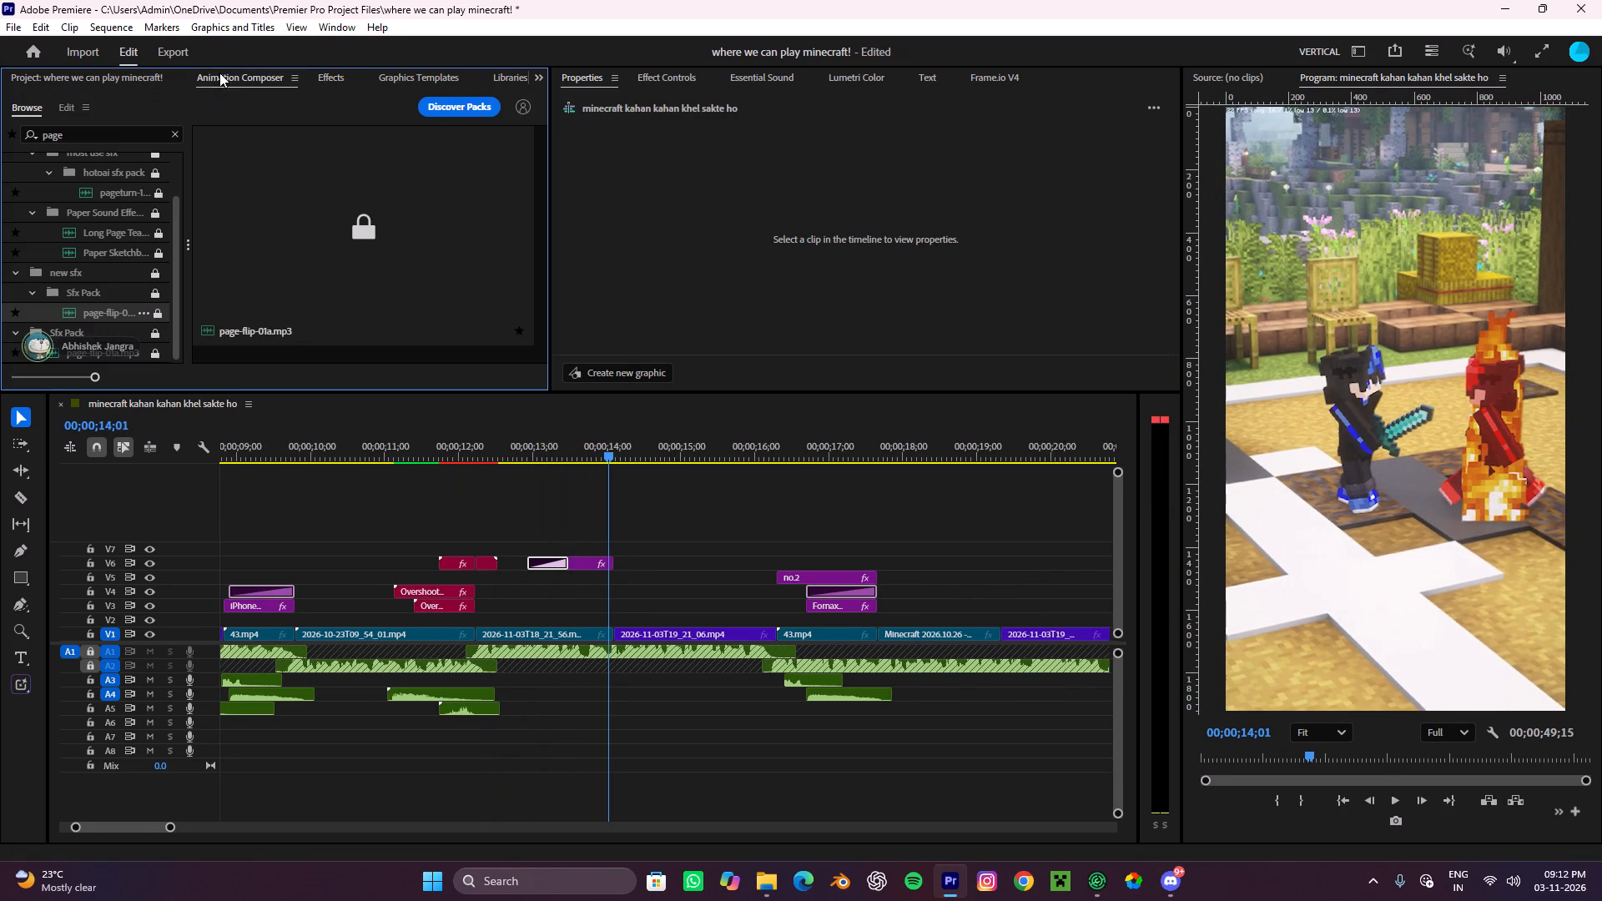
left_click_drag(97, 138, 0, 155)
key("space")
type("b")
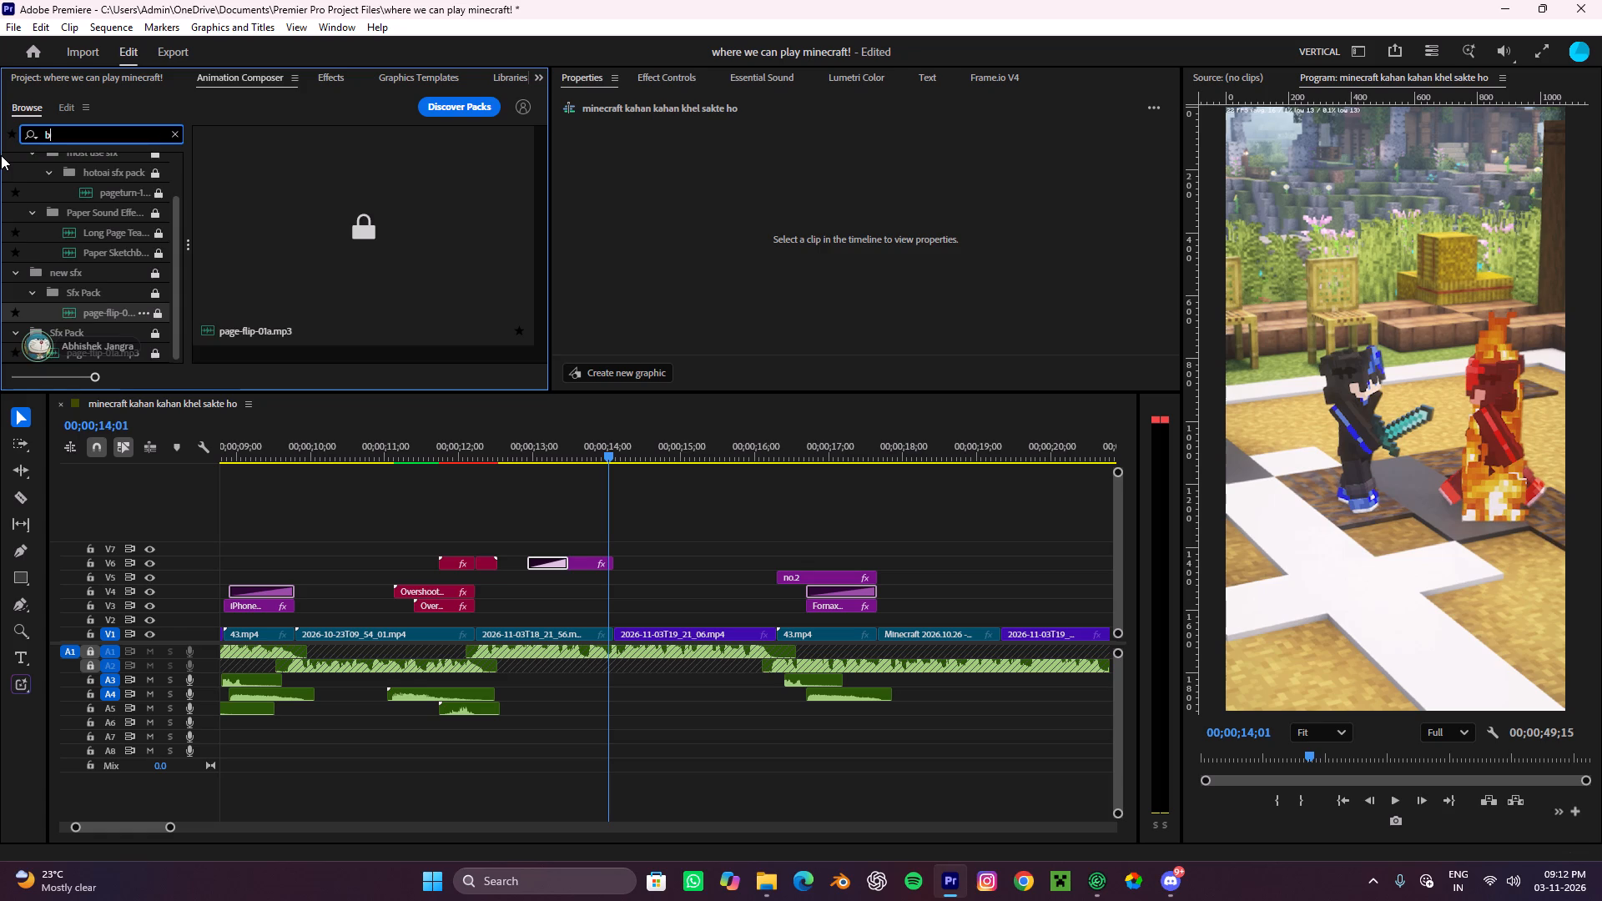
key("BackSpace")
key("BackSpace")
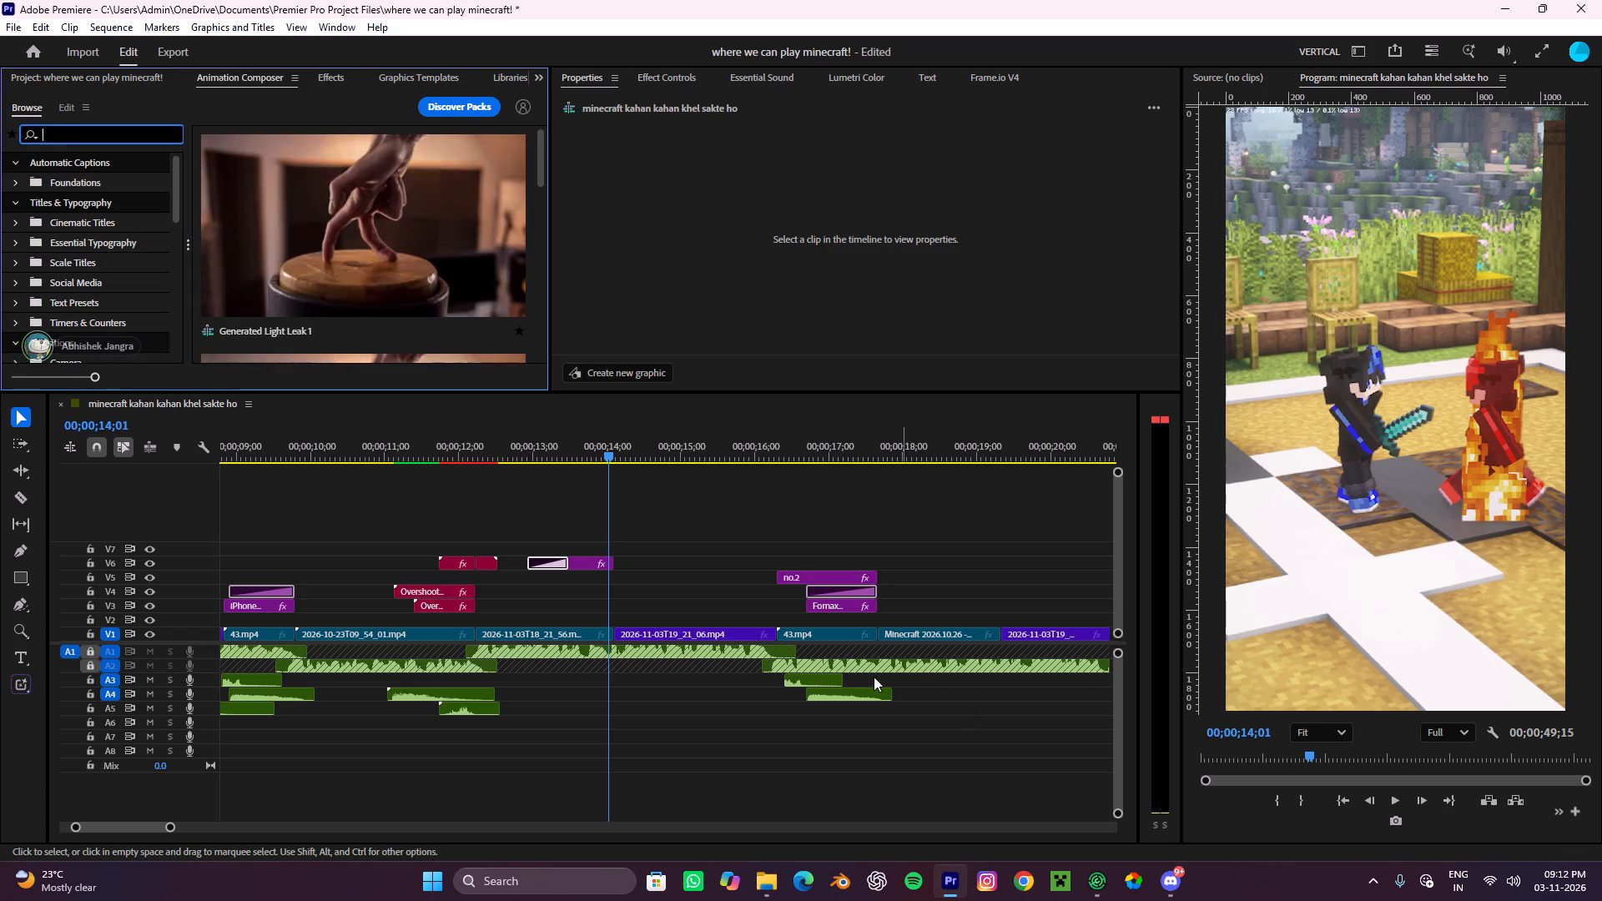
Duplicate the Breast Twitch.mp3 sound from under the no.2 title section to A3 at the start of the enjoy! title.
left_click(814, 678)
left_click_drag(814, 678, 556, 667)
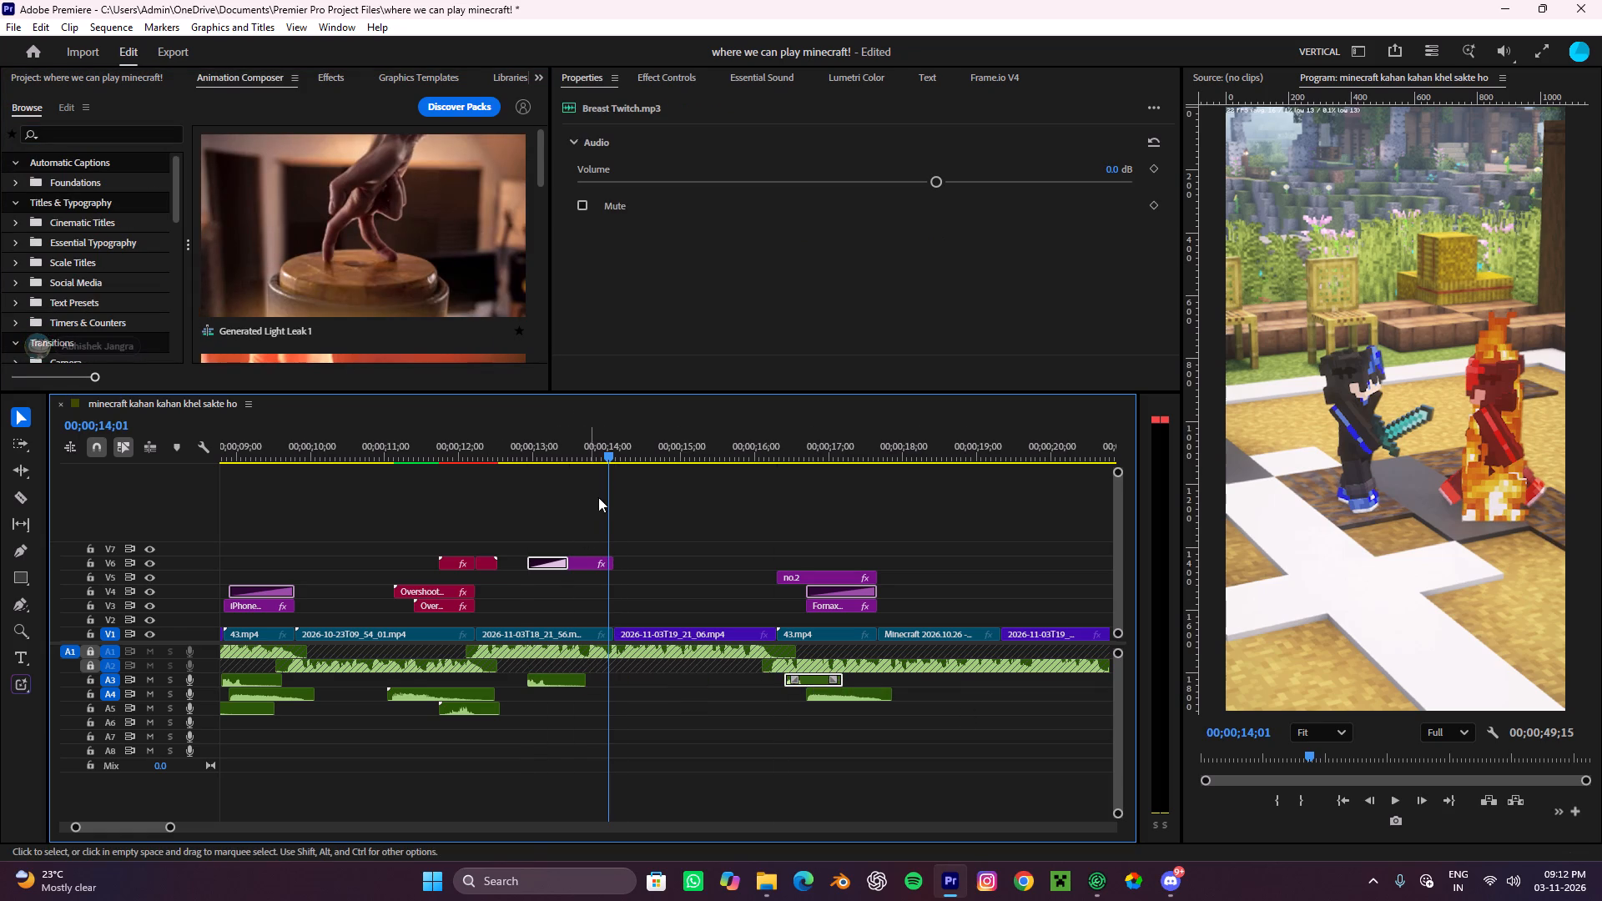
Play back the enjoy! title with its entrance sound, stopping at 00;00;13;20 during the slide-out.
left_click_drag(604, 443, 511, 516)
key("space")
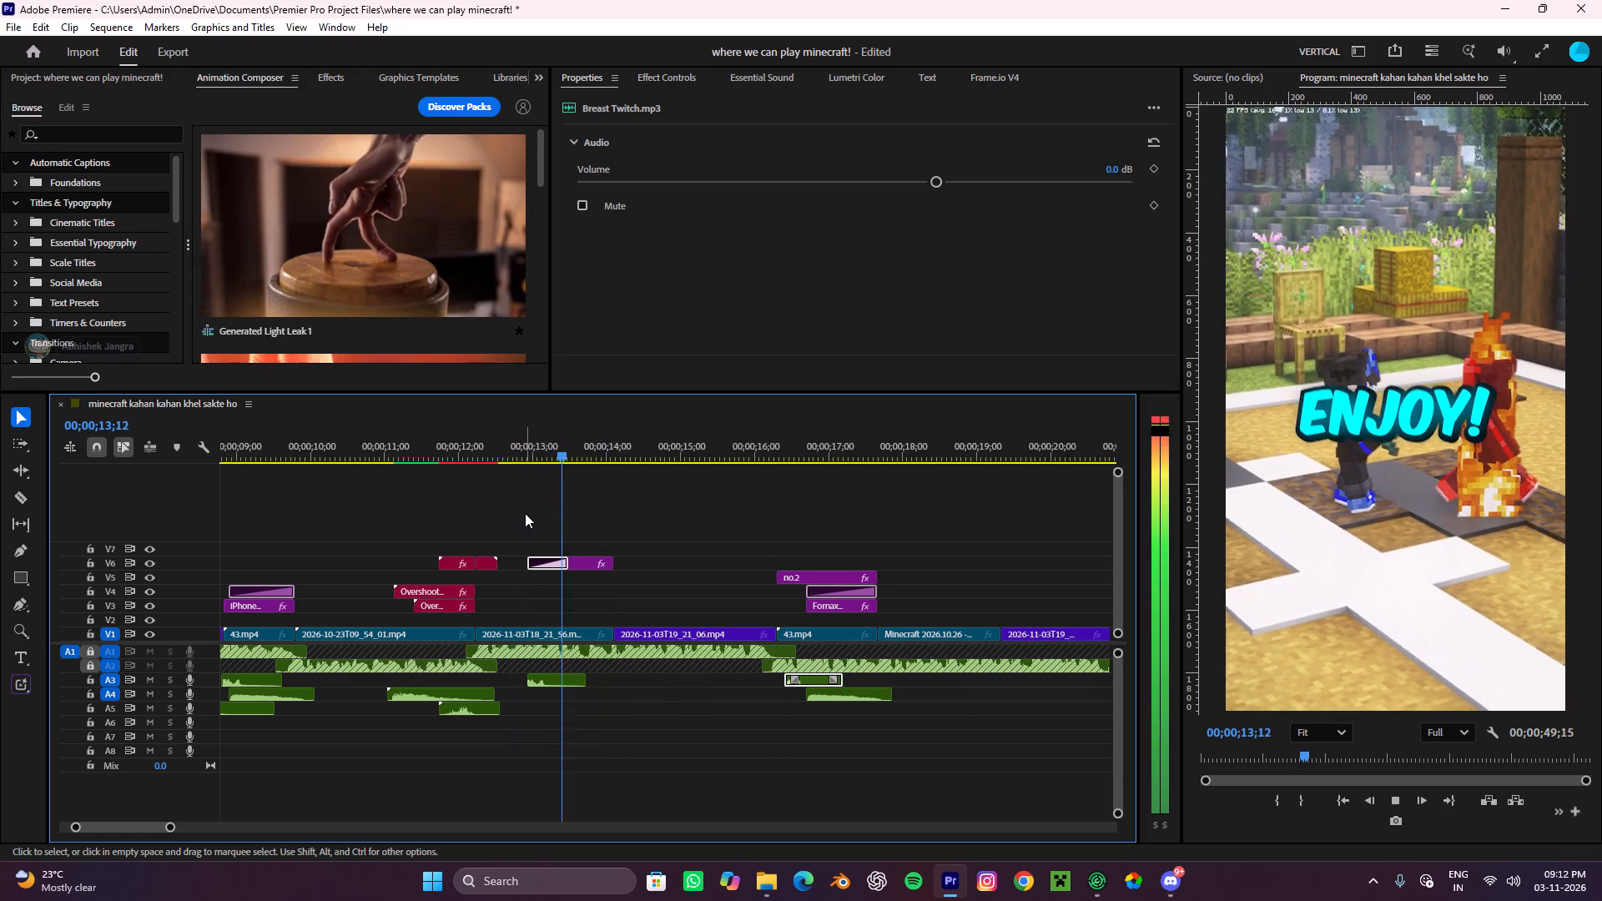
key("space")
Search the sound library for "swoosh" and place Swoosh Transition 03 on A4 under the enjoy! title's slide-out, at about 00;00;13;22.
left_click(120, 131)
type("sw")
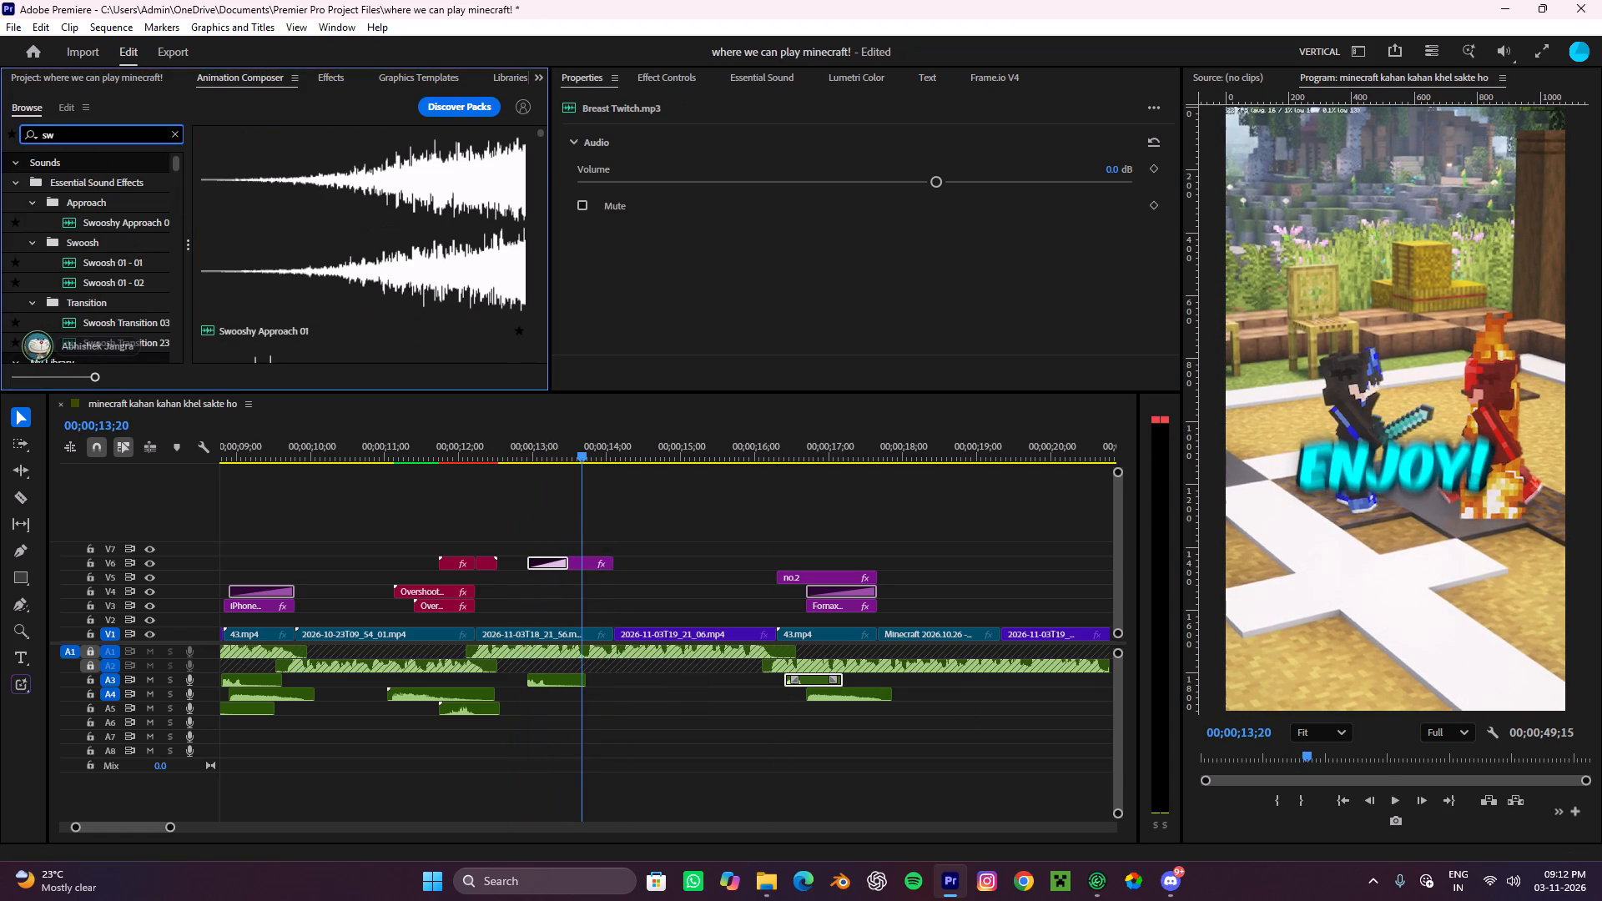
type("oosh")
scroll(309, 210, "down", 3)
scroll(394, 238, "down", 4)
scroll(375, 235, "up", 2)
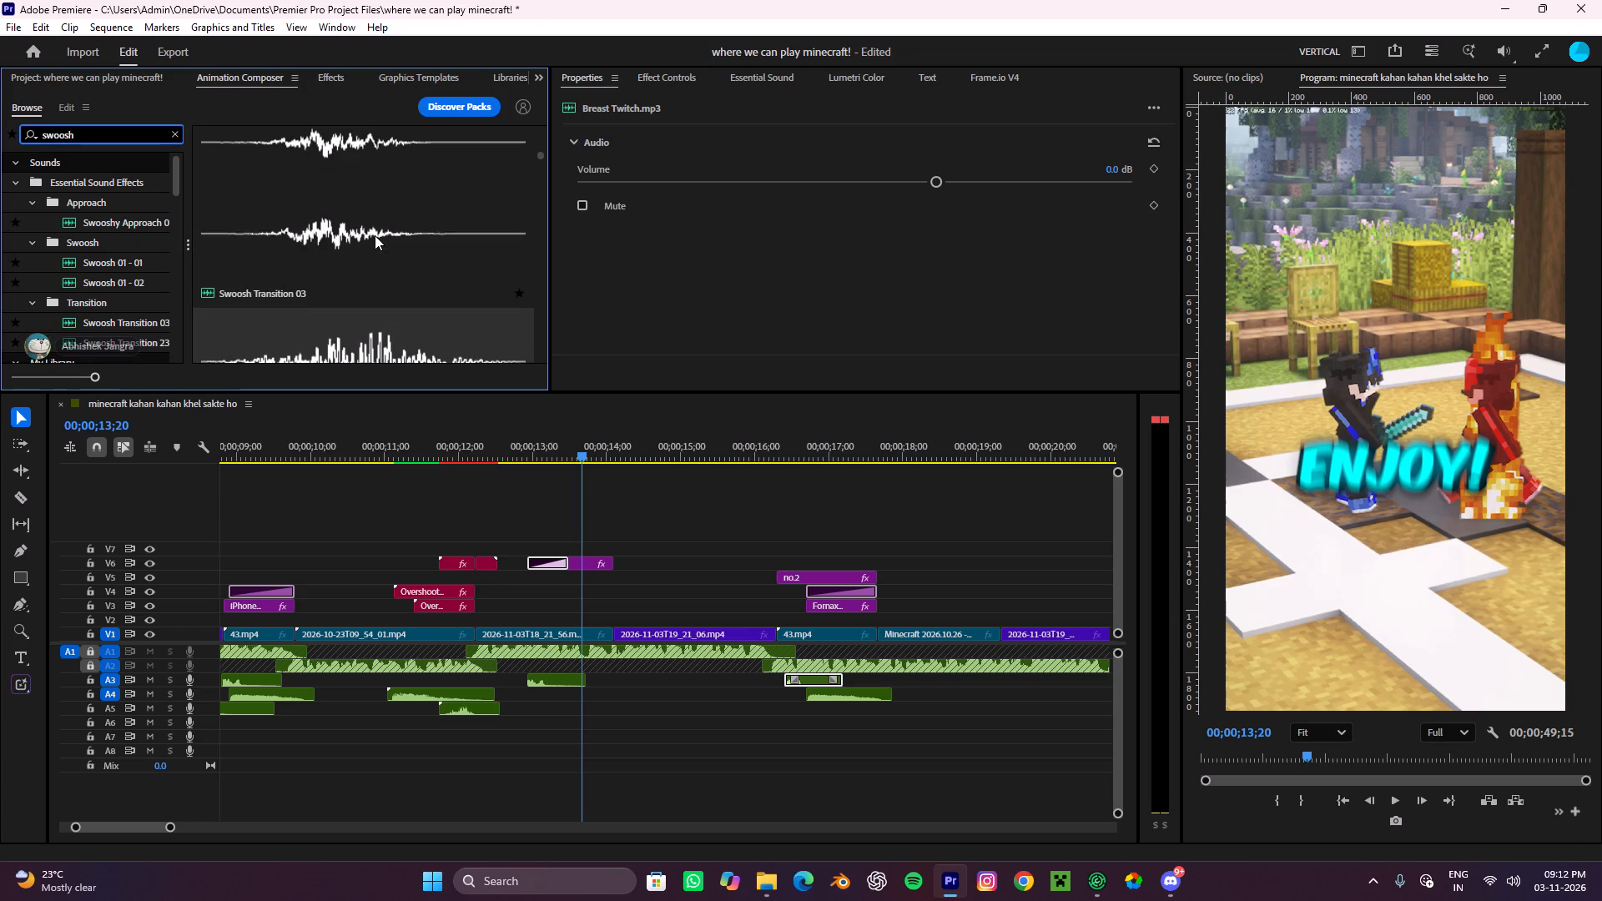
left_click_drag(293, 164, 583, 697)
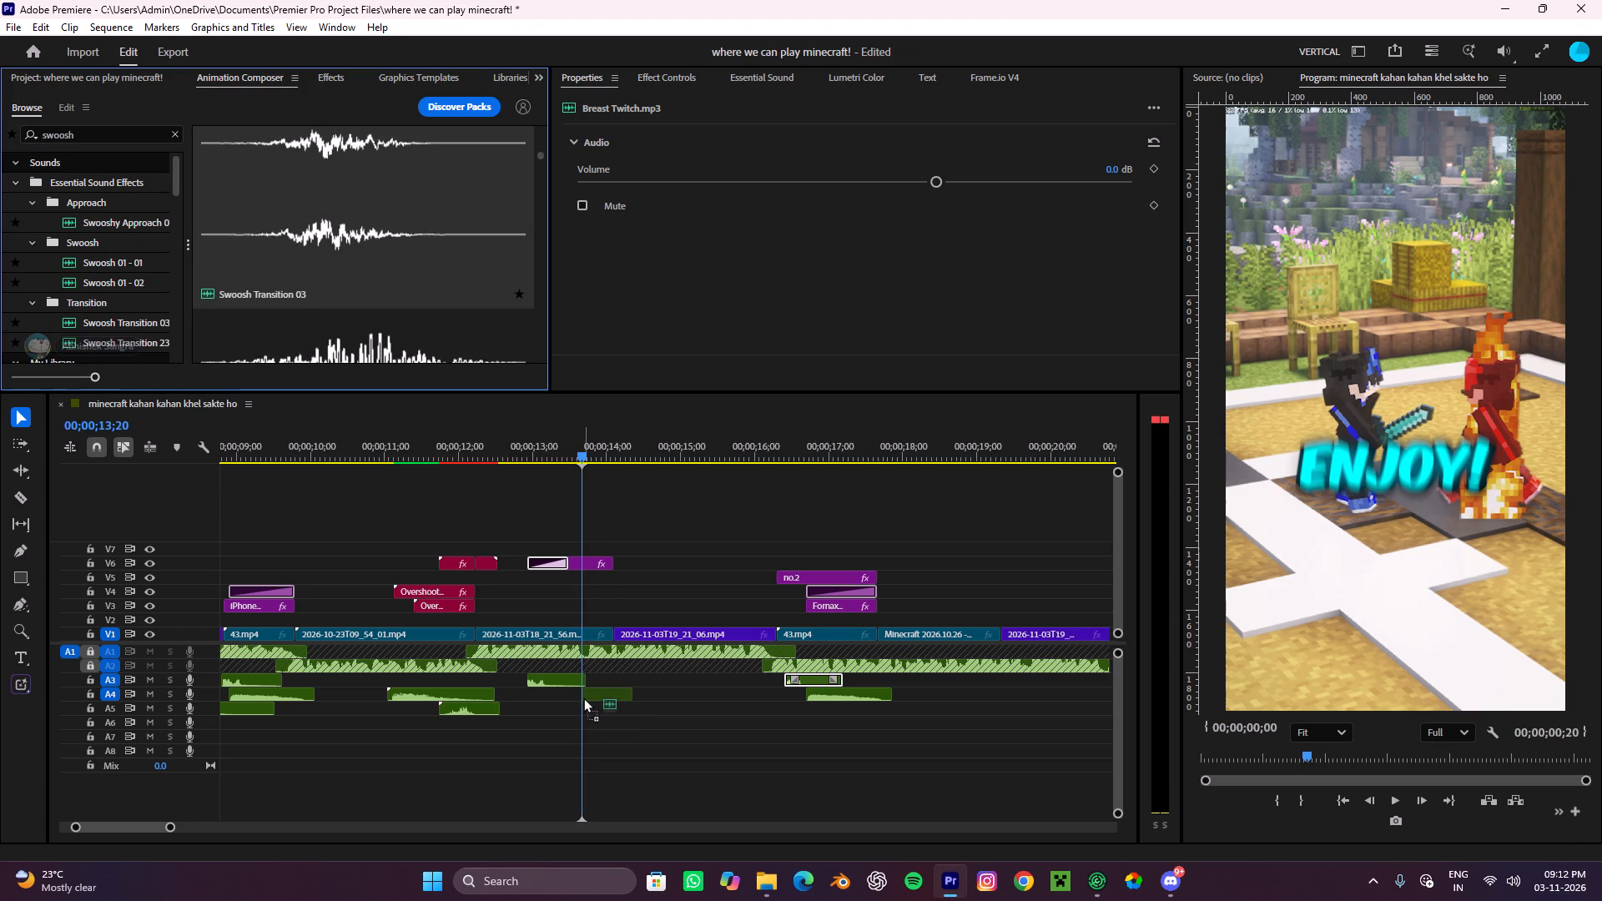
left_click_drag(583, 697, 580, 697)
scroll(577, 695, "up", 10, "alt")
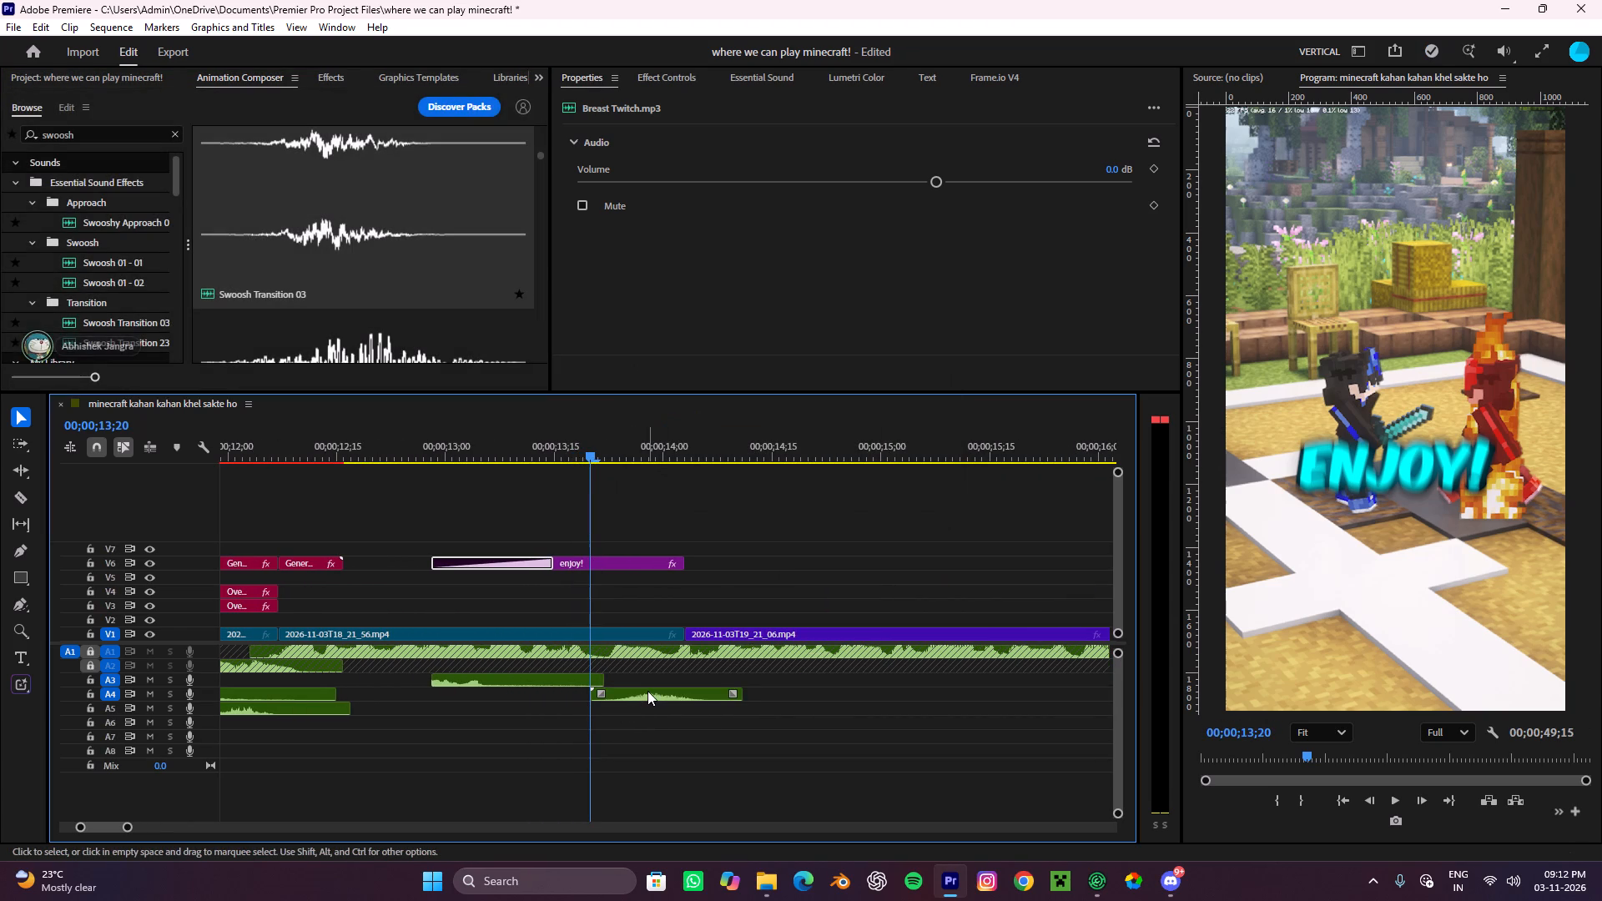
left_click_drag(647, 691, 657, 693)
Play back from just before the enjoy! title to check the swoosh timing, stopping shortly after the next clip begins.
left_click_drag(598, 439, 418, 520)
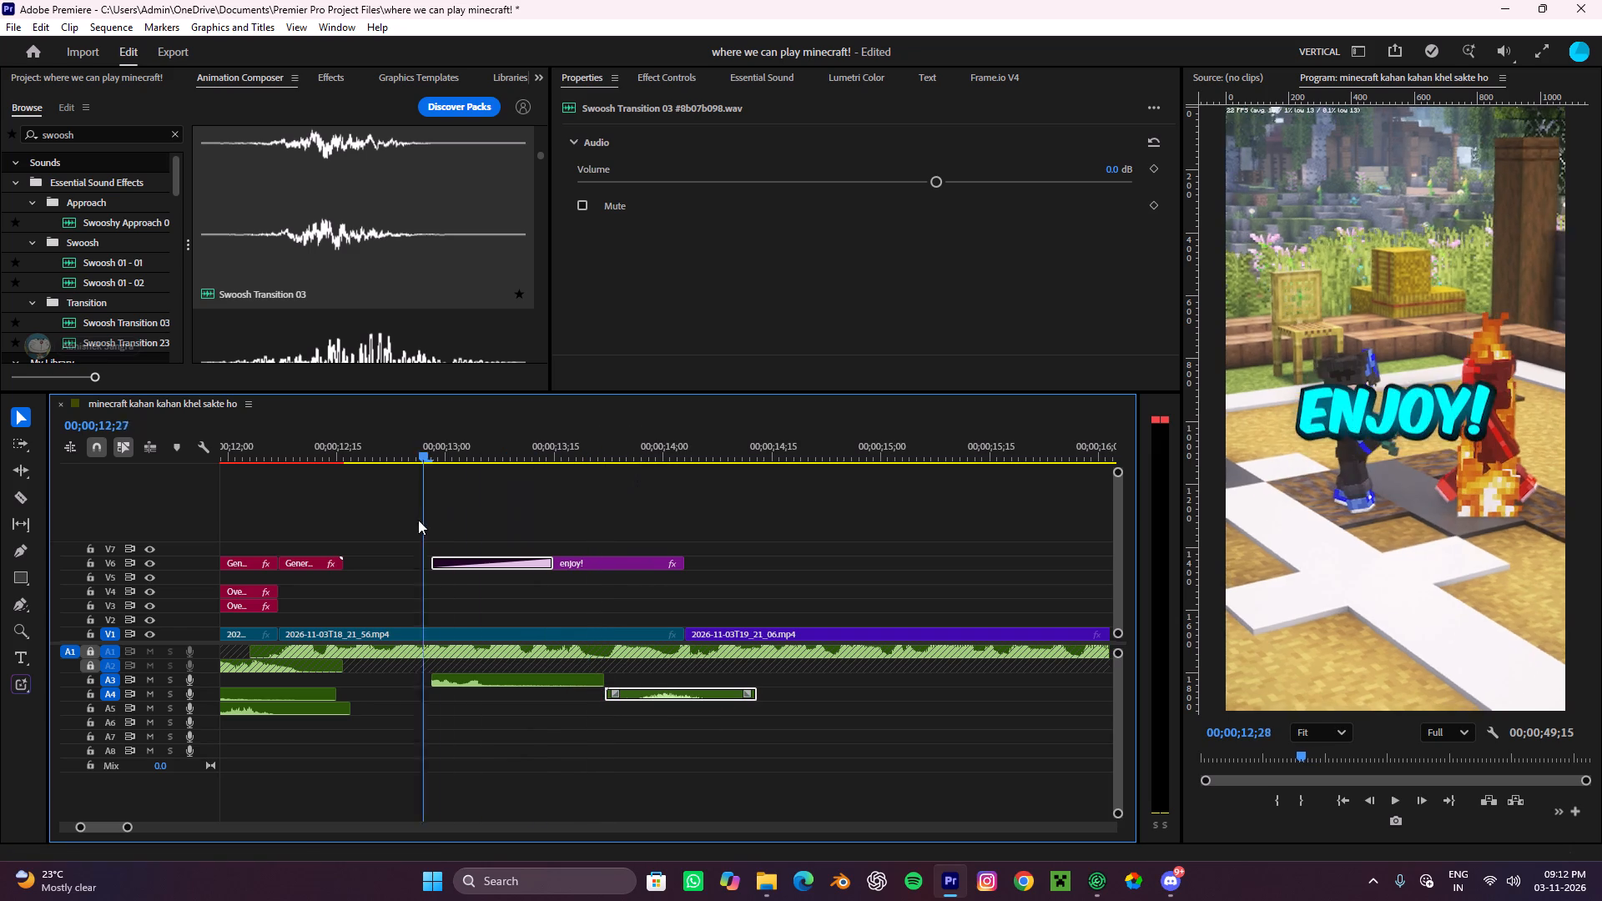
left_click_drag(418, 520, 406, 530)
key("space")
scroll(615, 562, "down", 8)
key("space")
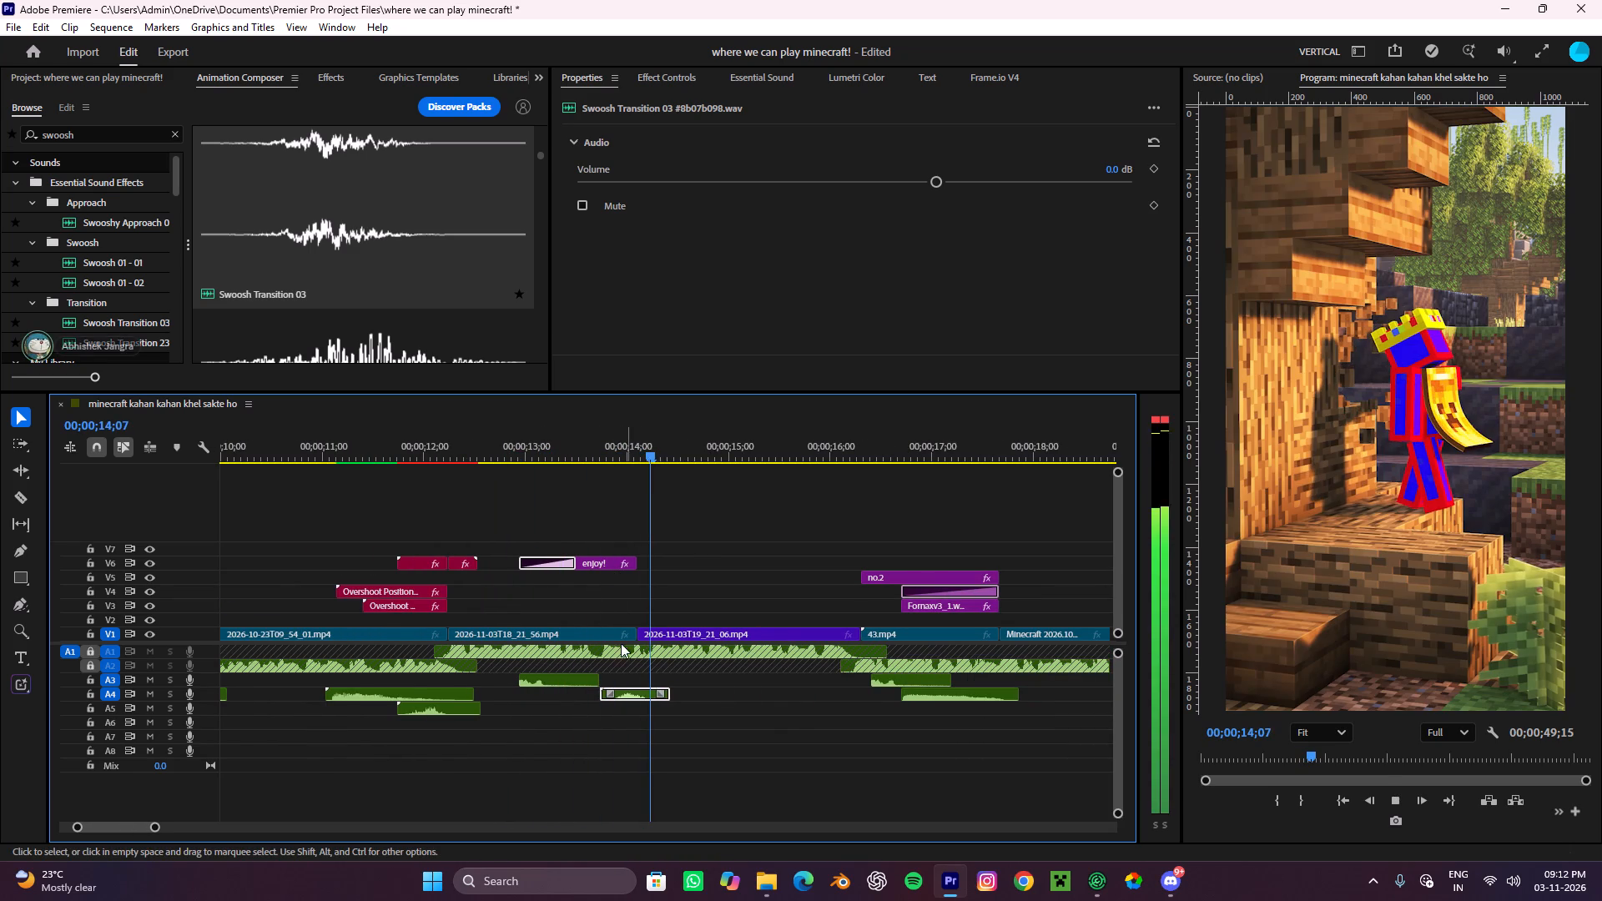
Move the Swoosh Transition 03 sound on A4 earlier, starting at about 00;00;13;15.
left_click_drag(634, 695, 611, 695)
Play back the enjoy! title again from just before its start to check the repositioned swoosh, stopping at 00;00;14;04.
left_click_drag(678, 432, 569, 499)
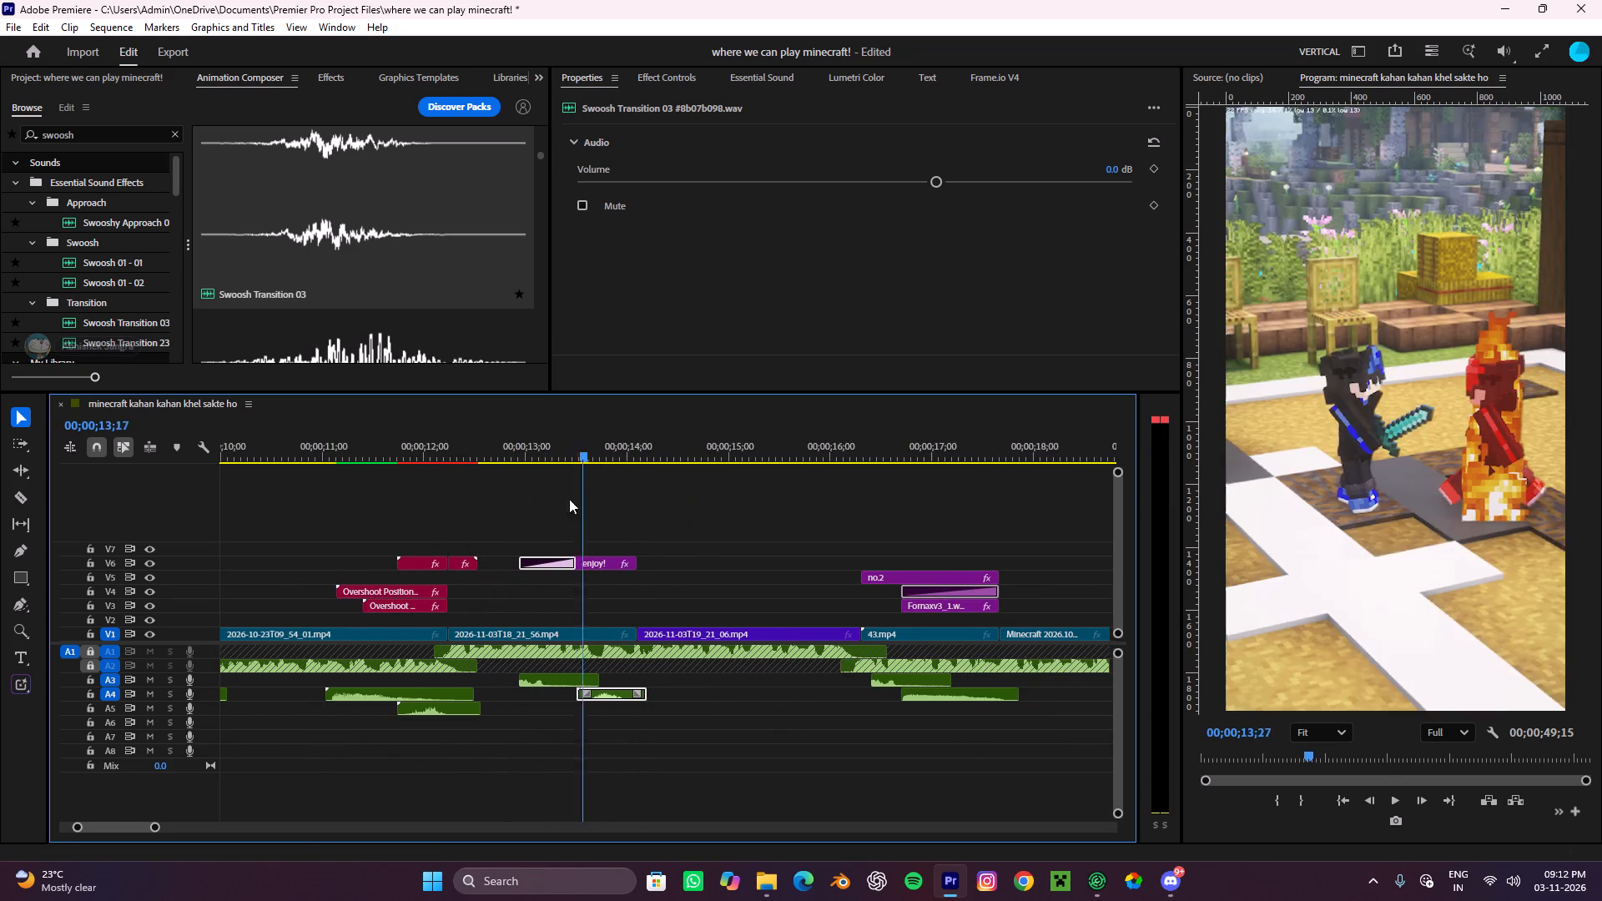
left_click_drag(569, 499, 507, 550)
key("space")
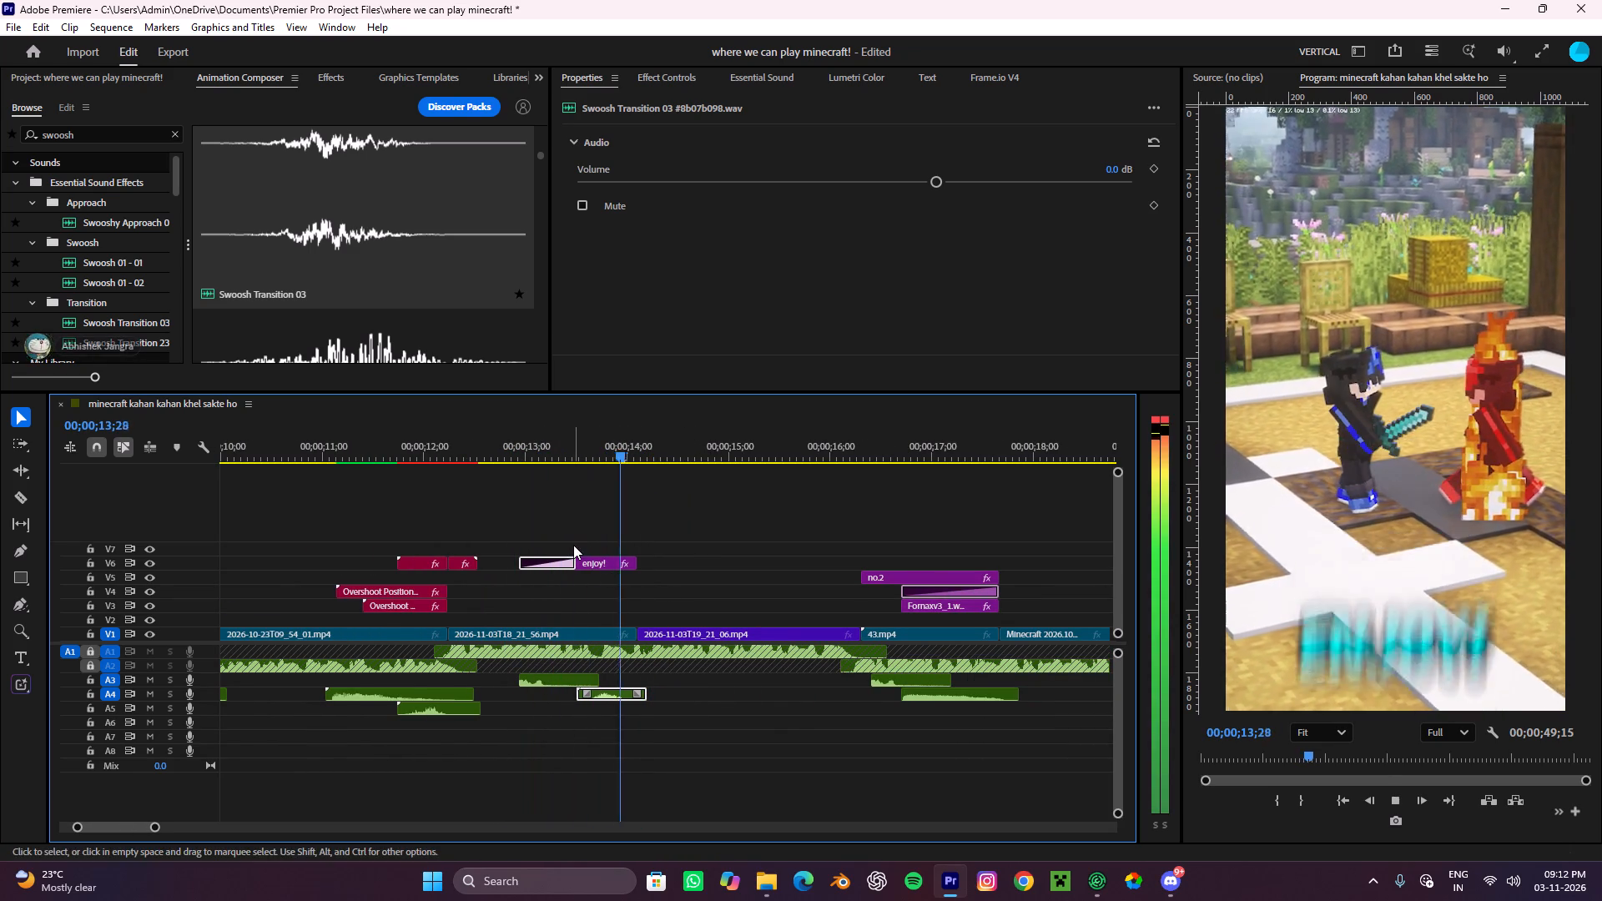
key("space")
Create a 1080 x 1920, 29.97 fps adjustment layer and place it on V7 above the enjoy! title, starting at about 00;00;13;15.
scroll(646, 566, "down", 4, "alt")
left_click(113, 83)
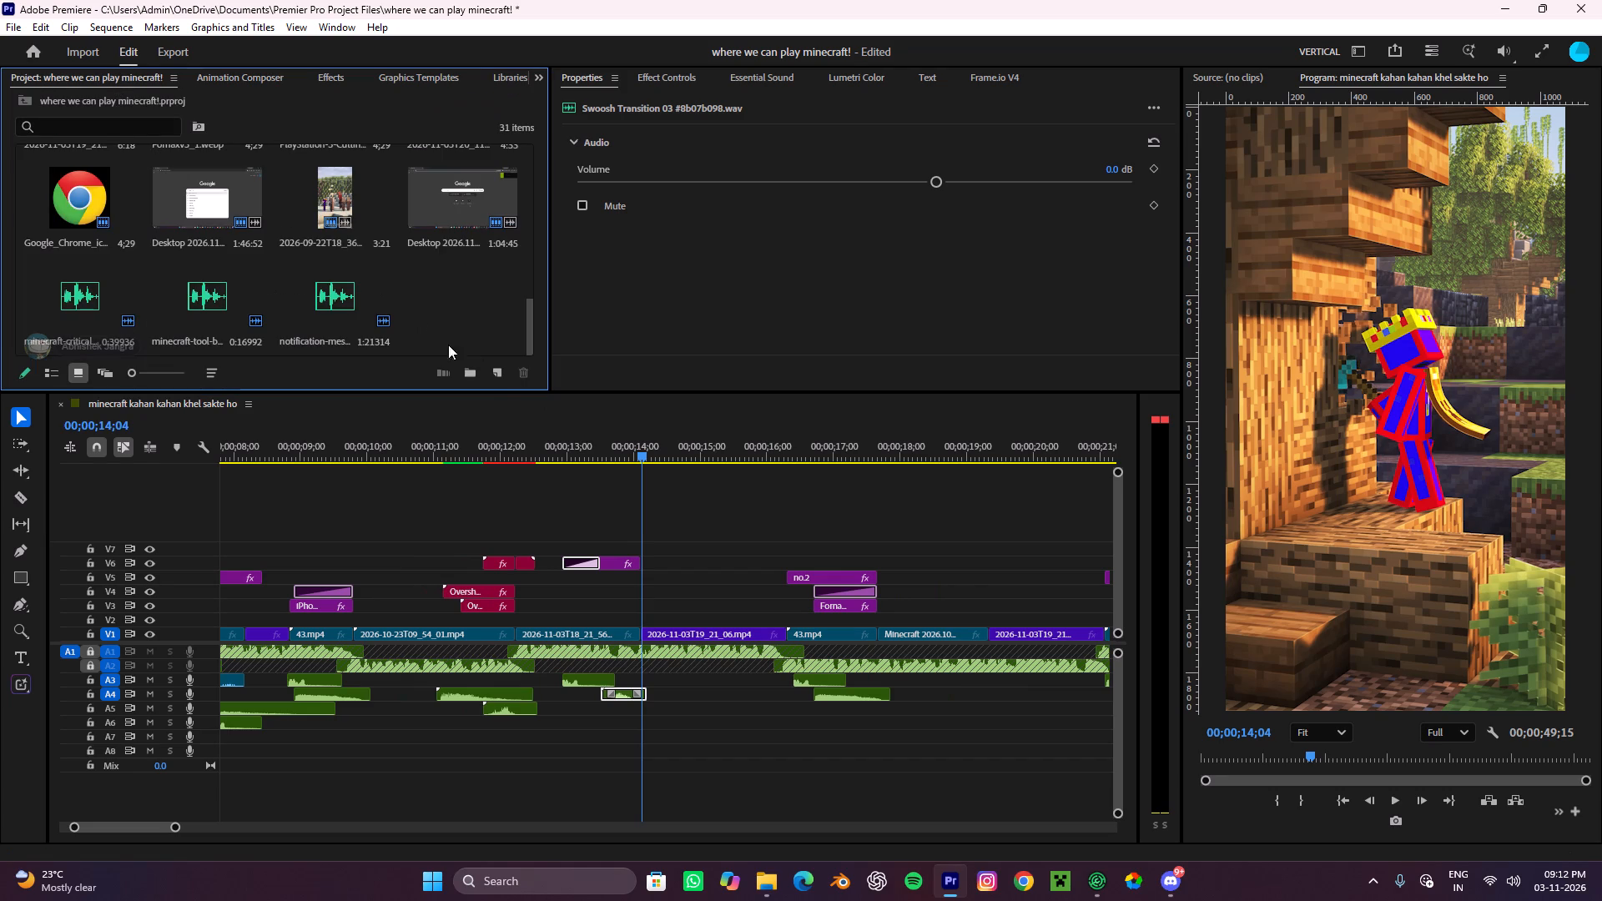
left_click(496, 378)
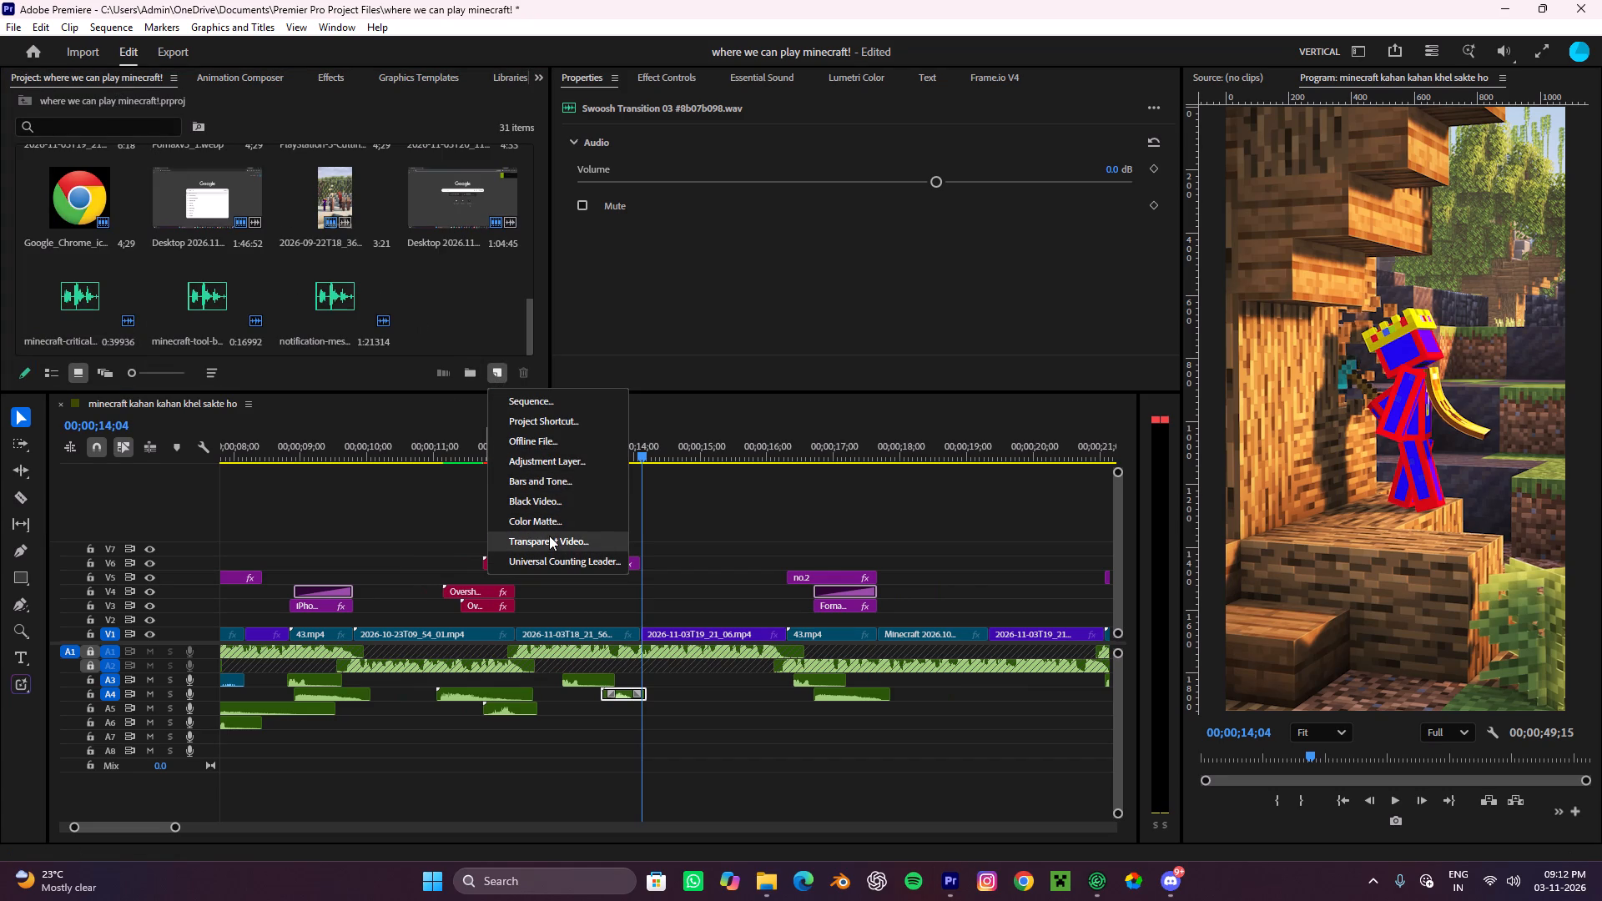
left_click(562, 460)
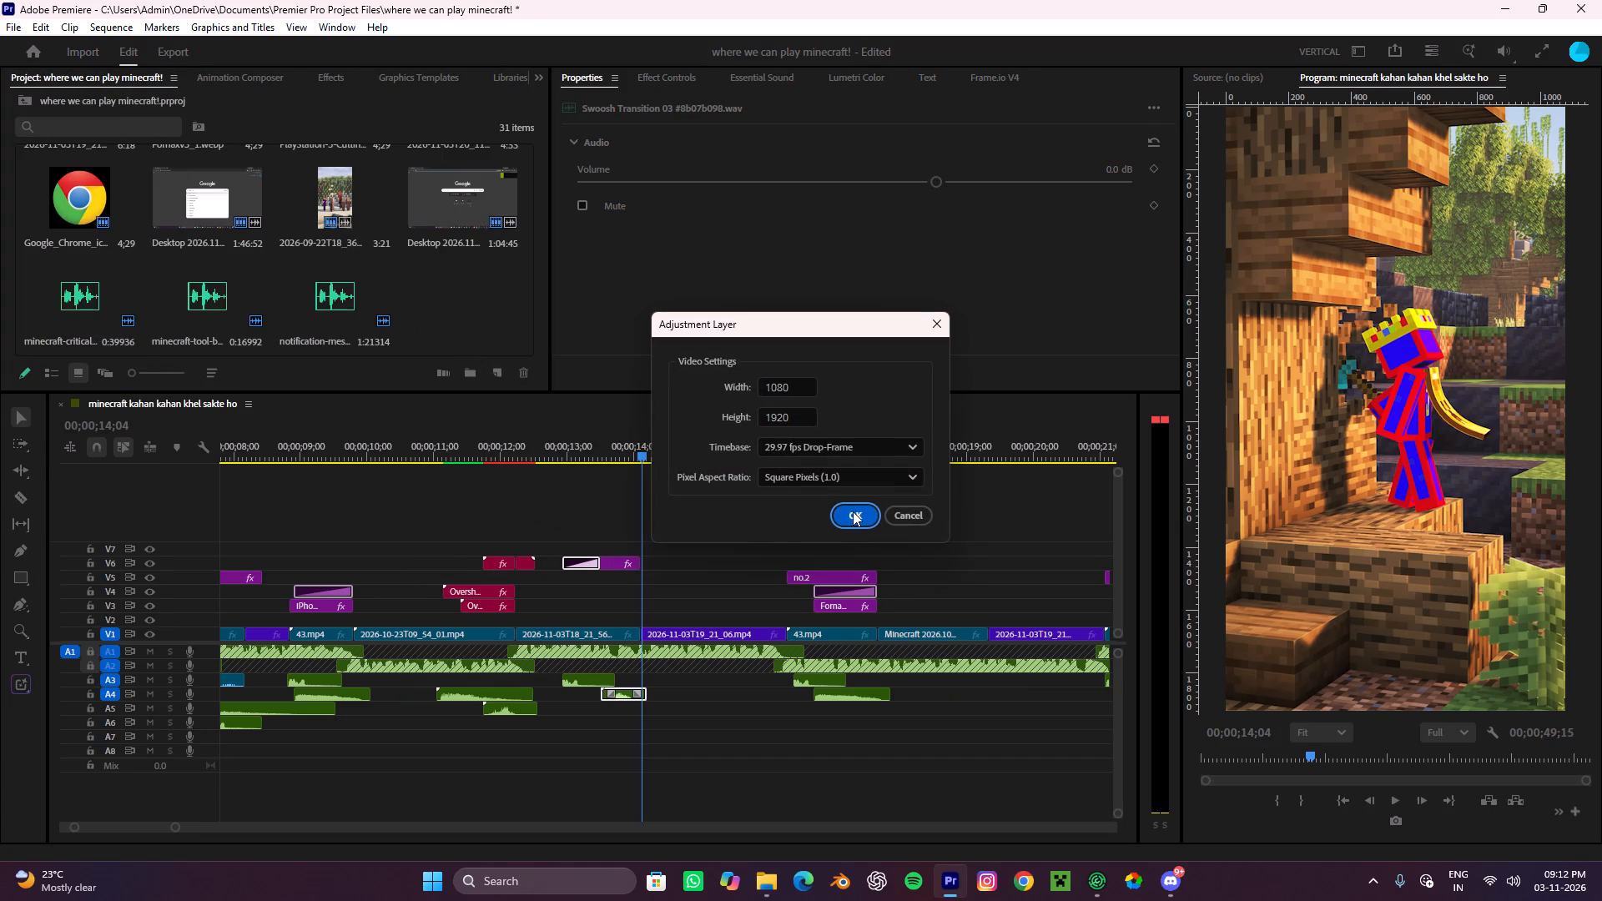
left_click(851, 512)
left_click_drag(435, 304, 602, 546)
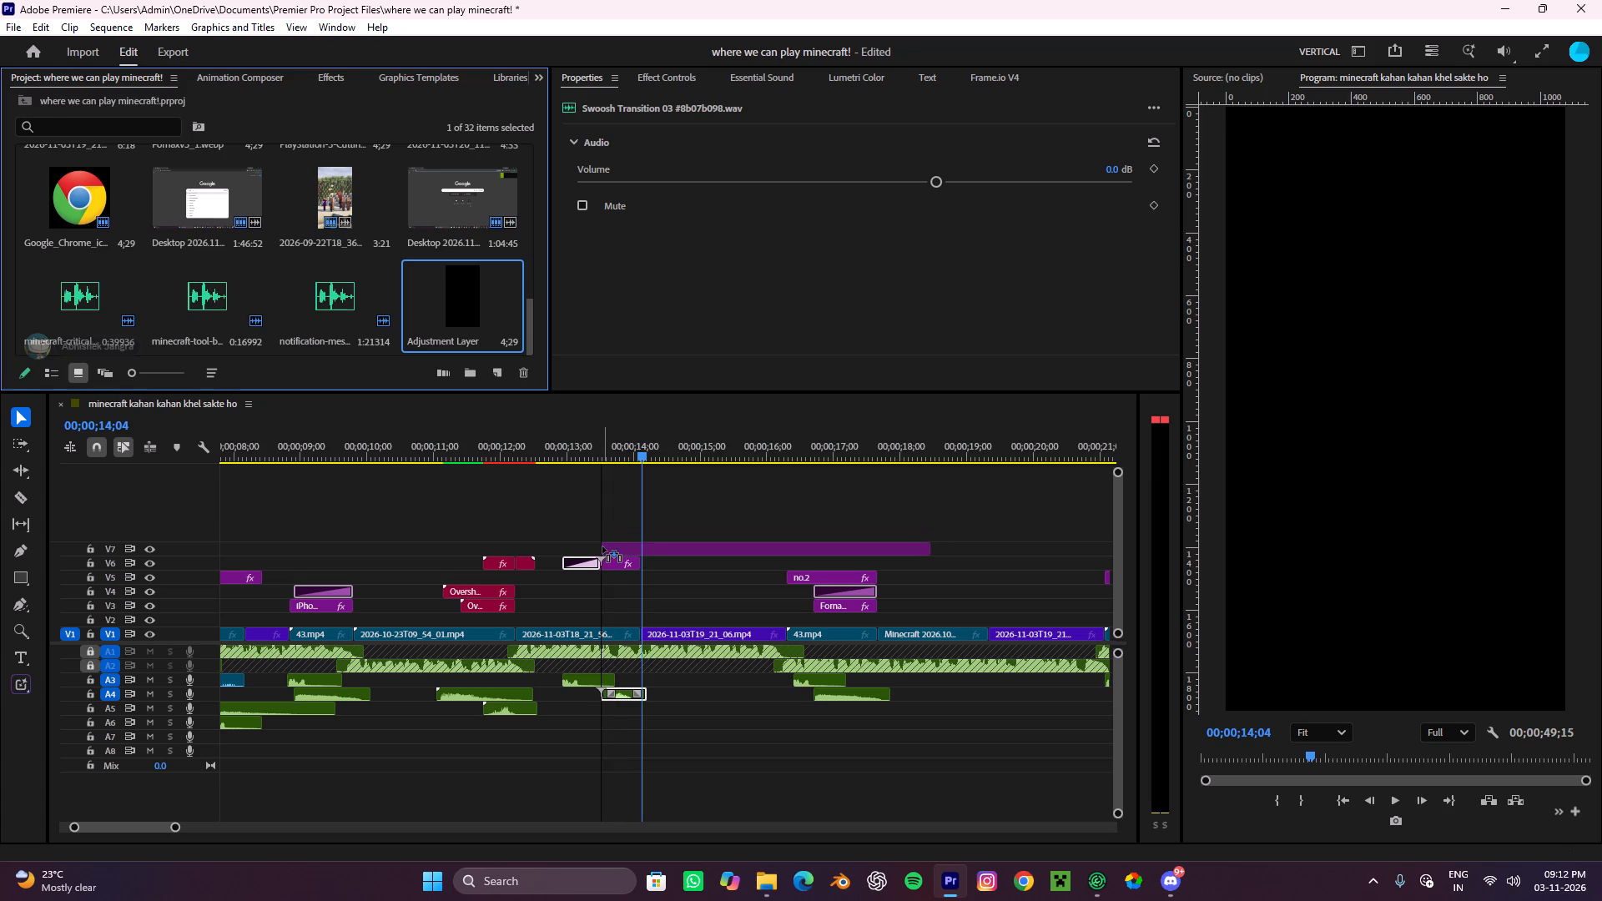
left_click_drag(602, 546, 602, 546)
Cut the adjustment layer on V7 at the end of the enjoy! title and remove the excess portion.
key("c")
left_click(640, 551)
key("v")
left_click(679, 547)
key("ctrl+x")
Cut a short segment out of the adjustment layer on V7 near its start, leaving a short piece and a longer piece.
scroll(607, 561, "up", 3, "alt")
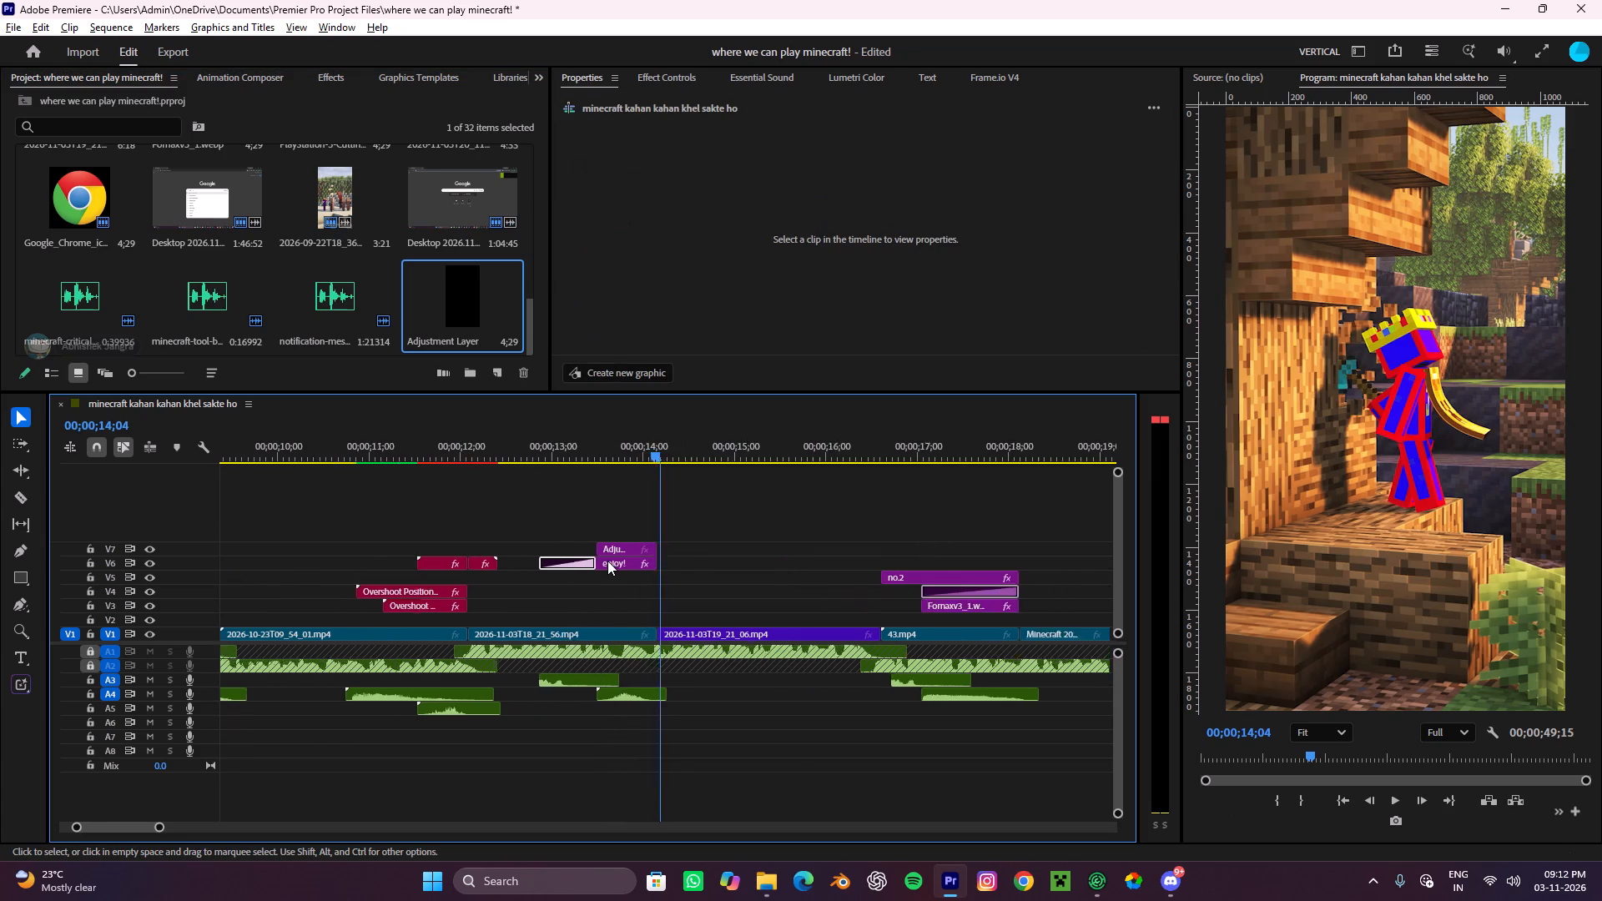
scroll(607, 561, "up", 5, "alt")
key("c")
scroll(605, 553, "up", 16, "alt")
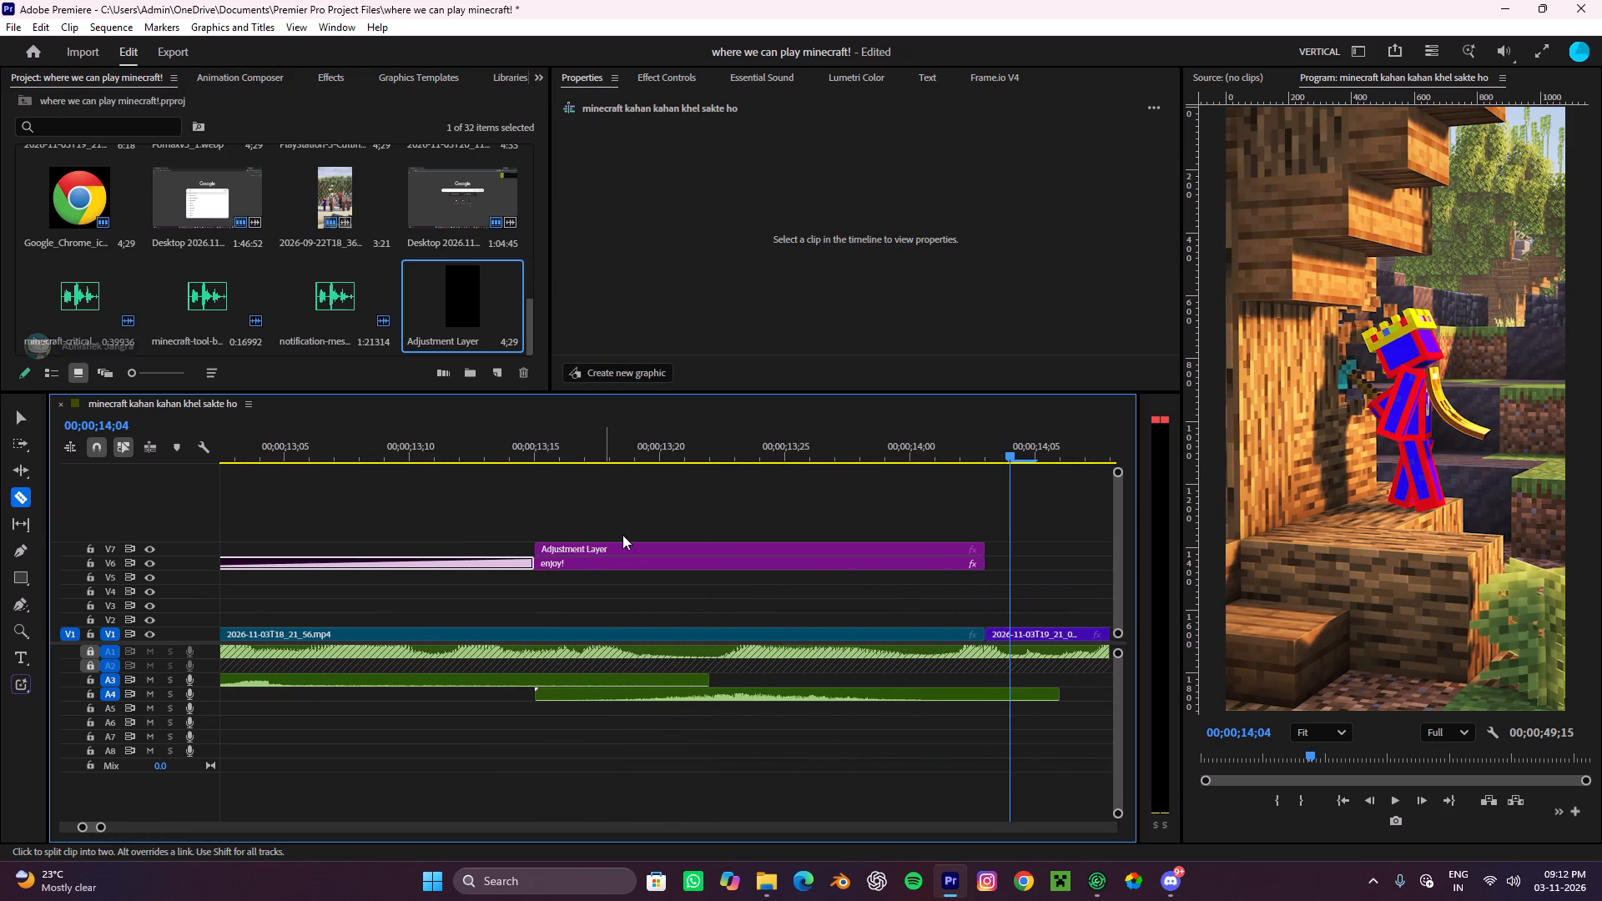
scroll(607, 547, "up", 6, "alt")
left_click(612, 544)
left_click(637, 544)
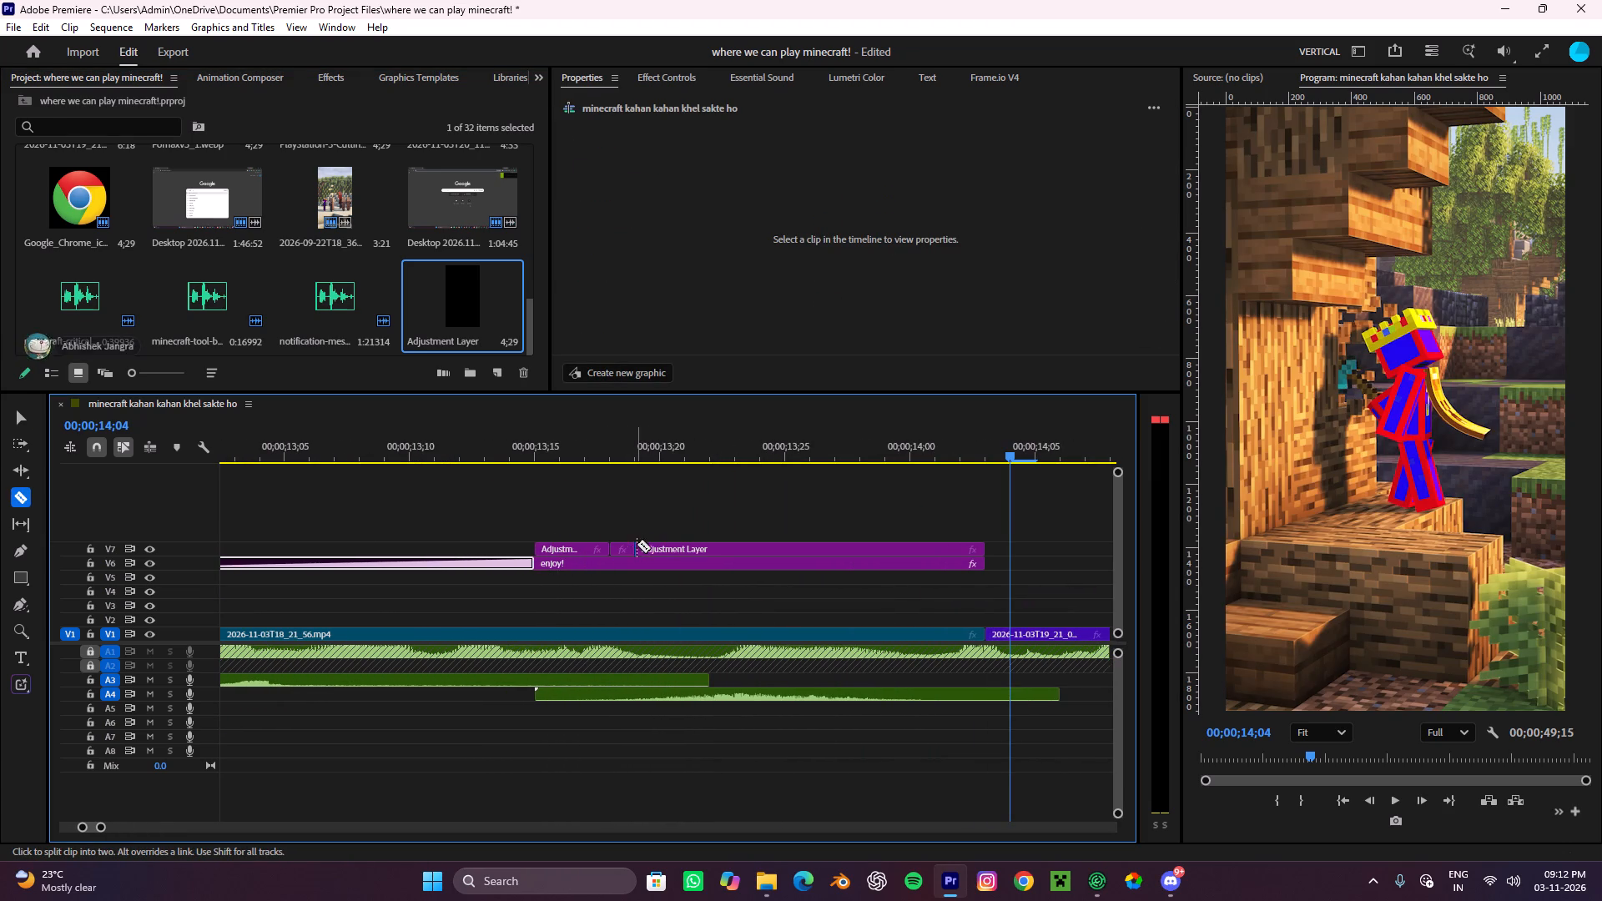
key("v")
left_click_drag(625, 523, 621, 550)
key("ctrl+x")
Move both adjustment layer pieces on V7 later together, with the short piece starting at about 00;00;13;22.
left_click_drag(677, 509, 550, 548)
left_click_drag(570, 551, 649, 544)
scroll(637, 540, "down", 14, "alt")
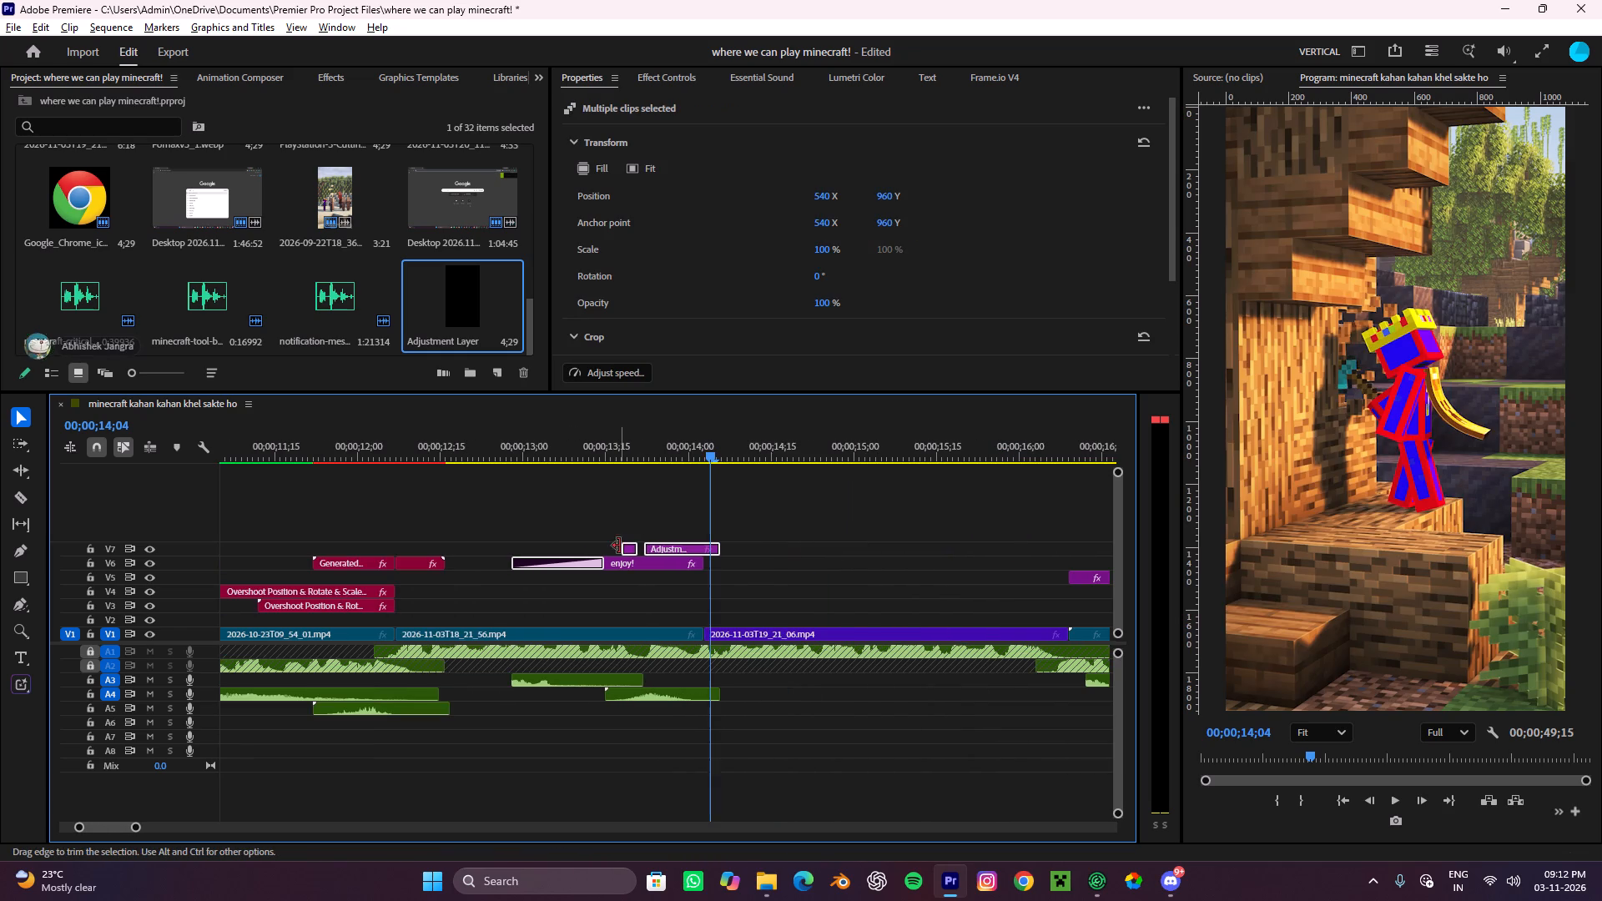
left_click_drag(678, 549, 693, 551)
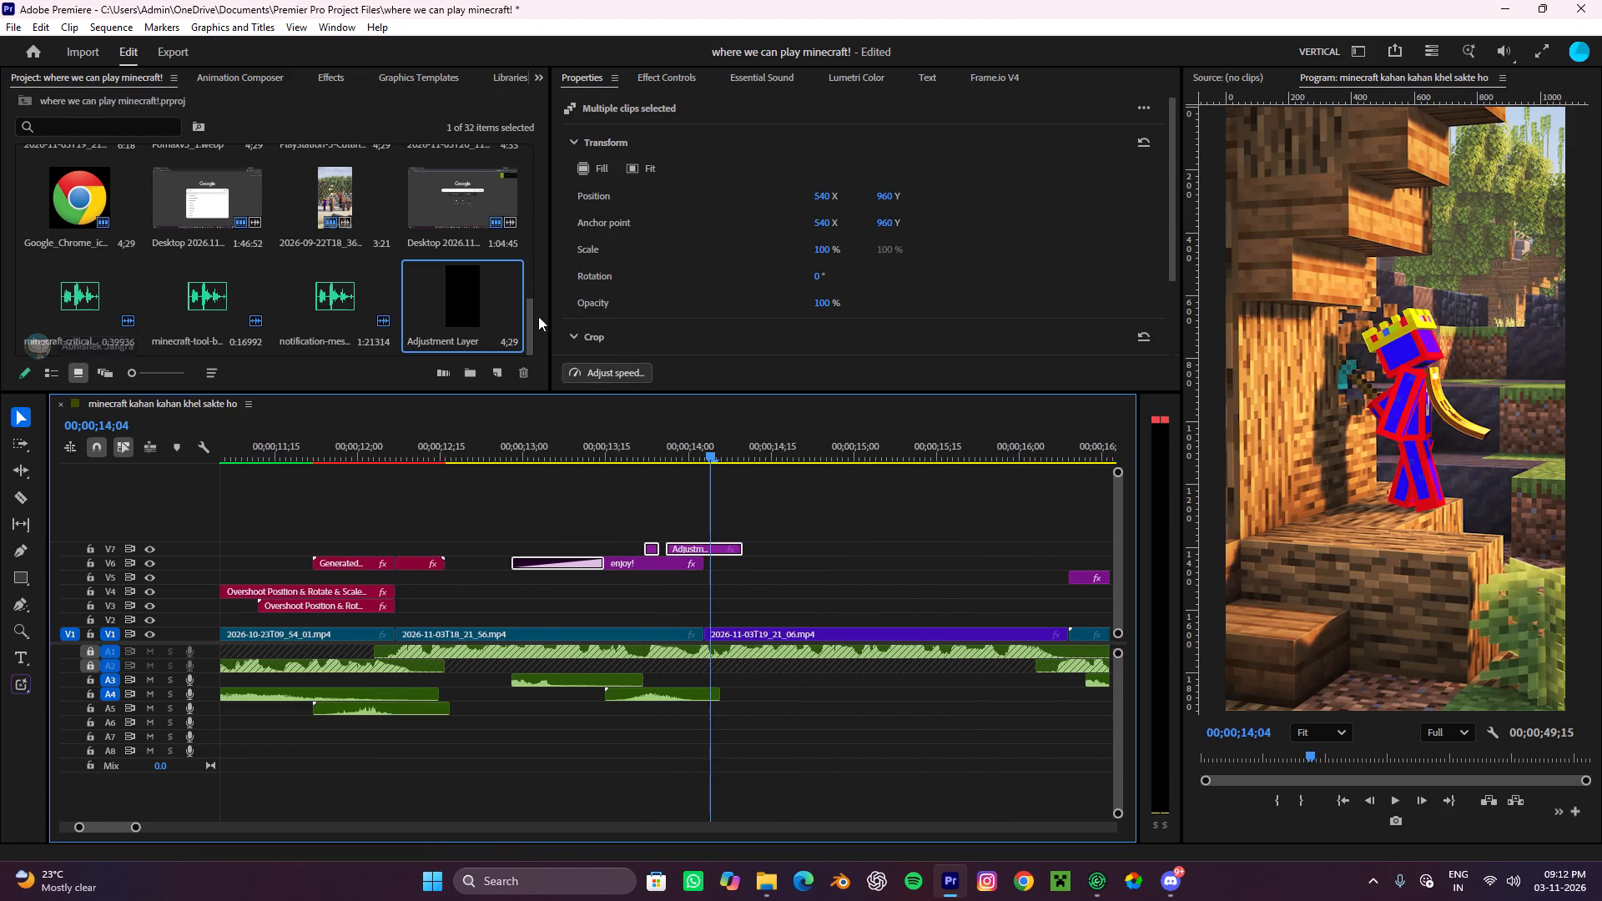
Find the green flash presets and apply Malice Green Flash Large to both adjustment layer pieces on V7.
left_click(336, 74)
left_click_drag(116, 100, 0, 108)
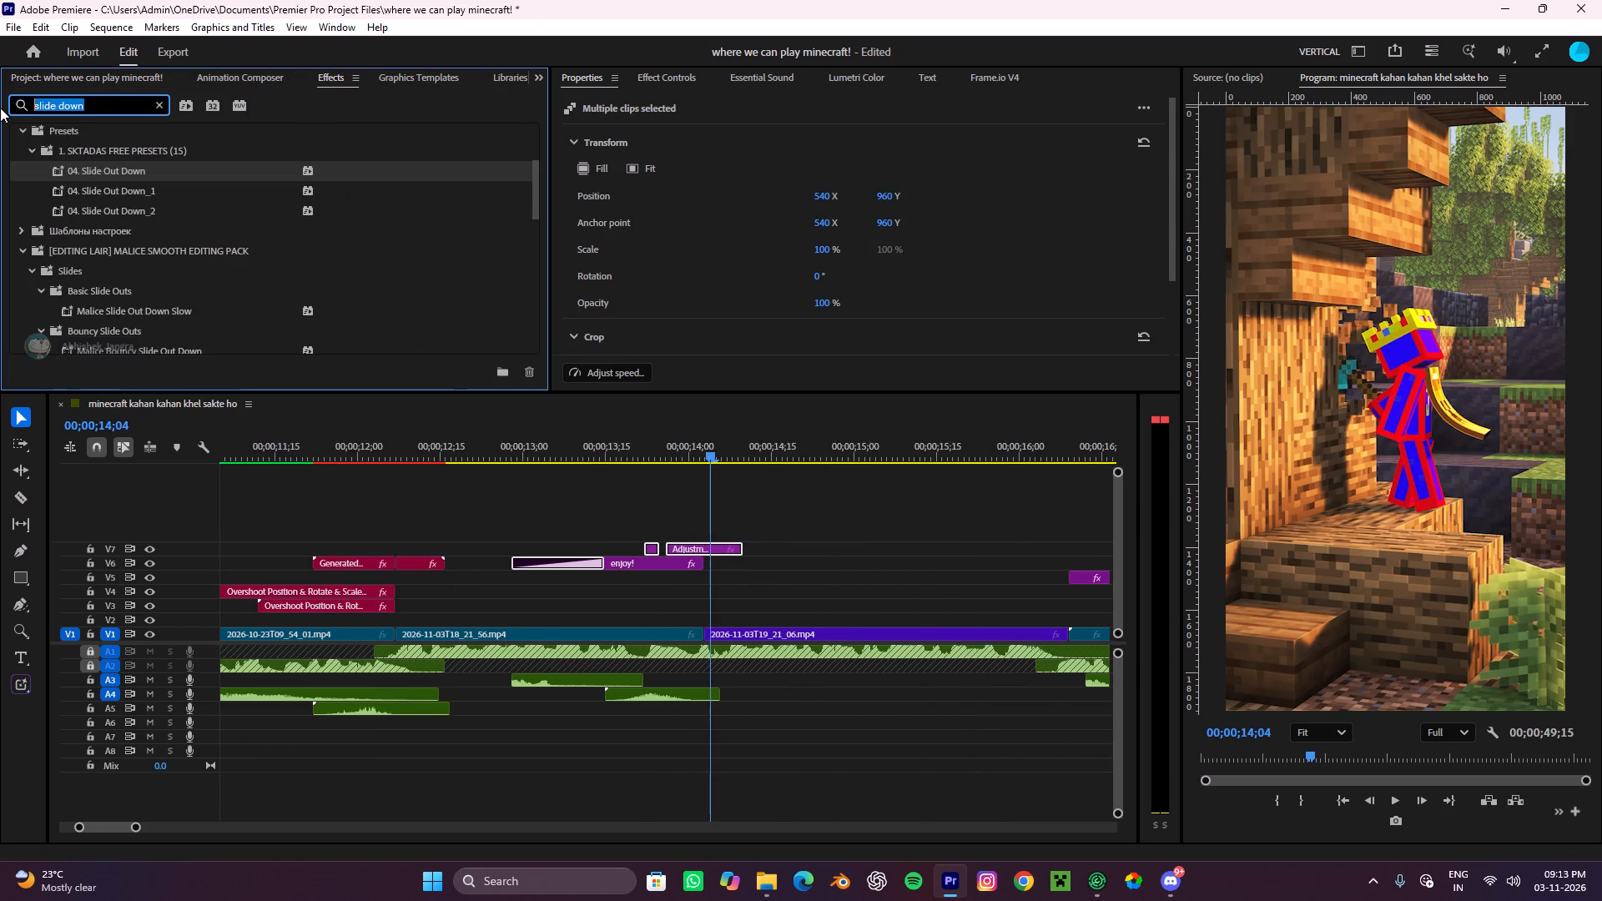
type("yooo")
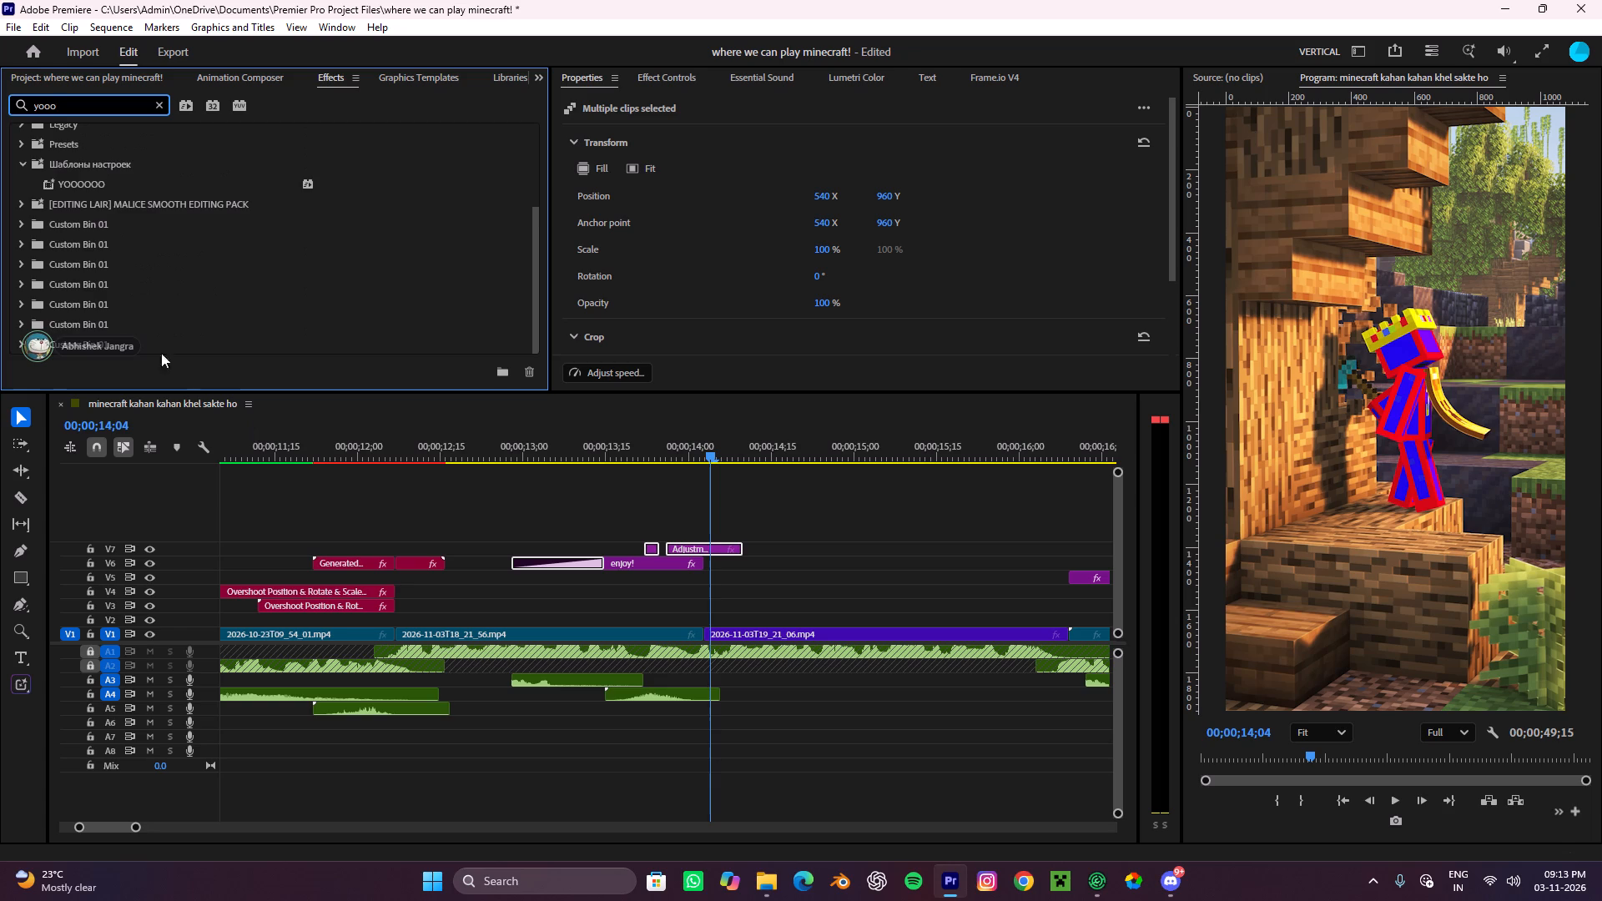
left_click_drag(84, 106, 0, 123)
type("green flash")
left_click_drag(111, 239, 172, 234)
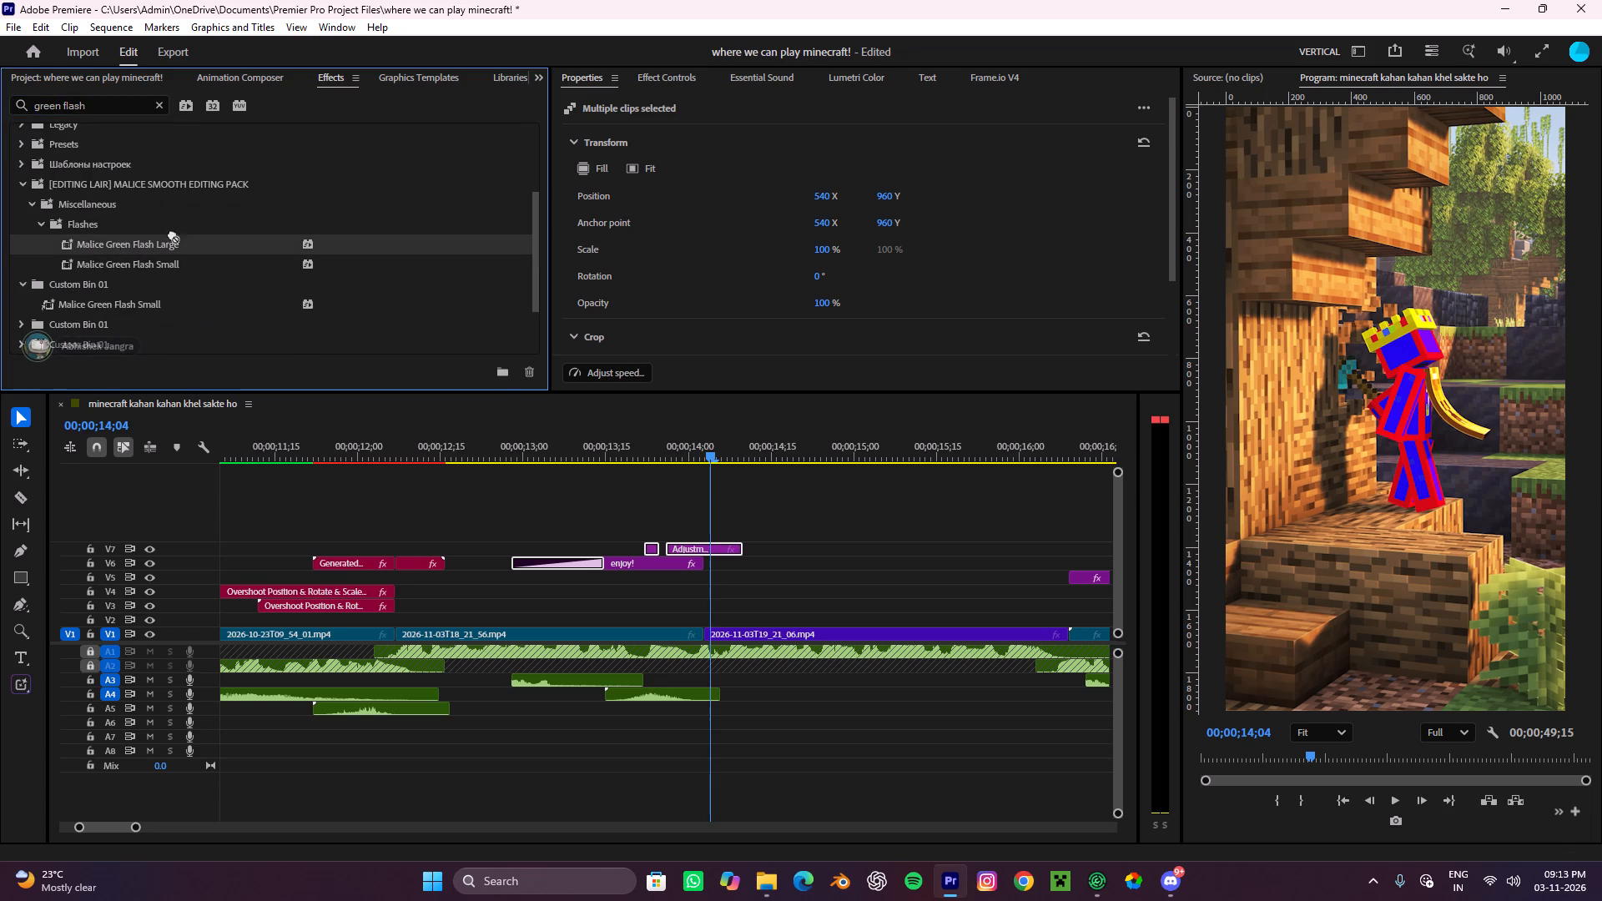
left_click_drag(172, 234, 689, 549)
Play back the enjoy! title from 00;00;13;18 to check the green flashes, stopping at 00;00;14;06.
left_click_drag(713, 450, 627, 504)
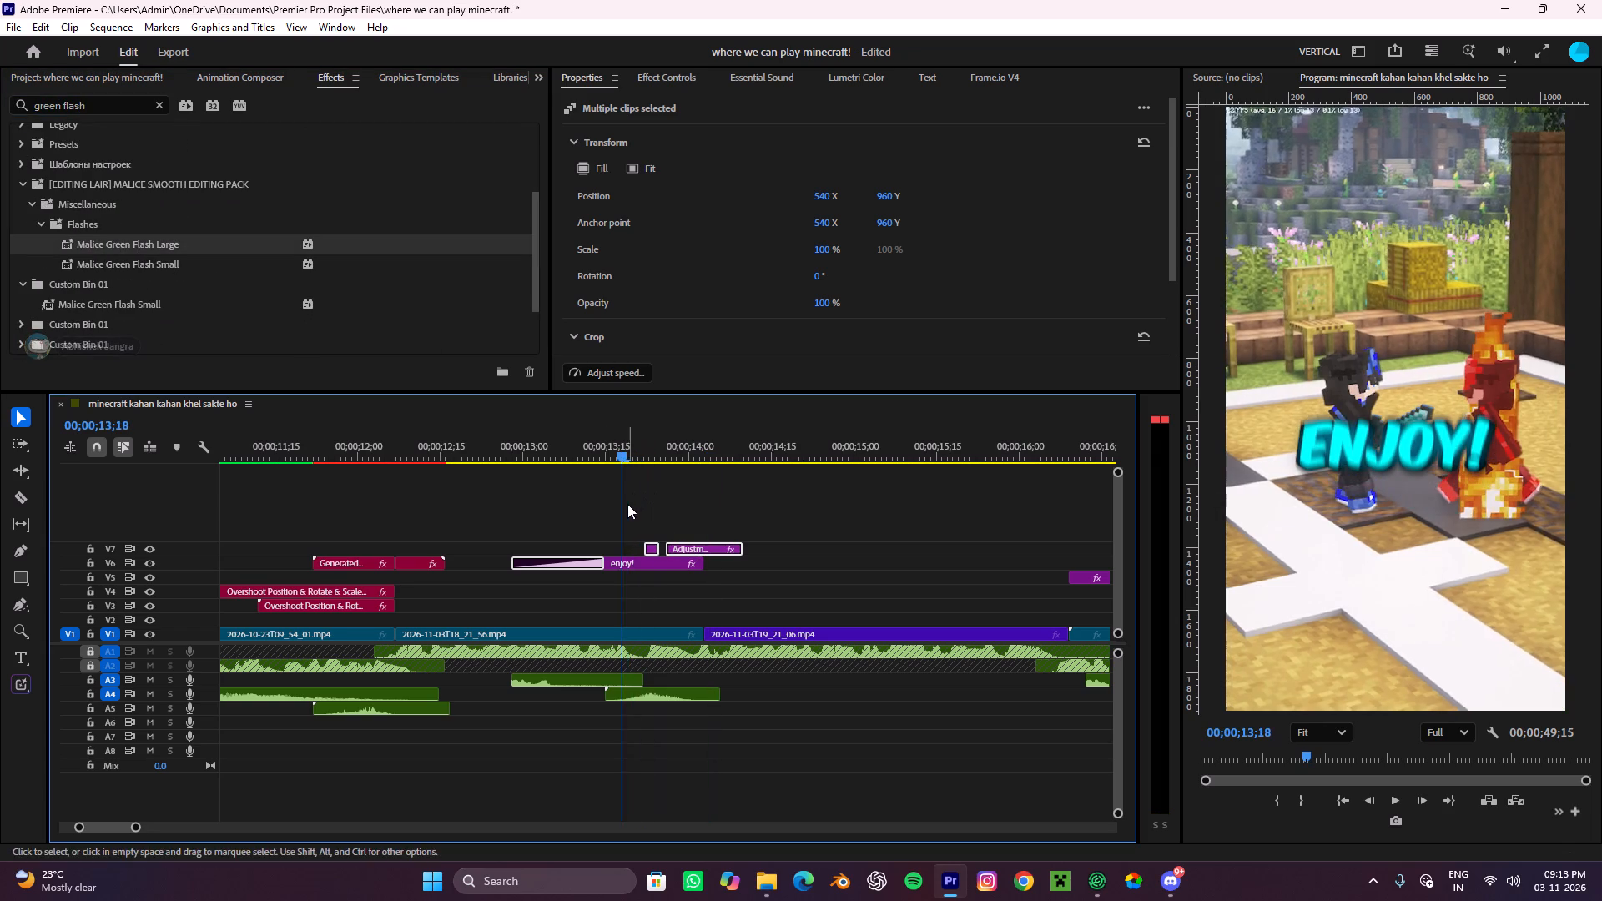
key("space")
key("space")
left_click(793, 564)
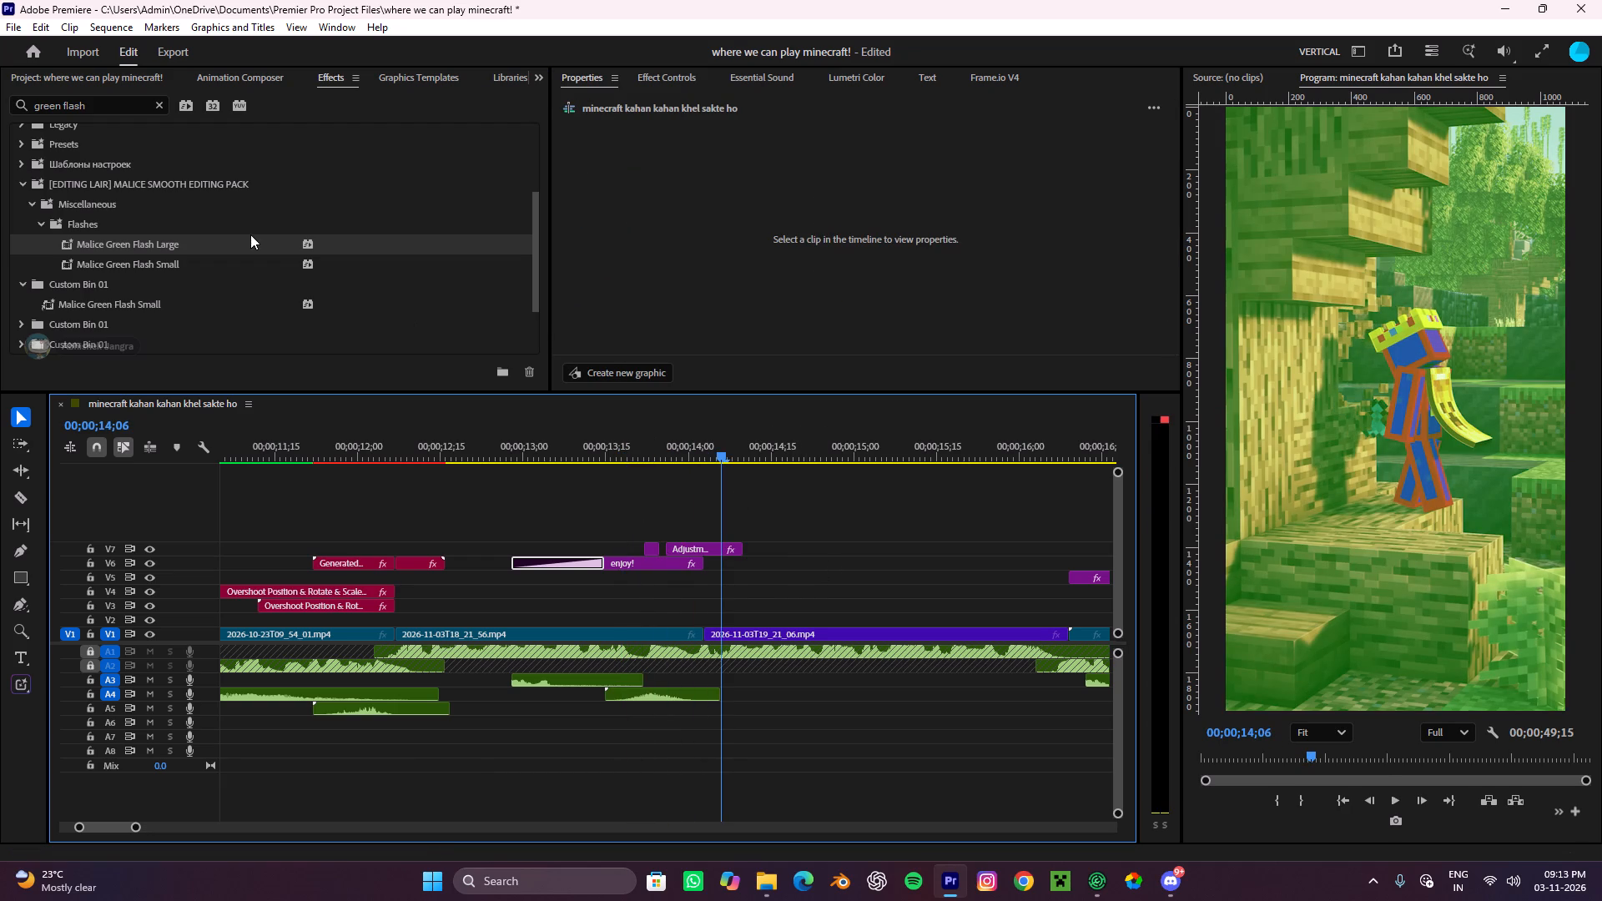
Cut the longer adjustment layer piece on V7 at the end of the enjoy! title and remove the excess.
left_click(66, 72)
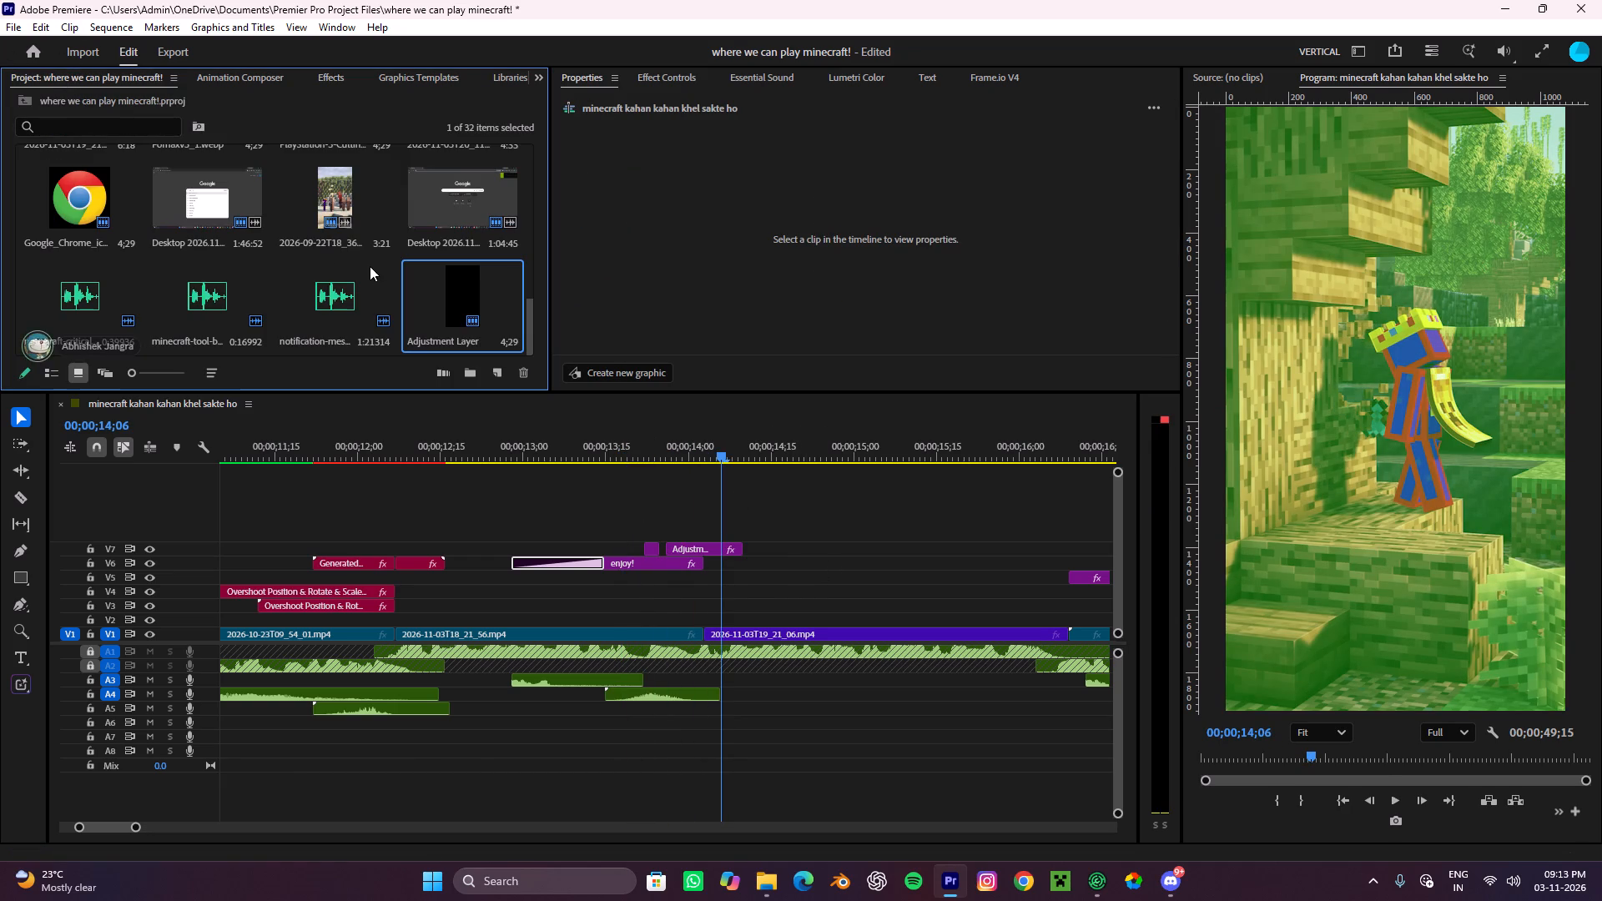
key("c")
left_click(708, 551)
key("v")
left_click_drag(756, 523, 728, 572)
key("ctrl+x")
left_click_drag(723, 448, 672, 467)
left_click(745, 496)
left_click_drag(808, 523, 708, 577)
key("ctrl+x")
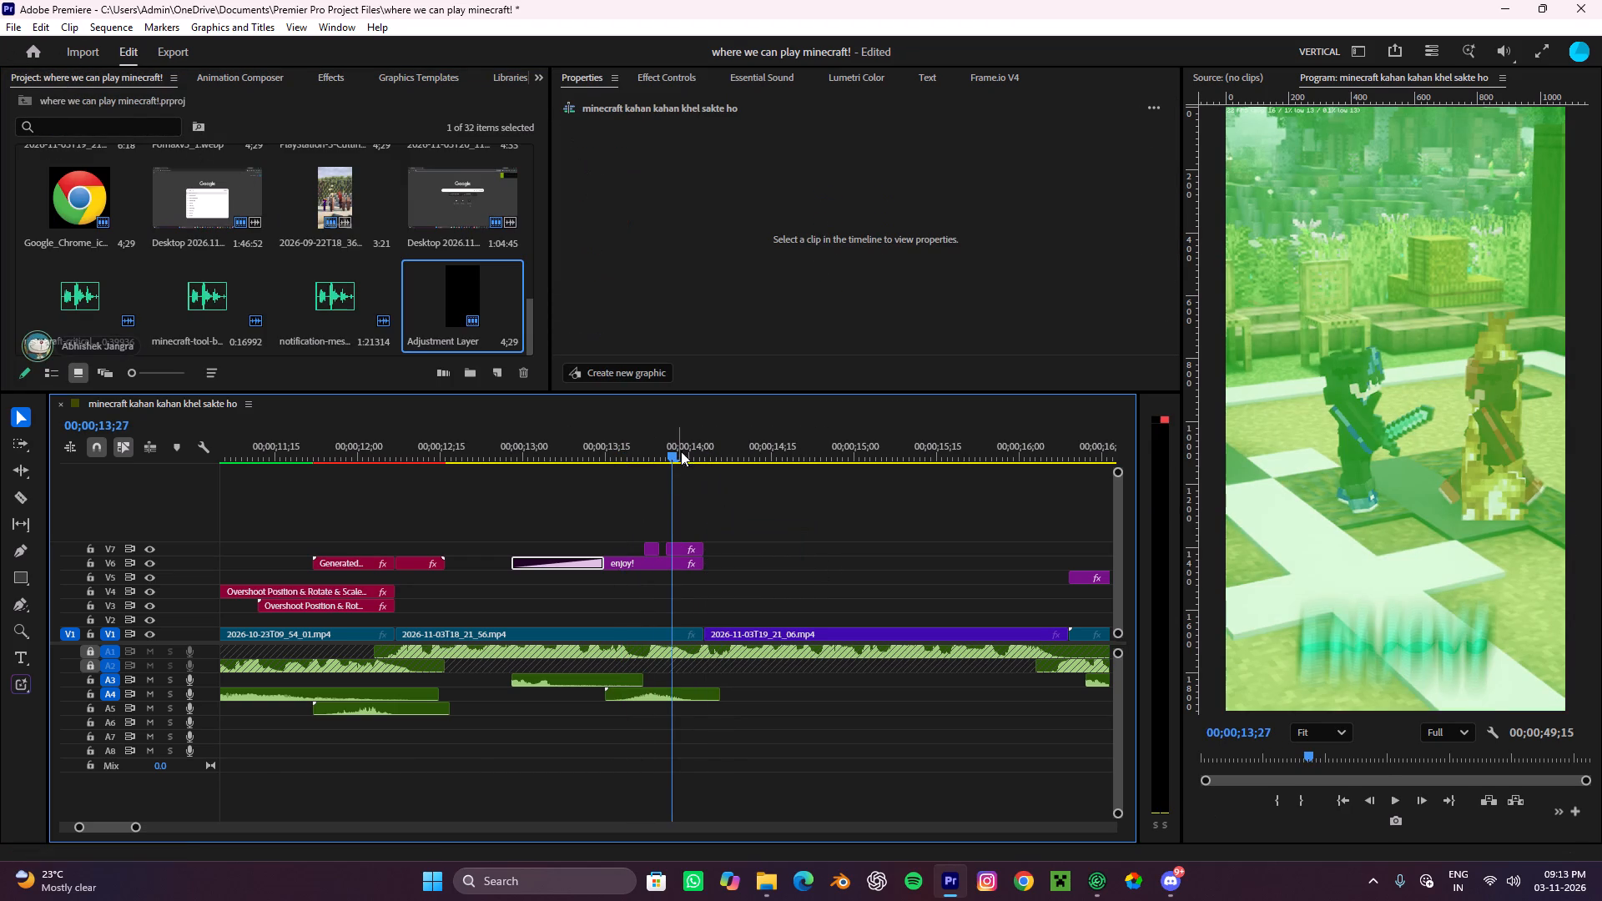
Play back the enjoy! title again to check the trimmed green flash, stopping at 00;00;14;07.
left_click_drag(678, 442, 597, 479)
key("space")
key("space")
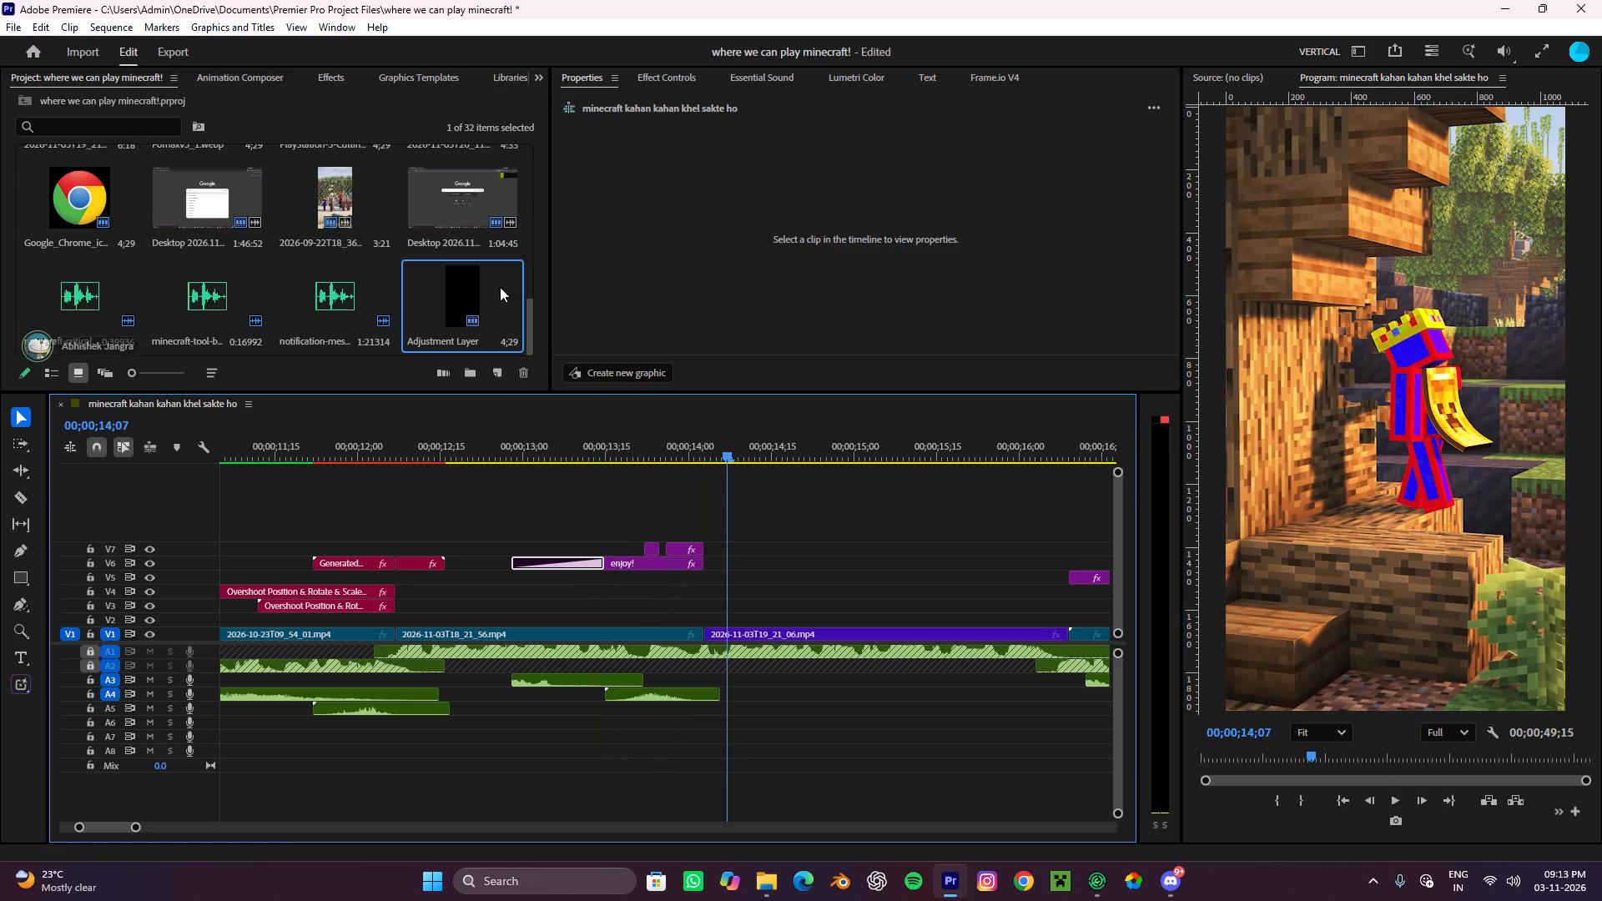
Search Animation Composer for "correct", preview the sounds, and add Kopia av Correct Answer sound effect.mp3 on A5 under the enjoy! title.
left_click(335, 77)
left_click(204, 76)
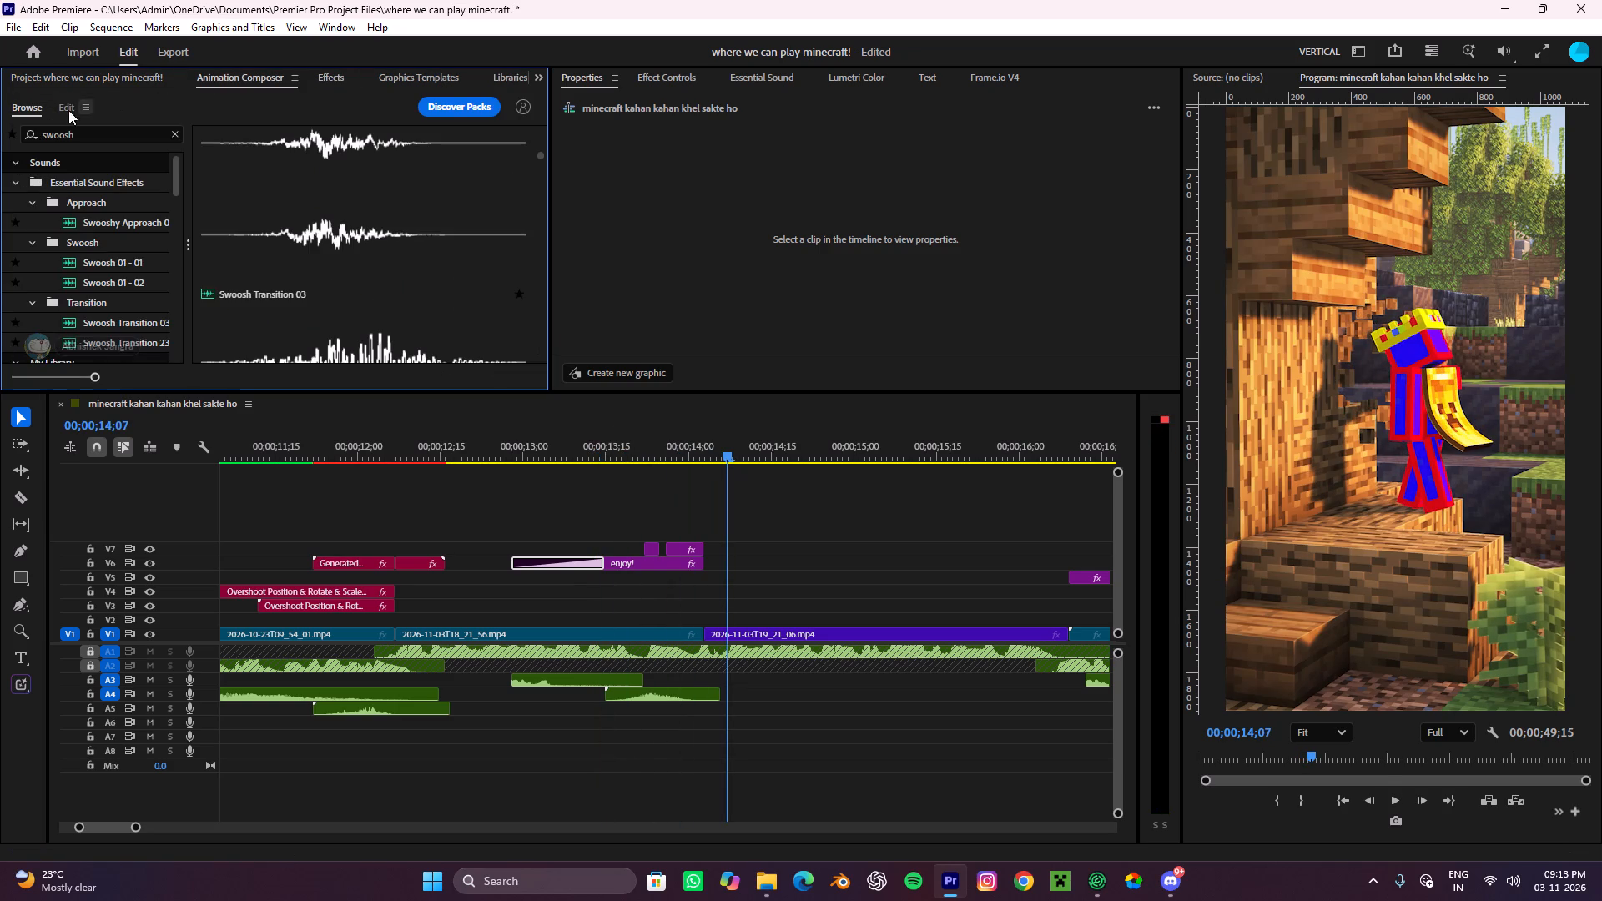
left_click_drag(85, 125, 0, 141)
type("correct")
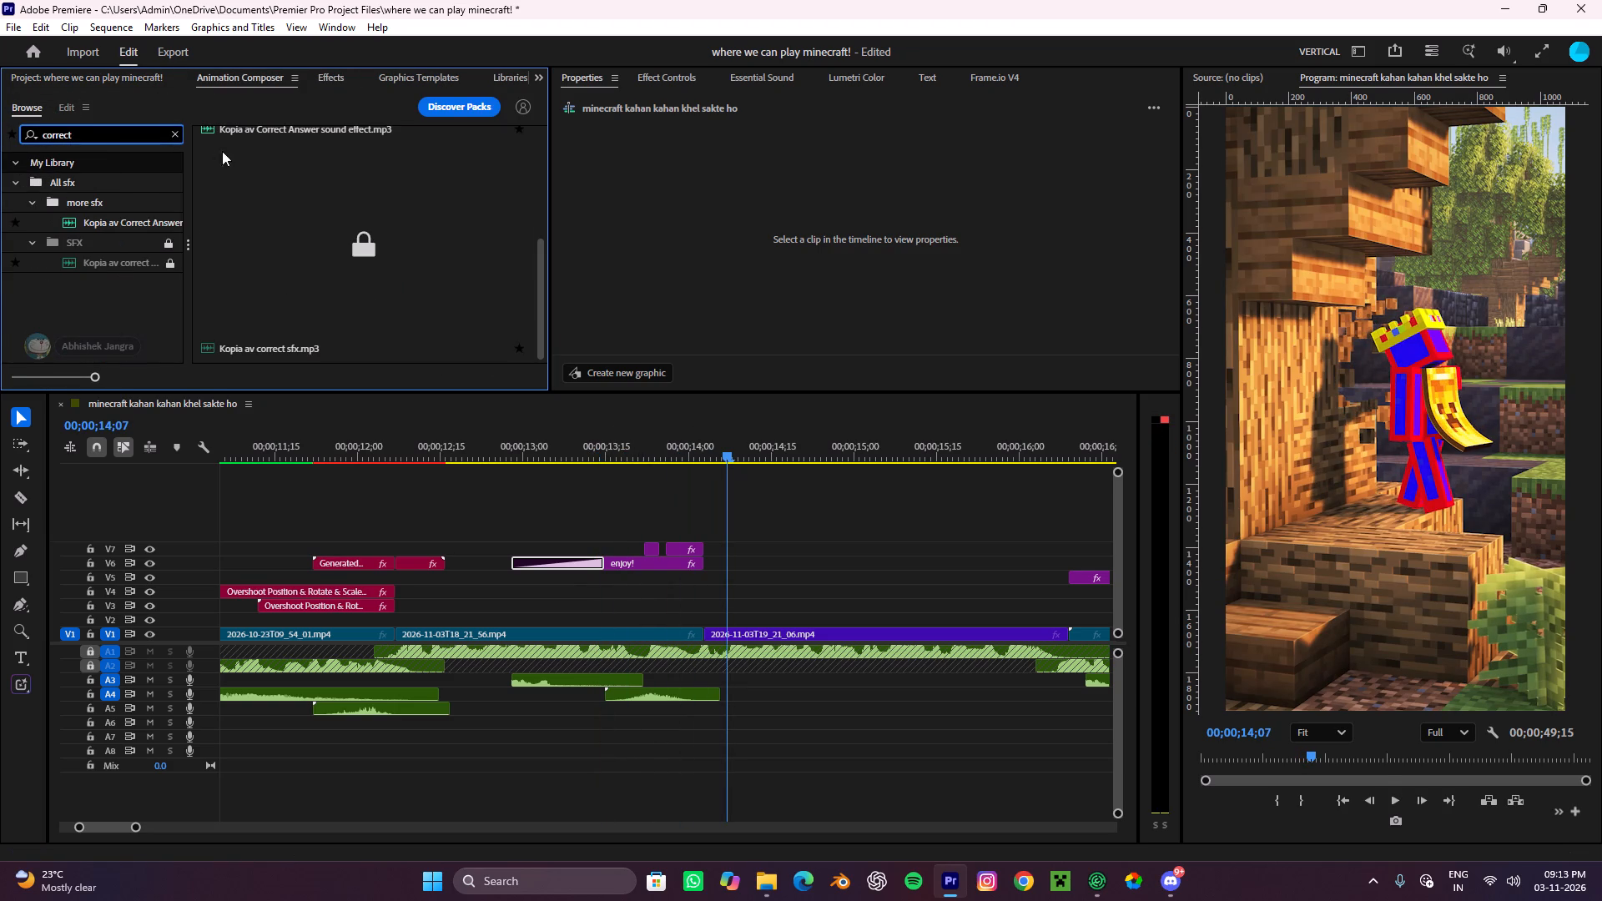
left_click(264, 244)
left_click(319, 165)
scroll(305, 223, "down", 3)
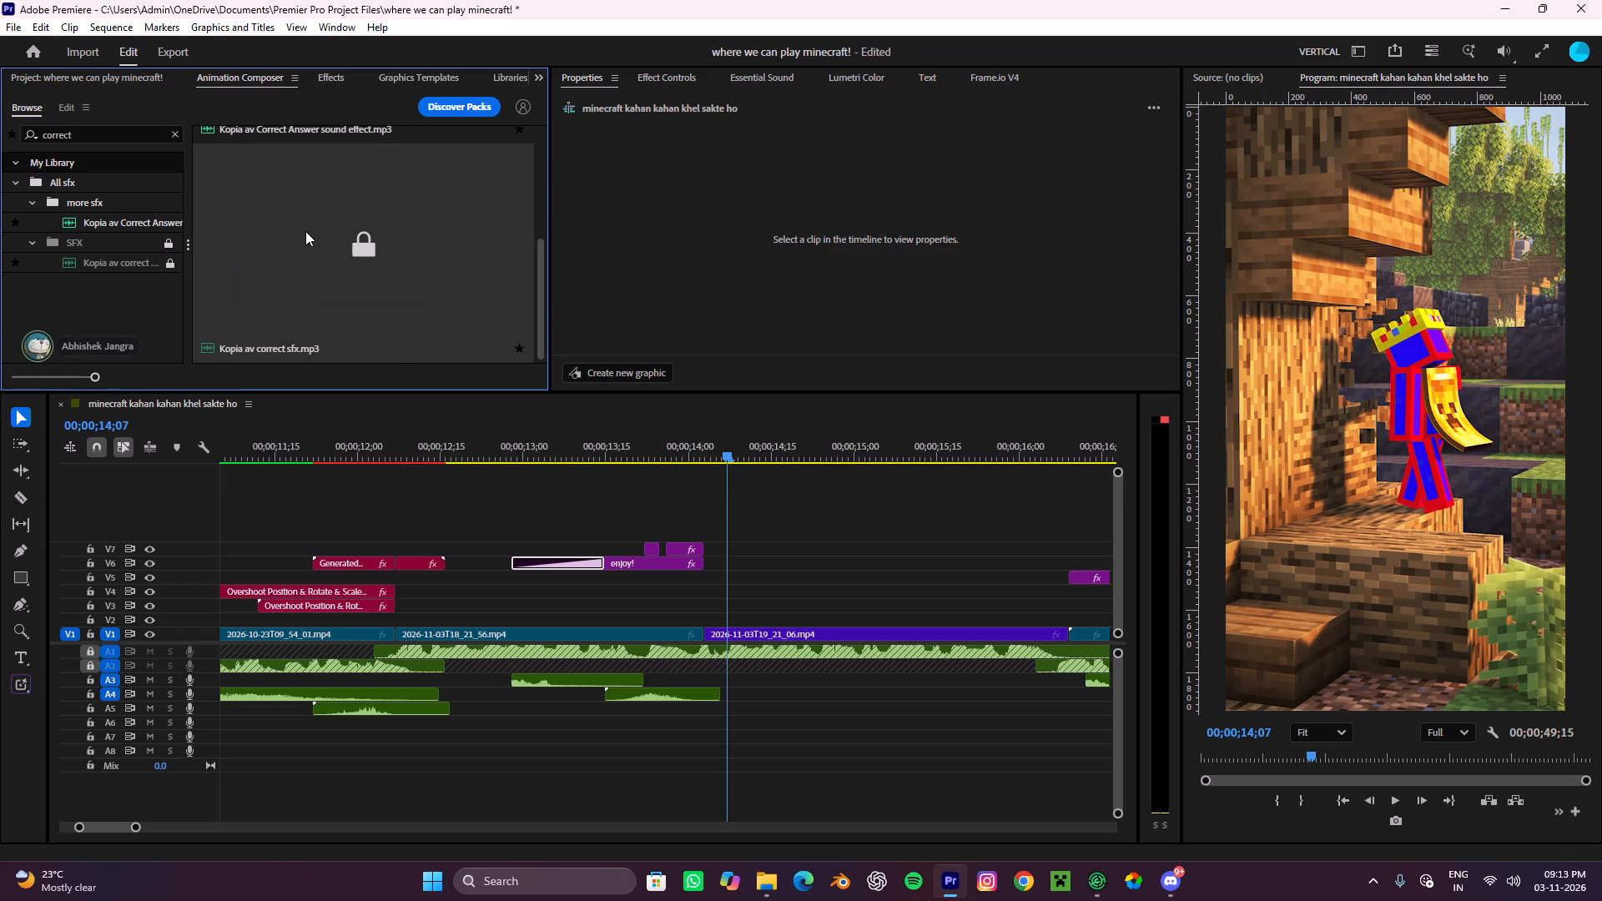
scroll(305, 231, "up", 4)
left_click(305, 231)
left_click(288, 167)
left_click_drag(286, 148, 733, 622)
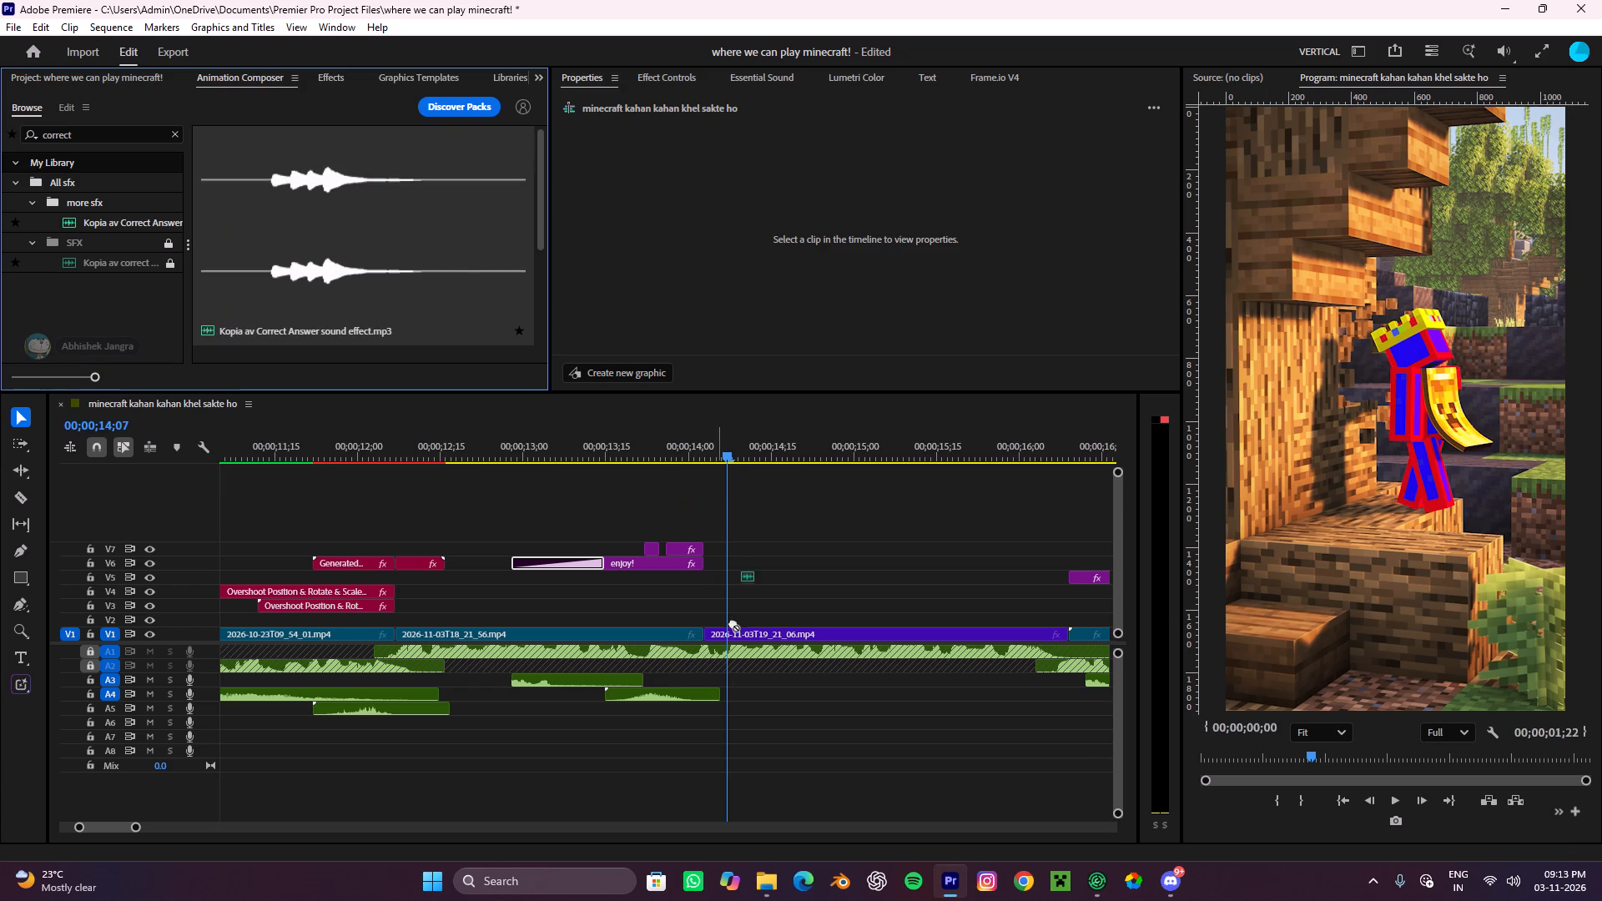
left_click_drag(733, 622, 617, 712)
Trim both ends of the Correct Answer sound on A5 and position it from about 00;00;13;22 to 00;00;14;13.
scroll(663, 707, "up", 9, "alt")
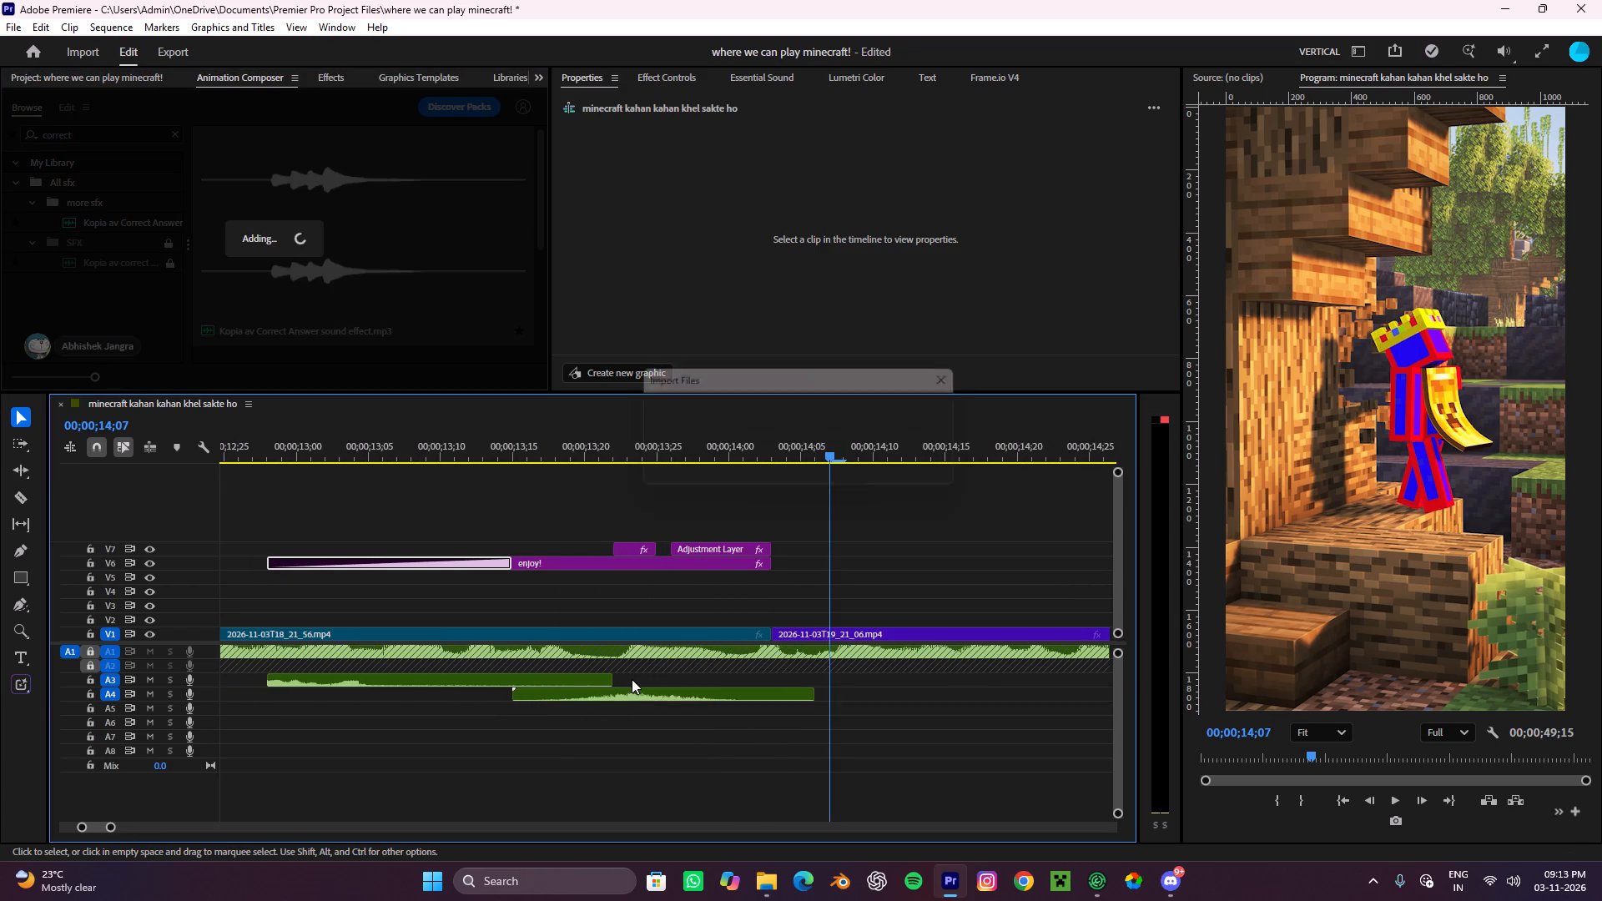
key("c")
left_click(690, 713)
key("v")
left_click(660, 712)
key("ctrl+x")
left_click_drag(726, 708, 655, 709)
key("c")
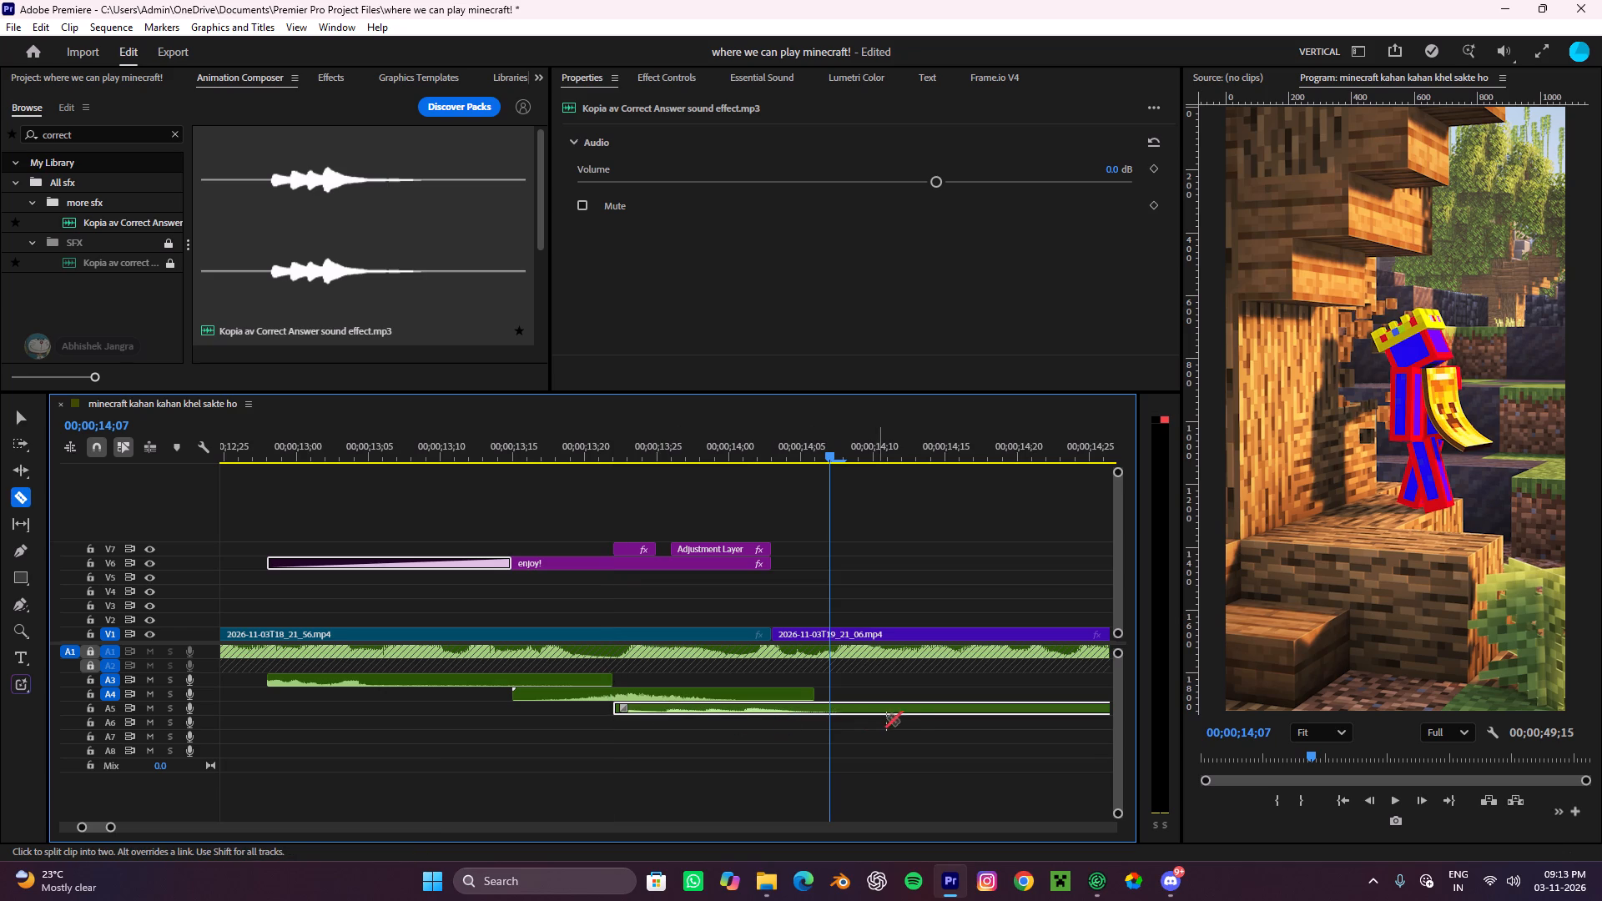
left_click(909, 712)
key("v")
left_click(956, 712)
key("ctrl+x")
Play back from 00;00;13;14 to check the Correct Answer sound against the enjoy! title, stopping at 00;00;16;01.
left_click_drag(841, 456, 491, 595)
key("space")
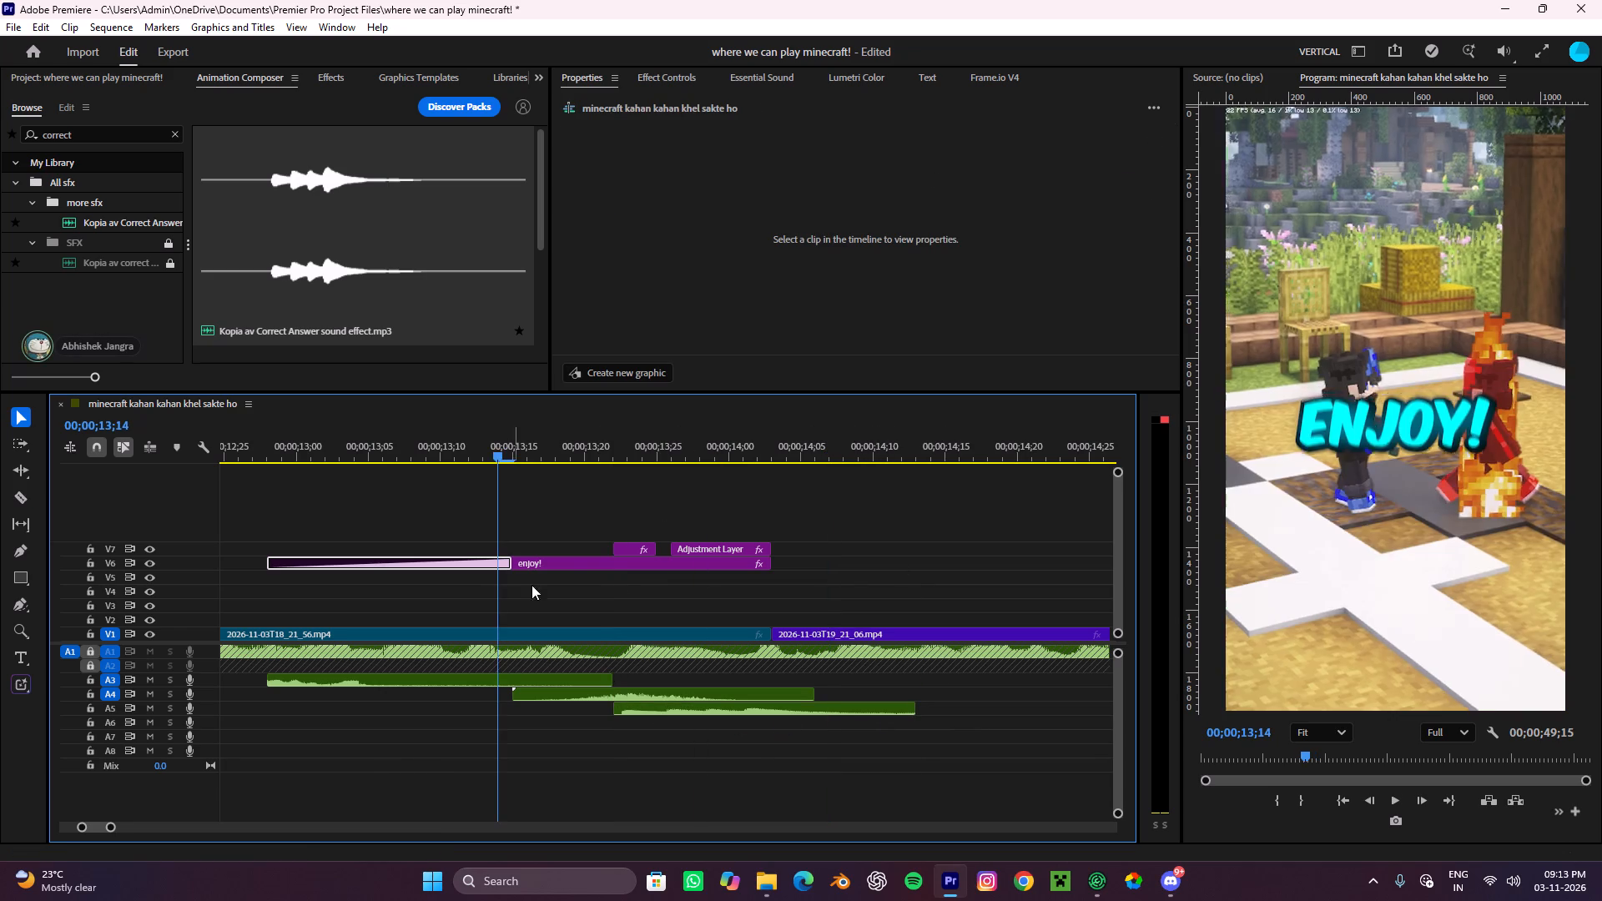
scroll(628, 575, "down", 8, "alt")
key("space")
scroll(678, 605, "down", 10)
key("space")
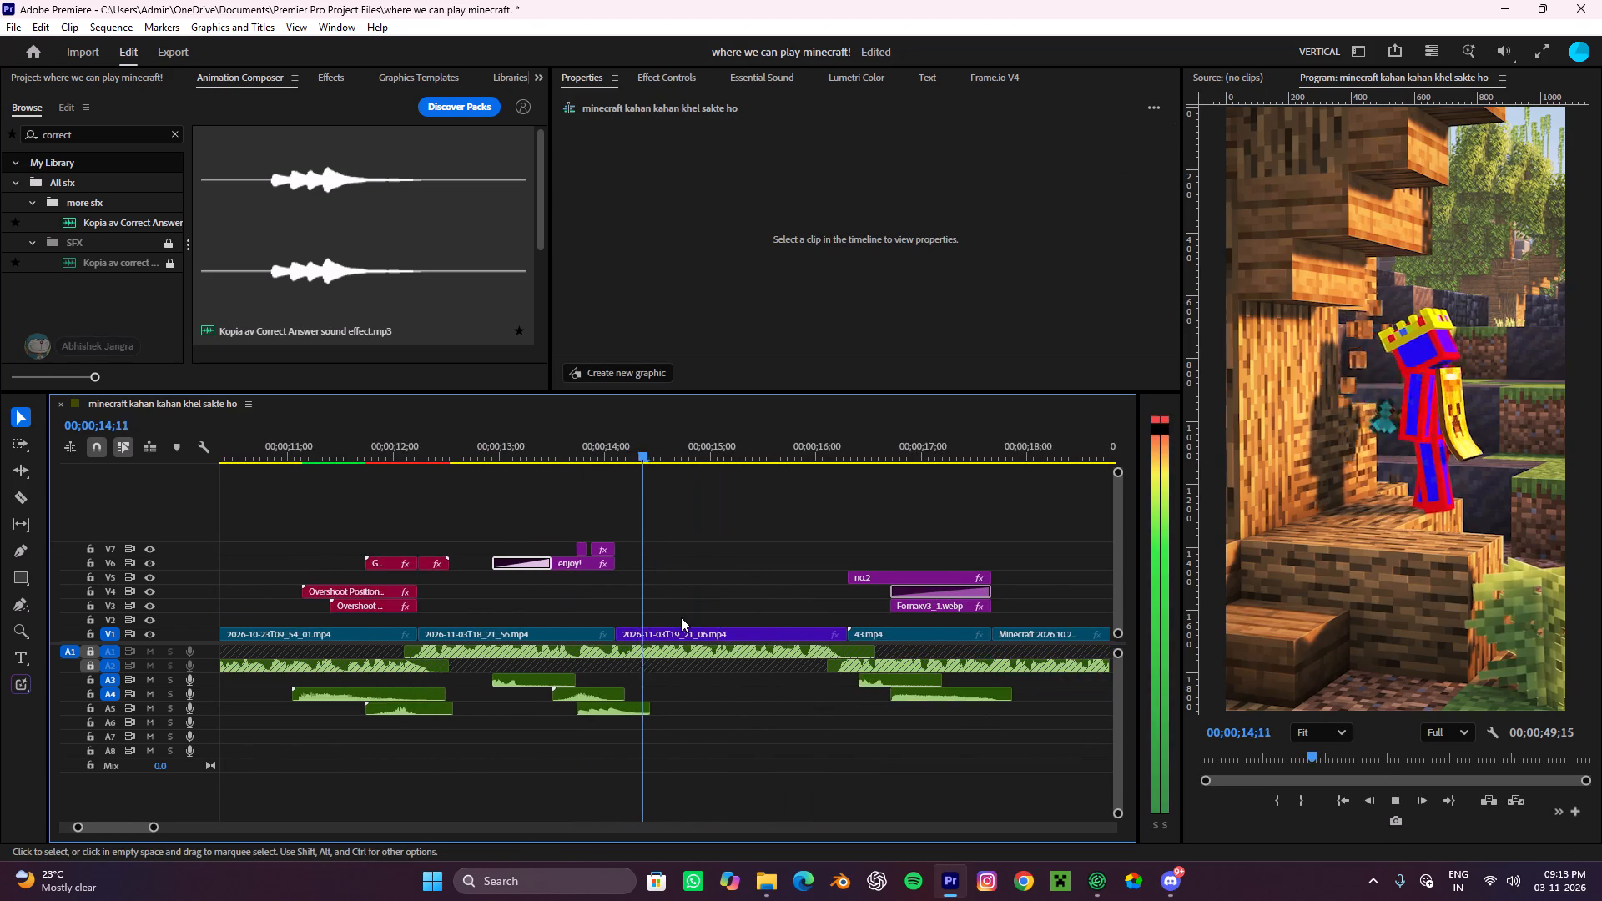
scroll(680, 617, "down", 8, "alt")
scroll(680, 617, "up", 4, "alt")
scroll(680, 617, "down", 4)
key("space")
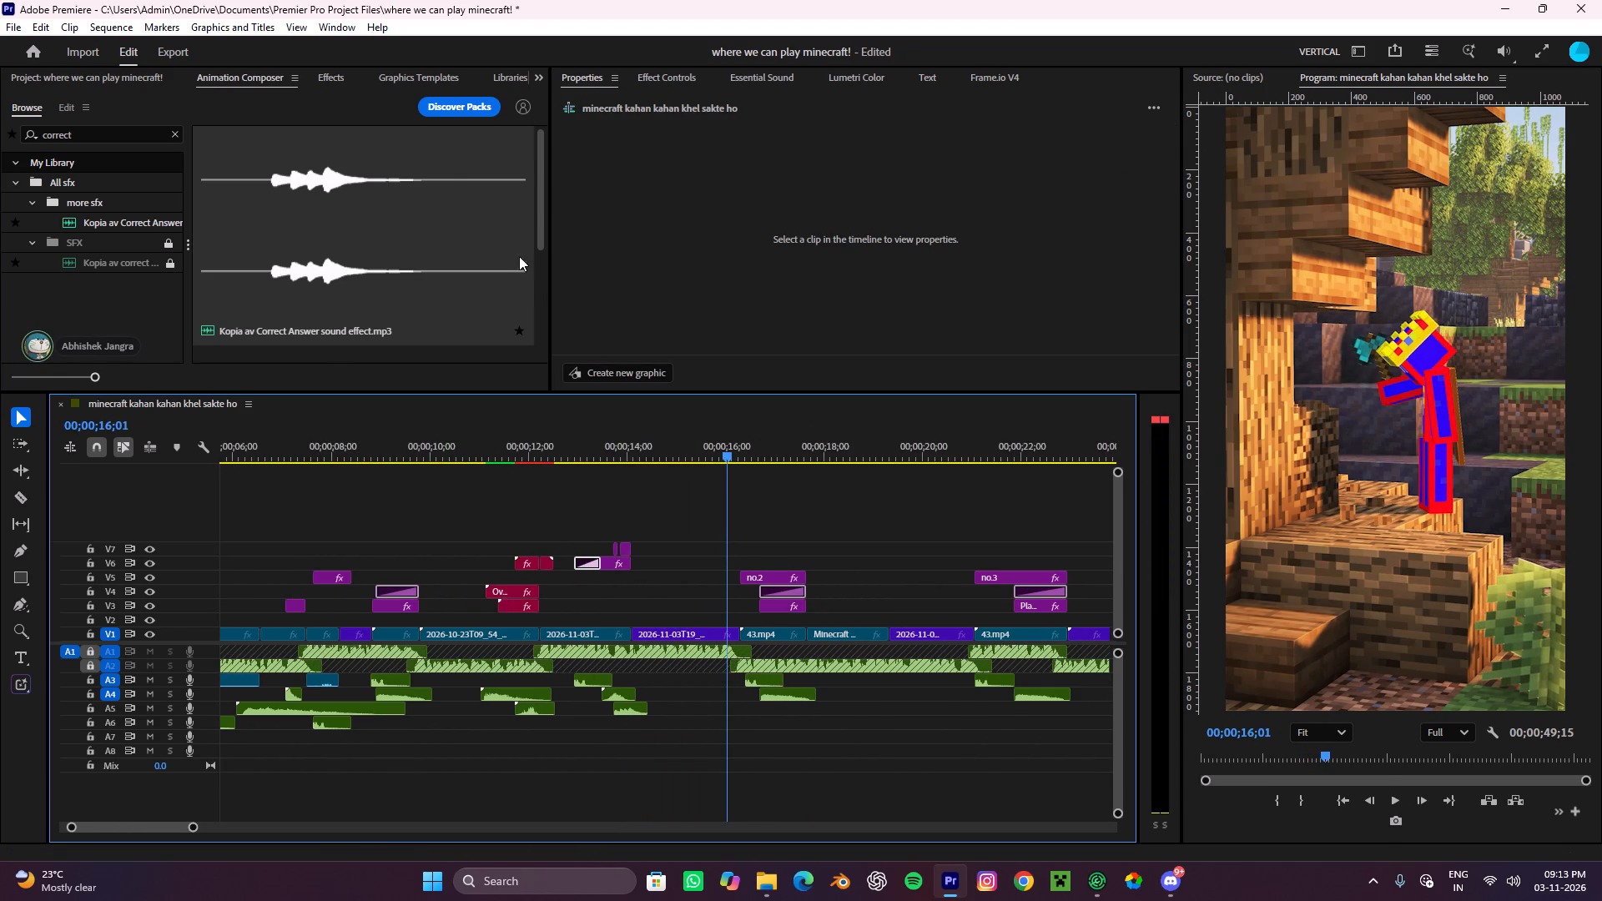
Play the sequence from its beginning to review the edit so far, stopping at 00;00;10;10.
left_click(120, 84)
scroll(612, 632, "down", 14, "alt")
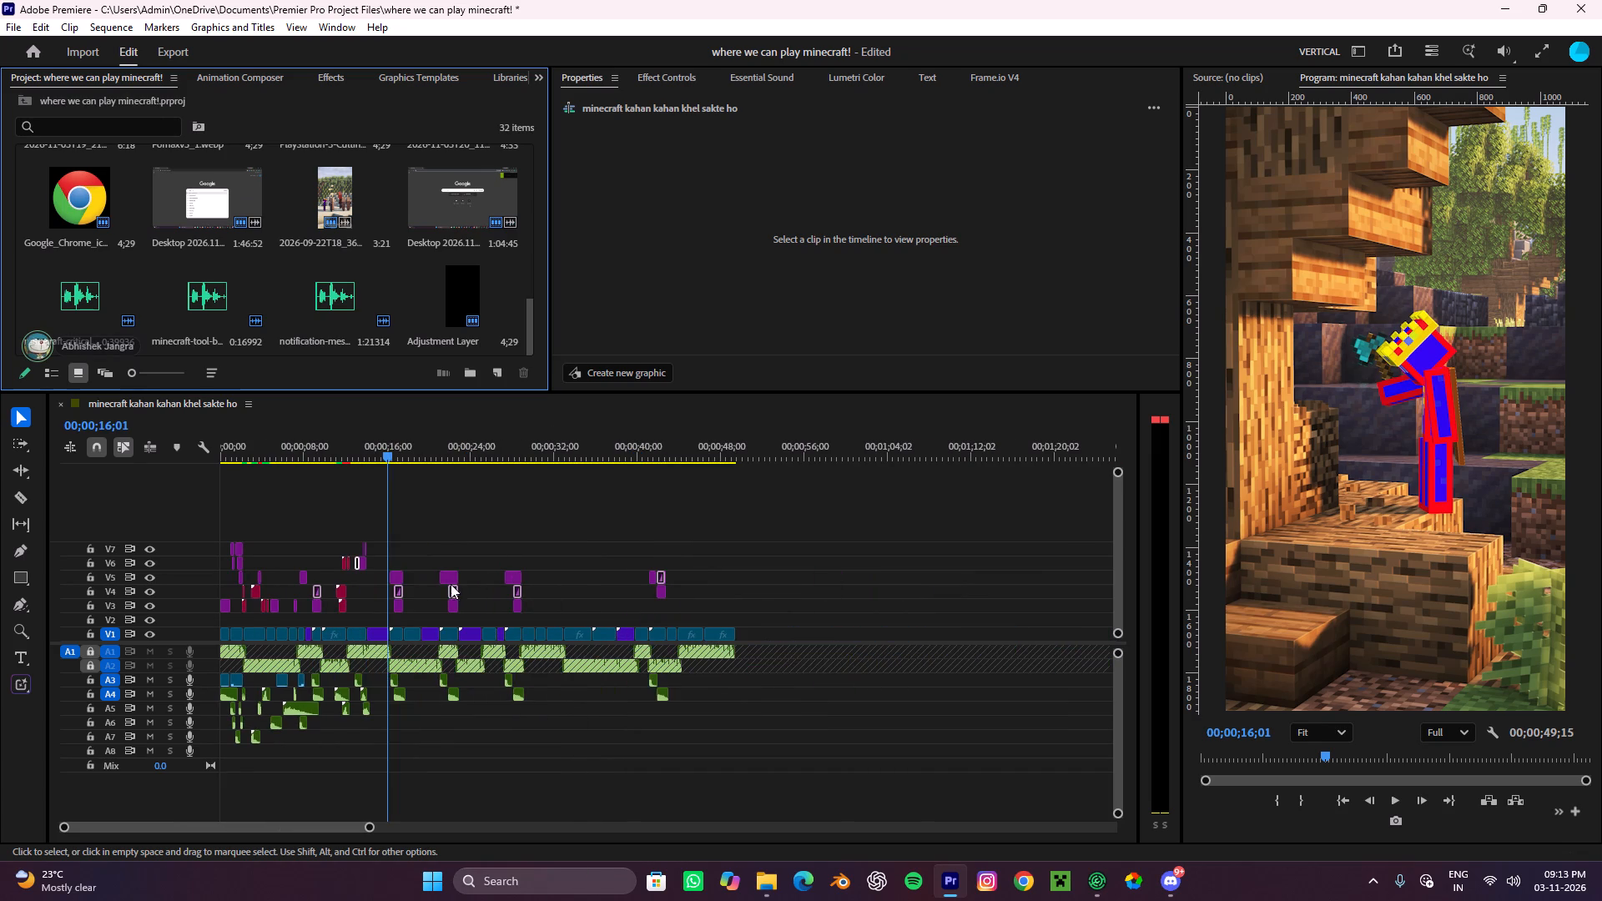
left_click_drag(390, 440, 0, 480)
key("space")
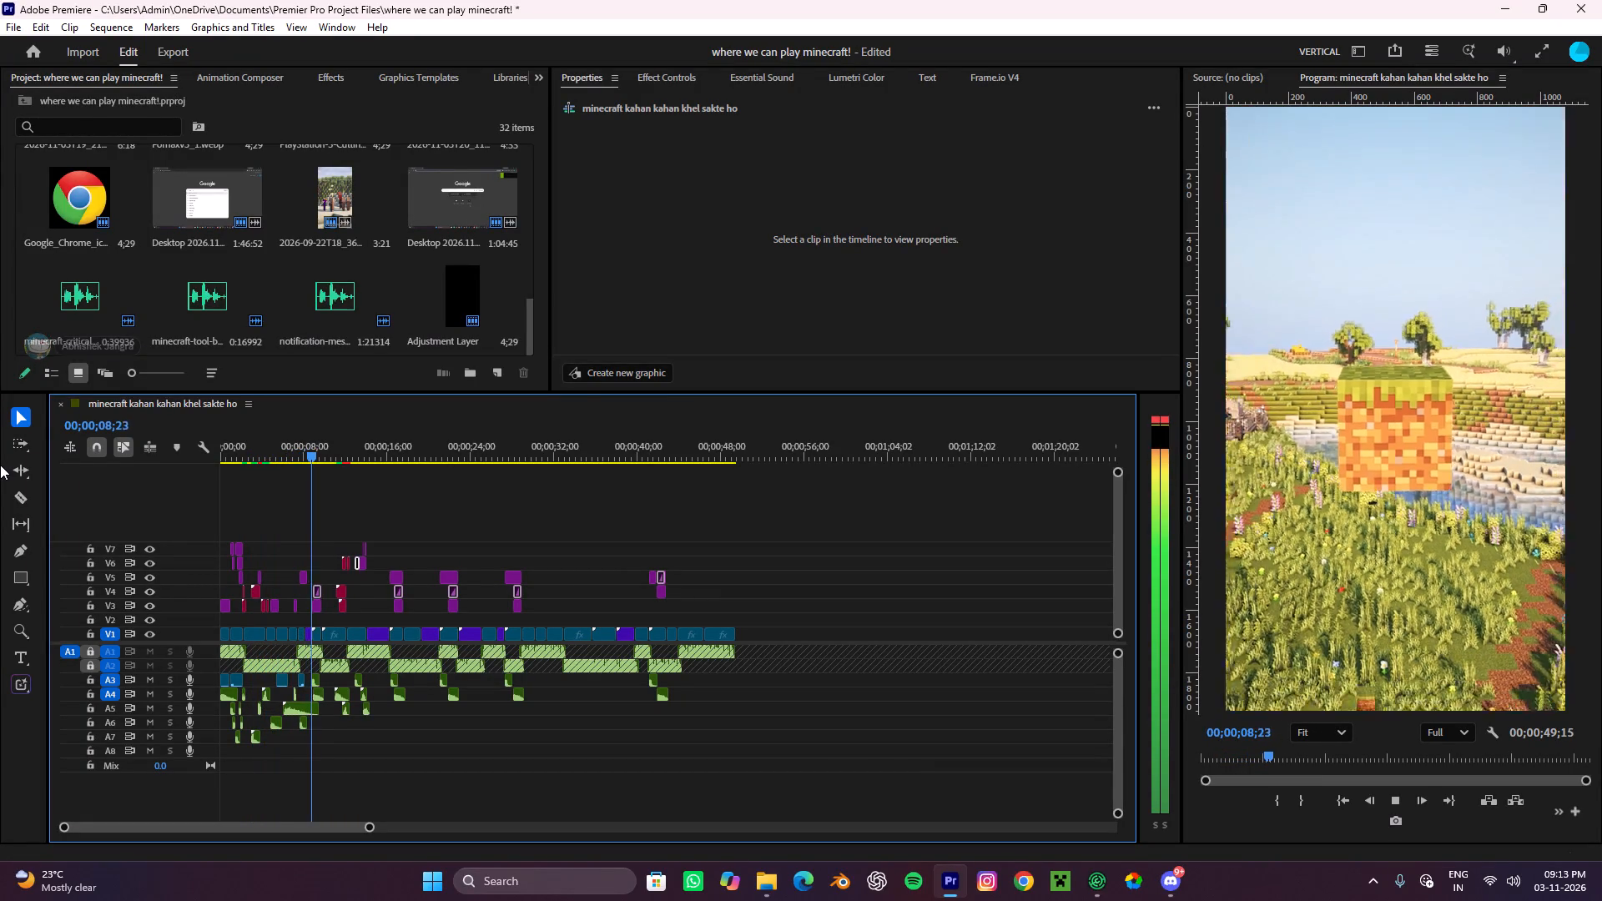
key("space")
Extend the end of the no.1 title on V5 to the start of the iPhone clip on V3.
scroll(180, 350, "down", 1, "alt")
scroll(306, 589, "up", 15, "alt")
left_click_drag(331, 576, 348, 578)
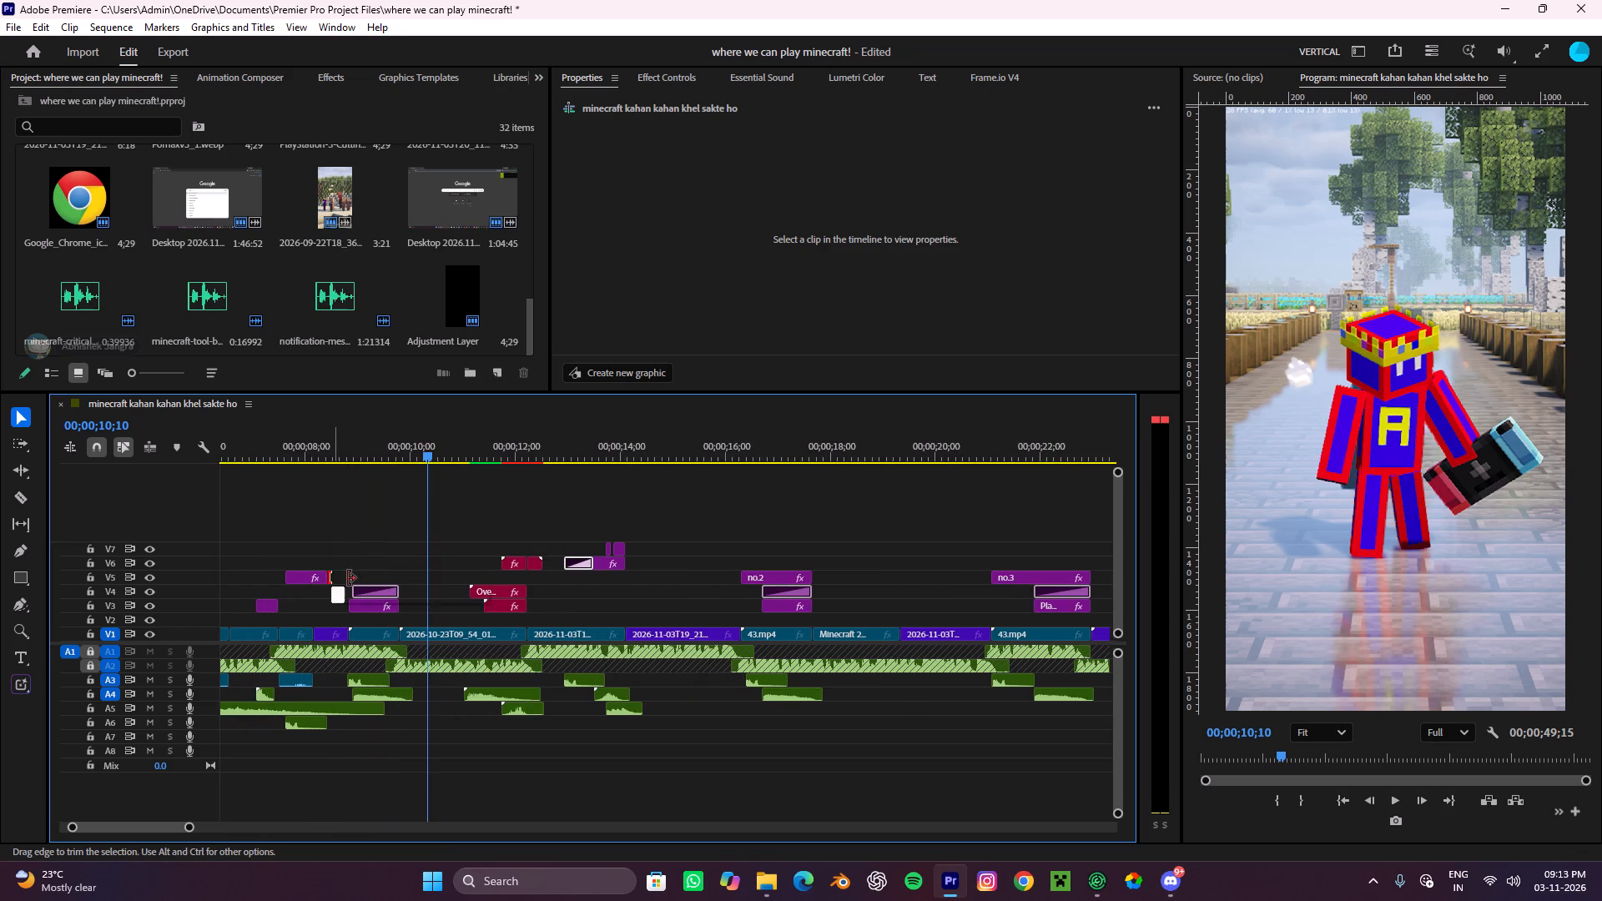
left_click_drag(348, 578, 355, 588)
Search the effects for "slide out" and apply the 04. Slide Out Down preset to the no.1 title on V5.
left_click(314, 579)
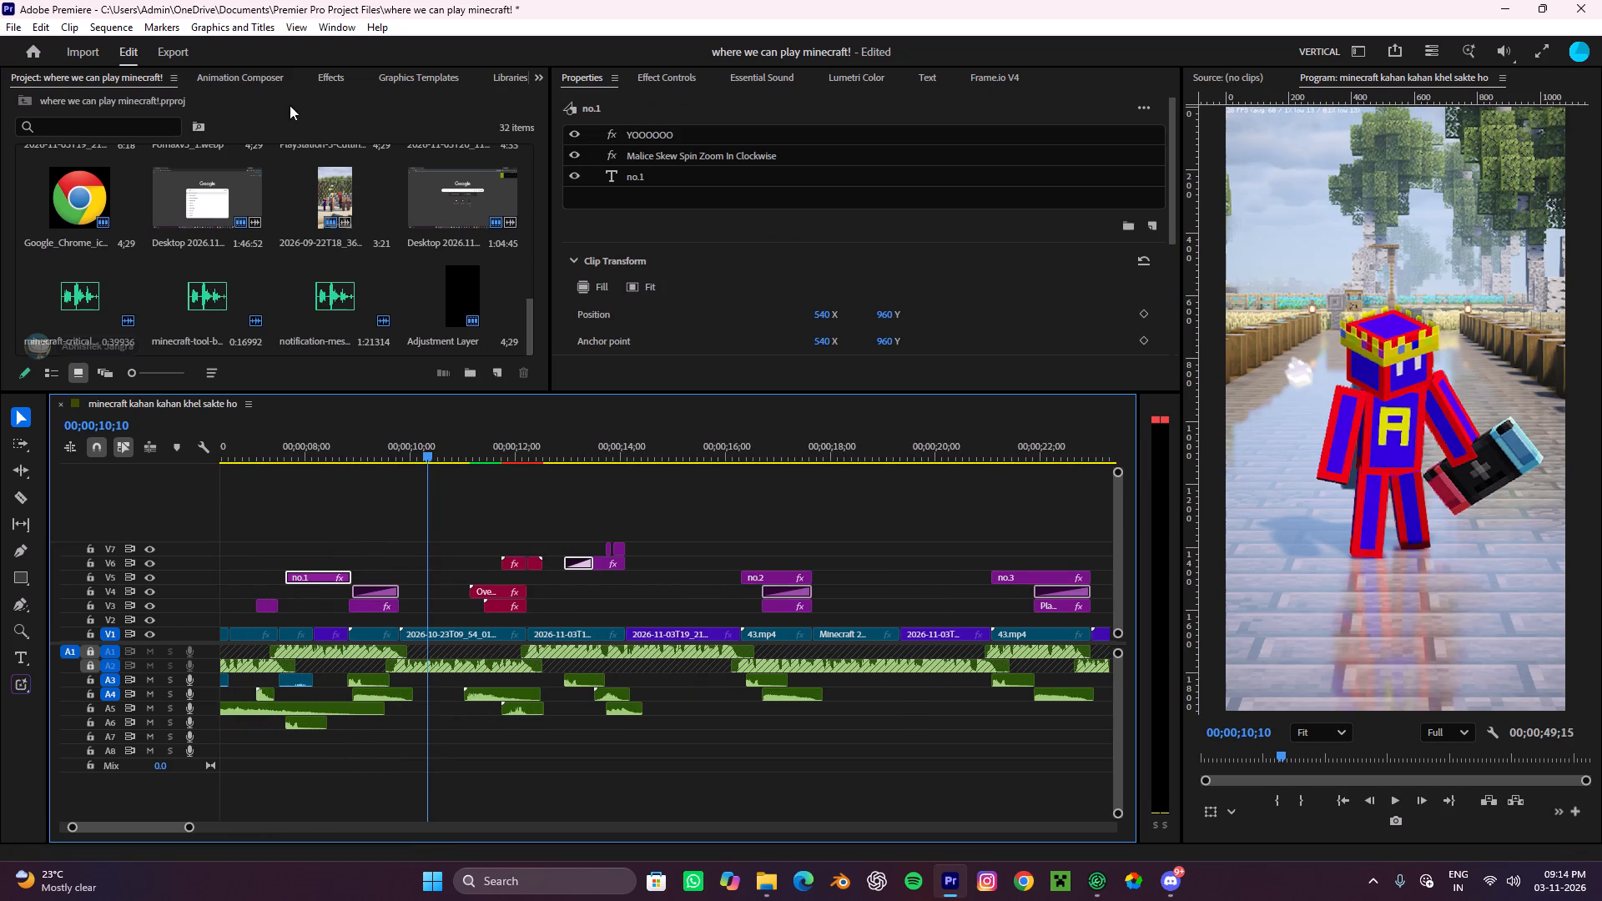
left_click(333, 74)
left_click_drag(113, 103, 0, 117)
type("sx")
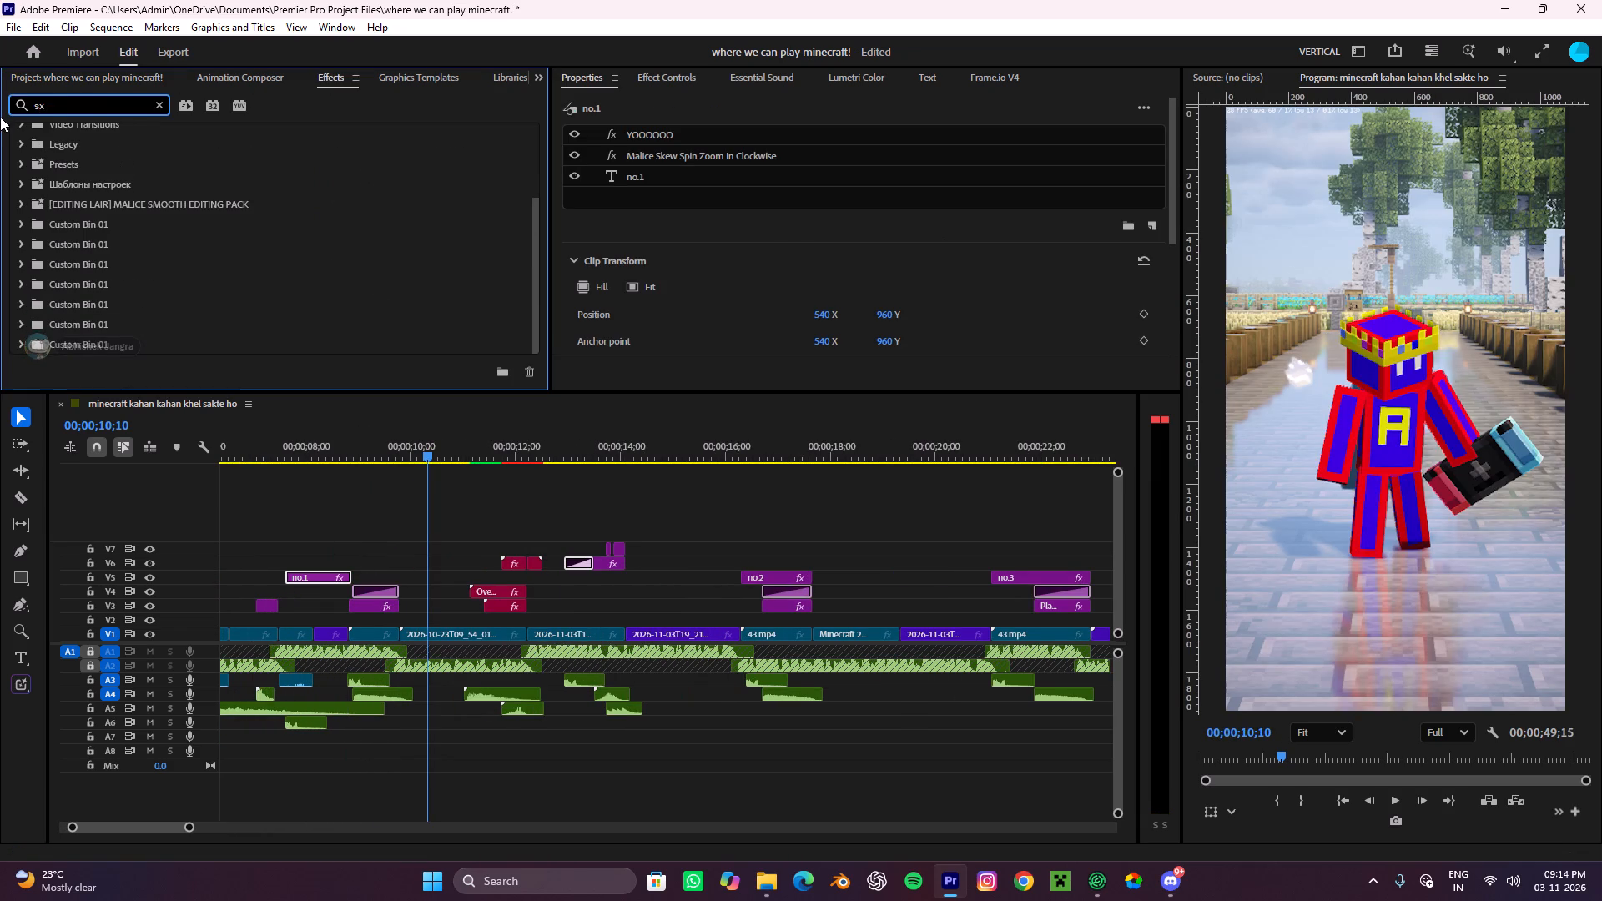
key("BackSpace")
type("lide out")
left_click_drag(105, 204, 205, 293)
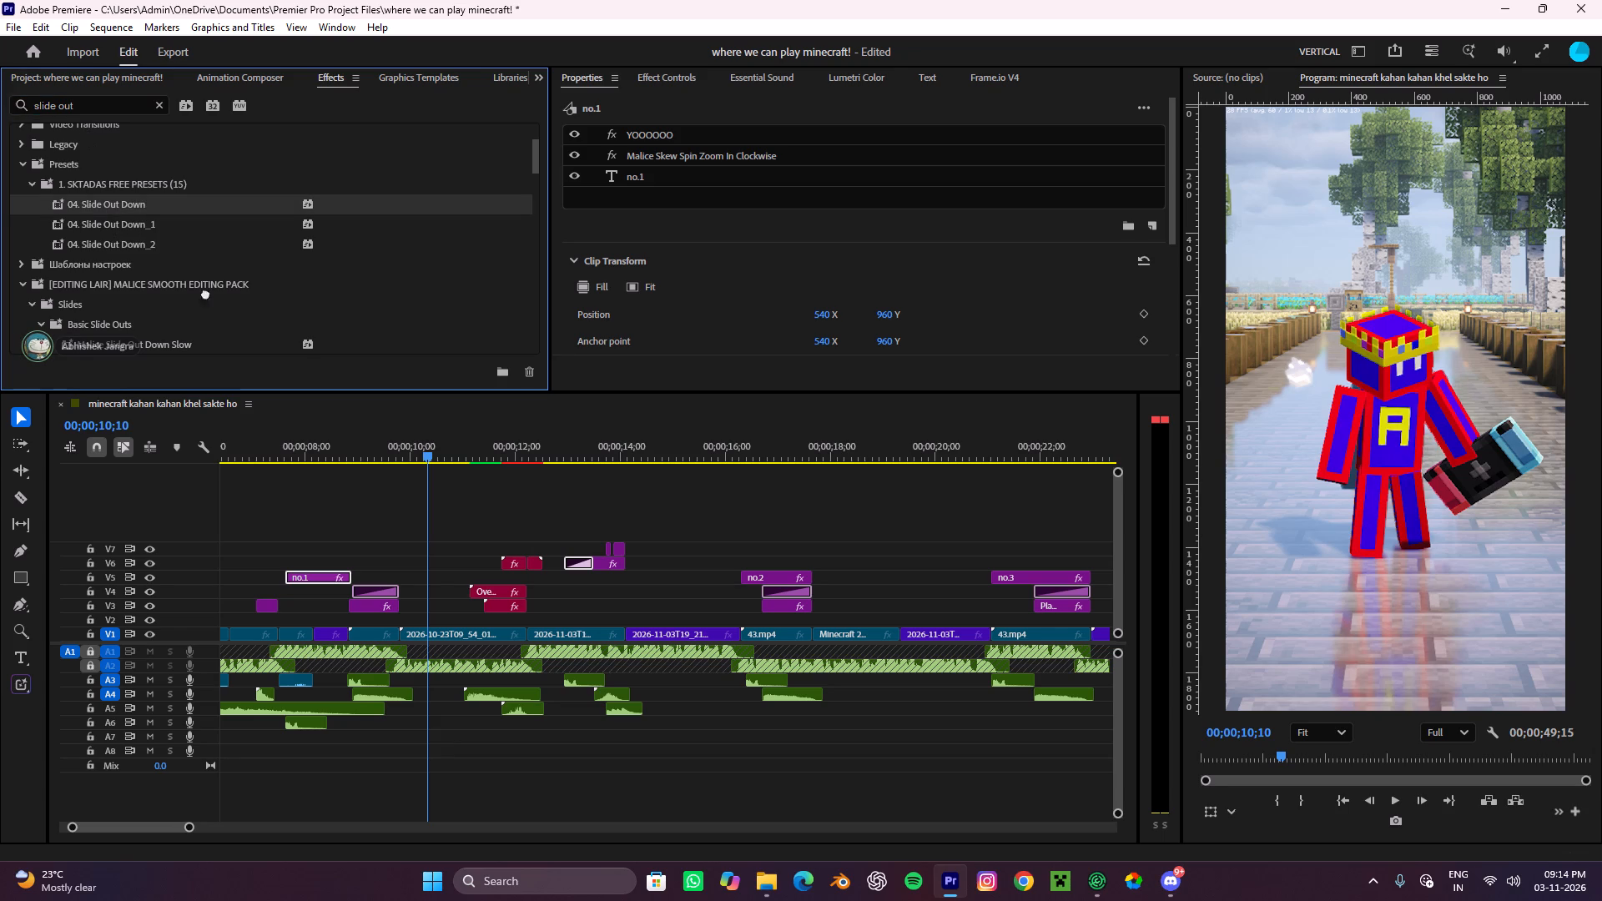
left_click_drag(205, 293, 330, 582)
Play back from just before the no.1 title to check its slide-out, stopping at 00;00;10;18.
left_click(305, 420)
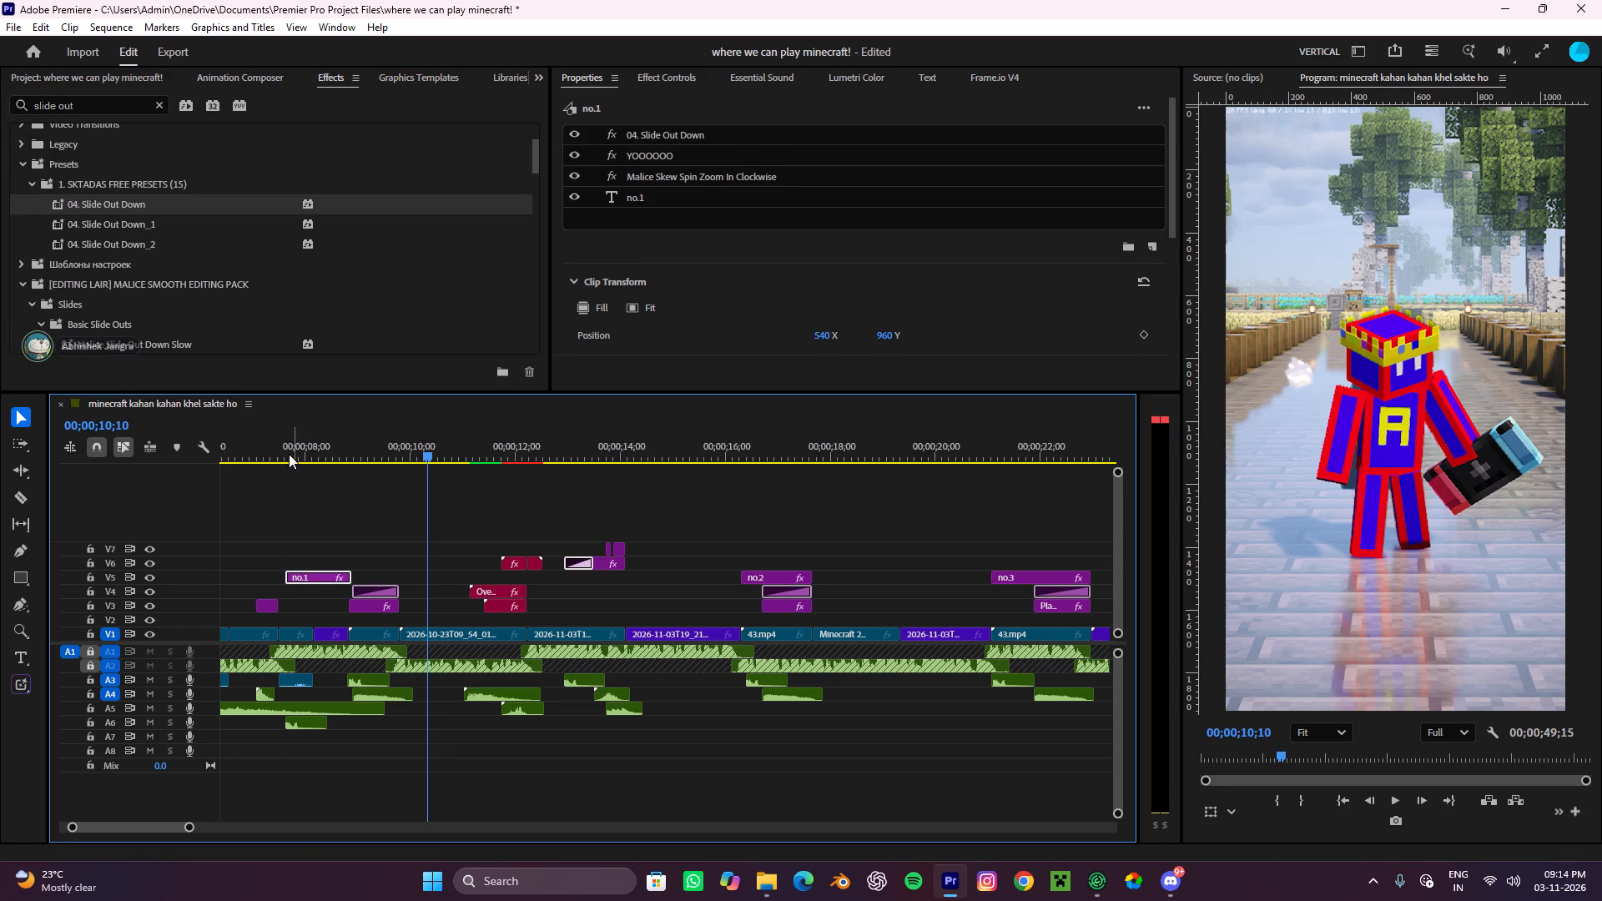
left_click(279, 460)
key("space")
scroll(310, 491, "down", 4)
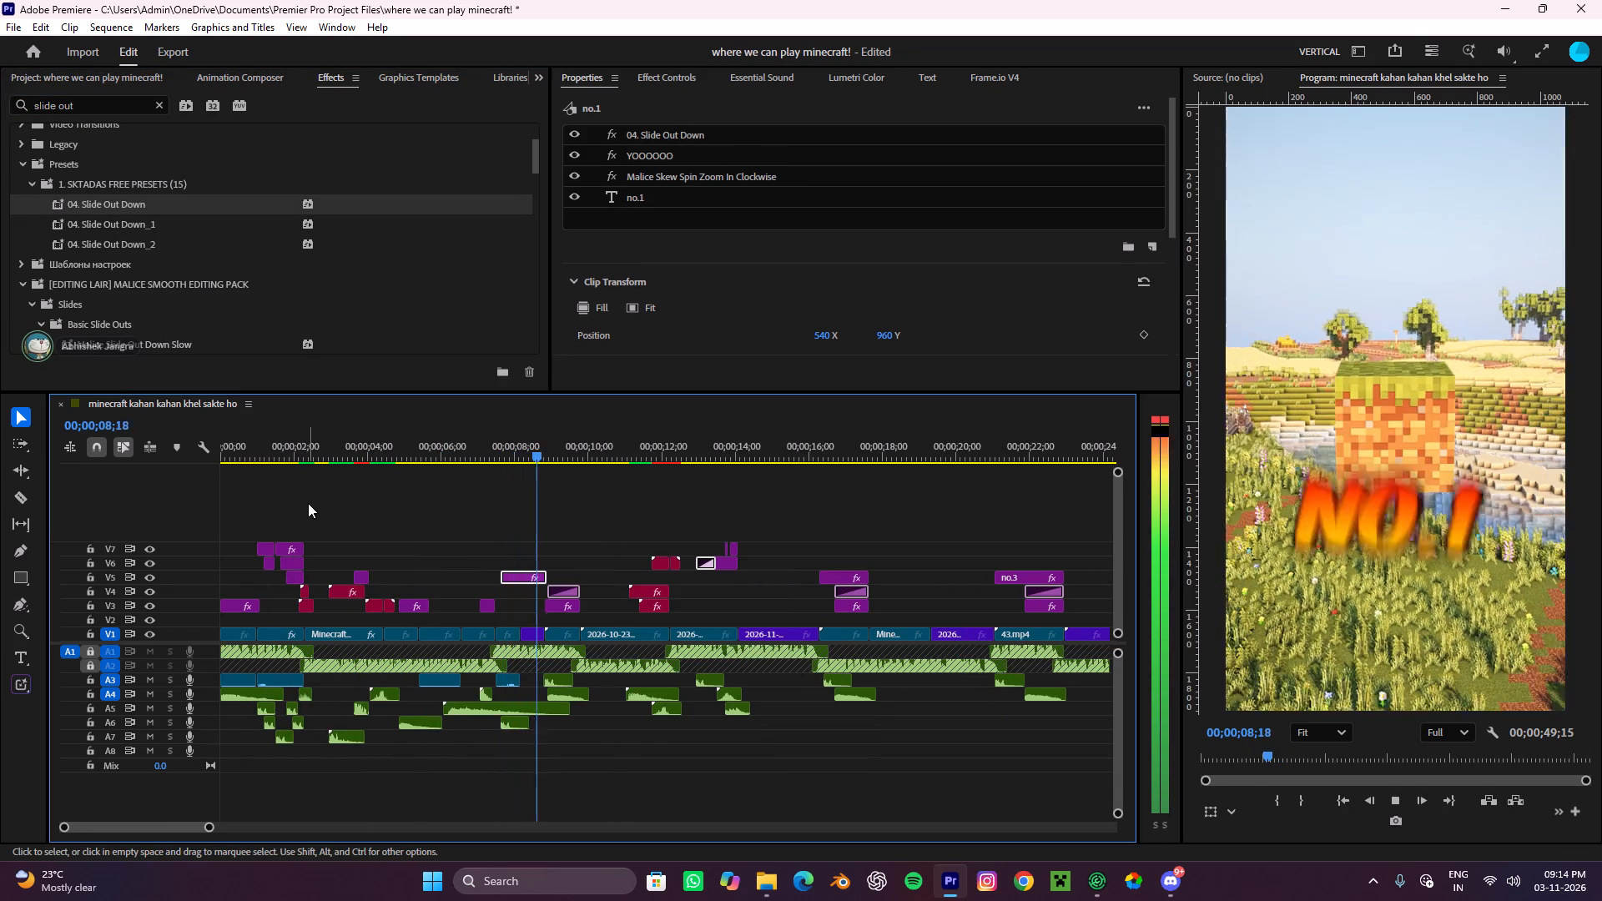
key("space")
scroll(444, 617, "up", 4, "alt")
scroll(444, 617, "down", 7, "alt")
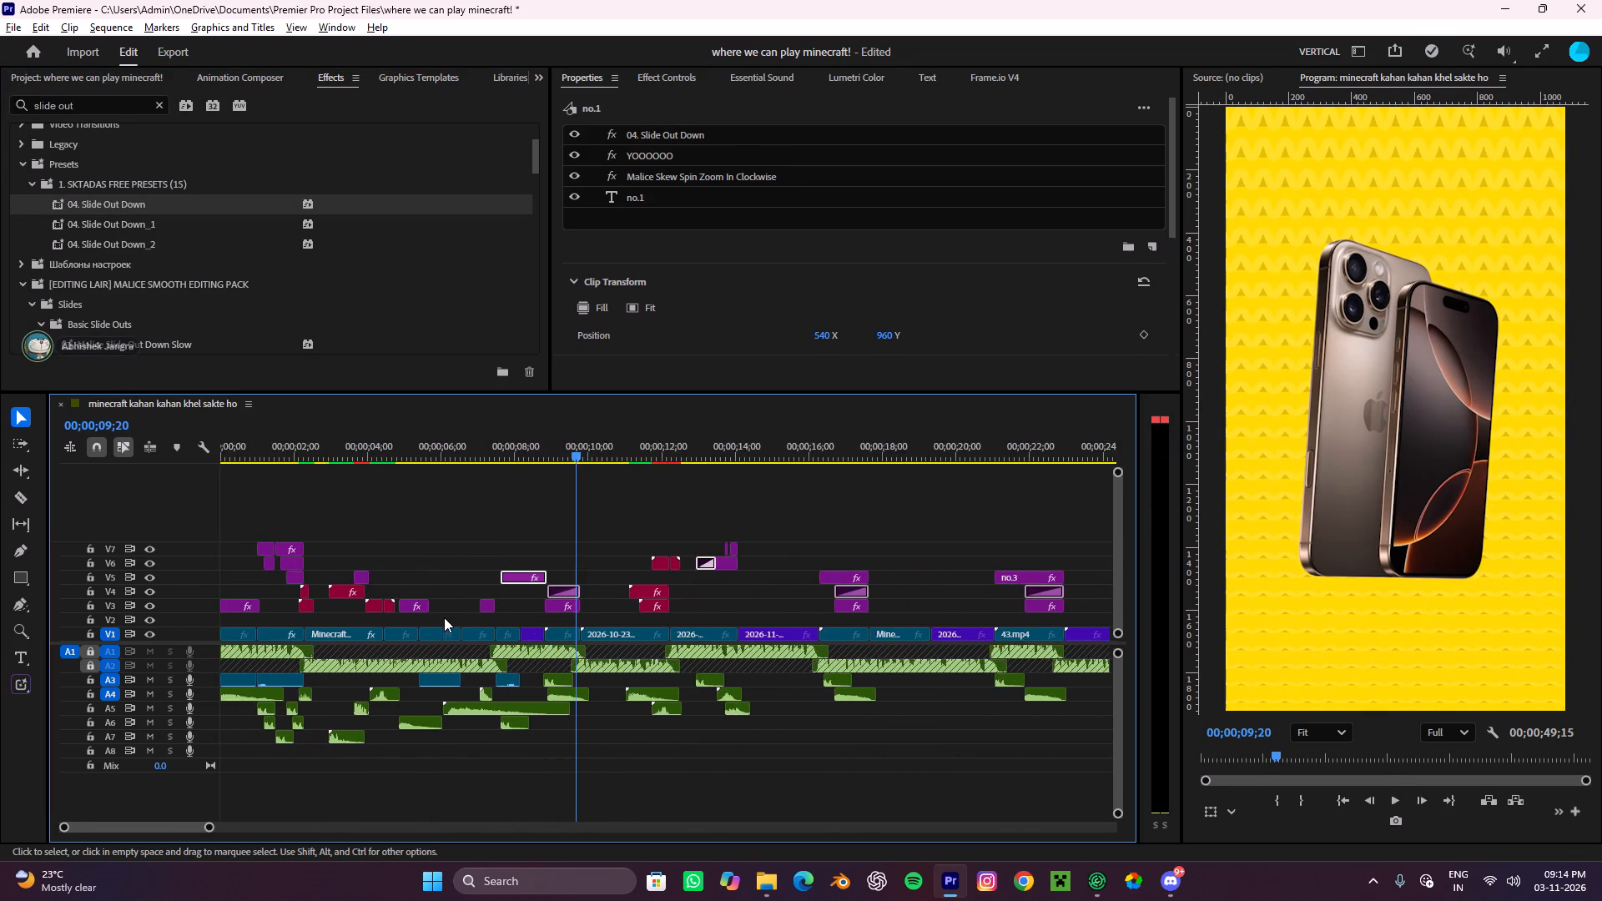
key("space")
scroll(469, 613, "down", 4, "alt")
scroll(469, 613, "up", 4, "alt")
key("space")
Duplicate the Swoosh Transition 03 sound from A4 onto A6 under the end of the no.1 title, starting at about 00;00;08;13.
scroll(439, 652, "up", 5)
scroll(622, 702, "up", 2)
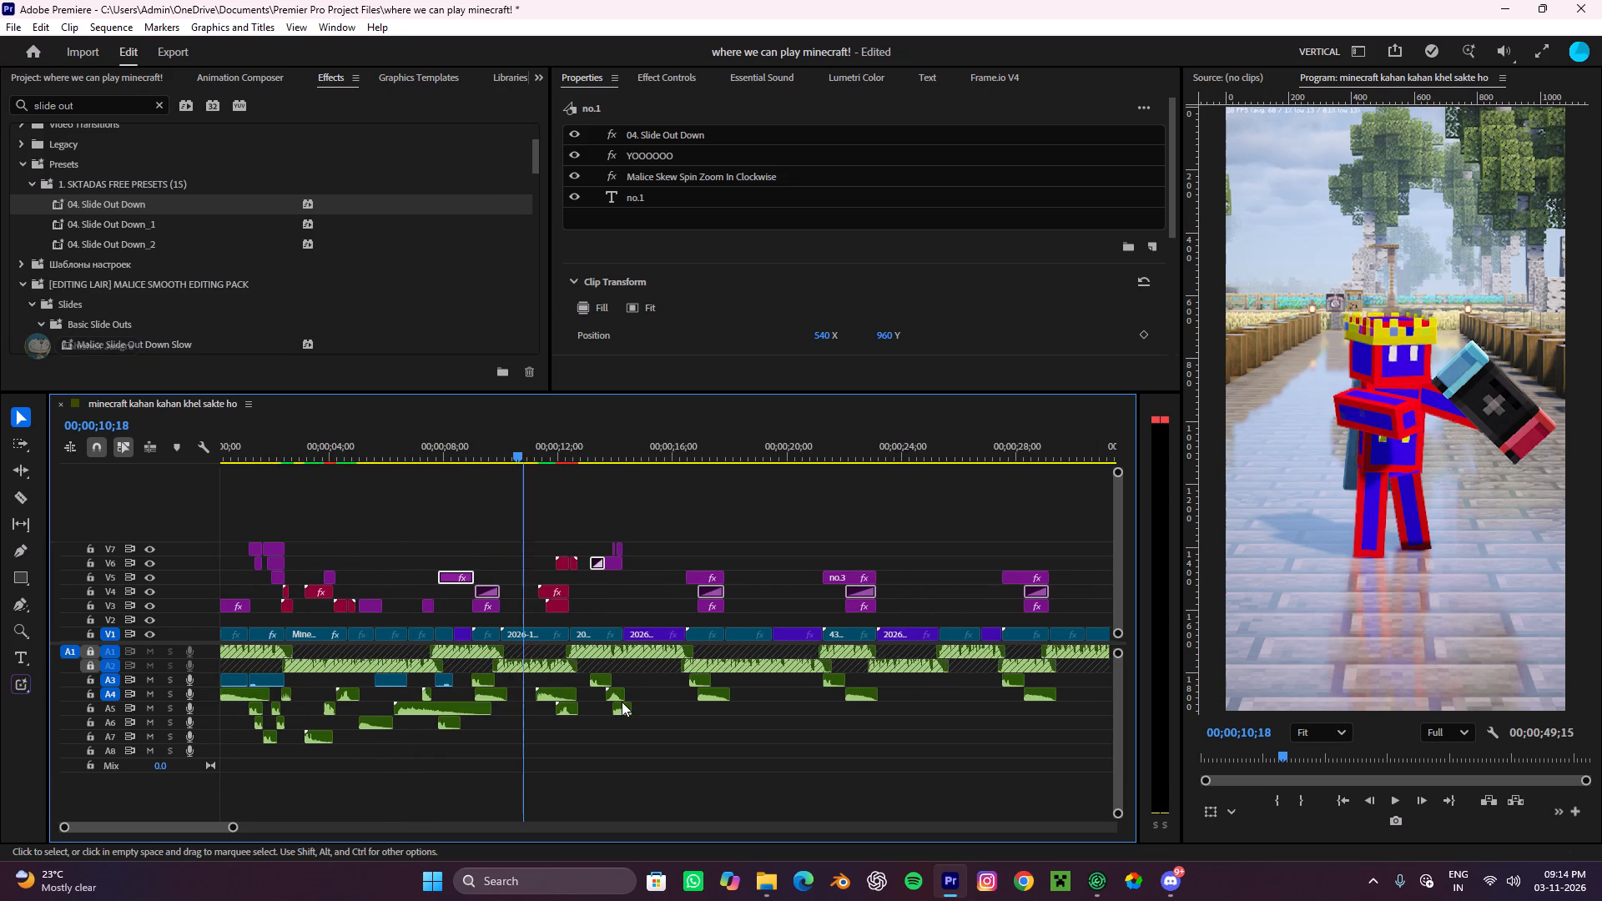
scroll(622, 702, "up", 2)
left_click(619, 699)
left_click_drag(617, 694, 537, 726, "alt")
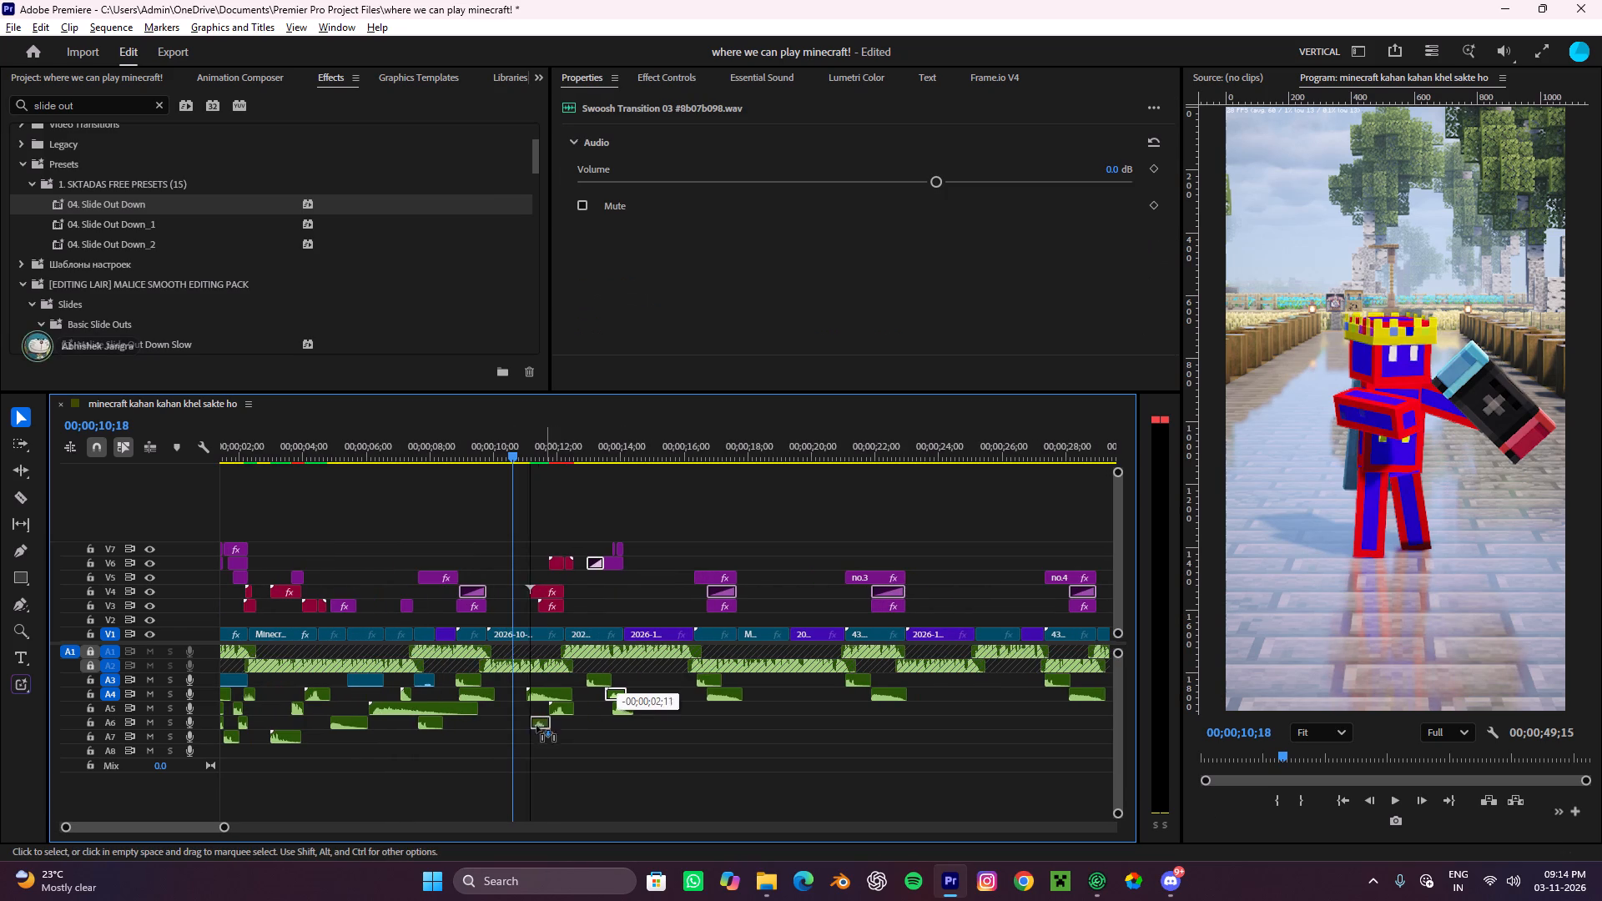
left_click_drag(537, 726, 461, 726, "alt")
scroll(461, 723, "up", 11, "alt")
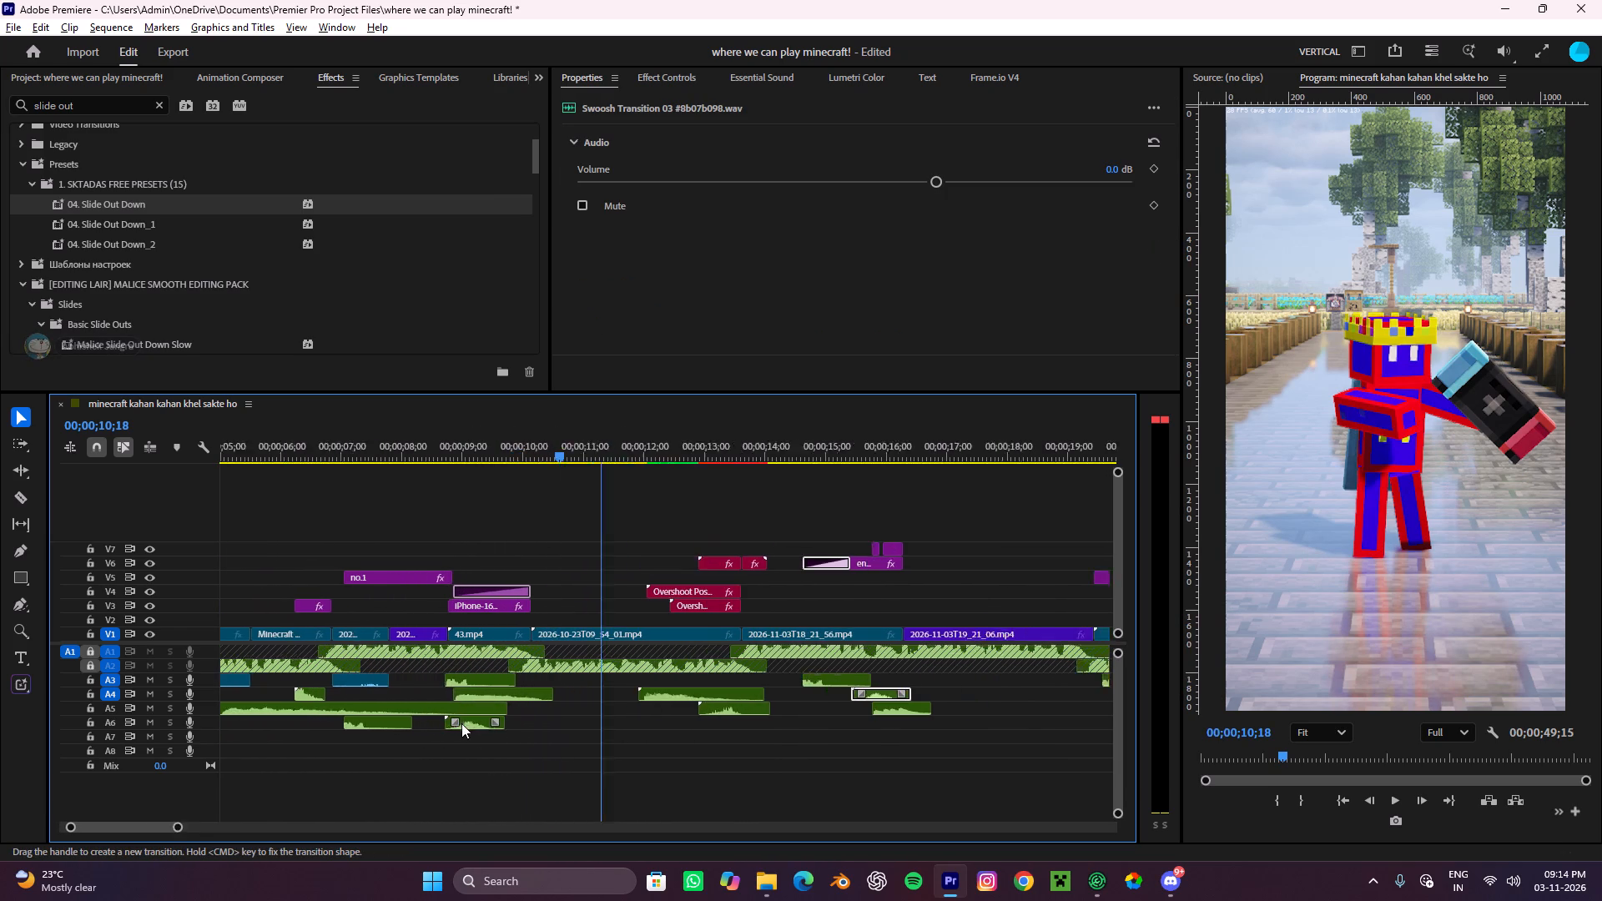
left_click(475, 723)
left_click_drag(475, 723, 434, 723)
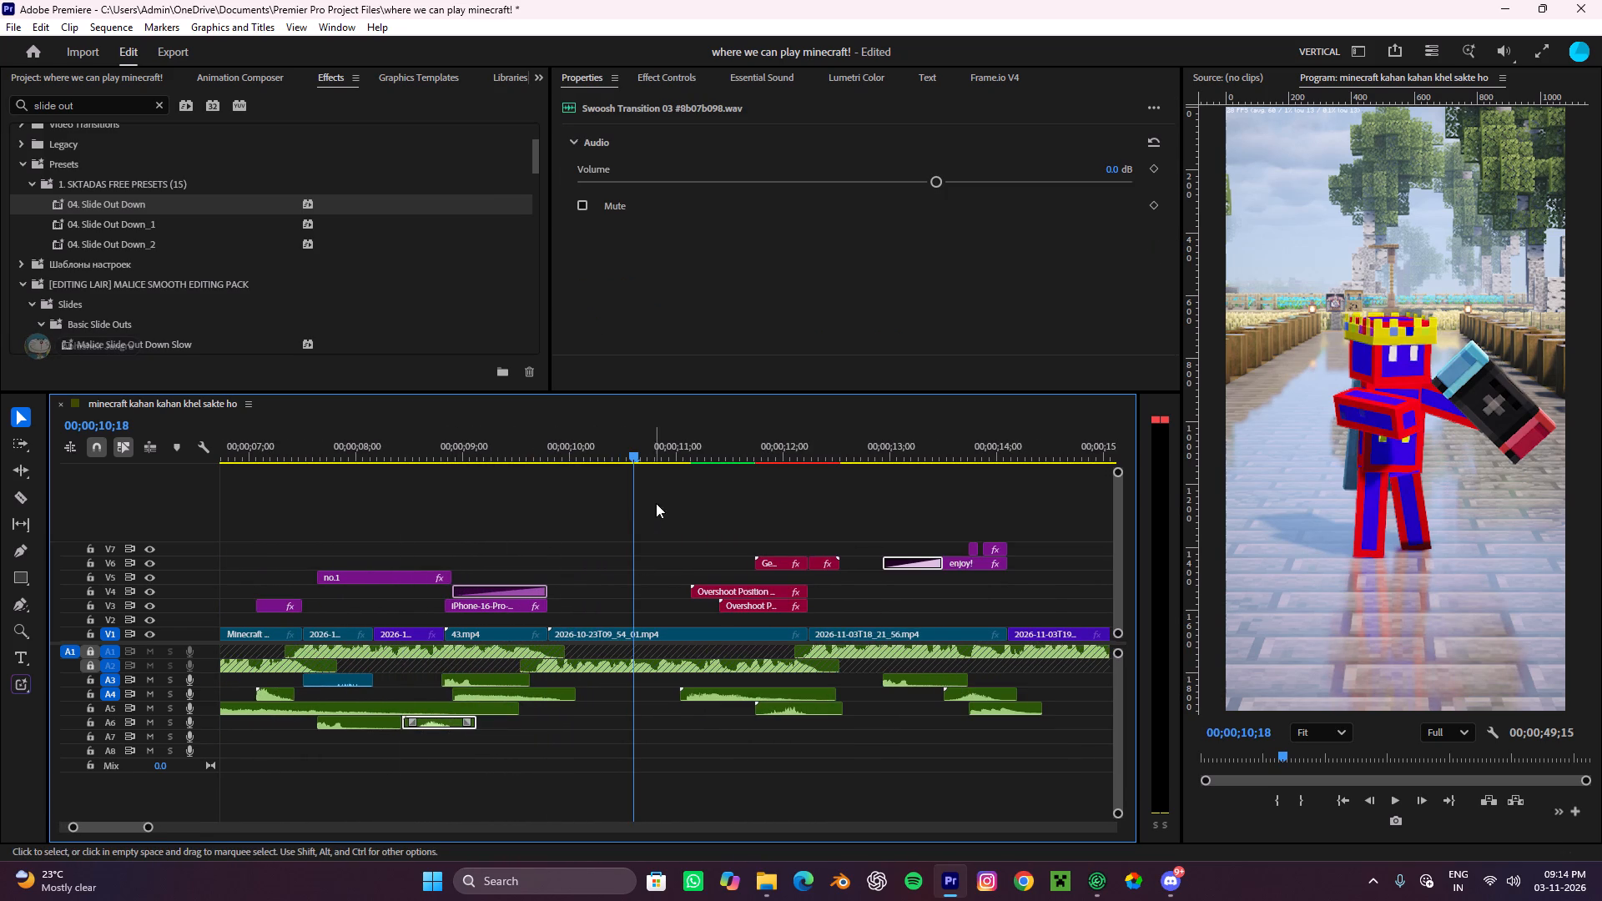
Play back from just before the no.1 title through the Minecraft Pocket Edition title, stopping at 00;00;12;05.
left_click_drag(641, 445, 296, 586)
key("space")
scroll(454, 567, "down", 9, "alt")
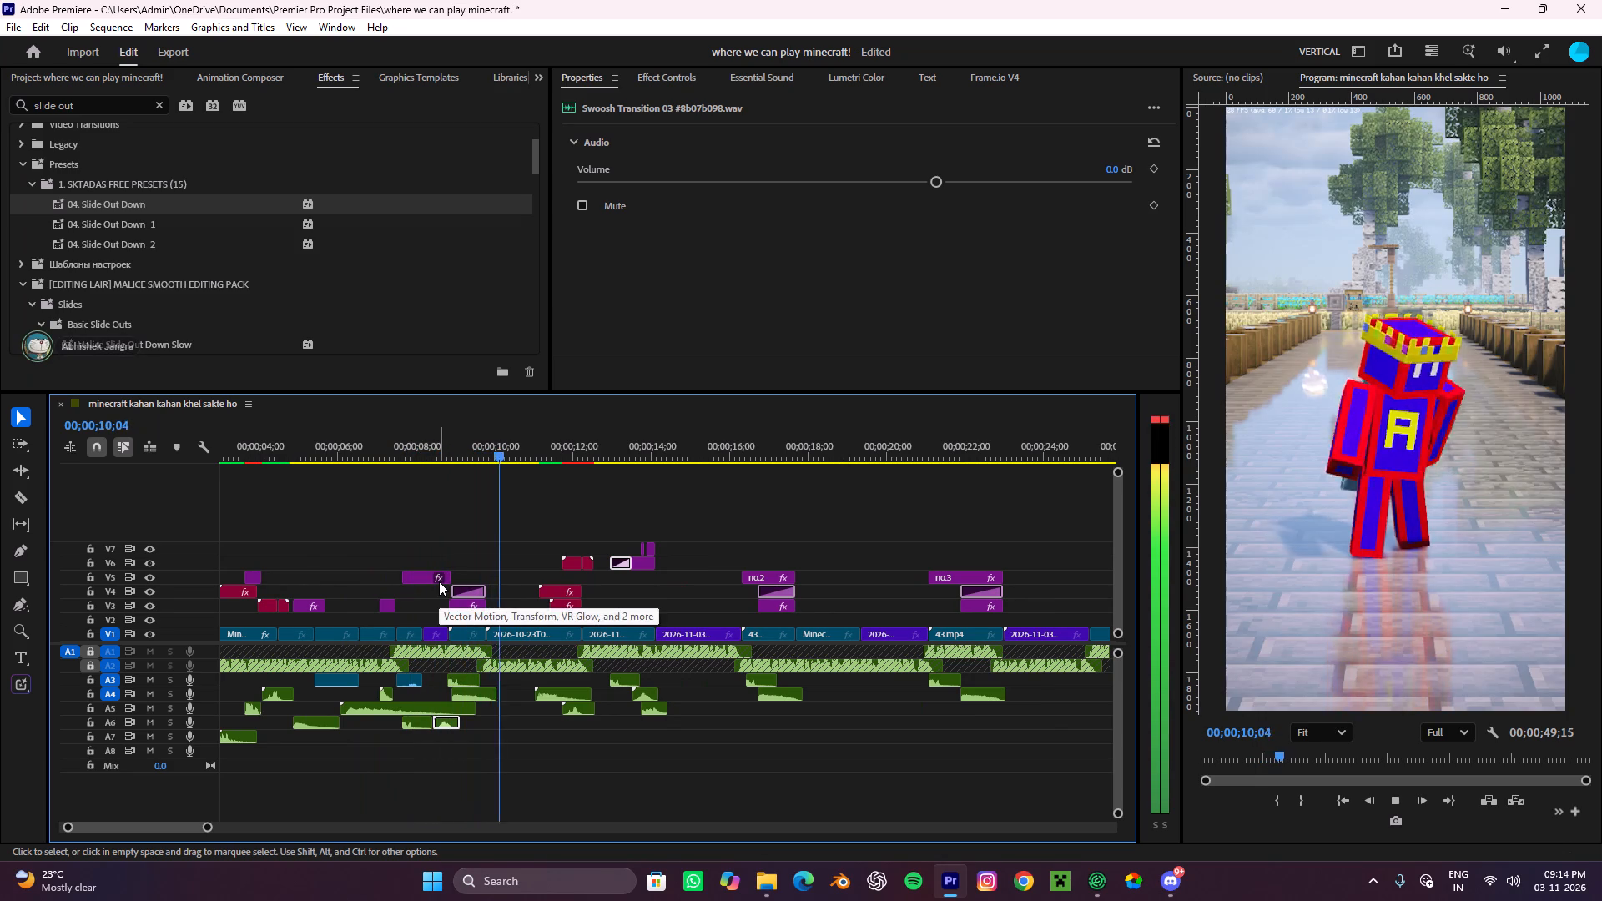
key("space")
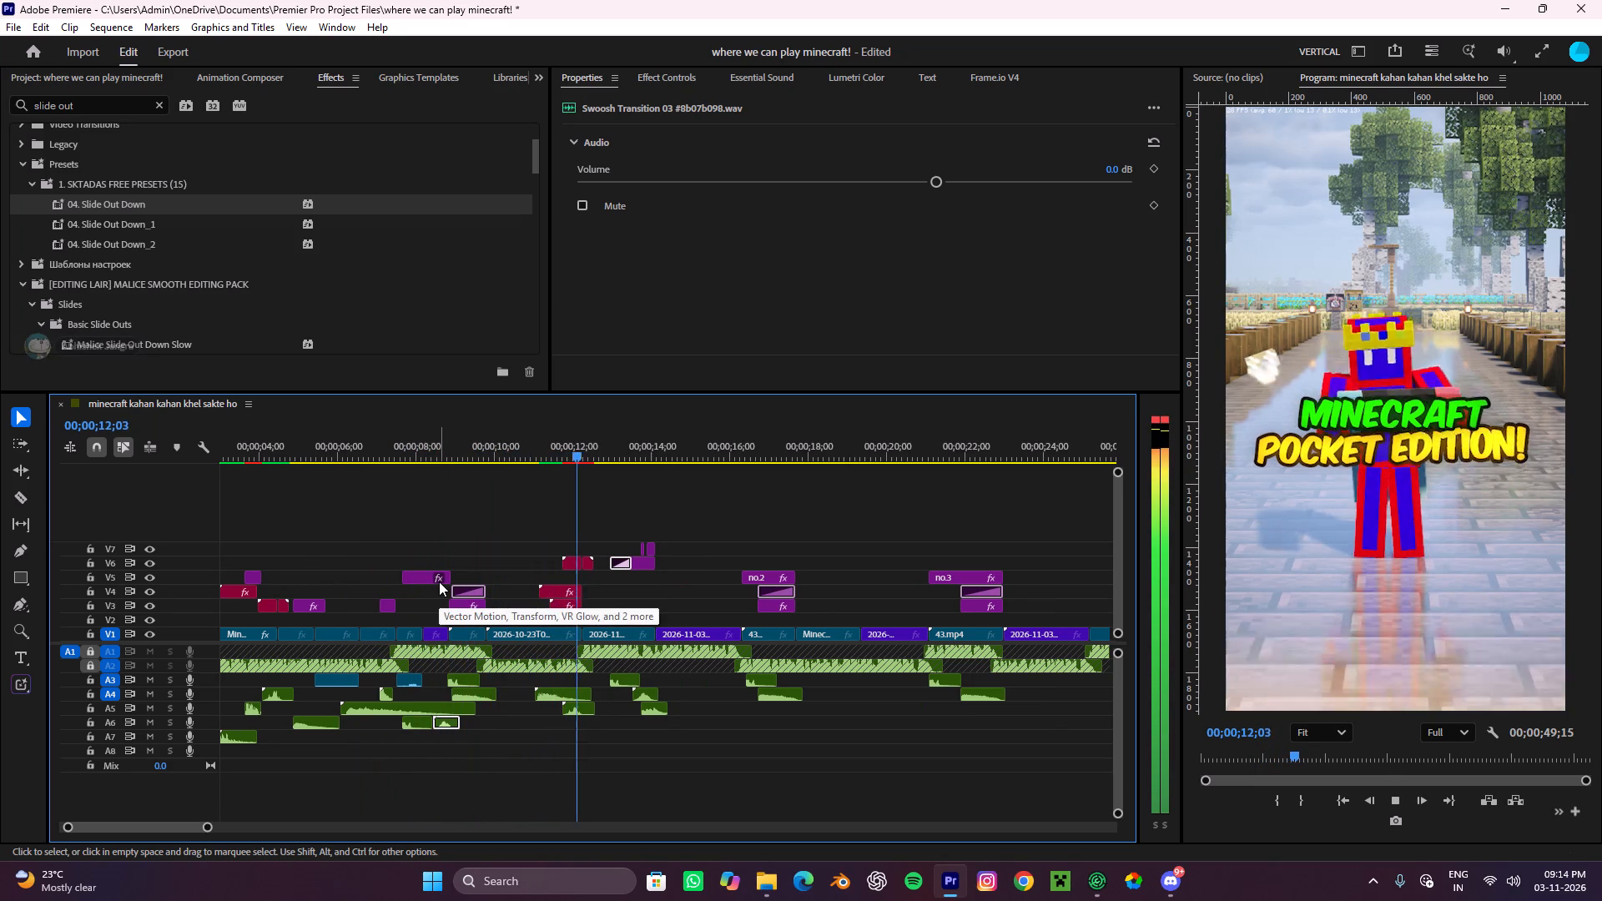
scroll(565, 638, "up", 8, "alt")
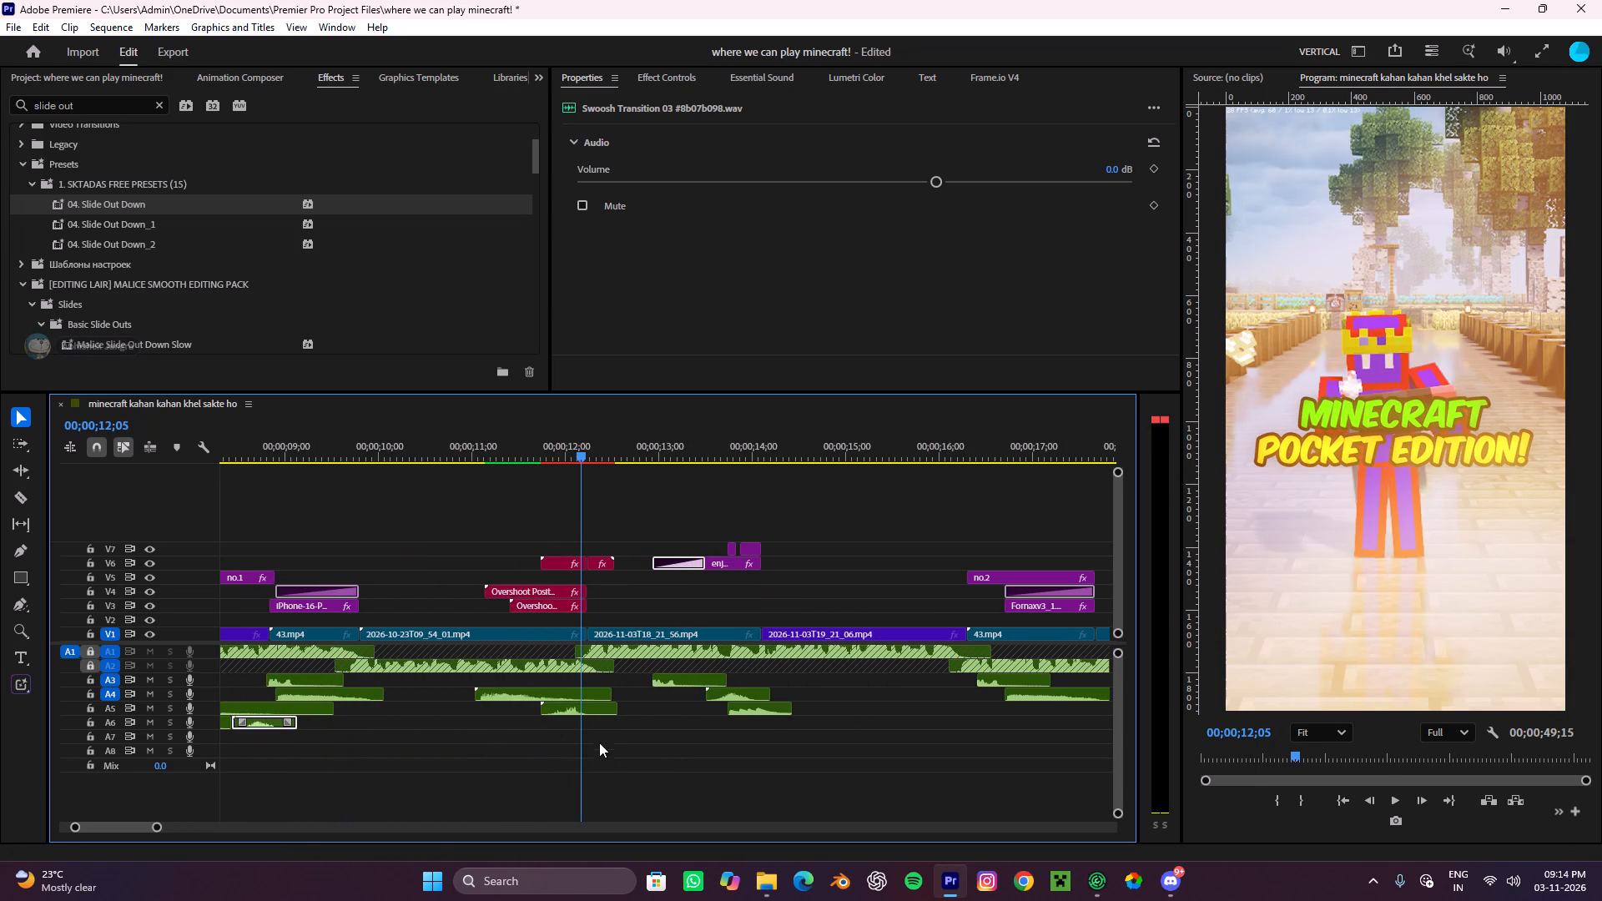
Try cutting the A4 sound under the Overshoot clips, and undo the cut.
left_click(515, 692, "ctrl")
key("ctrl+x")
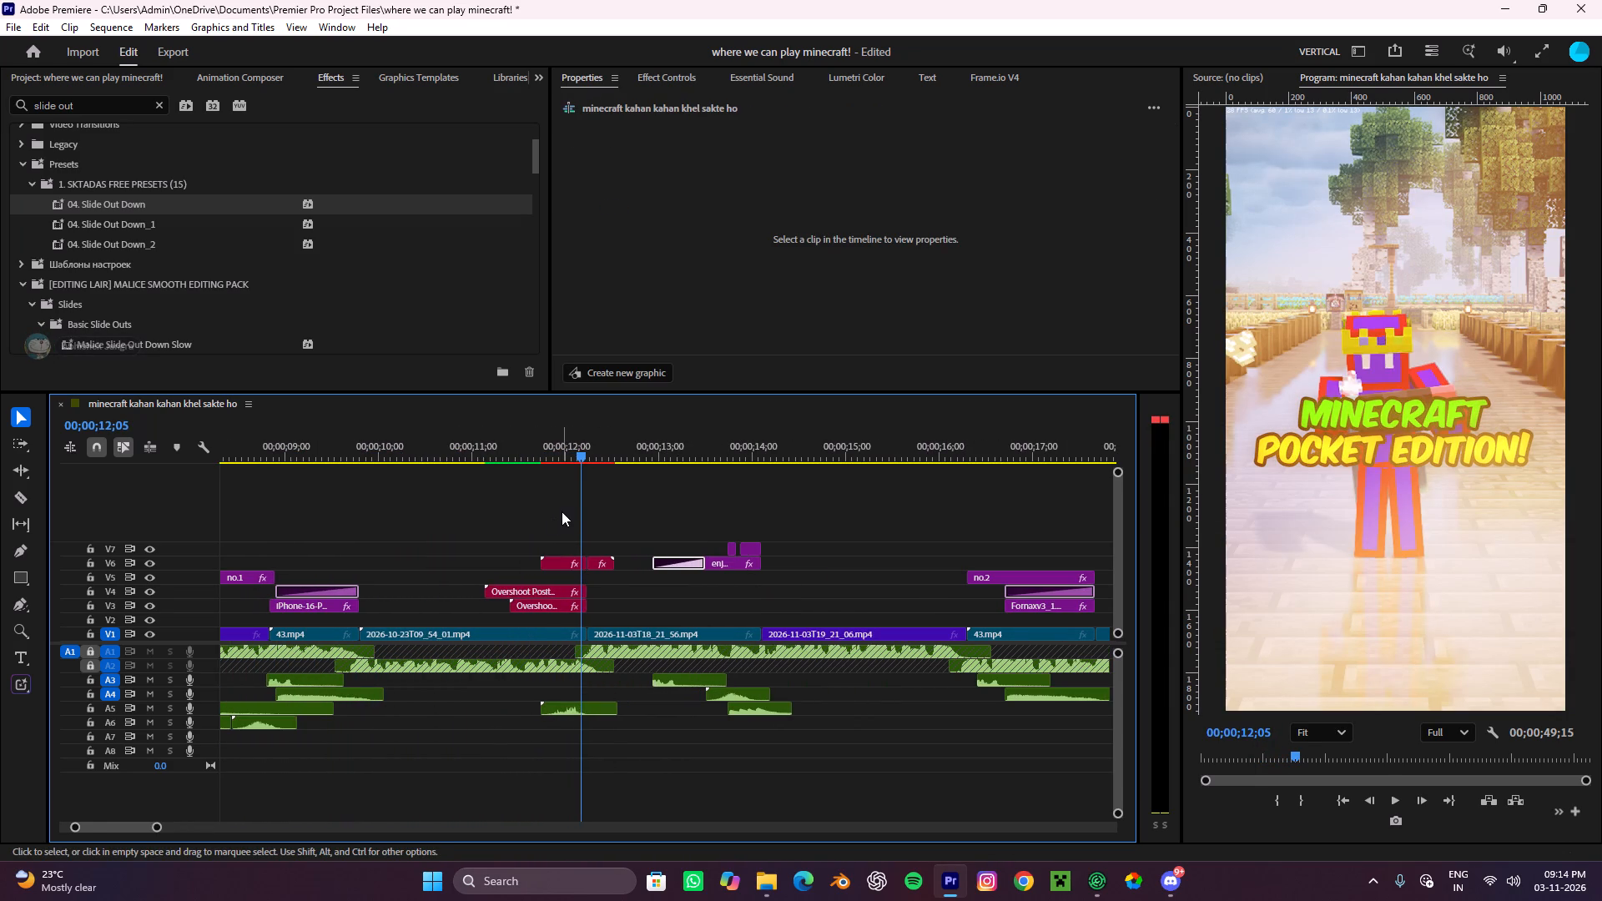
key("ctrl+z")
Play back from just before the Overshoot clips past the enjoy! title, stopping at 00;00;14;17.
left_click_drag(588, 463, 434, 552)
left_click_drag(578, 428, 534, 457)
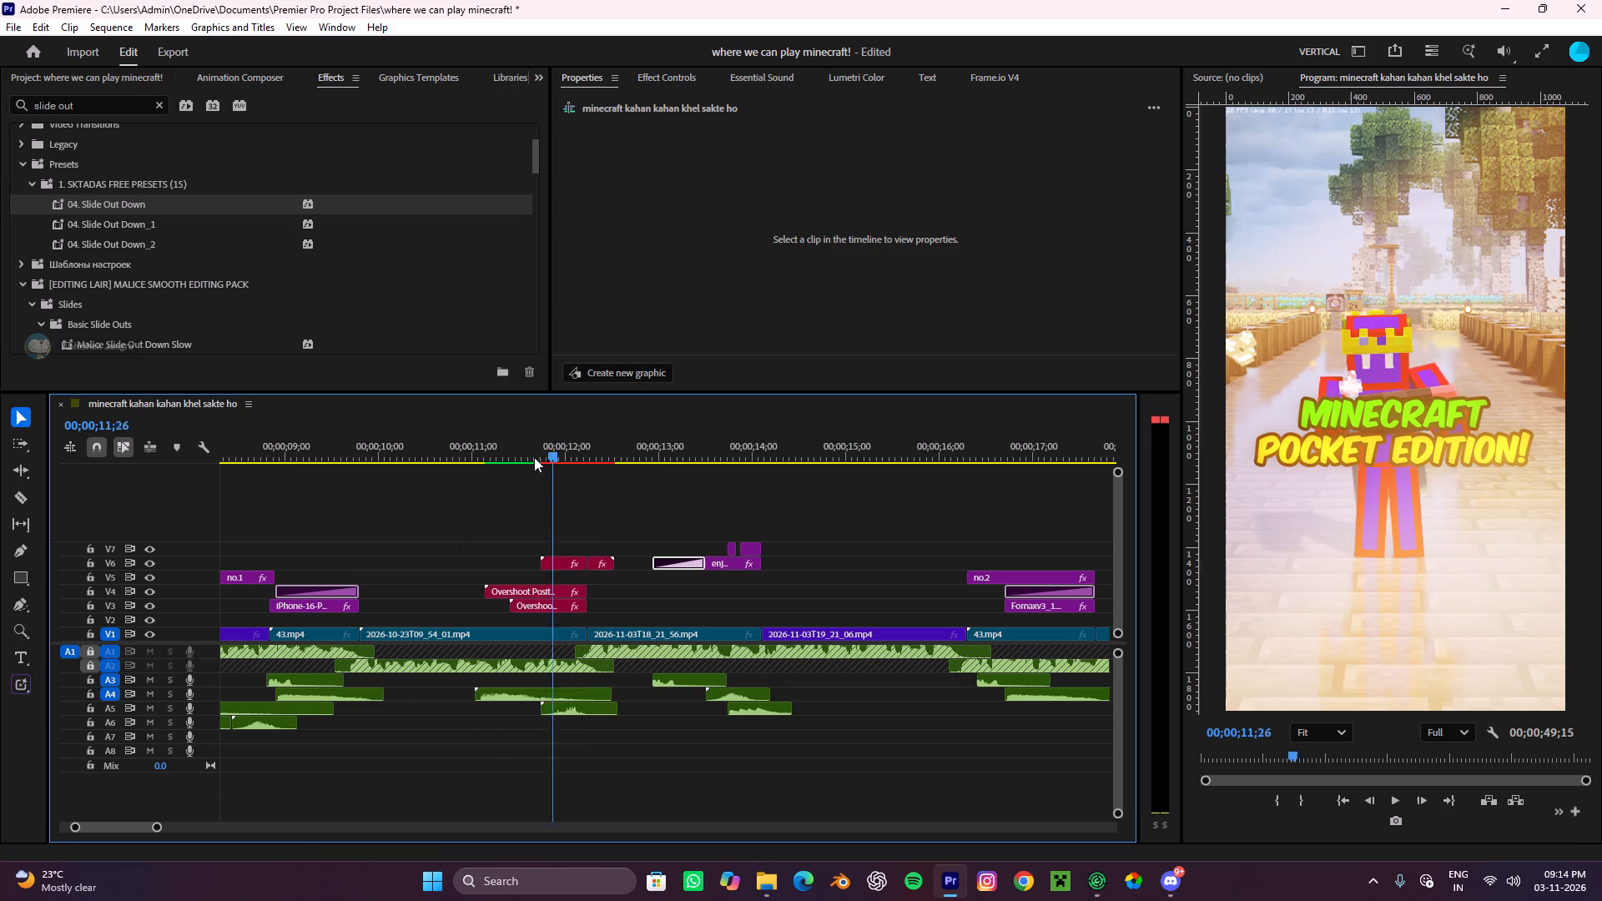
left_click_drag(534, 457, 457, 516)
key("space")
scroll(577, 535, "down", 7, "alt")
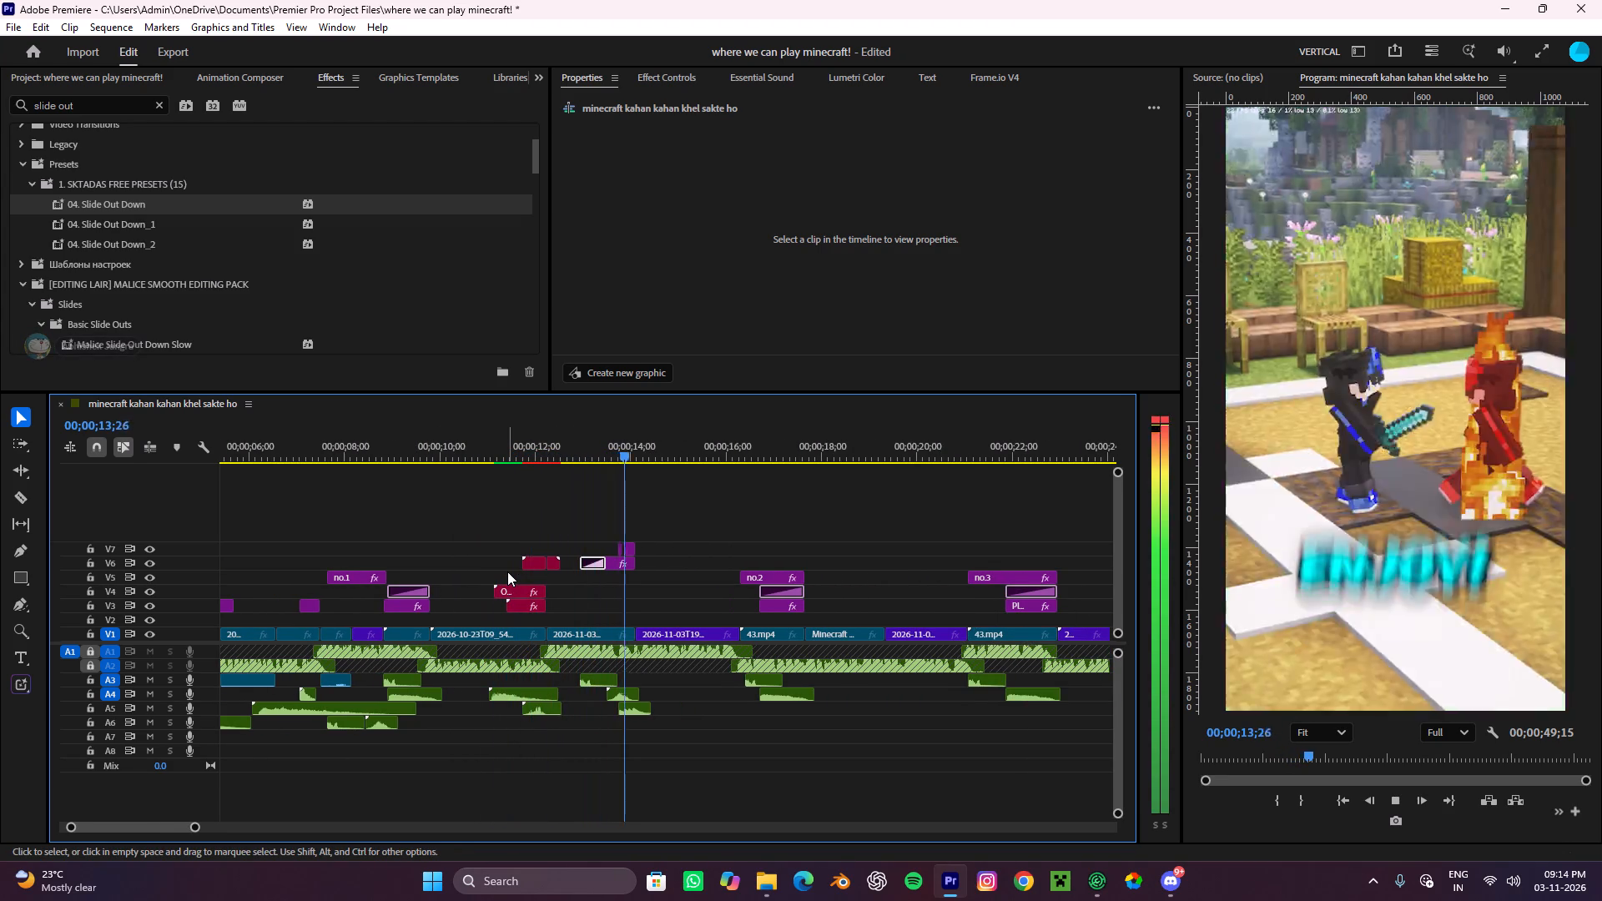
key("space")
scroll(710, 567, "up", 3, "alt")
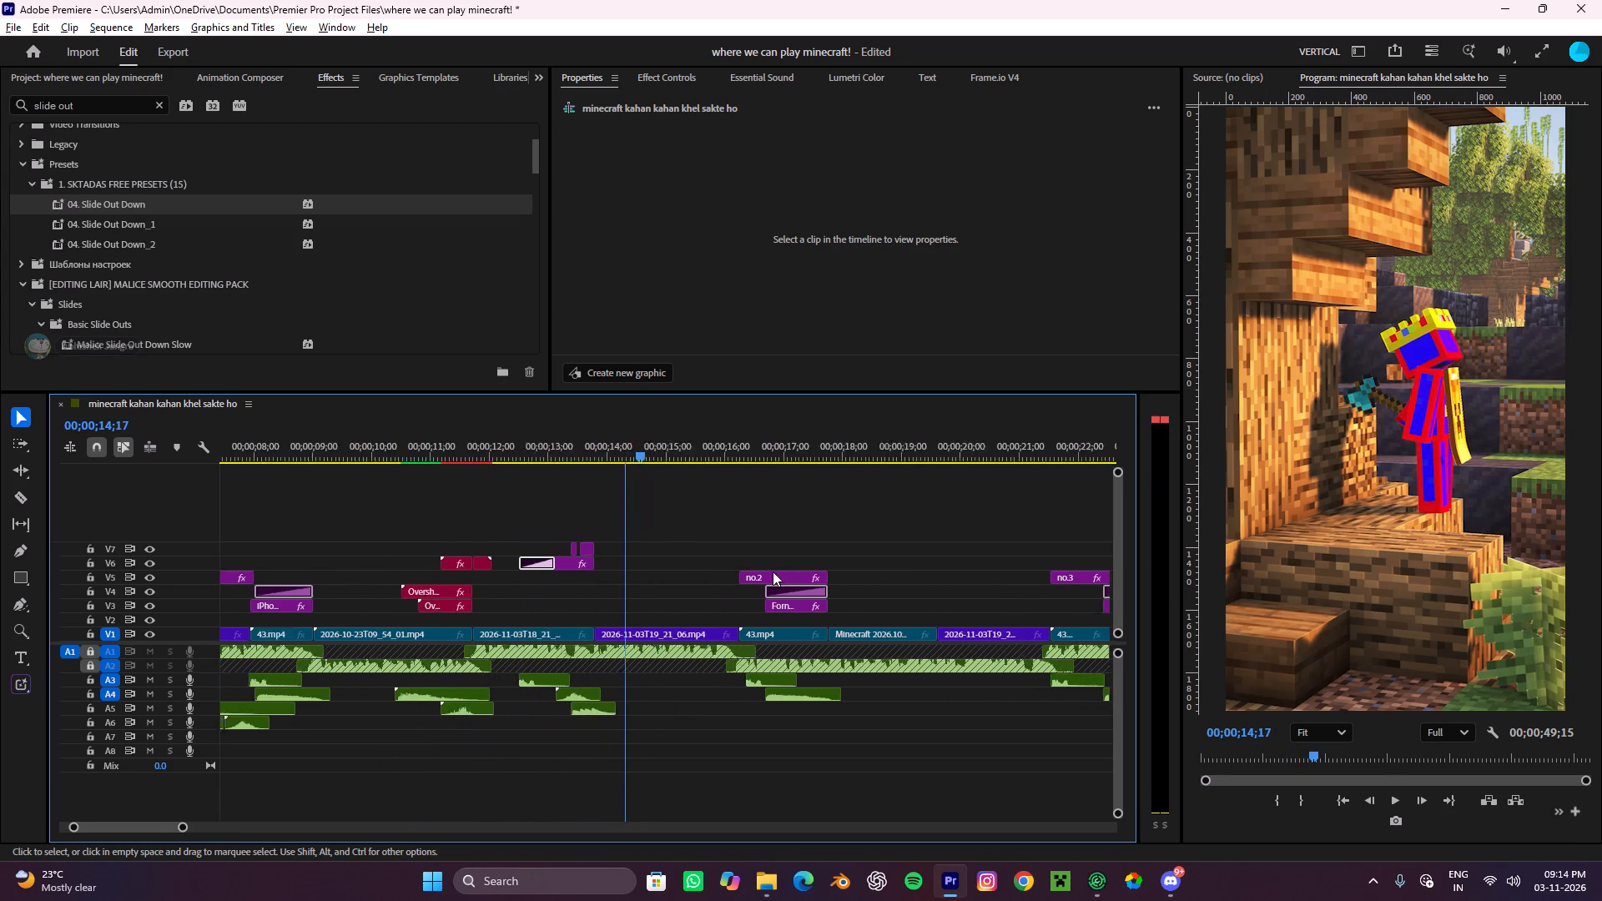
Replay the enjoy! title section into the tree-chopping clip to check its timing, stopping at 00;00;14;29.
scroll(773, 571, "up", 10, "alt")
left_click_drag(685, 449, 542, 530)
left_click_drag(676, 415, 573, 470)
left_click_drag(725, 432, 473, 549)
key("space")
key("space")
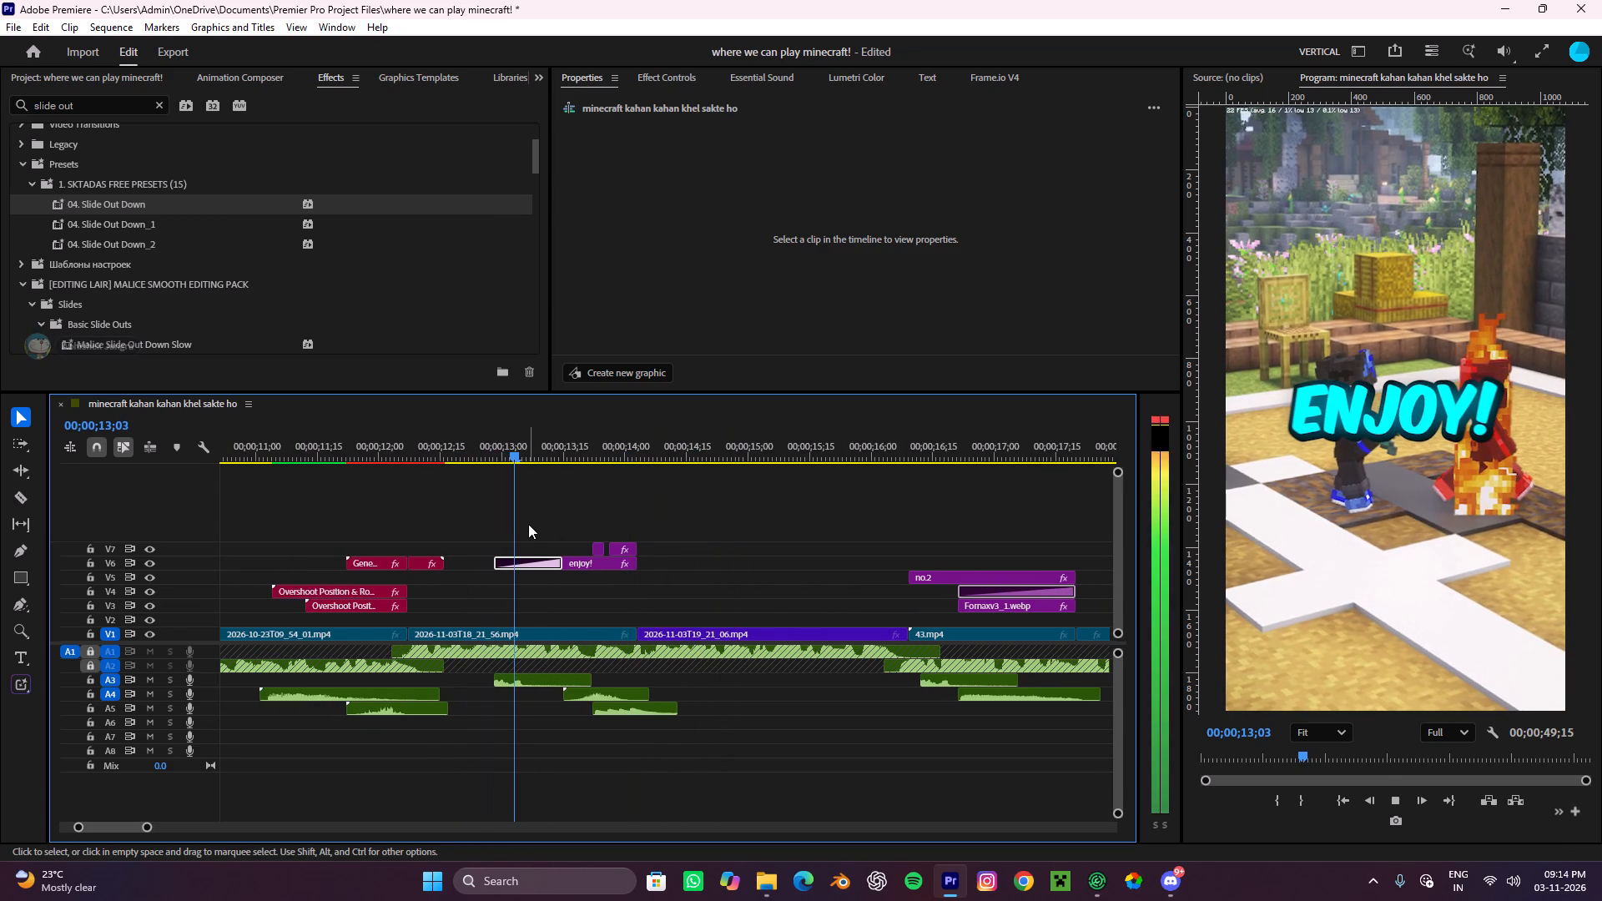
key("space")
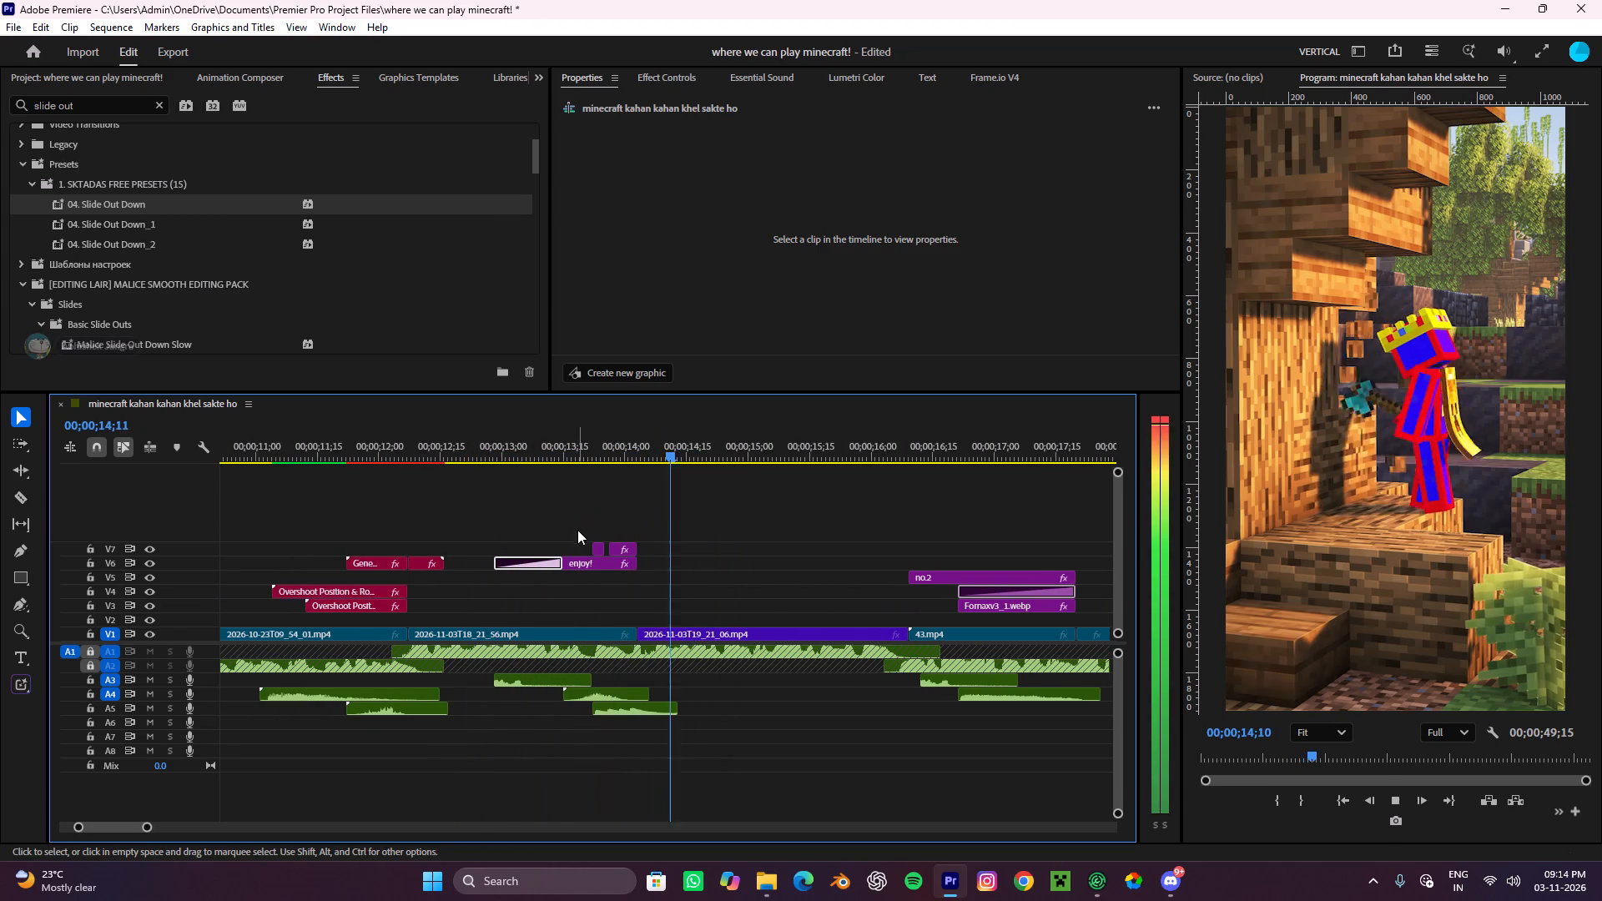
scroll(613, 587, "down", 3, "alt")
key("space")
scroll(651, 609, "up", 3)
Search the effects for "awk".
left_click(116, 74)
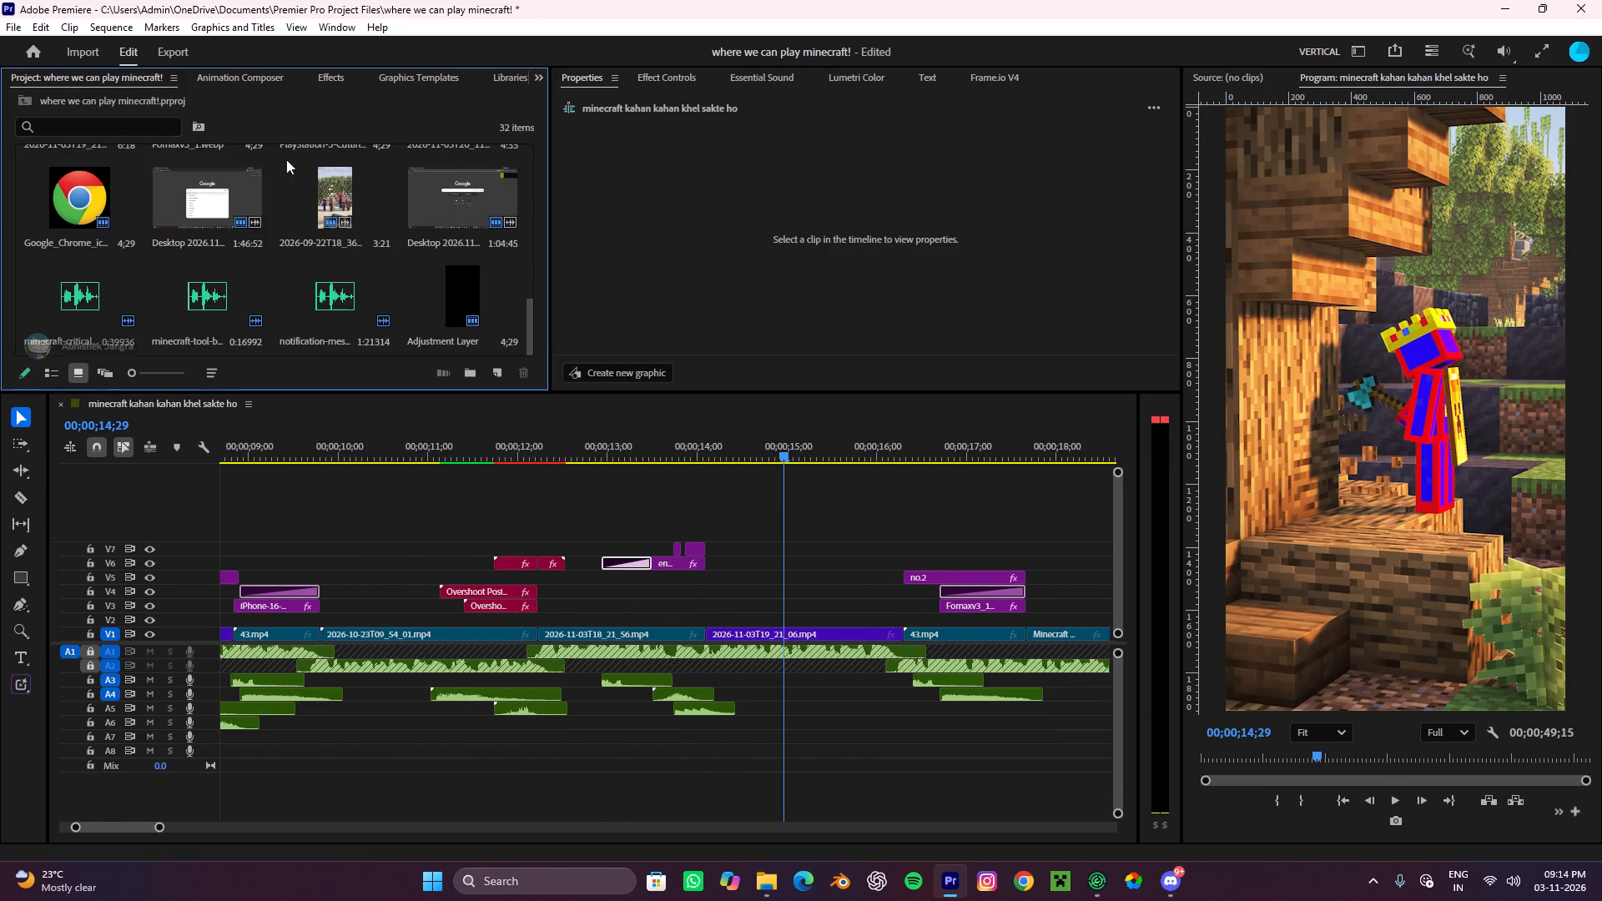
left_click(344, 79)
left_click_drag(114, 95, 0, 97)
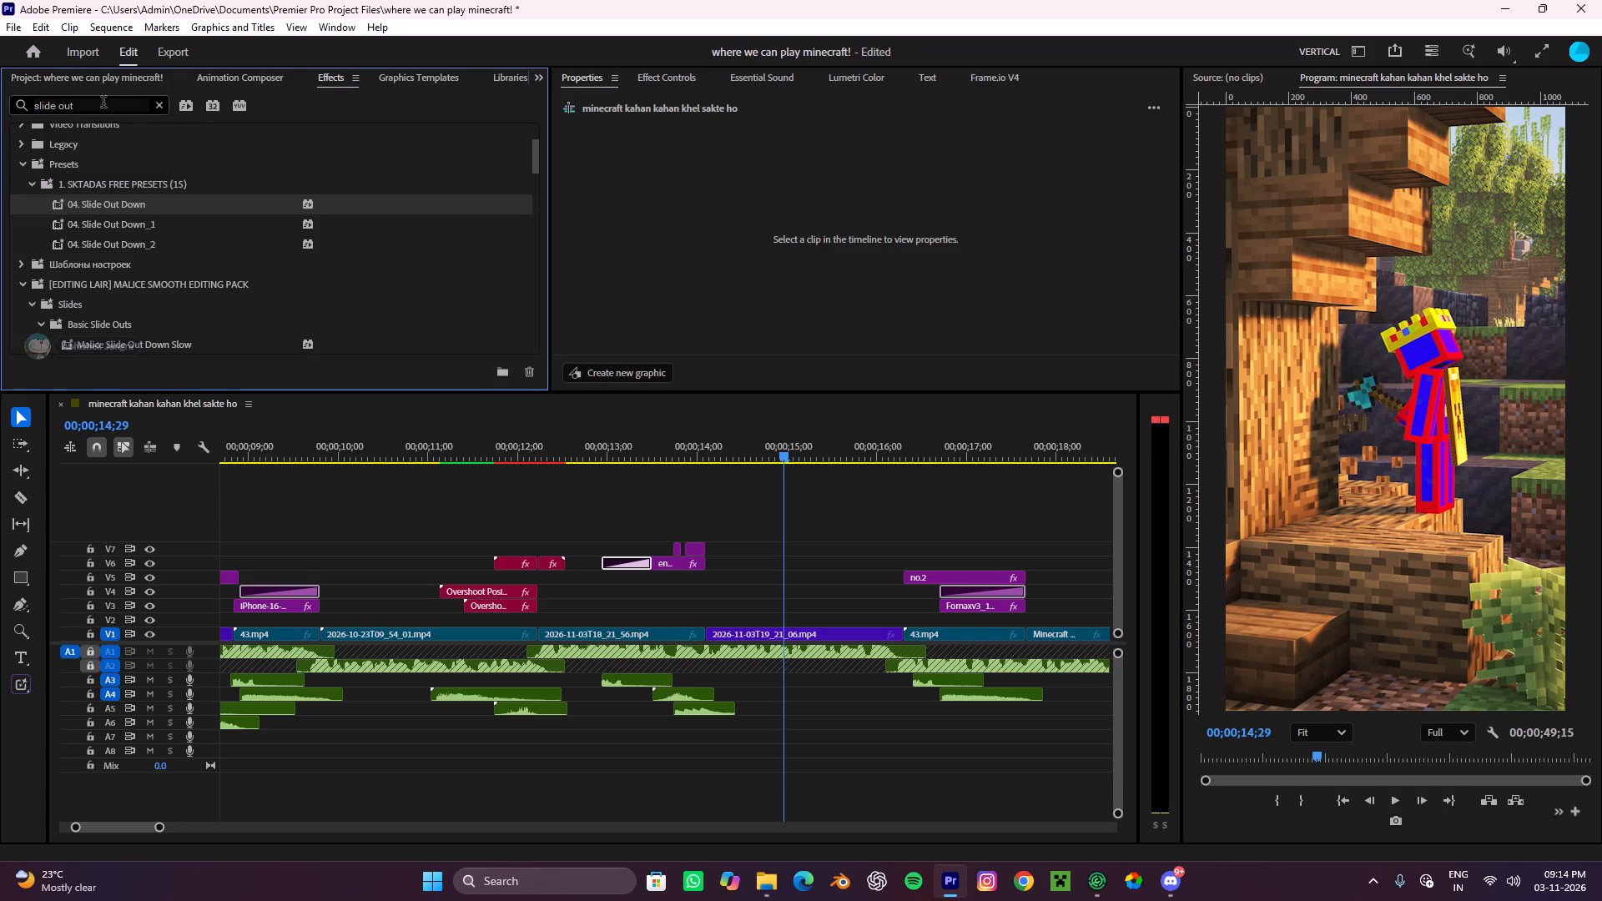
left_click_drag(103, 105, 0, 114)
key("a")
type("wk")
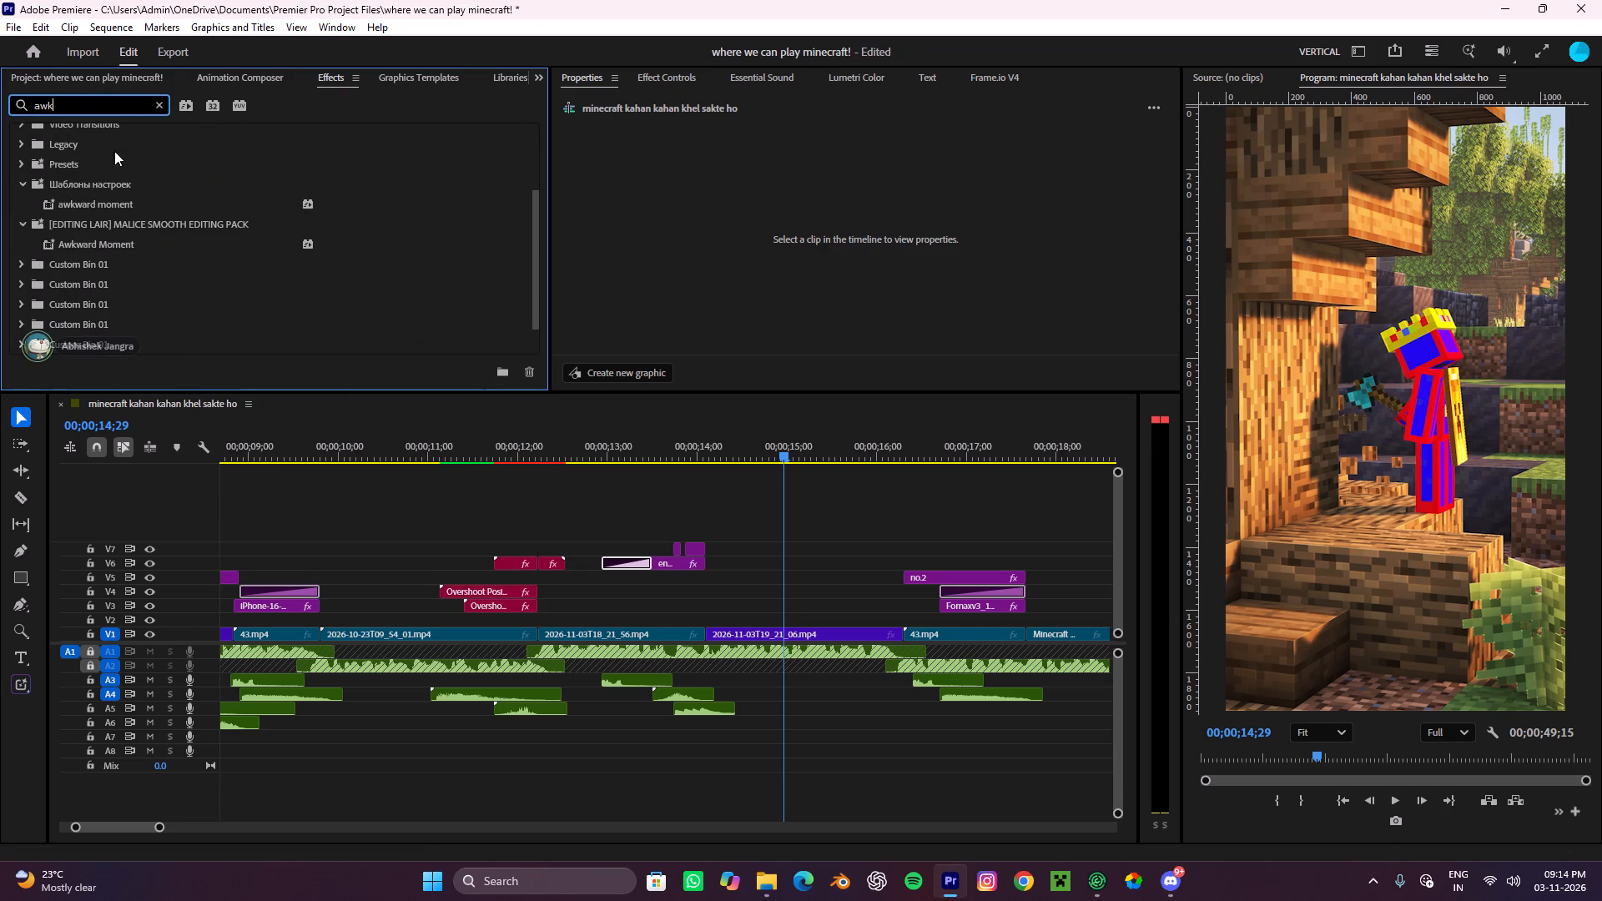
Place the Adjustment Layer on V8 at the start of the 2026-11-03T19_21_06 clip and remove everything after about 00;00;15;16.
left_click(48, 69)
left_click_drag(442, 289, 769, 485)
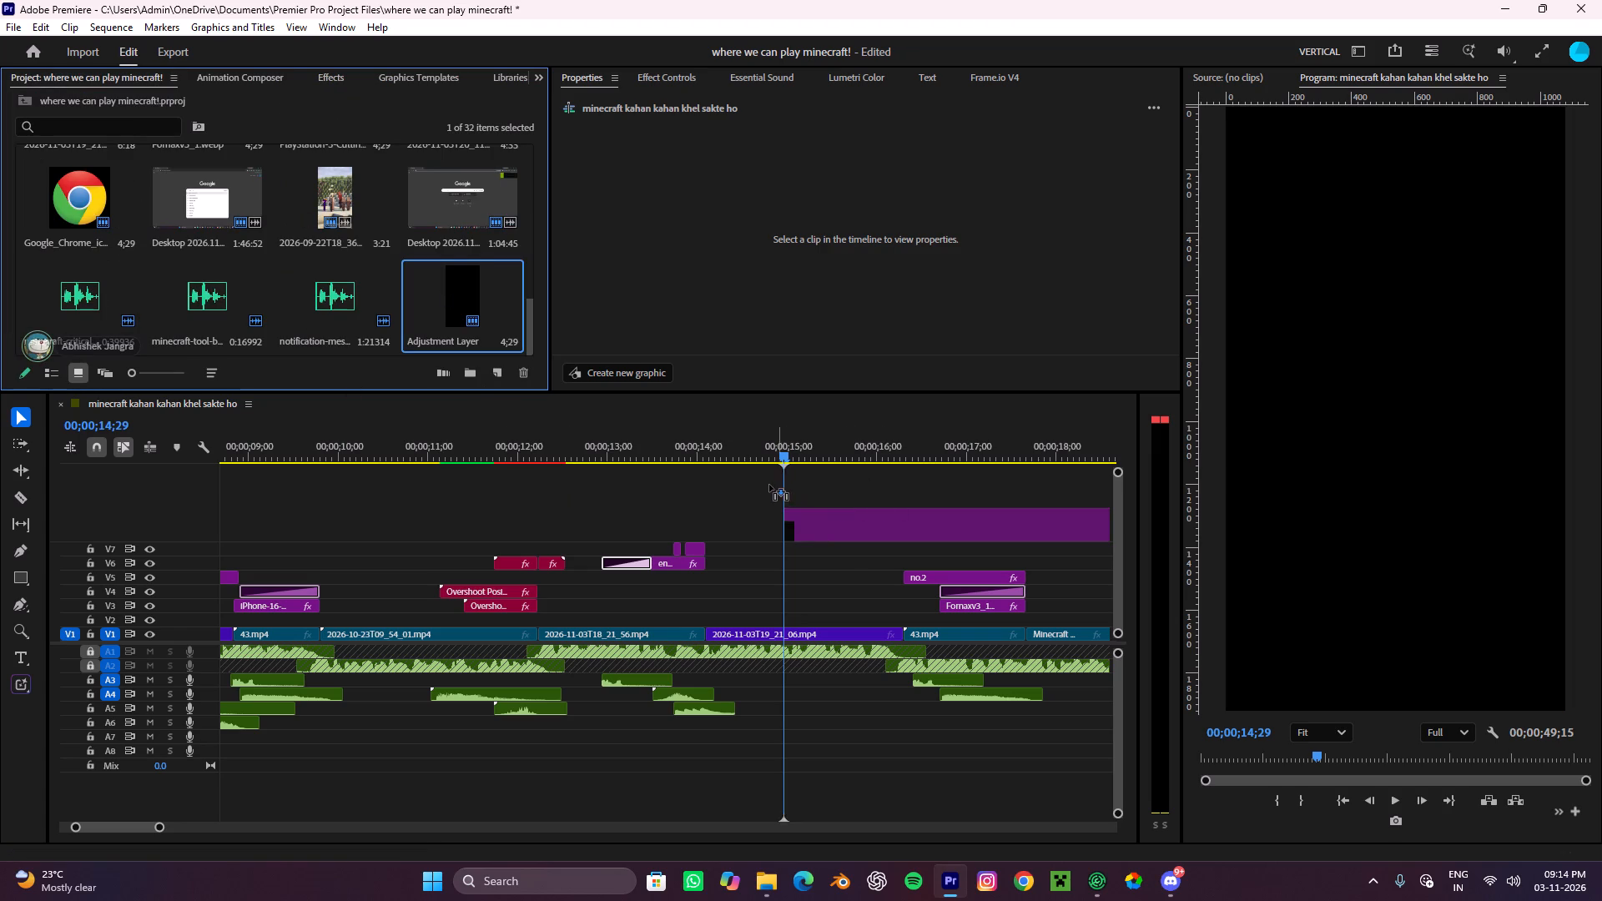
left_click_drag(769, 485, 704, 506)
key("c")
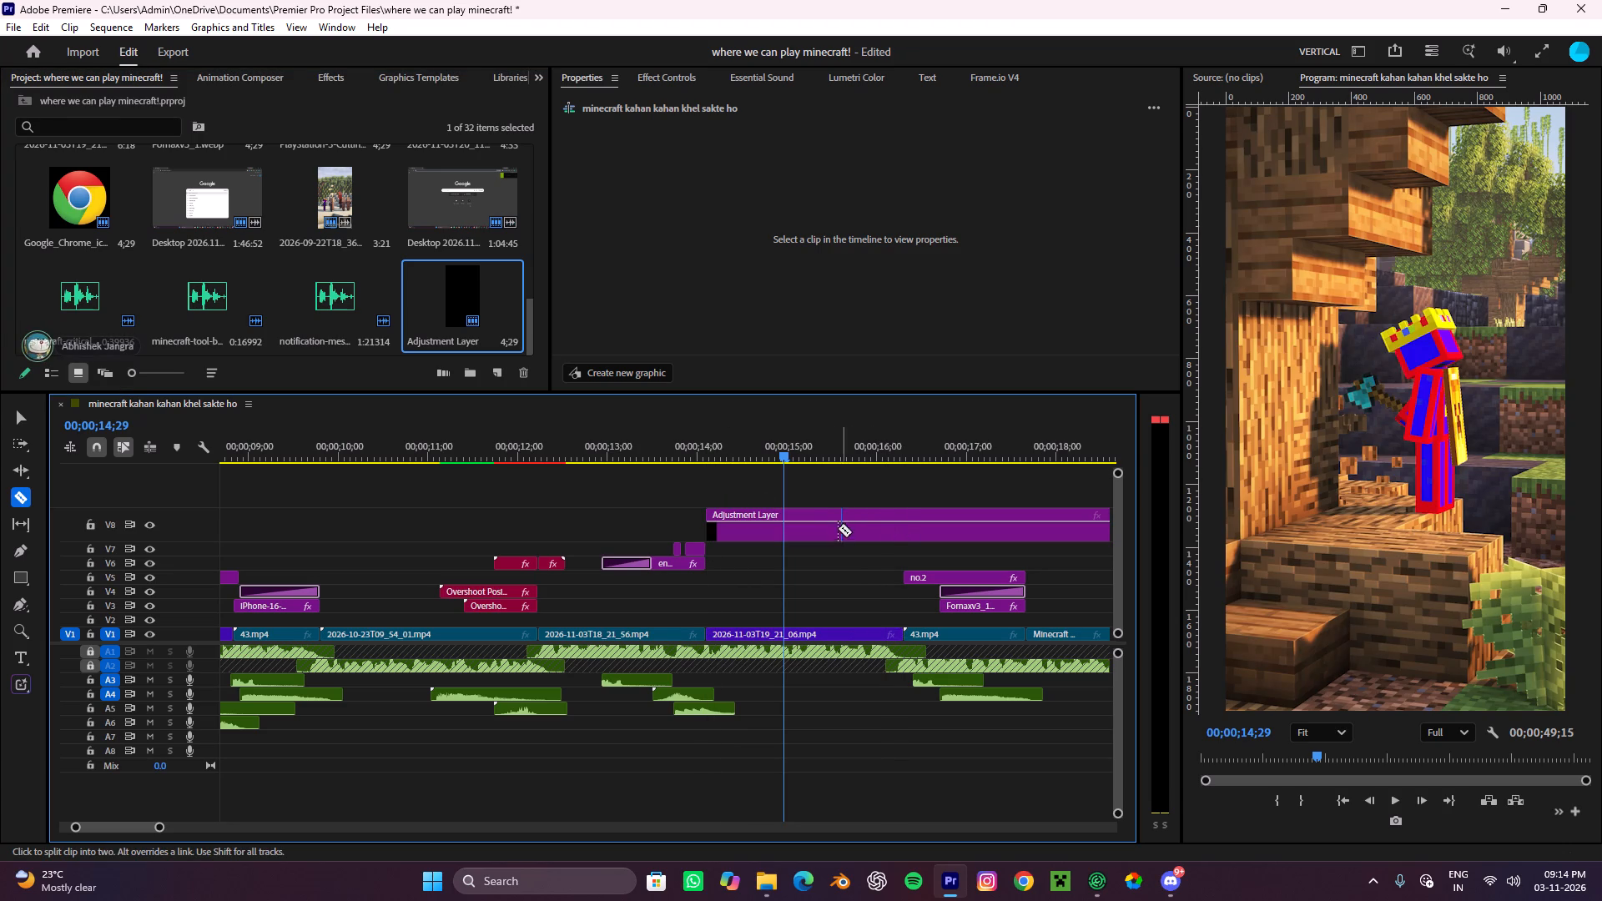
left_click(834, 529)
key("v")
left_click(888, 510)
key("ctrl+x")
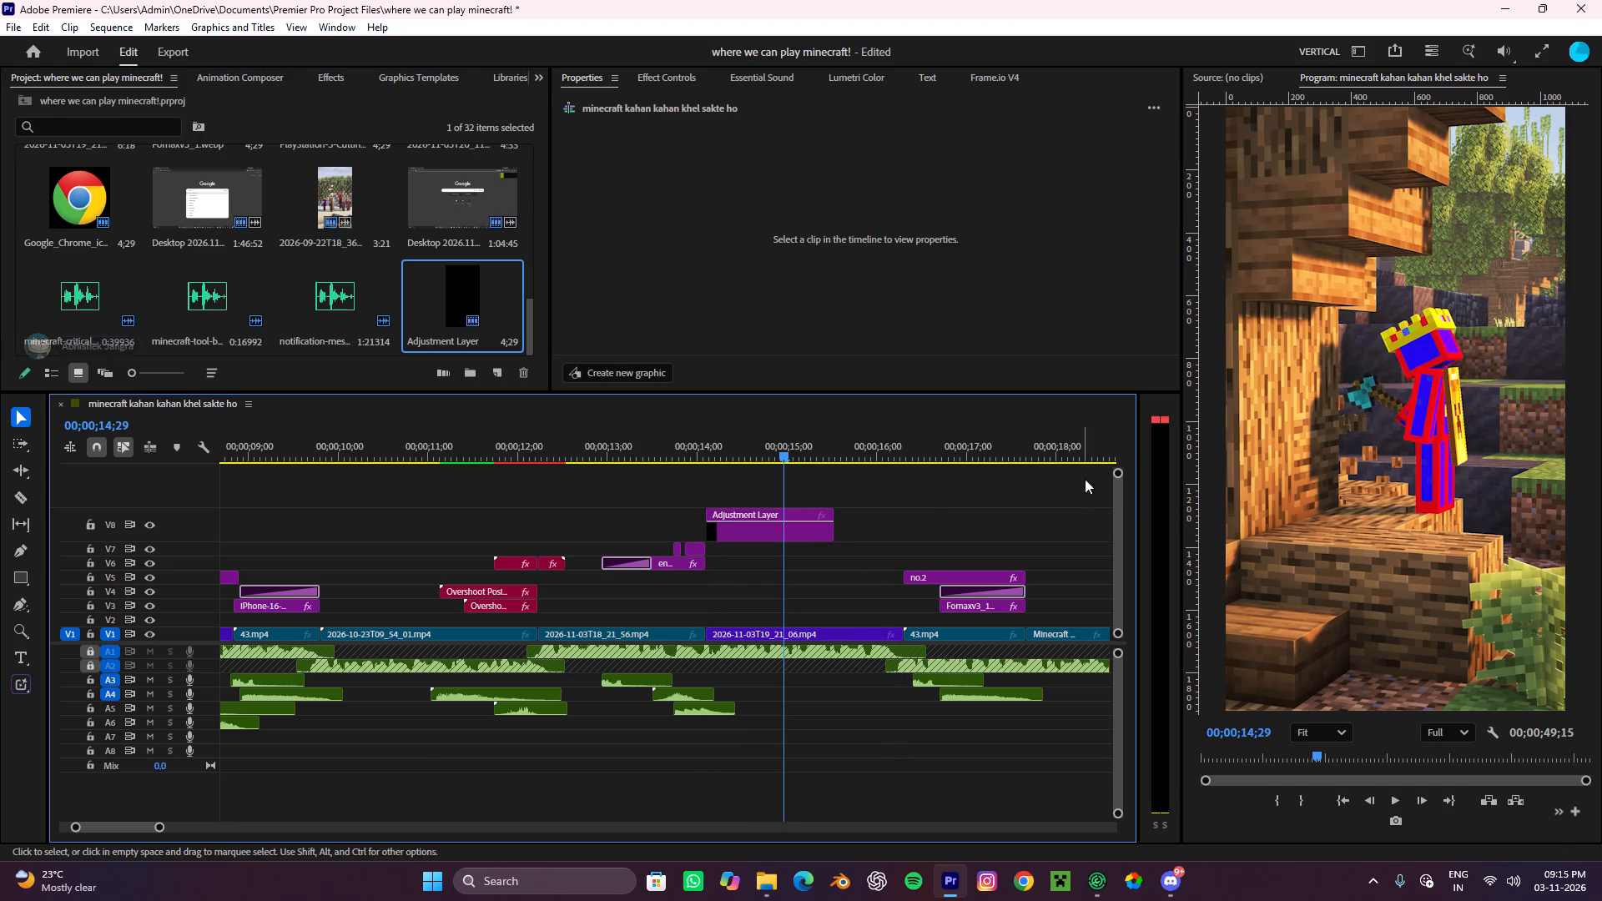
left_click_drag(1121, 469, 1111, 424)
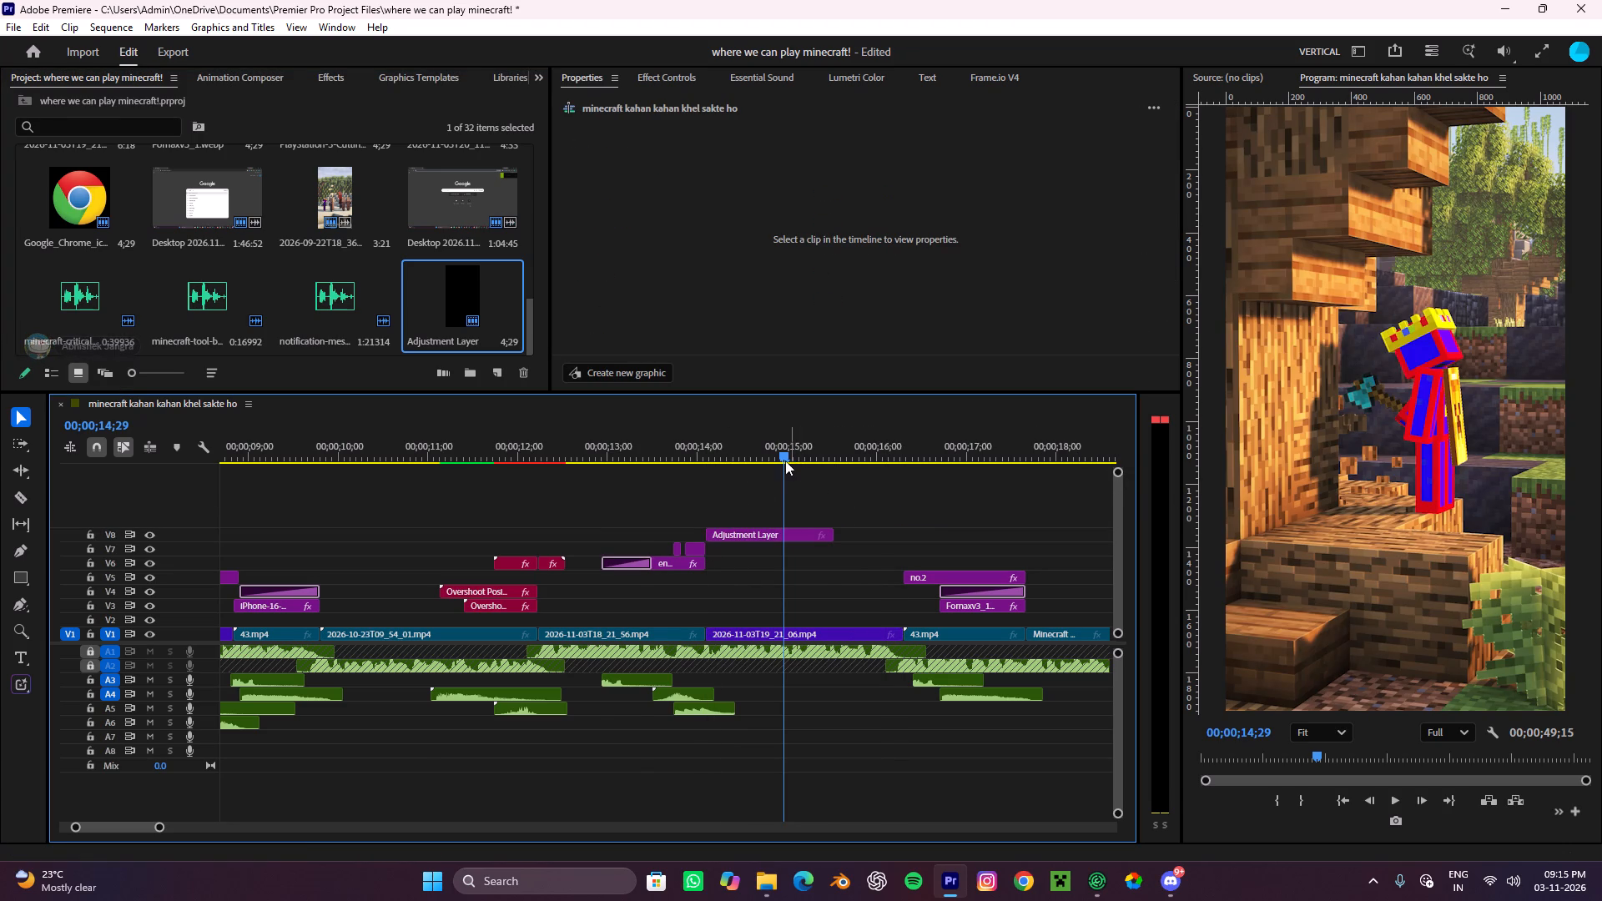
Play back from the enjoy! title through the V8 adjustment layer, stopping at 00;00;15;16.
left_click_drag(762, 461, 600, 498)
key("space")
scroll(657, 498, "down", 4, "alt")
scroll(678, 486, "down", 5)
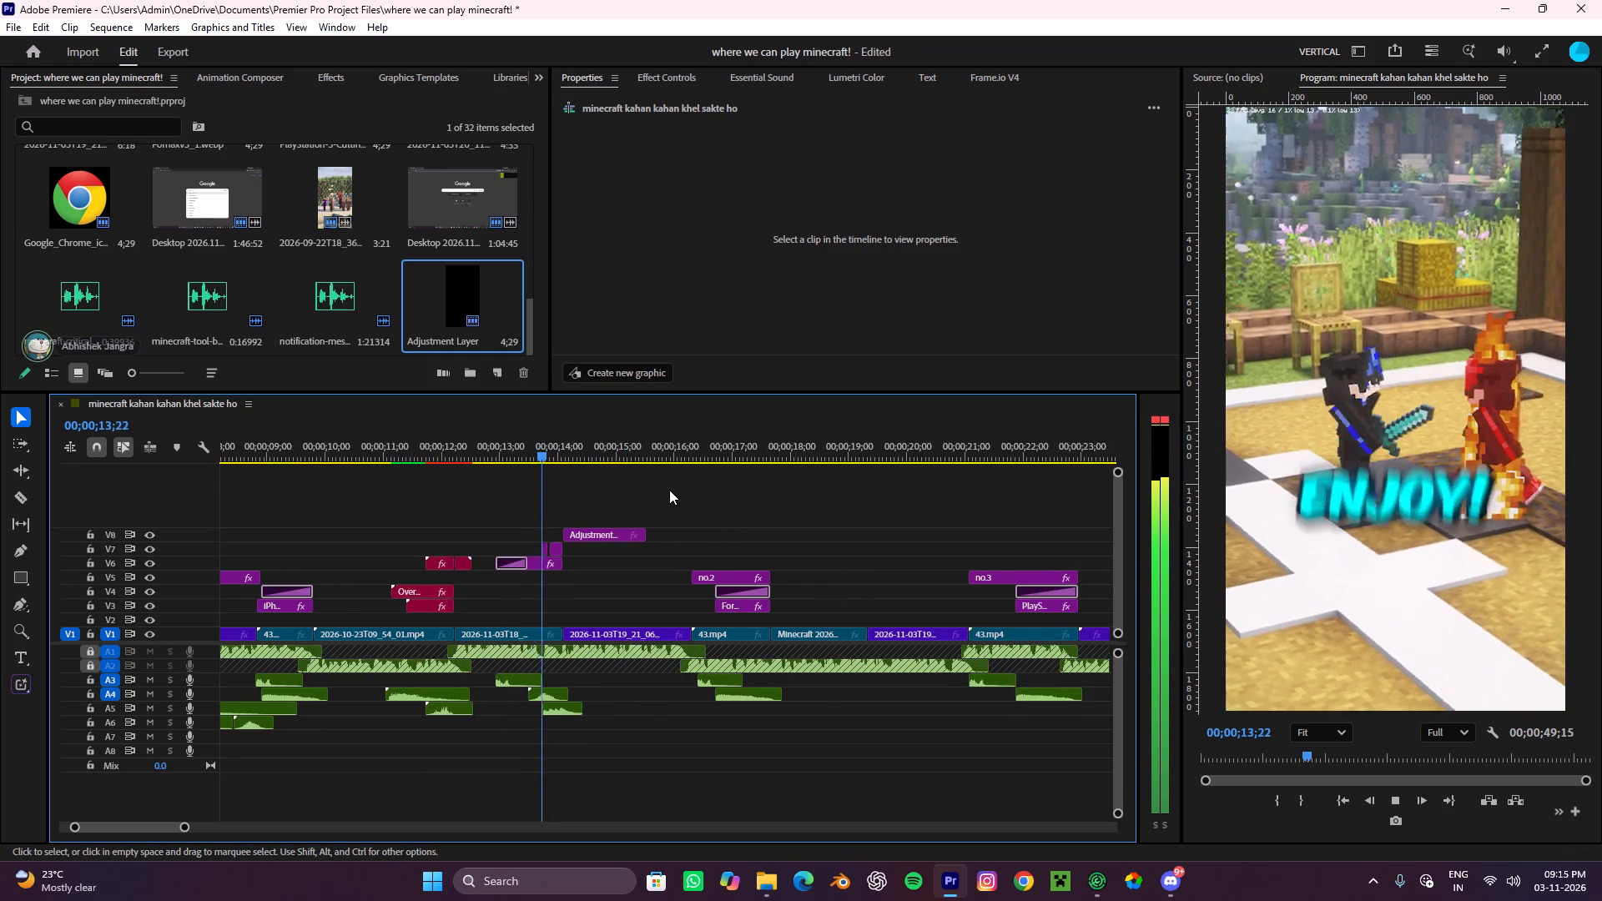
scroll(668, 490, "up", 5, "alt")
scroll(567, 503, "up", 4, "alt")
key("space")
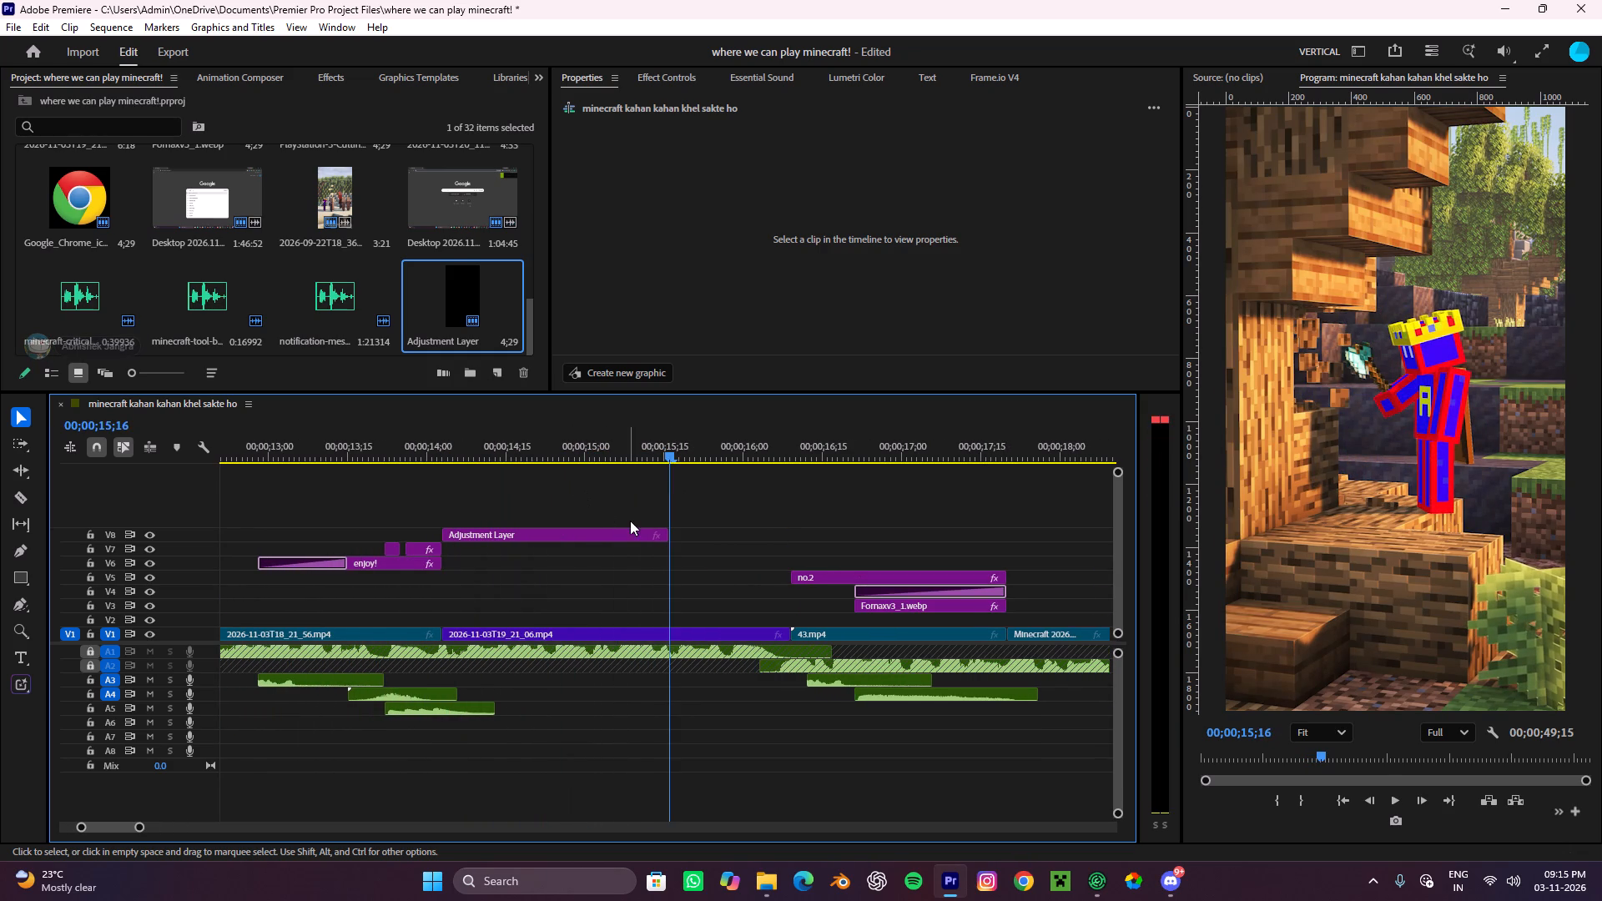
Extend the V8 adjustment layer's end to the start of the no.2 title and play back its beginning.
left_click_drag(678, 536, 795, 554)
scroll(751, 544, "down", 9)
left_click_drag(700, 448, 577, 486)
key("space")
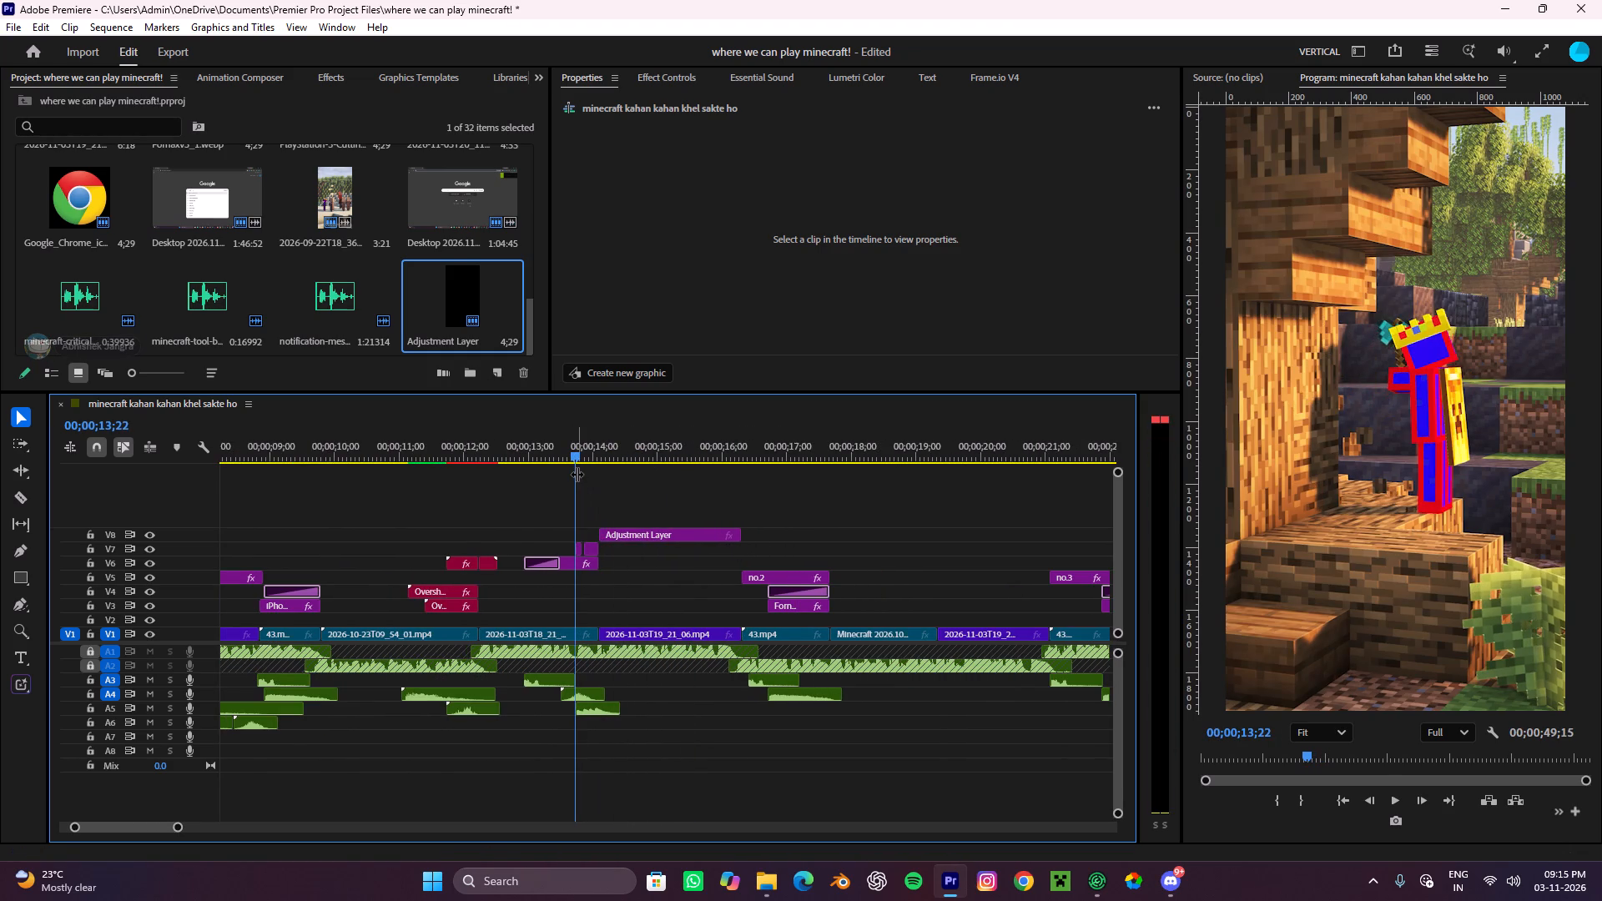
key("space")
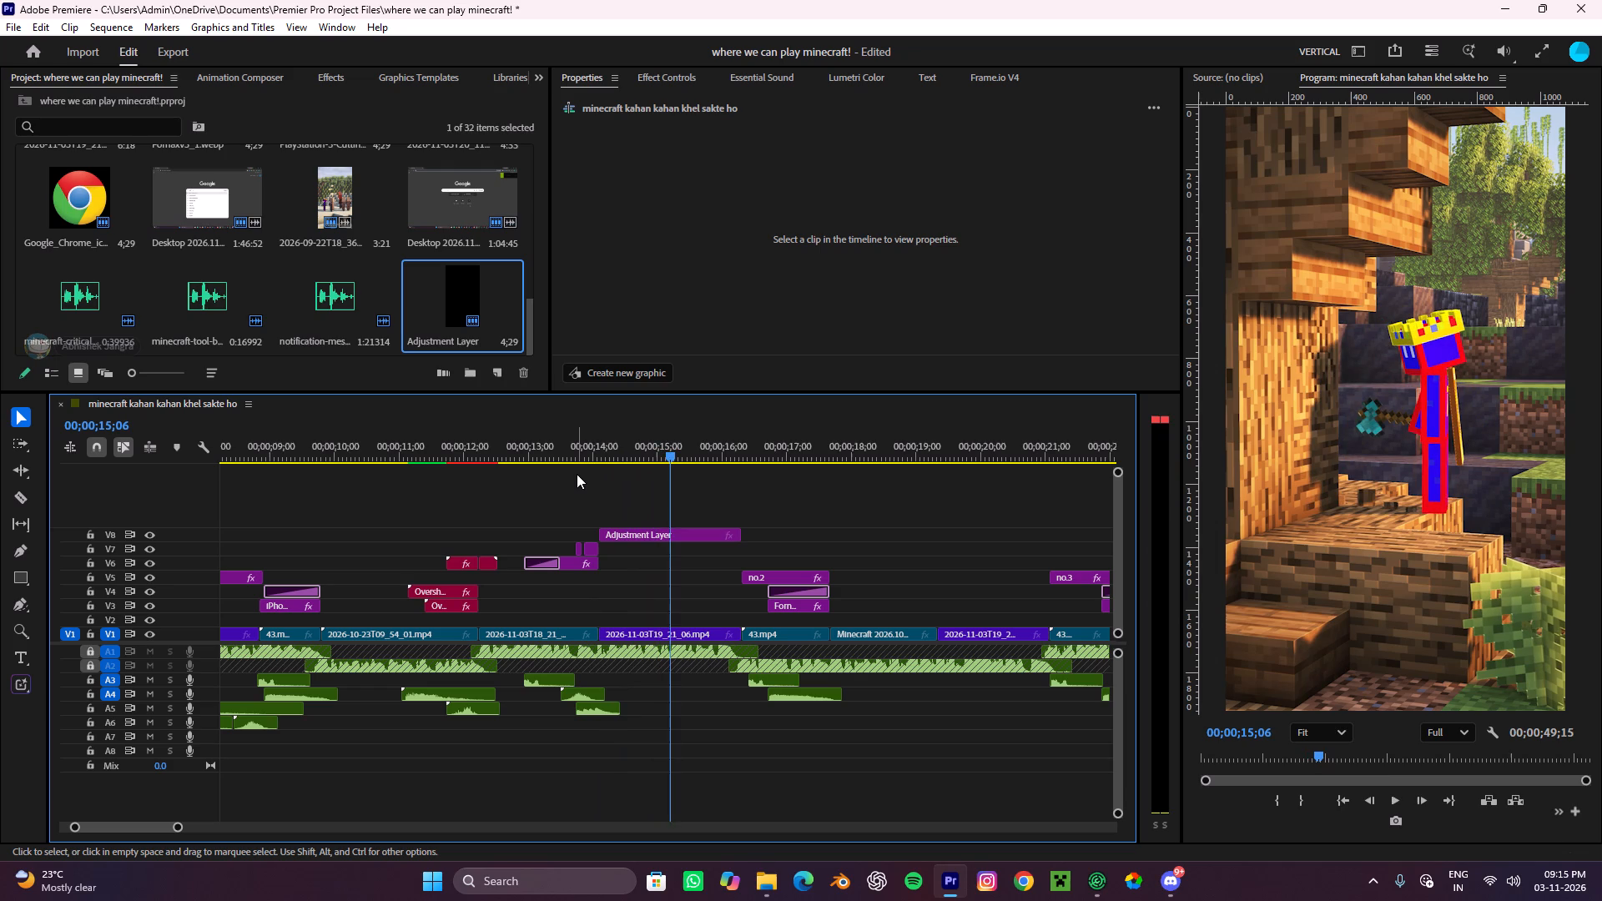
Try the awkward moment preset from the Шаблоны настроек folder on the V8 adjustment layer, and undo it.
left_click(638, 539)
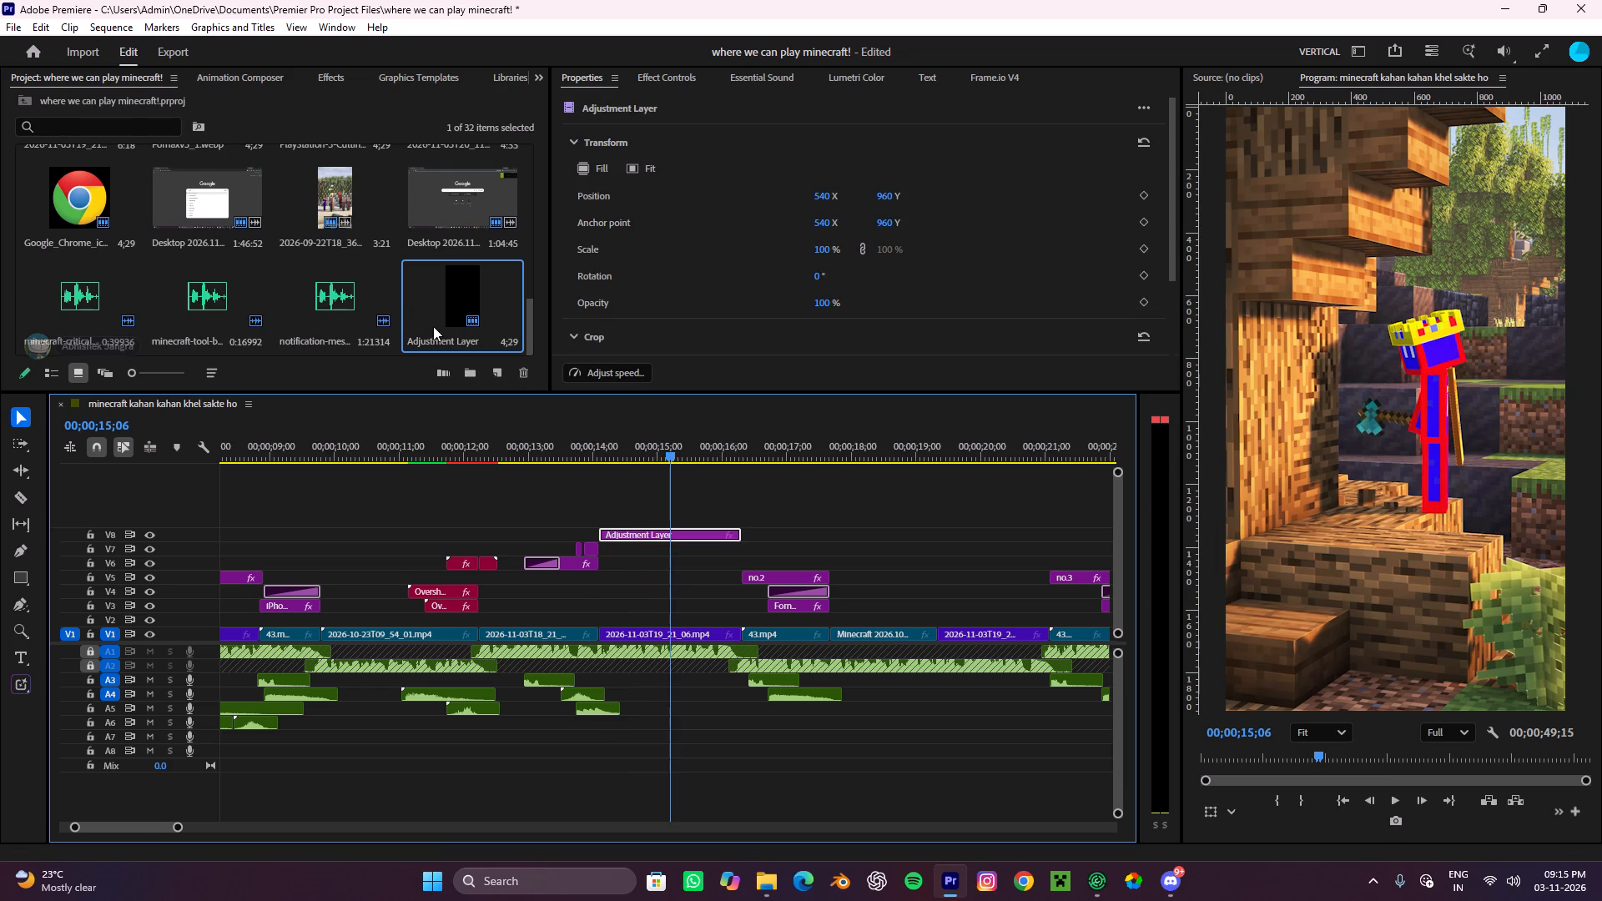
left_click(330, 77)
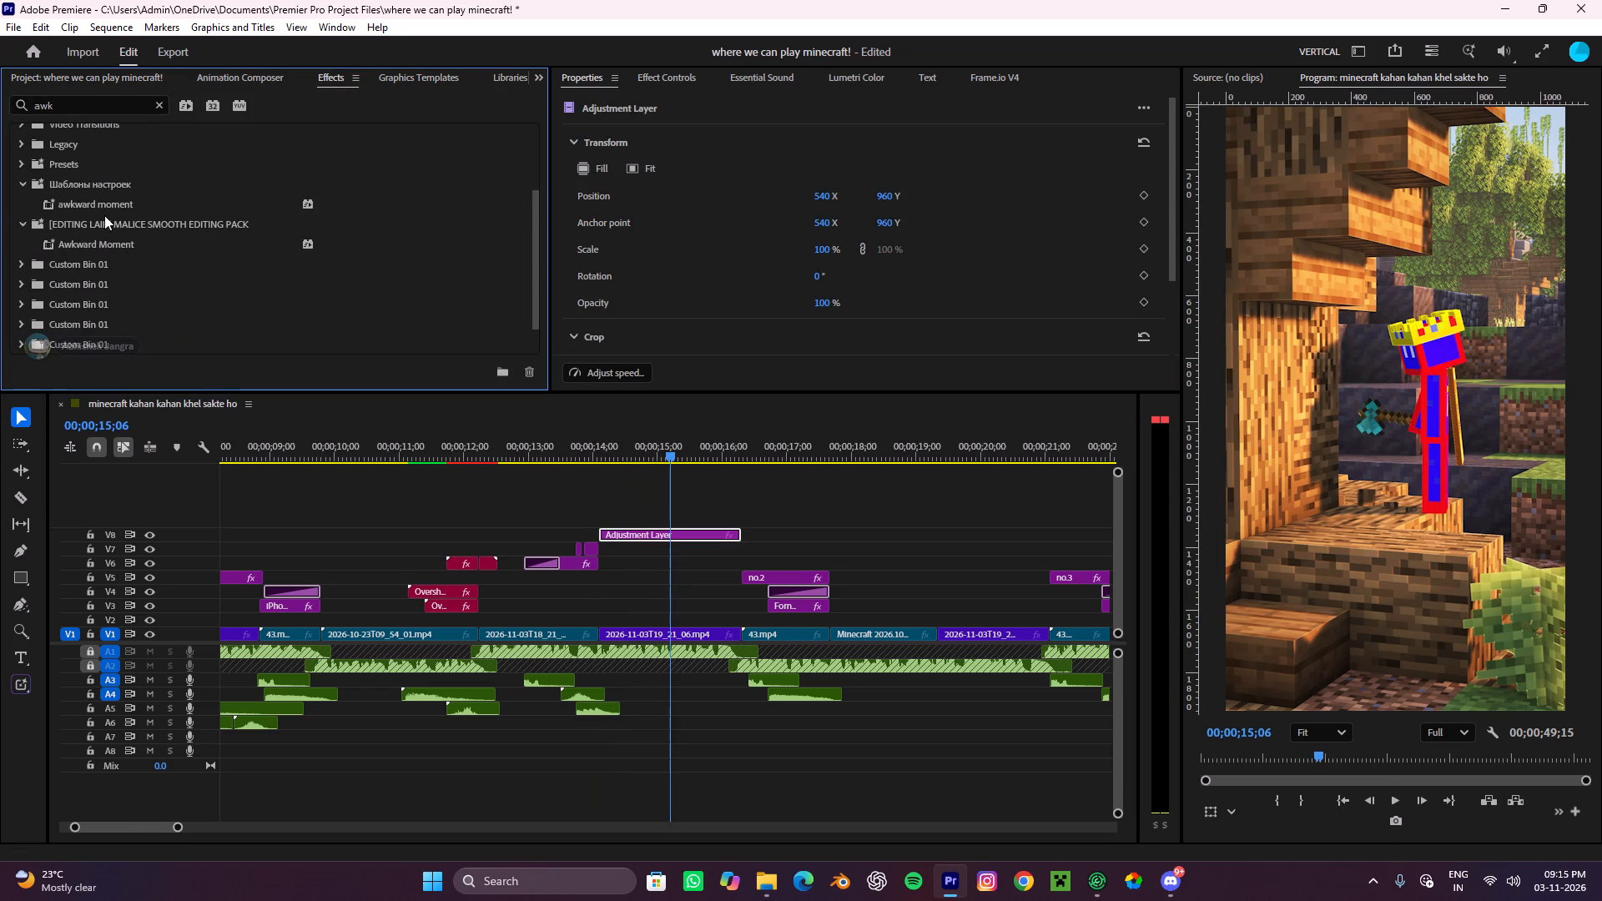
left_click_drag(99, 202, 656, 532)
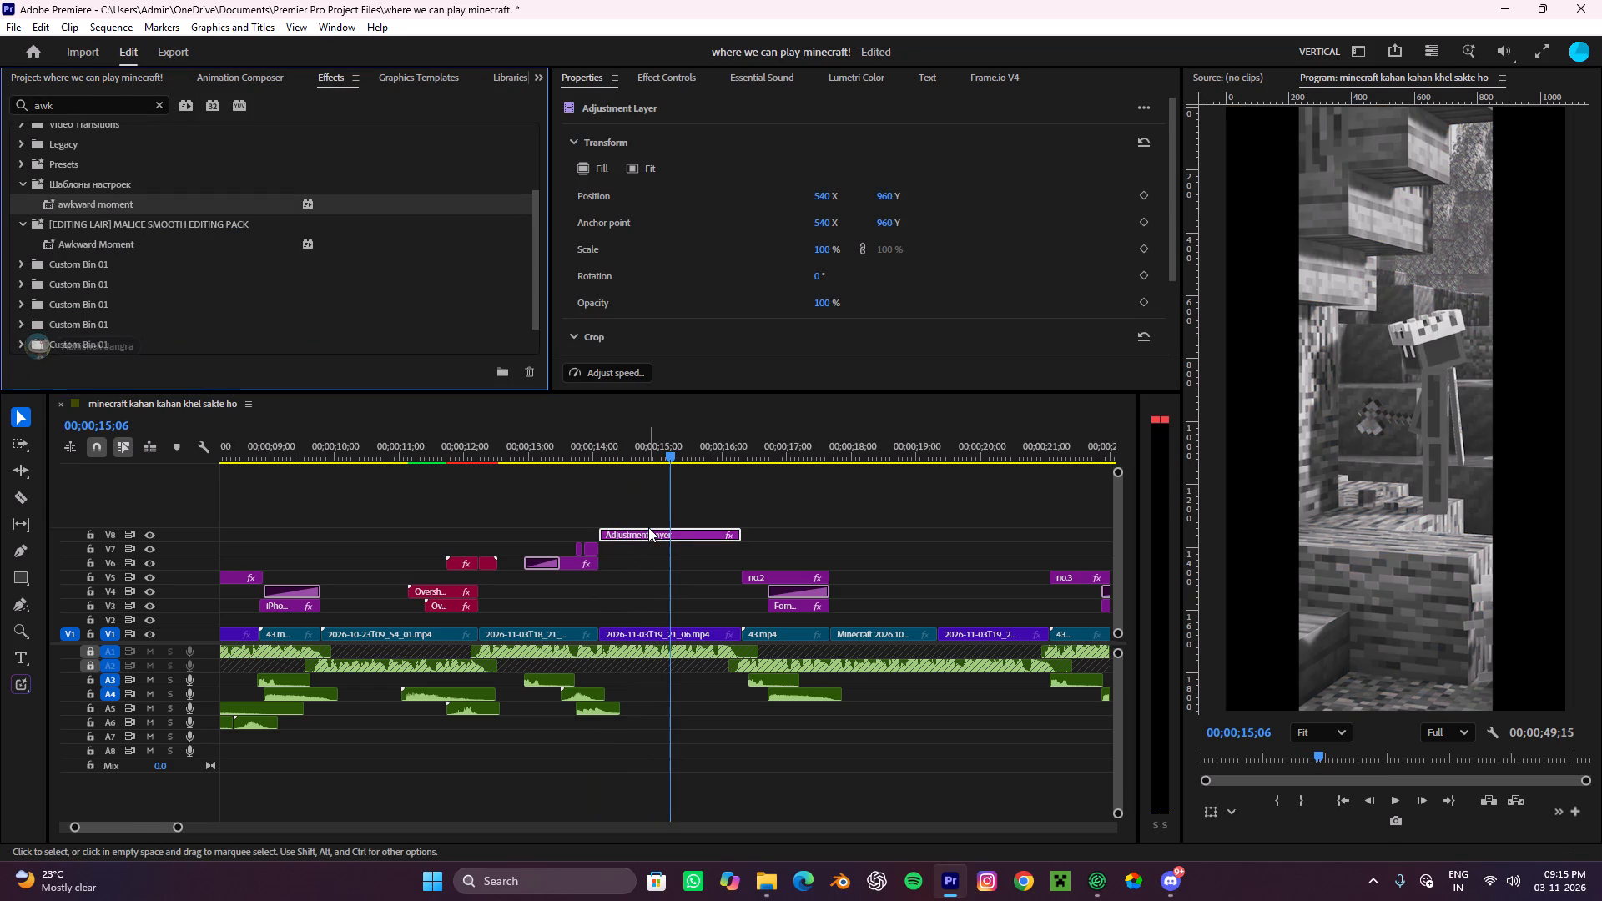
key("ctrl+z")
Apply the Awkward Moment preset from the MALICE SMOOTH EDITING PACK to the V8 adjustment layer and play it back.
left_click_drag(85, 247, 668, 543)
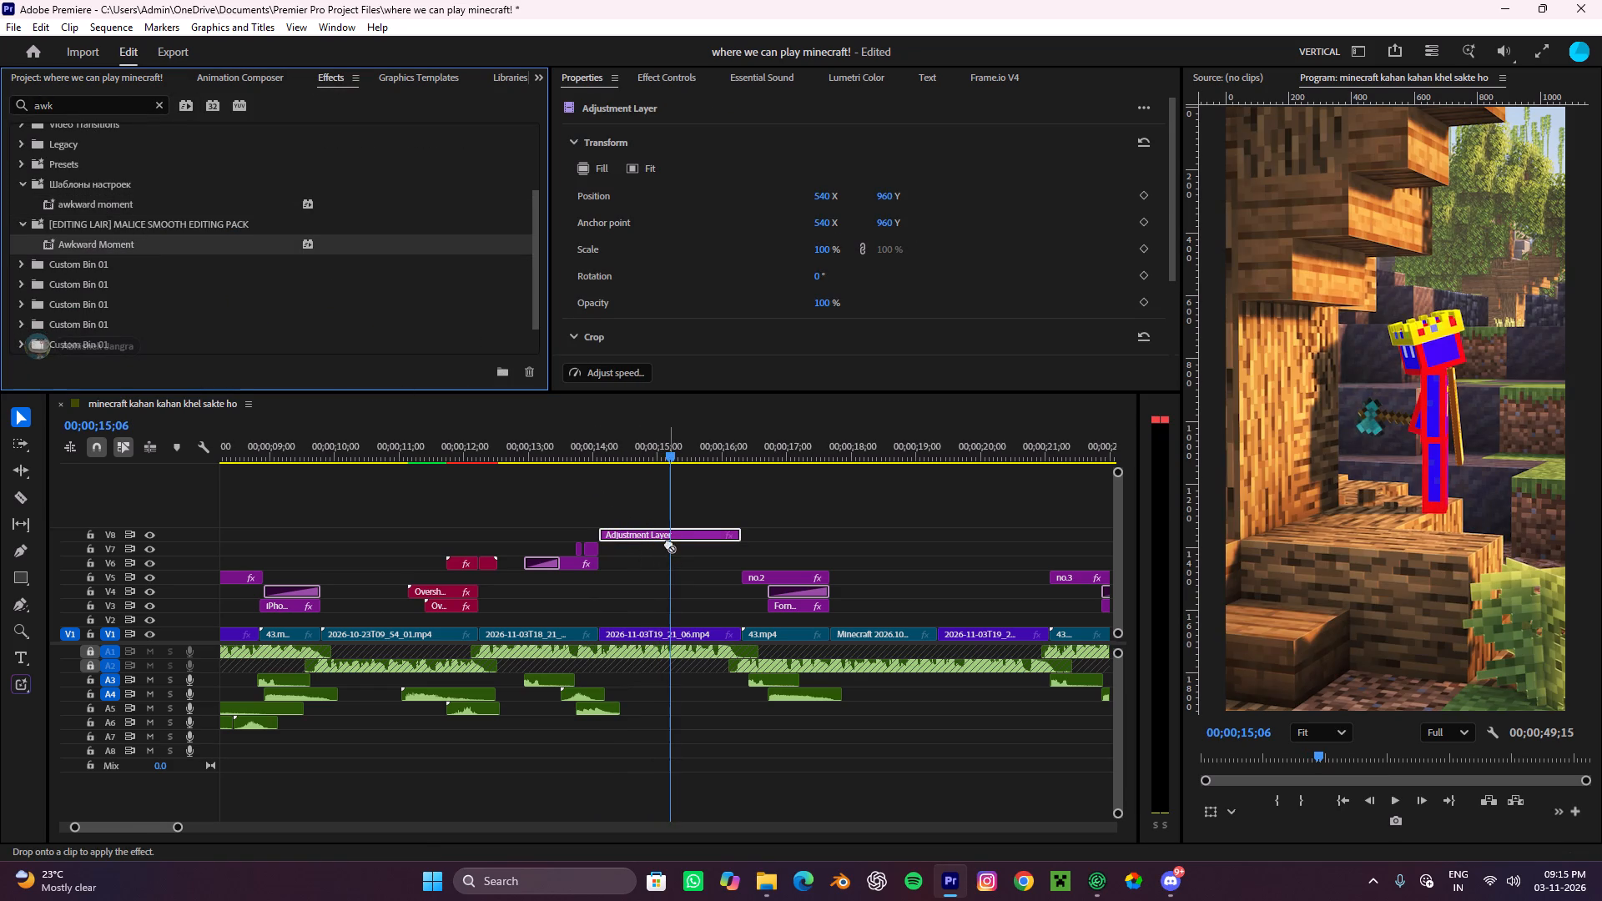
left_click_drag(668, 543, 651, 538)
left_click_drag(675, 468, 572, 506)
key("space")
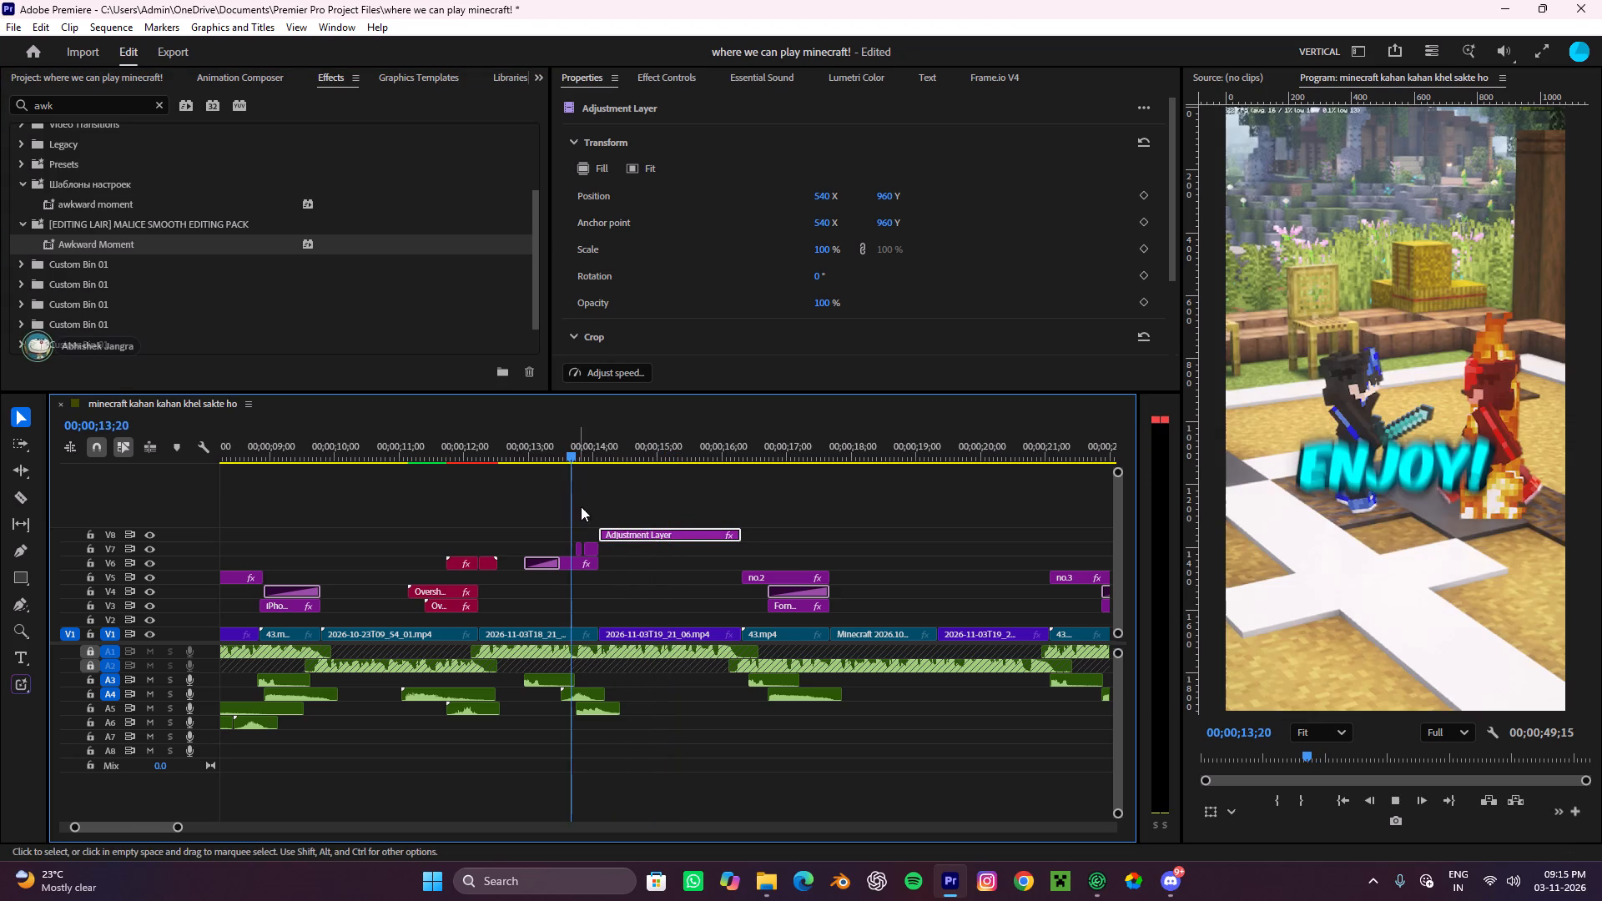
scroll(652, 510, "up", 4, "alt")
scroll(652, 510, "down", 4)
key("space")
left_click(629, 486)
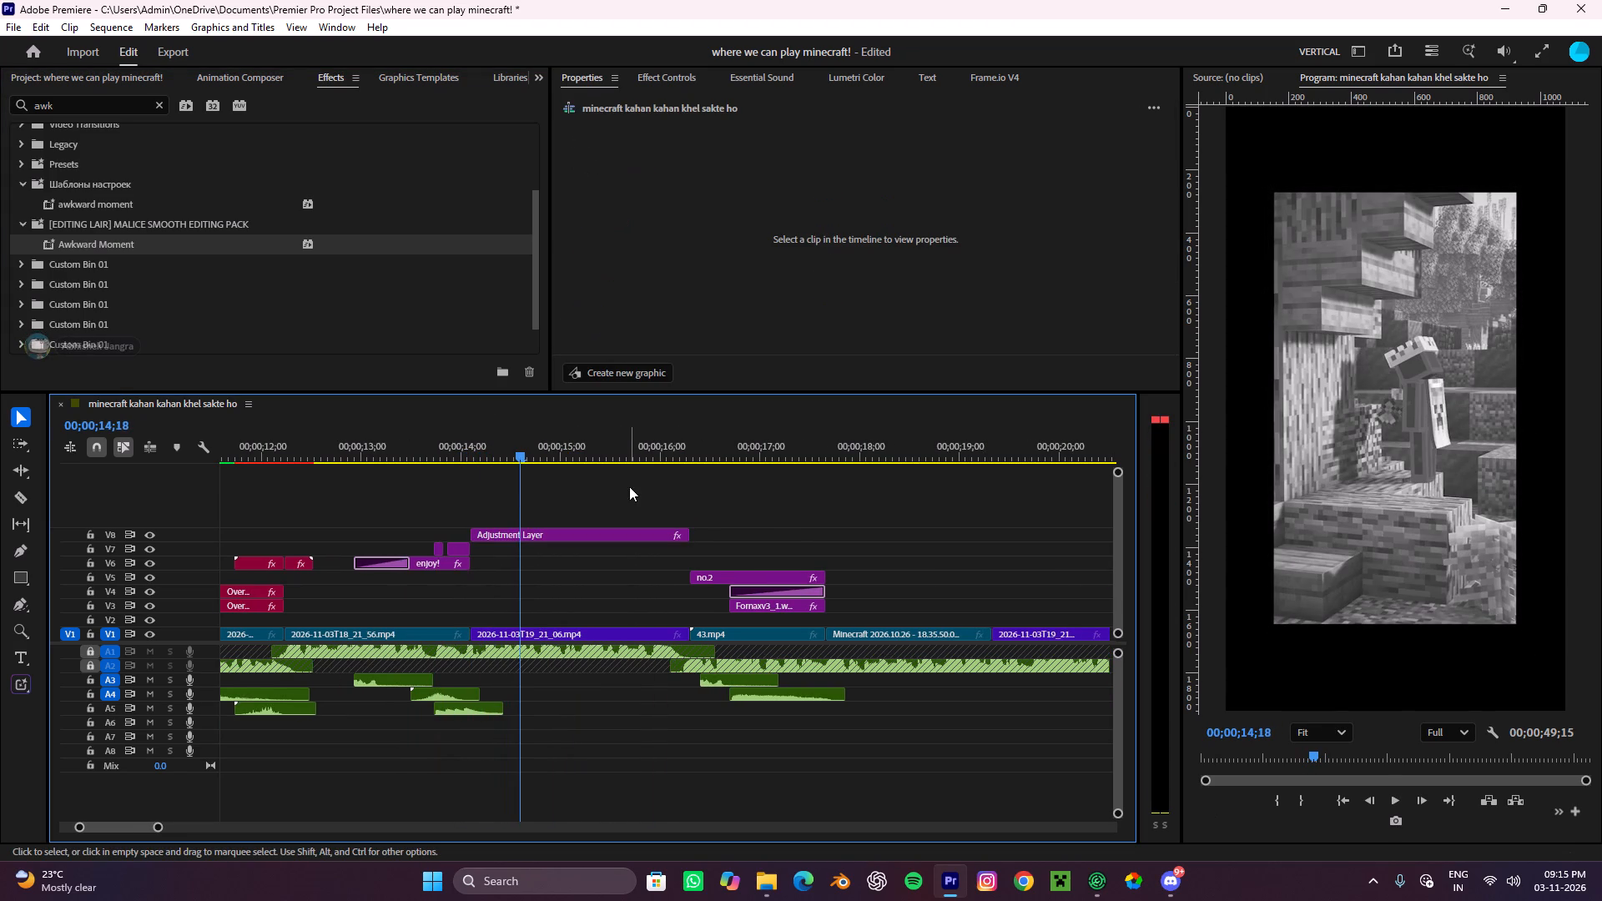
Search Animation Composer for "awkw" and place awkward moment.mp3 on A7 starting at about 00;00;14;06.
left_click(89, 78)
left_click(228, 74)
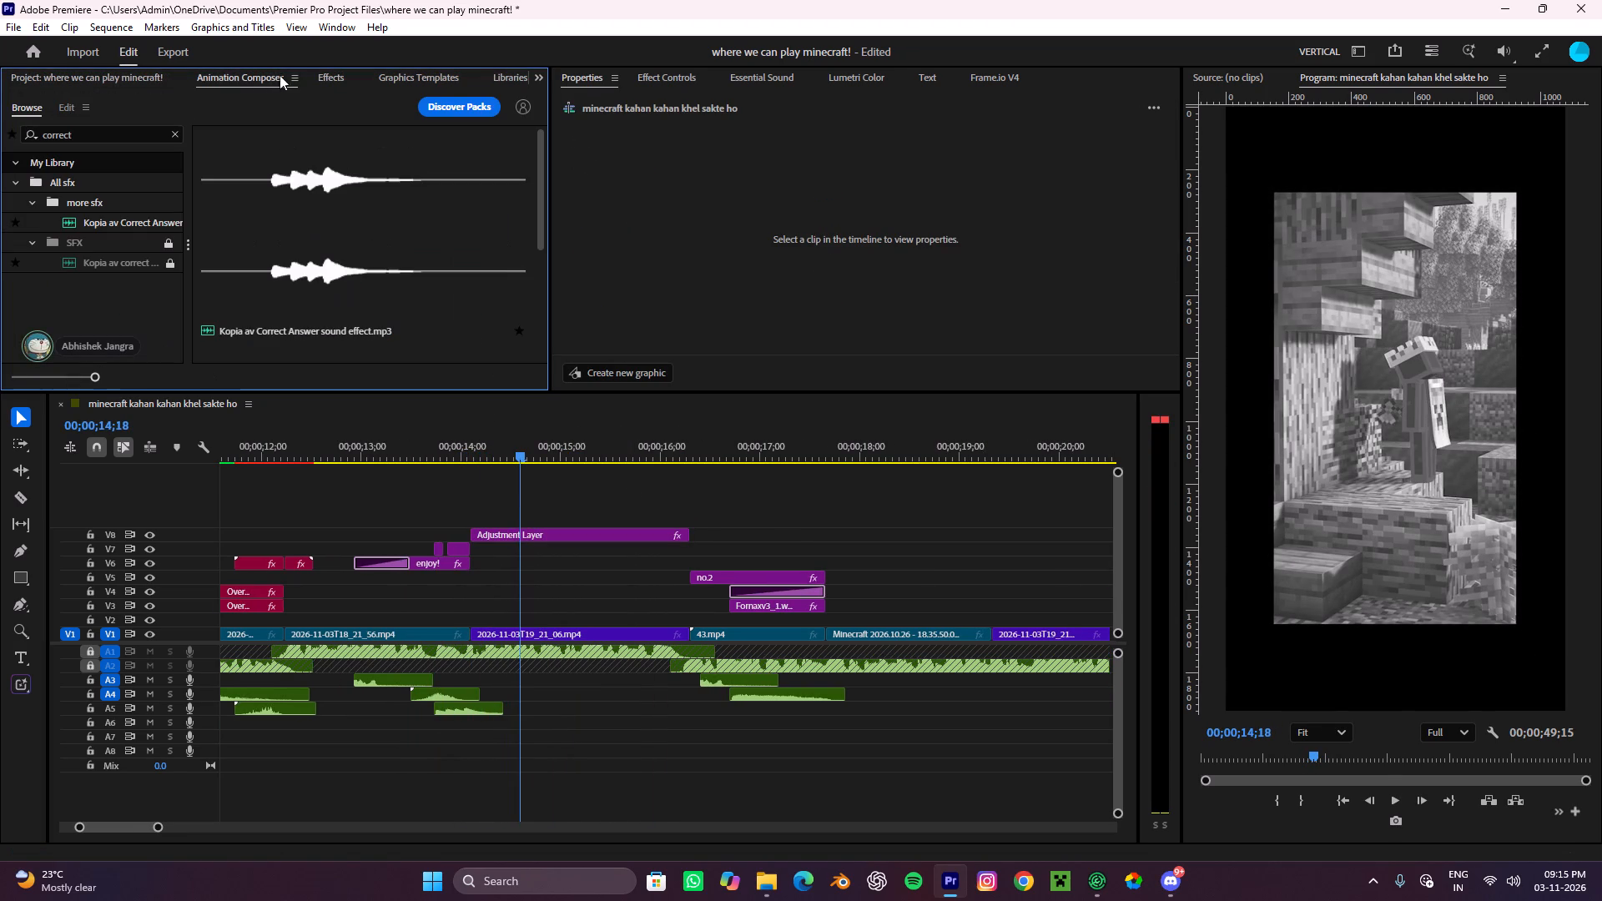
left_click_drag(103, 133, 0, 134)
key("a")
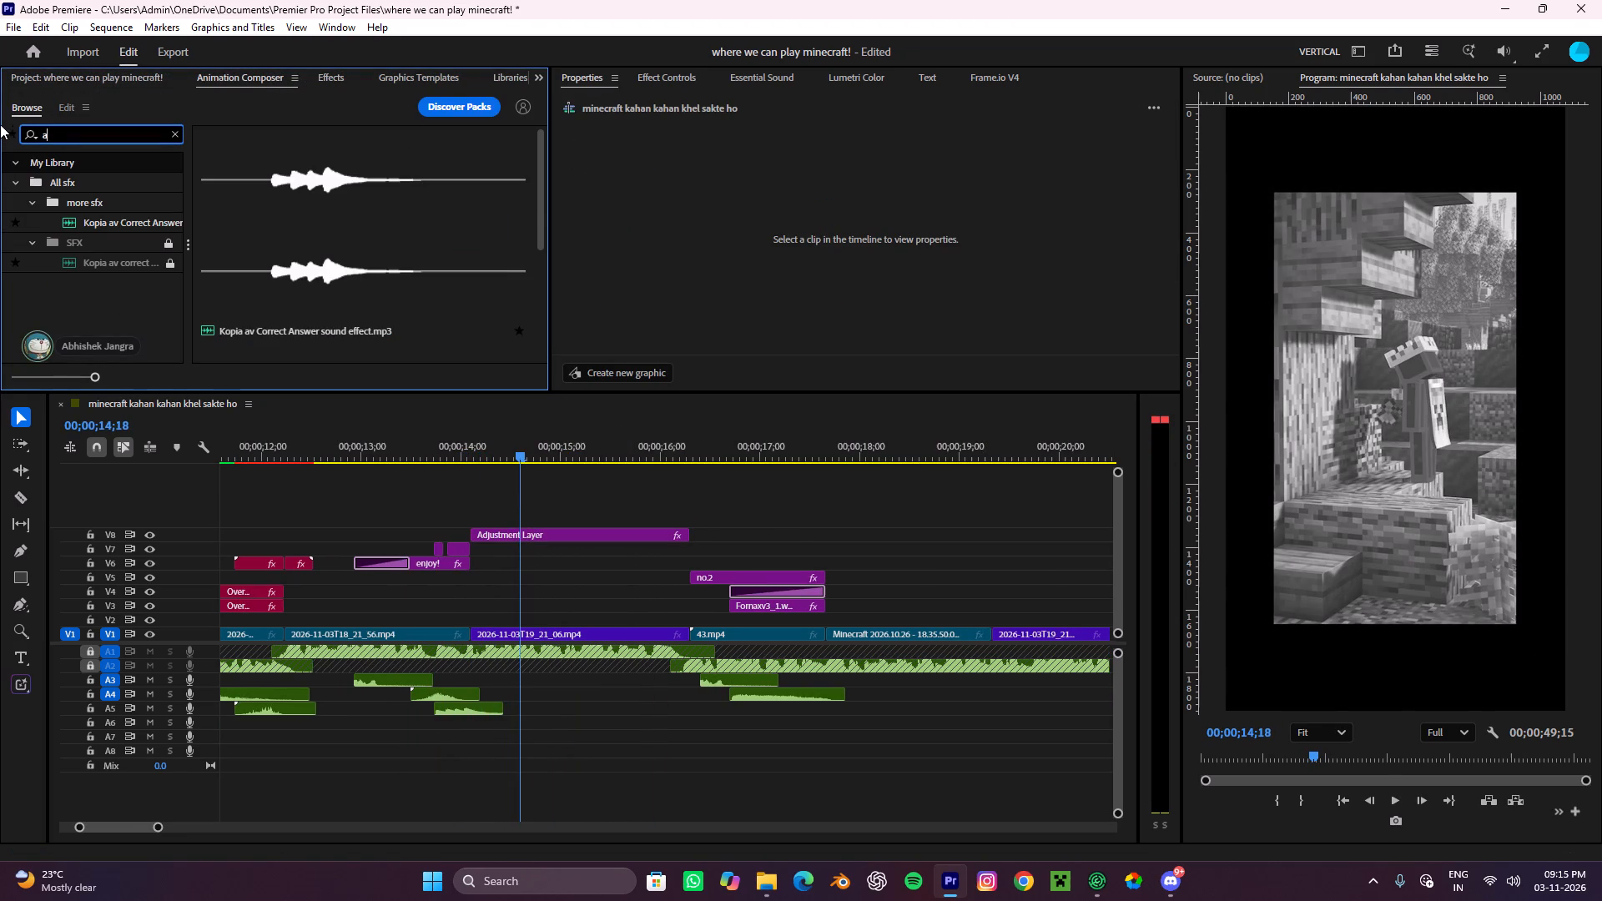
key("w")
type("kw")
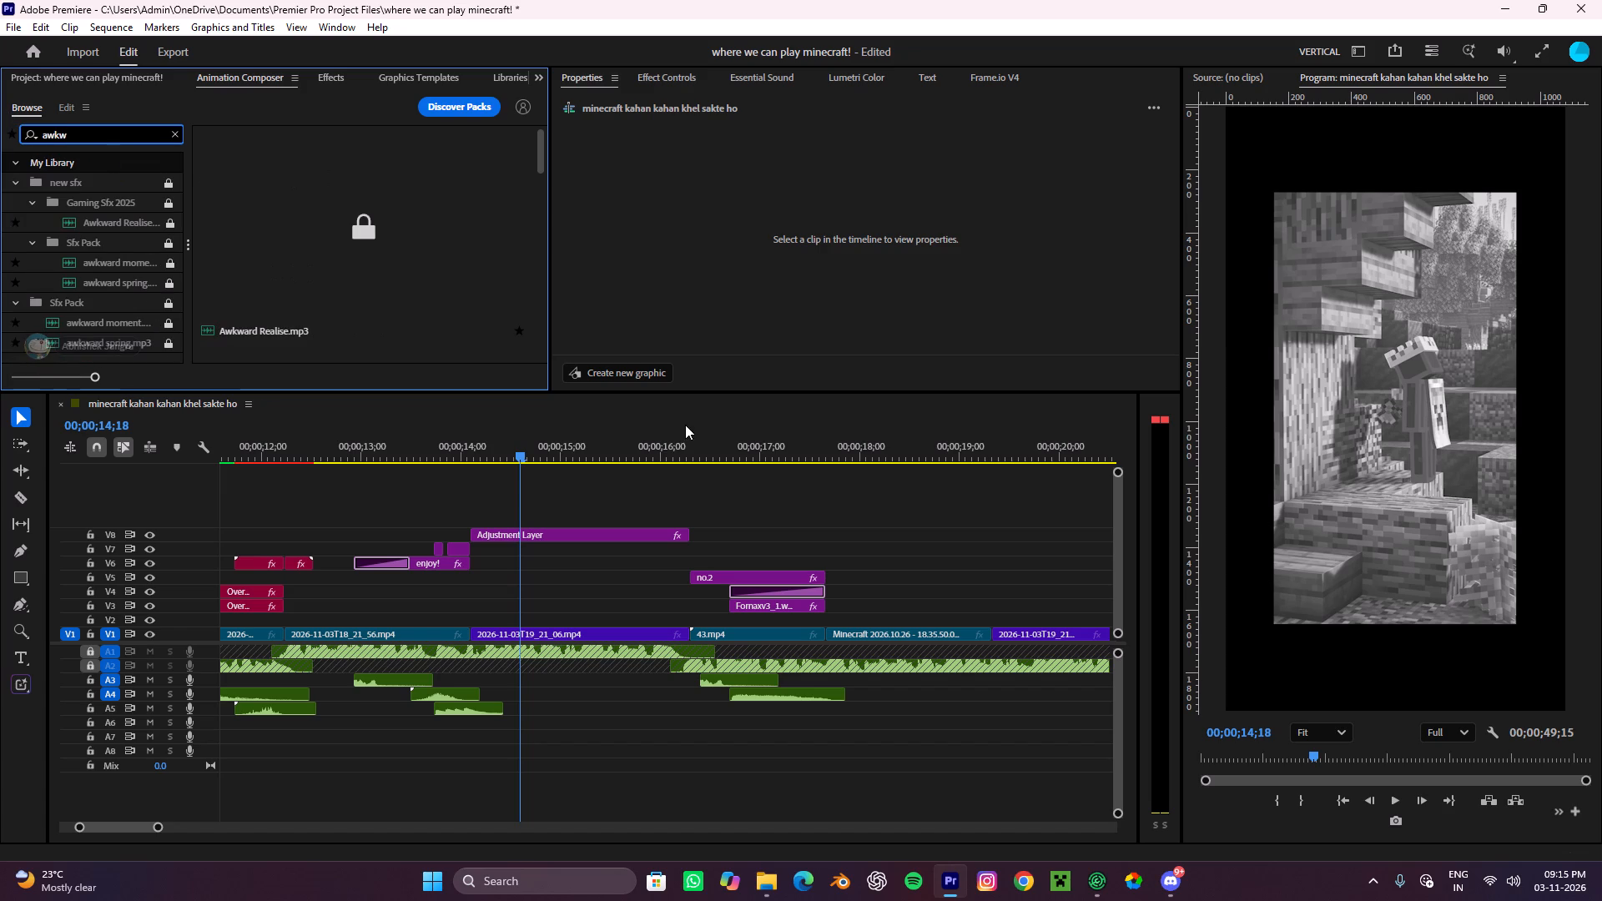
scroll(343, 239, "down", 3)
scroll(271, 215, "up", 1)
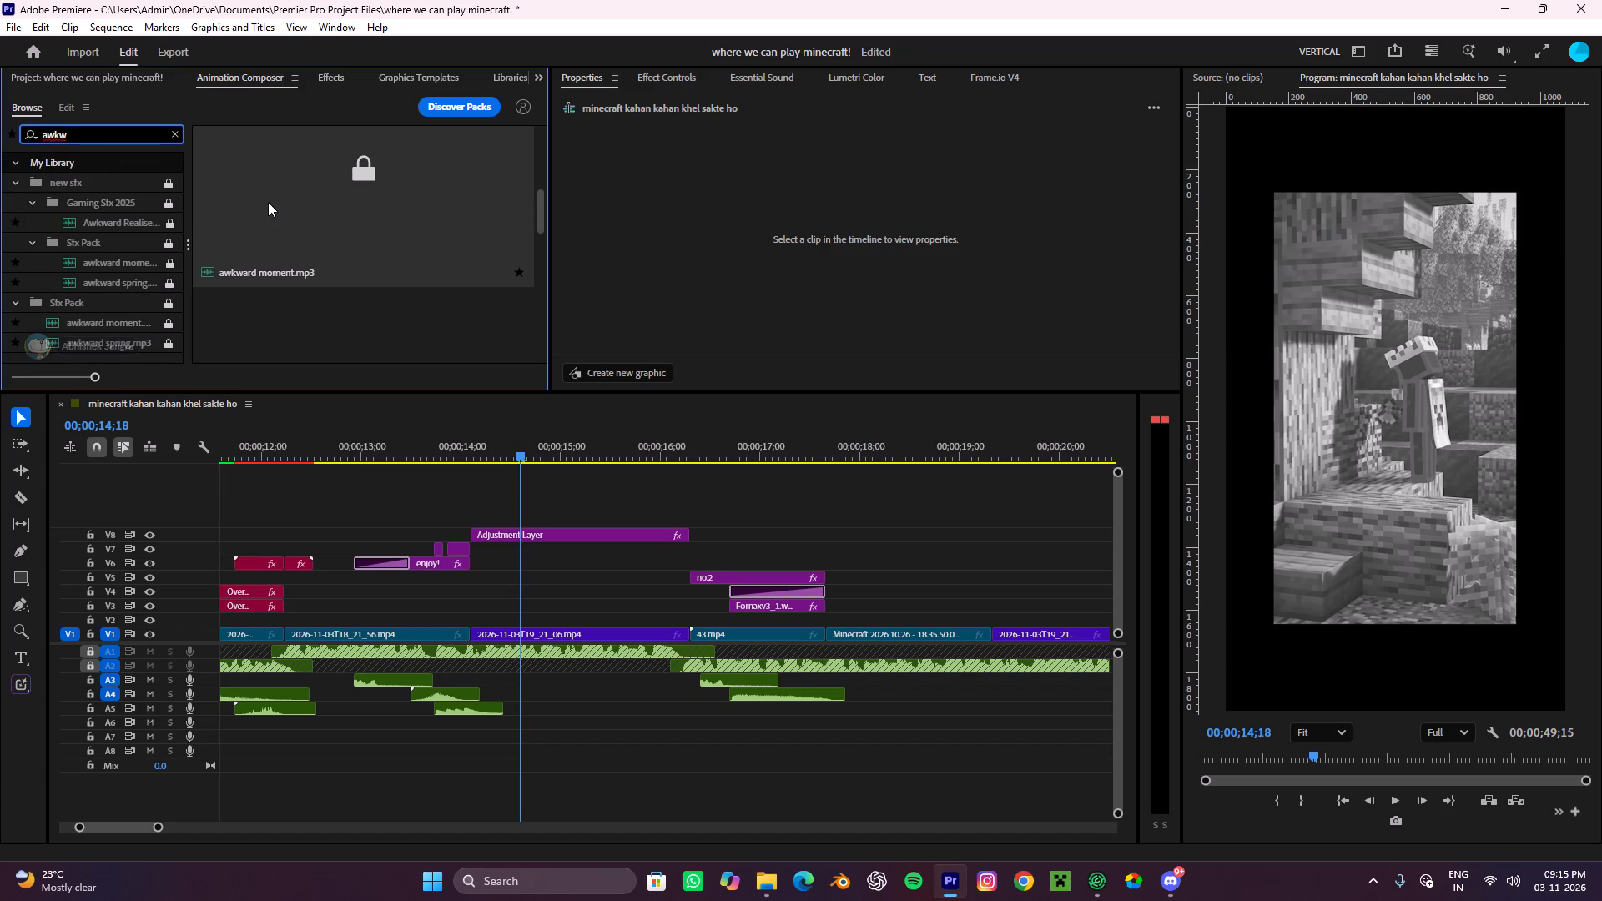
left_click_drag(268, 199, 478, 738)
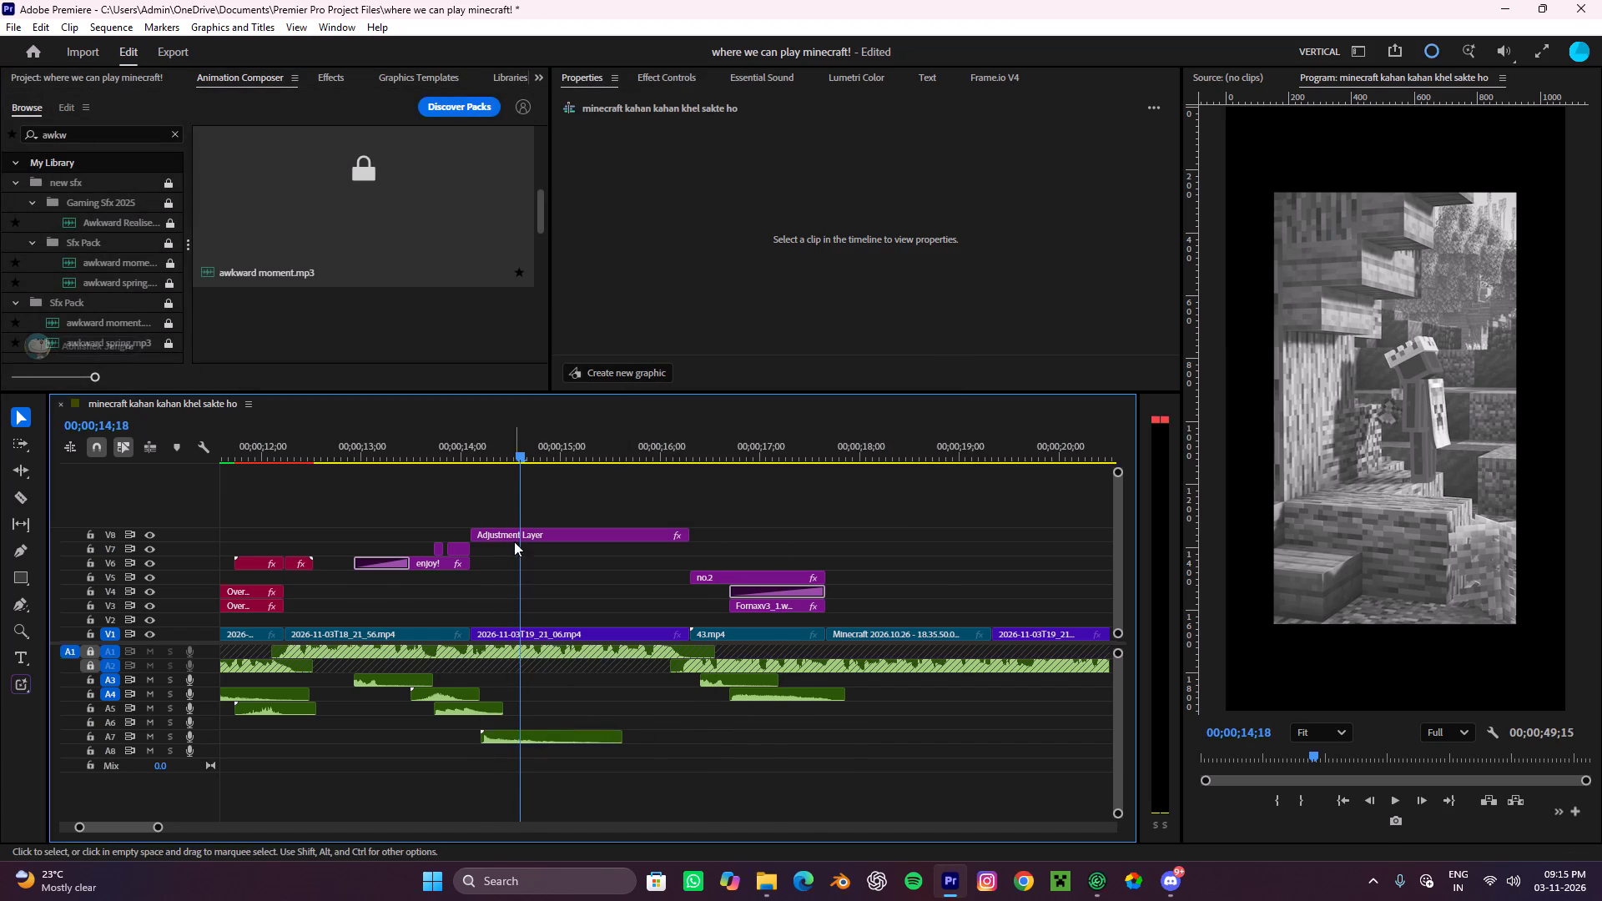
Play back the awkward moment sound against the effect and move it from A7 to A3, starting at about 00;00;14;13.
left_click_drag(528, 454, 408, 500)
key("space")
scroll(515, 510, "down", 3, "alt")
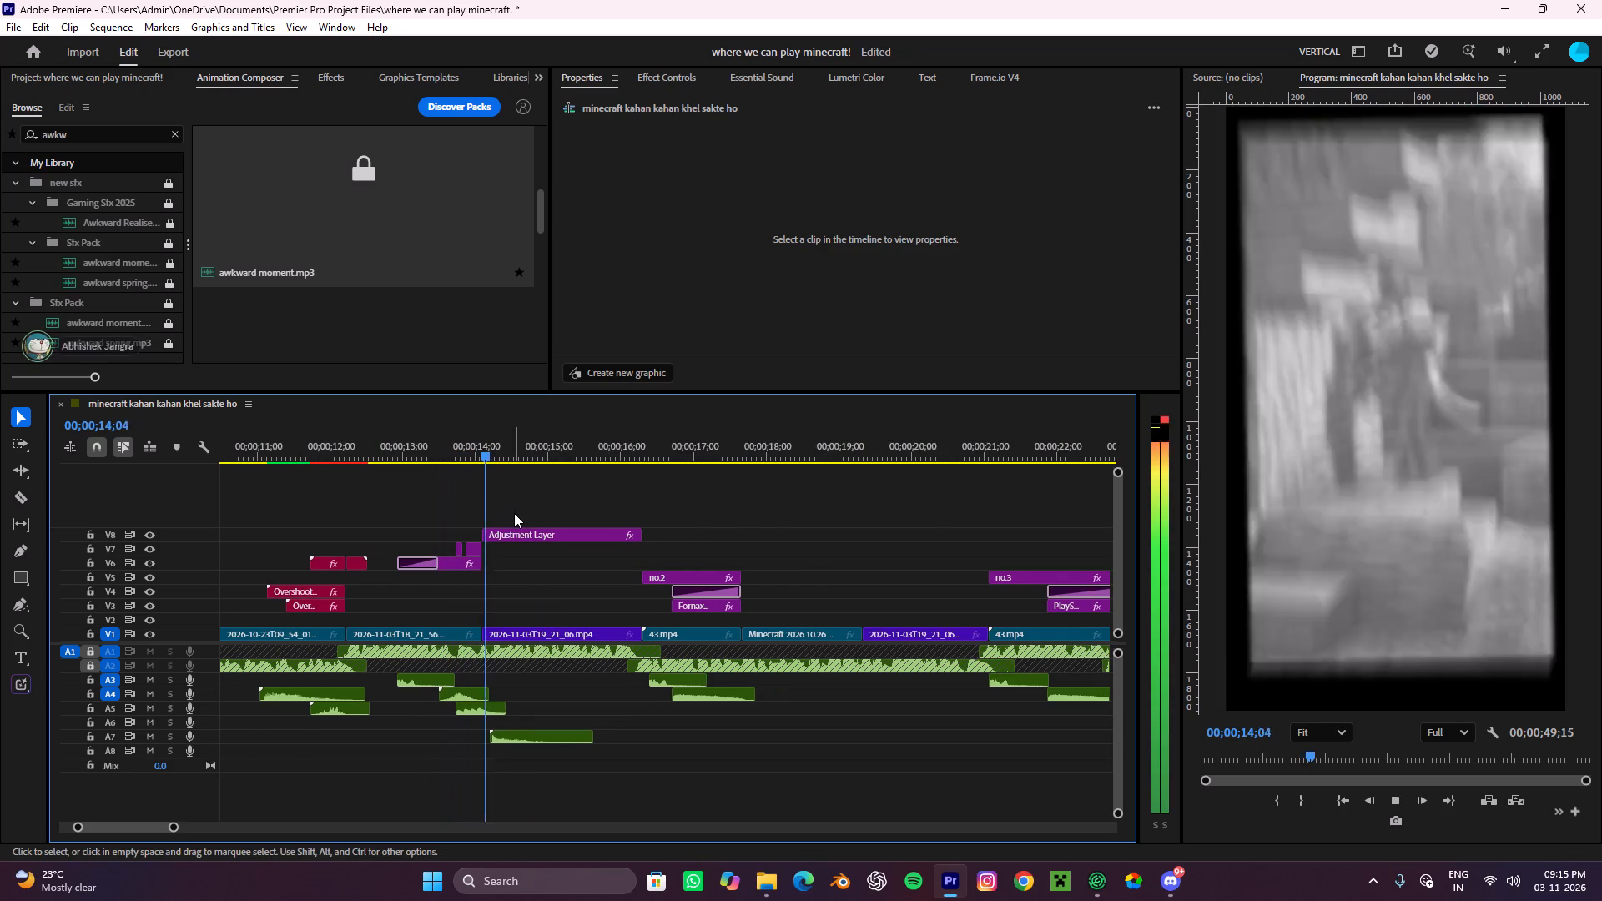
key("space")
scroll(523, 735, "up", 9, "alt")
left_click_drag(484, 736, 491, 736)
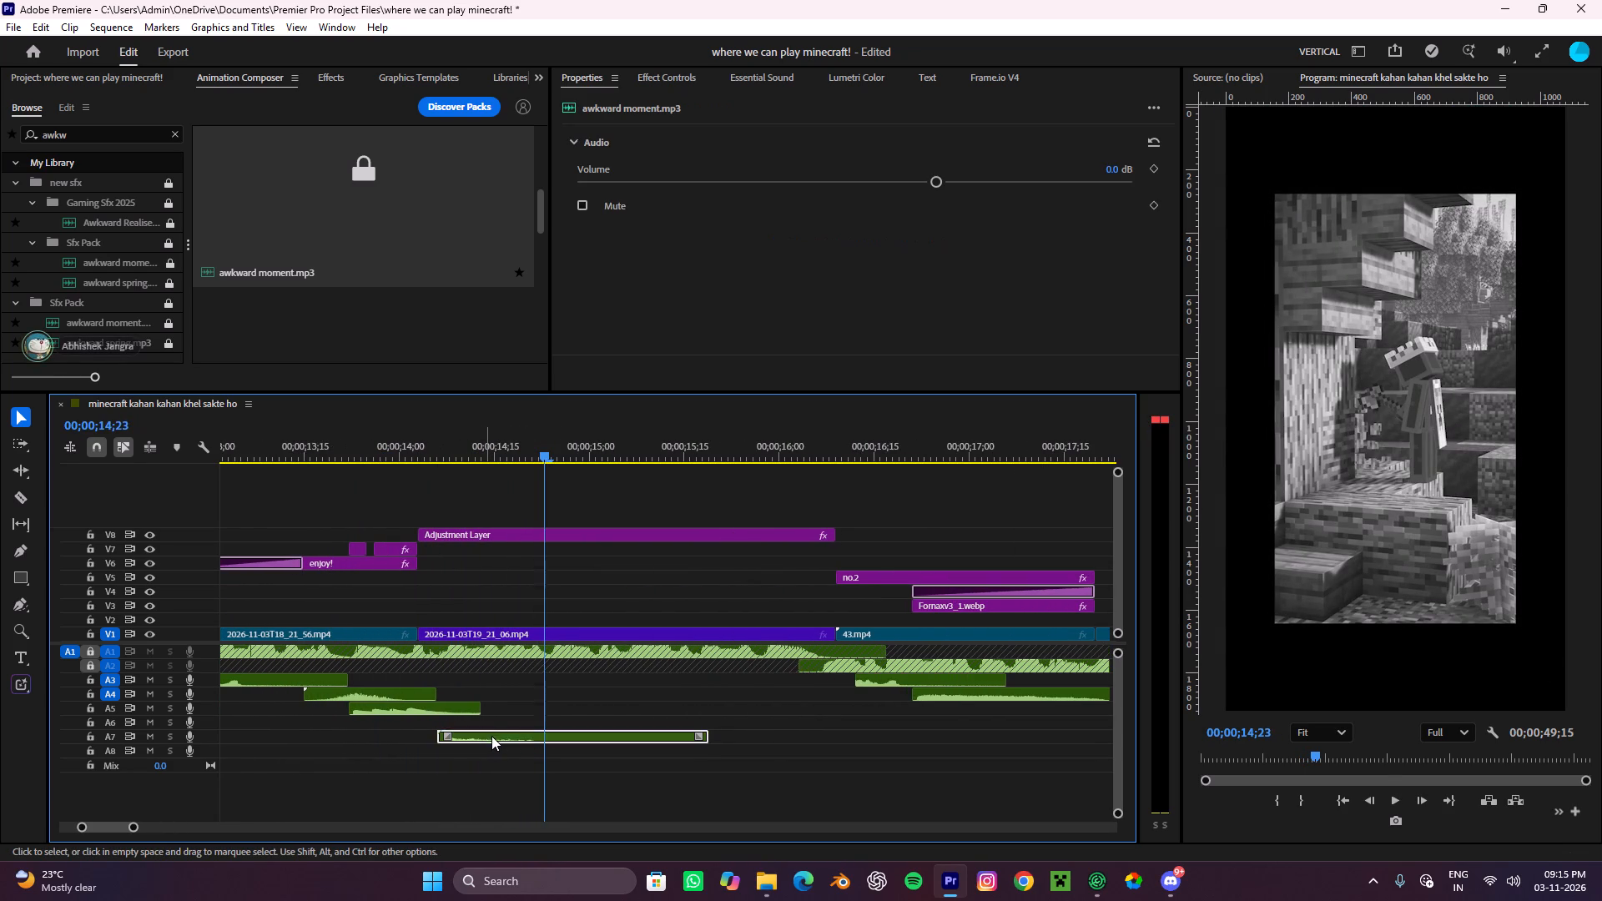
left_click_drag(491, 736, 526, 672)
Play back the awkward moment sound against its effect and shift it earlier on A3, starting at about 00;00;14;06.
left_click_drag(569, 445, 449, 482)
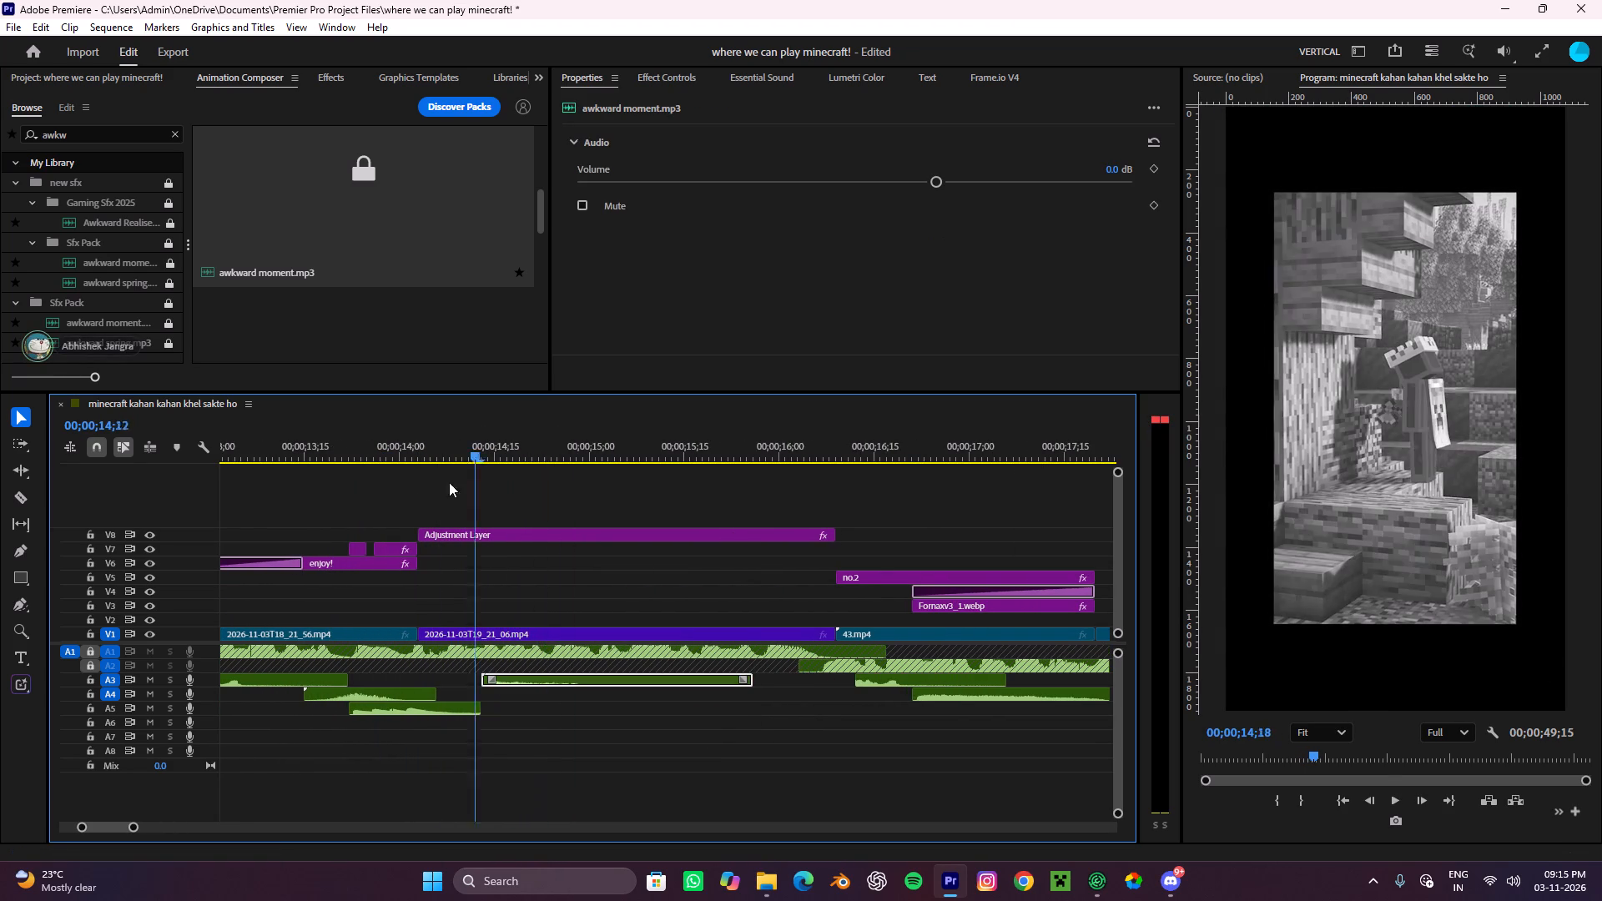
left_click_drag(449, 482, 405, 504)
key("space")
scroll(444, 512, "down", 4, "alt")
scroll(481, 545, "down", 2)
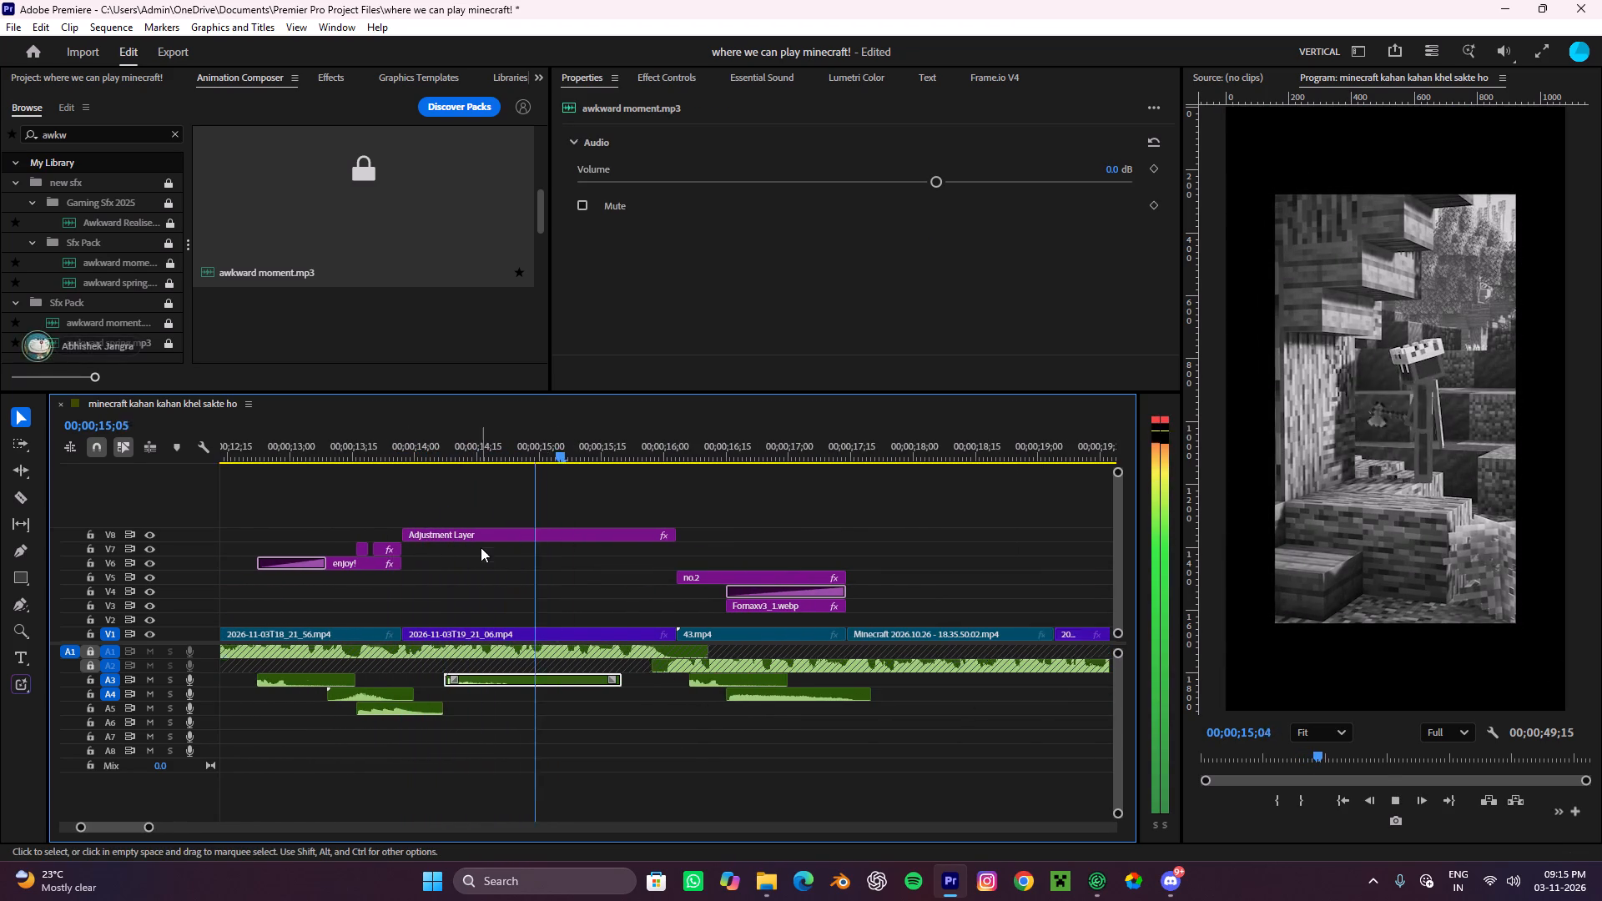
scroll(481, 547, "down", 6)
key("space")
left_click_drag(559, 454, 405, 521)
key("space")
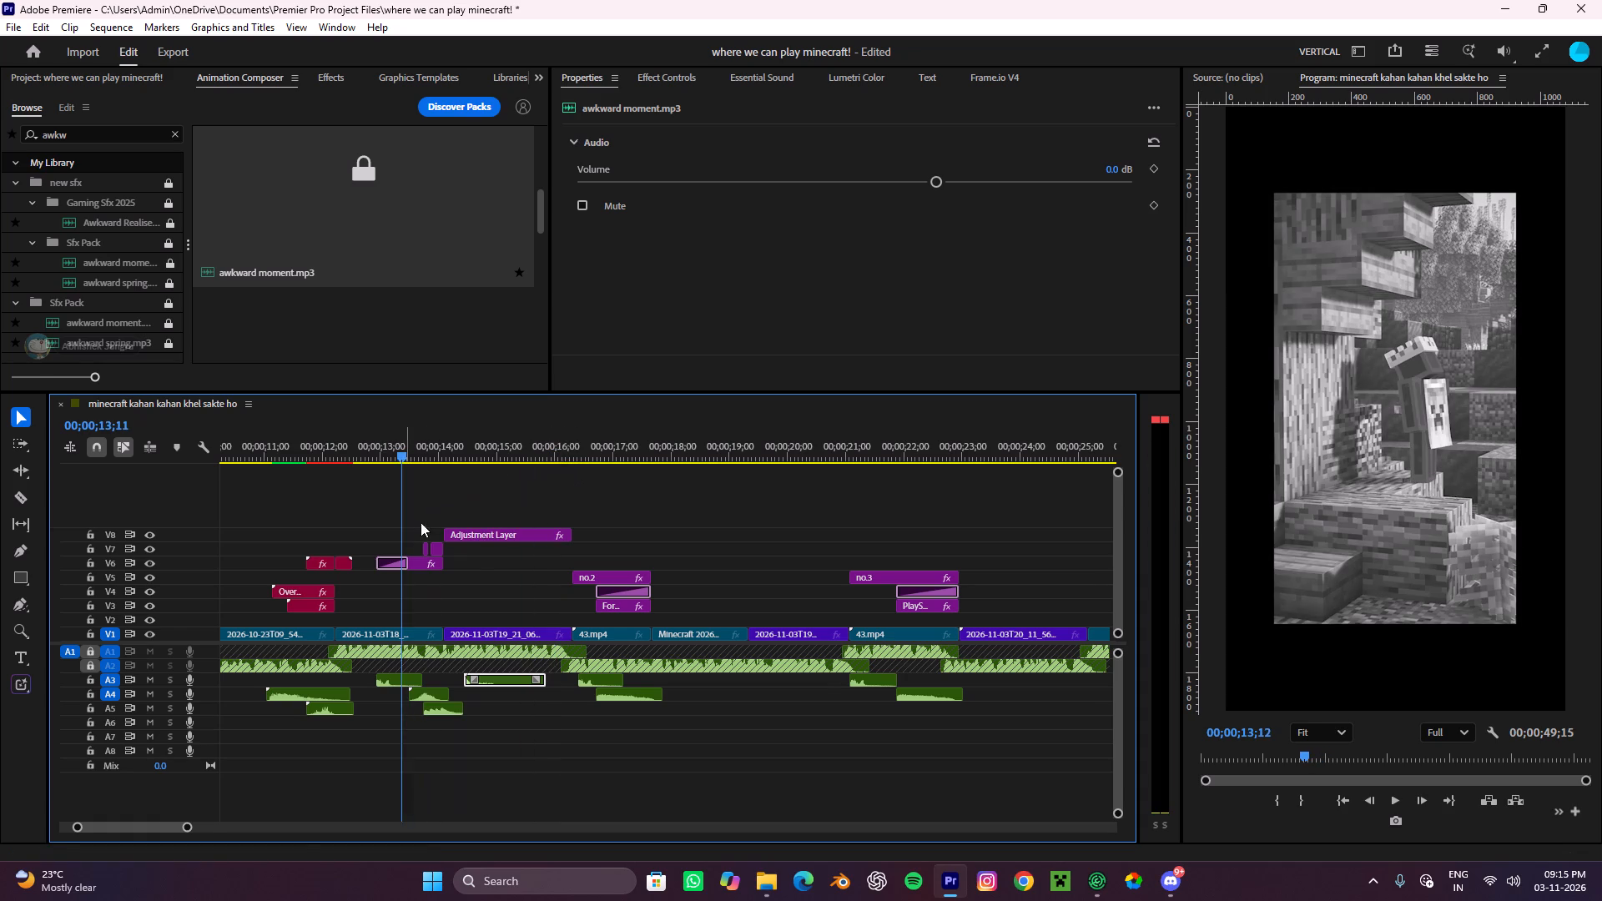
scroll(460, 522, "down", 3, "alt")
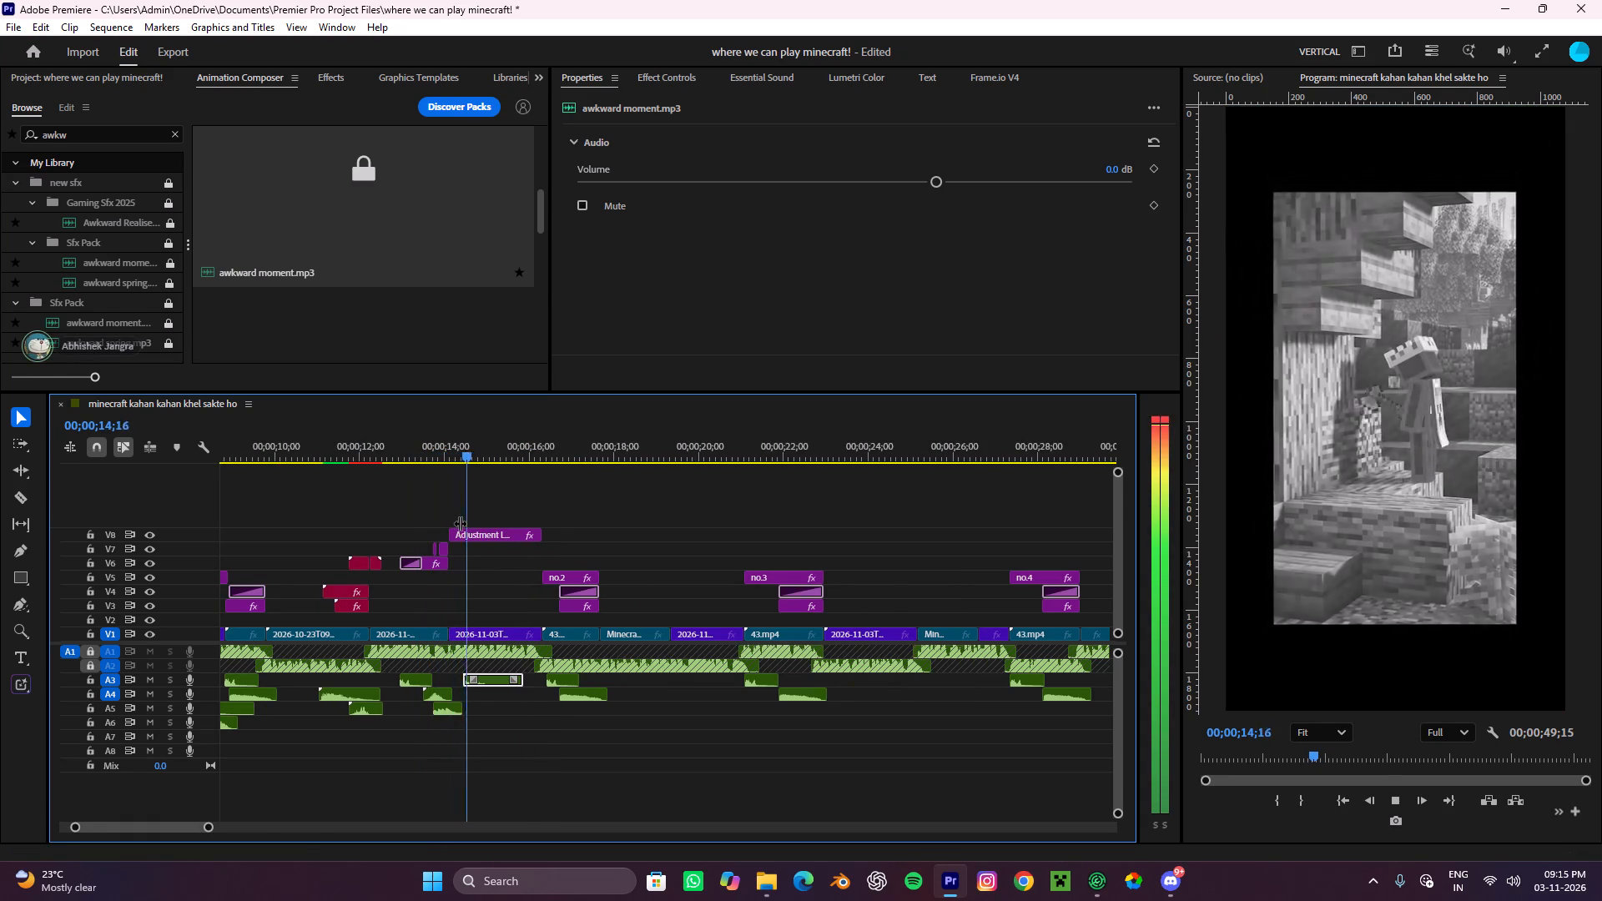
key("space")
scroll(502, 561, "up", 9, "alt")
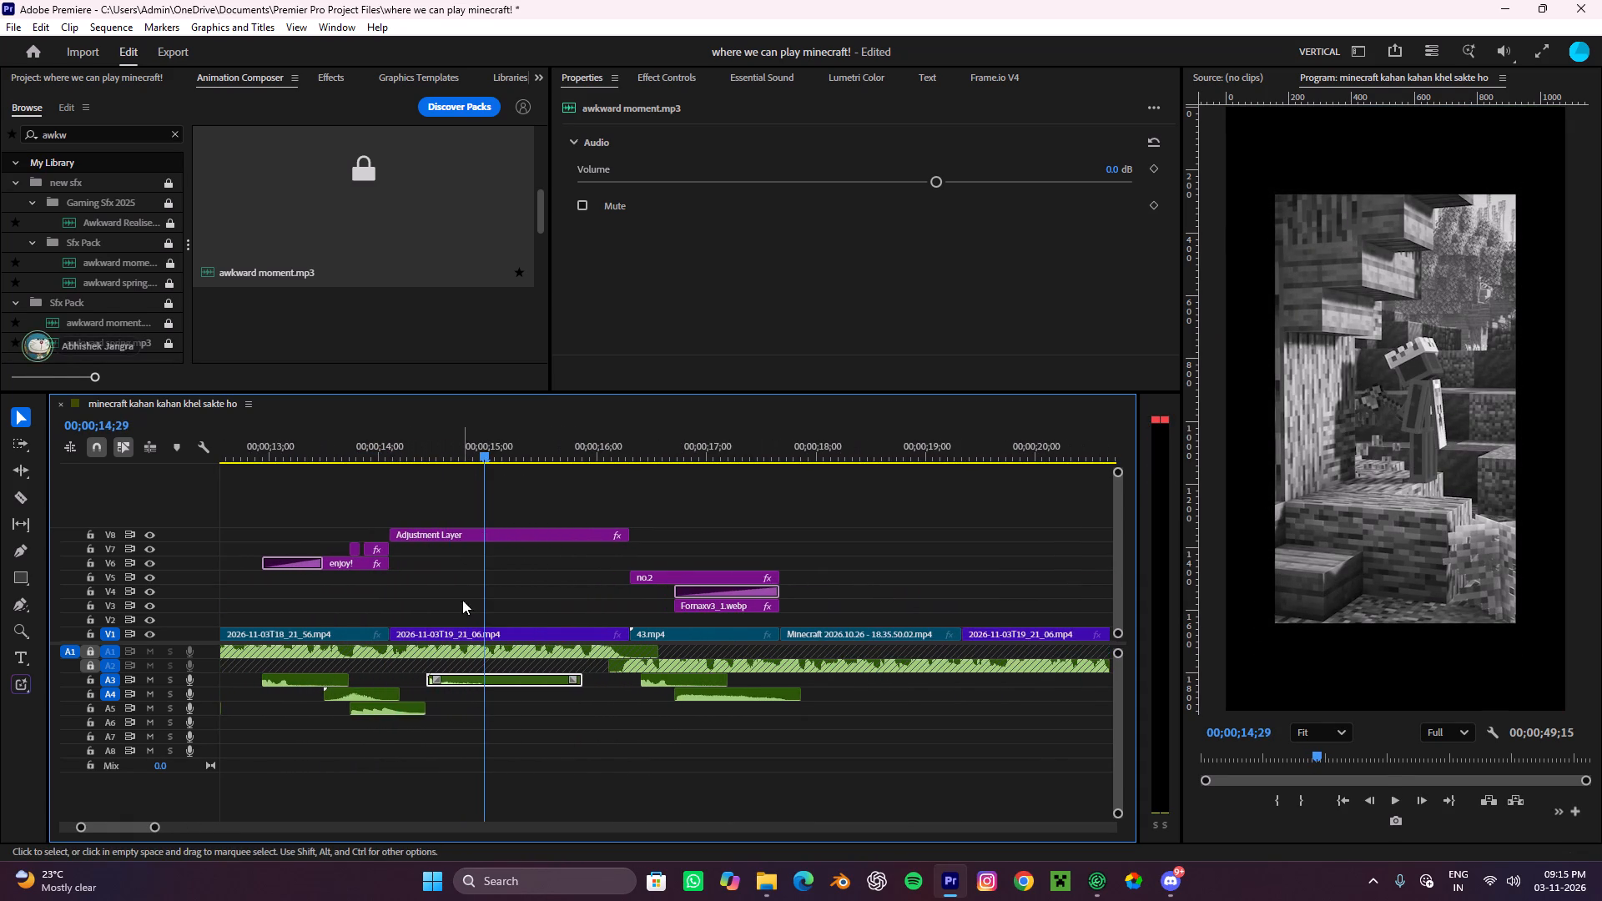
left_click_drag(462, 676, 439, 681)
Play the sequence opening briefly and move the awkward moment adjustment layer from V8 down to V7.
scroll(441, 676, "down", 9, "alt")
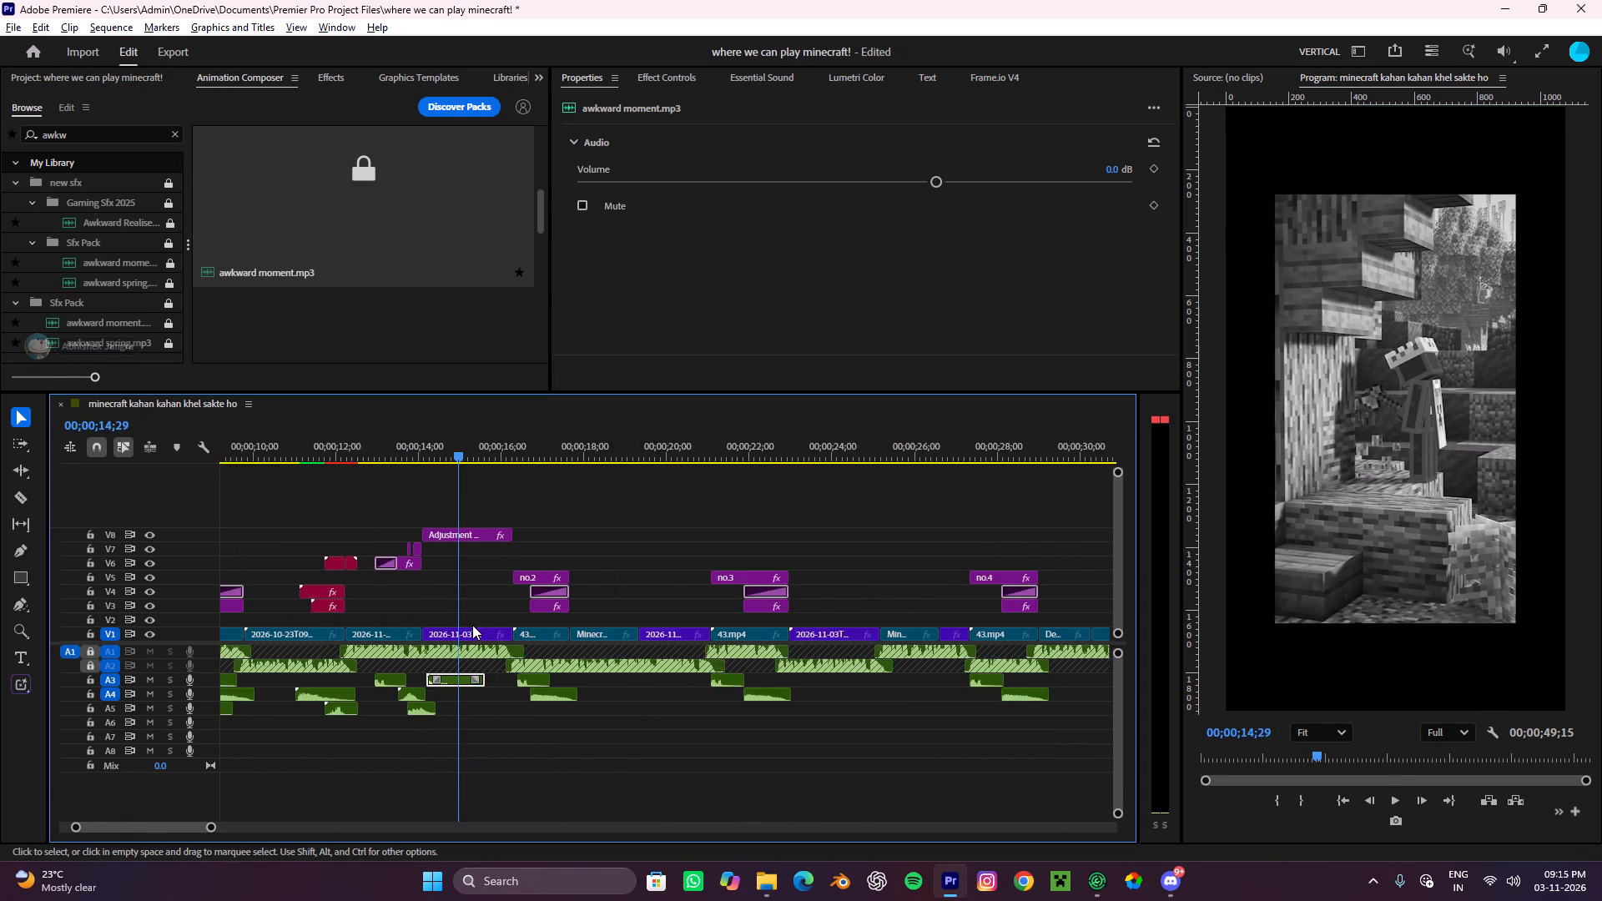
scroll(472, 625, "down", 10, "alt")
left_click_drag(418, 451, 0, 482)
key("space")
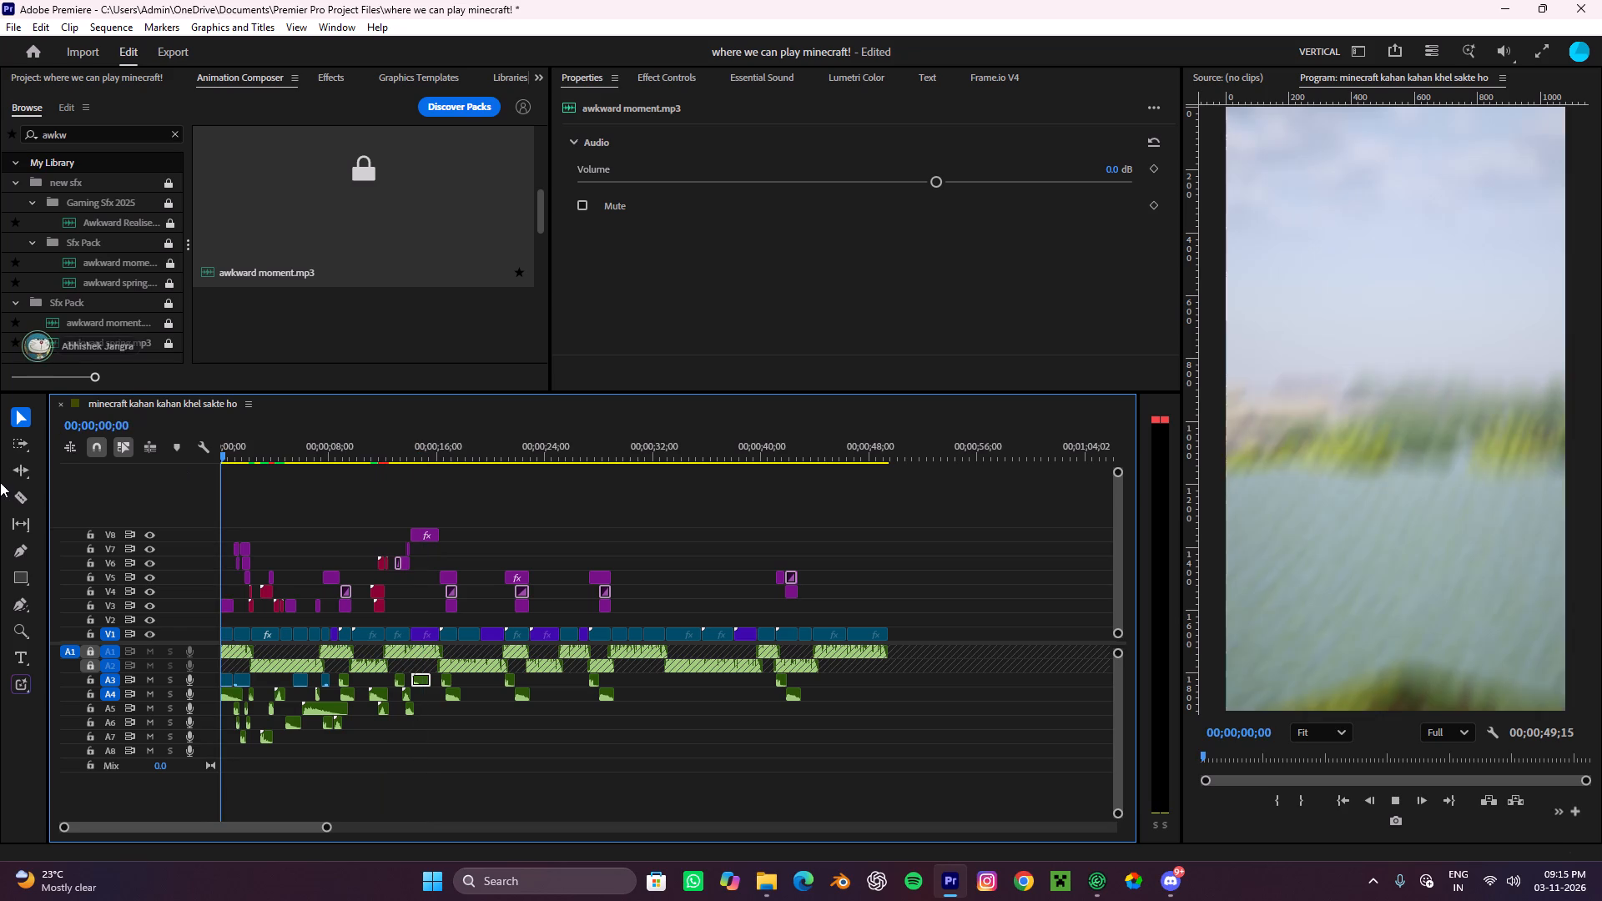
key("space")
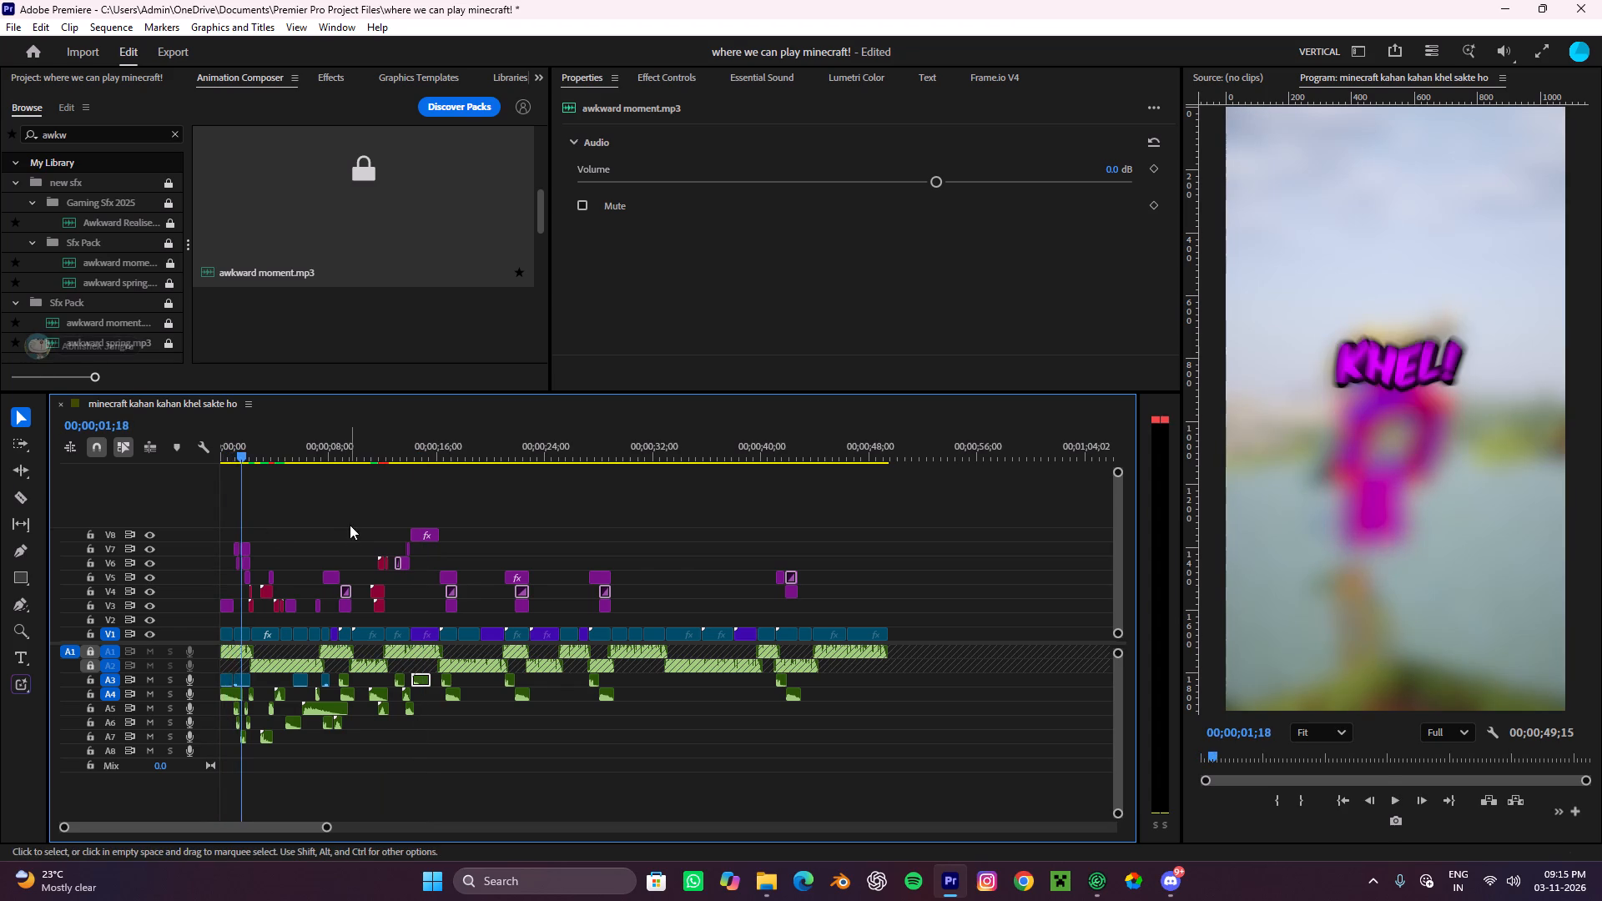
scroll(350, 525, "up", 14, "alt")
left_click_drag(598, 534, 596, 546)
Play back the sequence from the start through the awkward moment to review its effects and sounds.
scroll(587, 546, "down", 16)
left_click_drag(231, 450, 206, 450)
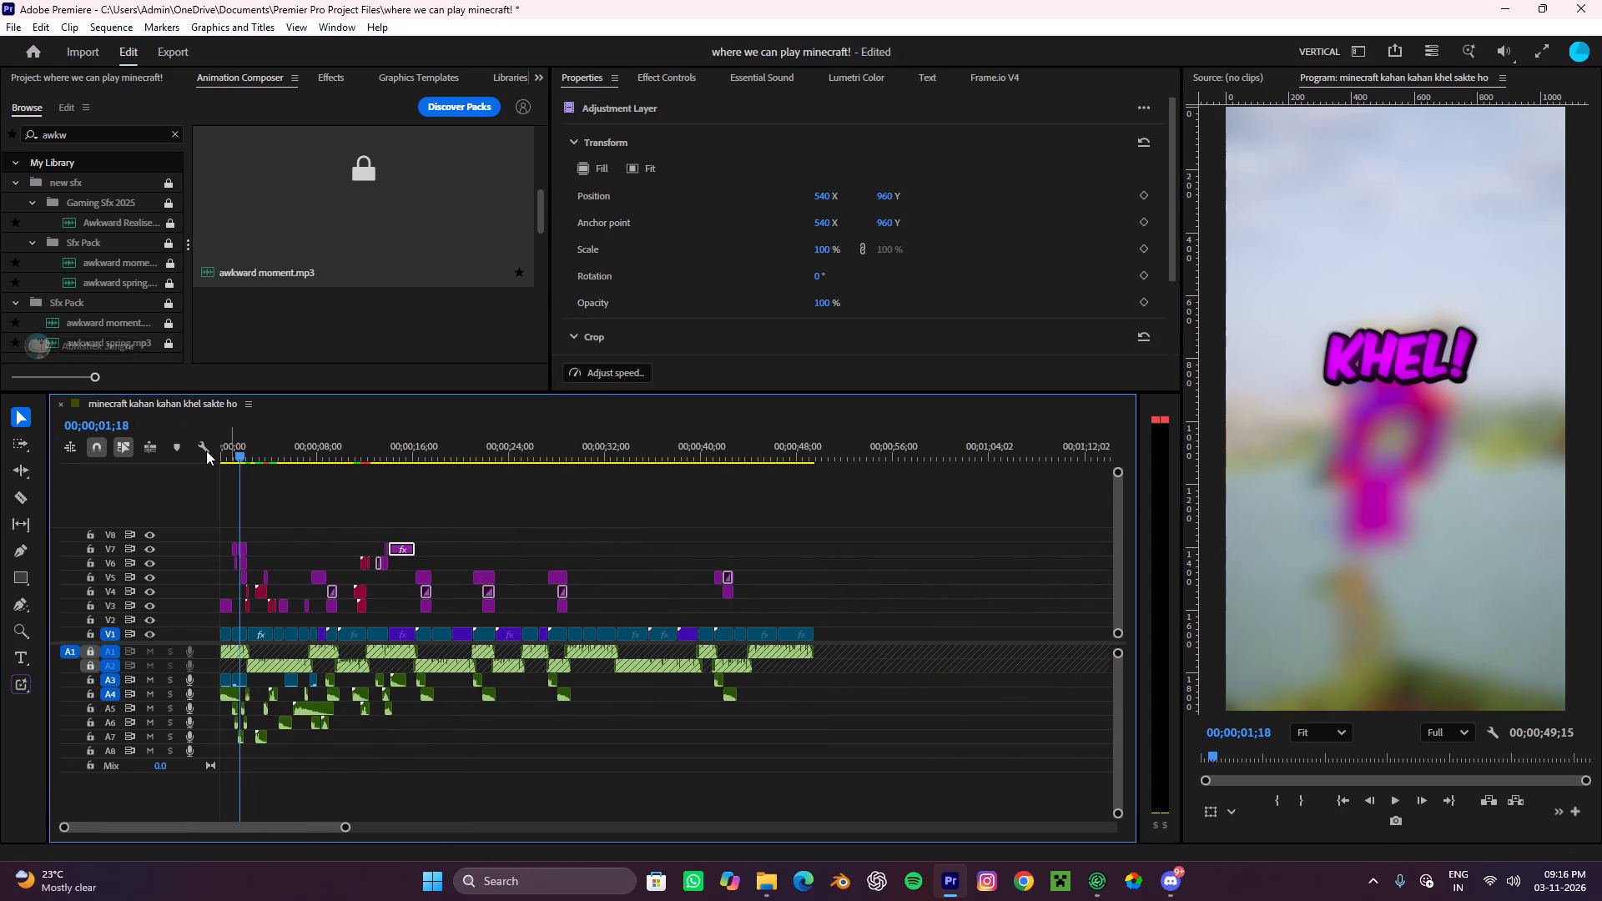
left_click_drag(206, 450, 118, 454)
key("space")
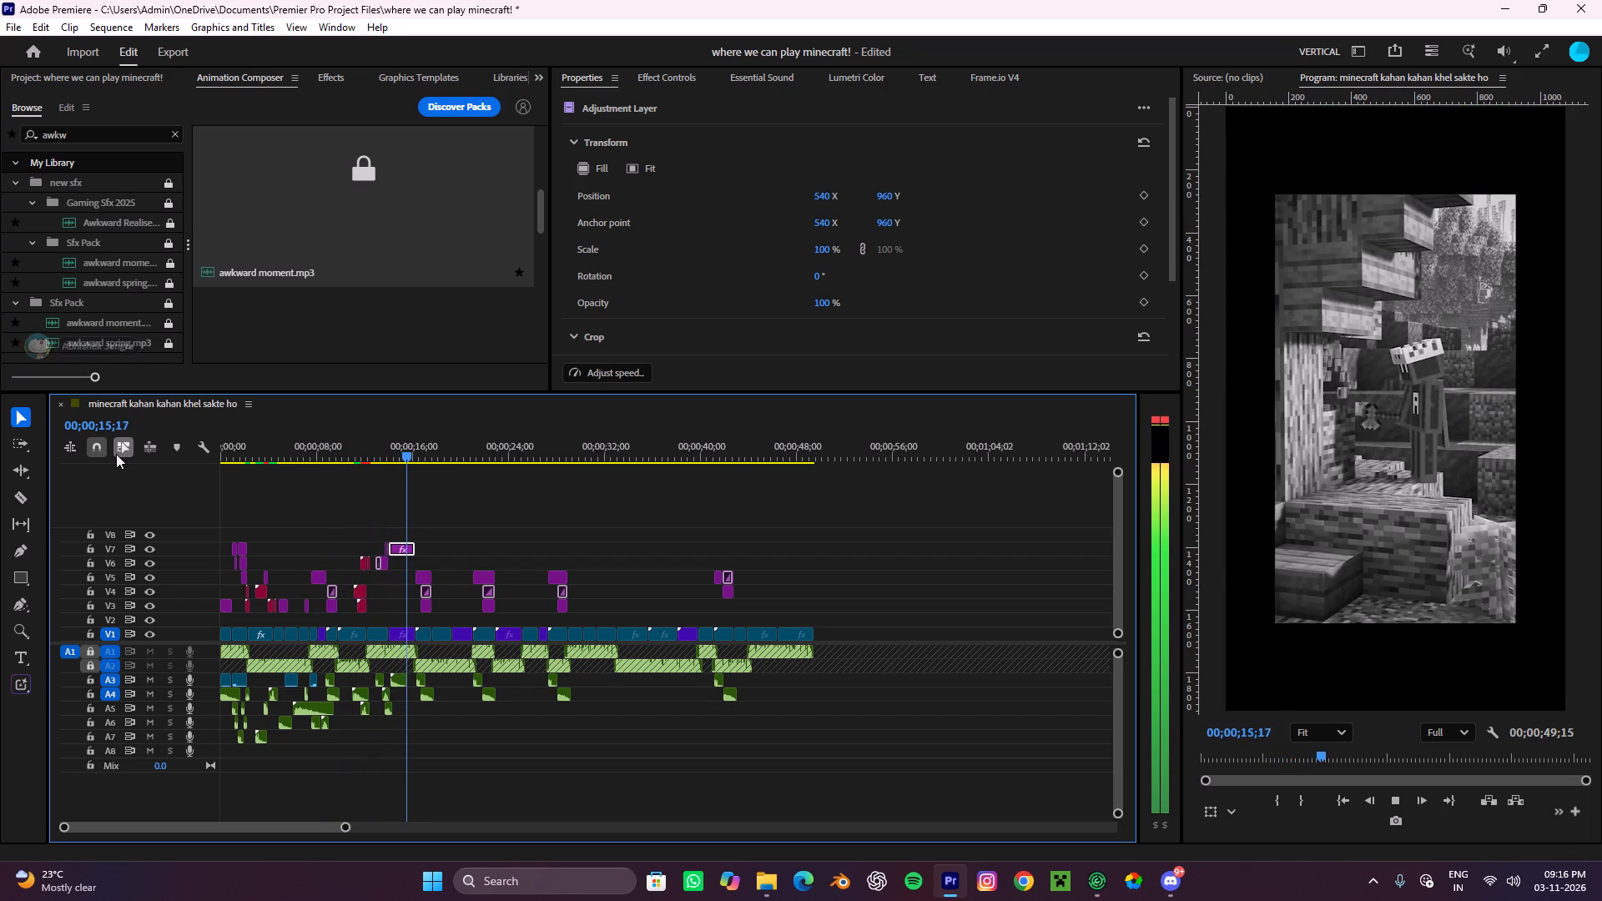
key("space")
Review playback up to the no.3 title and browse the project bin for items to reuse.
scroll(409, 622, "up", 7)
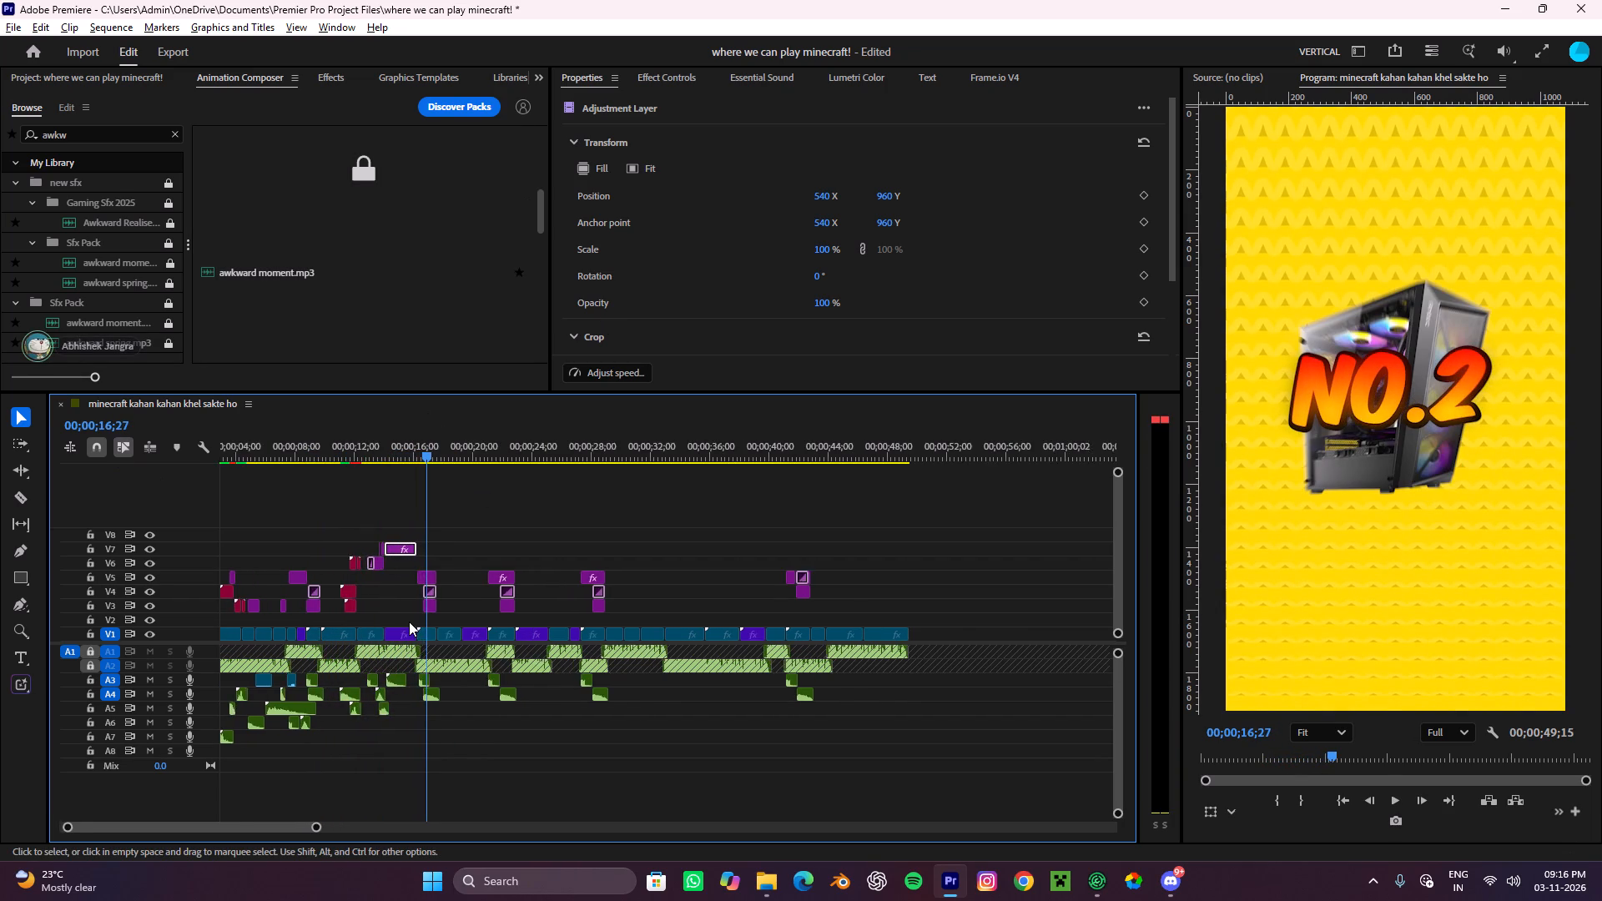
scroll(409, 622, "up", 9)
left_click(595, 511)
key("space")
scroll(595, 511, "down", 4, "alt")
scroll(595, 511, "up", 4, "alt")
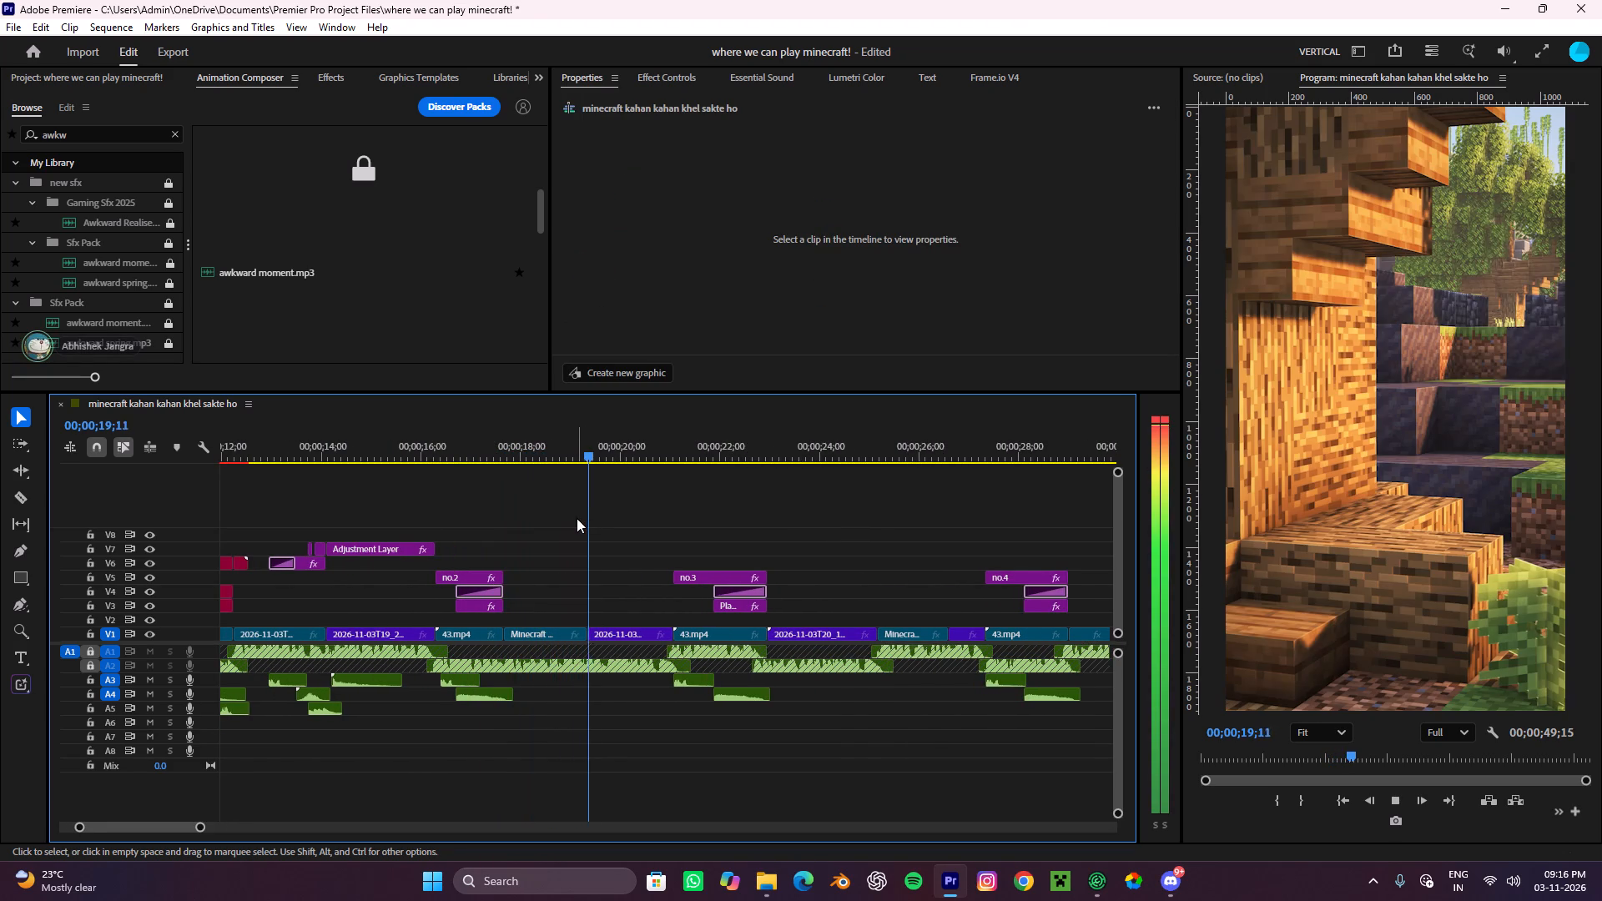
key("space")
scroll(574, 523, "down", 8)
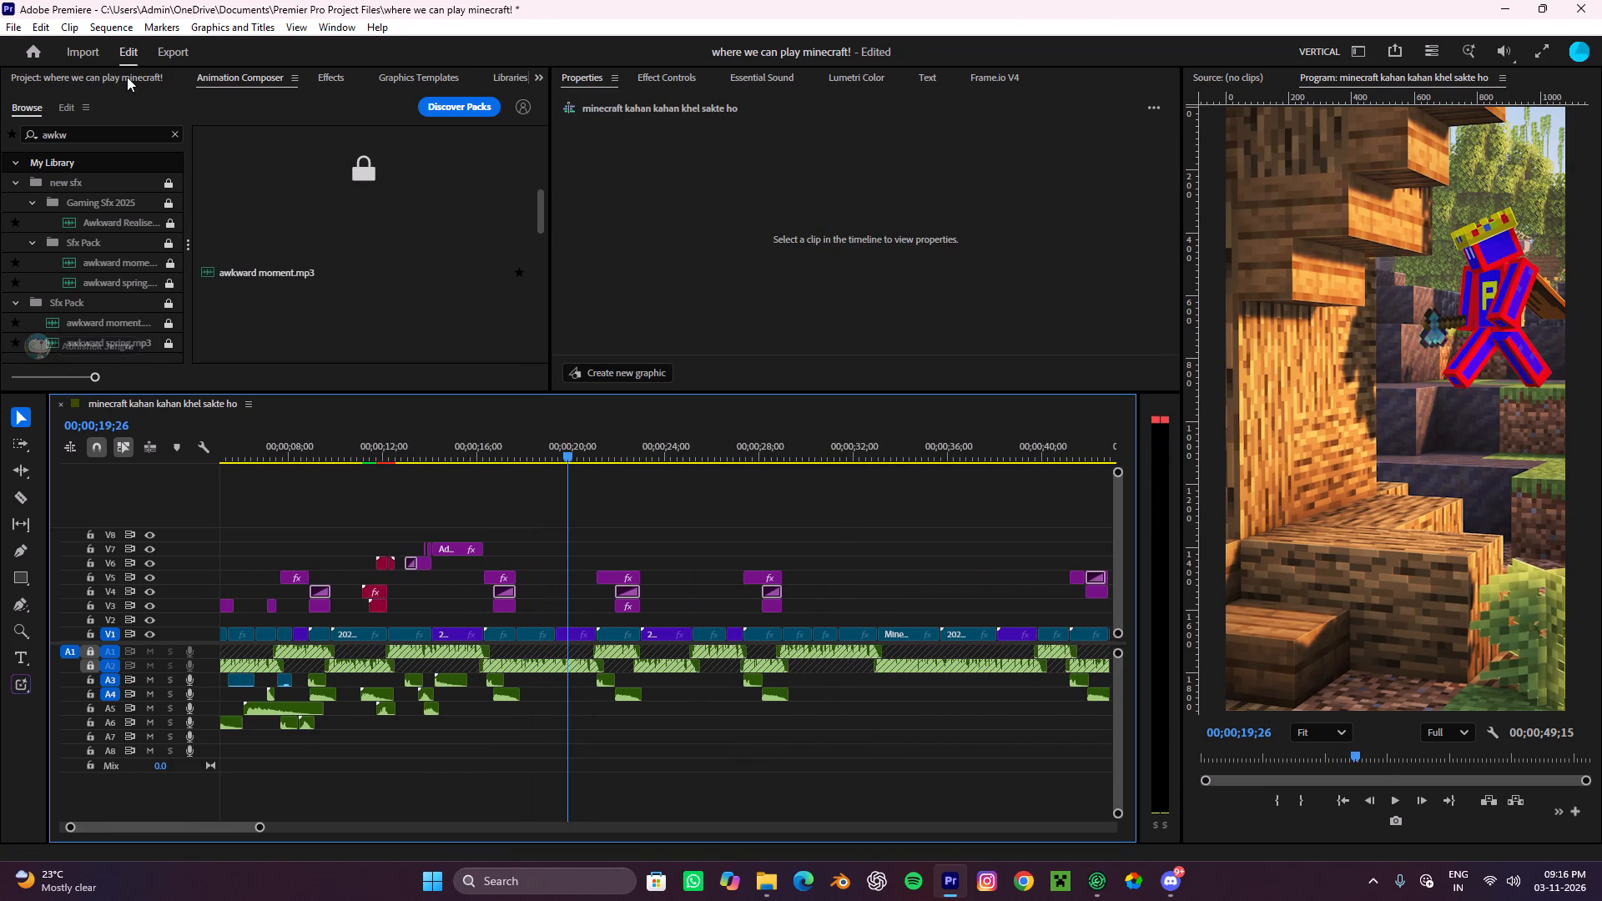
left_click(127, 77)
scroll(551, 525, "down", 8, "alt")
scroll(440, 574, "up", 5, "alt")
scroll(440, 574, "down", 4, "alt")
key("space")
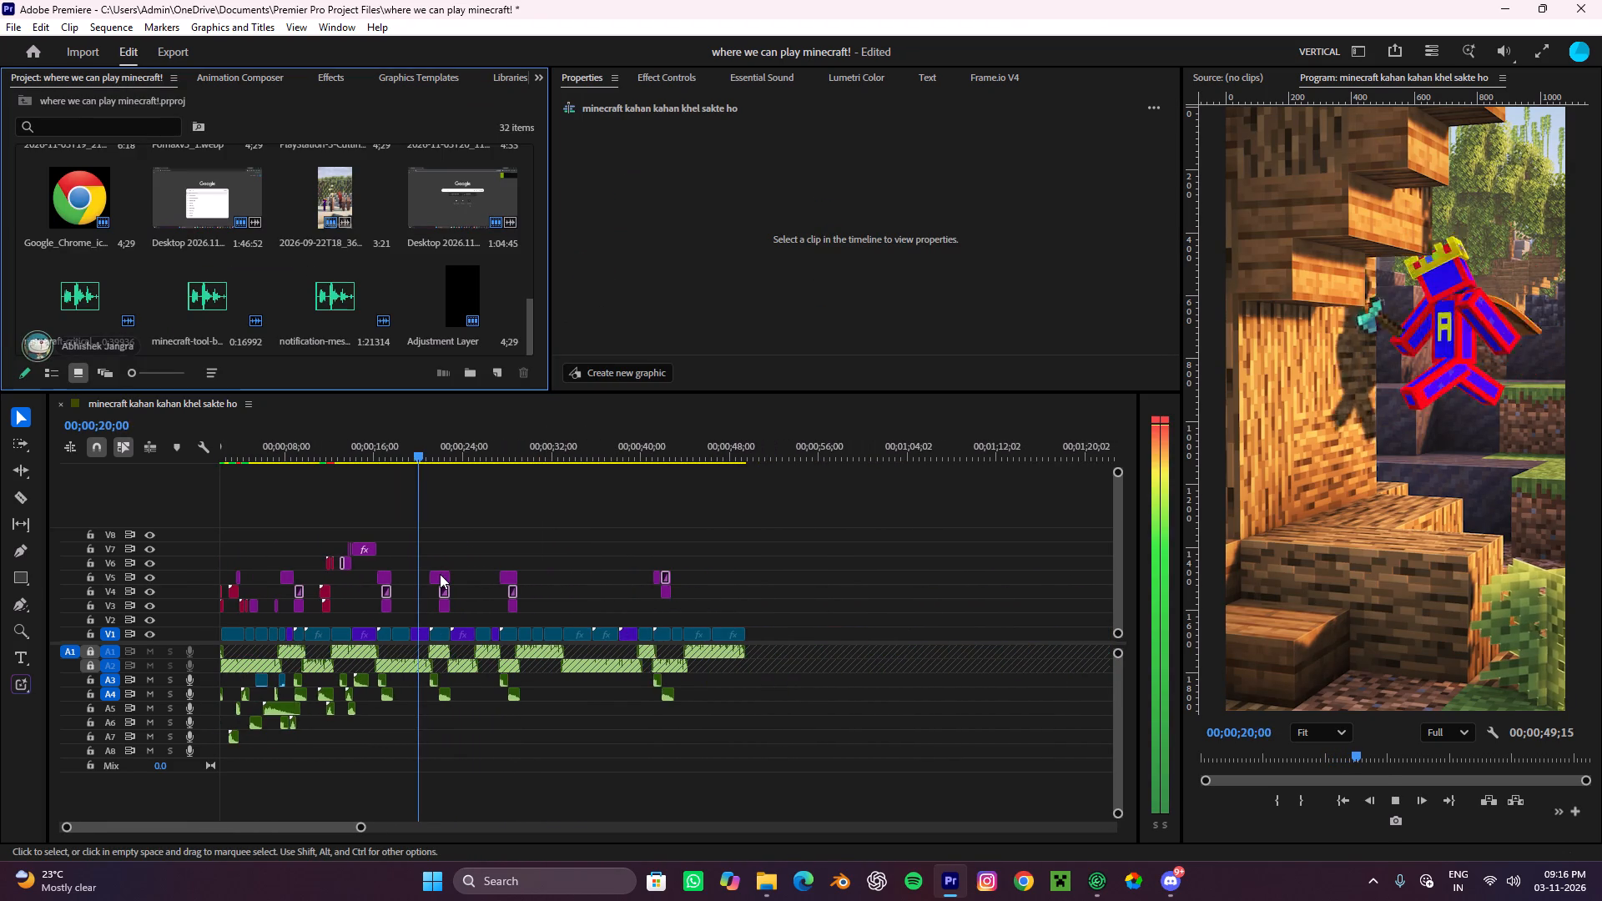
key("space")
Copy the two short V7 adjustment layers before the awkward moment and their A5 sound to V7 and A4 at about 00;00;19;06.
scroll(402, 587, "up", 8)
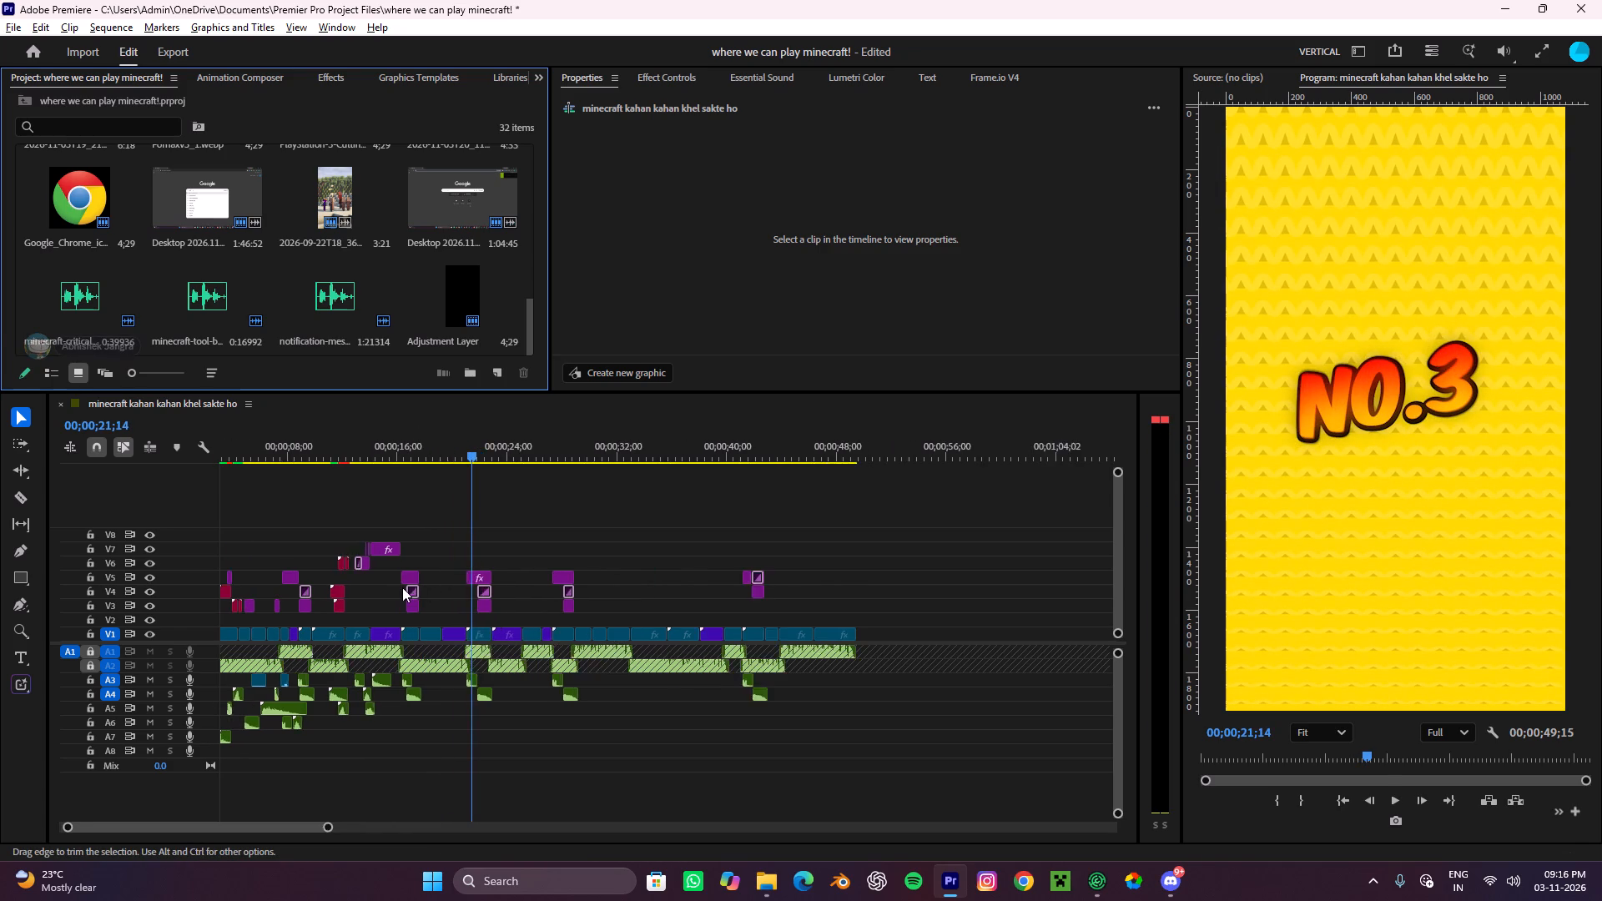
scroll(402, 587, "up", 20)
scroll(402, 587, "up", 9)
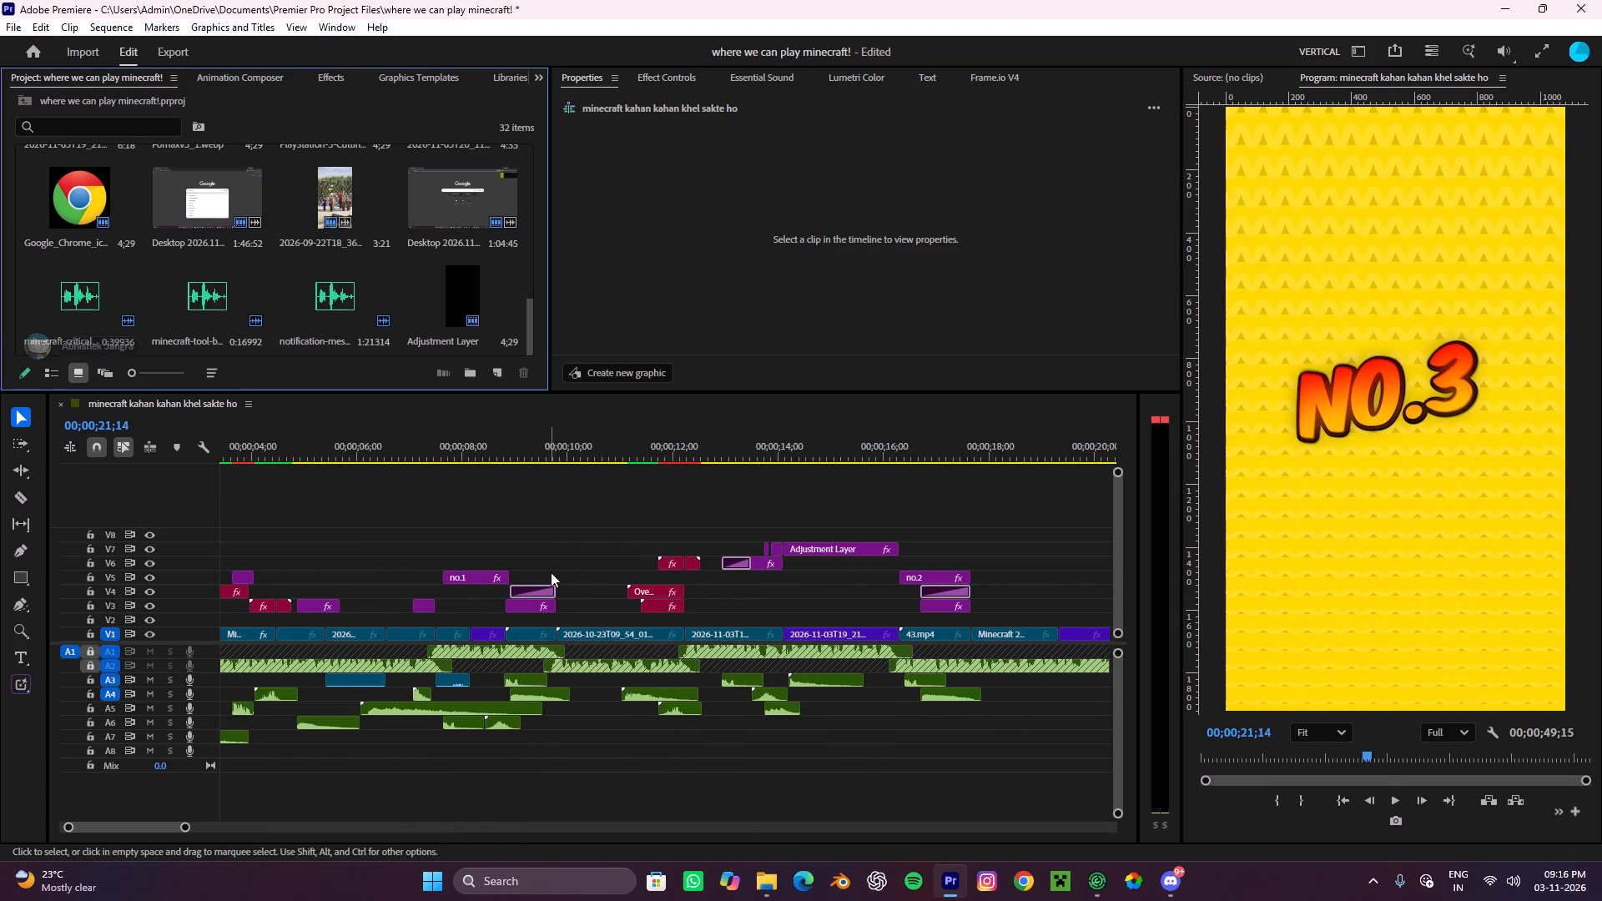
scroll(551, 571, "down", 5, "alt")
scroll(542, 576, "up", 5, "alt")
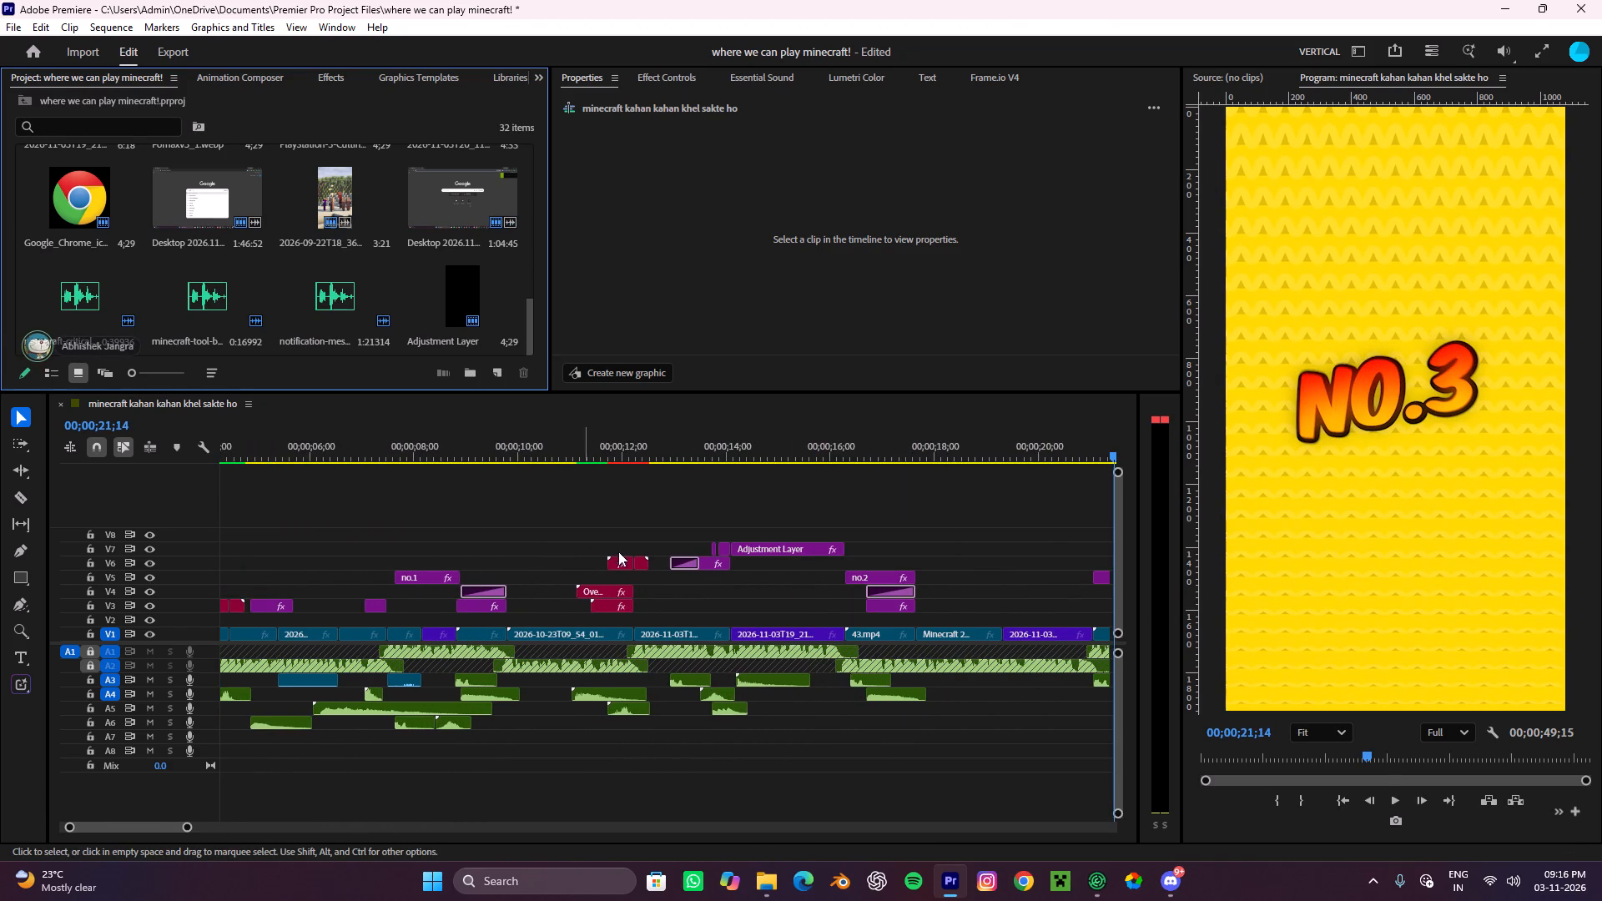
left_click_drag(695, 518, 721, 548)
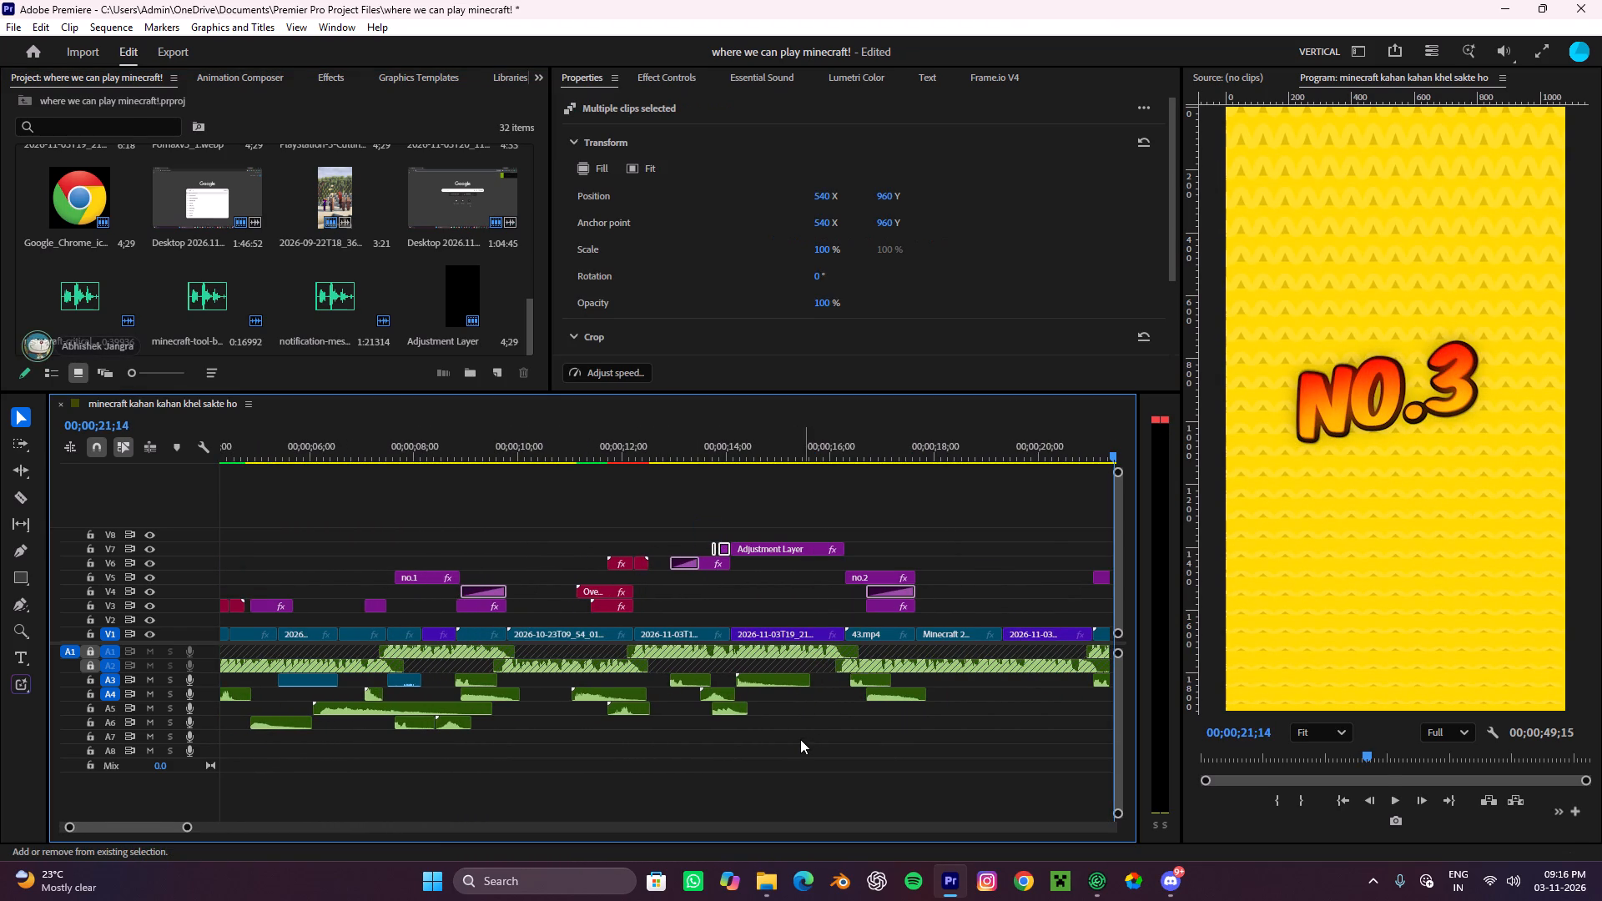
left_click_drag(796, 739, 726, 707, "shift")
left_click_drag(733, 707, 1012, 697, "alt")
Move the selected short adjustment layers and their sounds later, with the copied set on V5 and A4 at about 00;00;20;21, just before no.3.
scroll(982, 690, "down", 8, "alt")
left_click_drag(686, 454, 626, 505)
key("space")
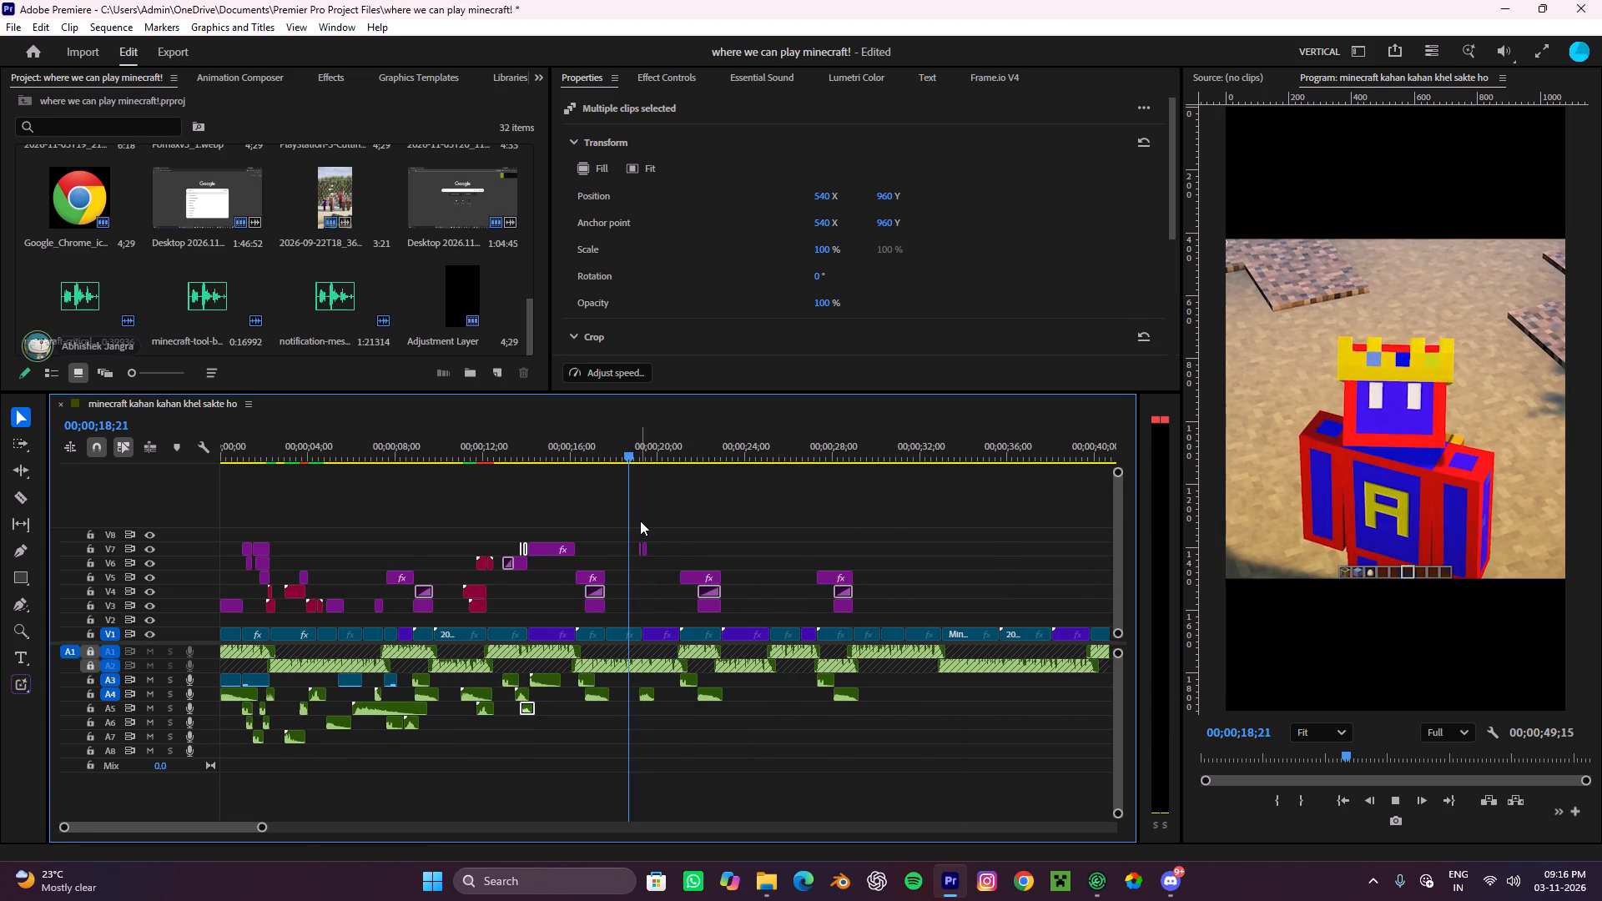
scroll(640, 521, "up", 15, "alt")
key("space")
scroll(660, 558, "up", 9, "alt")
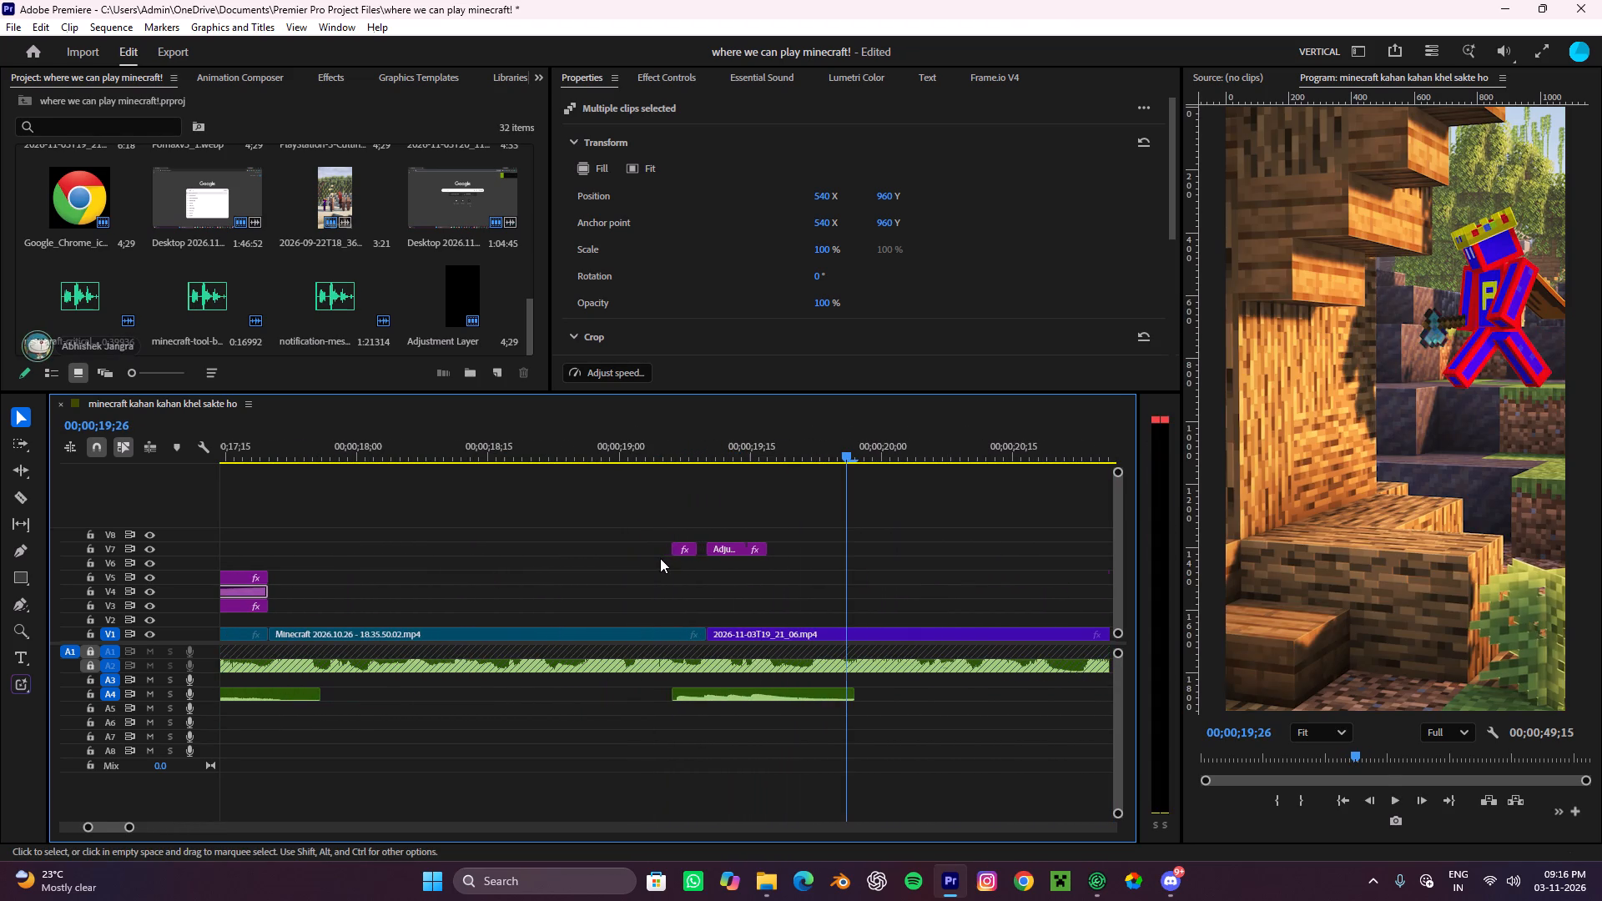
left_click_drag(794, 520, 670, 553, "shift")
left_click(758, 695, "shift")
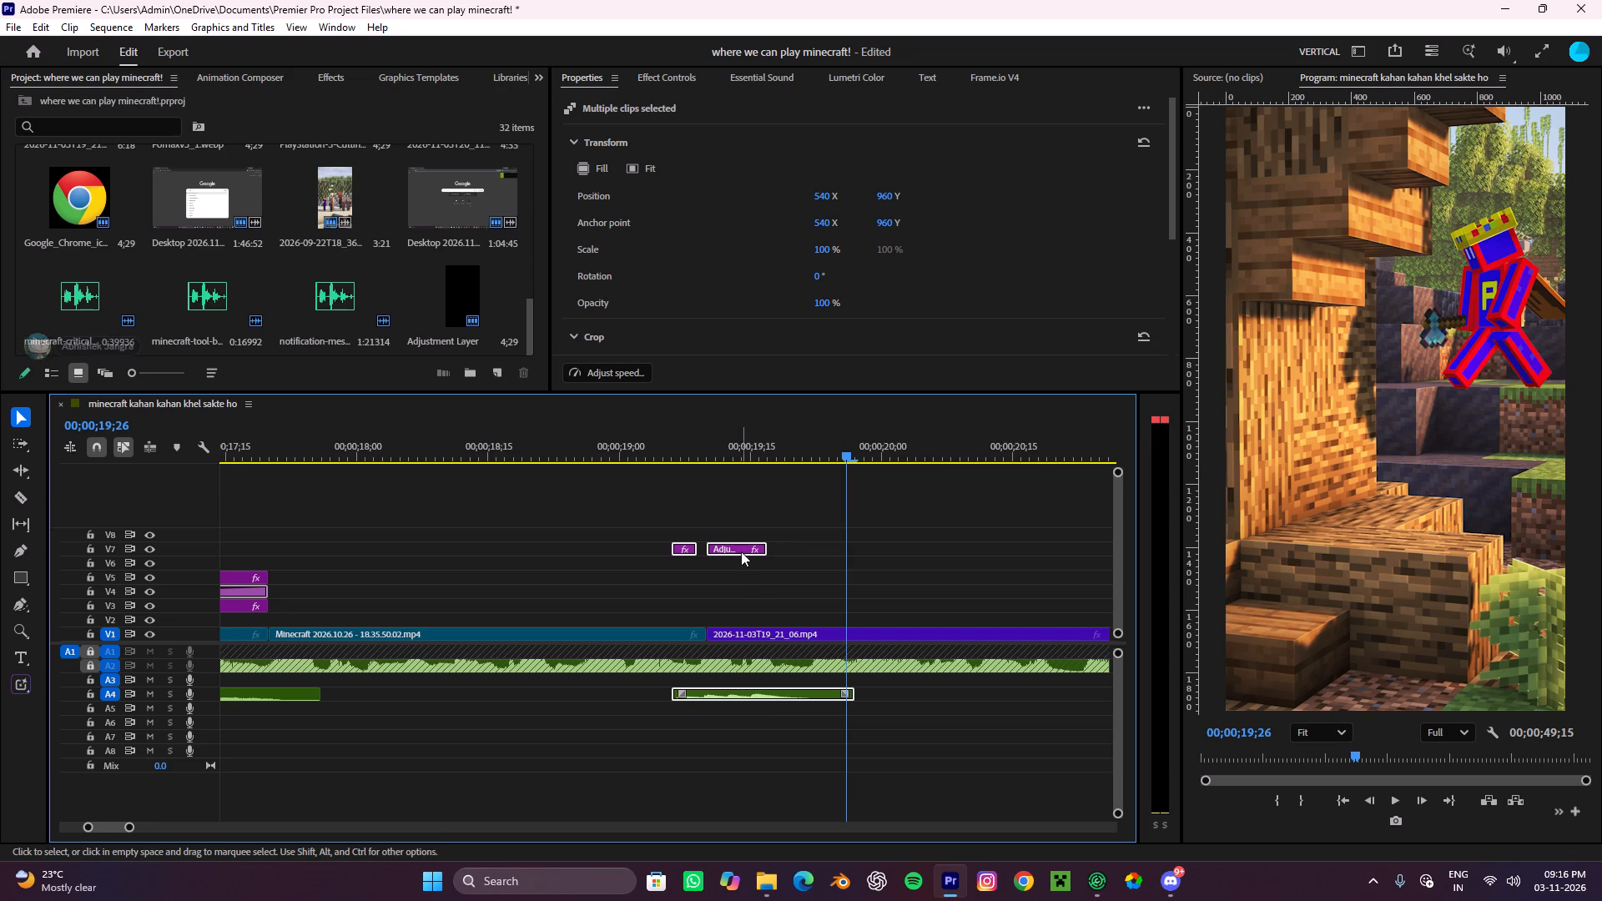
left_click_drag(743, 543, 990, 576)
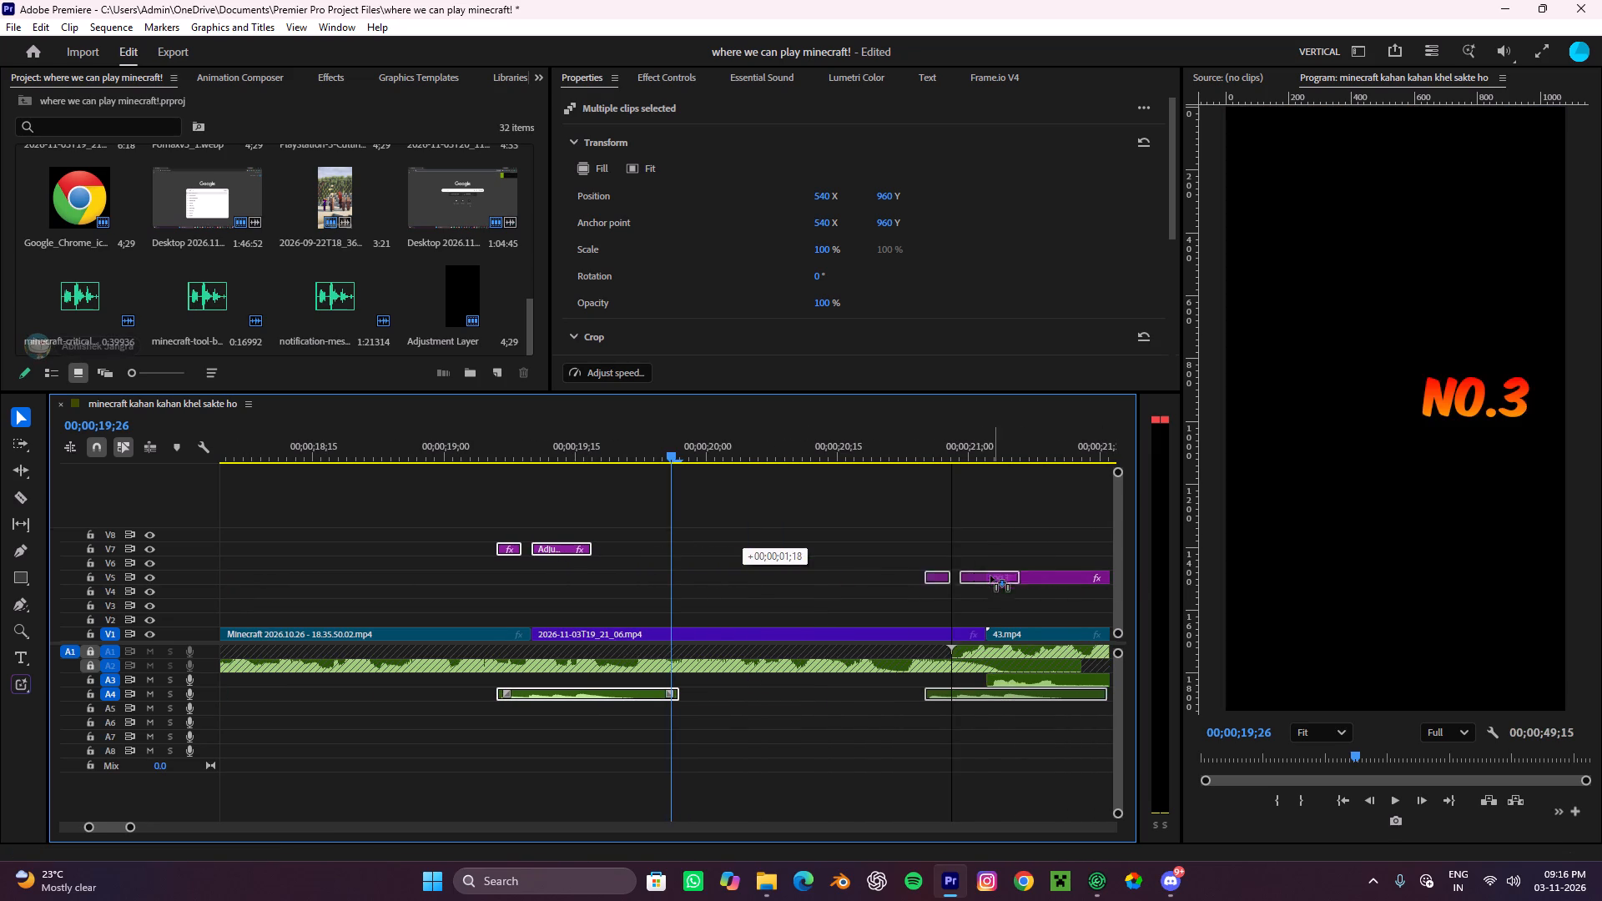
left_click_drag(990, 576, 959, 572)
Play back the transition into the no.3 title and the following block clip to check the moved effects.
scroll(958, 572, "down", 10, "alt")
key("space")
scroll(857, 563, "down", 4)
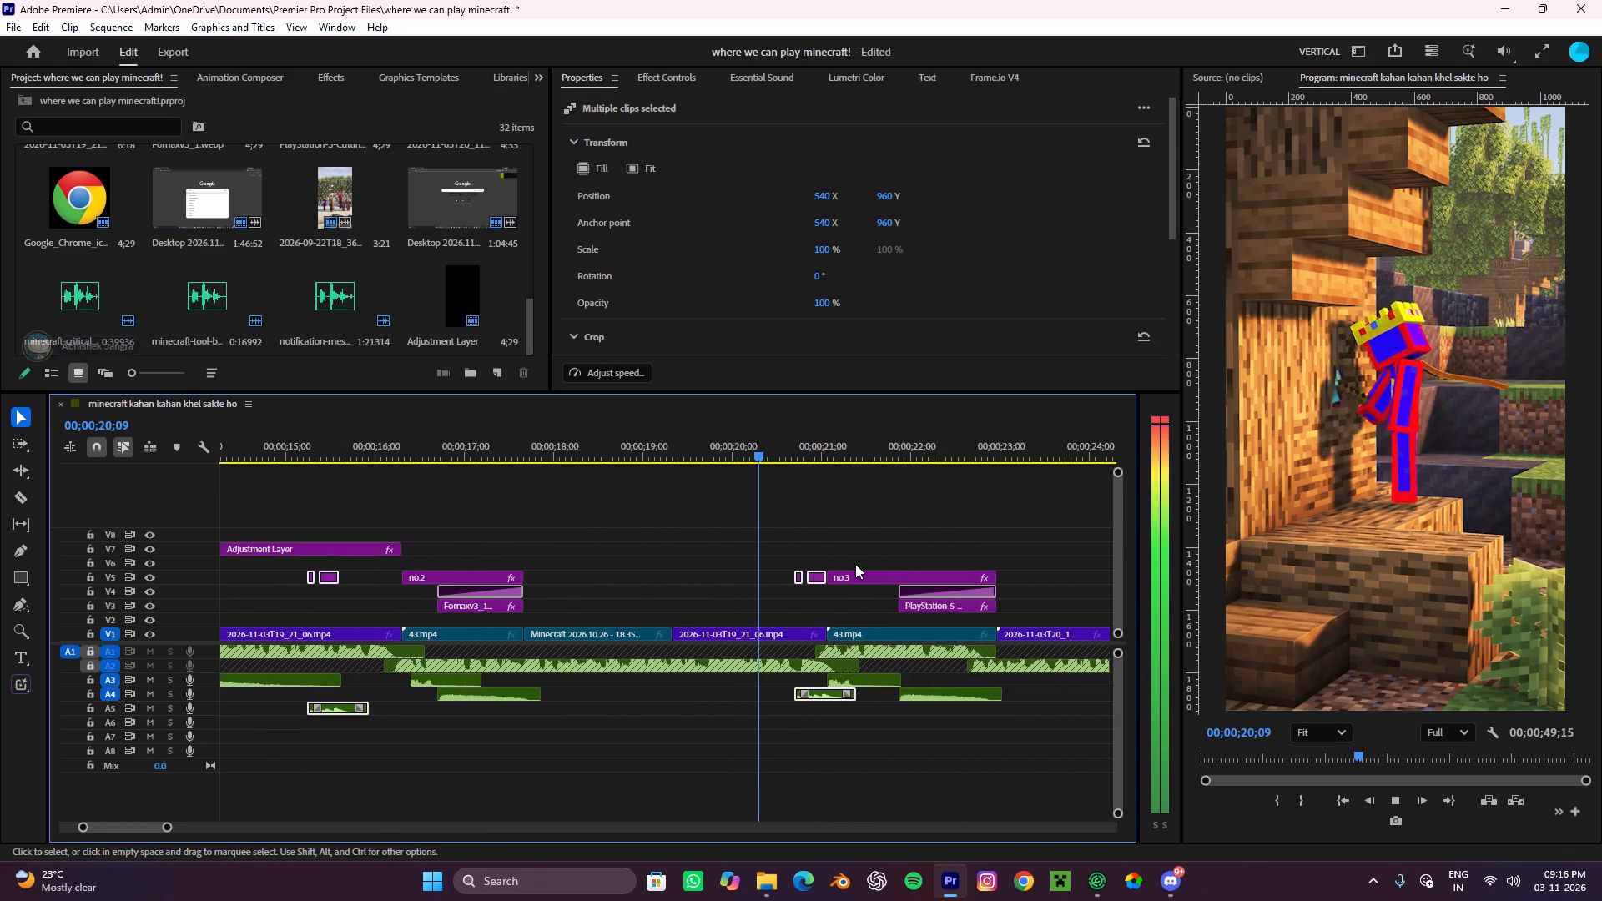
scroll(844, 567, "down", 8)
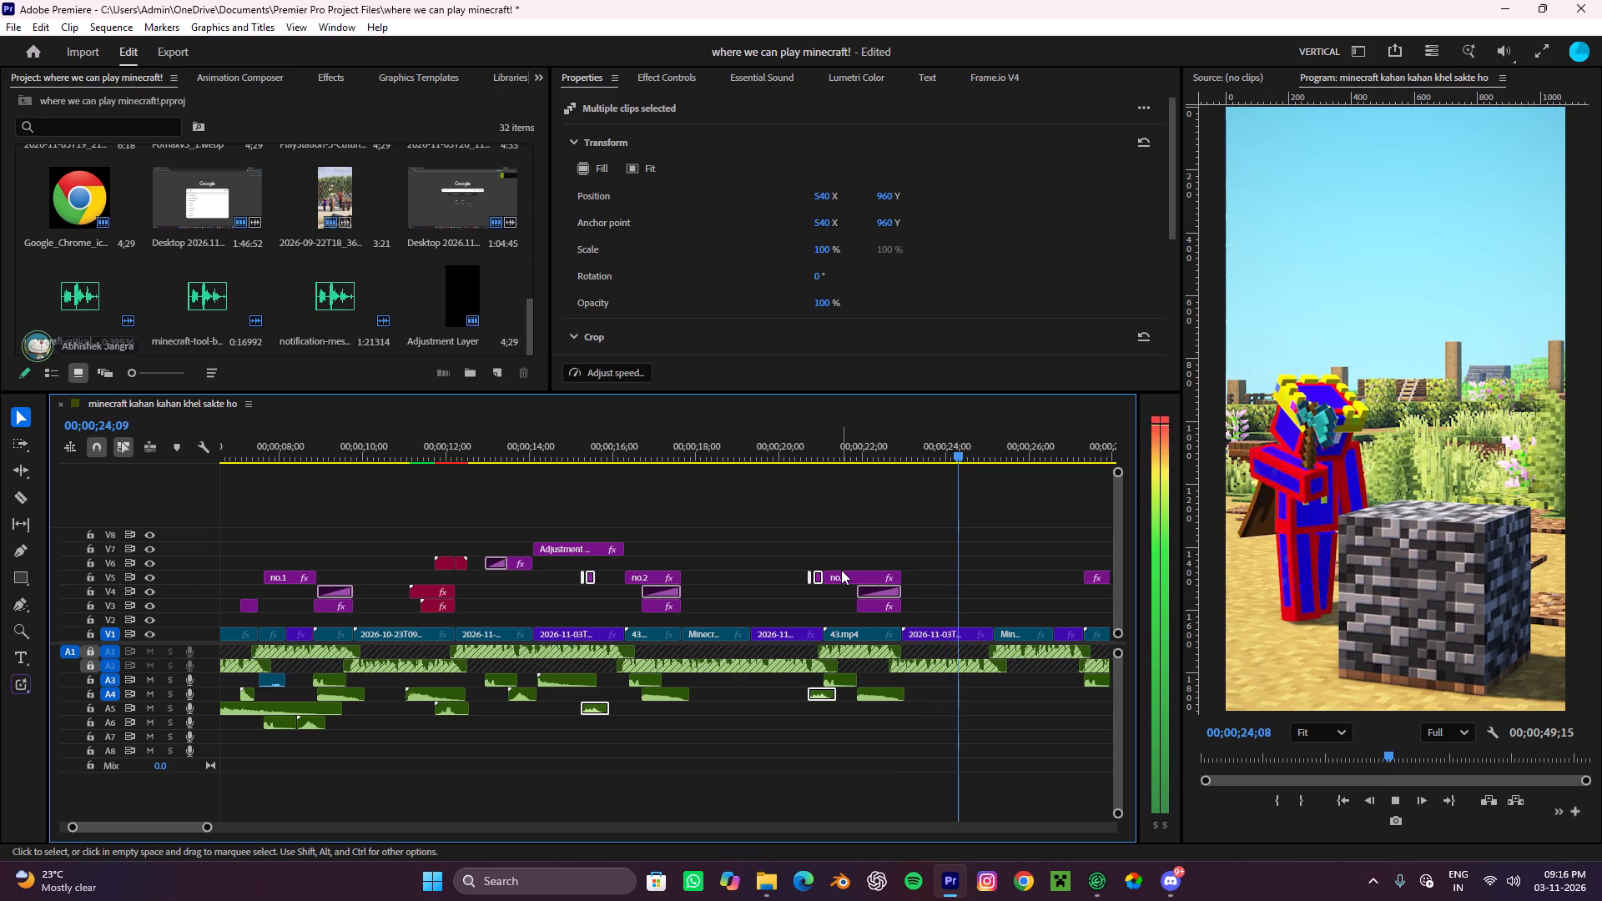
key("space")
scroll(856, 597, "down", 5)
scroll(798, 596, "up", 5, "alt")
scroll(798, 596, "down", 4)
scroll(537, 594, "down", 1, "alt")
left_click(572, 555)
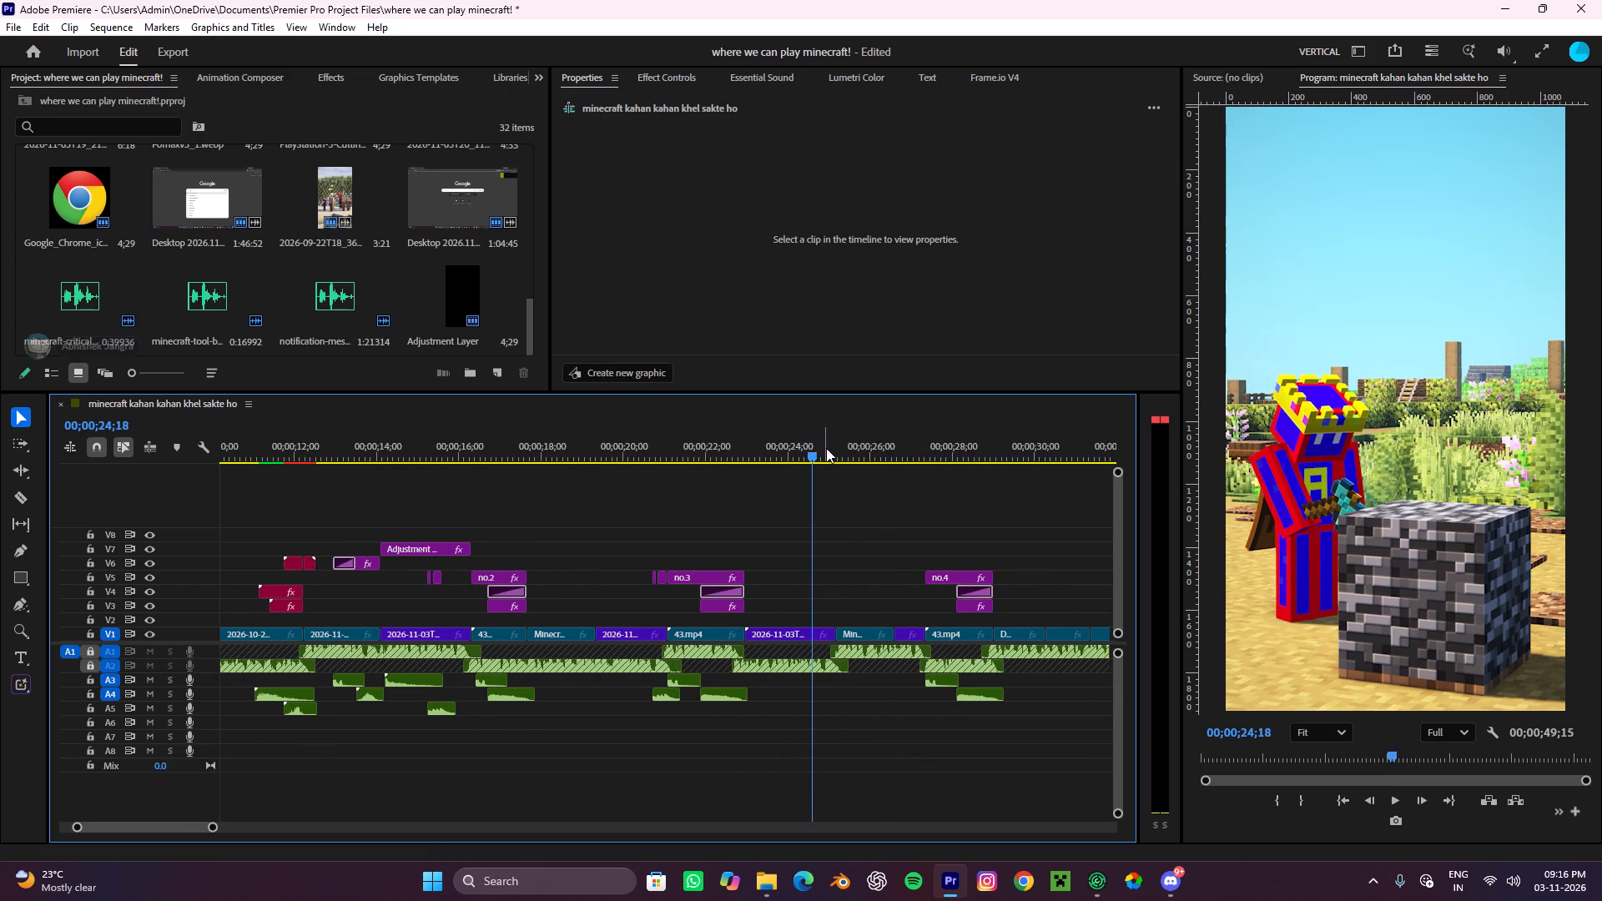
Copy the red flash adjustment layer on V3 near 00;00;07;03 and its A4 sound to V5 and A3 at about 00;00;30;08.
left_click_drag(832, 439, 354, 562)
key("space")
scroll(394, 553, "down", 4, "alt")
scroll(393, 553, "up", 4, "alt")
scroll(393, 553, "up", 6)
left_click_drag(566, 448, 350, 554)
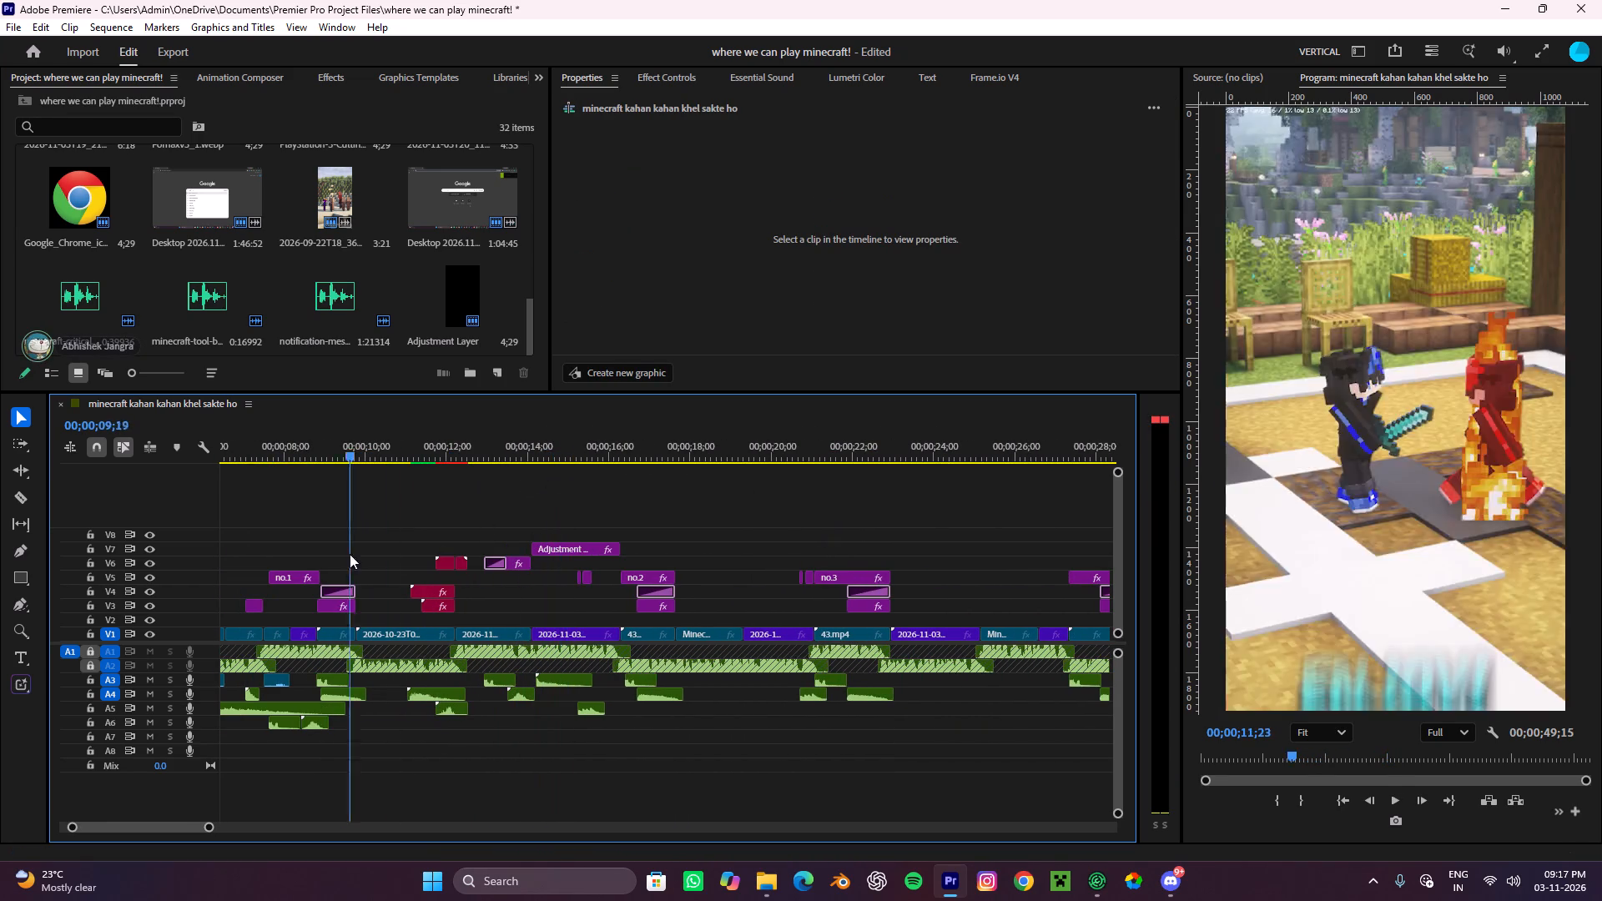
left_click_drag(350, 554, 249, 617)
scroll(268, 609, "up", 4)
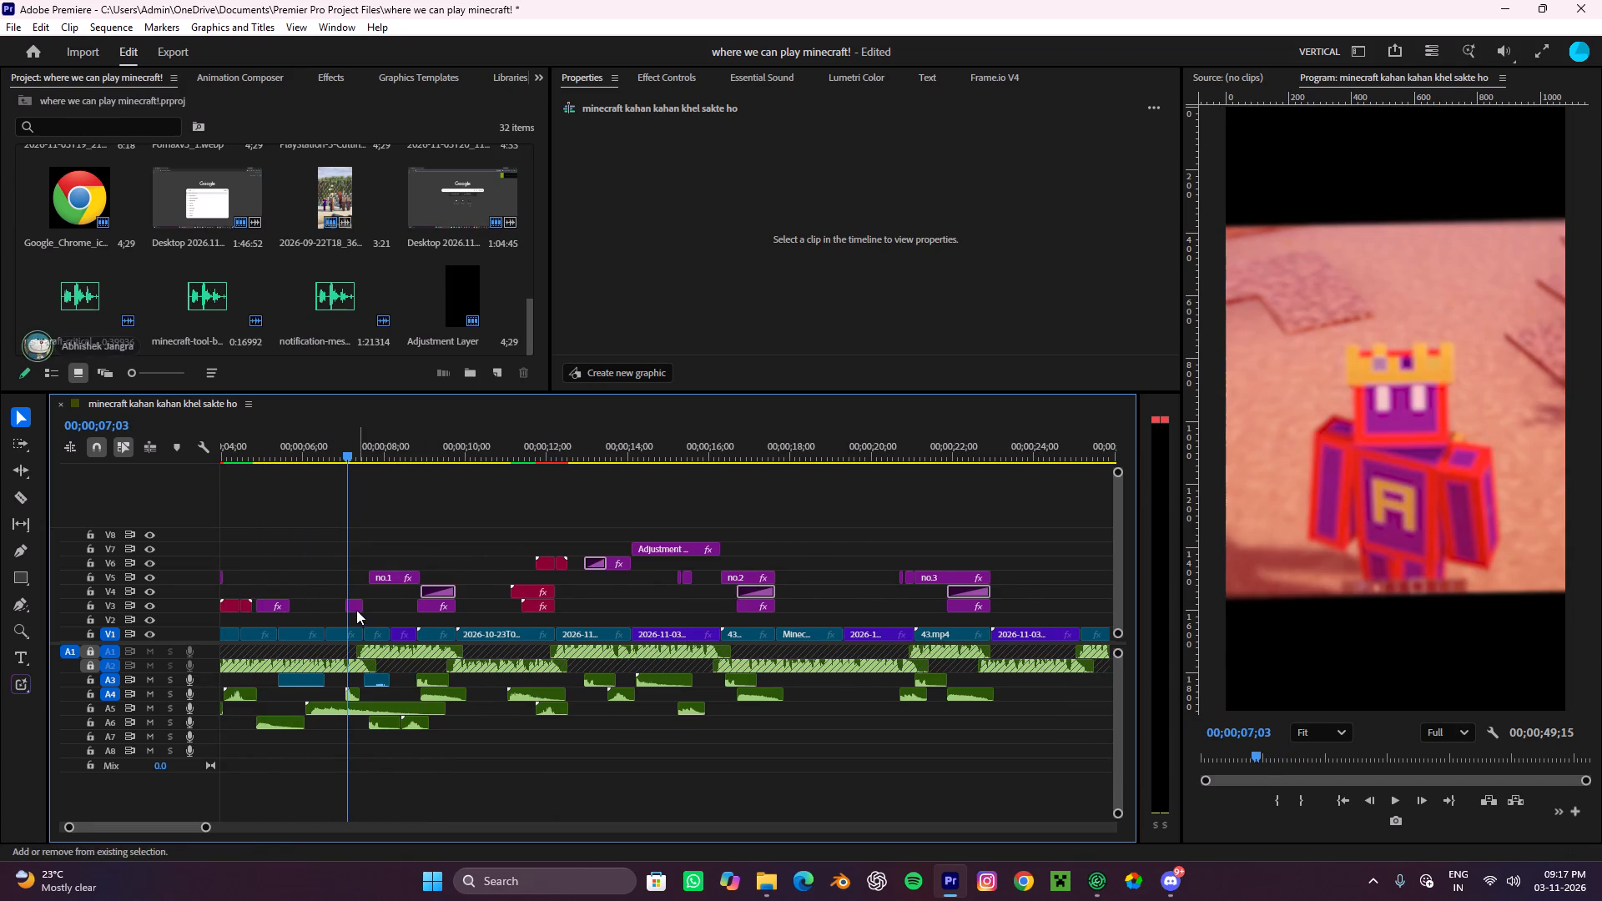
left_click(353, 606, "shift")
left_click(353, 694, "shift")
left_click_drag(351, 694, 703, 685, "alt")
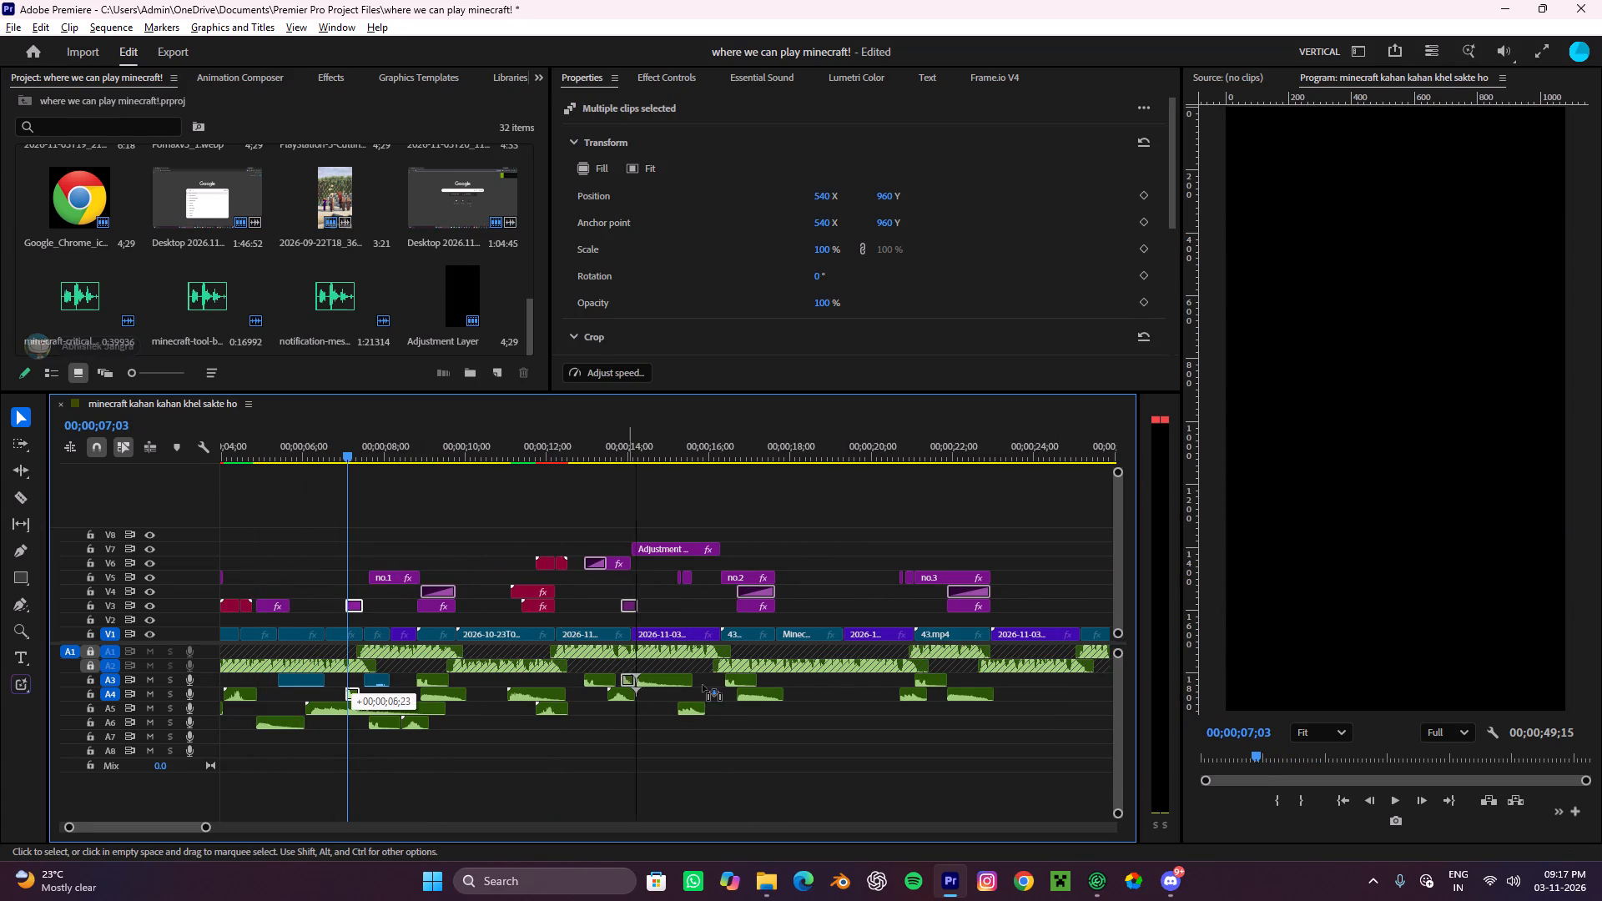
left_click_drag(703, 685, 801, 583, "alt")
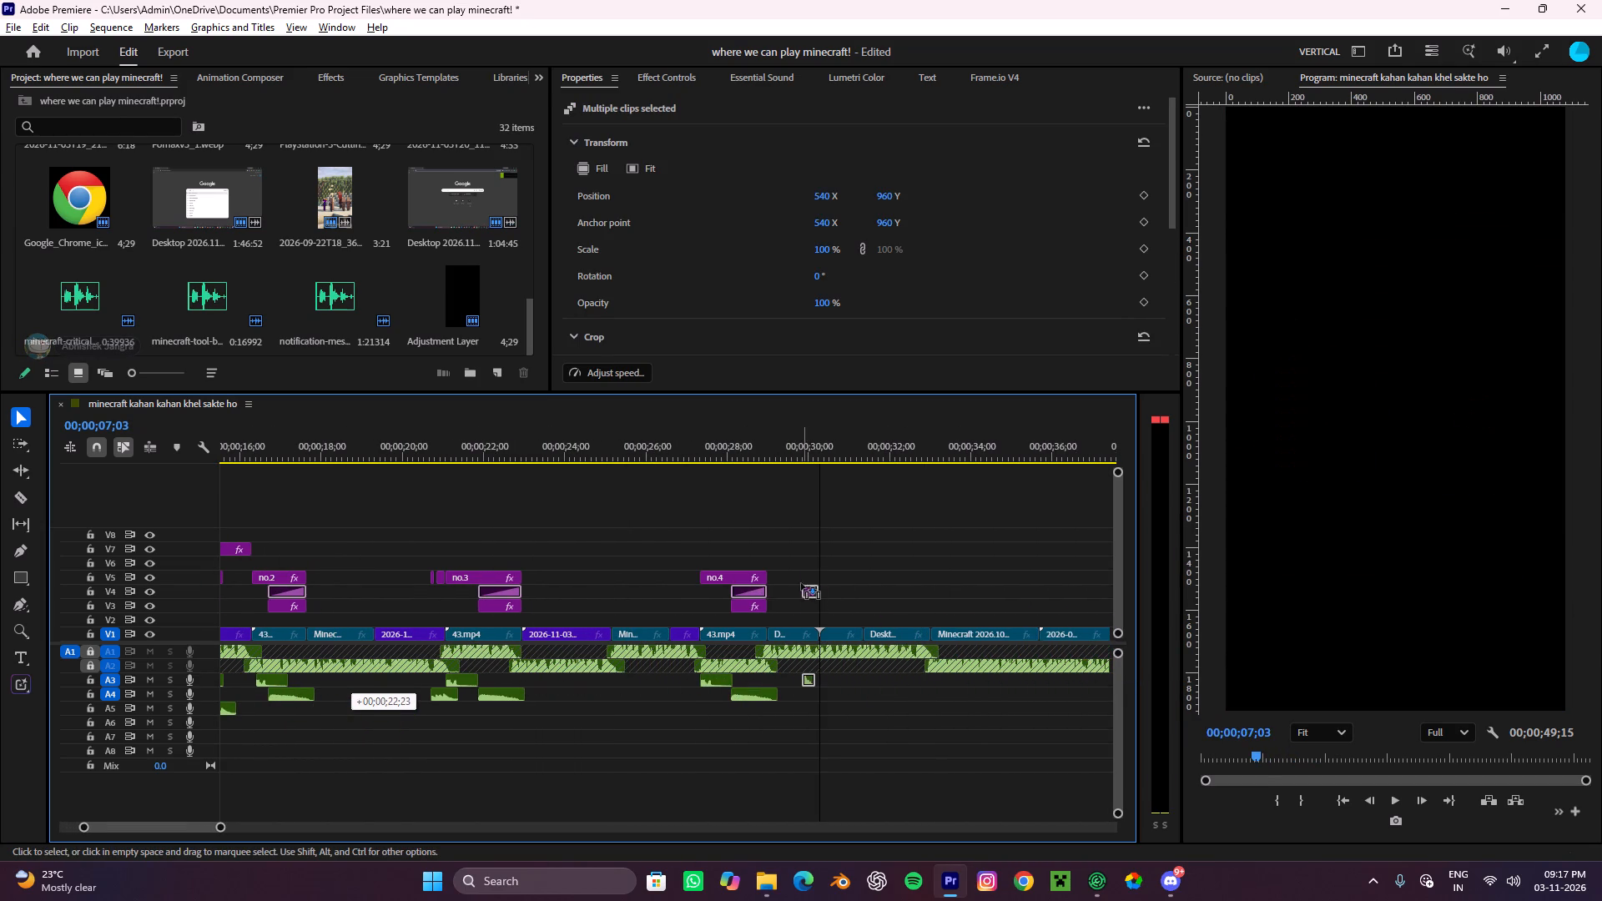
left_click_drag(801, 583, 828, 584, "alt")
Play back the no.4 title and move the copied red flash and sound to V4 and A3 at about 00;00;23;06.
left_click(711, 436)
key("space")
scroll(803, 539, "down", 4, "alt")
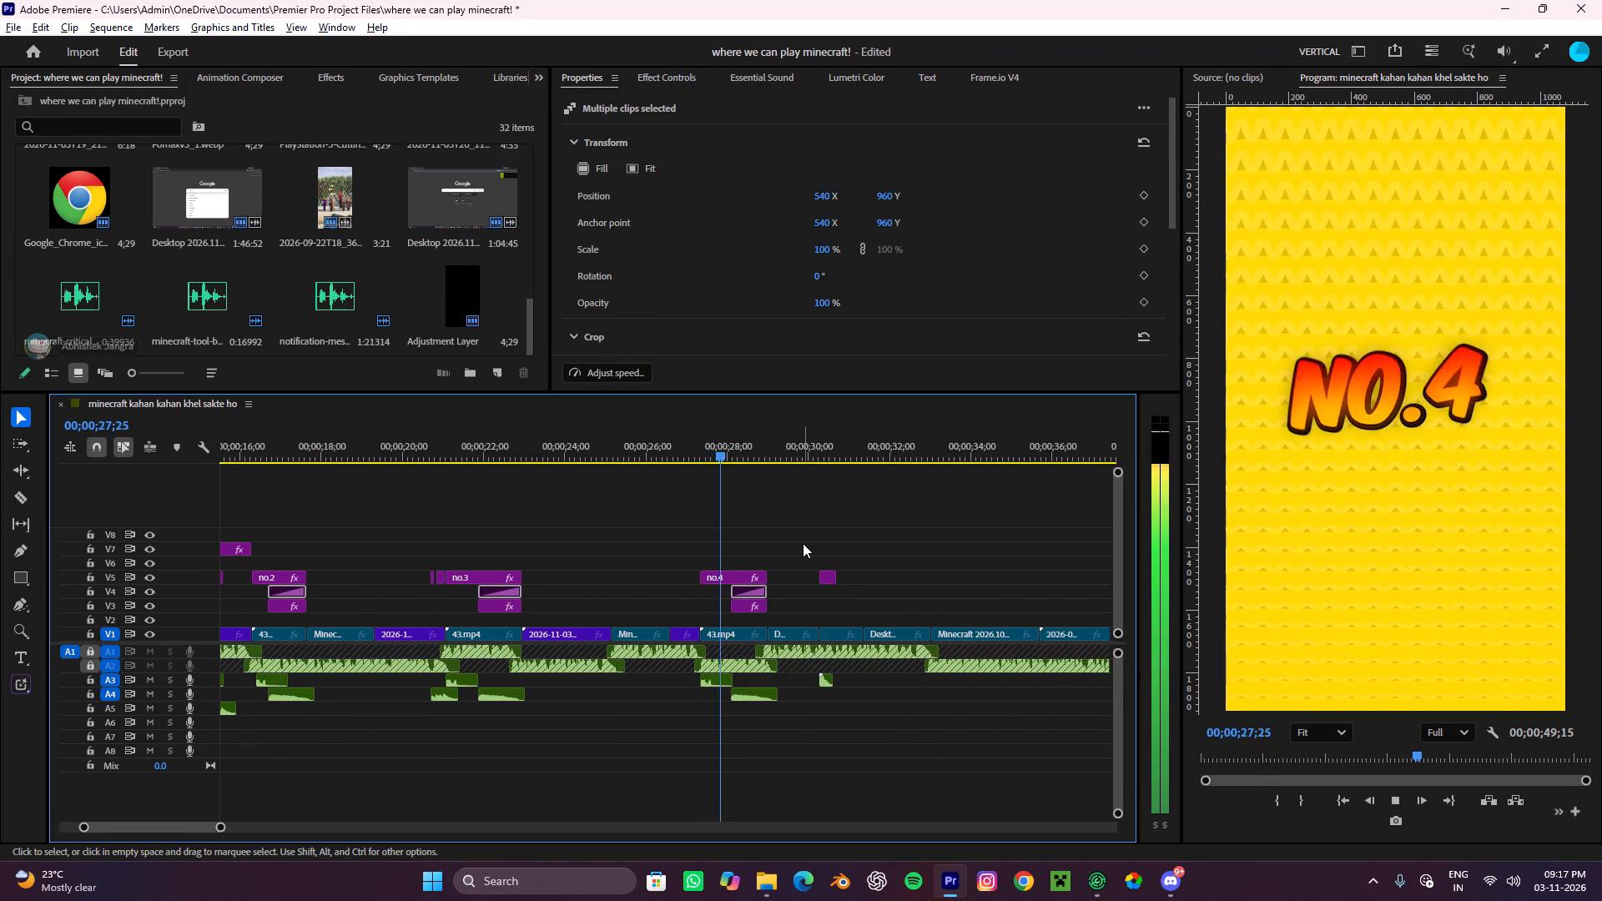
scroll(803, 544, "up", 4, "alt")
scroll(803, 544, "up", 3)
key("space")
left_click_drag(947, 548, 899, 586, "shift")
left_click_drag(976, 527, 873, 624, "shift")
left_click_drag(919, 699, 884, 676, "shift")
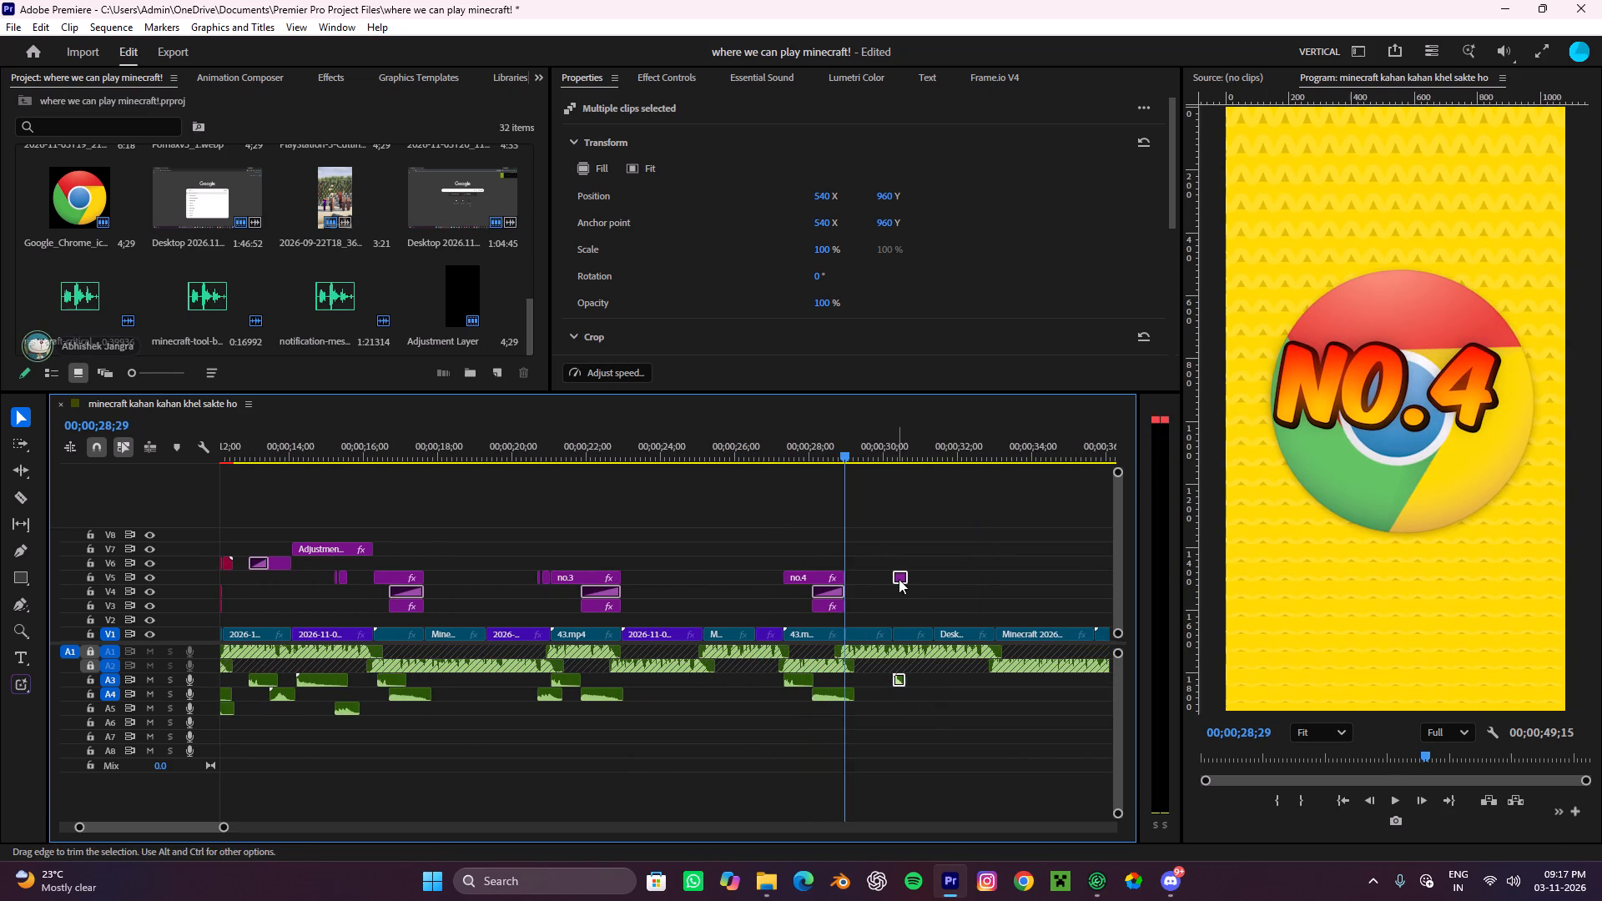
left_click_drag(899, 577, 647, 588)
Play back the section after no.3 and move the red flash and its sound to about 00;00;24;26, checking the timing.
left_click_drag(874, 445, 531, 577)
key("space")
scroll(707, 554, "up", 4, "alt")
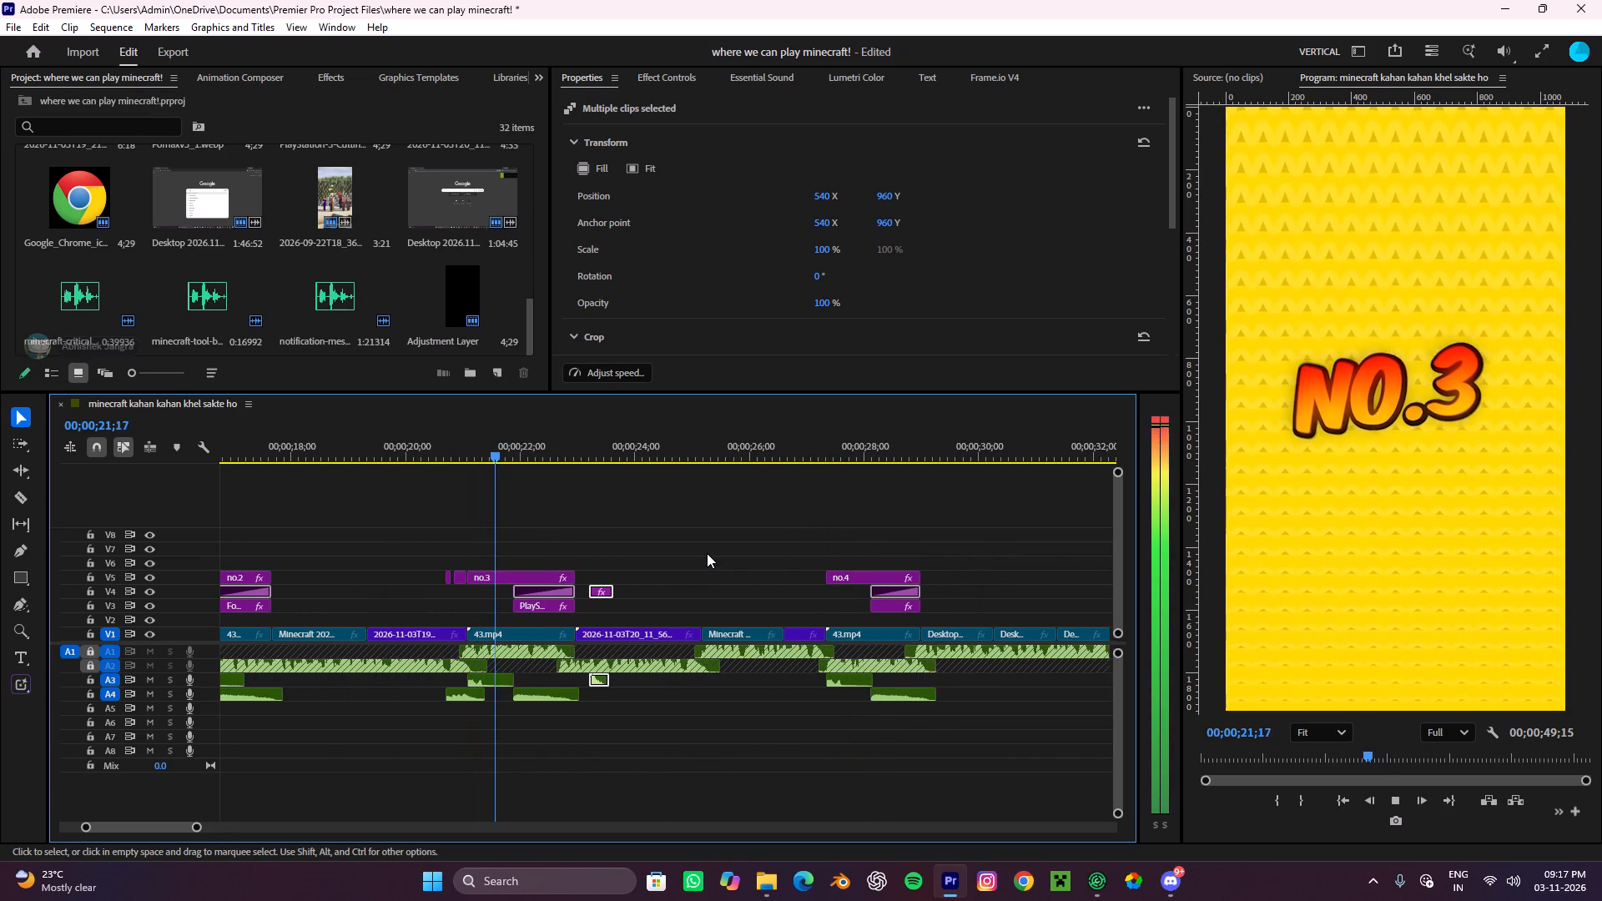
scroll(707, 553, "up", 4, "alt")
scroll(707, 553, "down", 3)
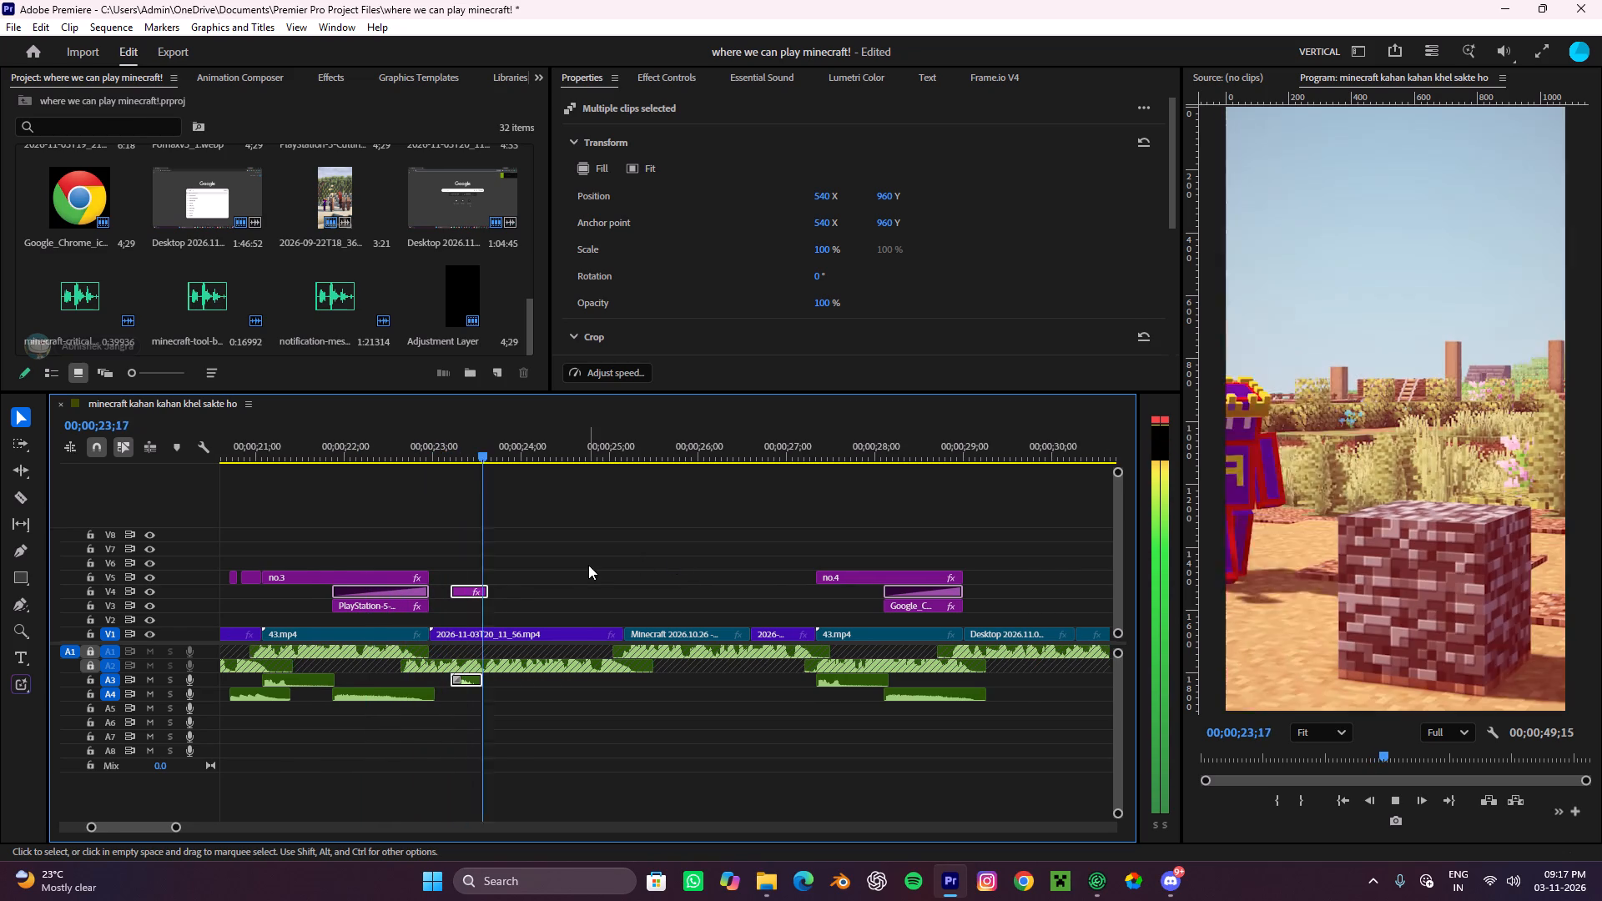
key("space")
key("space")
key("space")
left_click_drag(464, 591, 594, 589)
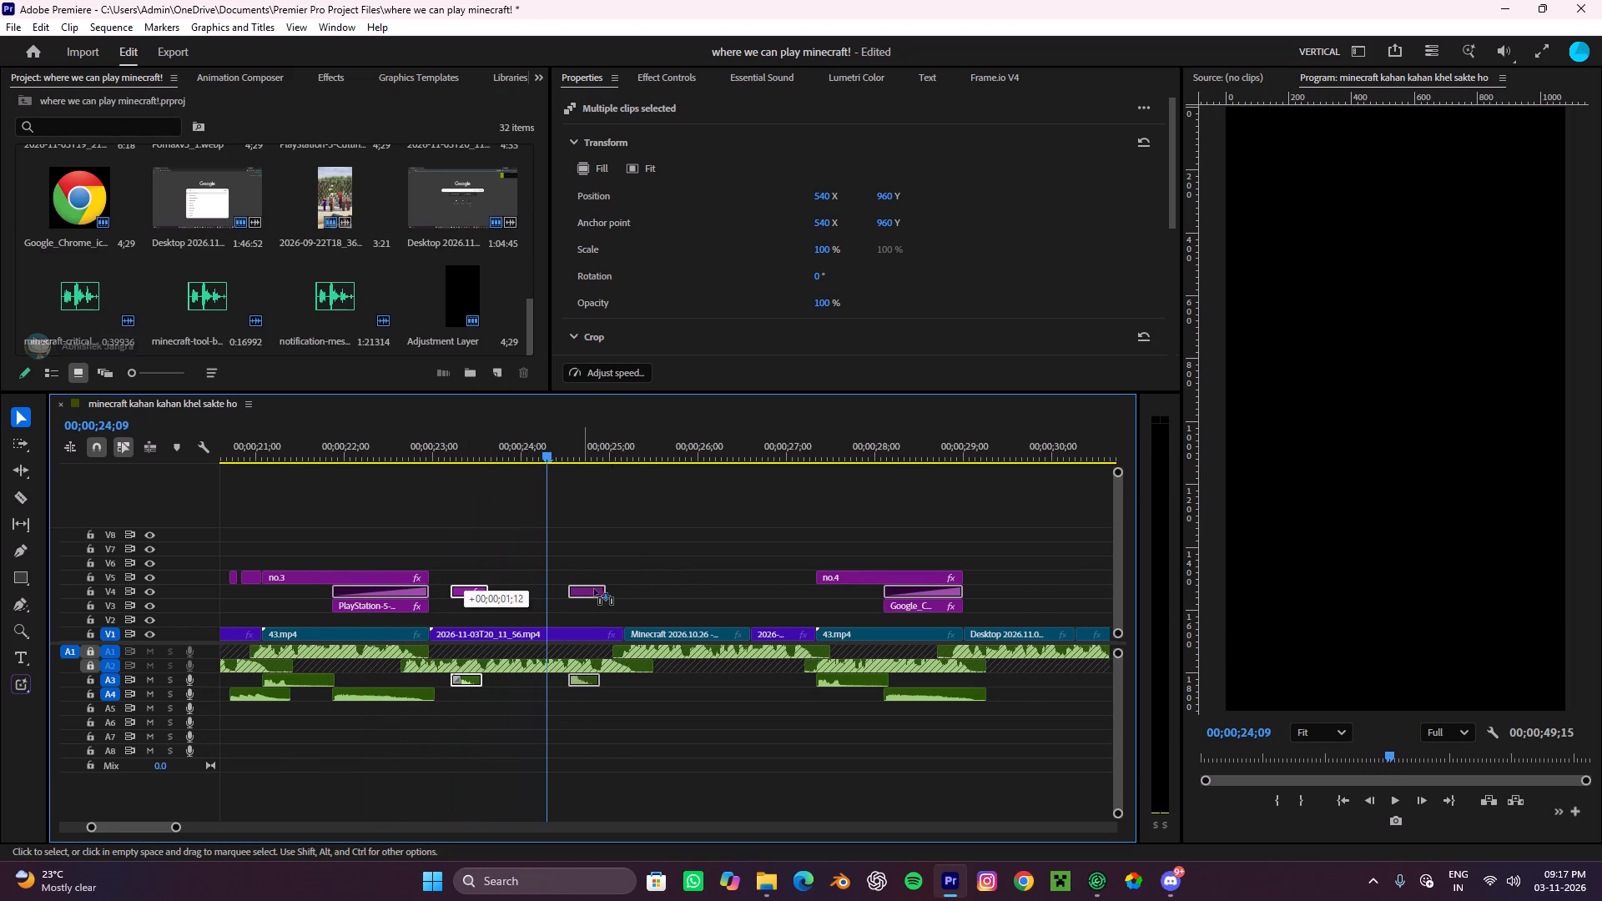
left_click_drag(594, 589, 612, 594)
key("space")
scroll(650, 556, "down", 5, "alt")
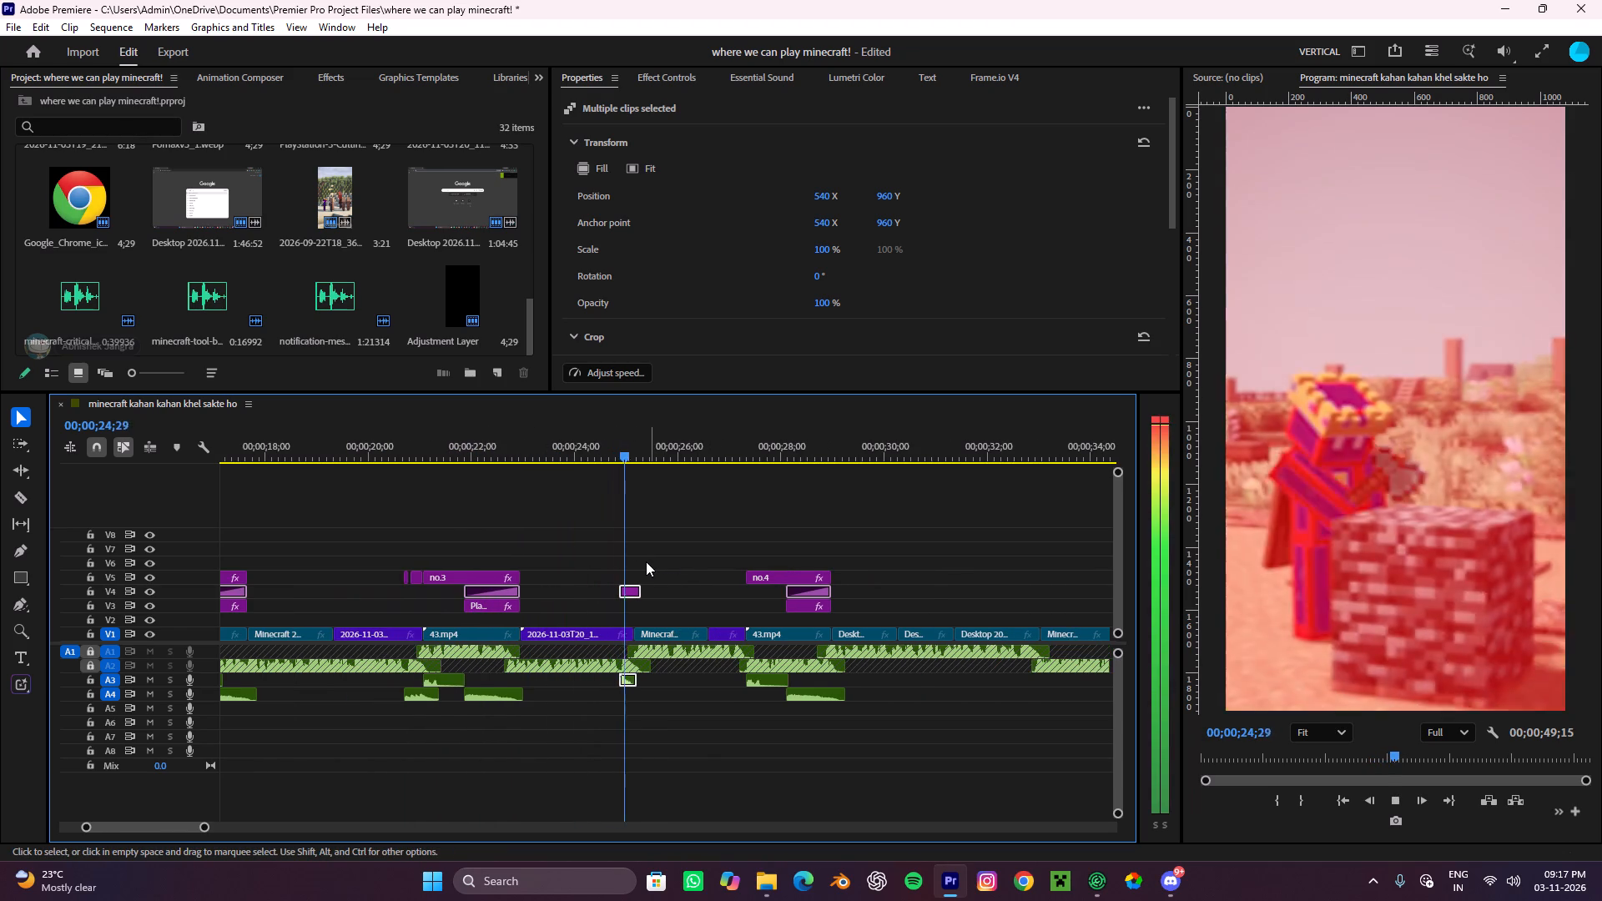
Play back from the red flash after no.3 to just before the no.4 title to check its timing.
scroll(647, 565, "down", 10, "alt")
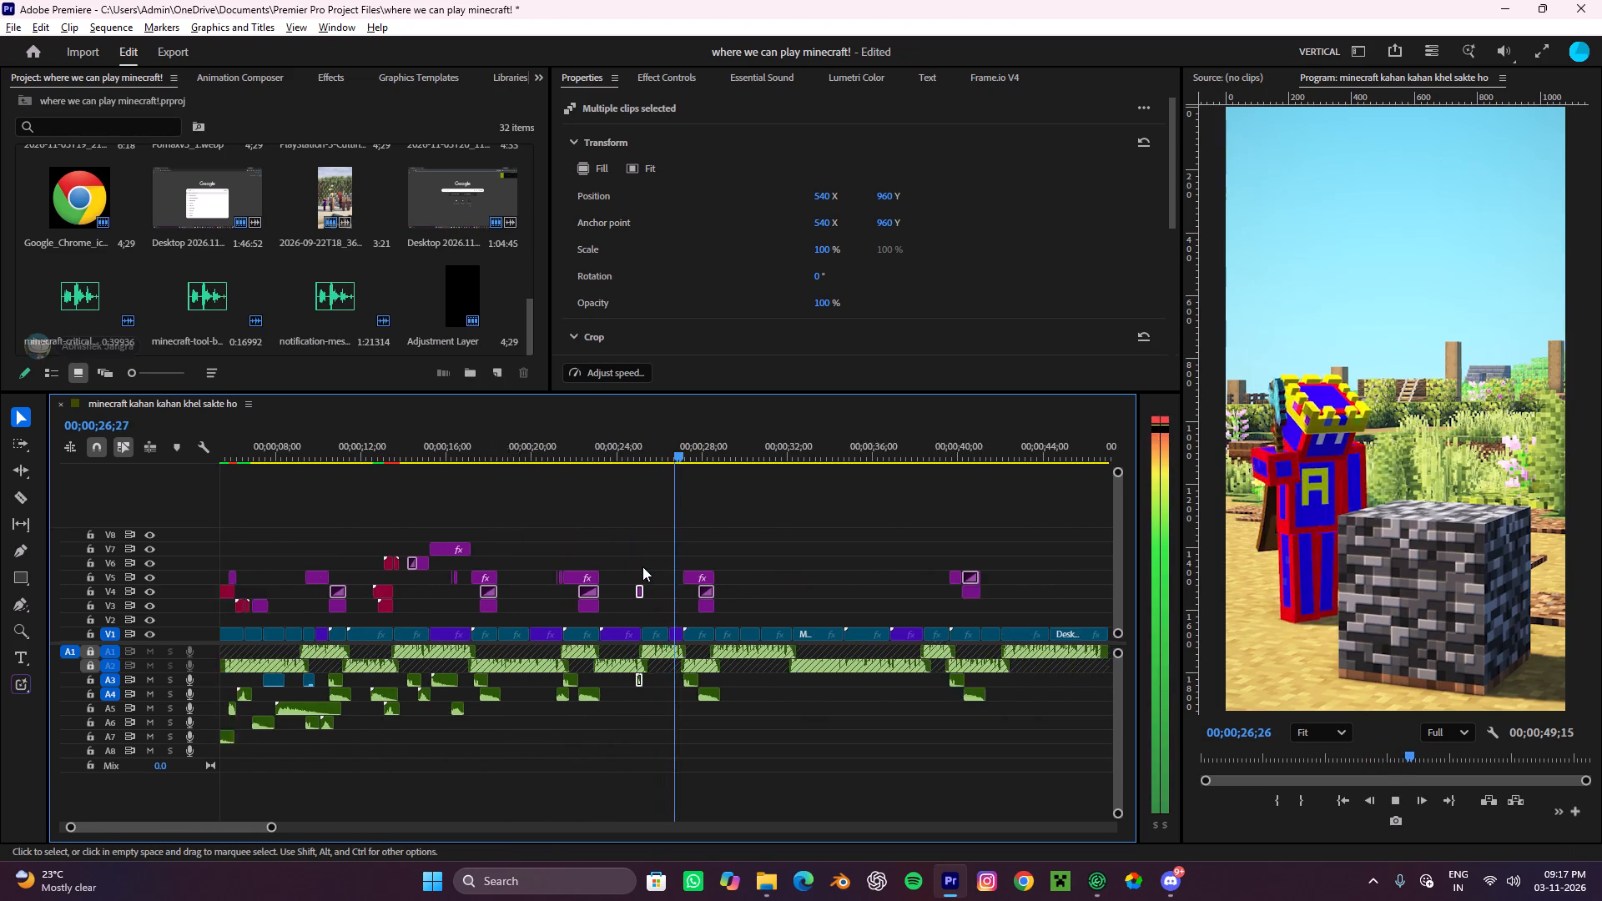
scroll(642, 566, "up", 3, "alt")
key("space")
scroll(642, 571, "up", 4, "alt")
scroll(642, 571, "down", 3, "alt")
left_click(673, 534)
Play back the opening section from about 00;00;04;00 to find an adjustment-layer effect to reuse.
scroll(658, 541, "down", 5, "alt")
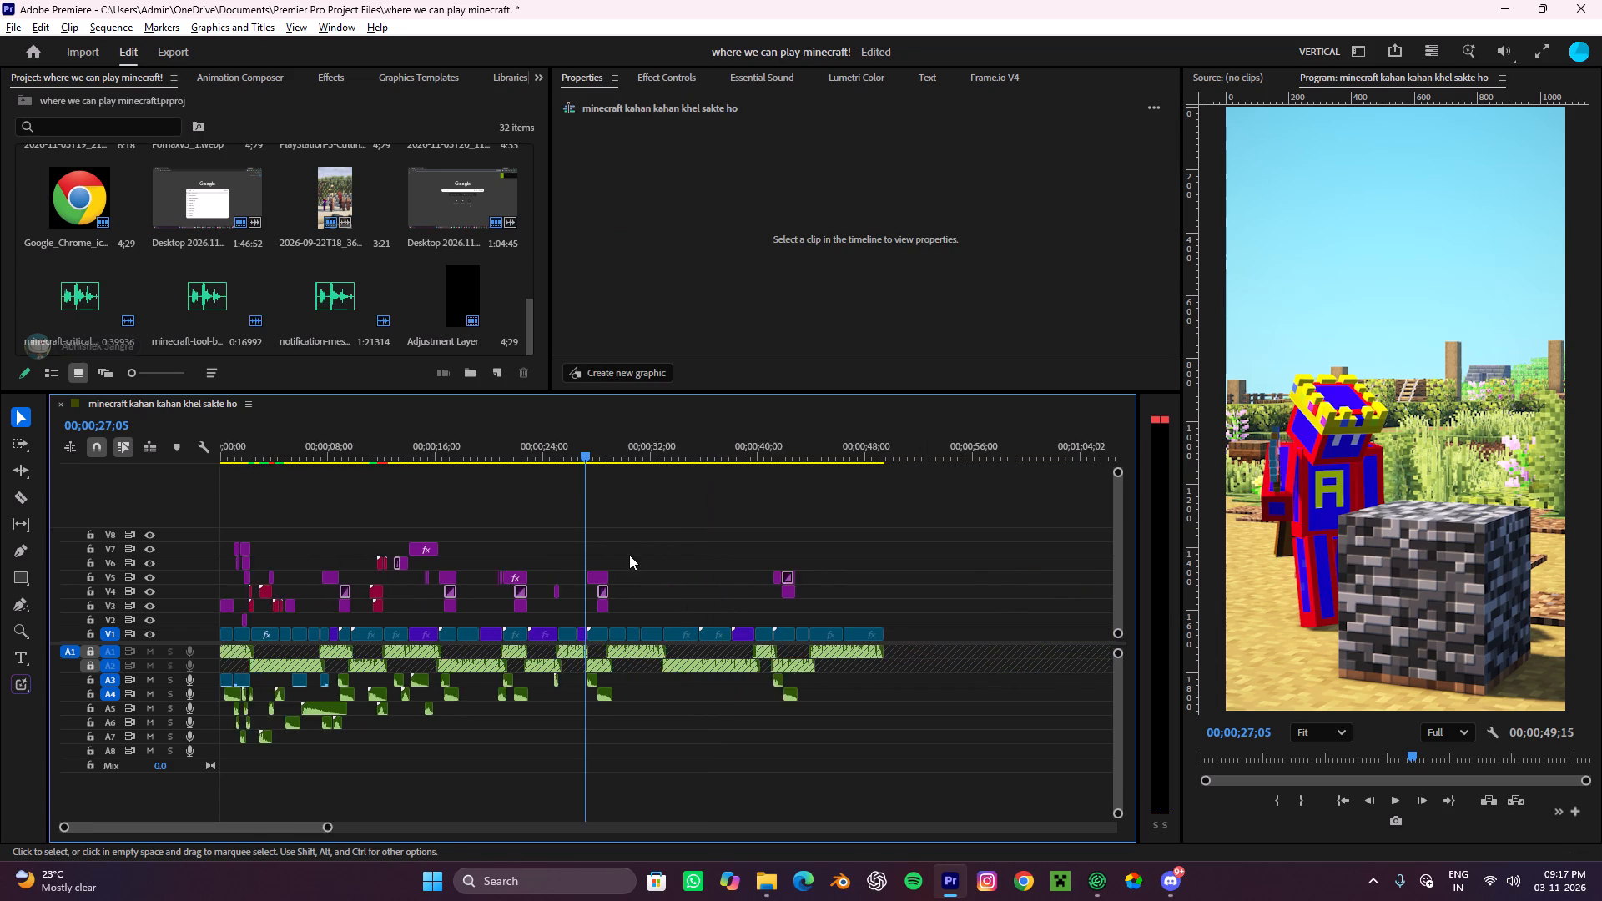
scroll(629, 555, "down", 4, "alt")
scroll(385, 599, "up", 15, "alt")
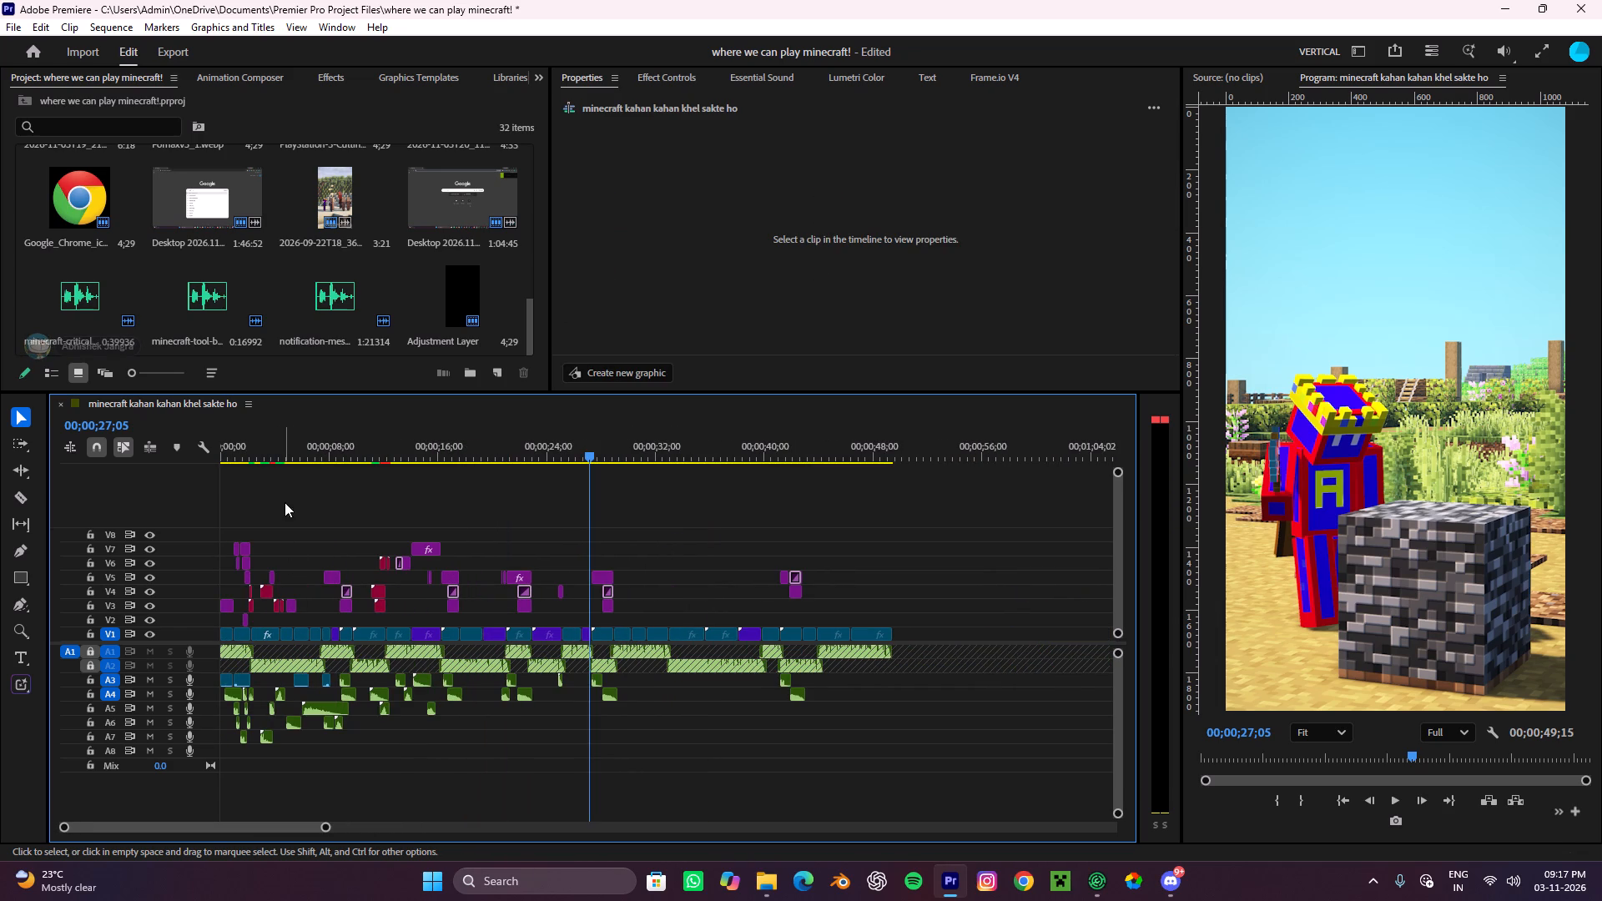
left_click(280, 452)
left_click_drag(272, 455, 275, 485)
key("space")
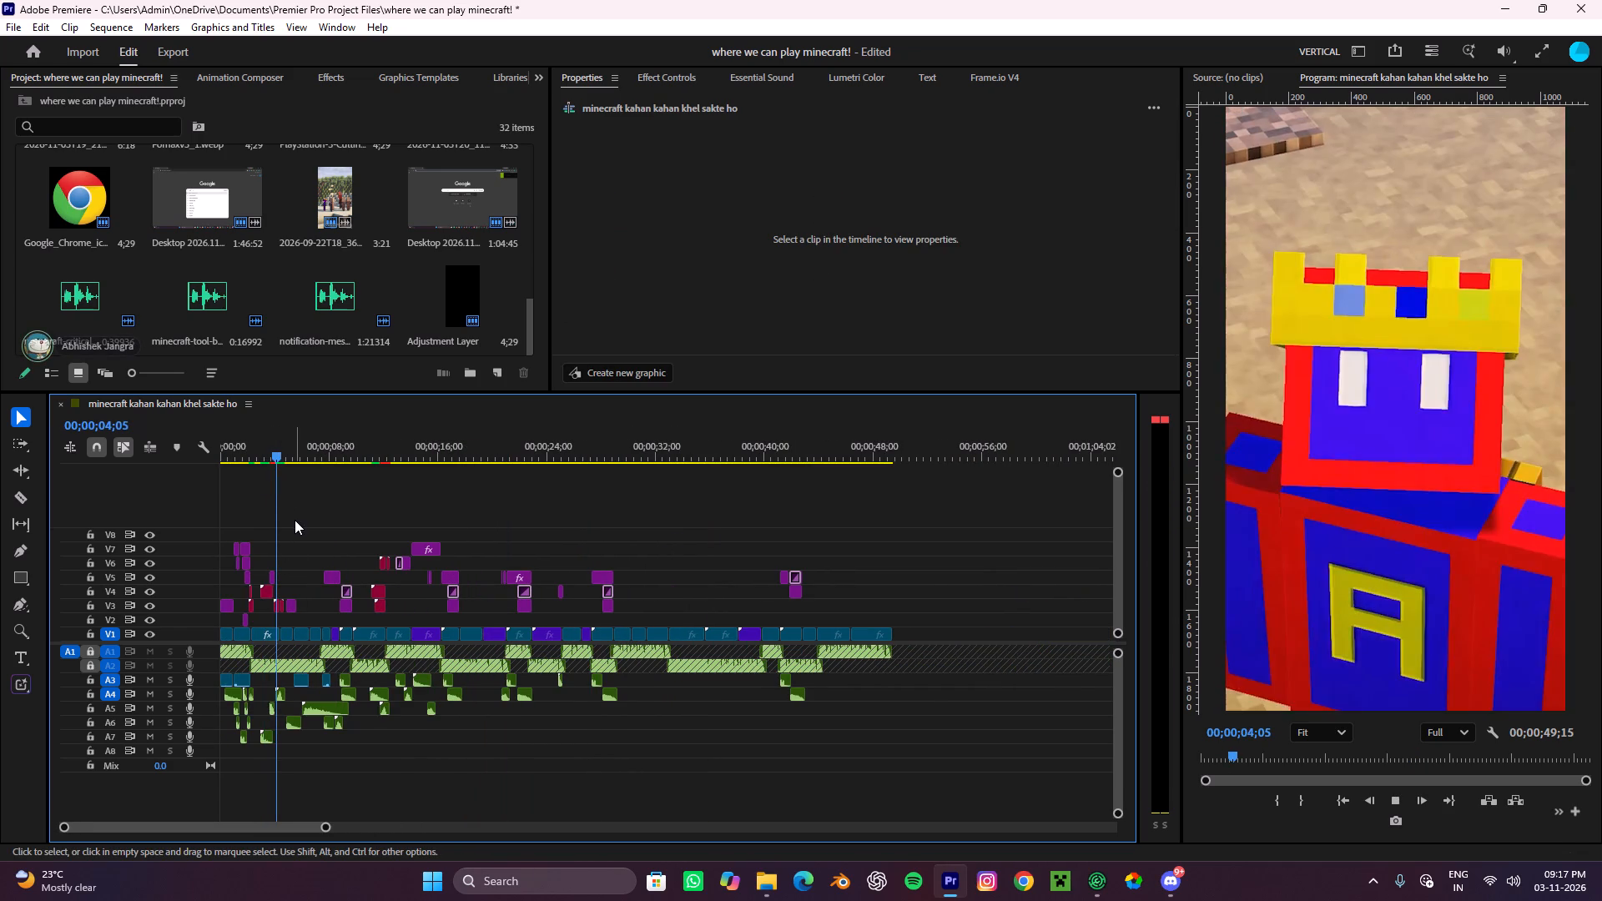
scroll(295, 520, "up", 5, "alt")
key("space")
scroll(294, 522, "up", 5)
Copy the V5 adjustment layer near 00;00;03;19 and its A5 sound to V5 and A5 at about 00;00;26;18, previewing the effect first.
left_click(314, 578, "shift")
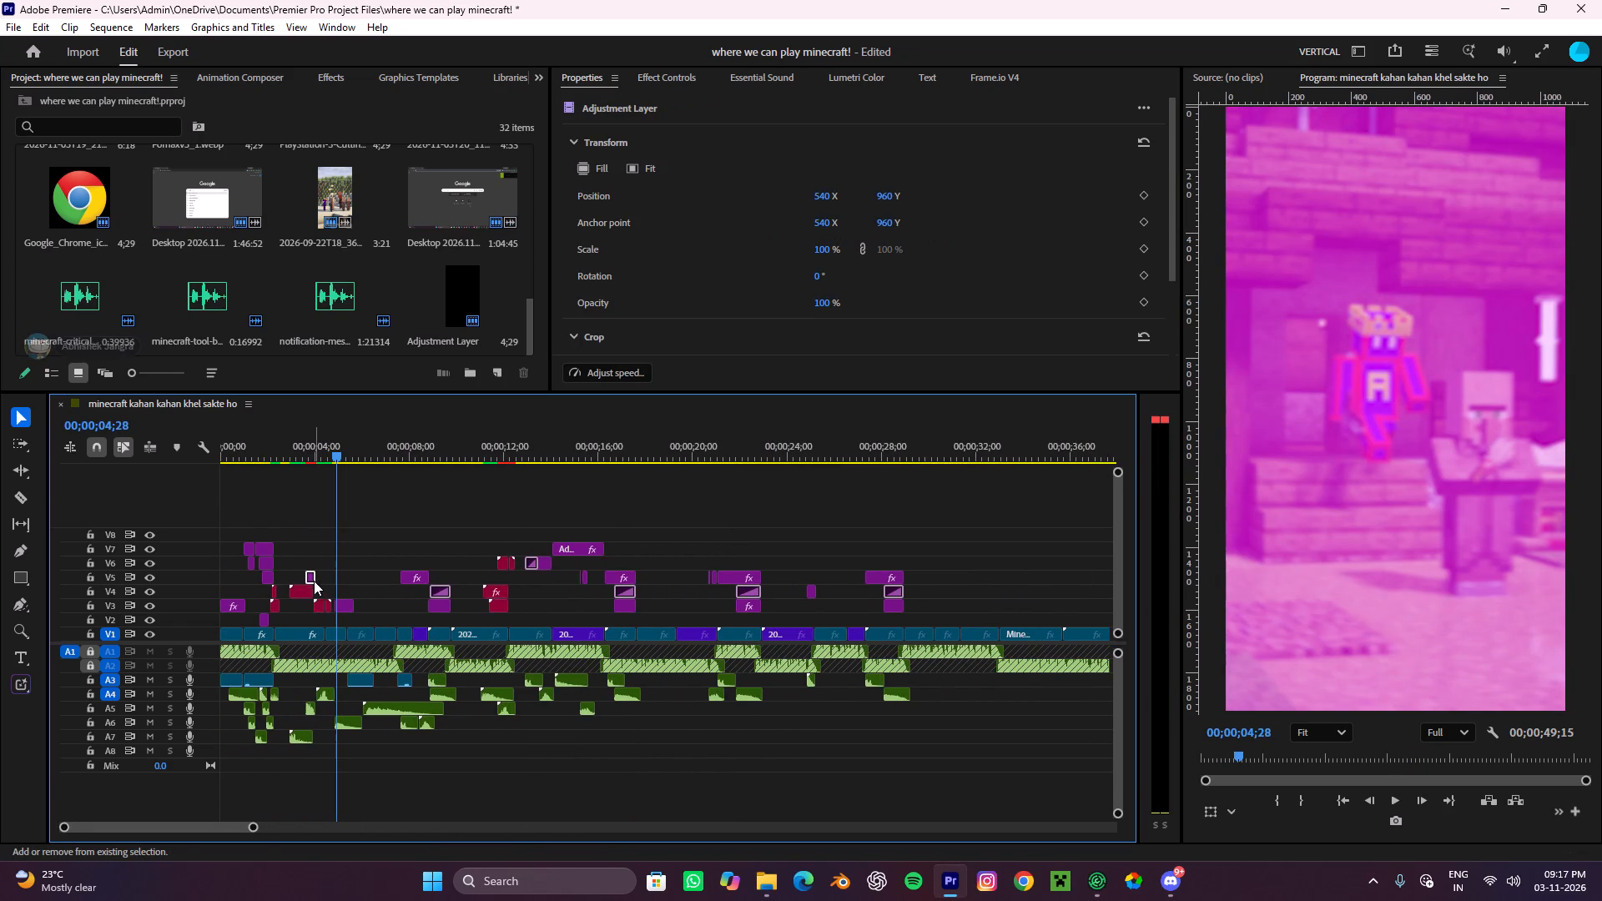
left_click(311, 710, "shift")
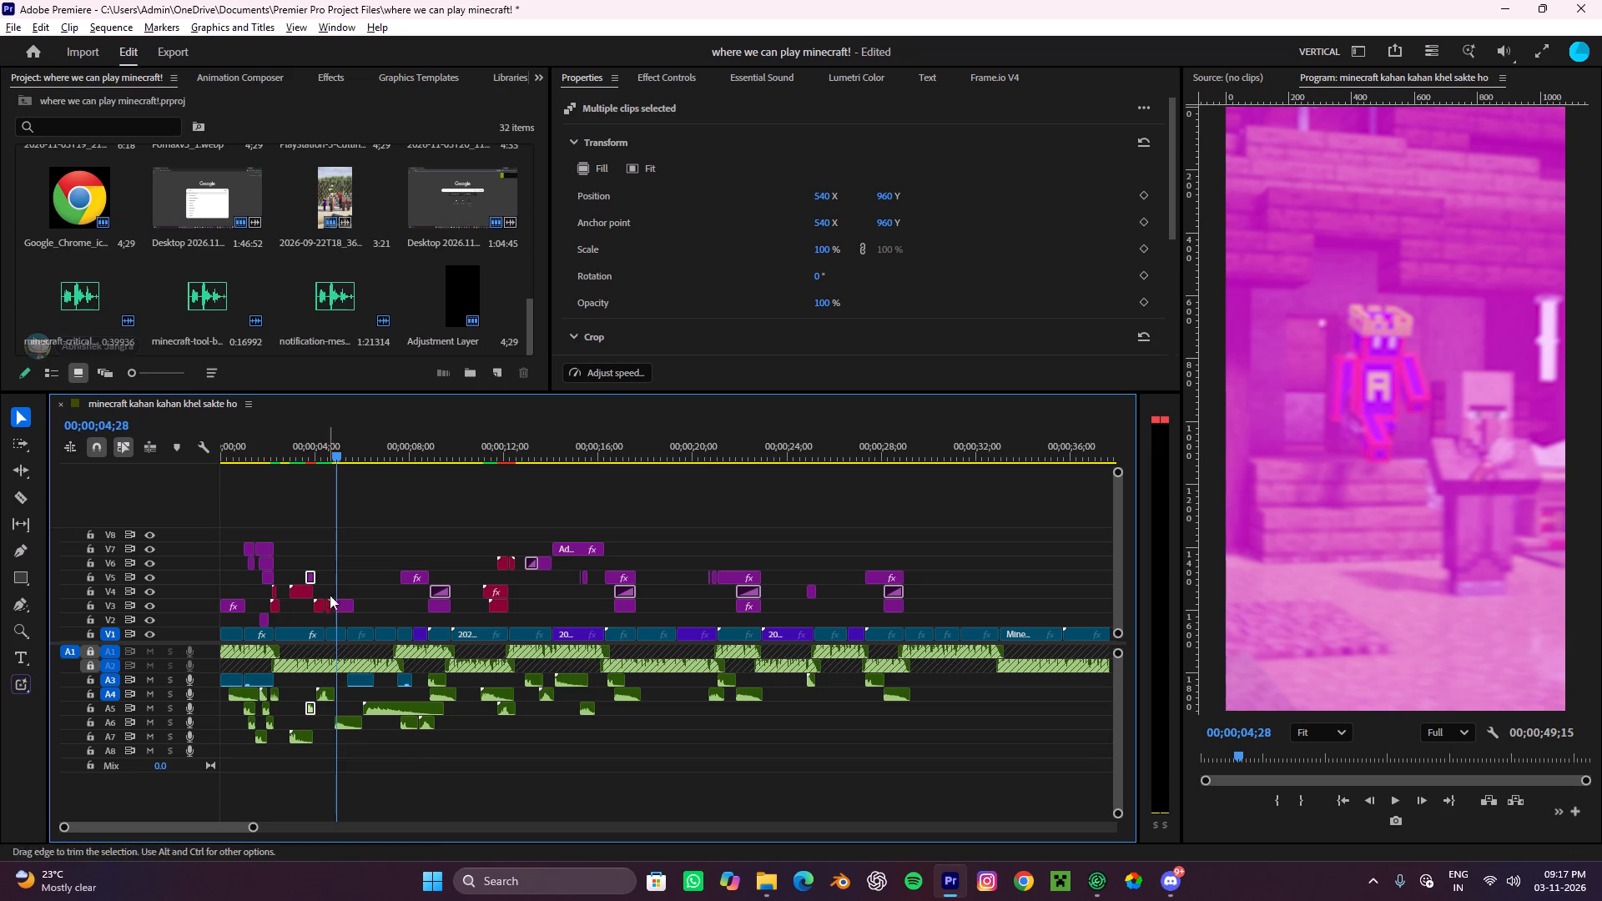
scroll(325, 608, "up", 16, "alt")
scroll(409, 540, "up", 6)
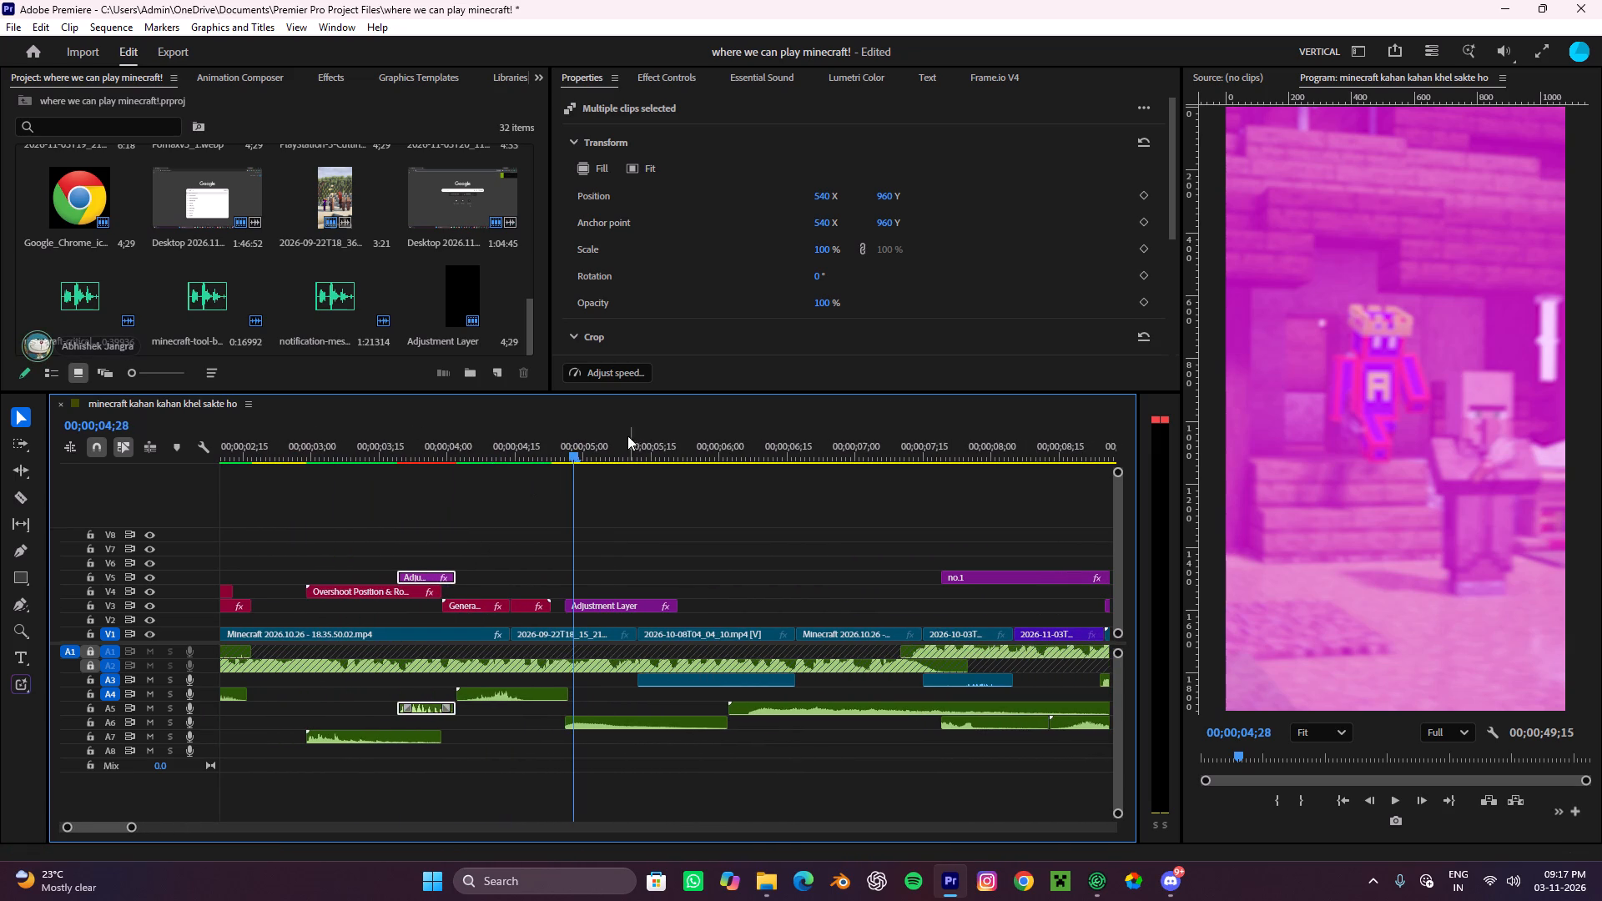
left_click_drag(603, 438, 335, 557)
key("space")
scroll(427, 528, "down", 4, "alt")
key("space")
scroll(503, 525, "down", 13)
scroll(291, 578, "up", 10, "alt")
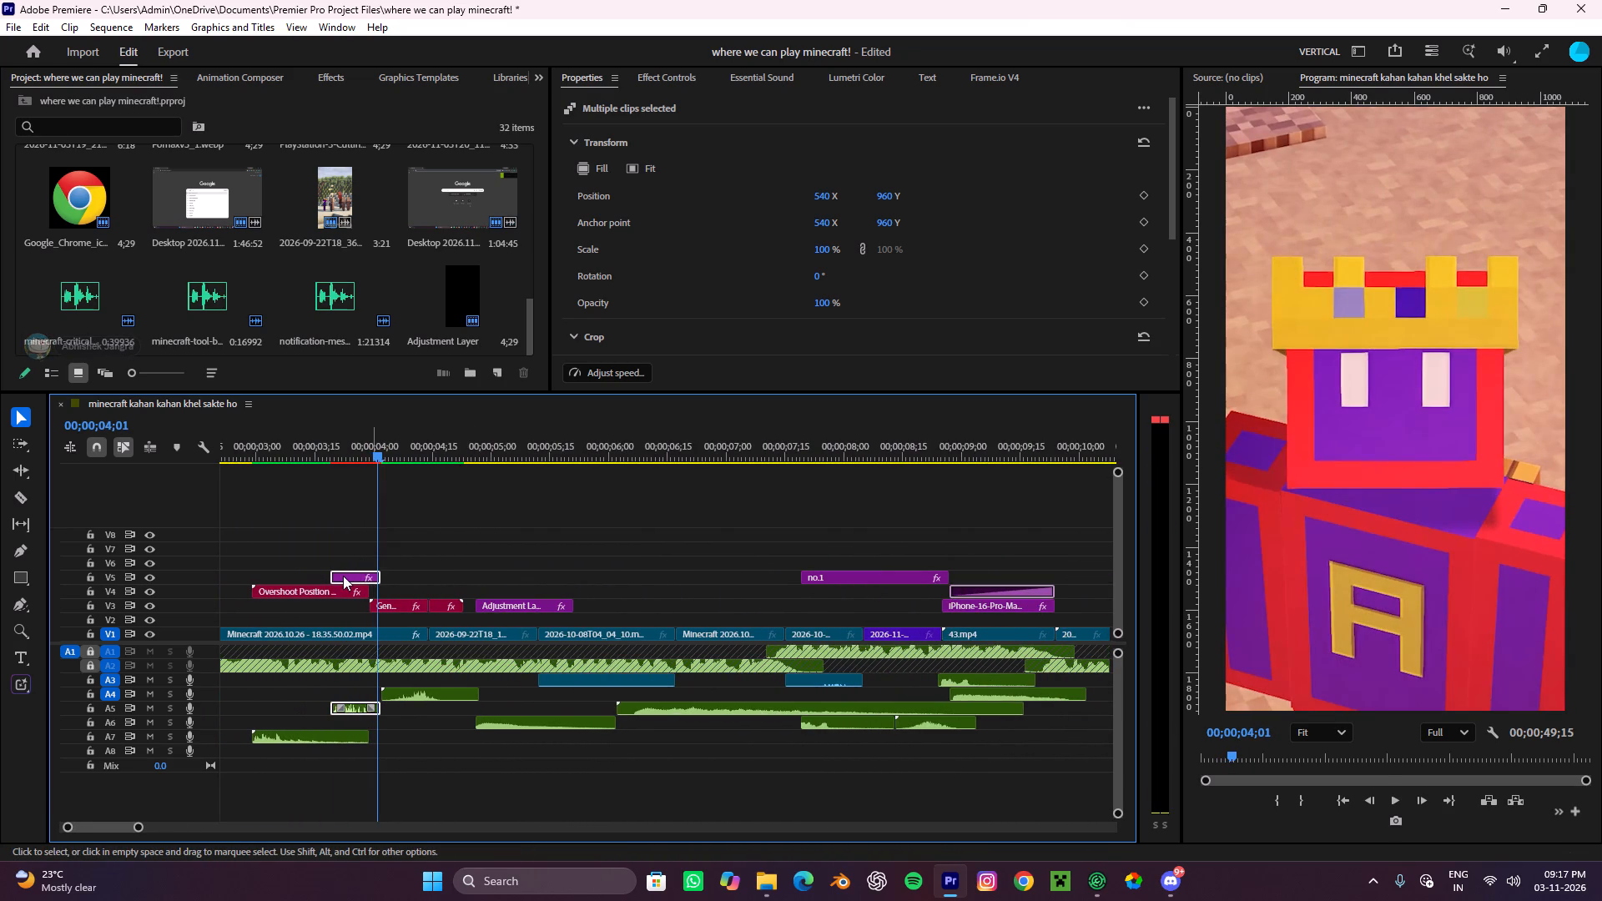
left_click_drag(345, 575, 1058, 582)
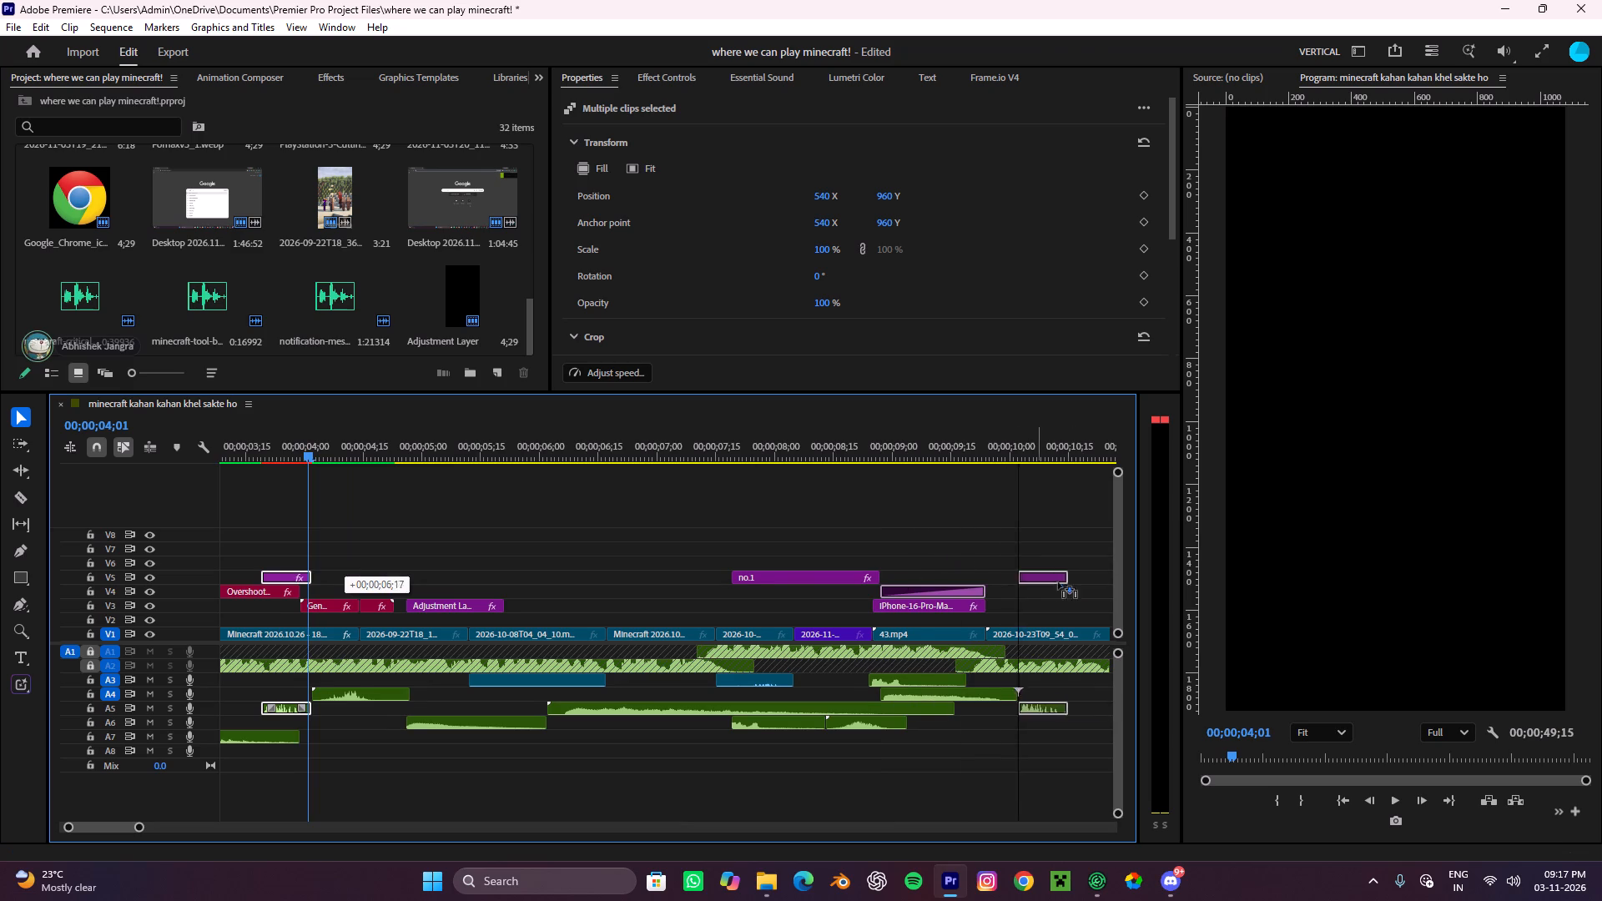
left_click_drag(1058, 582, 1116, 541)
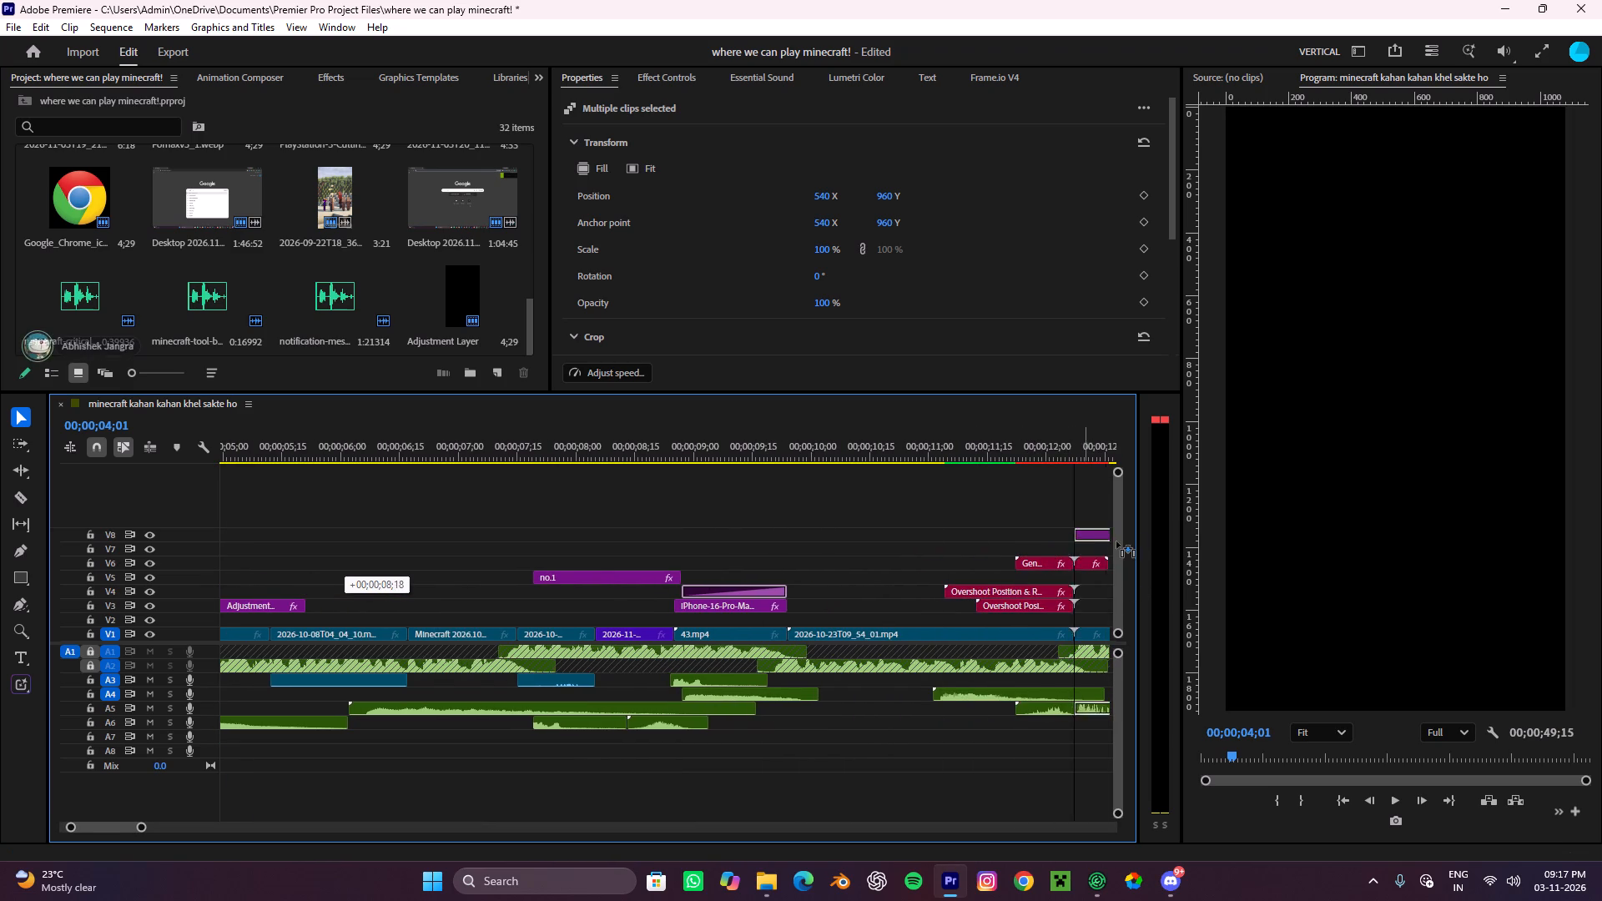
left_click_drag(1116, 541, 1138, 542)
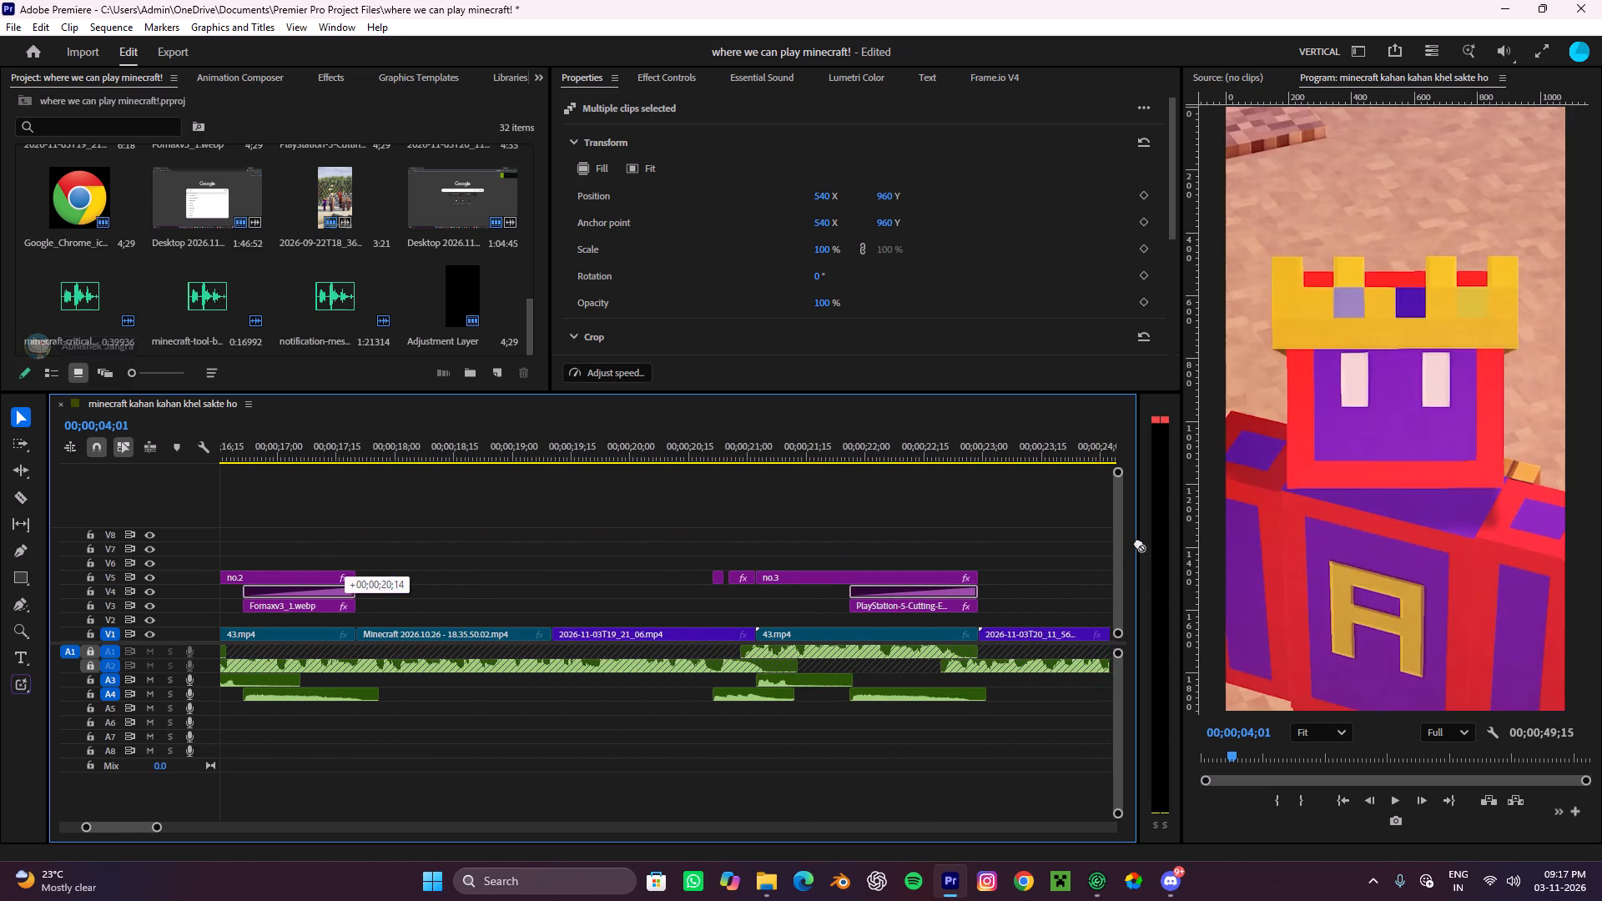
left_click_drag(1138, 542, 1005, 540)
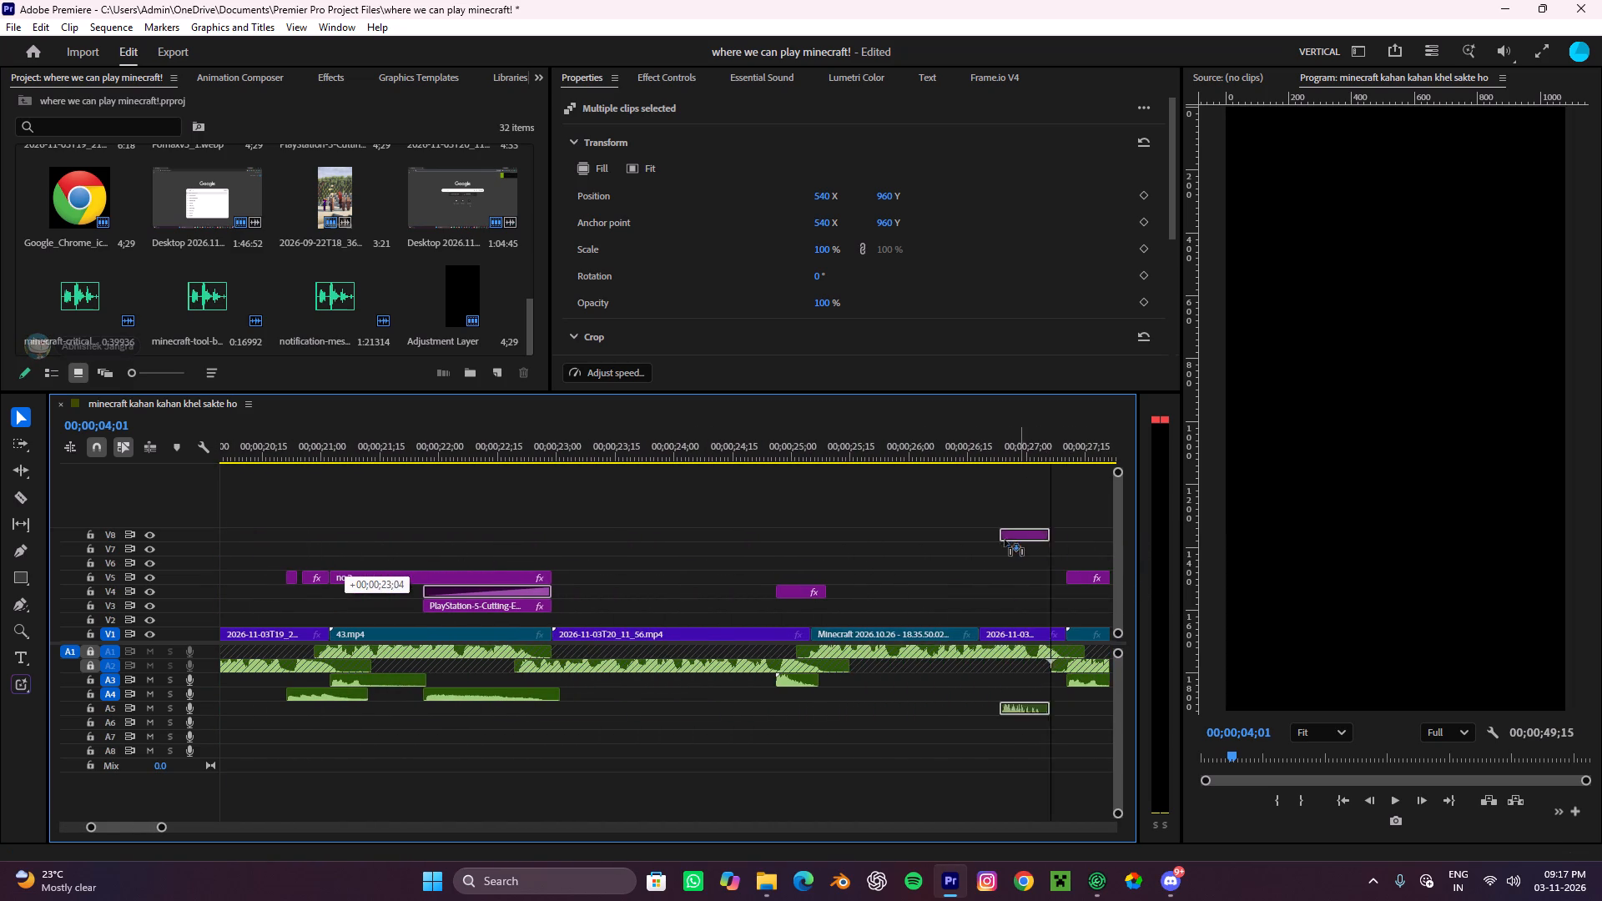
left_click_drag(1005, 540, 989, 581)
scroll(982, 571, "down", 9, "alt")
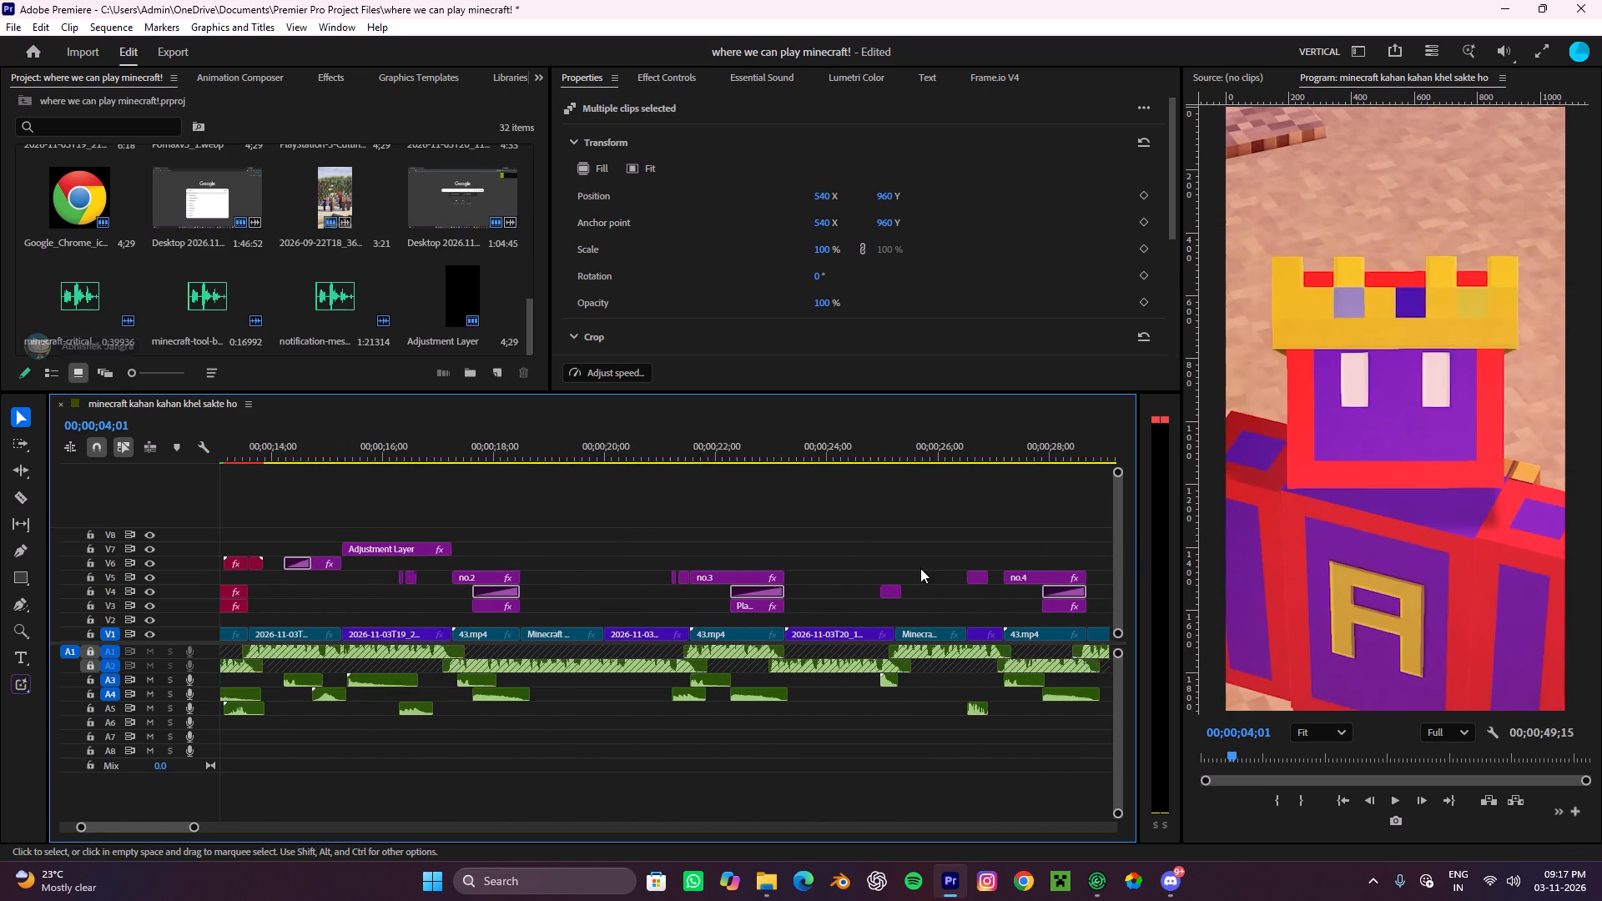
Play back the lead-in to no.4 and move the copied adjustment layer to V3, with its A5 sound, ending at 00;00;27;08.
left_click(917, 451)
key("space")
scroll(950, 501, "down", 1)
scroll(949, 501, "up", 4)
scroll(949, 501, "down", 4)
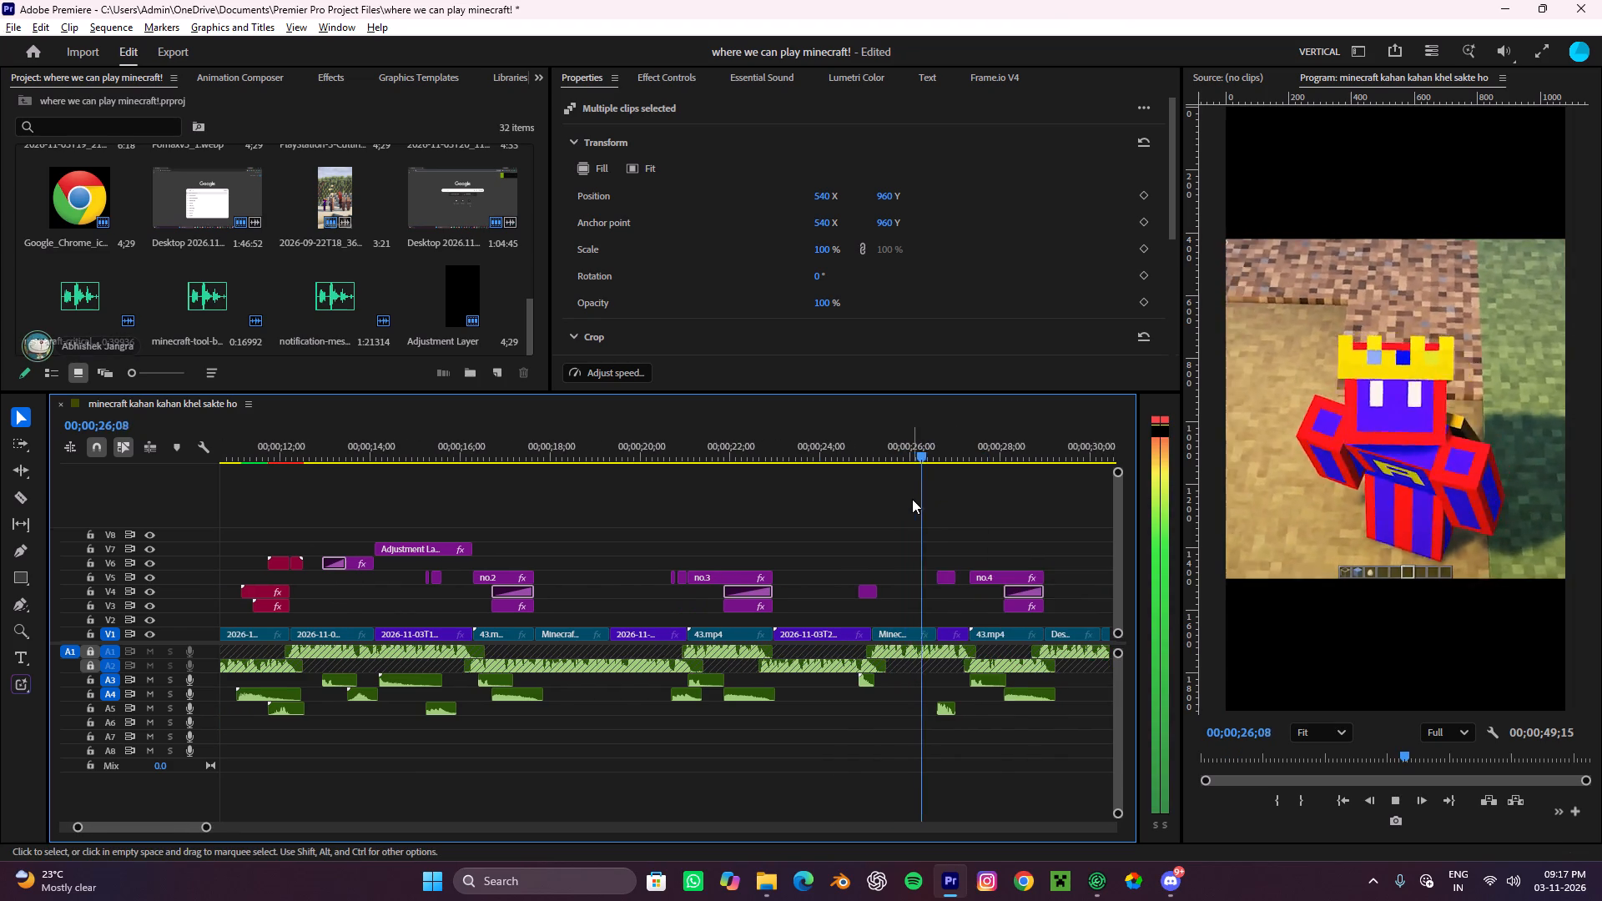
scroll(912, 499, "up", 4, "alt")
key("space")
scroll(912, 499, "up", 5, "alt")
scroll(912, 499, "down", 5)
scroll(834, 519, "up", 2)
scroll(809, 514, "down", 5)
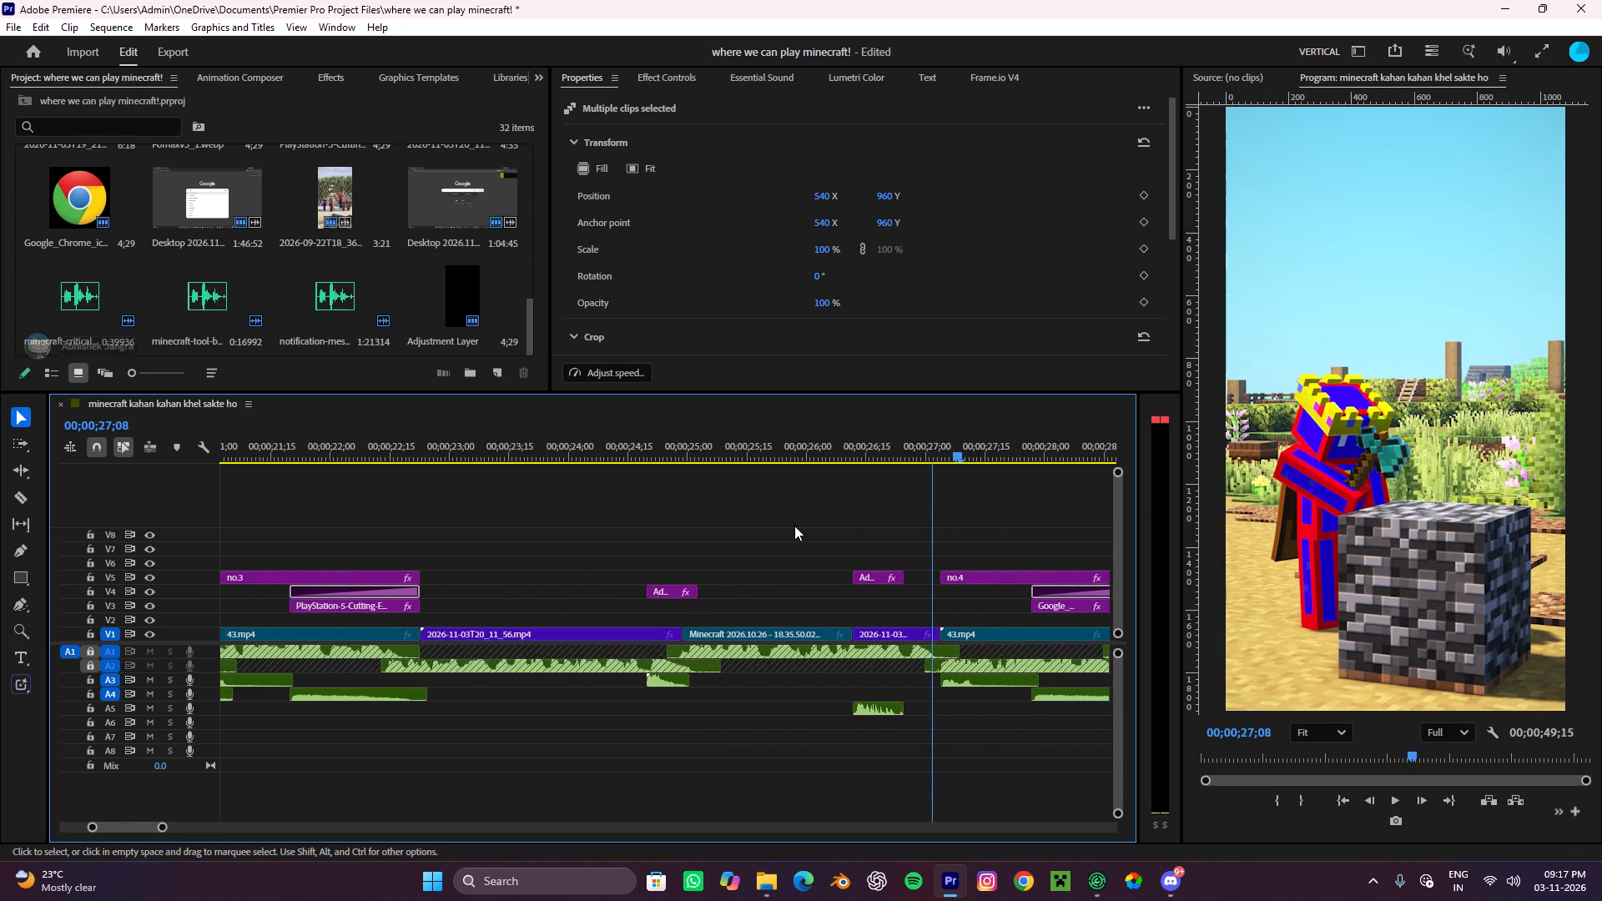
scroll(778, 526, "up", 4, "alt")
left_click(805, 581, "shift")
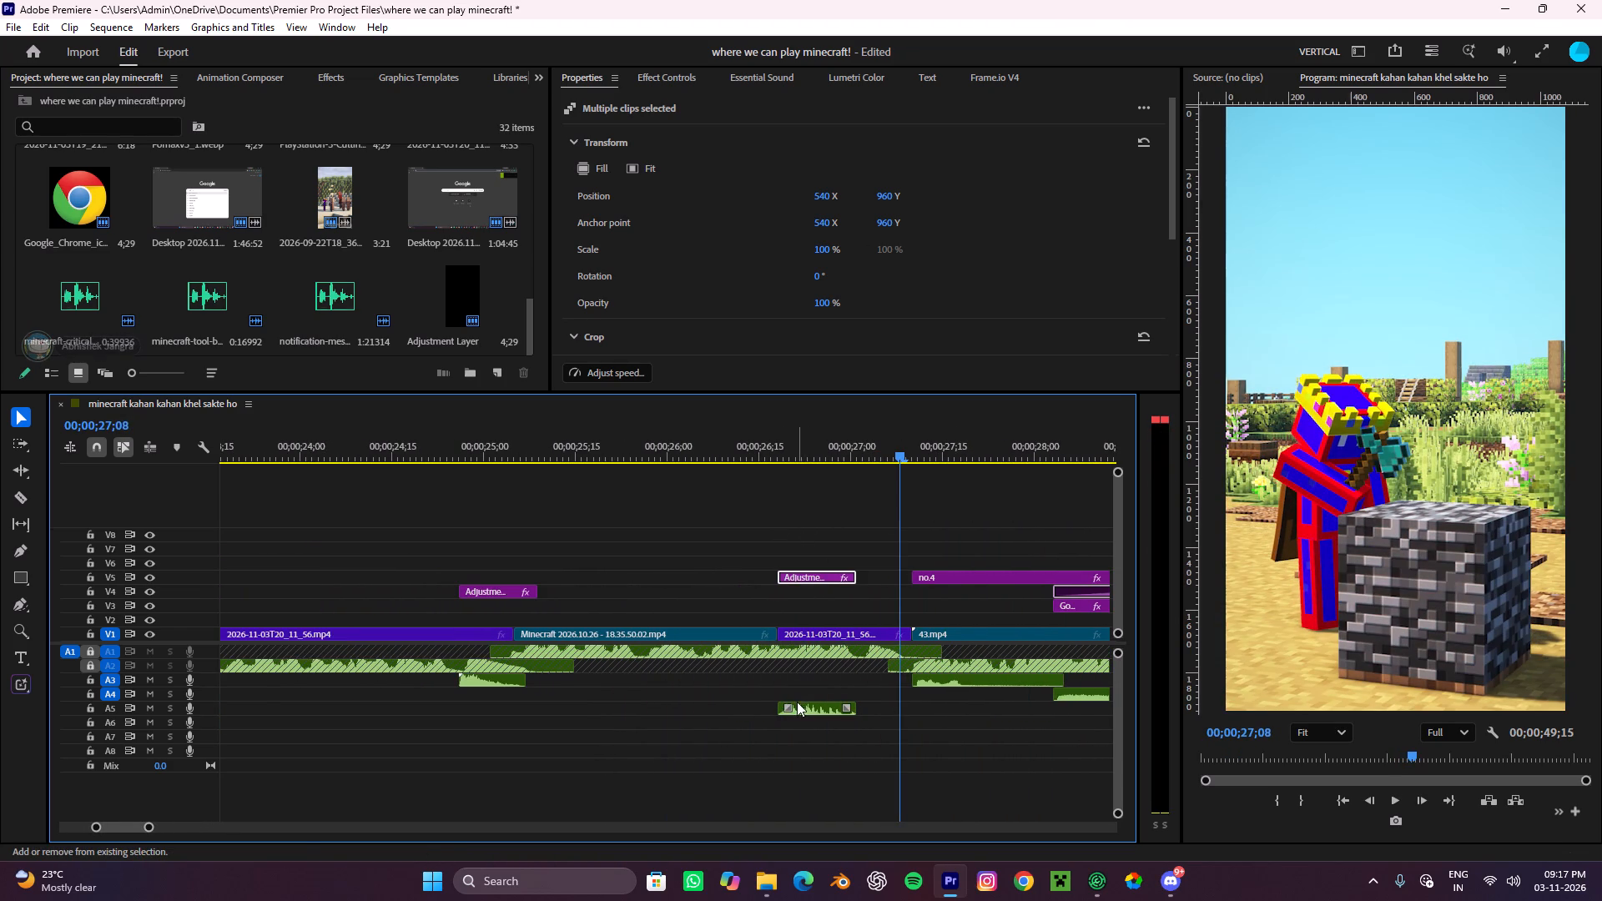
left_click(797, 702, "shift")
left_click_drag(819, 577, 849, 602)
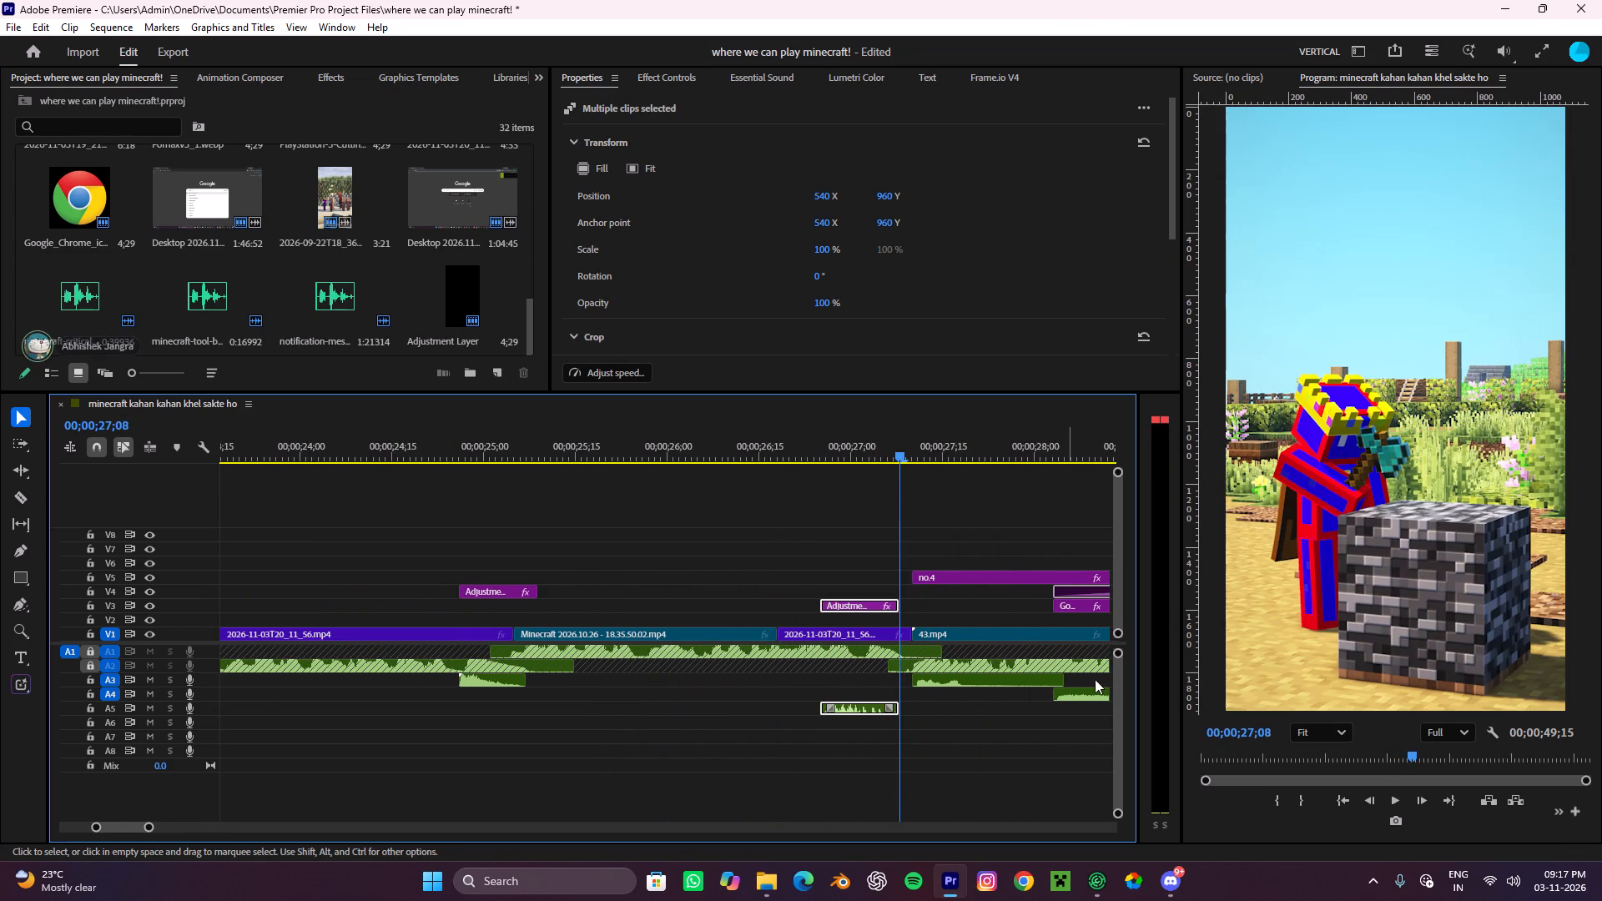
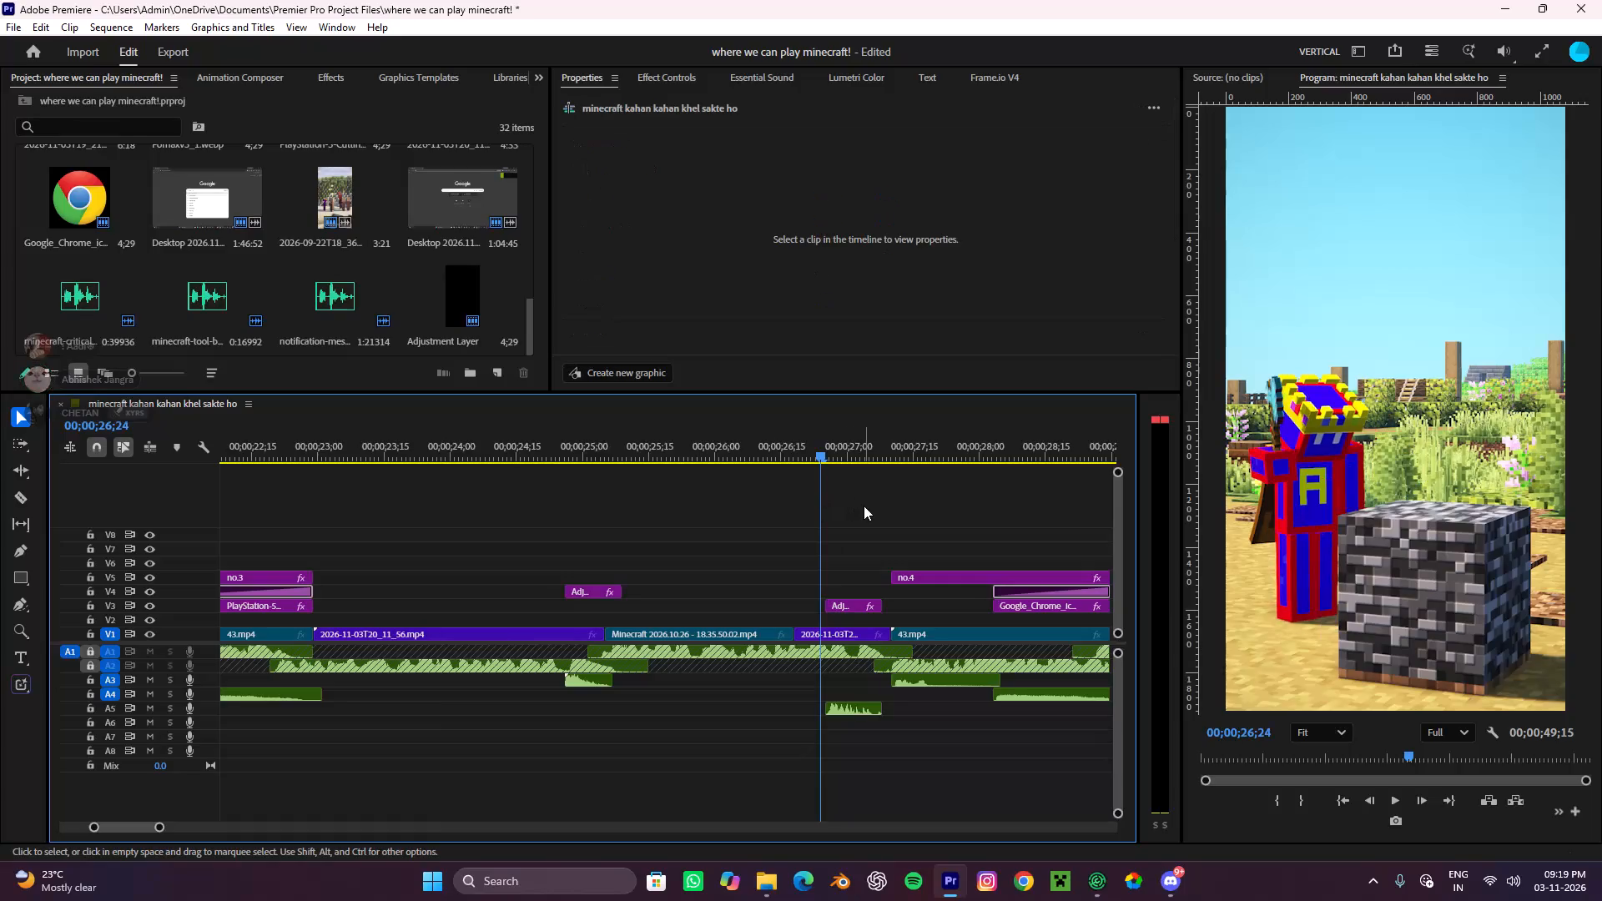
Move the critical-hit sound before the no.4 title from A5 up to A3, playing back the effect before and after.
scroll(864, 506, "up", 3, "alt")
key("space")
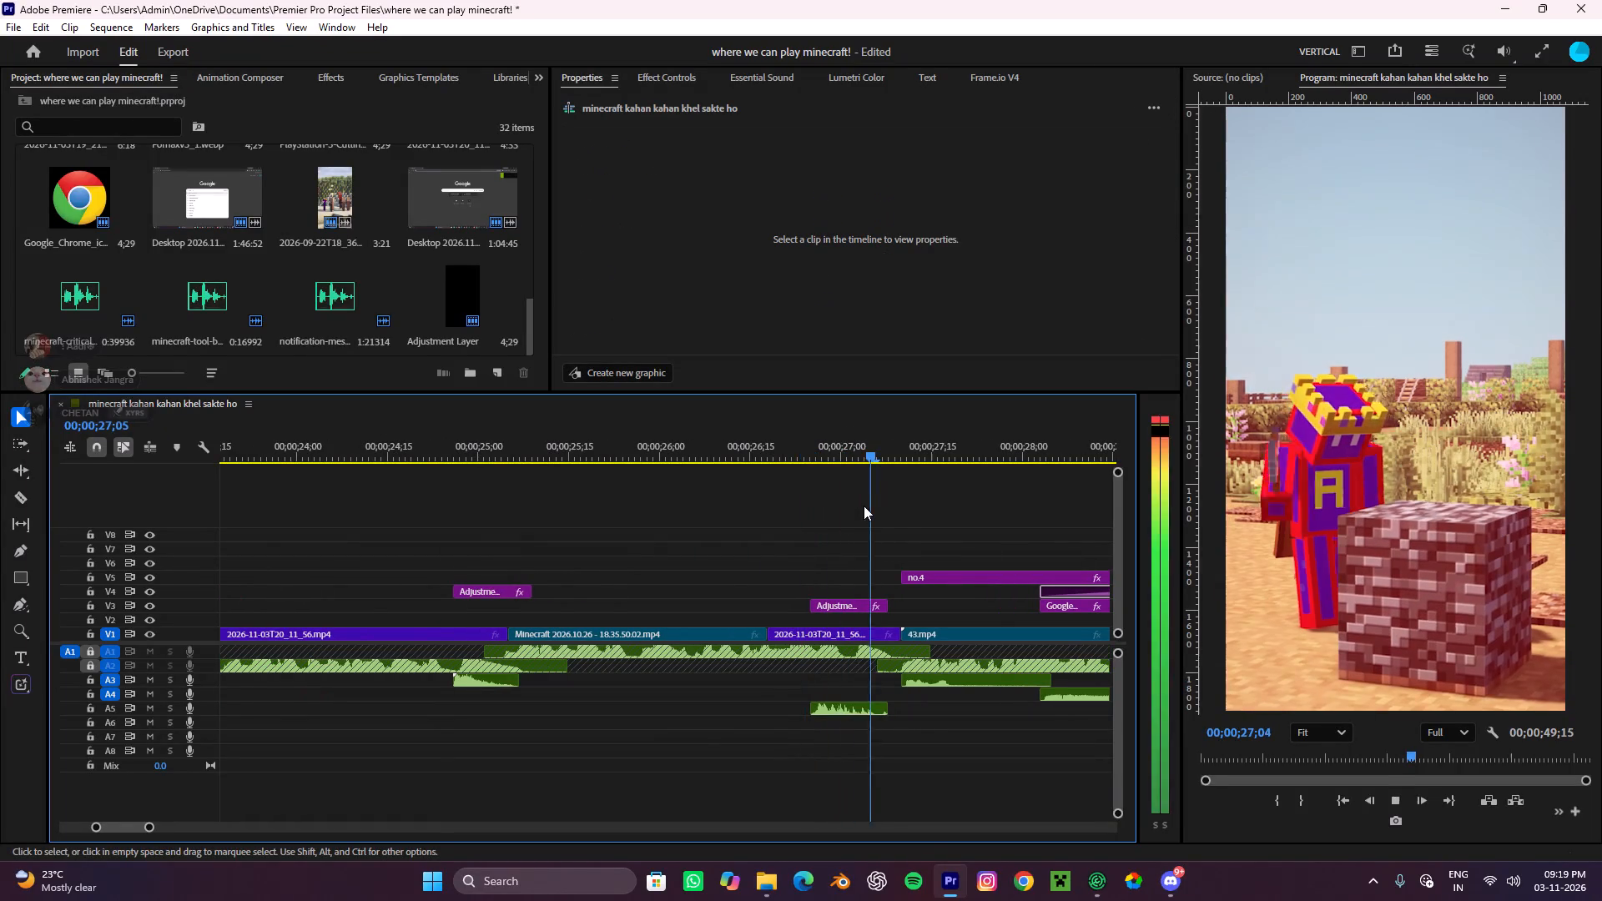
key("space")
scroll(862, 519, "down", 7)
scroll(849, 543, "down", 4, "alt")
scroll(838, 561, "up", 8, "alt")
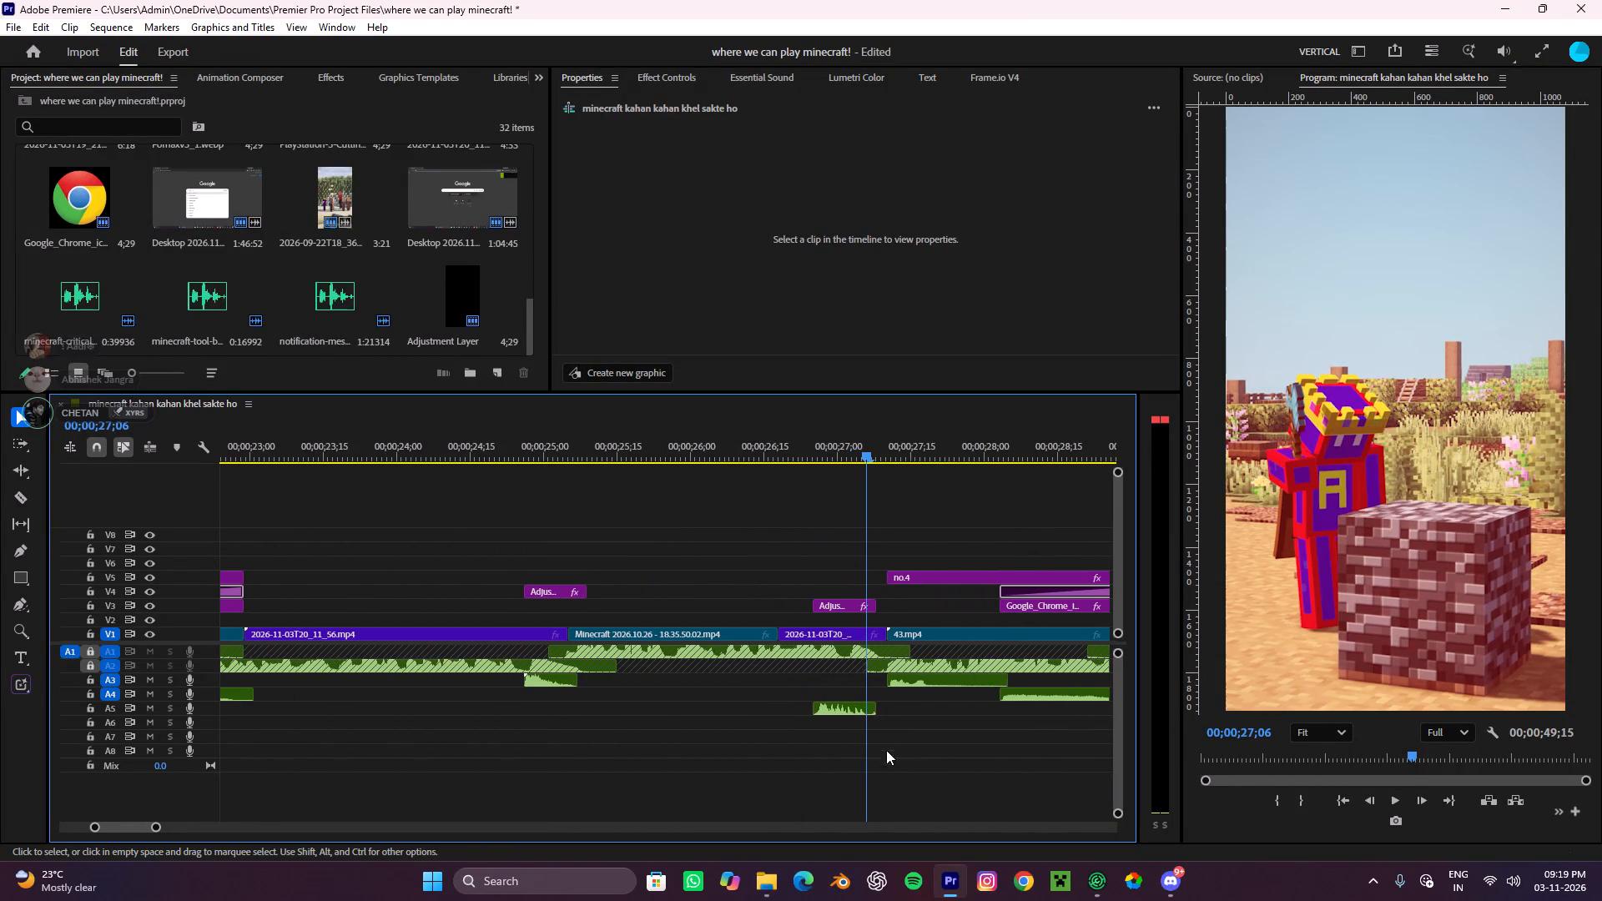
left_click(842, 711)
left_click_drag(842, 711, 839, 688)
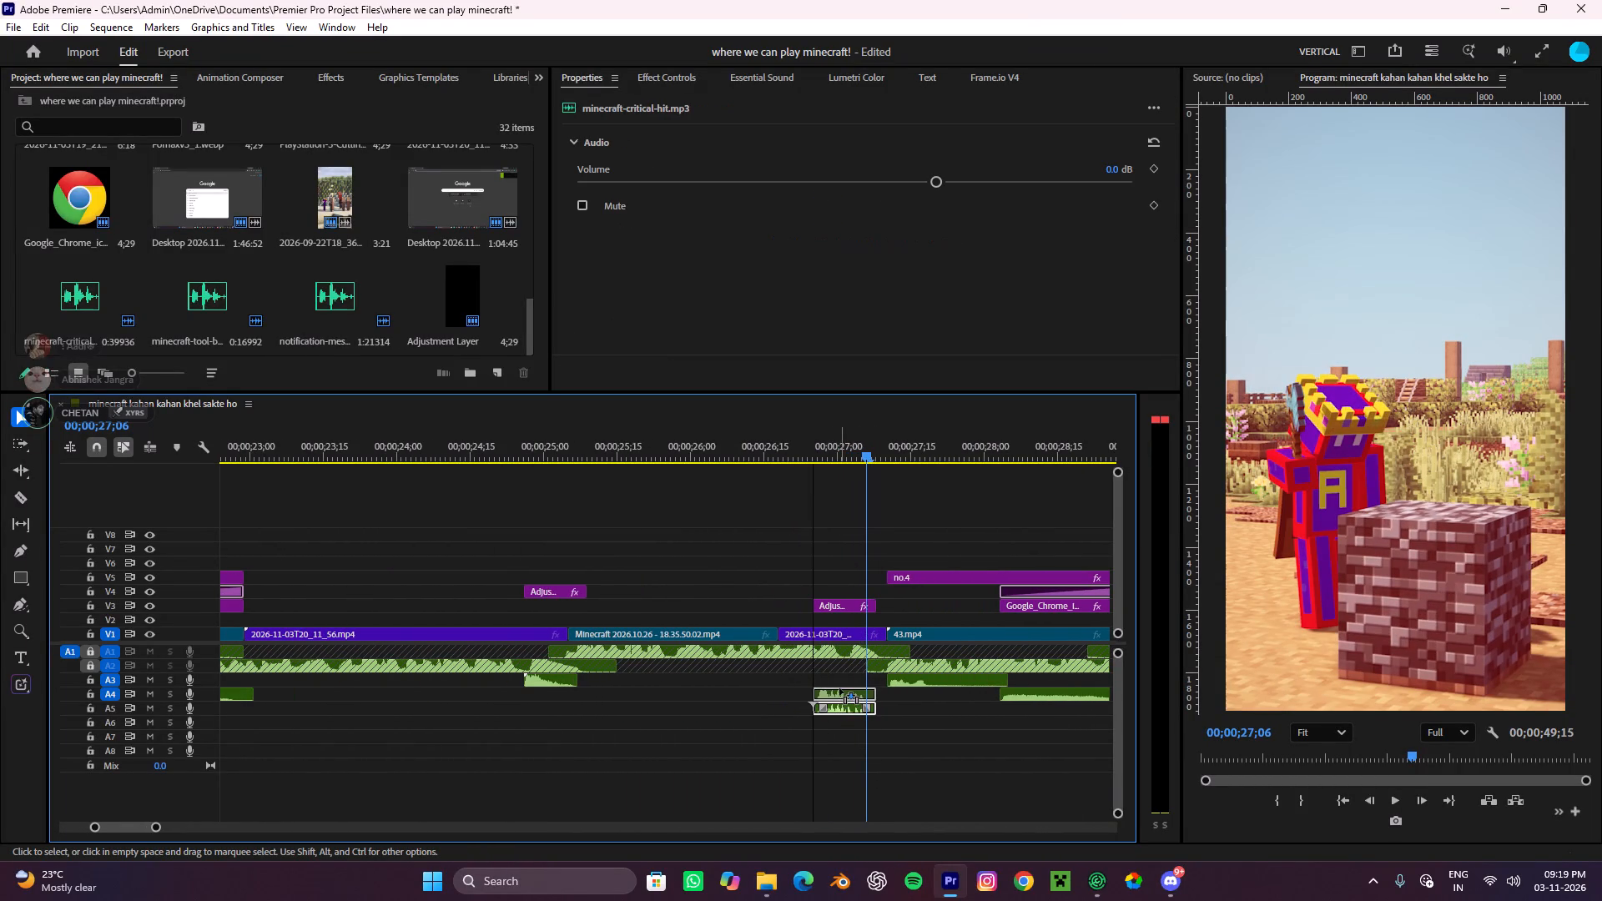
left_click_drag(839, 688, 839, 685)
left_click_drag(873, 457, 775, 489)
key("space")
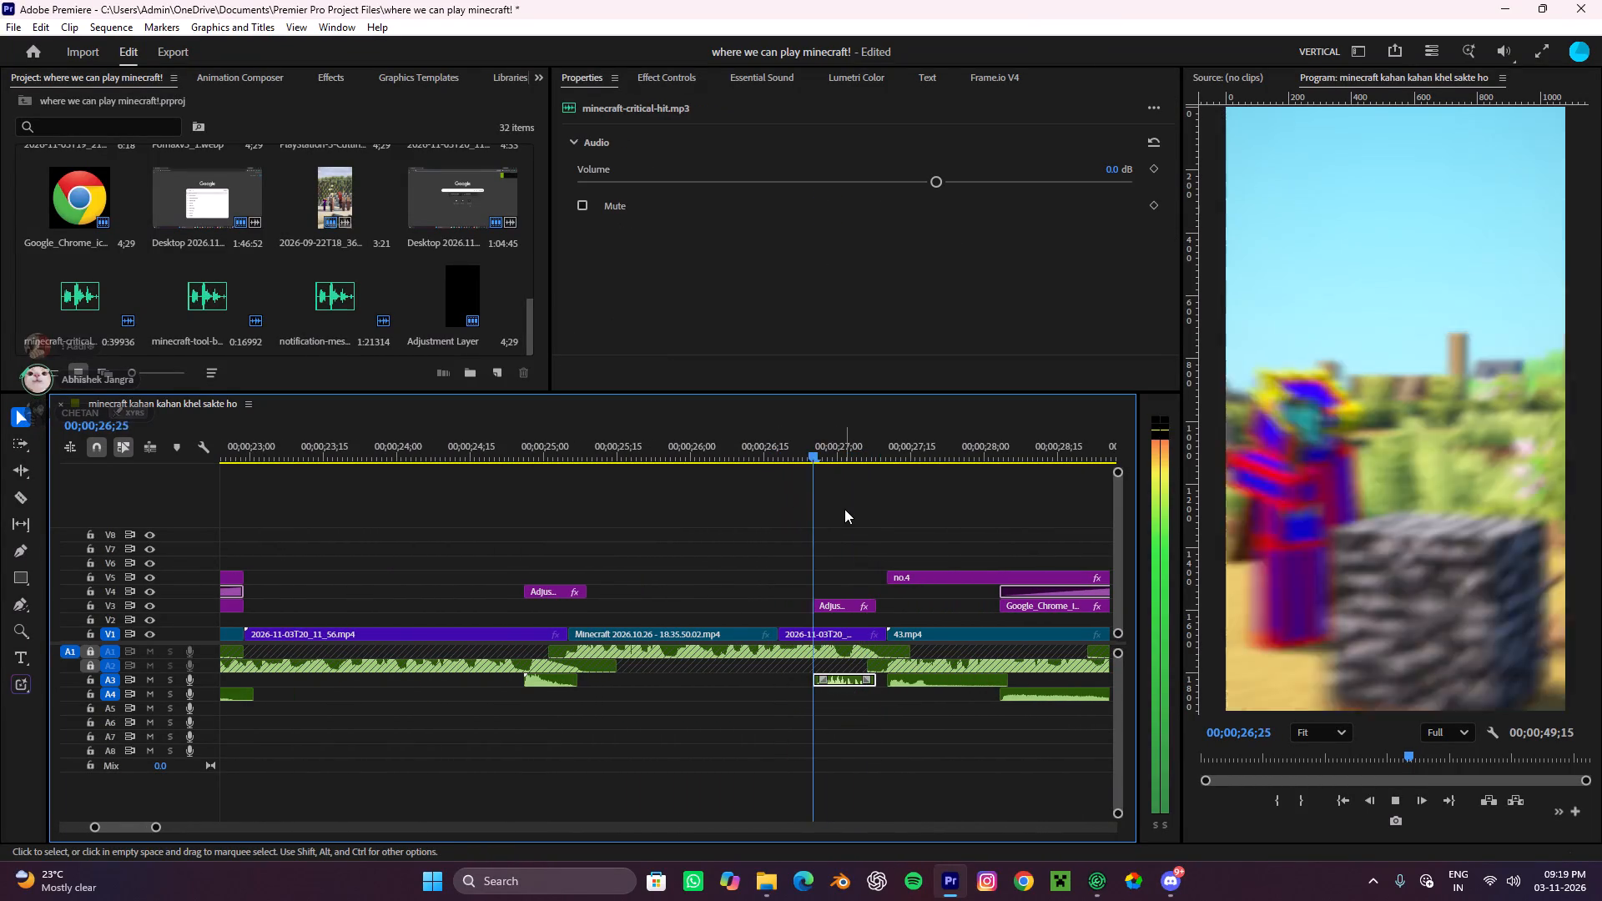
key("space")
Move the short adjustment layer near 00;00;25;00 from V4 down to V3 and place the playhead before it at 00;00;24;20.
scroll(931, 546, "down", 8)
scroll(872, 546, "down", 7, "alt")
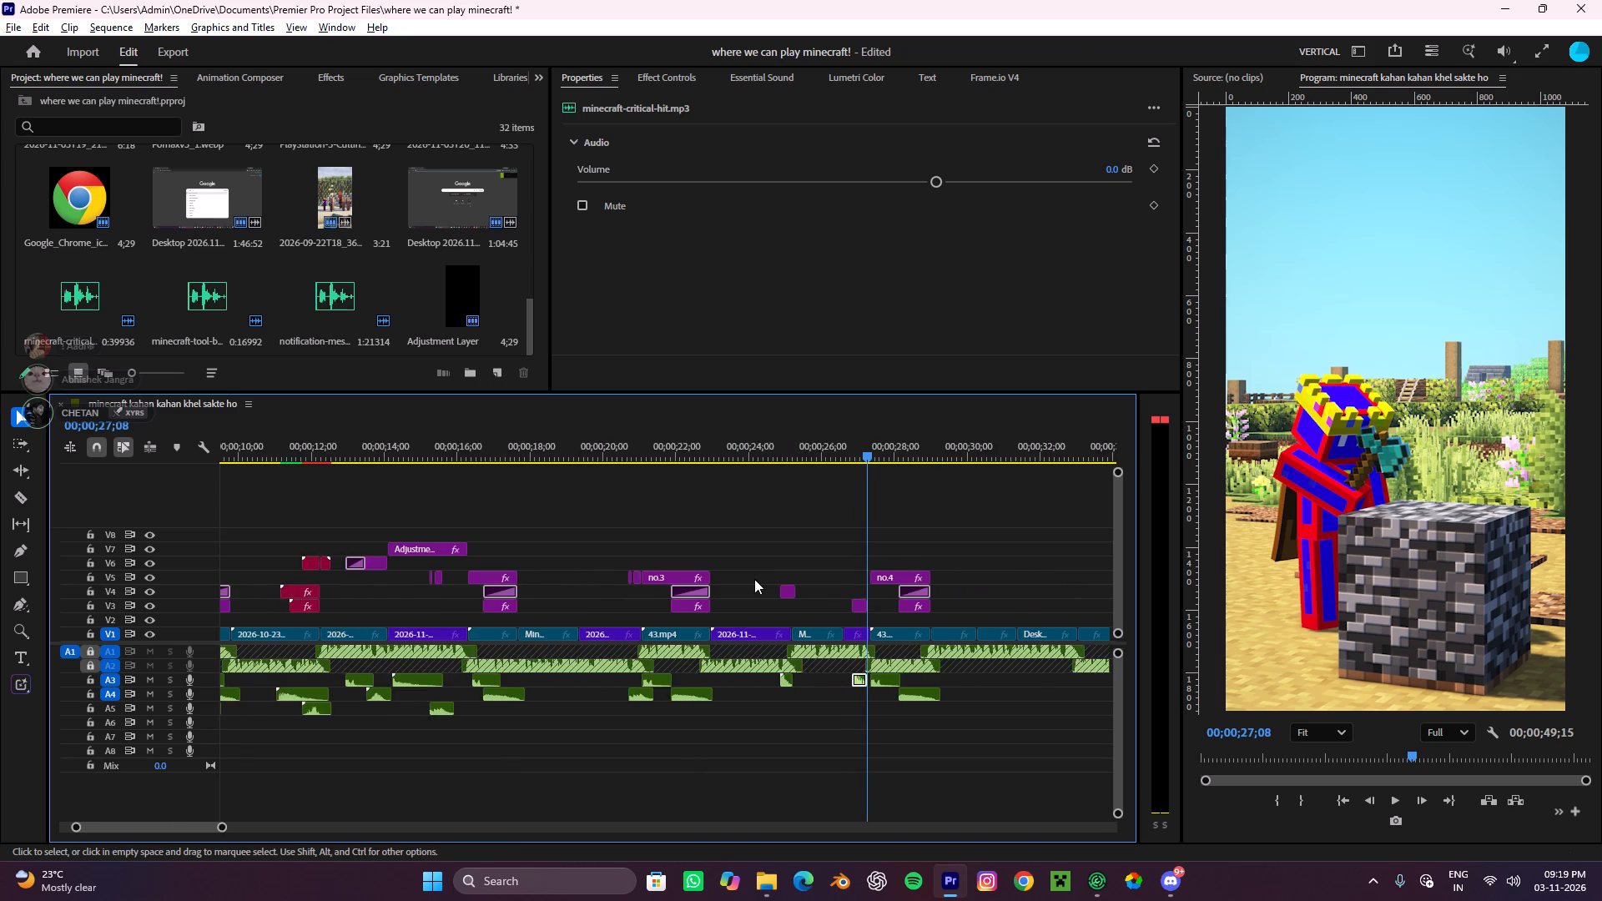
scroll(753, 579, "up", 9, "alt")
left_click(842, 596)
left_click_drag(837, 591, 833, 611)
left_click_drag(1056, 447, 806, 516)
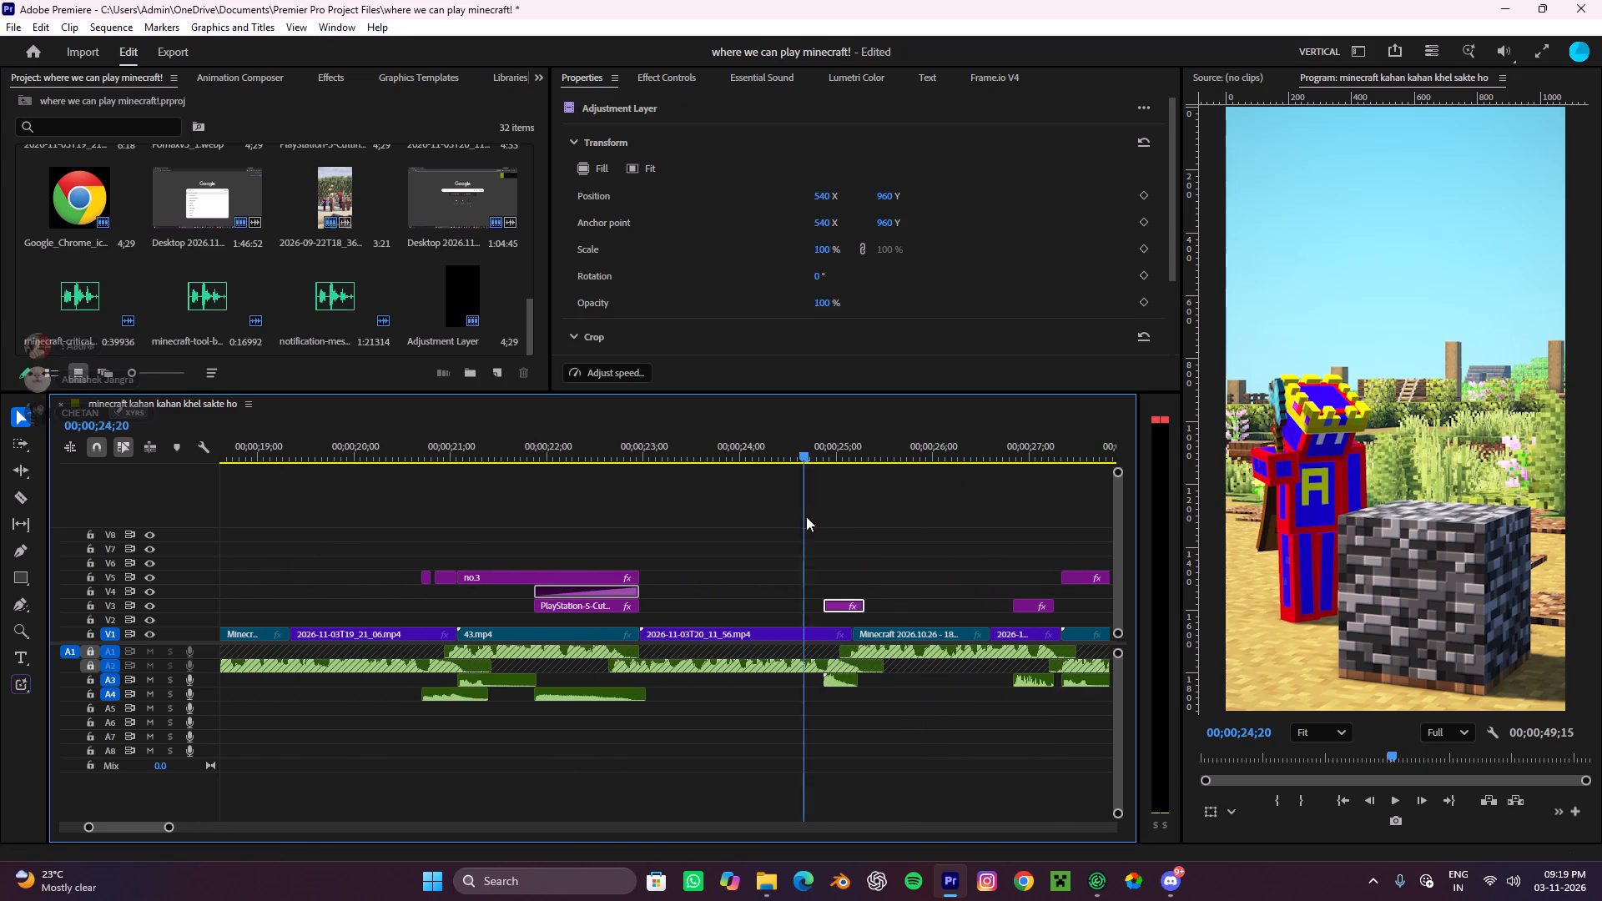
left_click_drag(806, 516, 804, 520)
scroll(871, 531, "down", 7, "alt")
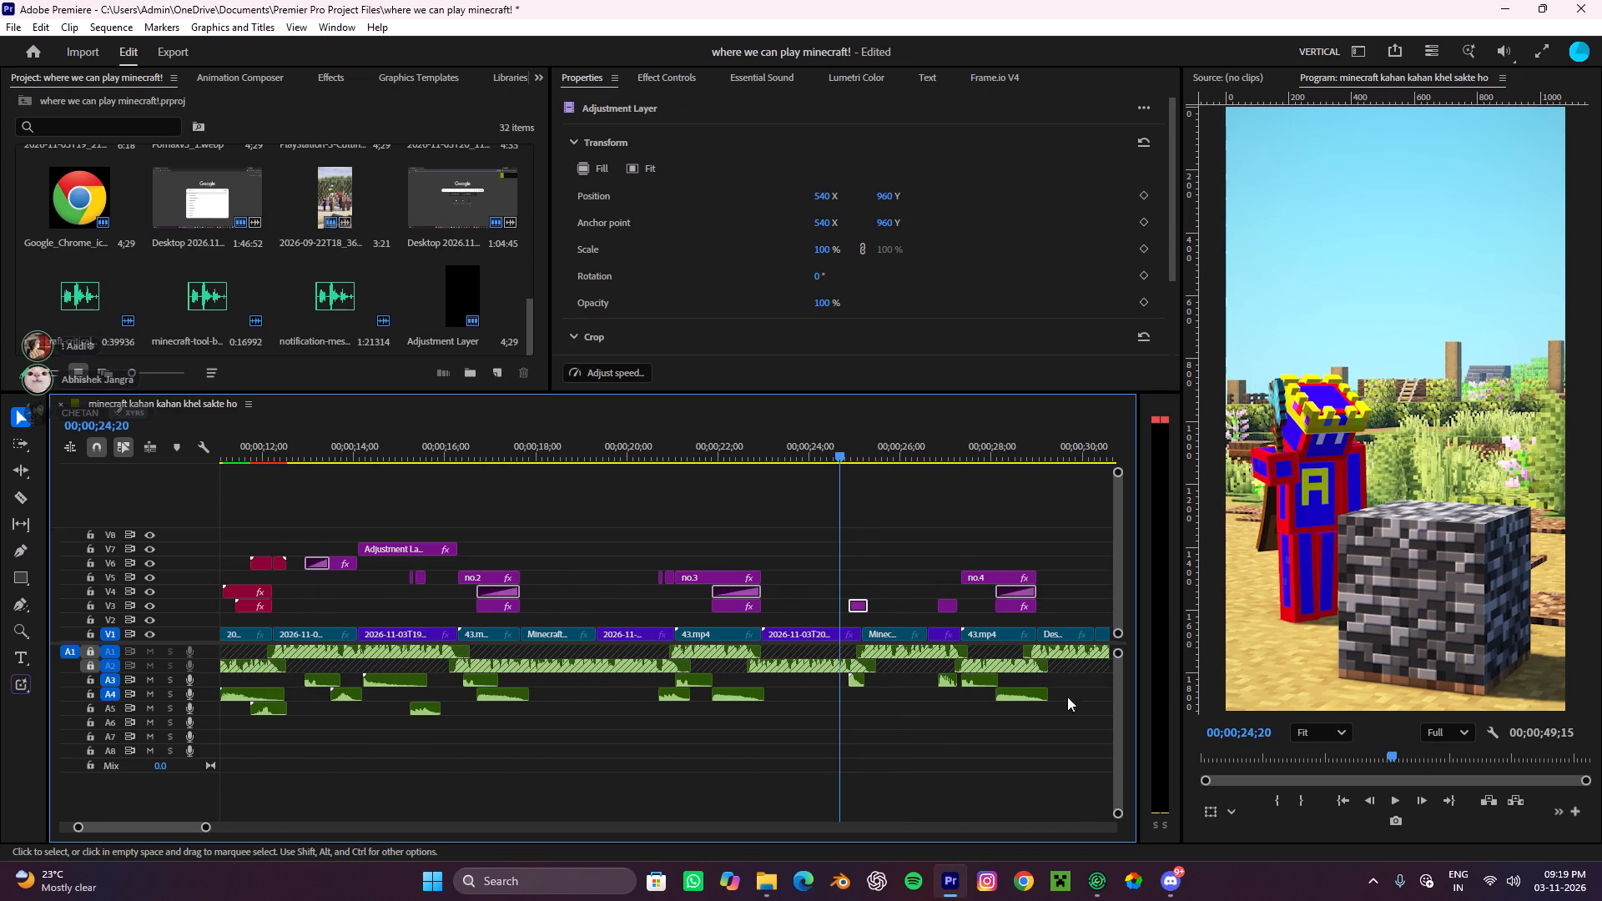
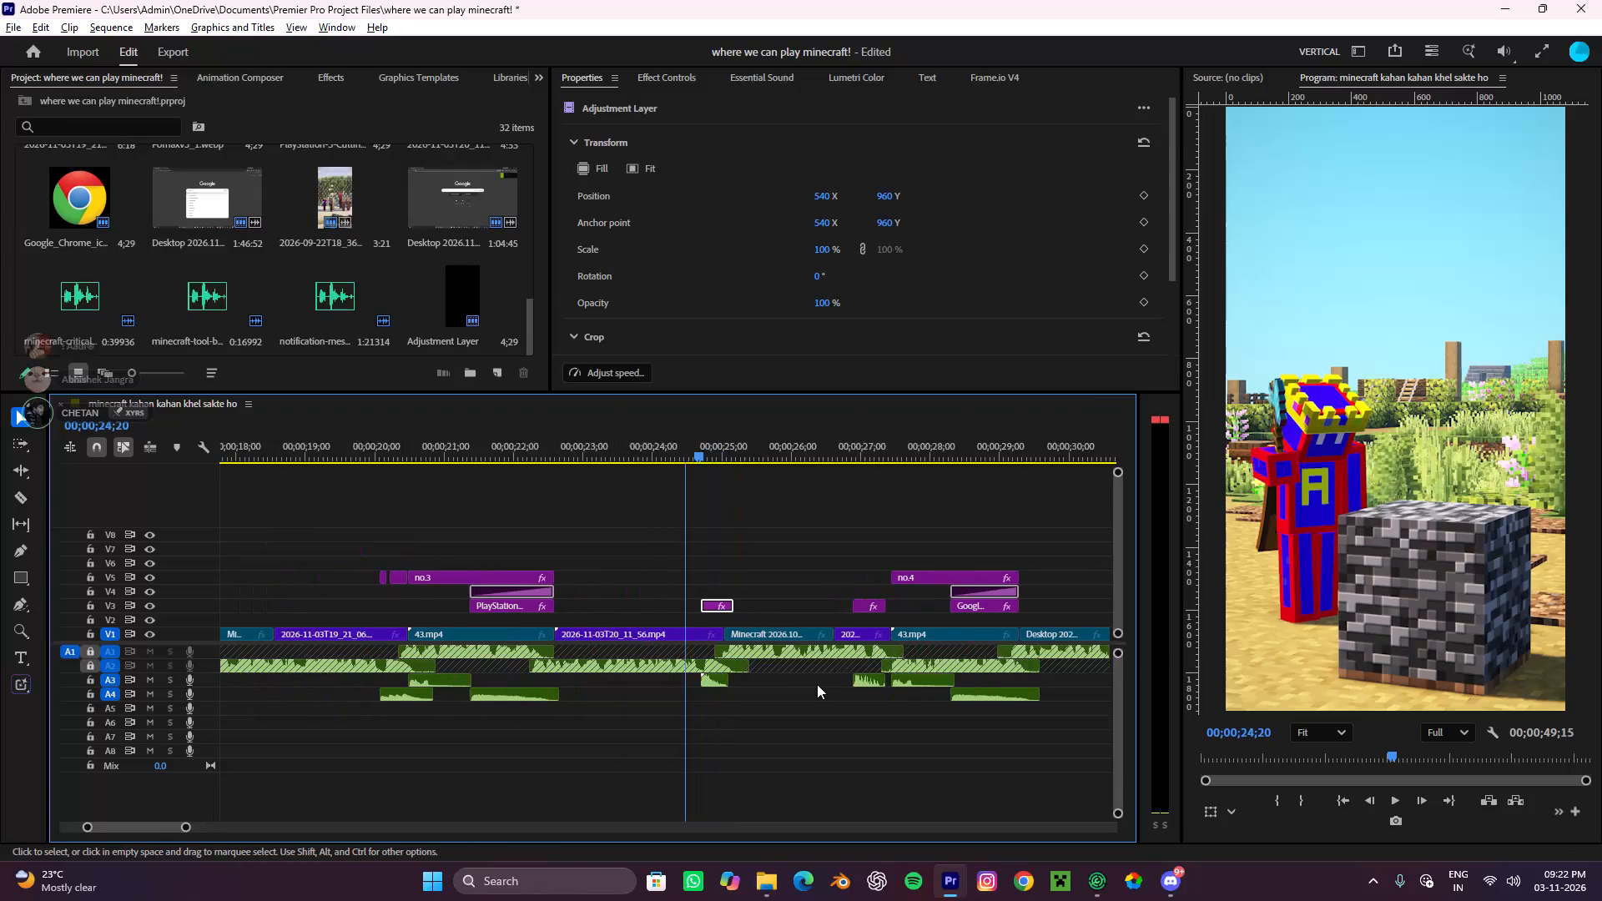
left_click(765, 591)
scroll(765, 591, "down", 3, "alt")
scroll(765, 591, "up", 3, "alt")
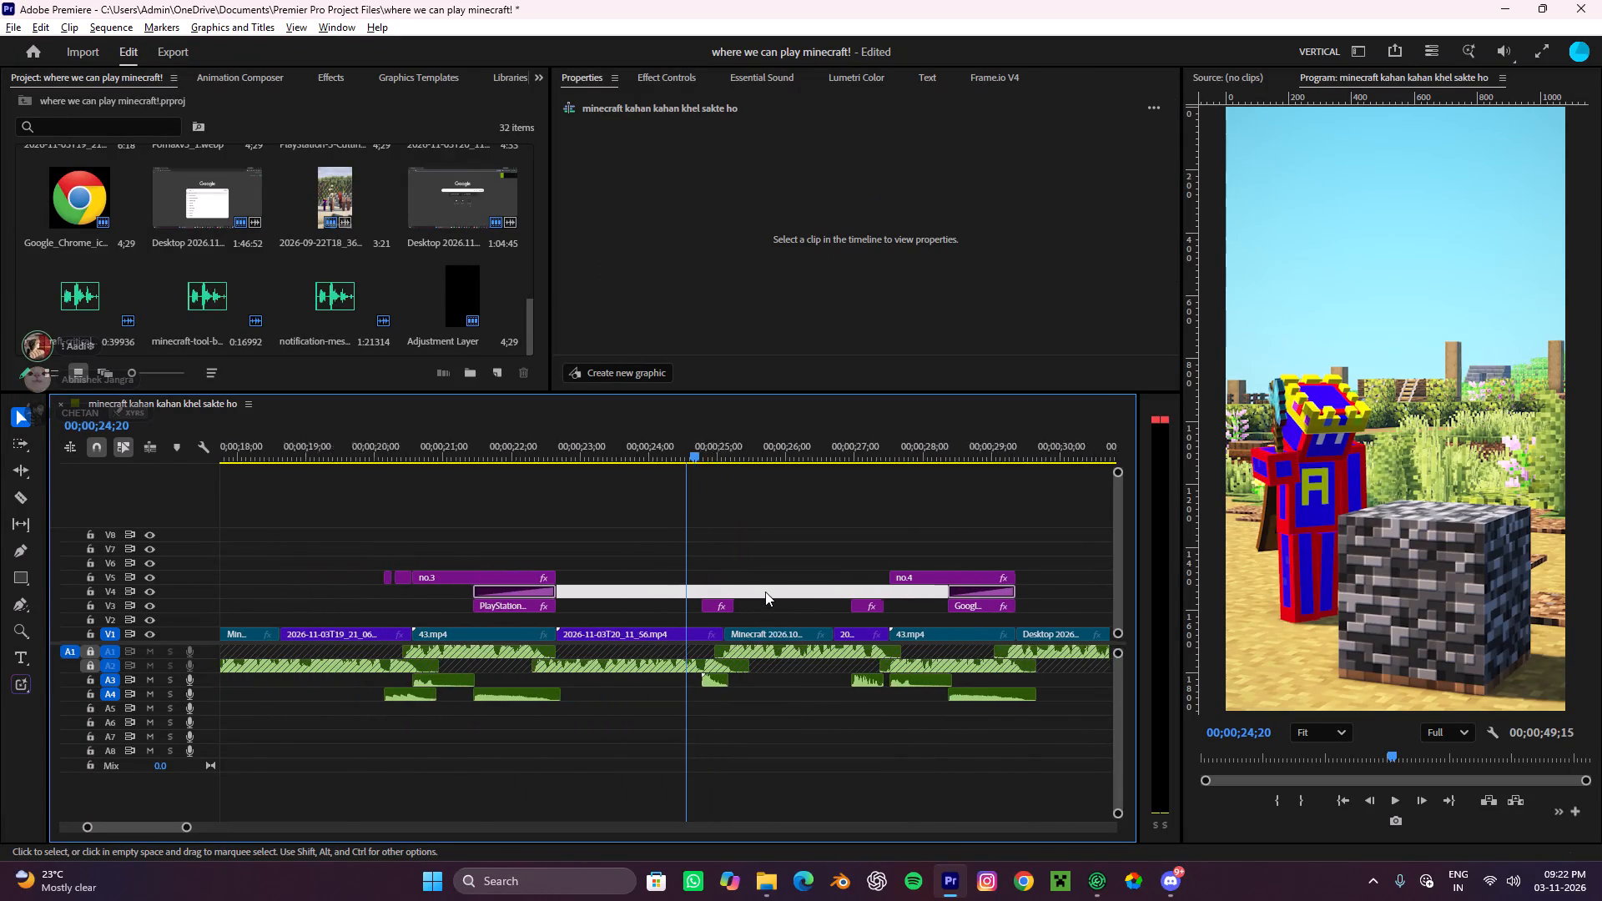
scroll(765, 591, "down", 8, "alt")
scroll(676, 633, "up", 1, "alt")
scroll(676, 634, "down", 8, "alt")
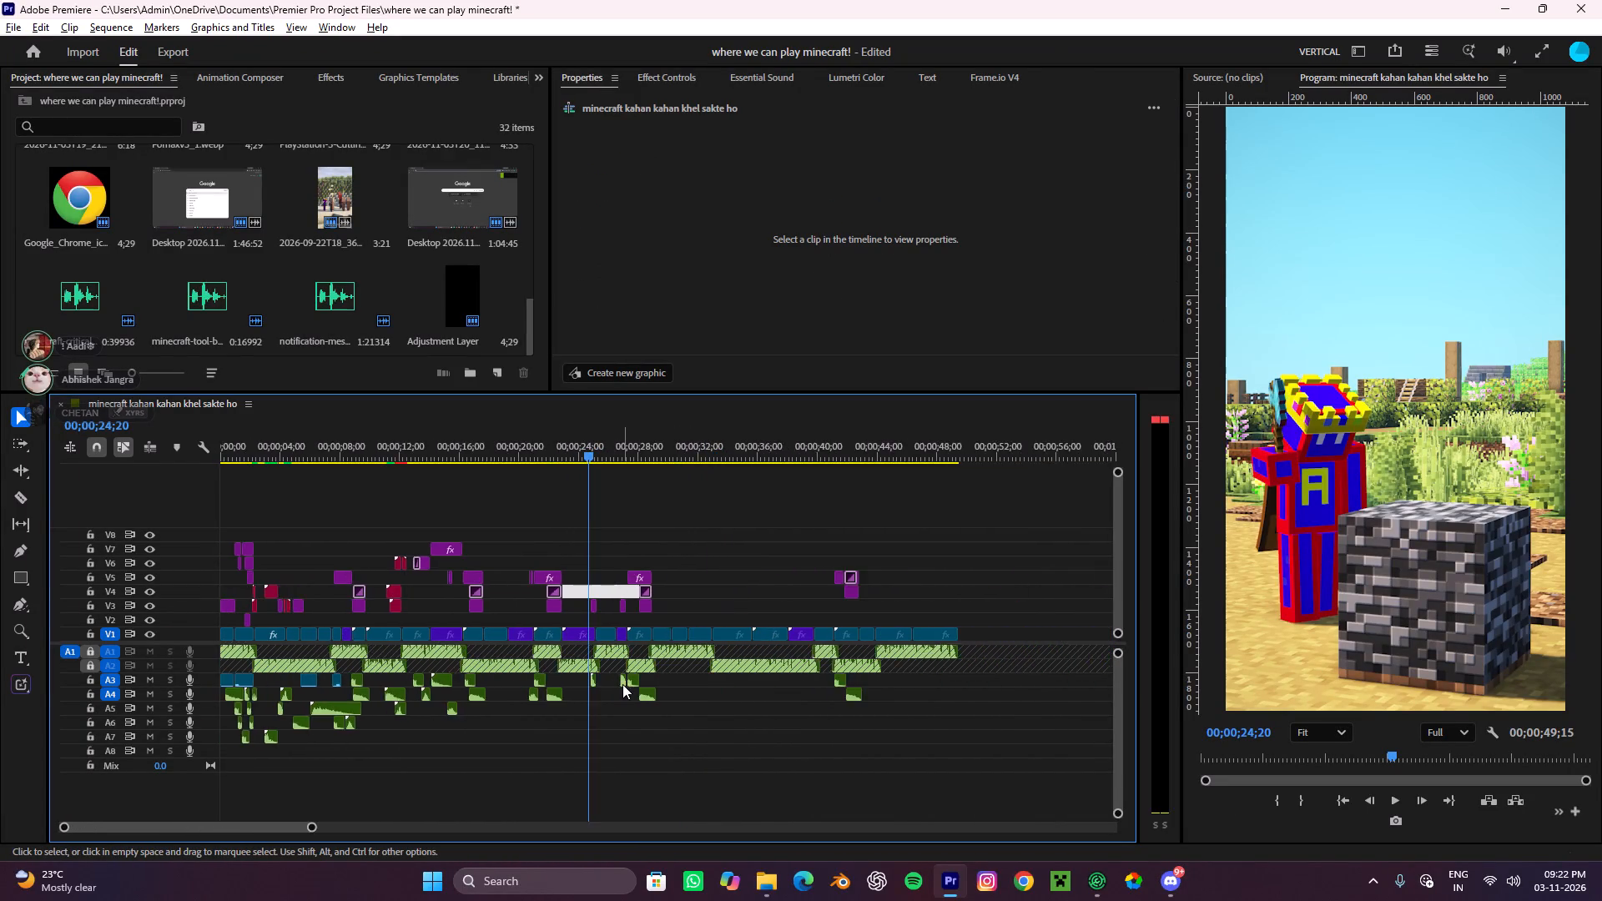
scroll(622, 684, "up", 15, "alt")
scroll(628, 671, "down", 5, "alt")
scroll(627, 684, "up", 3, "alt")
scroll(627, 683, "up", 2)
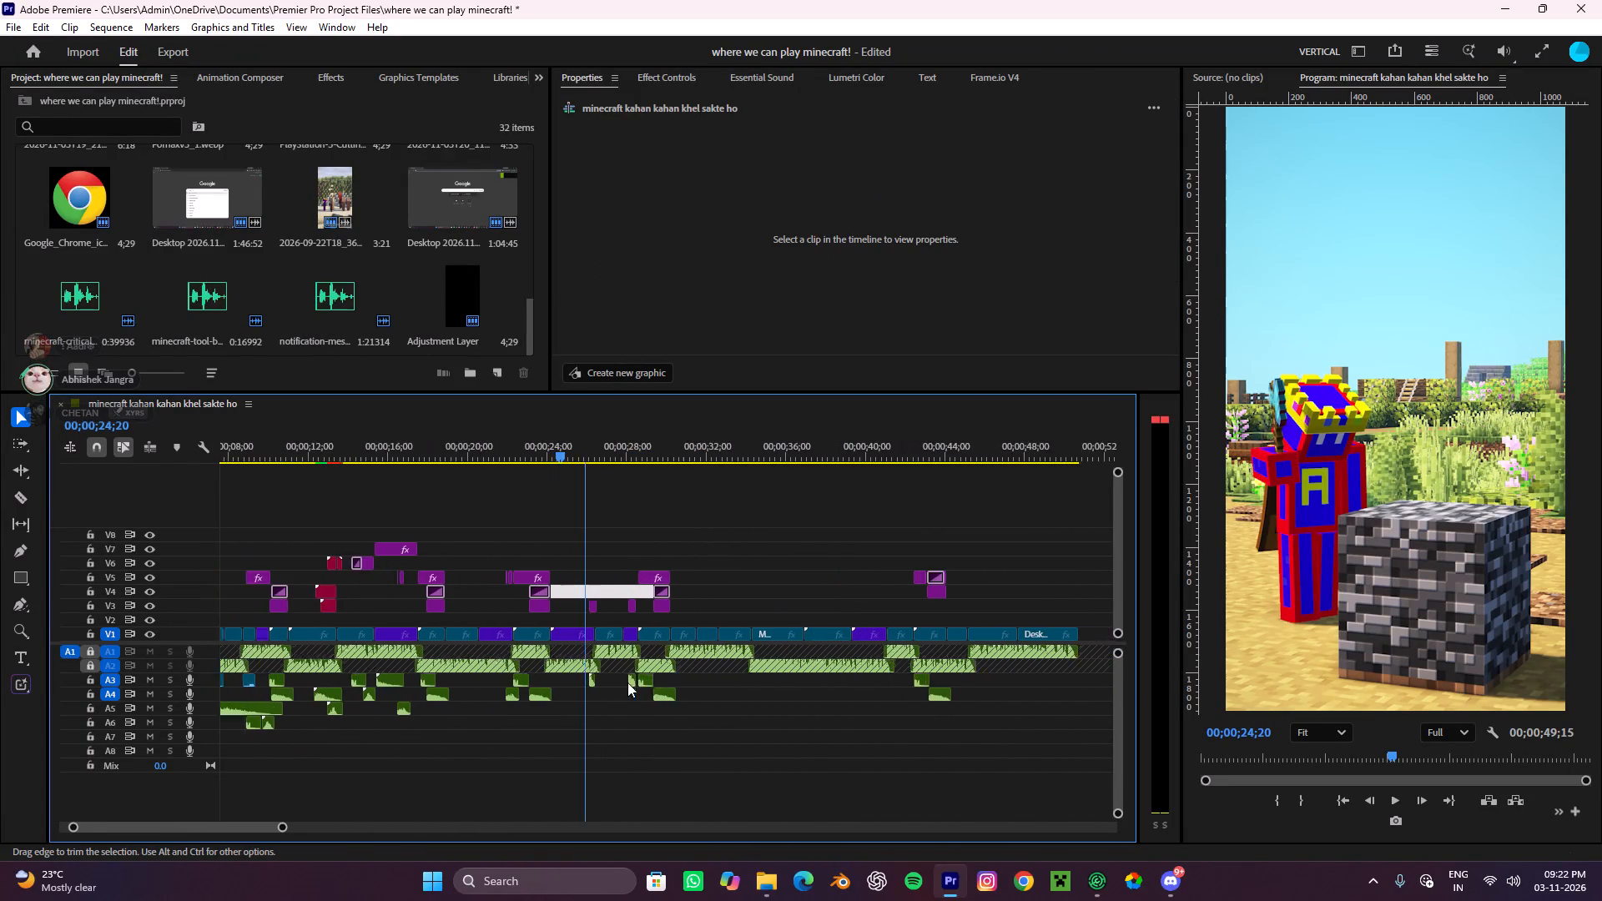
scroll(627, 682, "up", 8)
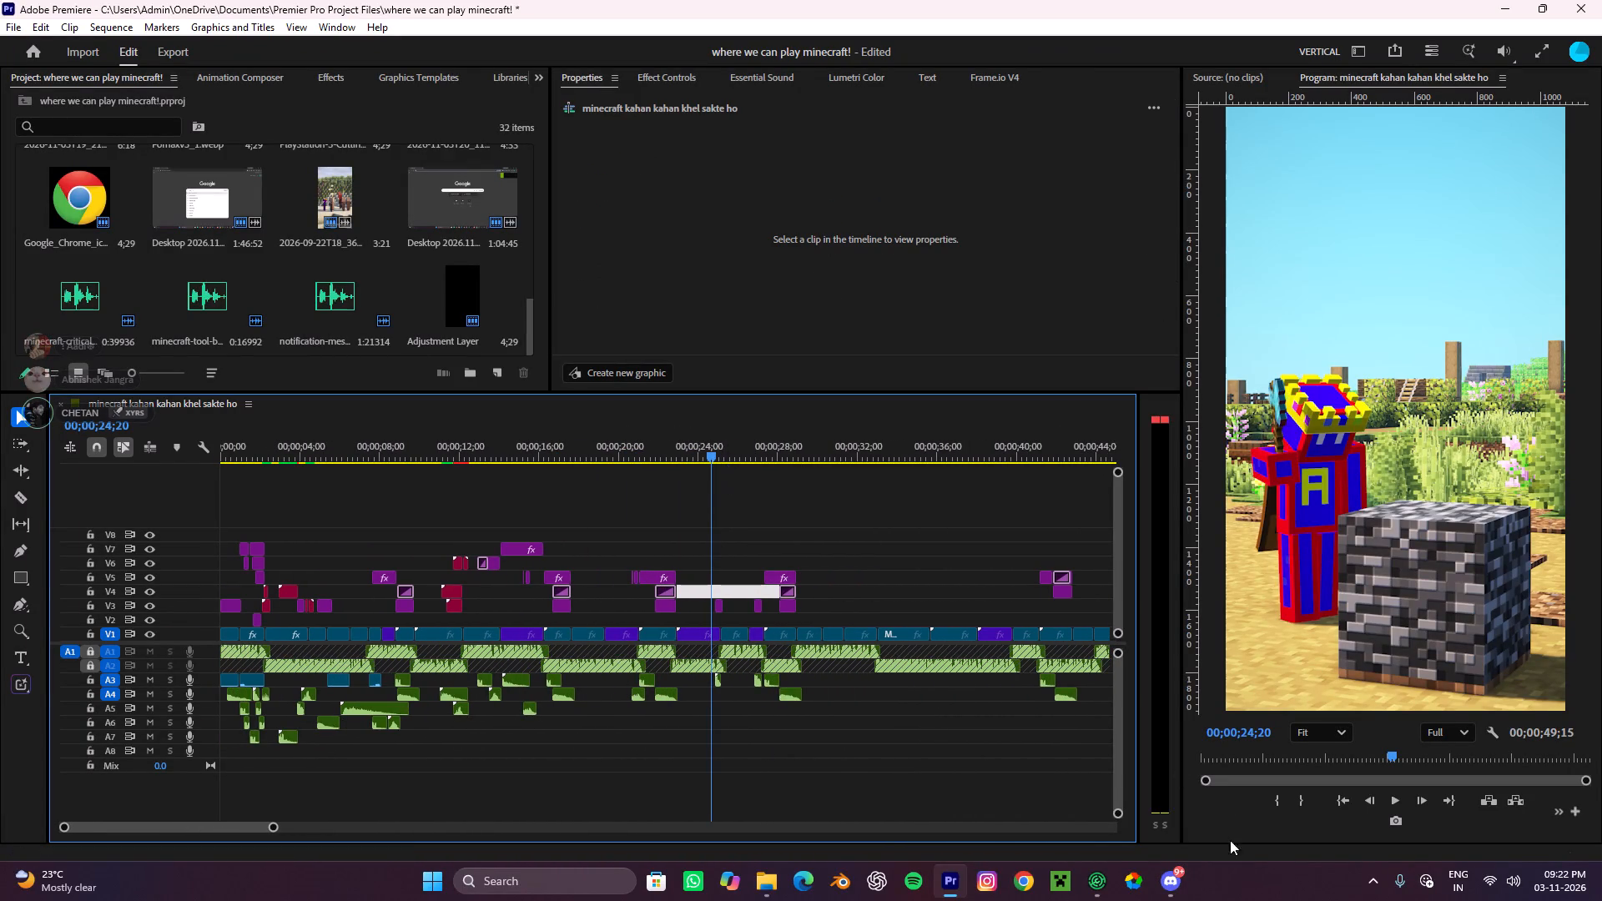
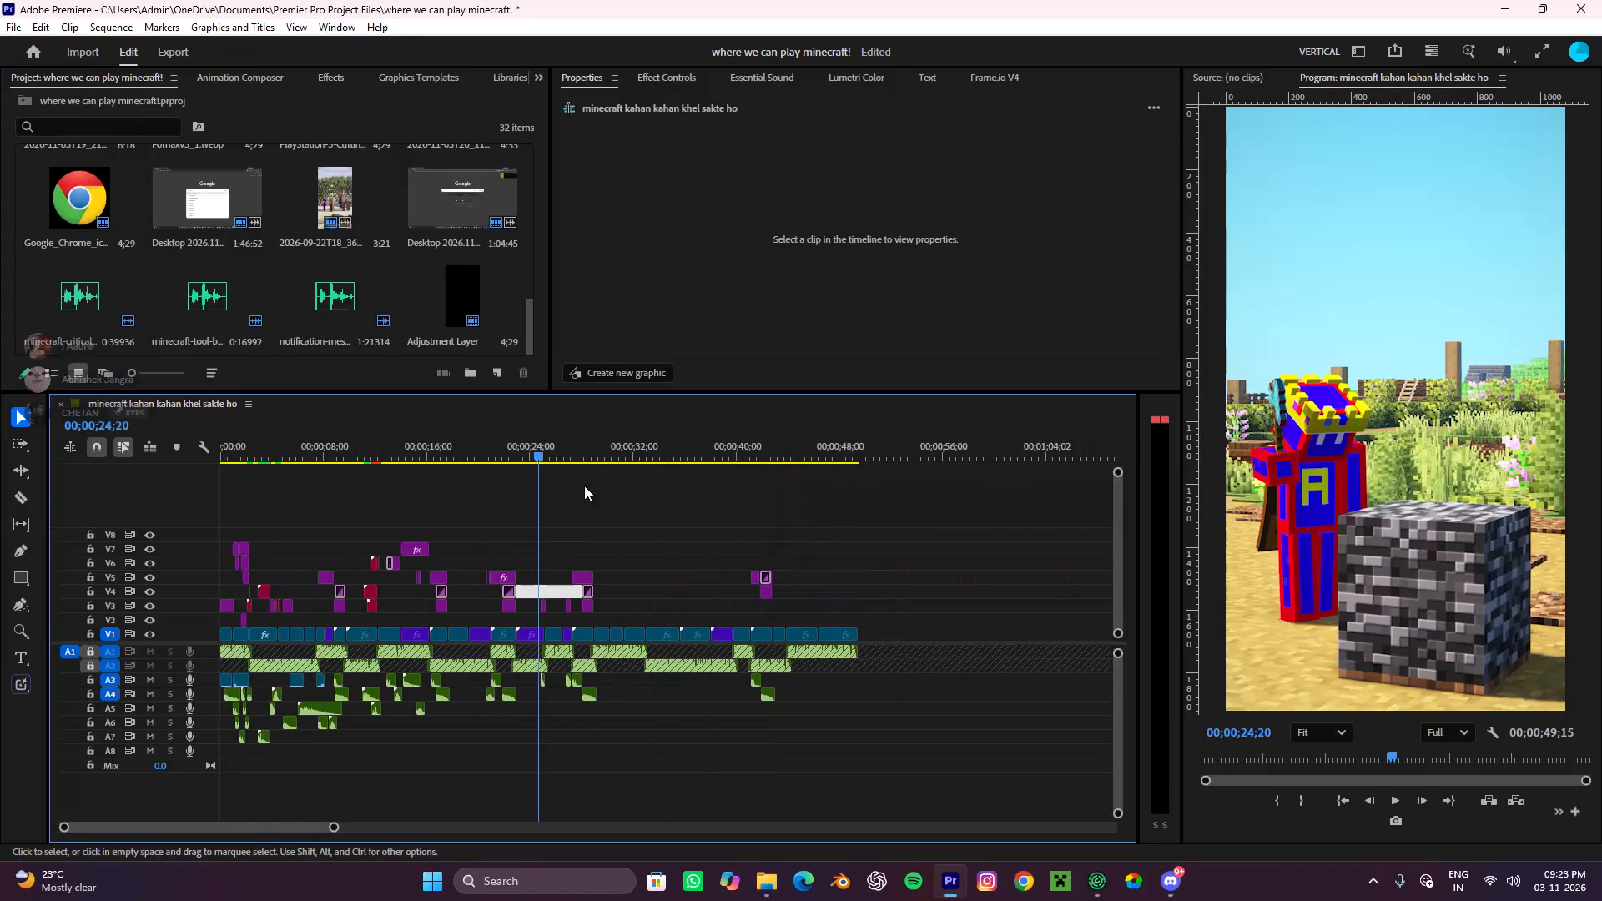
Review the opening of the Minecraft sequence by playing it back from the very start, restarting once from 00;00;00;00.
left_click_drag(547, 447, 0, 461)
key("space")
scroll(320, 539, "up", 8, "alt")
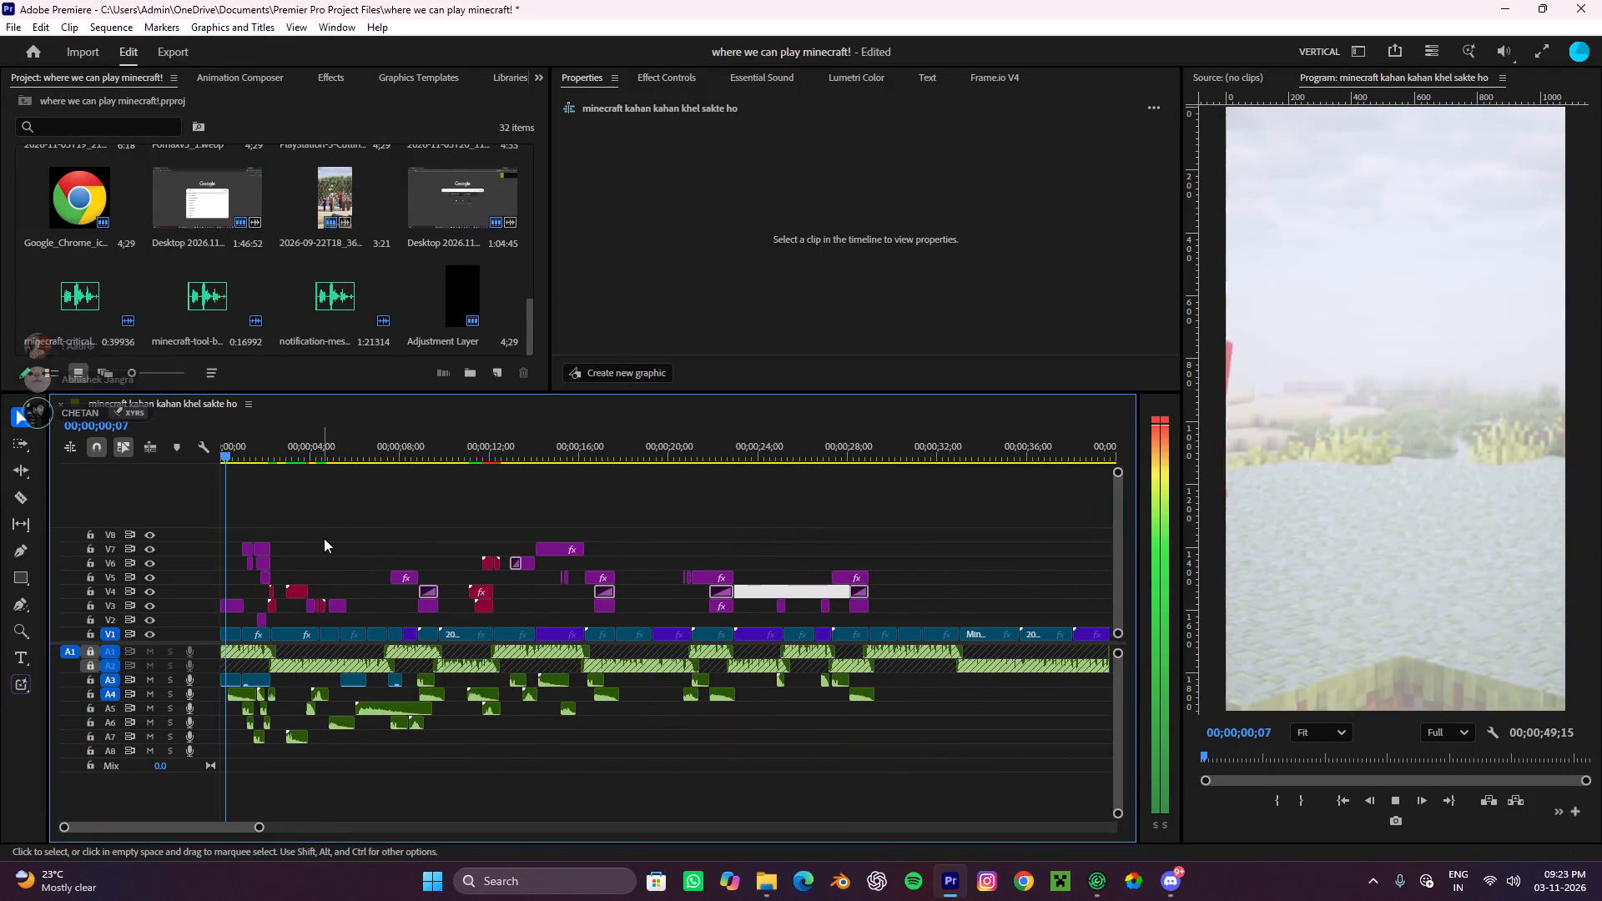
scroll(324, 538, "up", 2, "alt")
key("space")
left_click_drag(262, 441, 88, 452)
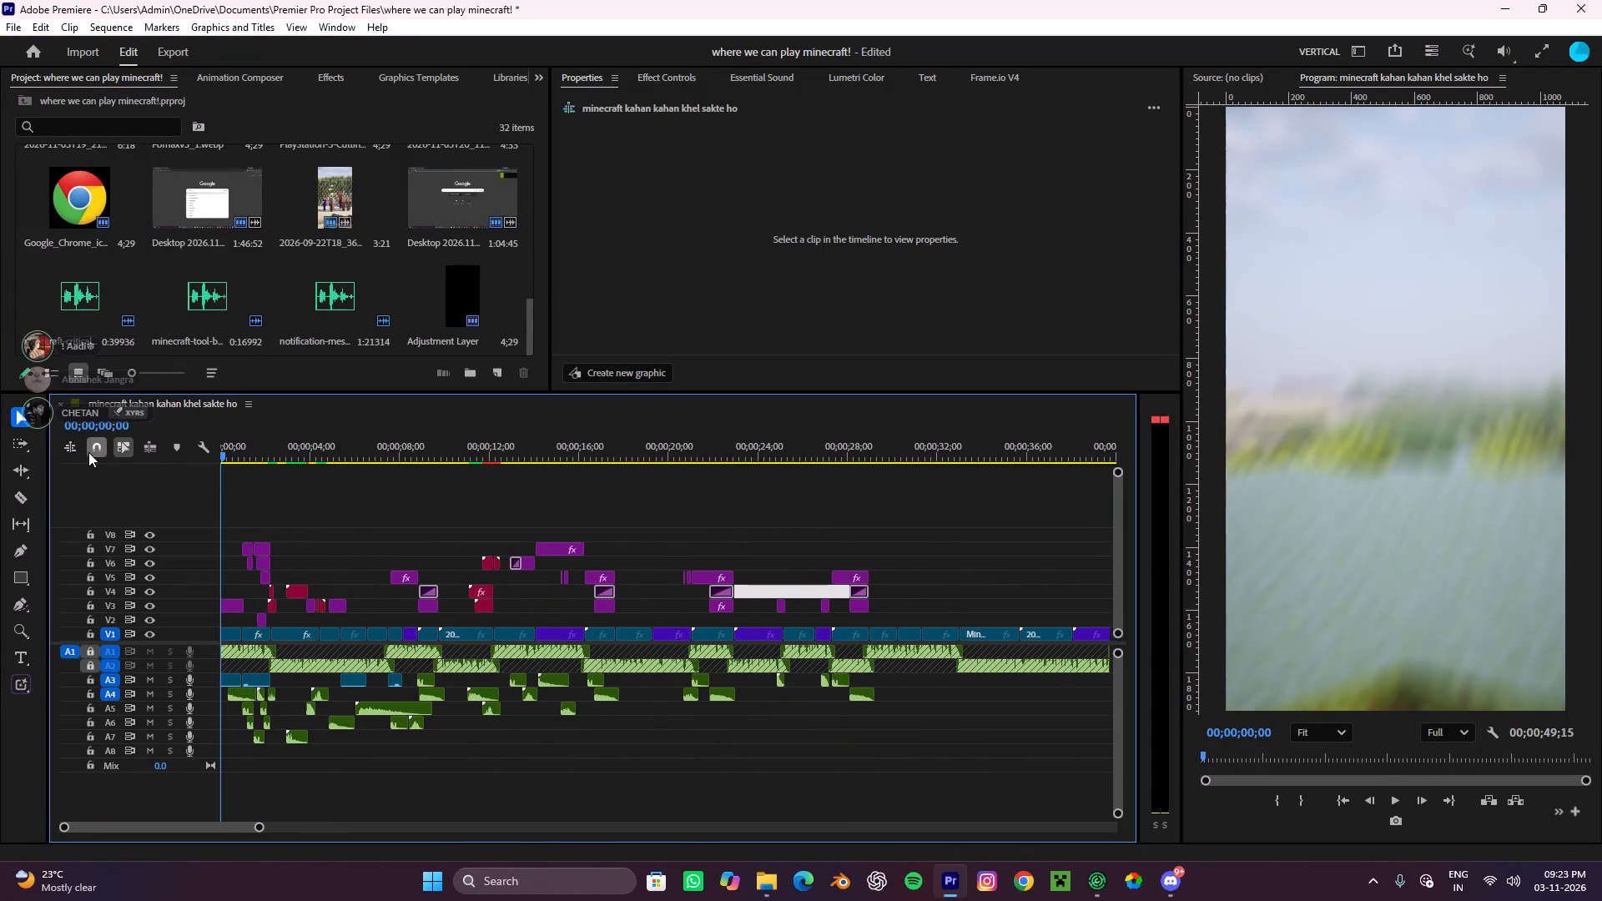
key("space")
key("space")
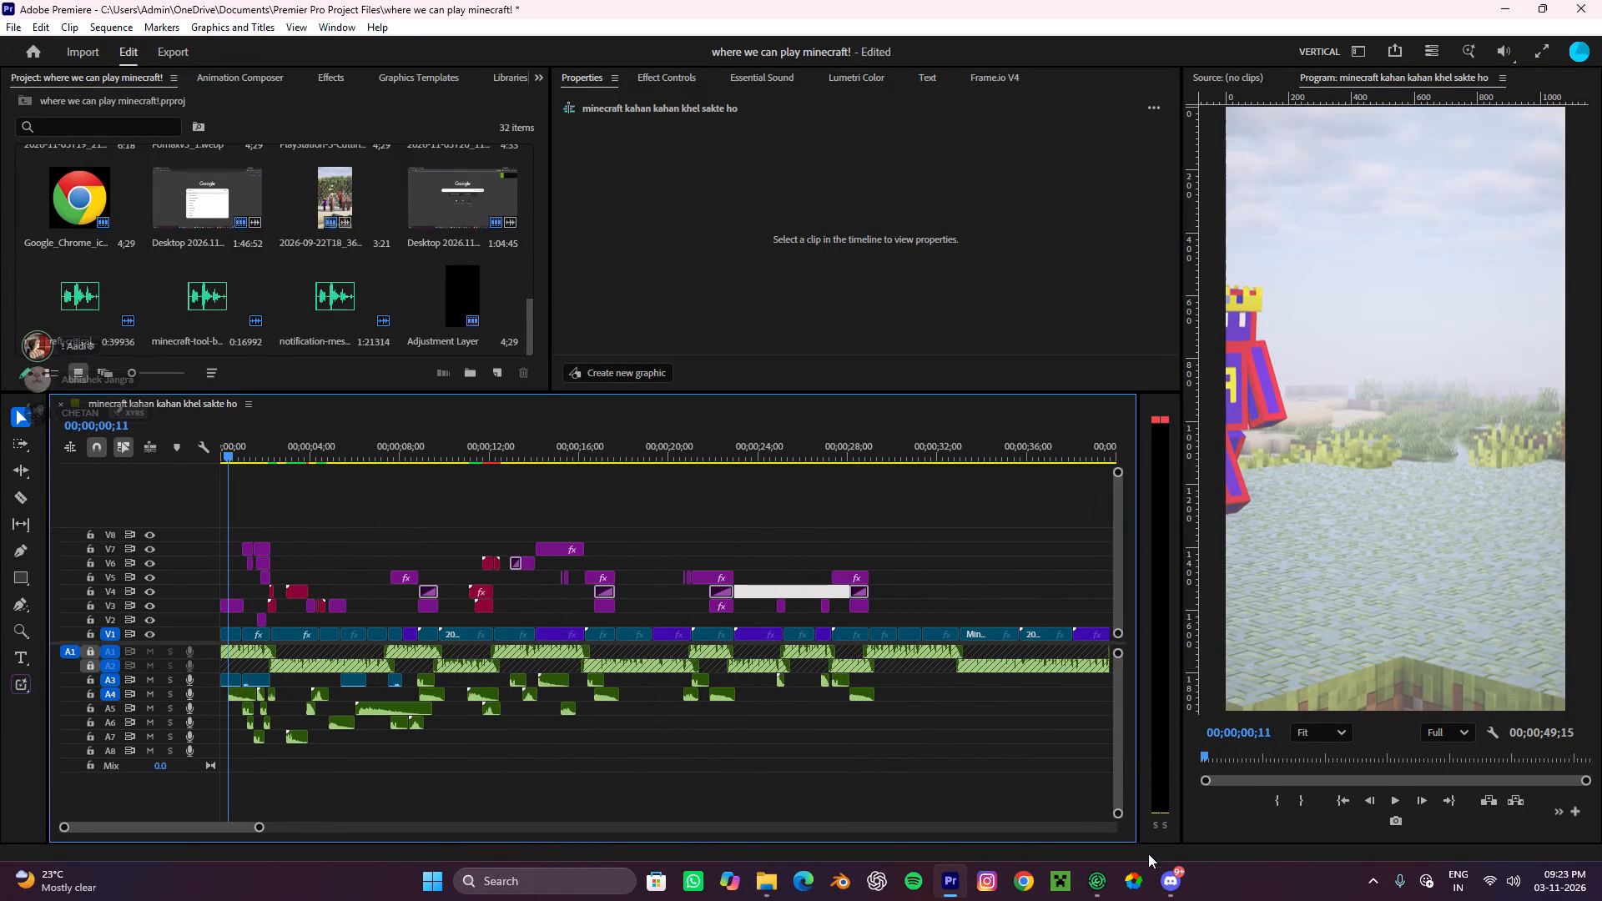
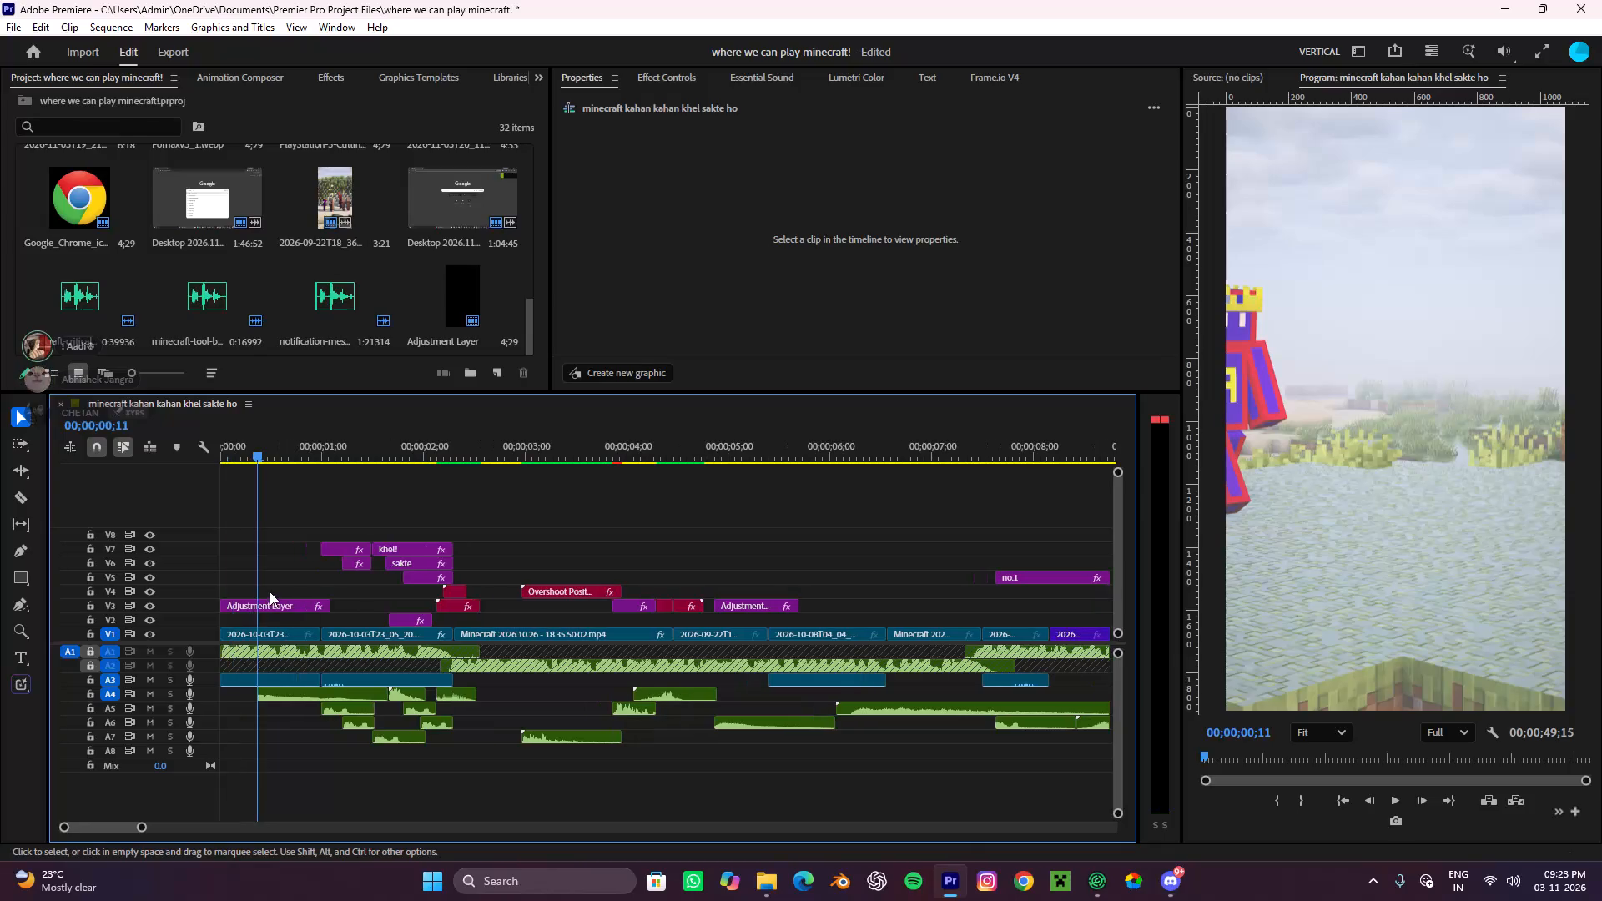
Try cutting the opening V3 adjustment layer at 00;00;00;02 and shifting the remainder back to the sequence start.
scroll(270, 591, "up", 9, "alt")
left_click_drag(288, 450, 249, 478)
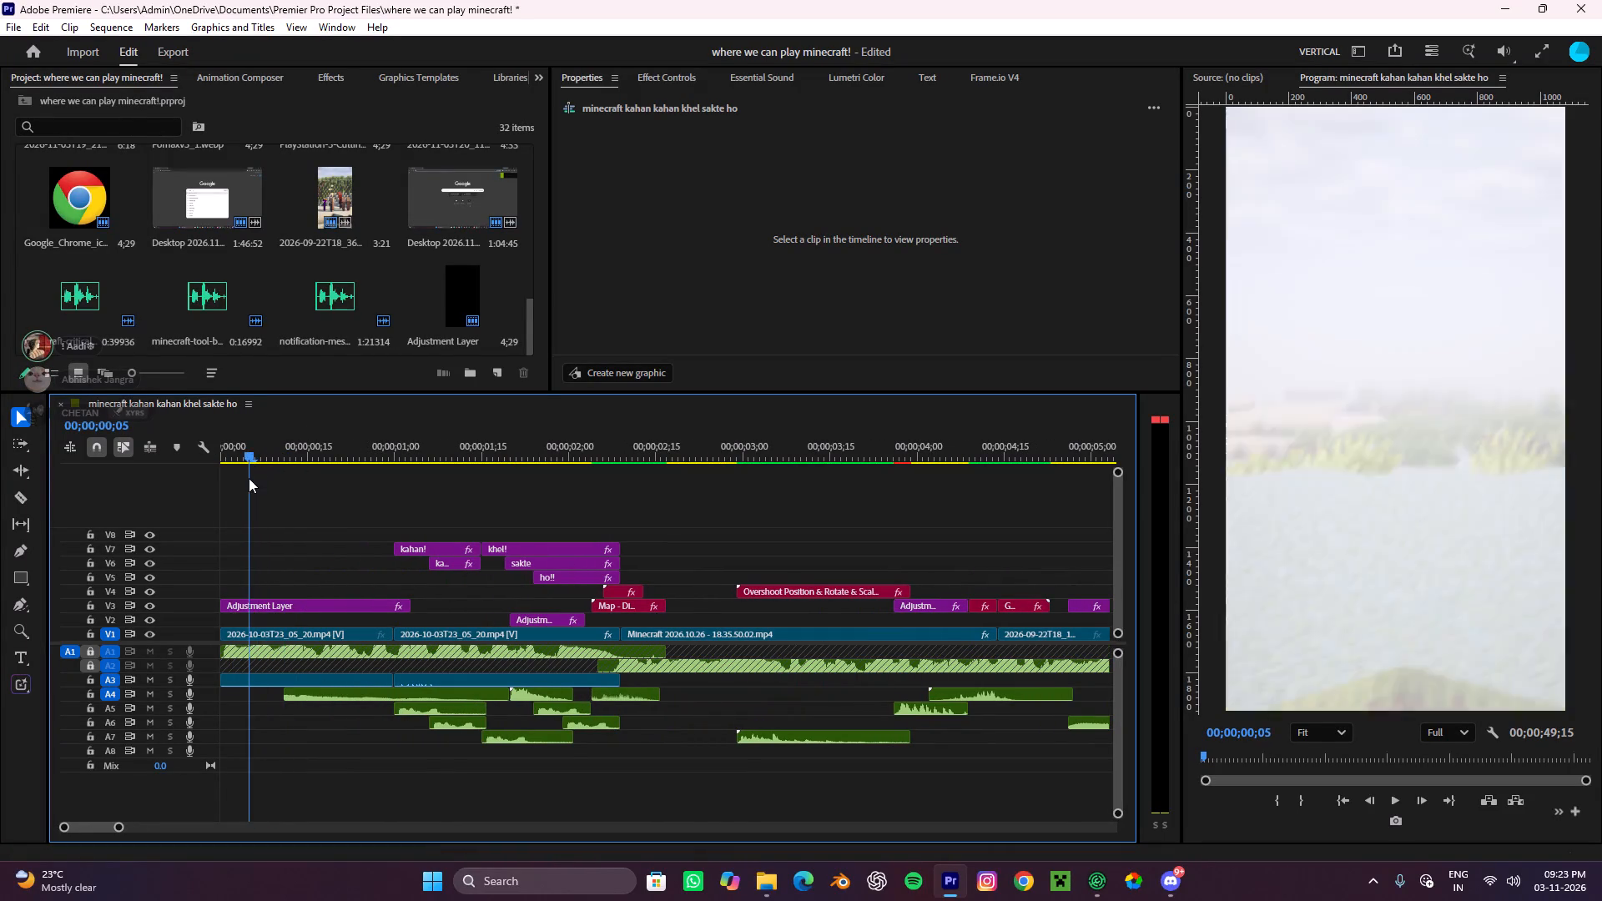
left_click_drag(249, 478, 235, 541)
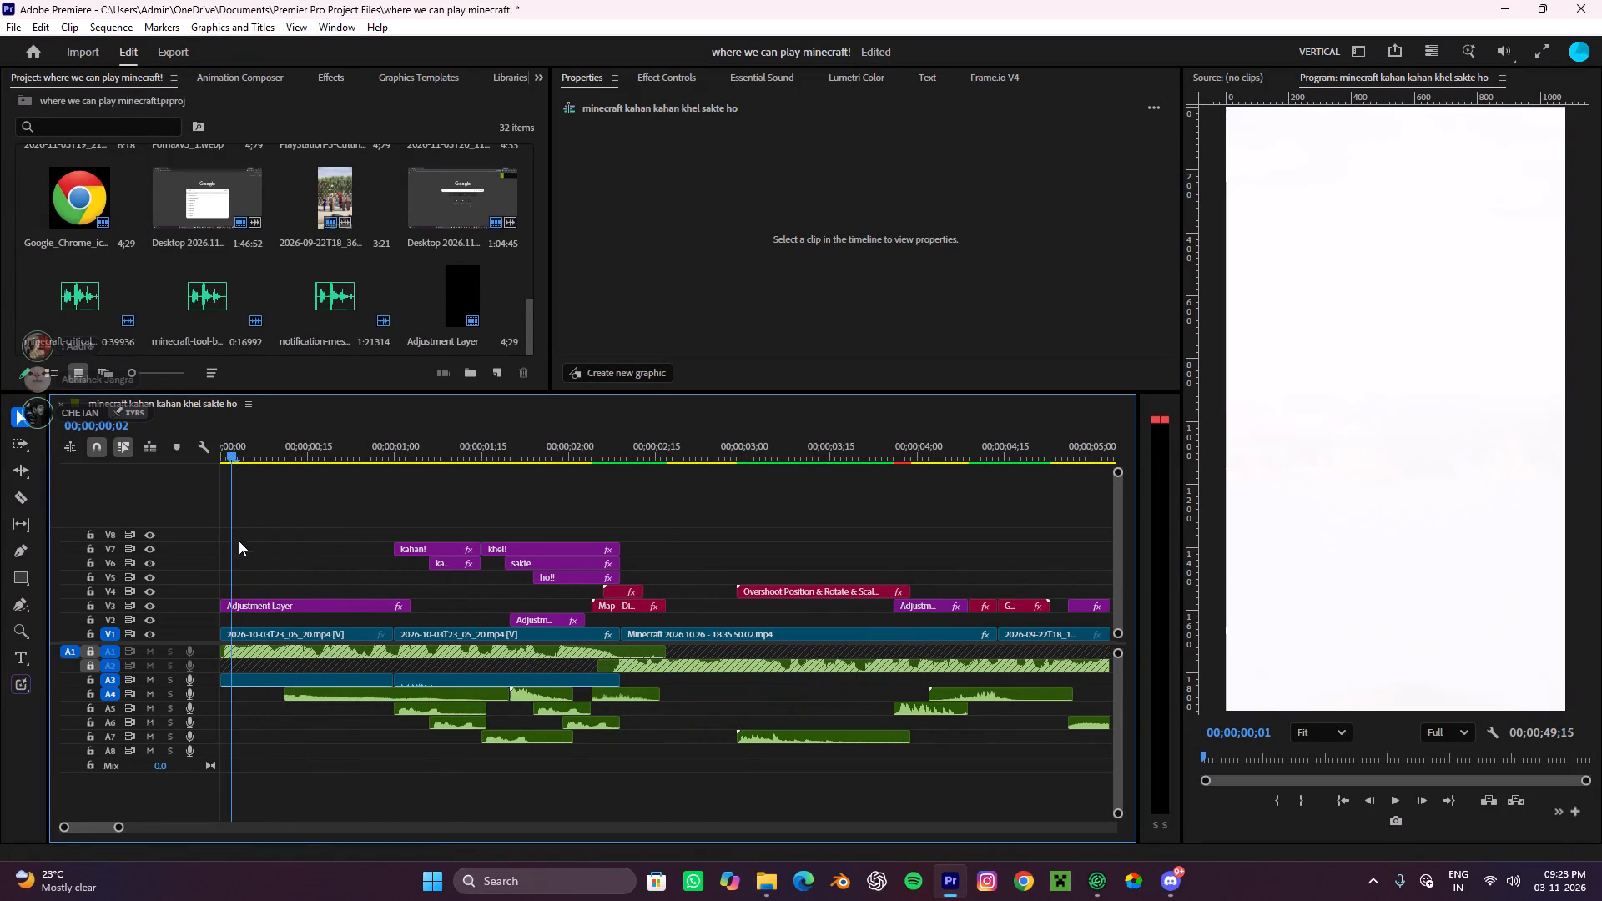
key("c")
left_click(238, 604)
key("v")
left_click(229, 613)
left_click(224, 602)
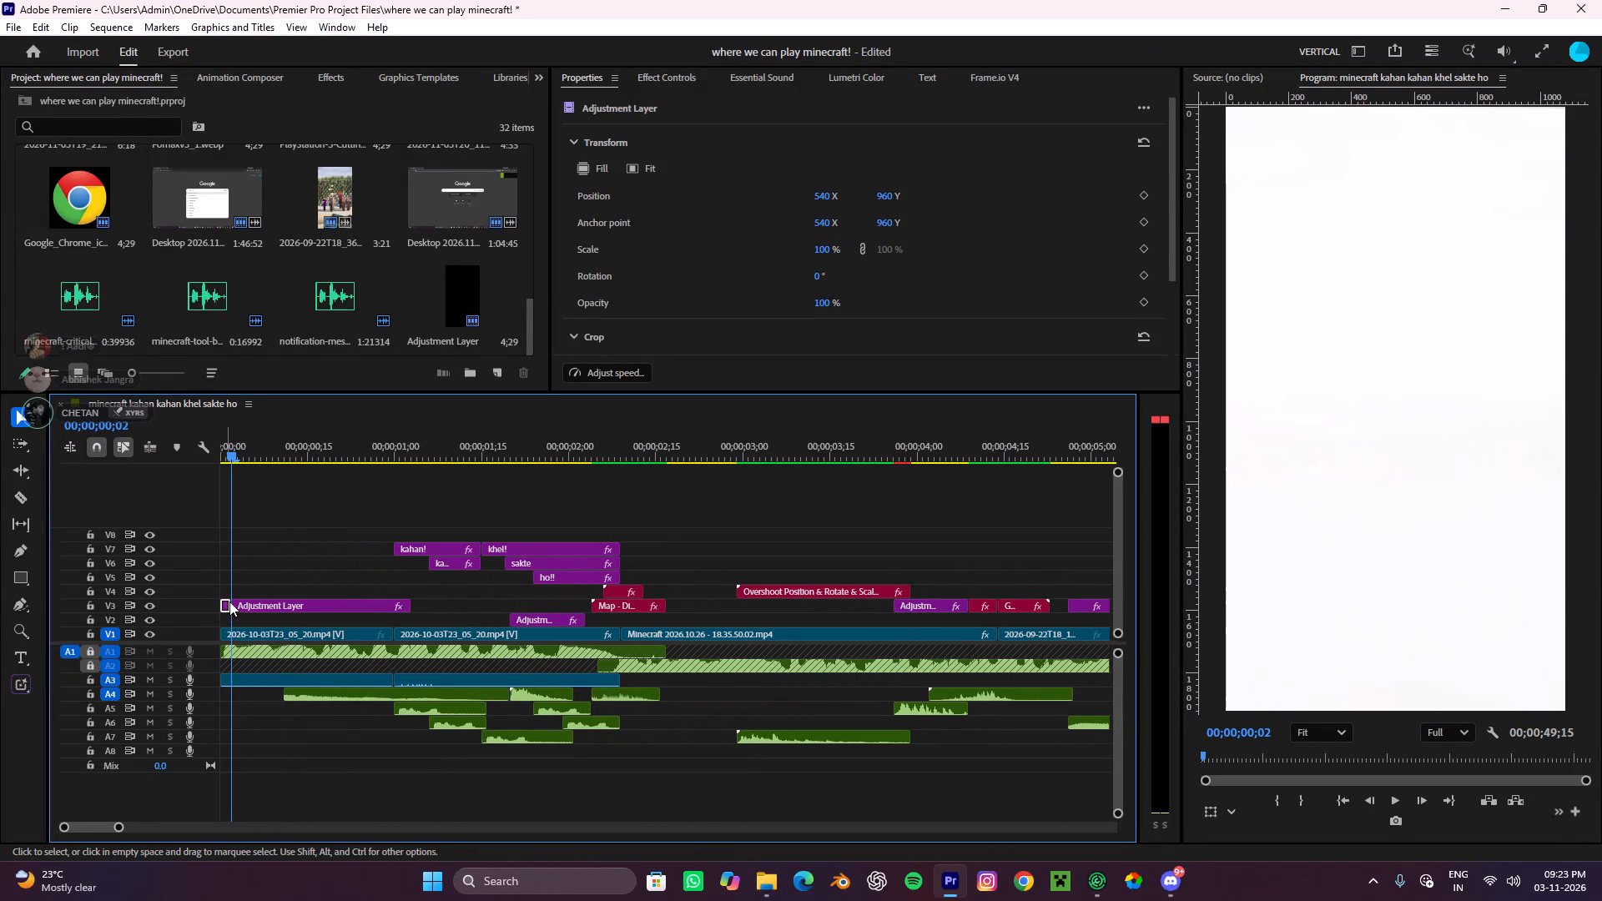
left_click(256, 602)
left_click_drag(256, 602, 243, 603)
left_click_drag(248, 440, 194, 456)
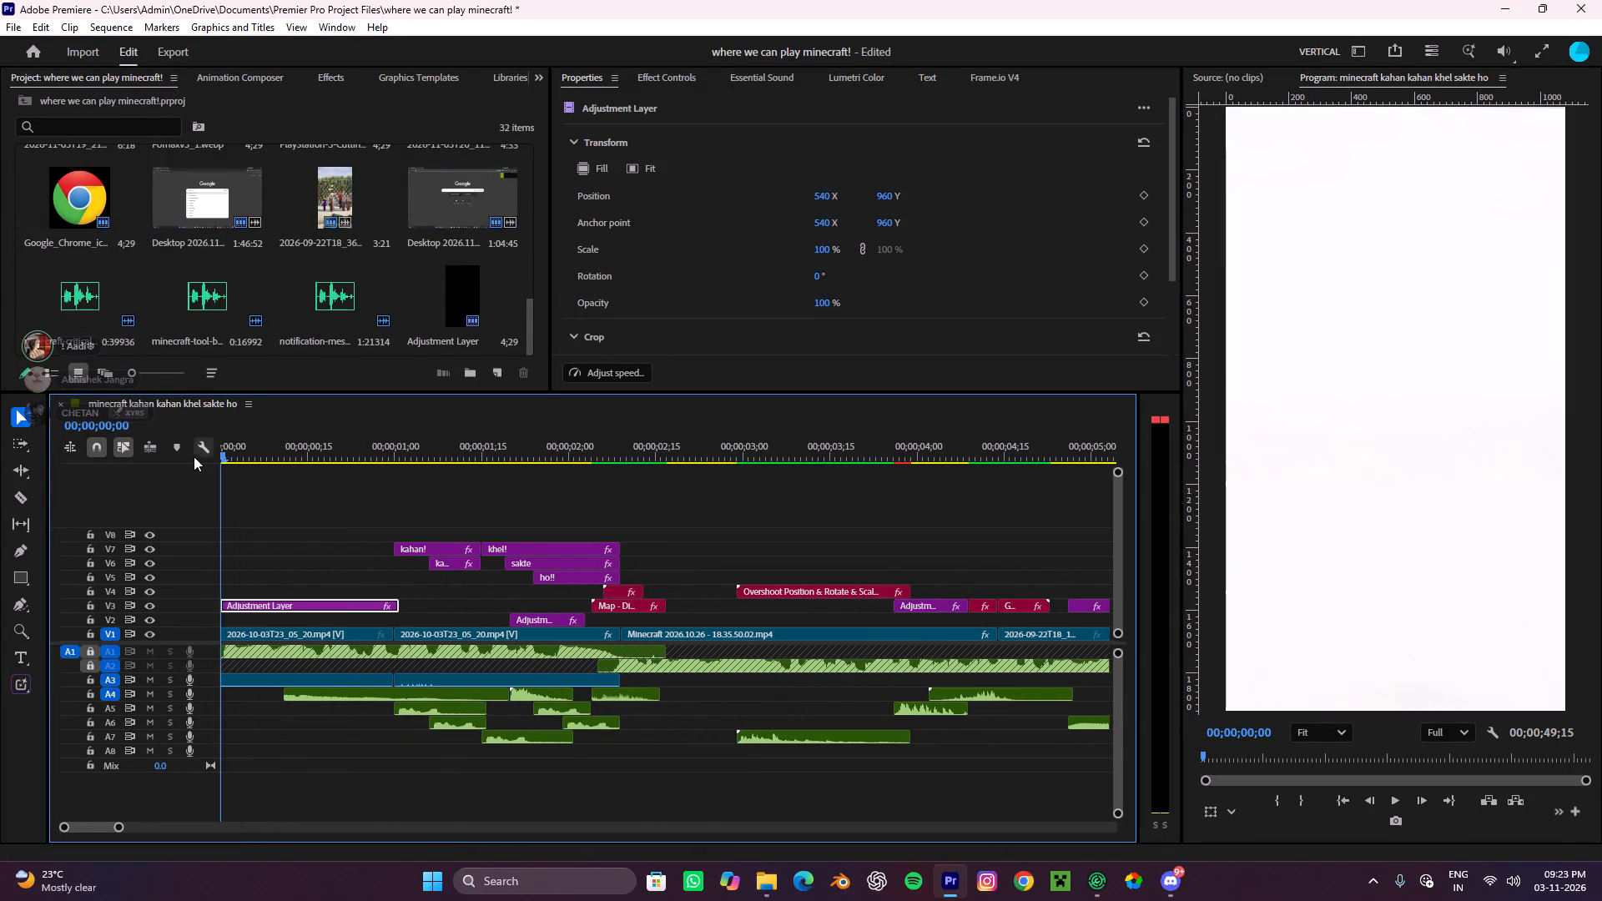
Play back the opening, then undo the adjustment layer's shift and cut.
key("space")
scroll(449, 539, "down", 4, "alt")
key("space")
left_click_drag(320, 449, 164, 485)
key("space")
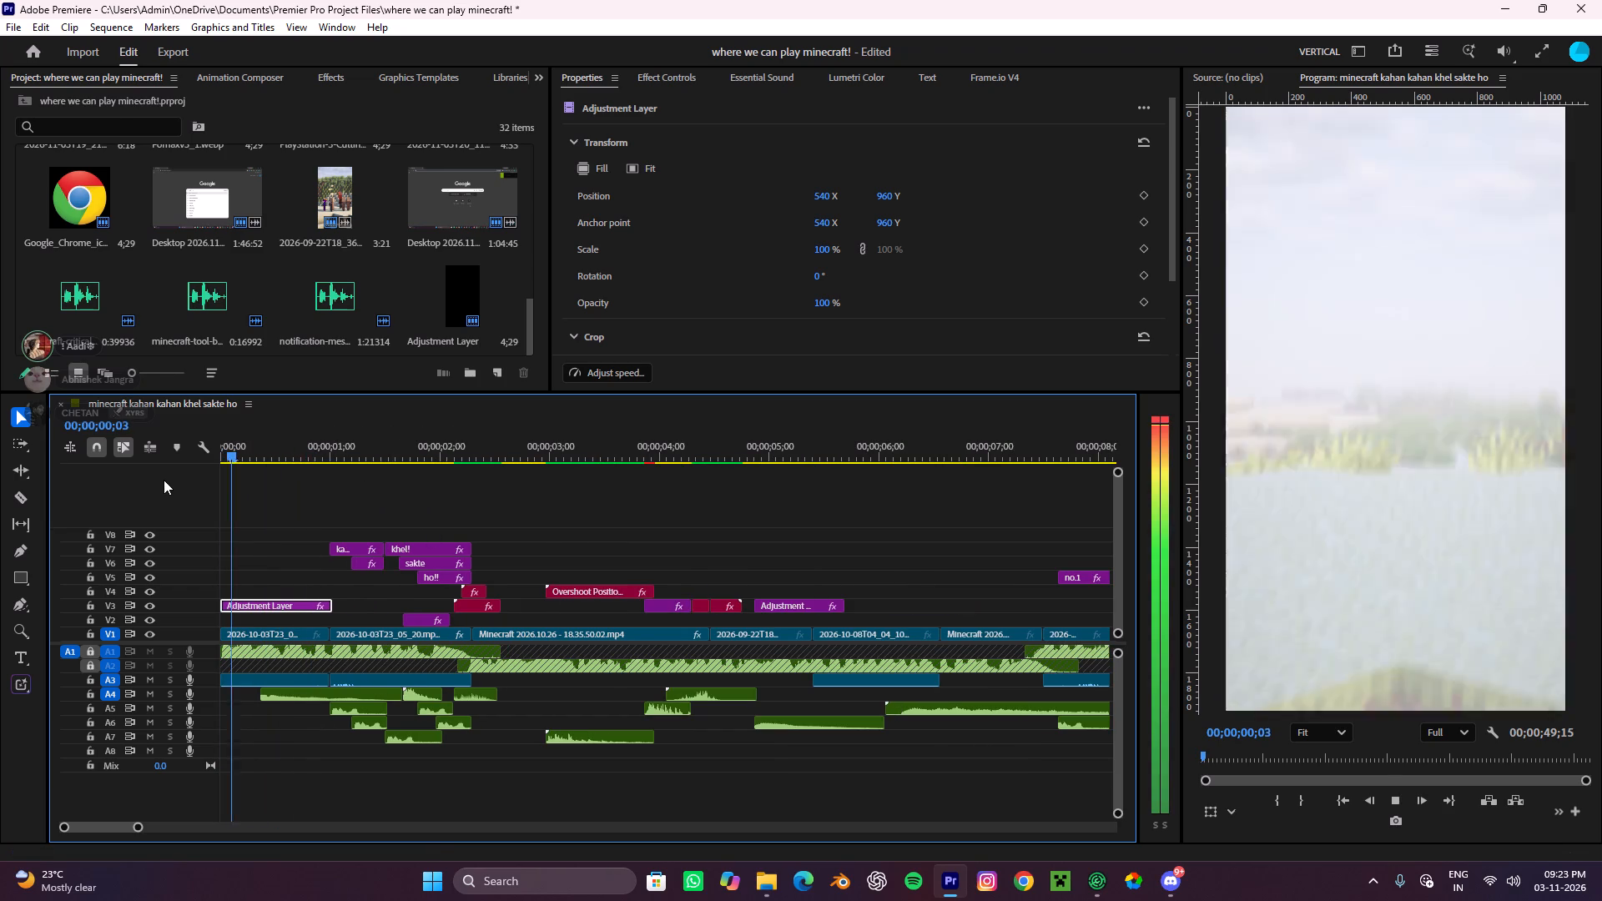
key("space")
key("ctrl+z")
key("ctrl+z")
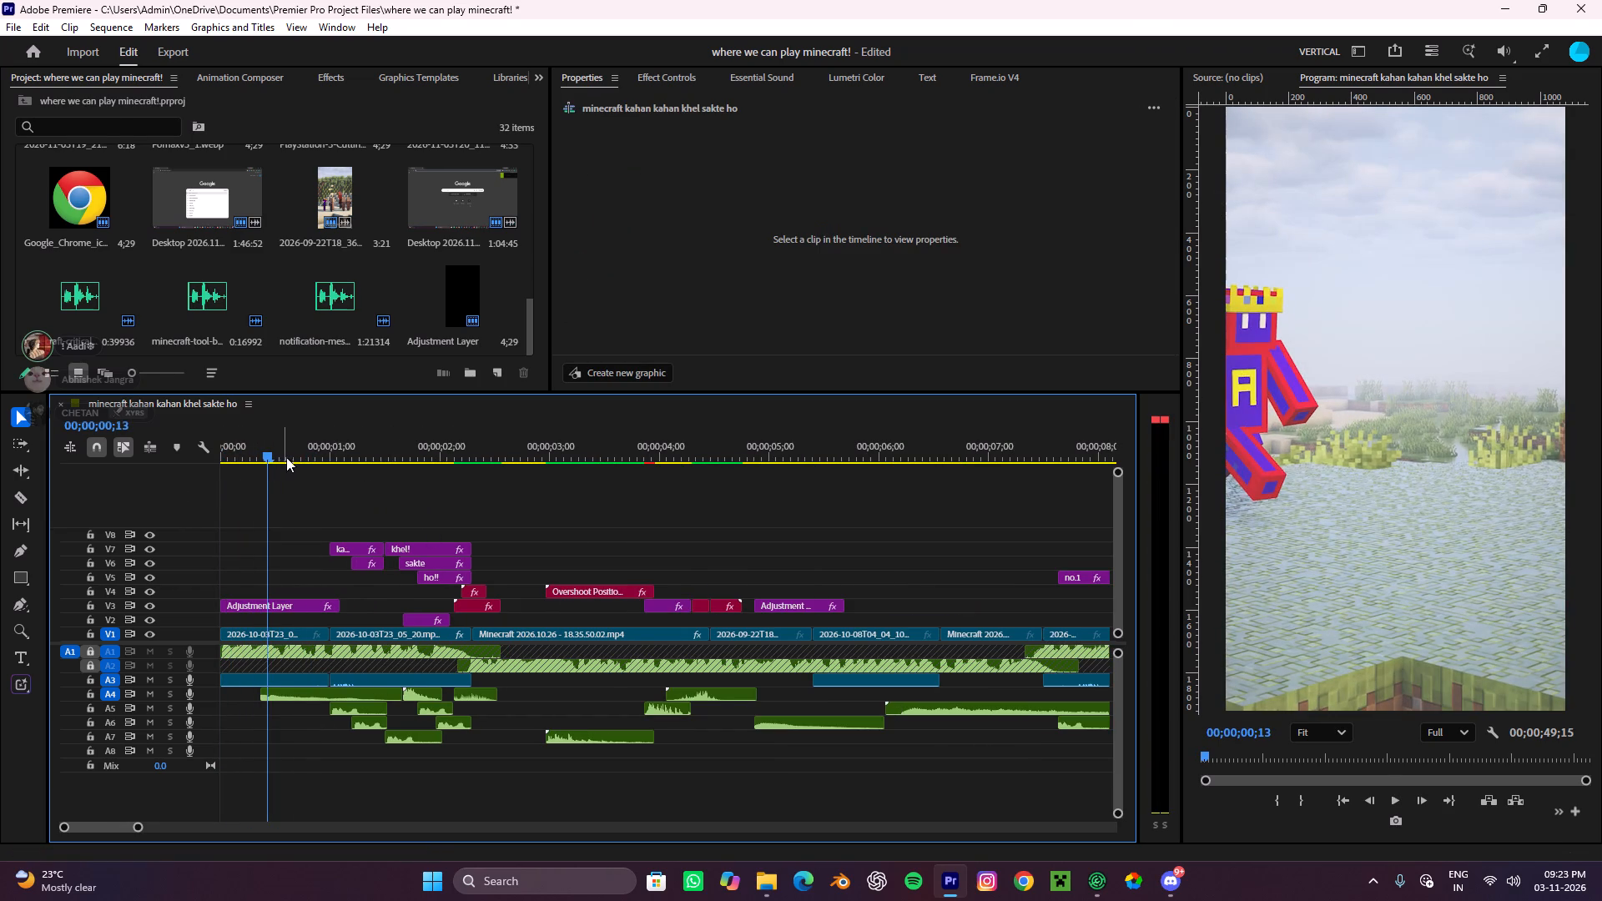
Play the sequence from the start up to the no.1 title, then replay the section just before that title.
left_click_drag(280, 450, 99, 468)
scroll(438, 563, "down", 8, "alt")
key("space")
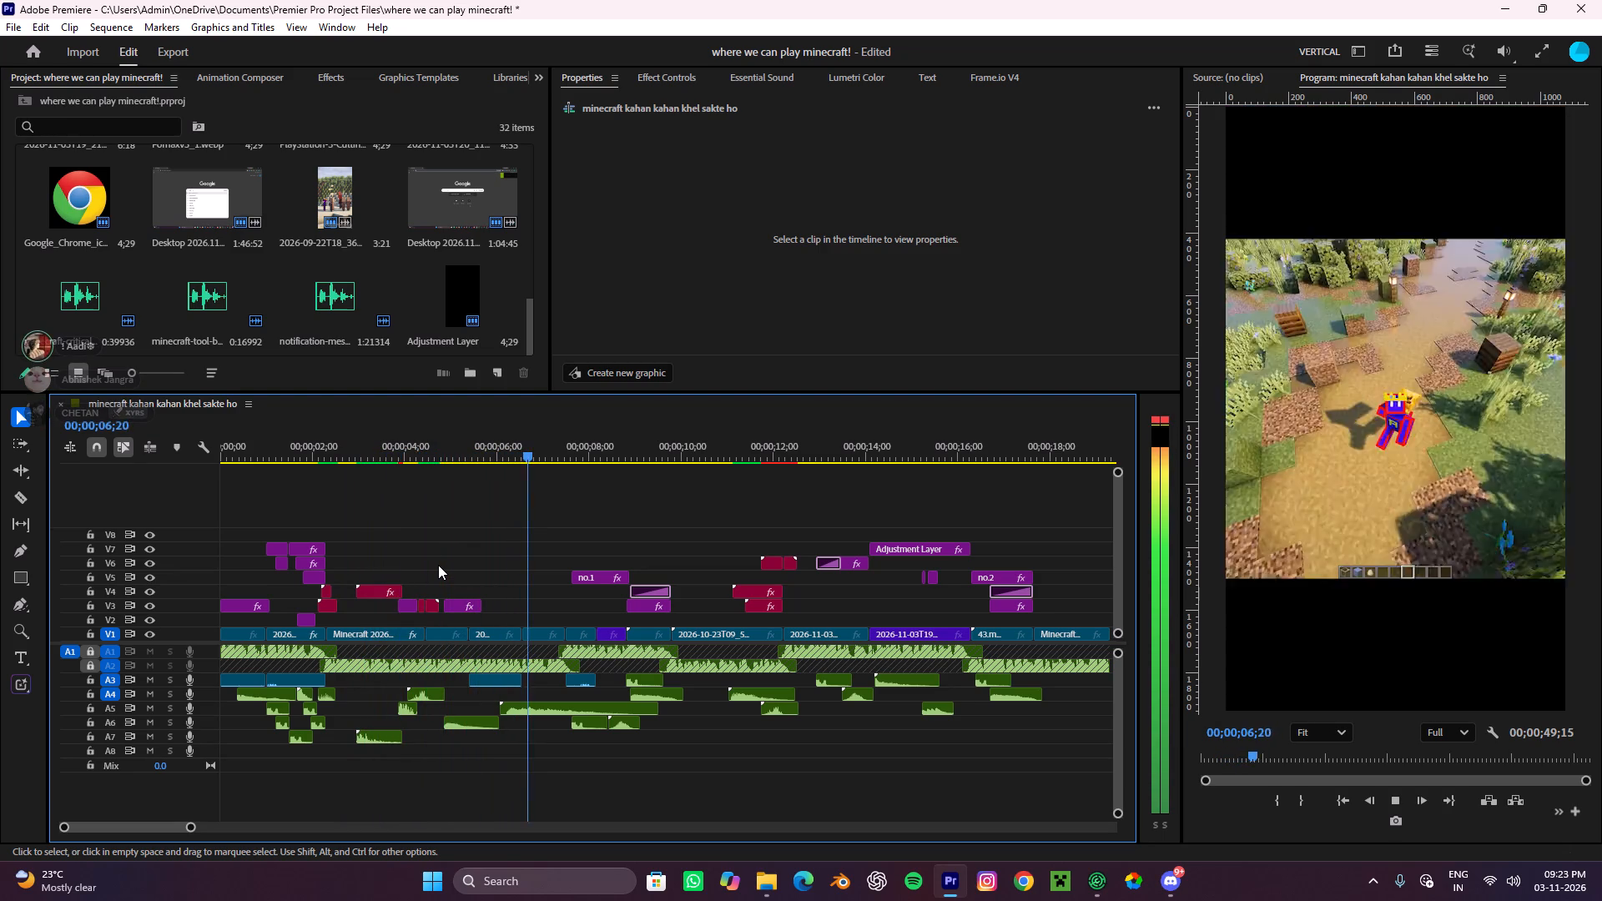
key("space")
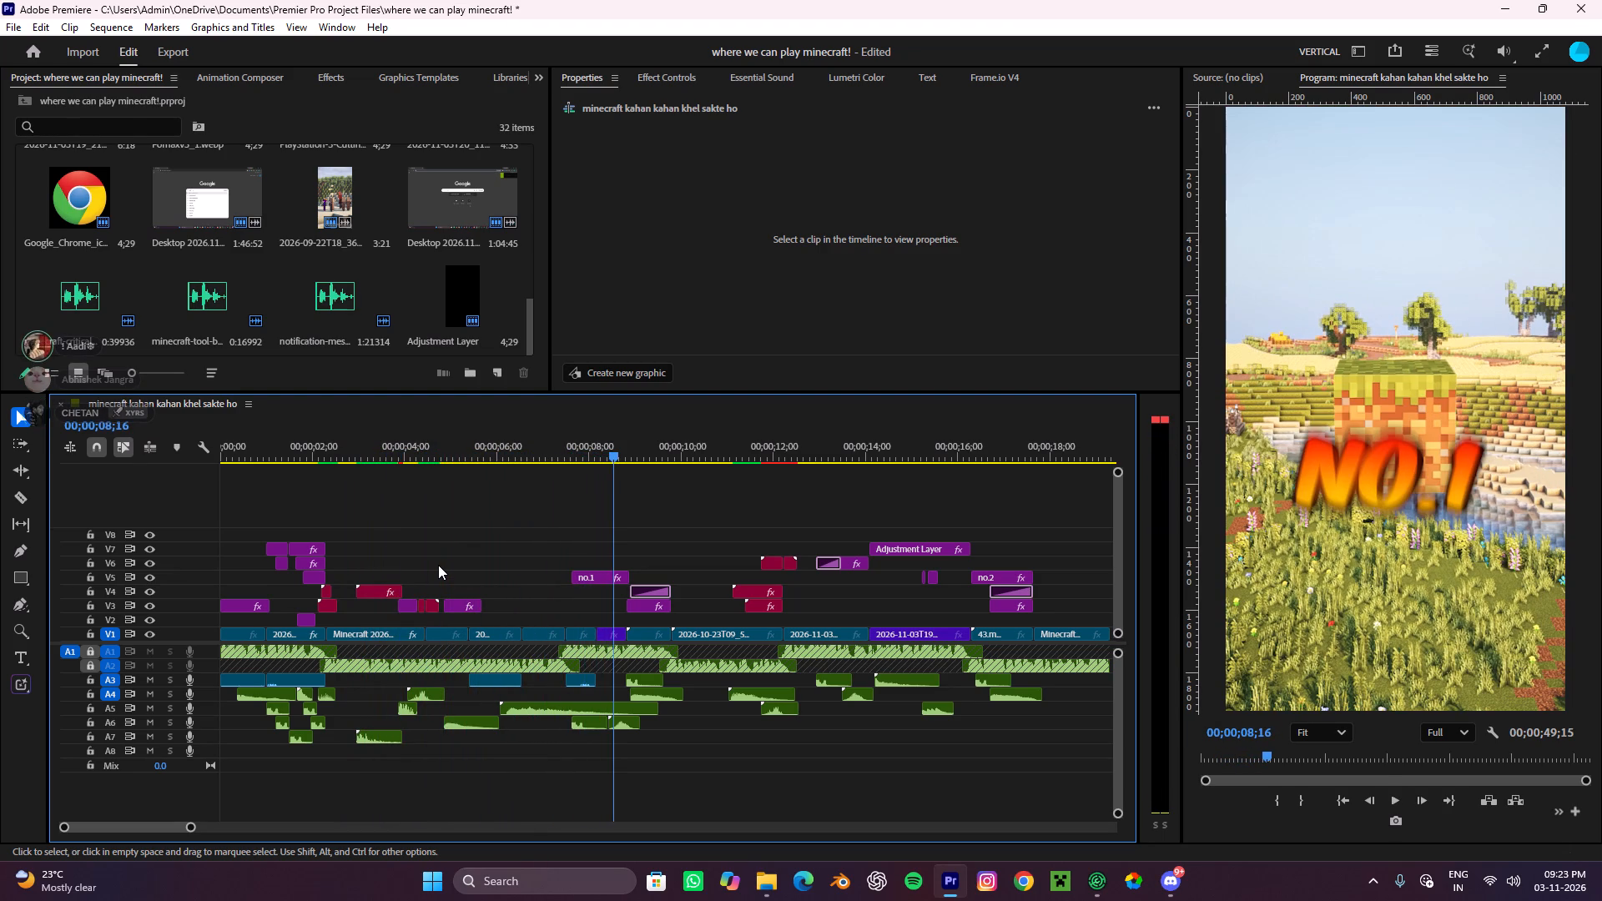
scroll(474, 557, "up", 3, "alt")
scroll(474, 557, "down", 4, "alt")
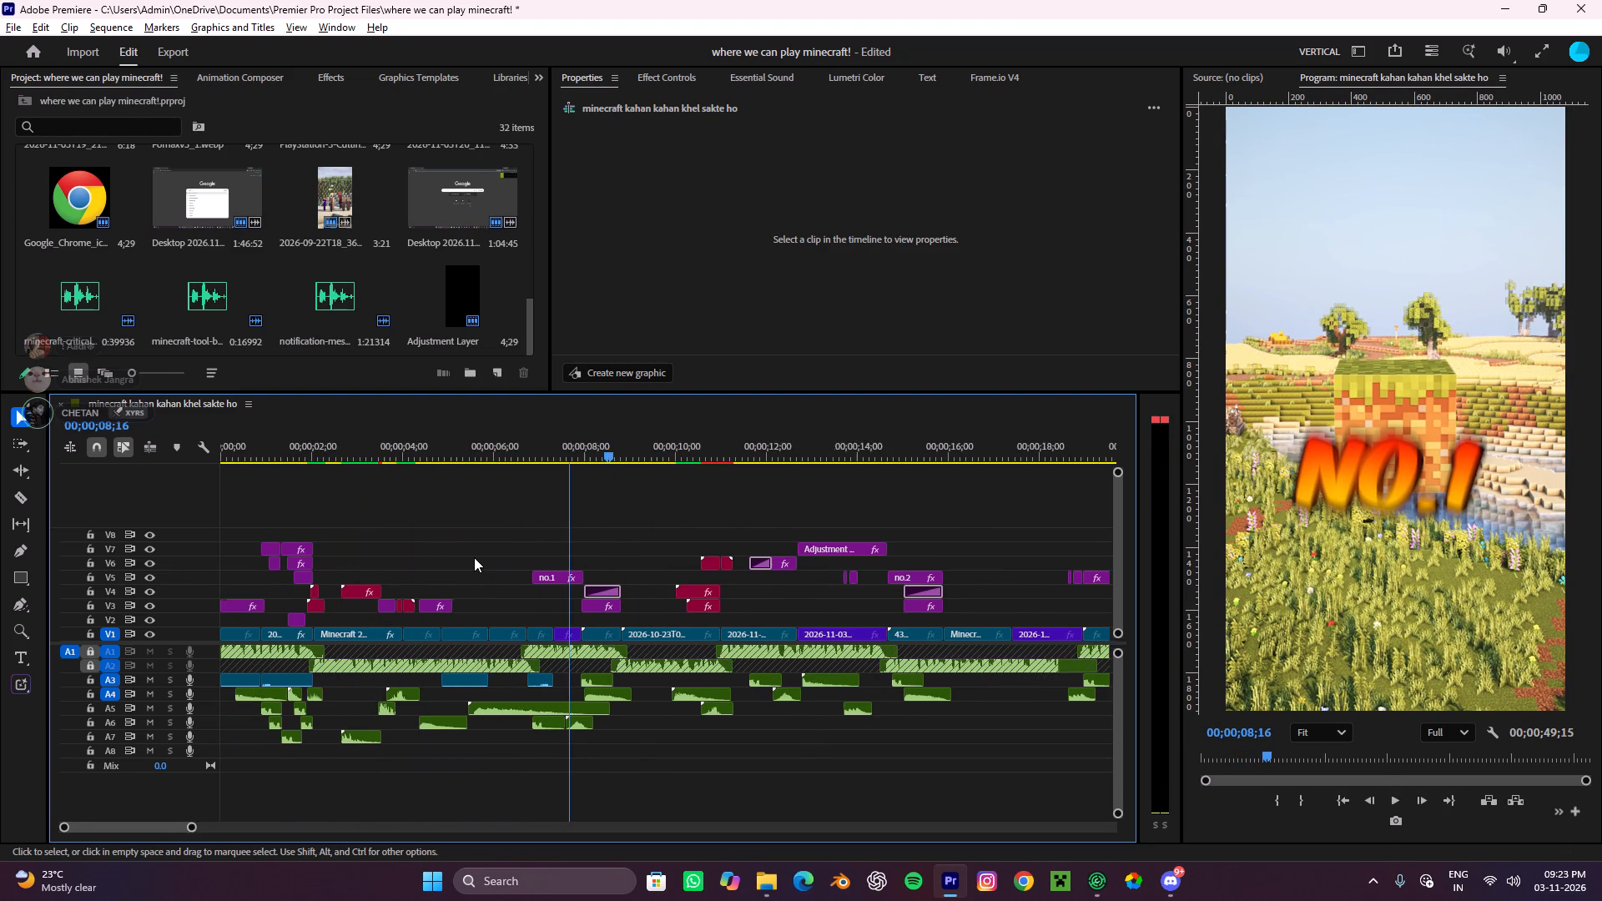
left_click_drag(574, 449, 476, 492)
key("space")
scroll(480, 492, "up", 4, "alt")
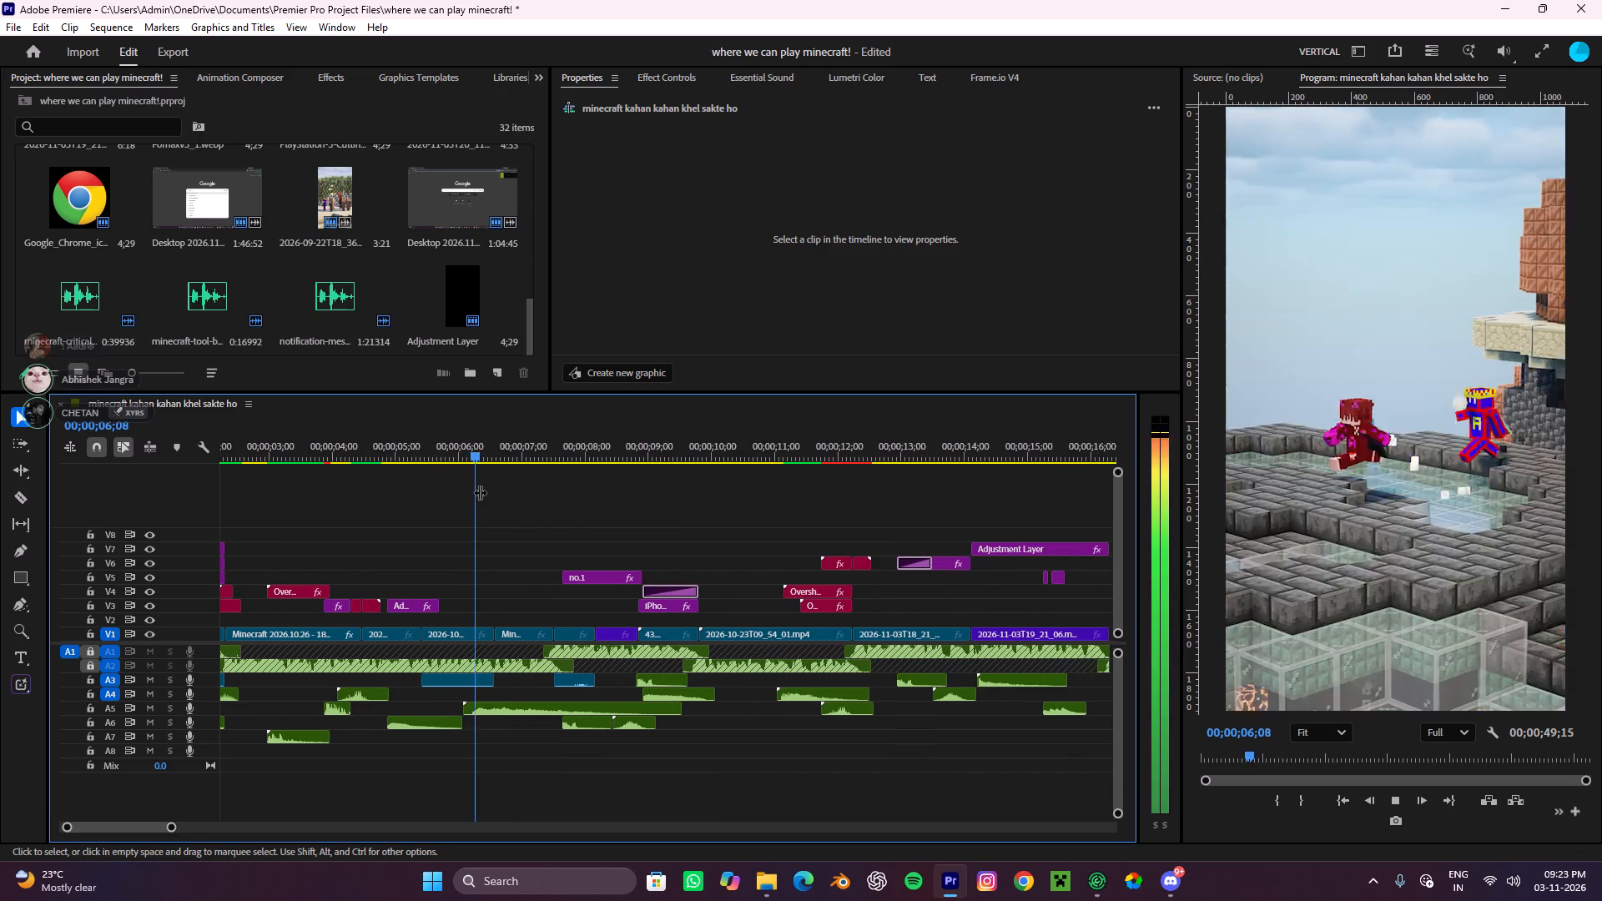
key("space")
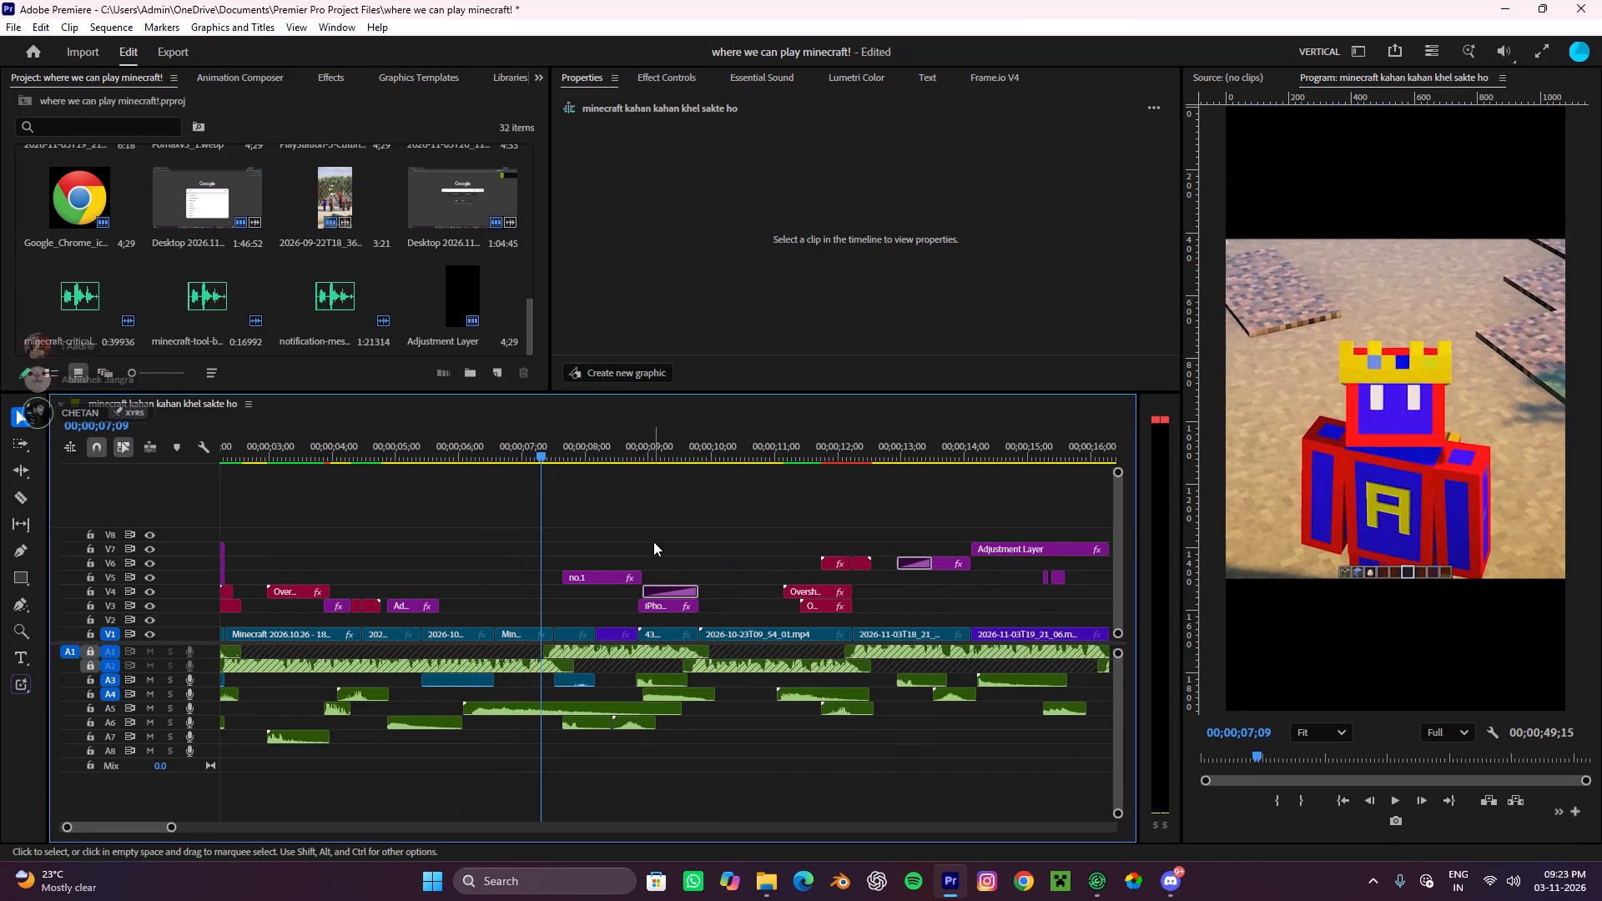
Copy the short V3 adjustment layer near 00;00;25;07 together with its matching A3 sound clip.
scroll(653, 541, "down", 7, "alt")
scroll(834, 581, "down", 4, "alt")
scroll(773, 612, "up", 2, "alt")
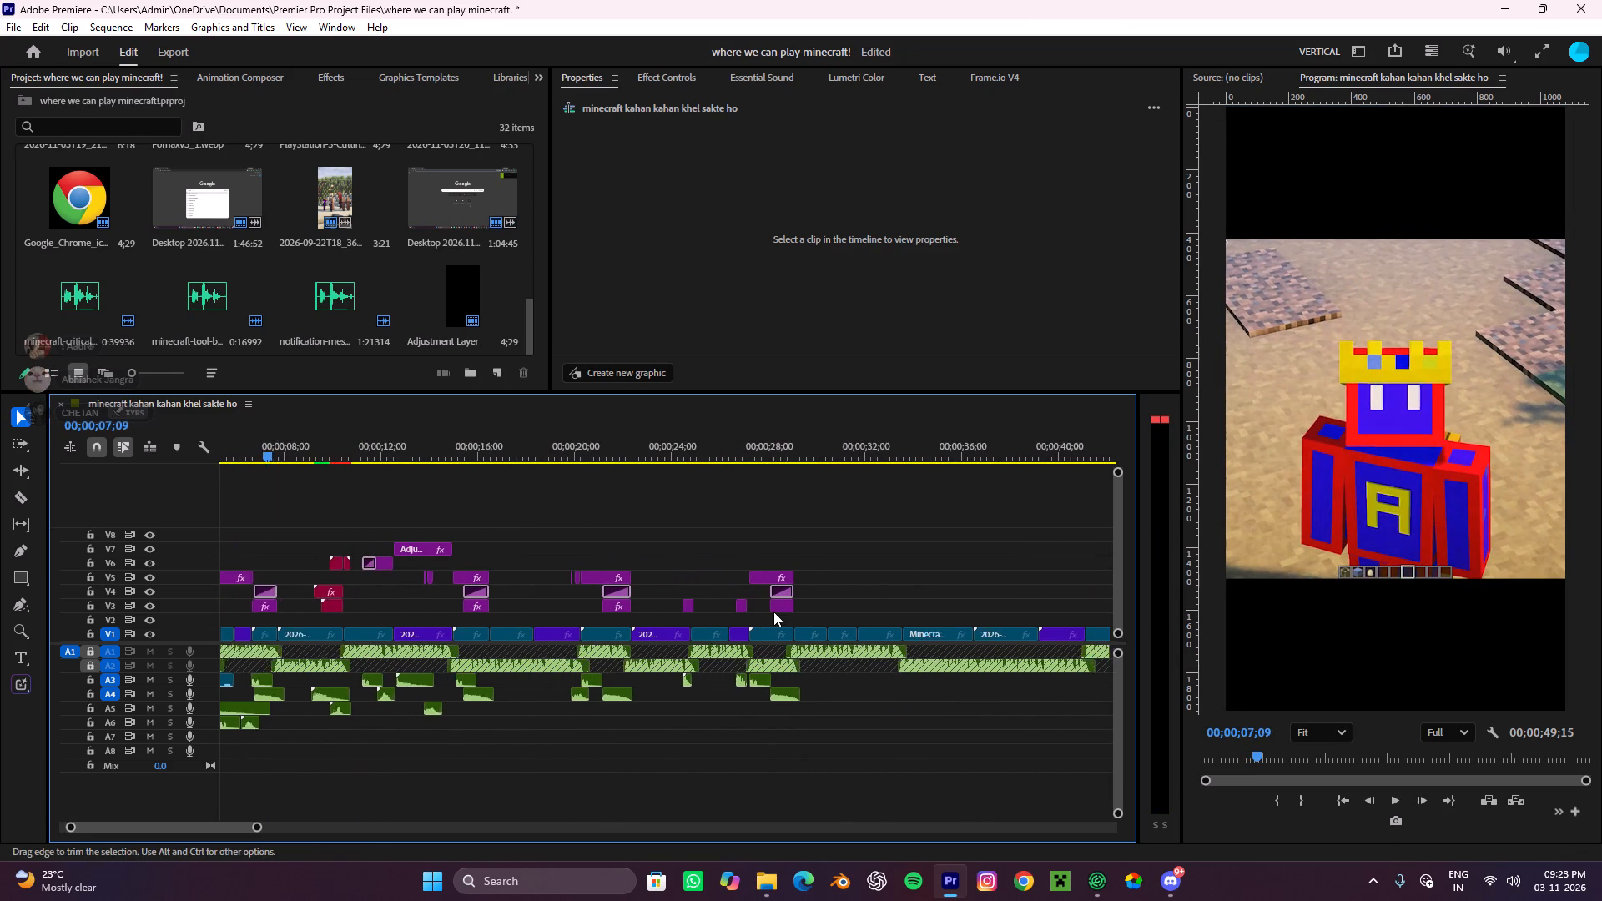
scroll(773, 612, "up", 5, "alt")
left_click(619, 448)
key("space")
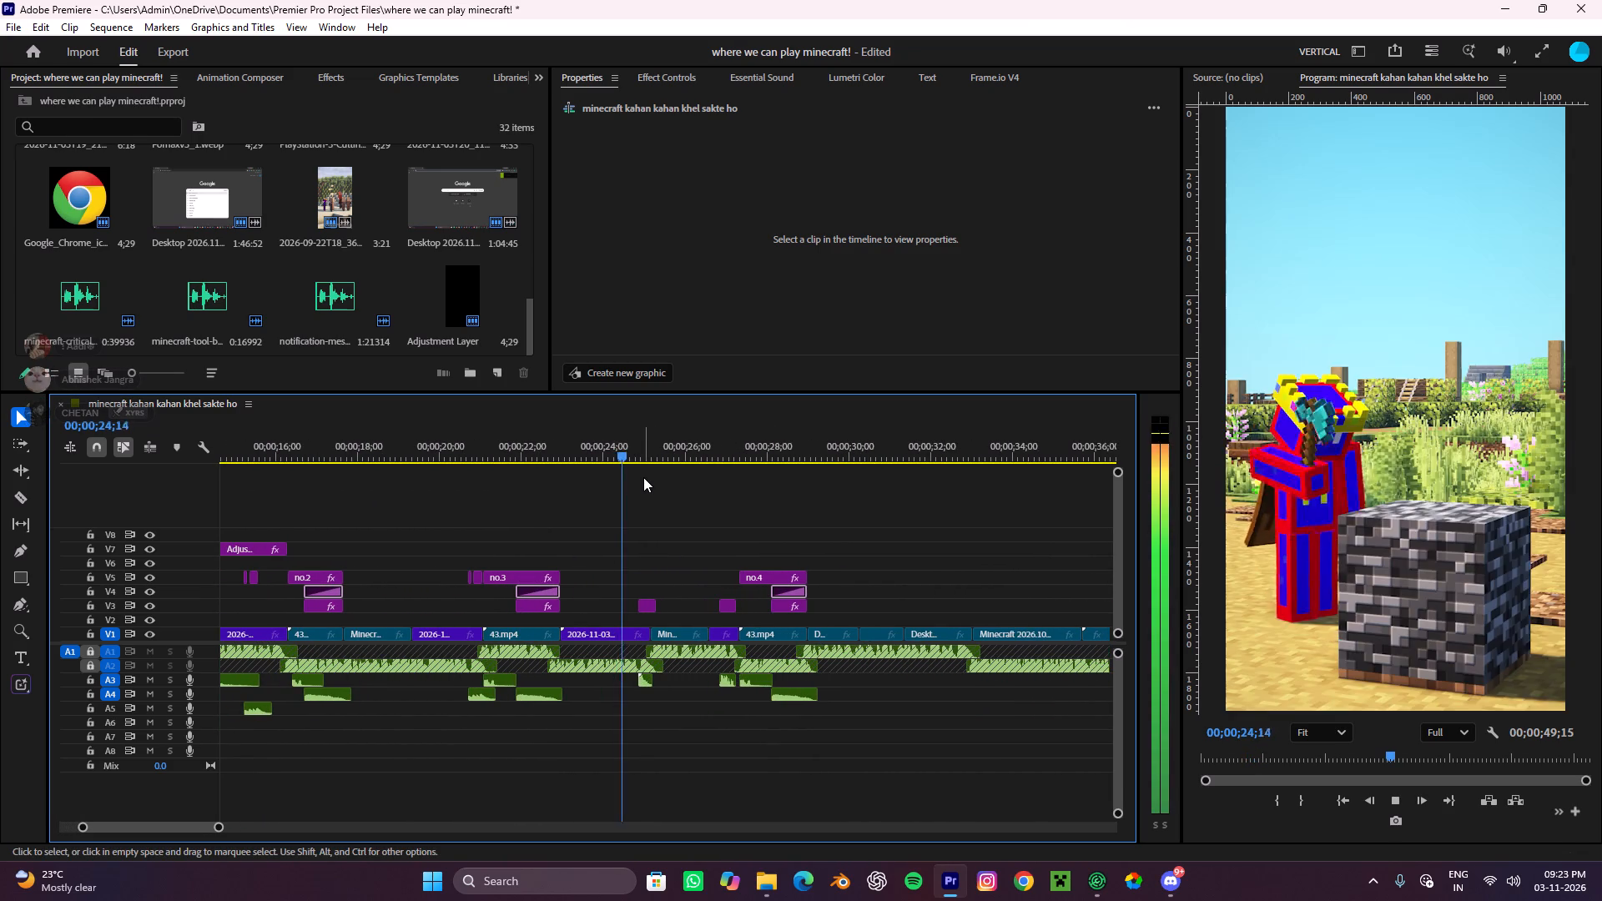
key("space")
left_click_drag(662, 542, 647, 607)
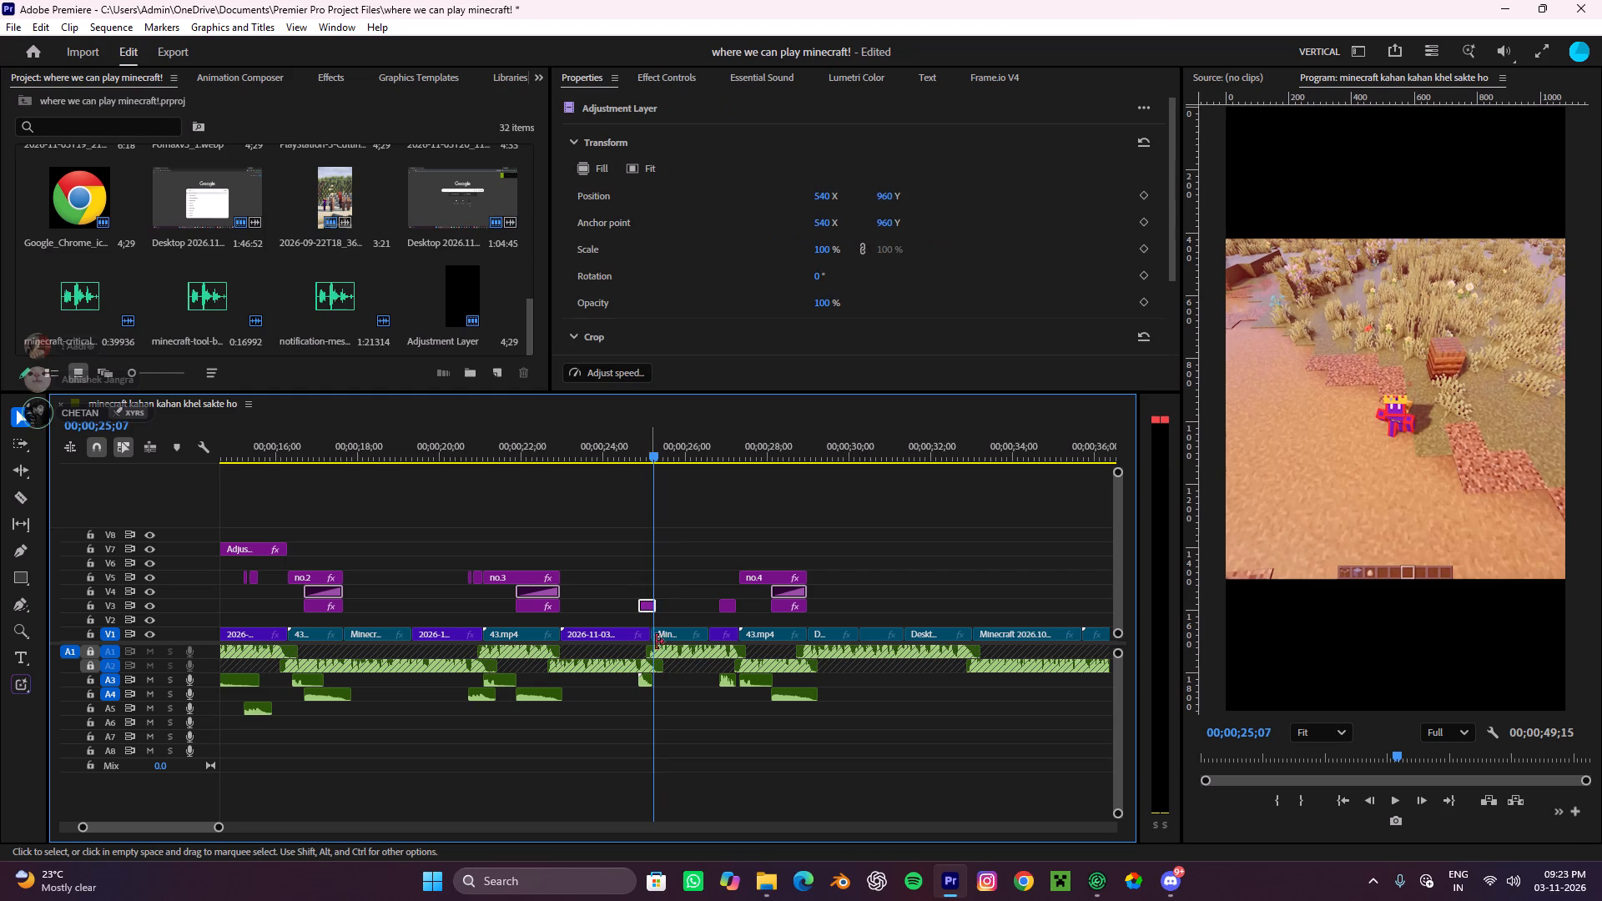
left_click_drag(664, 707, 630, 676, "shift")
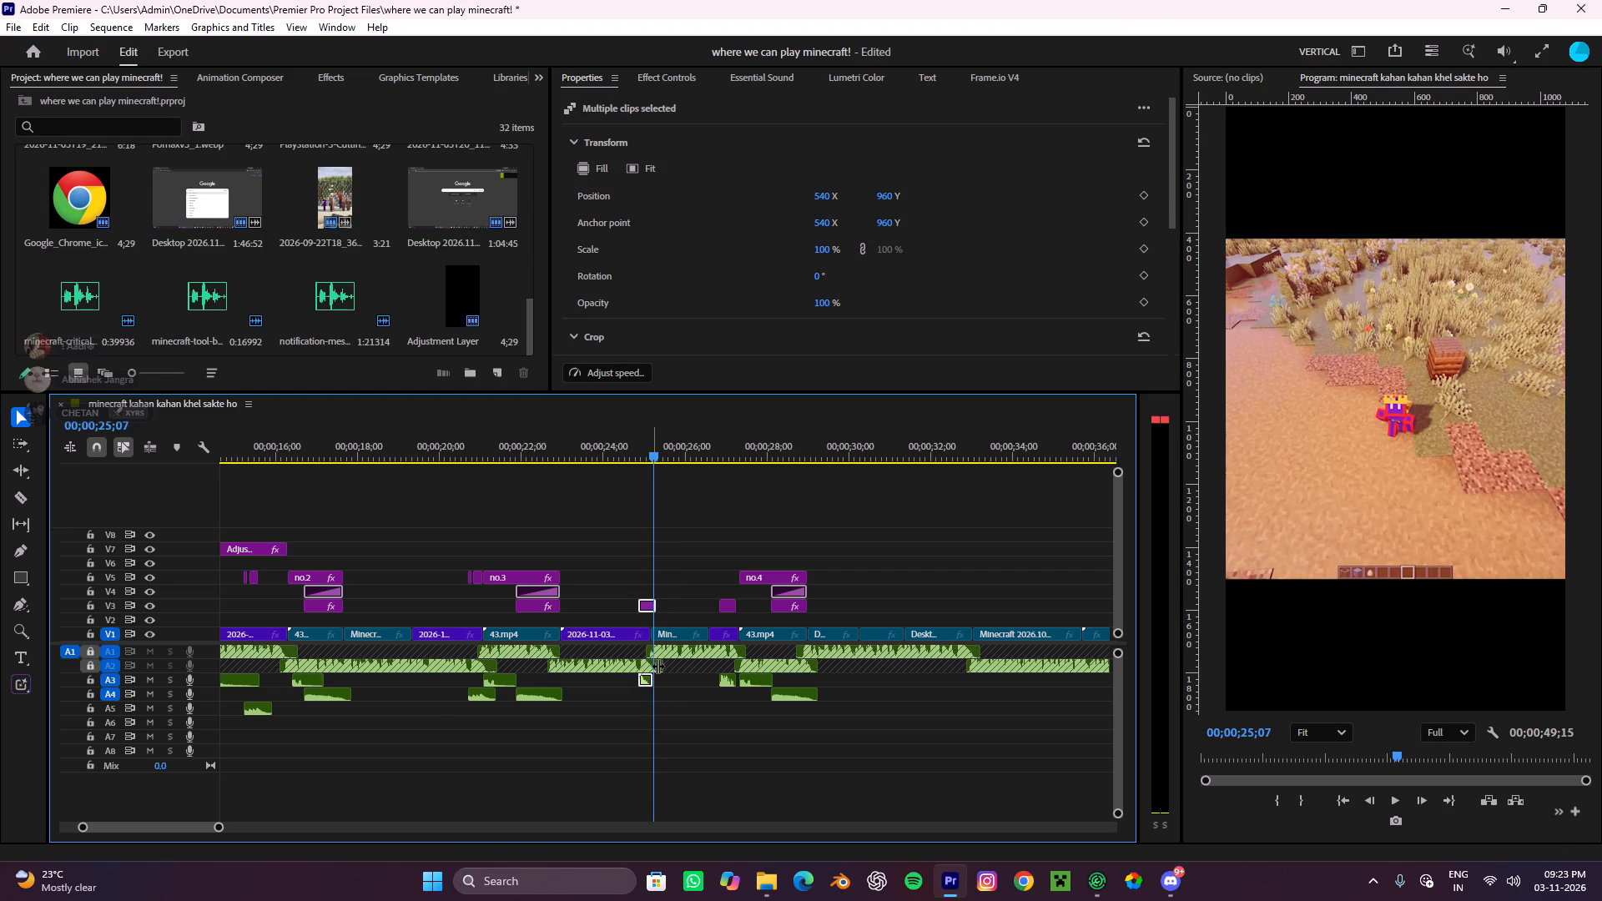
key("ctrl+c")
key("ctrl+c")
key("ctrl+c")
Paste the copied adjustment layer and sound at 00;00;06;27, ahead of the no.1 title.
scroll(663, 627, "down", 10, "alt")
left_click_drag(559, 440, 507, 461)
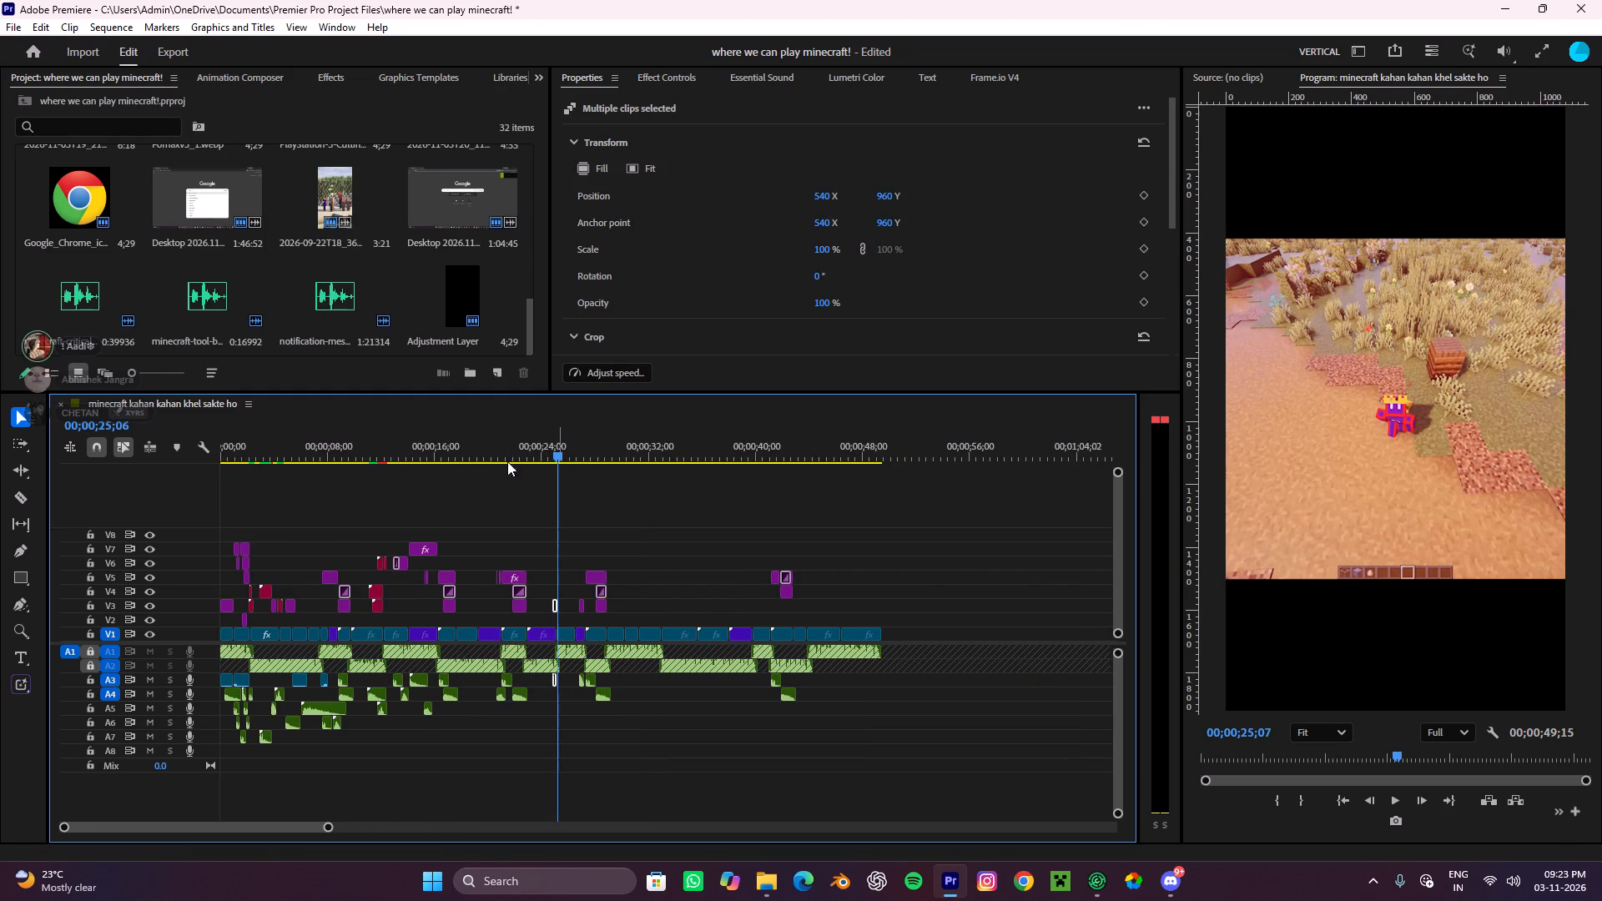
left_click_drag(507, 461, 376, 561)
scroll(385, 570, "up", 10, "alt")
scroll(389, 569, "up", 4)
key("space")
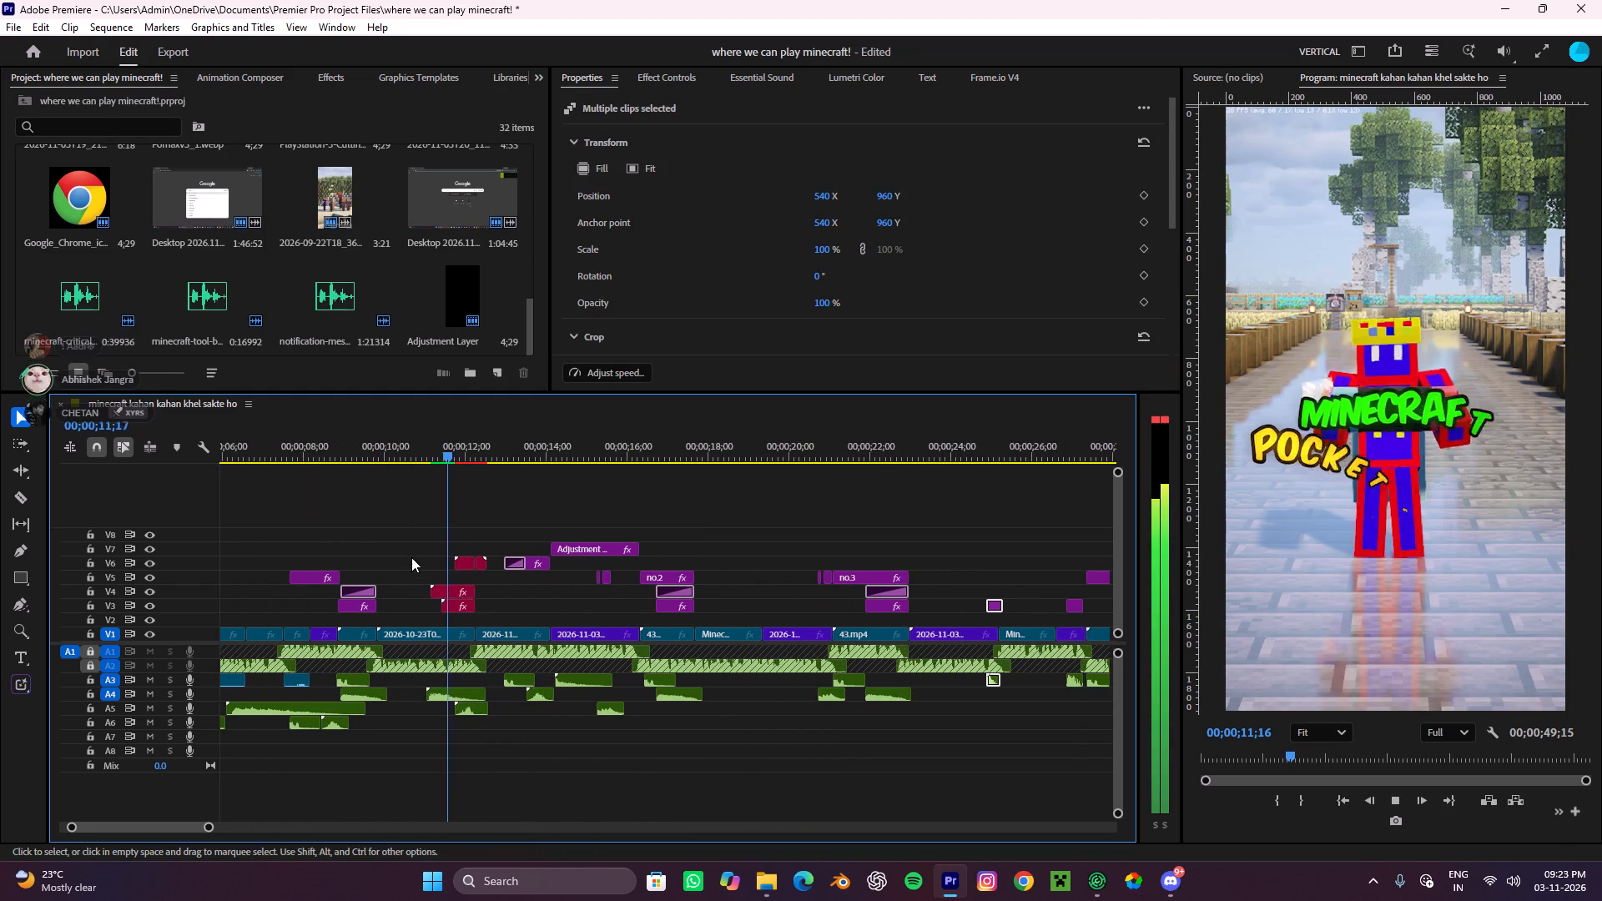
key("space")
scroll(427, 555, "down", 4, "alt")
scroll(395, 596, "up", 4)
left_click_drag(541, 450, 363, 577)
key("space")
scroll(431, 574, "up", 4, "alt")
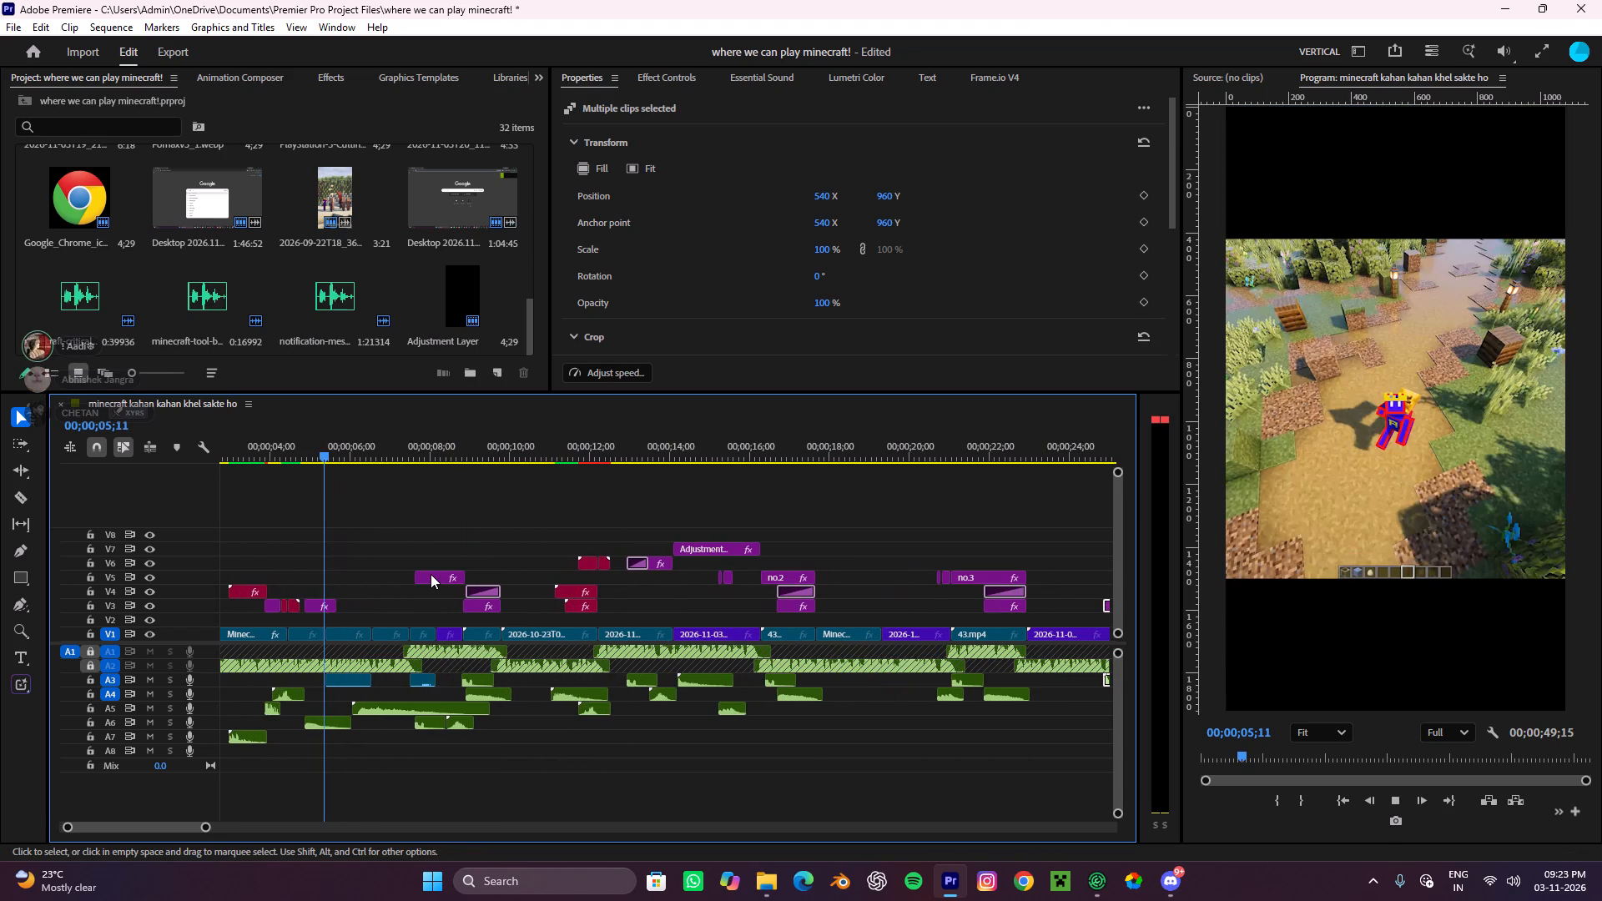
key("space")
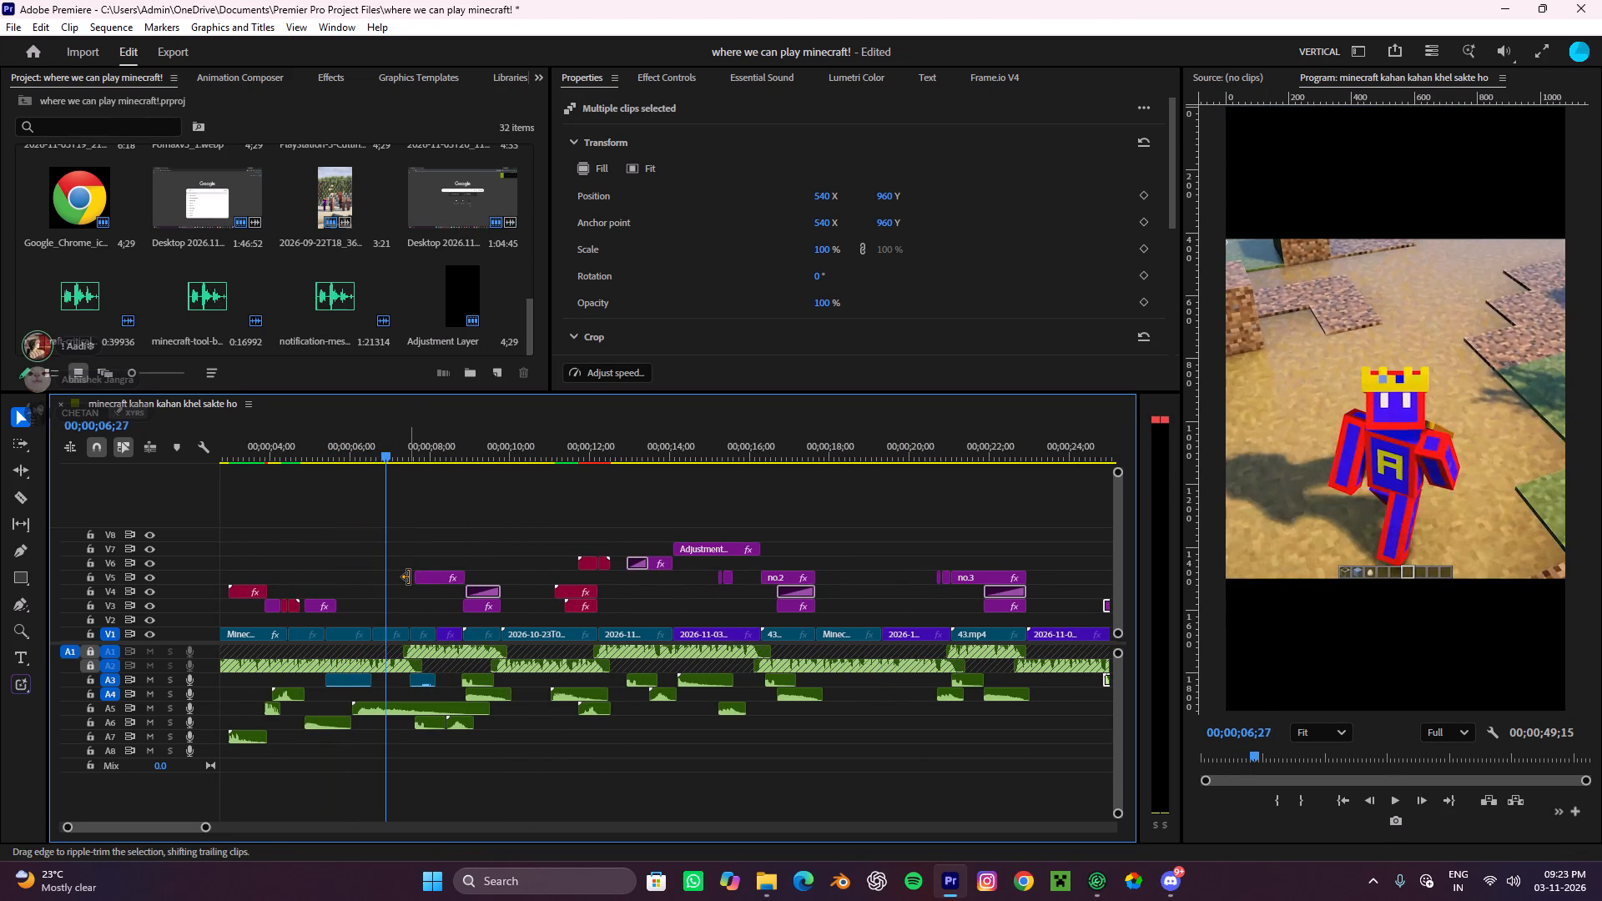
key("ctrl+c")
scroll(409, 577, "up", 4, "alt")
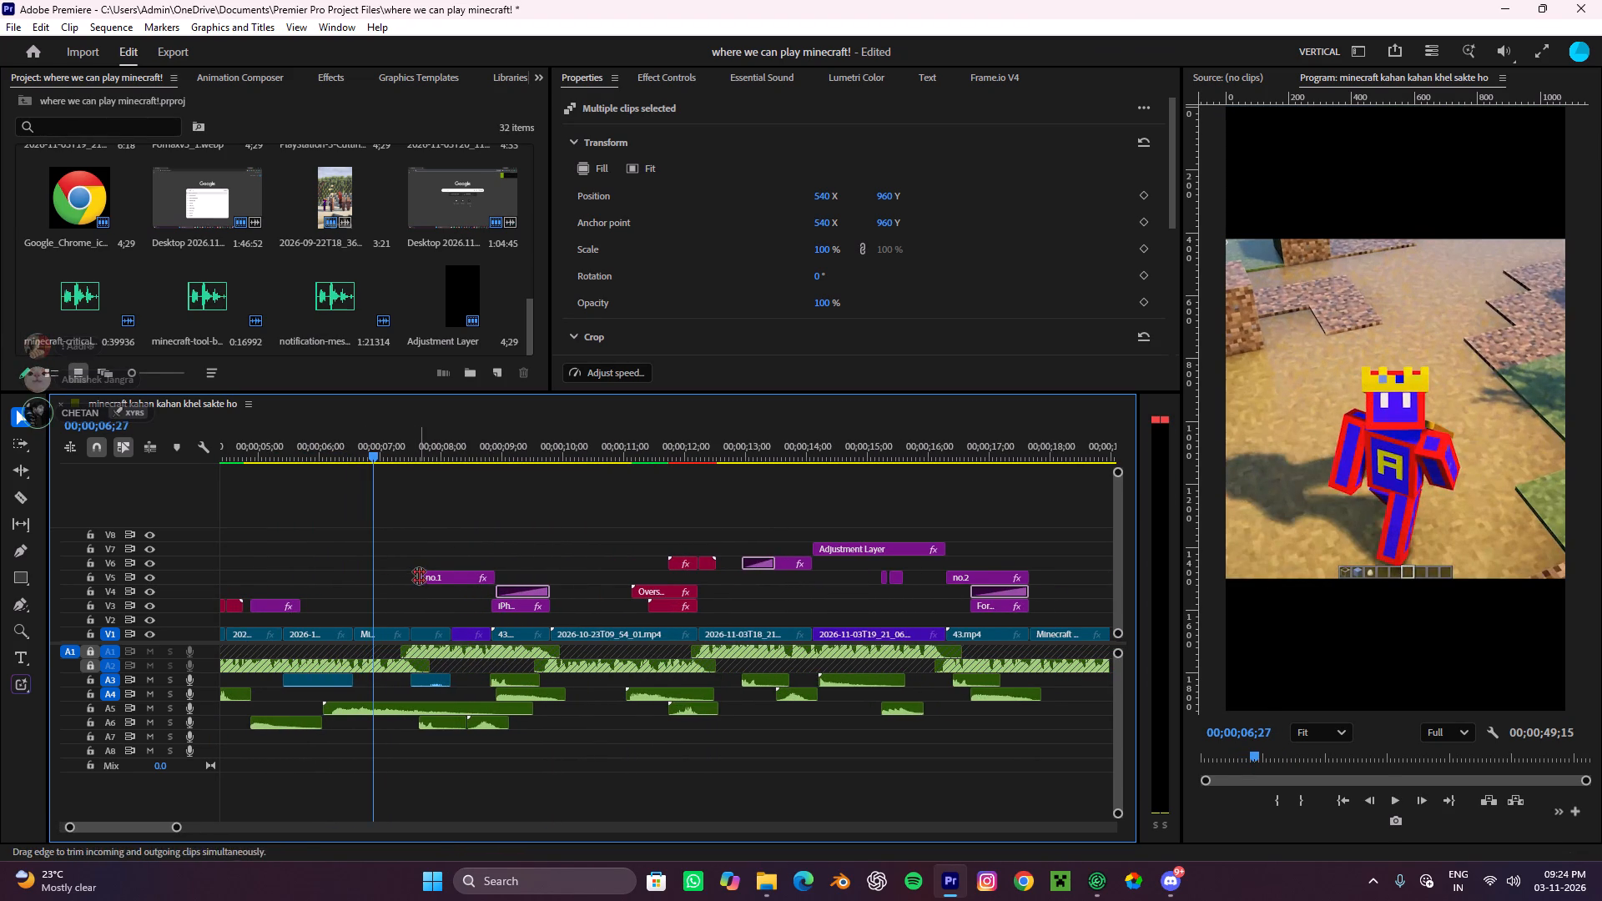
key("ctrl+z")
scroll(430, 572, "down", 8, "alt")
key("ctrl+v")
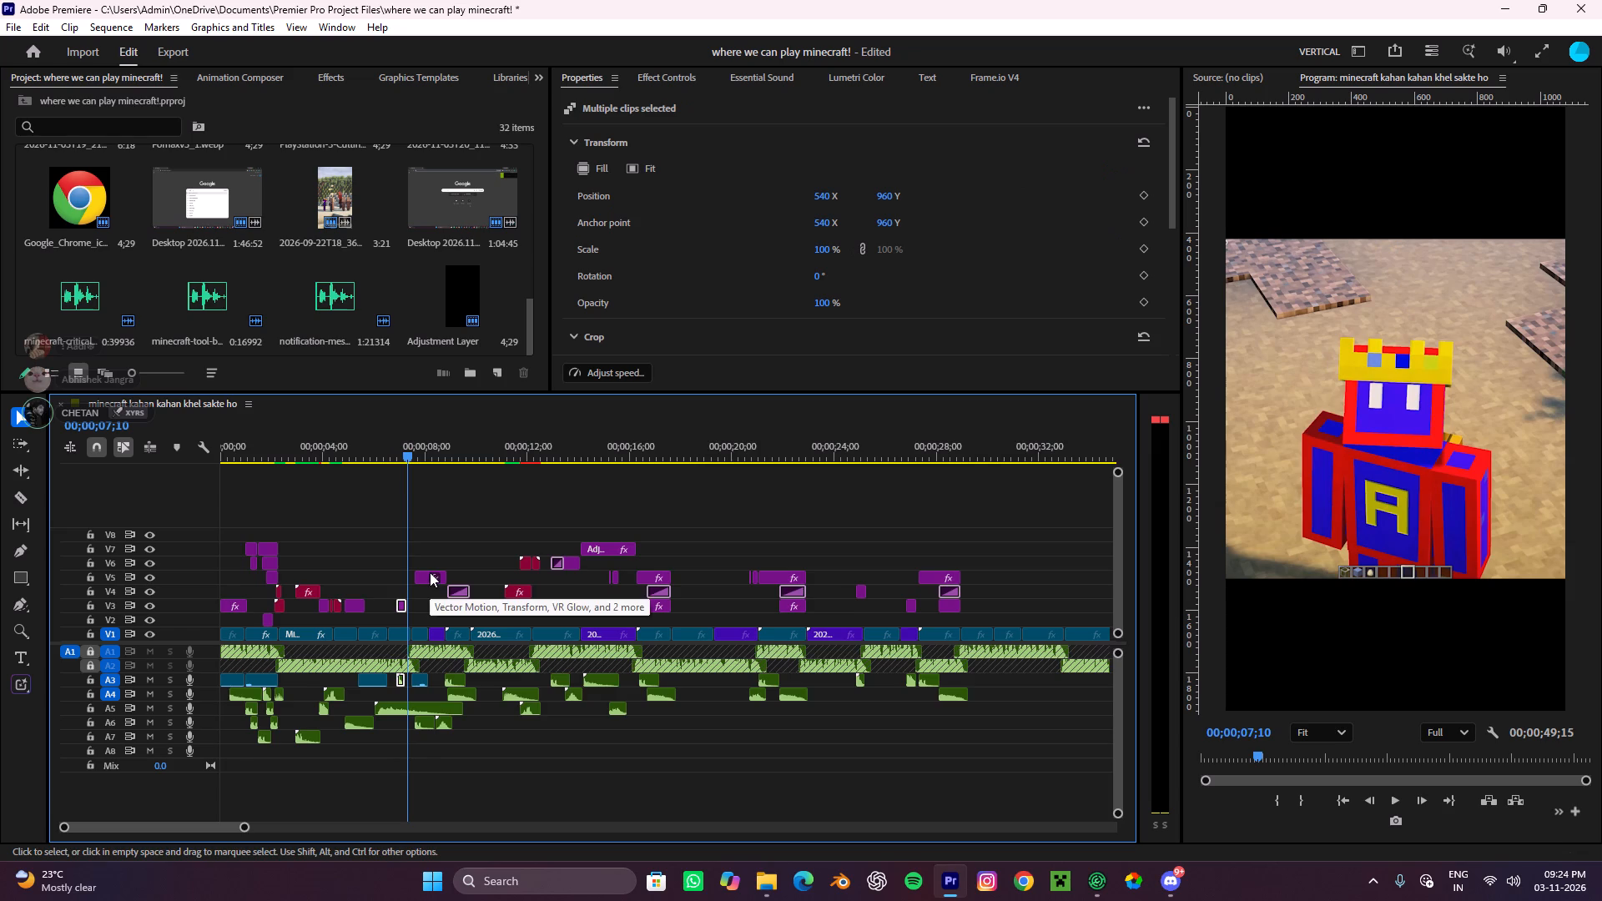
Play back the pasted effect and move its adjustment layer and sound two frames later on the timeline.
scroll(403, 581, "up", 8, "alt")
left_click_drag(486, 448, 431, 482)
key("space")
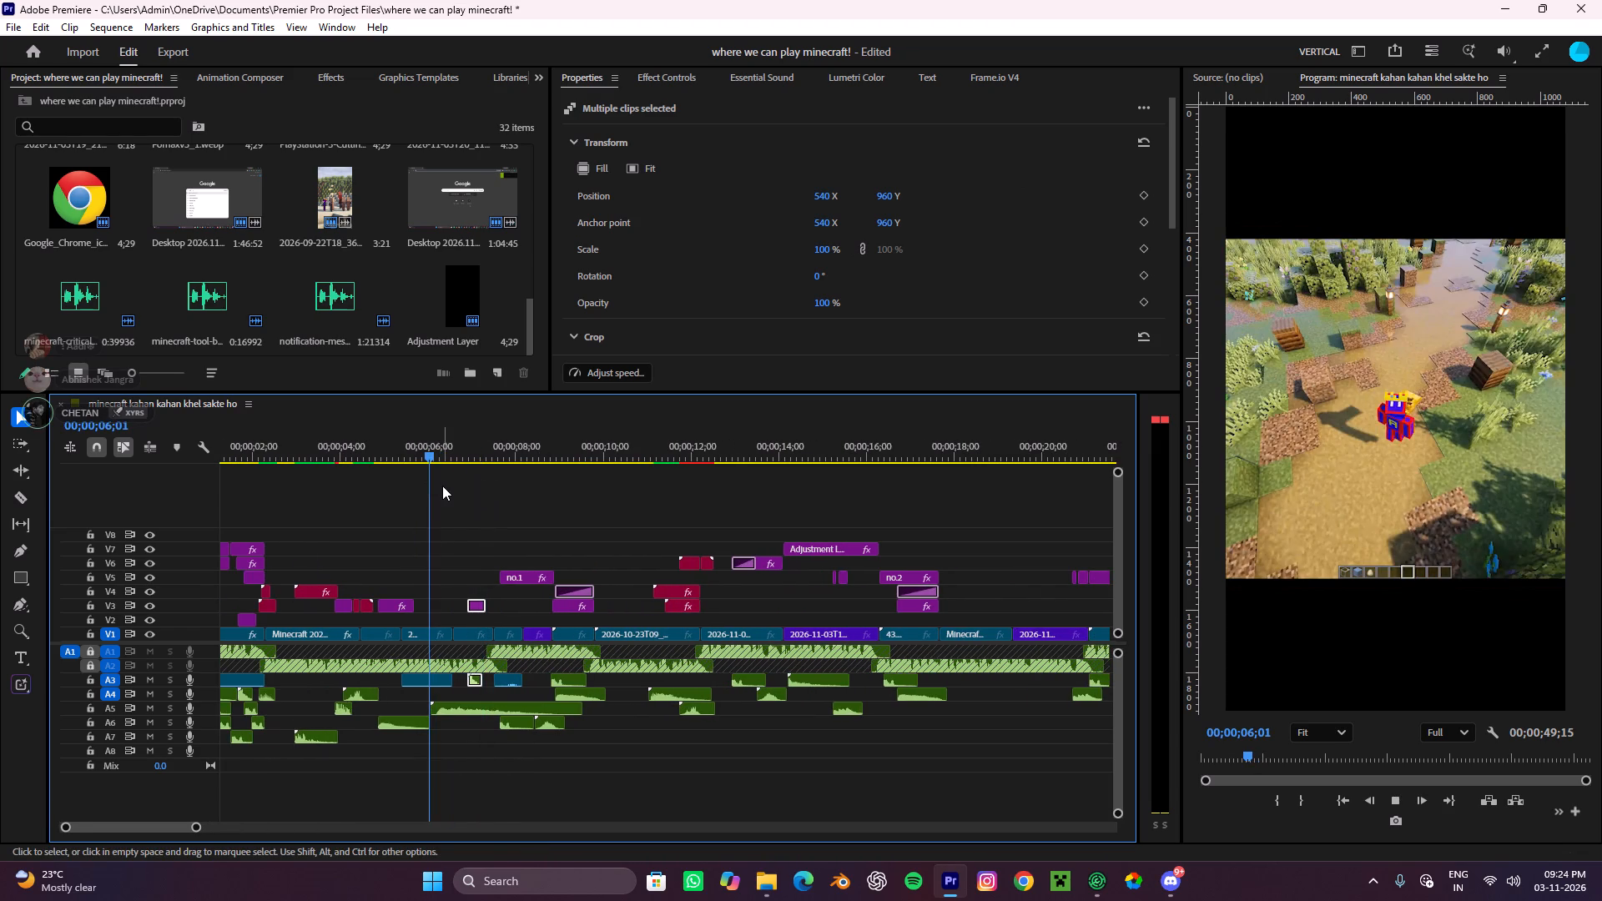
key("space")
scroll(504, 539, "down", 3, "alt")
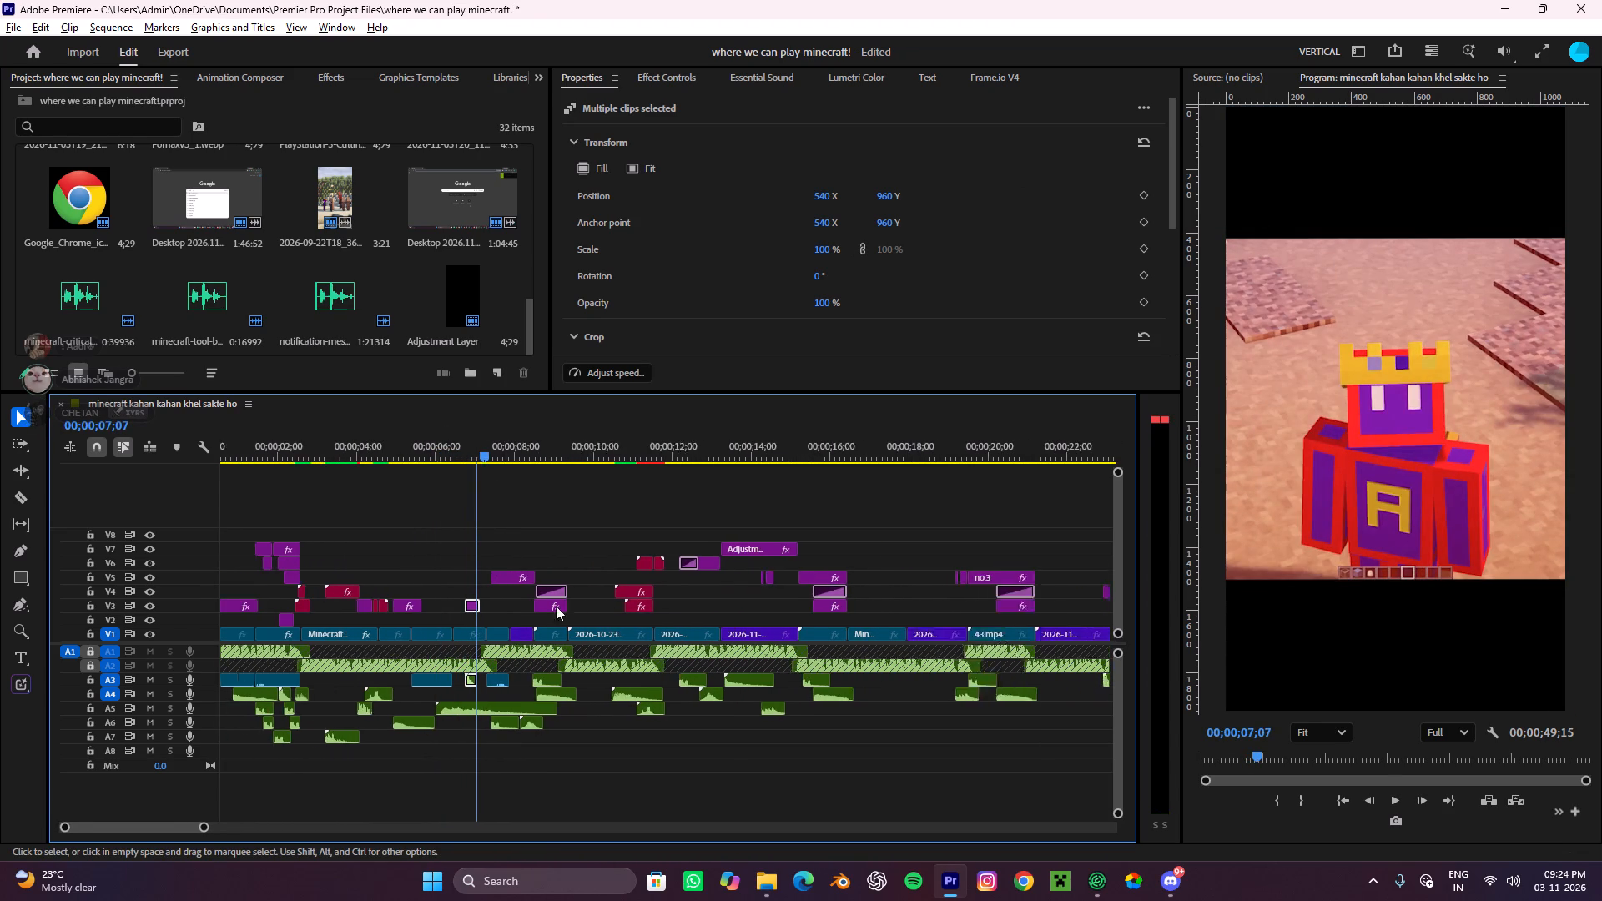
scroll(442, 623, "up", 9, "alt")
scroll(381, 647, "down", 1, "alt")
scroll(381, 647, "up", 8, "alt")
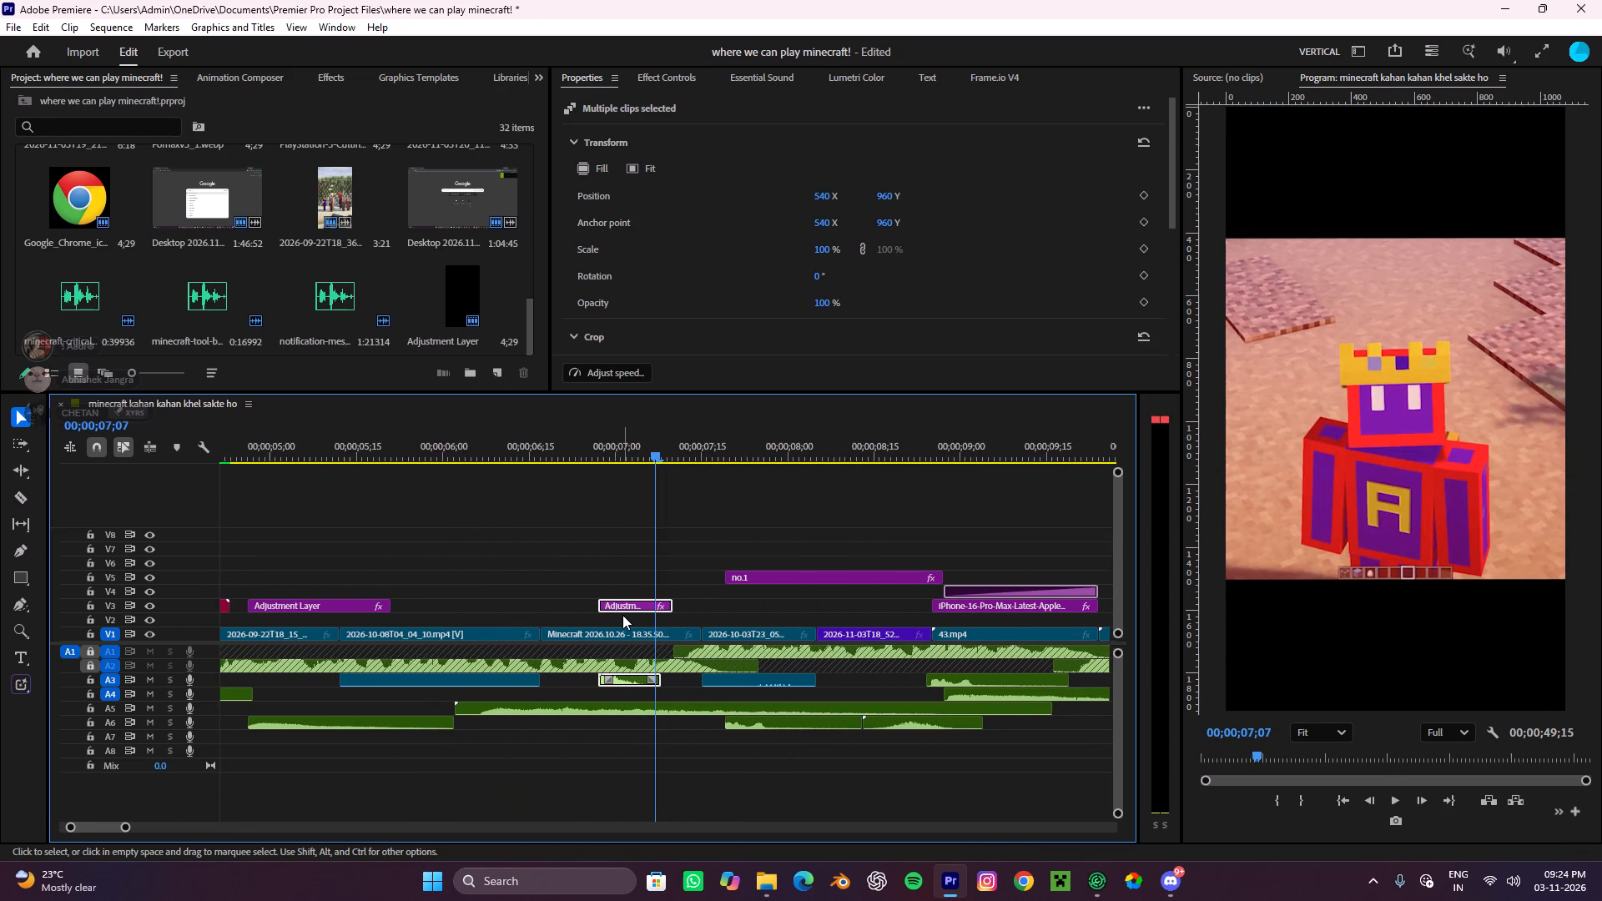
left_click_drag(629, 608, 649, 604)
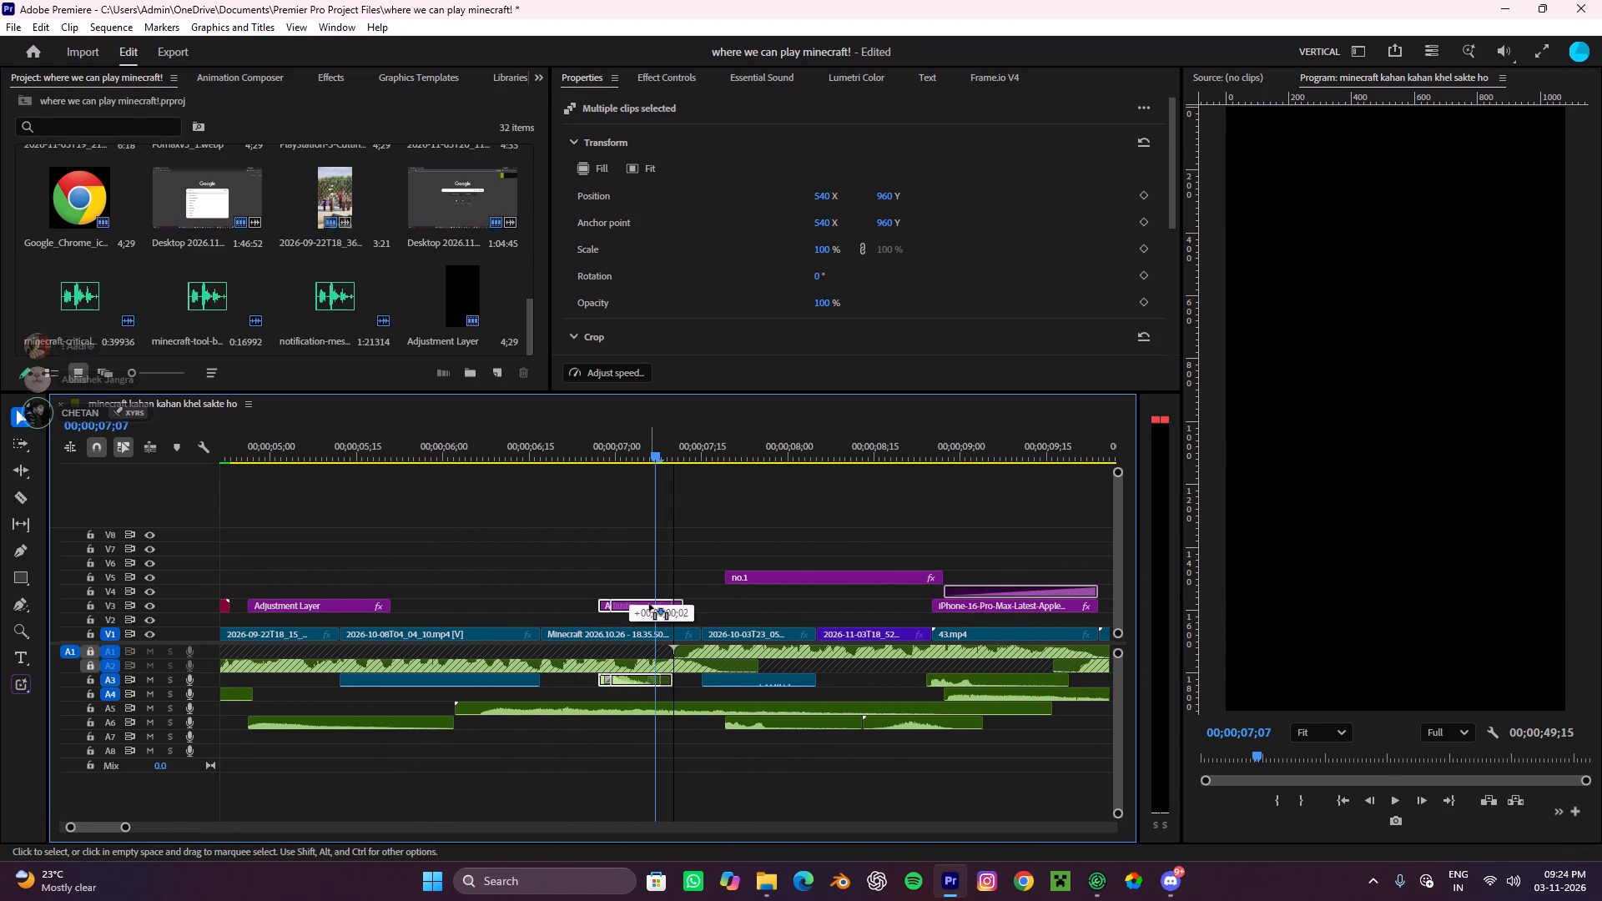
left_click_drag(649, 604, 642, 607)
left_click(669, 556)
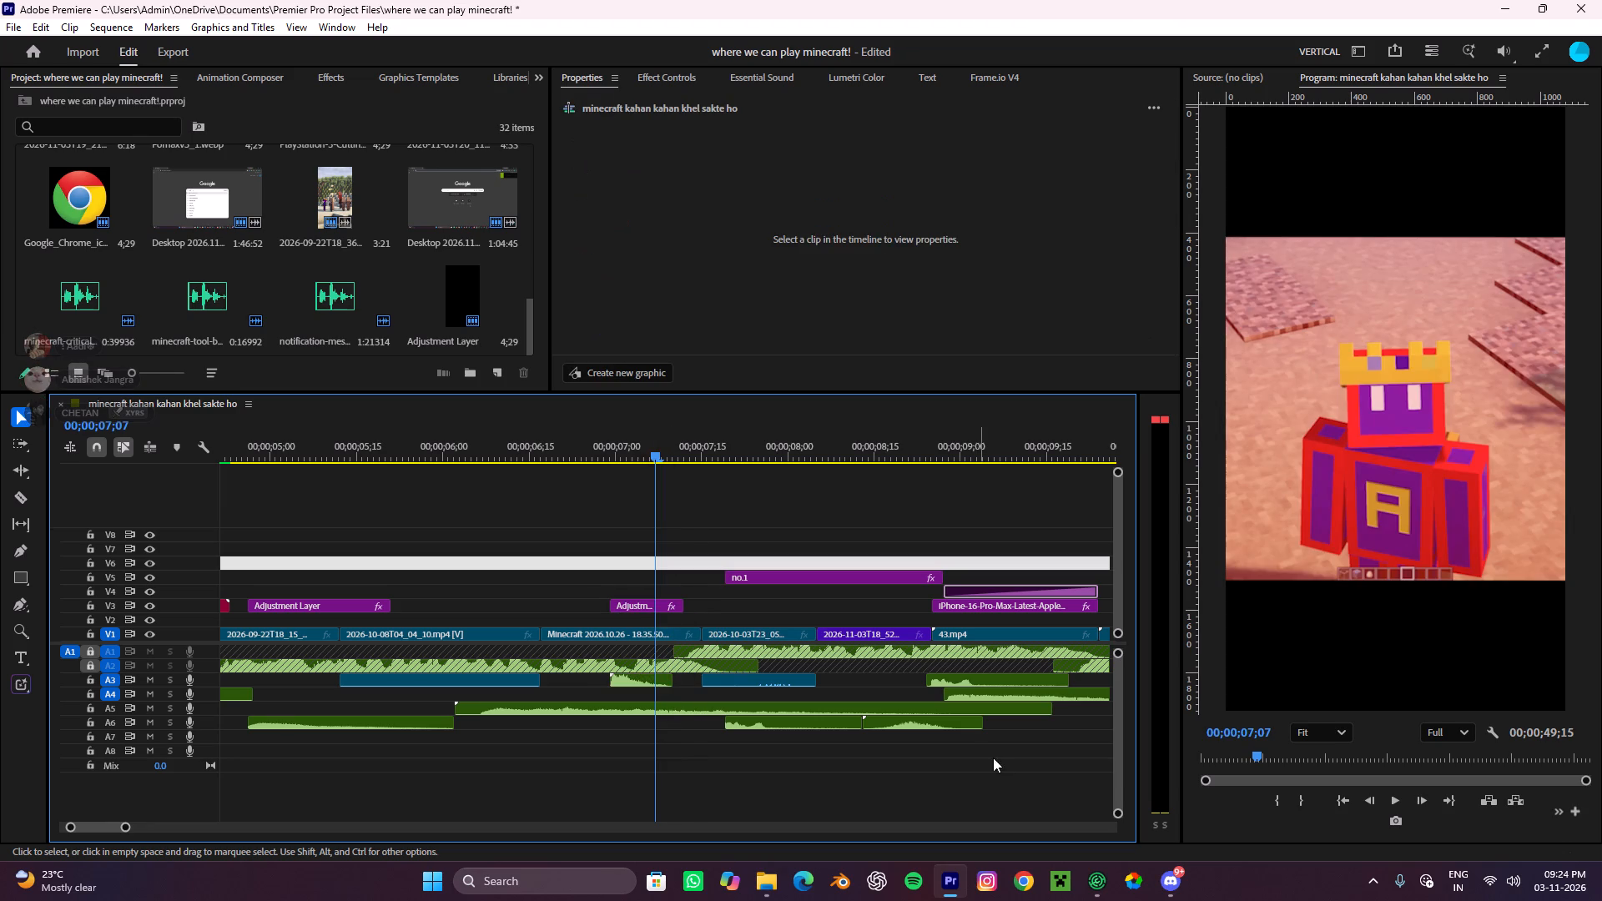
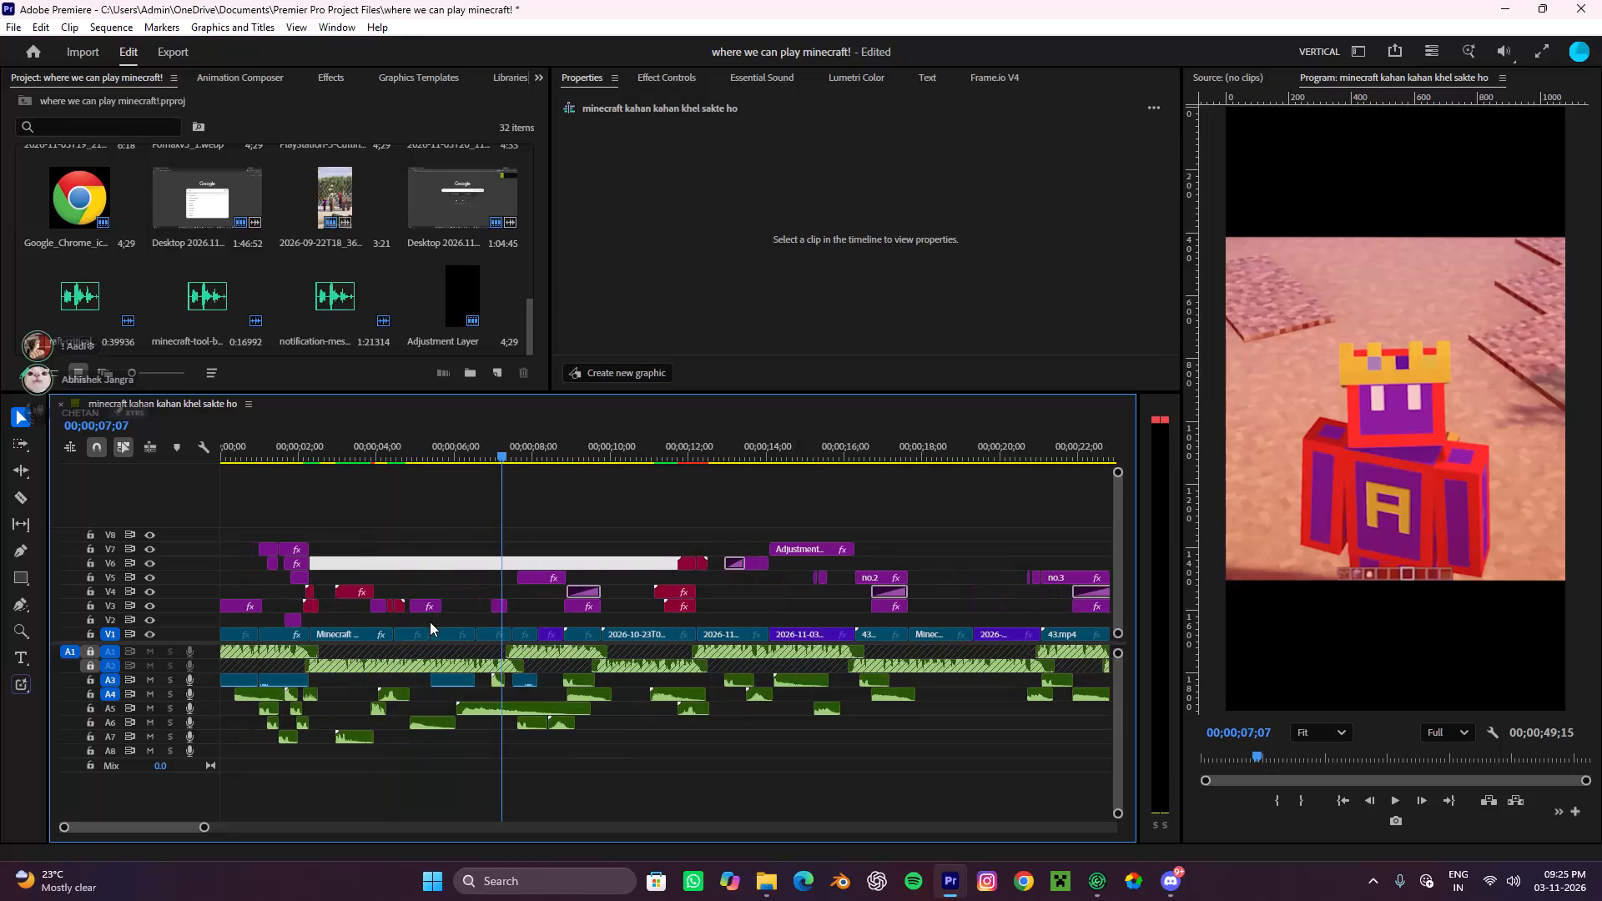
Play the sequence from just before the no.1 title through the phone shot to the green Minecraft text near 00;00;11;14.
scroll(444, 602, "up", 3, "alt")
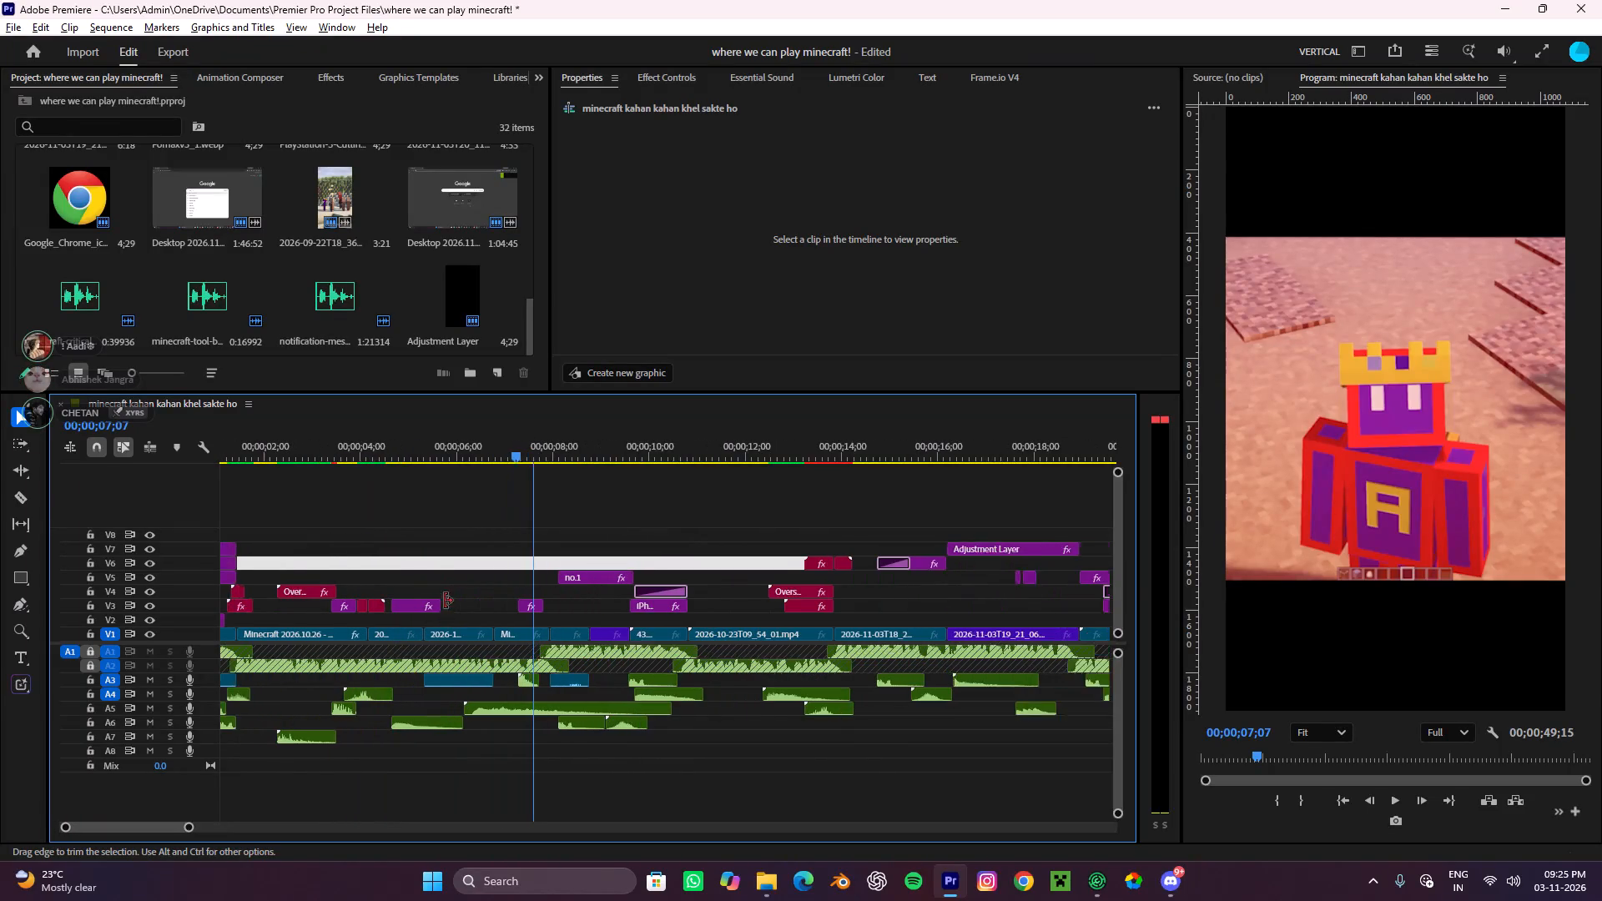
scroll(445, 601, "up", 6, "alt")
left_click_drag(657, 434, 602, 466)
key("space")
scroll(674, 505, "down", 5, "alt")
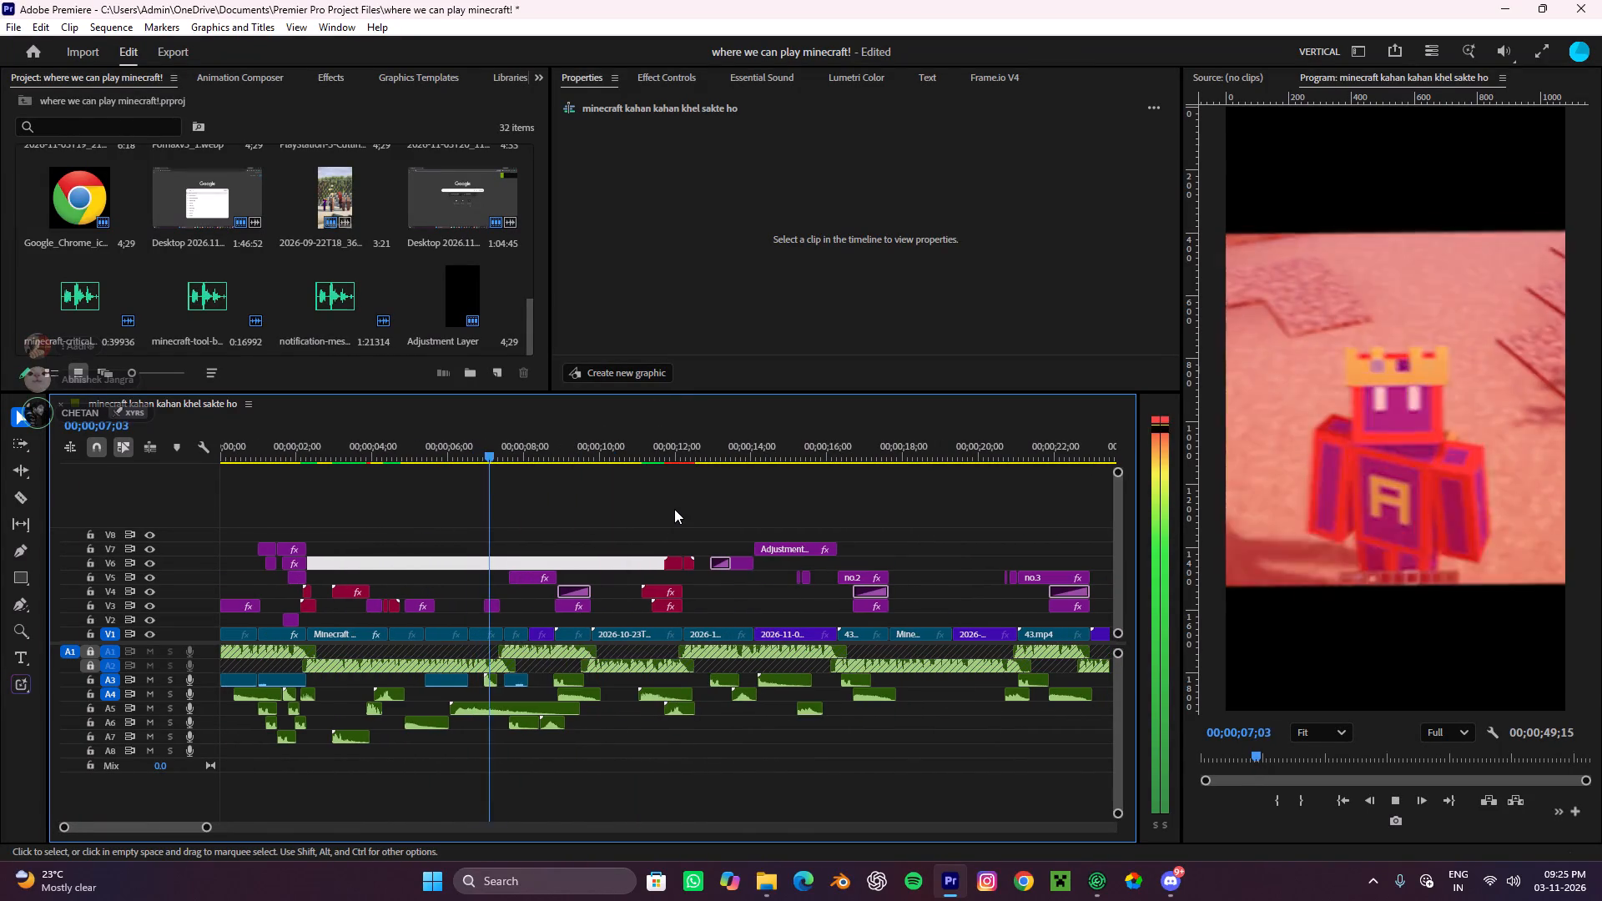
scroll(686, 506, "down", 4, "alt")
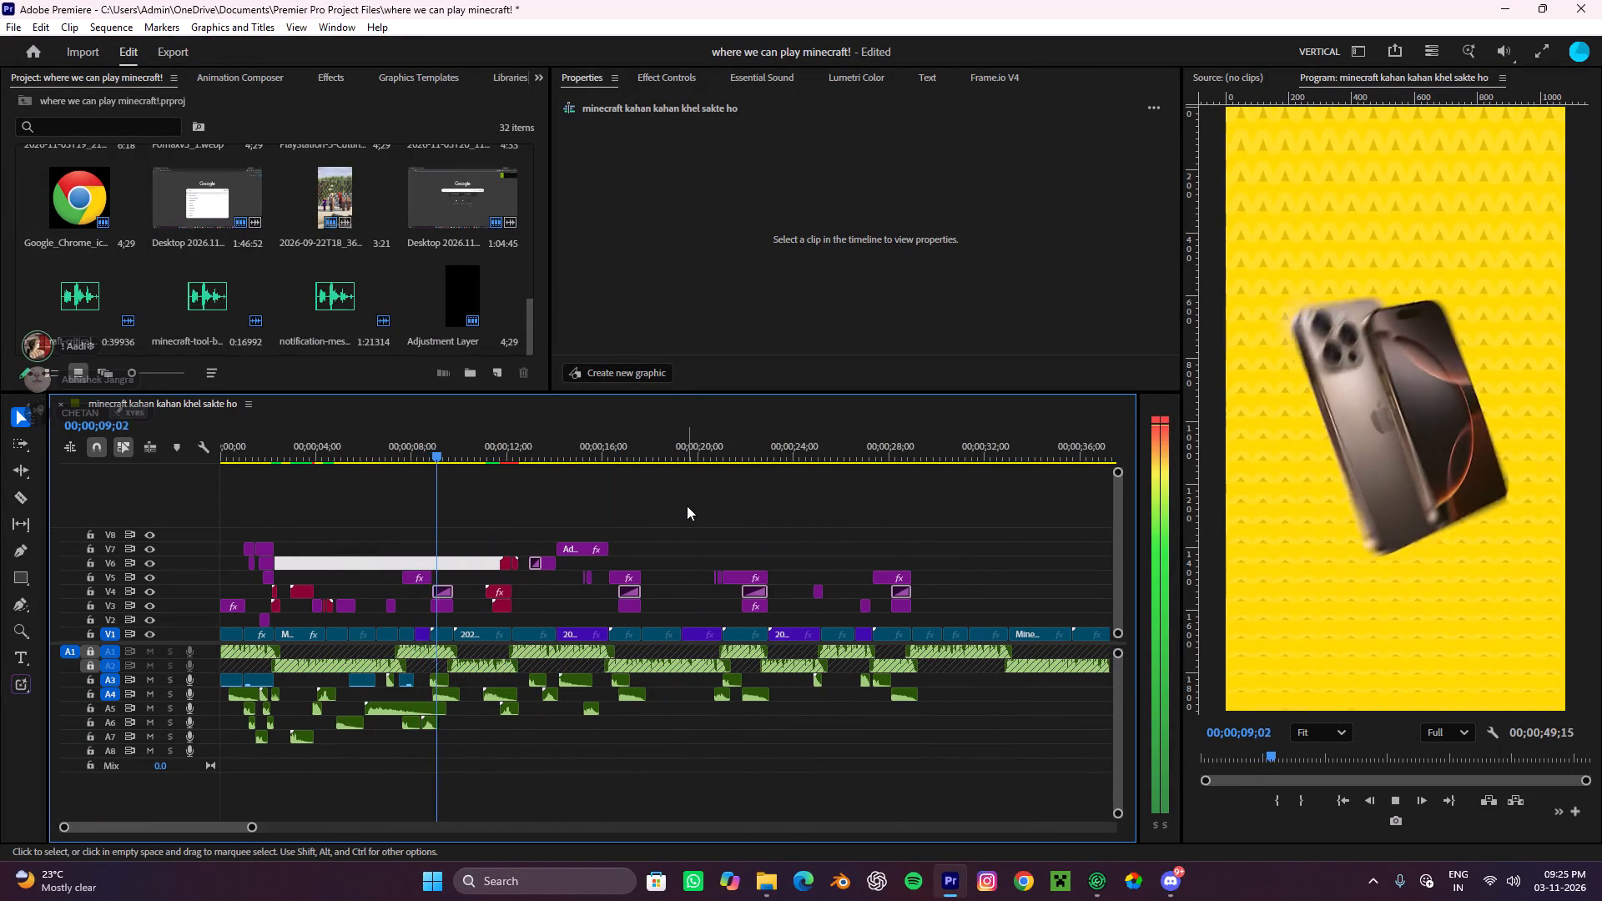
scroll(848, 665, "down", 4, "alt")
scroll(616, 647, "up", 9, "alt")
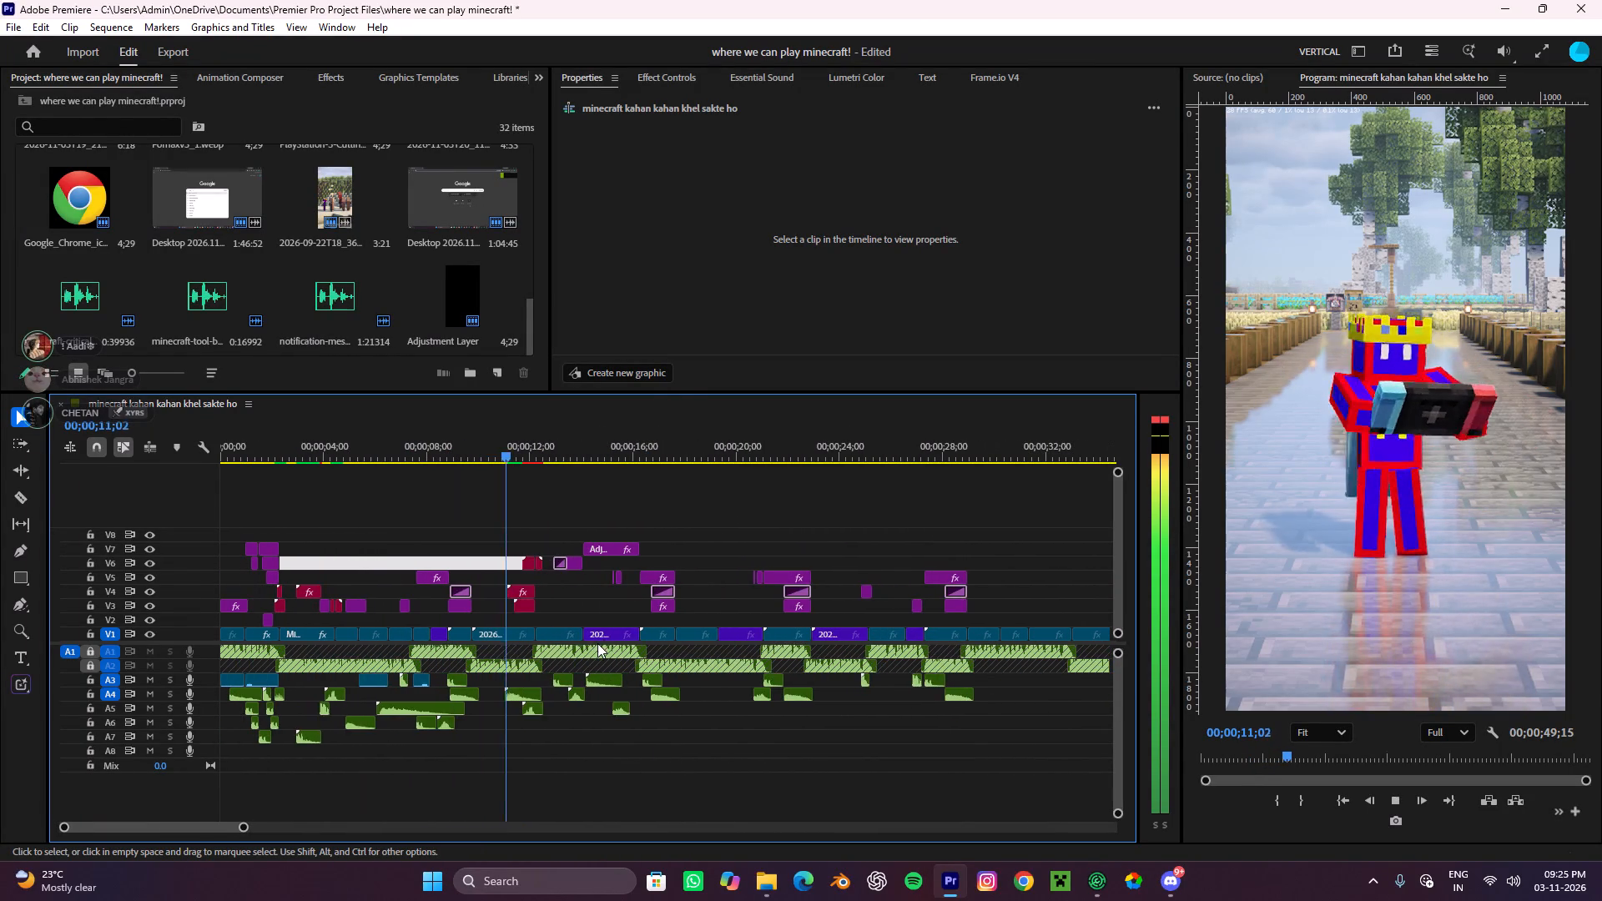
key("space")
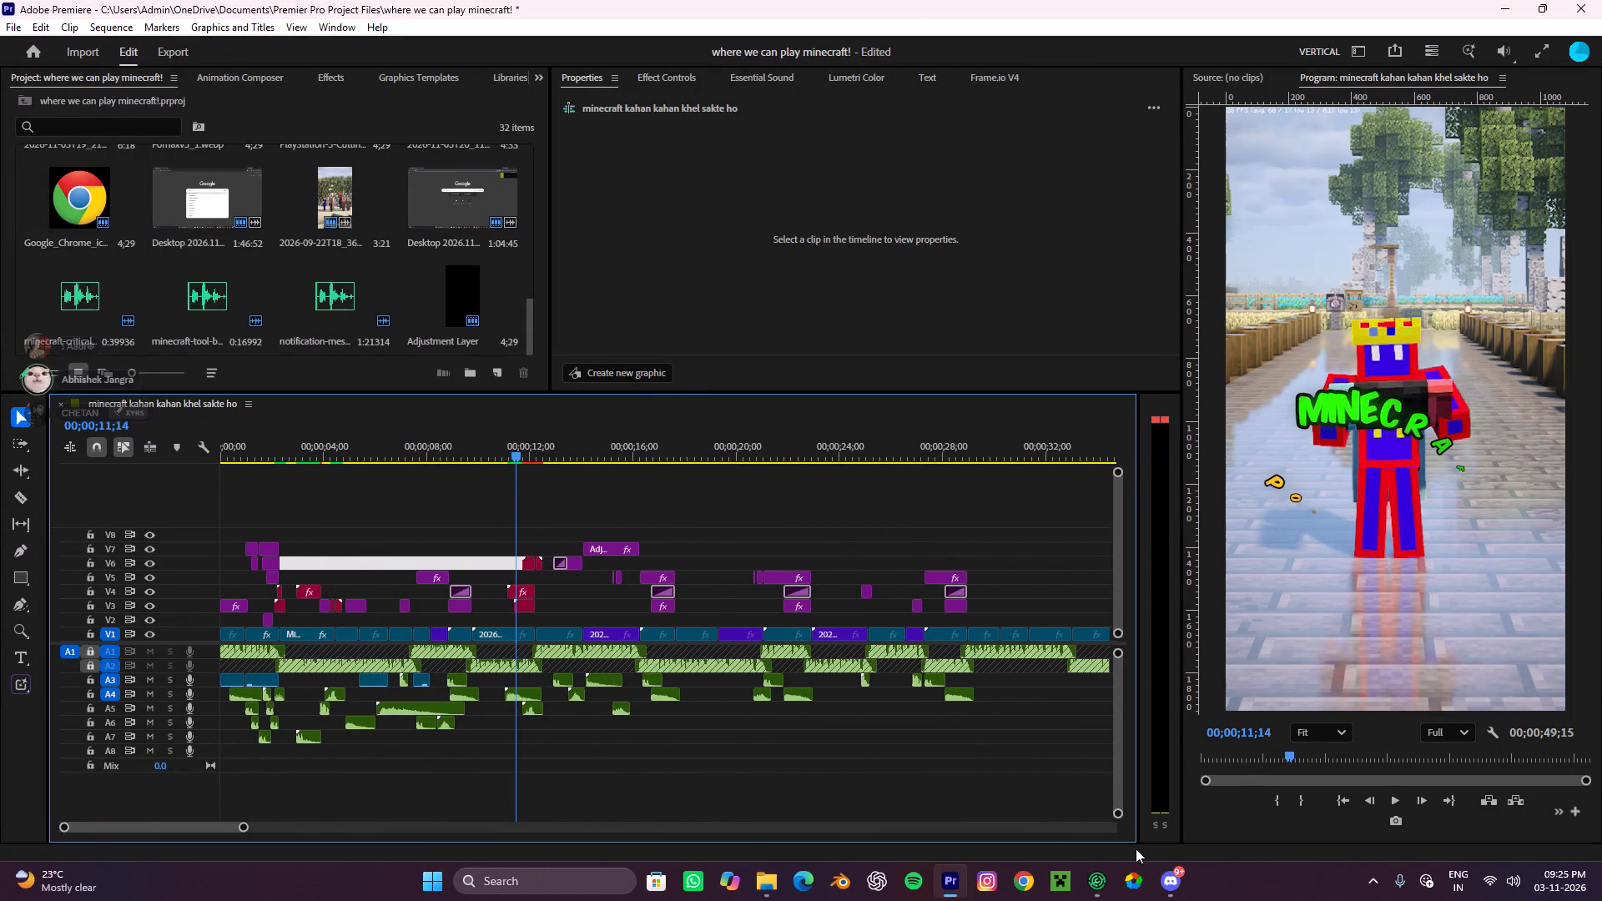
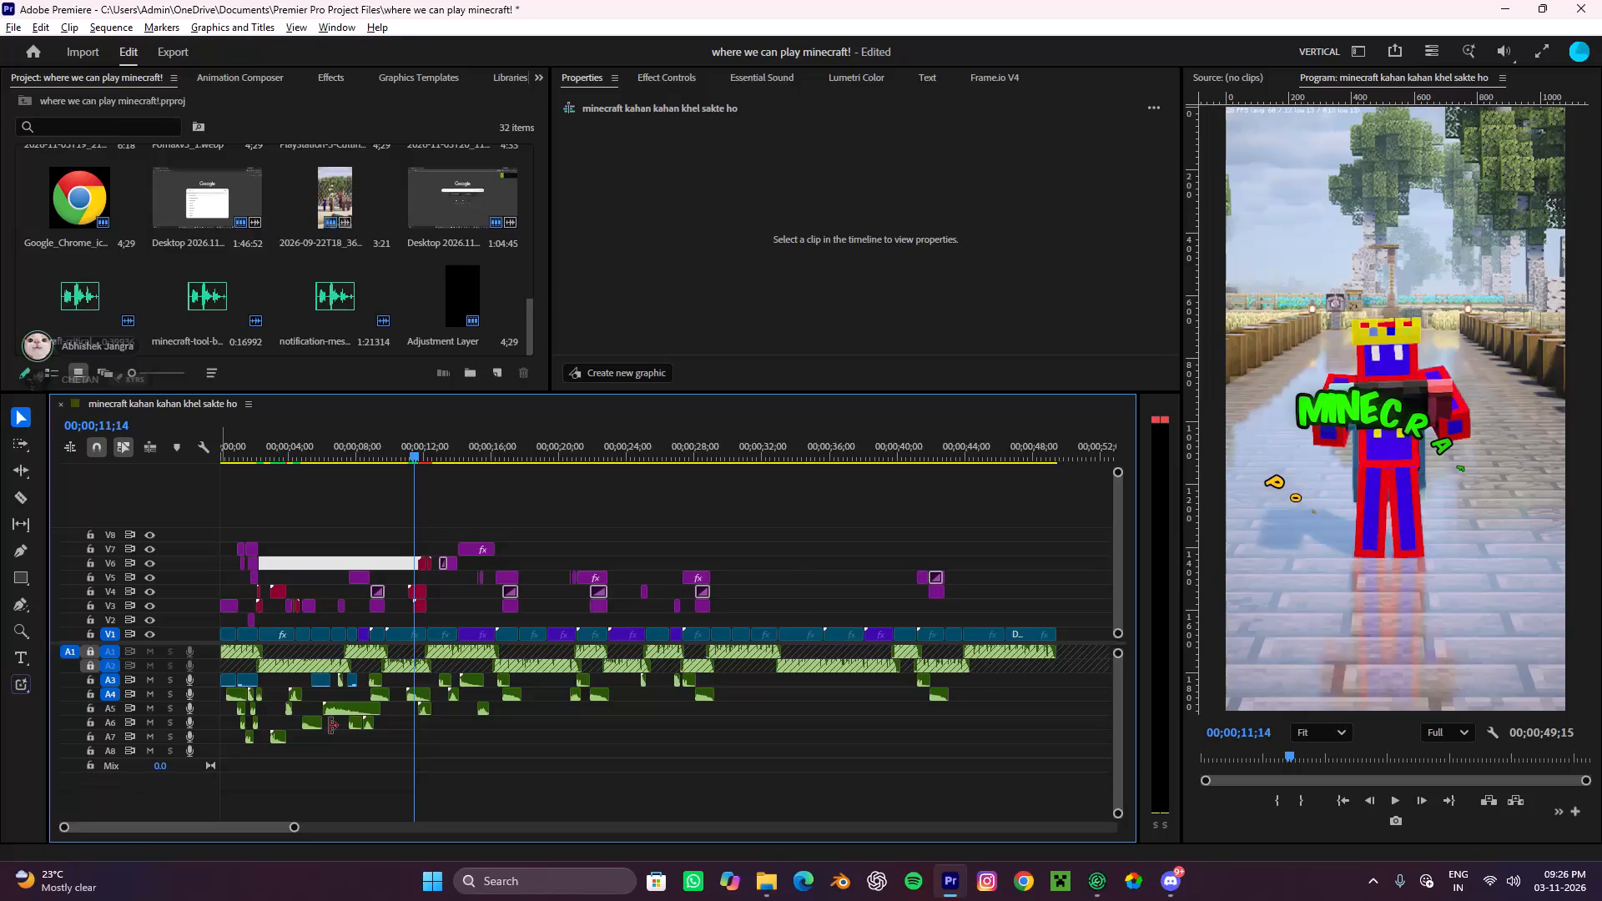
Select the two short V6 clips near 00;00;12;00, just after the playhead, and render the sequence's video previews.
scroll(330, 726, "up", 5)
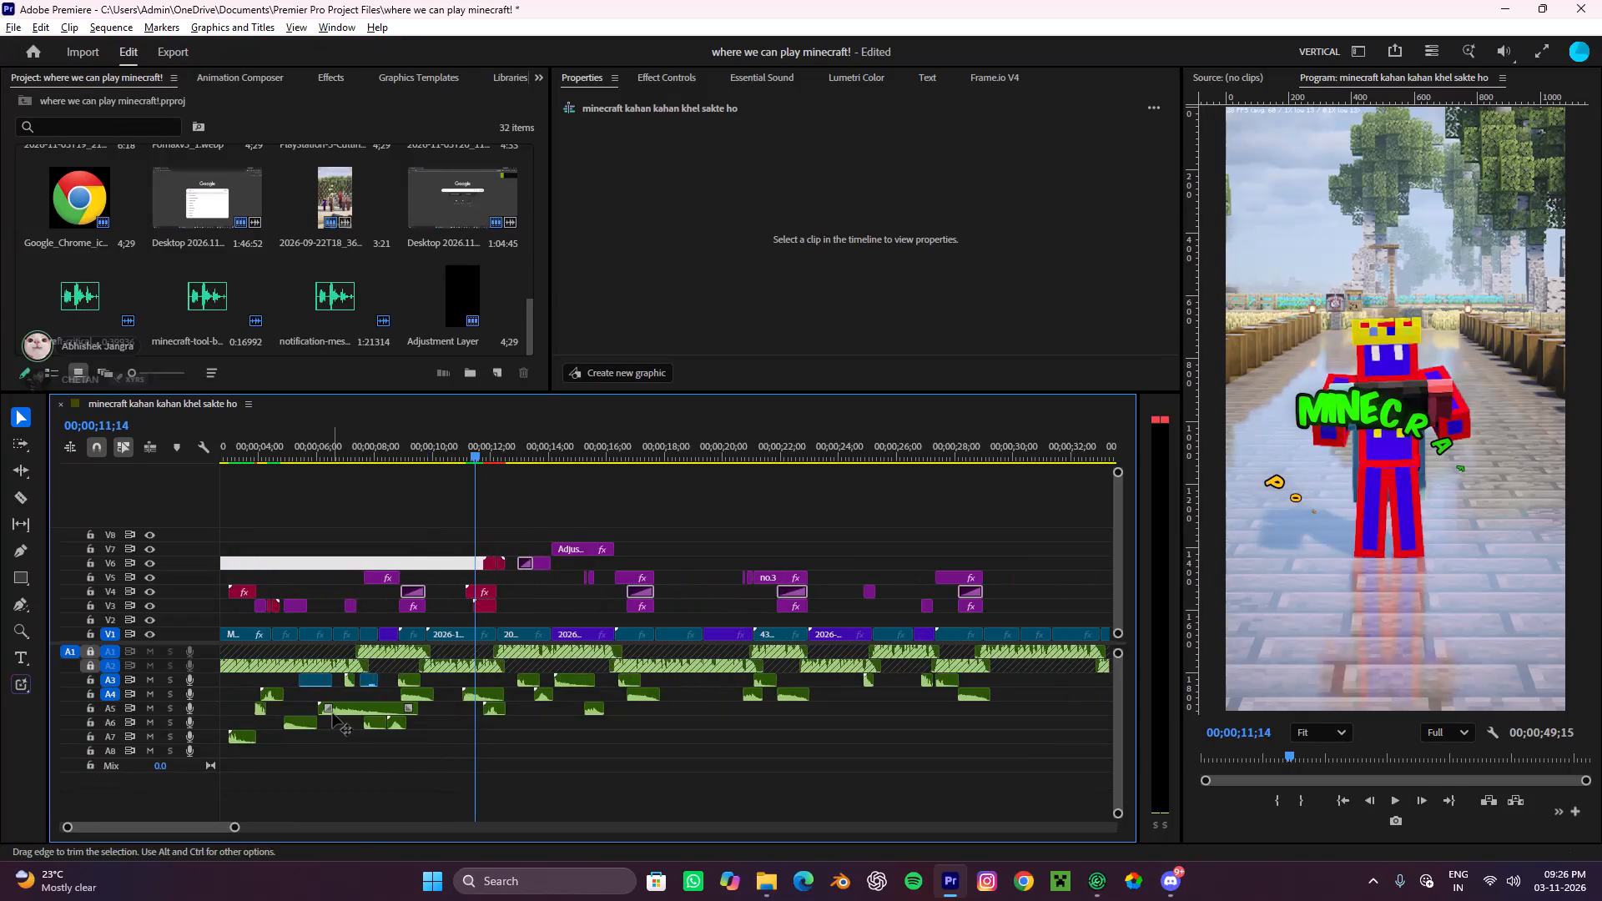
scroll(332, 712, "up", 15)
scroll(583, 662, "down", 4, "alt")
scroll(587, 662, "up", 2, "alt")
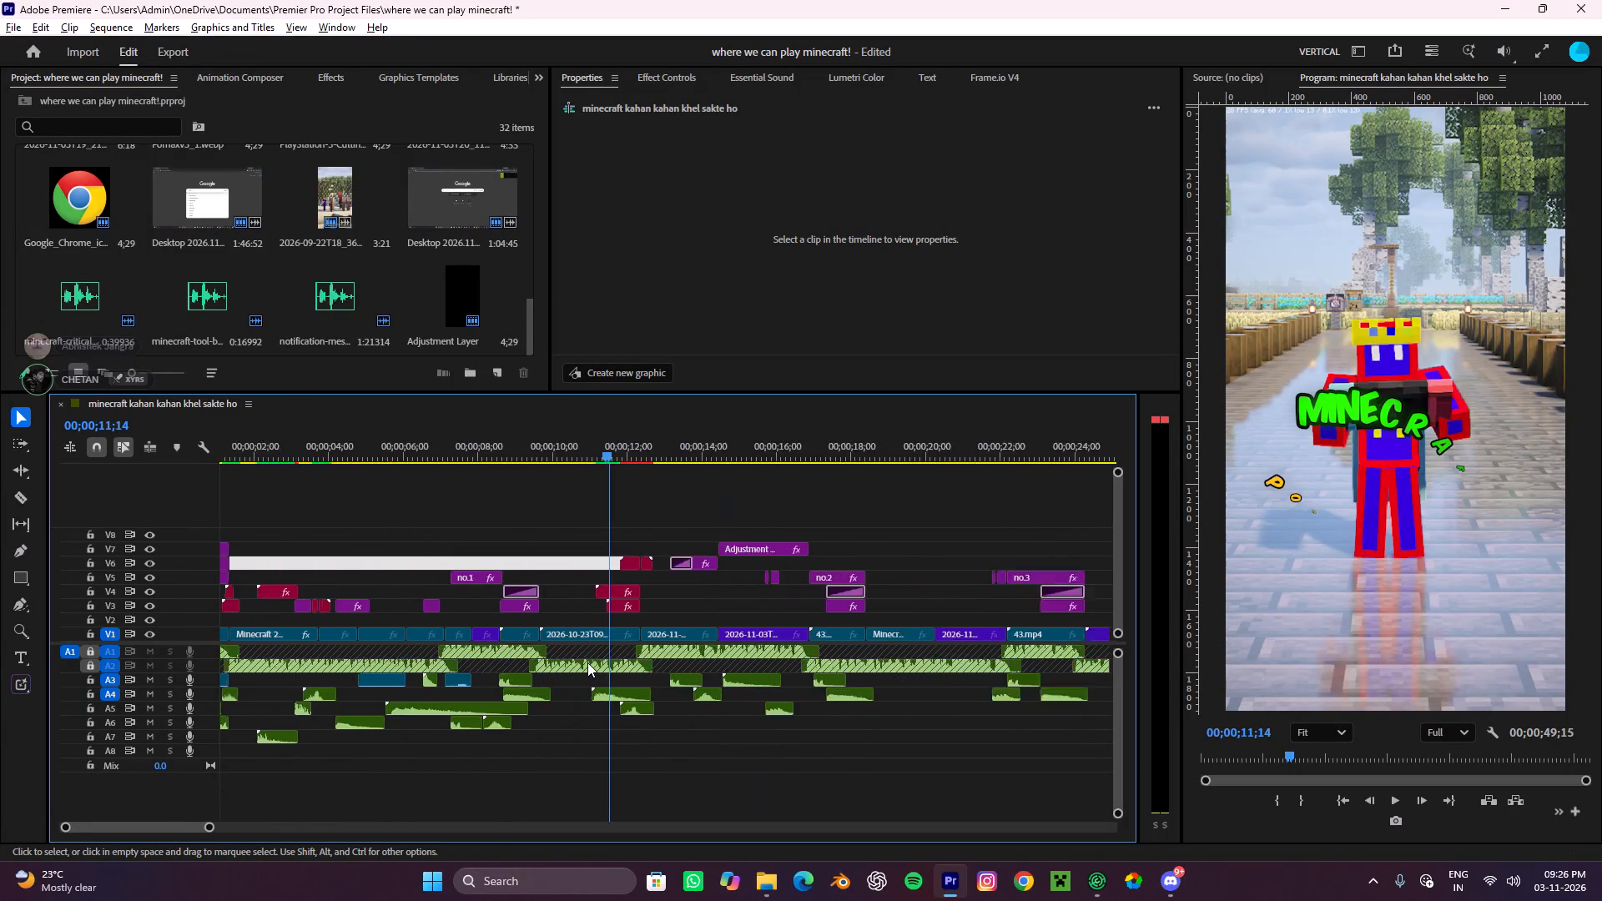
scroll(587, 662, "up", 7, "alt")
scroll(760, 642, "up", 4)
left_click_drag(861, 530, 822, 566)
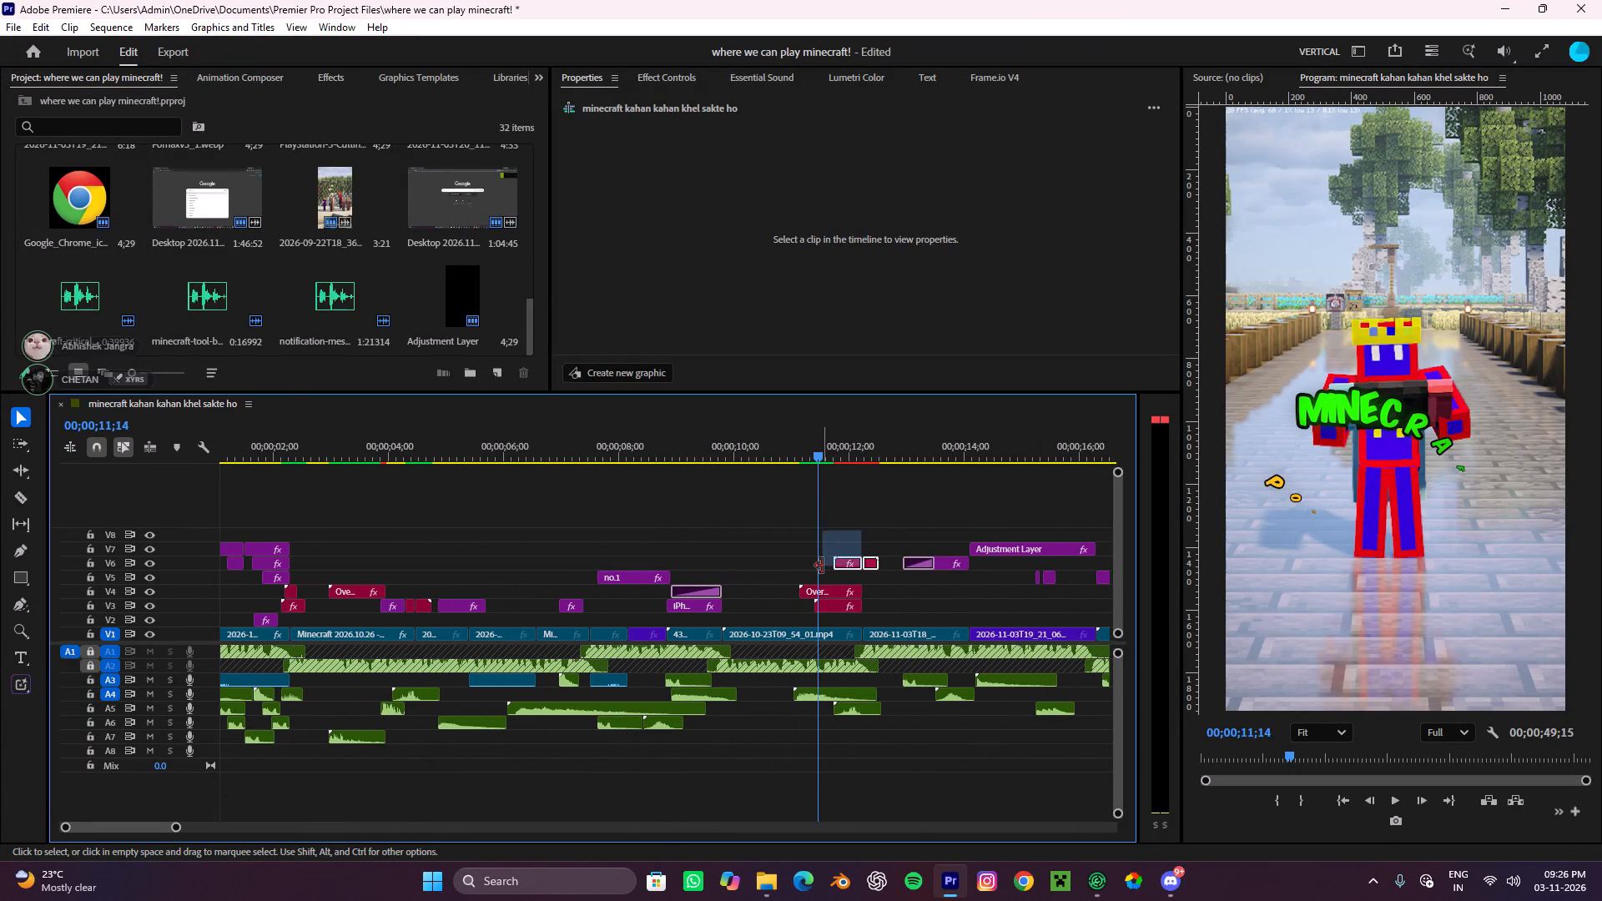
key("Return")
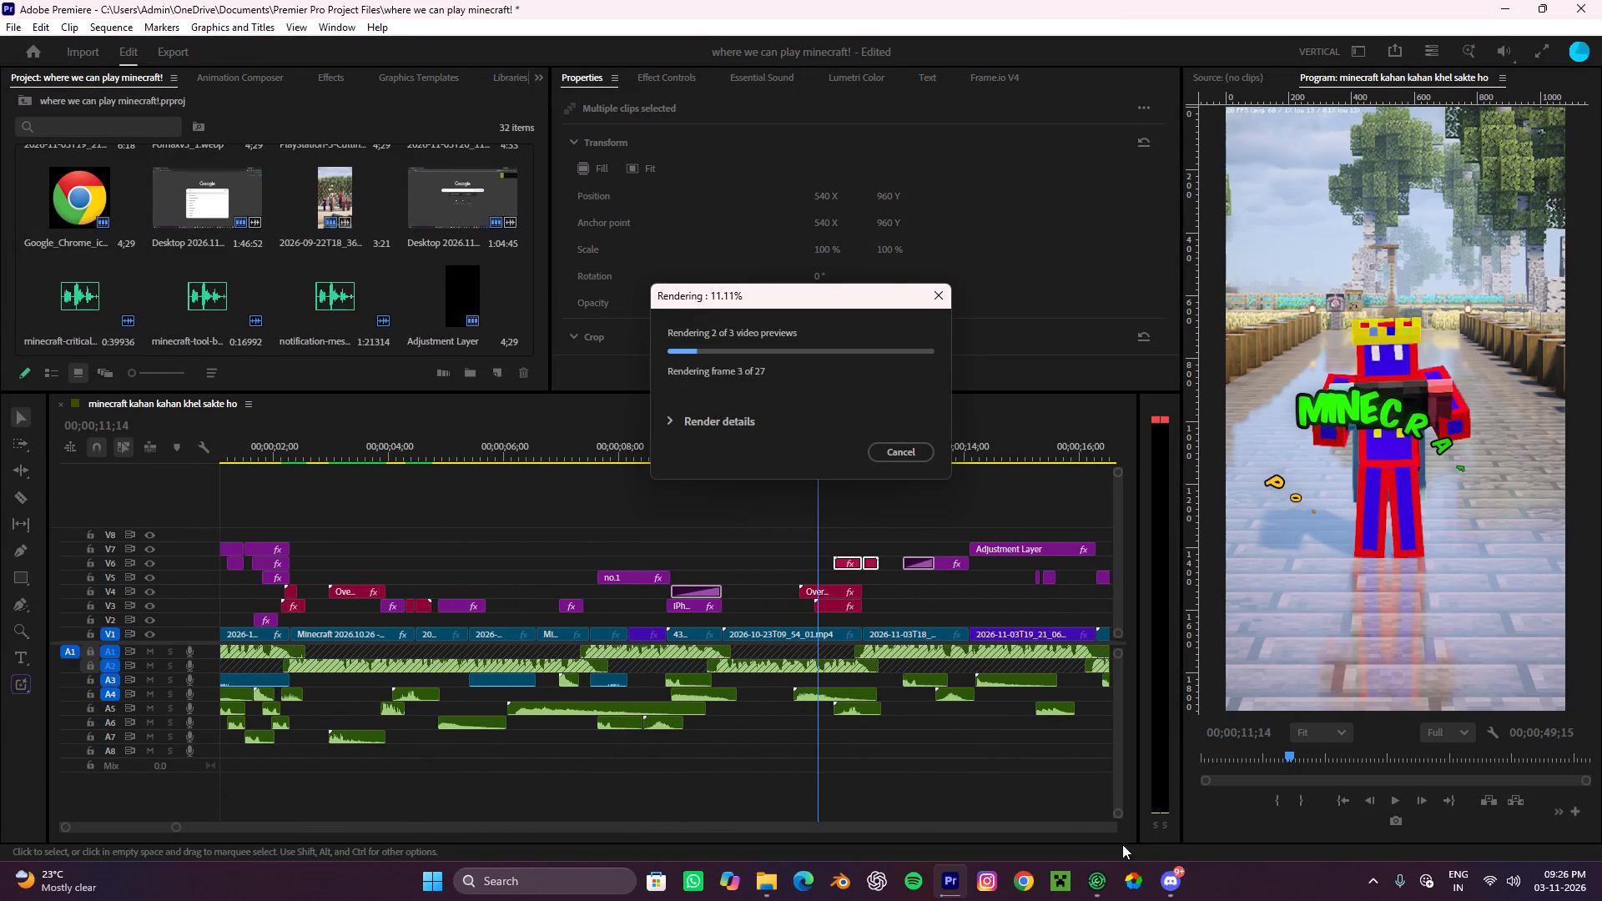
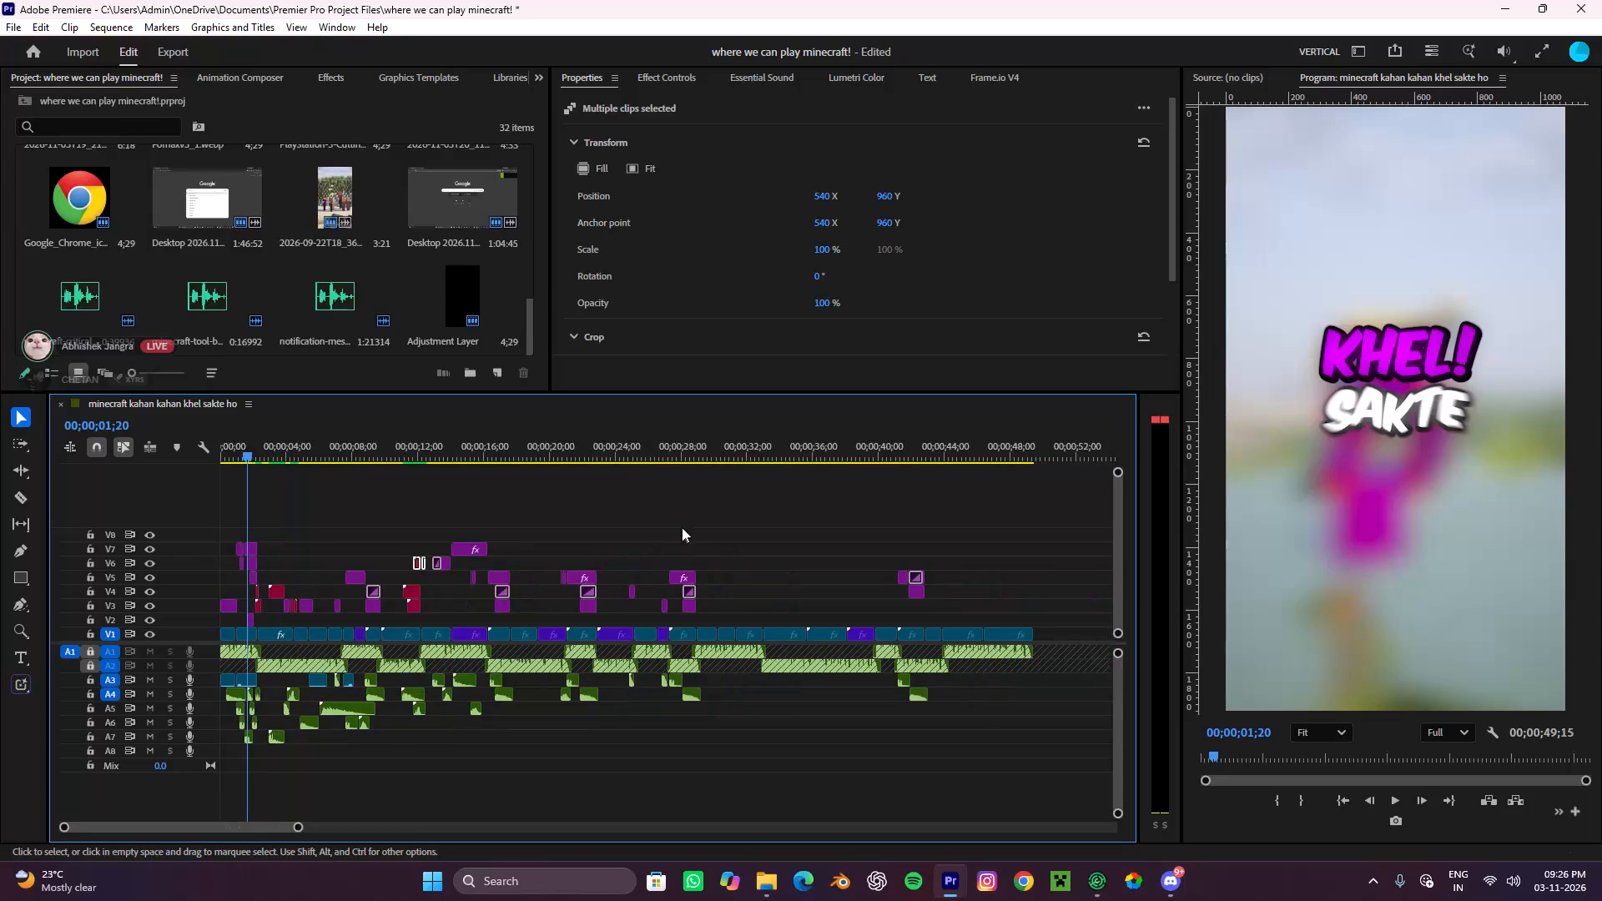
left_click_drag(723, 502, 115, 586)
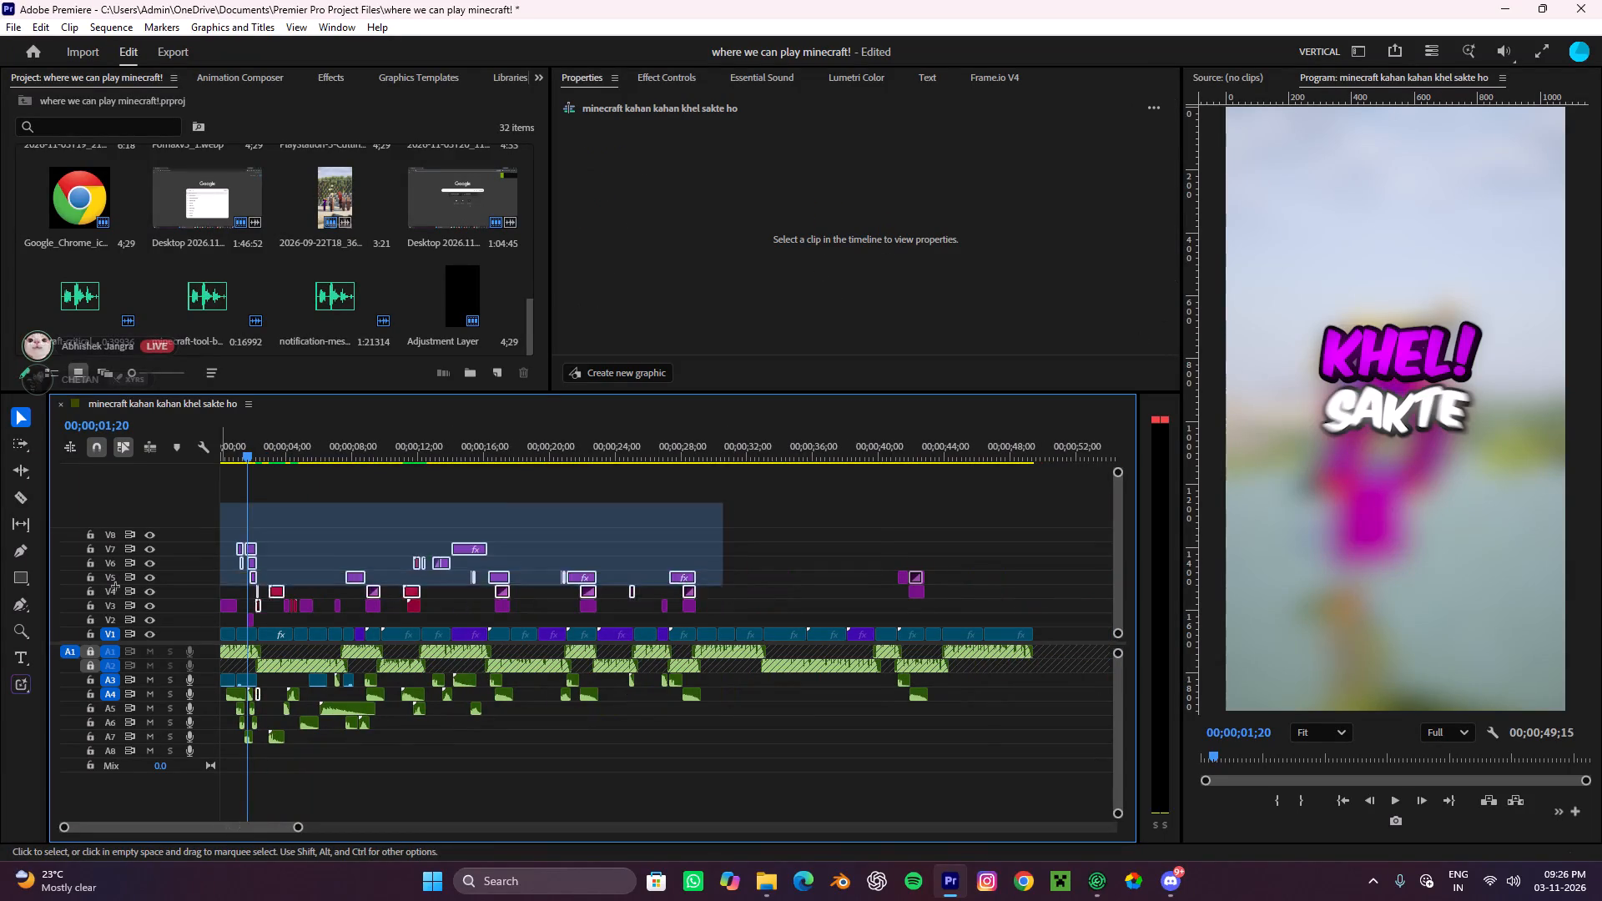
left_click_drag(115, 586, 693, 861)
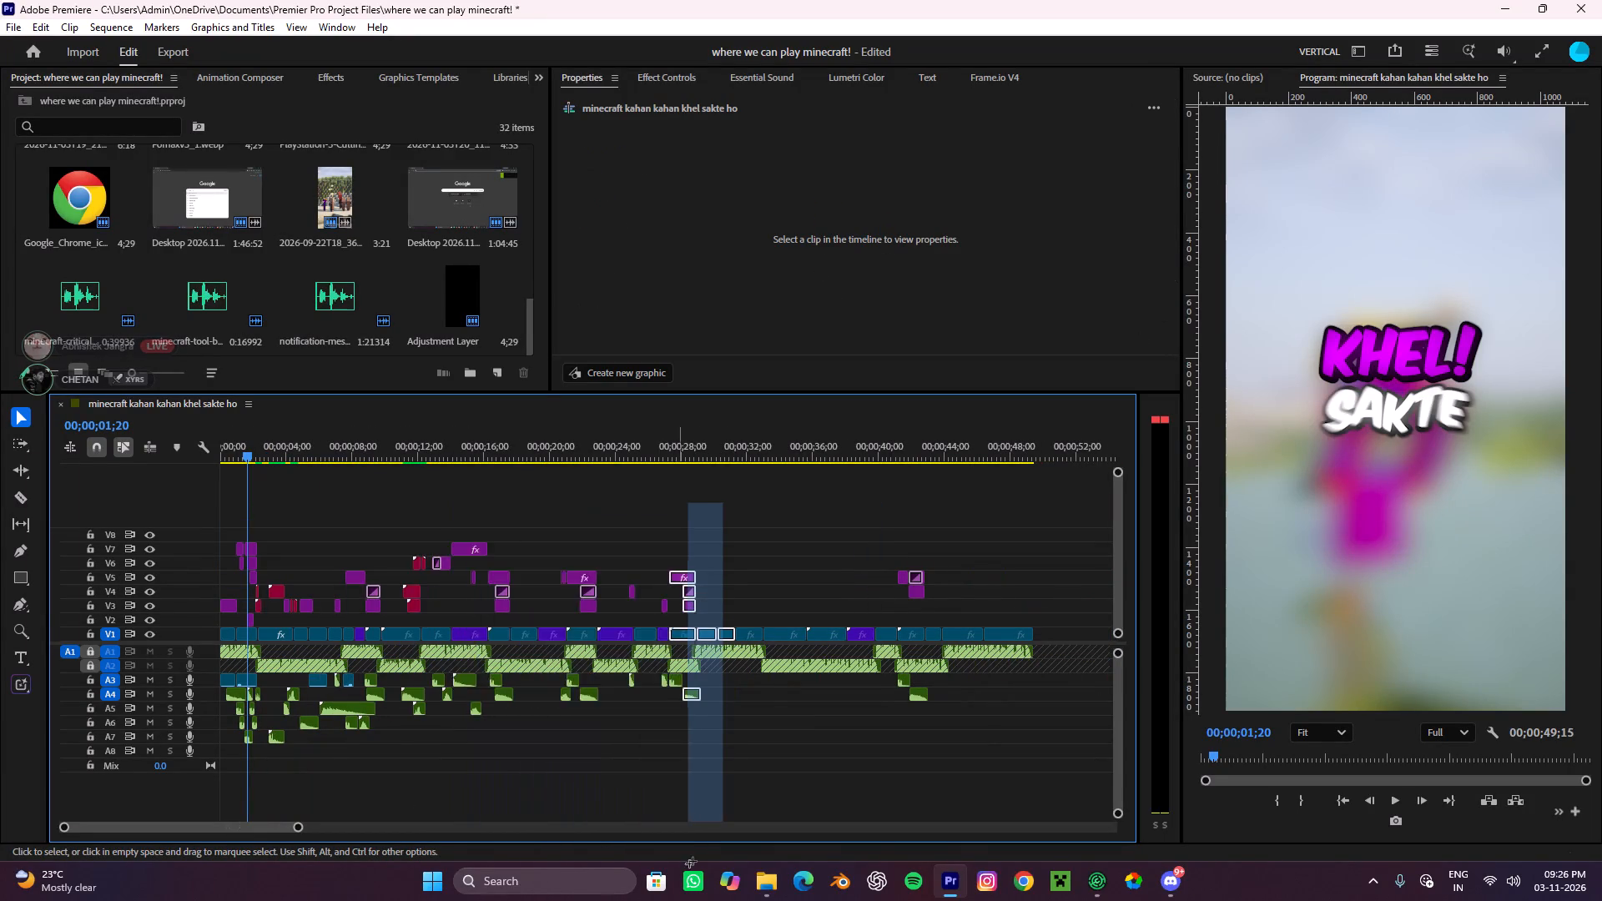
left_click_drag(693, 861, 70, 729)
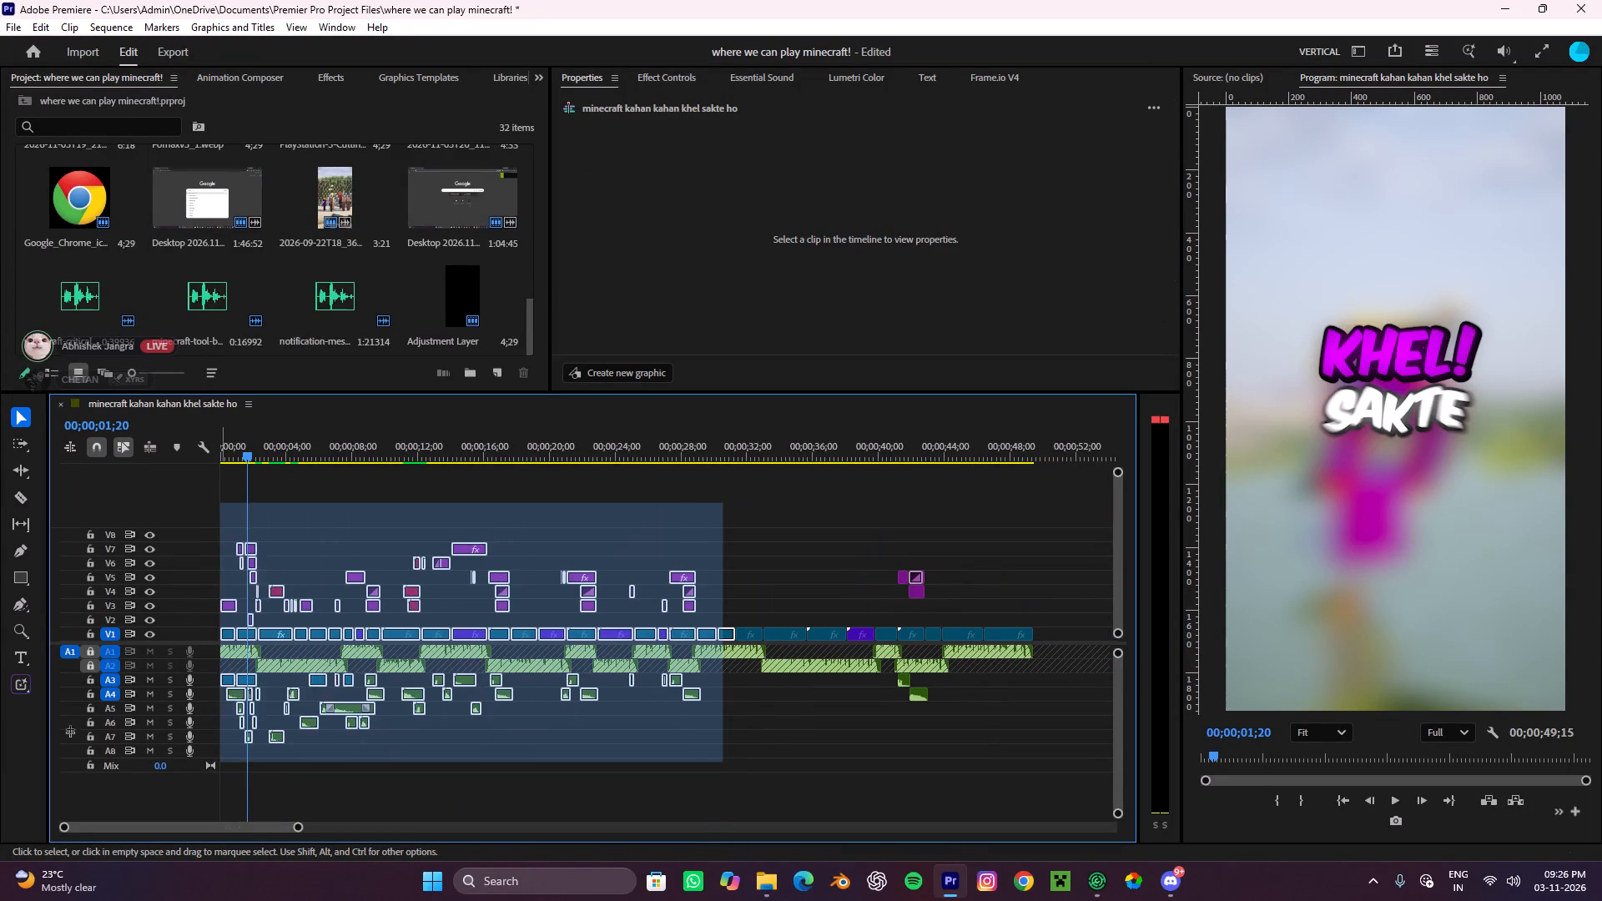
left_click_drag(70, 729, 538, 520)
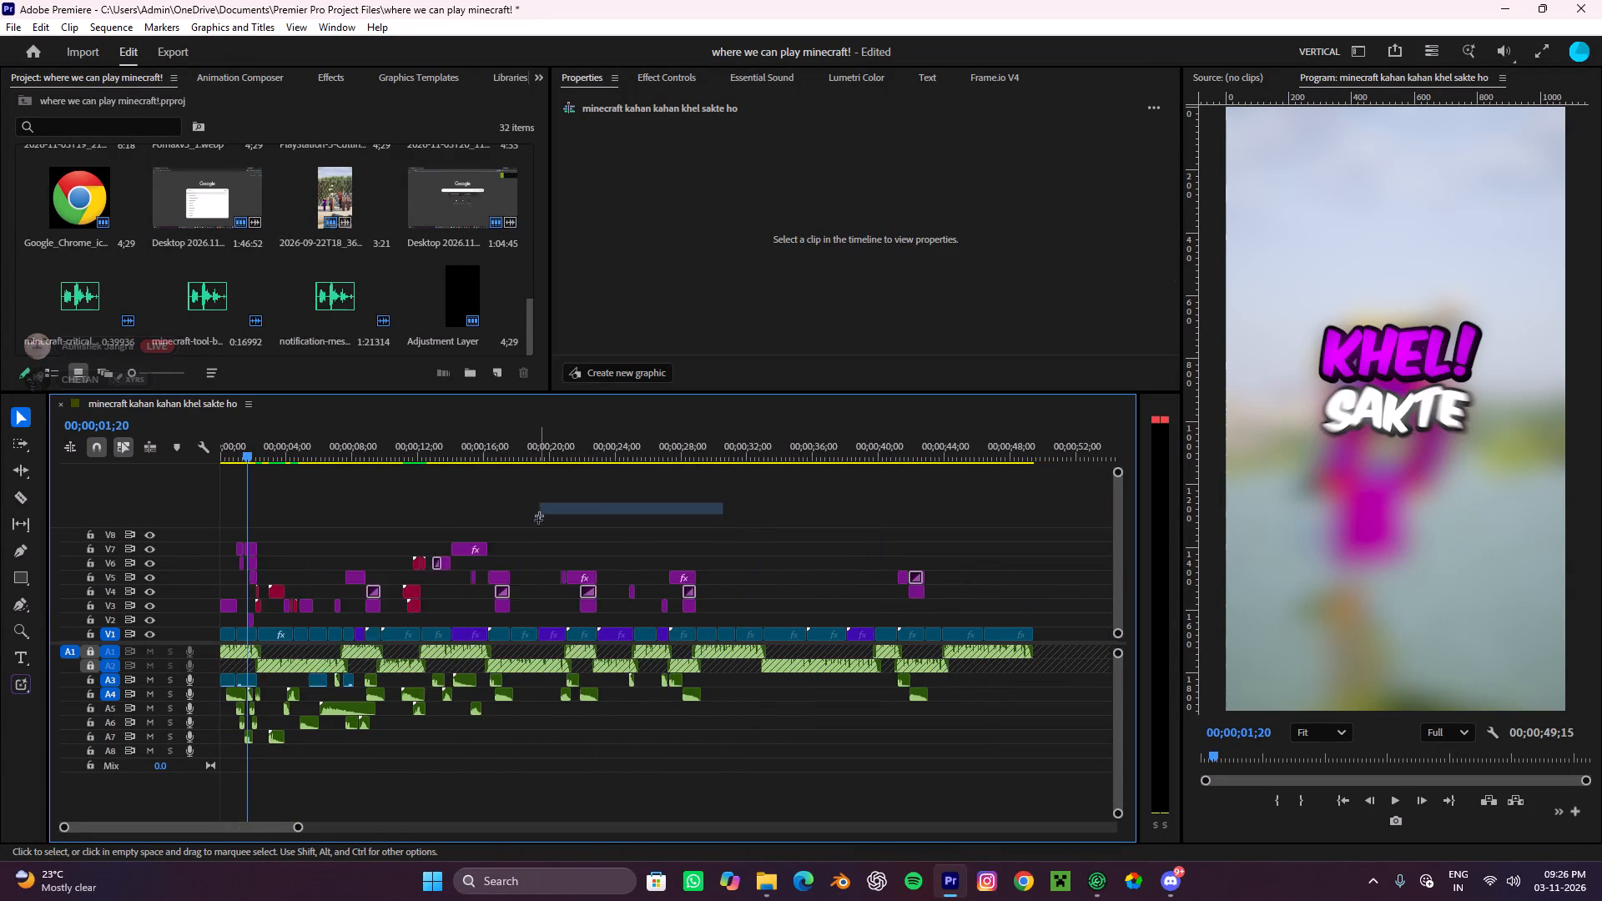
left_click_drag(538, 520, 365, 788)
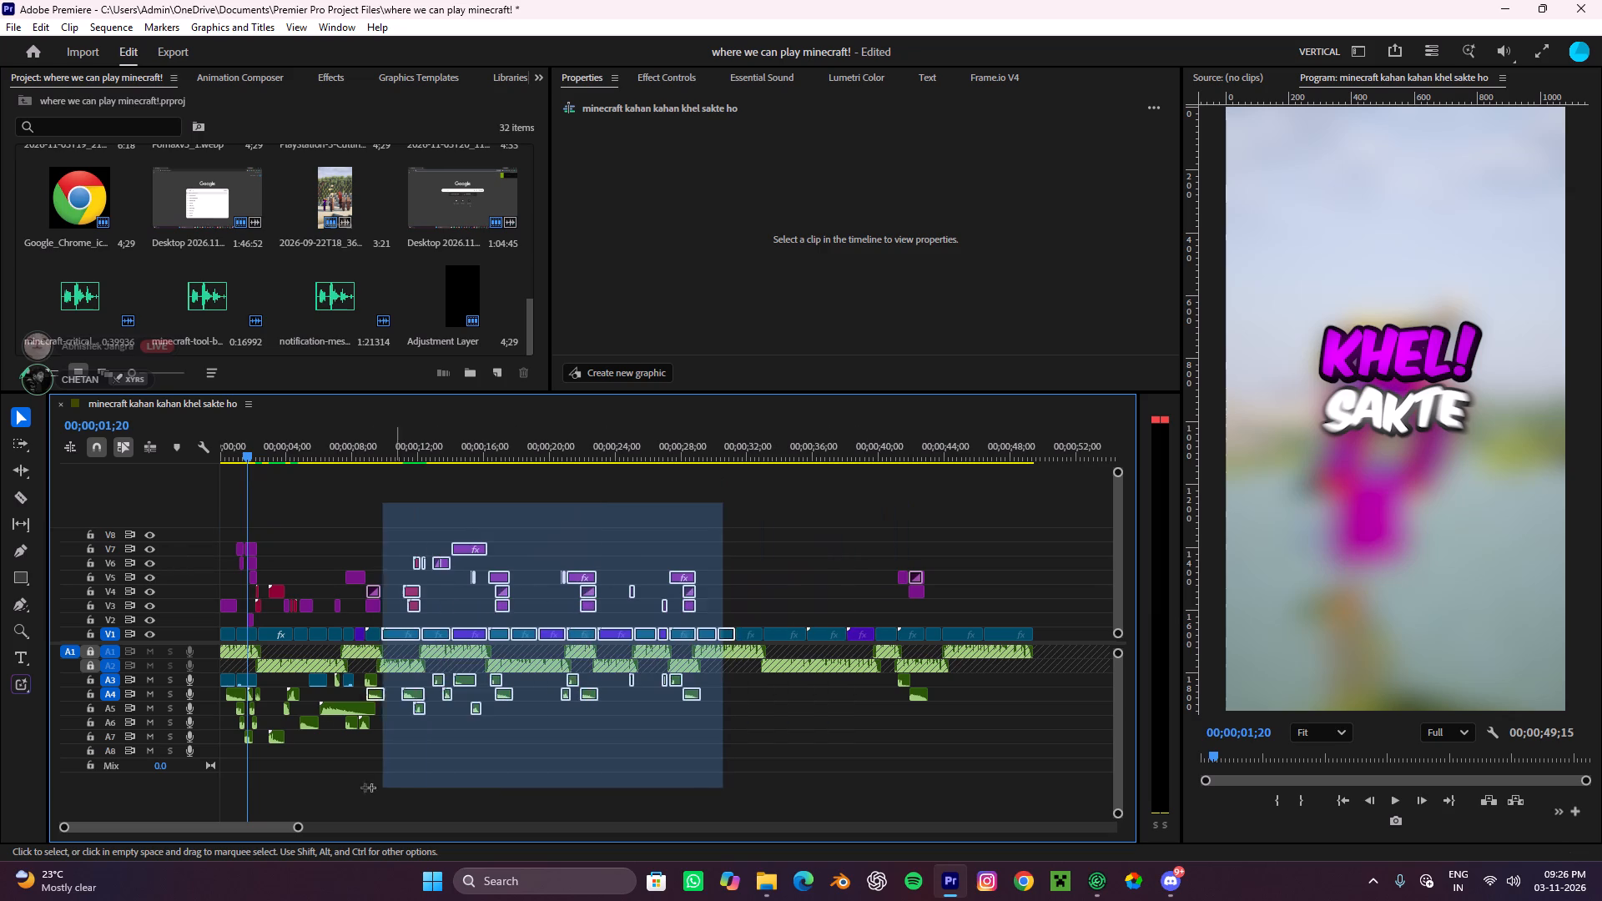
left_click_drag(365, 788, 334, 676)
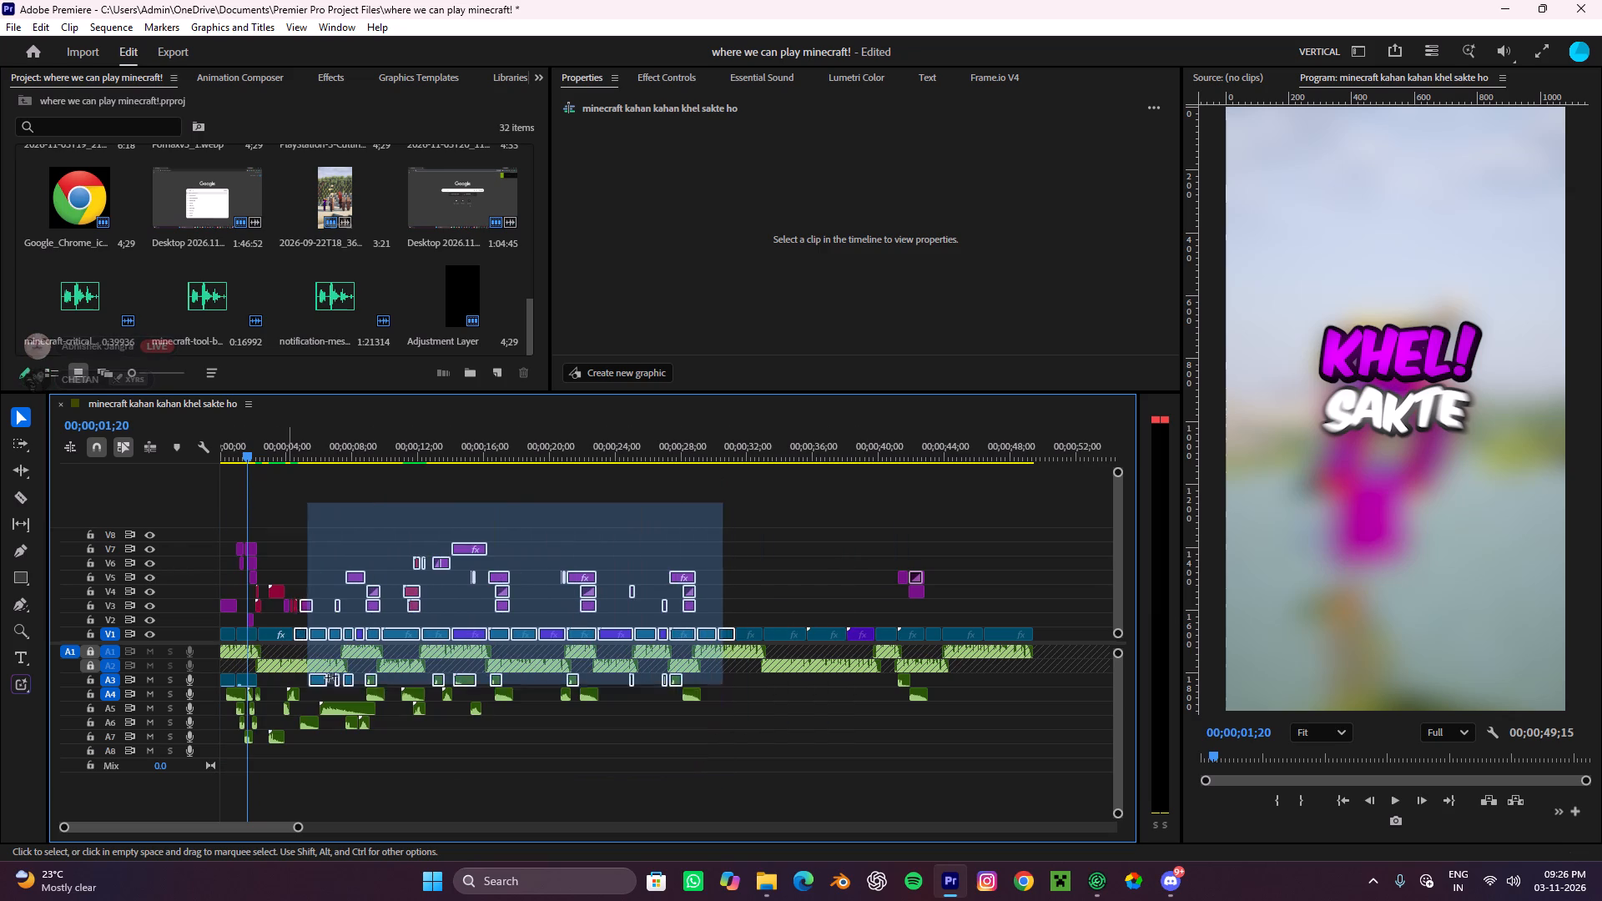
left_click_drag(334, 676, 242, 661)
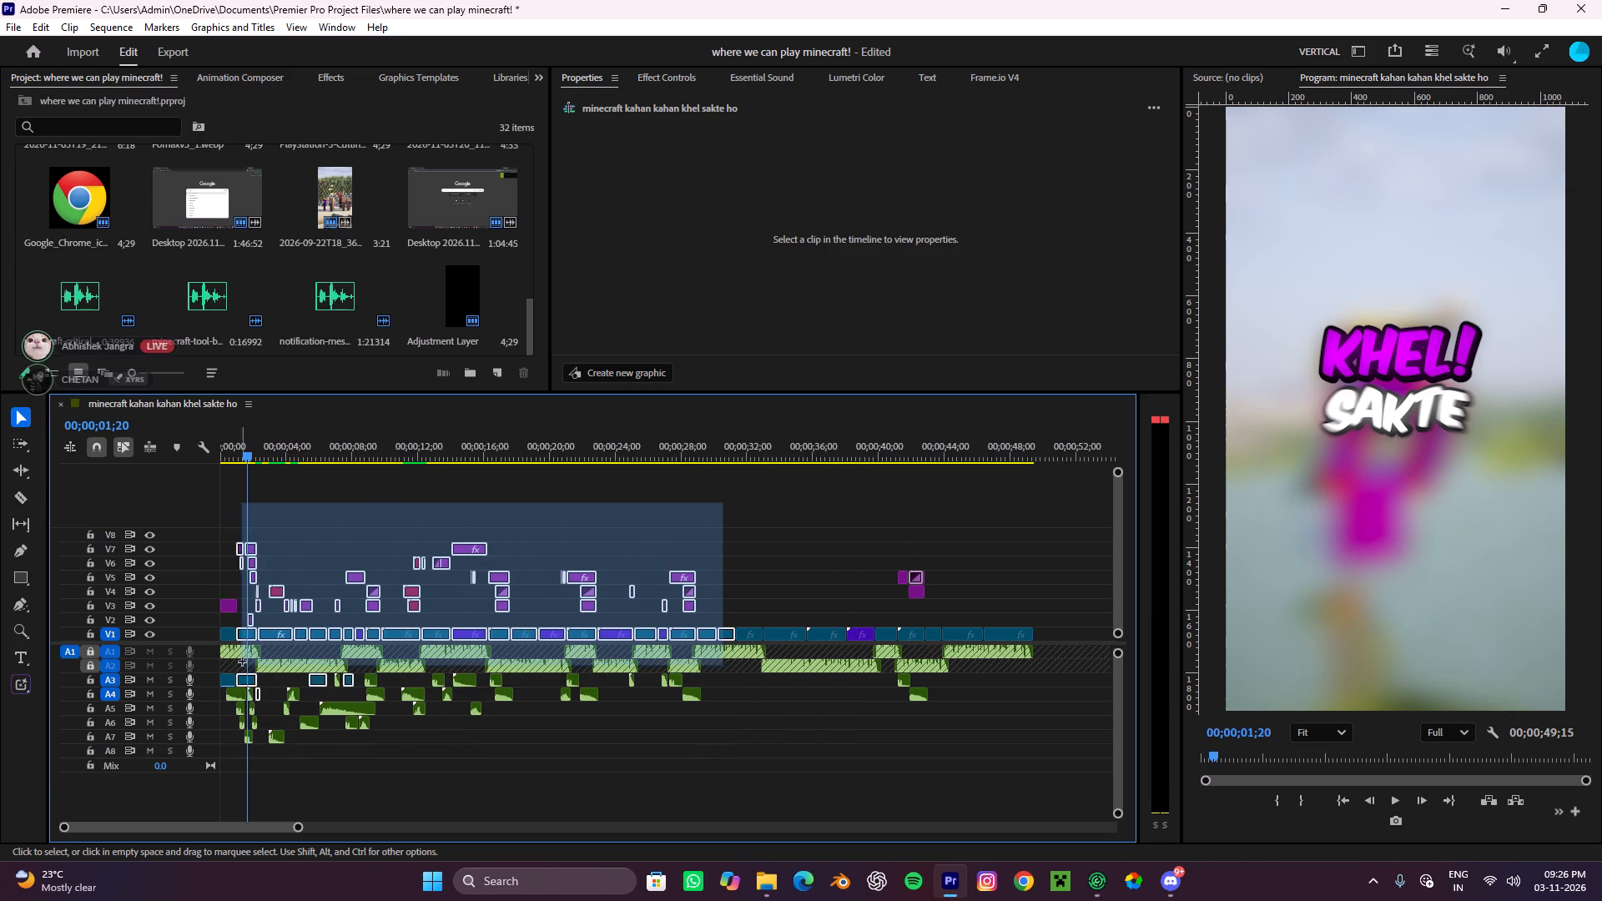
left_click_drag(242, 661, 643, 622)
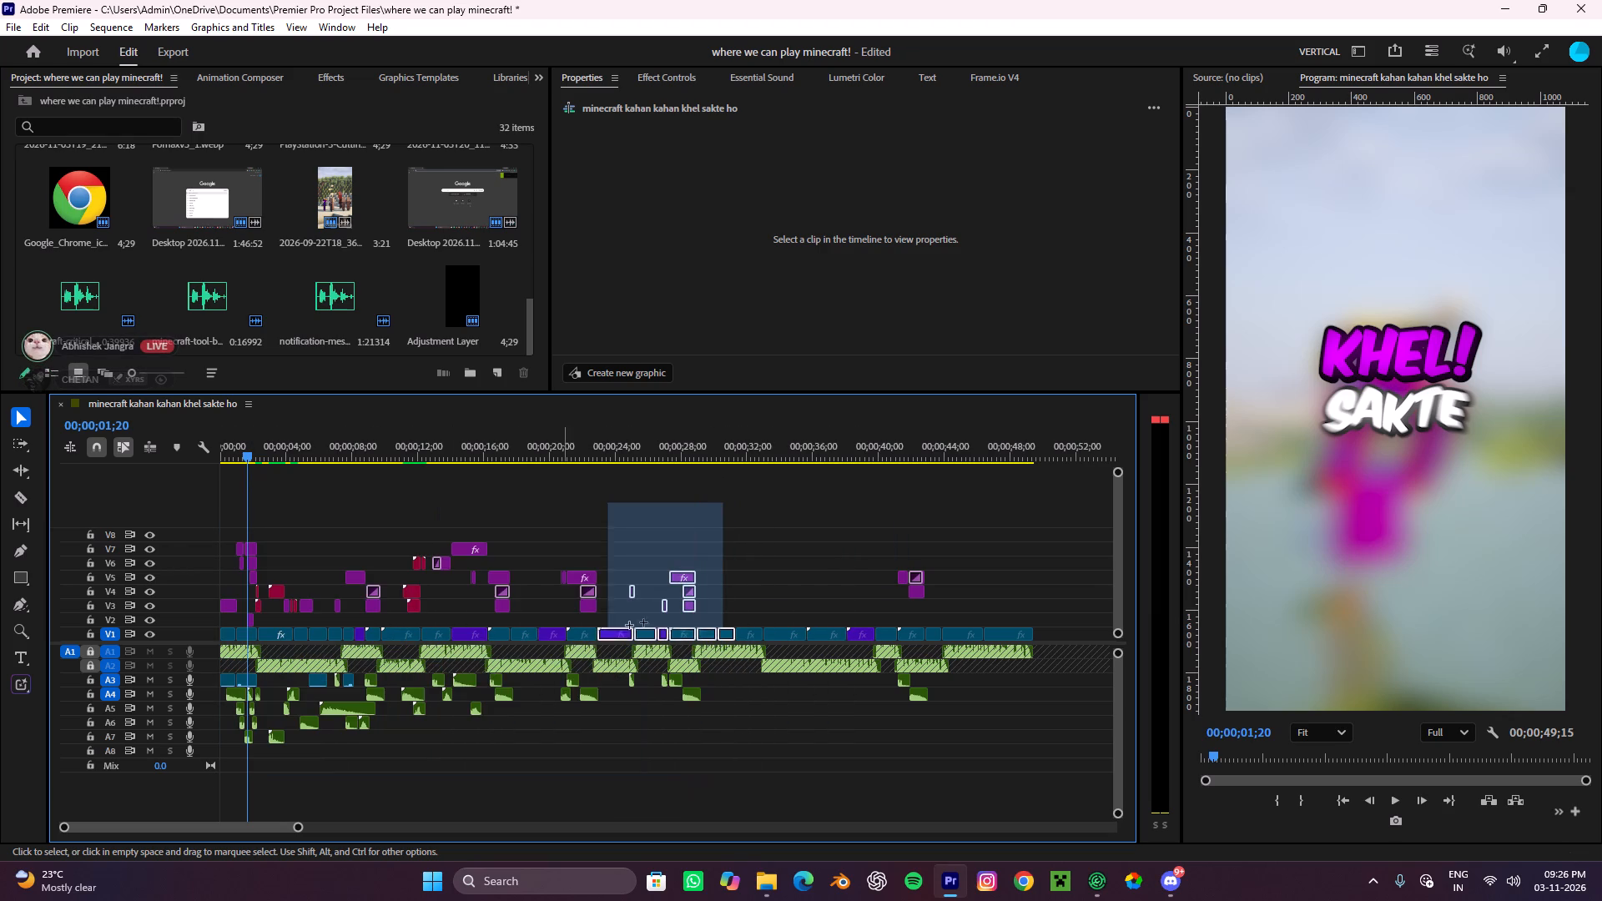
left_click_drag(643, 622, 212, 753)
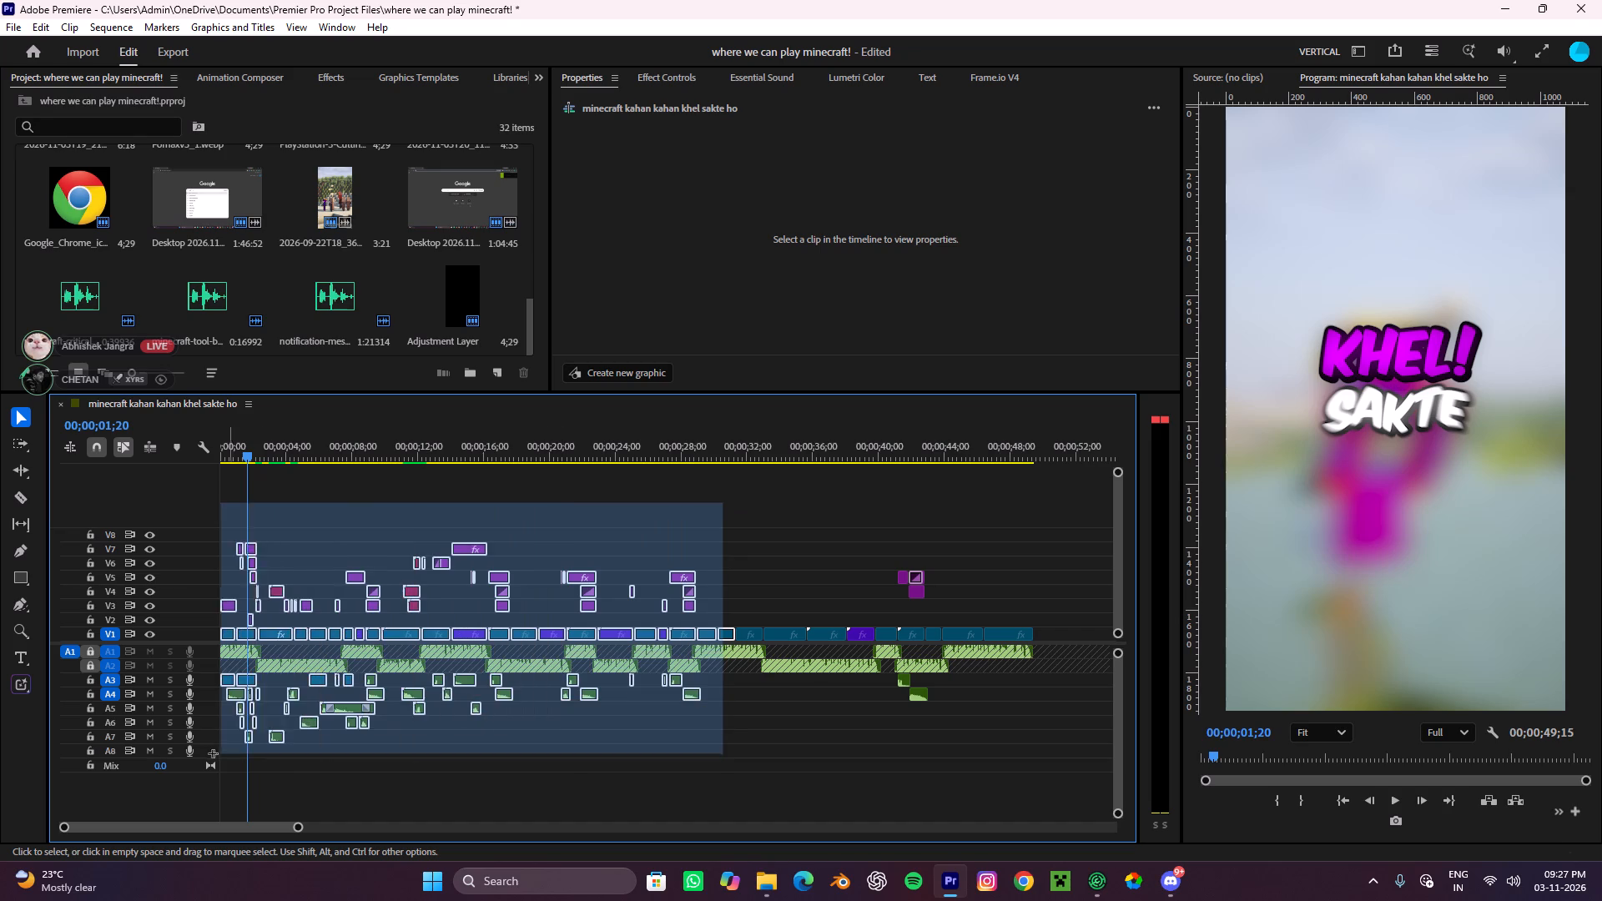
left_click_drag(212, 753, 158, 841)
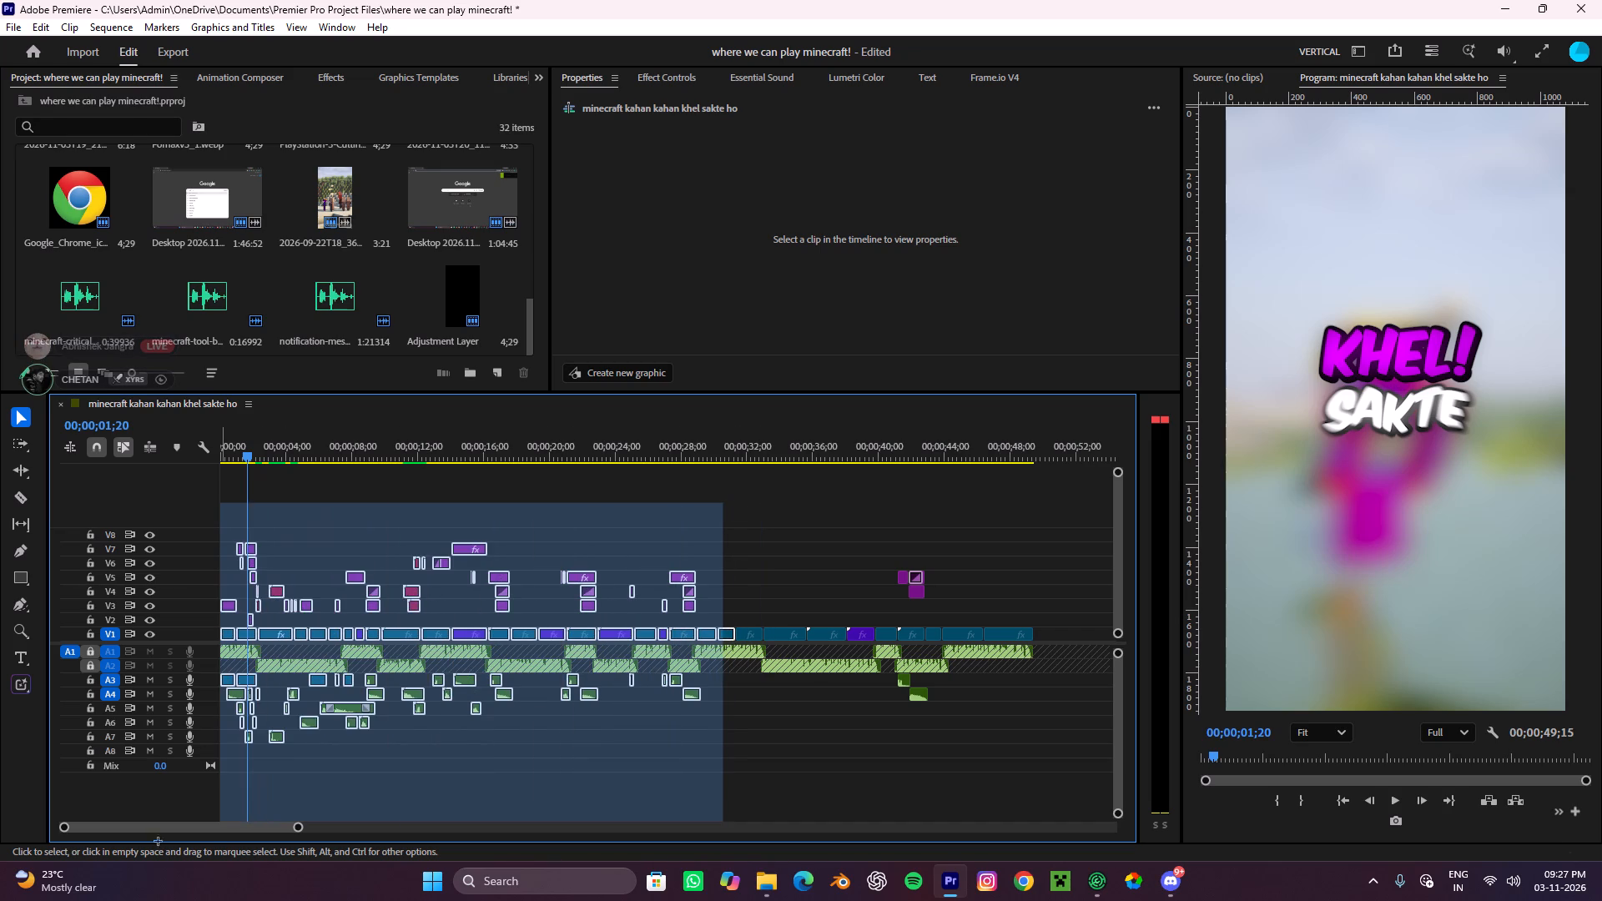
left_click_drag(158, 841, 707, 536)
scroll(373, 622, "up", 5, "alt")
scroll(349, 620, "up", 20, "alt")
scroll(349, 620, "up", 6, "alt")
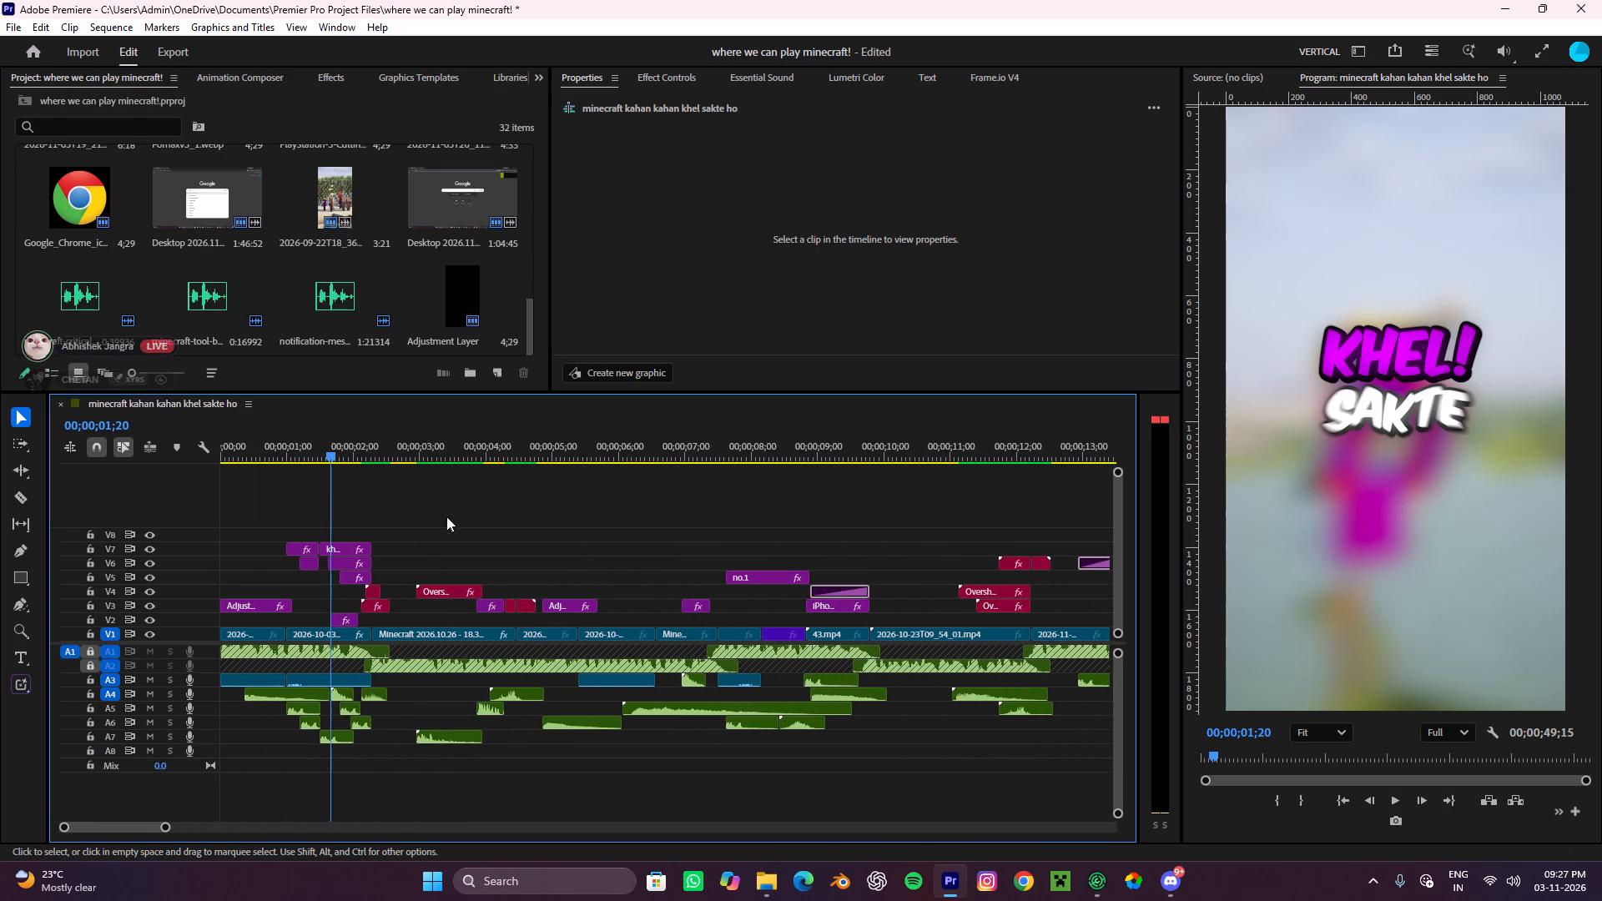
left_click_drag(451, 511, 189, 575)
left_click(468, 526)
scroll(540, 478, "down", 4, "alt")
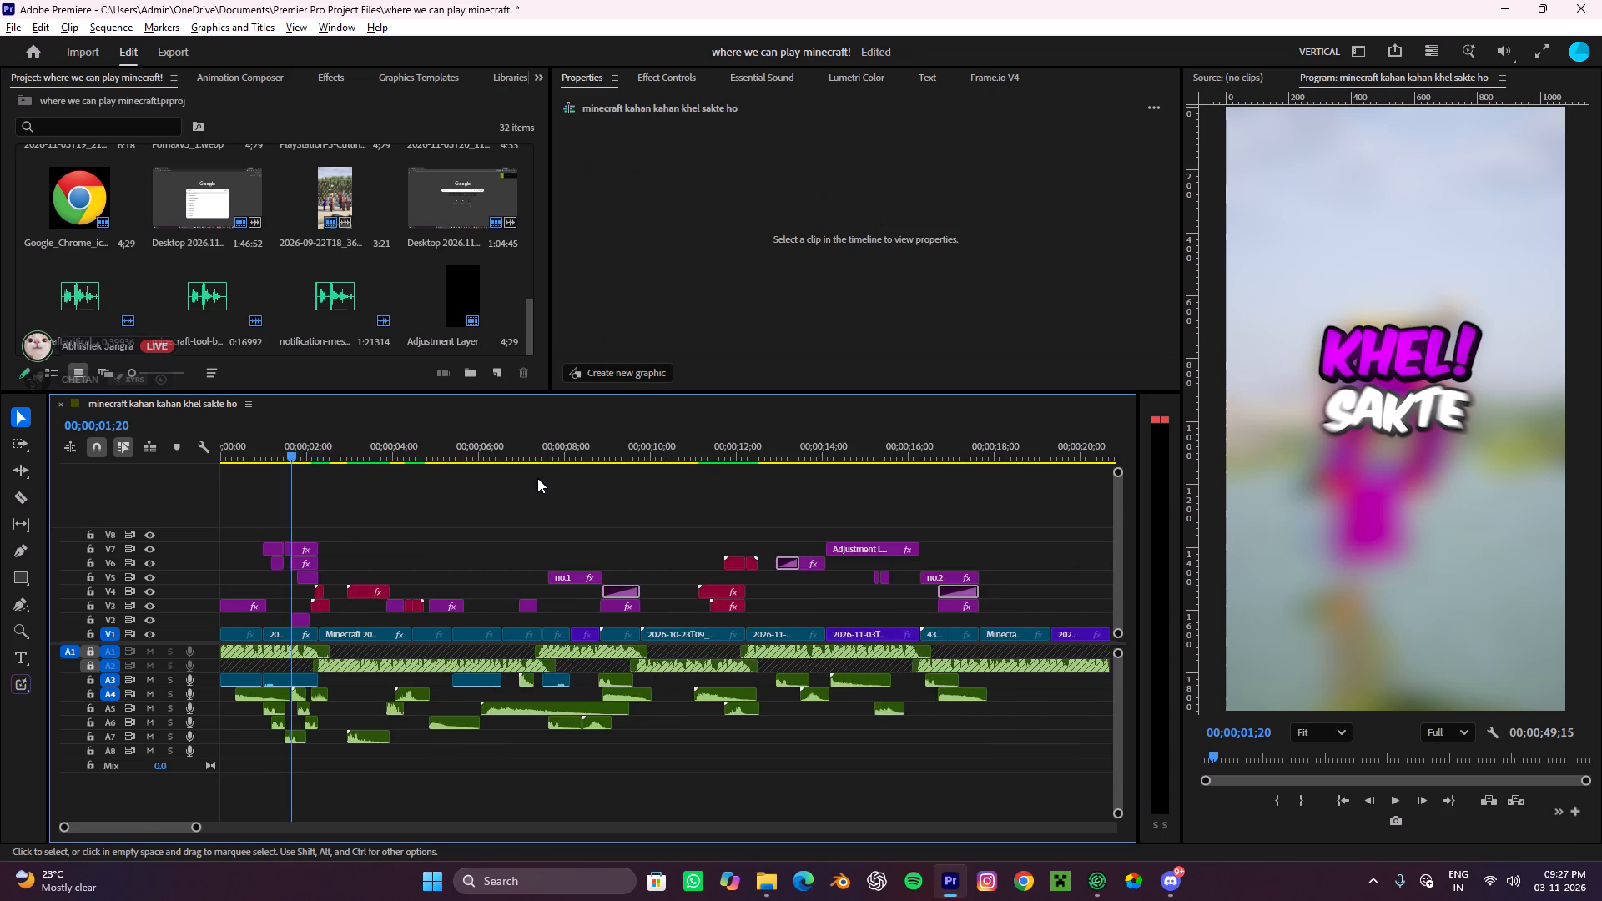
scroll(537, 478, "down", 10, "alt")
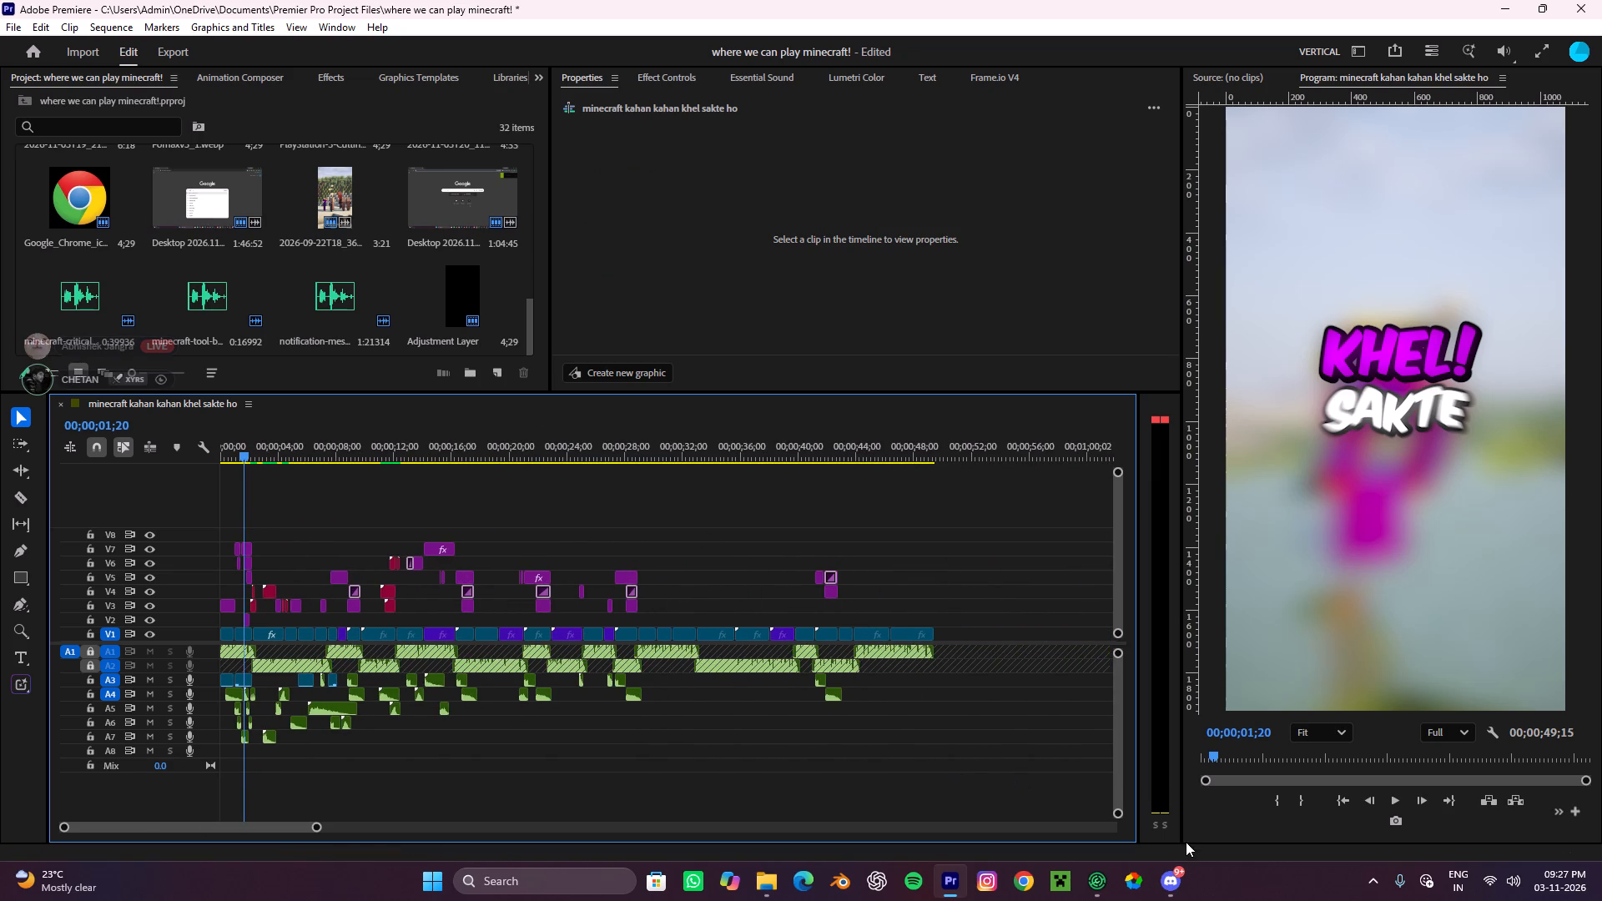
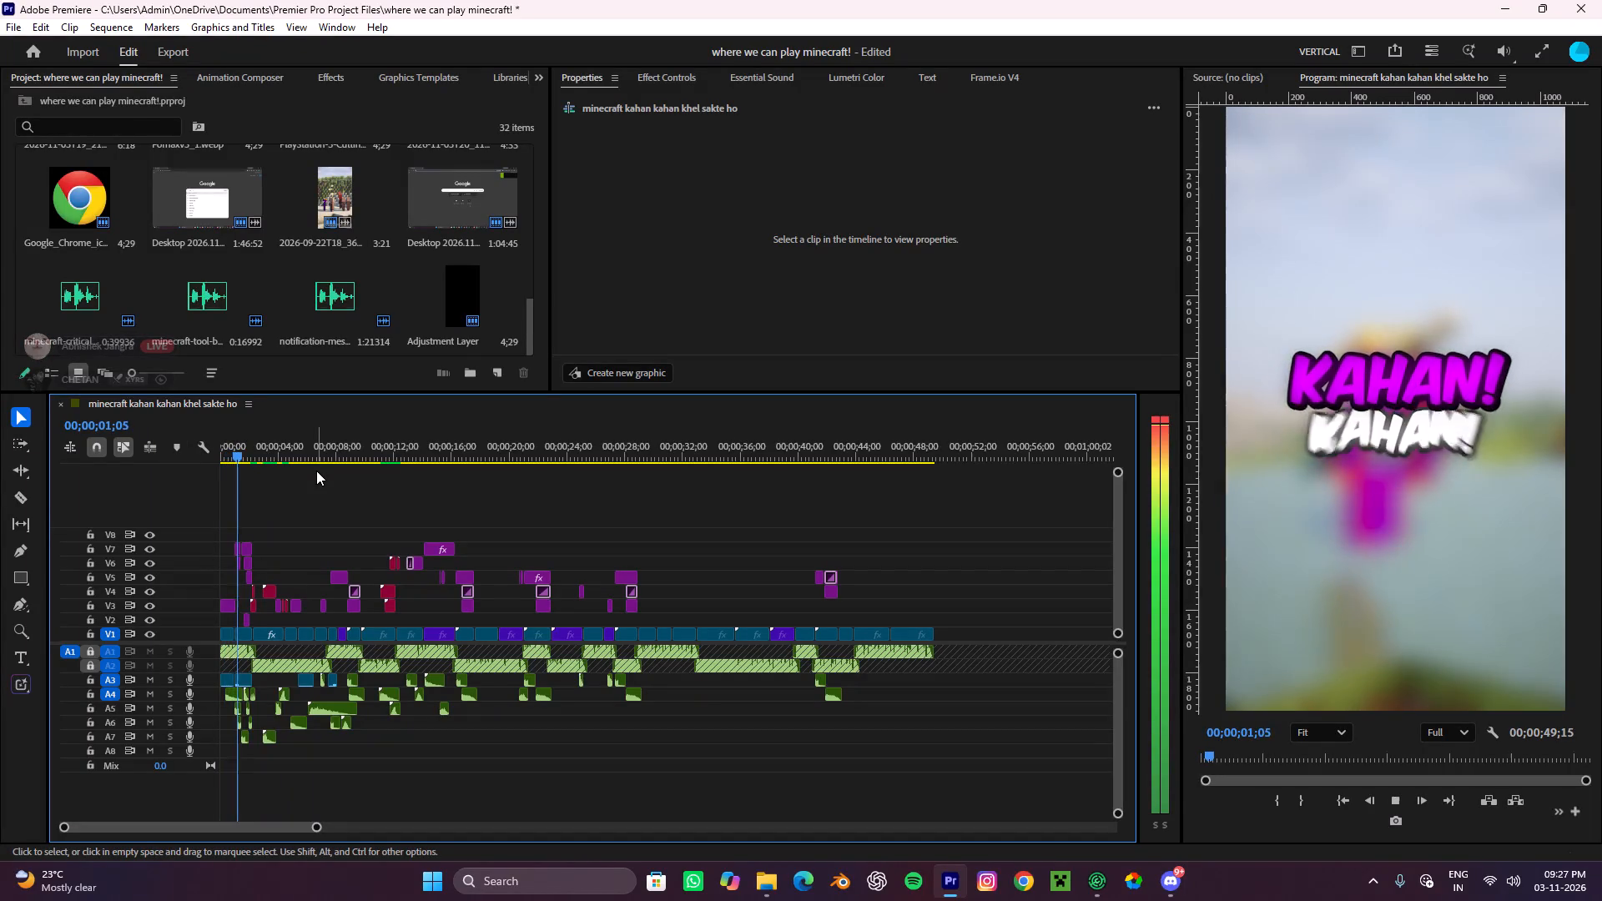
Stop playback, shift the Anime Shine sound effect on A4 earlier to the sequence start, and return the playhead to 00;00;00;00.
key("space")
scroll(295, 706, "up", 15)
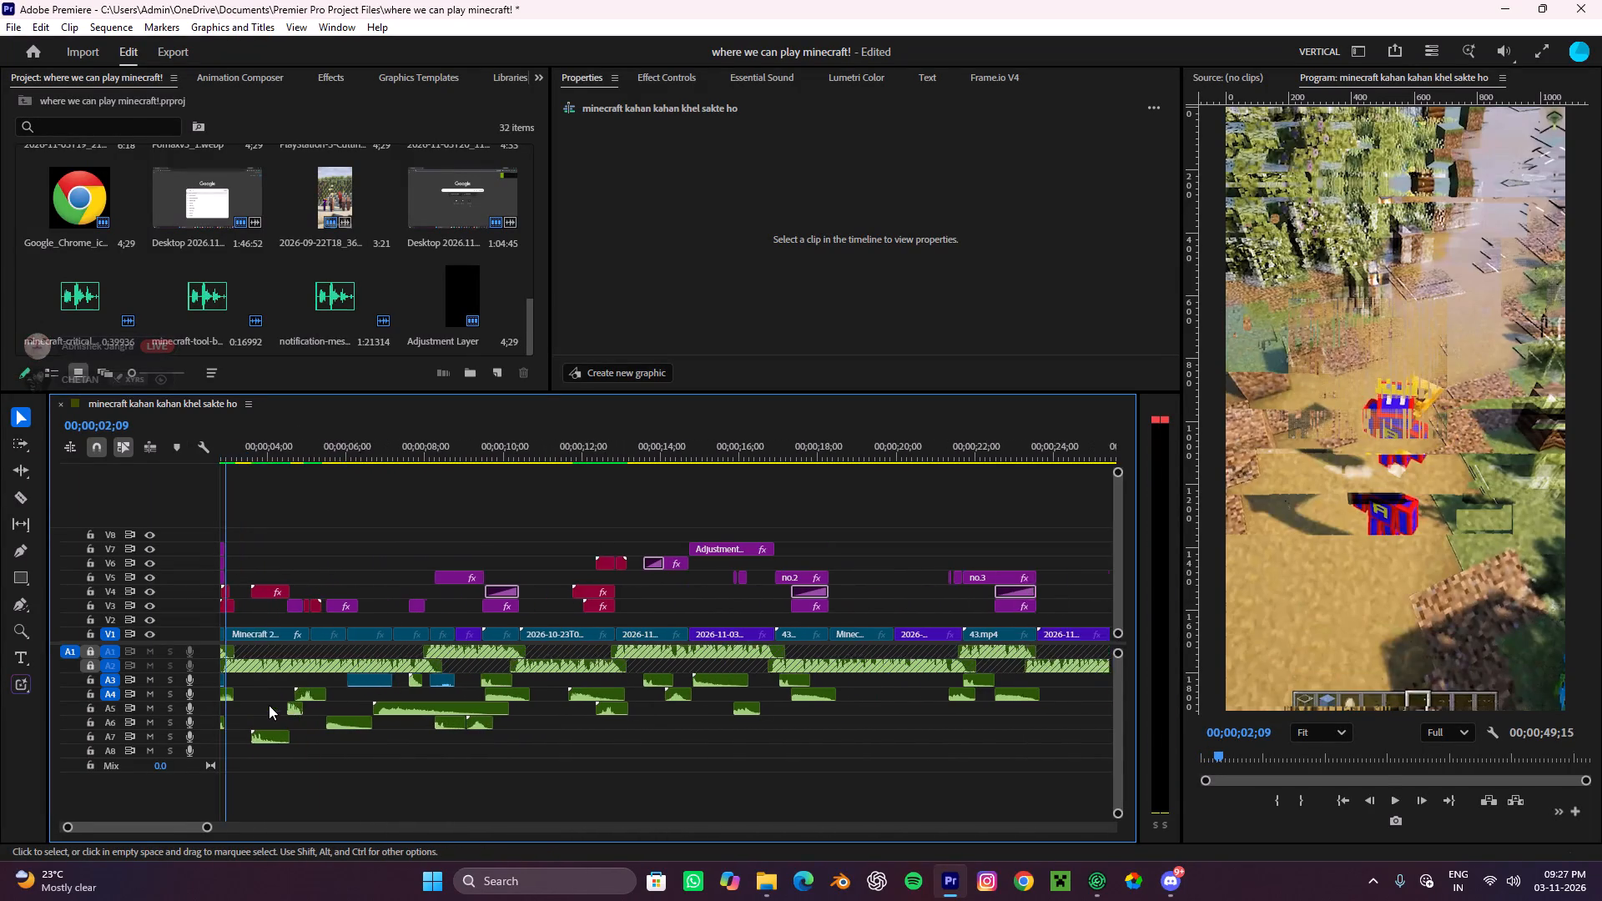
scroll(269, 705, "up", 5)
left_click_drag(265, 693, 237, 693)
left_click_drag(325, 438, 192, 448)
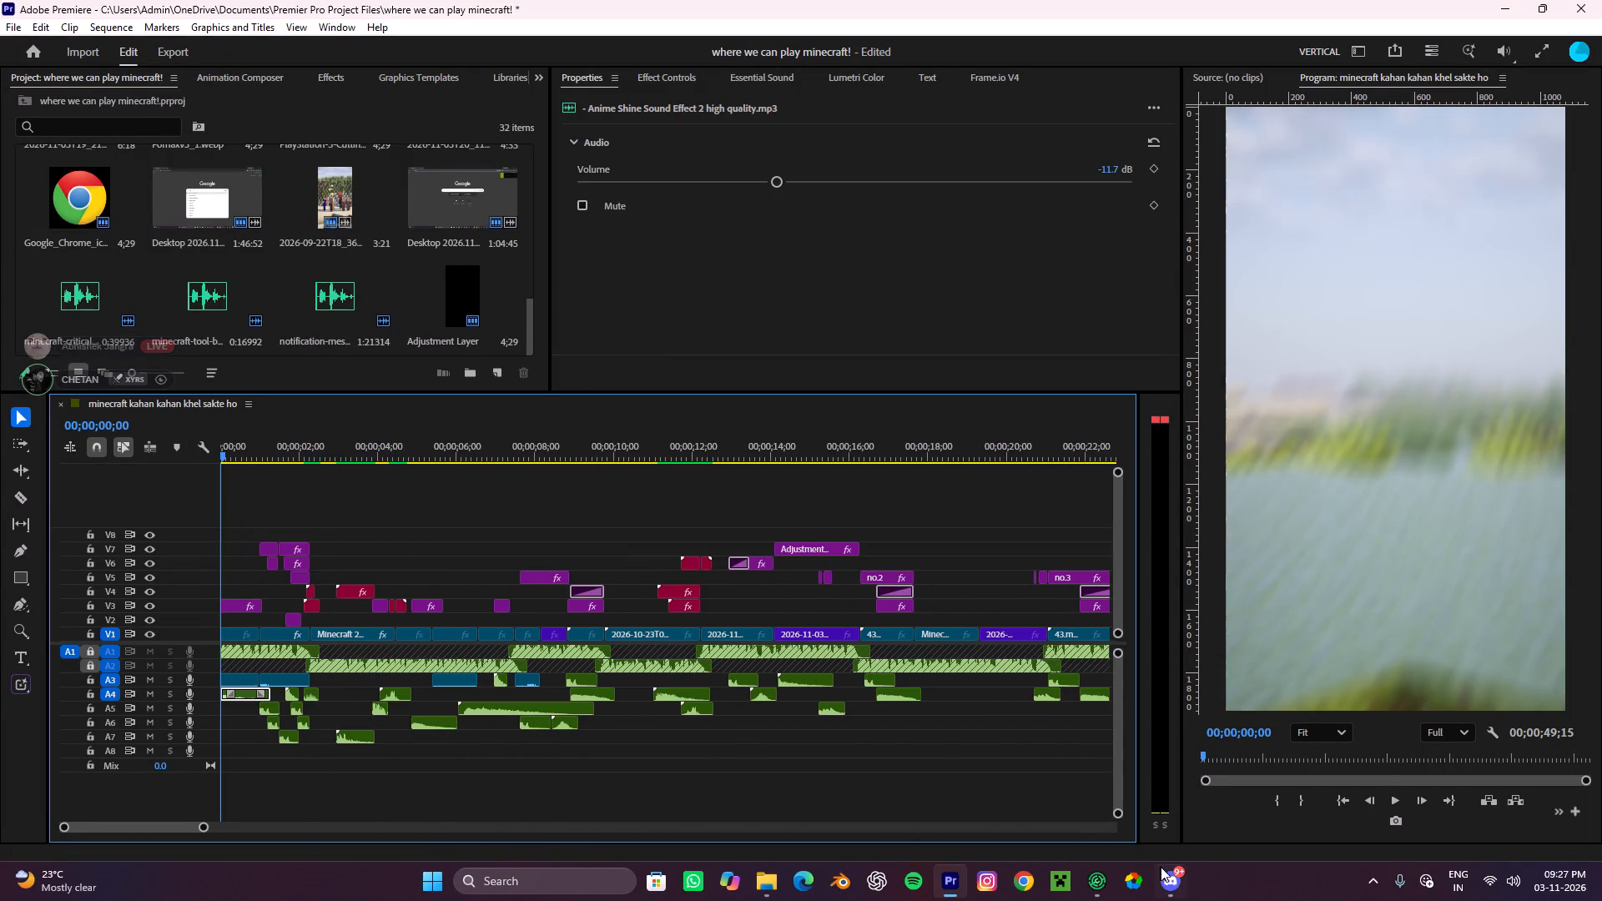
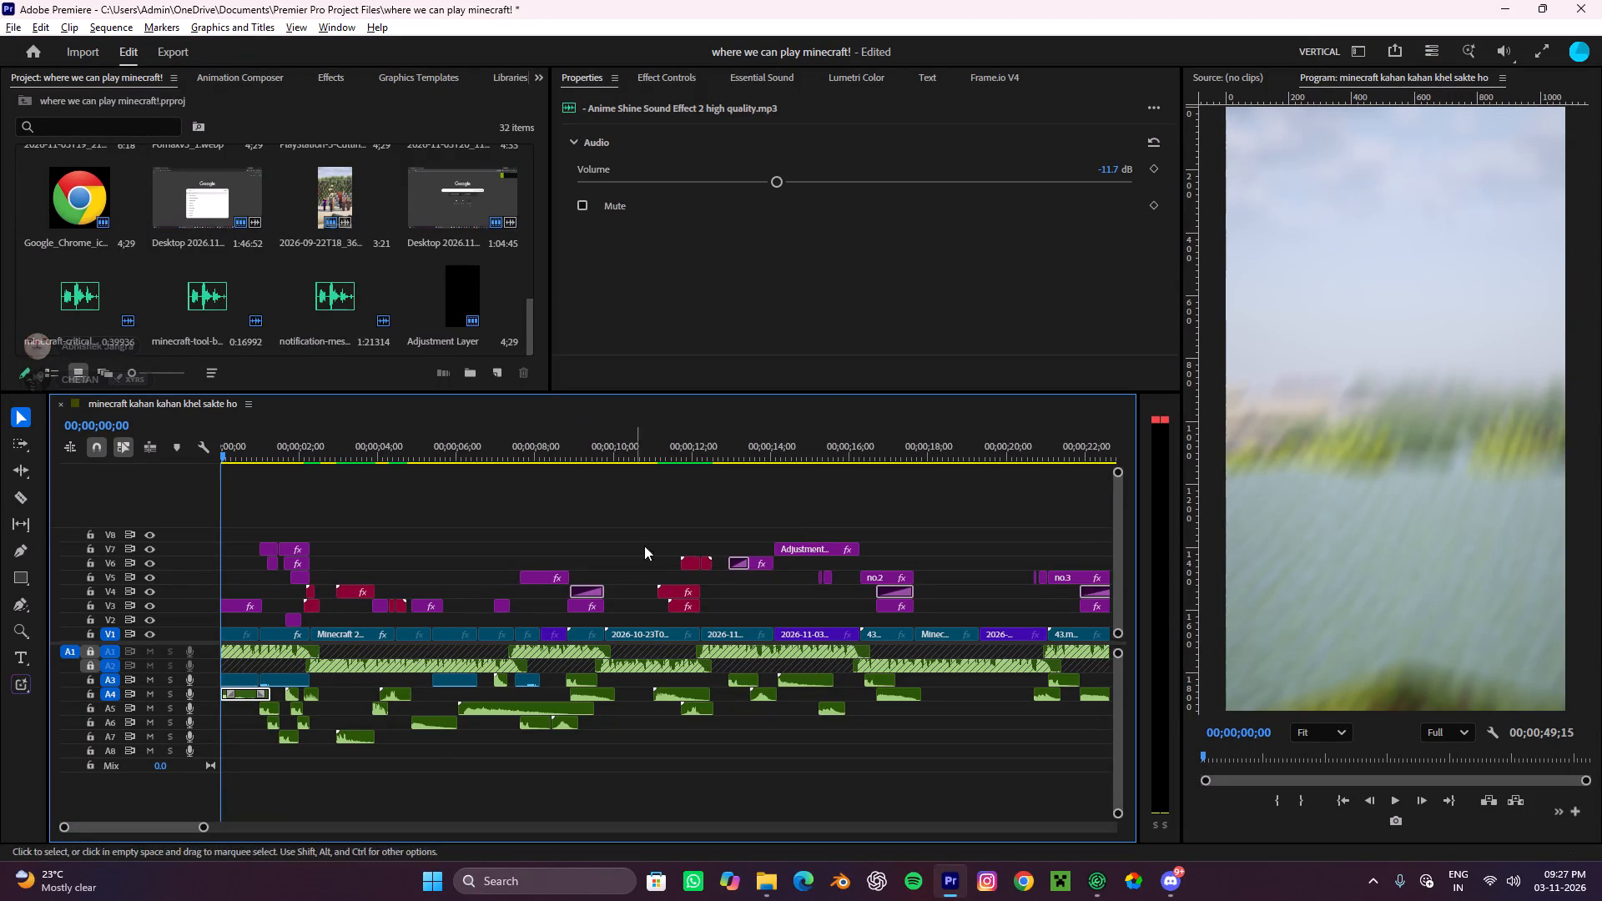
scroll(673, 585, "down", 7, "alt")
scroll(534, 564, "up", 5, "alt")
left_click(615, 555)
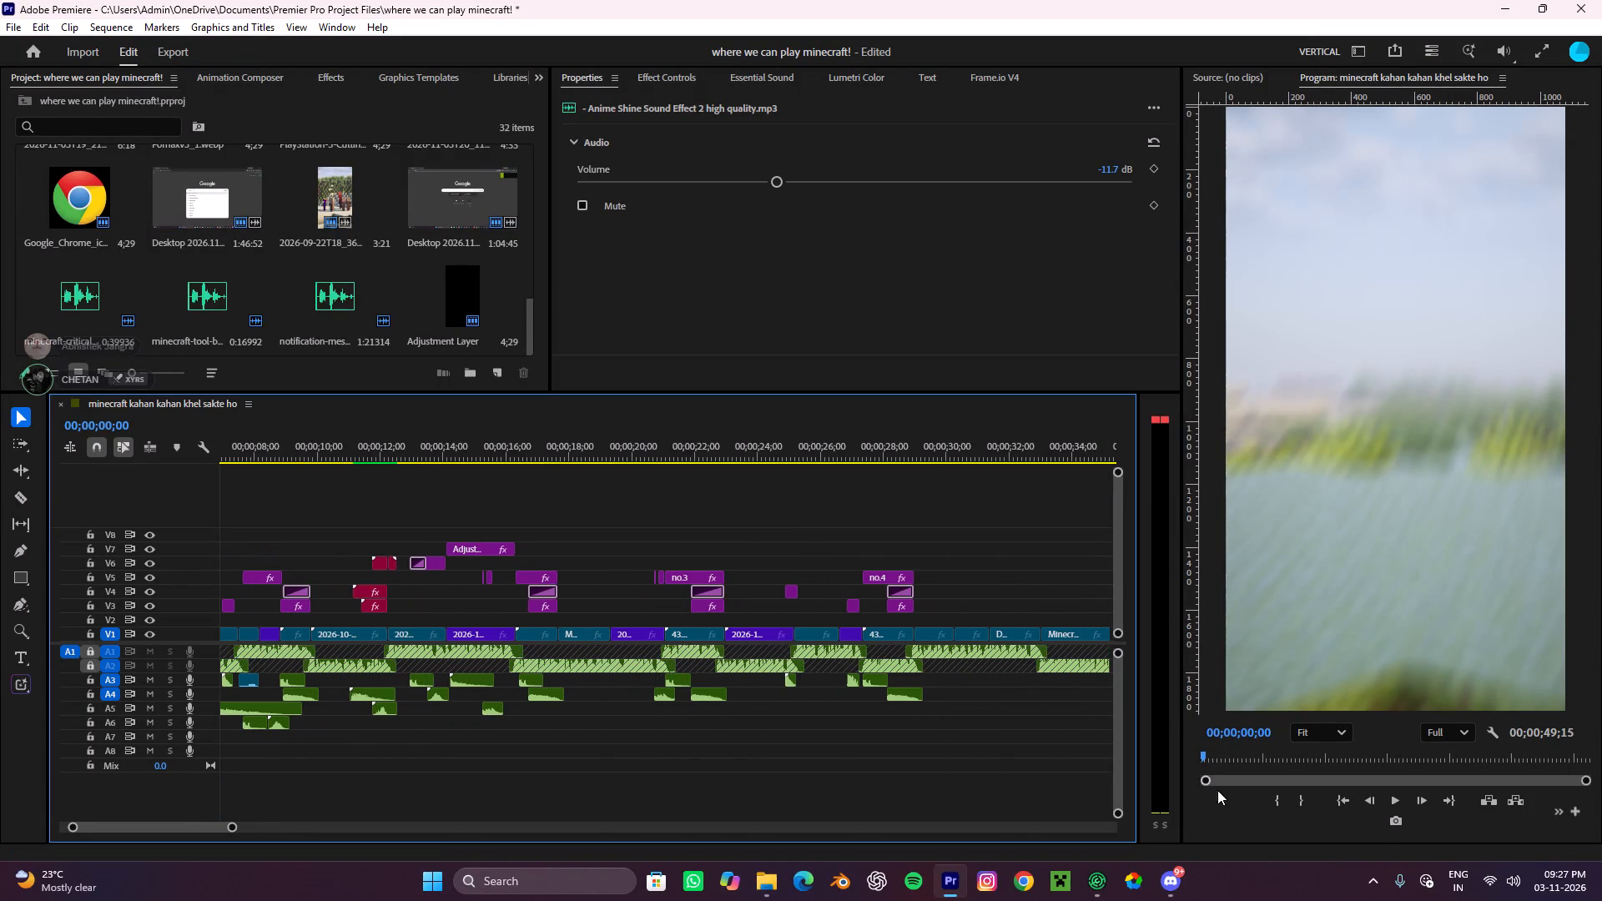
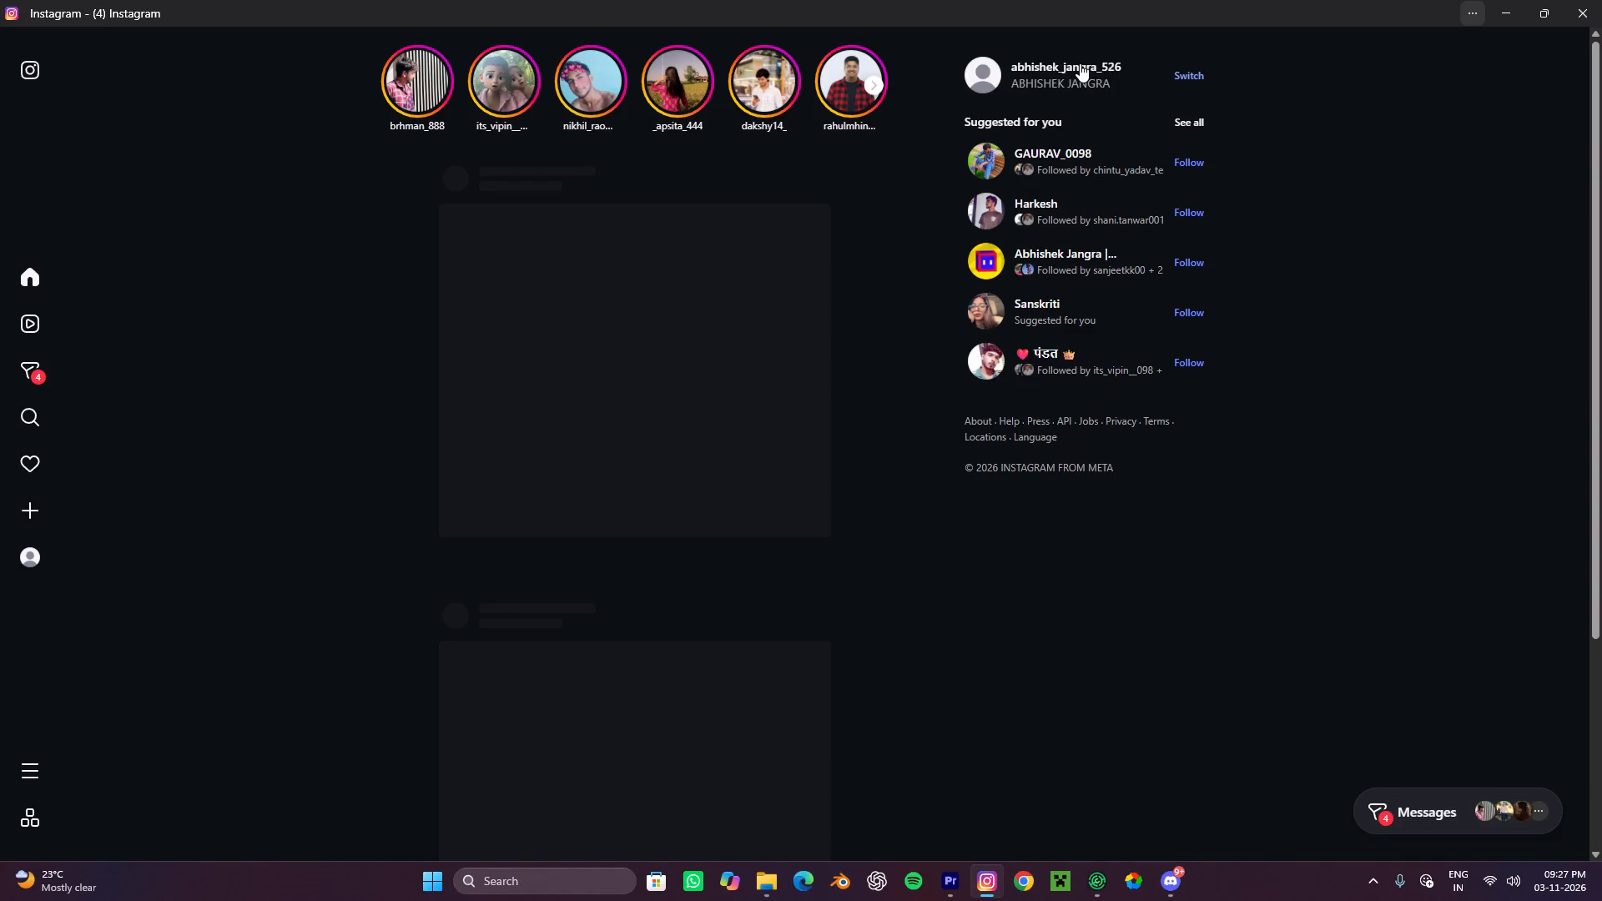
Look through the signed-in account's Instagram profile posts, view the photo of two students, and return to the home feed.
left_click(1080, 63)
scroll(784, 430, "down", 9)
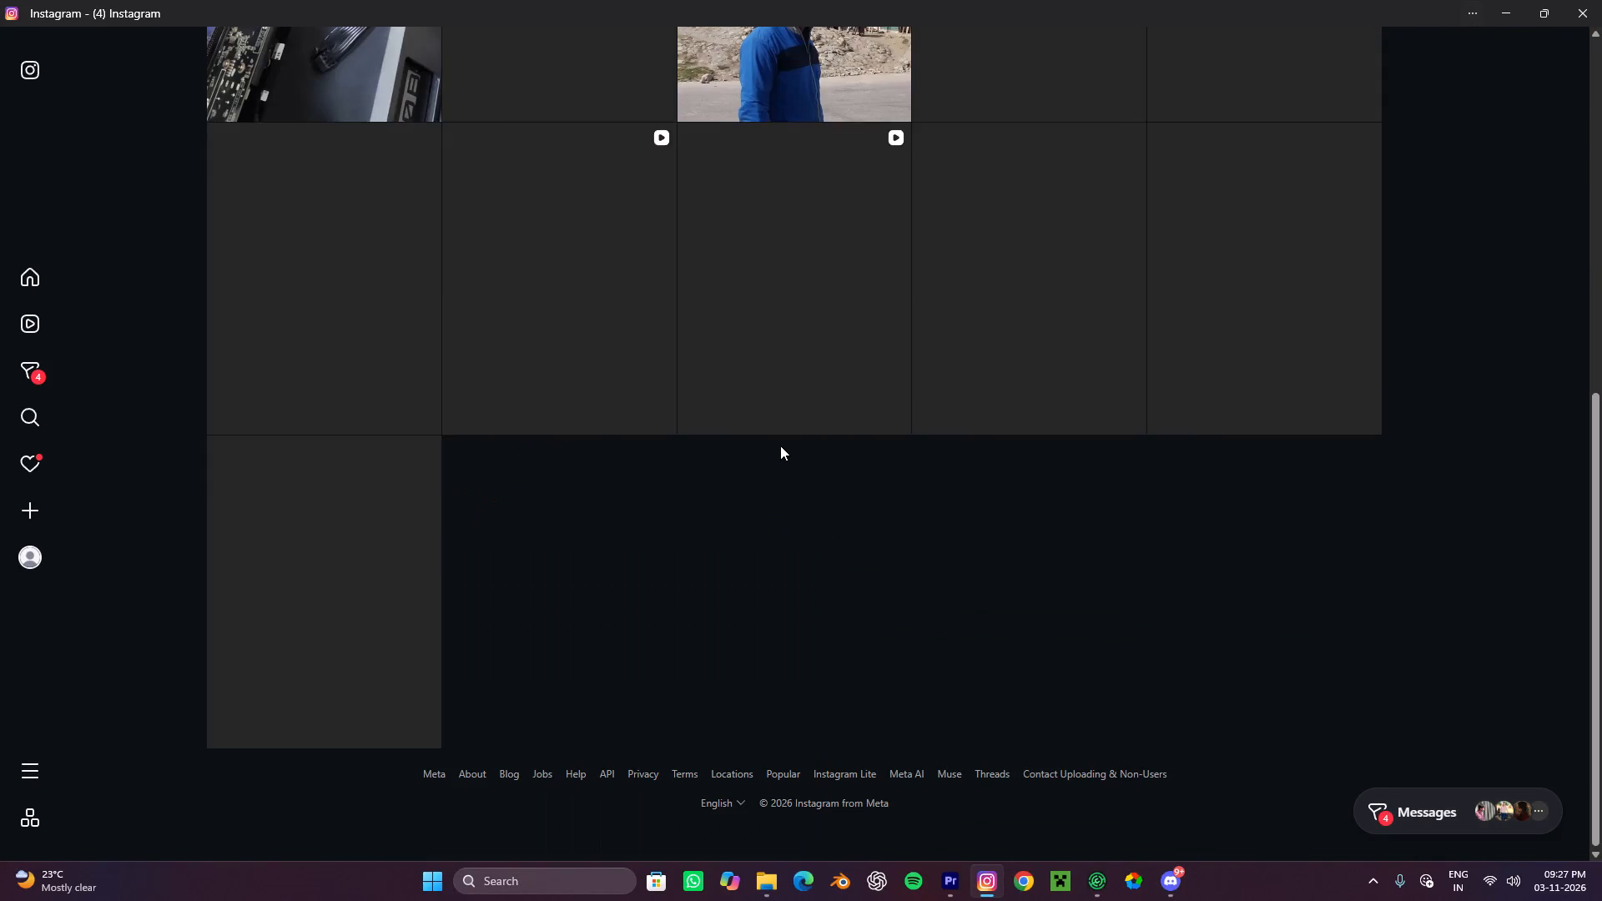
scroll(780, 445, "down", 4)
scroll(717, 442, "up", 1)
left_click(330, 422)
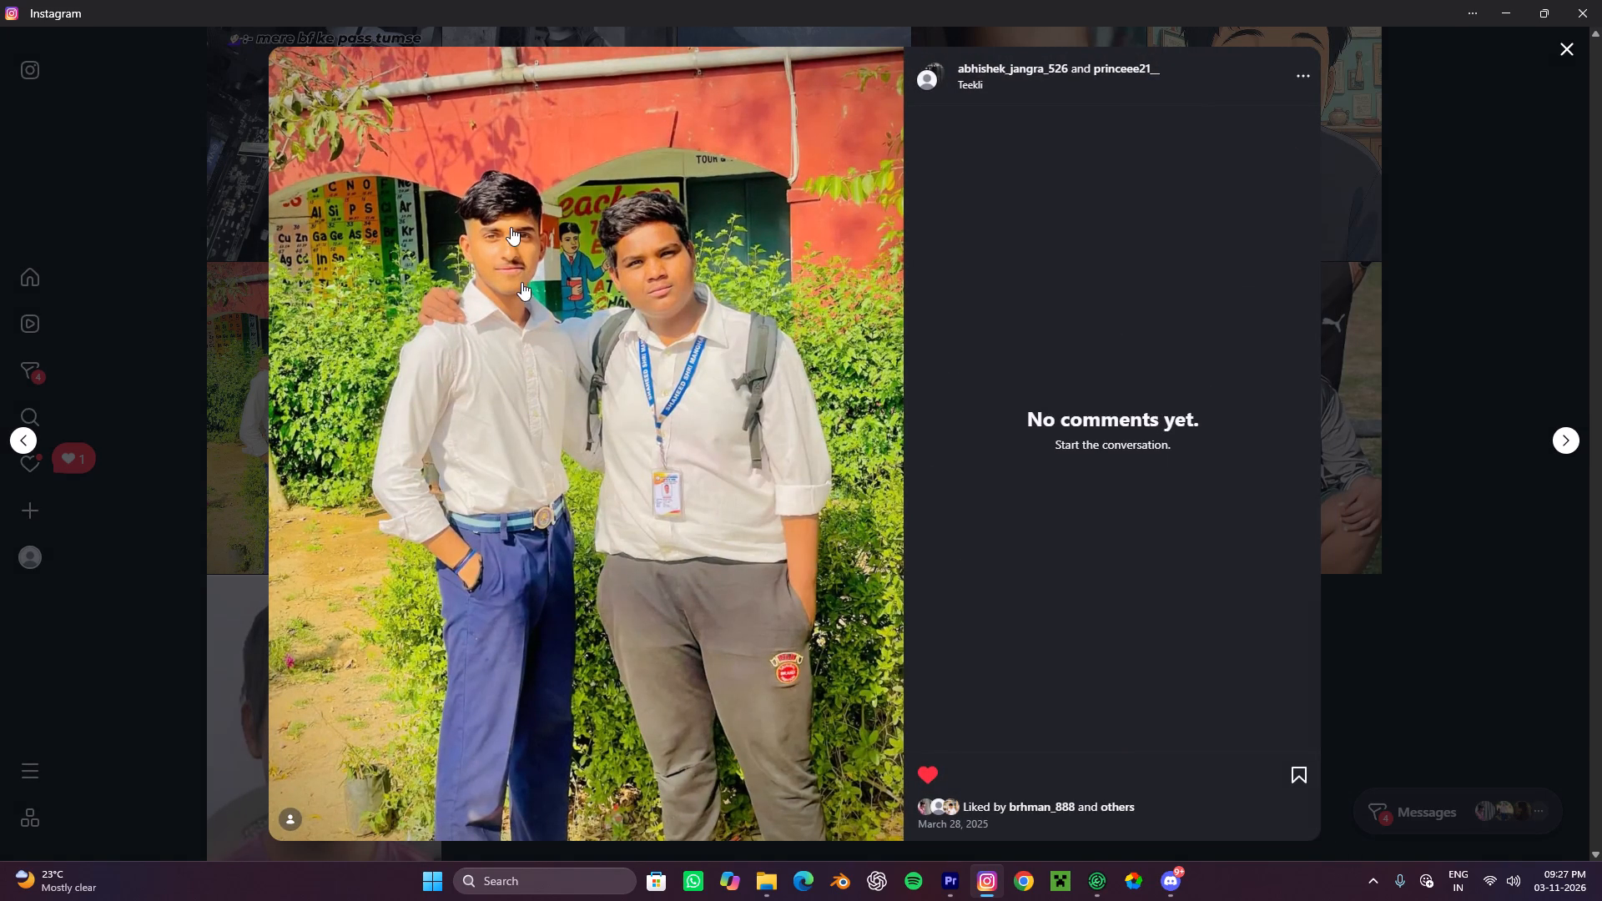
left_click(161, 423)
left_click(48, 275)
Watch the first account's stories from the feed with sound on, skipping ahead through them, and close Instagram to return to Premiere.
scroll(466, 214, "up", 3)
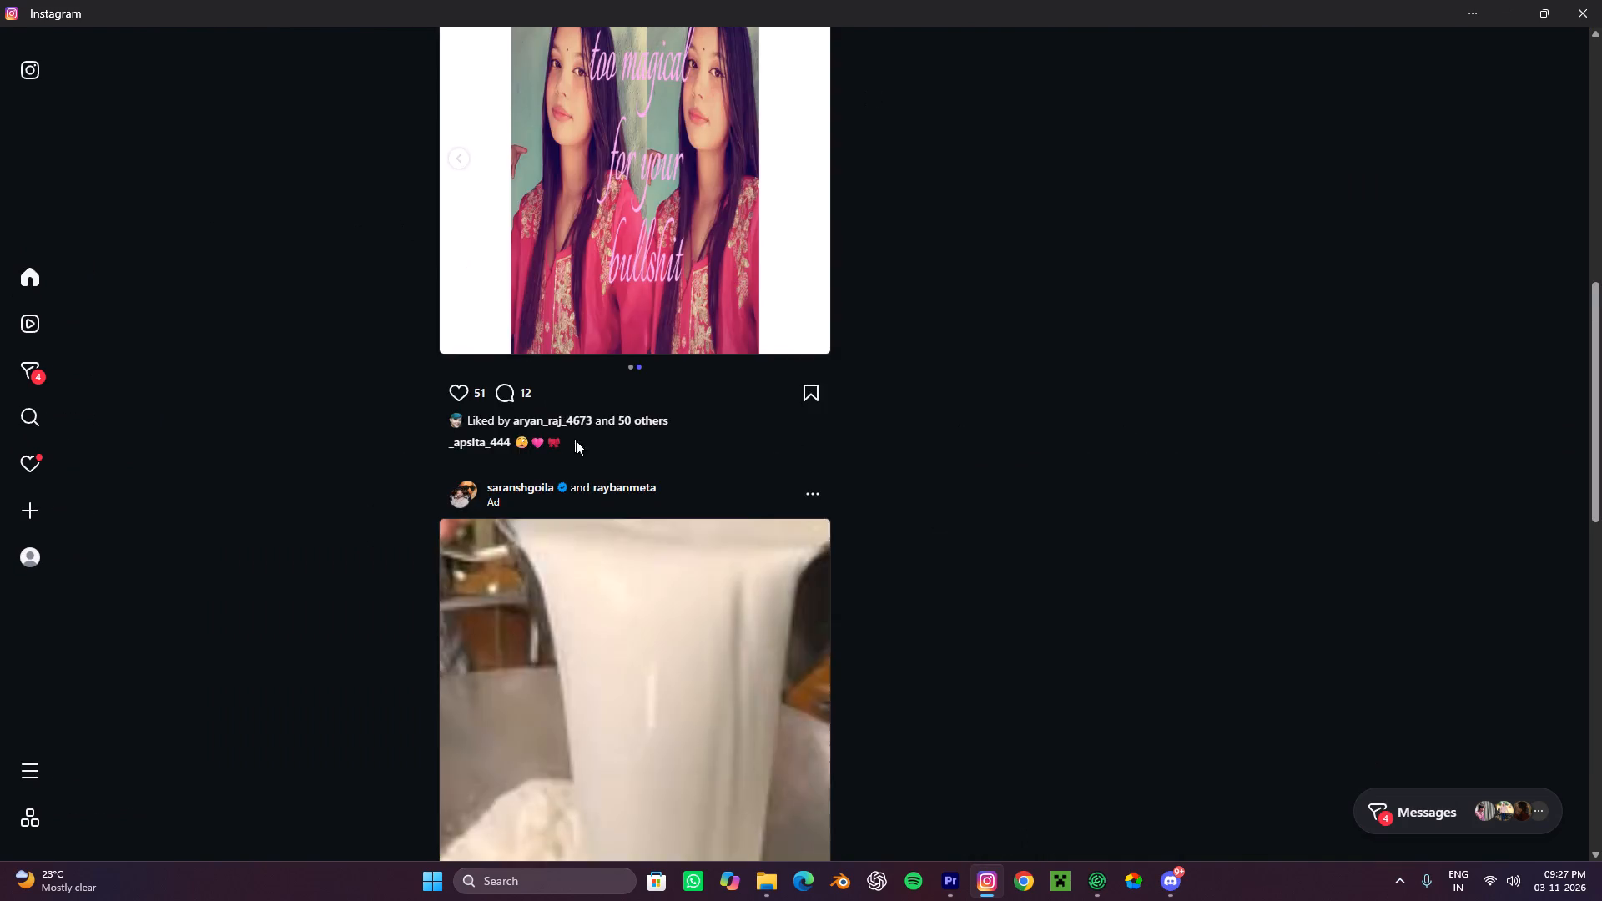
scroll(466, 340, "up", 13)
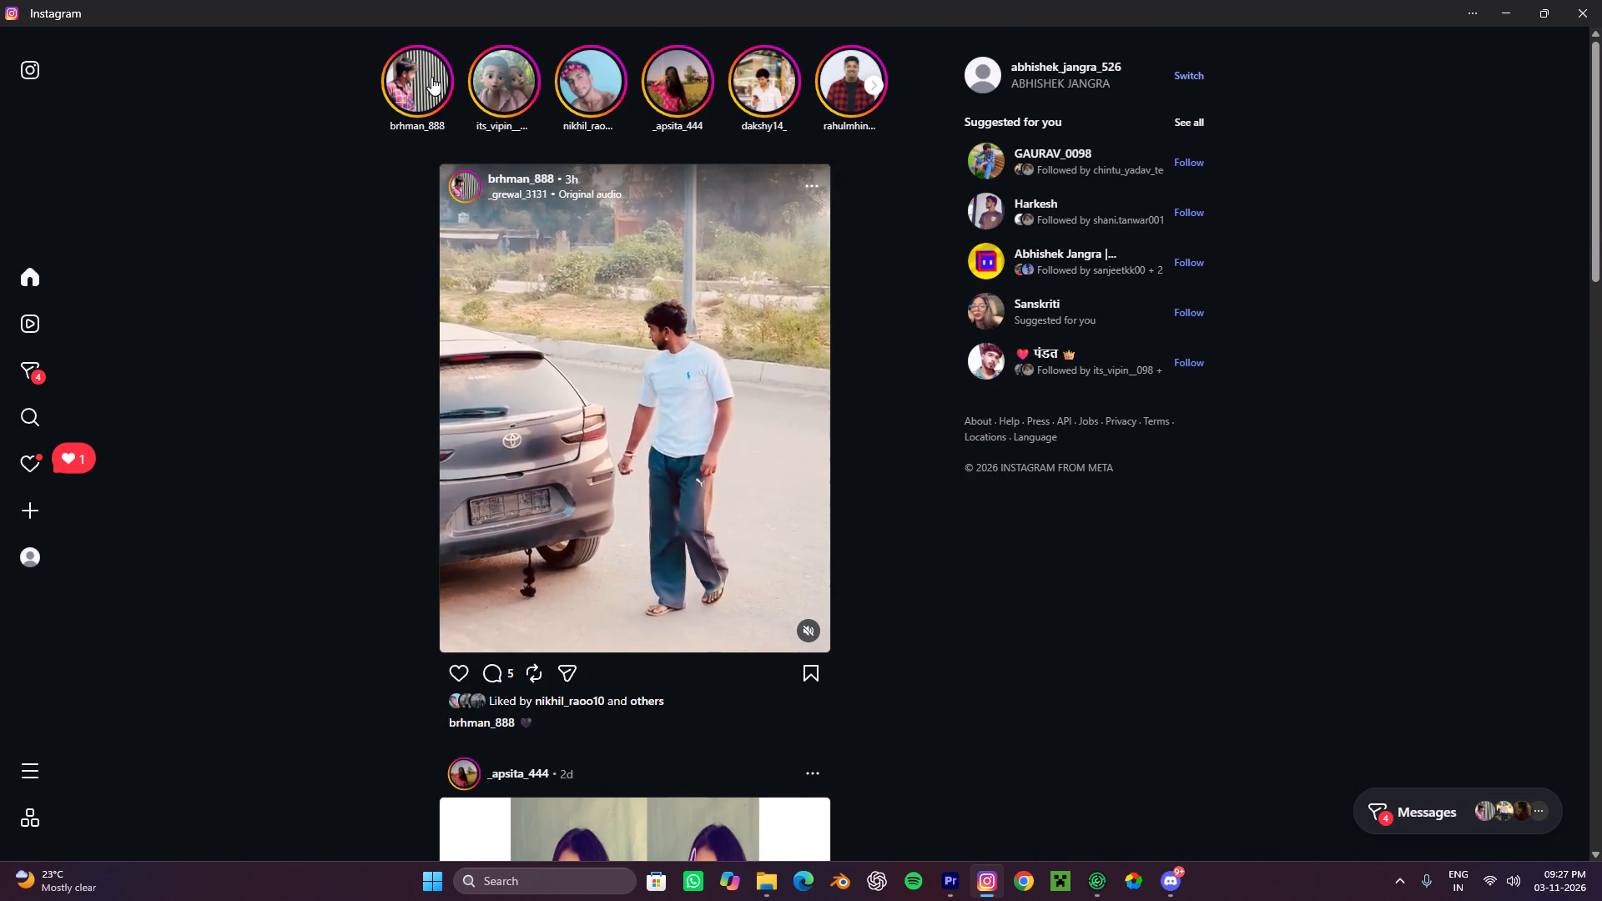
left_click(427, 77)
left_click(933, 83)
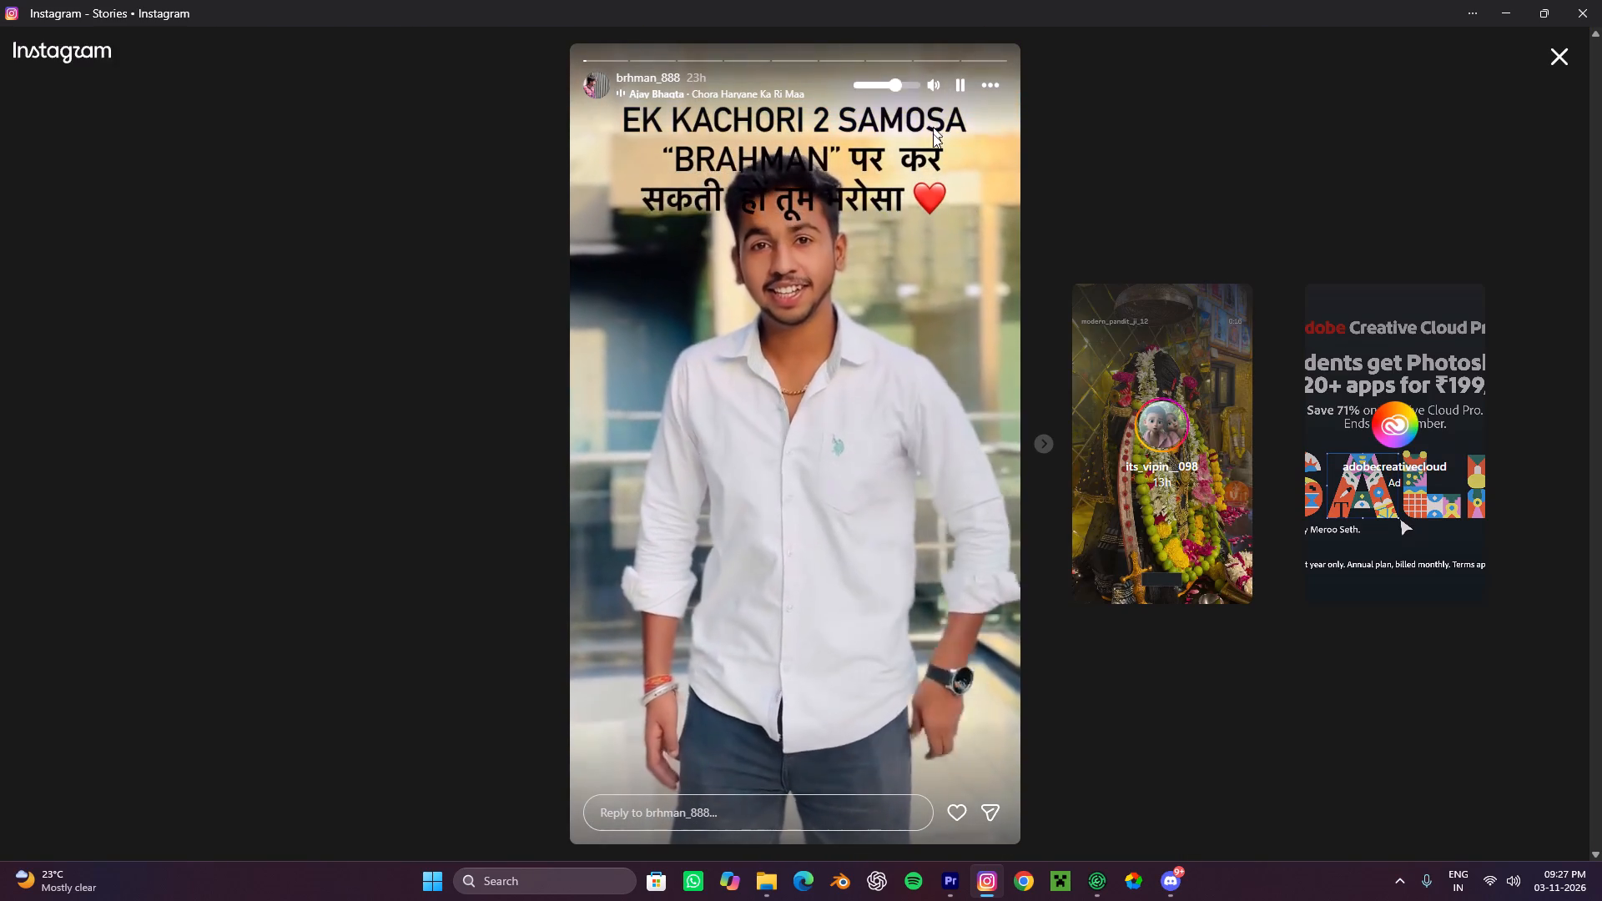
left_click(1055, 449)
left_click(1055, 449)
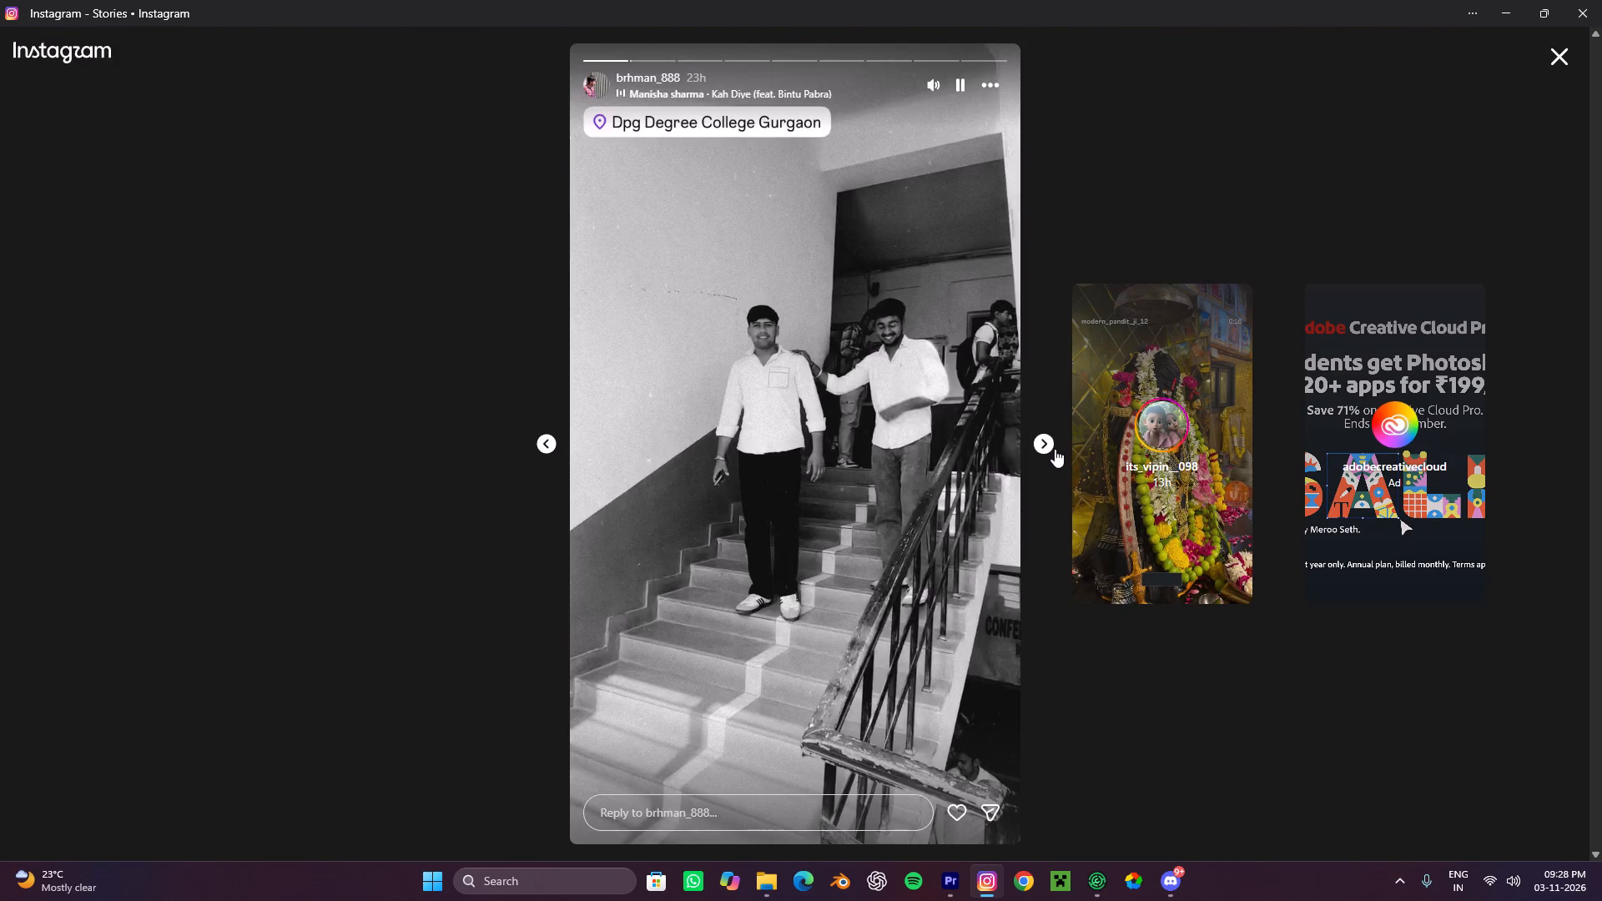
left_click(1055, 449)
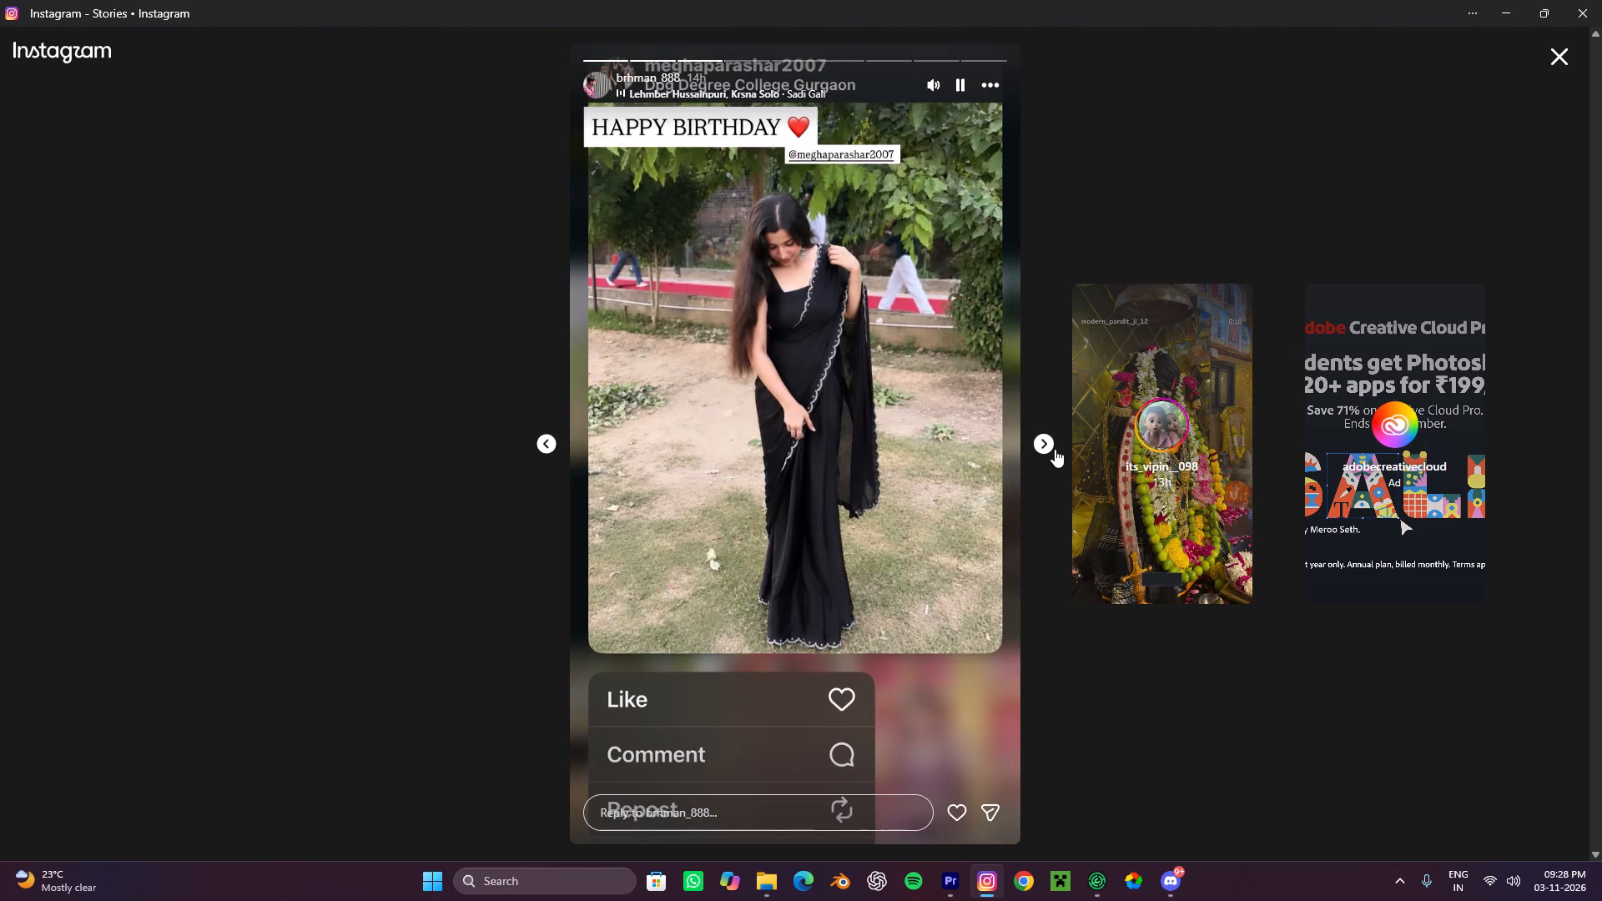
left_click(1055, 449)
left_click(1055, 449)
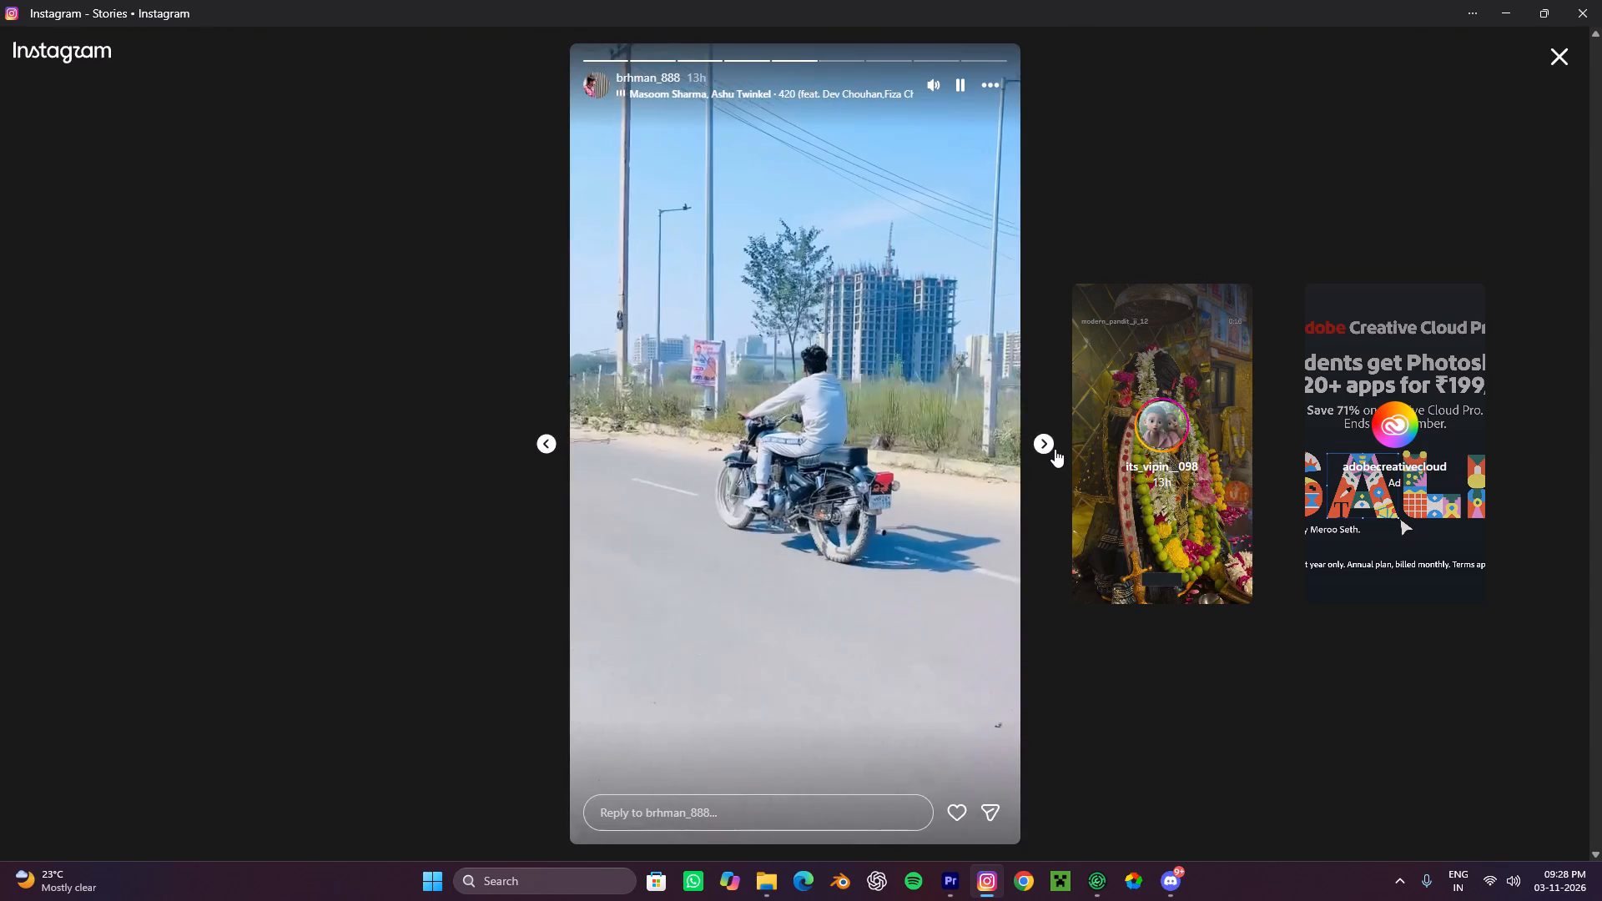
left_click(1055, 449)
left_click(1055, 449)
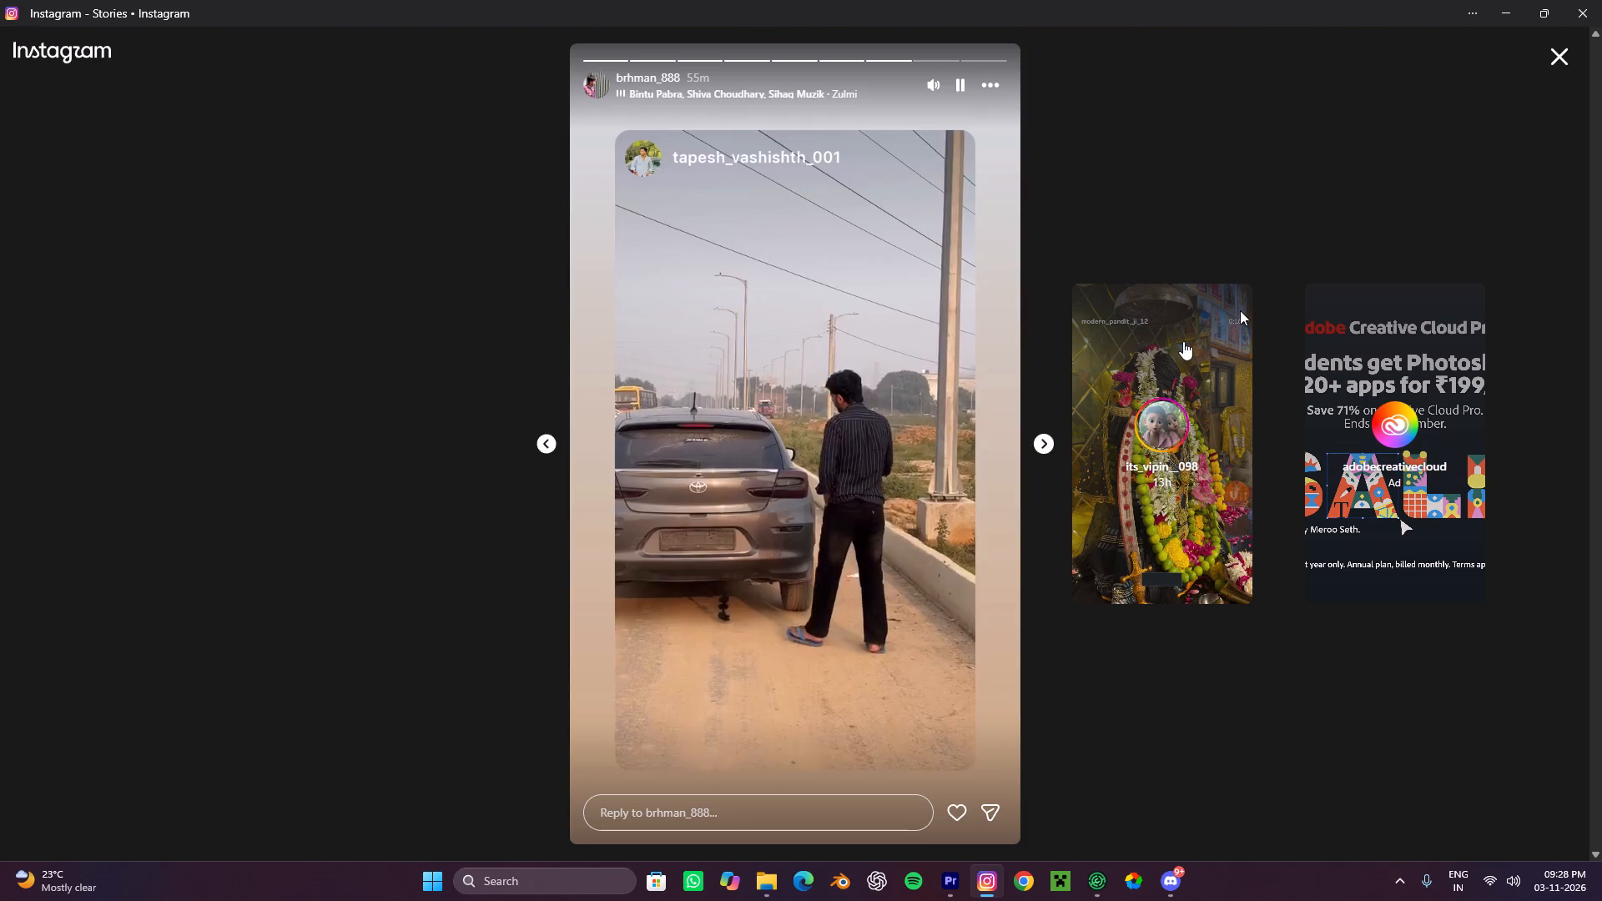
left_click(1574, 8)
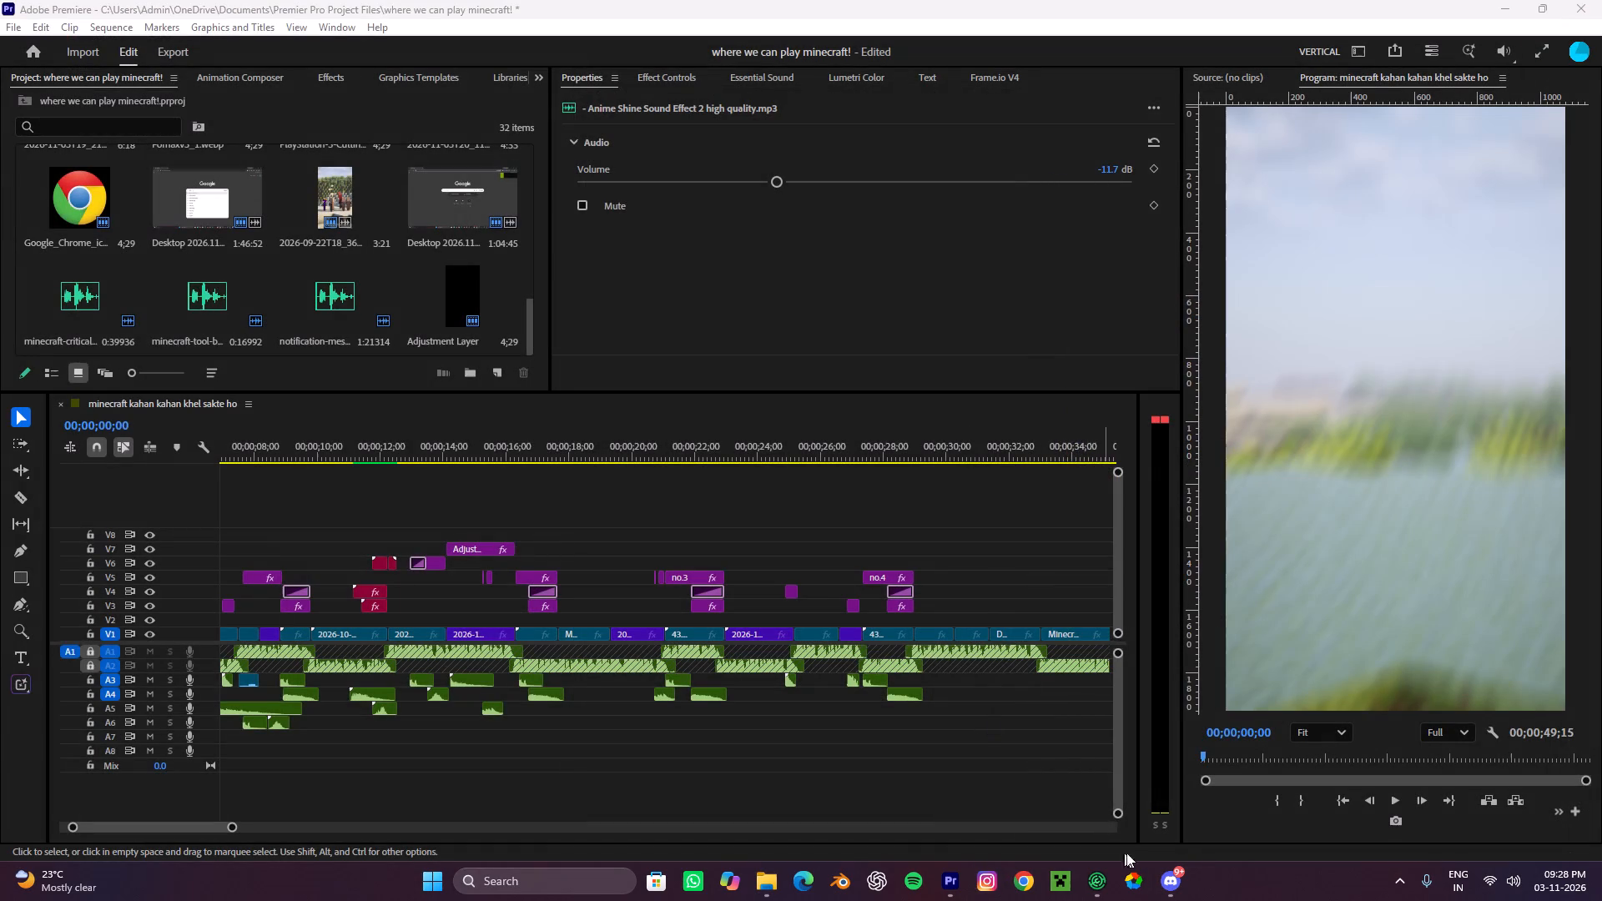
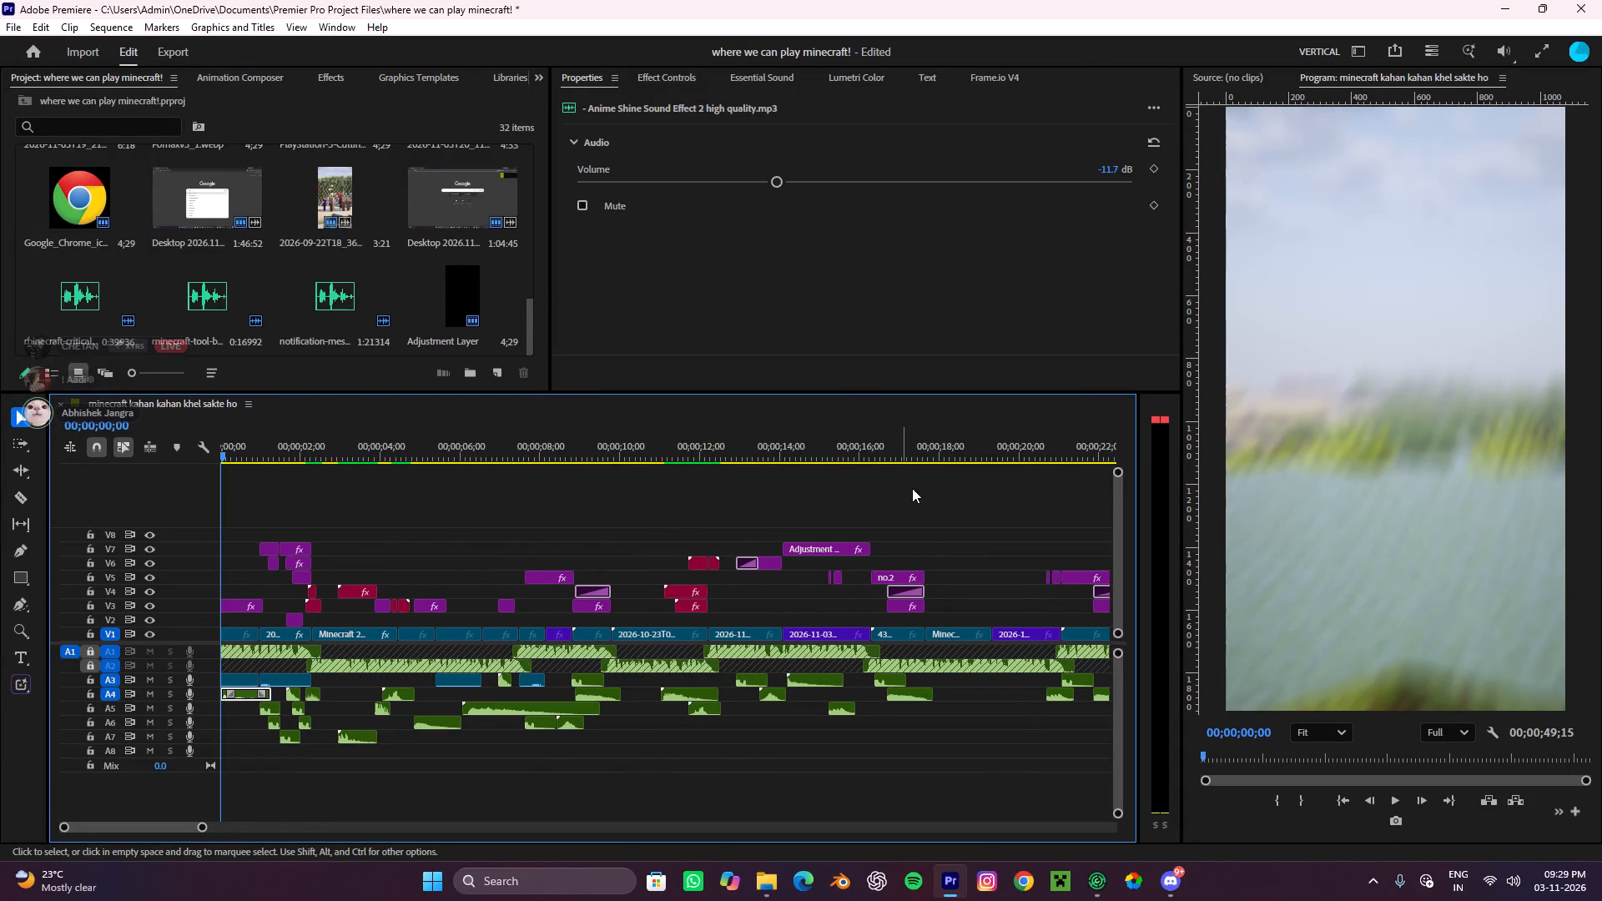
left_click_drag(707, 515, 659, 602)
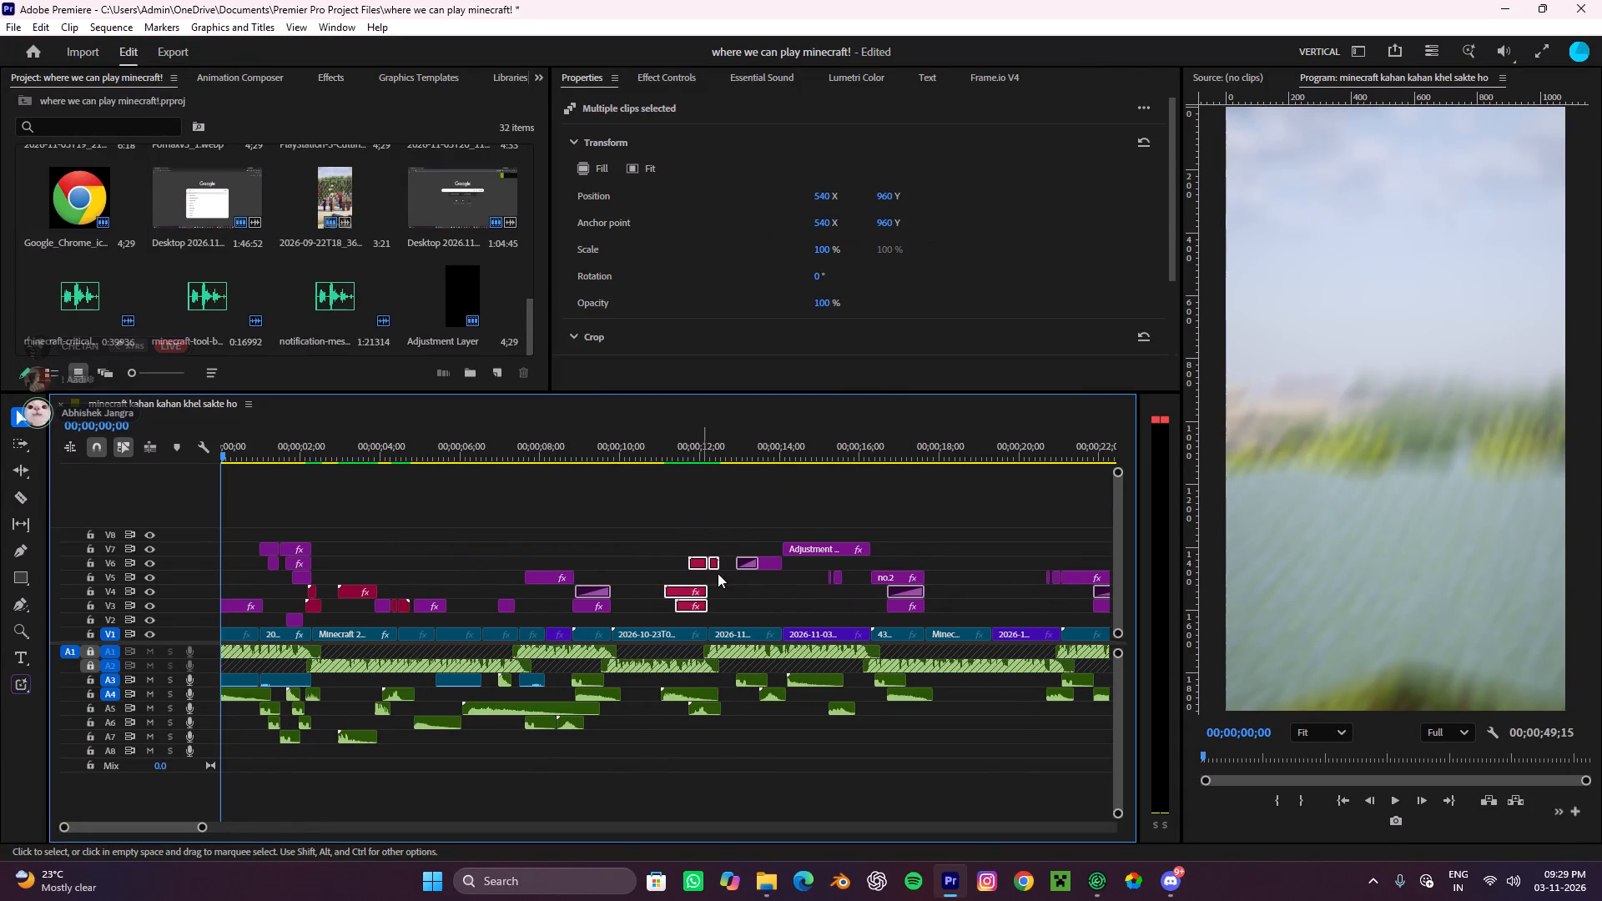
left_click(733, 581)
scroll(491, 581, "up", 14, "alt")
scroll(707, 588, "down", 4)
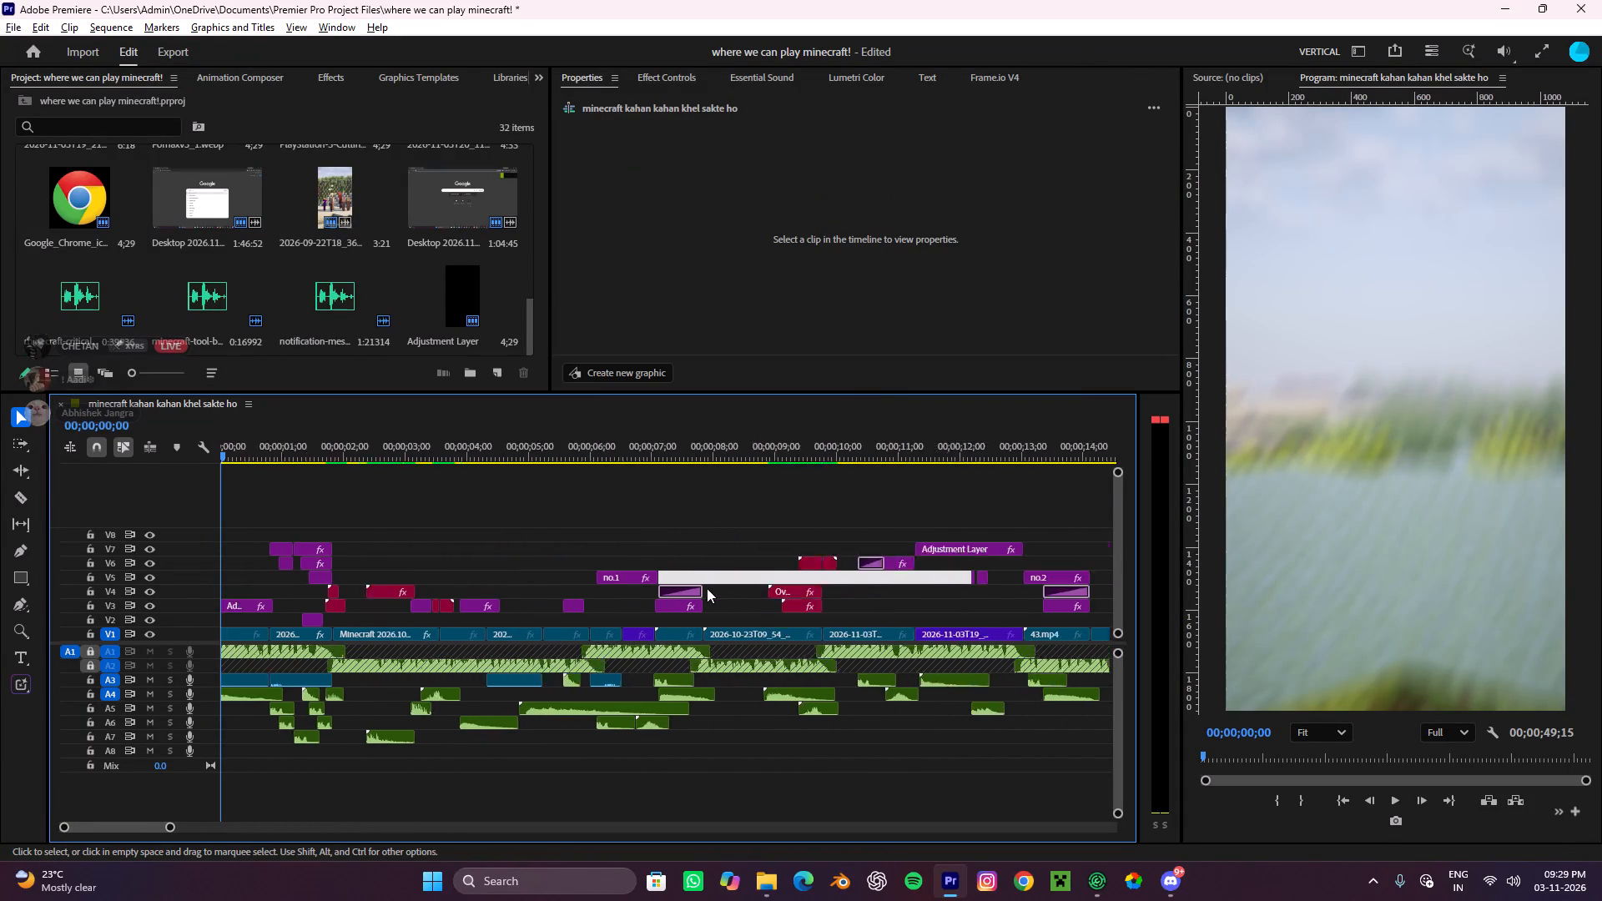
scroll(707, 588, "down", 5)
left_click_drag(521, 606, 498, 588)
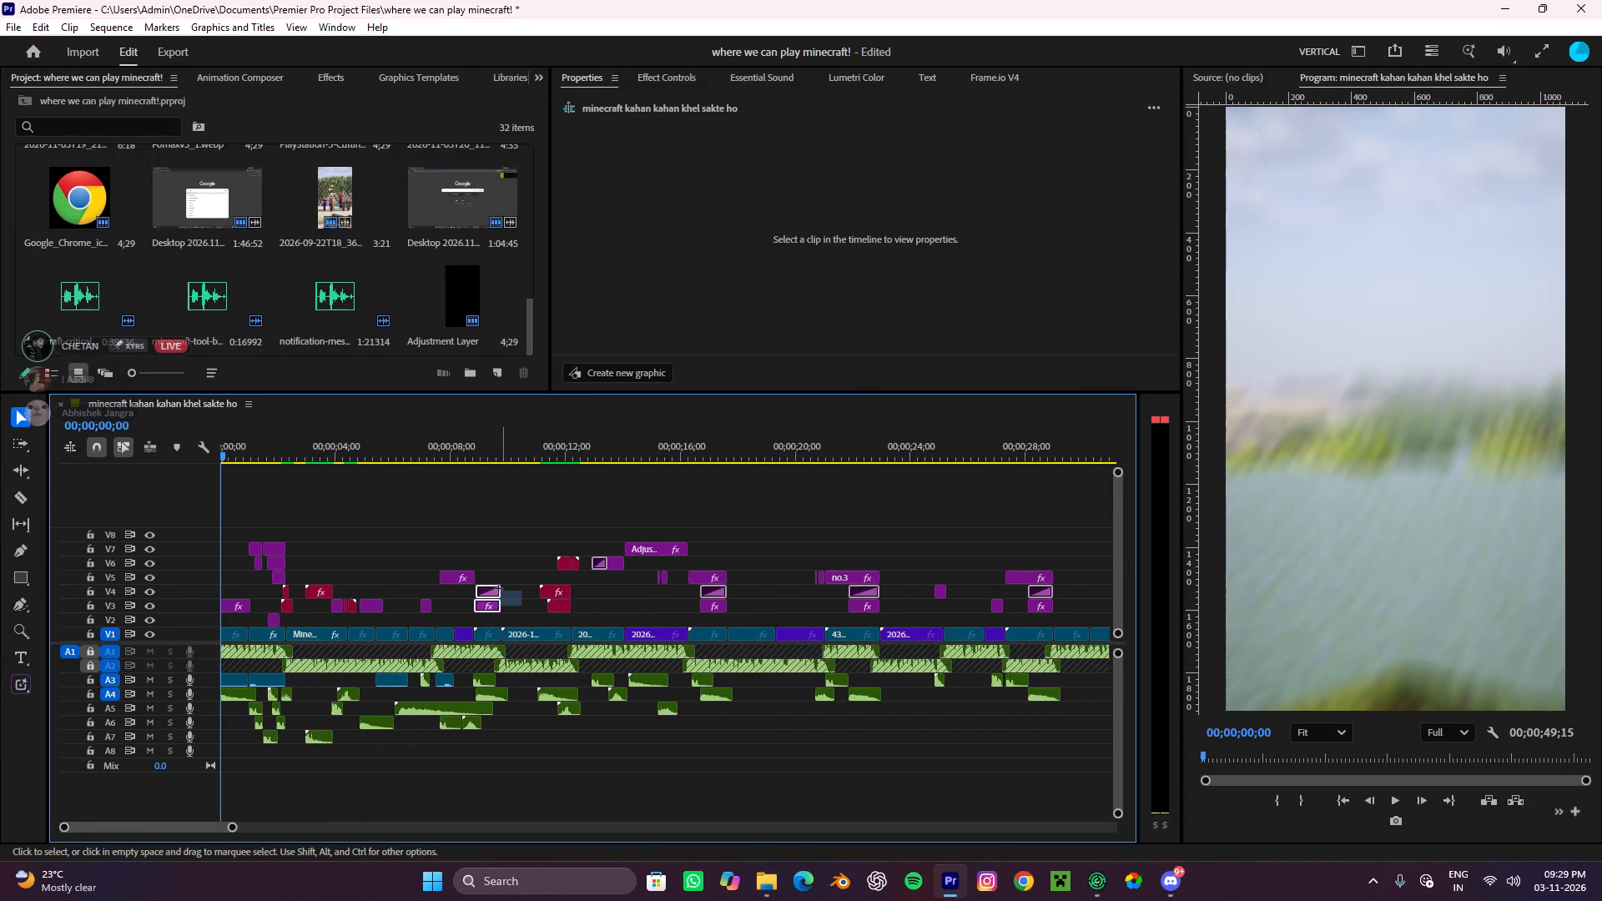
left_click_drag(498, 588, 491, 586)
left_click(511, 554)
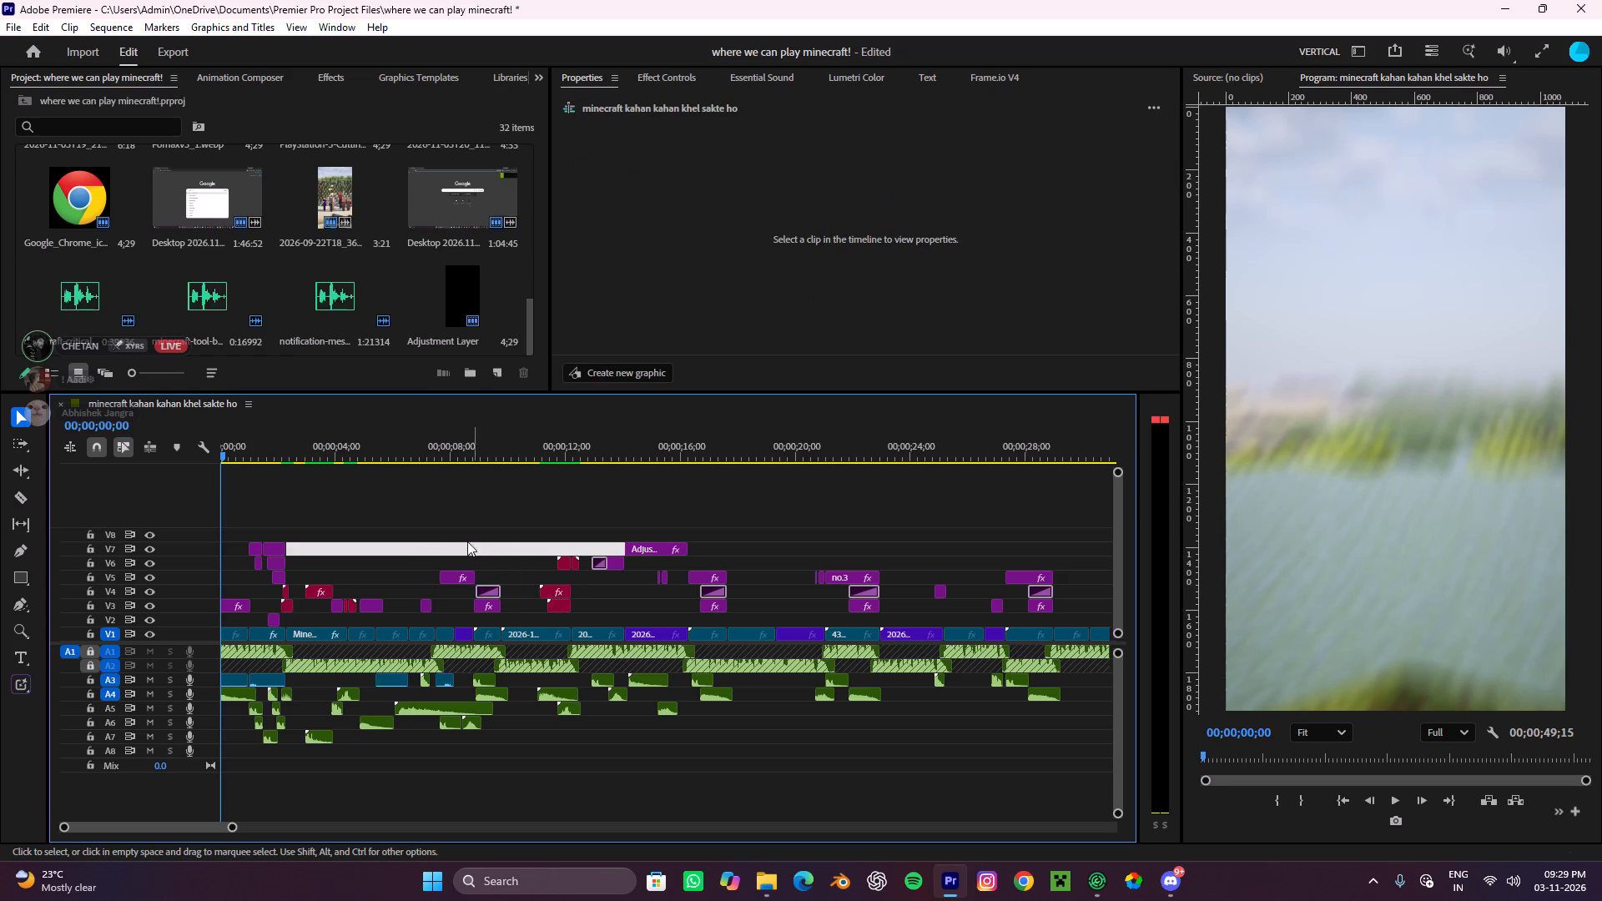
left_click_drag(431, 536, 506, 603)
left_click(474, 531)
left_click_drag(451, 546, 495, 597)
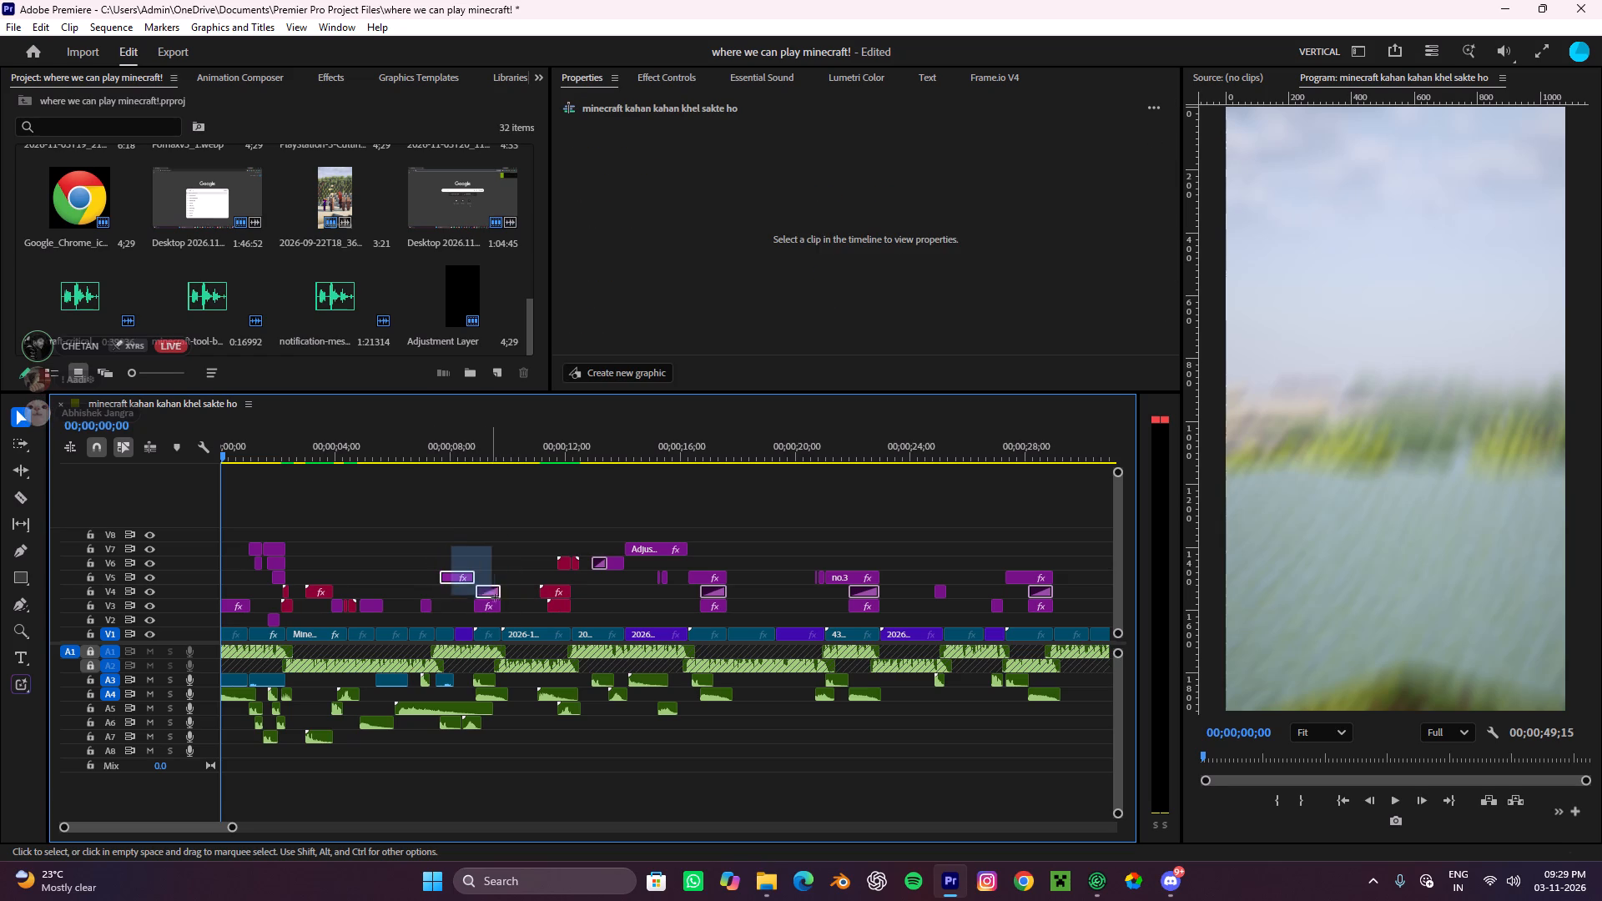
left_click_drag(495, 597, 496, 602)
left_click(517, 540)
Move the no.1 title clip down from track V5 to V4, keeping its timing just before the transition clip.
scroll(444, 593, "up", 9, "alt")
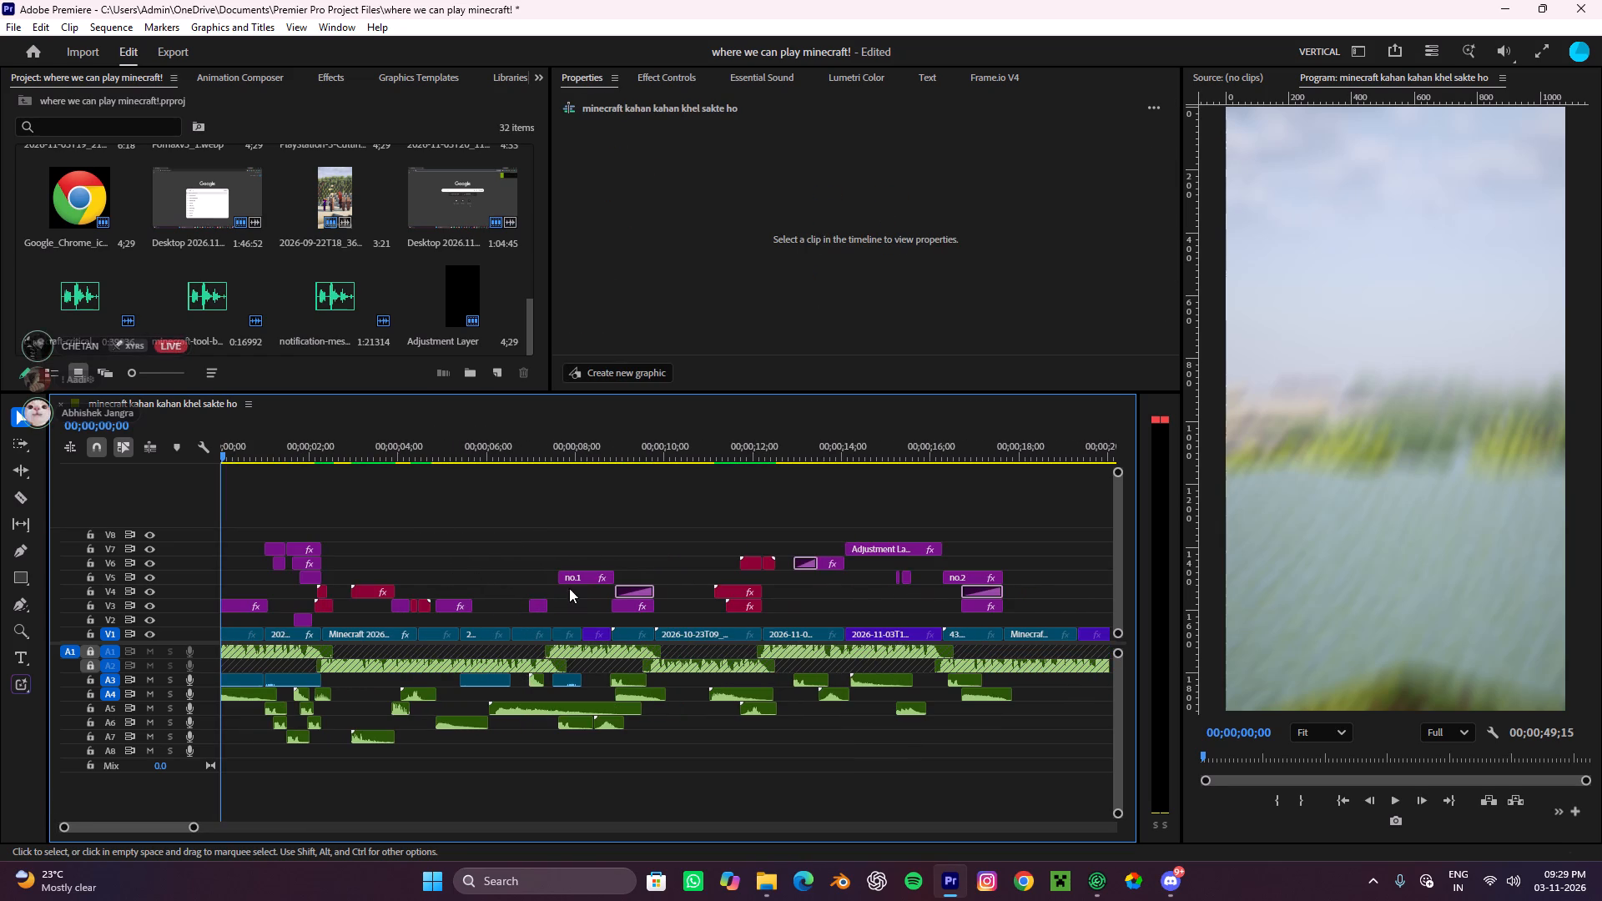
left_click_drag(576, 574, 575, 586)
left_click(603, 545)
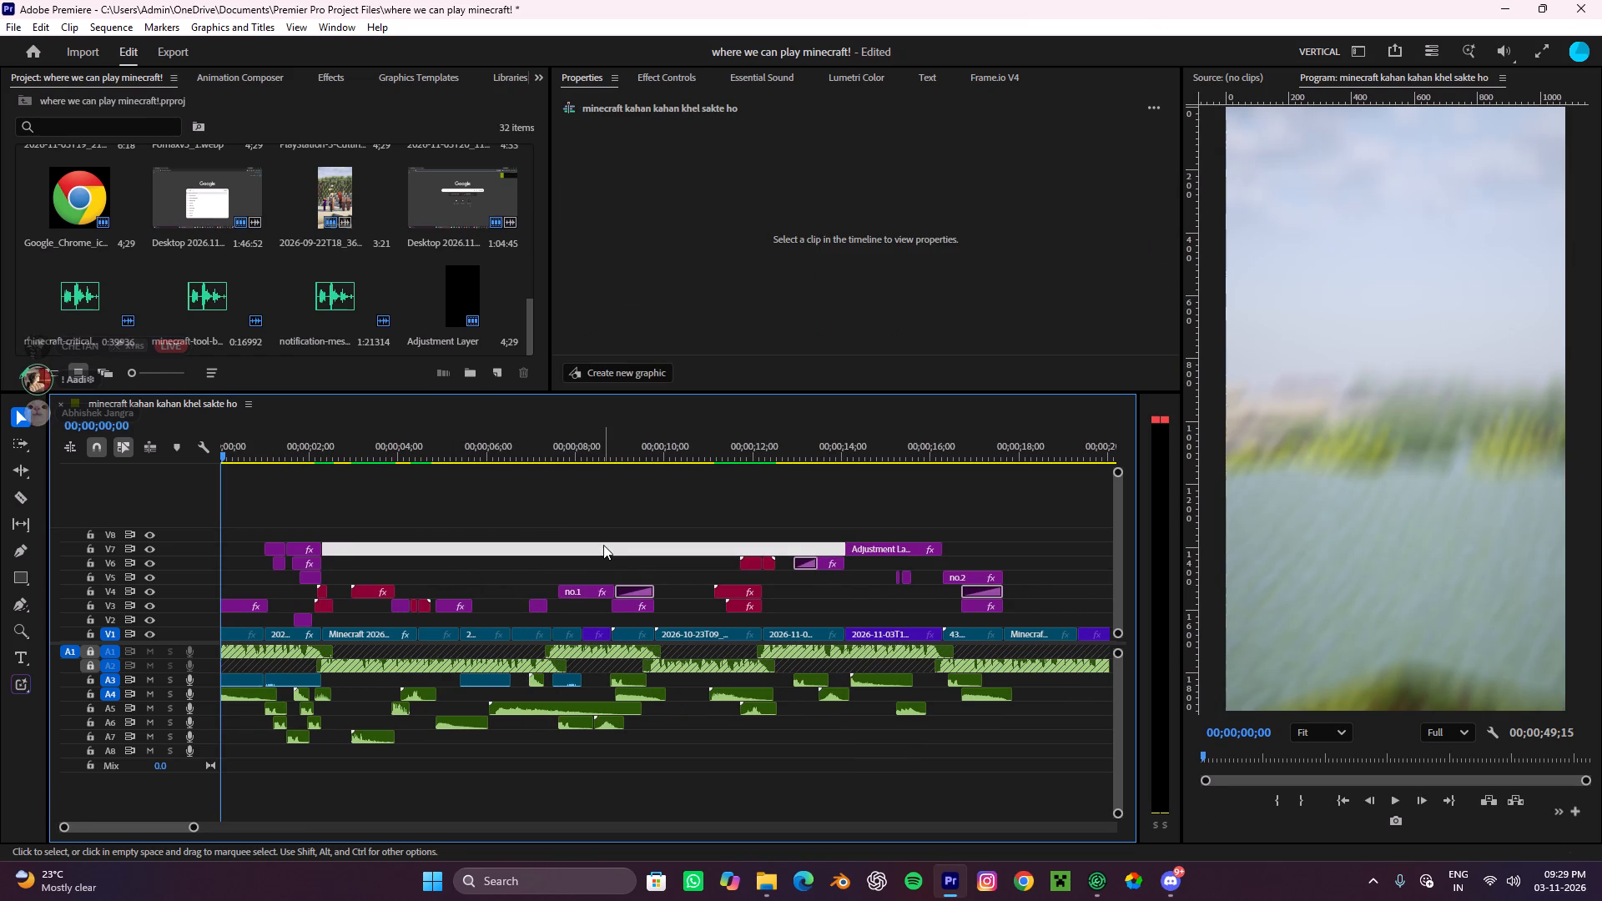
scroll(543, 536, "down", 4, "alt")
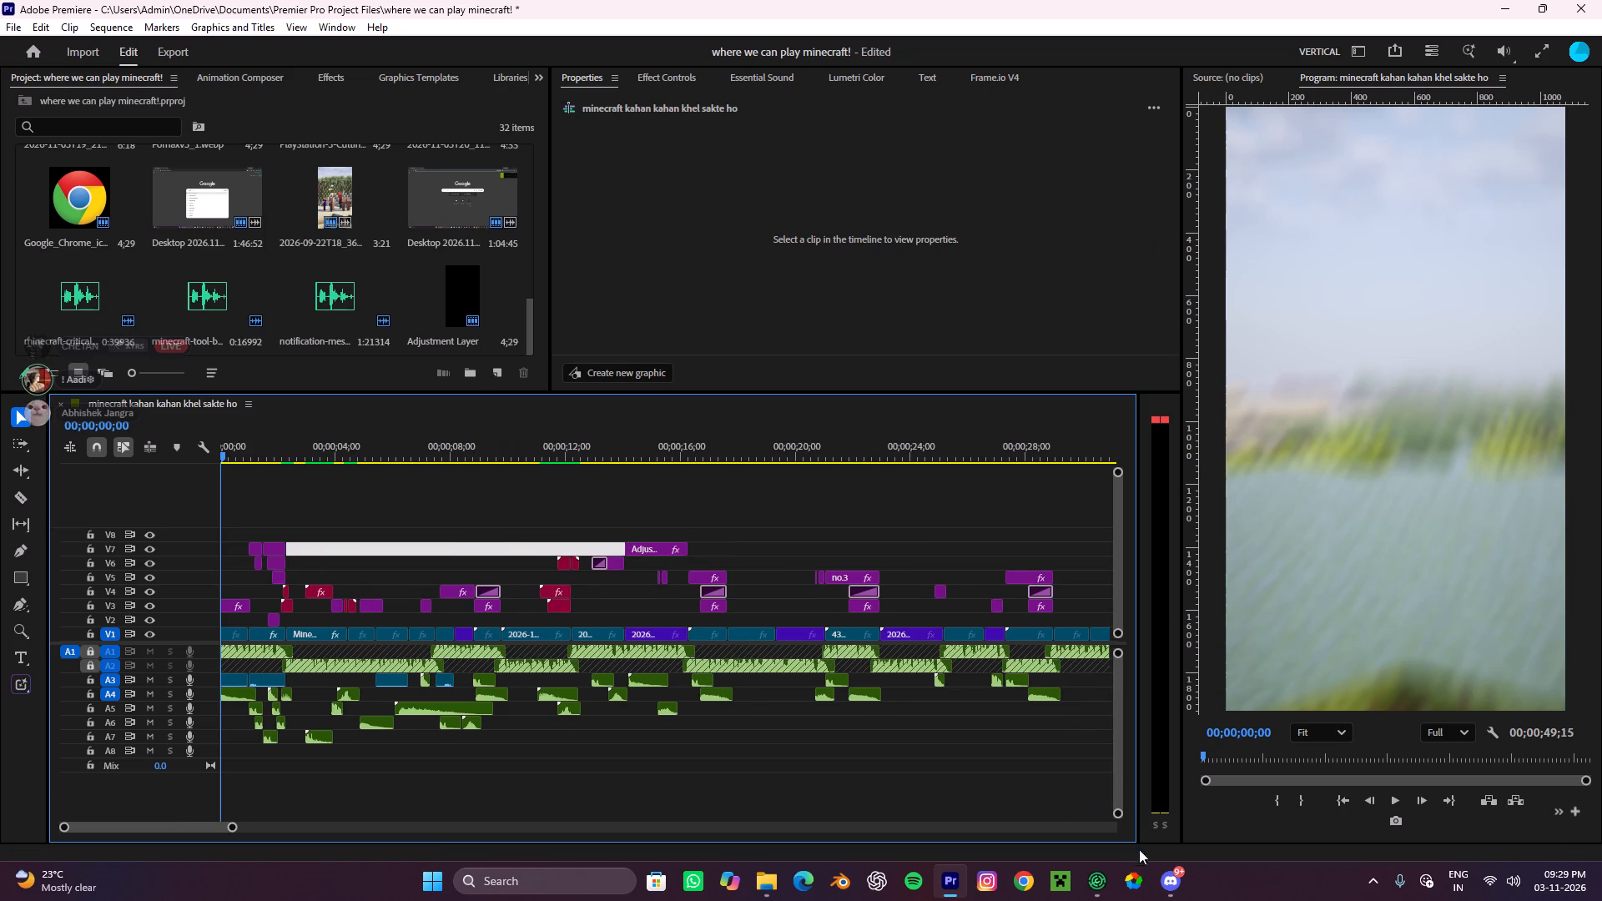
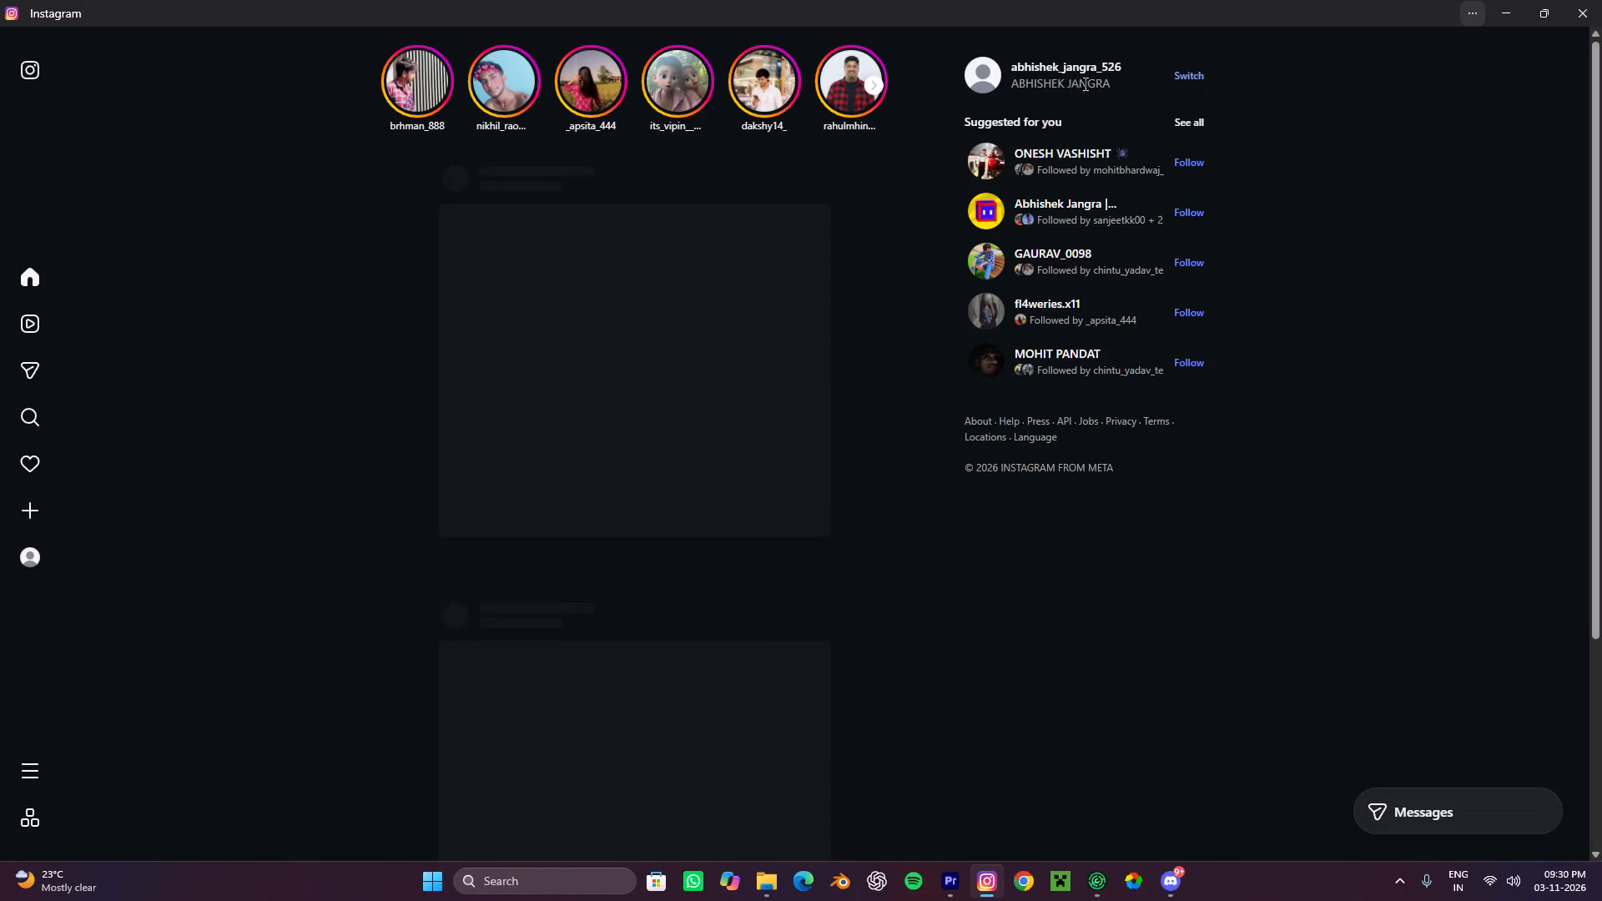
In Instagram, open the signed-in account's profile and view its post of two people in white shirts before a red building.
left_click(1071, 64)
scroll(839, 422, "down", 6)
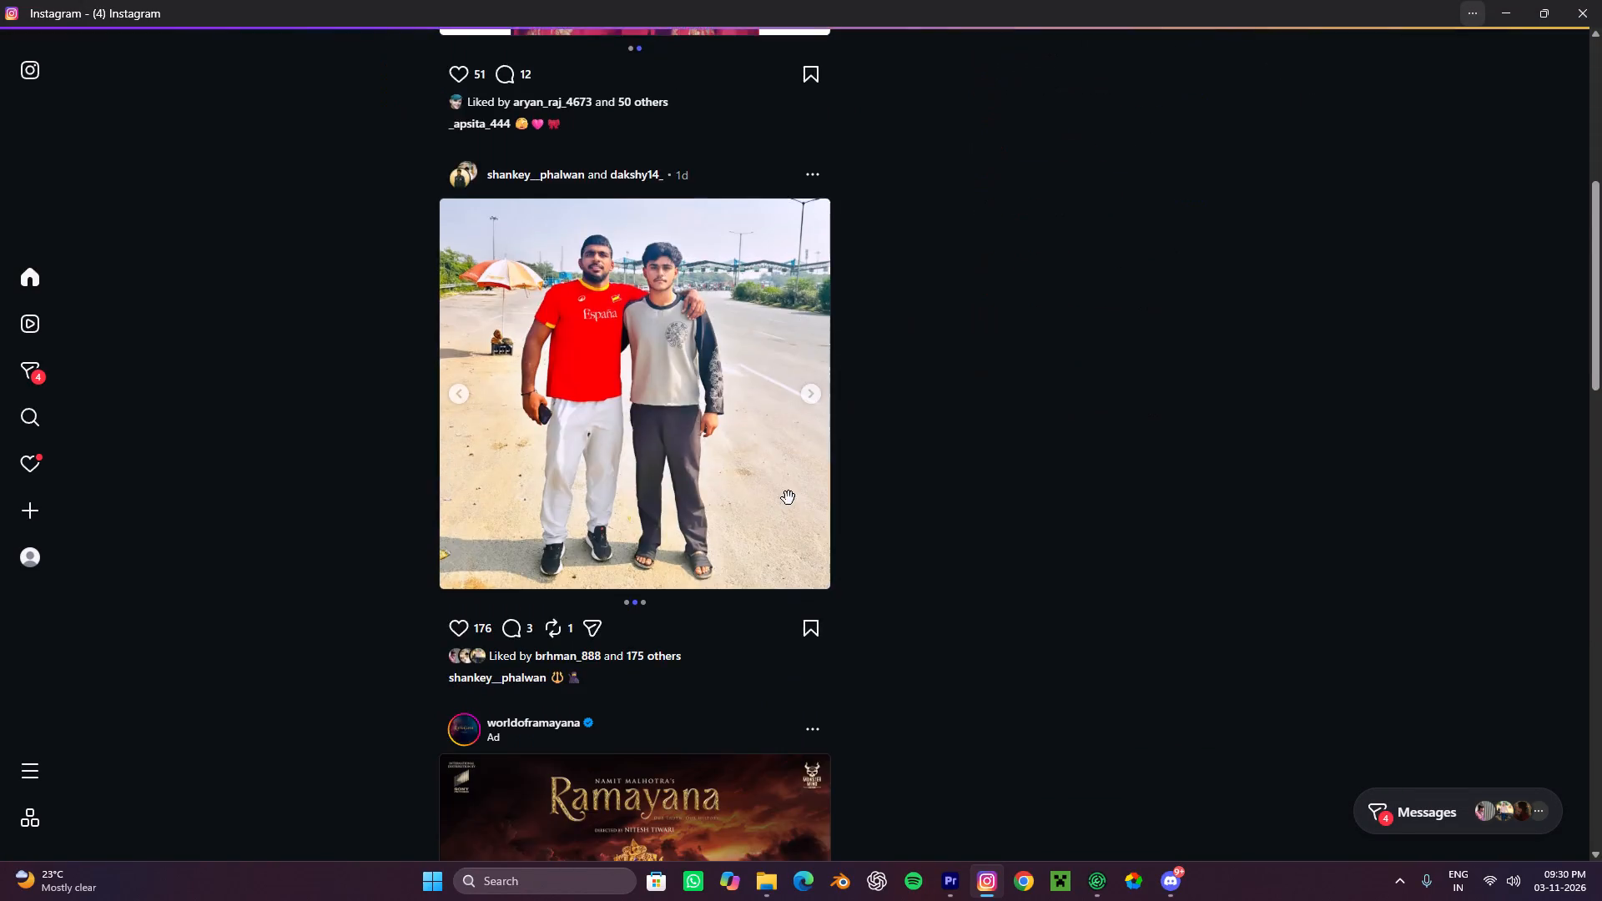
scroll(788, 498, "down", 6)
scroll(706, 489, "down", 4)
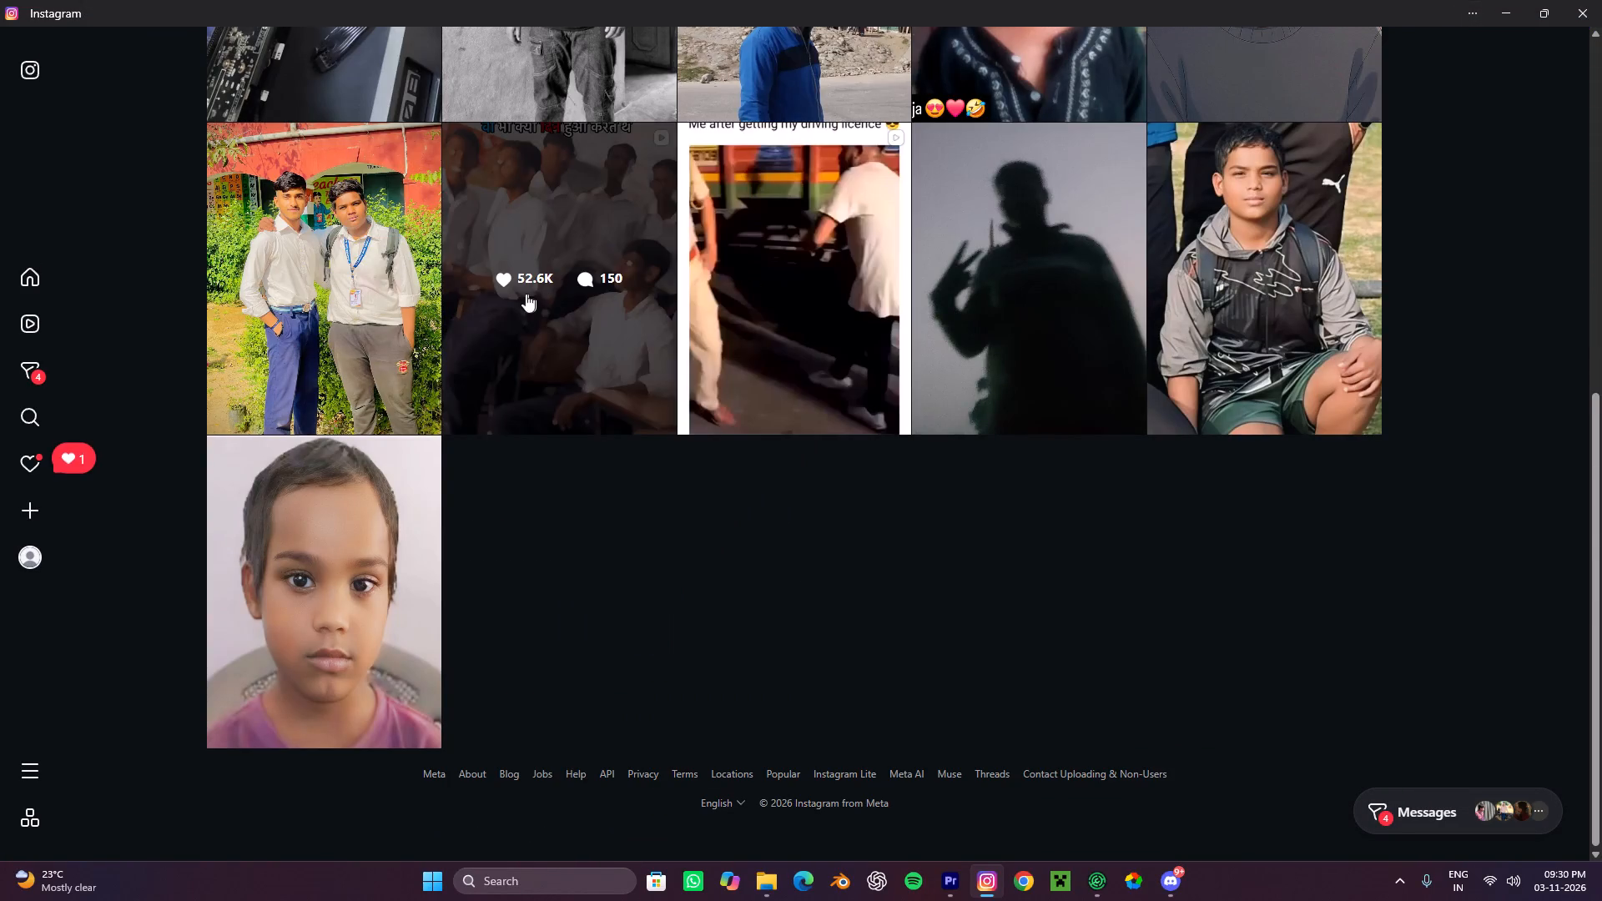
left_click(426, 281)
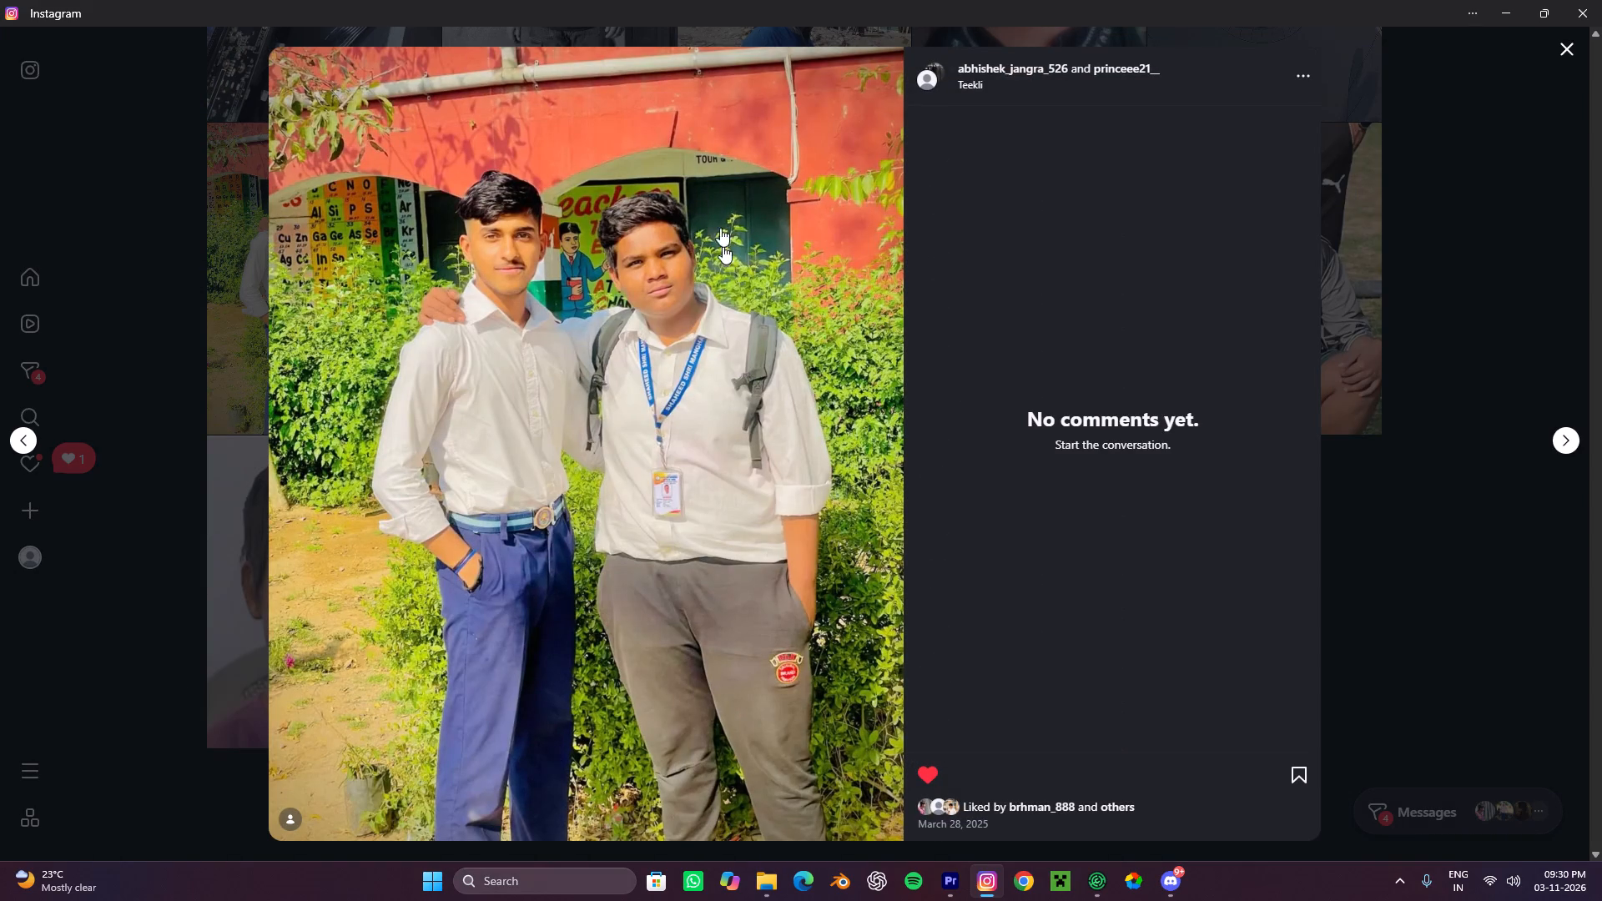
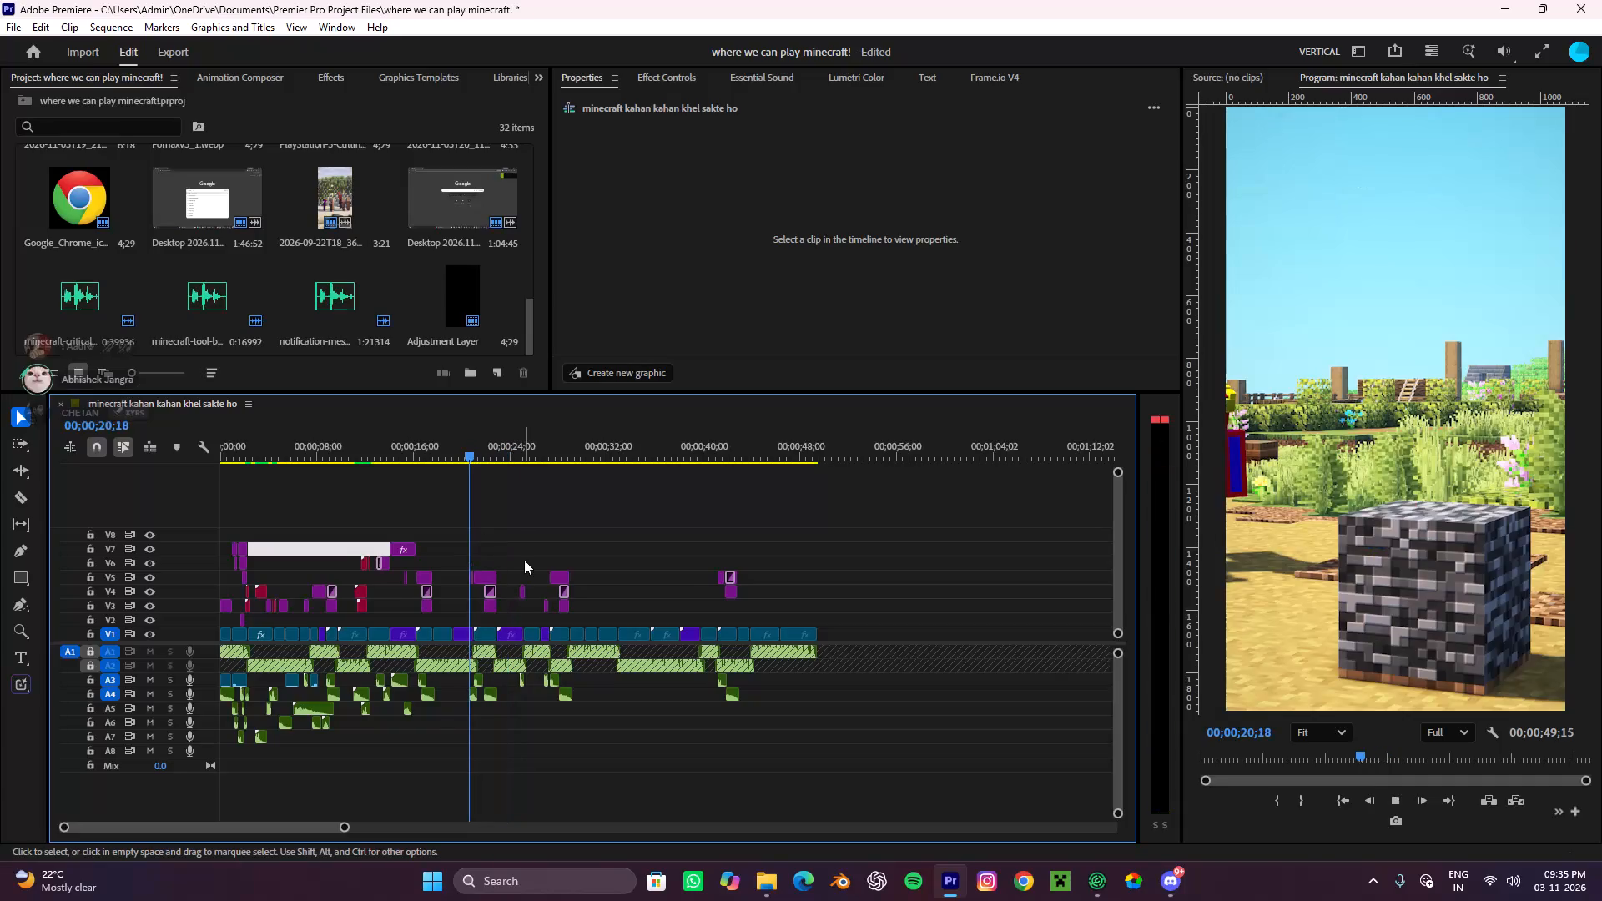
Move the playhead back to about 00;00;17;27 and play the sequence through the no.3 title to 00;00;23;20.
scroll(524, 561, "up", 4, "alt")
scroll(524, 561, "up", 5)
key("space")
left_click_drag(584, 445, 509, 561)
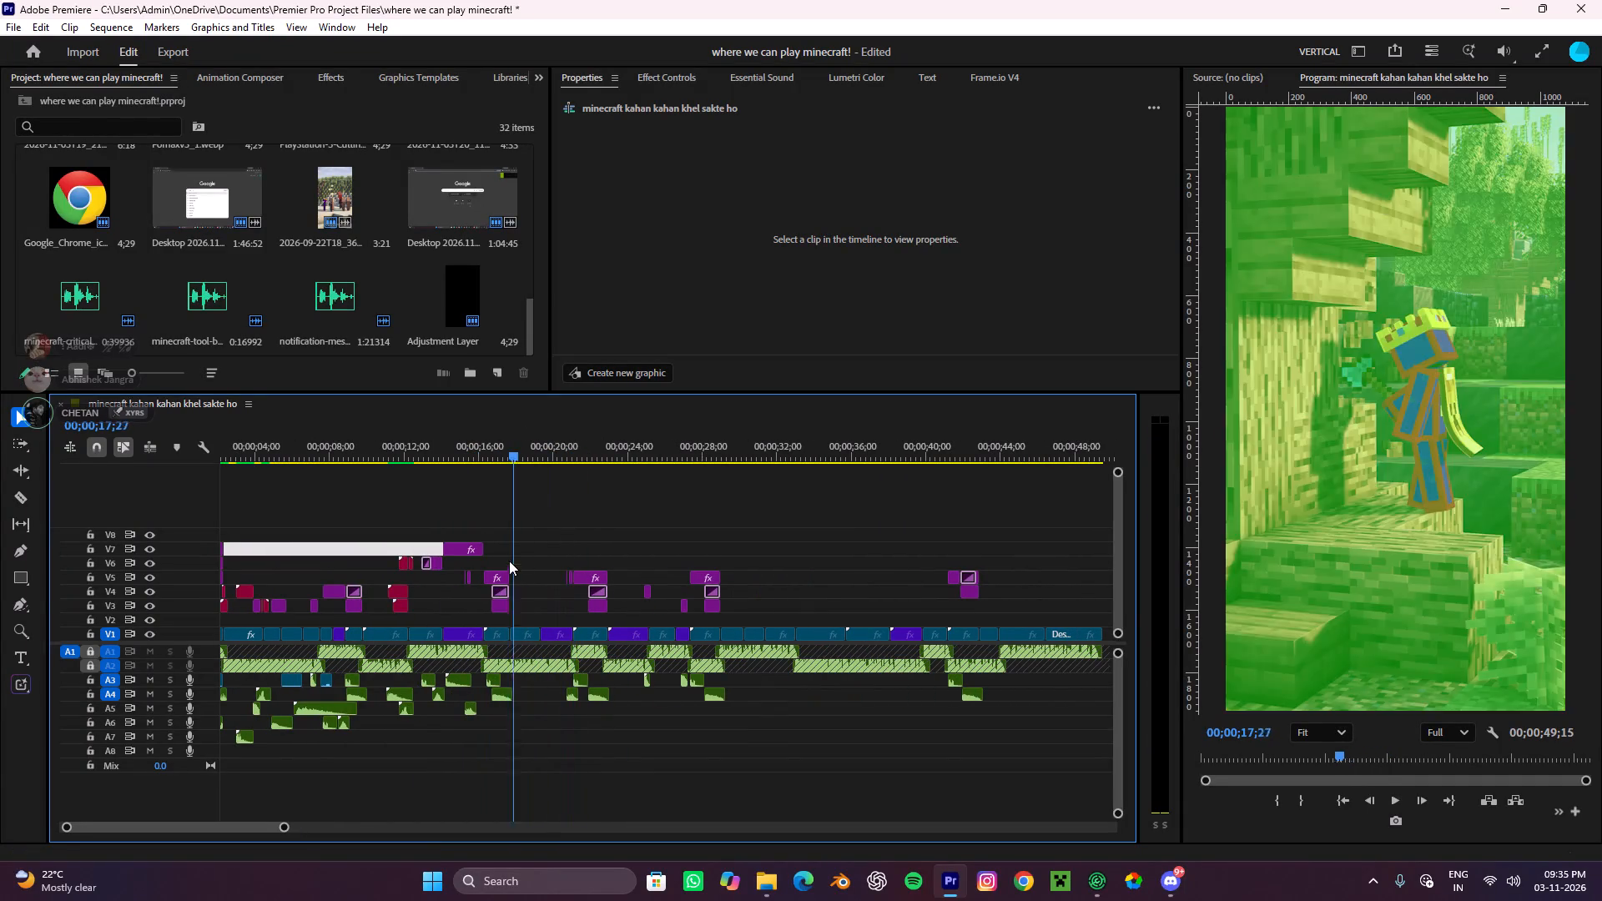
left_click_drag(509, 561, 506, 566)
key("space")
scroll(556, 569, "up", 4, "alt")
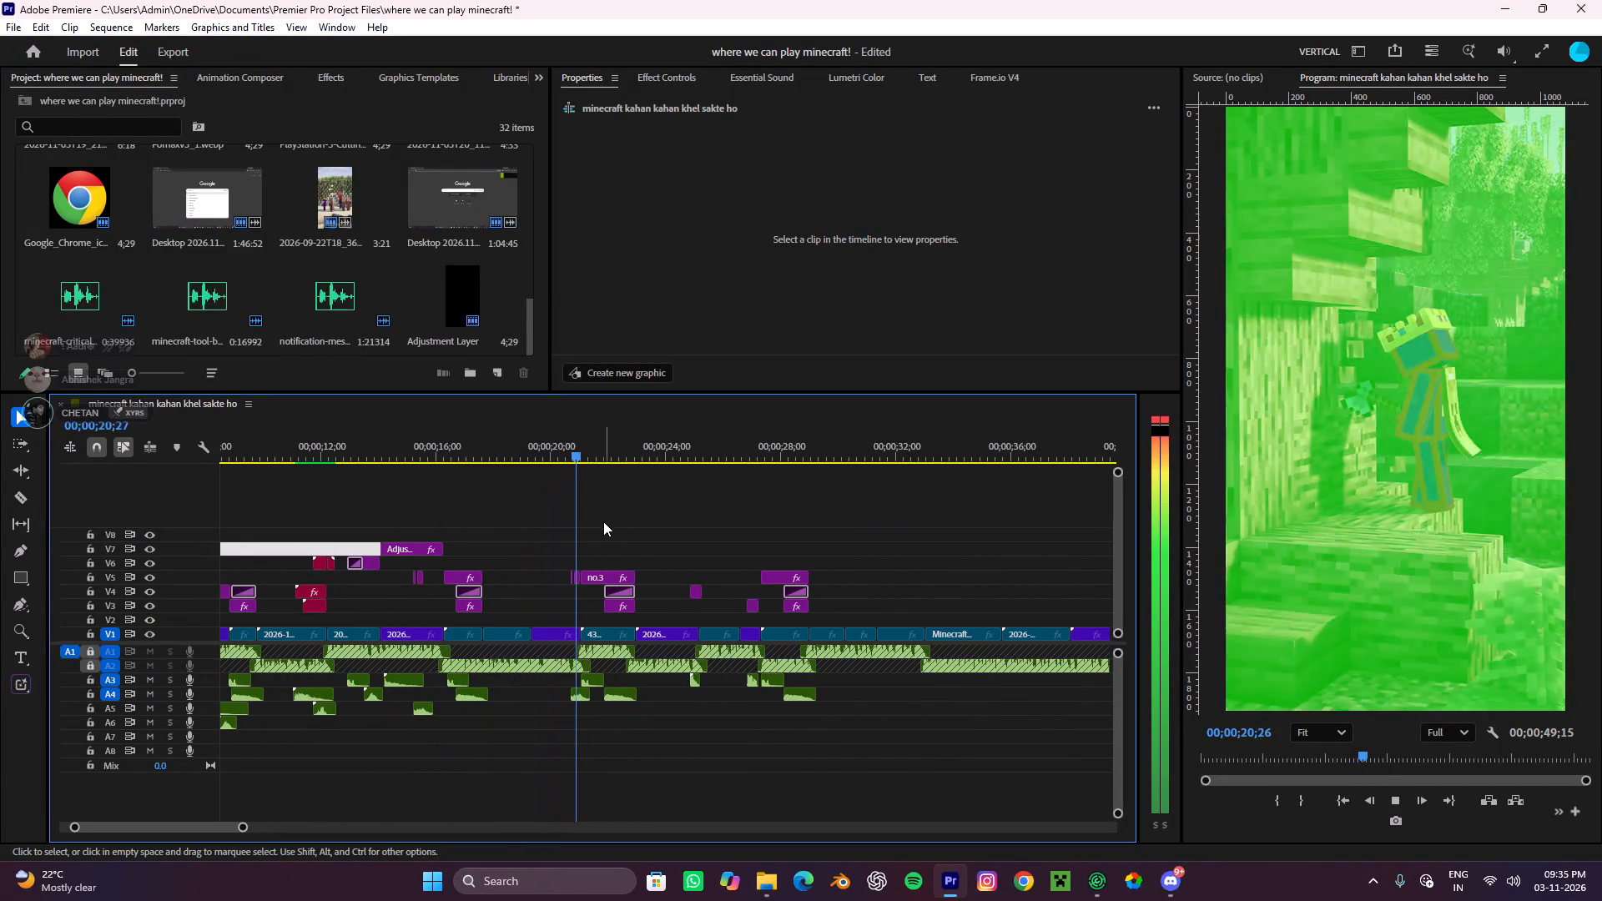
scroll(670, 573, "down", 2, "alt")
scroll(669, 573, "up", 3, "alt")
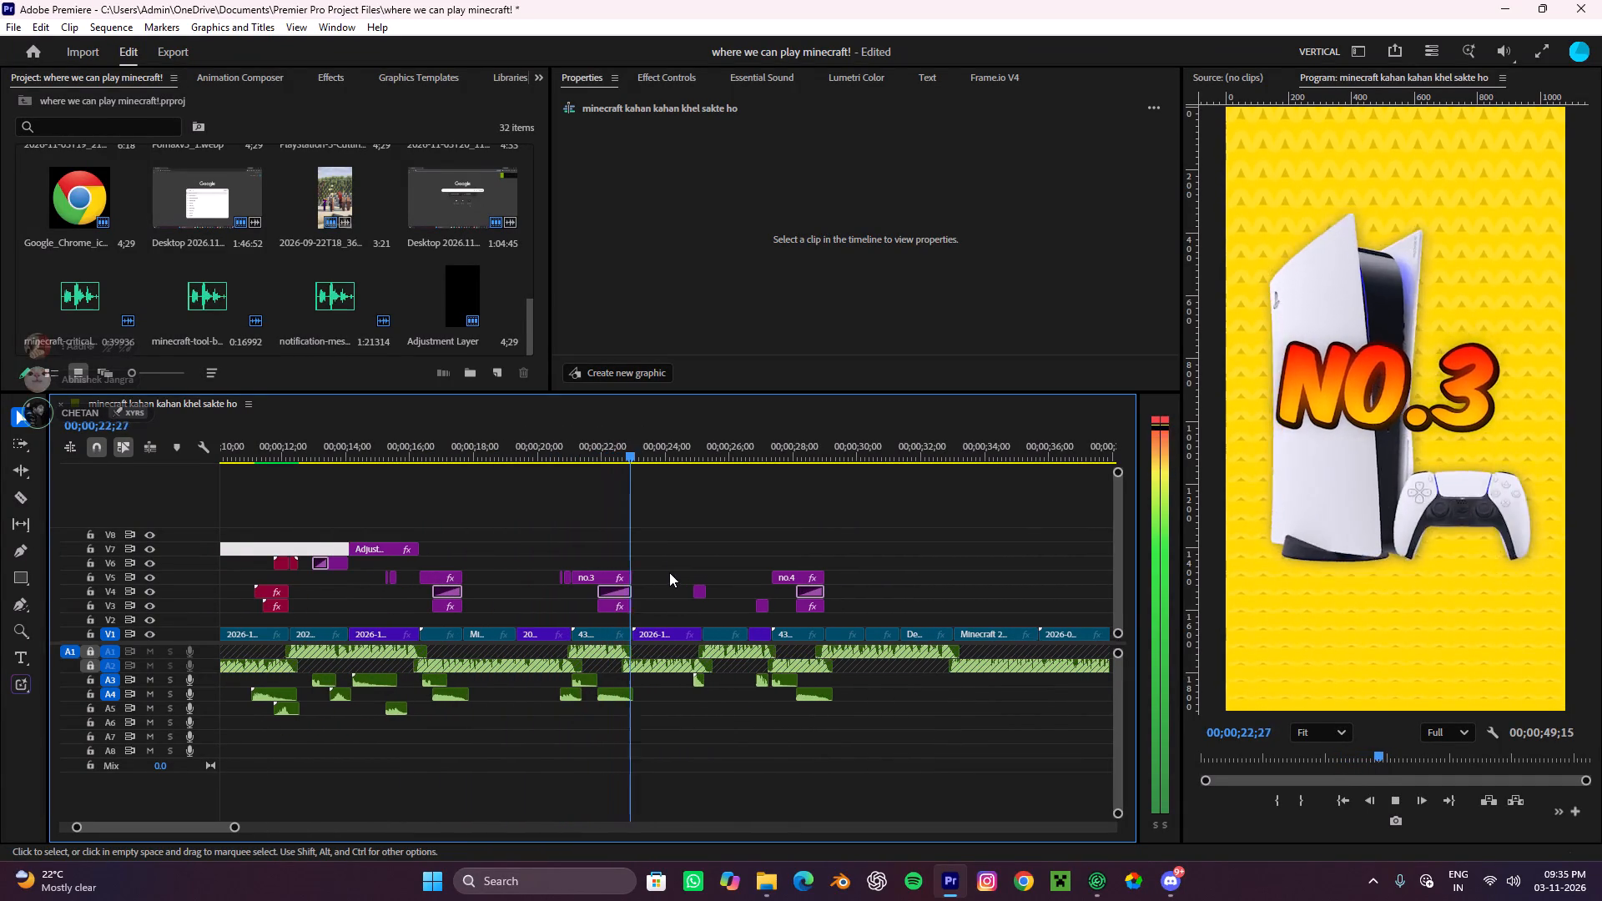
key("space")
scroll(694, 597, "up", 4, "alt")
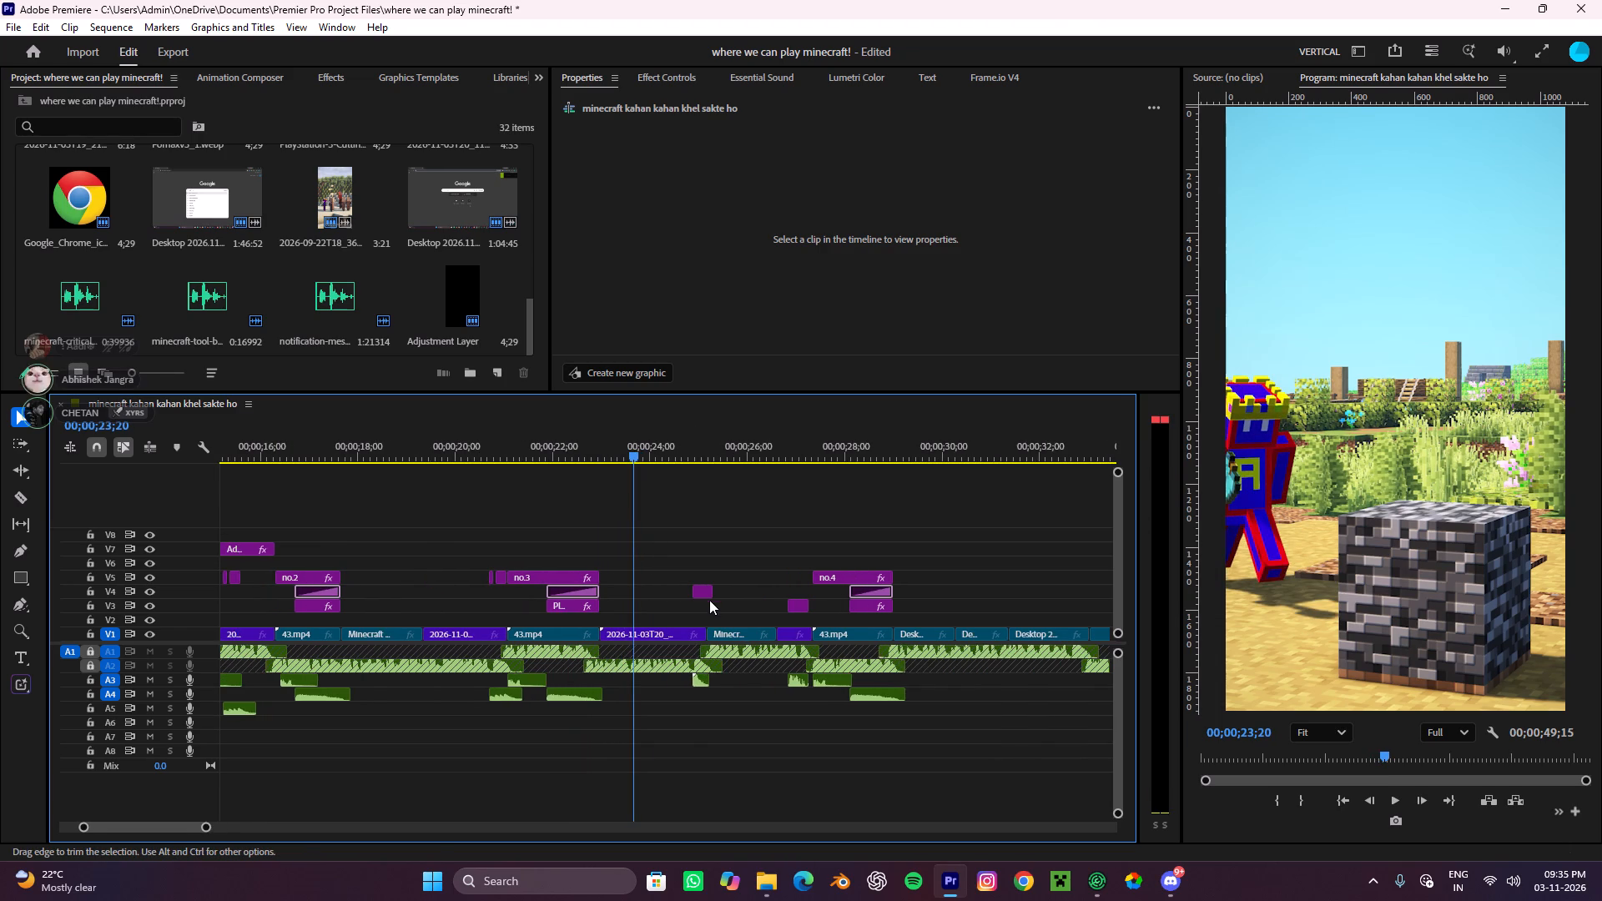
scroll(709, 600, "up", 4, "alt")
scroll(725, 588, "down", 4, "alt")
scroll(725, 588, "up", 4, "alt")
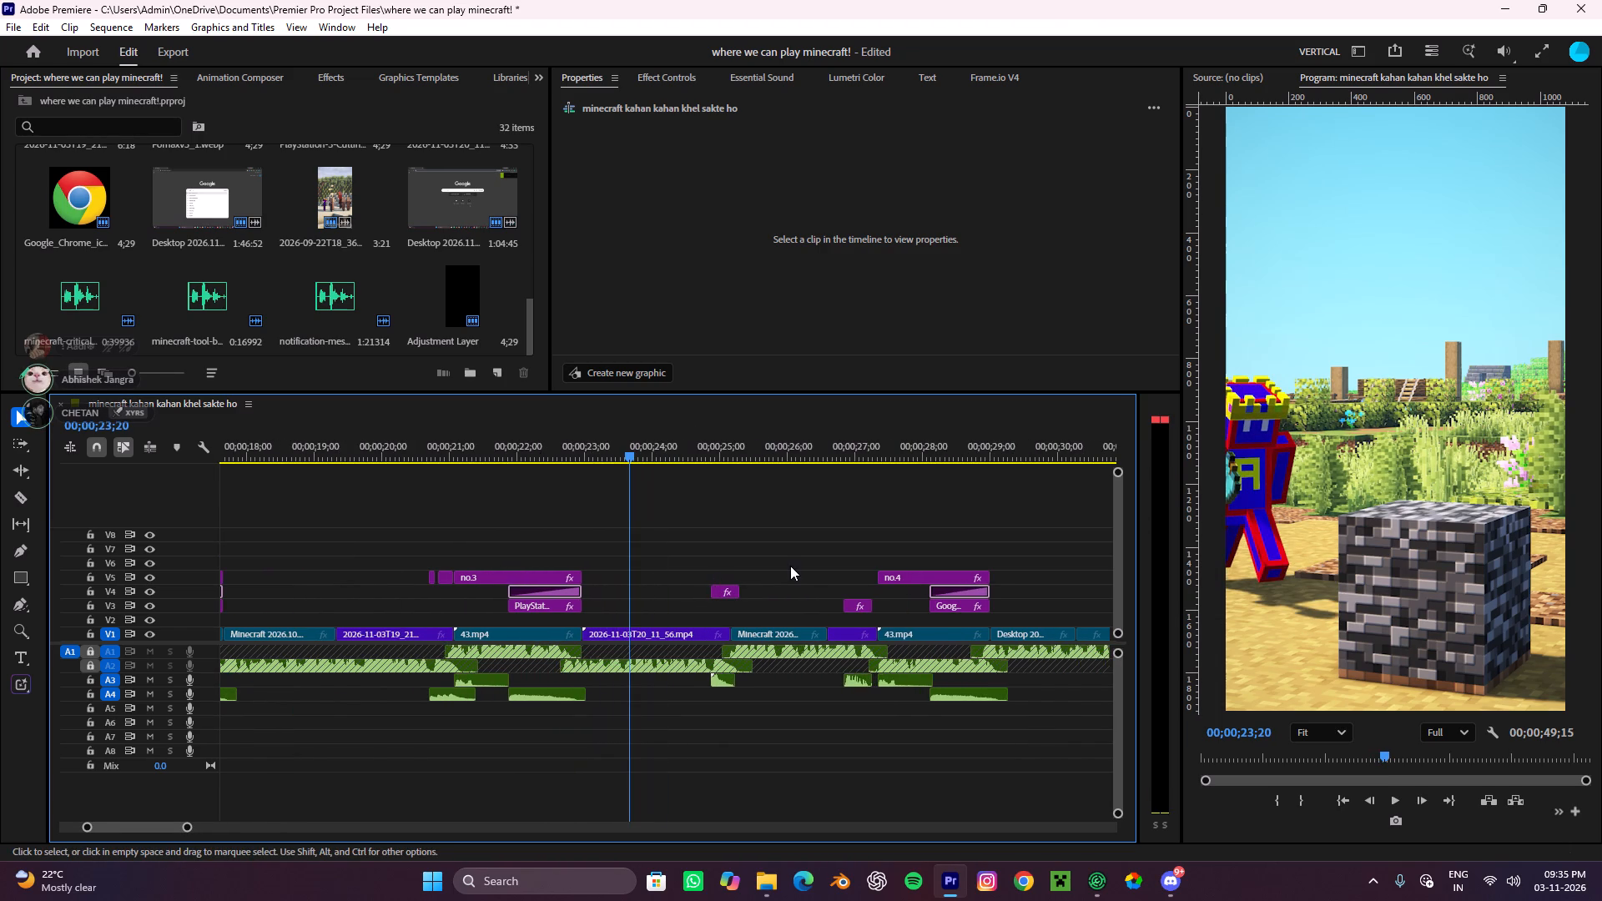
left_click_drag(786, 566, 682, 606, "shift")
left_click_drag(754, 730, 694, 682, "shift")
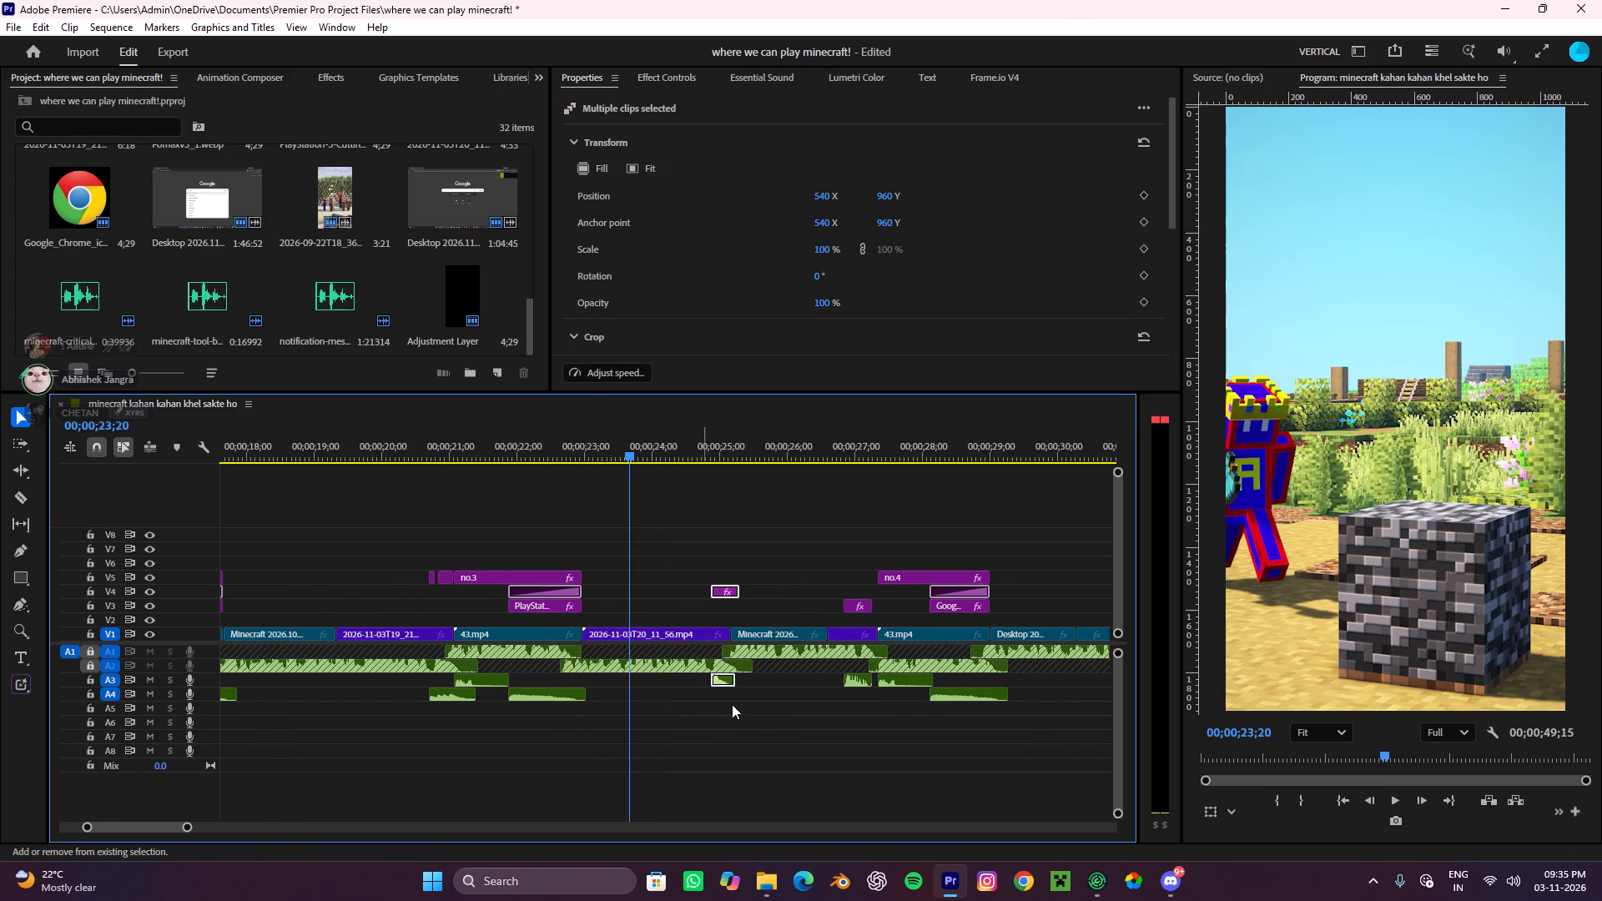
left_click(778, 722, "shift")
Play the sequence from 00;00;23;20 through the no.4 title to 00;00;32;19 to check the timing.
scroll(768, 710, "up", 3, "alt")
key("space")
scroll(760, 694, "down", 3)
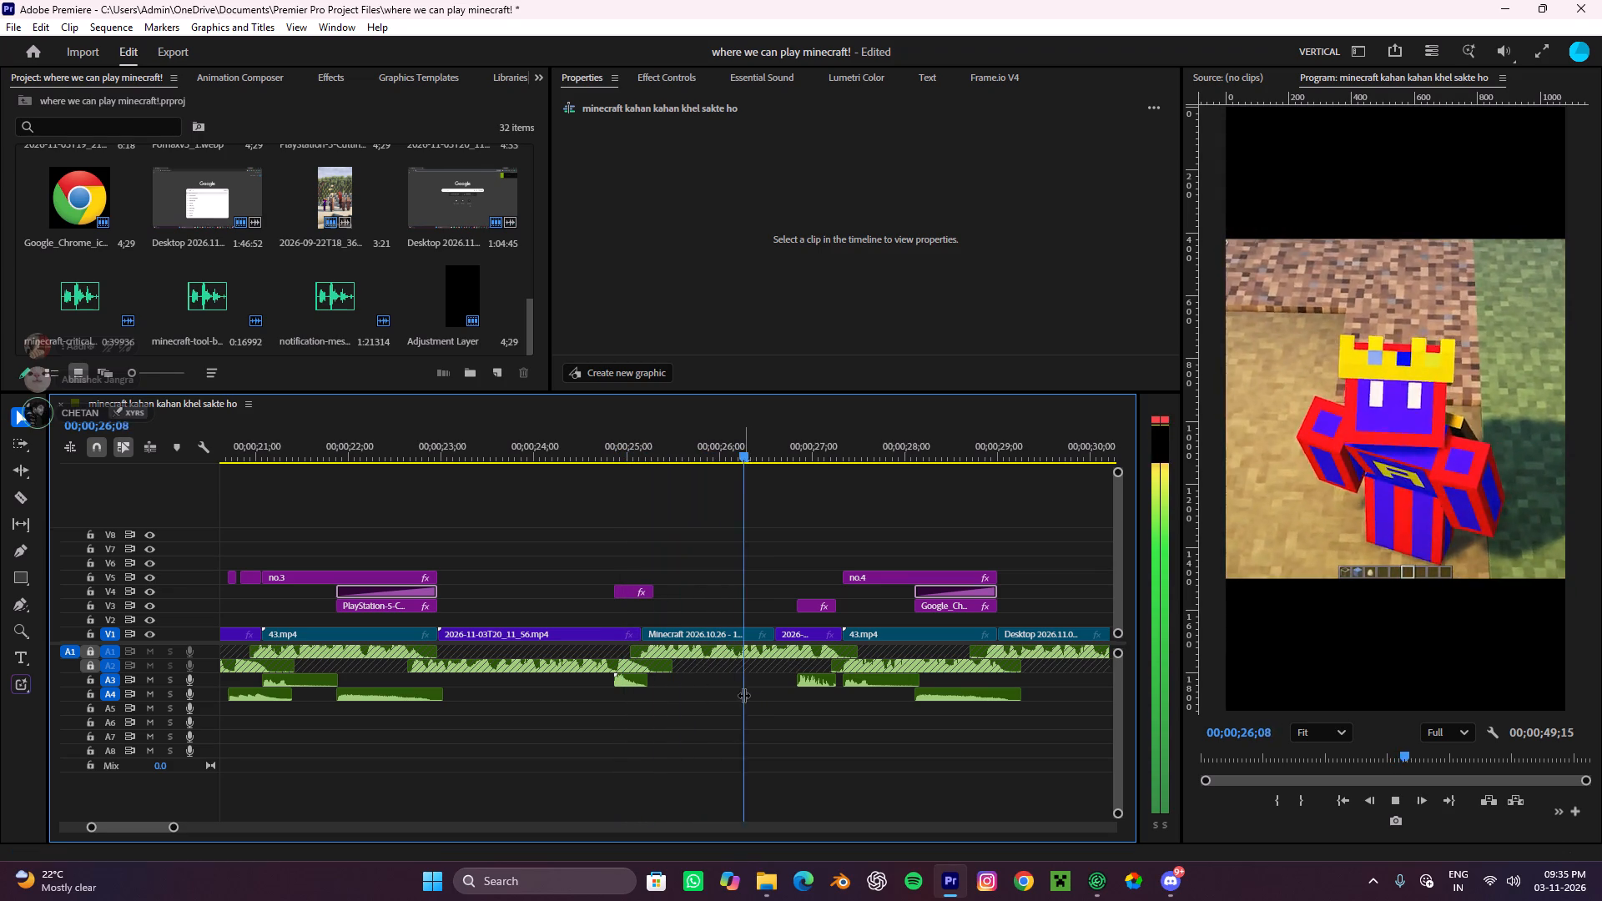
scroll(743, 695, "down", 3, "alt")
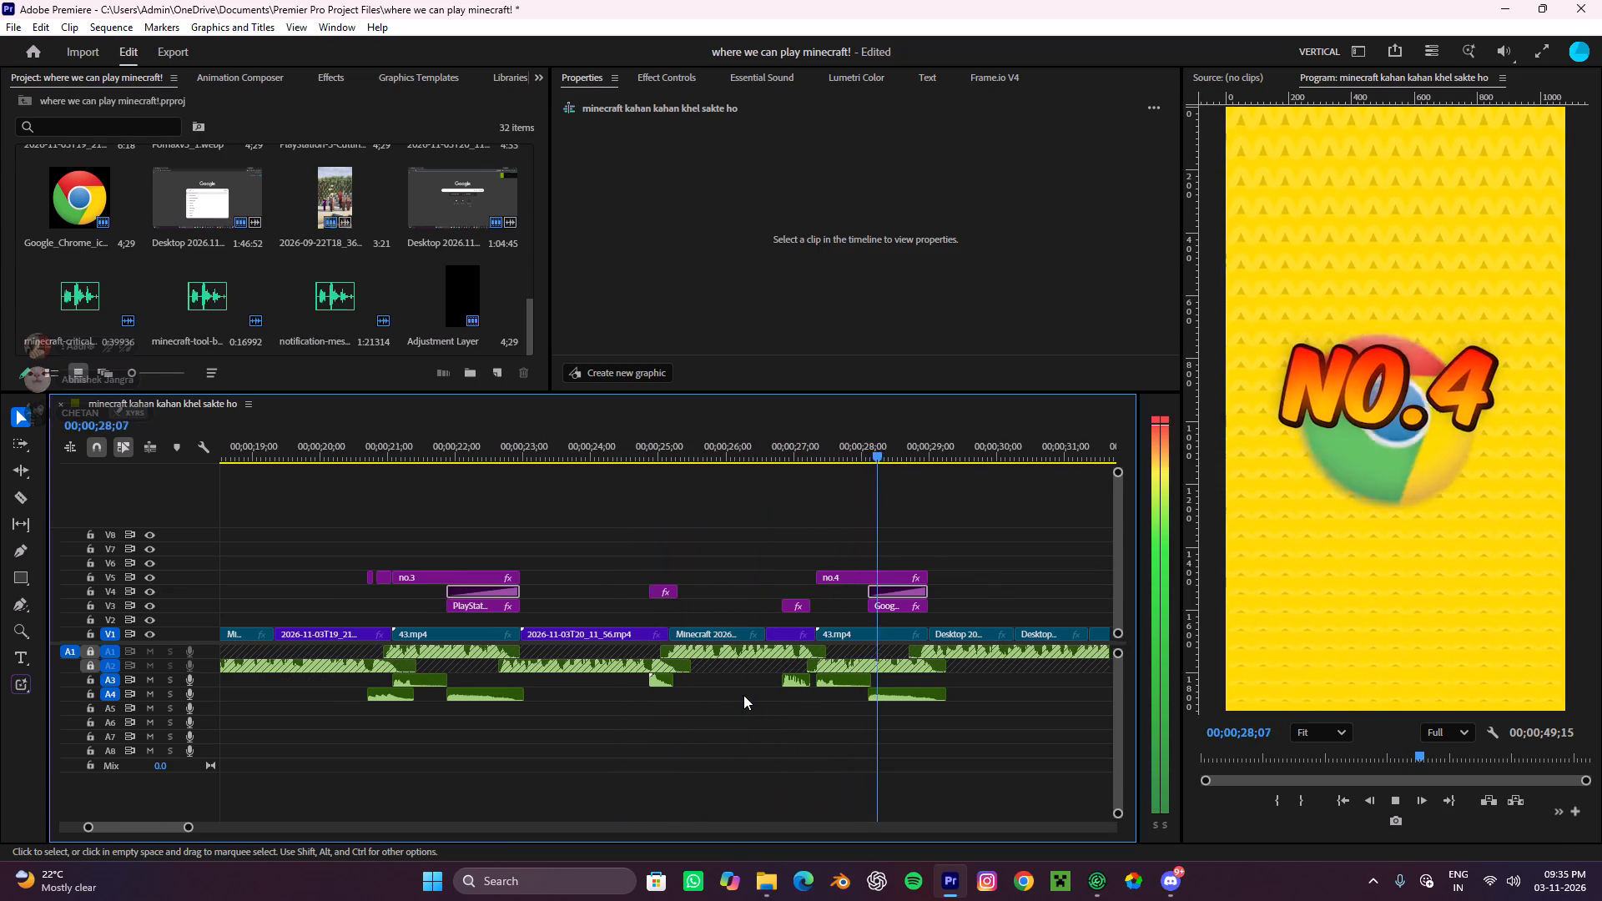
scroll(743, 695, "down", 4)
scroll(743, 695, "down", 2, "alt")
scroll(743, 693, "up", 3, "alt")
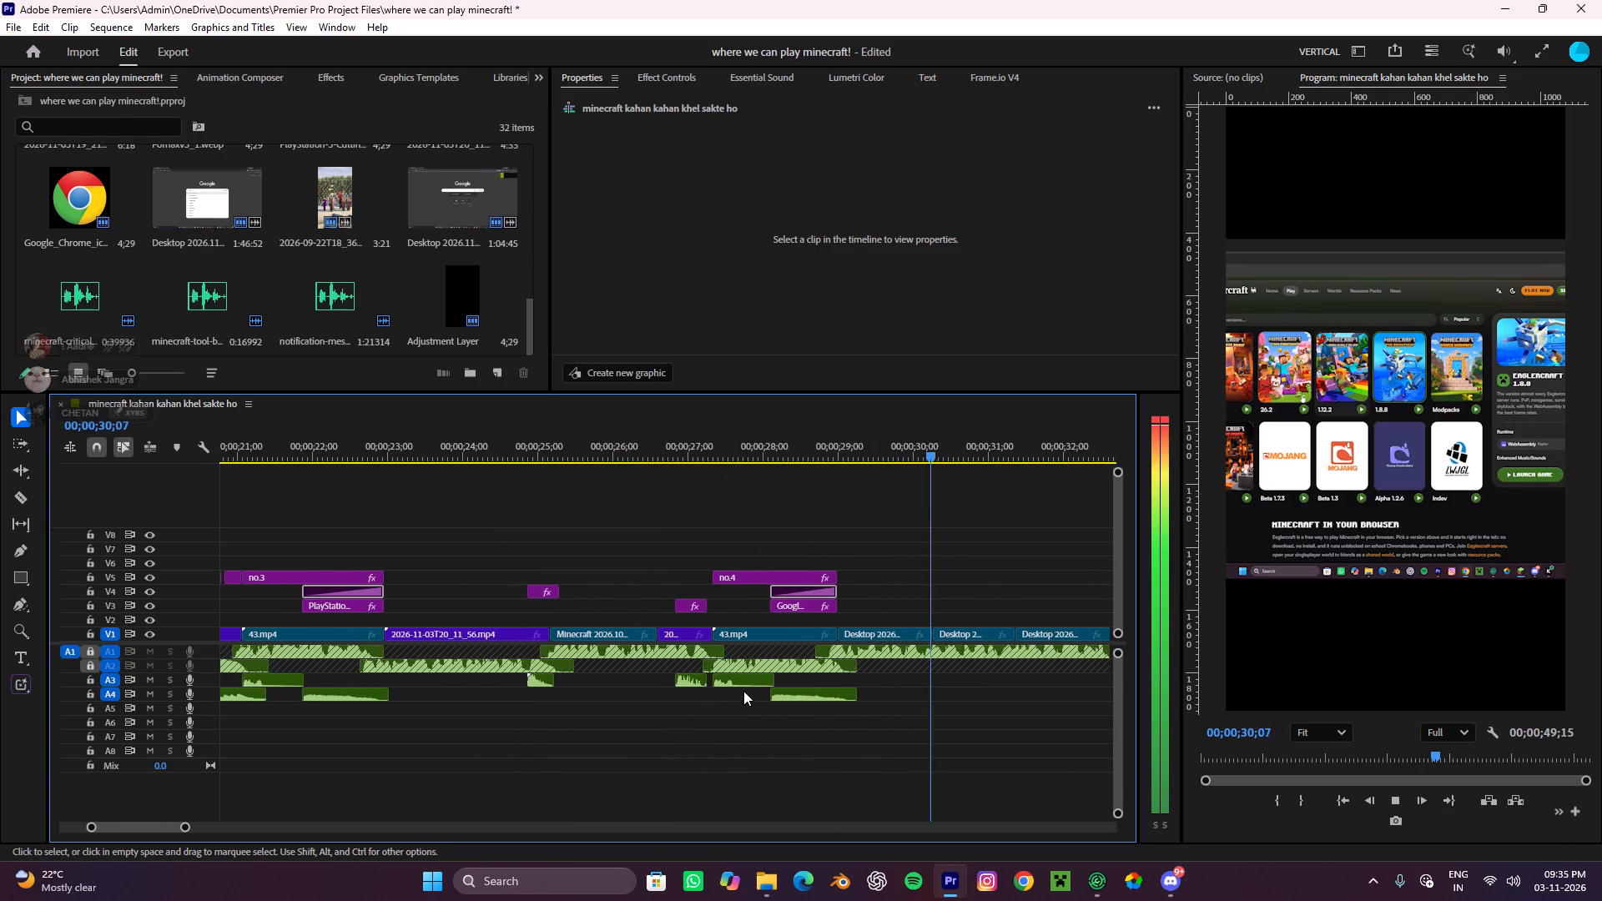
scroll(743, 691, "down", 3)
scroll(743, 691, "down", 4, "alt")
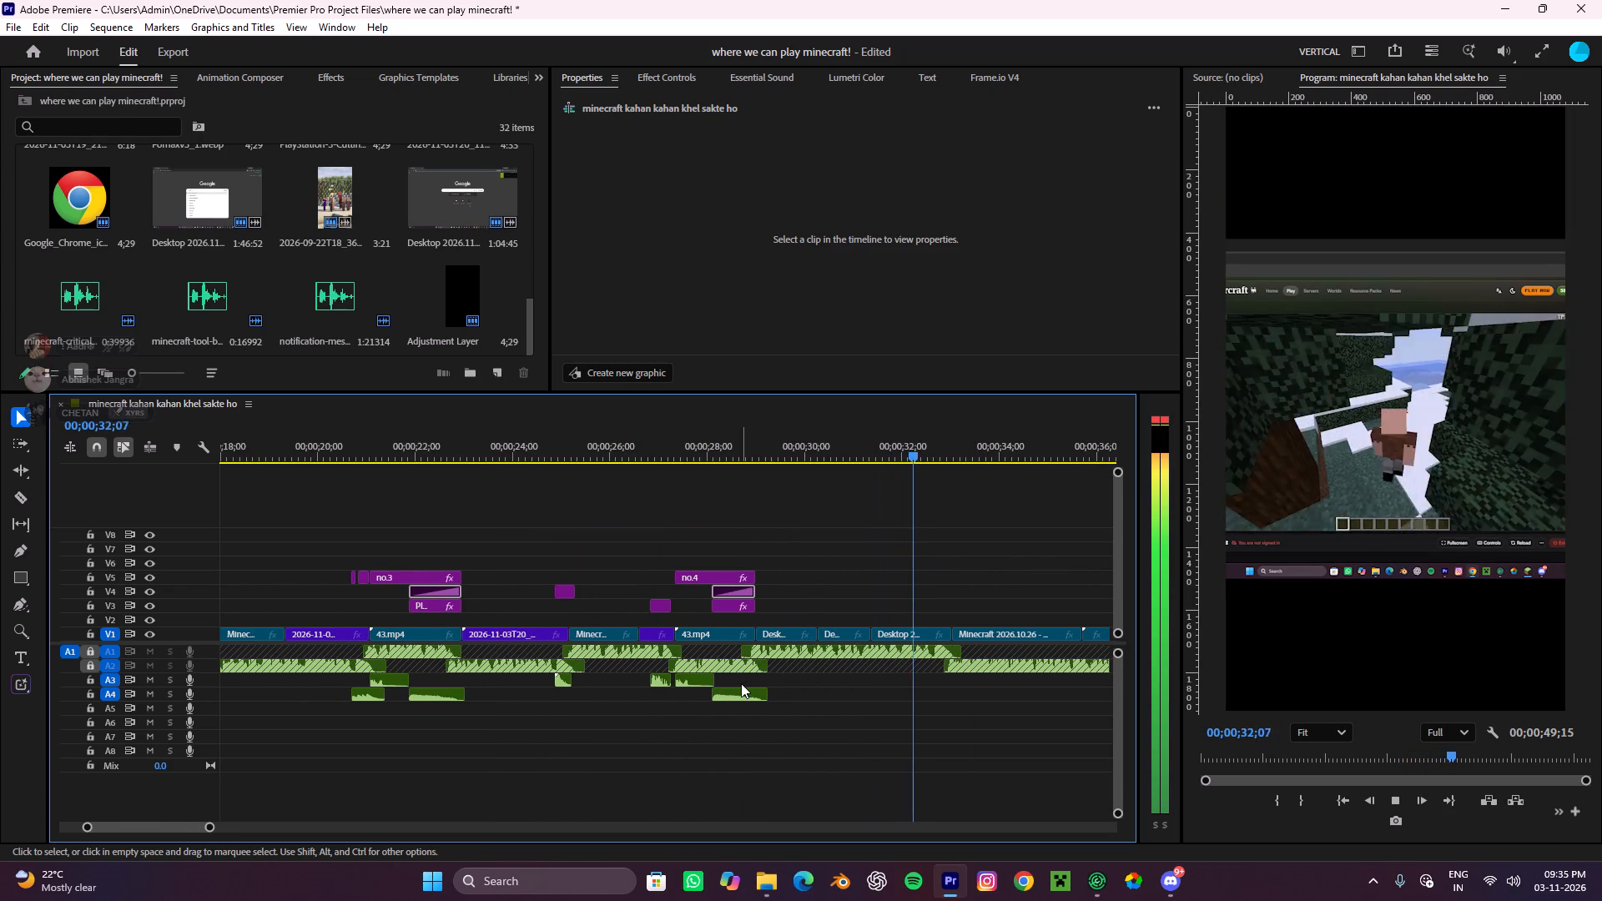
key("space")
Duplicate the two short V5 clips before the no.3 title, with their A4 sound, to about 00;00;32;20 on V5 and A4.
scroll(768, 688, "down", 6, "alt")
scroll(768, 688, "up", 4, "alt")
scroll(766, 688, "down", 3)
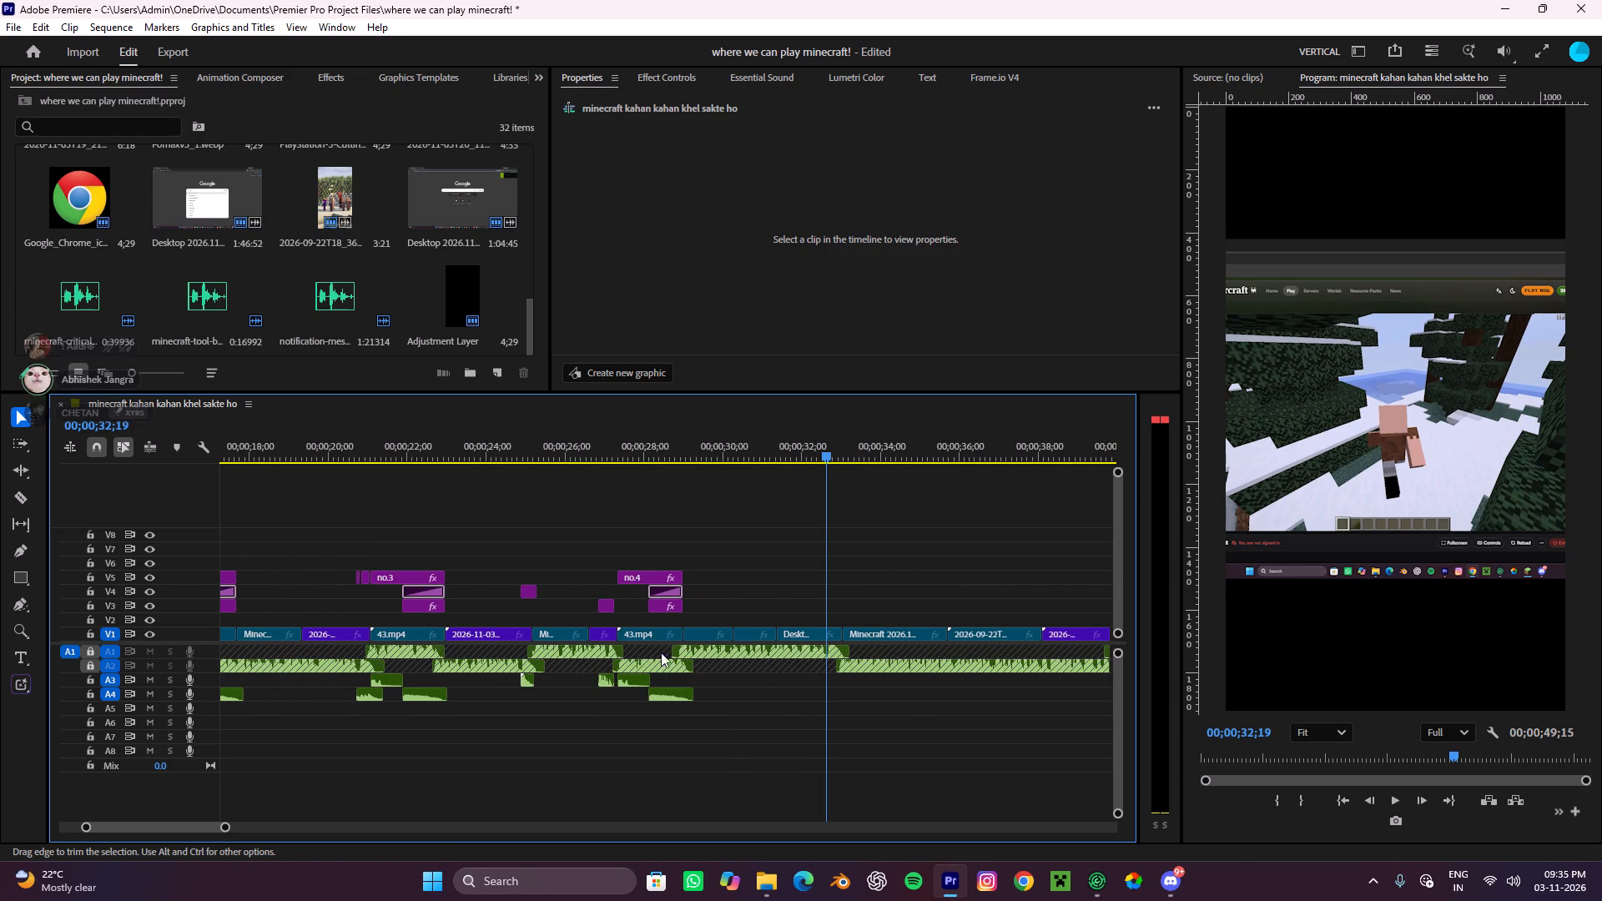
scroll(592, 601, "down", 4, "alt")
scroll(531, 611, "up", 14, "alt")
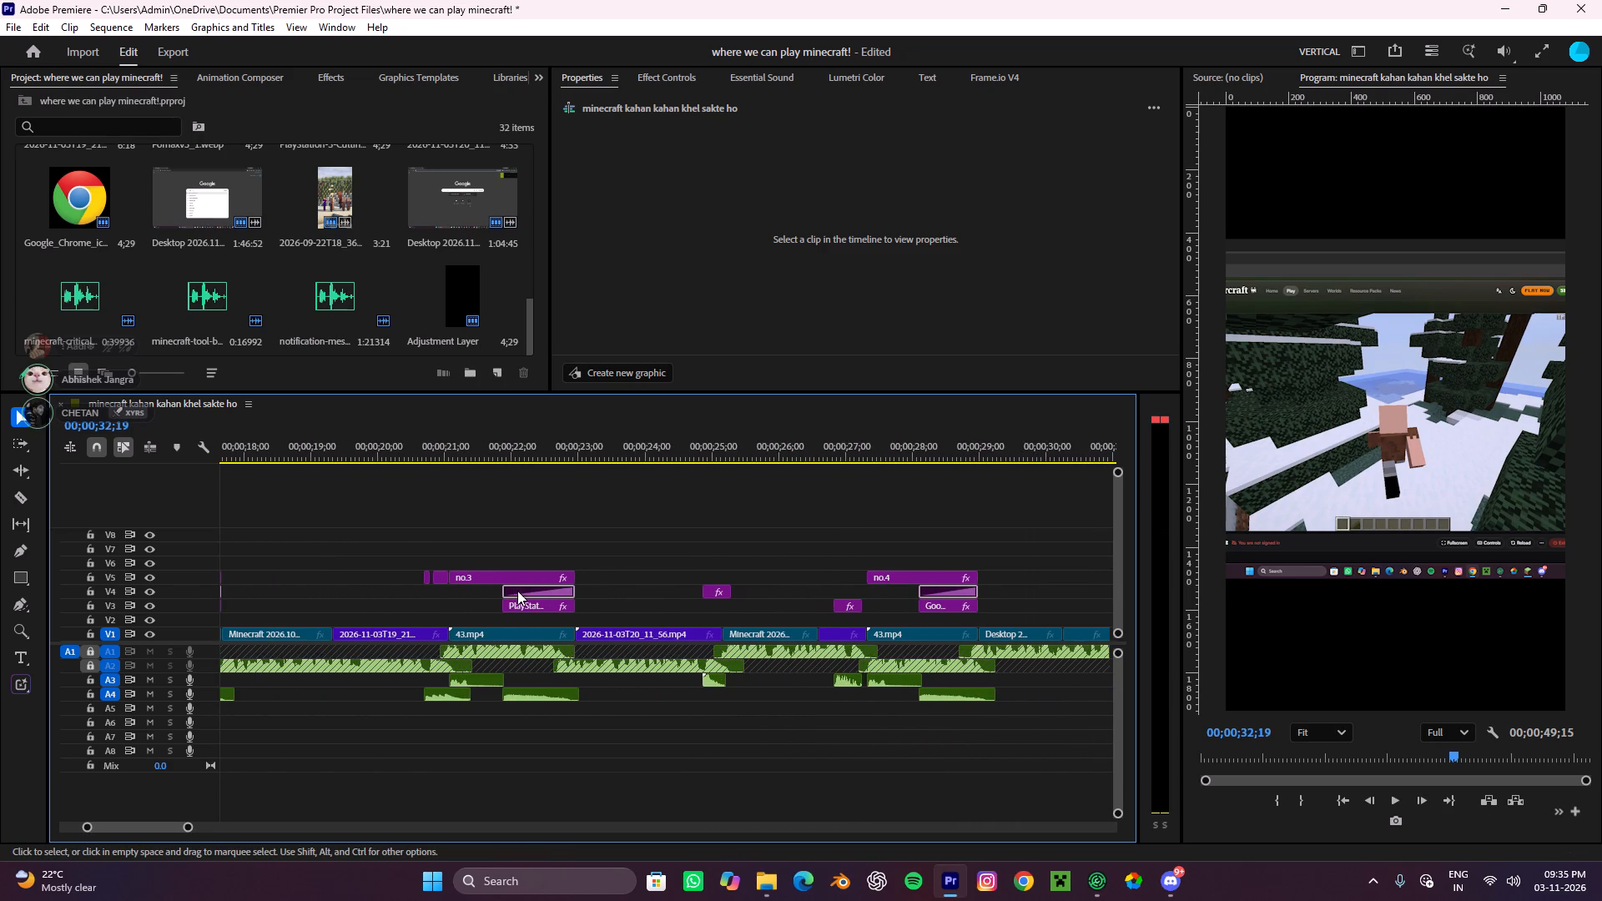
left_click_drag(406, 543, 442, 597, "shift")
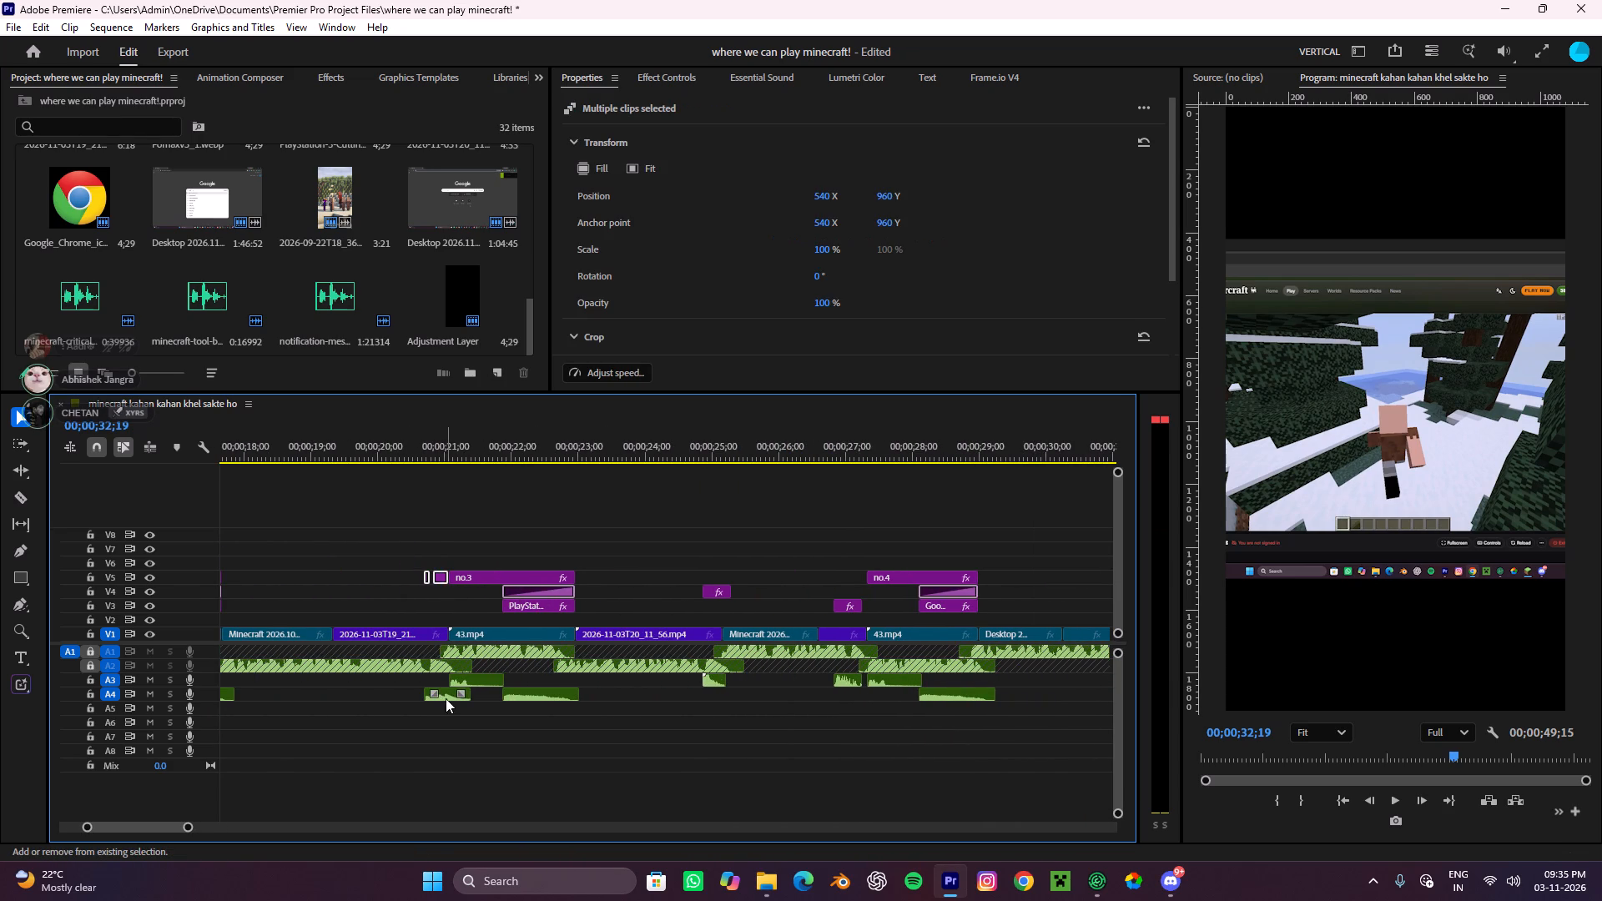
left_click(446, 698, "shift")
scroll(433, 586, "up", 4, "alt")
left_click_drag(442, 577, 651, 596, "alt")
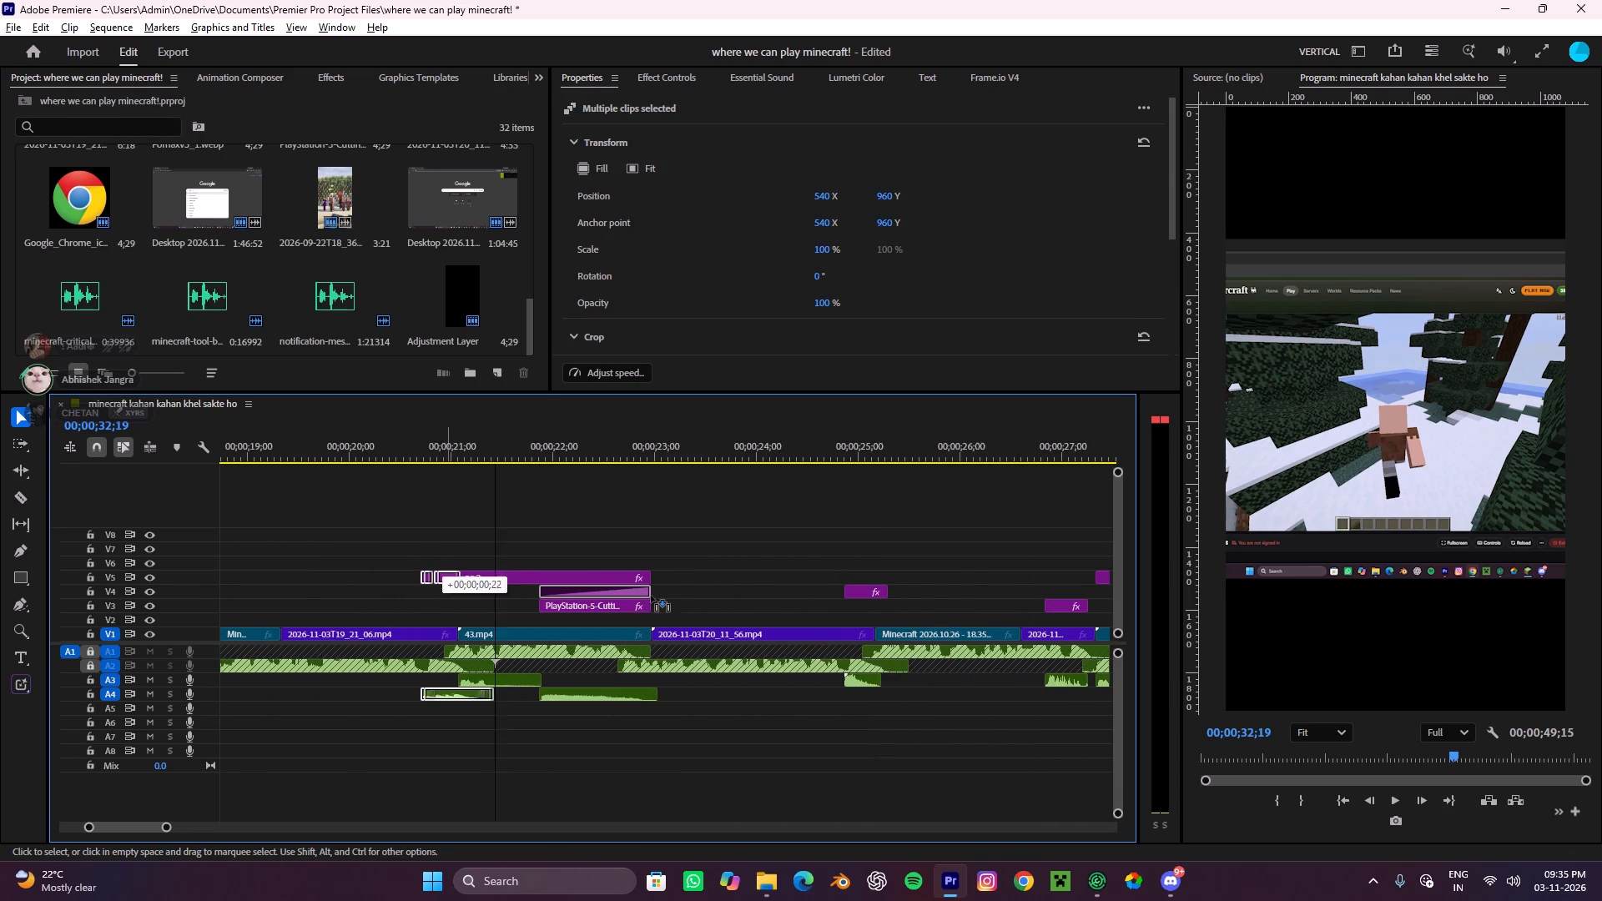
left_click_drag(651, 596, 1115, 560, "alt")
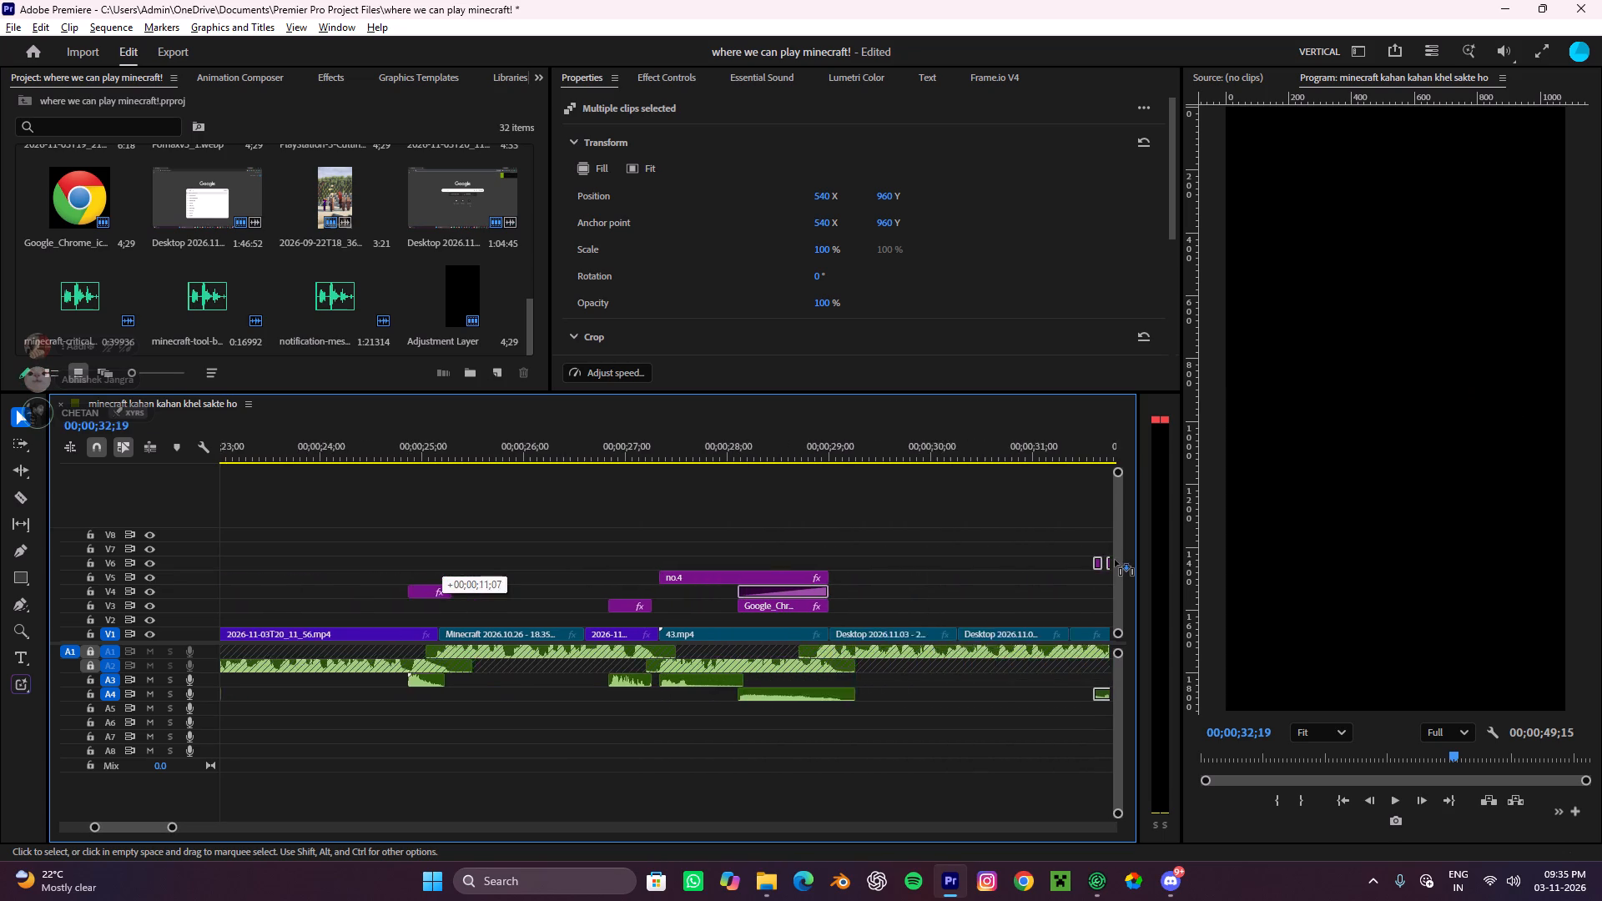
left_click_drag(1115, 560, 999, 577, "alt")
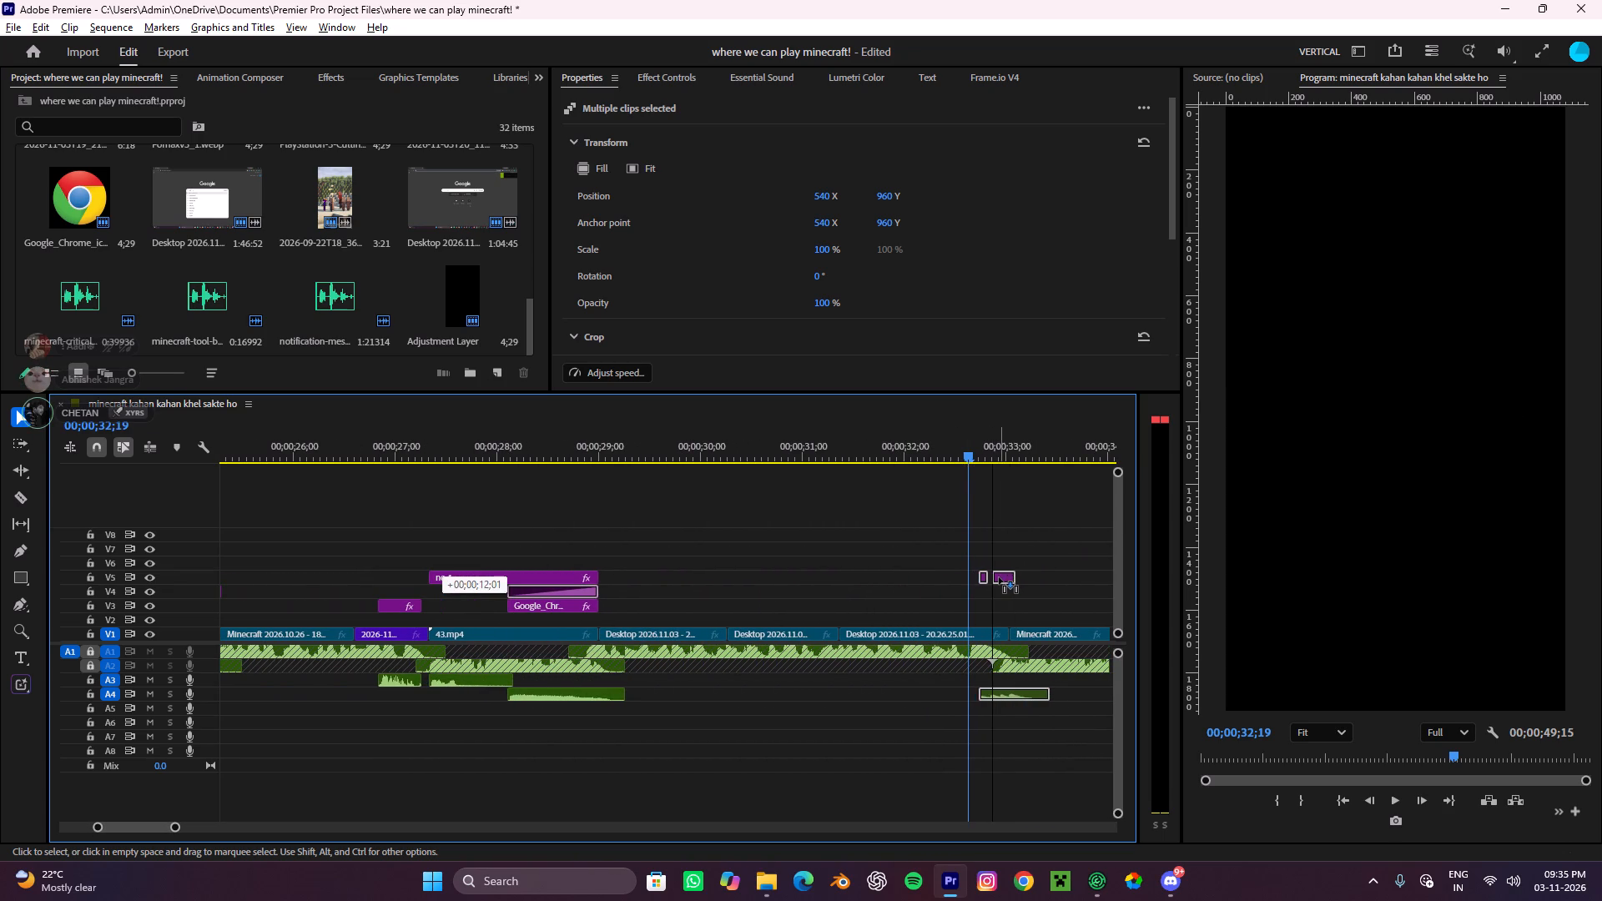
left_click_drag(999, 577, 994, 578, "alt")
Play the sequence from just before the duplicated V5 clips to 00;00;35;18 to check their effect and sound.
scroll(1001, 561, "down", 7)
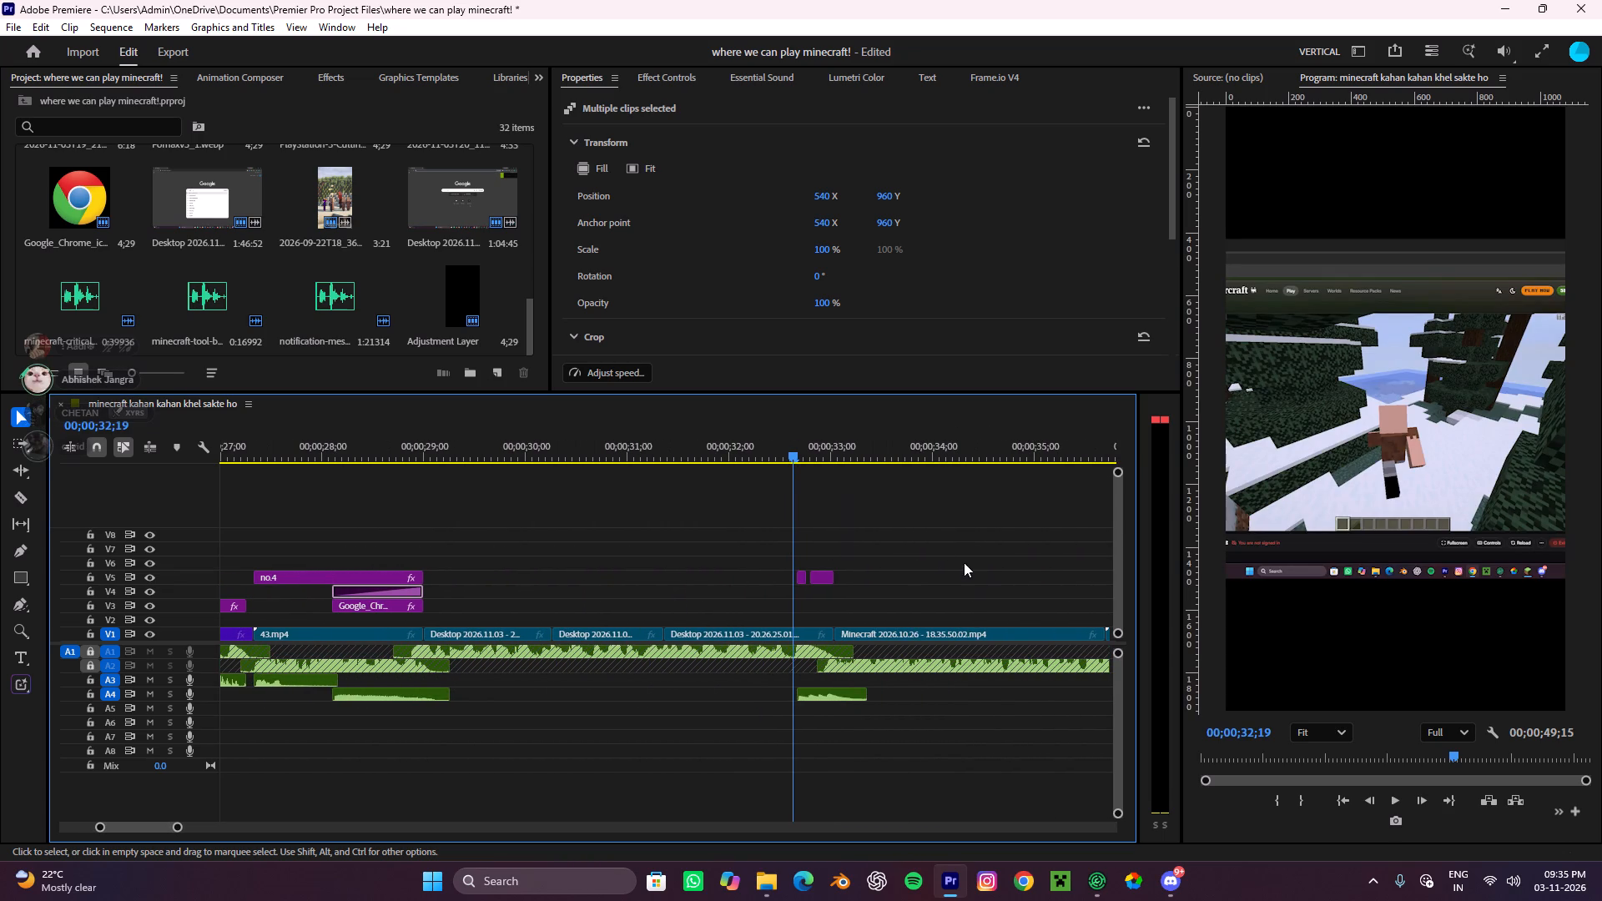
left_click(951, 546)
left_click_drag(825, 462, 797, 498)
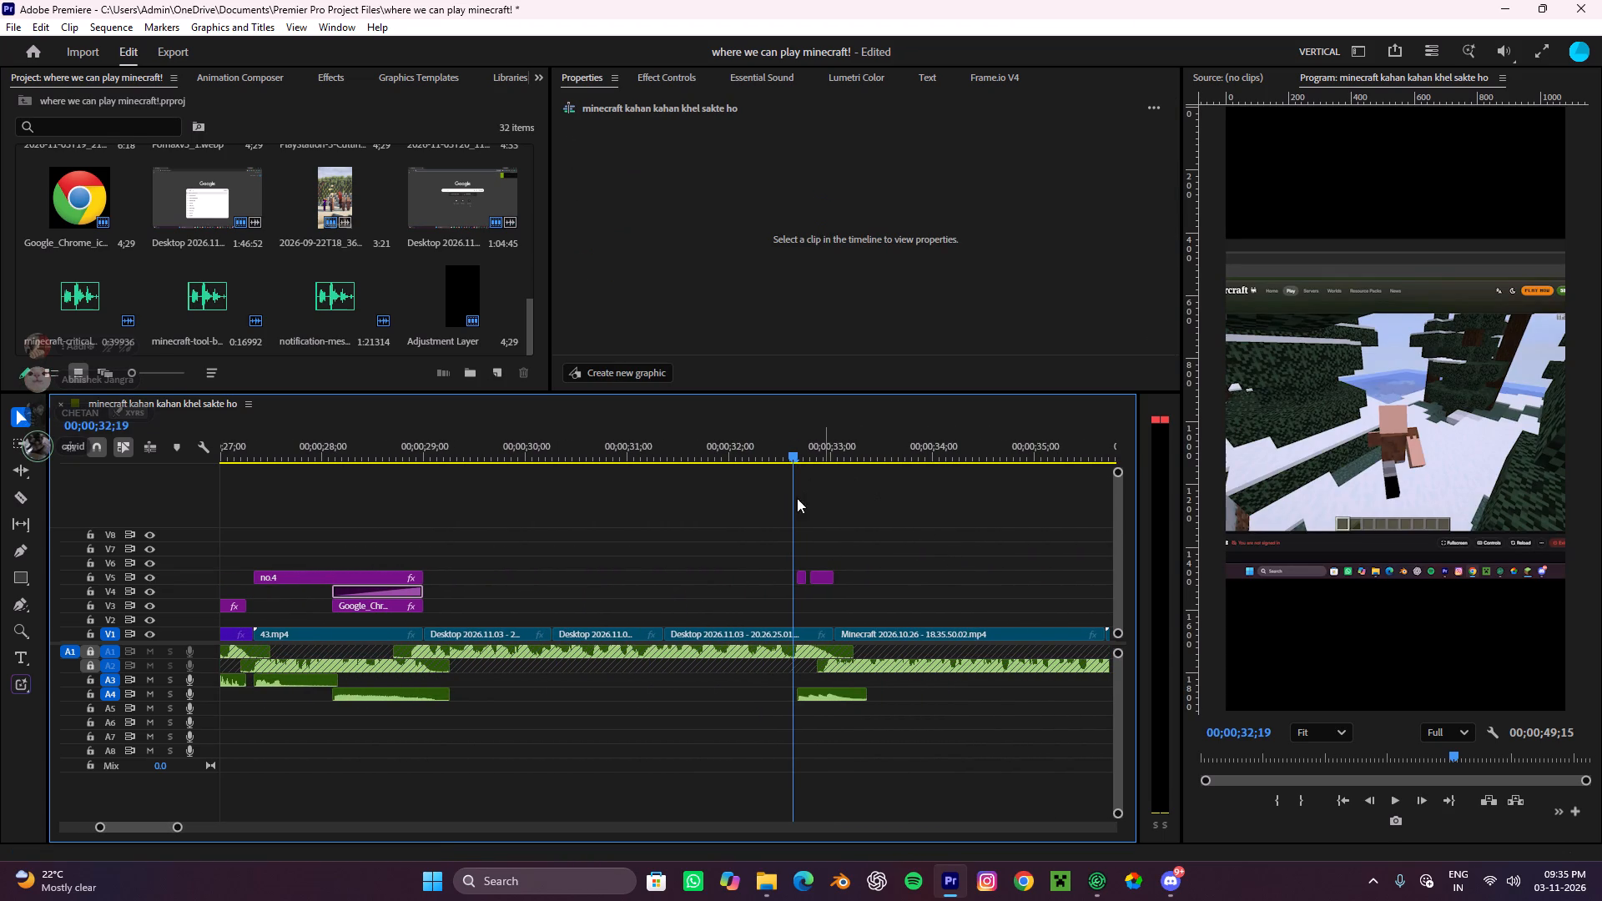
left_click_drag(797, 498, 793, 504)
left_click_drag(793, 448, 782, 469)
key("space")
scroll(817, 500, "down", 4)
scroll(819, 512, "down", 5, "alt")
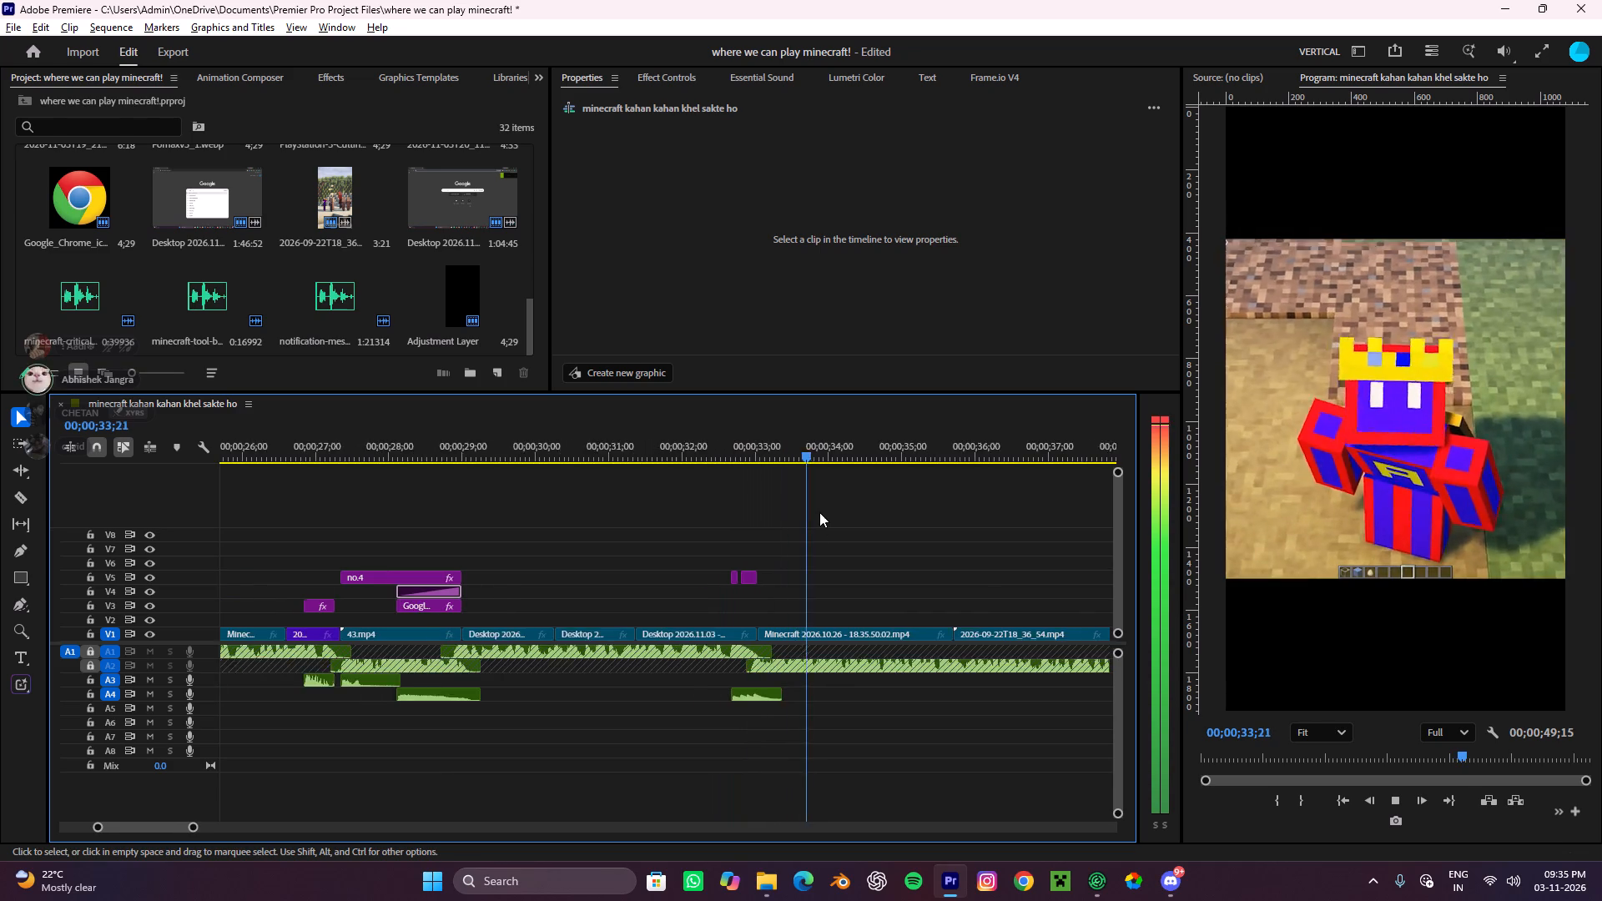
scroll(819, 512, "down", 11, "alt")
scroll(812, 529, "up", 3)
key("space")
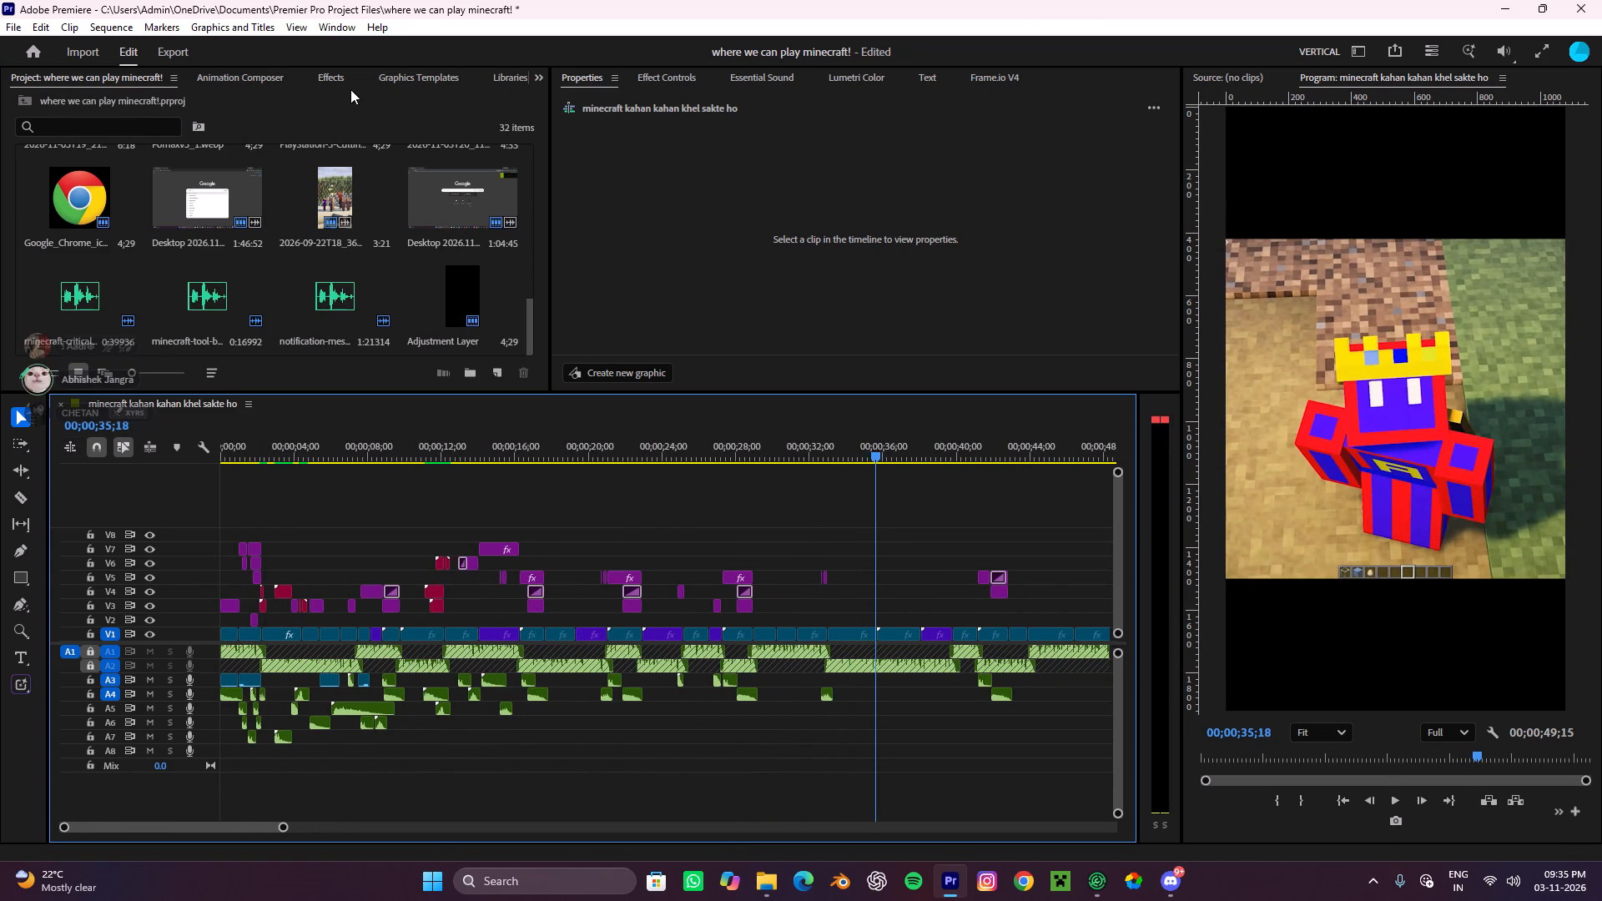
Search Animation Composer for riser and place Copy of Riser Flashback 01.wav on A4, ending about at the cut to the 2026-09-22 clip.
left_click(326, 84)
left_click(149, 79)
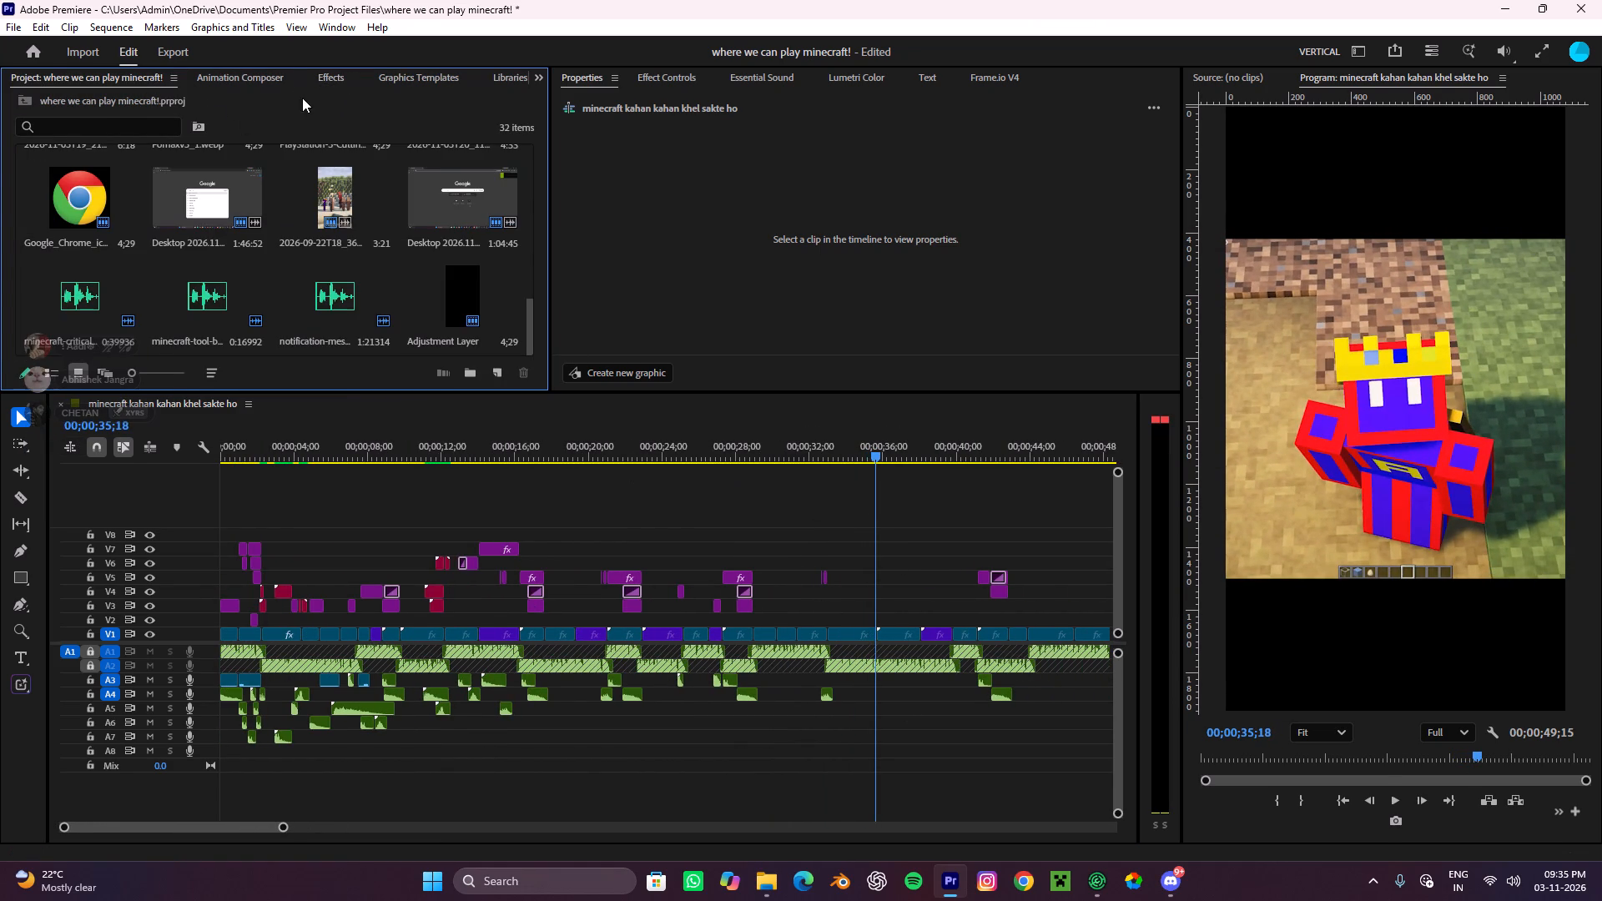
left_click(244, 79)
left_click_drag(84, 135, 0, 118)
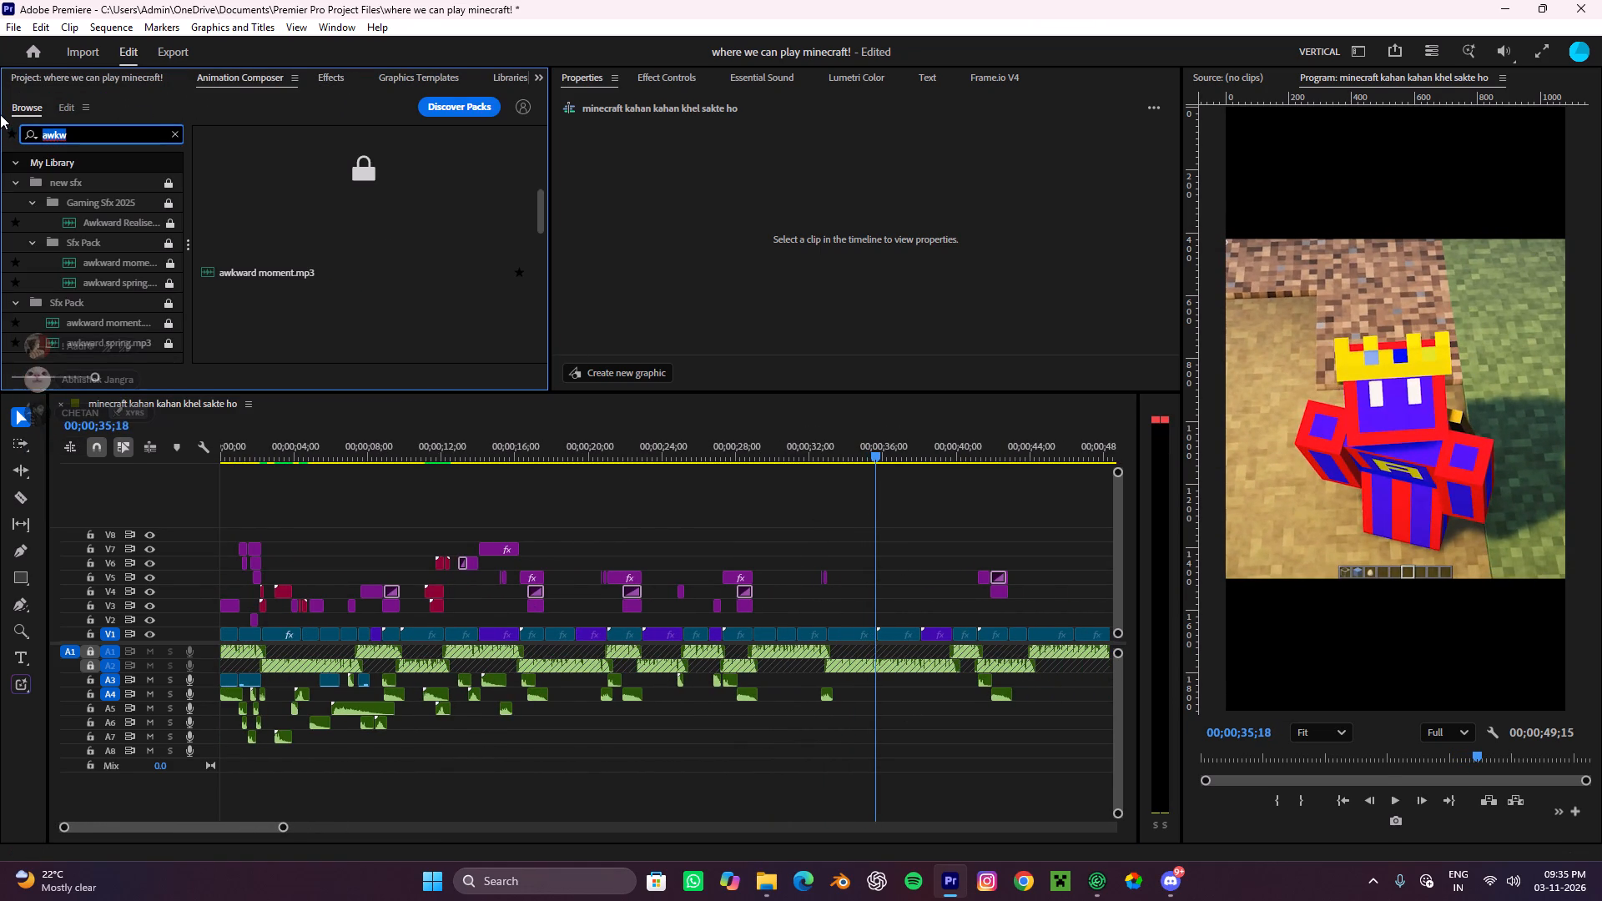
key("r")
type("iser")
scroll(314, 254, "up", 2)
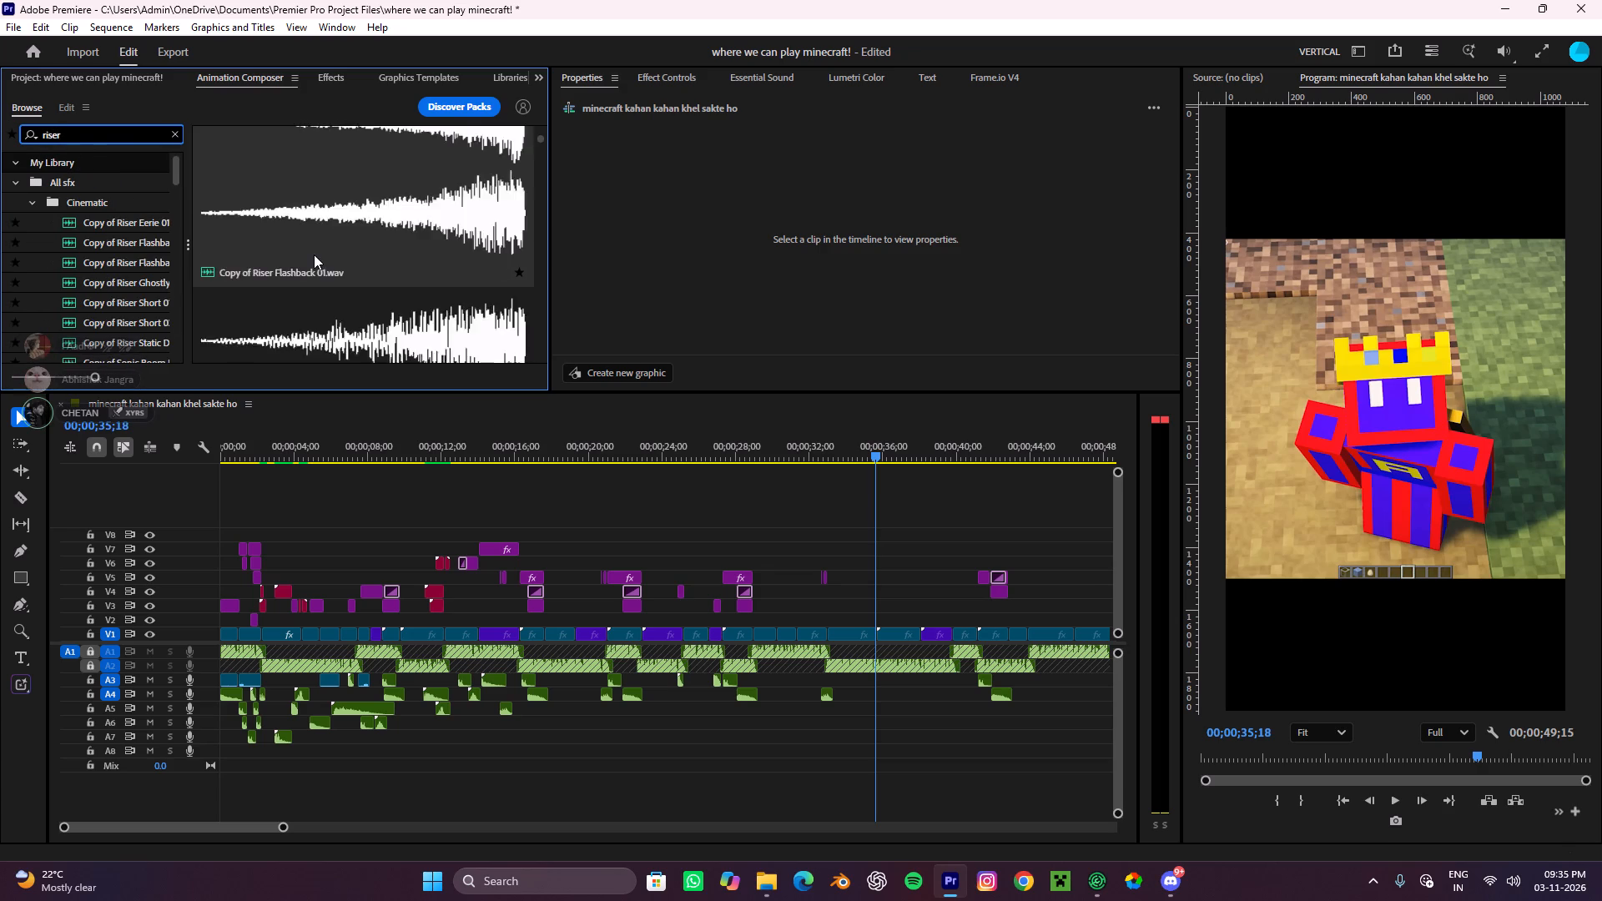
scroll(314, 254, "up", 2)
left_click(310, 244)
left_click(339, 189)
scroll(355, 214, "down", 2)
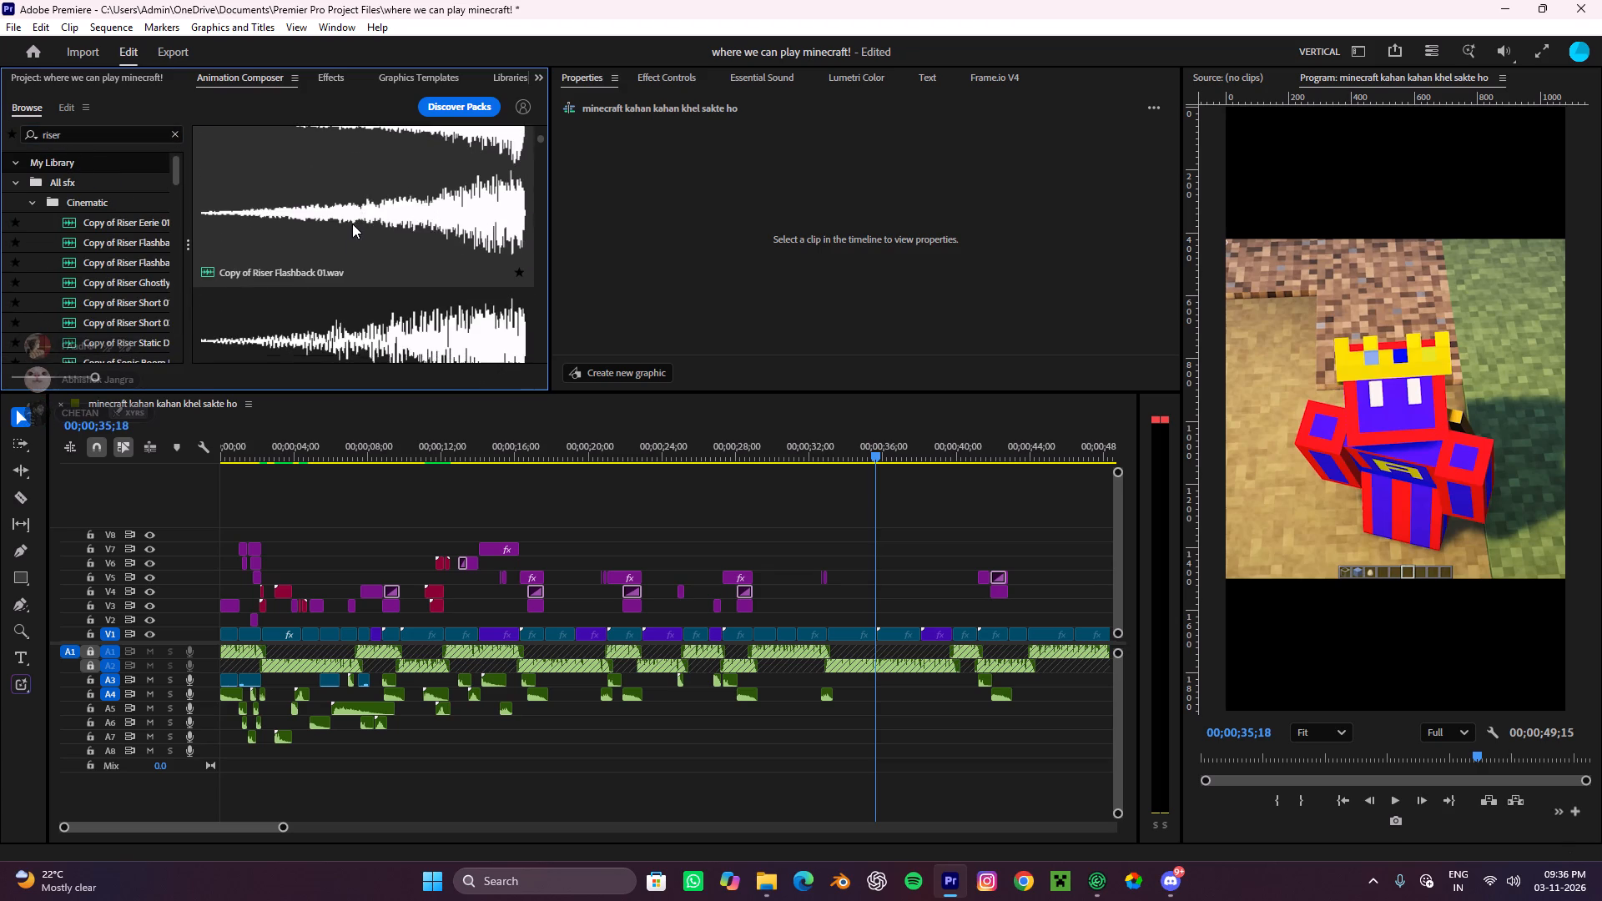
left_click(350, 237)
left_click(359, 169)
left_click_drag(323, 164, 824, 701)
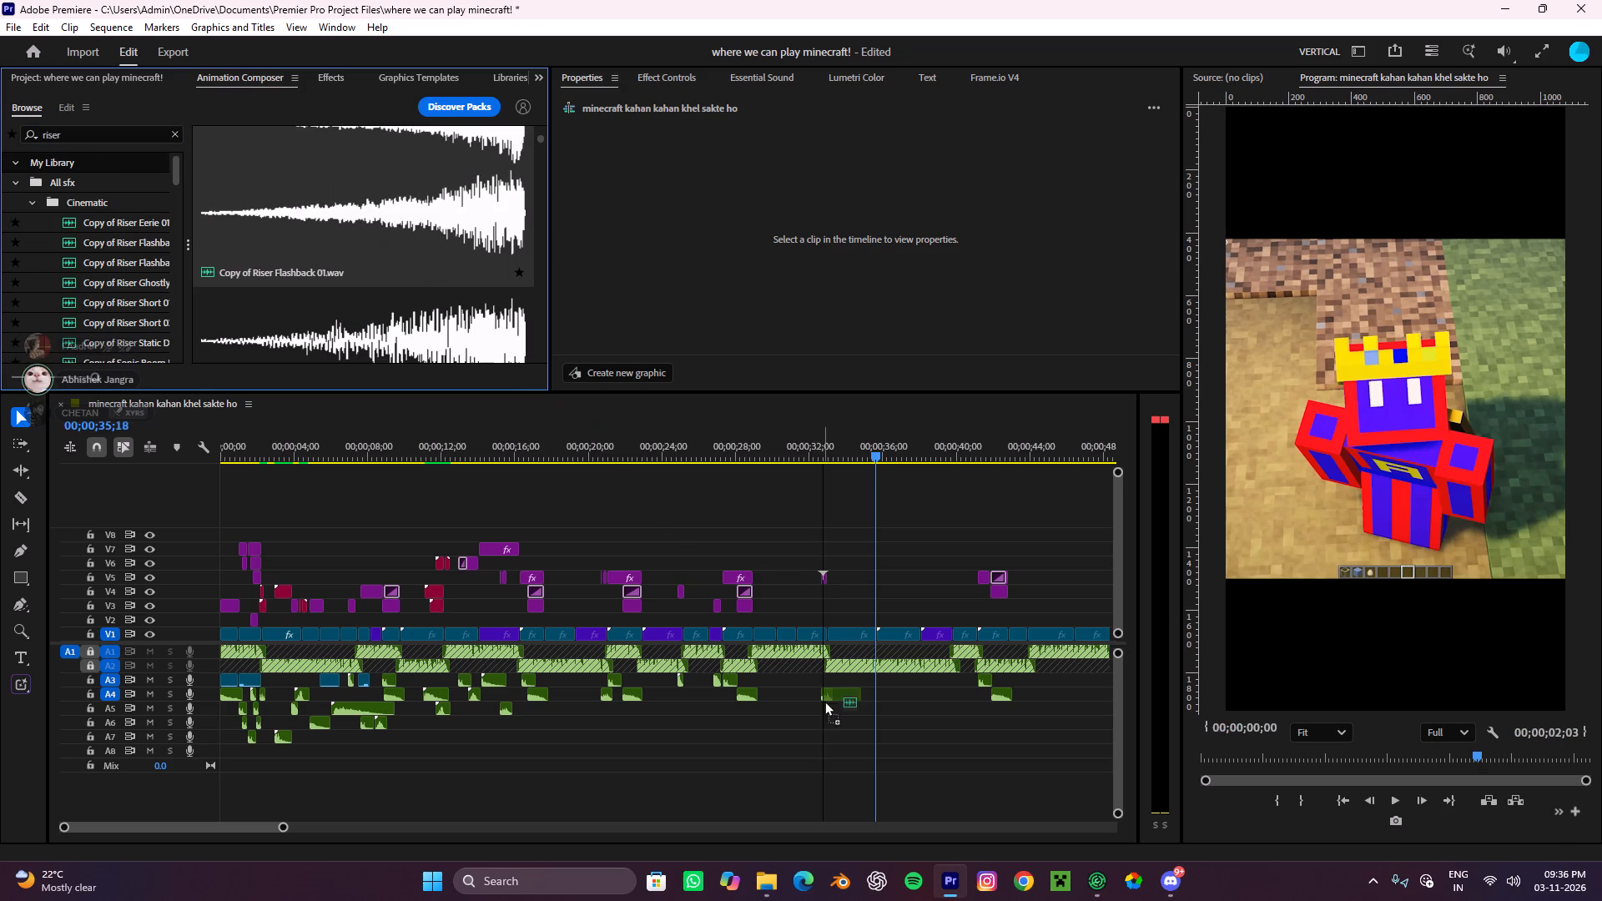
left_click_drag(824, 701, 841, 700)
Play from 00;00;33;12 to 00;00;36;12 to check the riser's timing against the cut to the villager shot.
scroll(841, 699, "up", 6, "alt")
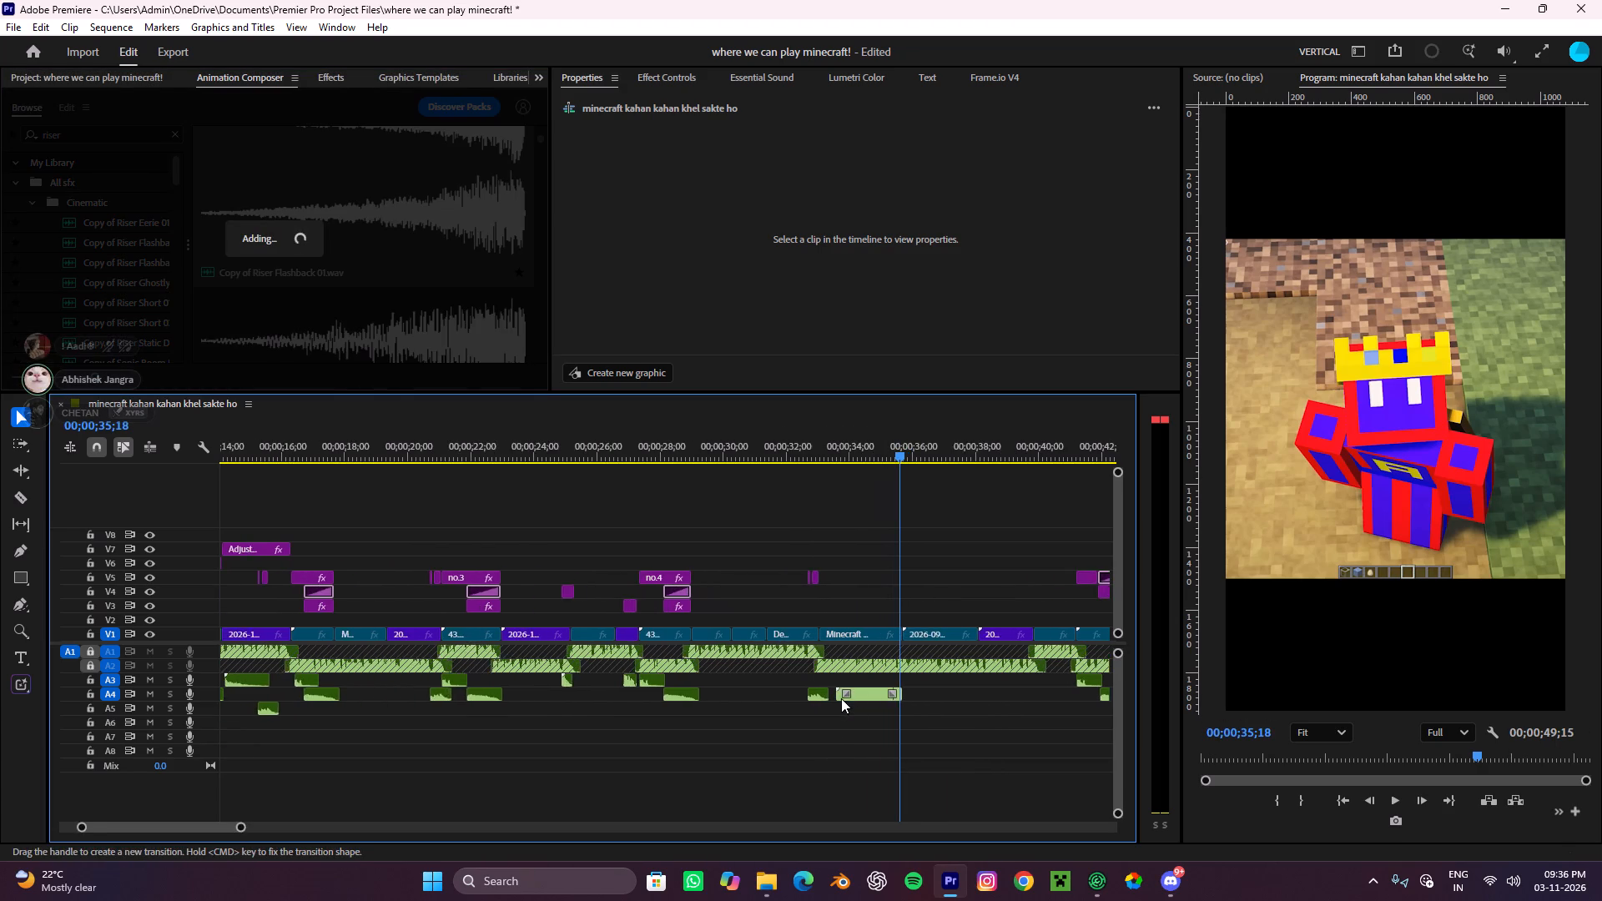
scroll(841, 698, "up", 2, "alt")
scroll(836, 695, "down", 4)
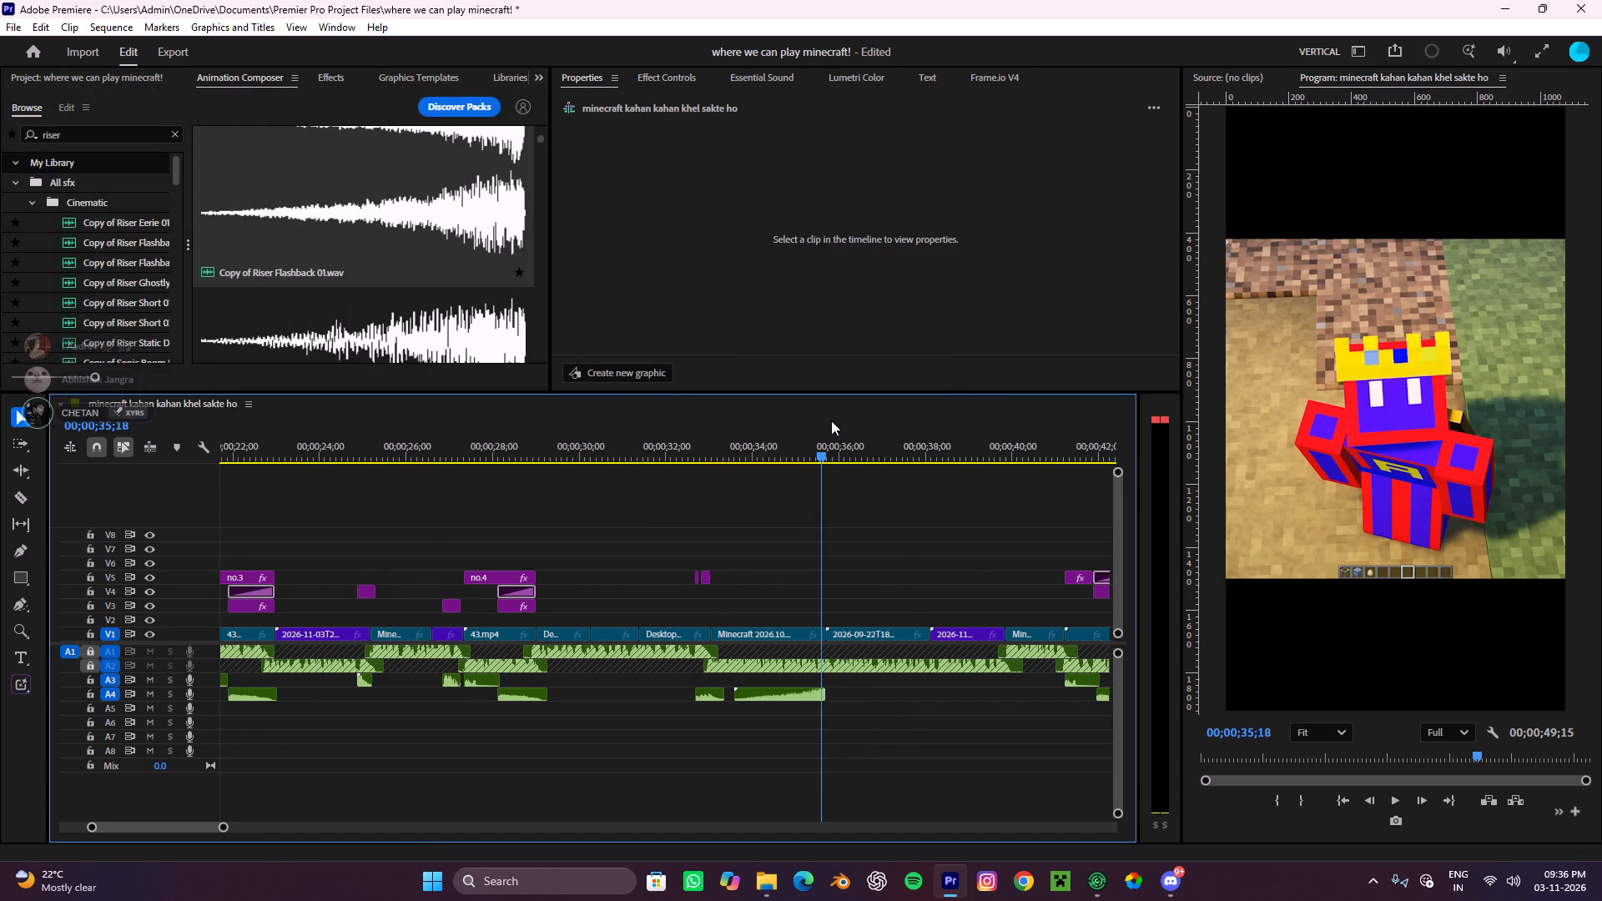
left_click_drag(829, 442, 728, 547)
left_click(794, 556)
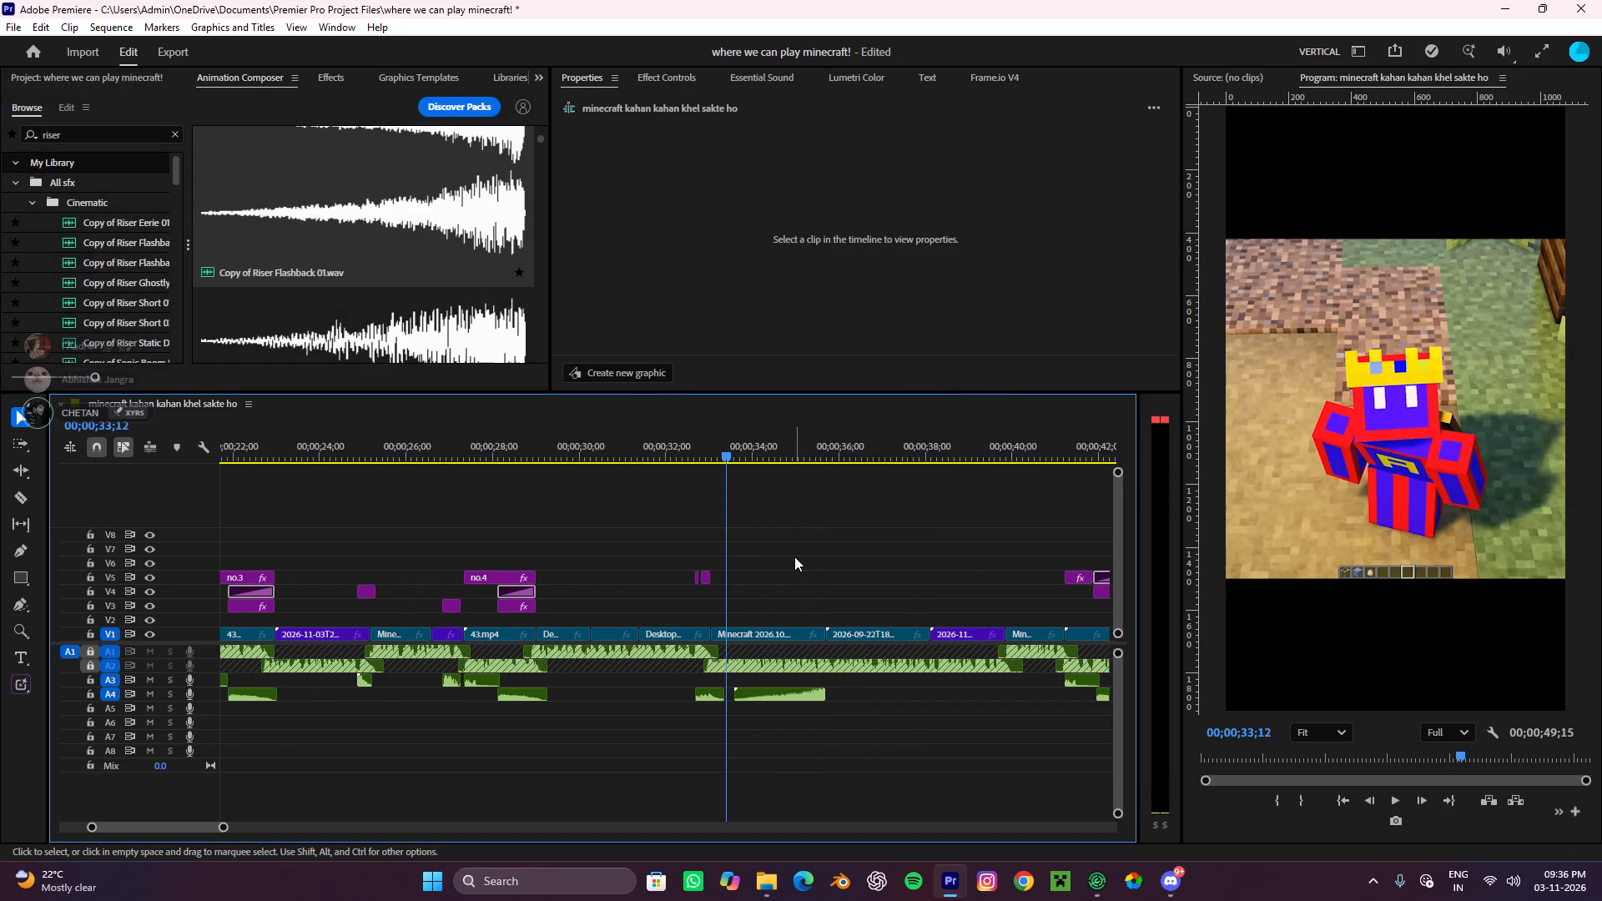
key("space")
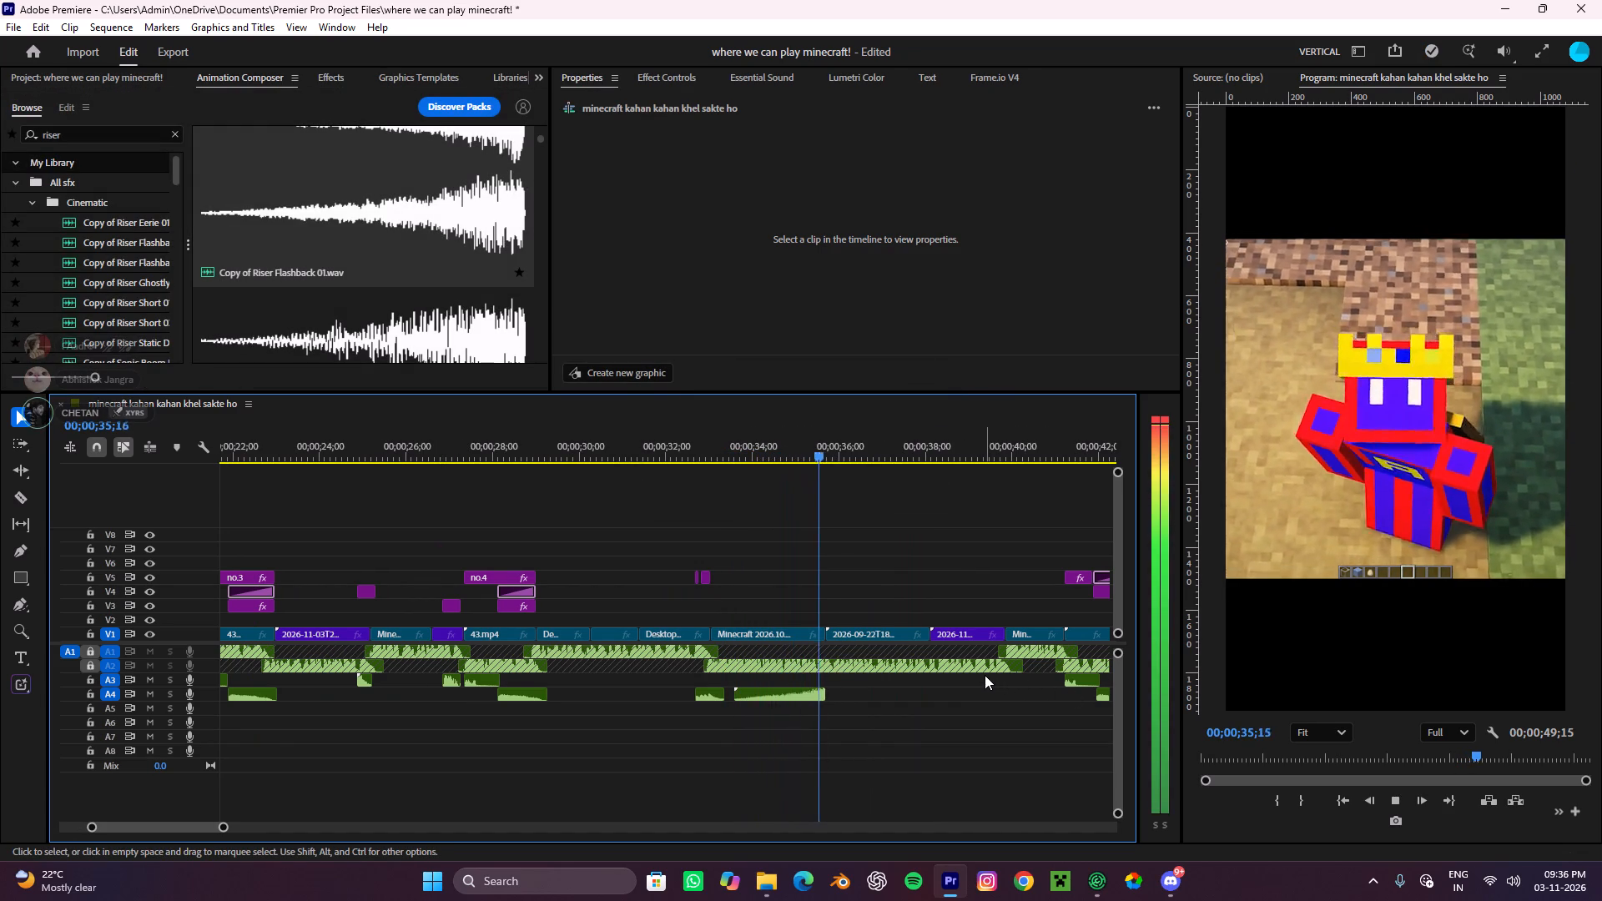
key("space")
scroll(906, 655, "down", 8, "alt")
scroll(864, 642, "down", 3)
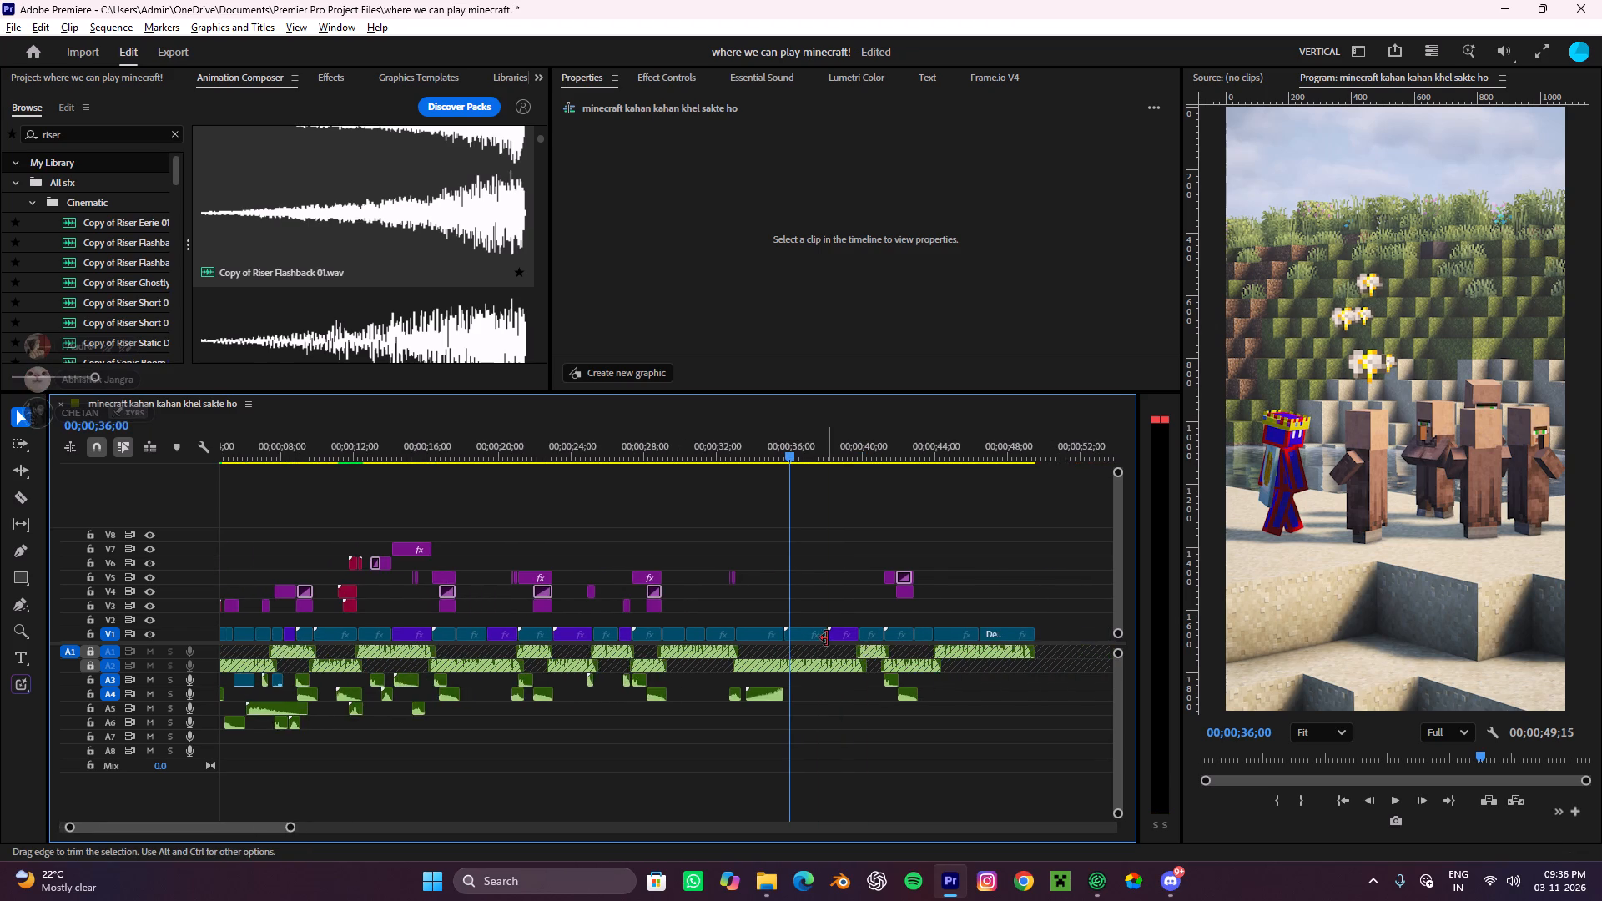
scroll(827, 638, "up", 4, "alt")
key("space")
scroll(827, 637, "down", 4)
key("space")
scroll(756, 634, "up", 4, "alt")
scroll(756, 634, "down", 7, "alt")
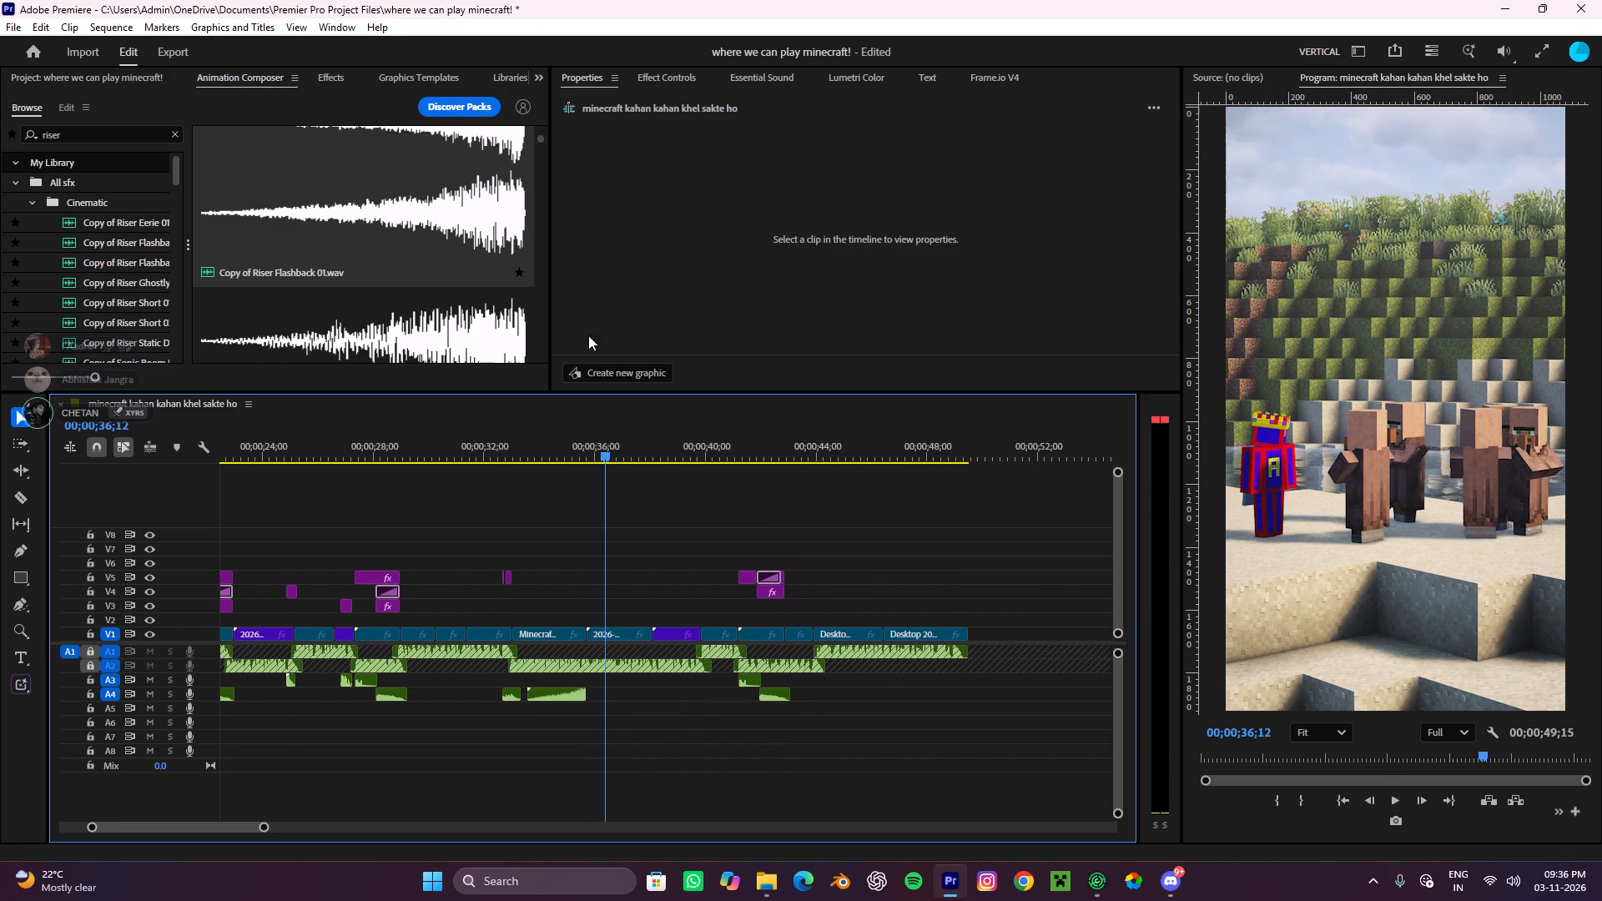
Add the Free YouTube CTA graphics template on V3, starting at the cut to the 2026-09-22 clip, with its audio on A5.
left_click(111, 73)
left_click(243, 85)
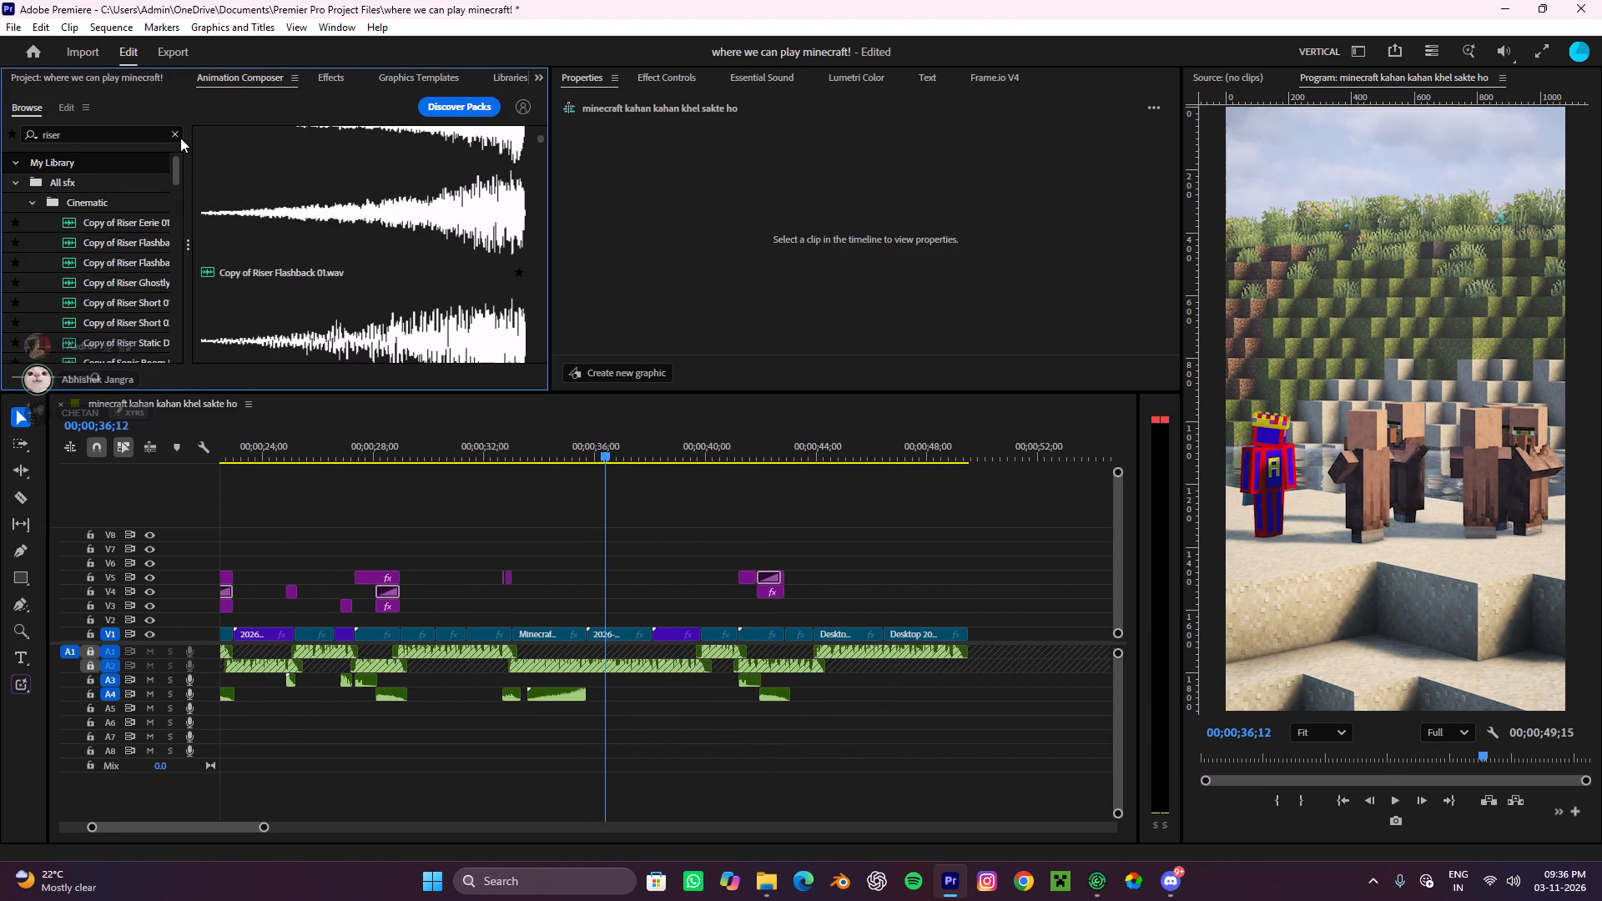
left_click(178, 137)
left_click(416, 88)
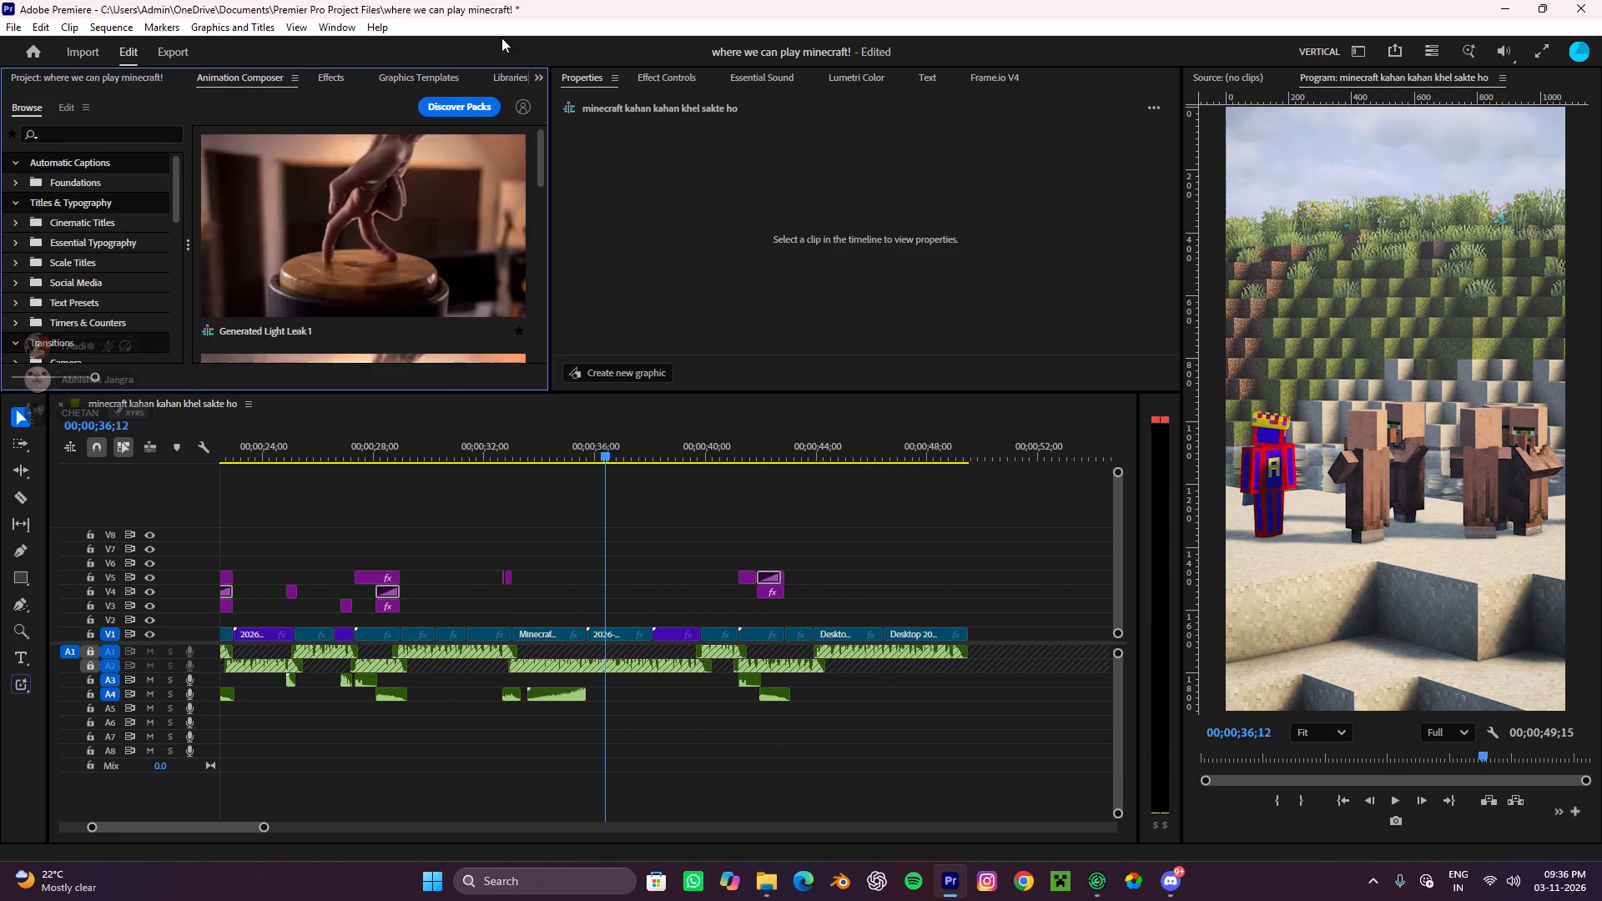
left_click(411, 70)
left_click_drag(111, 254, 642, 541)
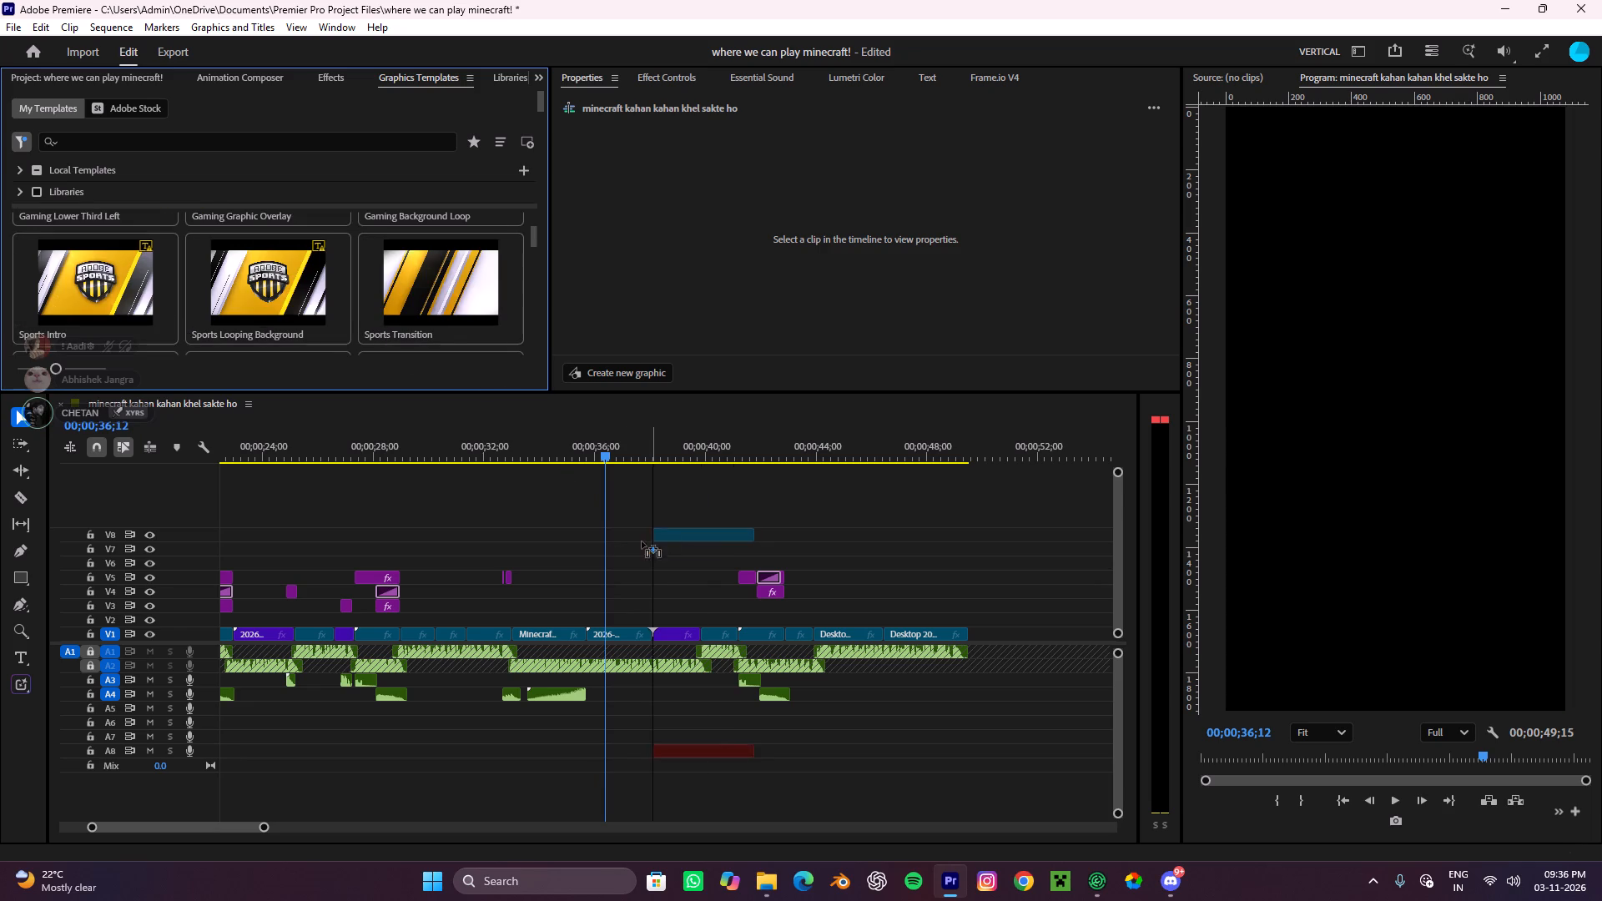
left_click_drag(642, 541, 584, 573)
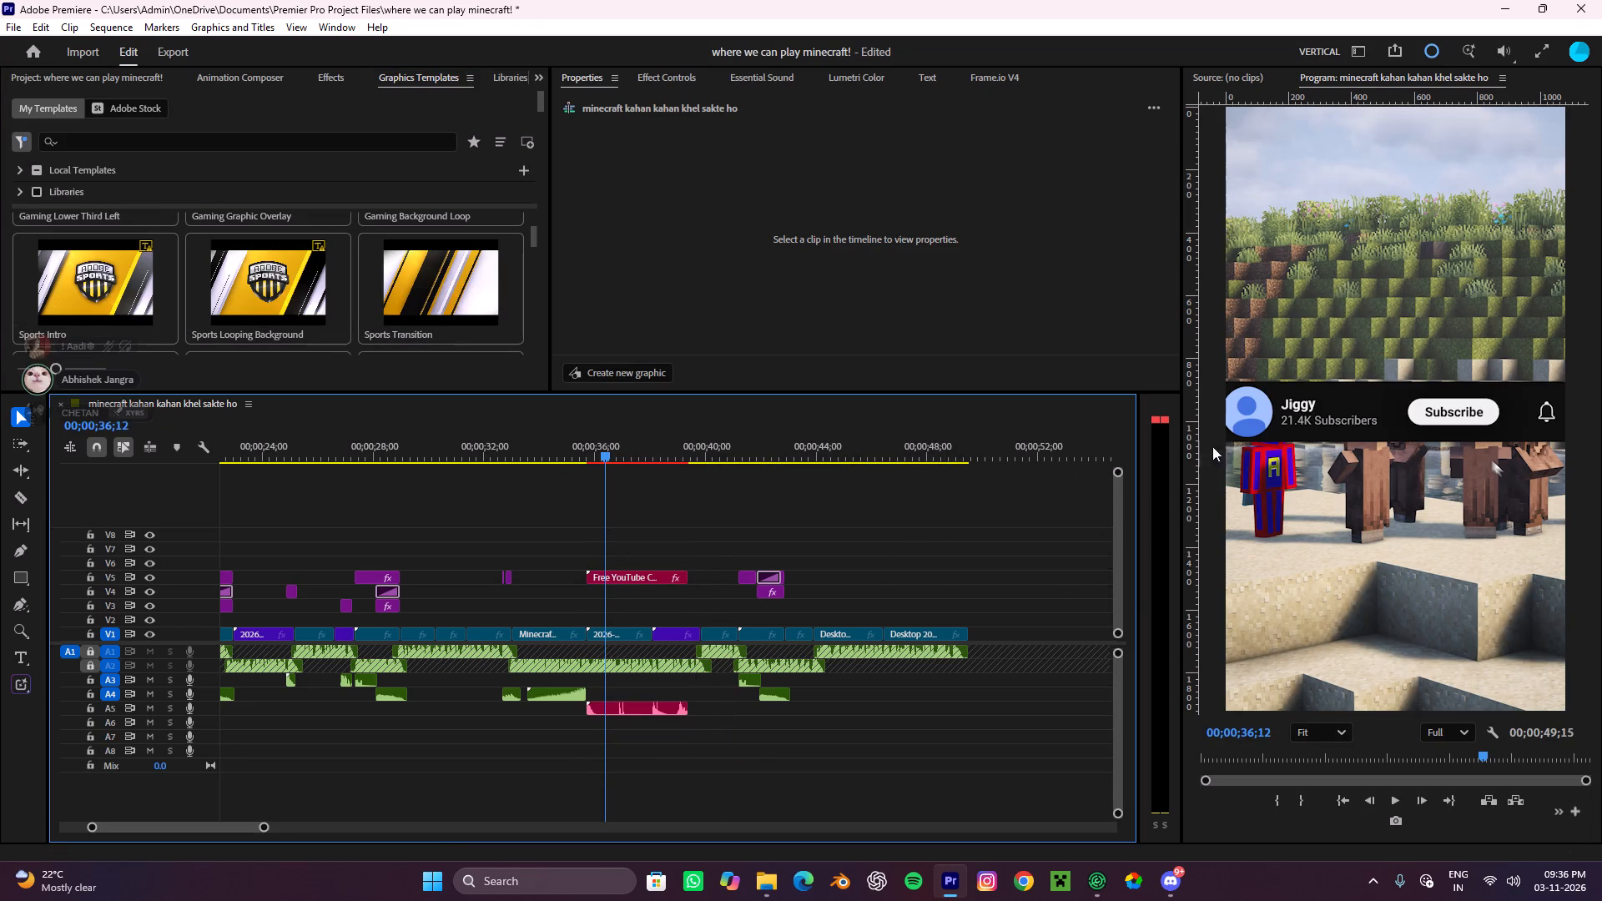
left_click(1013, 566)
left_click_drag(618, 577, 618, 600)
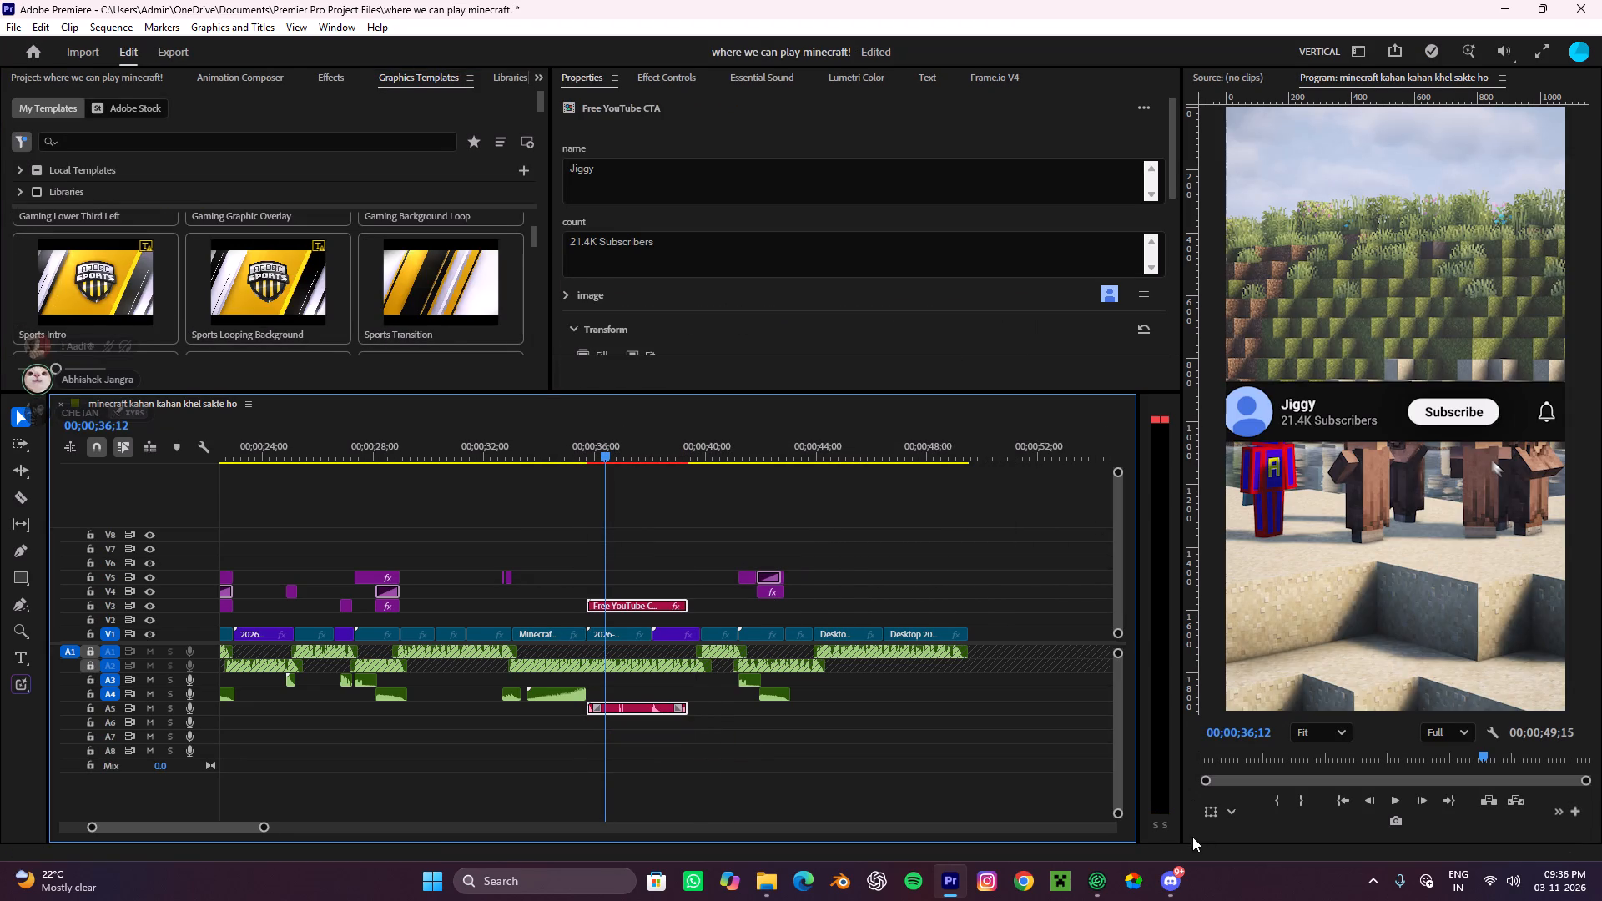
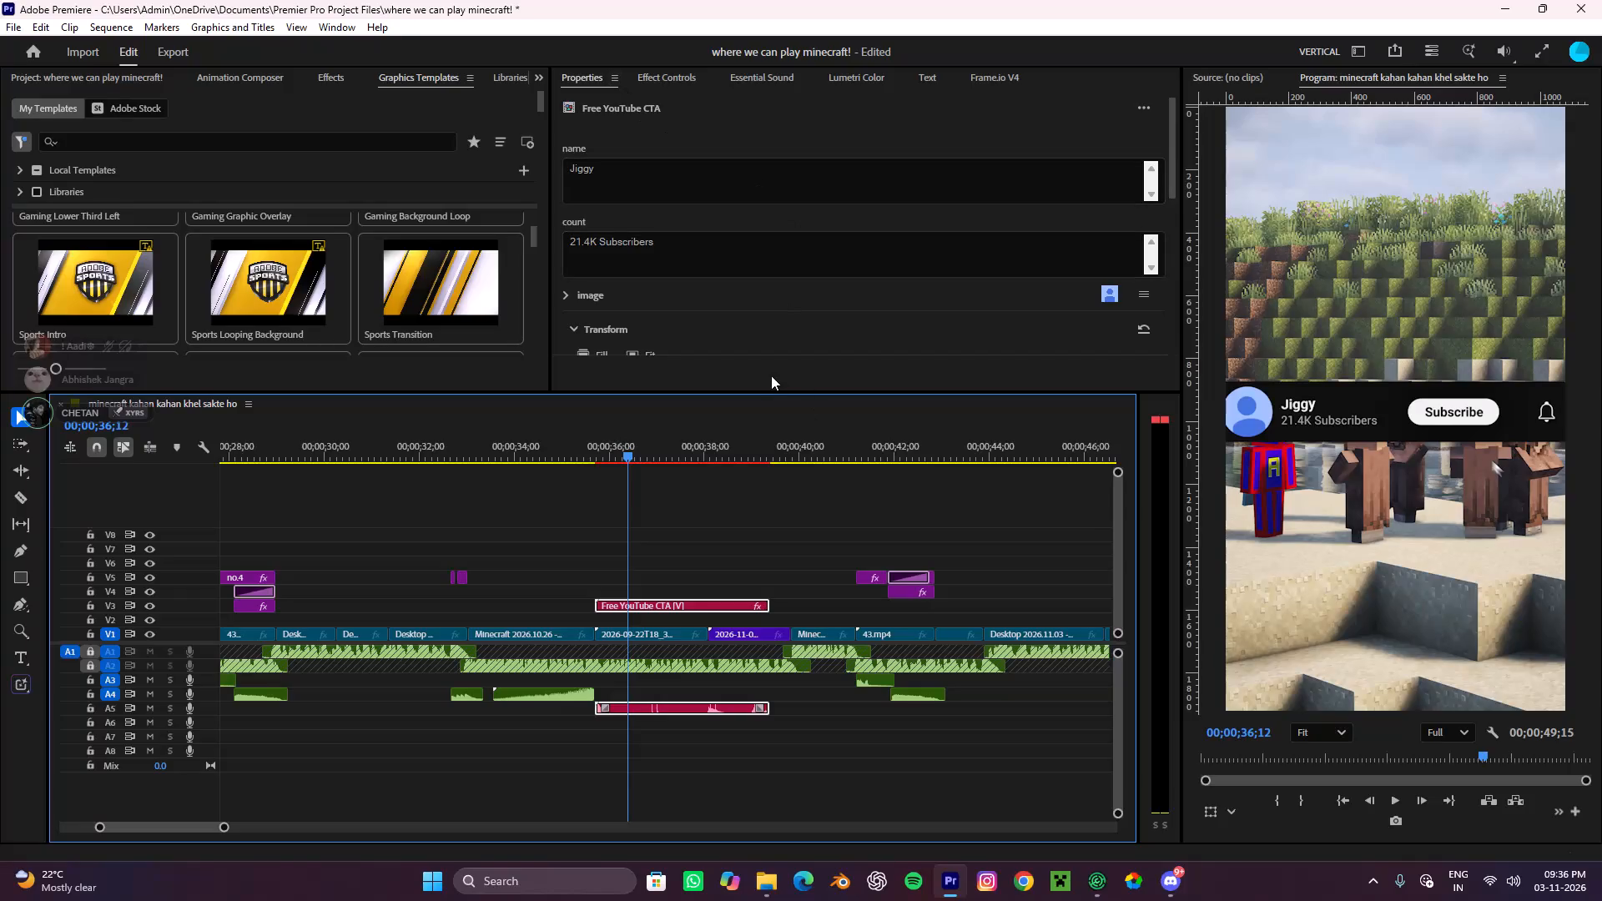
Fit the Free YouTube CTA graphic to the frame, scale it to 73% and set its vertical position to 425.
scroll(771, 375, "down", 7)
left_click(628, 234)
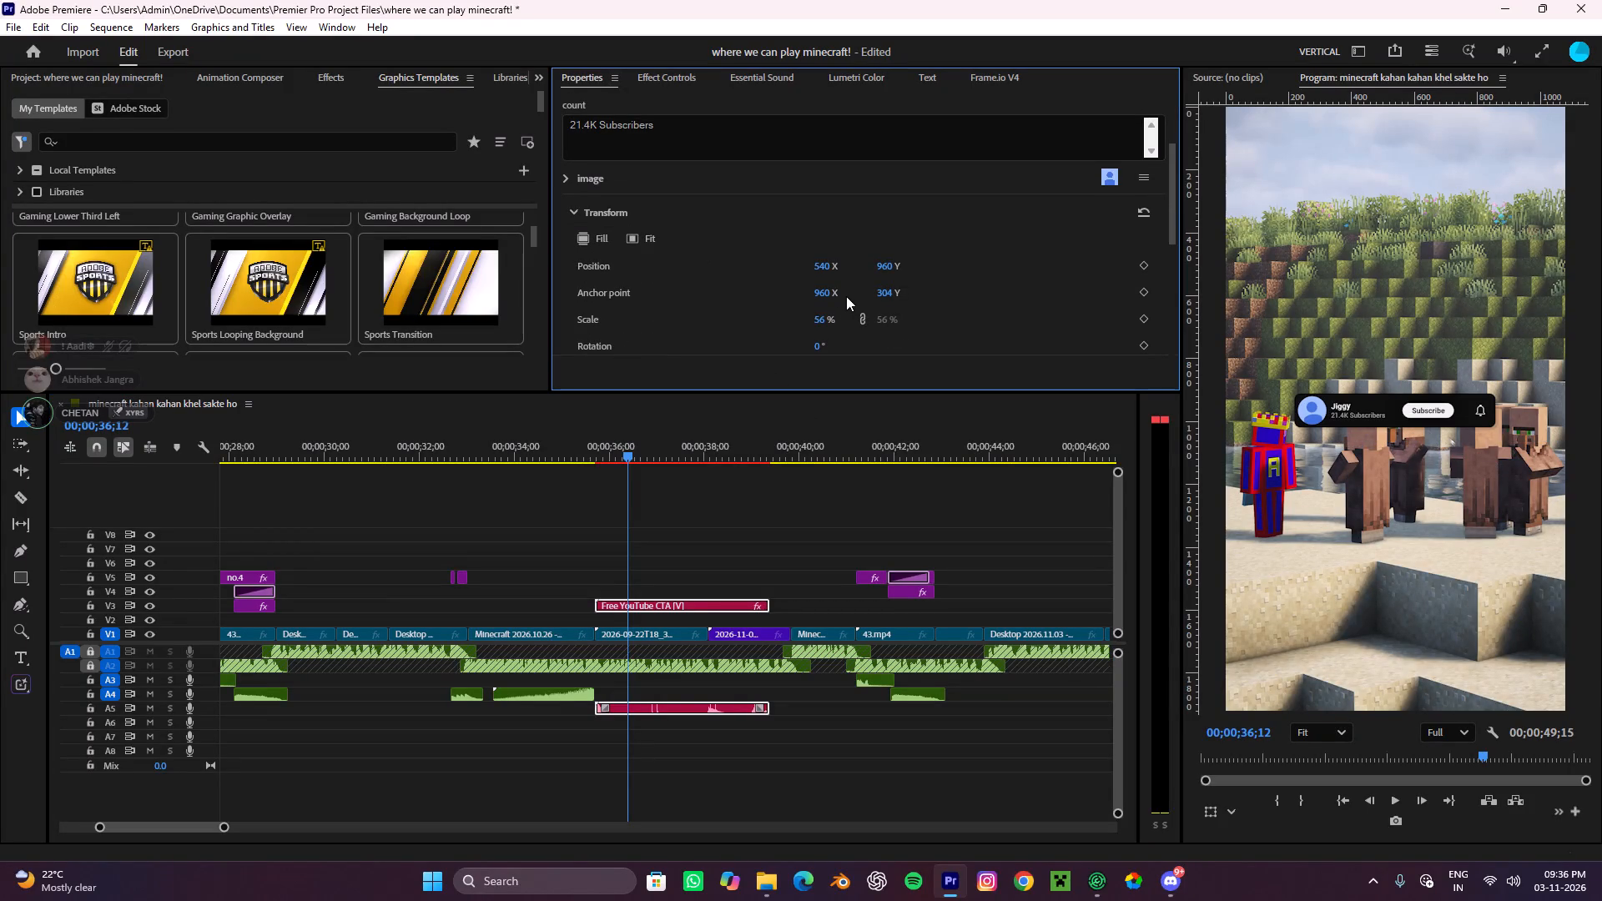
left_click_drag(825, 320, 834, 312)
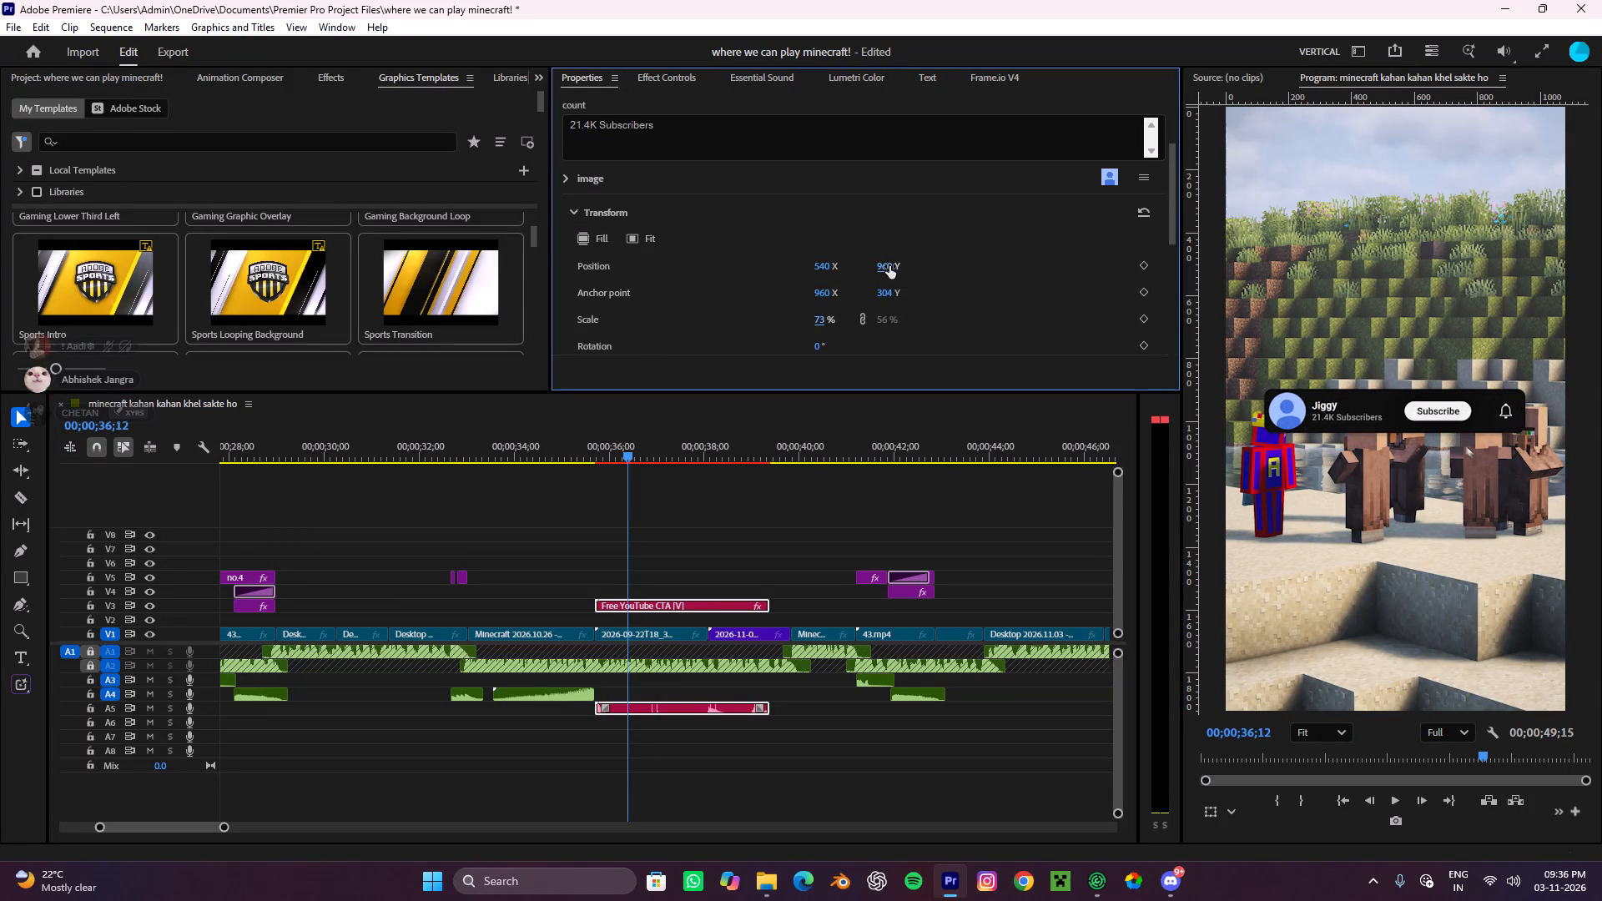
left_click_drag(889, 266, 506, 360)
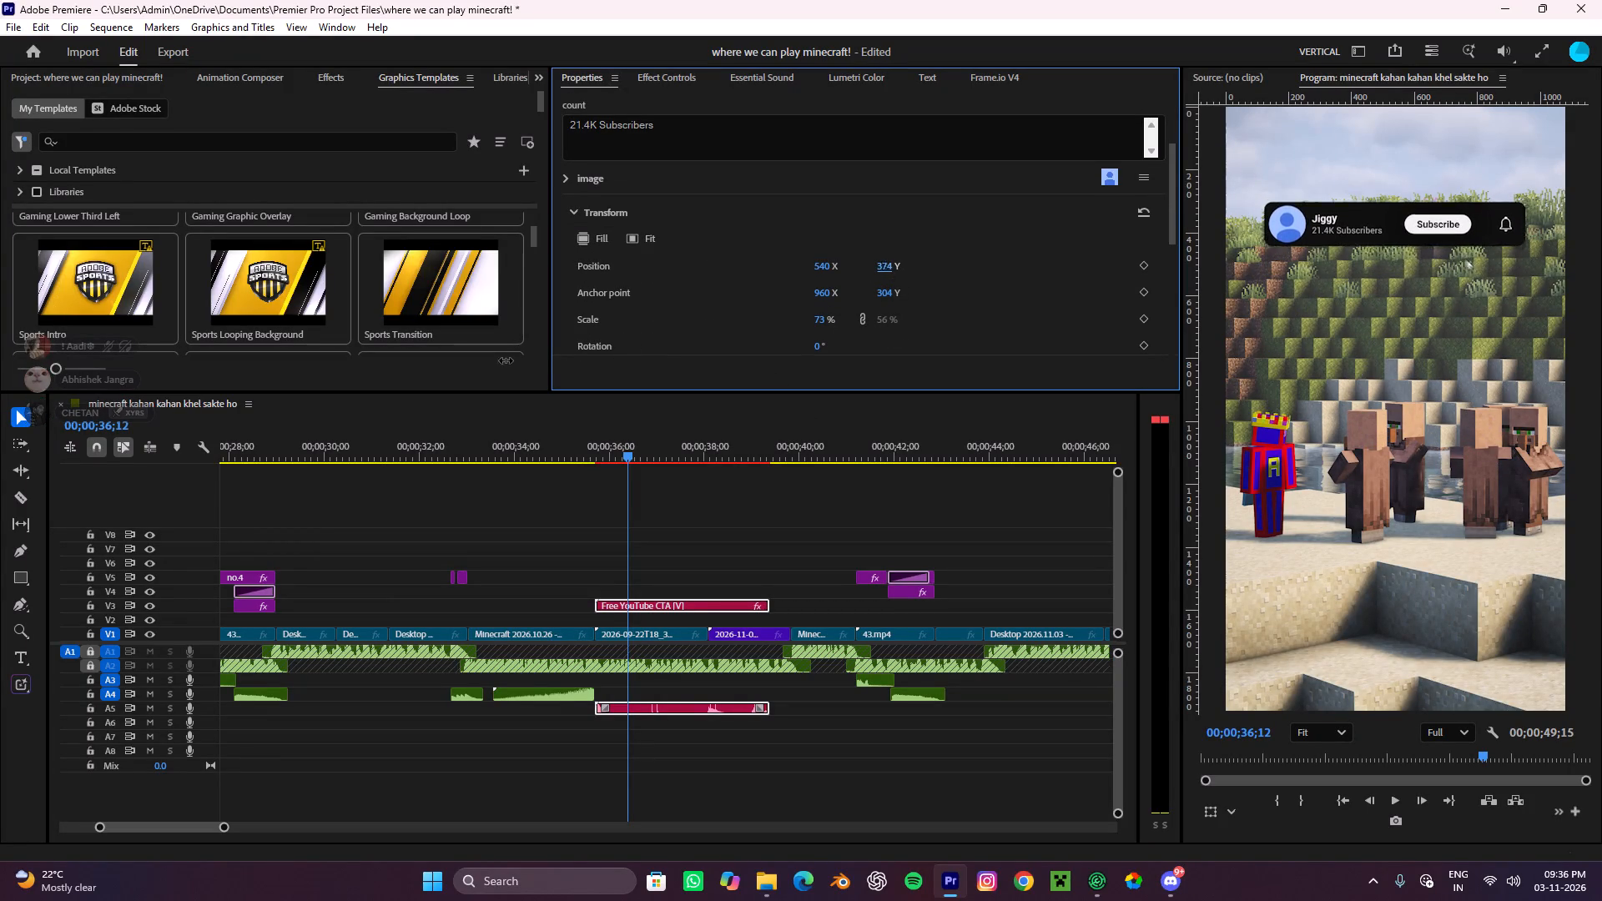
left_click_drag(506, 360, 523, 346)
Replace the name Jiggy in the subscribe graphic with the channel owner's name.
scroll(706, 254, "up", 8)
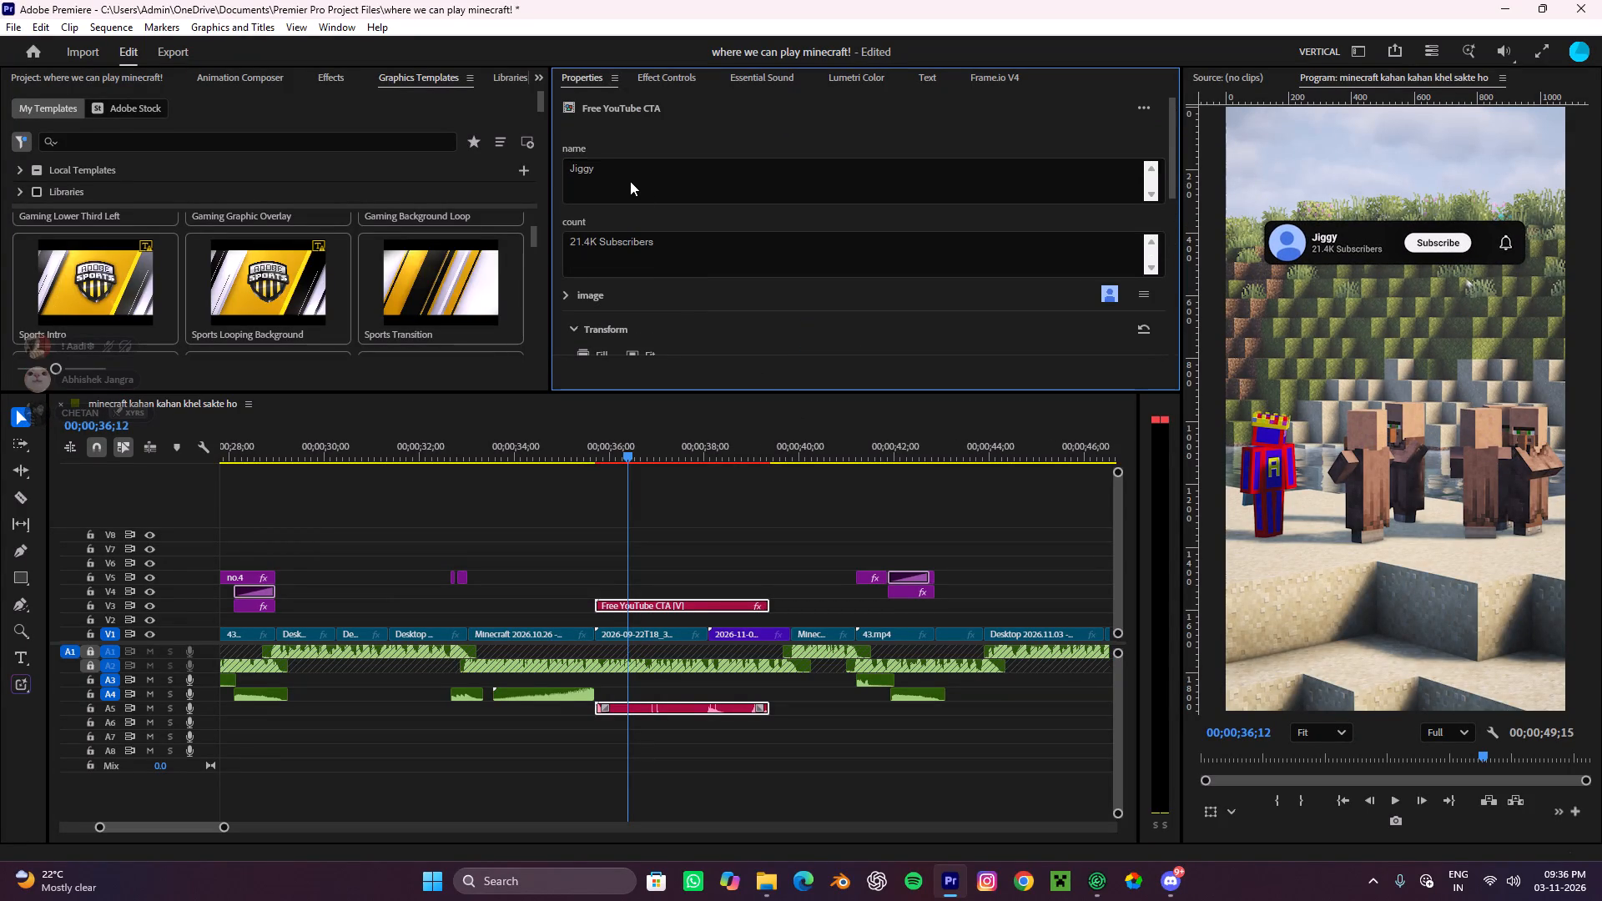
left_click(626, 180)
left_click_drag(625, 179, 476, 194)
key("shift+a")
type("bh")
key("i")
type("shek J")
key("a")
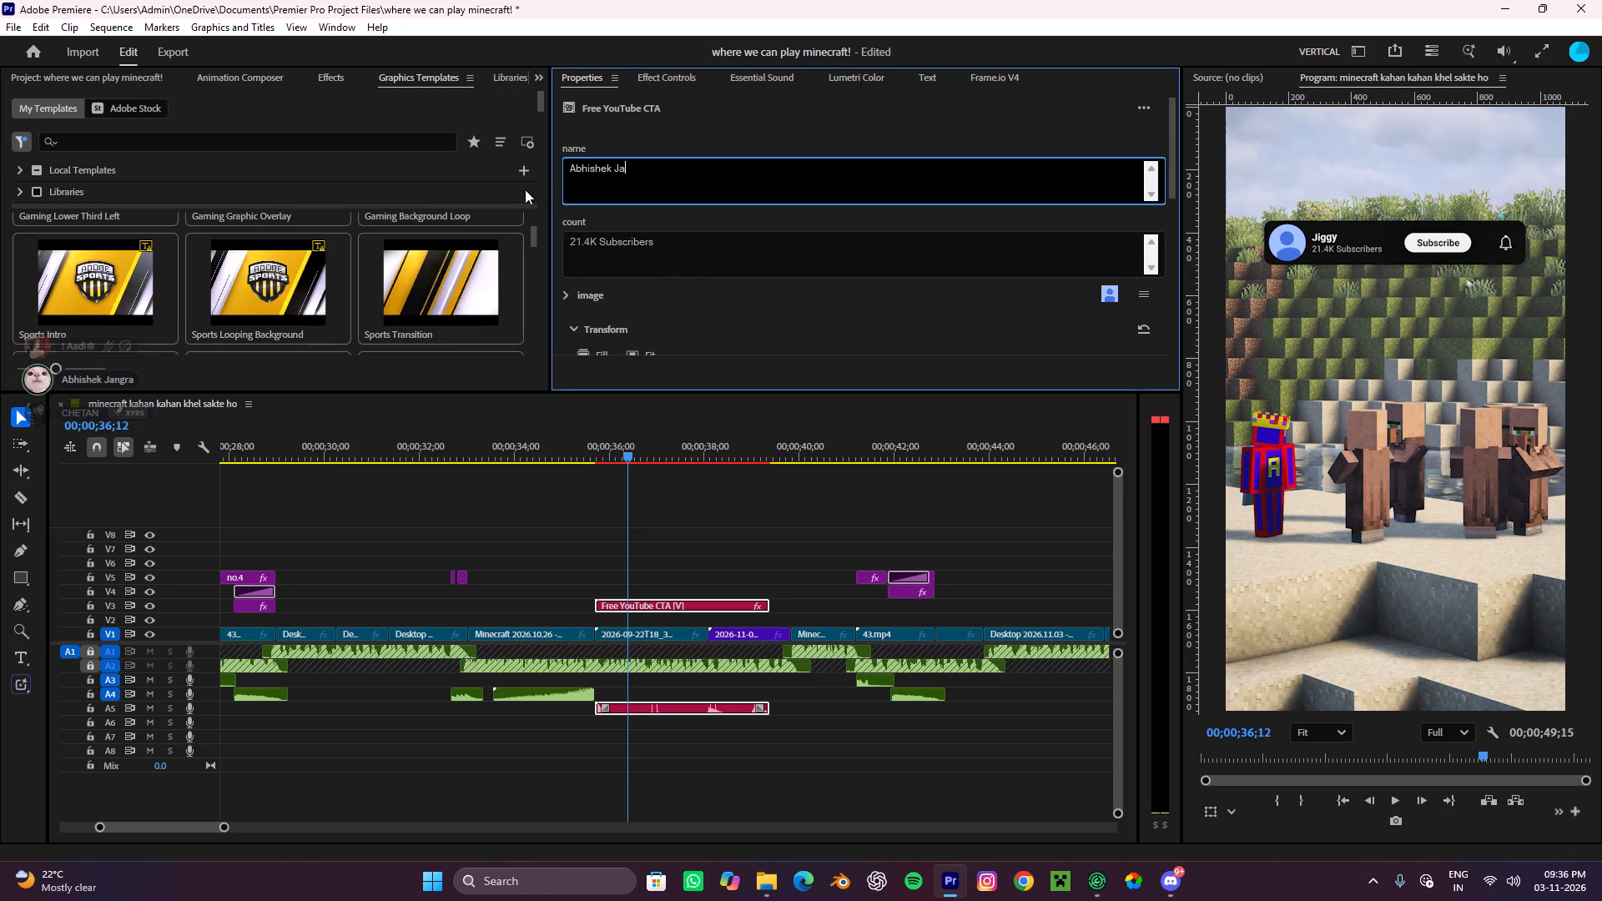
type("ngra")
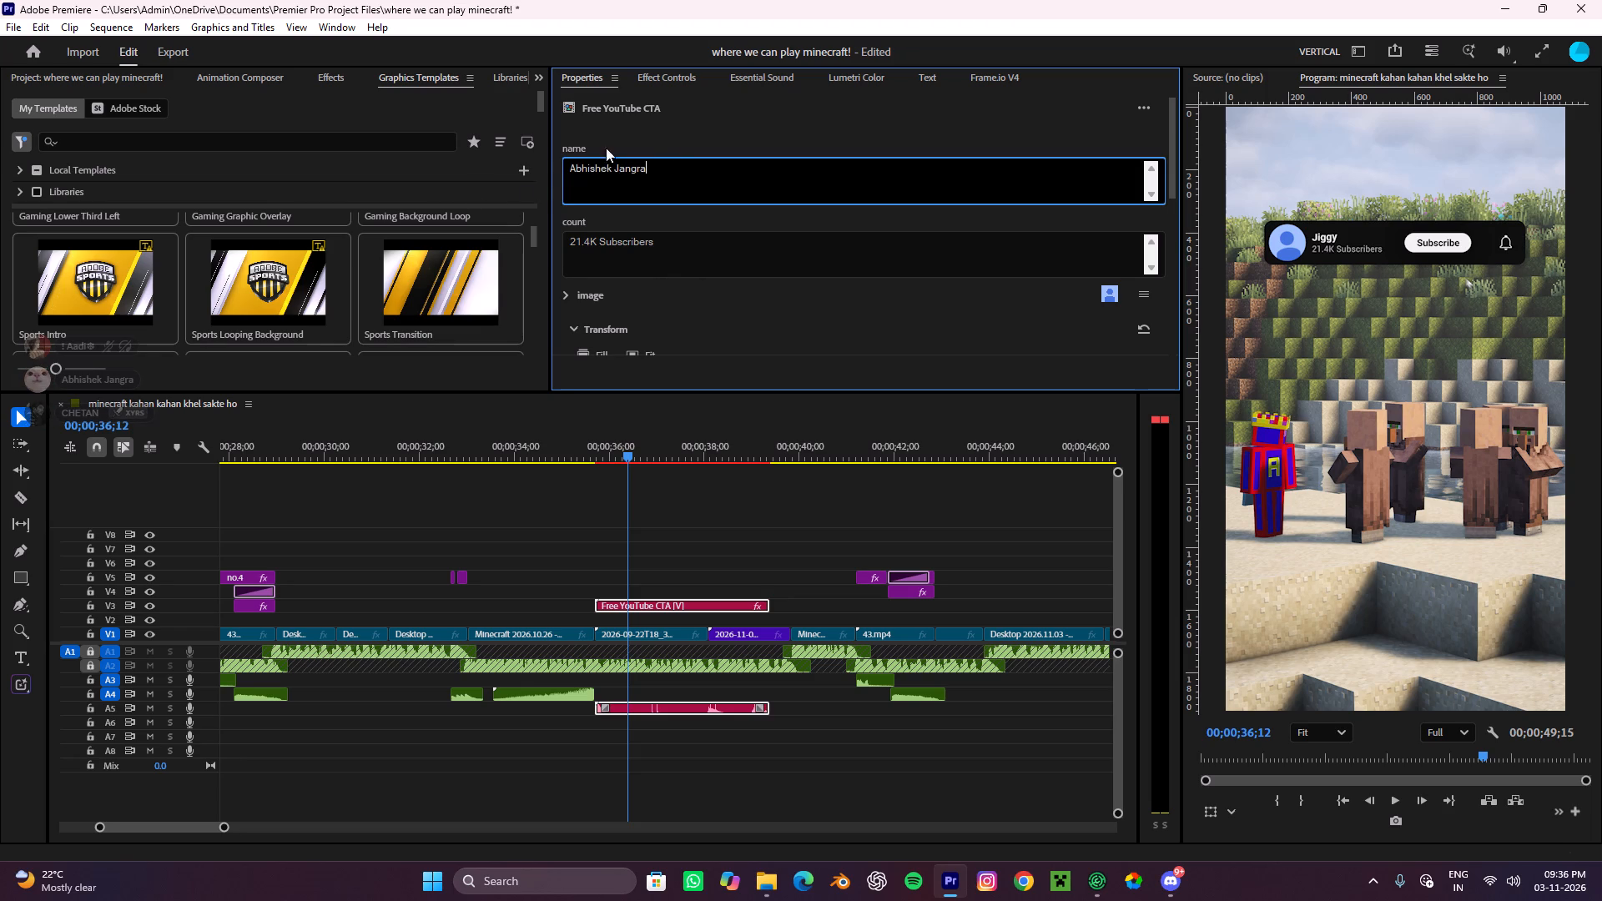
left_click(667, 138)
Set the subscribe graphic's count text to 31.1K Subscribers.
left_click(572, 252)
left_click(590, 248)
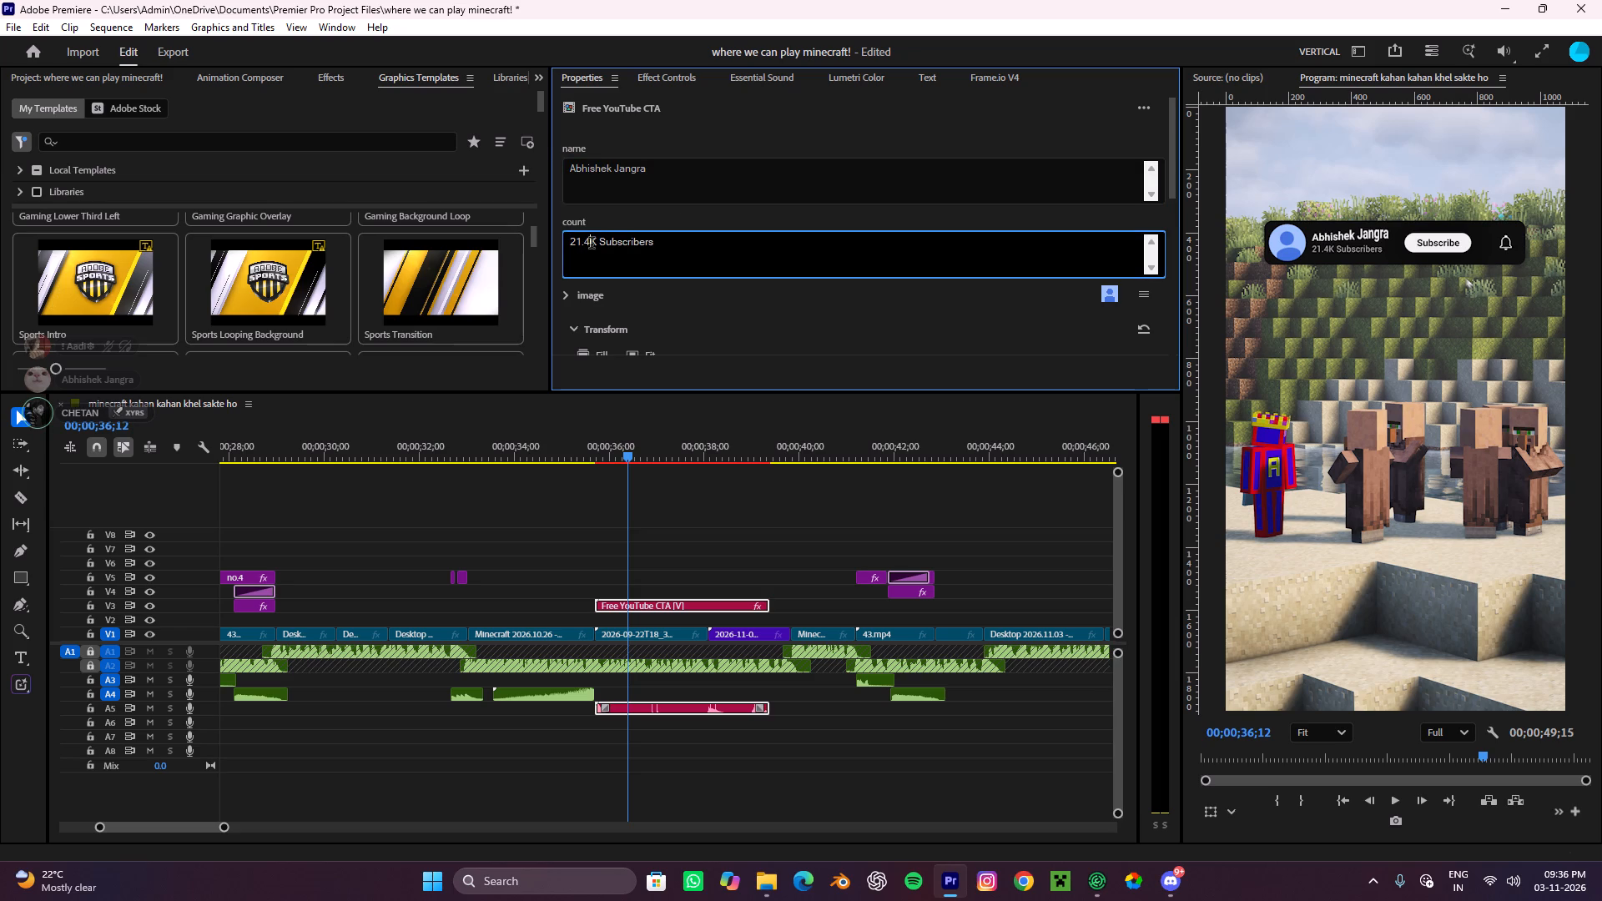
left_click_drag(592, 244, 441, 236)
type("31.")
key("1")
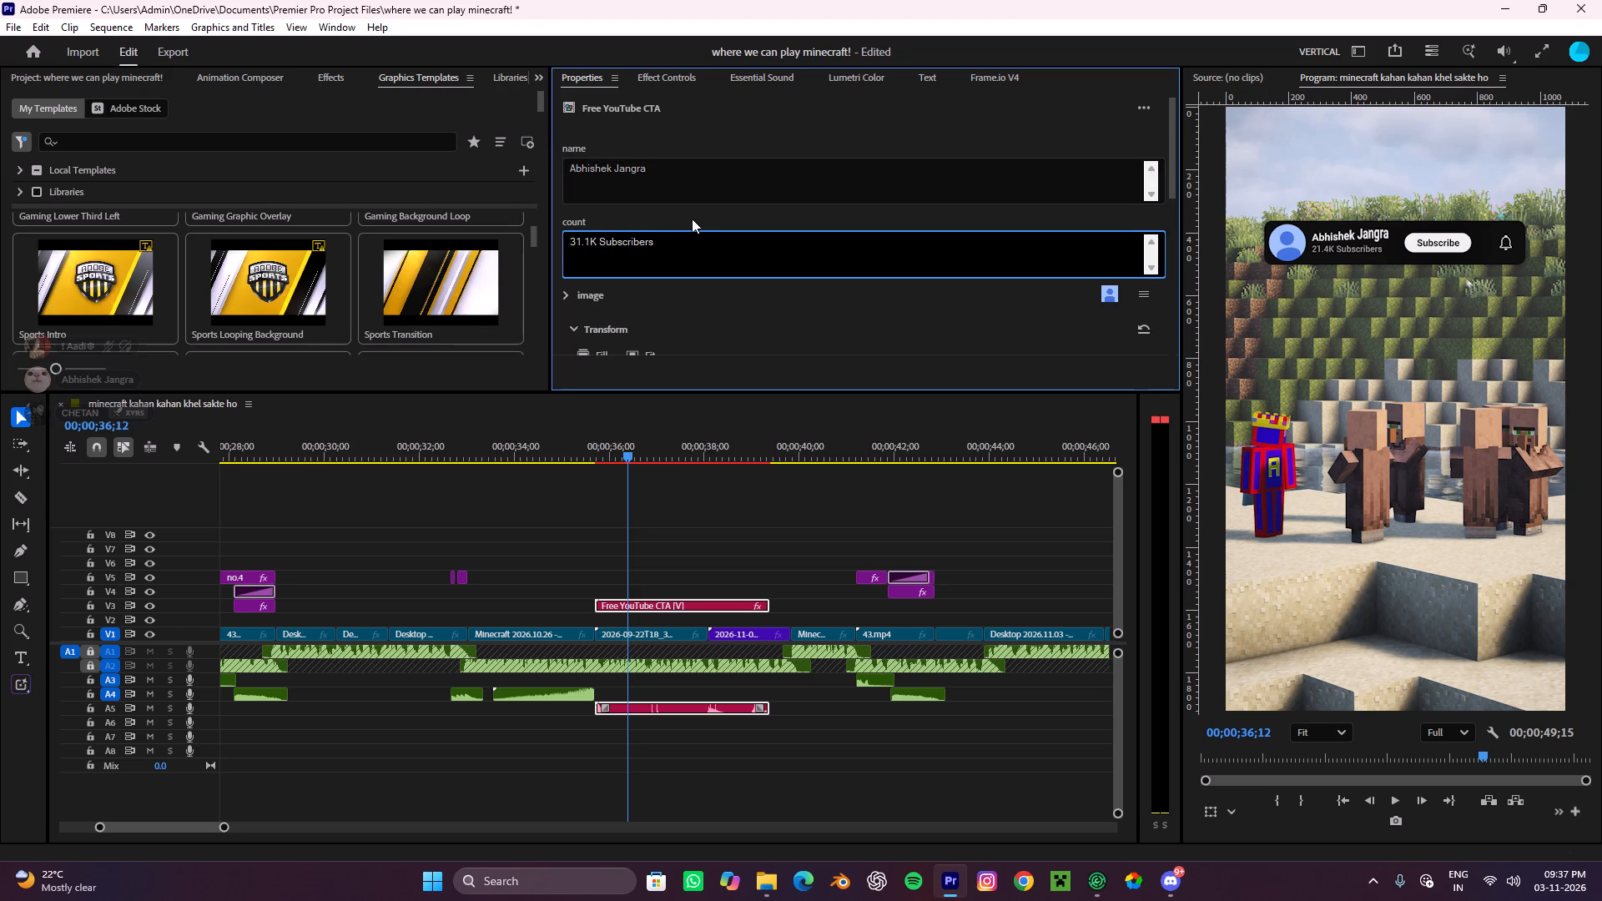
left_click(692, 219)
Replace the subscribe graphic's placeholder image with channels4_profile from the Pictures folder in File Explorer.
scroll(813, 380, "down", 8)
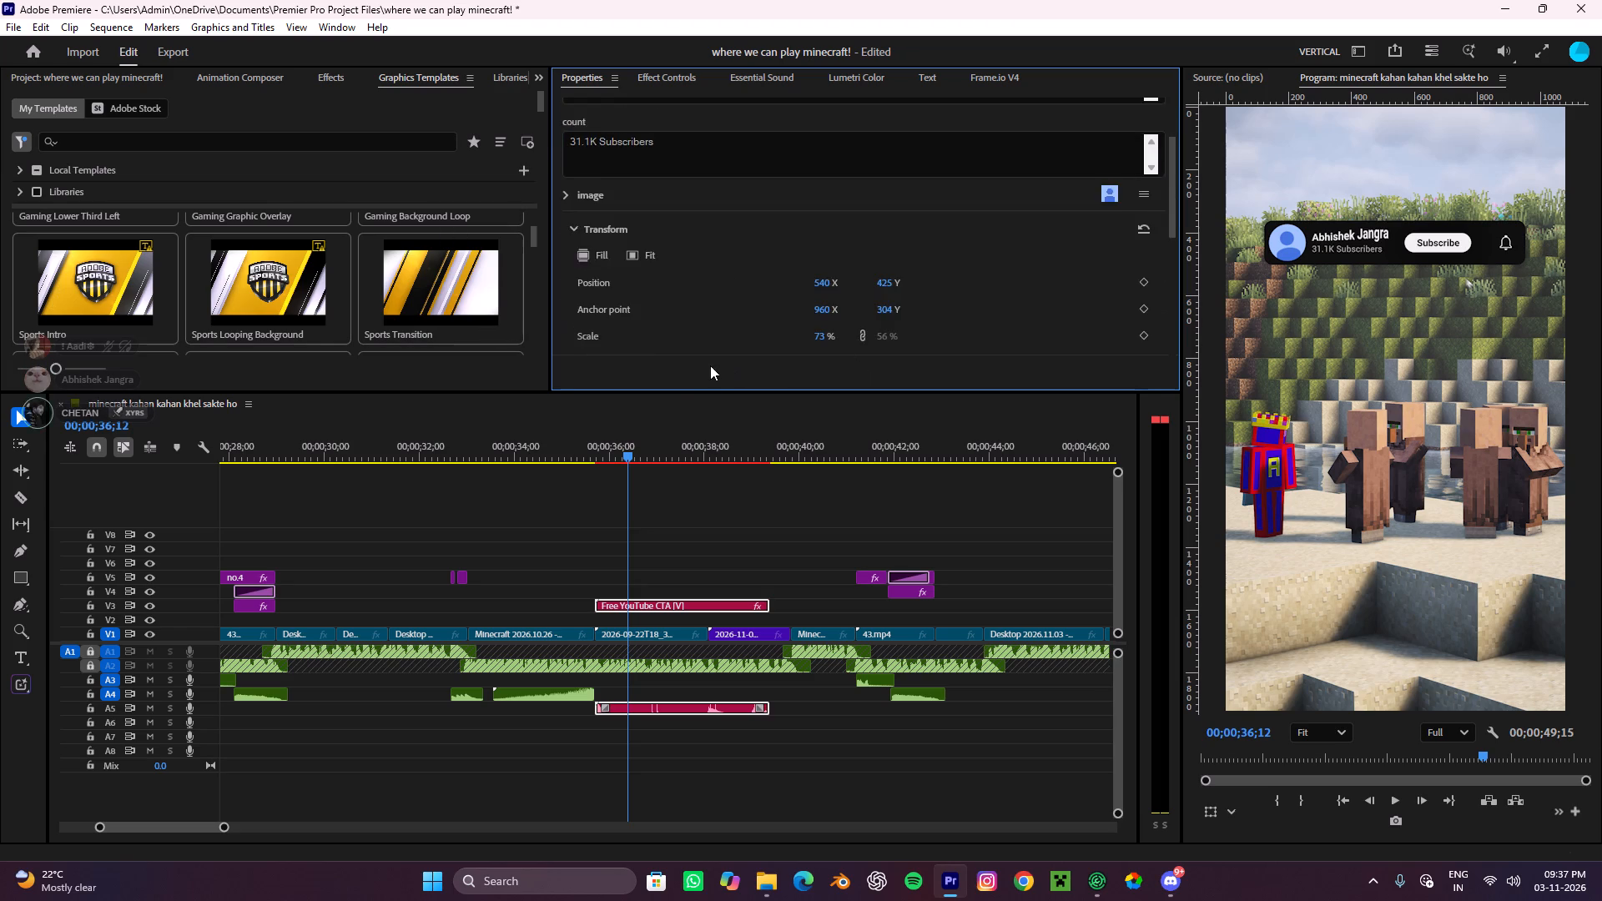
scroll(710, 365, "down", 17)
scroll(663, 378, "up", 5)
scroll(638, 186, "up", 2)
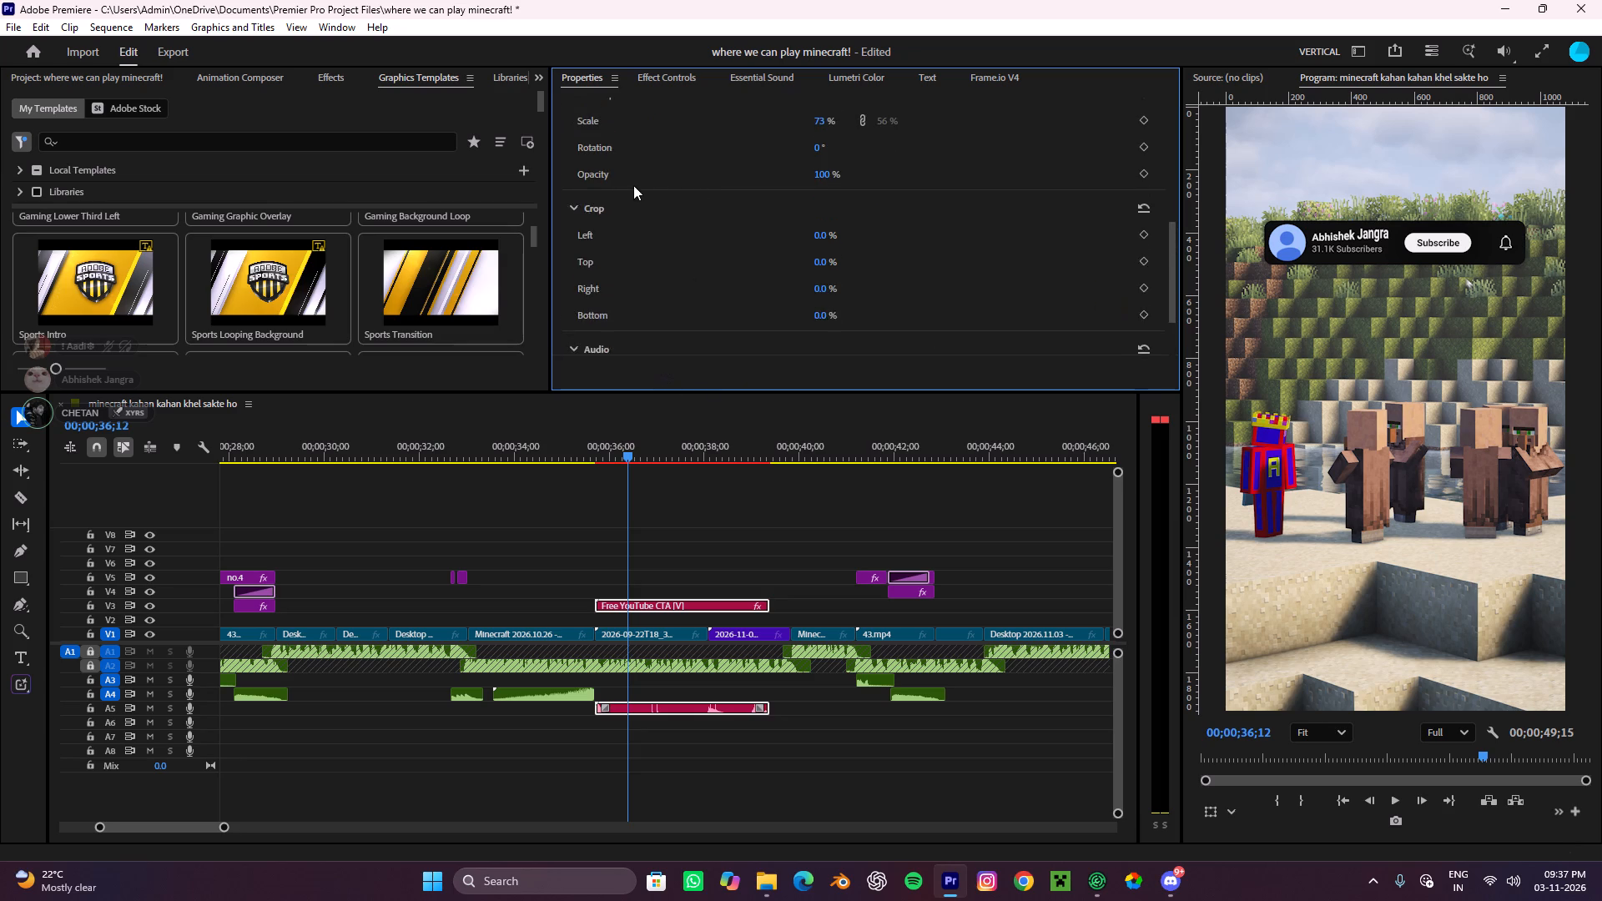
scroll(633, 185, "up", 12)
left_click(572, 211)
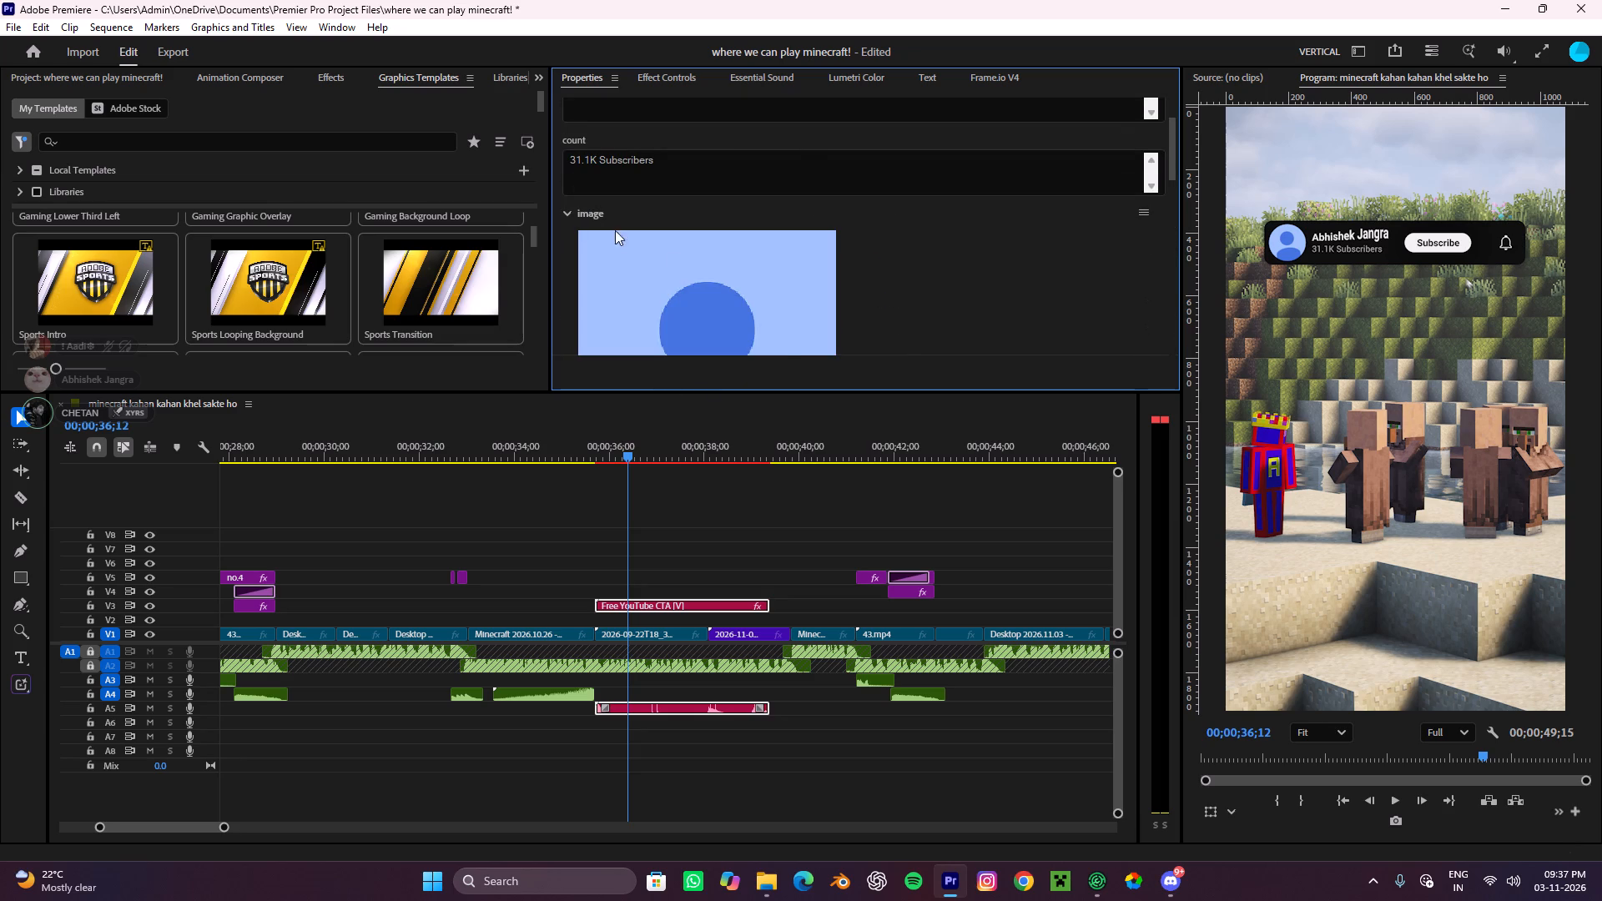
scroll(908, 311, "down", 8)
left_click(763, 882)
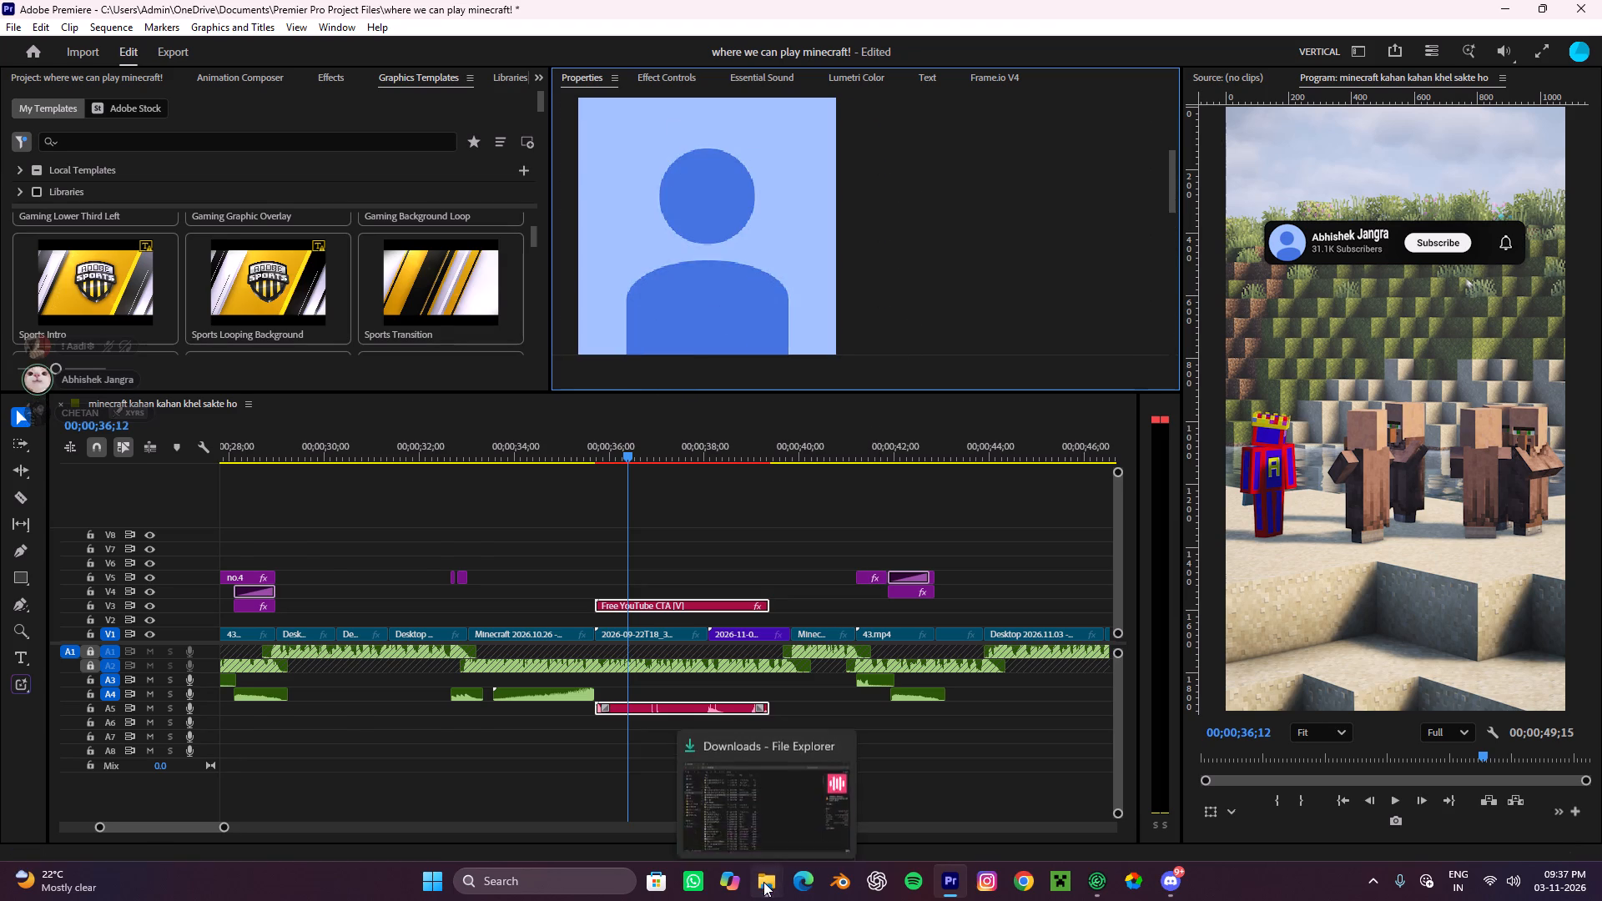
scroll(437, 398, "up", 3)
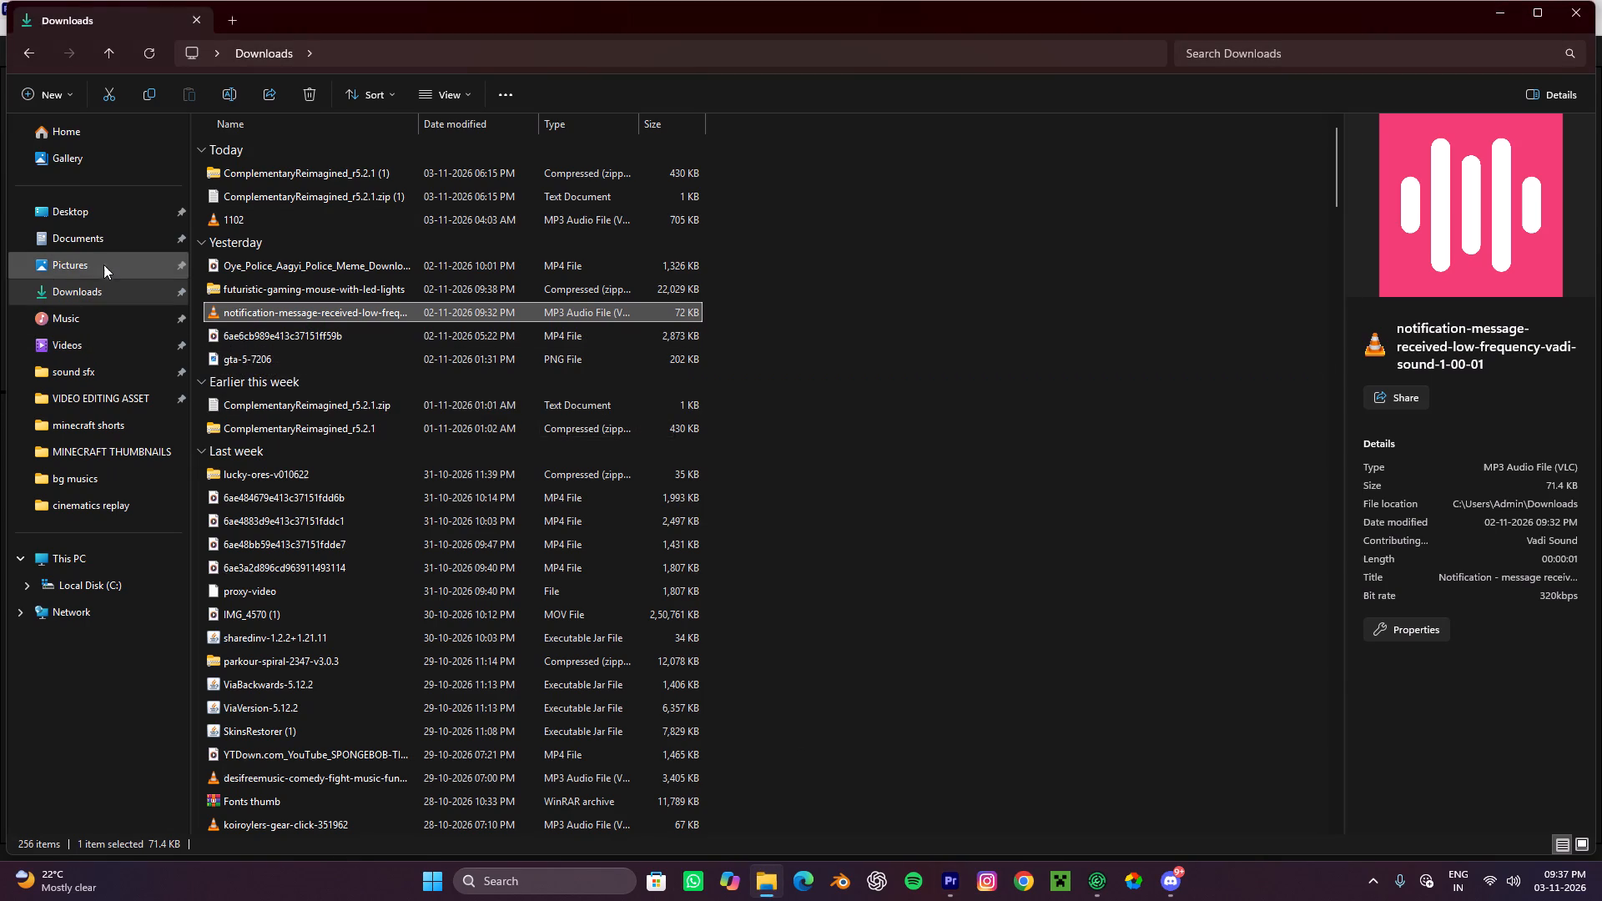
left_click(103, 259)
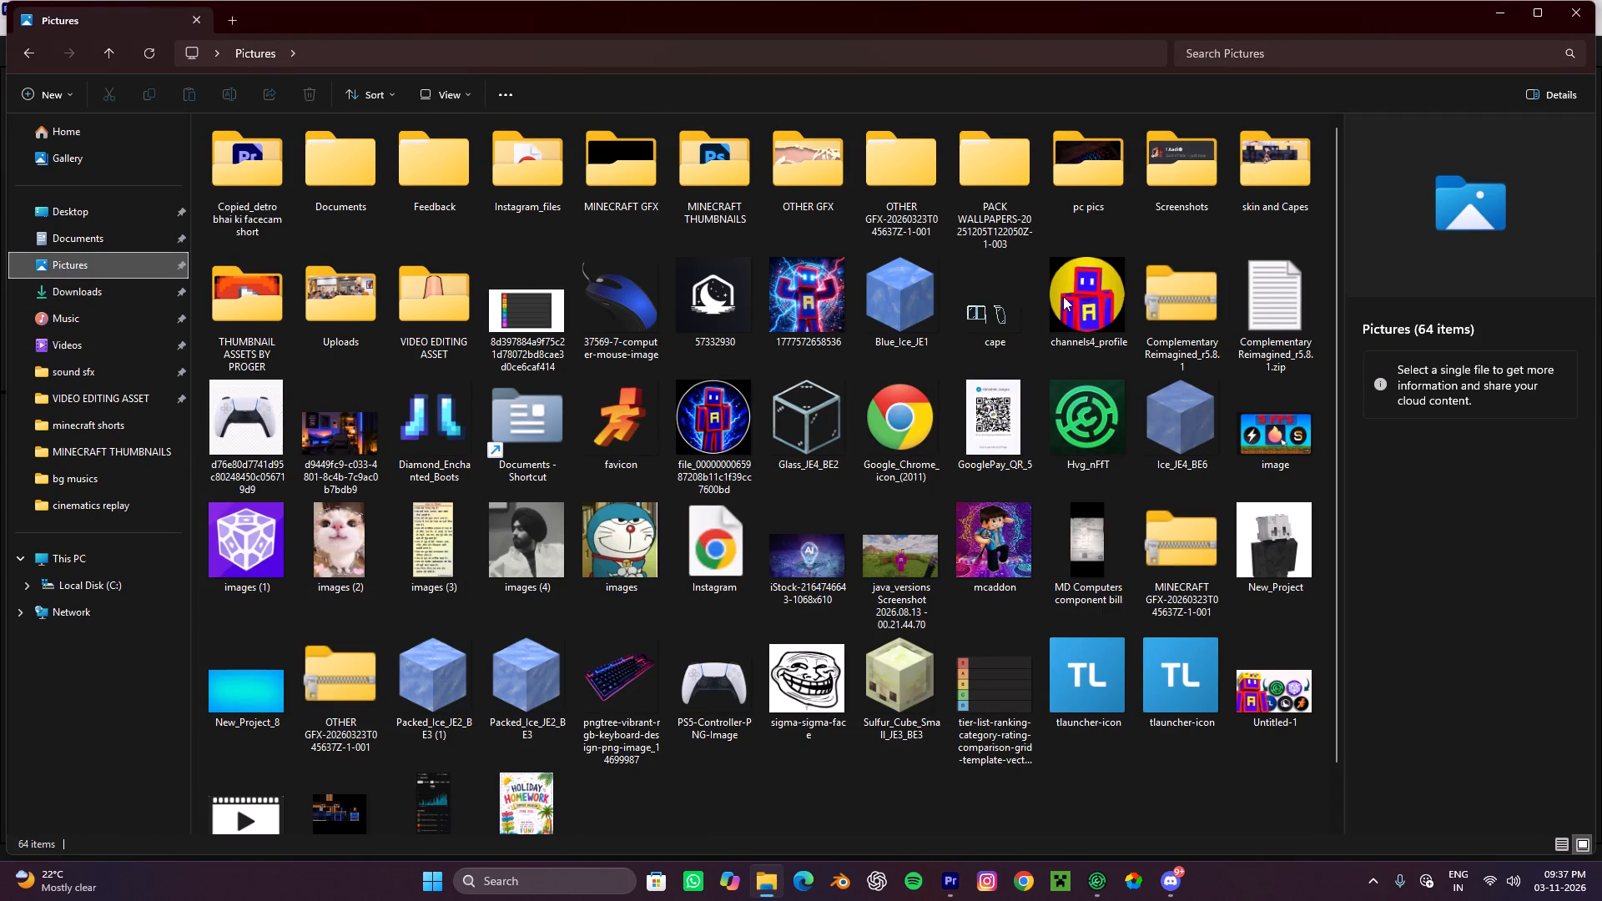
left_click_drag(1088, 288, 716, 243)
left_click(796, 596)
Play the sequence from the start of the subscribe graphic to 00;00;38;27 to check its animation and sound.
left_click_drag(640, 445, 602, 492)
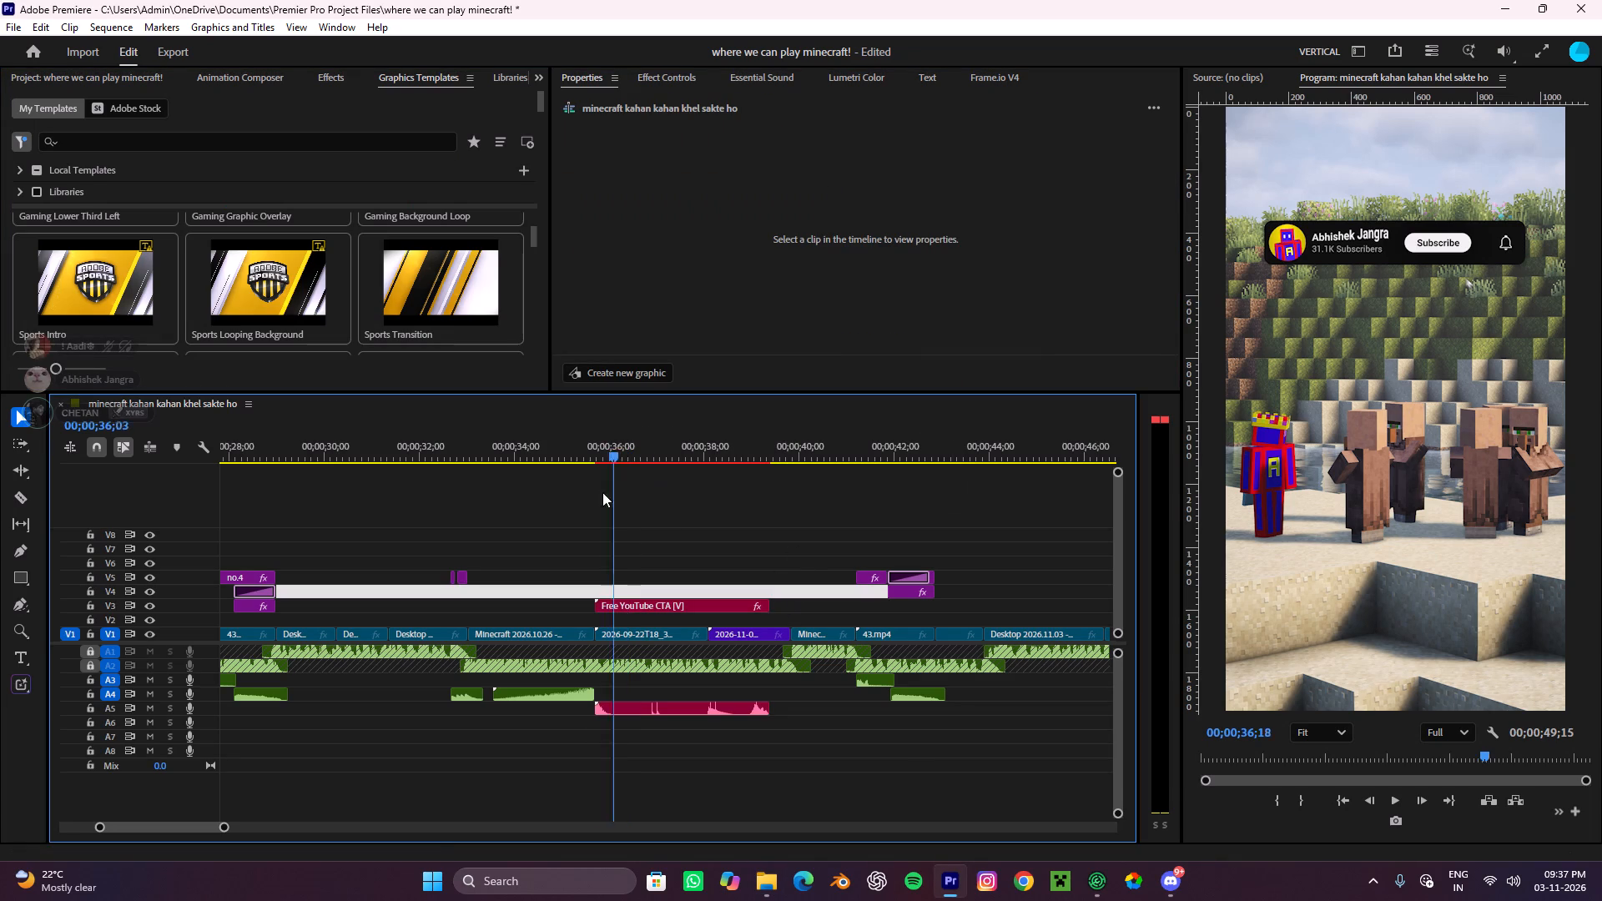
left_click_drag(602, 492, 582, 530)
key("space")
scroll(680, 535, "down", 3, "alt")
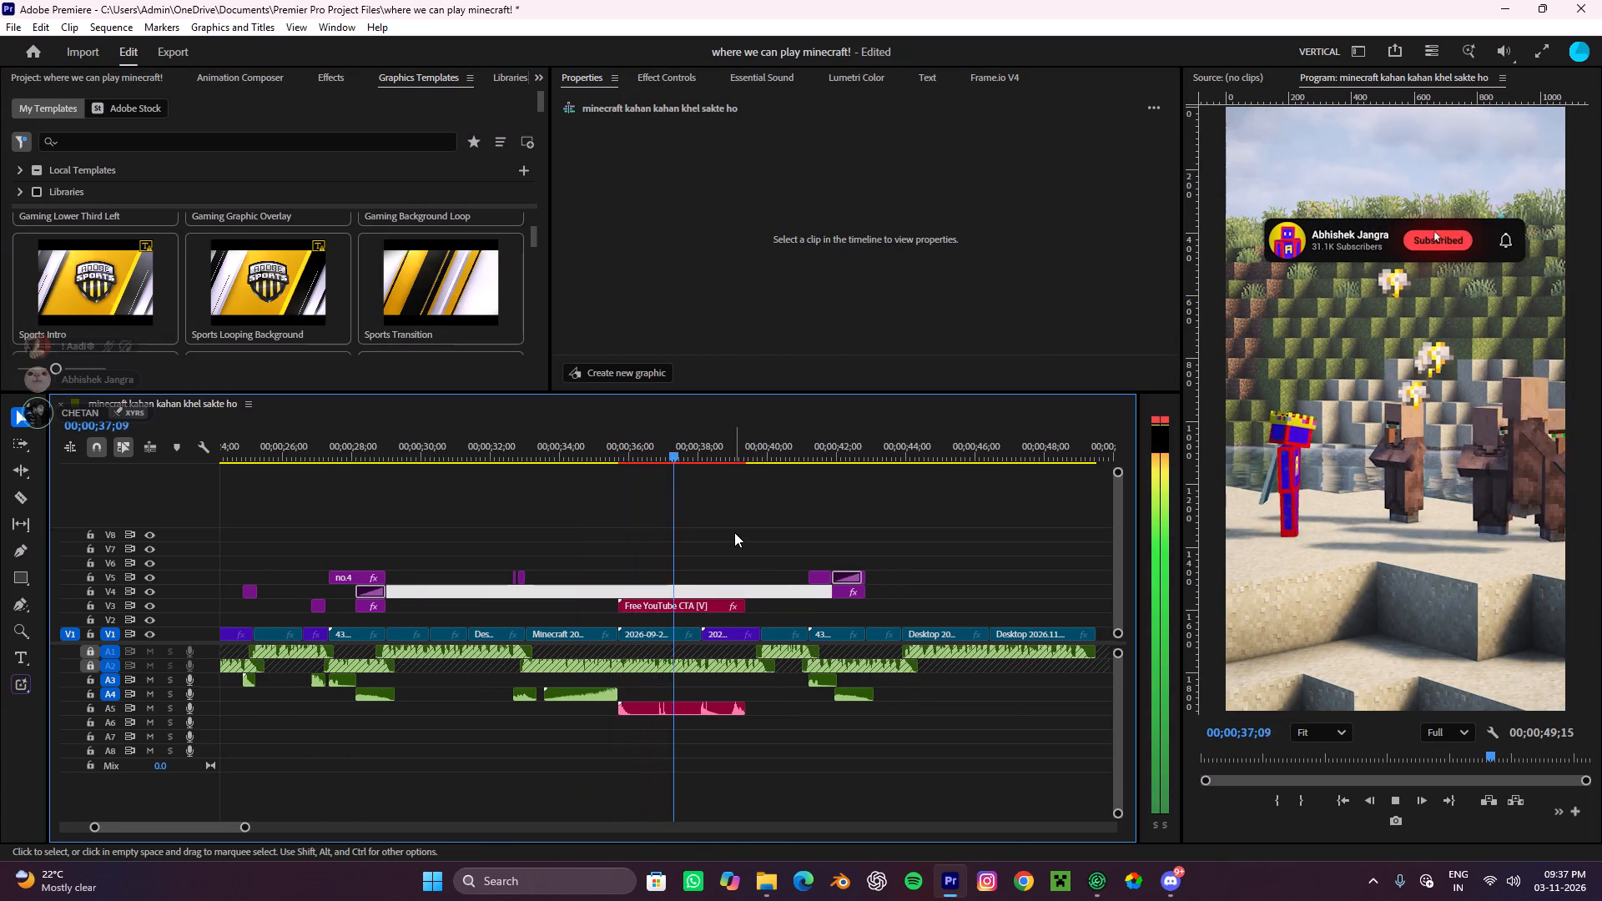
key("space")
scroll(744, 536, "down", 3, "alt")
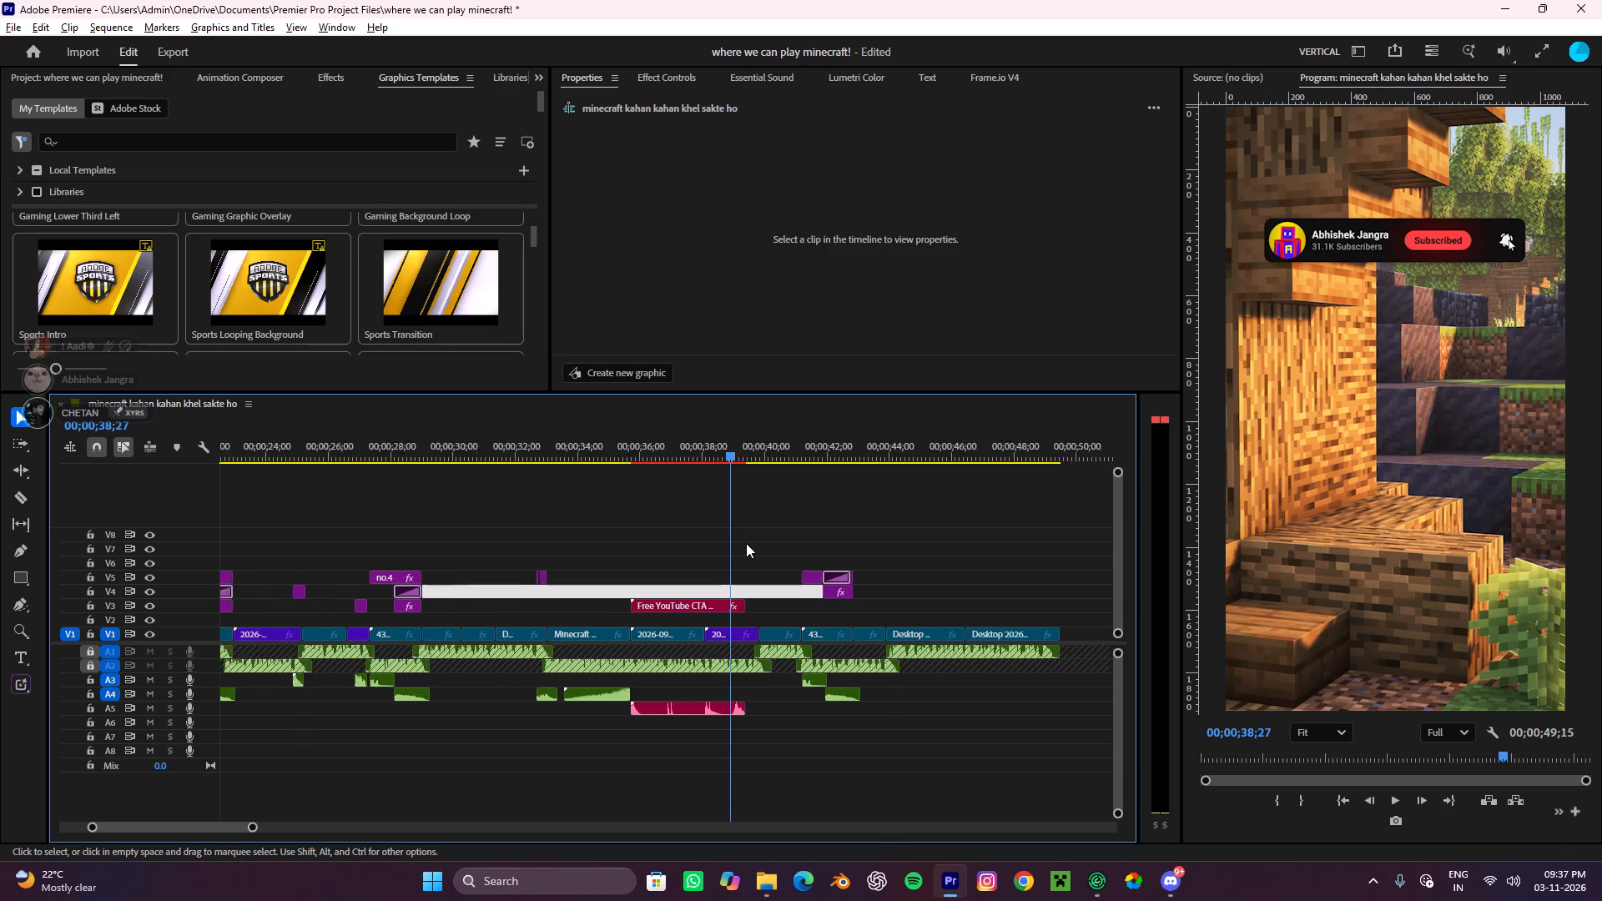
scroll(746, 543, "down", 2, "alt")
scroll(746, 543, "up", 4, "alt")
scroll(746, 543, "up", 5)
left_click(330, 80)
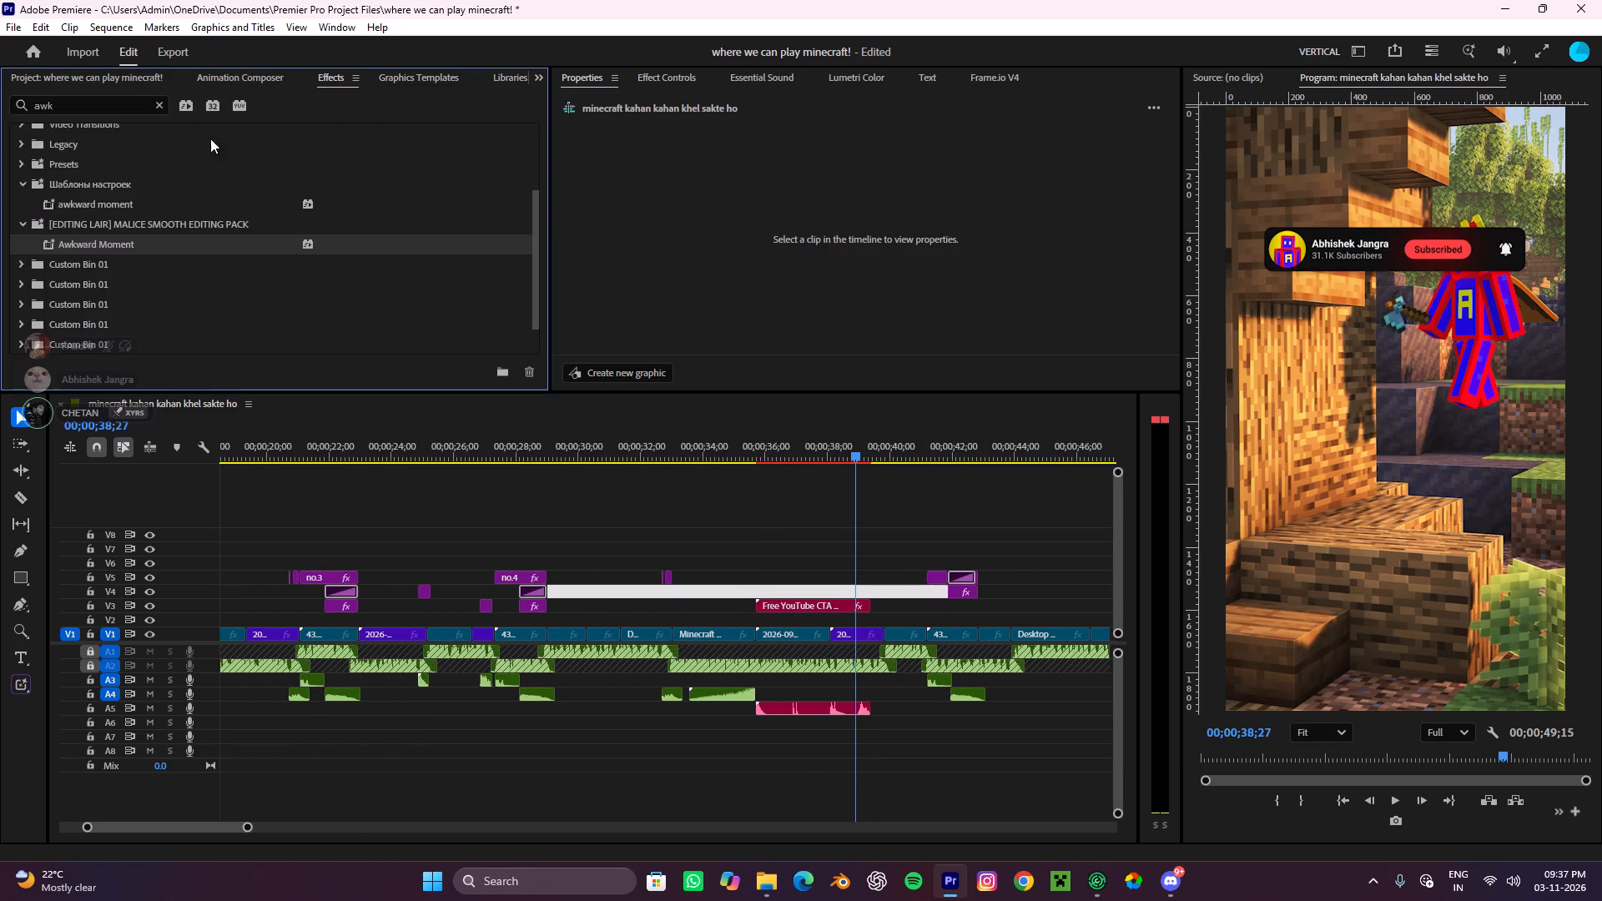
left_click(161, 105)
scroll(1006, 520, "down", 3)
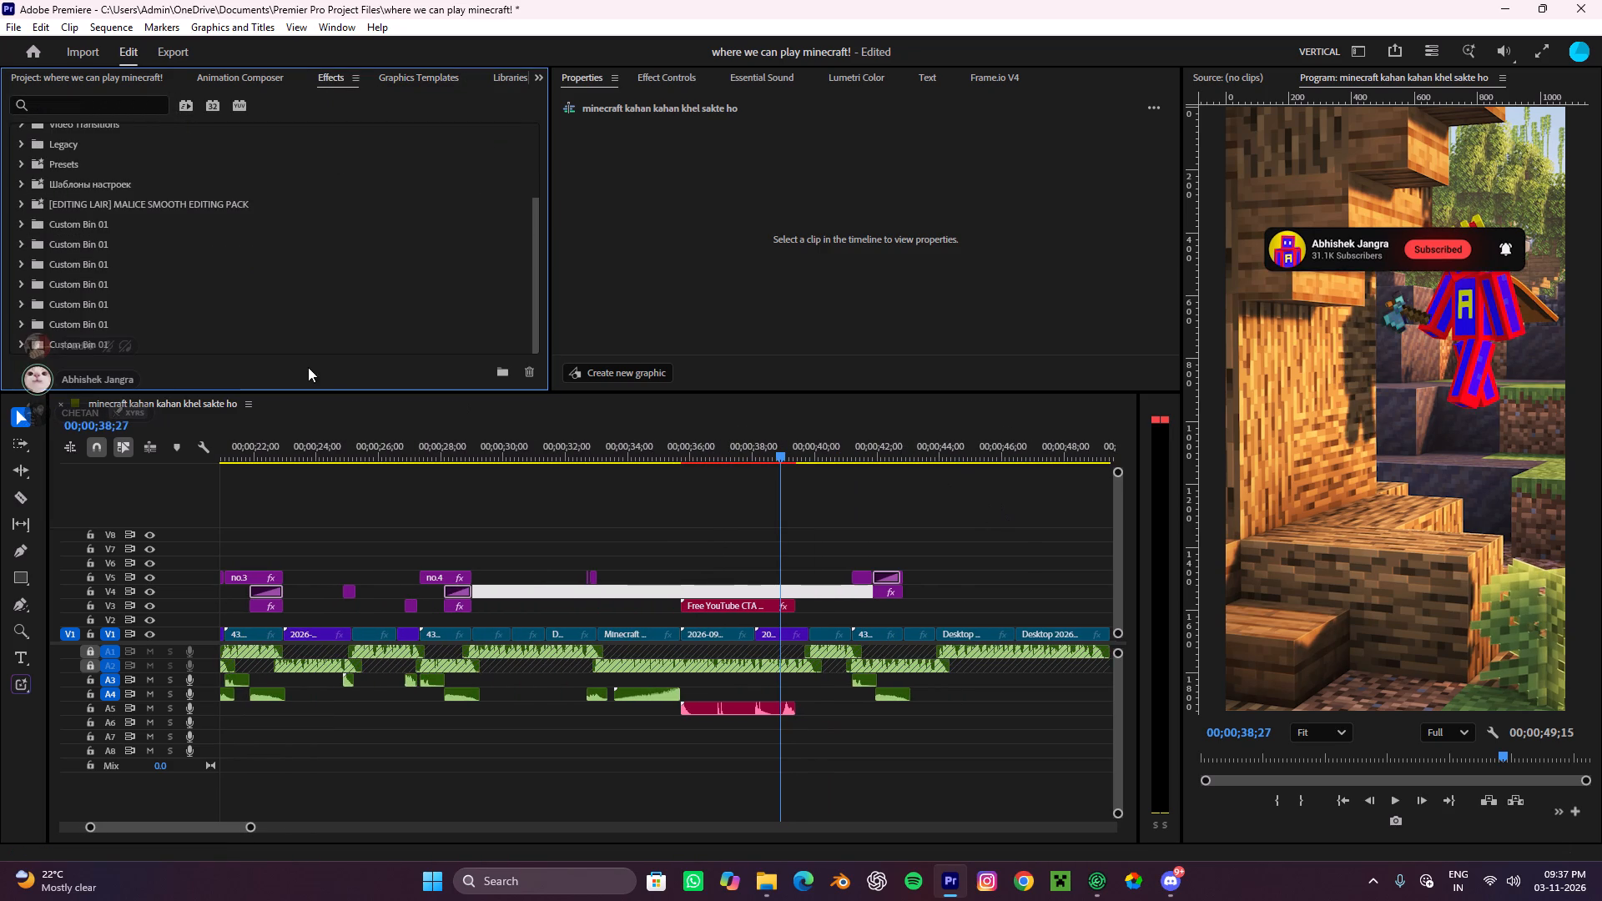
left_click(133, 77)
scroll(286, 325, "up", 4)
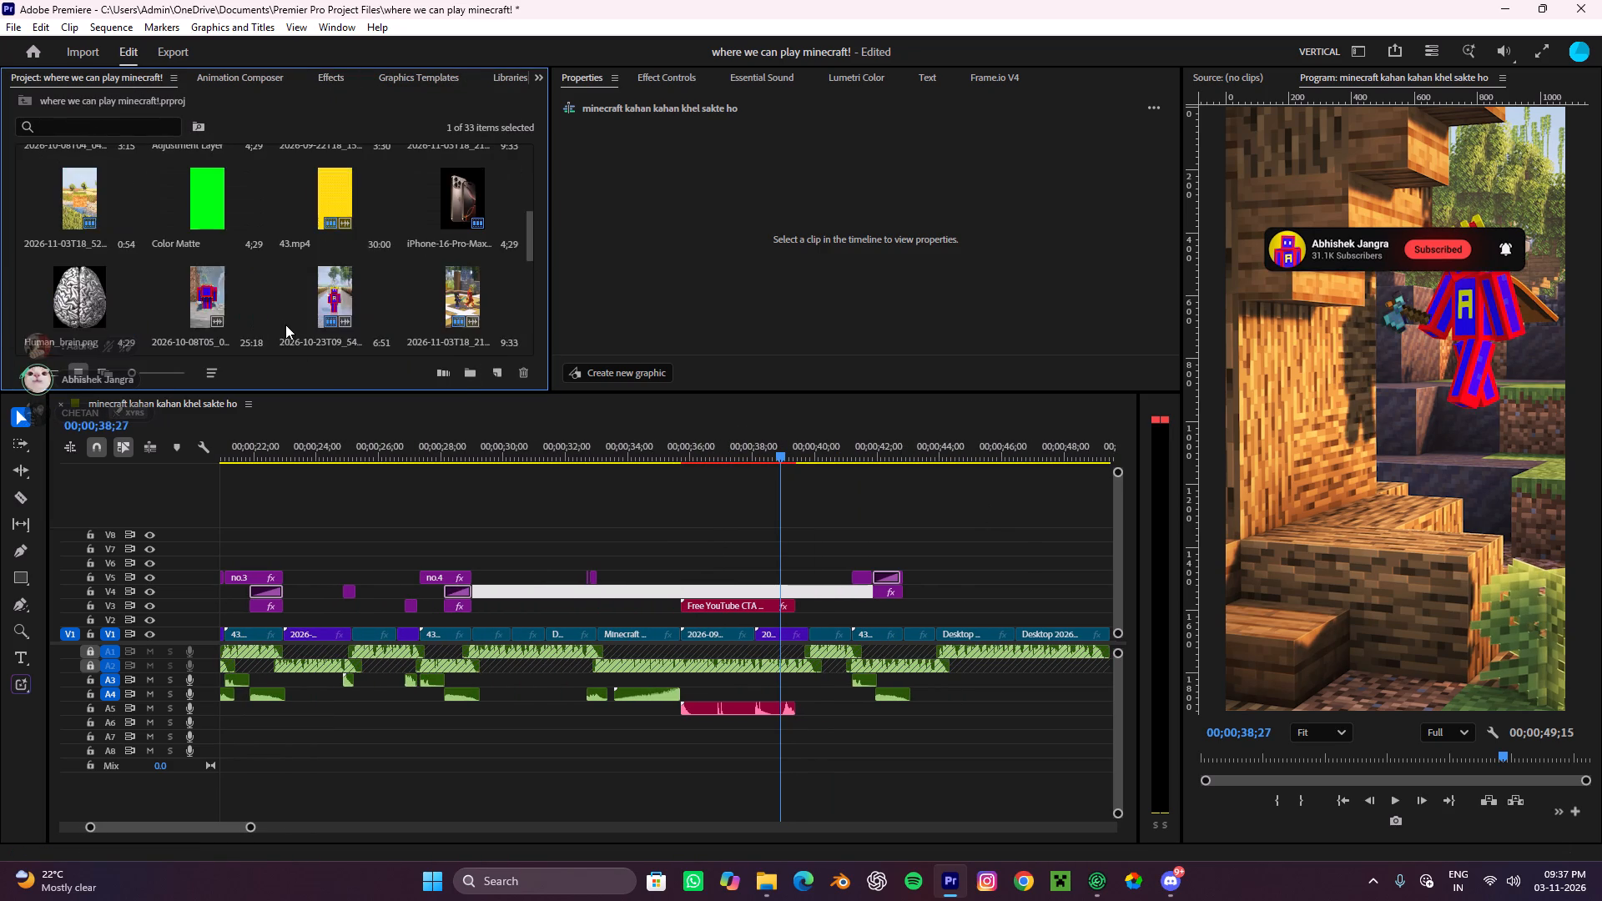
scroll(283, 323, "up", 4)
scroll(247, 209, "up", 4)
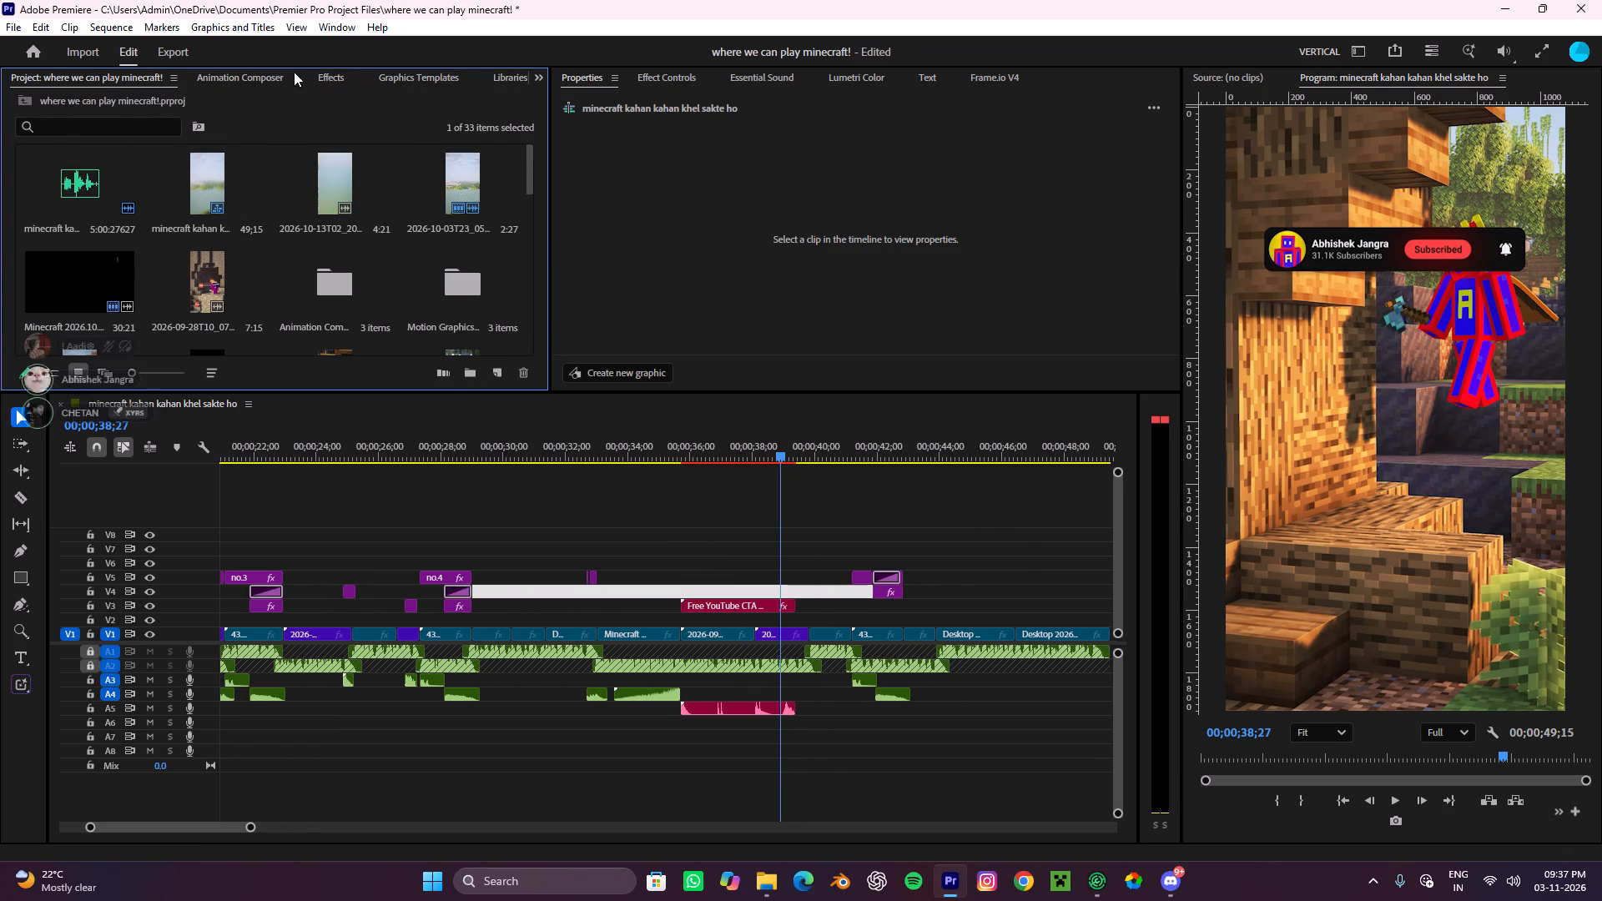
Search Animation Composer for heart and place Heart 5 on V4, starting at the cut to the 2026-11-03 clip.
left_click(245, 73)
scroll(129, 214, "down", 2)
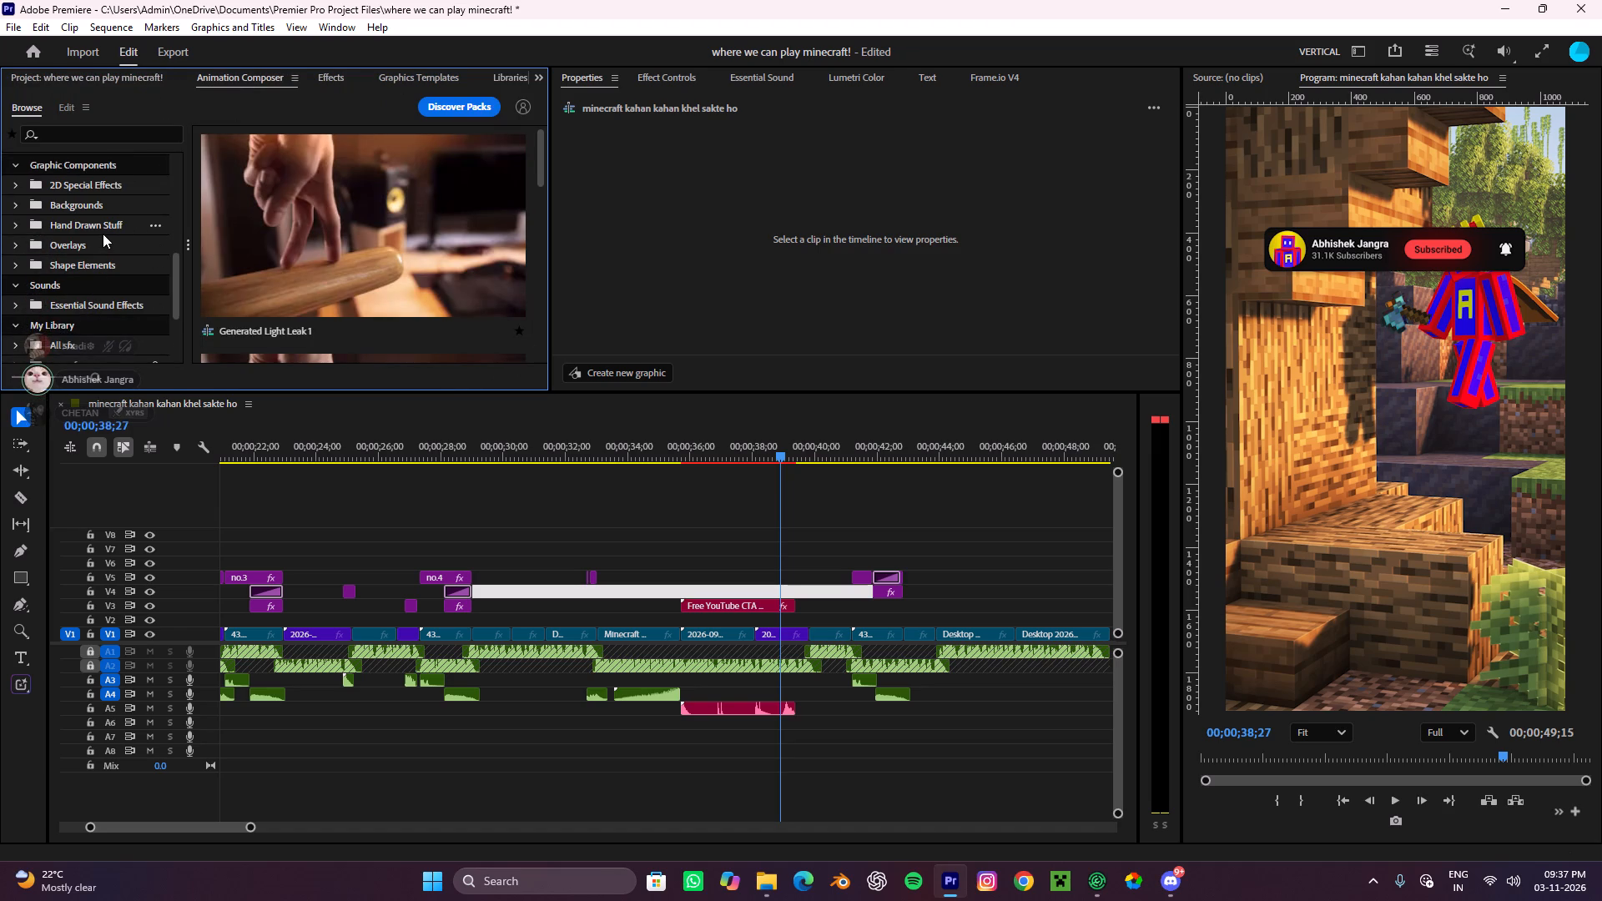
left_click(71, 133)
type("hea")
key("r")
key("t")
scroll(298, 300, "down", 2)
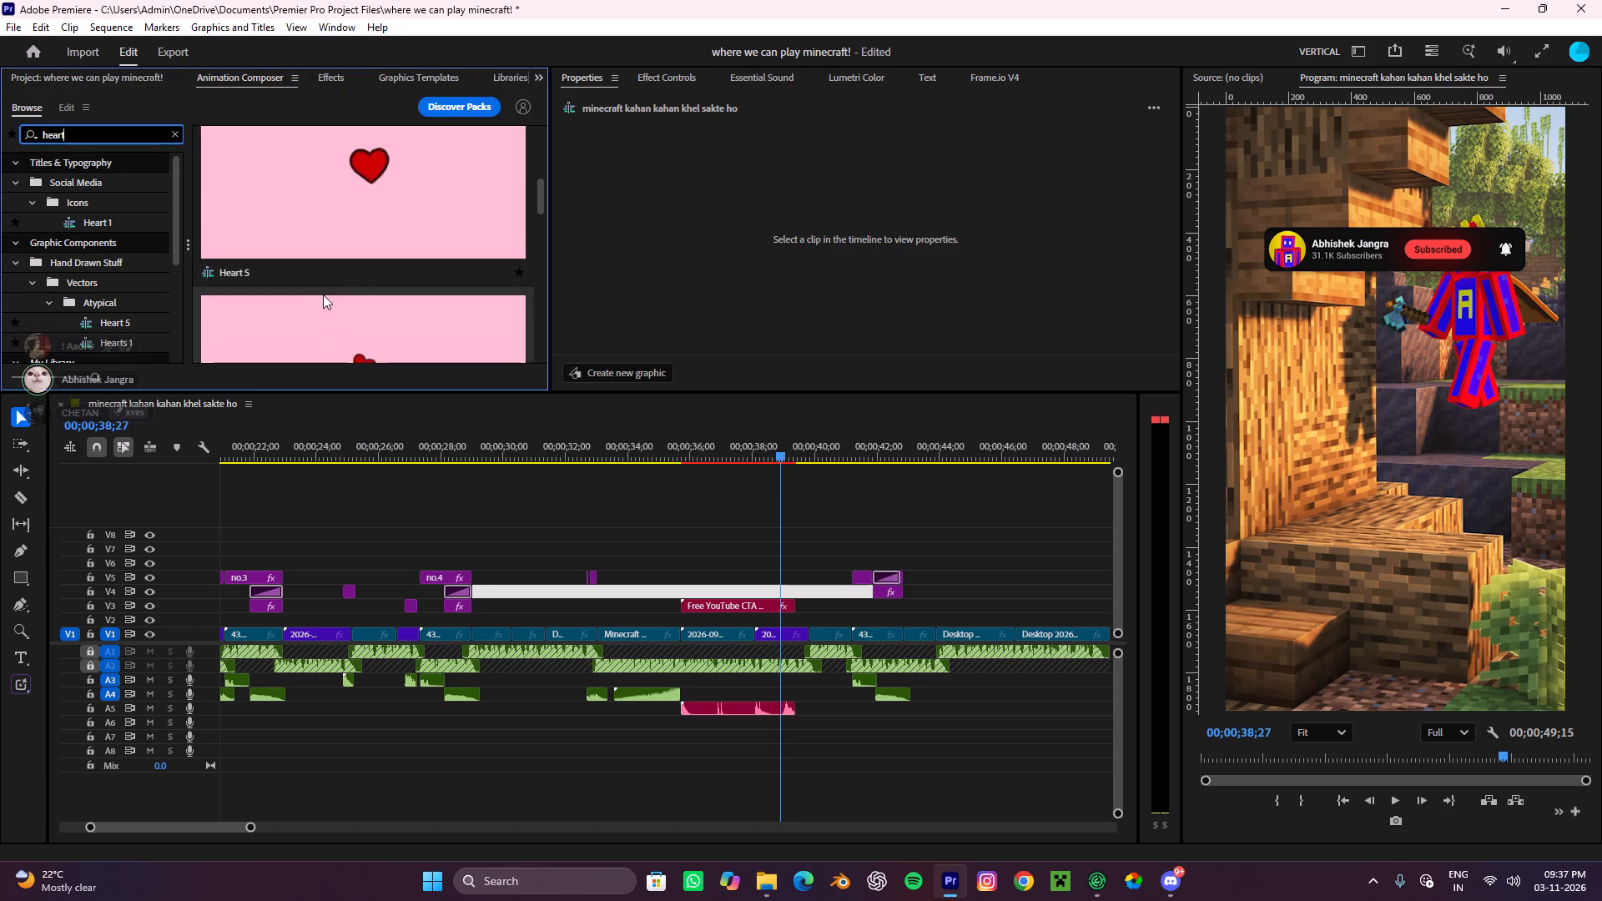
scroll(365, 284, "down", 1)
scroll(409, 264, "up", 2)
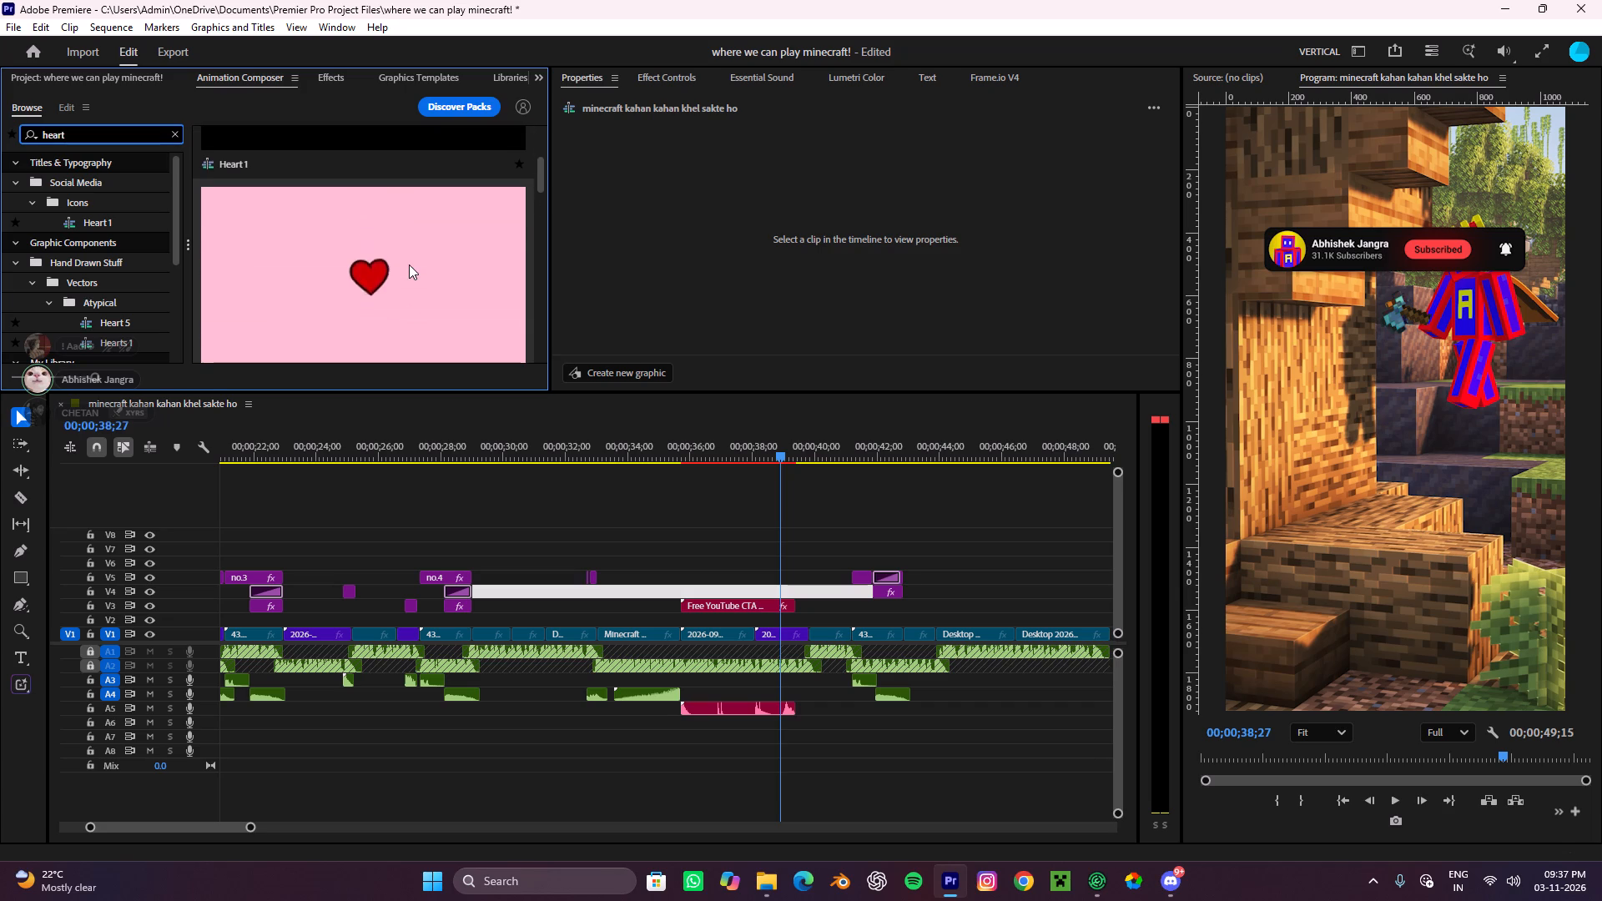
left_click_drag(382, 294, 688, 540)
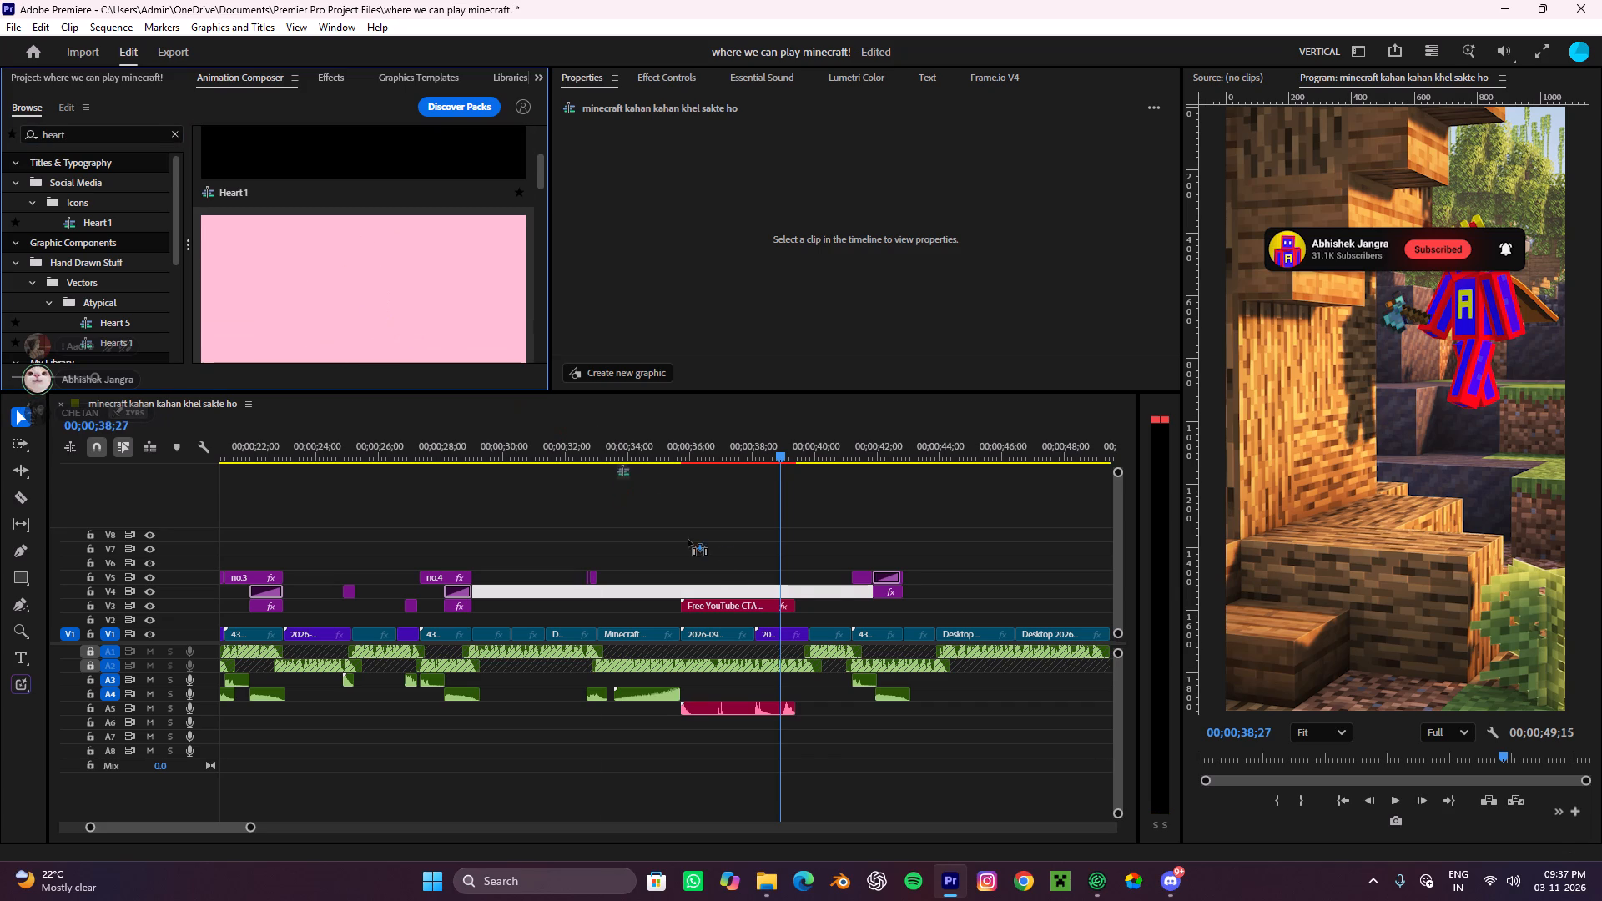
left_click_drag(688, 540, 754, 589)
Play from before the Heart 5 clip to 00;00;38;21 to check its timing against the subscribe graphic.
scroll(754, 589, "up", 9, "alt")
scroll(753, 573, "down", 4)
left_click(806, 590)
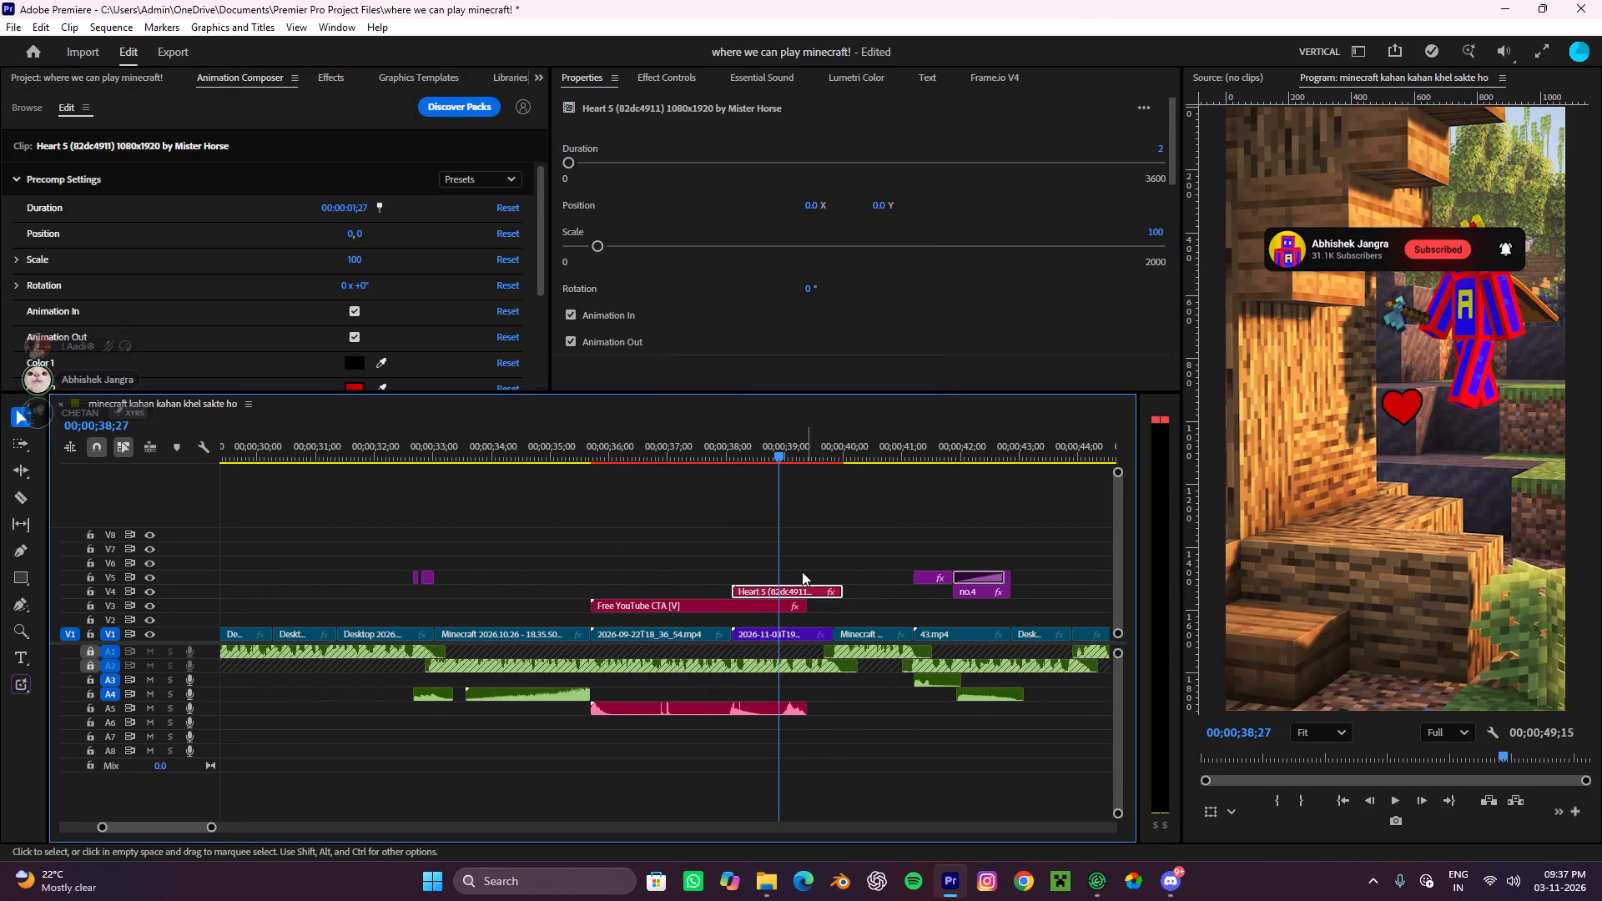
left_click_drag(777, 455, 696, 527)
key("space")
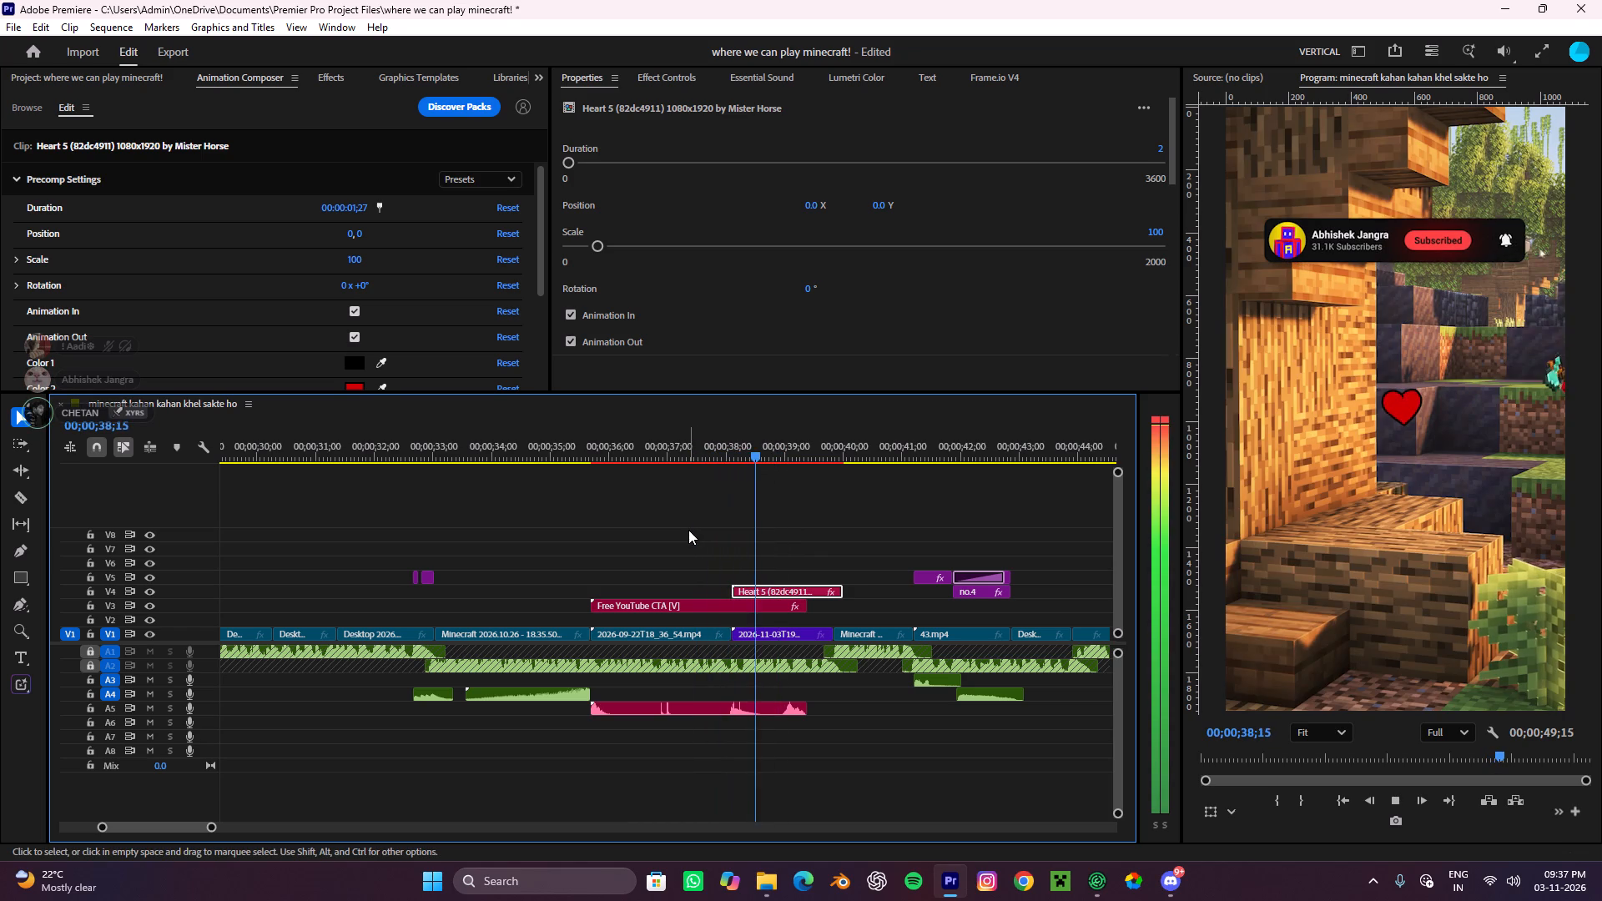
key("space")
Move the Heart 5 clip earlier on V4 so it ends together with the Free YouTube CTA clip.
left_click_drag(786, 589, 760, 595)
left_click_drag(779, 589, 770, 591)
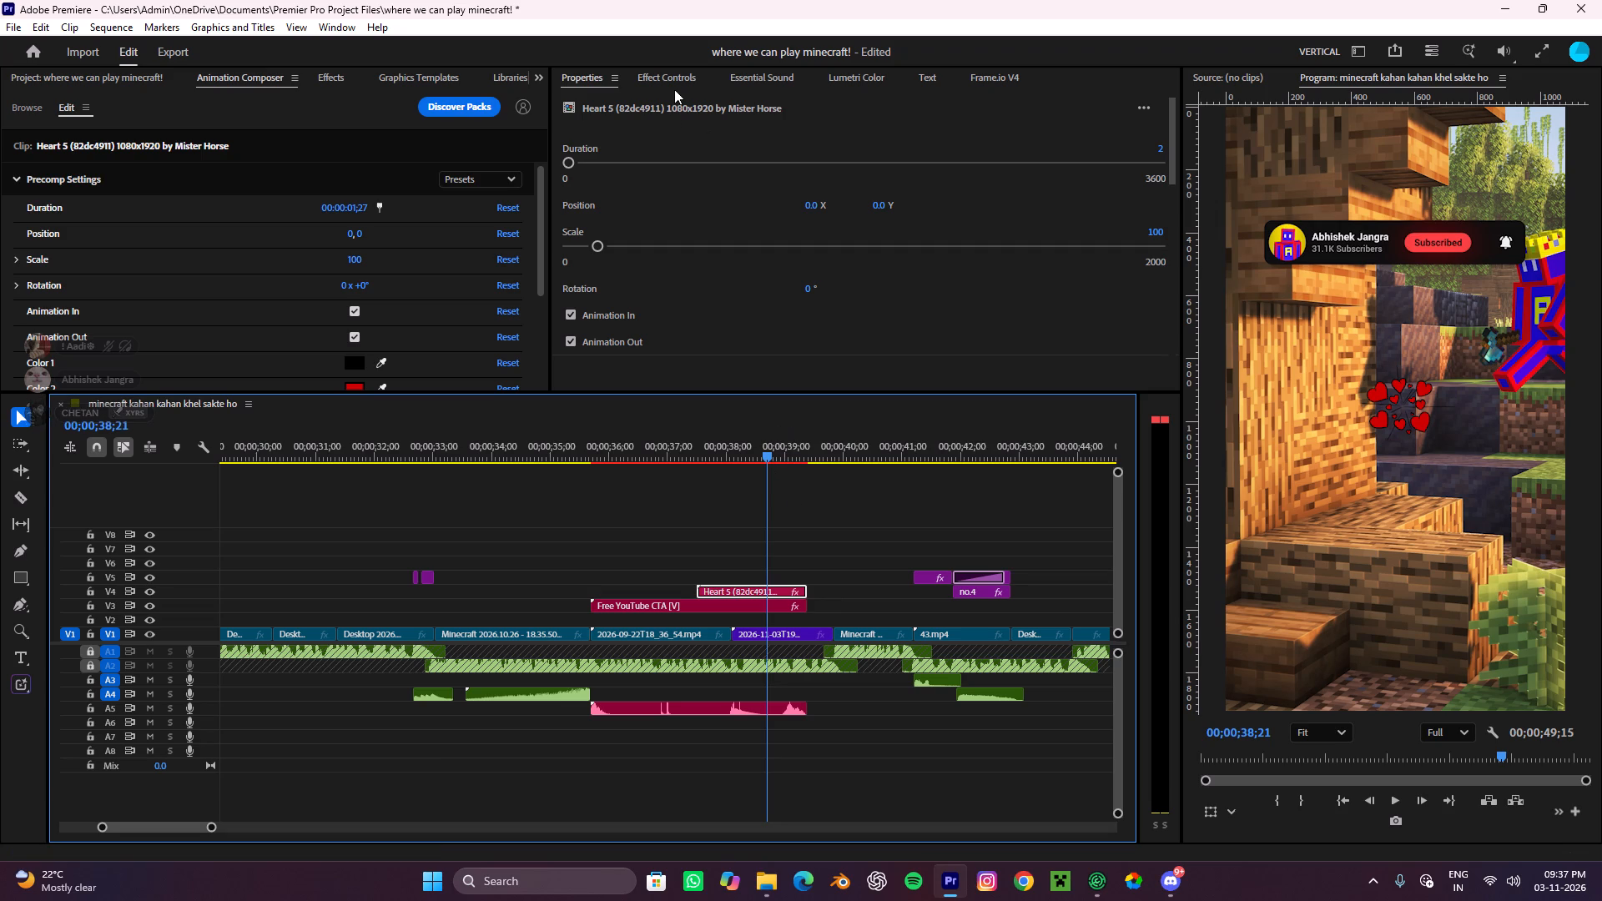
Enlarge the Heart 5 graphic to a scale of 287.
left_click_drag(607, 249, 632, 253)
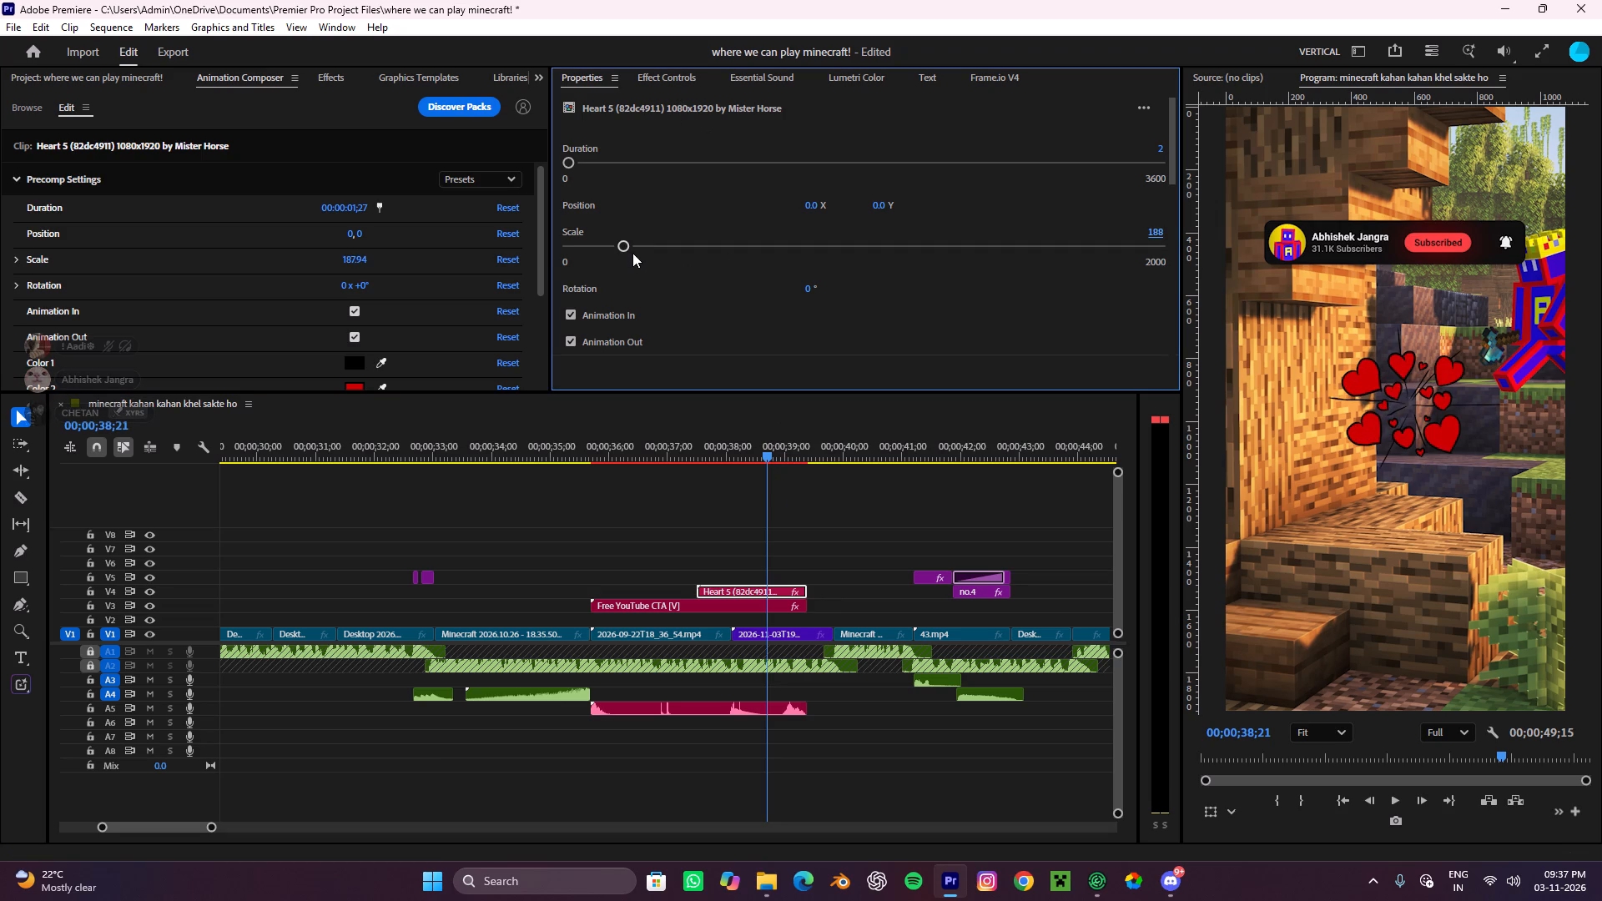
left_click(636, 241)
left_click(654, 243)
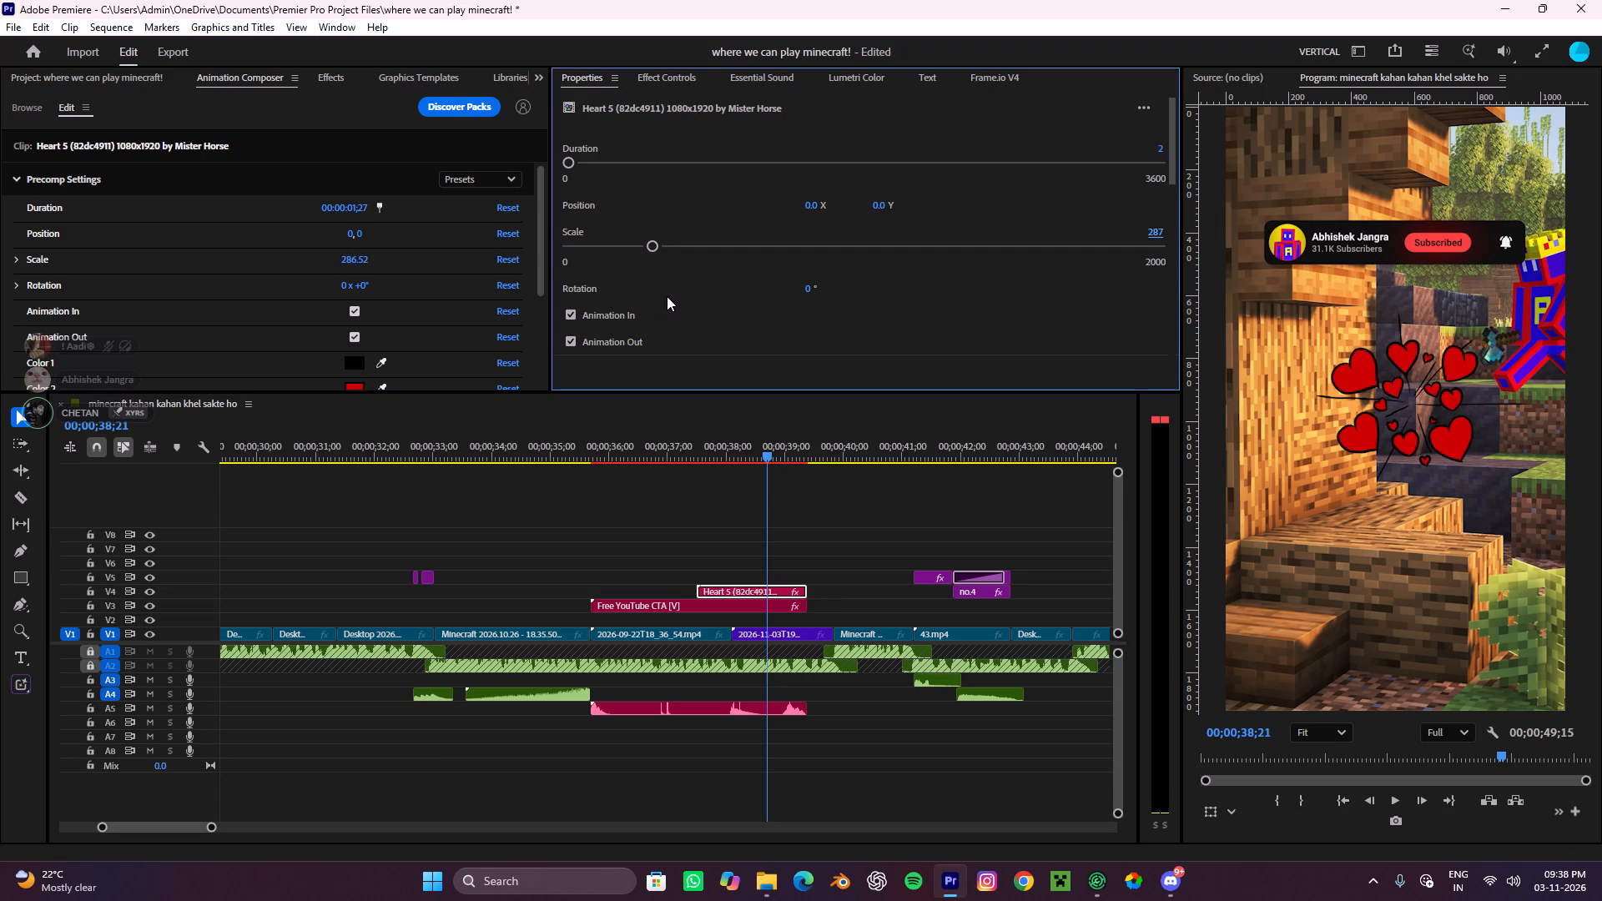
left_click(828, 509)
Place the playhead at 00;00;37;08, select the Heart 5 and Free YouTube CTA clips, and render the sequence preview.
left_click_drag(759, 450, 686, 509)
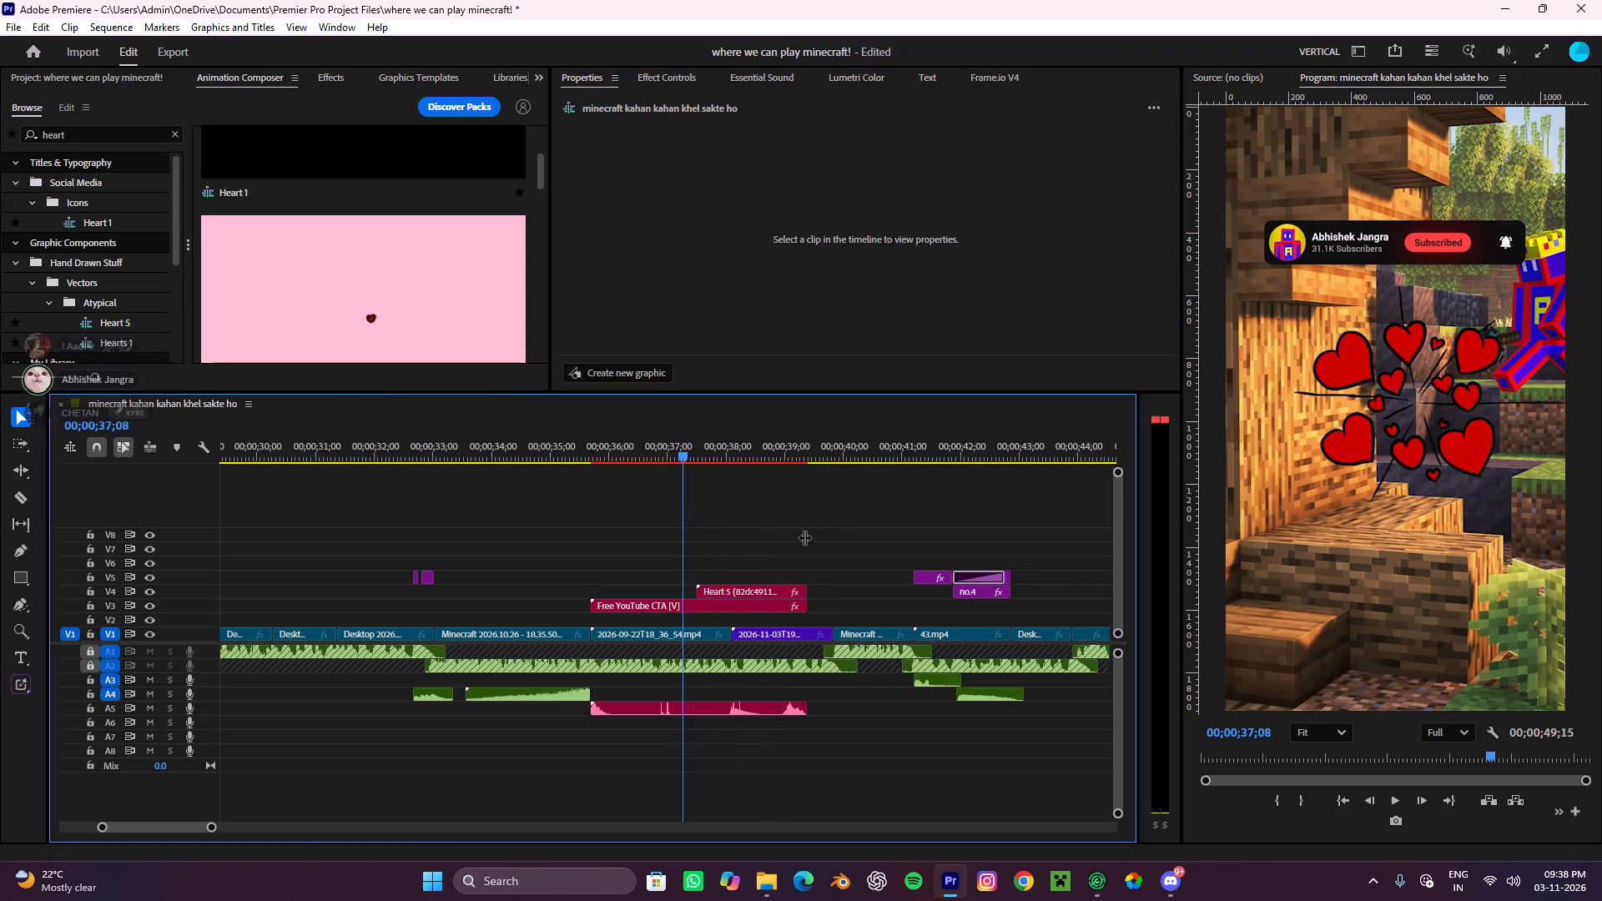
left_click(1066, 578)
left_click_drag(849, 536, 781, 605)
key("Return")
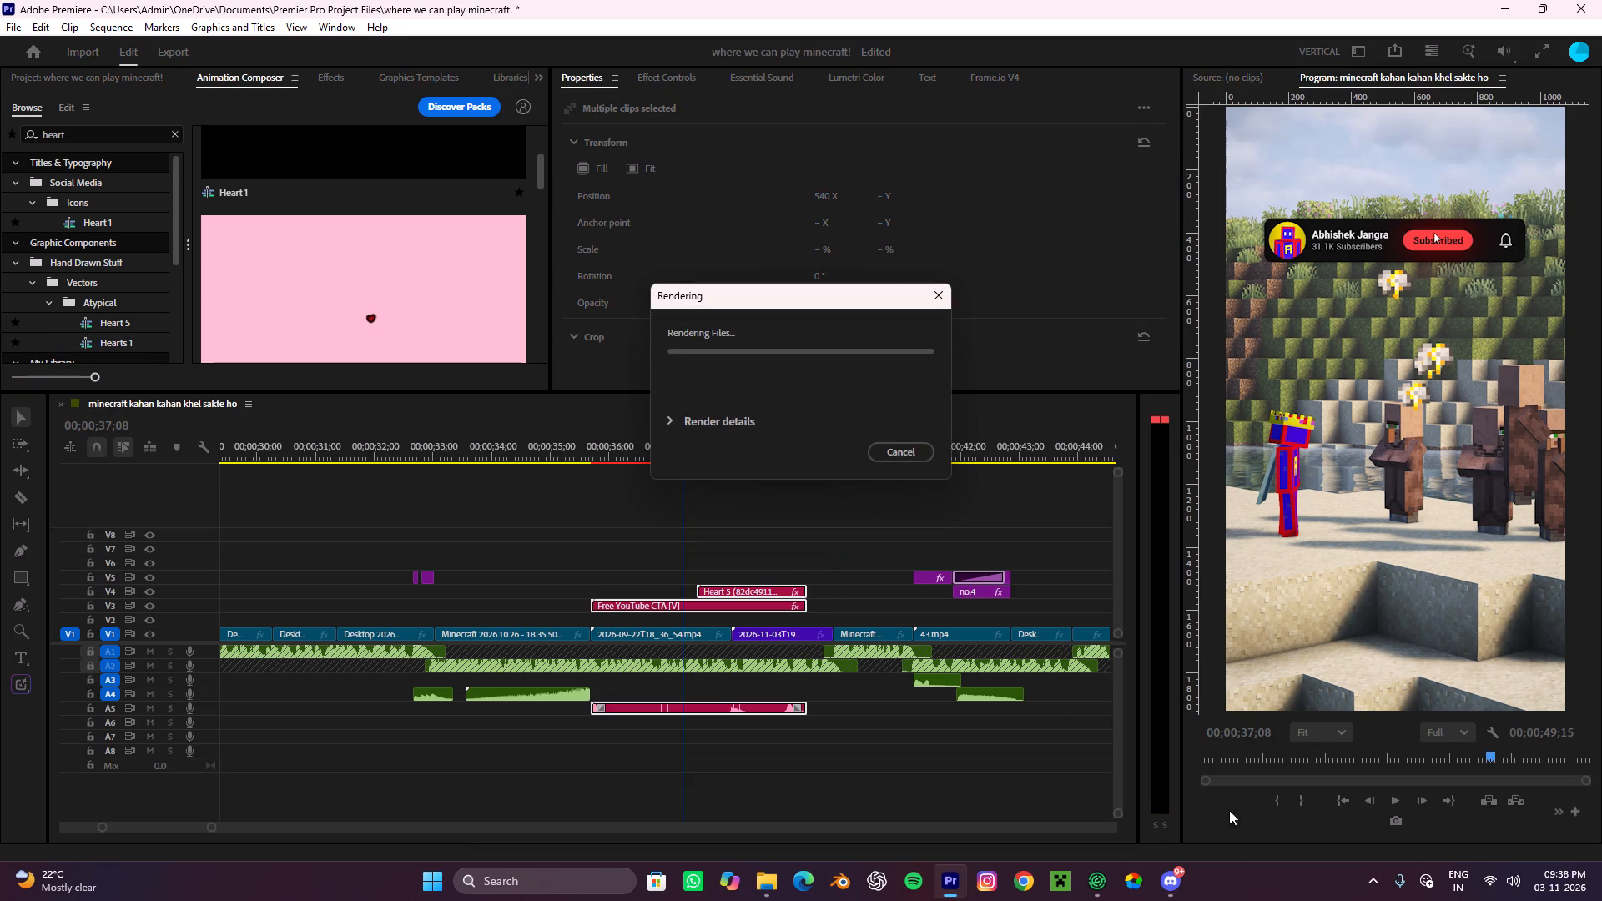
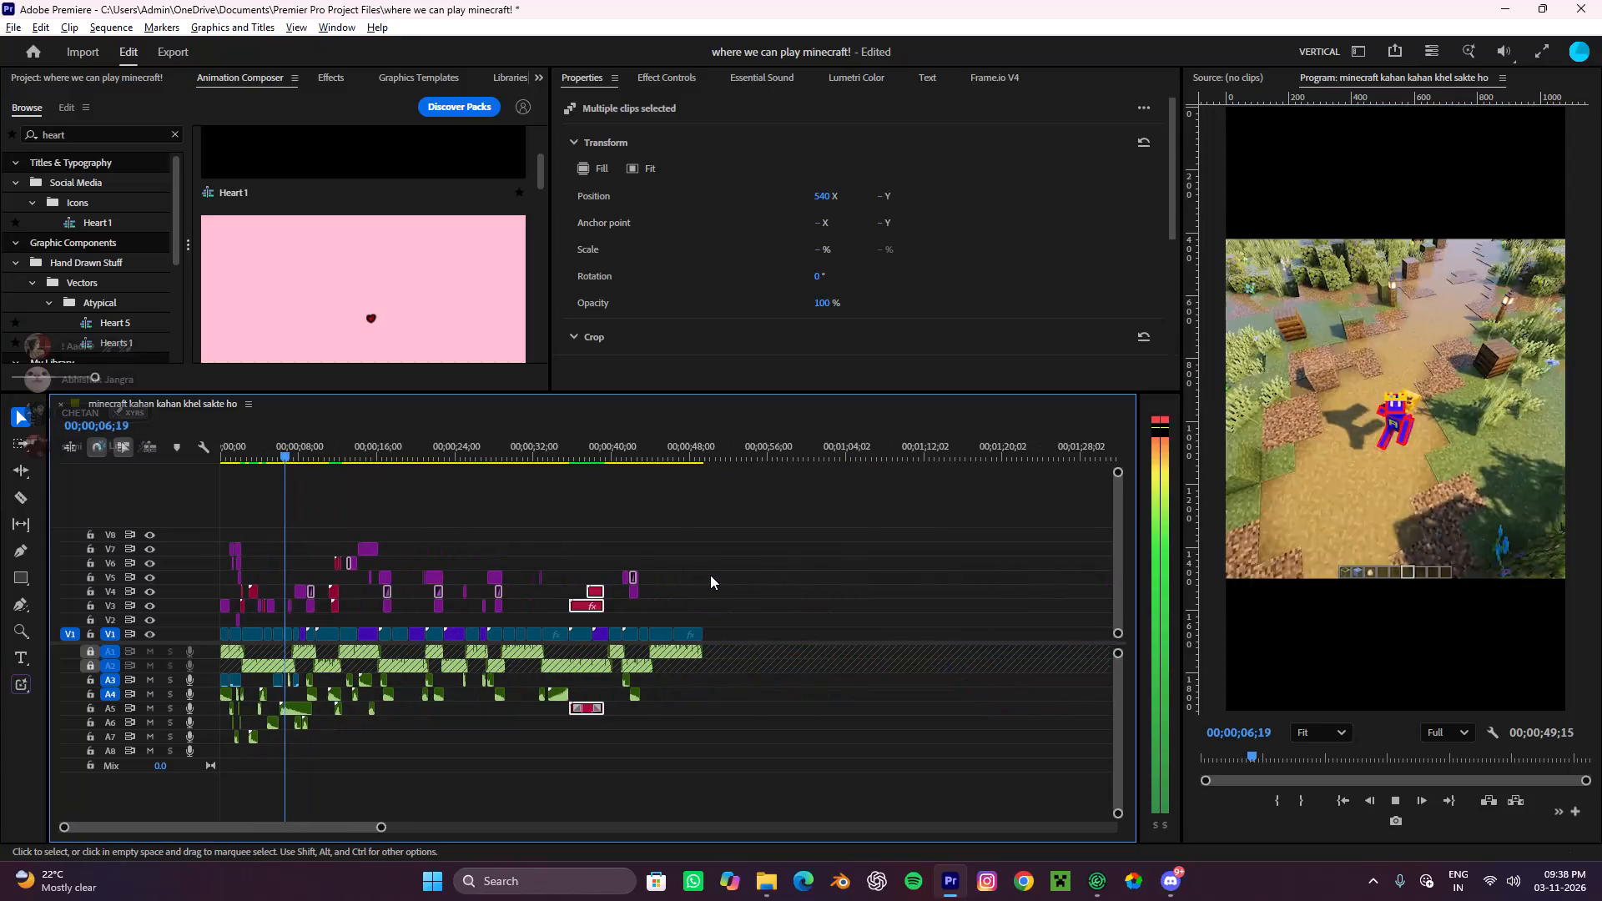
Play the sequence from about 00;00;06;19 to 00;00;29;09 to review the edit.
scroll(714, 576, "up", 4, "alt")
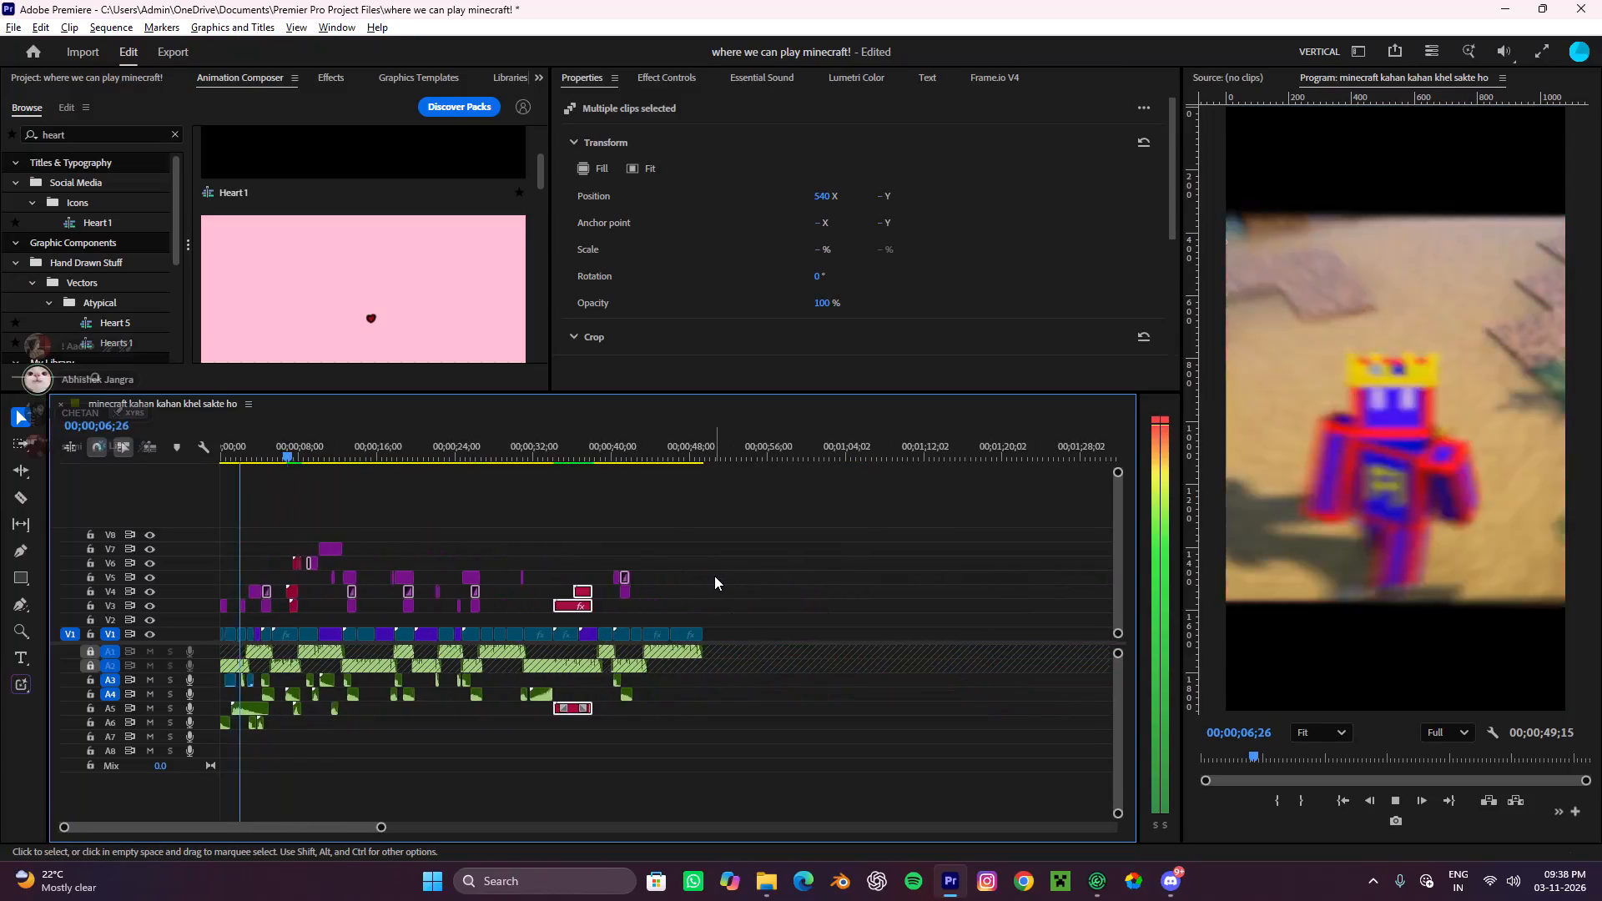
scroll(714, 576, "up", 3)
left_click(889, 535)
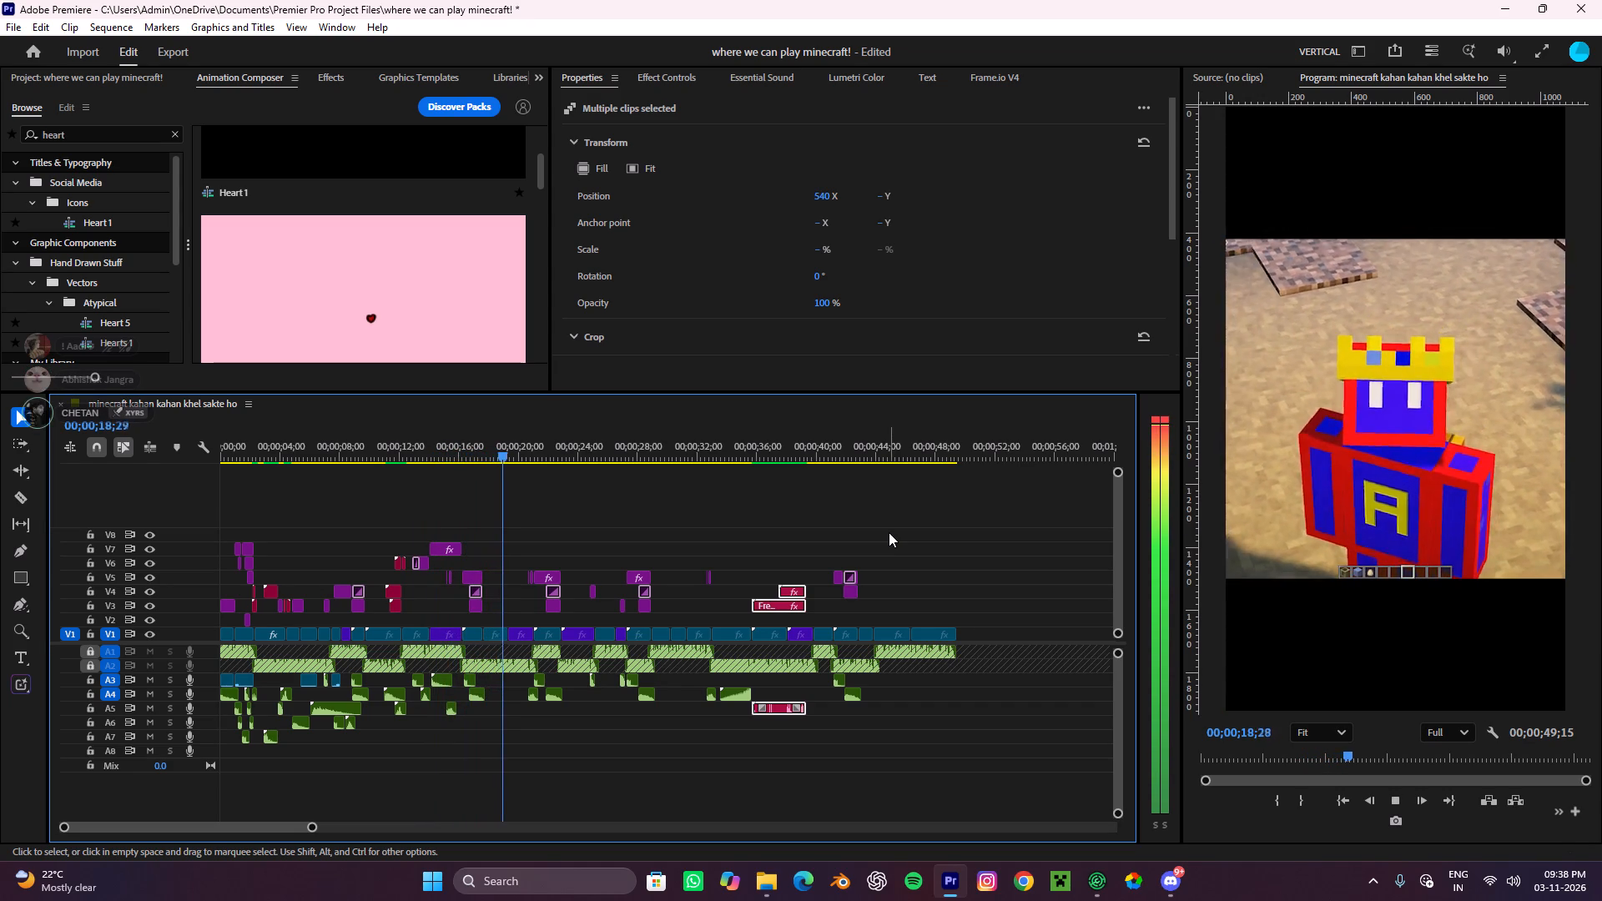
key("space")
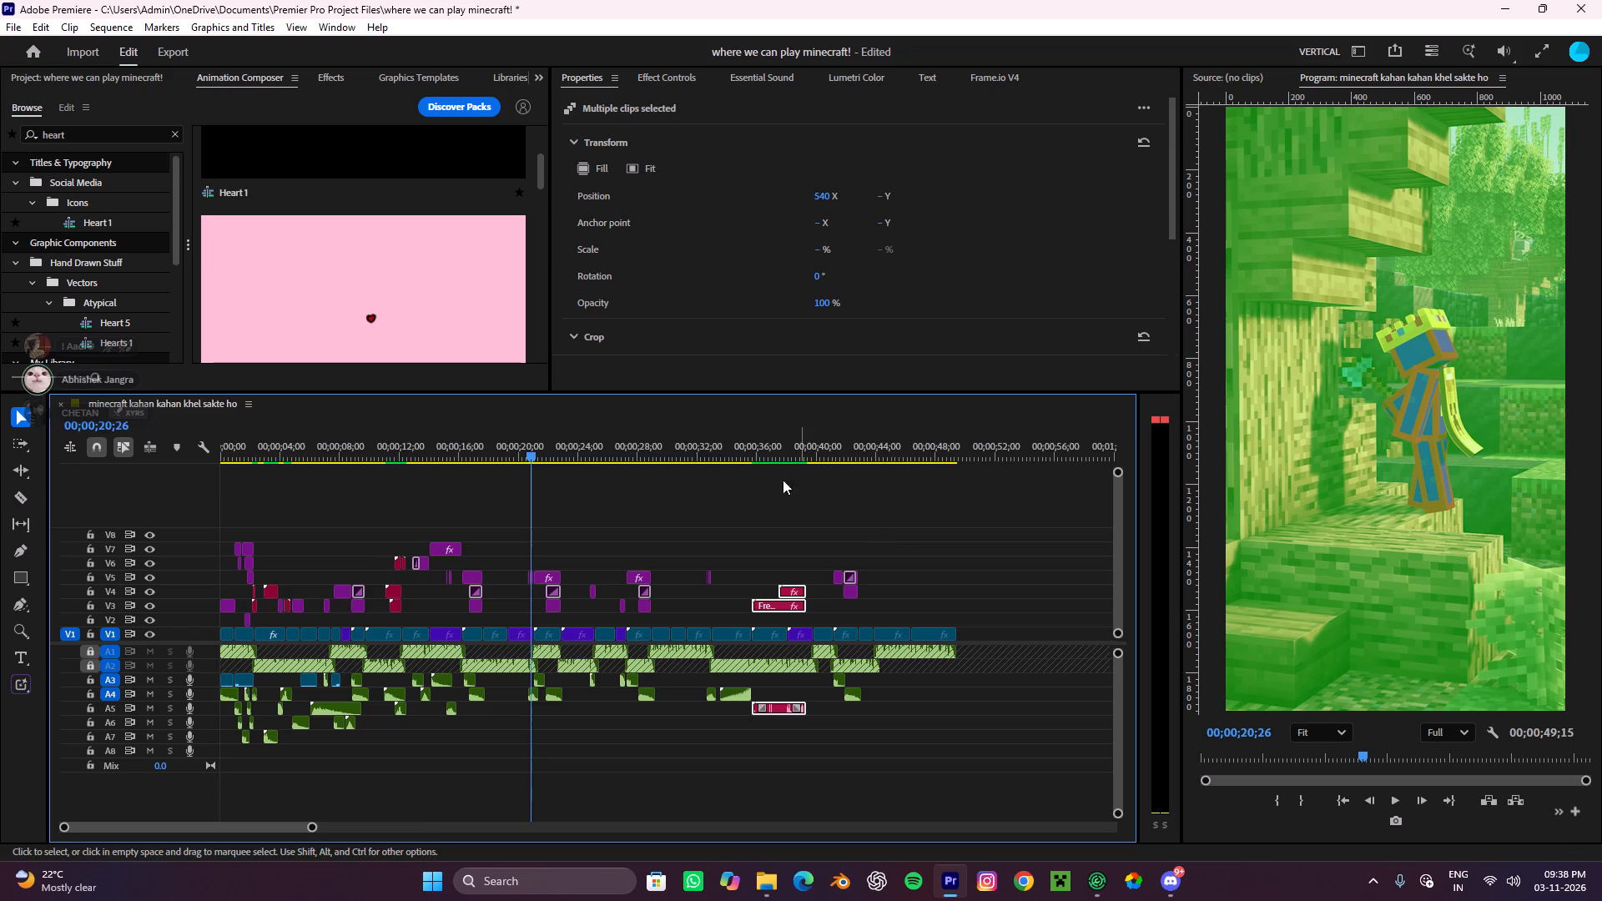
scroll(606, 606, "up", 16, "alt")
key("space")
scroll(744, 593, "down", 5, "alt")
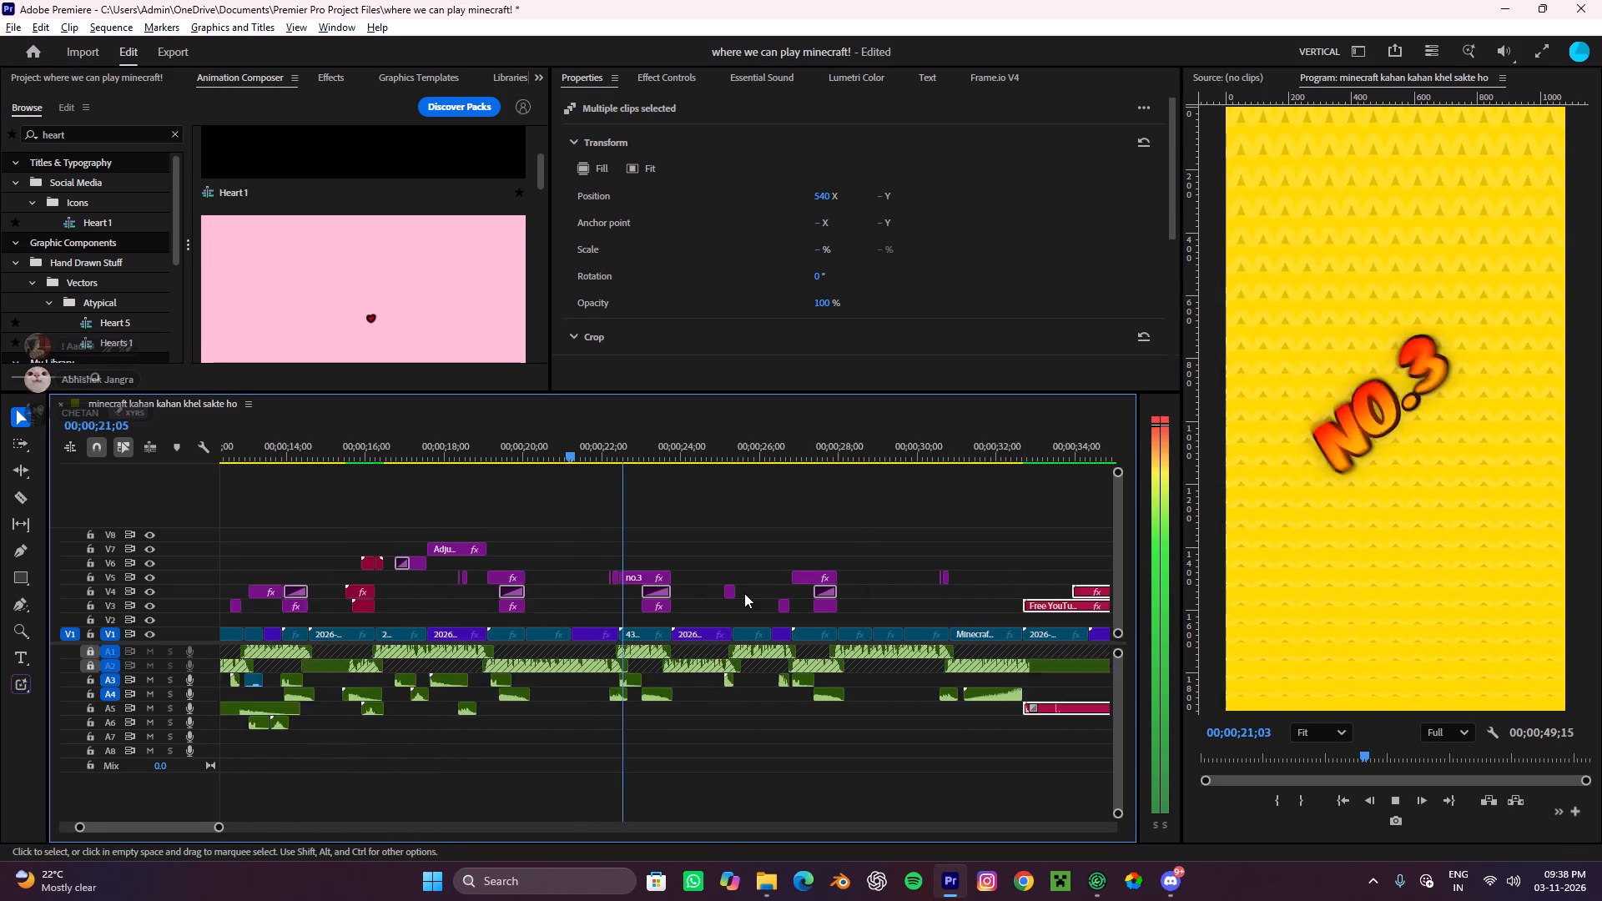
scroll(744, 593, "up", 5, "alt")
scroll(744, 593, "down", 1)
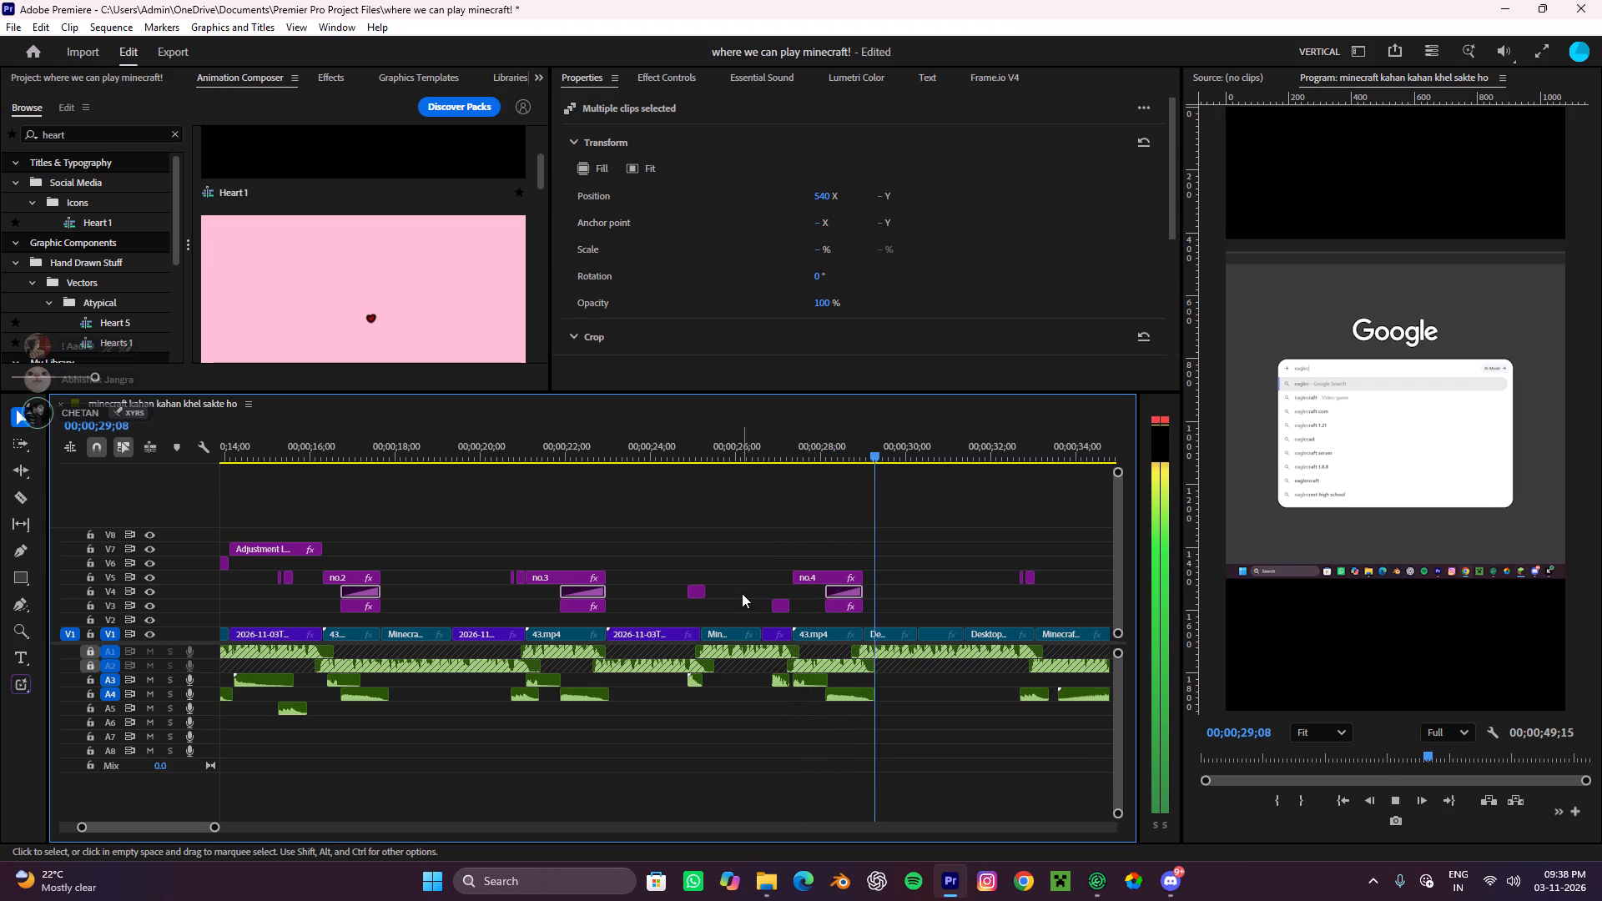
key("space")
scroll(707, 600, "up", 2, "alt")
scroll(707, 600, "down", 4, "alt")
Select the Minecraft gameplay clip before the no.4 section on V1 and search the effects for "awkward".
left_click(720, 636)
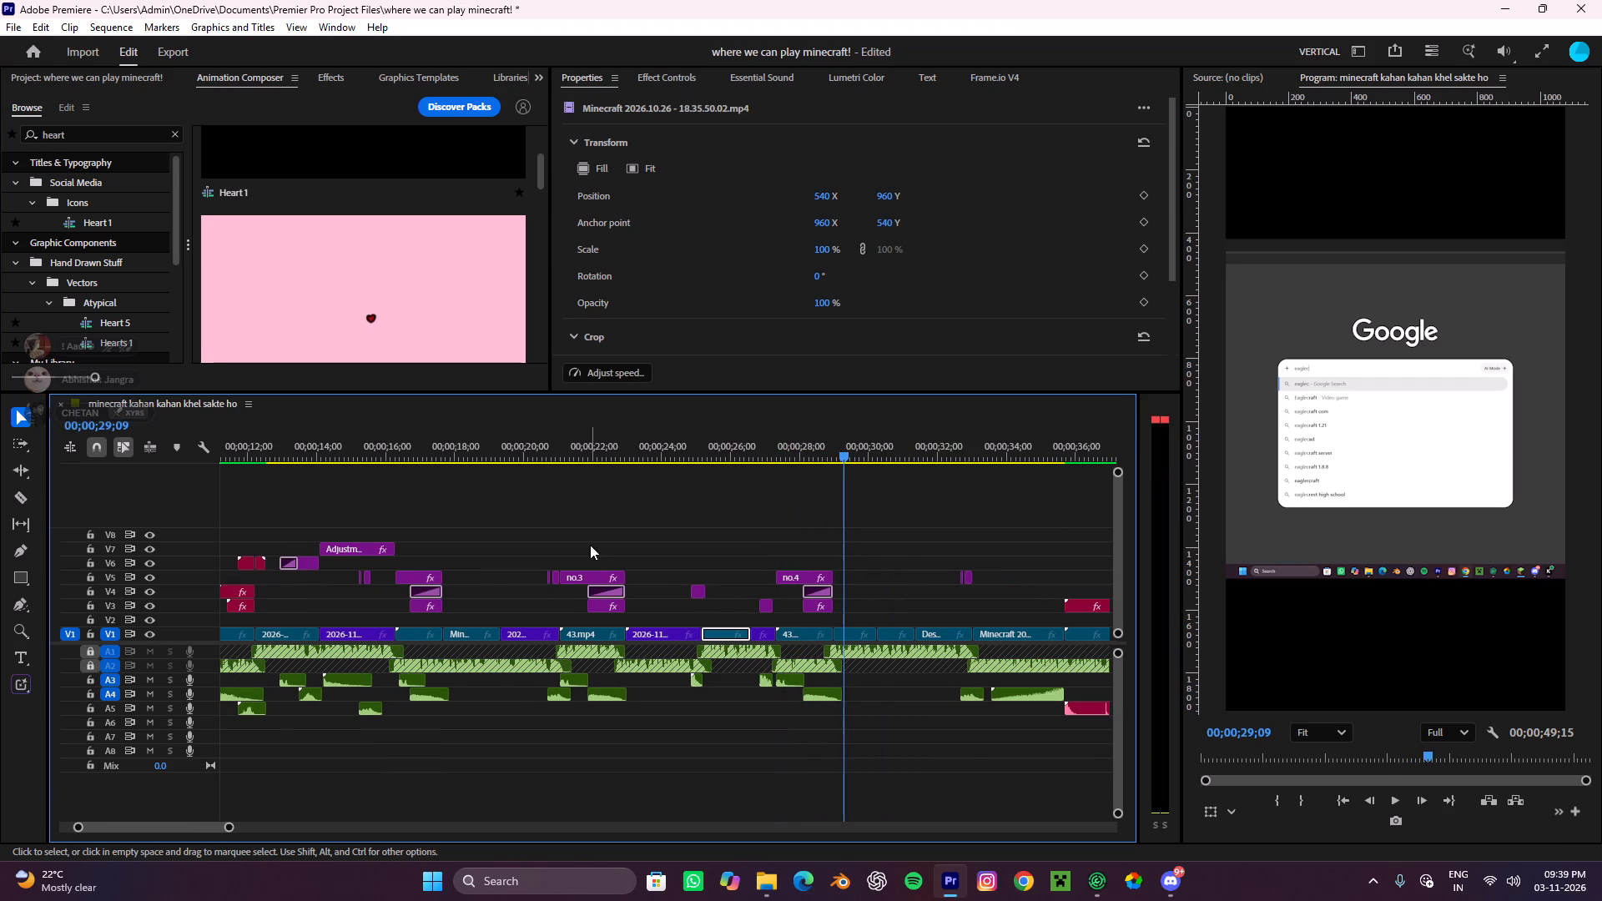
scroll(633, 596, "up", 4, "alt")
left_click(335, 78)
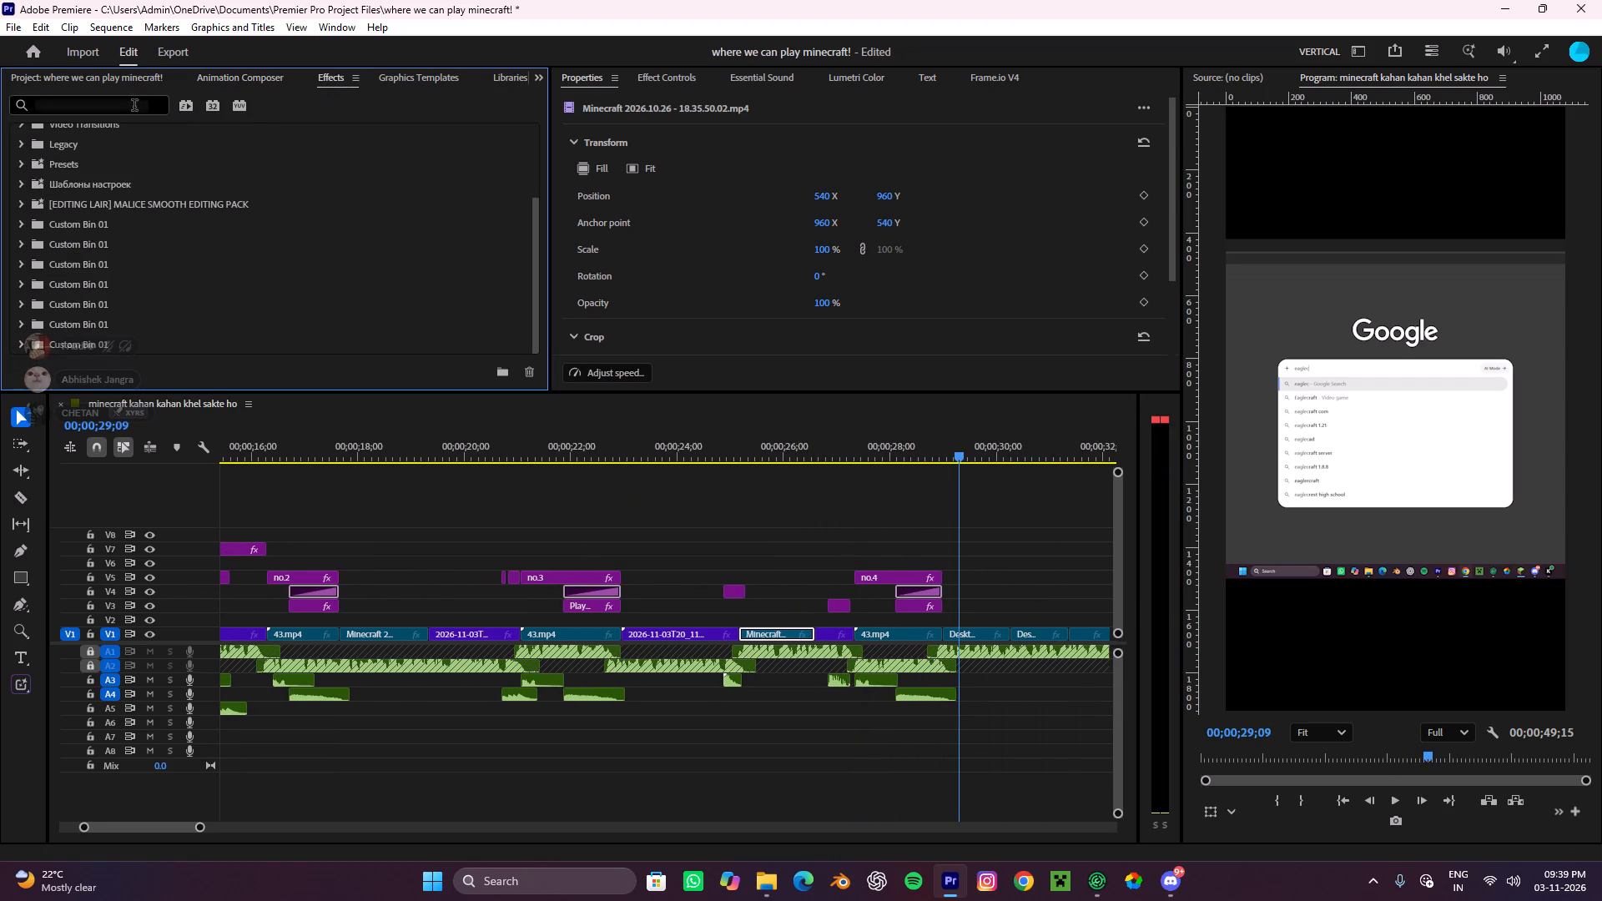
left_click(88, 105)
type("aw")
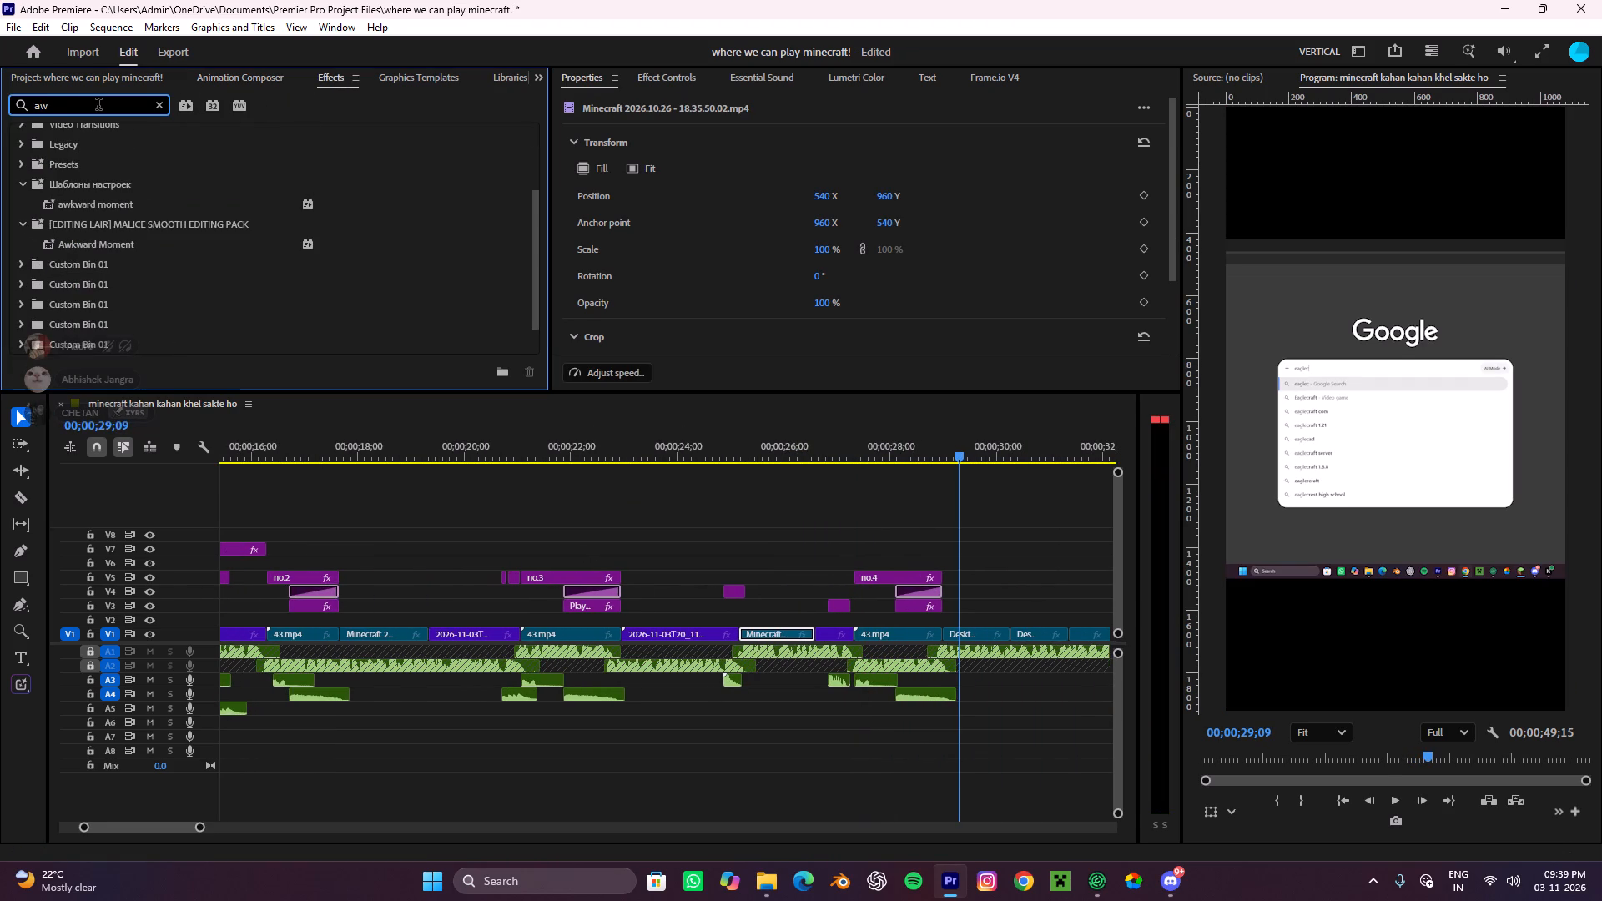
type("kwar")
key("d")
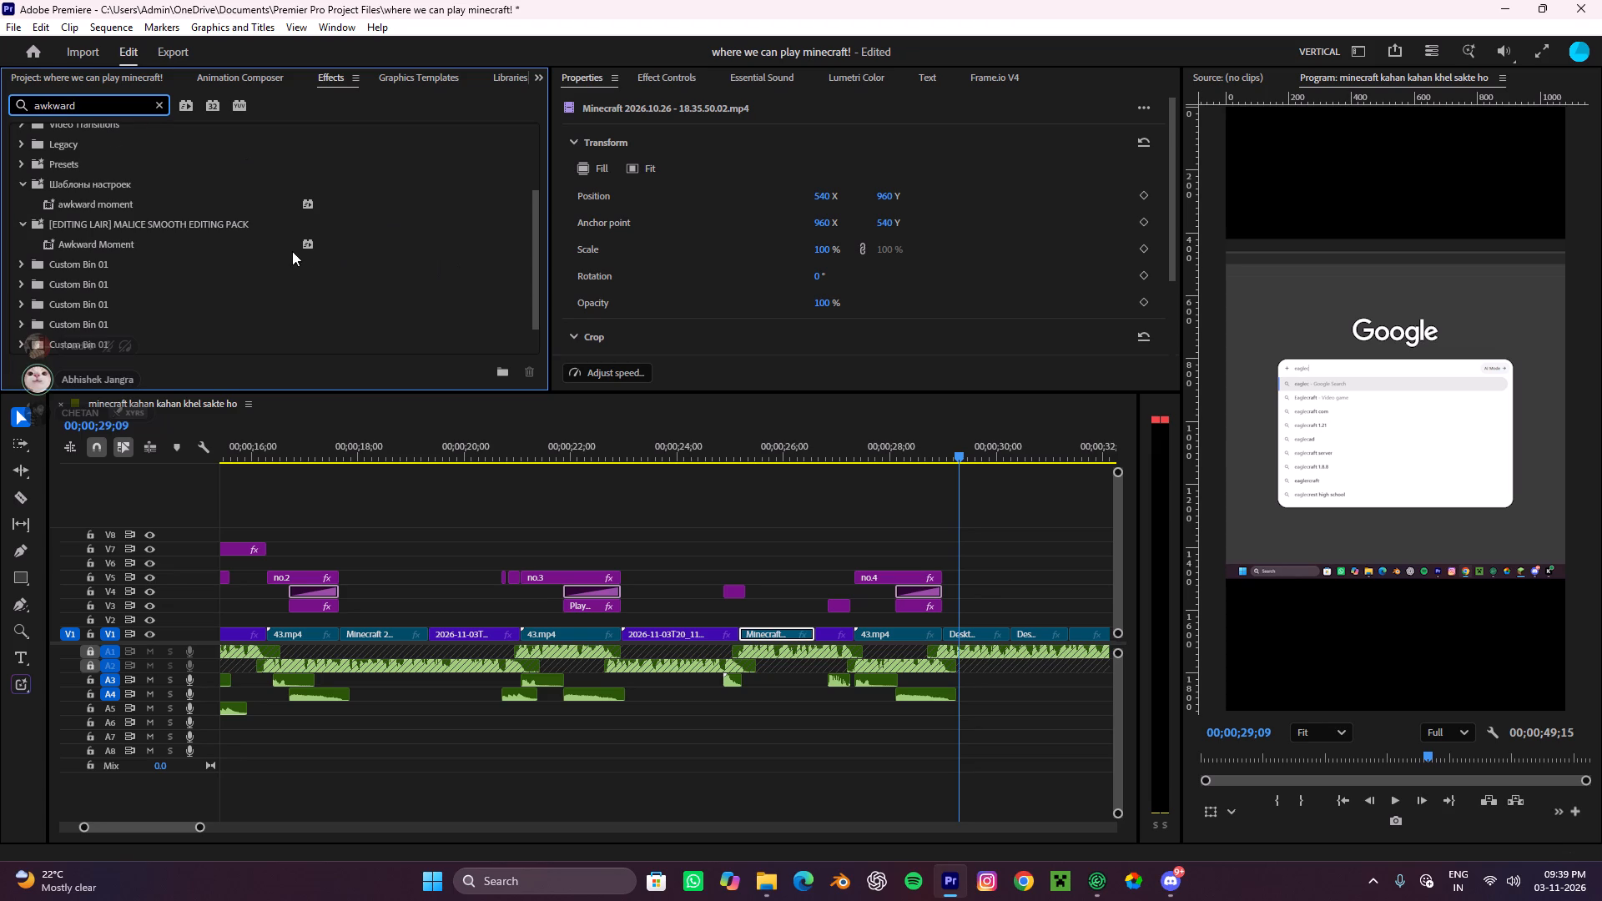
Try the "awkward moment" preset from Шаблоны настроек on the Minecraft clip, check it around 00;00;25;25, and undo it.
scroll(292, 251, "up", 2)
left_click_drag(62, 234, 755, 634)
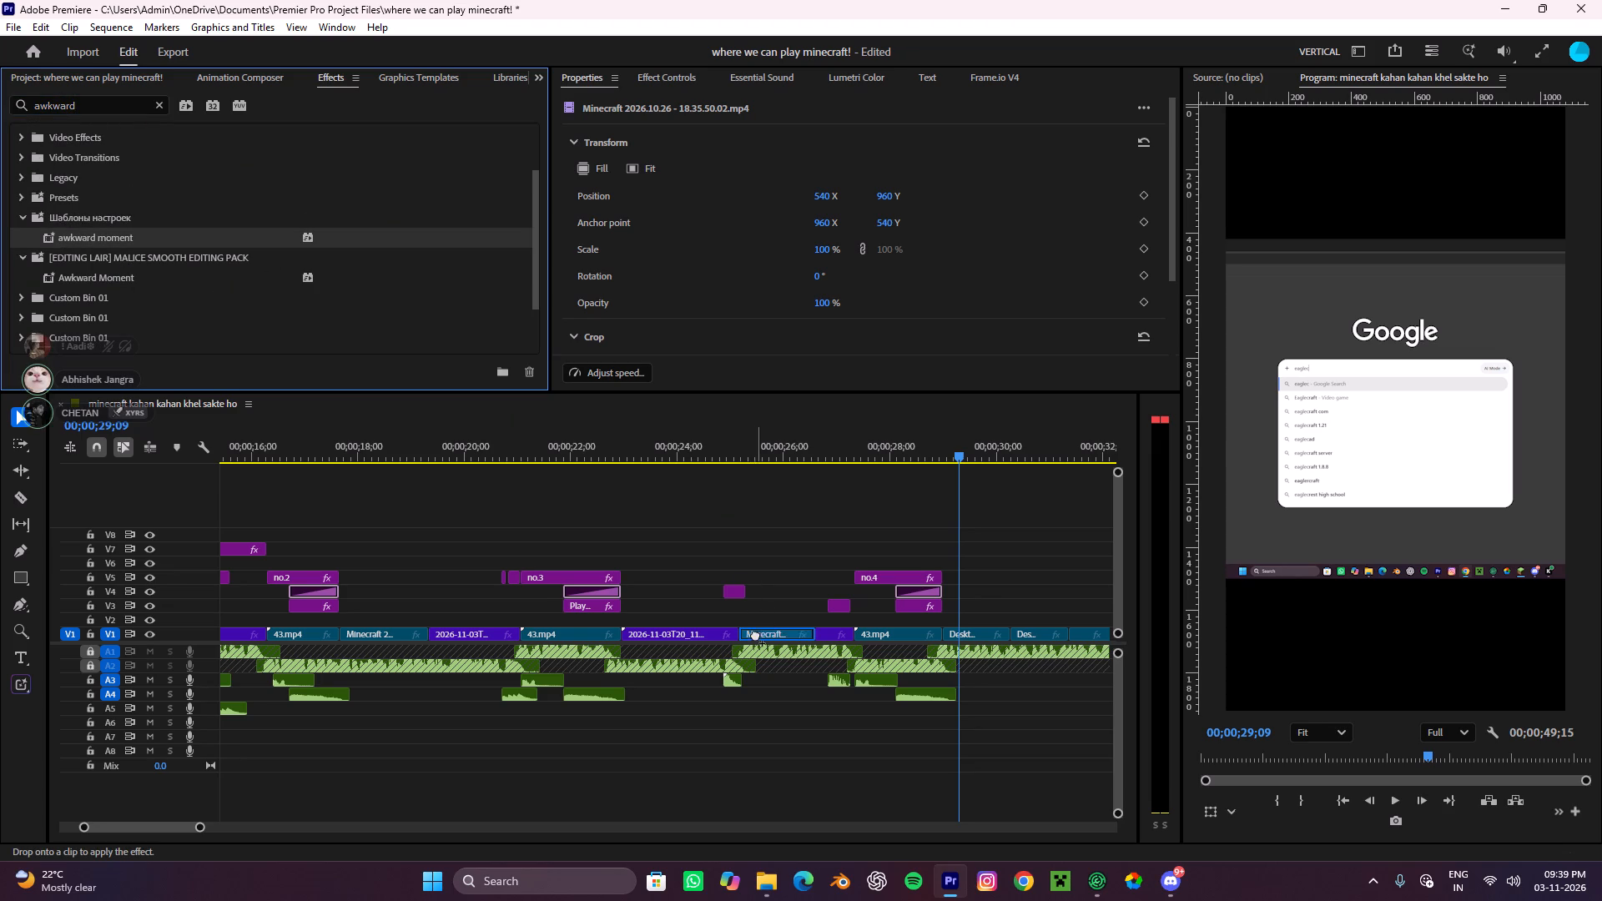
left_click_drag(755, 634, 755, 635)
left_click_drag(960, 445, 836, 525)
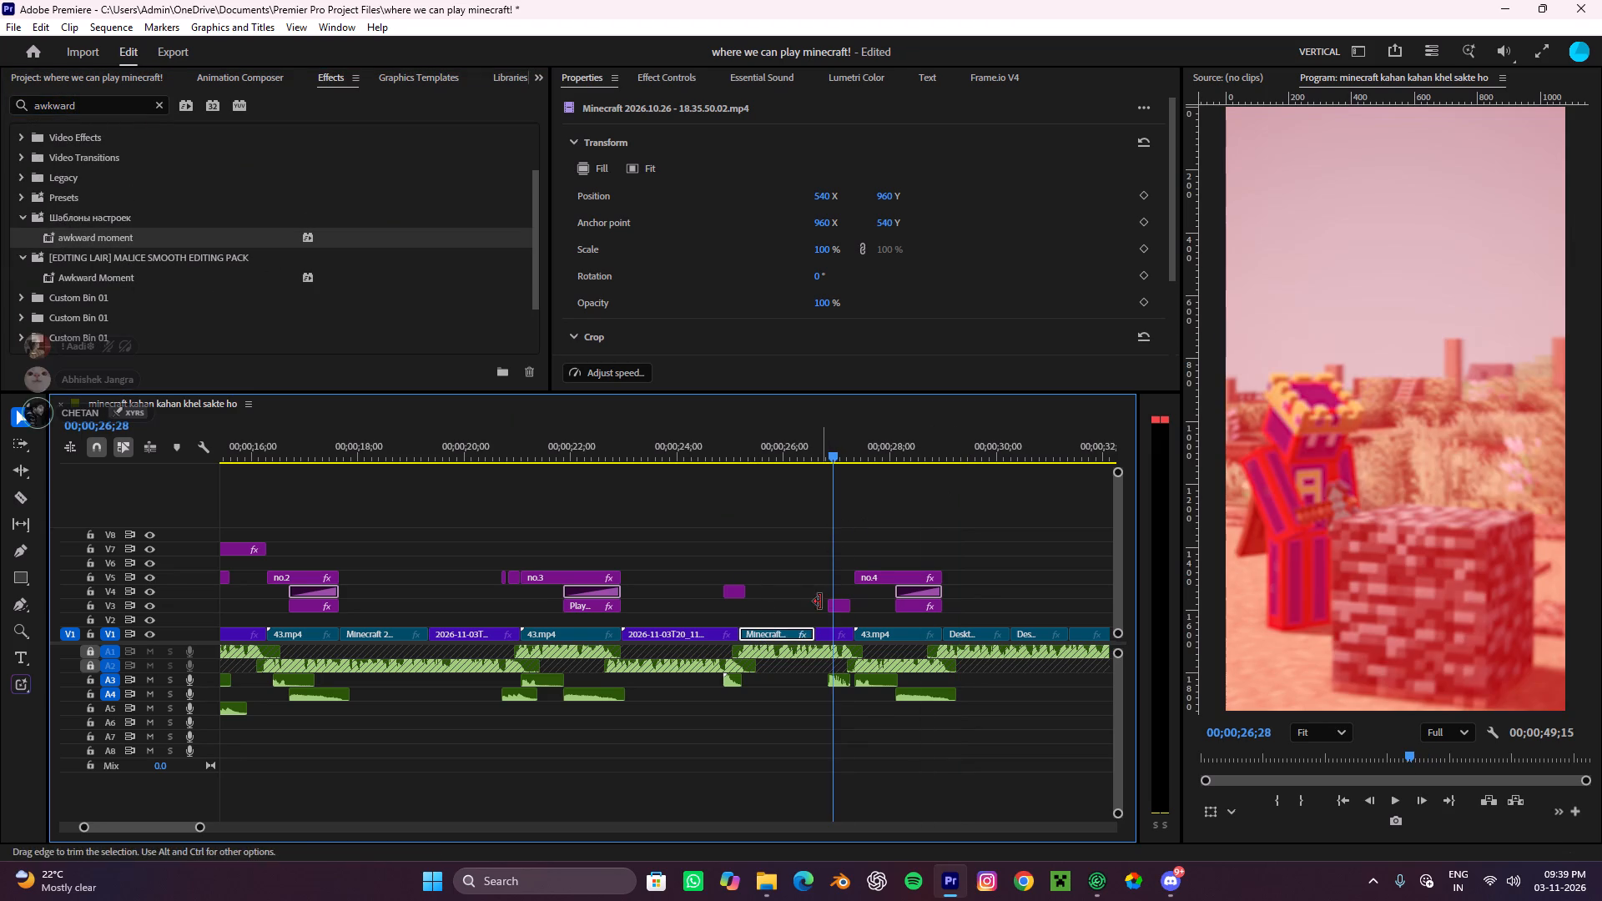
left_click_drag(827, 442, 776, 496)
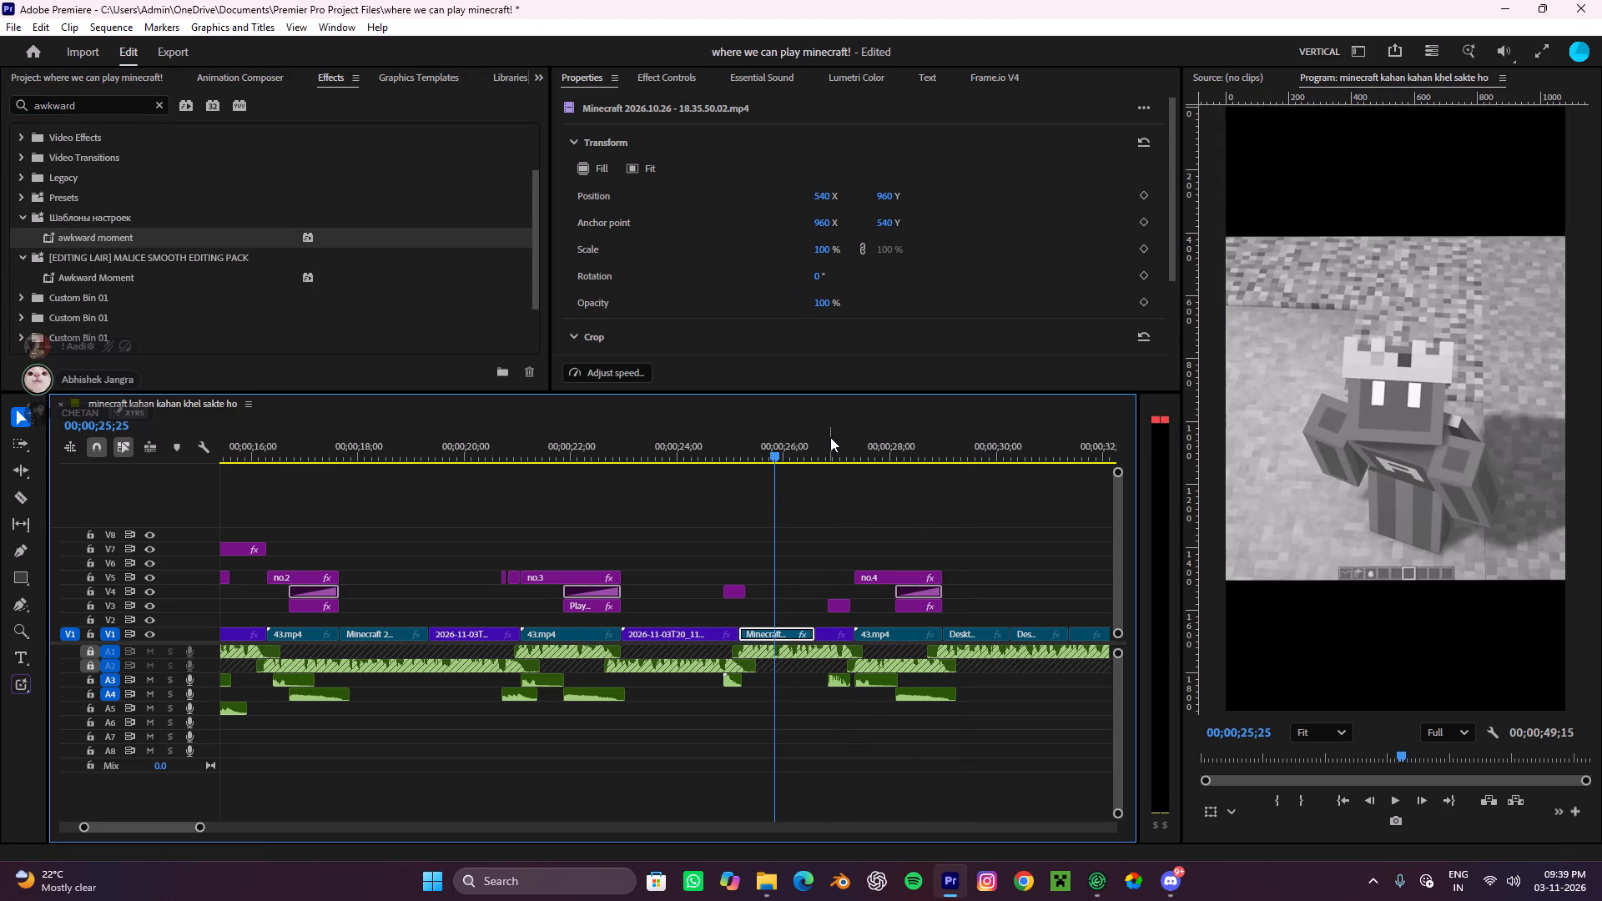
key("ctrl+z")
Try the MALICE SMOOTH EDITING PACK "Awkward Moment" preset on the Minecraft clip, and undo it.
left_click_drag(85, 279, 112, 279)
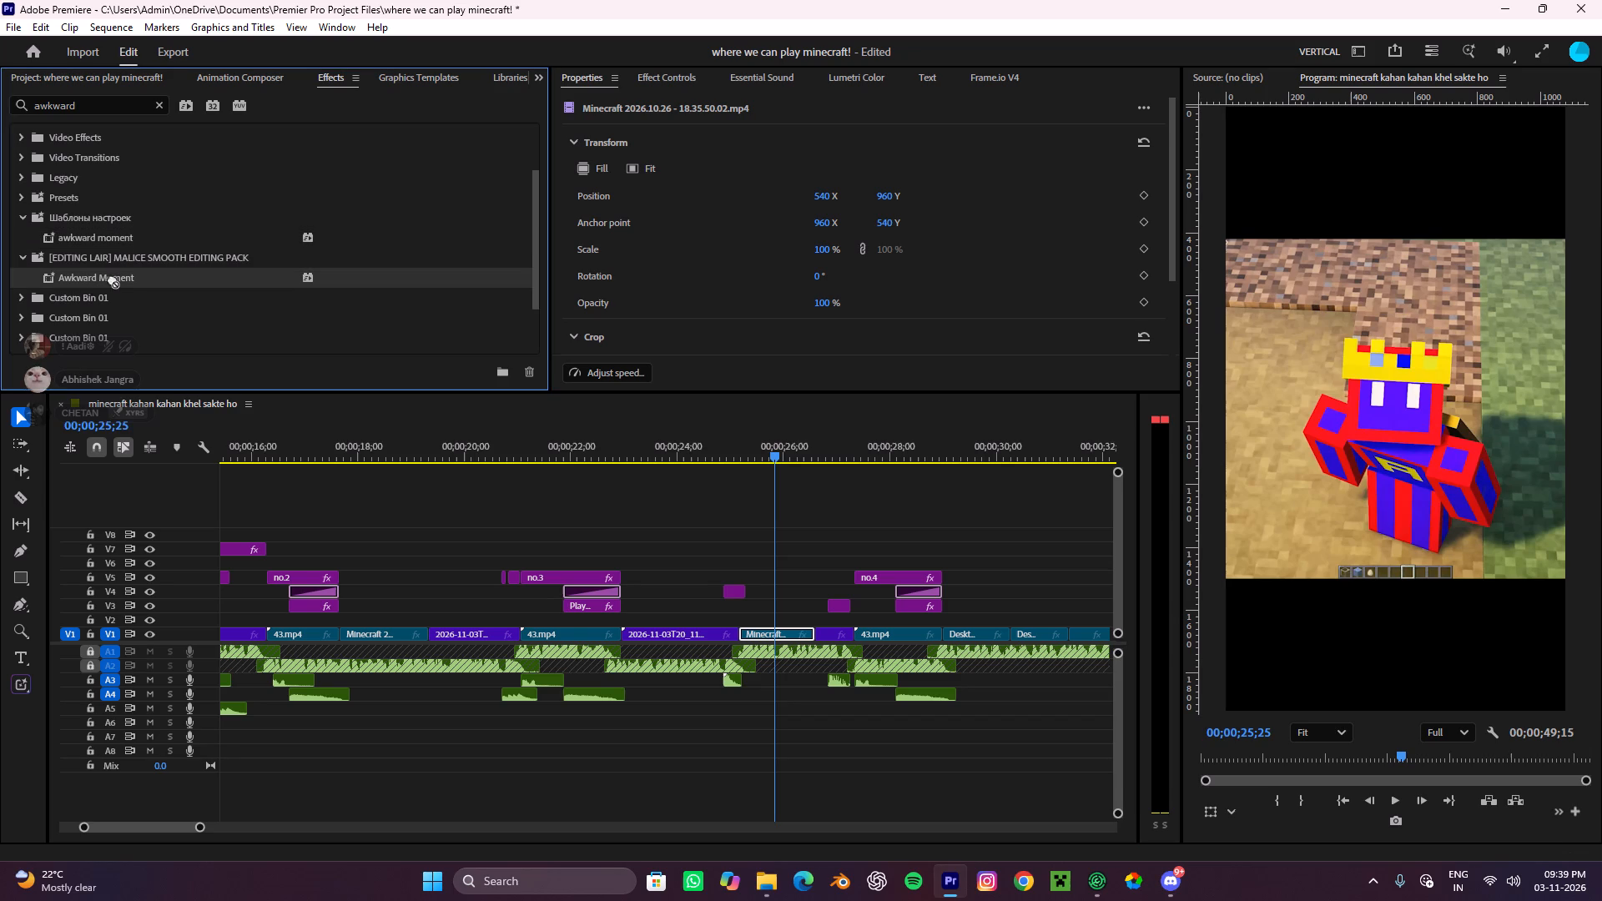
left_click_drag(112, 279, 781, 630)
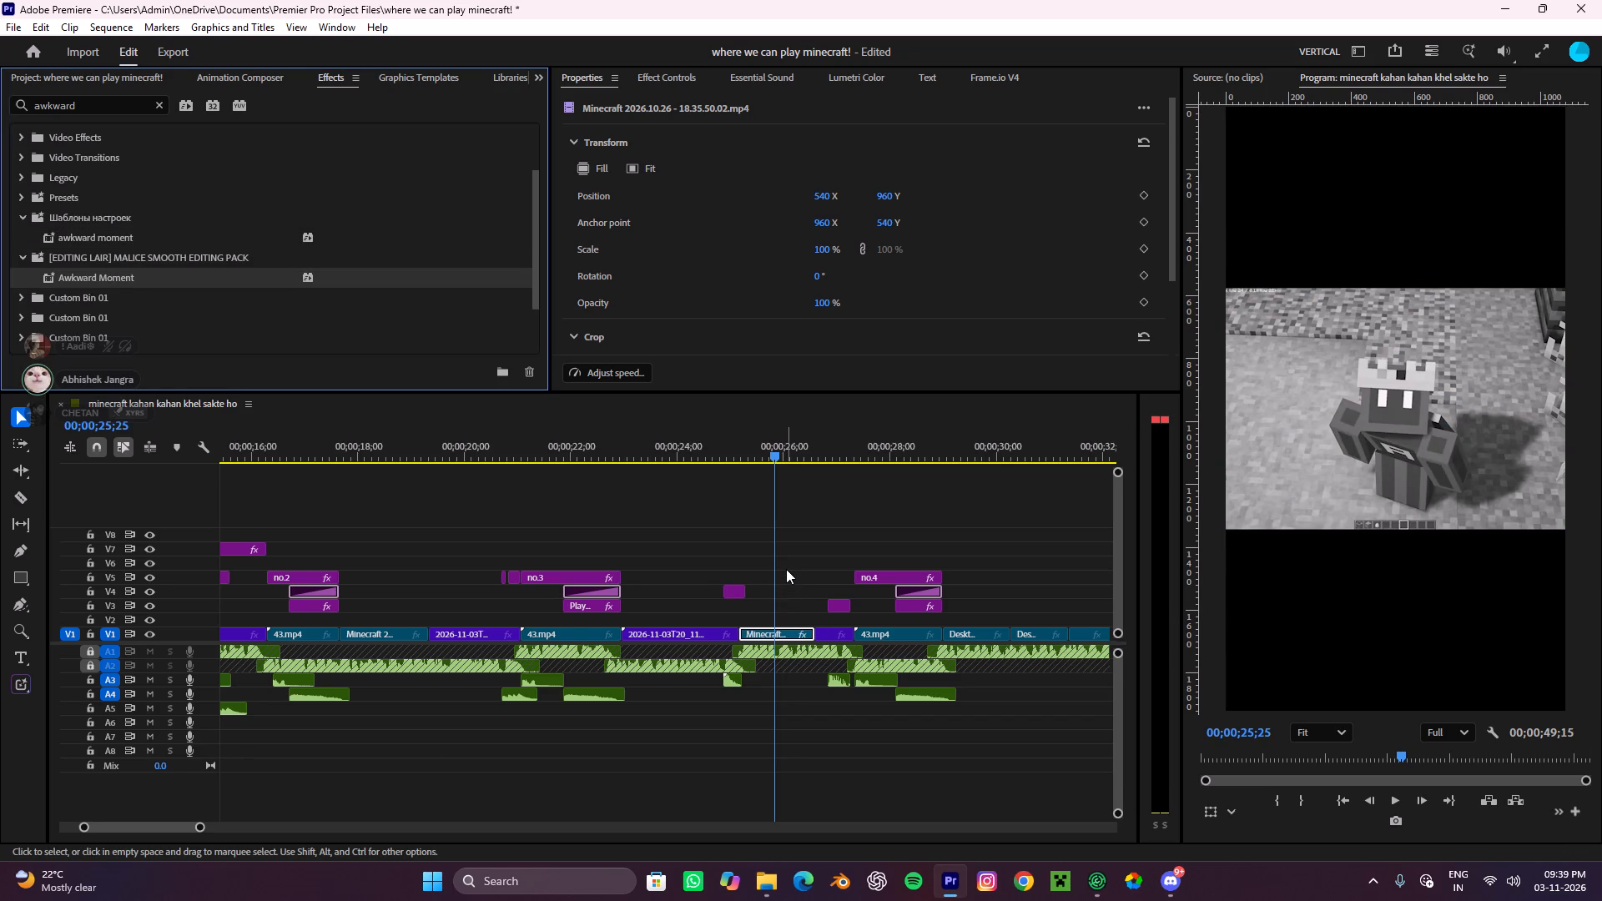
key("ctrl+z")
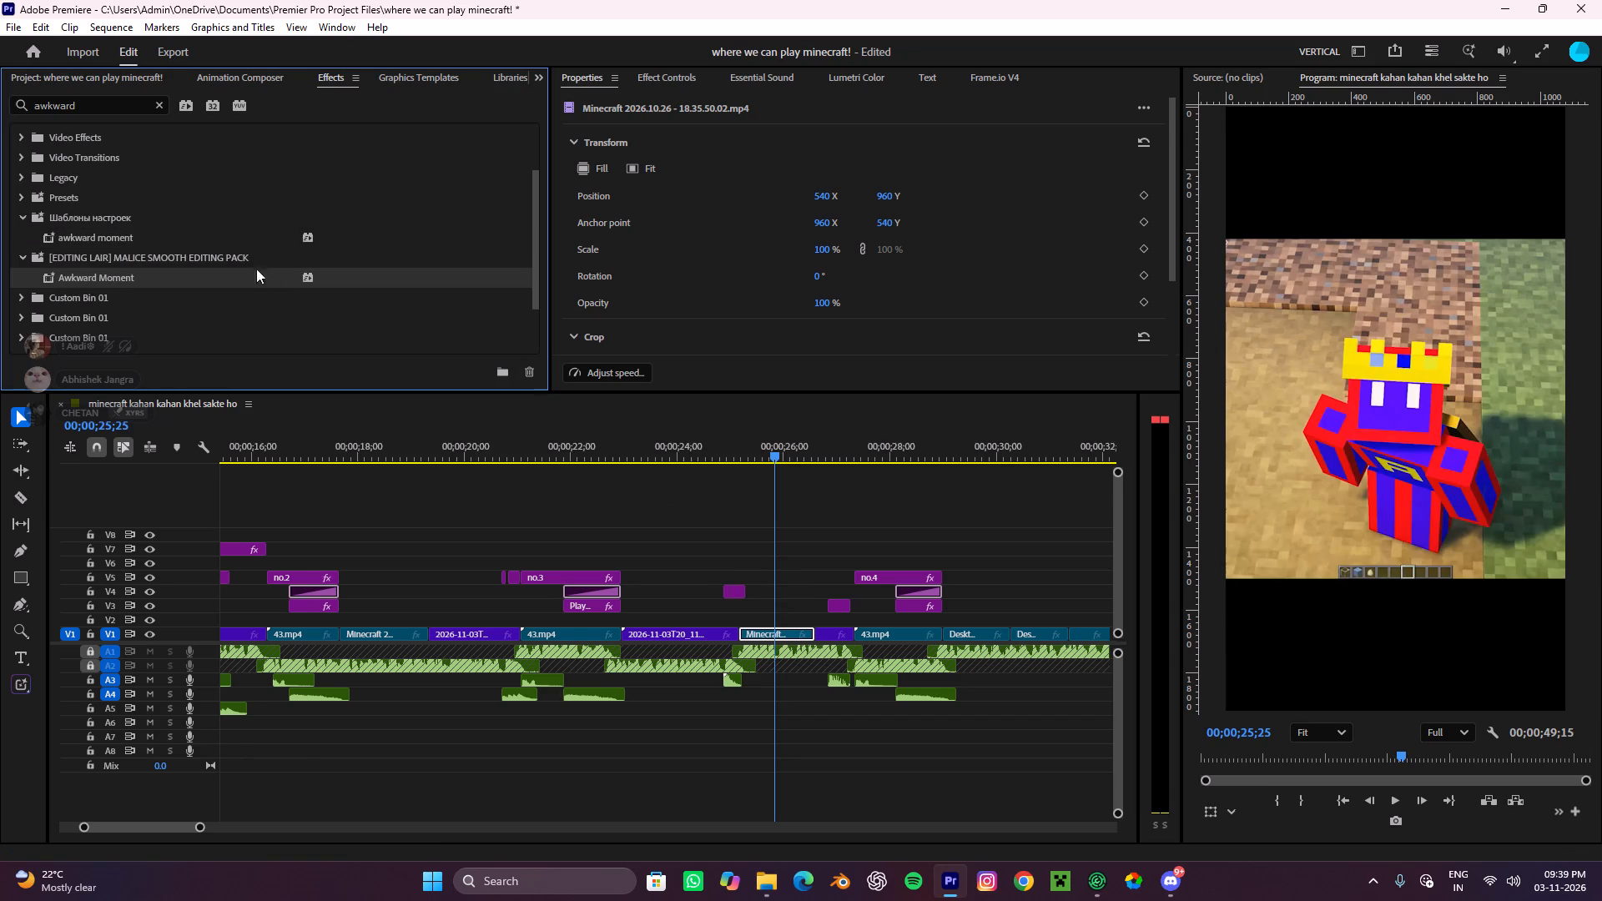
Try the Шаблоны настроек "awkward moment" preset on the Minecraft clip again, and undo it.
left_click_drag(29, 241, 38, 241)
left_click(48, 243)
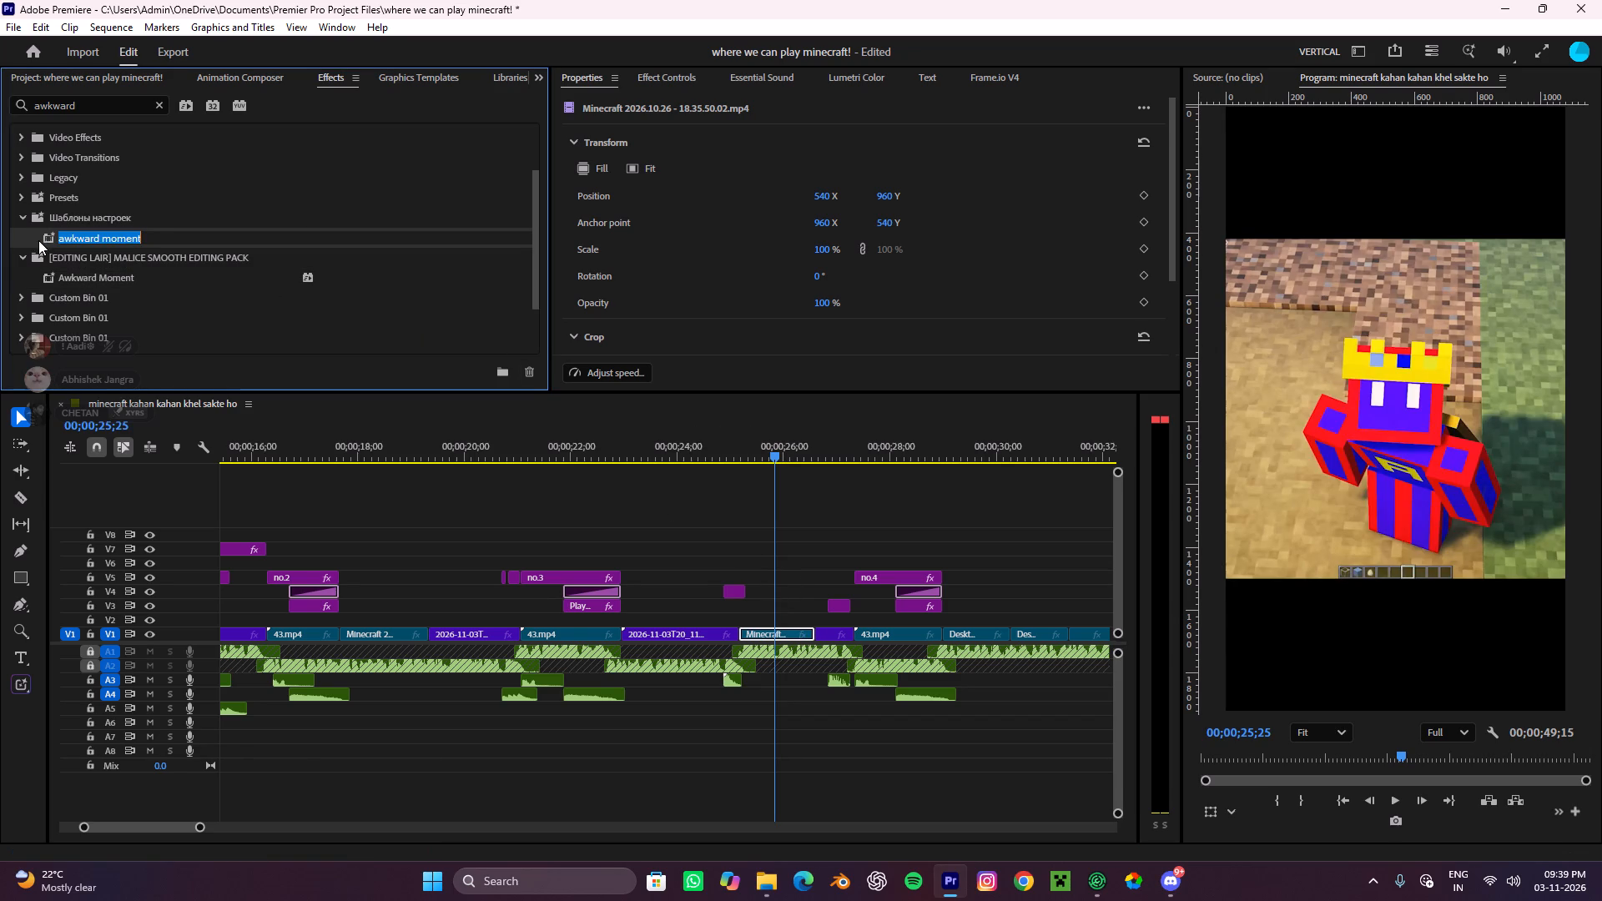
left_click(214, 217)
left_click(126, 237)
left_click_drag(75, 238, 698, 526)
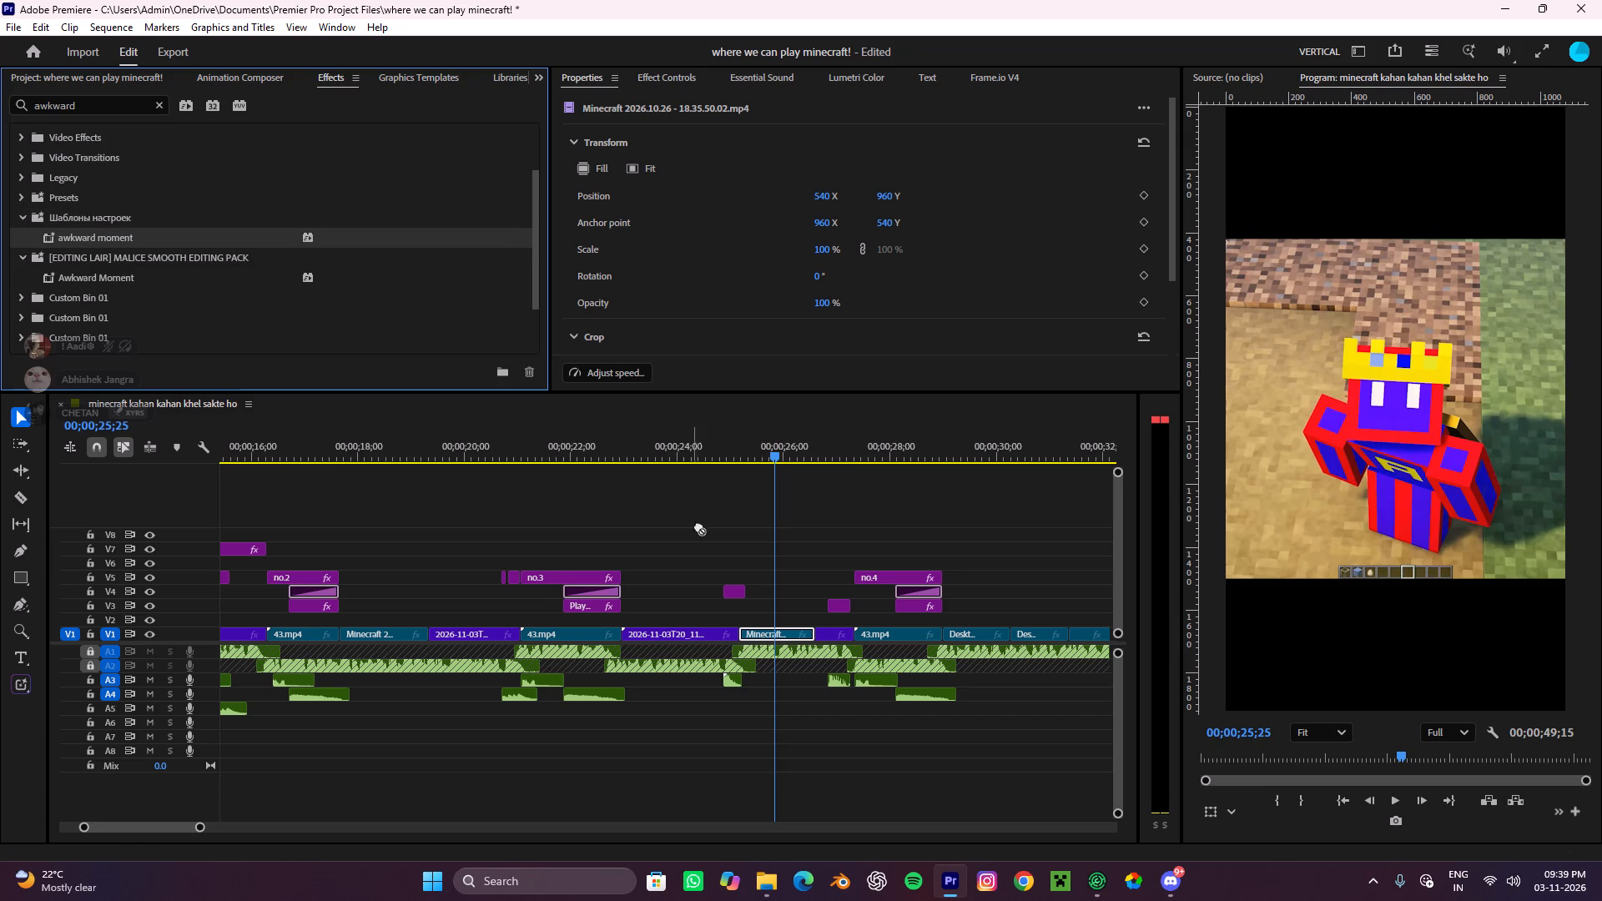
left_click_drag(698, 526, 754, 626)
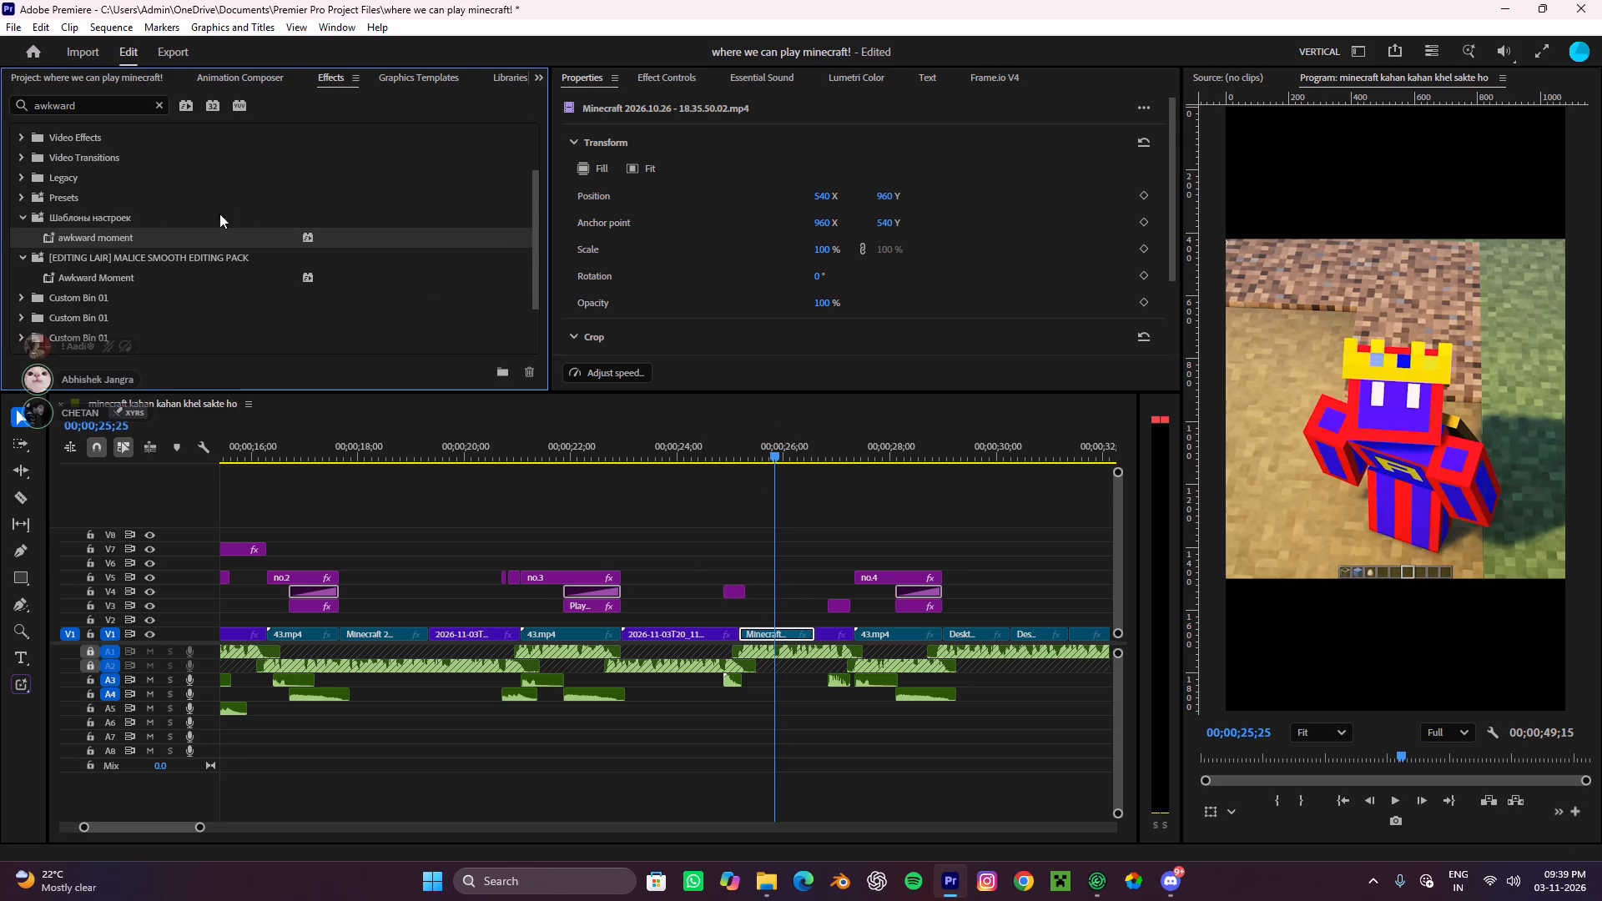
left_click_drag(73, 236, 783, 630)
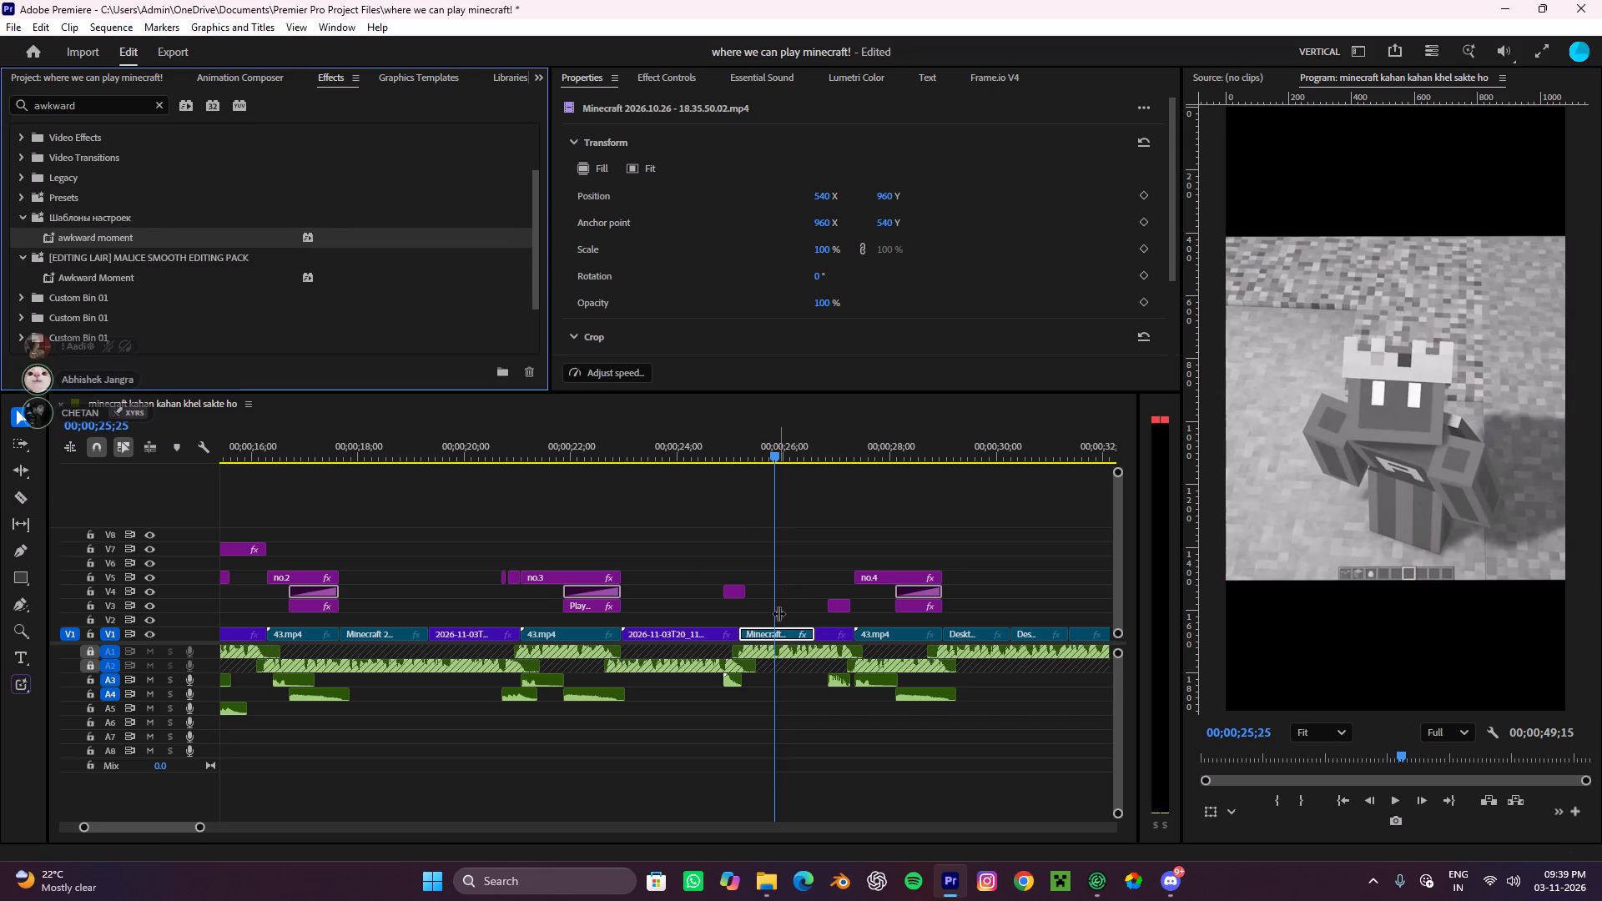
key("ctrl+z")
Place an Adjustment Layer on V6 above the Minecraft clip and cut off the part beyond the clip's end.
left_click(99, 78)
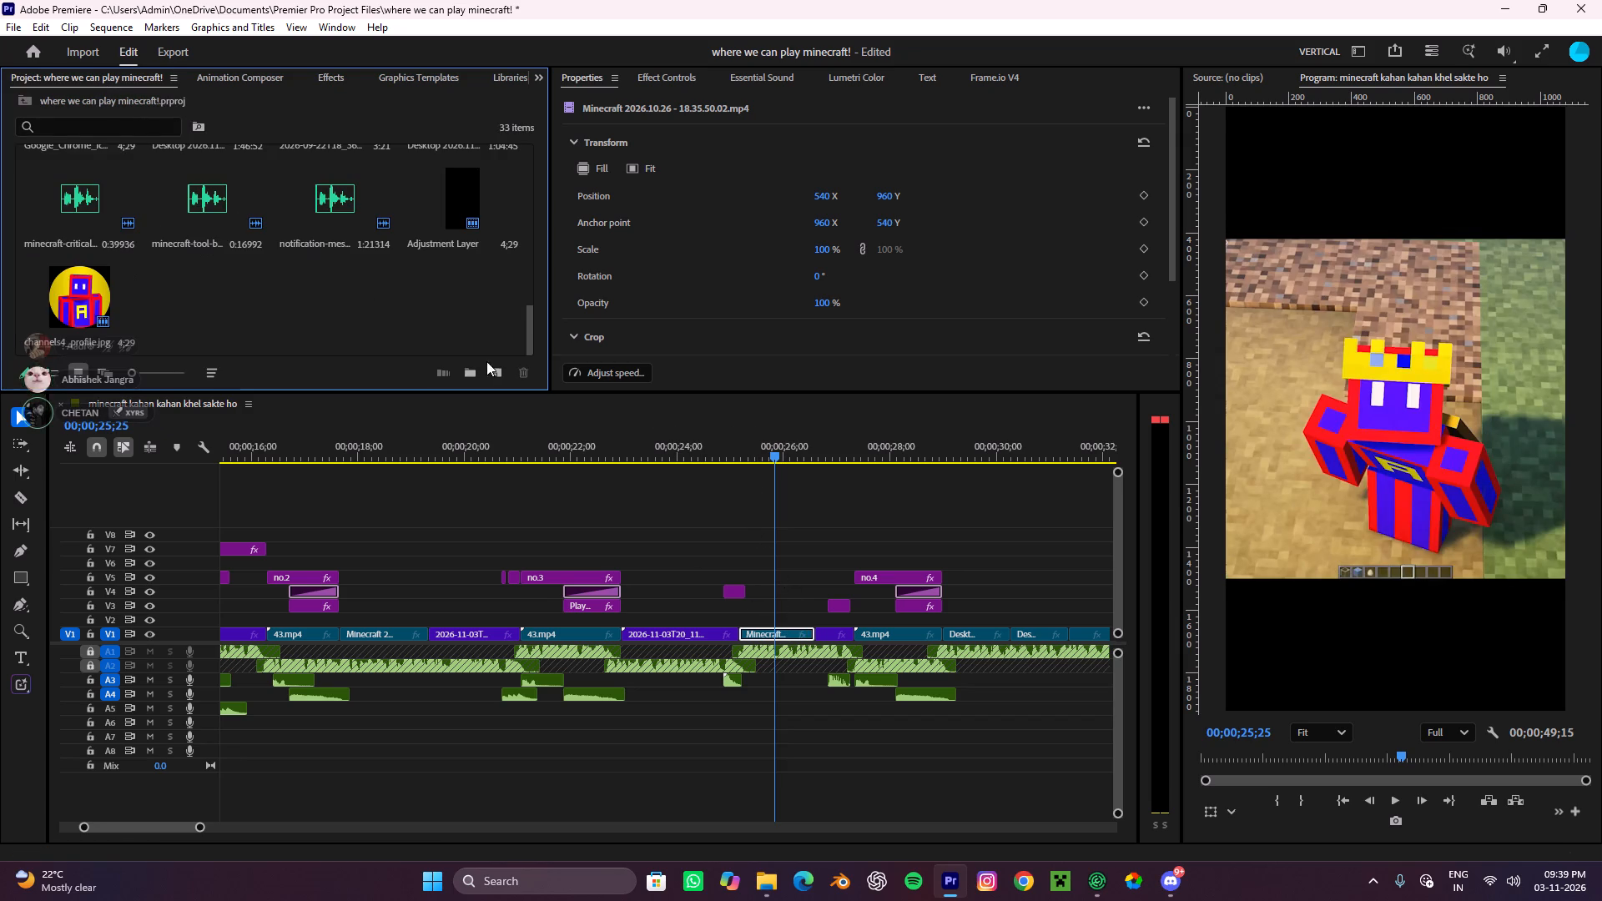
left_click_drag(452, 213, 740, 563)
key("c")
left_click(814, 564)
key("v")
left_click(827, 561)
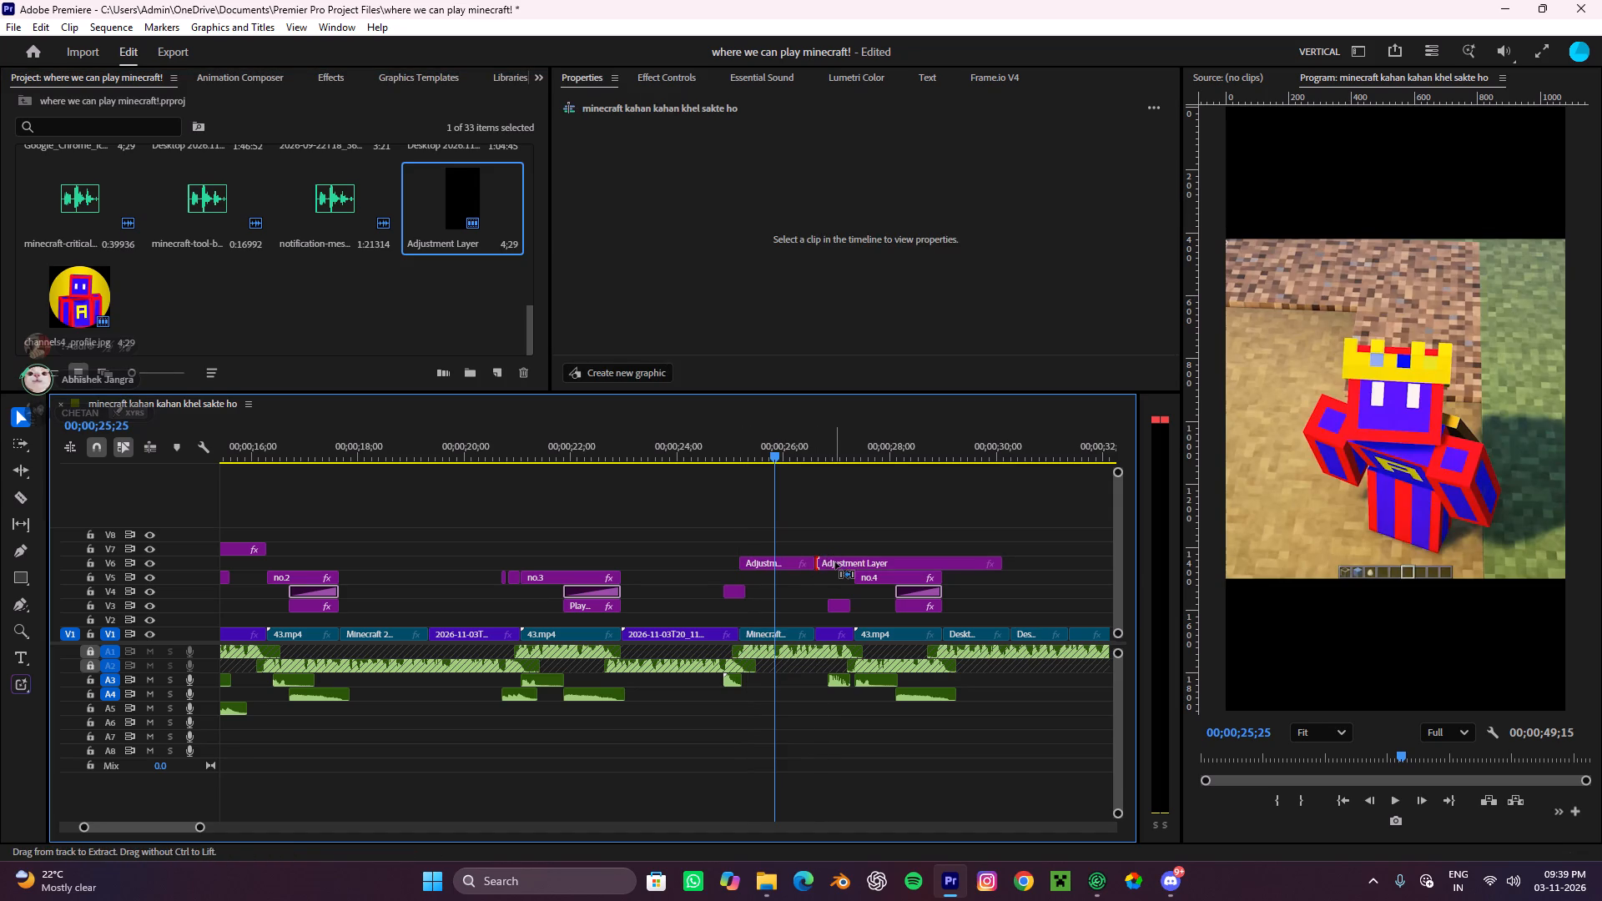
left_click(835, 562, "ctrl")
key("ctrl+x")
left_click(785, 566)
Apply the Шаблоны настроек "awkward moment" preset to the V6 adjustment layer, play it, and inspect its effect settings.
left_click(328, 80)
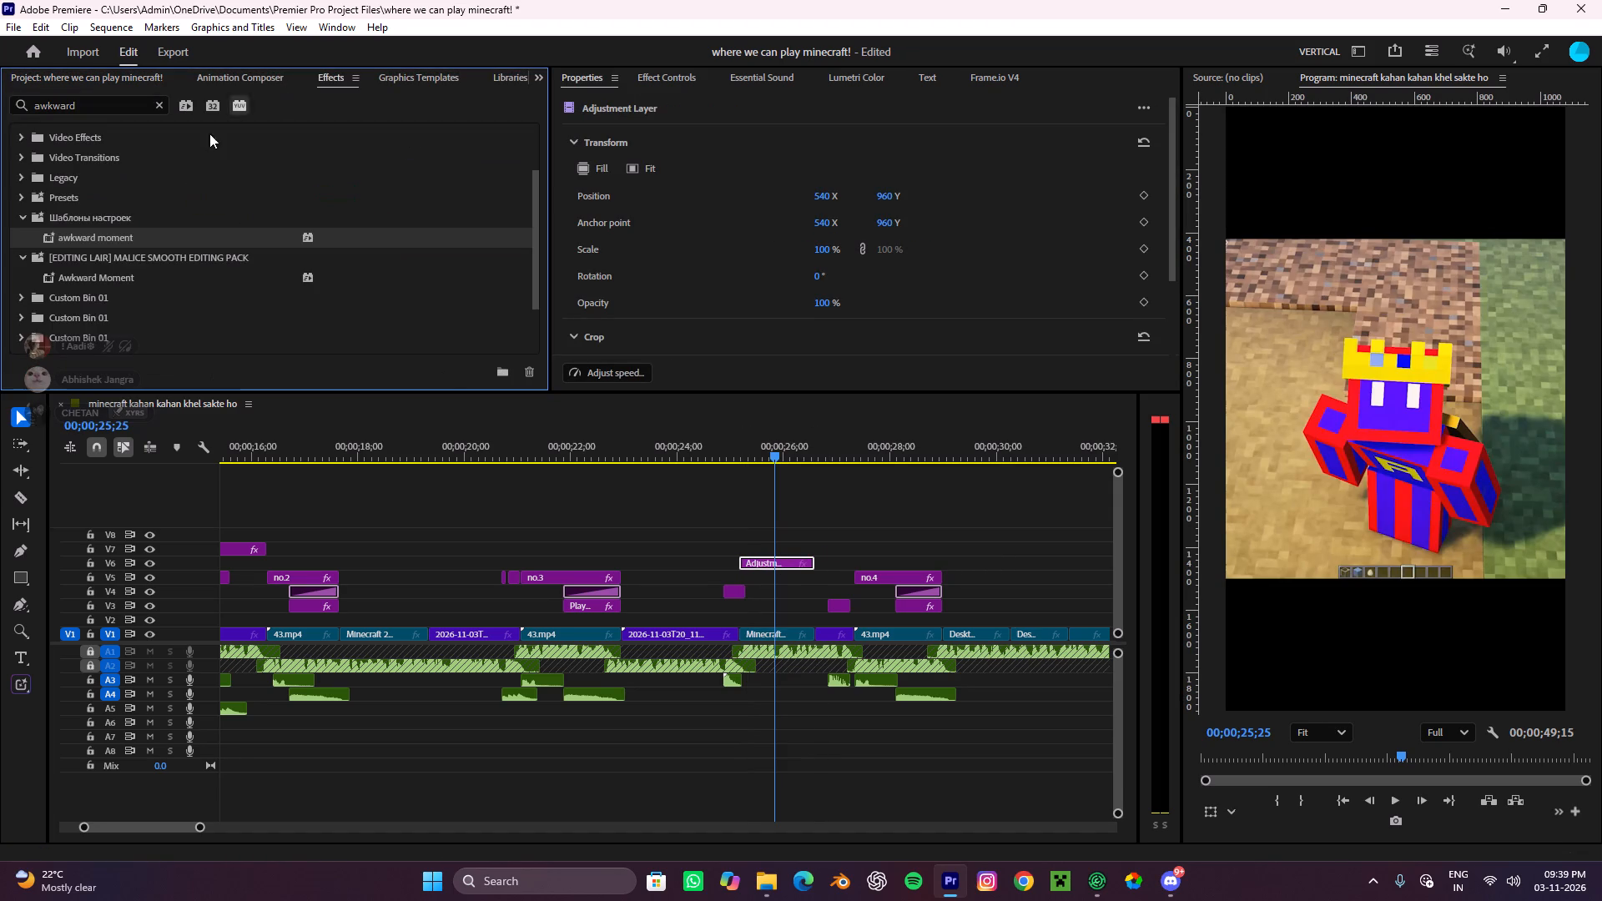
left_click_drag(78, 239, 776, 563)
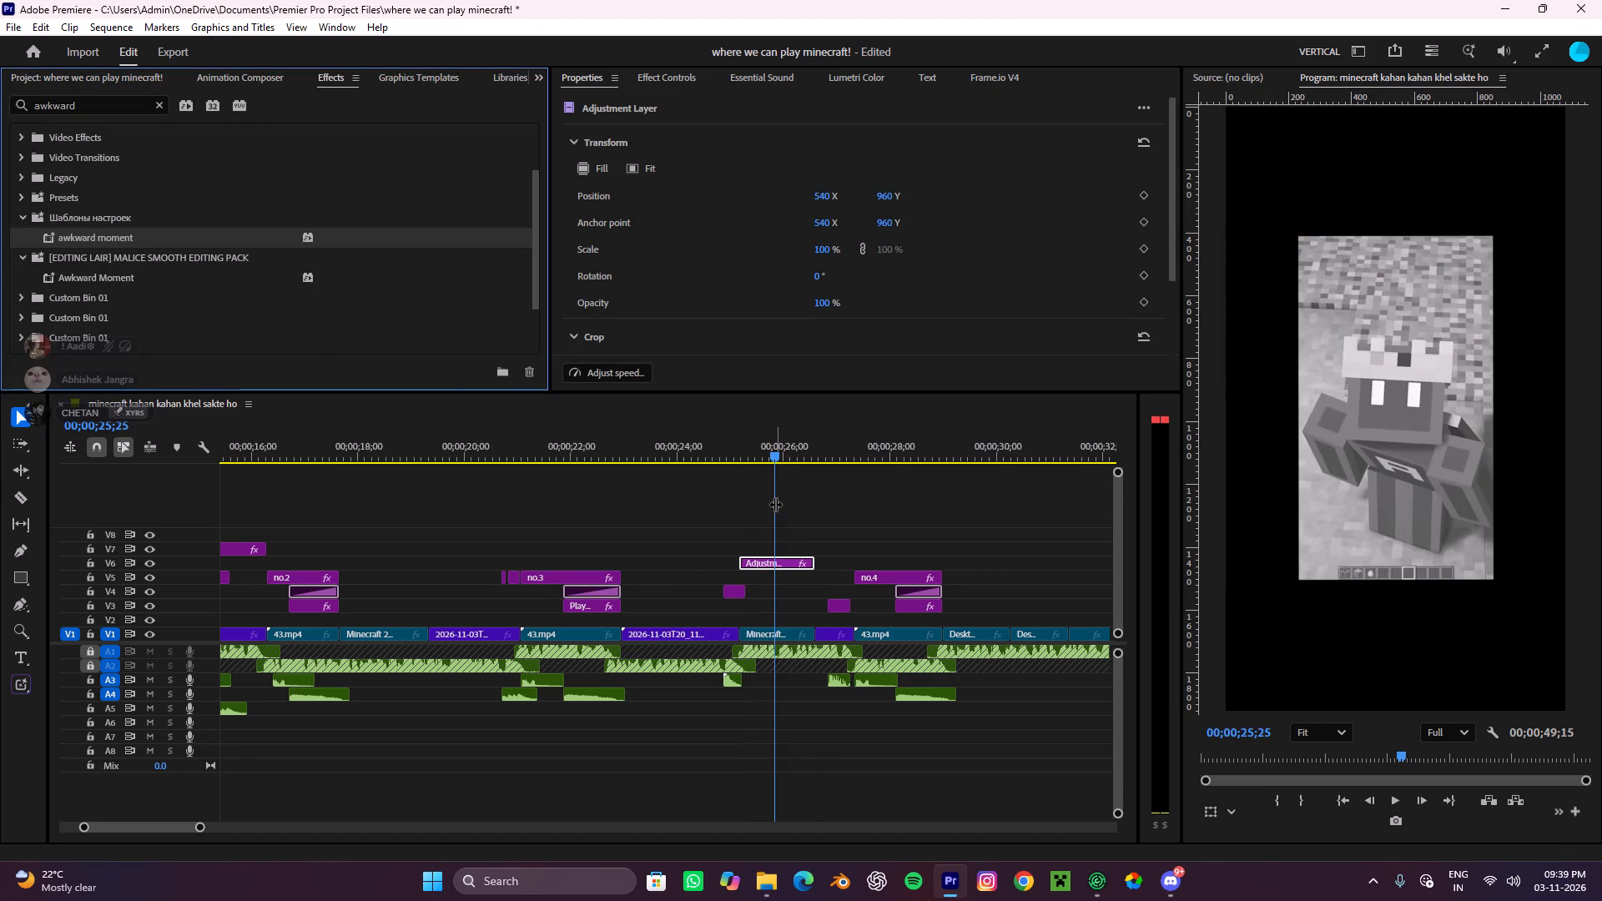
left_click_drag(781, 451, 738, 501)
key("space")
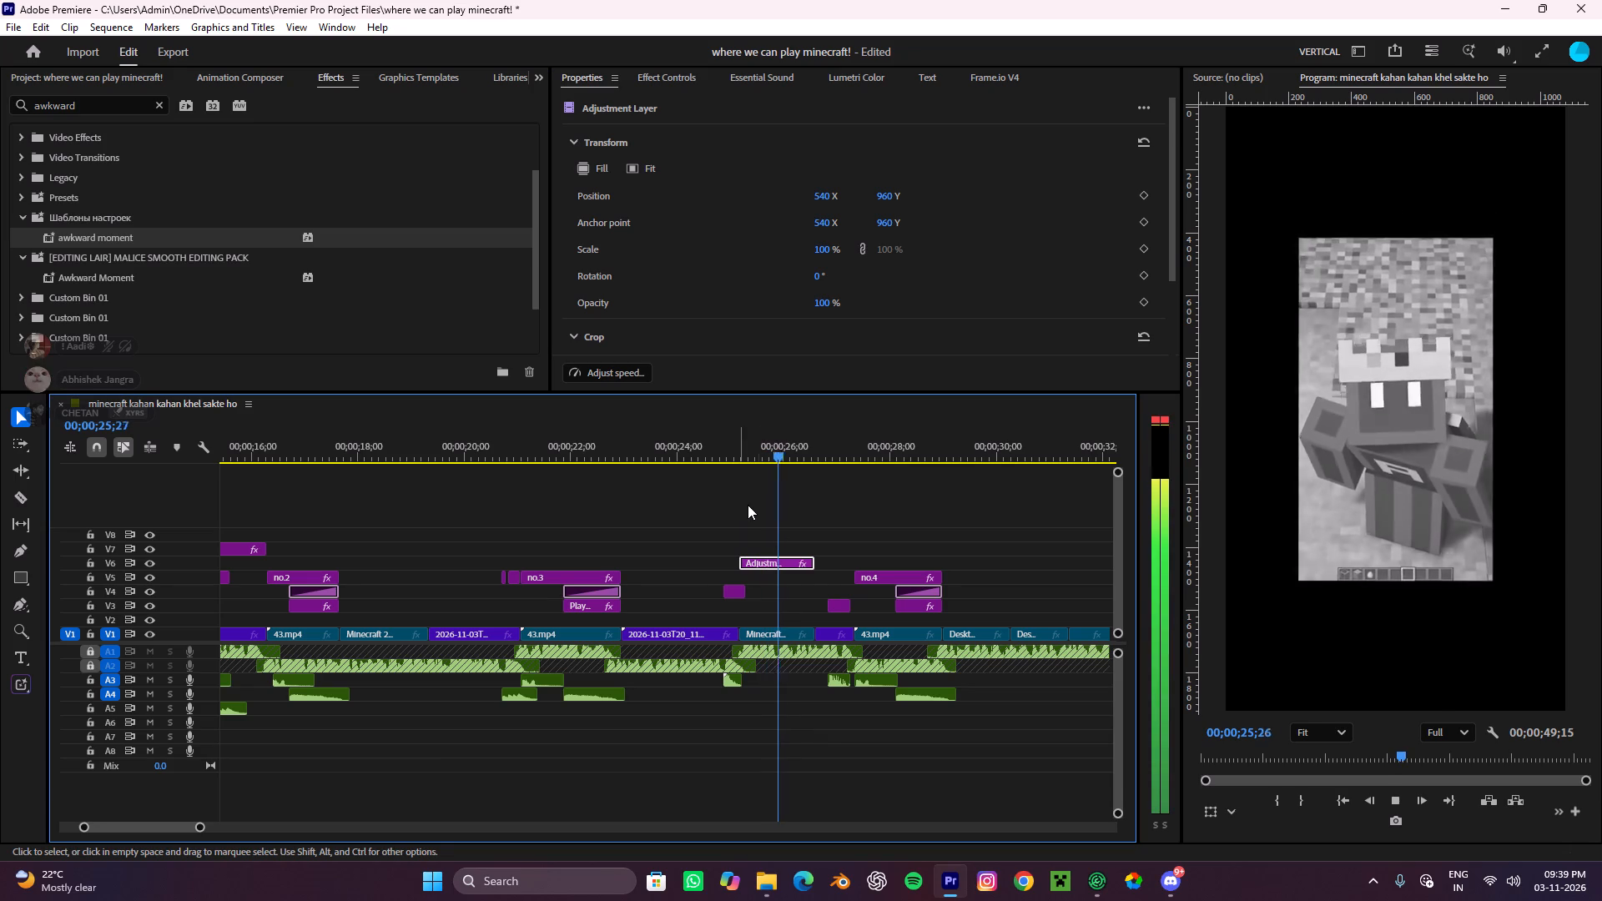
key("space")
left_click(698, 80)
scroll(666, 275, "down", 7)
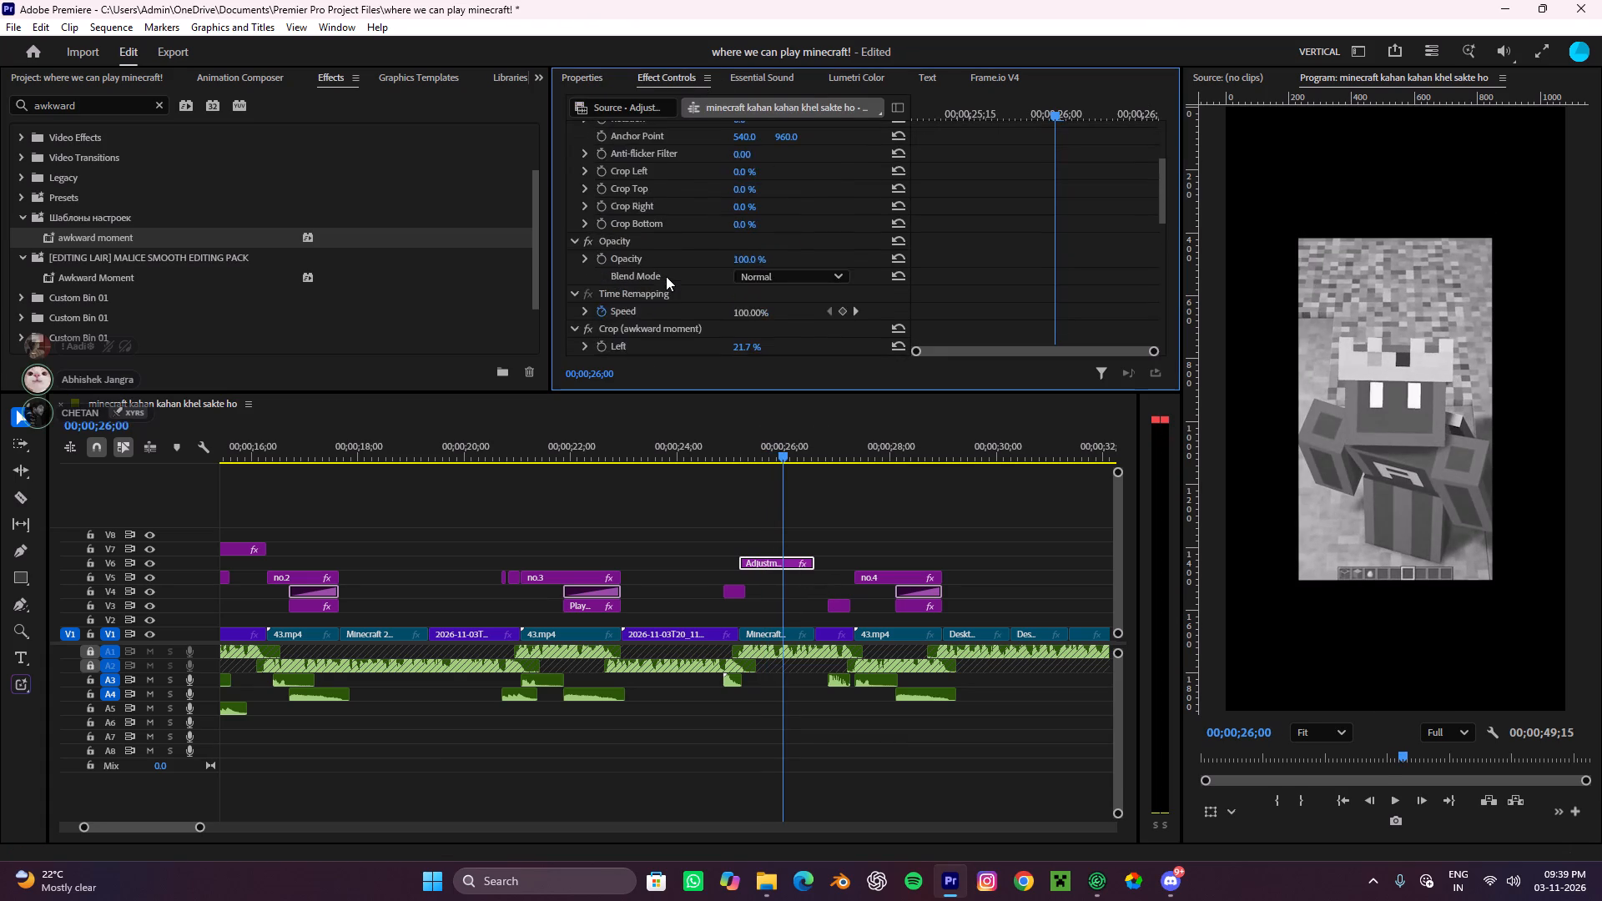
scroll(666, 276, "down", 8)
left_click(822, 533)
Scale the Minecraft clip under the adjustment layer on V1 to fill the frame.
left_click(773, 637)
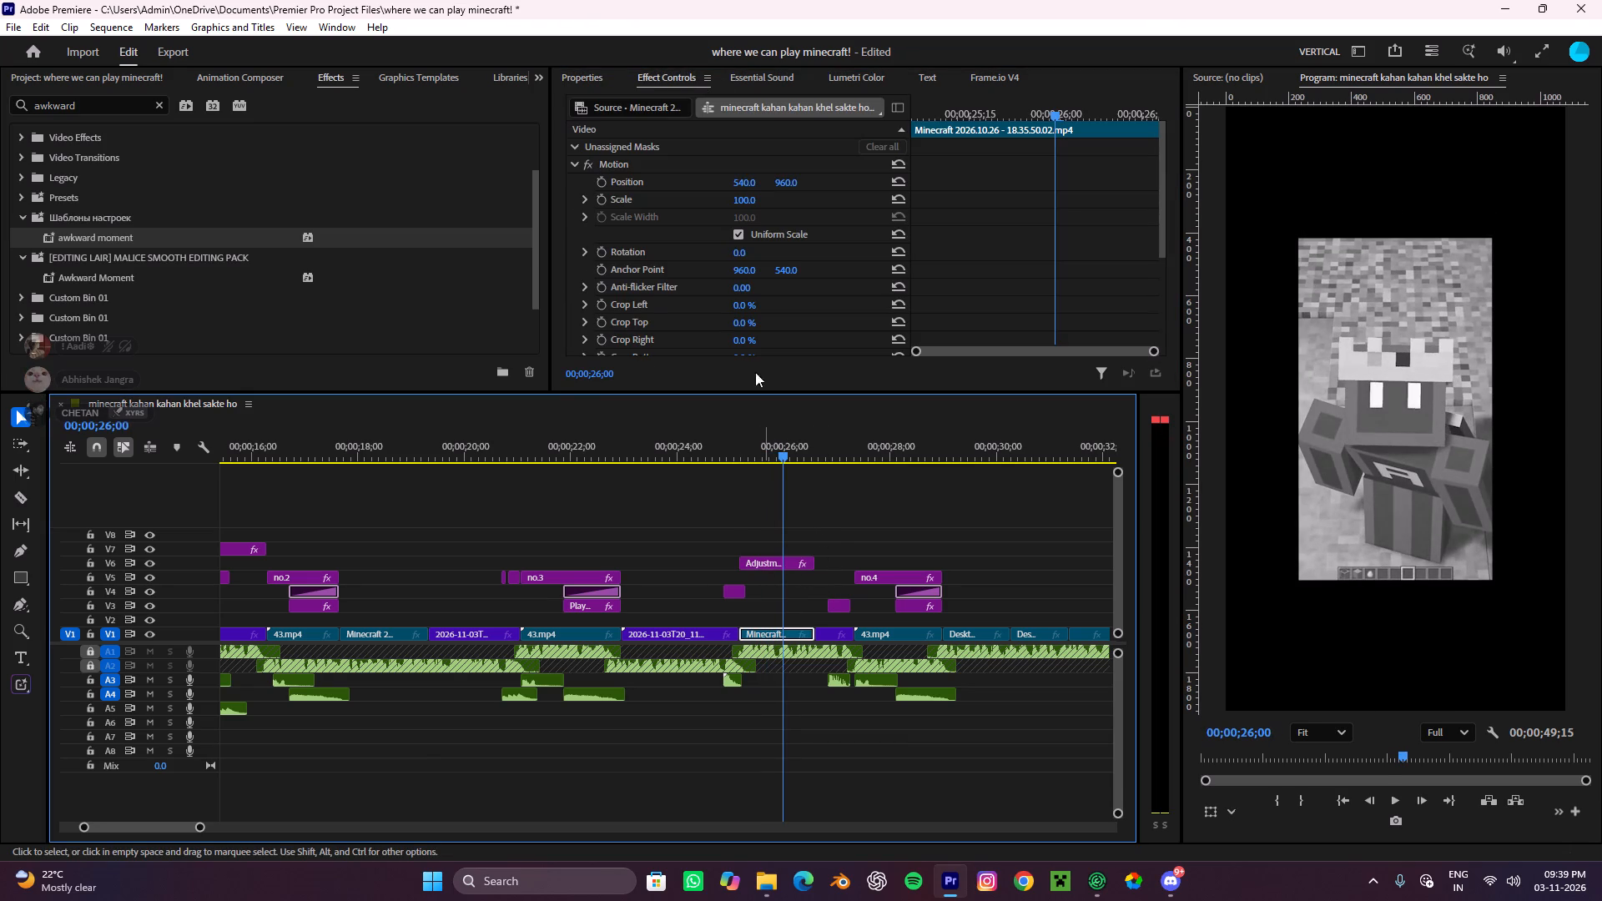
right_click(773, 637)
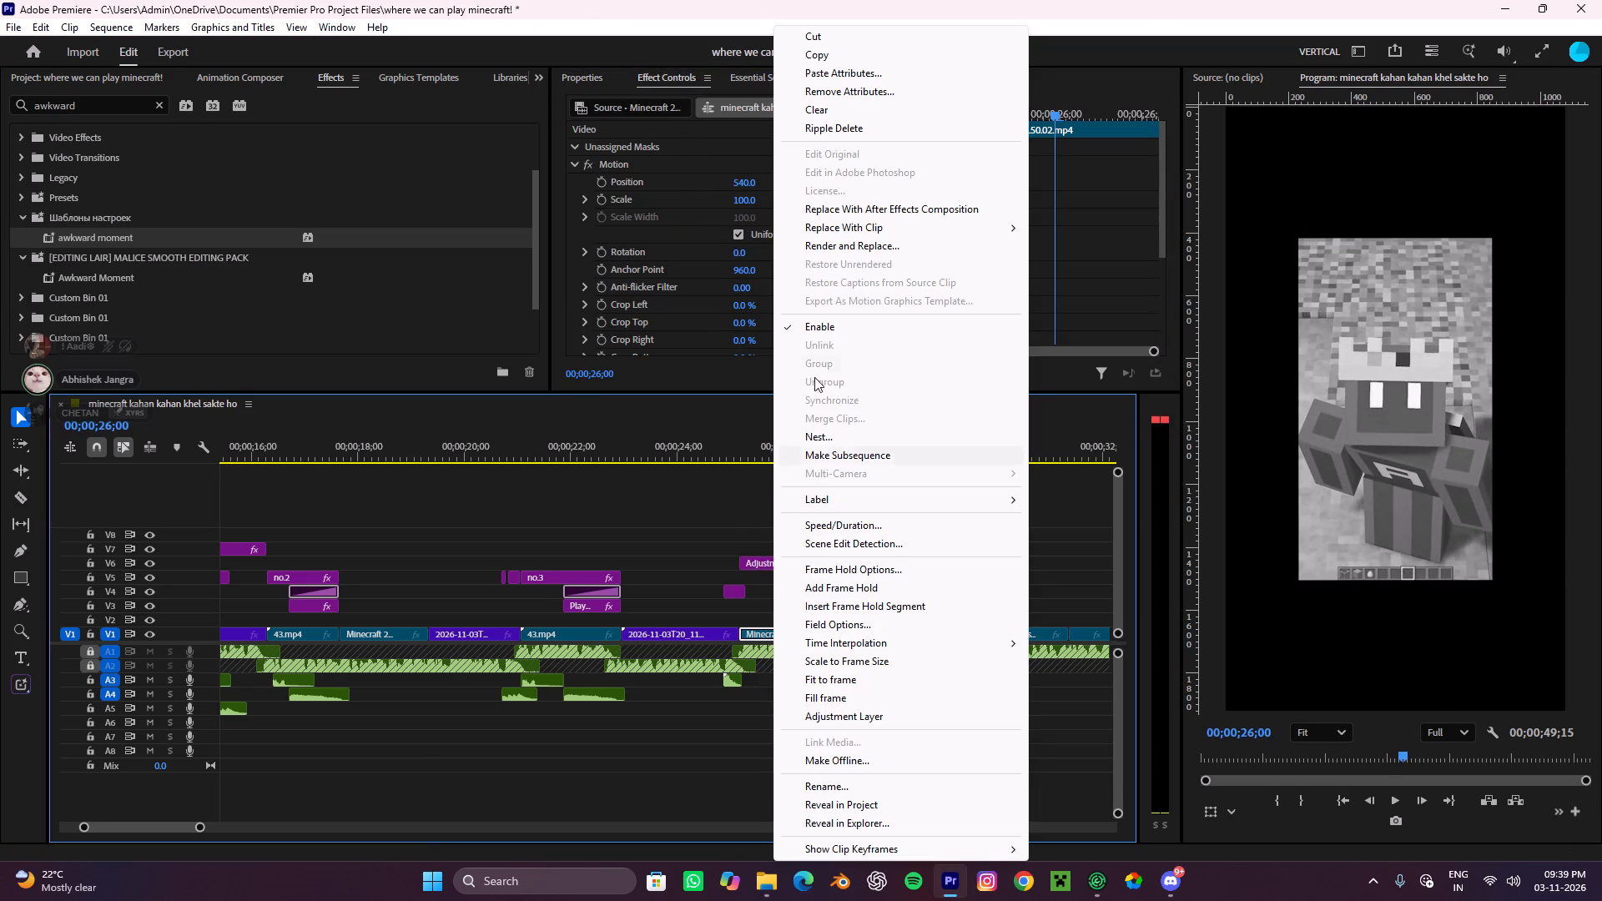
left_click(848, 693)
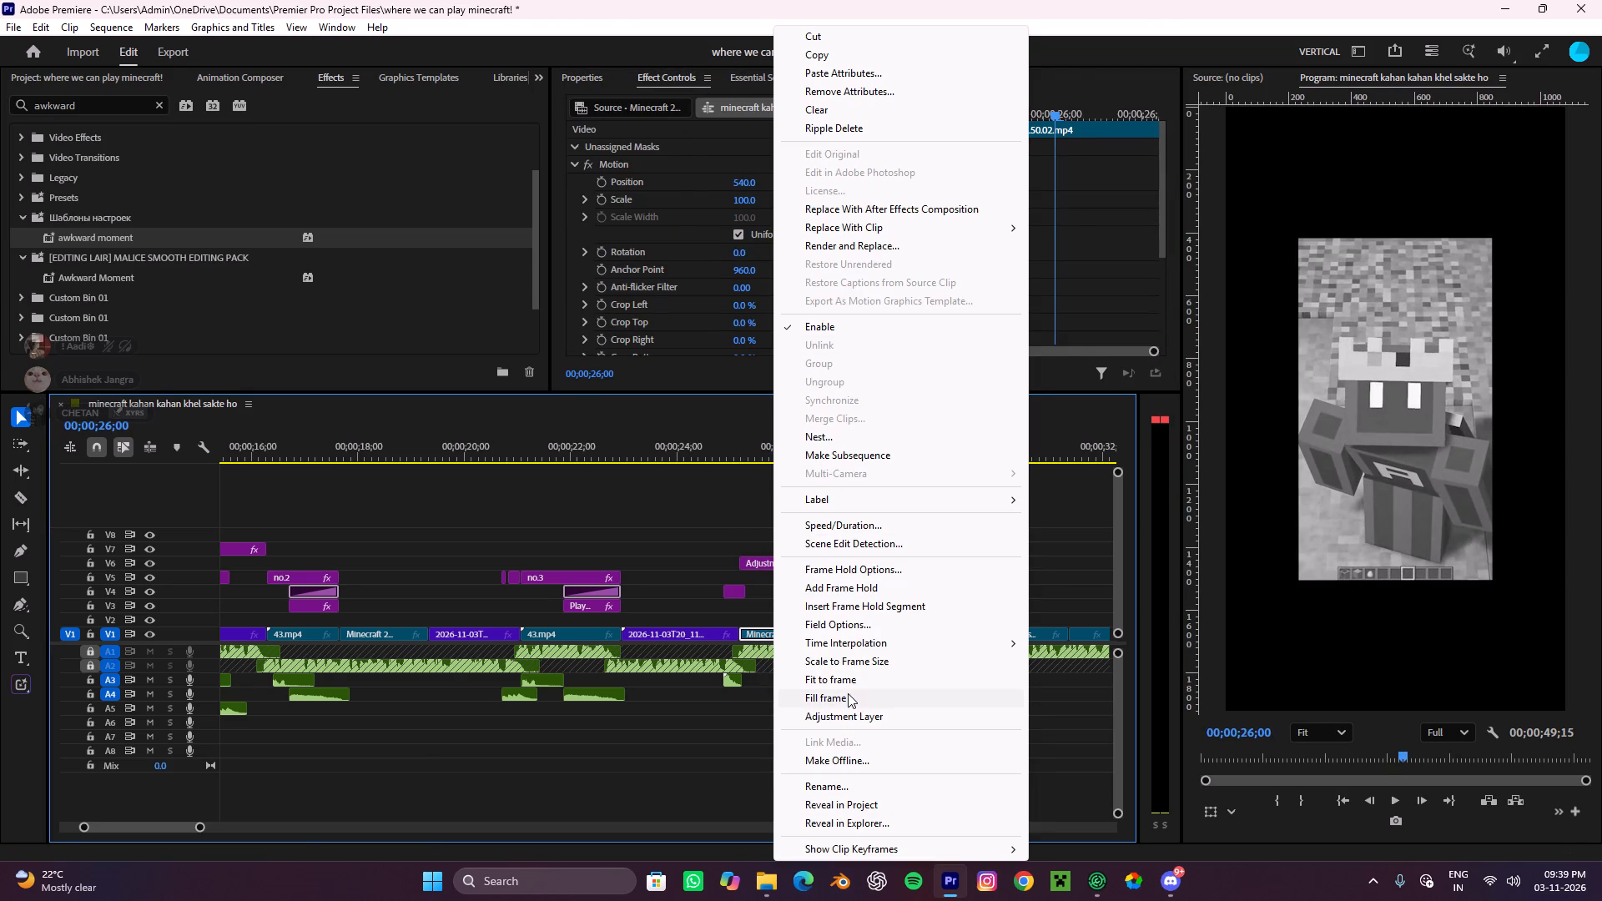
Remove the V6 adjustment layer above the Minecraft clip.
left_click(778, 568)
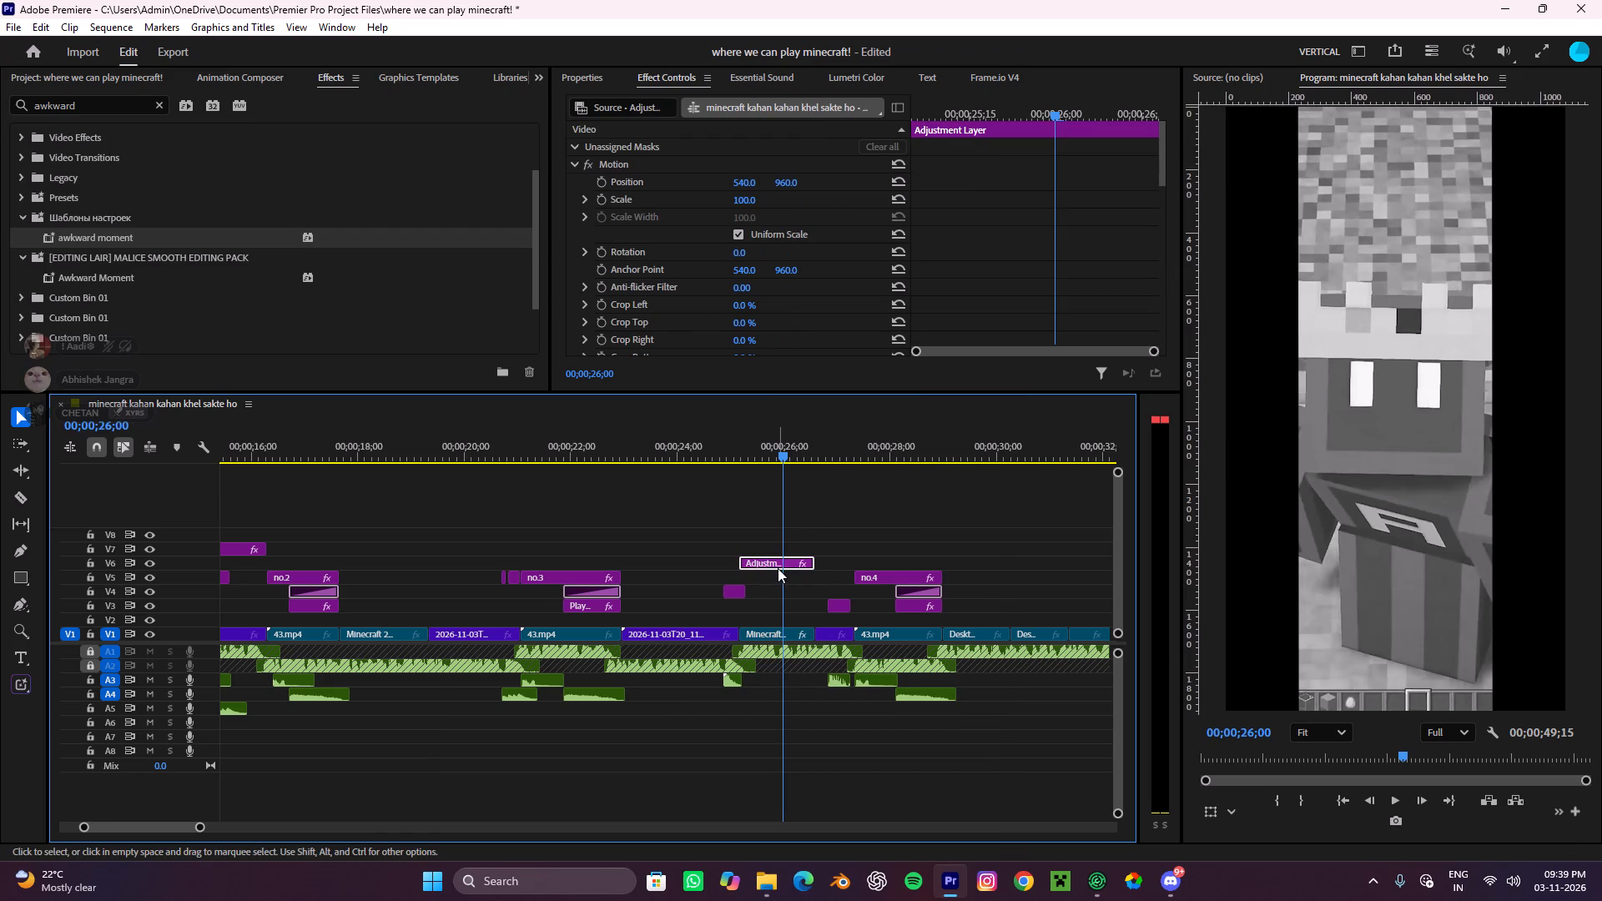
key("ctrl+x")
Add a fresh Adjustment Layer above the Minecraft clip, cut it to the clip's length, and move it onto V5.
left_click(66, 79)
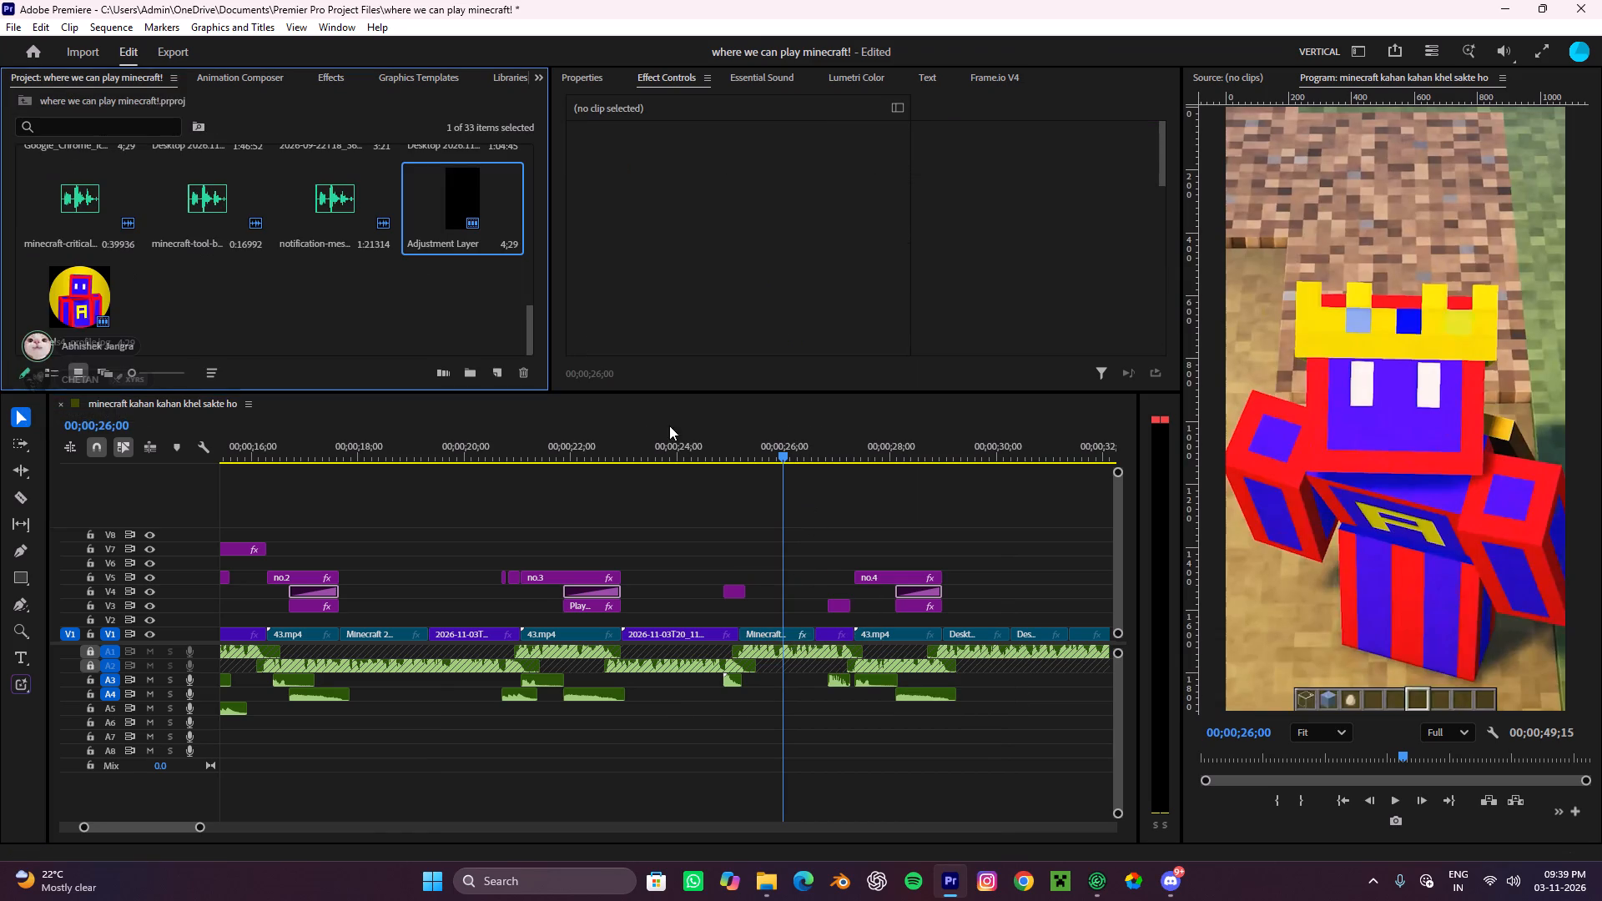
left_click_drag(477, 216, 737, 566)
key("c")
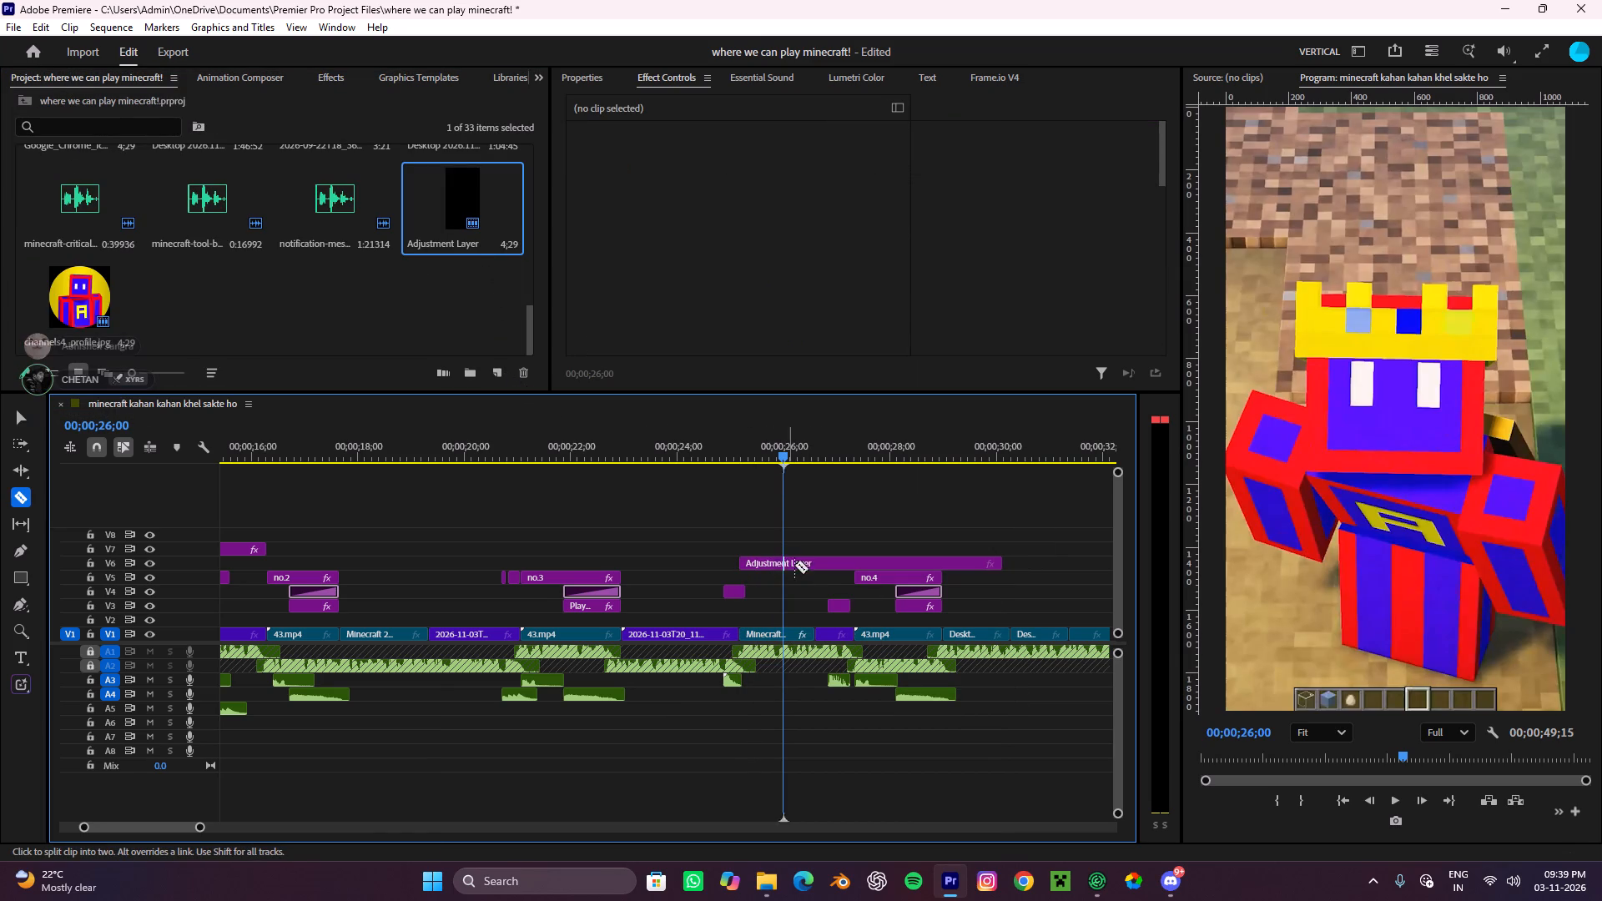
left_click(809, 563)
key("v")
left_click(836, 561)
key("ctrl+x")
left_click(784, 567)
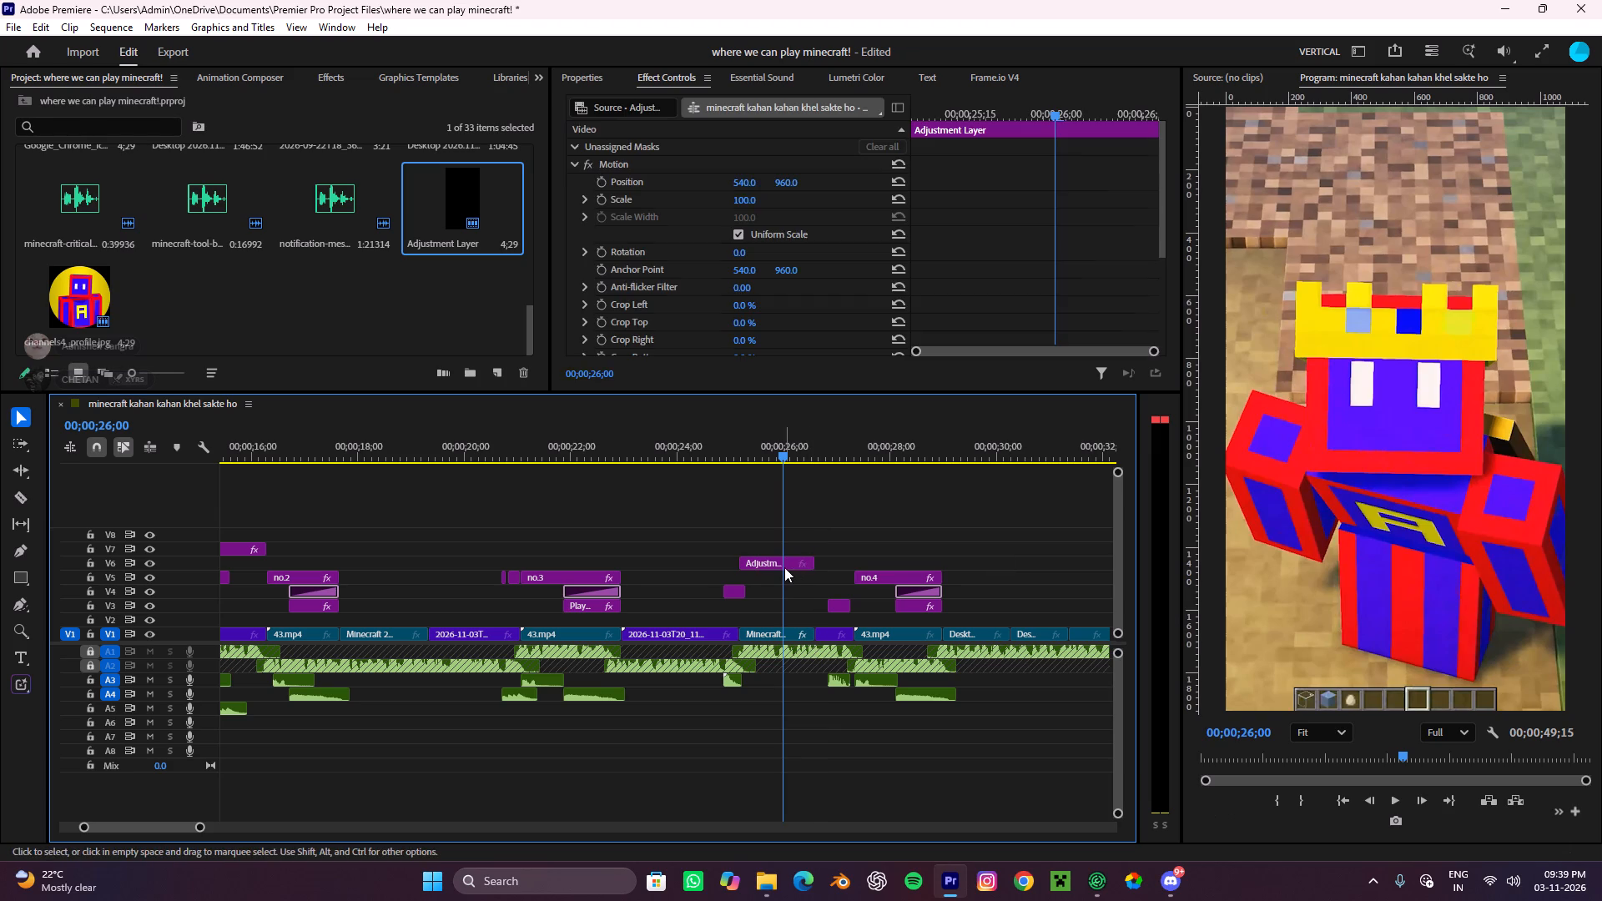
left_click_drag(764, 560, 766, 580)
Apply the MALICE SMOOTH EDITING PACK "Awkward Moment" preset to the V5 adjustment layer.
left_click(338, 83)
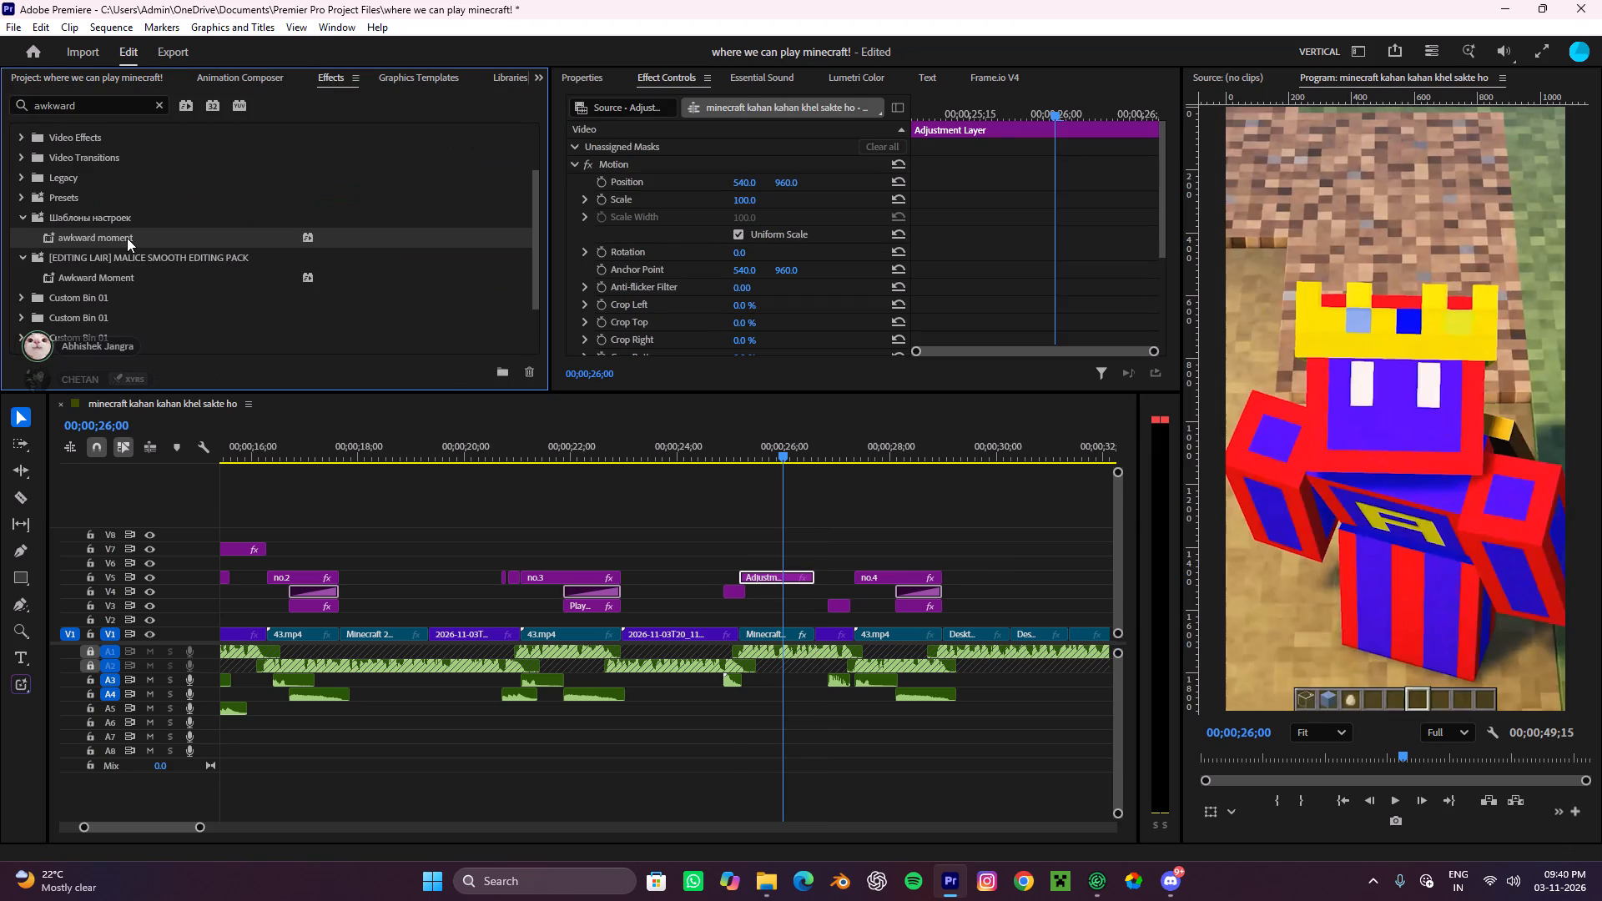
left_click_drag(102, 239, 733, 475)
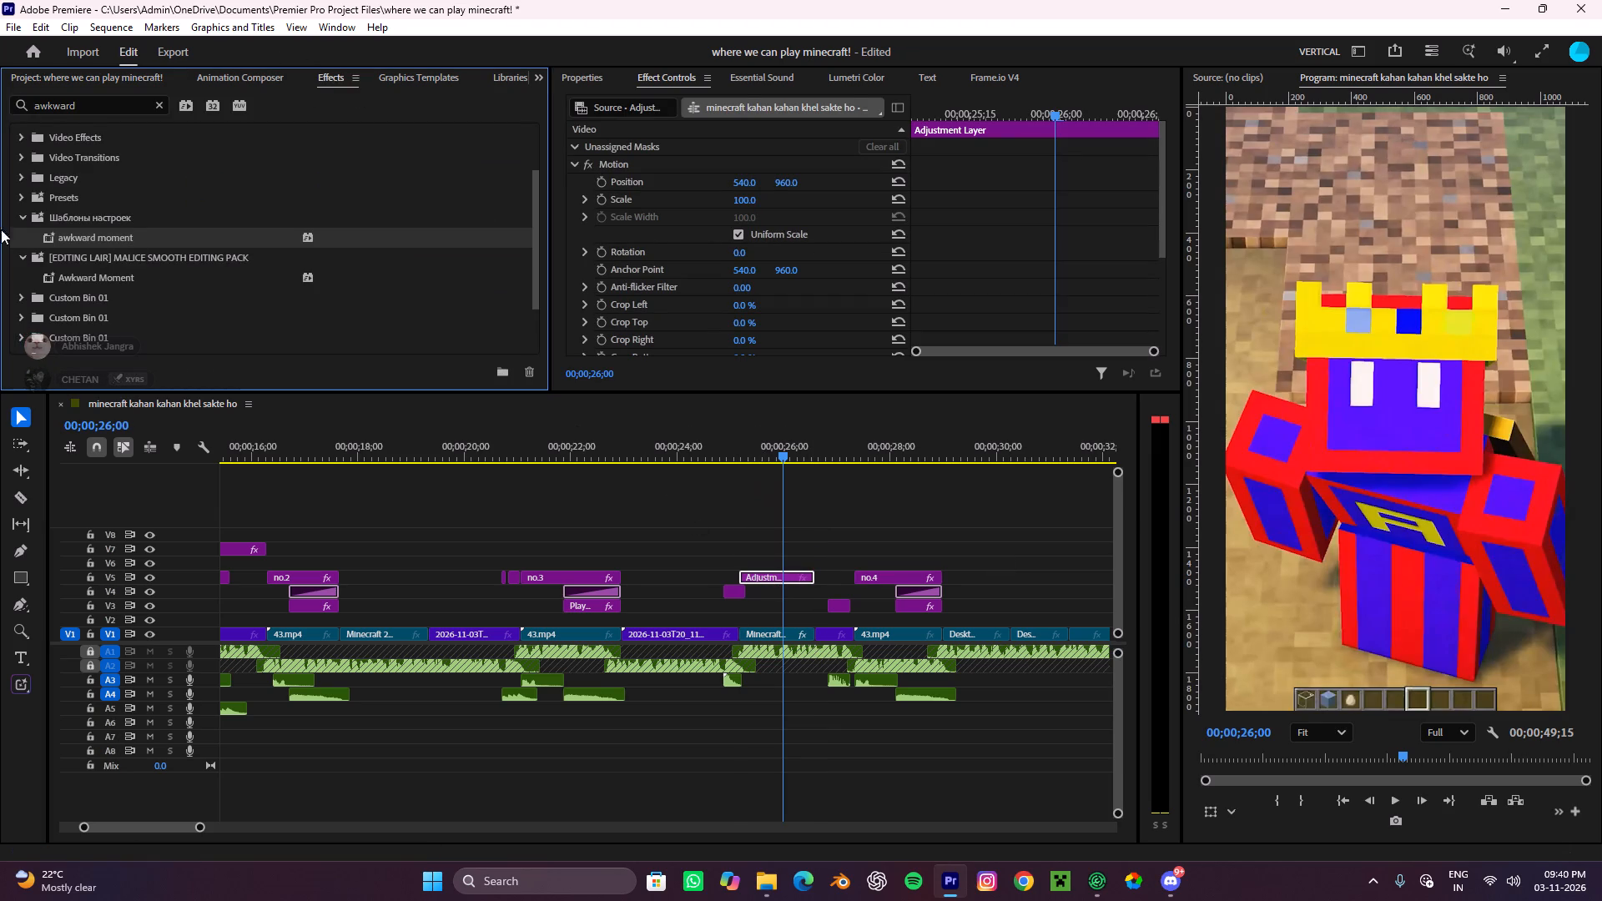
left_click_drag(92, 274, 767, 576)
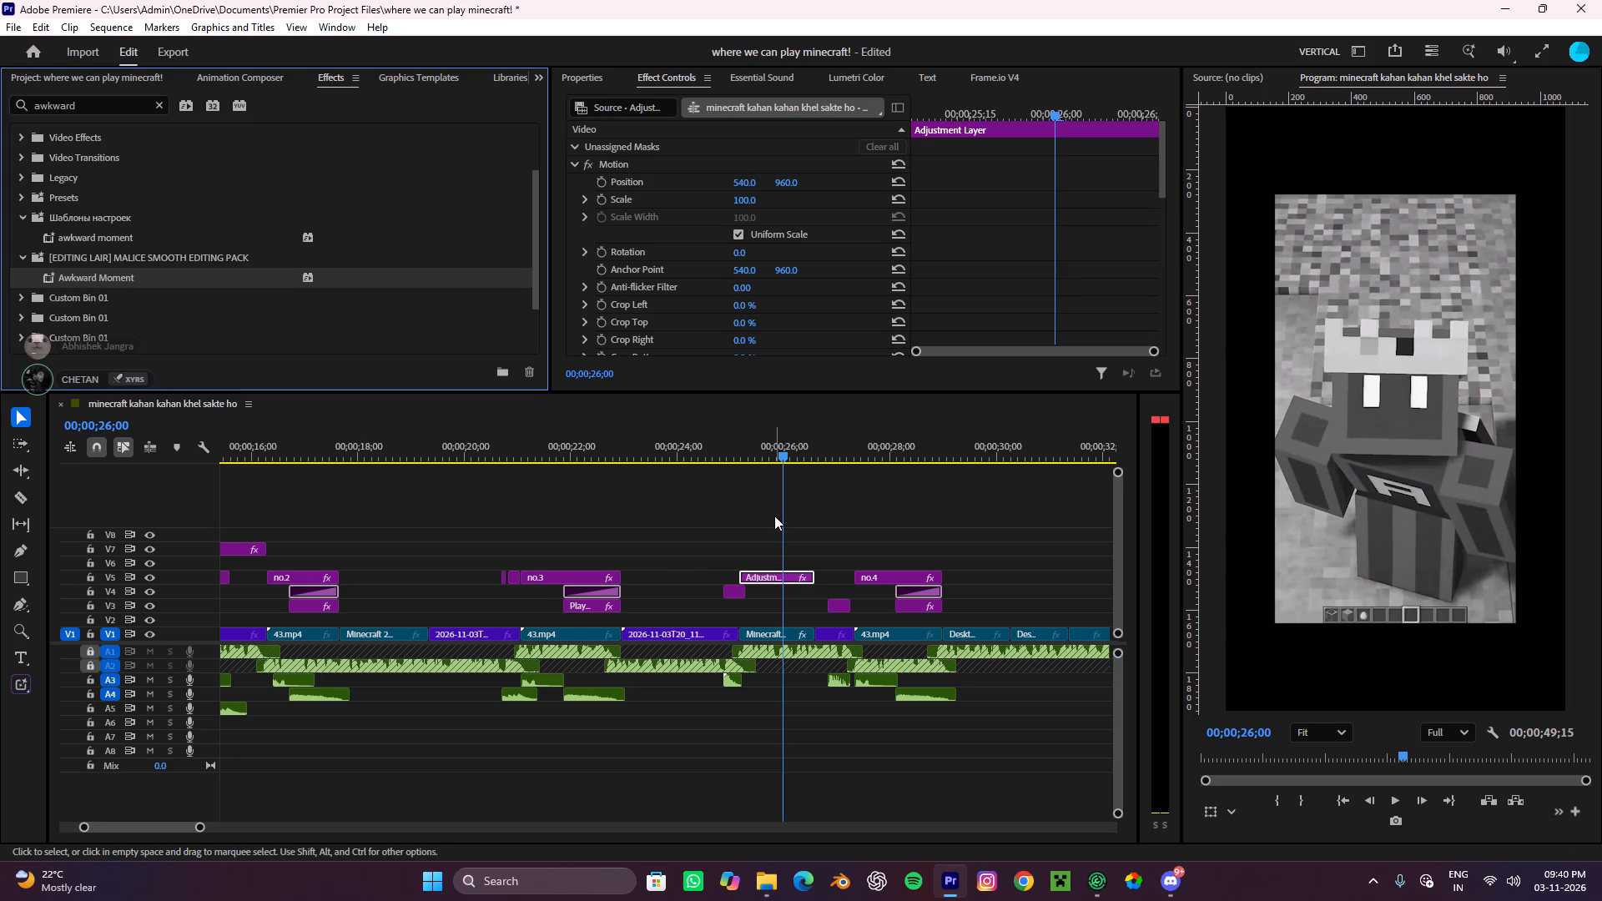
Preview the awkward-moment section, and remove the Gaussian Blur (Legacy) and Tint effects from the V5 adjustment layer.
left_click_drag(783, 440, 733, 493)
key("space")
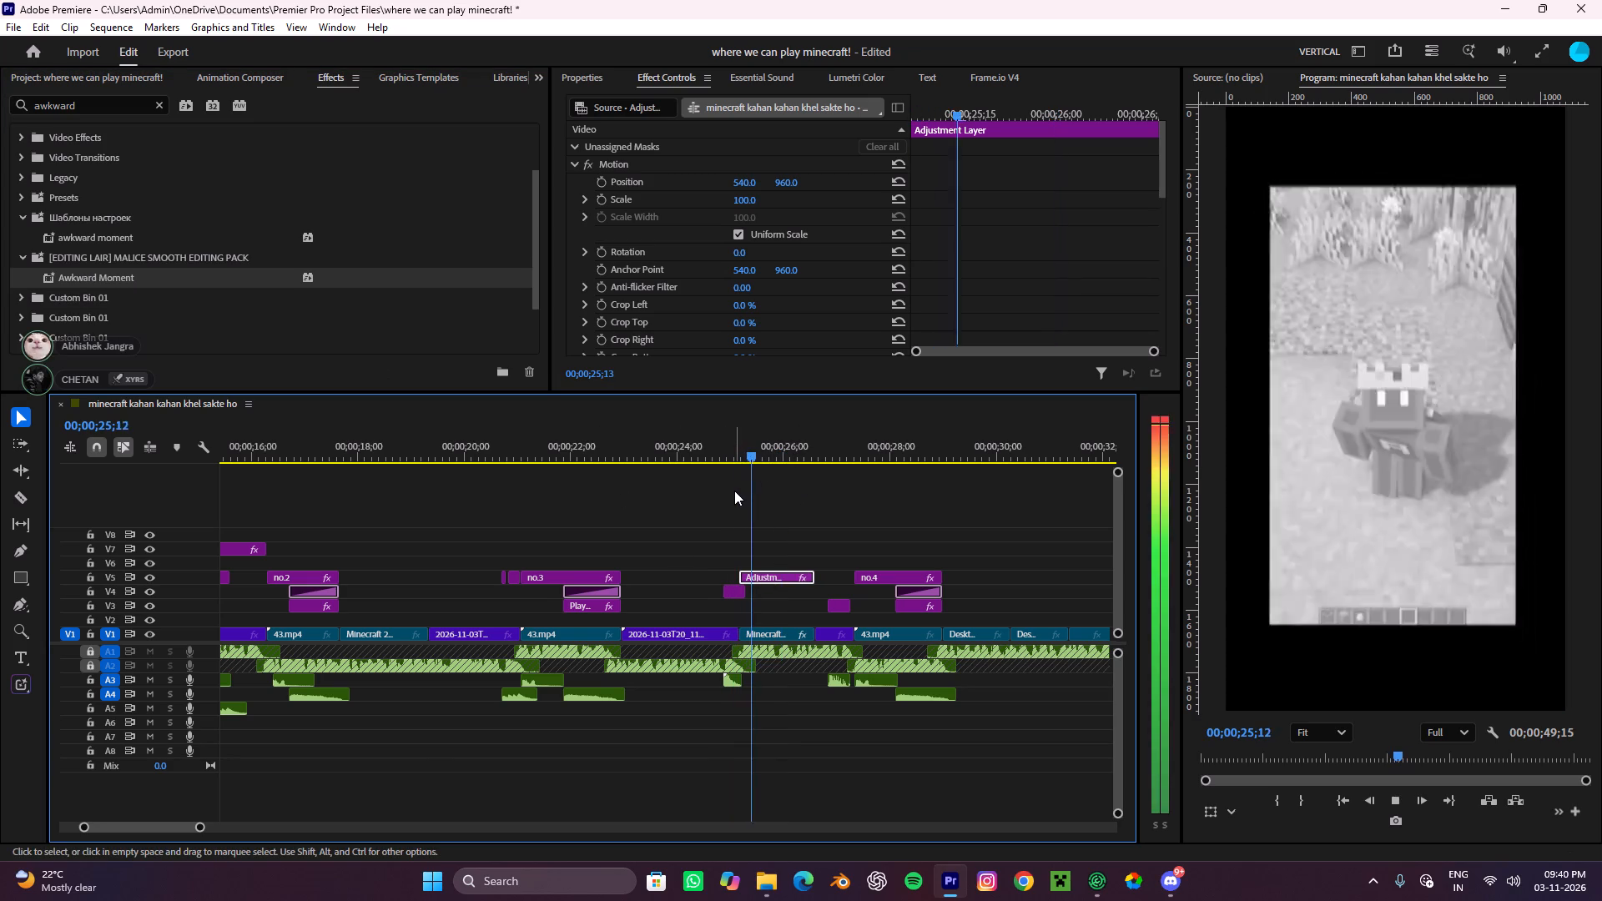
key("space")
scroll(667, 249, "down", 9)
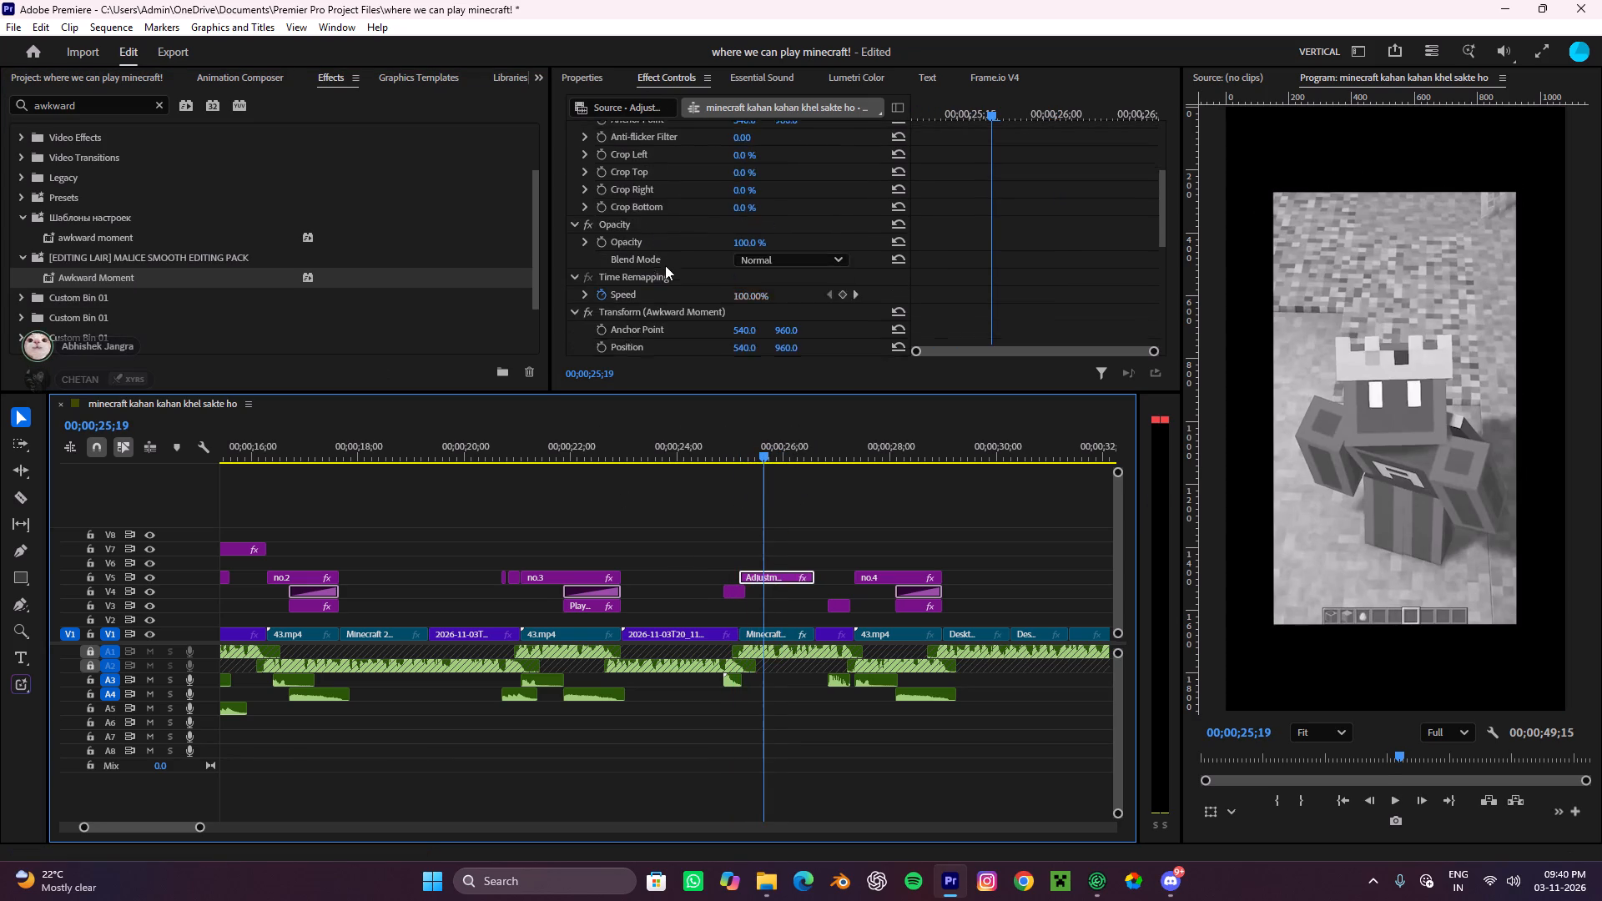
scroll(665, 265, "down", 18)
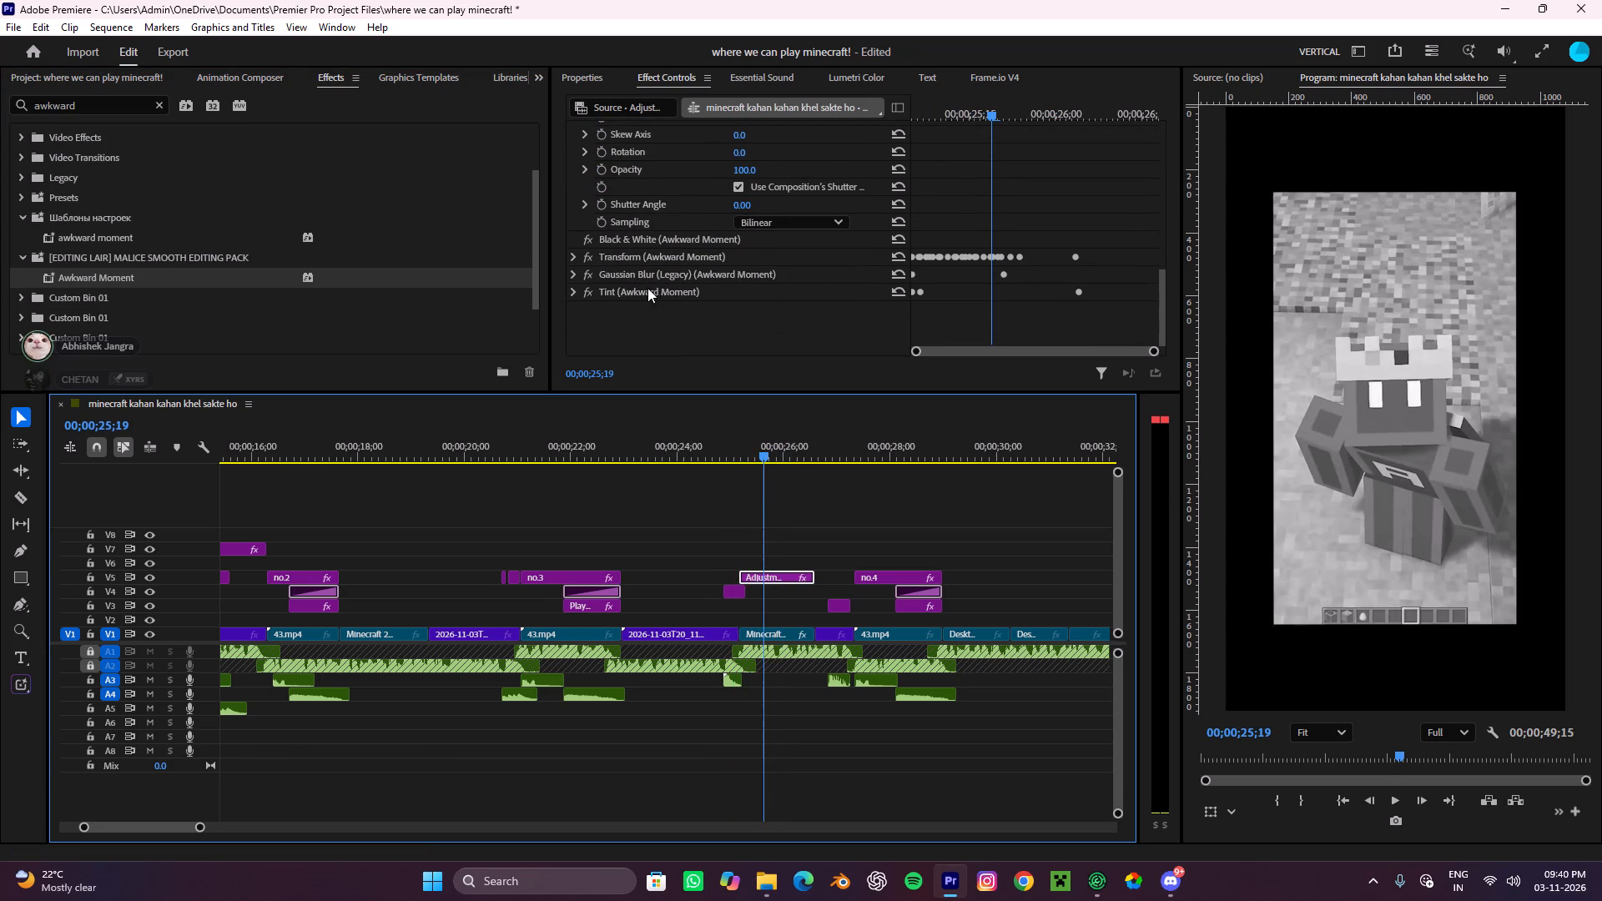
left_click(648, 276, "ctrl")
key("ctrl+x")
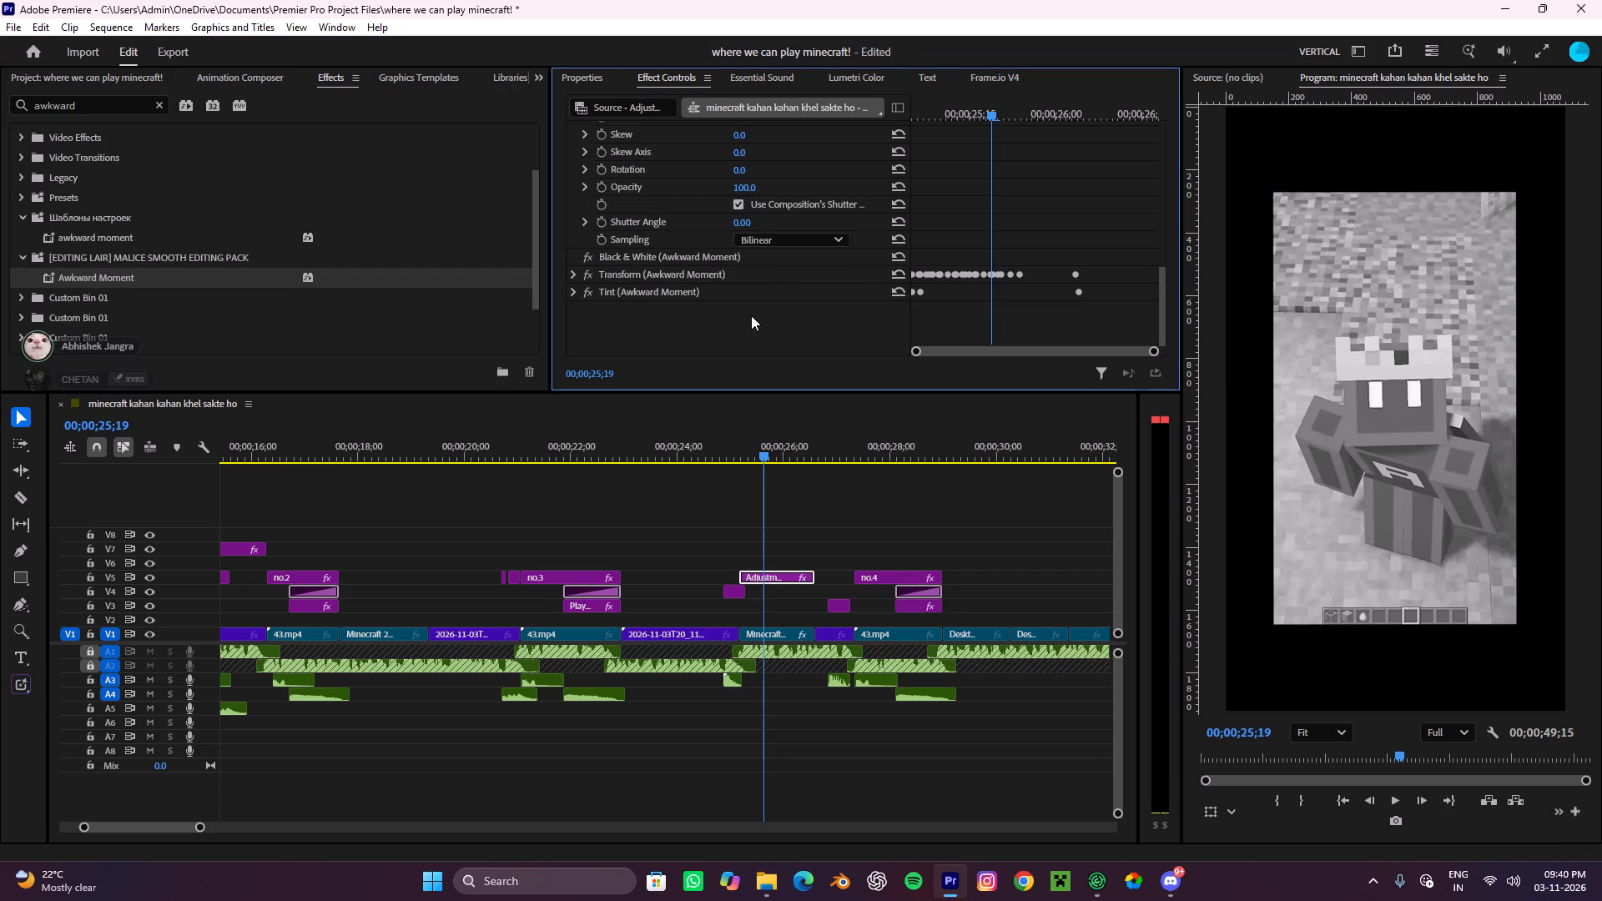
left_click(658, 299)
left_click(660, 286, "ctrl")
key("ctrl+x")
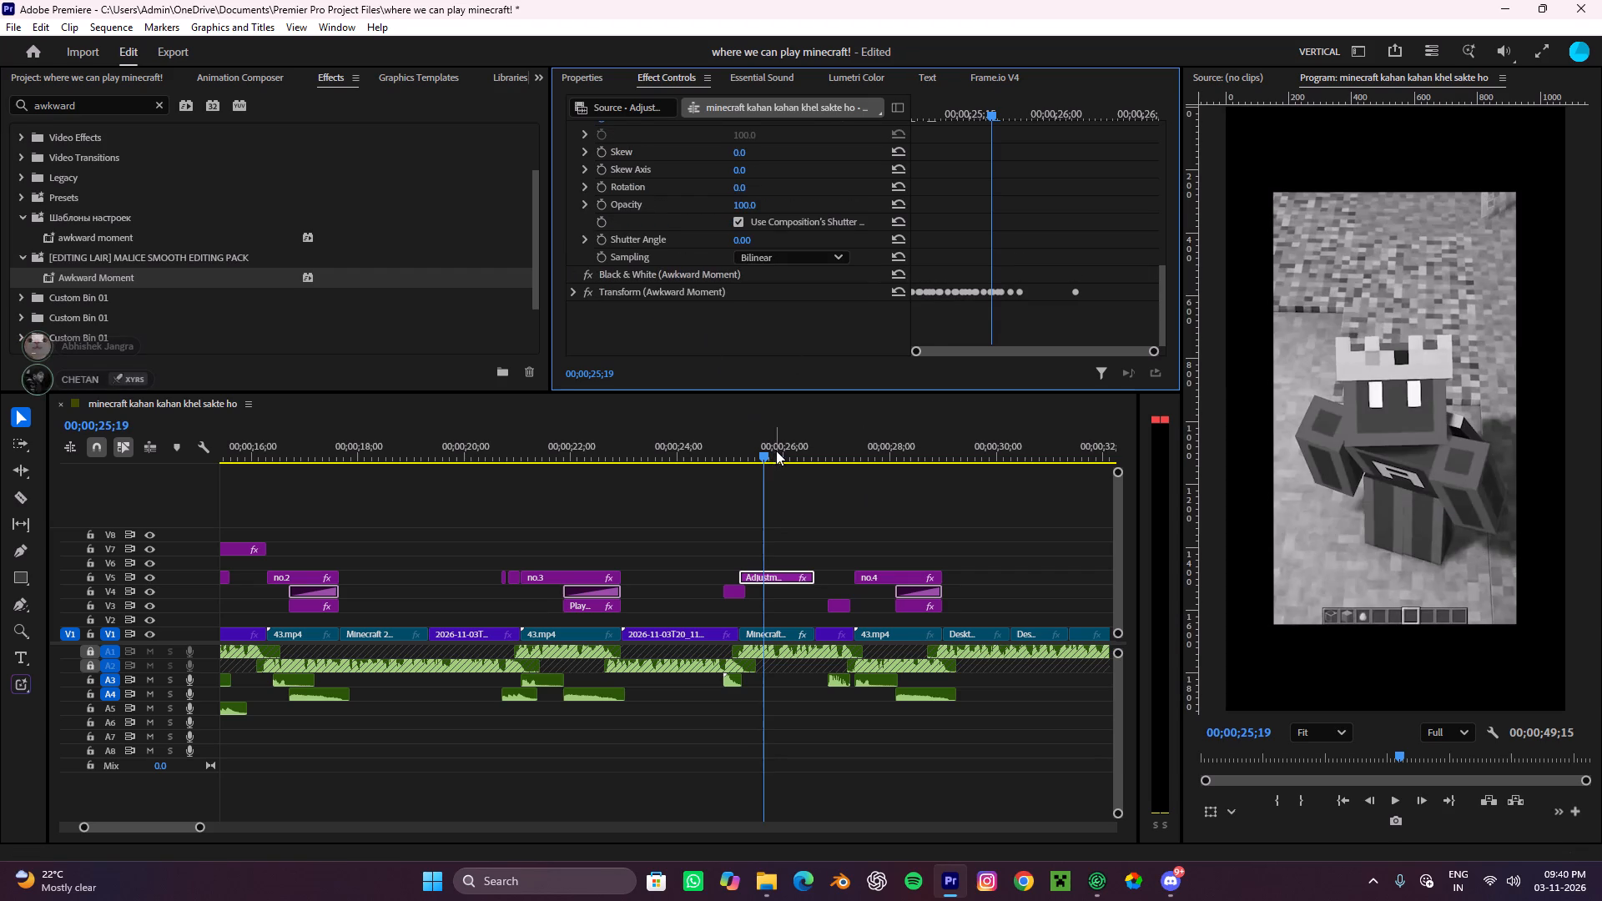
Replay the section and extend the end of the V5 awkward-moment adjustment layer to the start of the no.4 title.
left_click_drag(768, 445, 738, 494)
key("space")
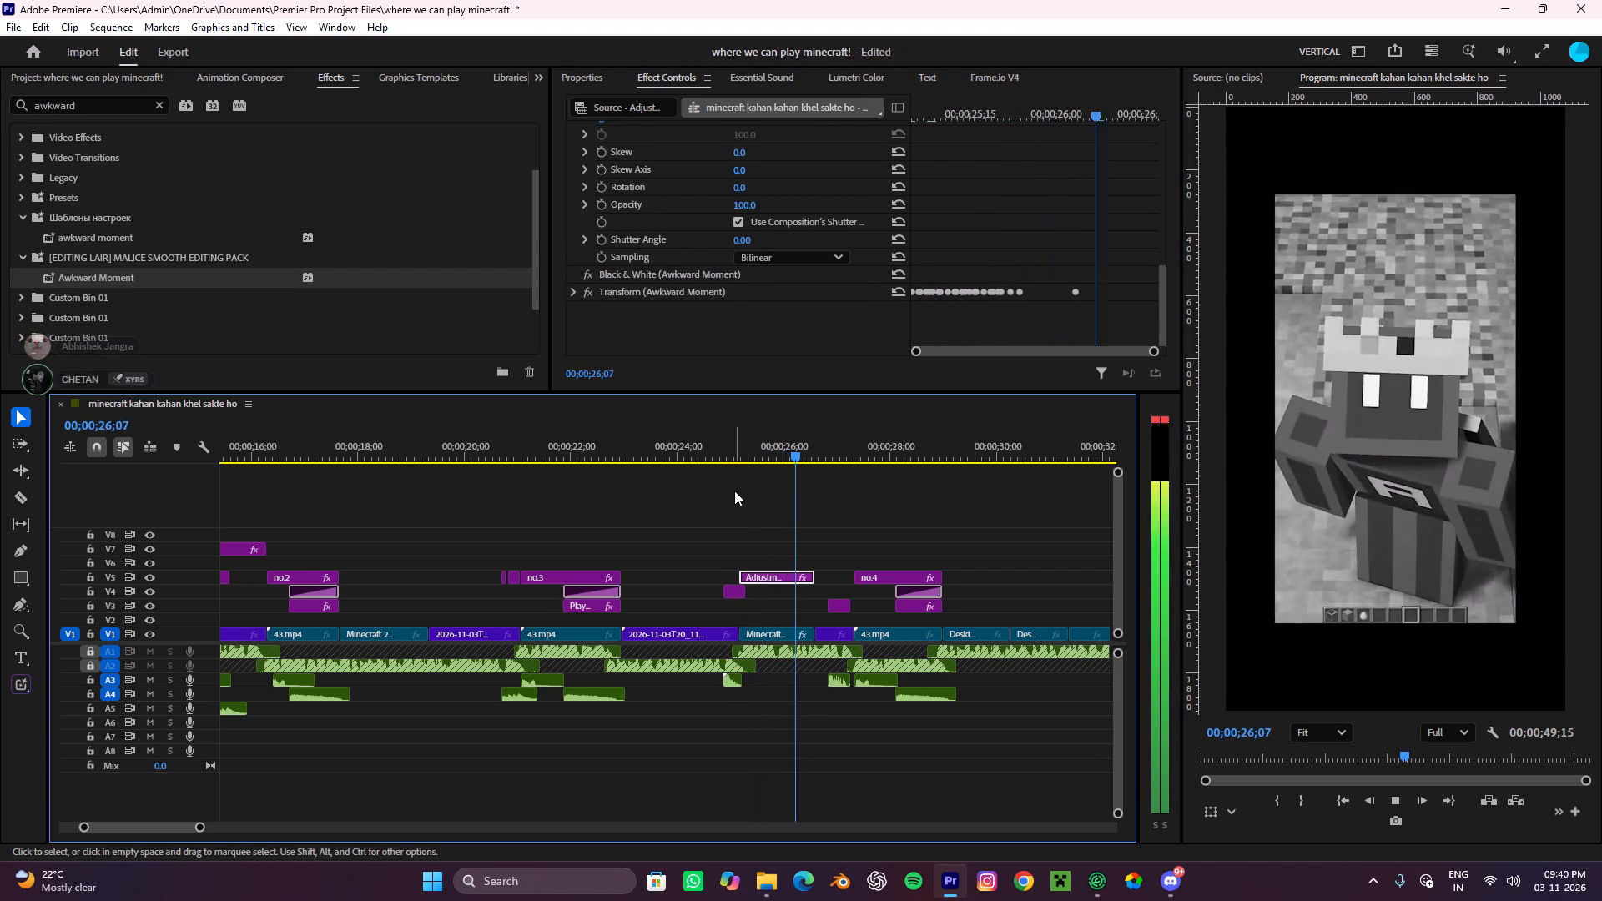
key("space")
left_click_drag(817, 577, 825, 594)
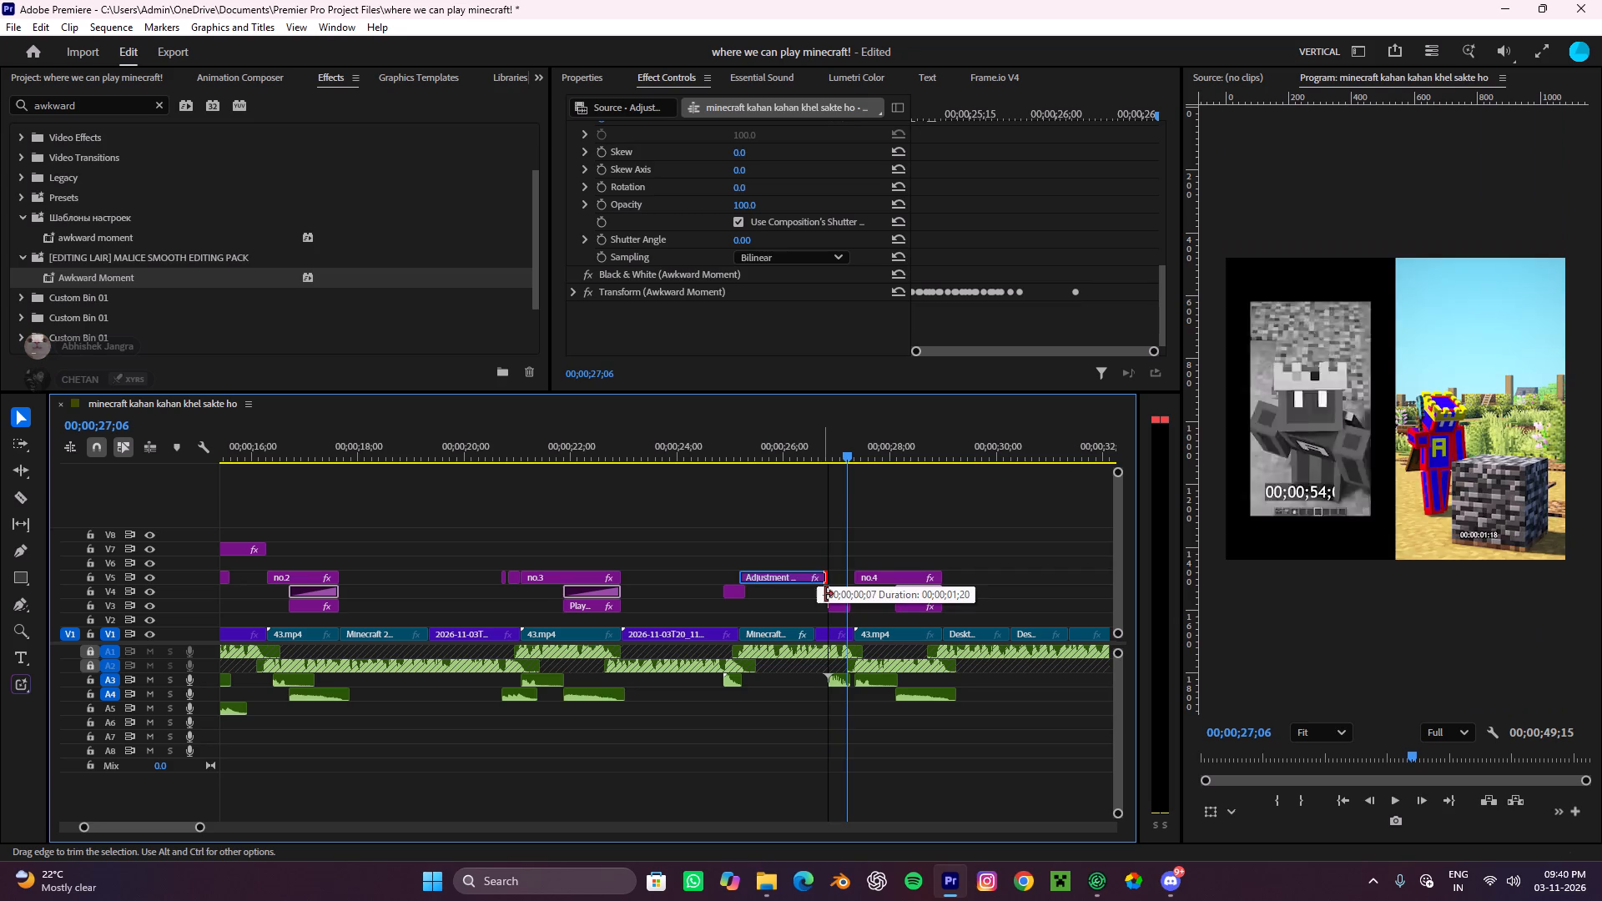
left_click_drag(825, 594, 825, 596)
left_click_drag(834, 576, 849, 591)
left_click_drag(844, 573, 853, 576)
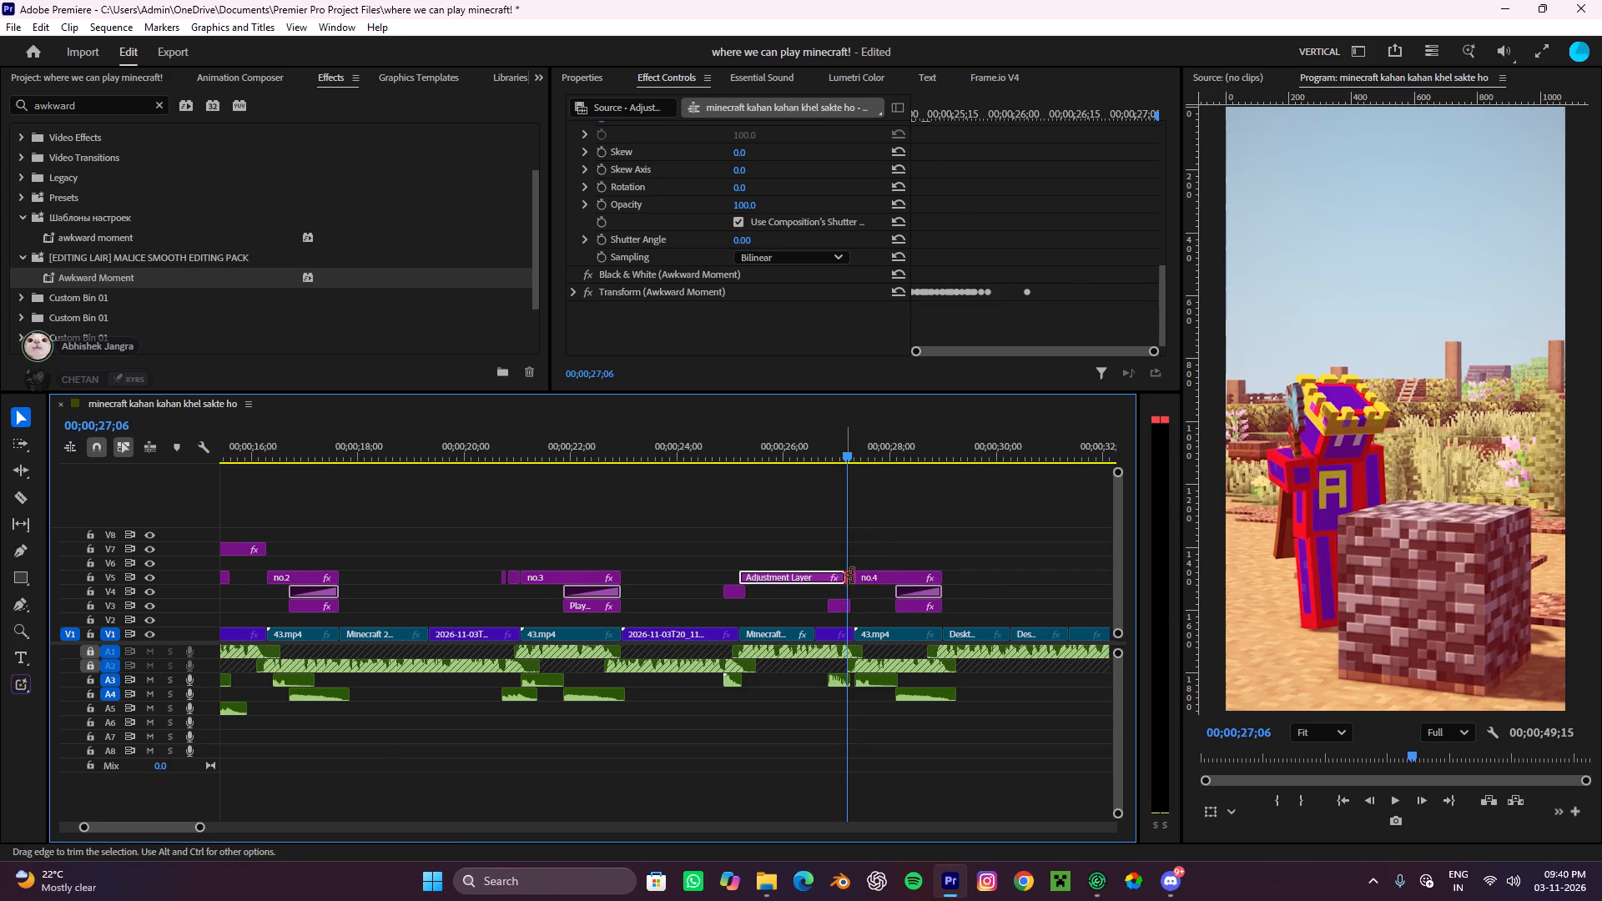
left_click_drag(853, 576, 861, 578)
Move the short adjustment layer just before the no.4 title from V3 up to V6, aligned with the A3 sound effect.
left_click_drag(839, 607, 835, 559)
left_click(835, 559)
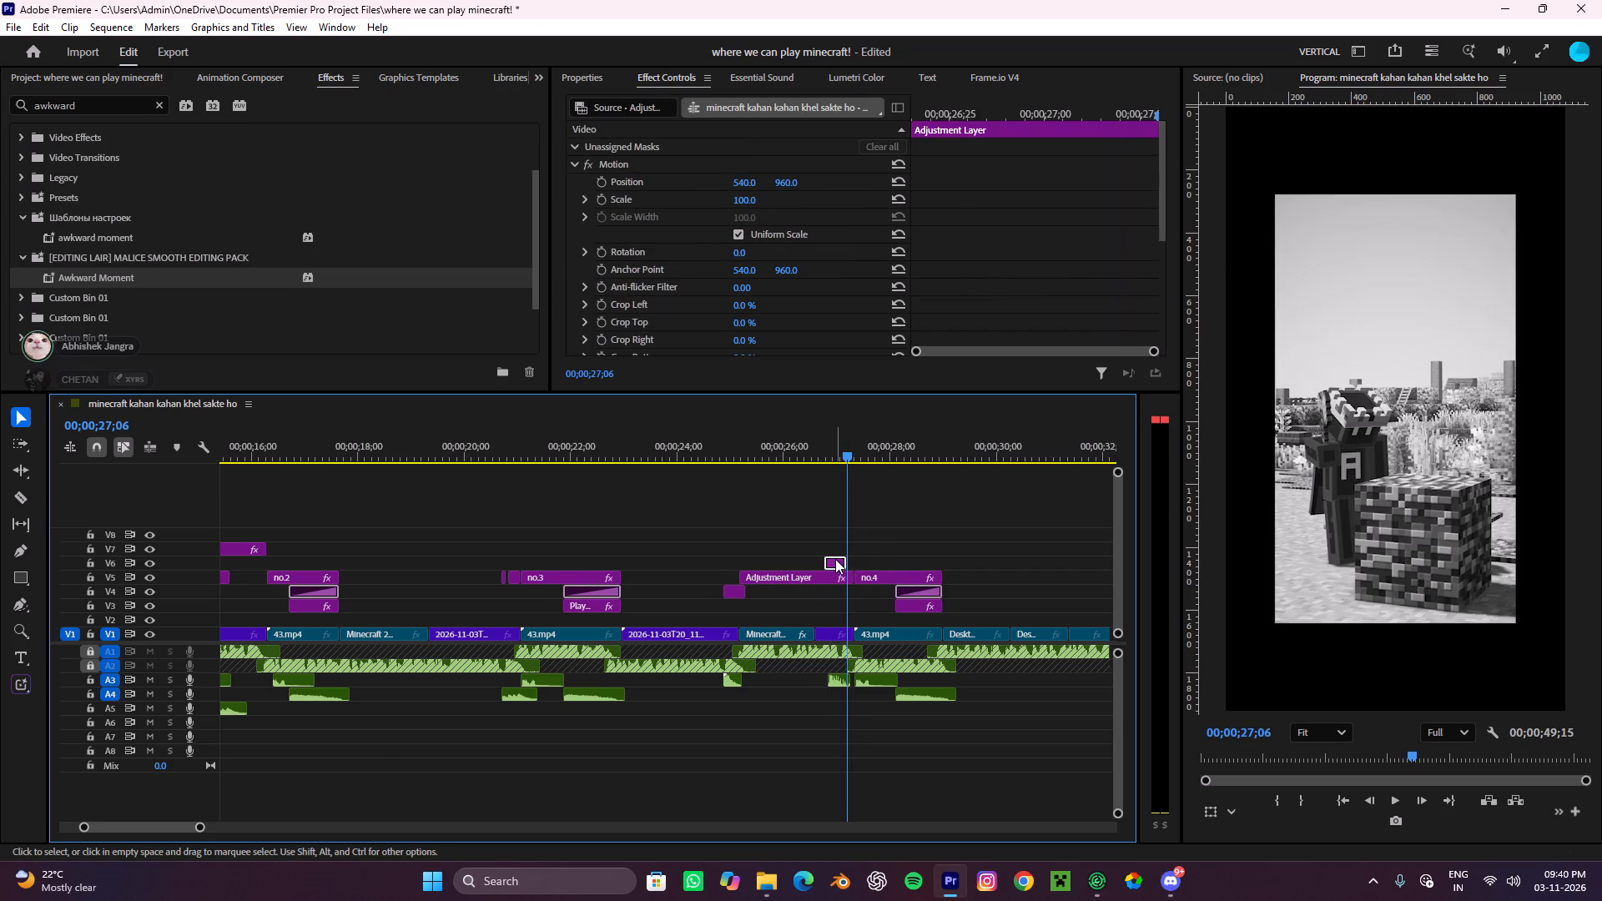
scroll(828, 575, "up", 8, "alt")
left_click(849, 565)
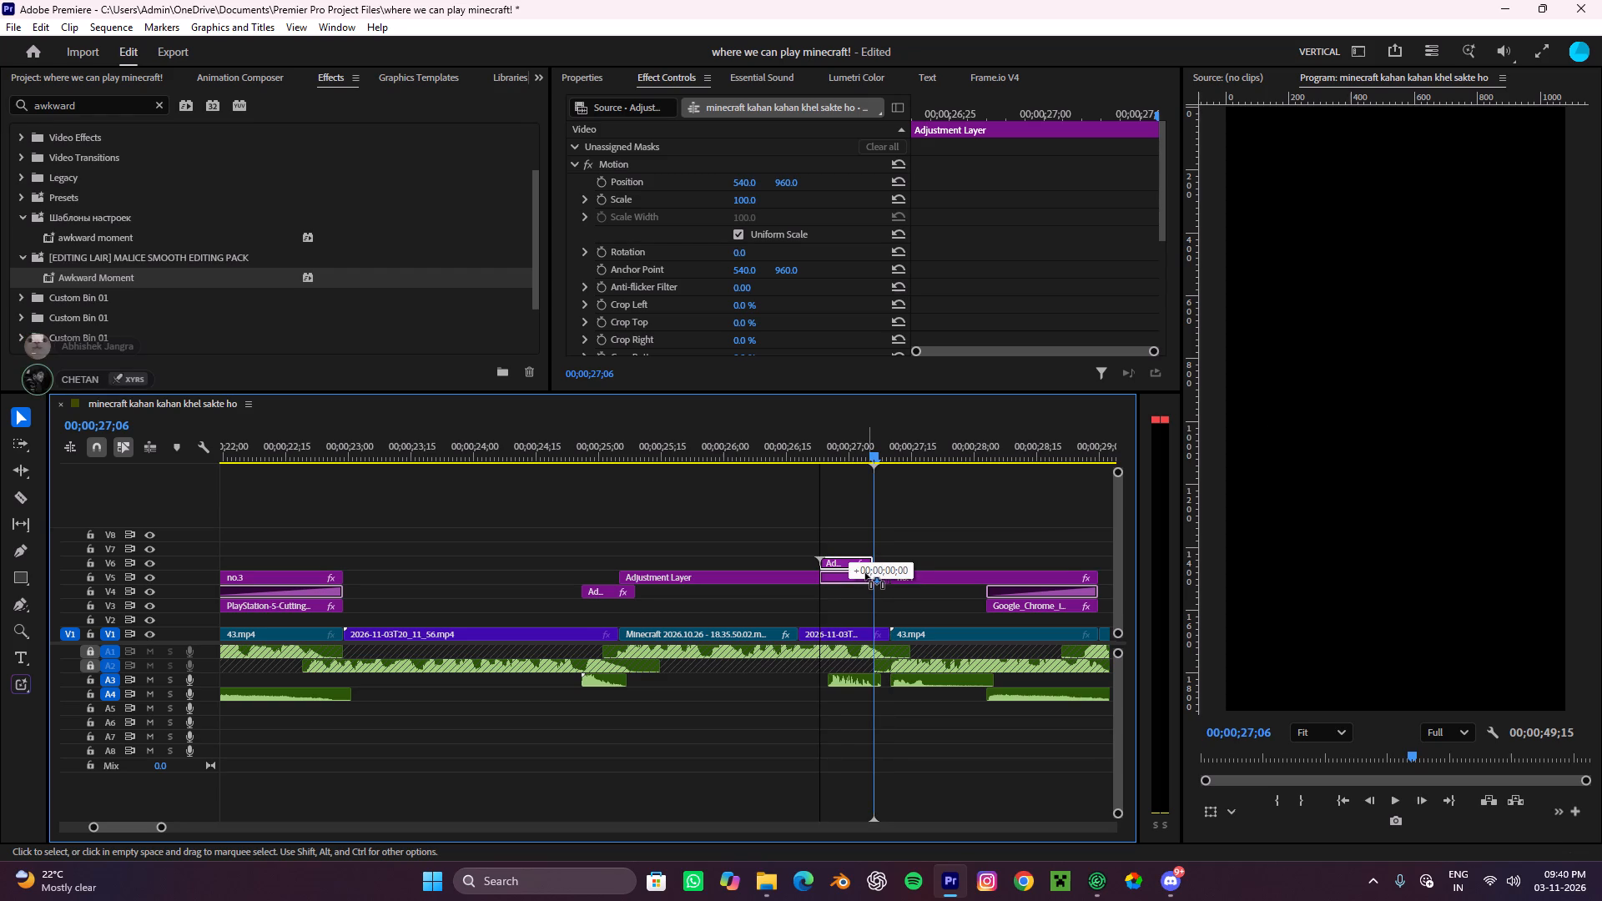
left_click(911, 512)
scroll(912, 513, "down", 12, "alt")
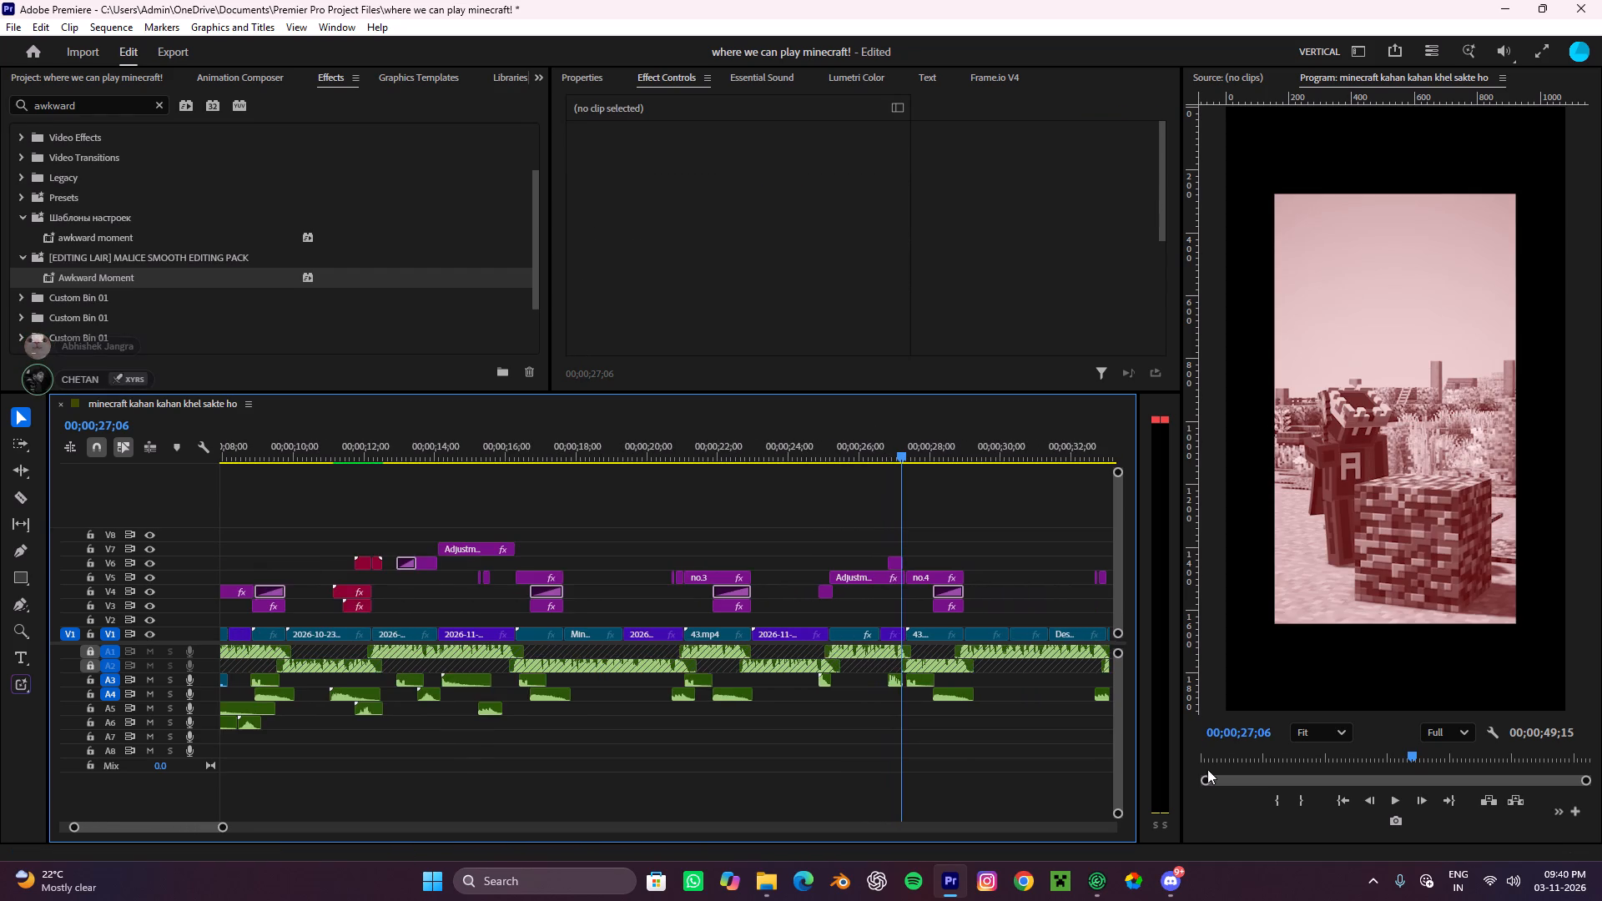
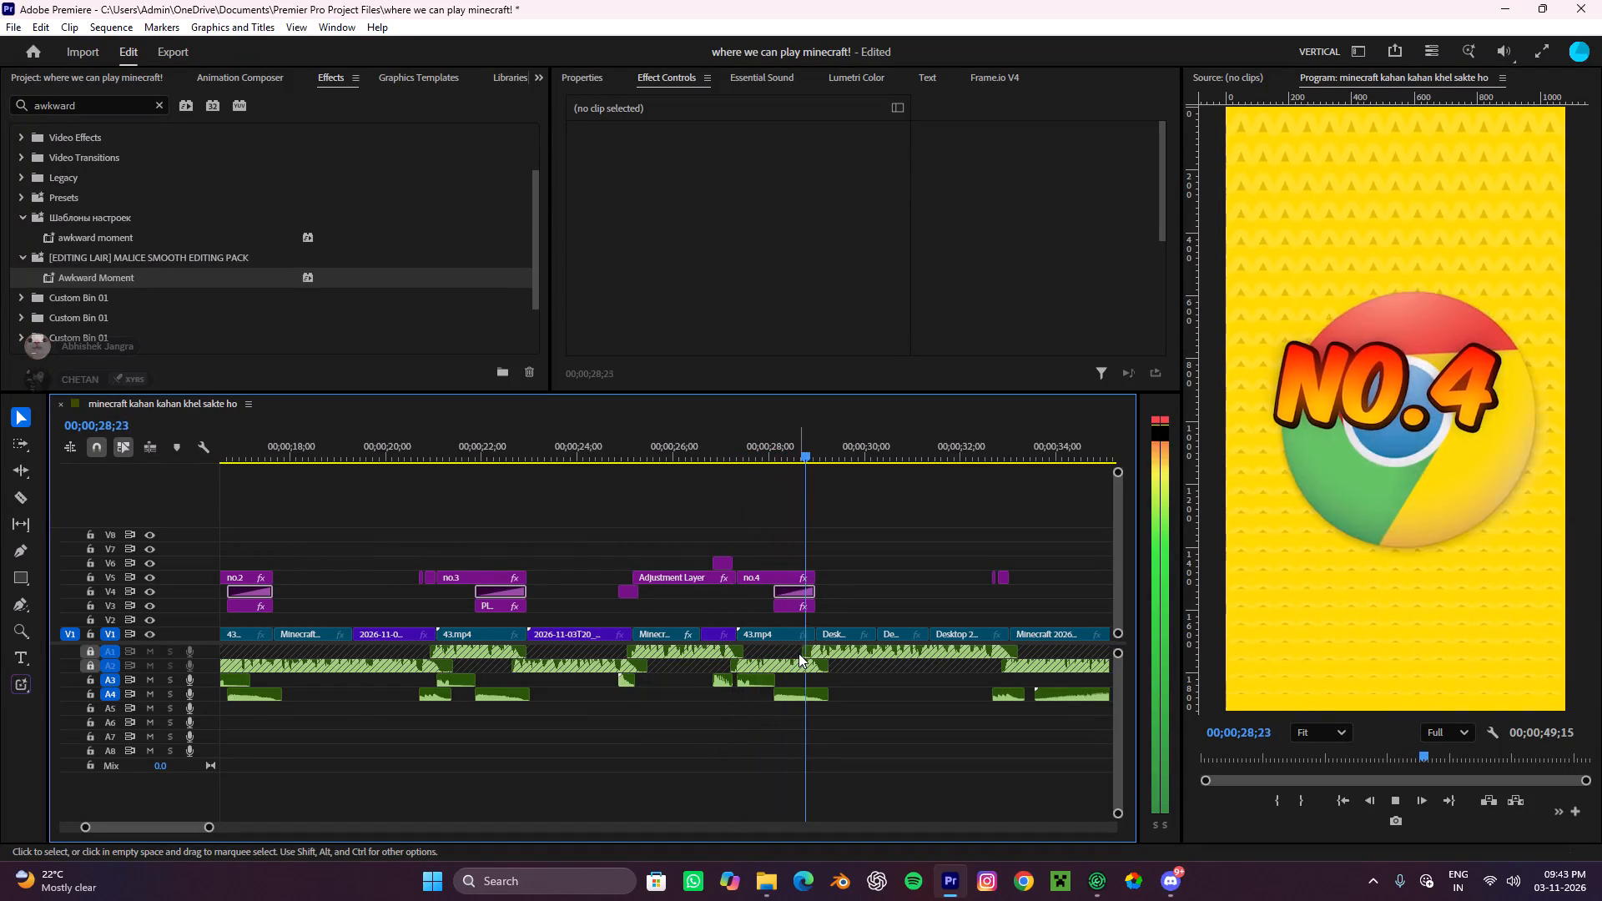
Duplicate the animated green Minecraft title from V4 near 11 seconds onto V3, above the browser footage after the no.4 title.
scroll(798, 653, "down", 3, "alt")
scroll(795, 666, "down", 3)
key("space")
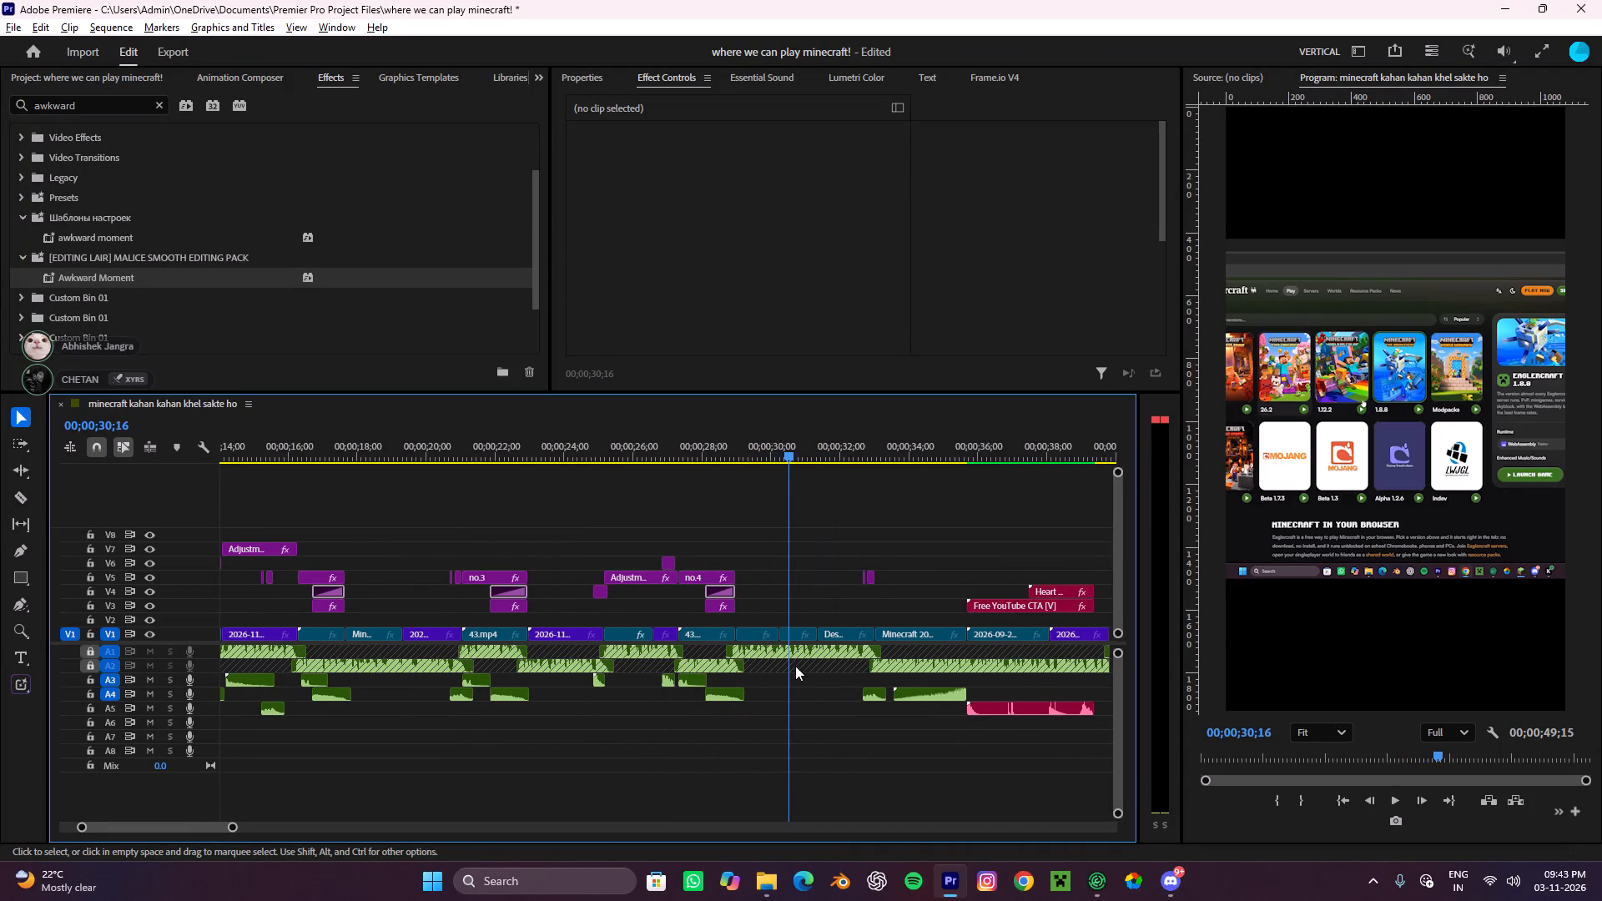
scroll(795, 666, "up", 7, "alt")
scroll(797, 667, "down", 8, "alt")
scroll(793, 667, "up", 5, "alt")
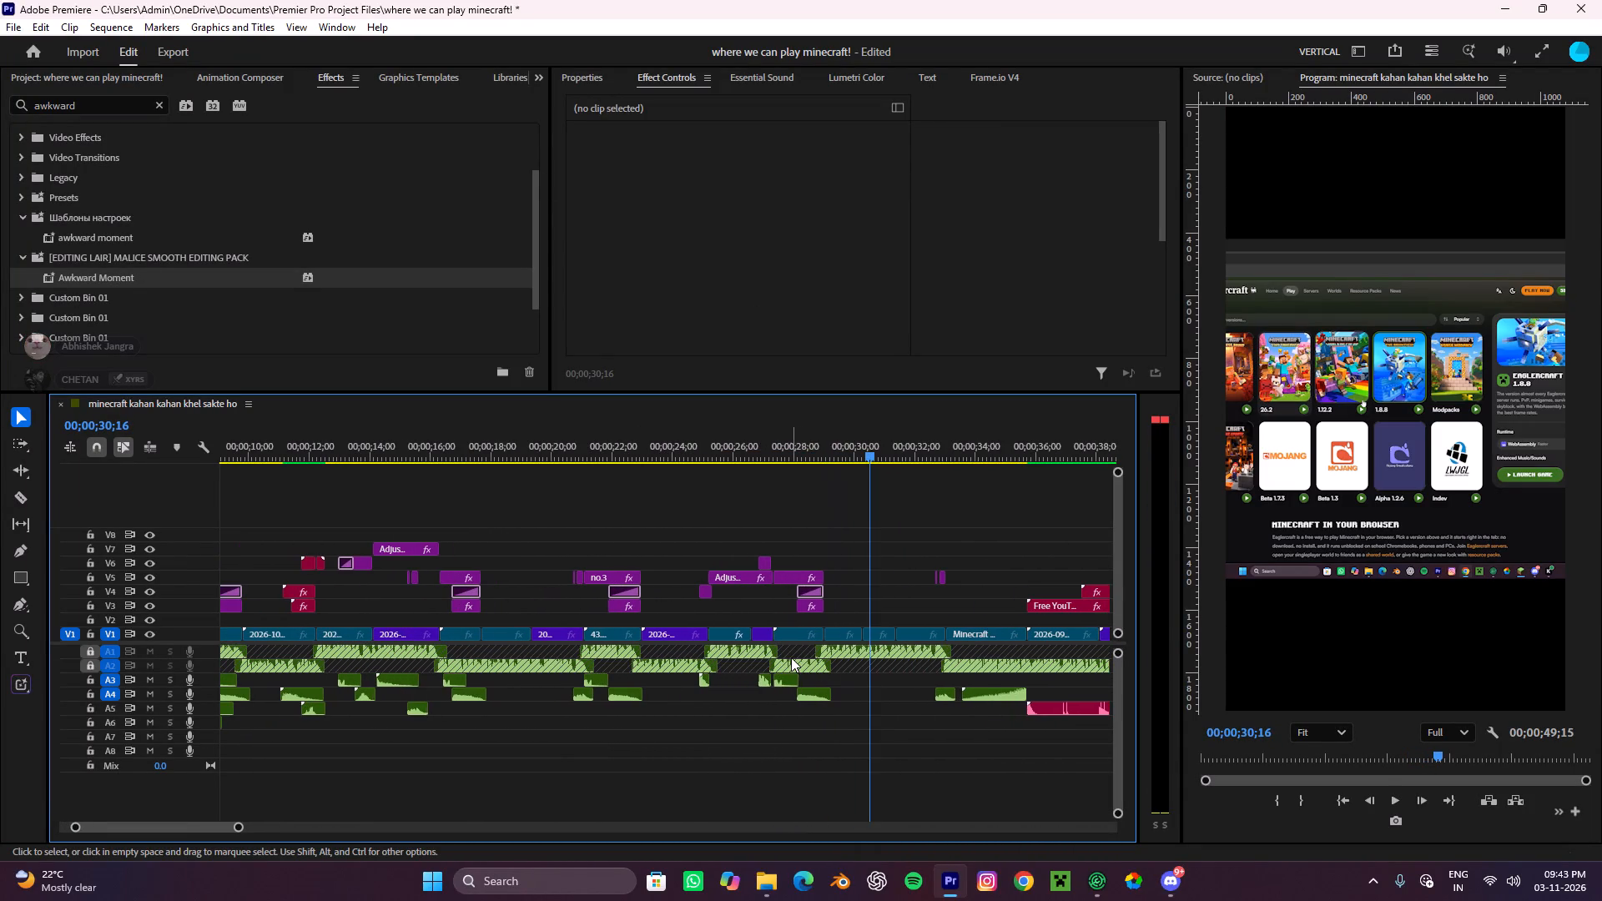
left_click_drag(864, 450, 293, 608)
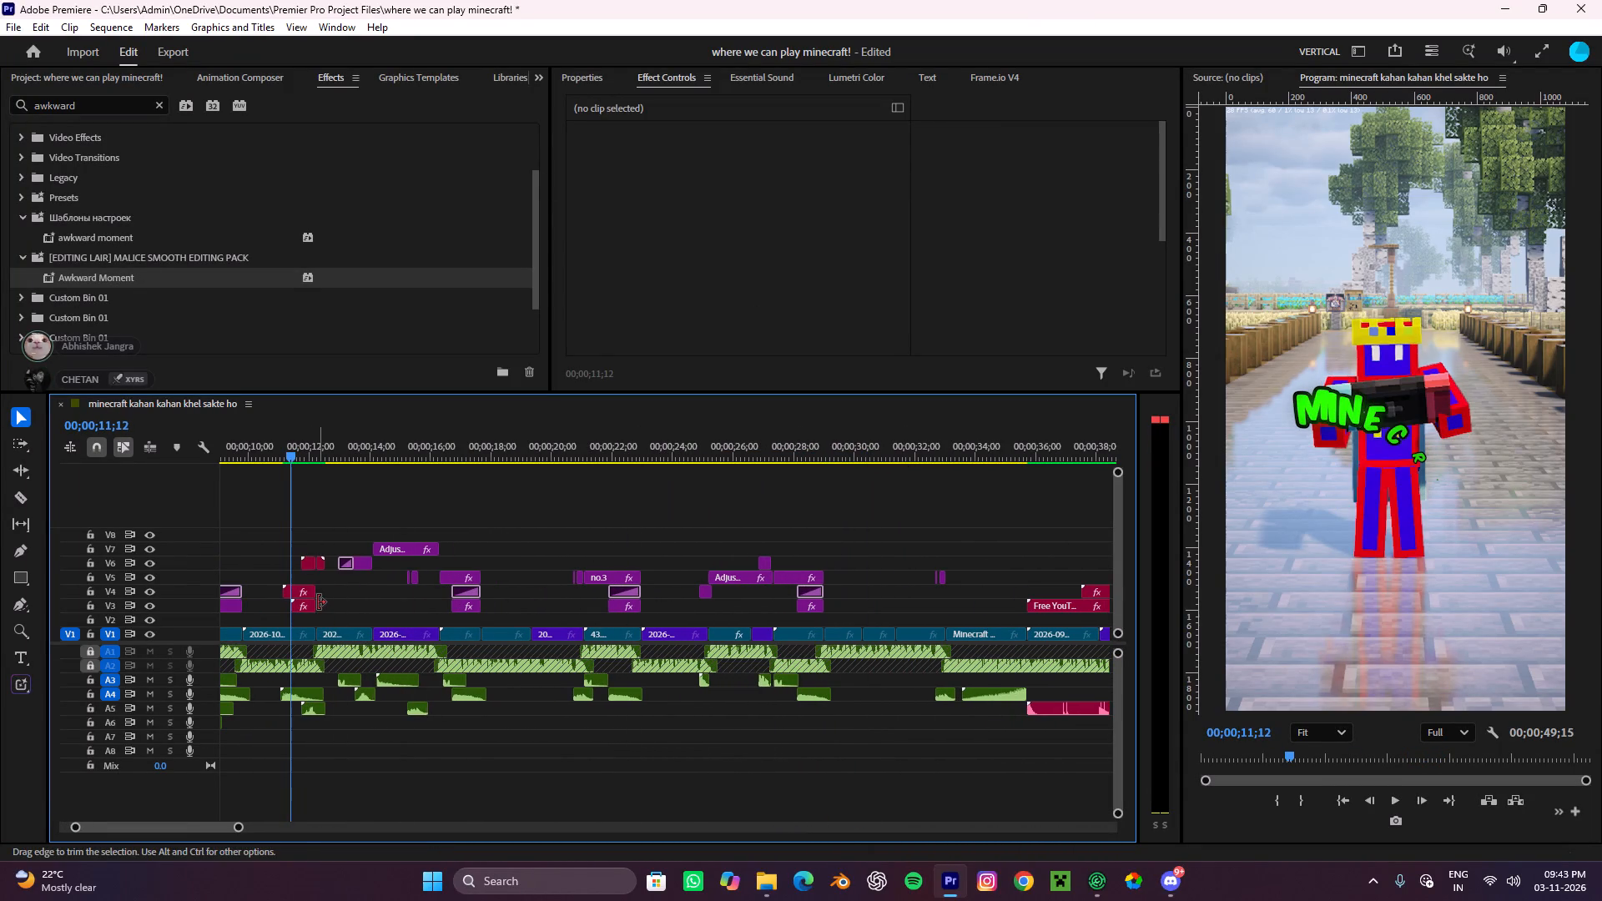
left_click(291, 594)
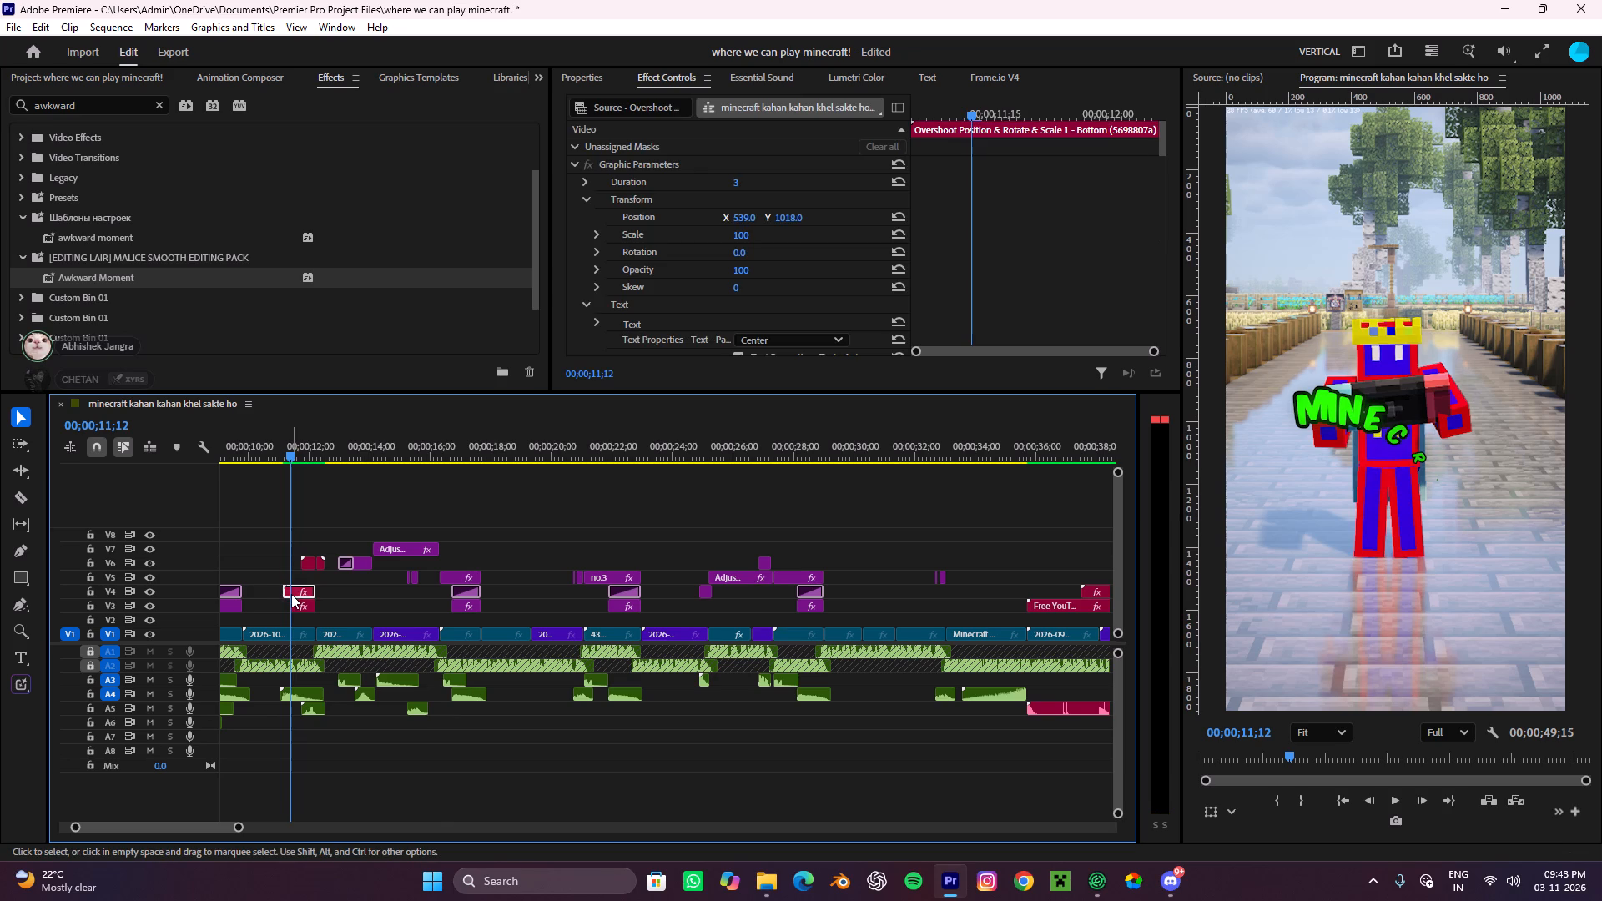
left_click_drag(291, 594, 865, 603, "alt")
Preview the duplicated title's timing and move it earlier on V3 so it starts just after the no.4 title ends.
left_click_drag(462, 439, 753, 496)
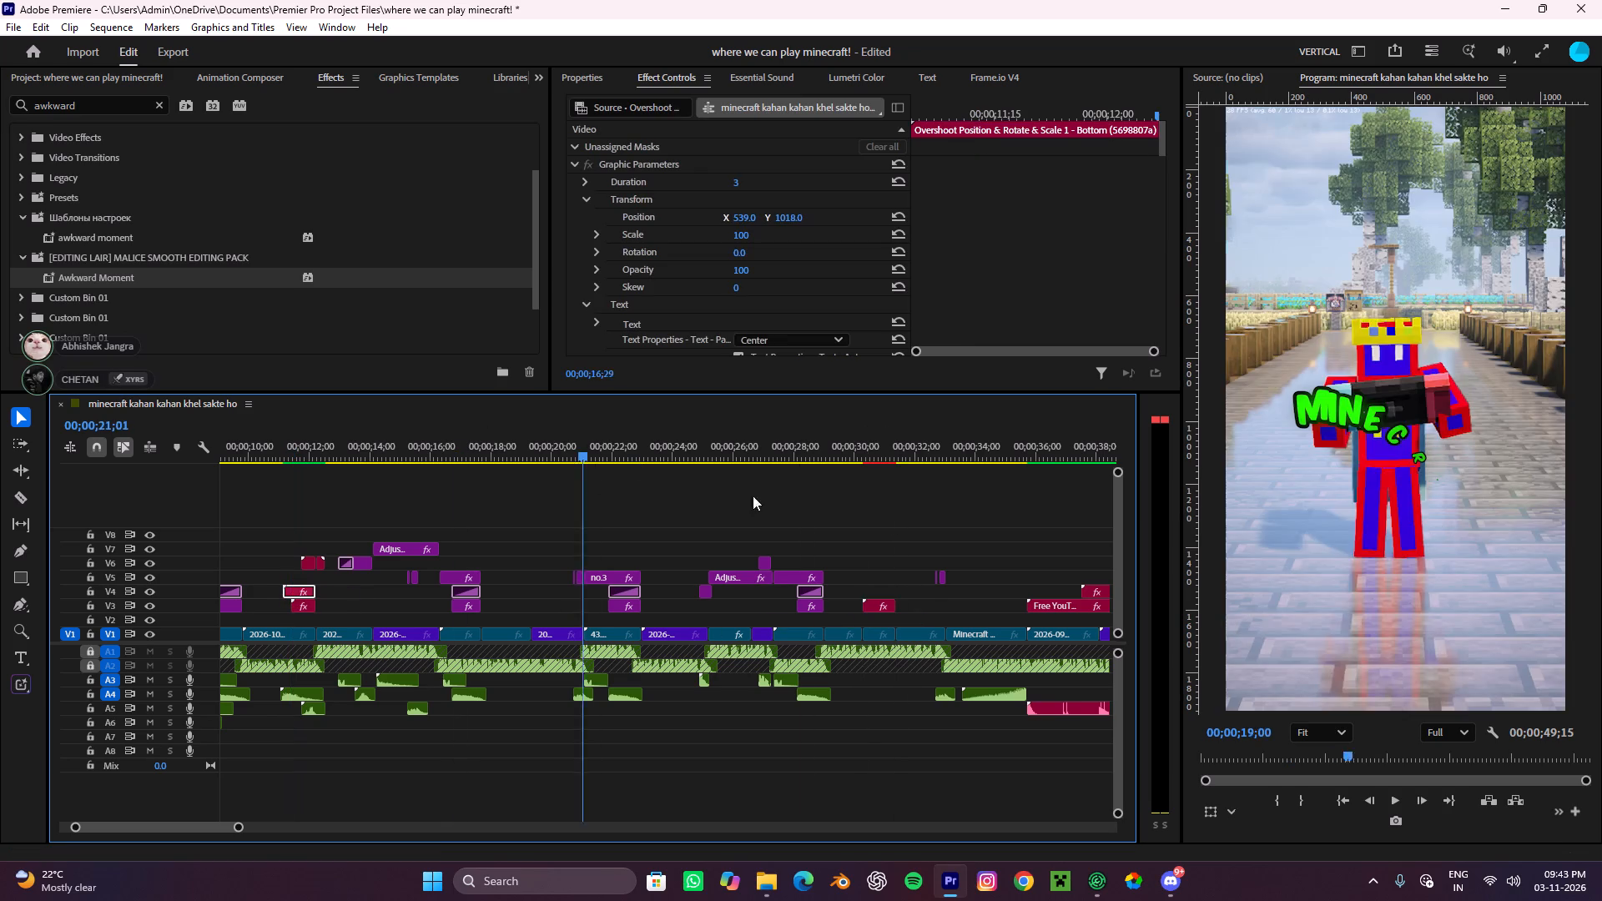
left_click_drag(753, 496, 859, 555)
scroll(863, 556, "up", 9, "alt")
scroll(852, 541, "down", 4)
key("space")
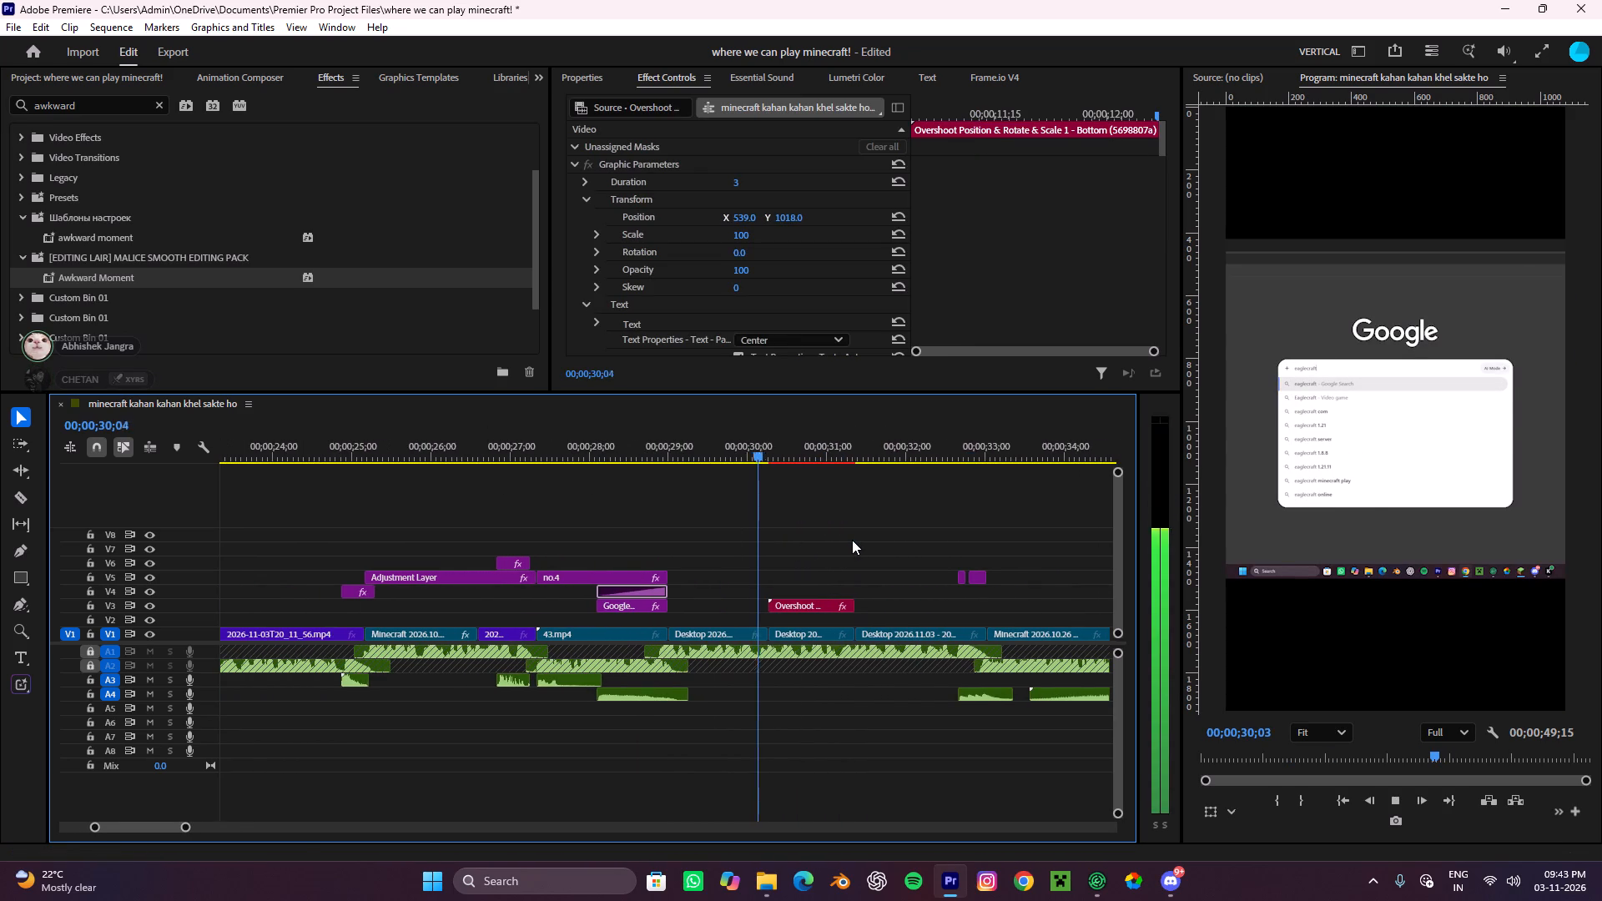
key("space")
left_click_drag(802, 606, 746, 599)
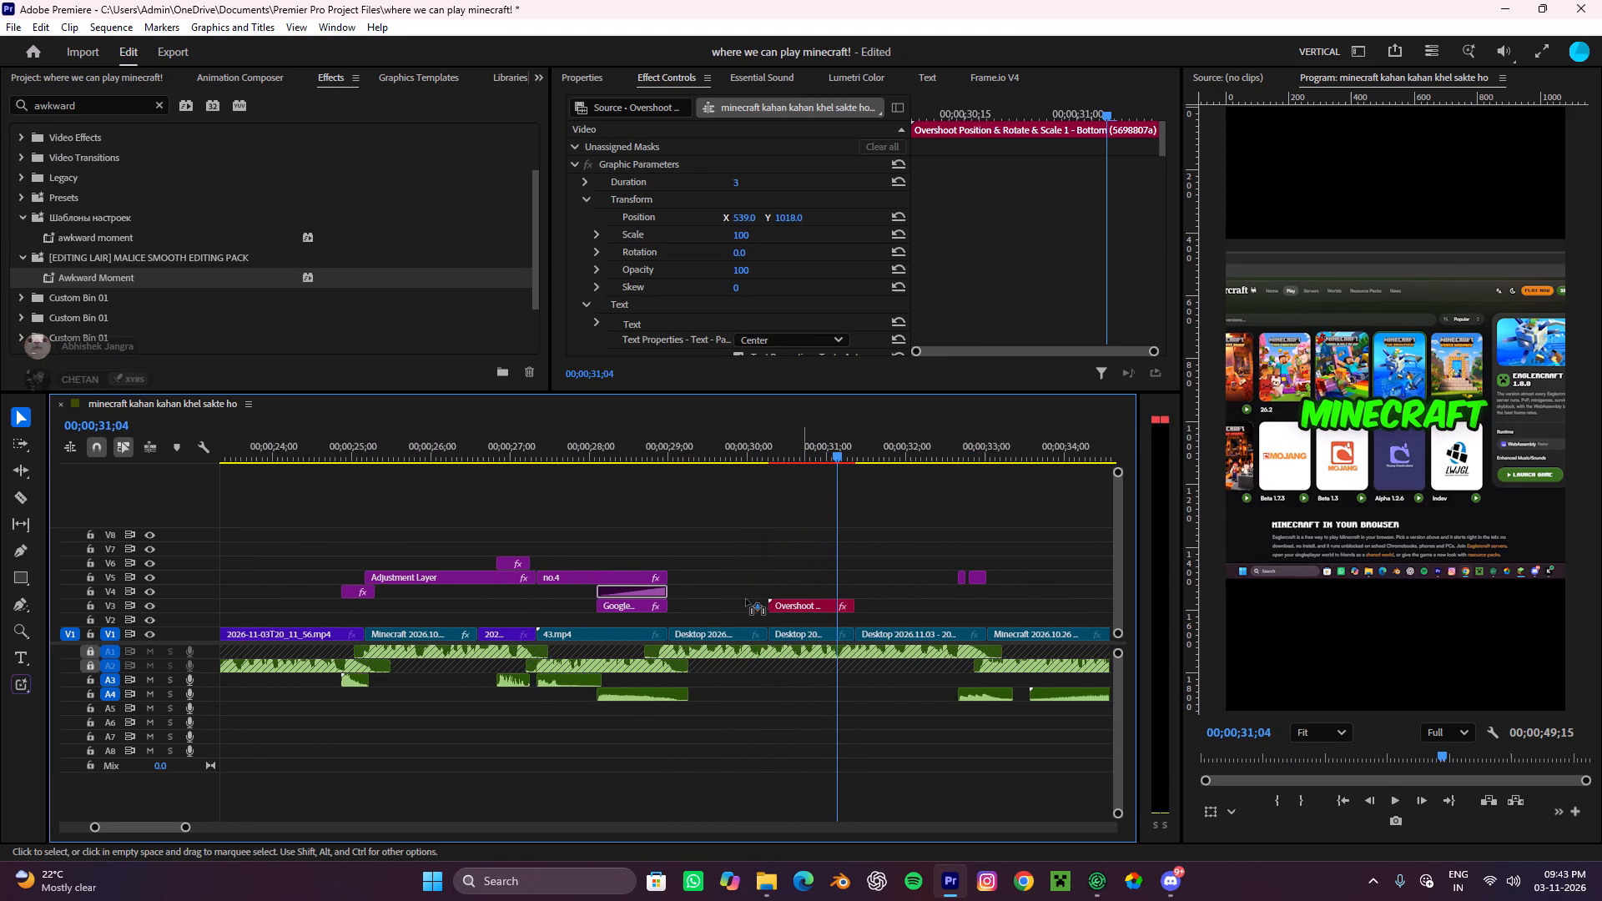
left_click_drag(746, 599, 713, 600)
left_click_drag(846, 441, 674, 596)
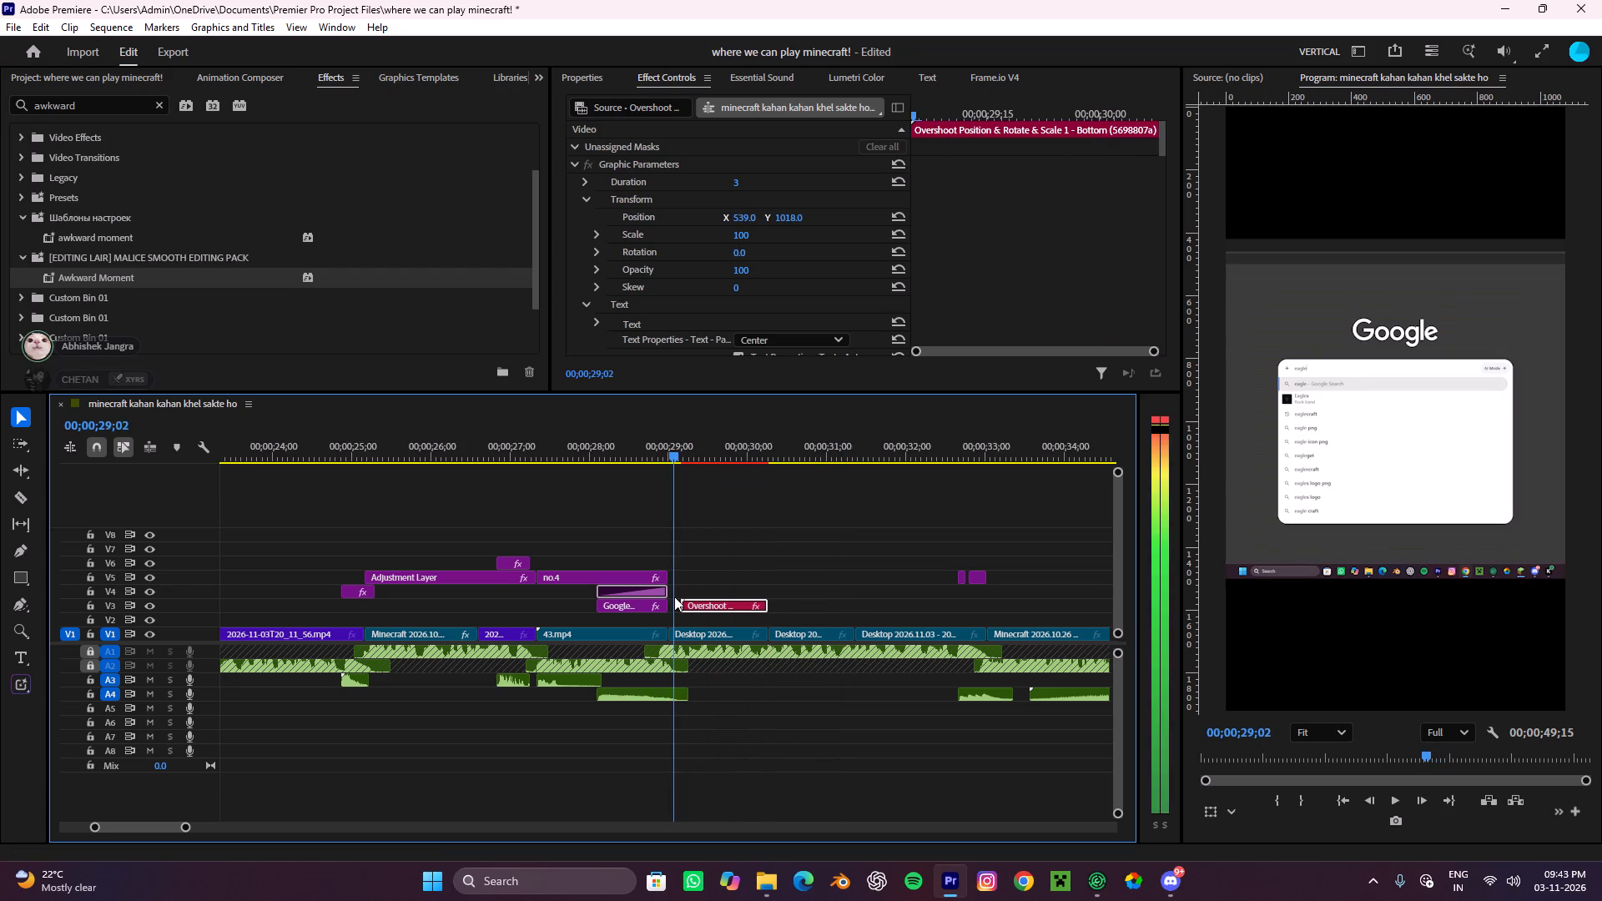
left_click_drag(674, 596, 674, 597)
key("space")
key("space")
Change the duplicated title's text to "Eagle craft!".
left_click(717, 604)
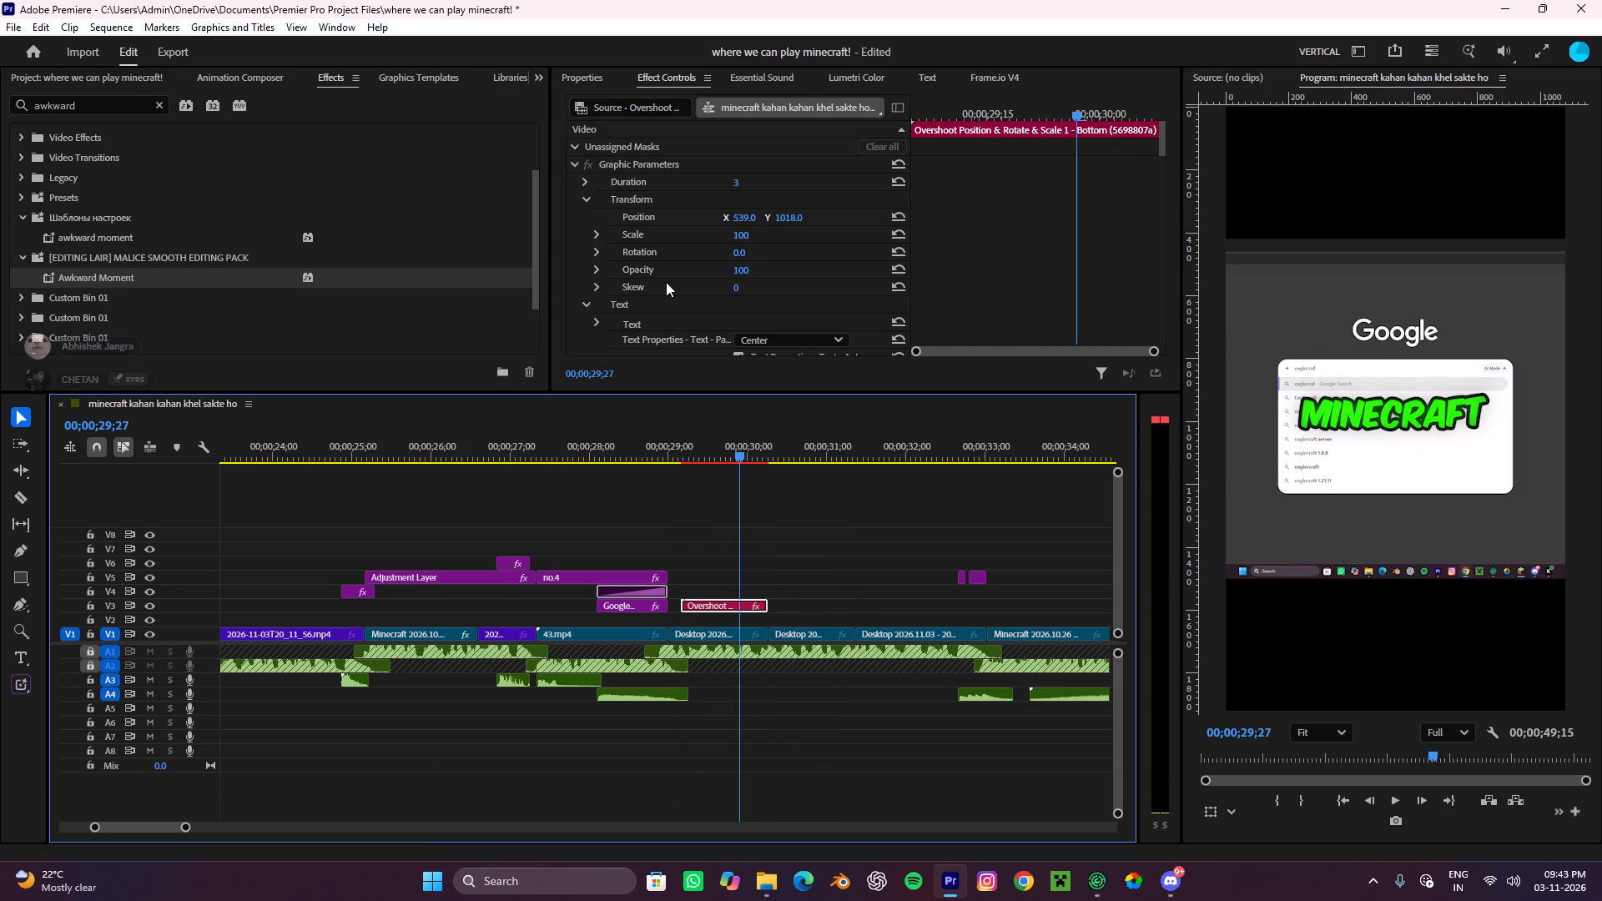
left_click(583, 69)
scroll(725, 331, "down", 1)
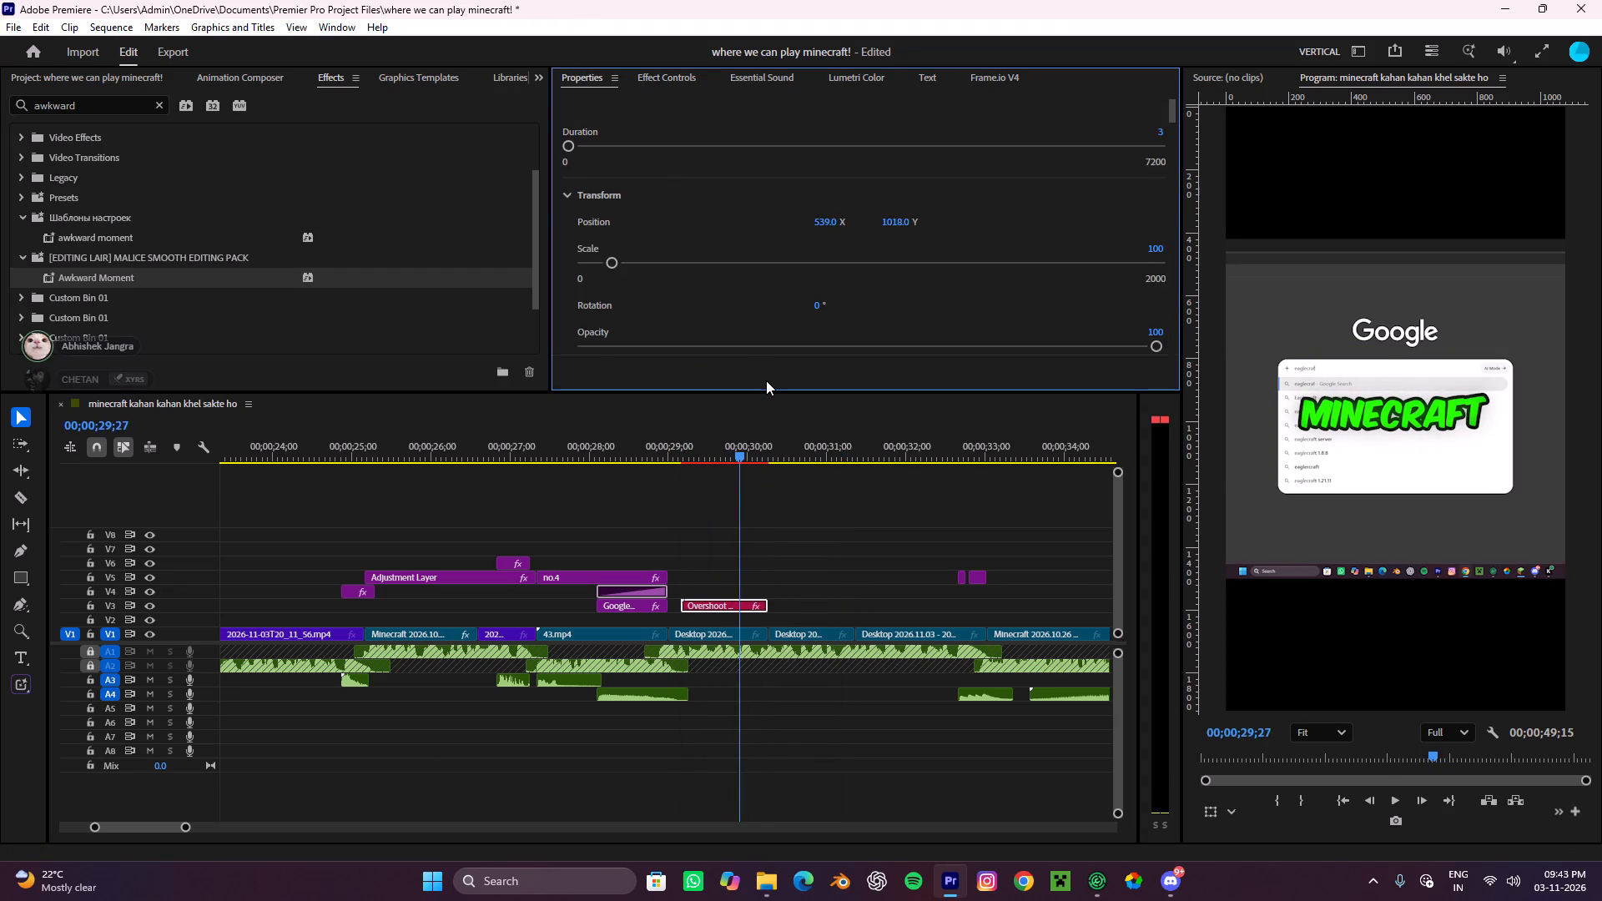
scroll(766, 380, "down", 16)
left_click(669, 239)
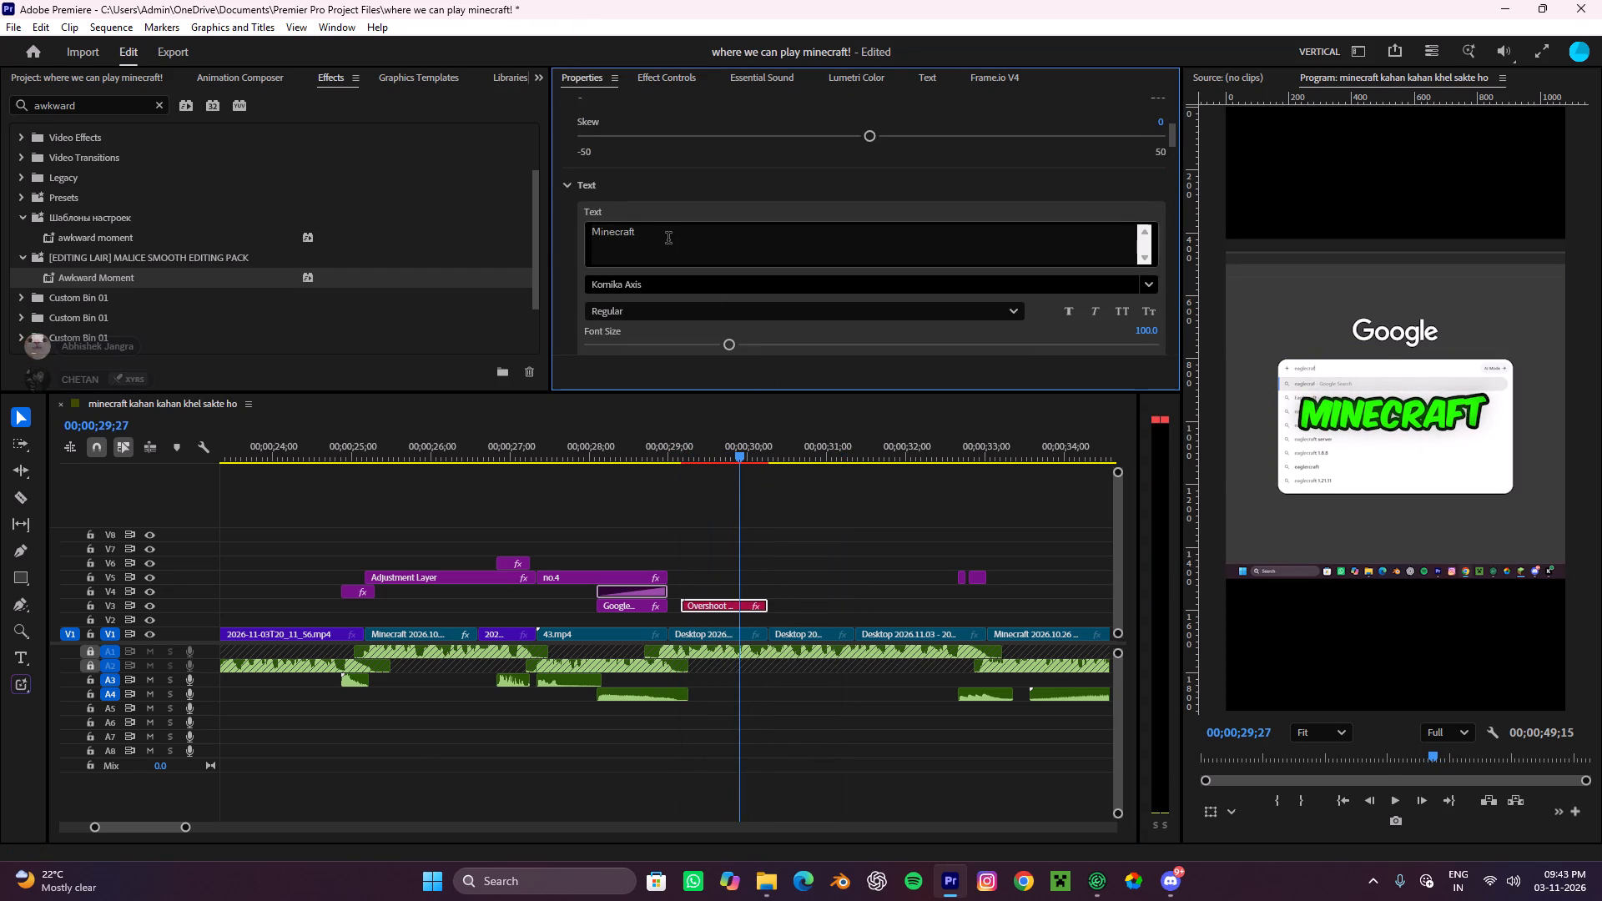
left_click_drag(668, 239, 548, 247)
type("Ea")
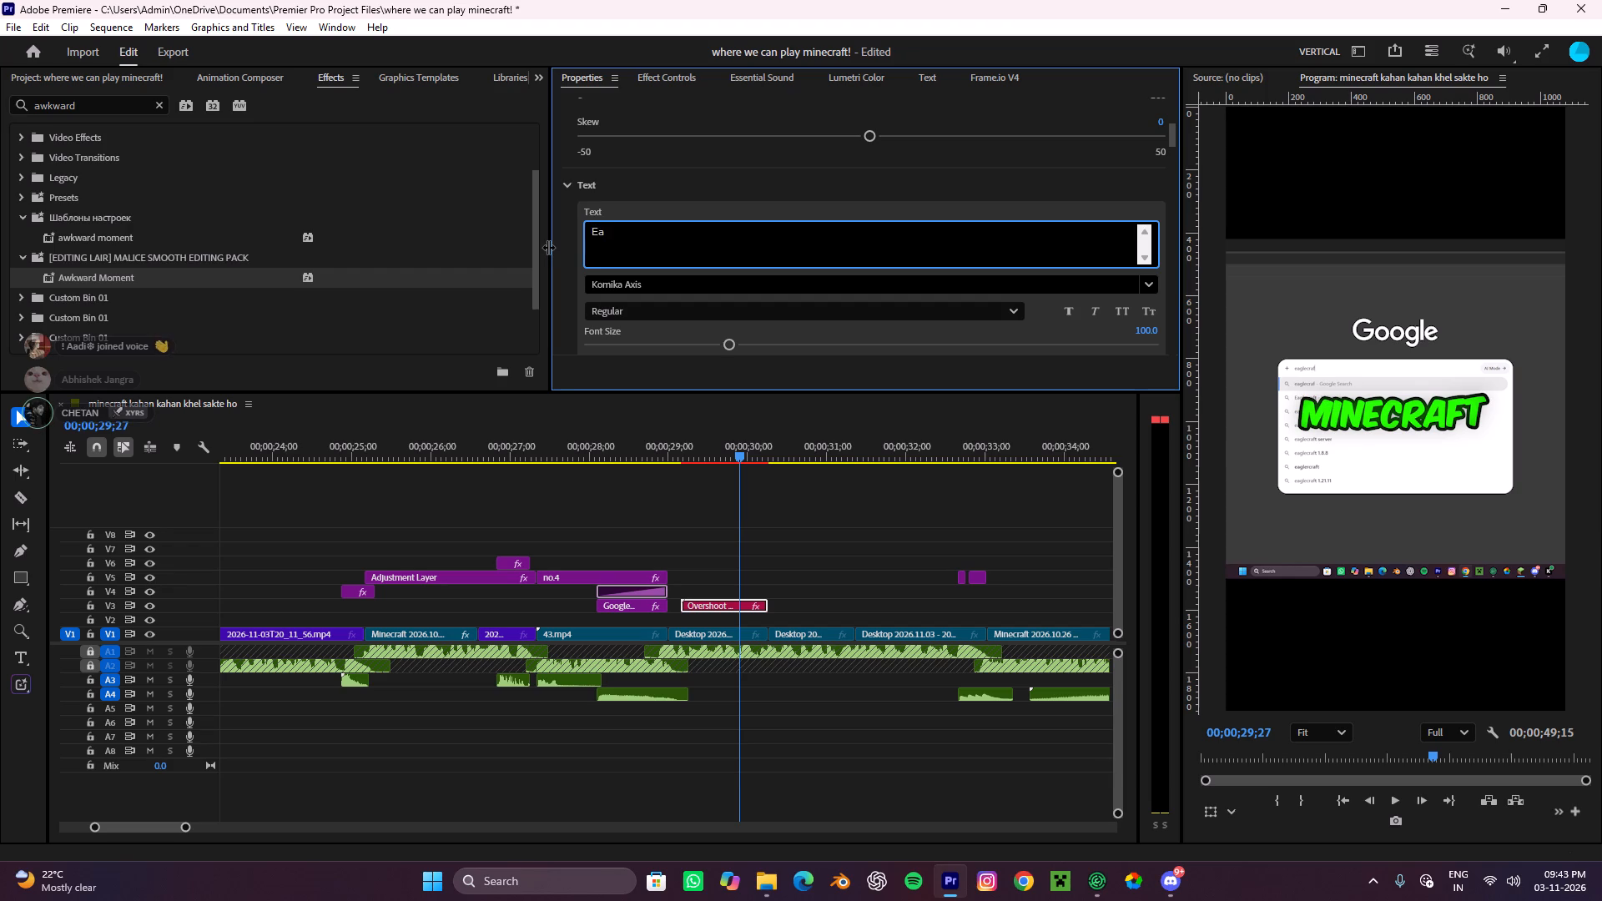
type("gle craft")
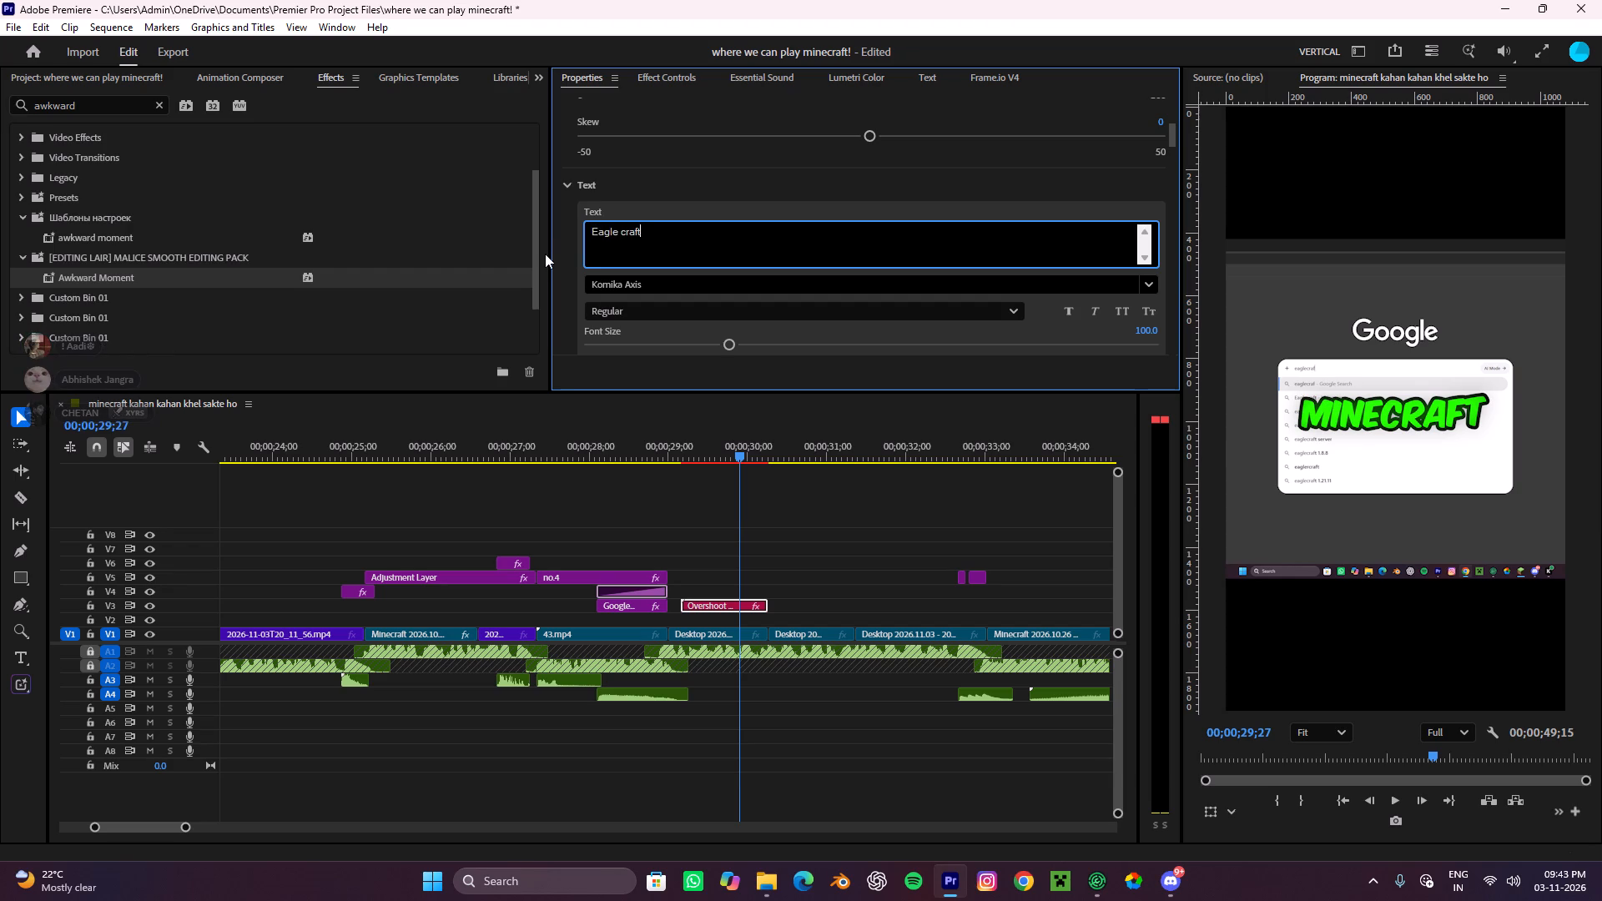
key("shift+exclam")
left_click(675, 183)
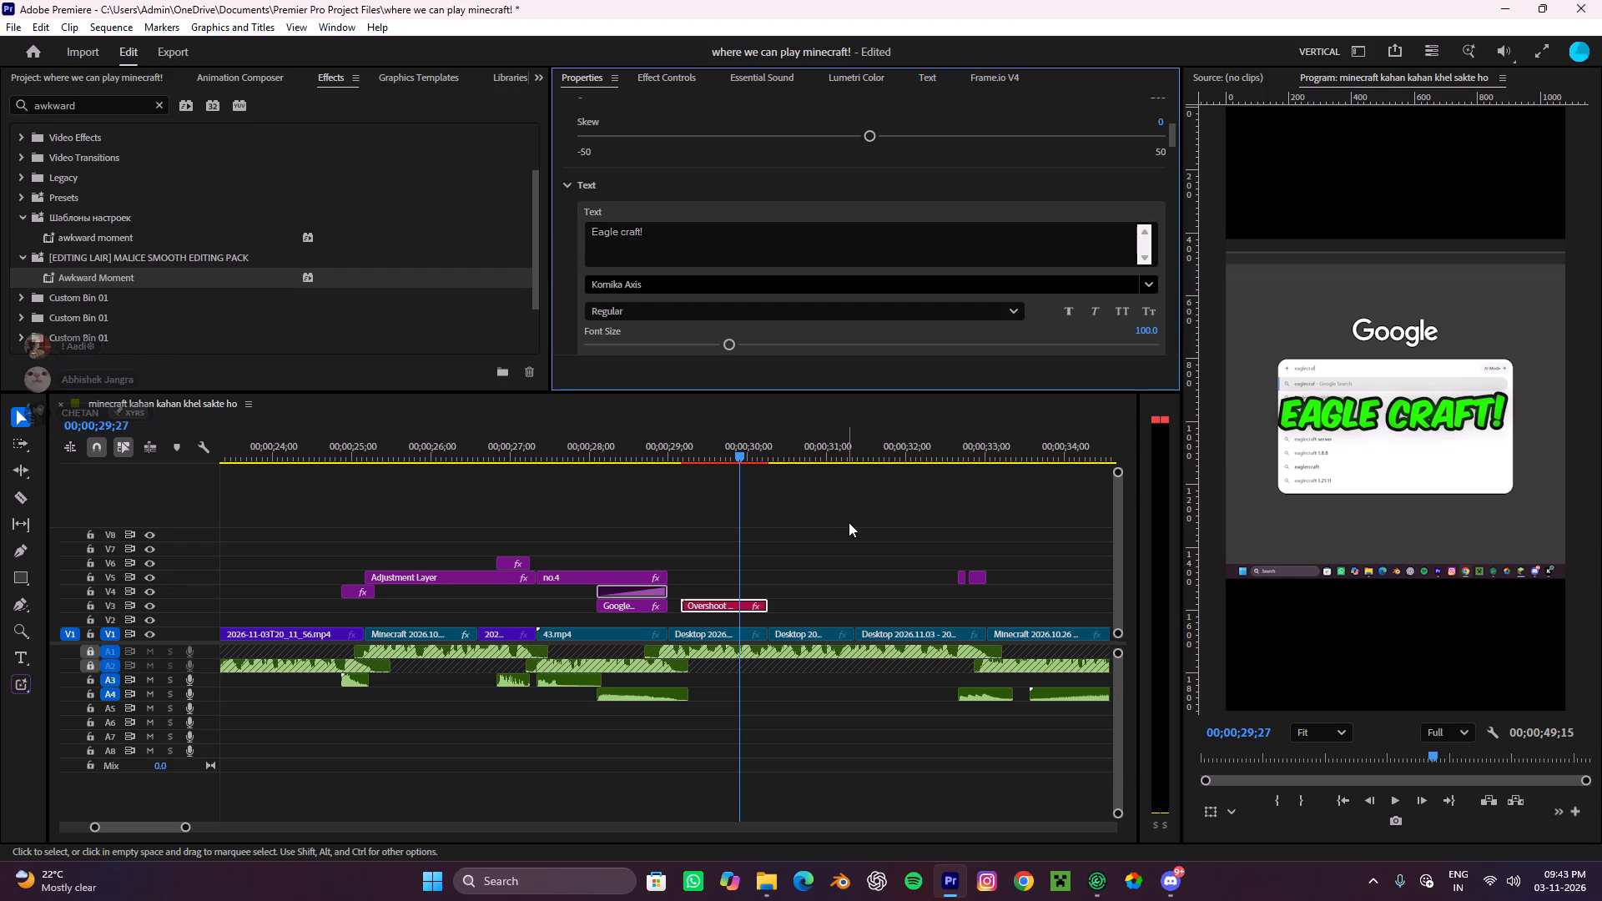
left_click(849, 528)
scroll(839, 551, "down", 4, "alt")
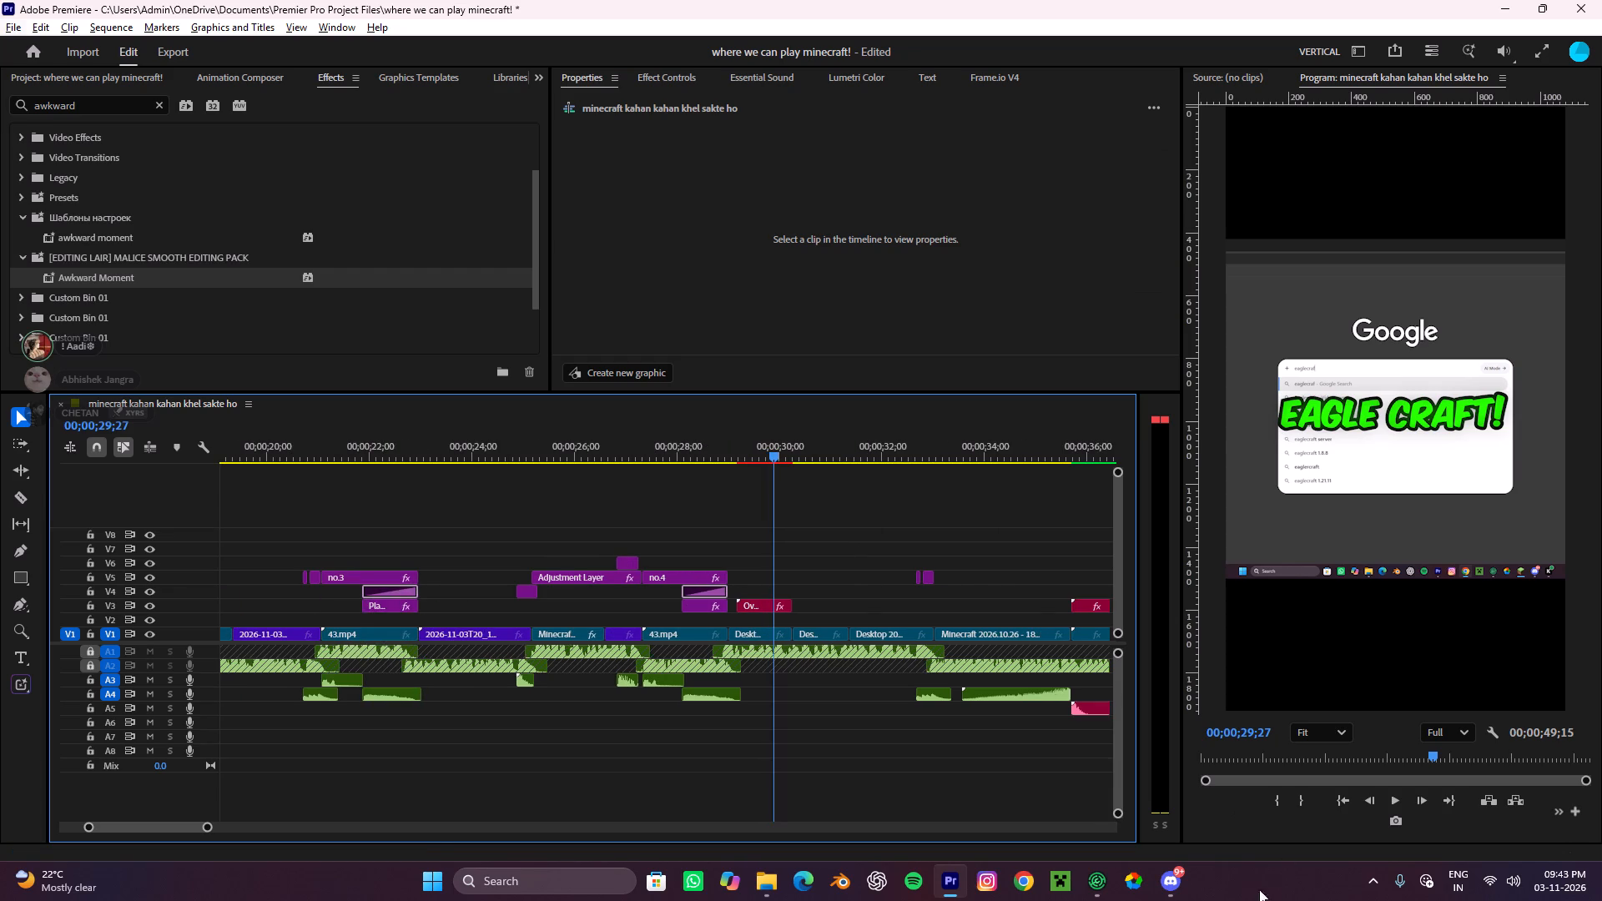
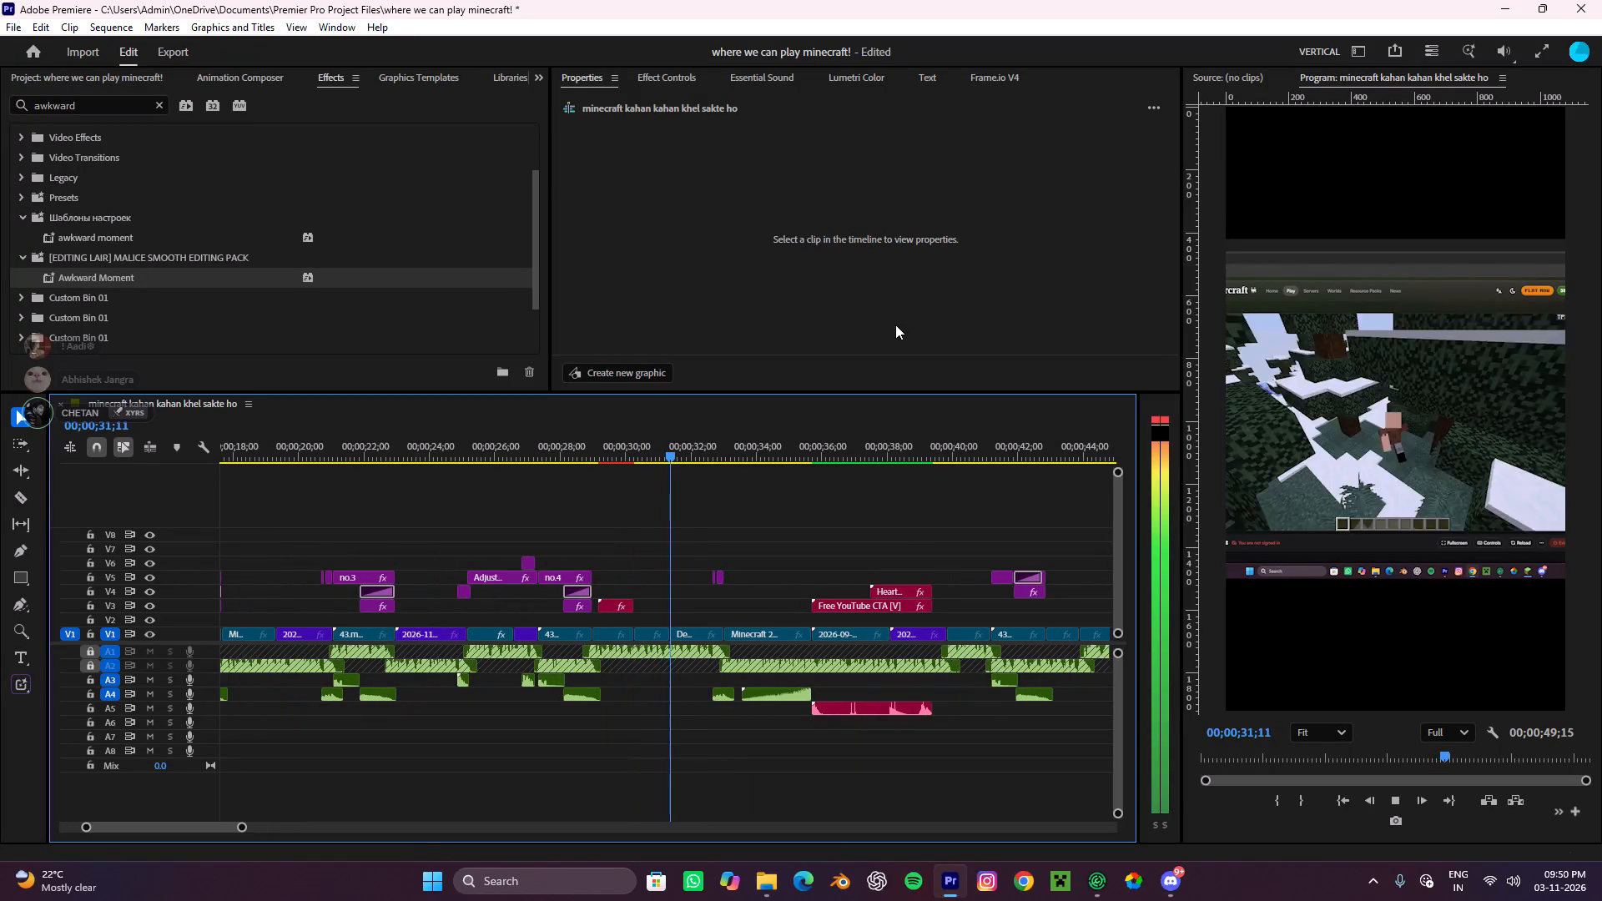
Preview the timing up to the crowned character shot after the browser footage and stop at about 33;12.
key("space")
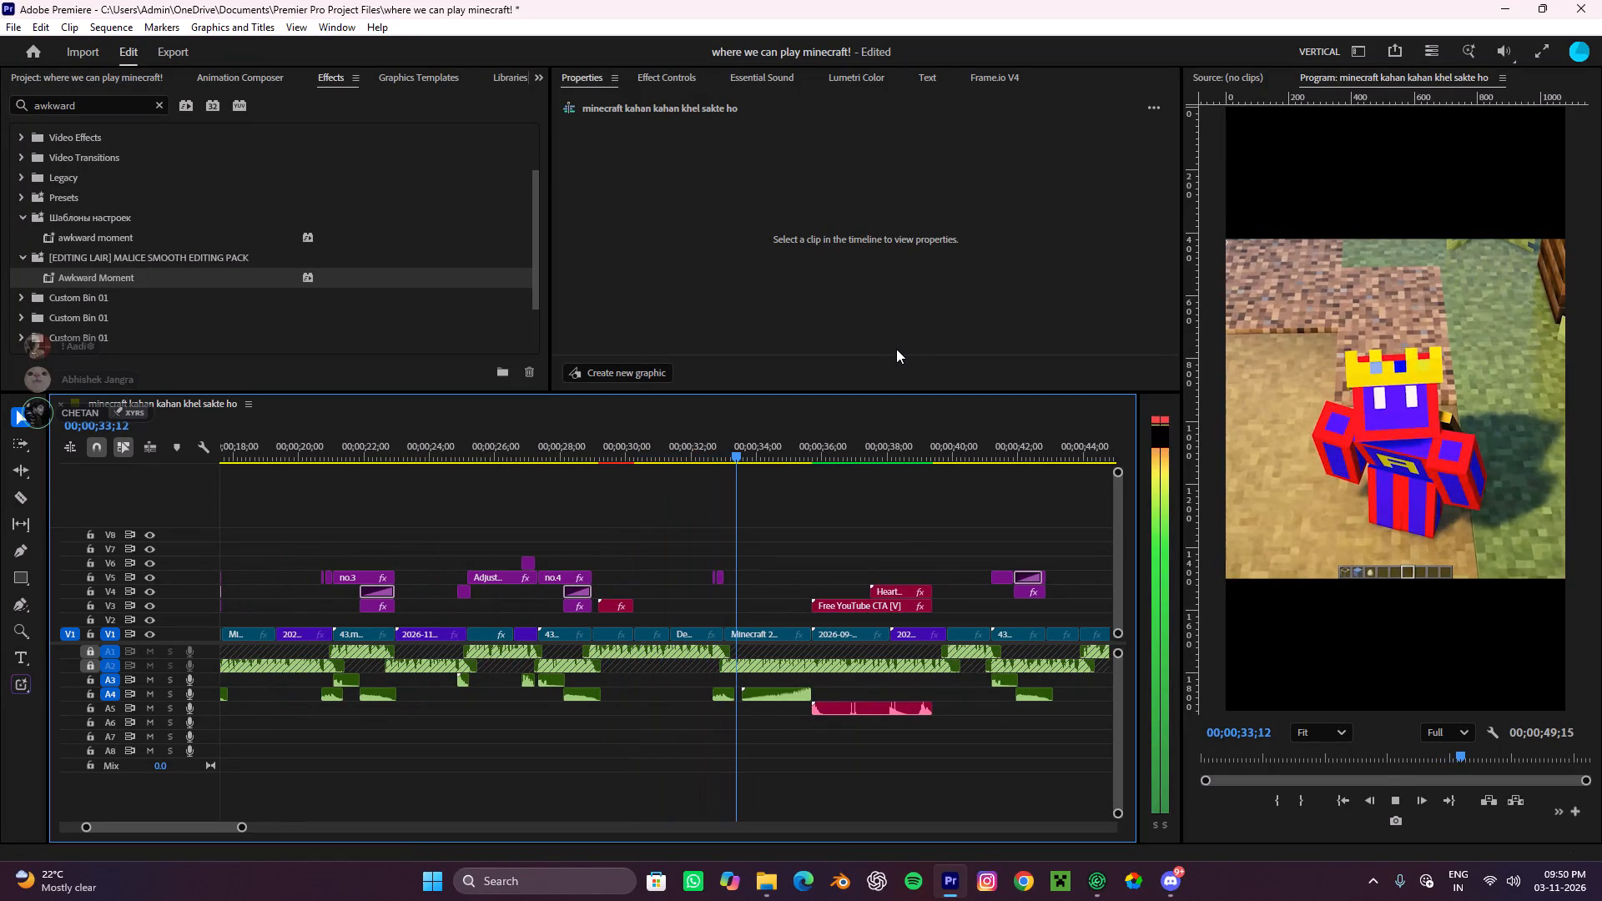
scroll(798, 472, "down", 2, "alt")
scroll(688, 600, "up", 8, "alt")
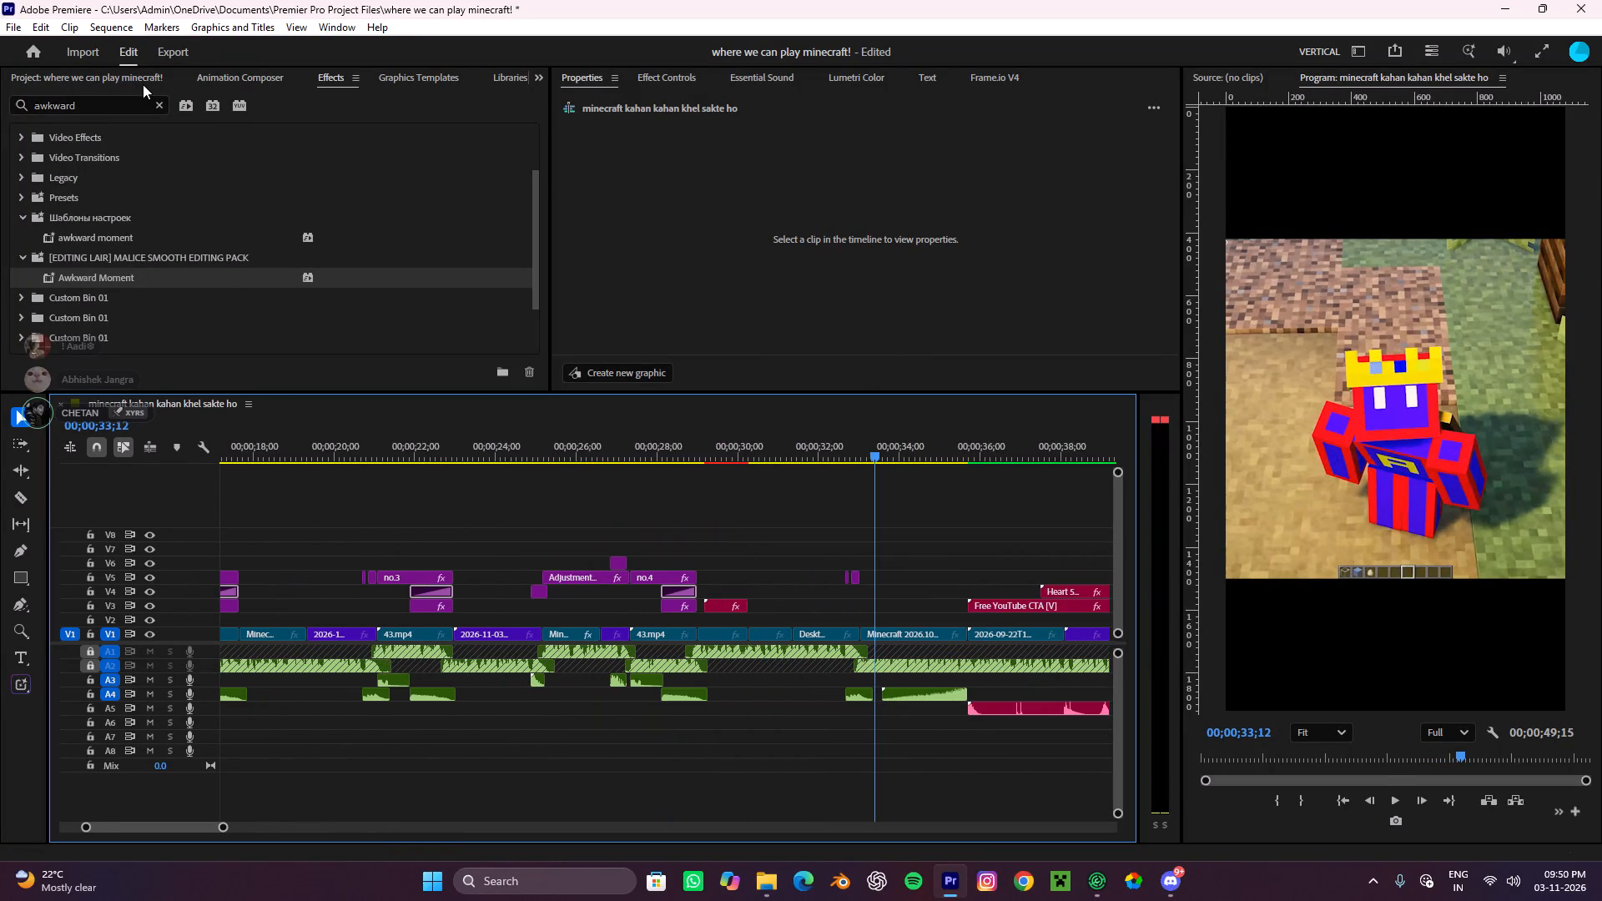
Switch to File Explorer and look through the PNG folder inside VIDEO EDITING ASSET for an emoji graphic.
left_click(143, 84)
scroll(332, 338, "up", 13)
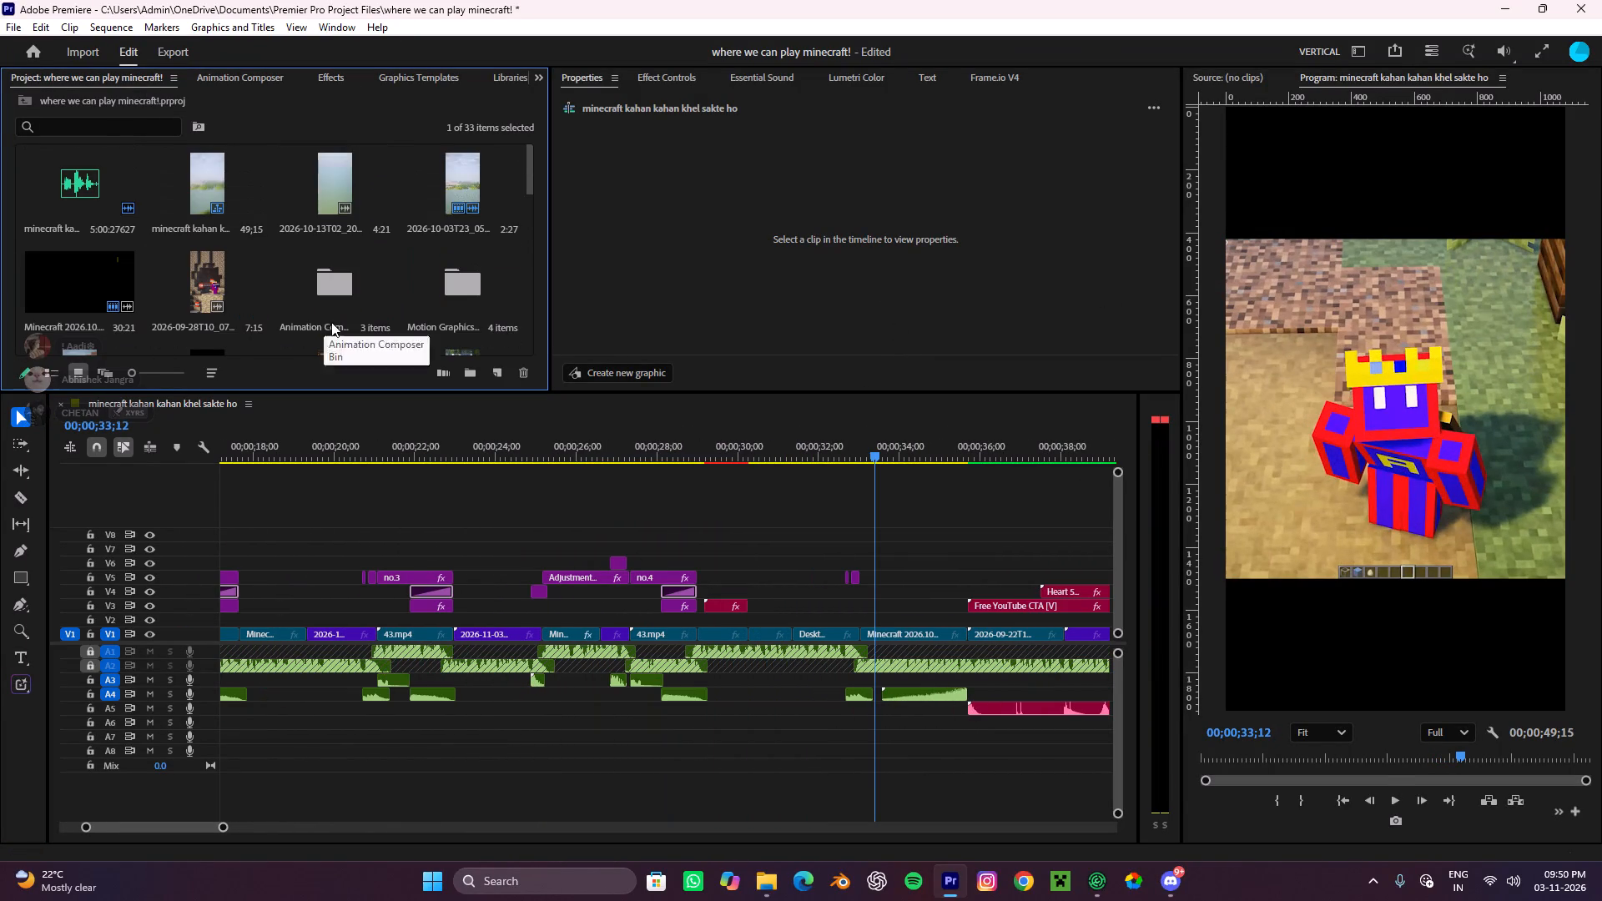
left_click(778, 892)
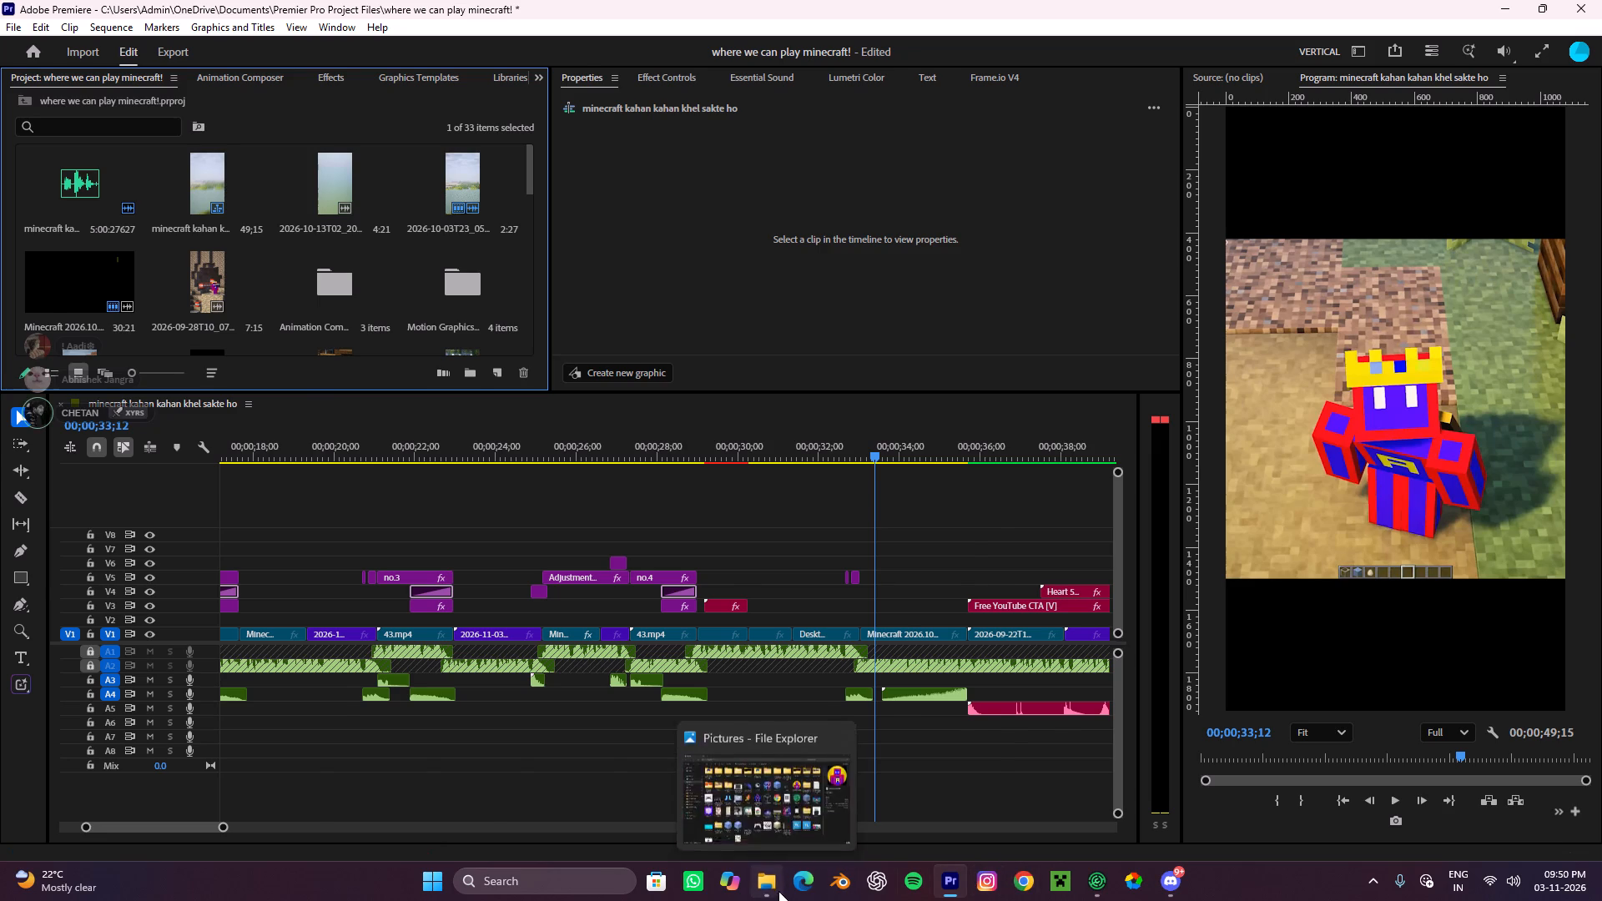
scroll(433, 350, "up", 9)
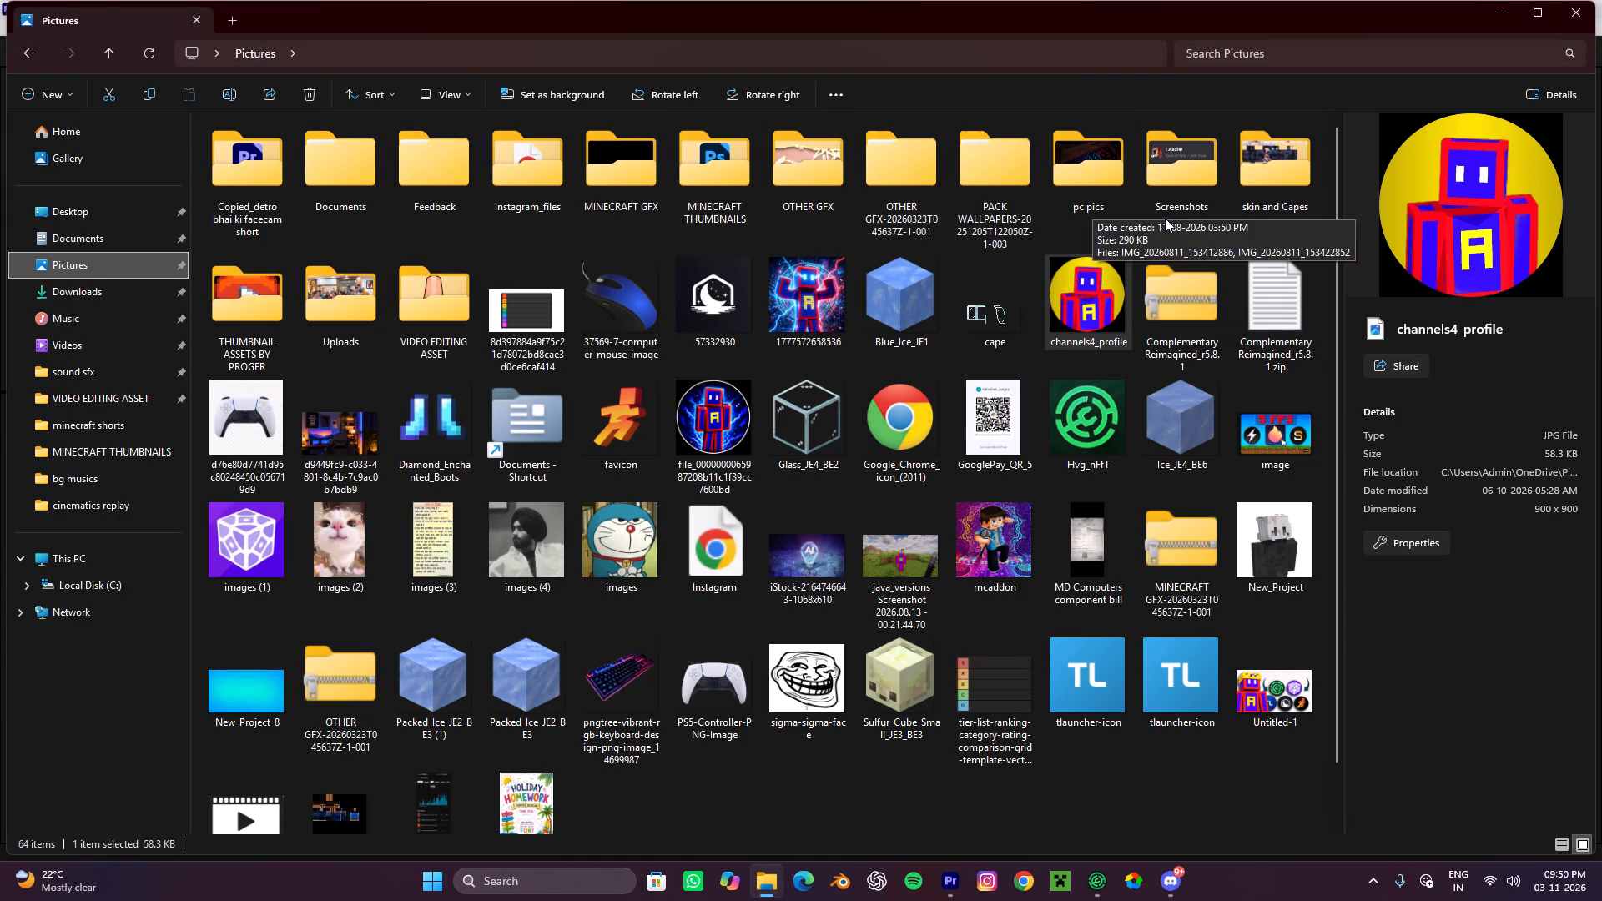
scroll(519, 499, "up", 4)
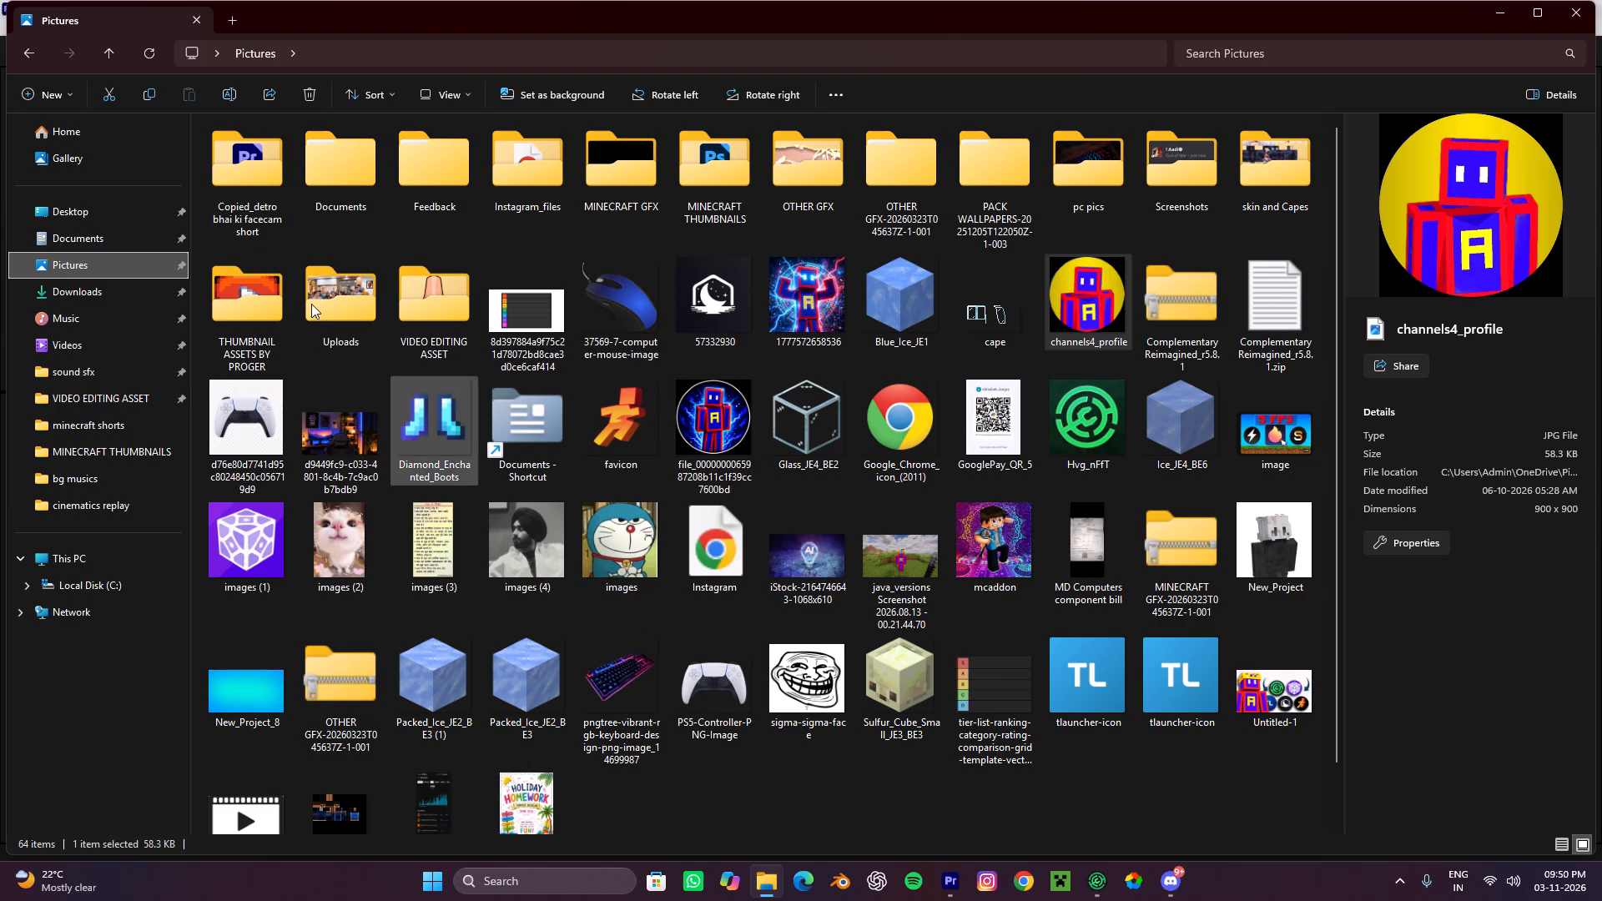
double_click(107, 392)
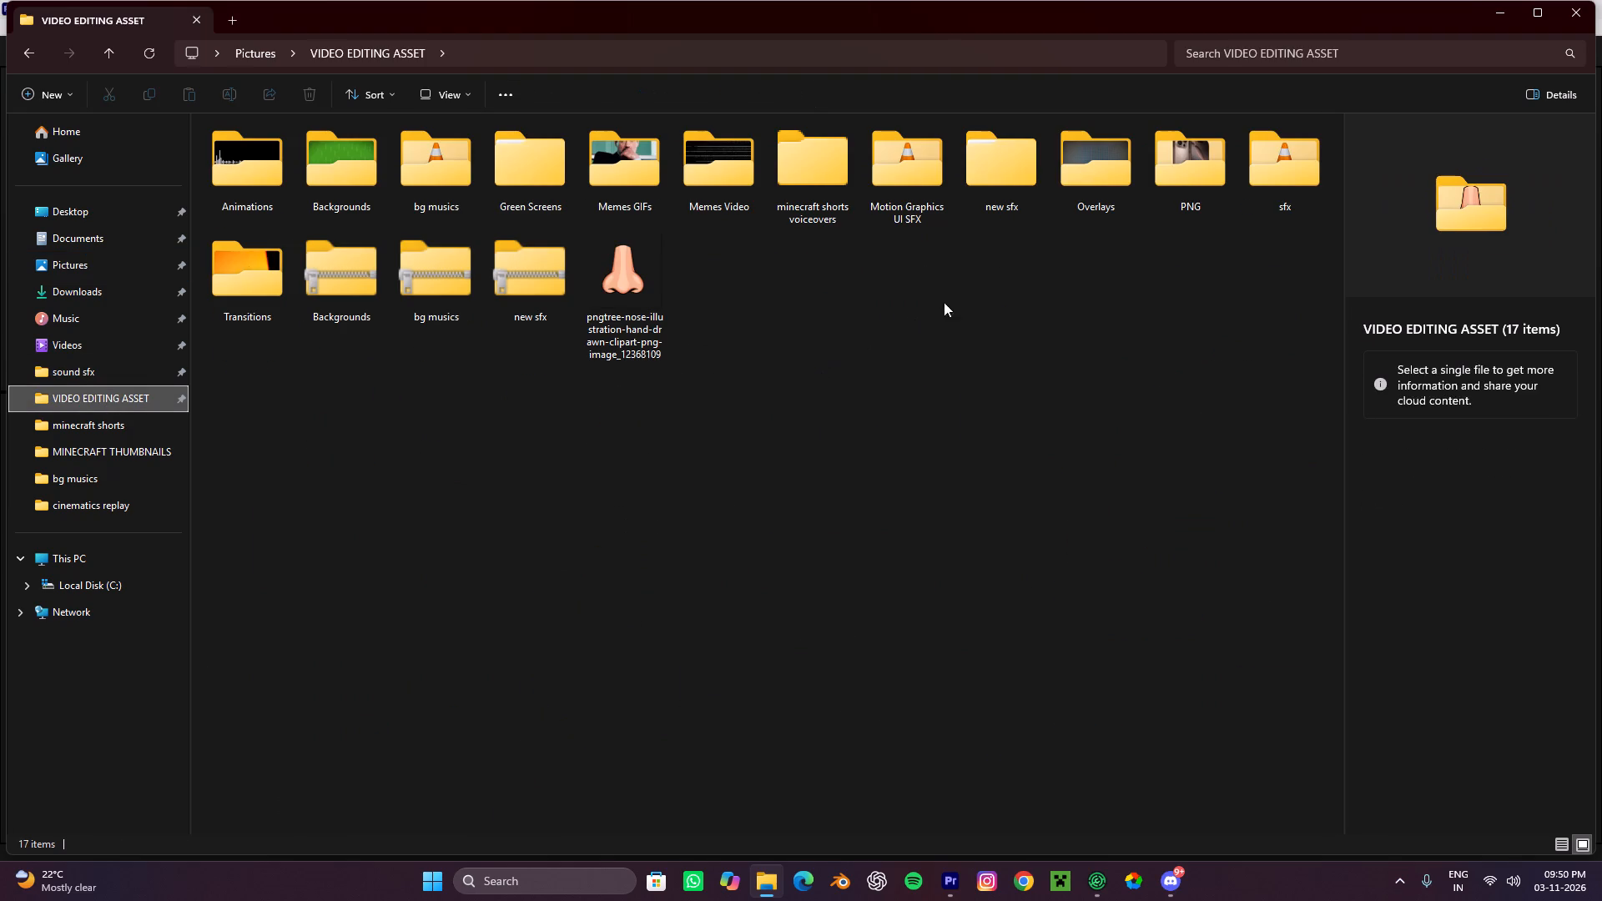
double_click(1211, 167)
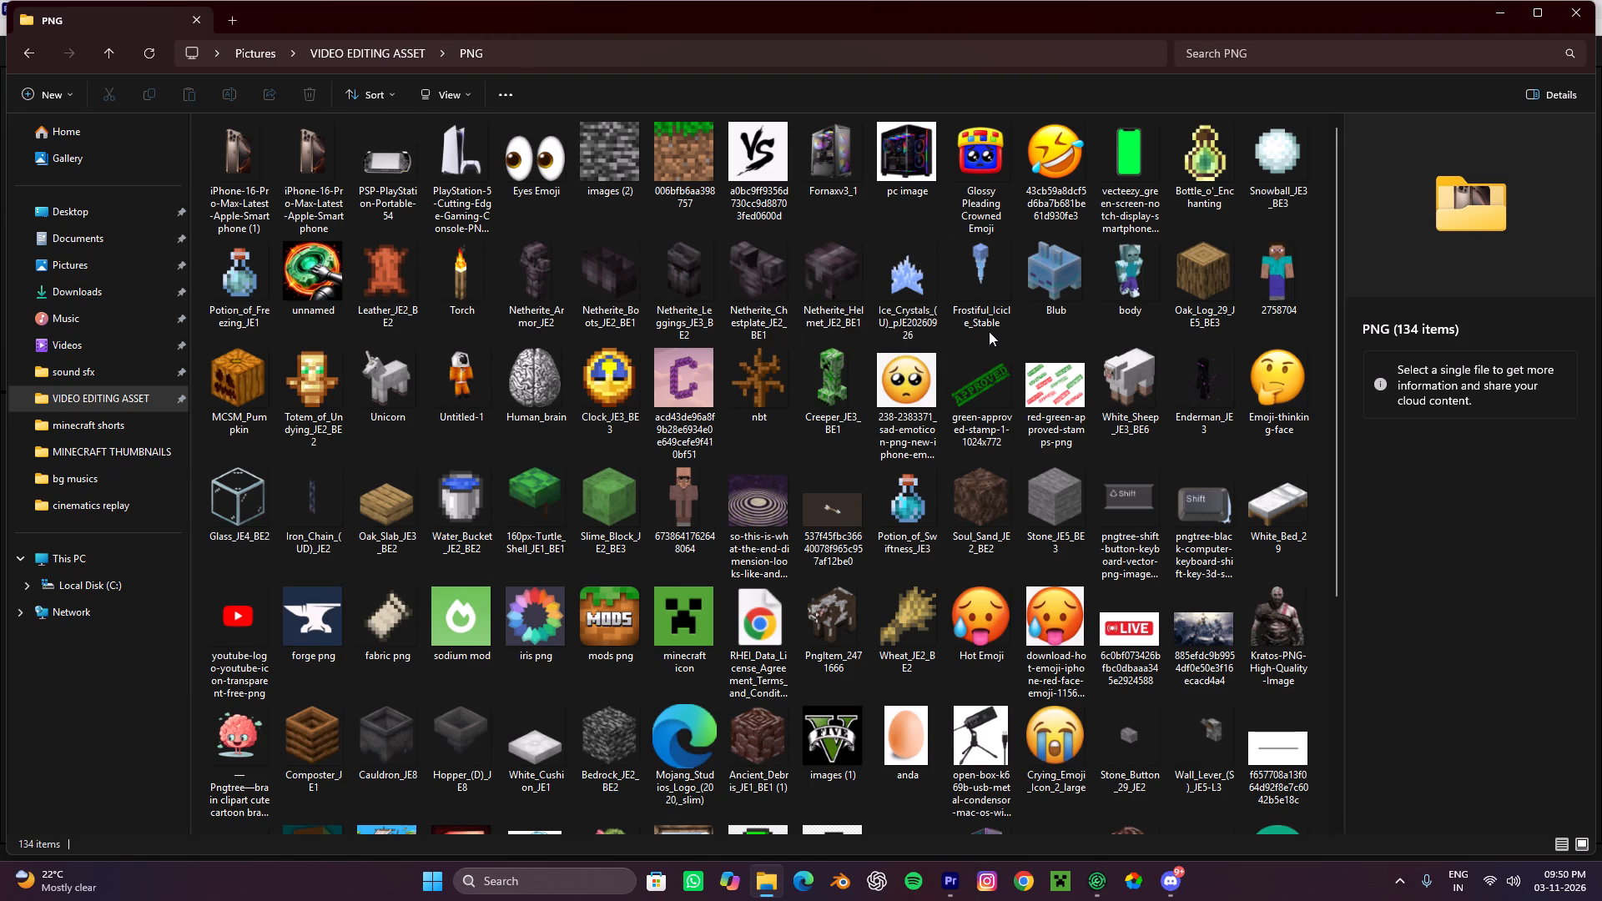
scroll(488, 581, "down", 3)
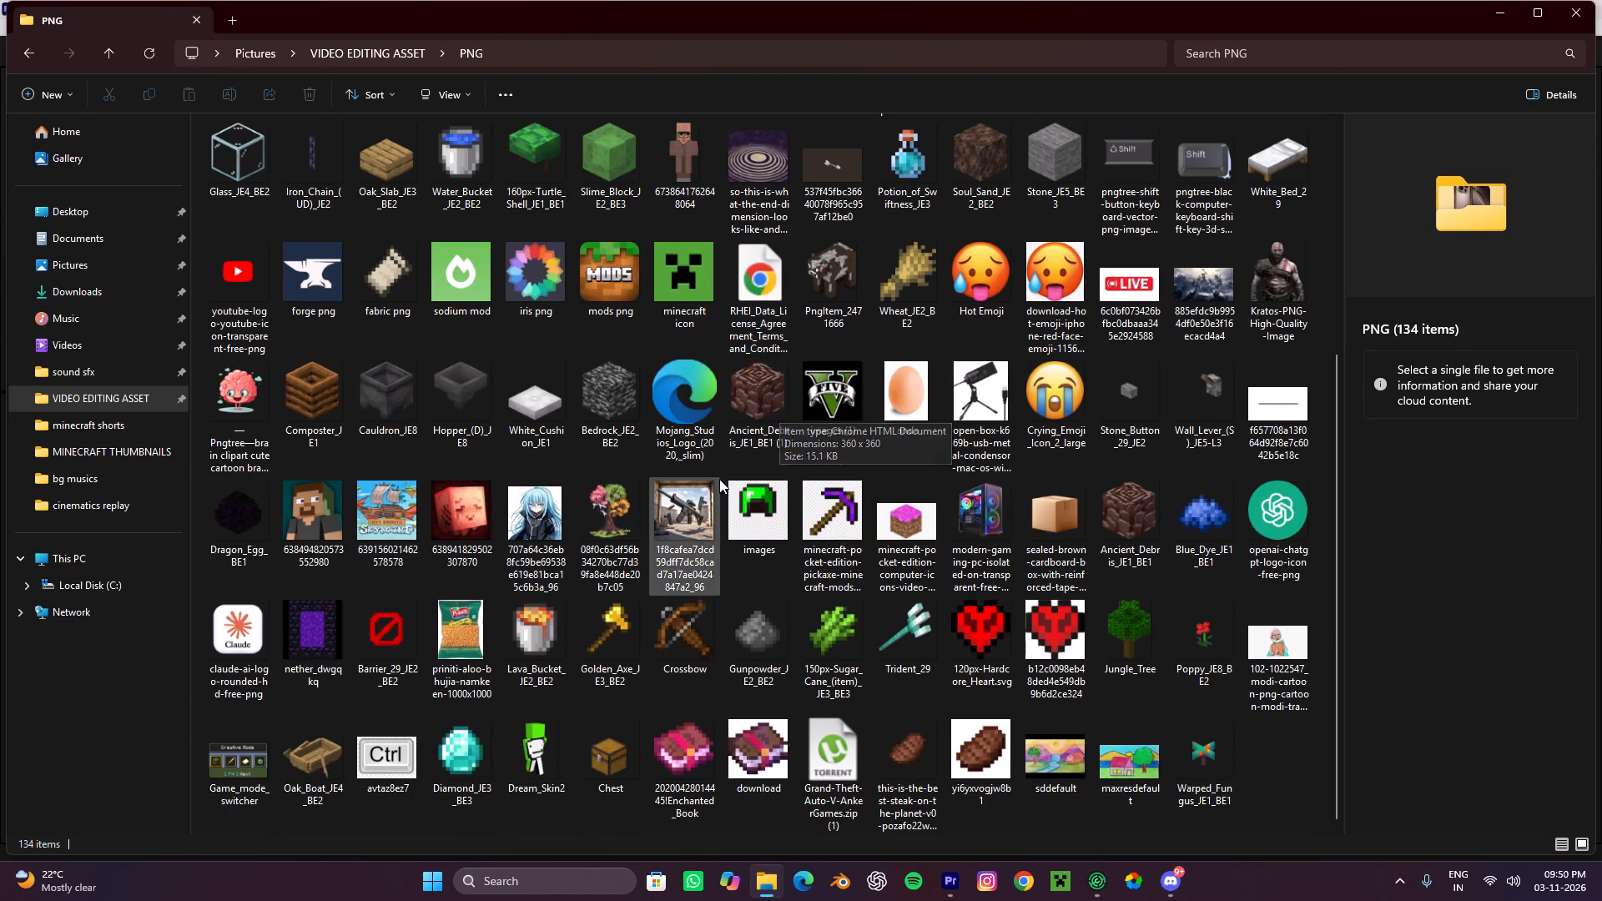
scroll(719, 479, "up", 3)
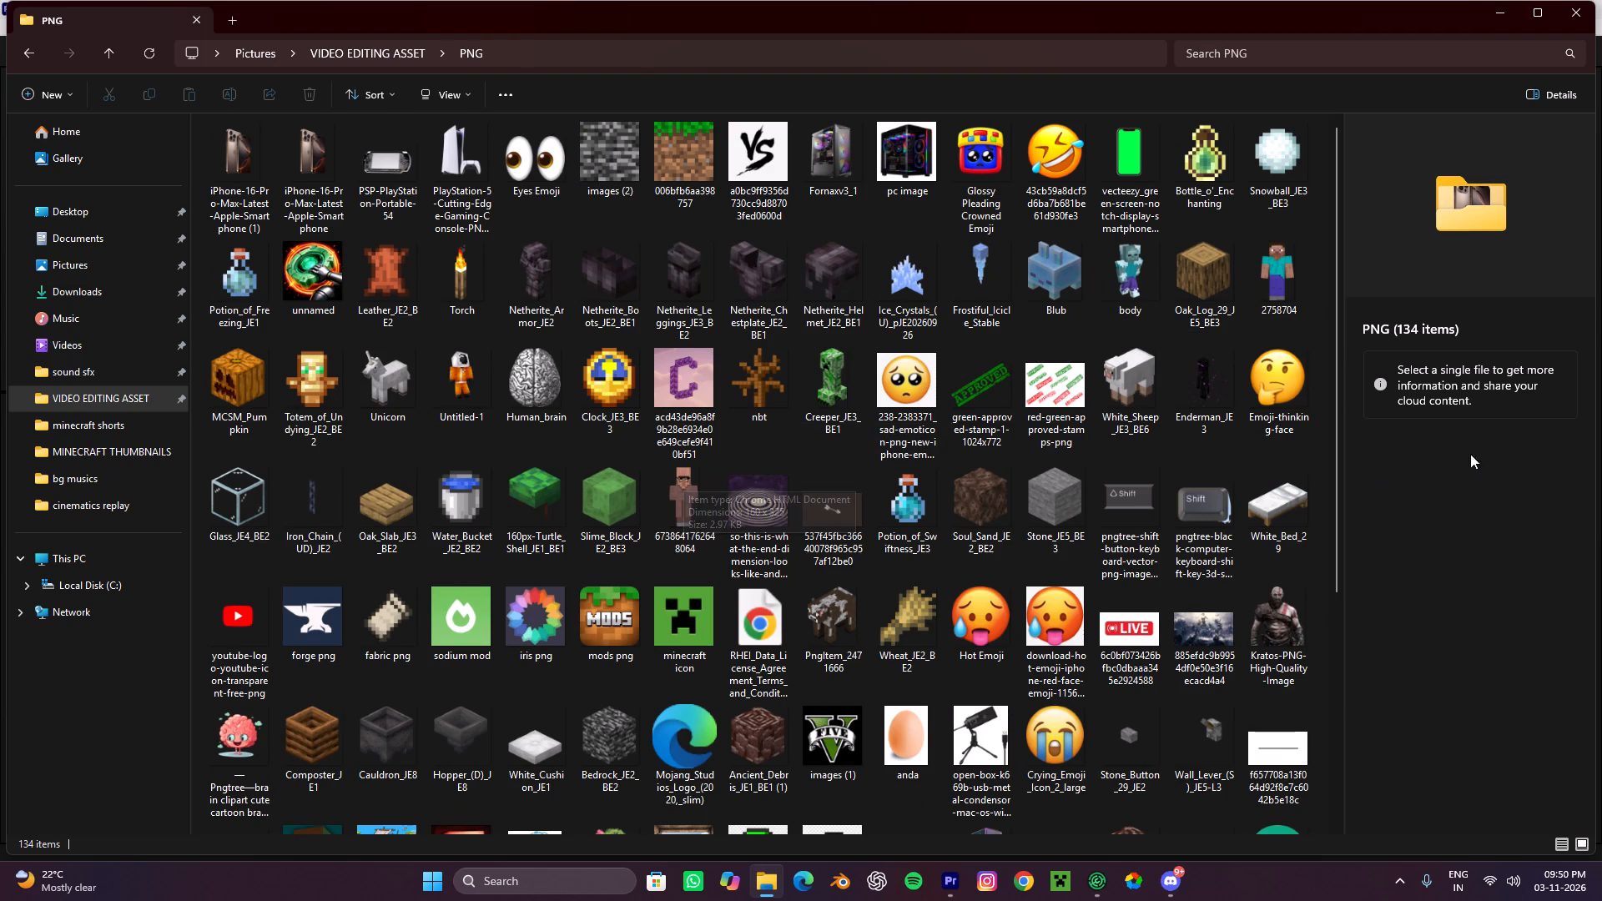
scroll(846, 466, "up", 3)
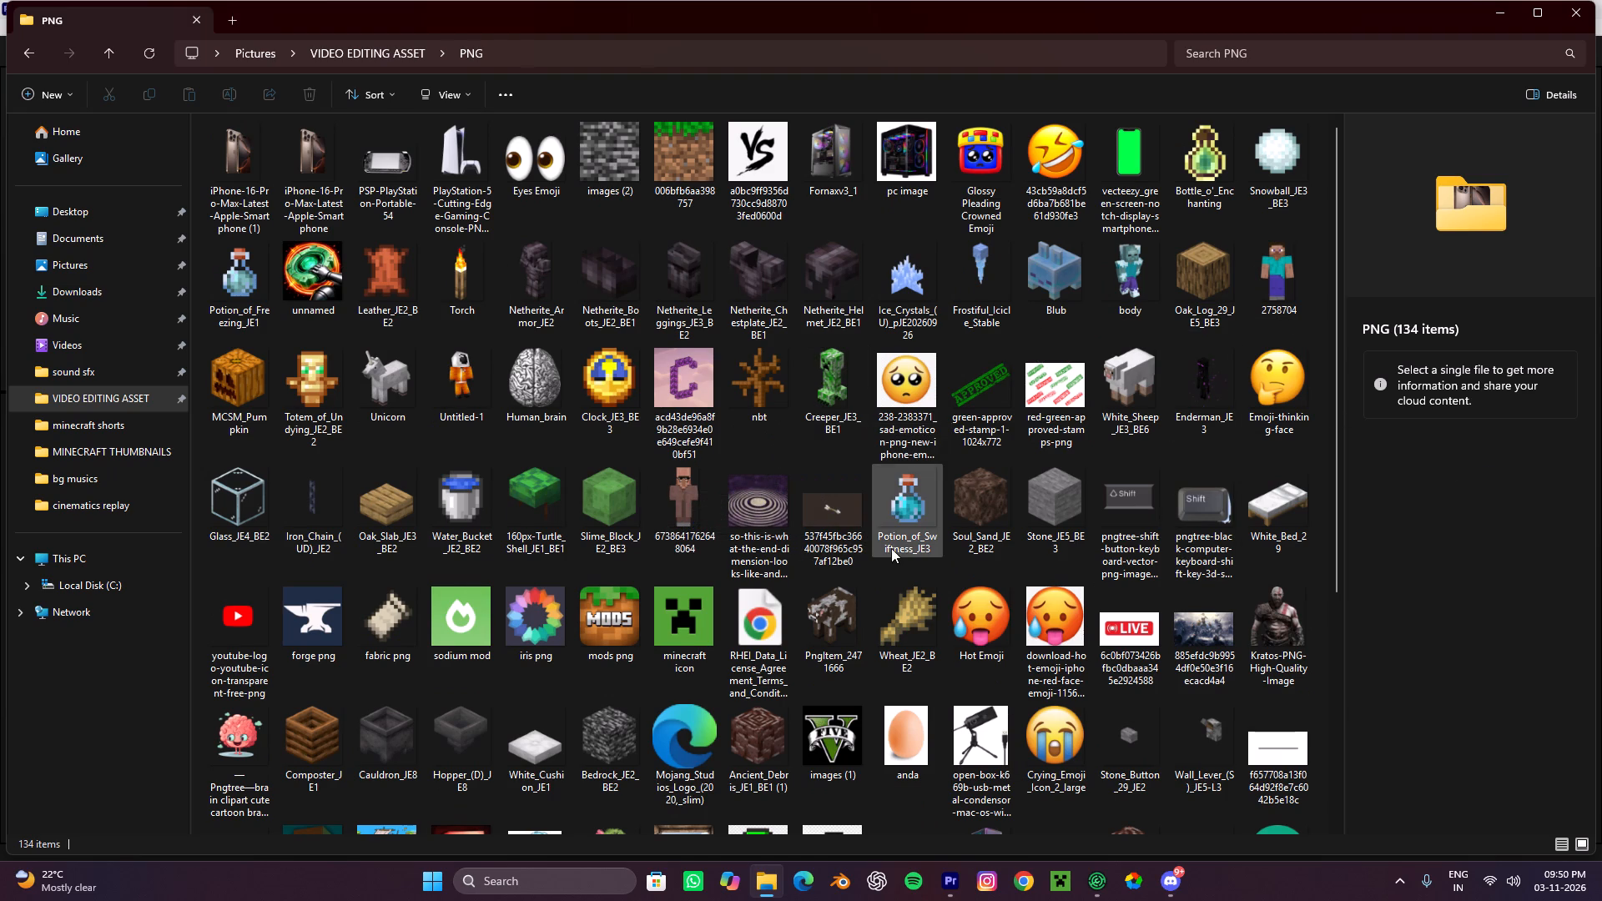
scroll(891, 548, "up", 4)
scroll(796, 540, "up", 3)
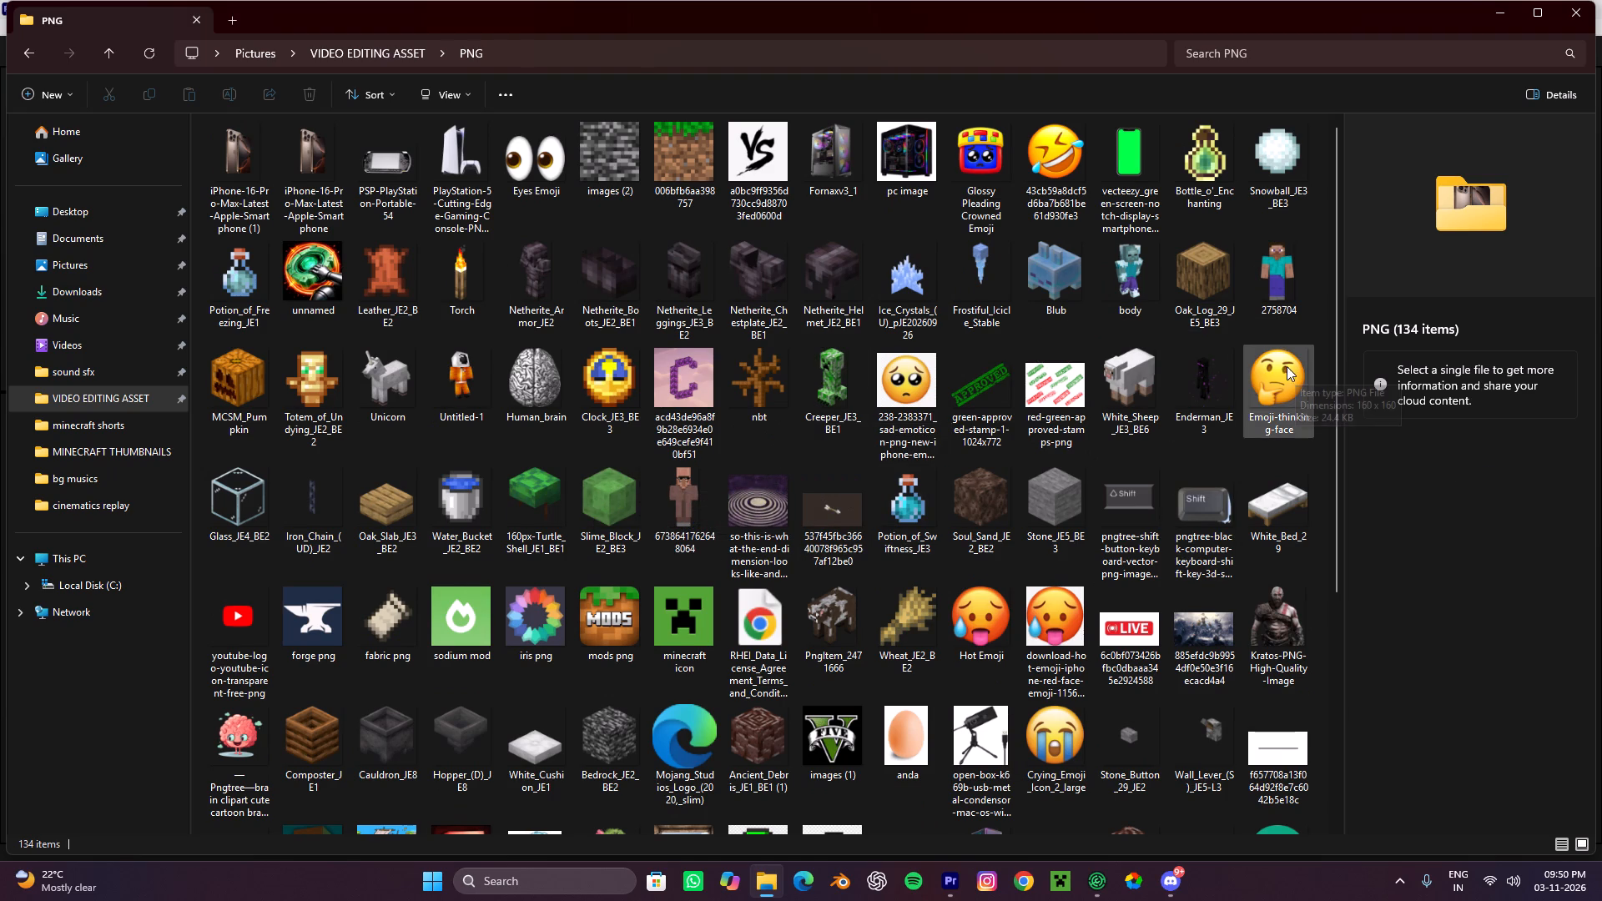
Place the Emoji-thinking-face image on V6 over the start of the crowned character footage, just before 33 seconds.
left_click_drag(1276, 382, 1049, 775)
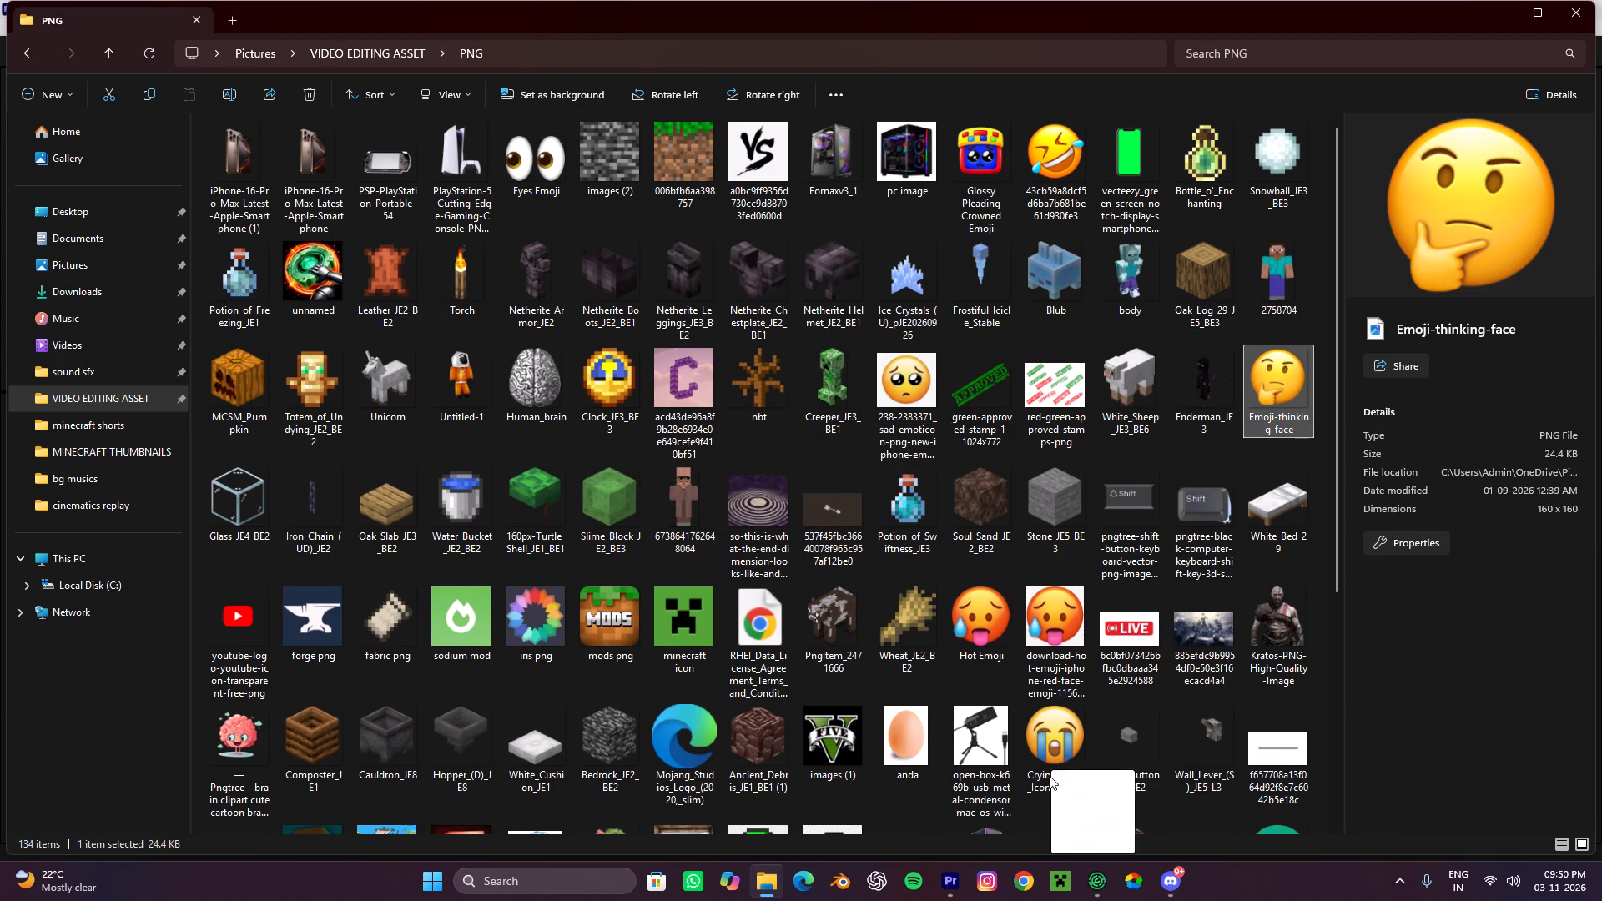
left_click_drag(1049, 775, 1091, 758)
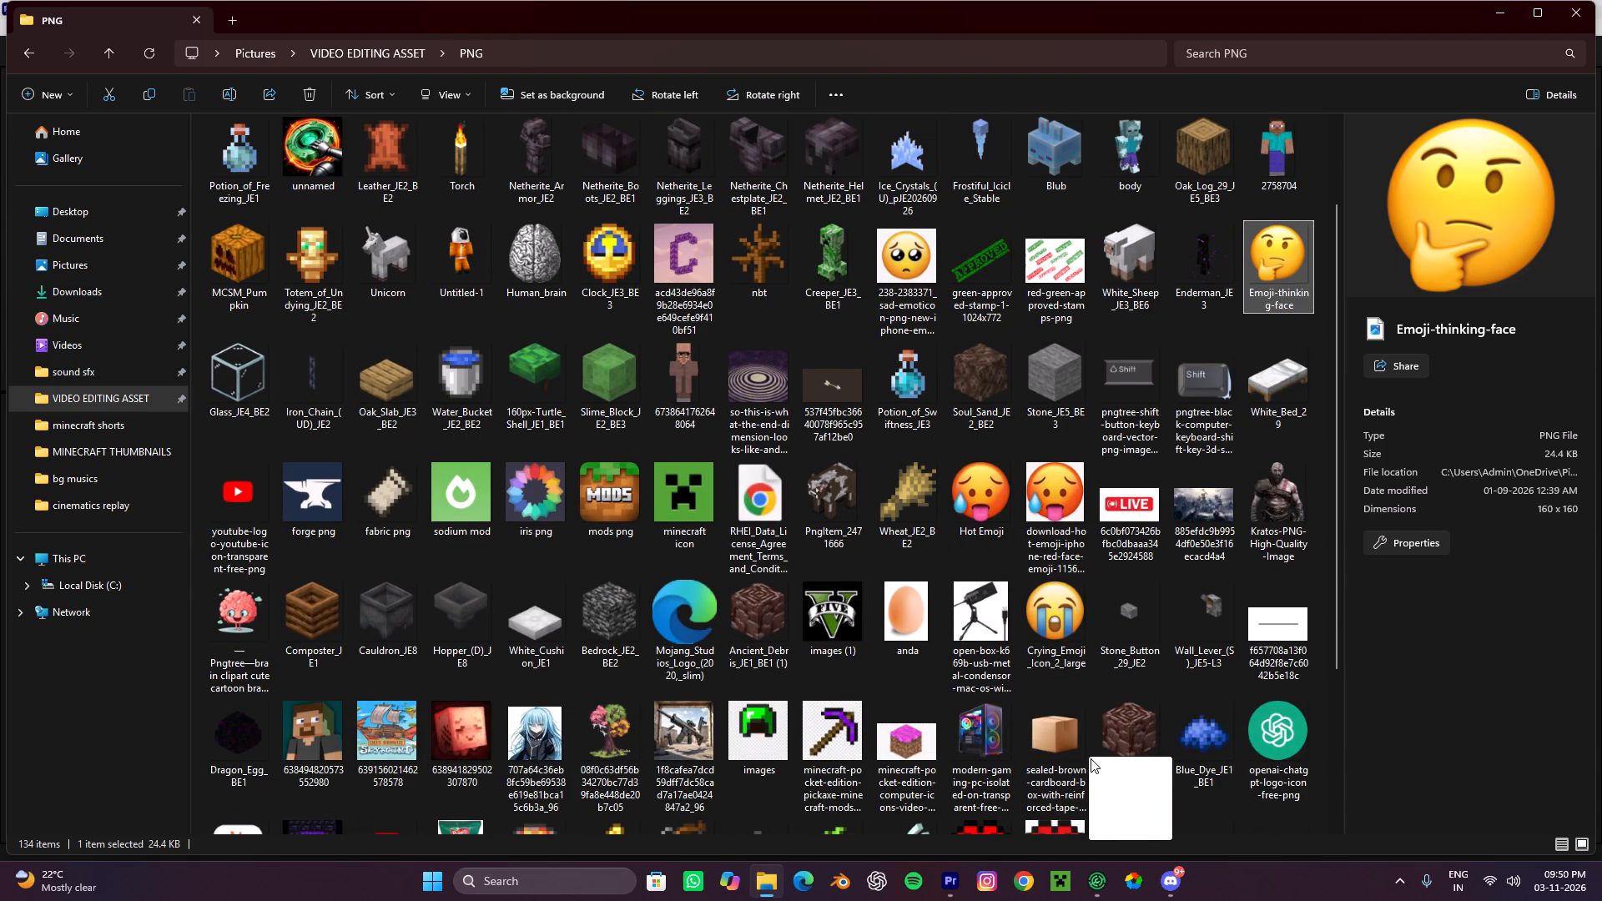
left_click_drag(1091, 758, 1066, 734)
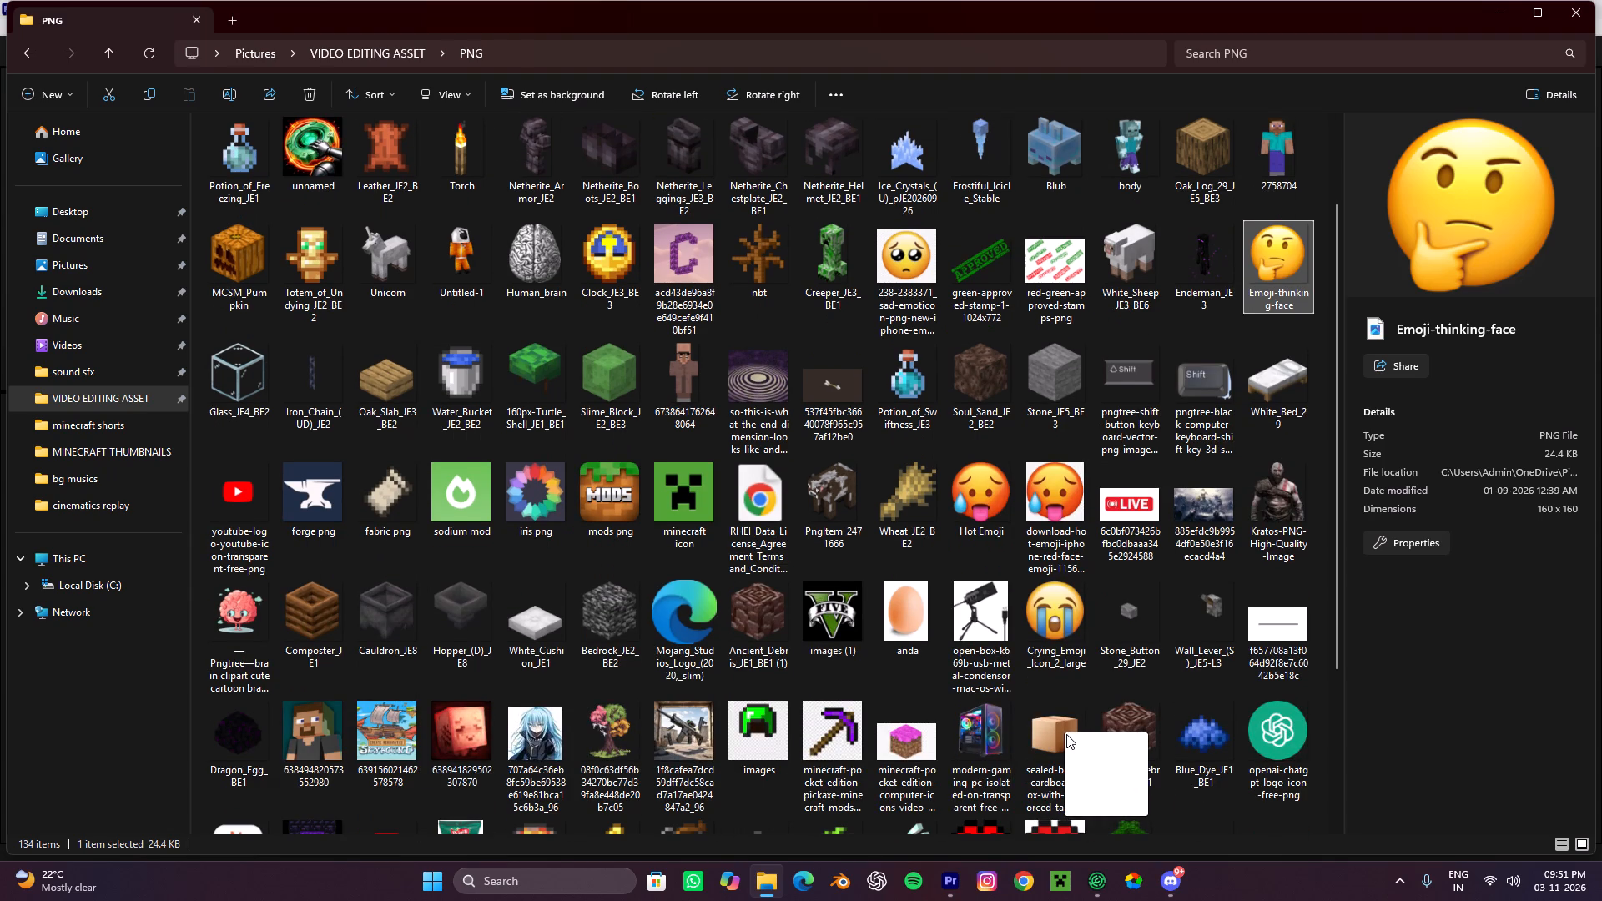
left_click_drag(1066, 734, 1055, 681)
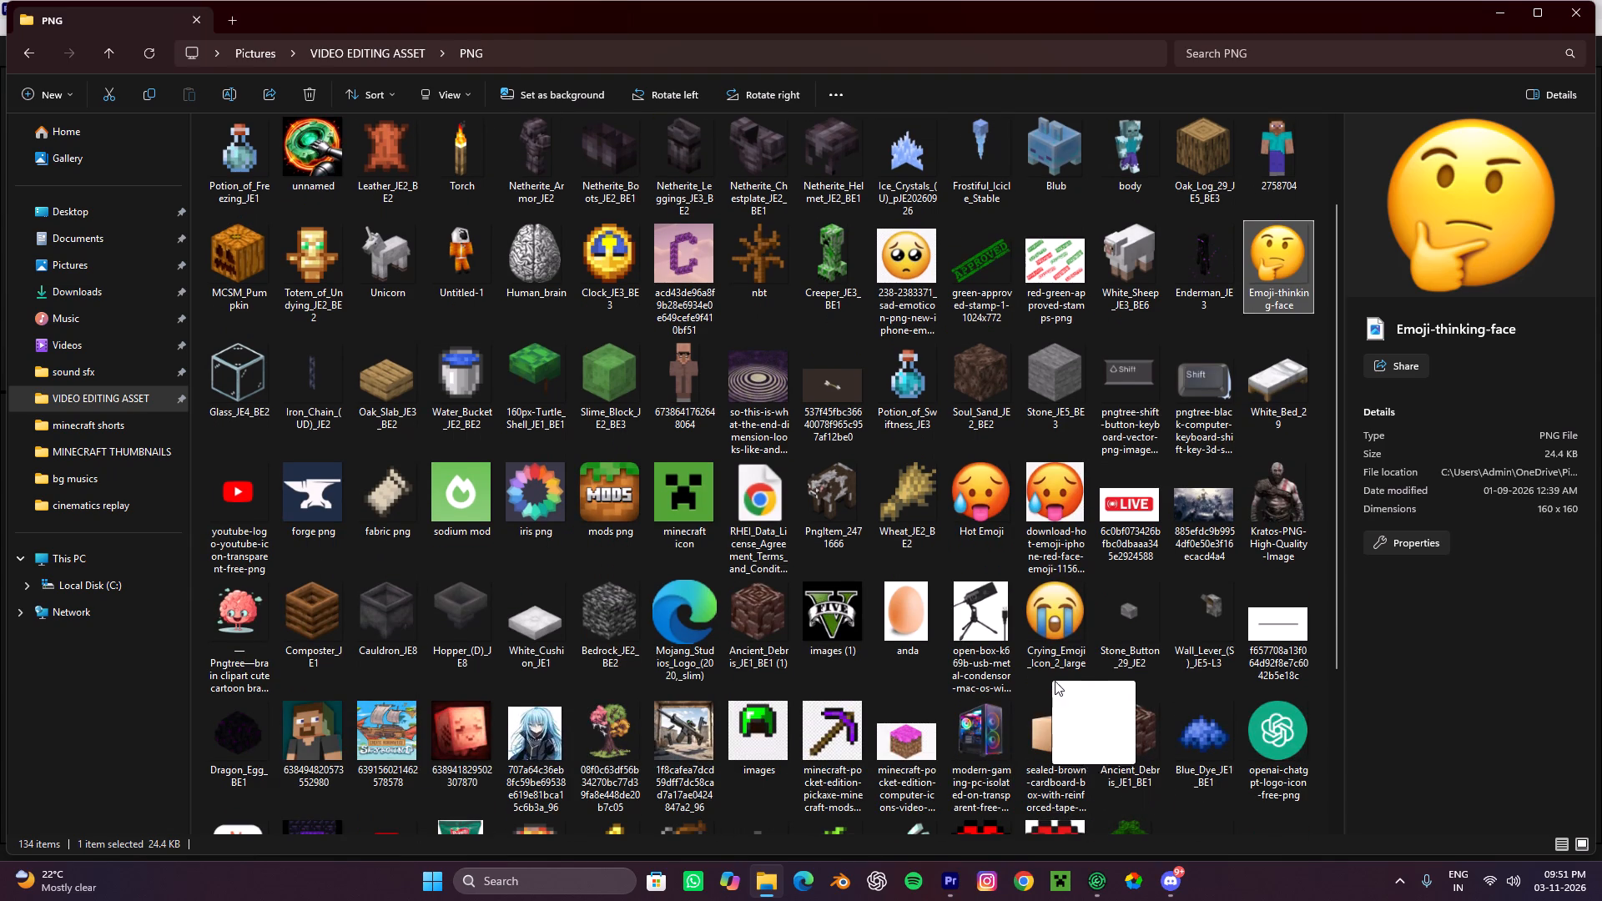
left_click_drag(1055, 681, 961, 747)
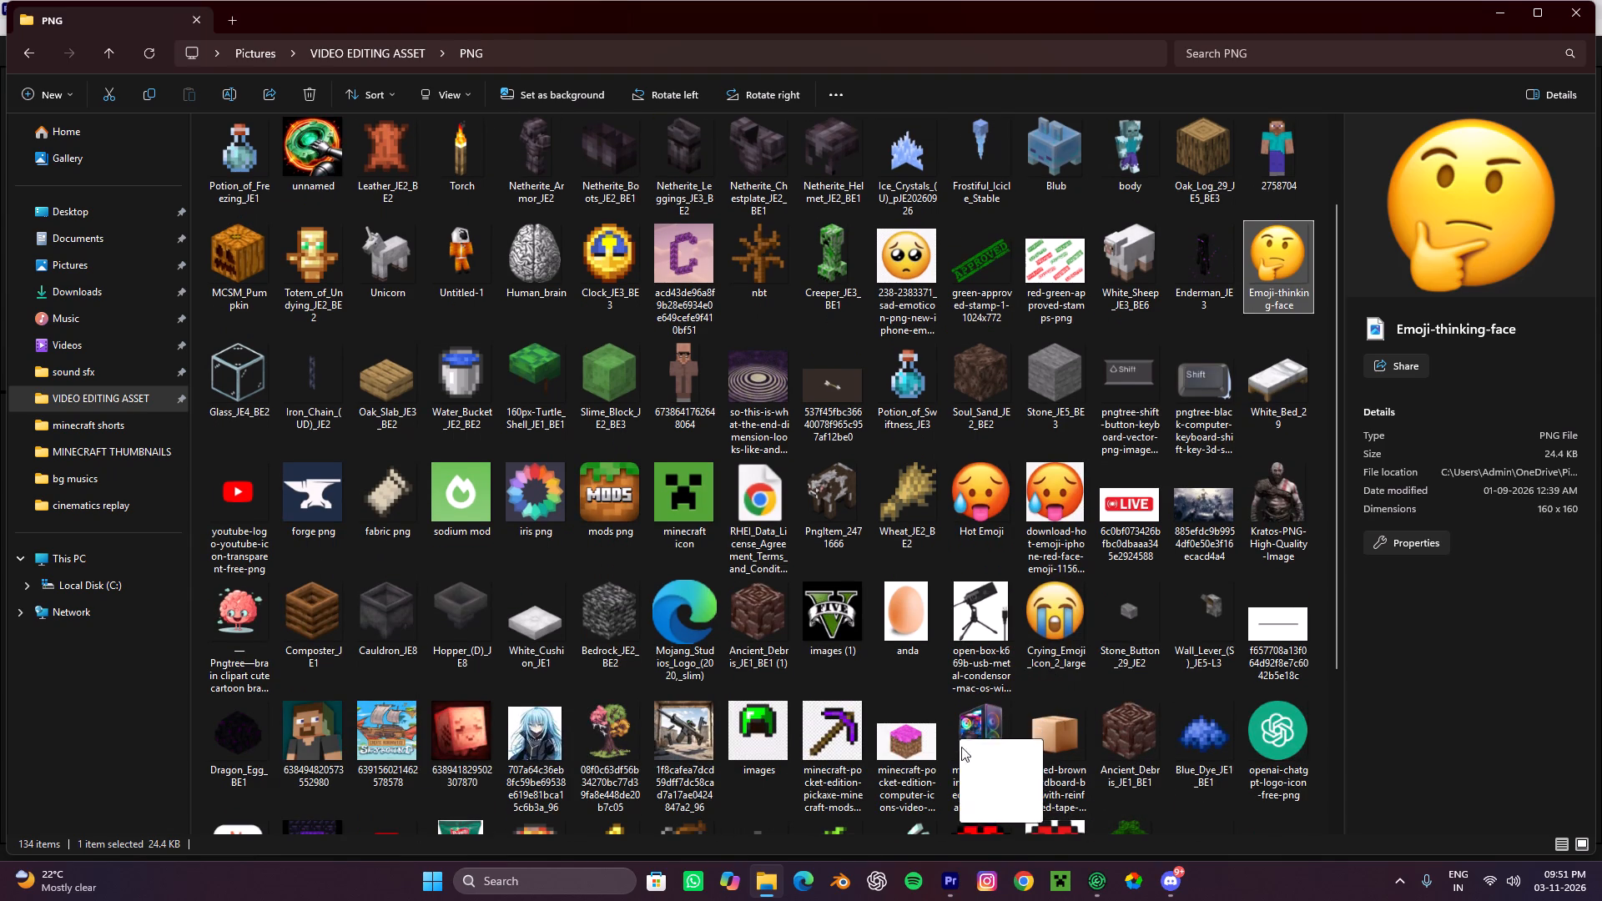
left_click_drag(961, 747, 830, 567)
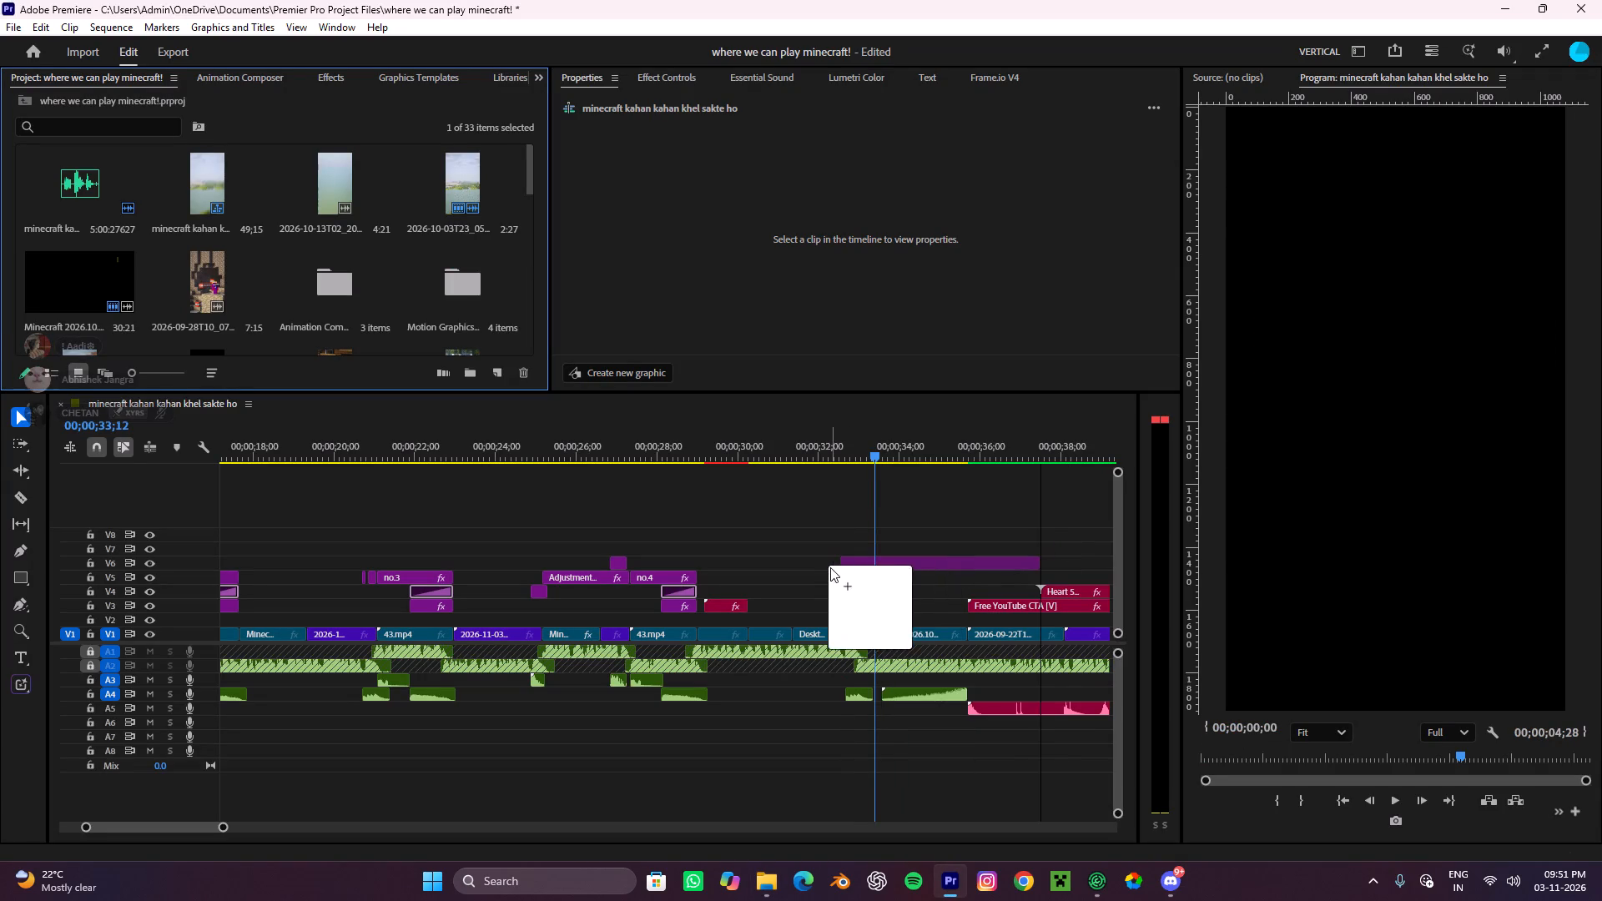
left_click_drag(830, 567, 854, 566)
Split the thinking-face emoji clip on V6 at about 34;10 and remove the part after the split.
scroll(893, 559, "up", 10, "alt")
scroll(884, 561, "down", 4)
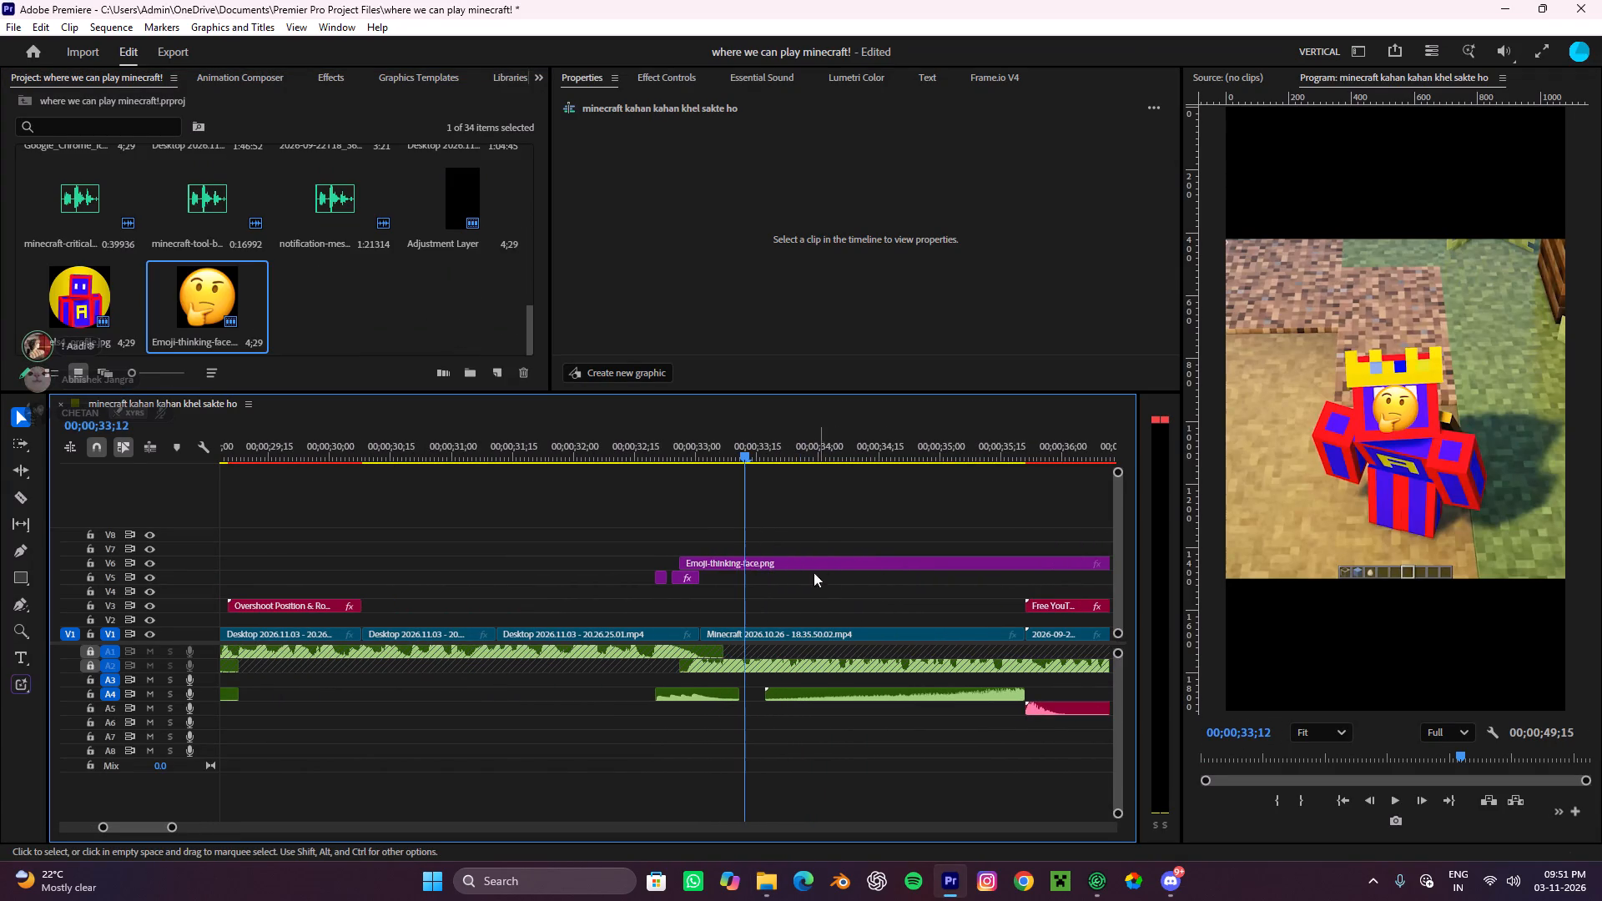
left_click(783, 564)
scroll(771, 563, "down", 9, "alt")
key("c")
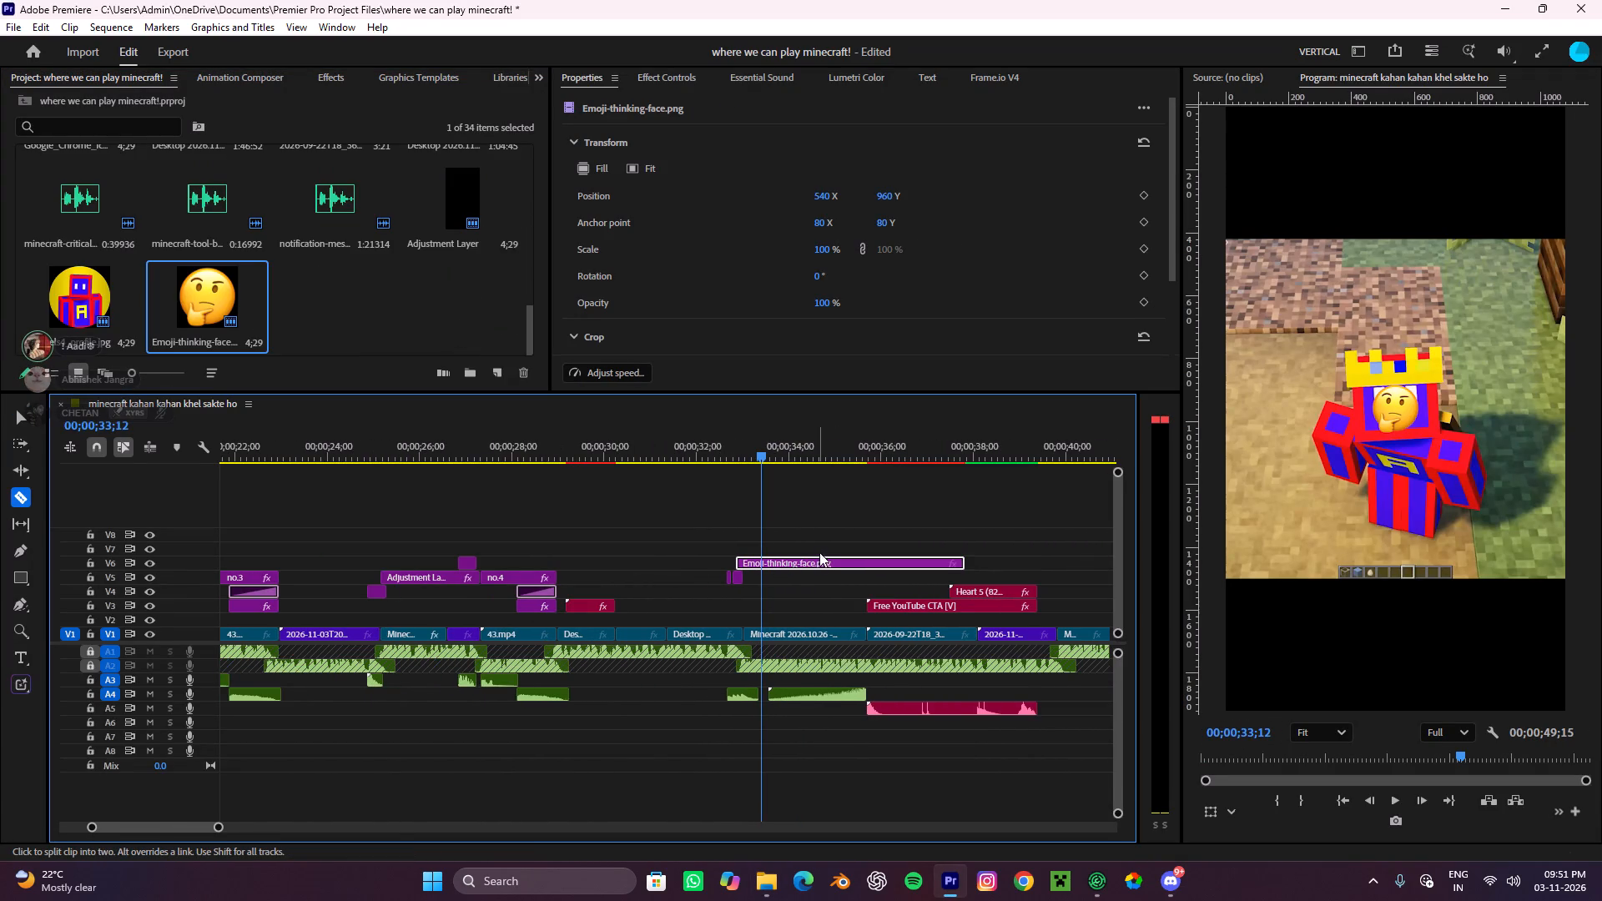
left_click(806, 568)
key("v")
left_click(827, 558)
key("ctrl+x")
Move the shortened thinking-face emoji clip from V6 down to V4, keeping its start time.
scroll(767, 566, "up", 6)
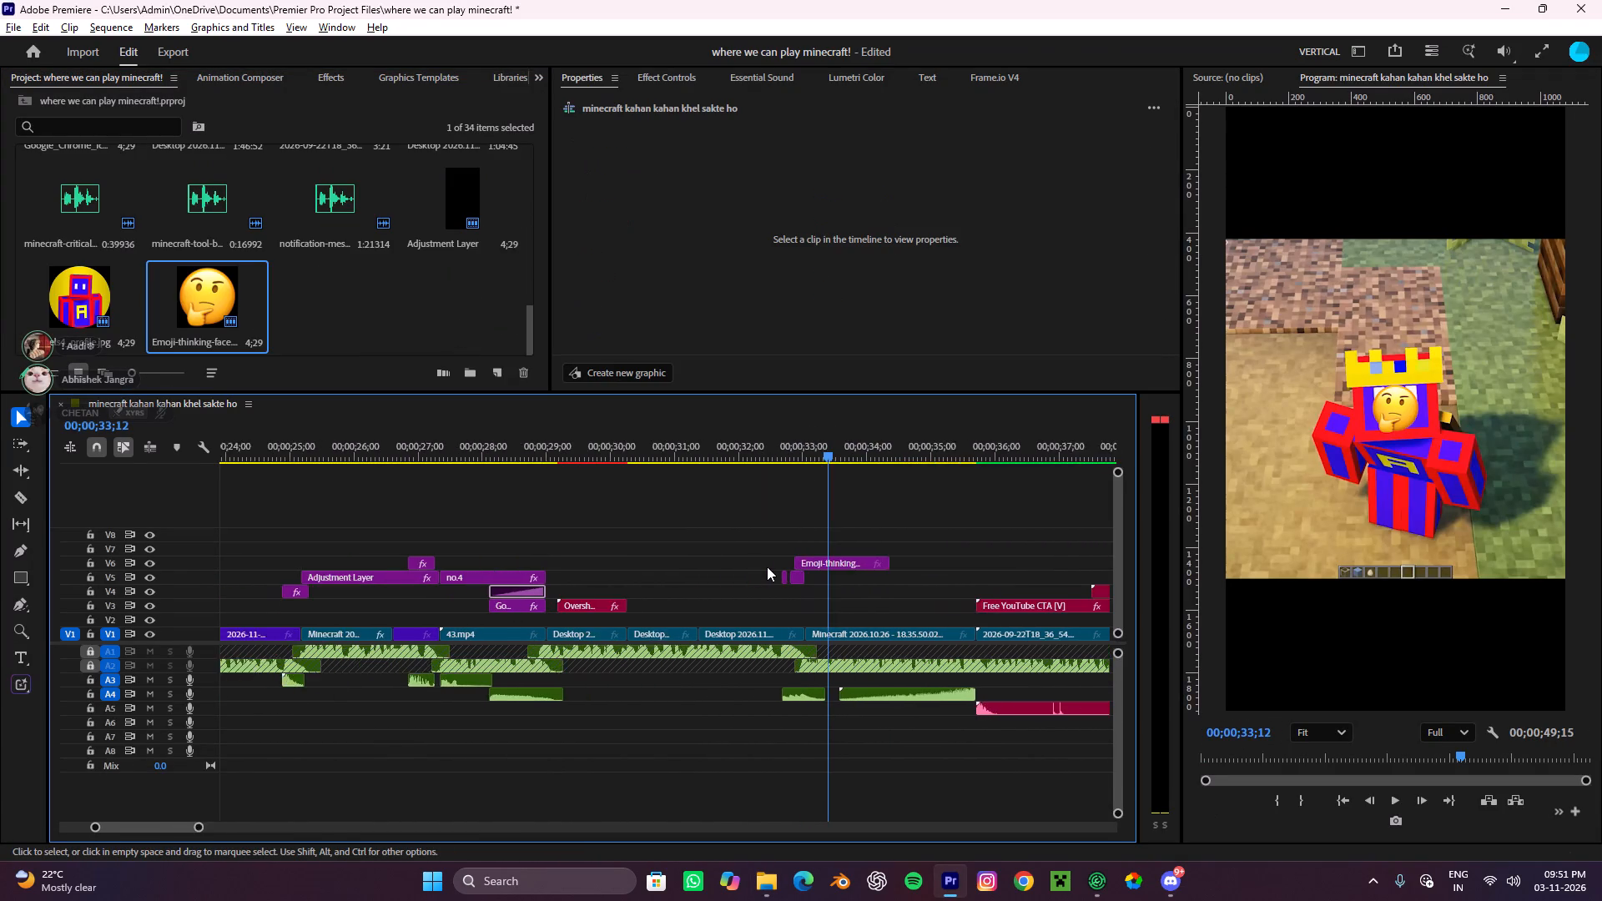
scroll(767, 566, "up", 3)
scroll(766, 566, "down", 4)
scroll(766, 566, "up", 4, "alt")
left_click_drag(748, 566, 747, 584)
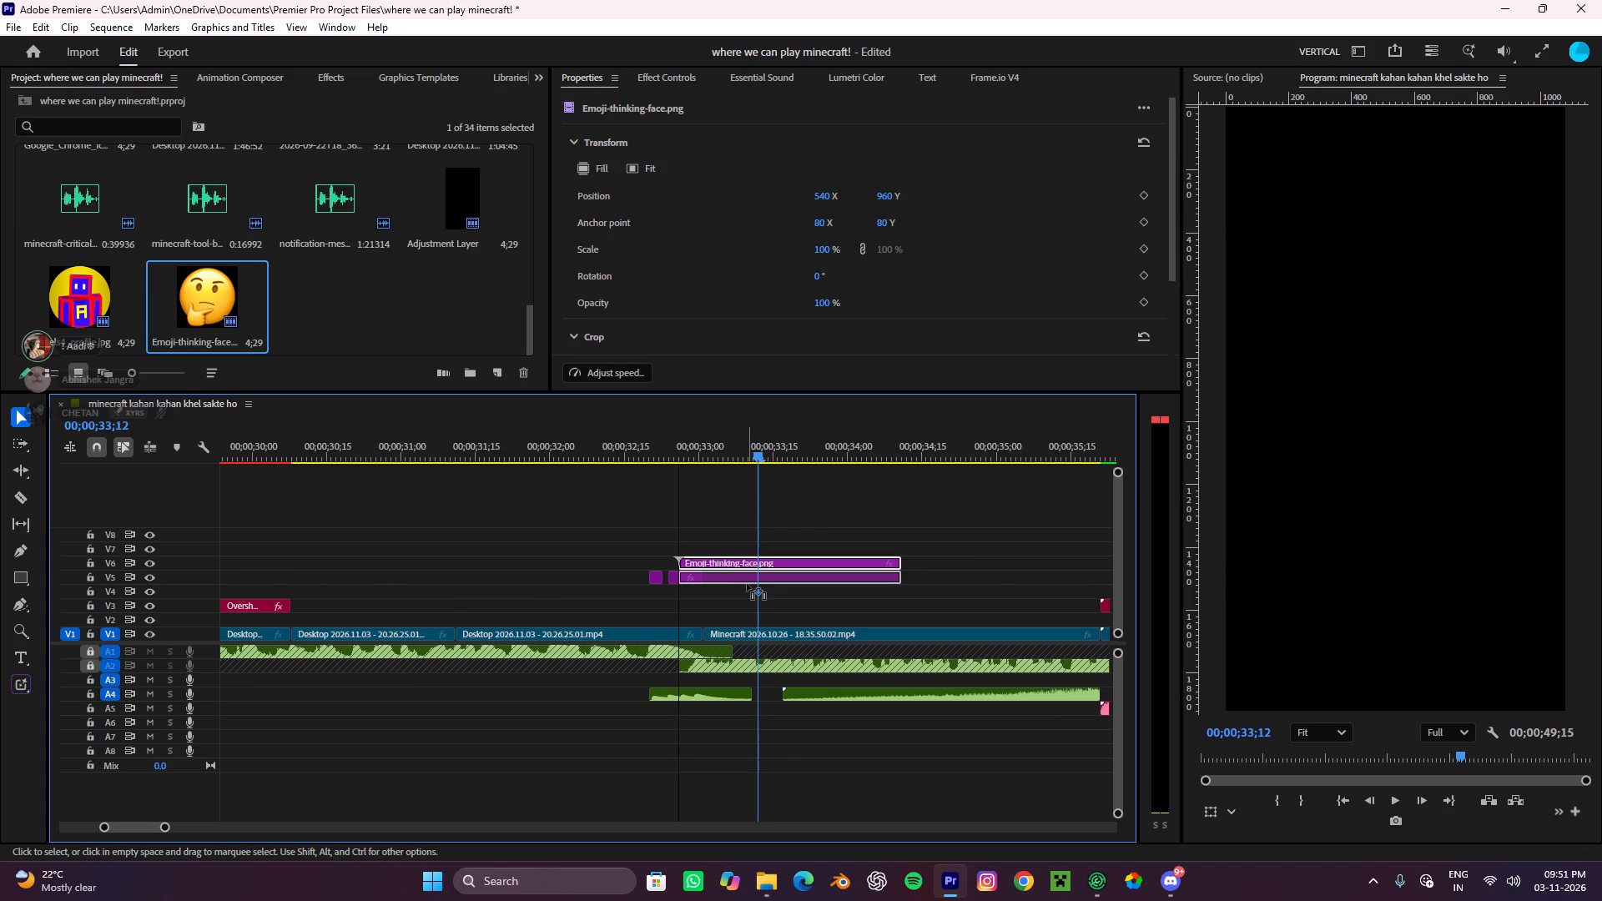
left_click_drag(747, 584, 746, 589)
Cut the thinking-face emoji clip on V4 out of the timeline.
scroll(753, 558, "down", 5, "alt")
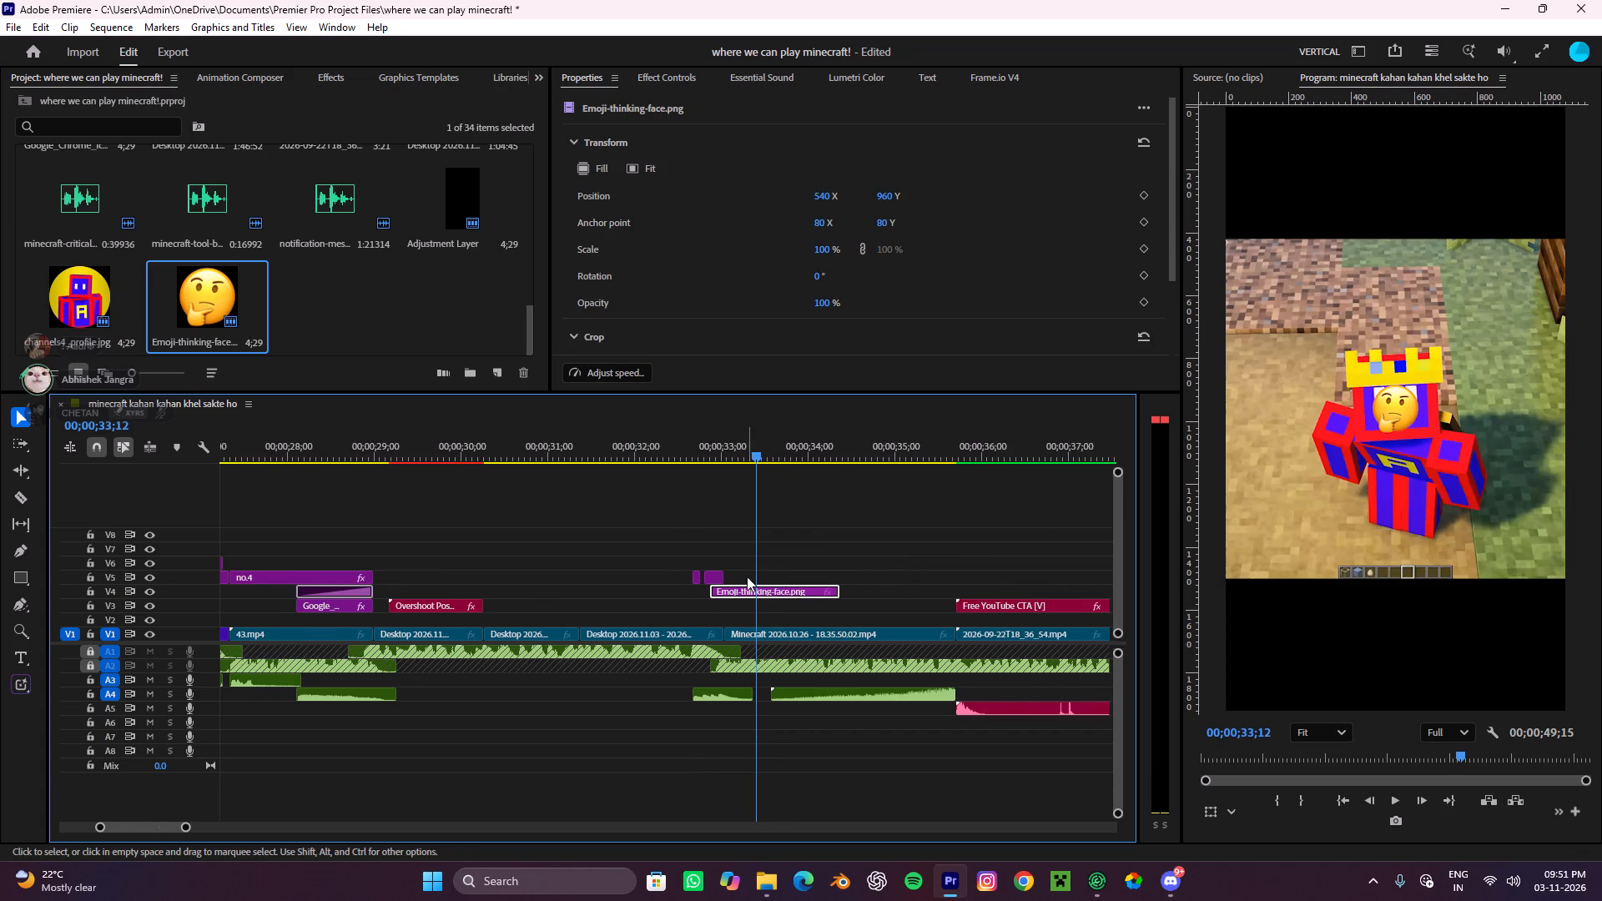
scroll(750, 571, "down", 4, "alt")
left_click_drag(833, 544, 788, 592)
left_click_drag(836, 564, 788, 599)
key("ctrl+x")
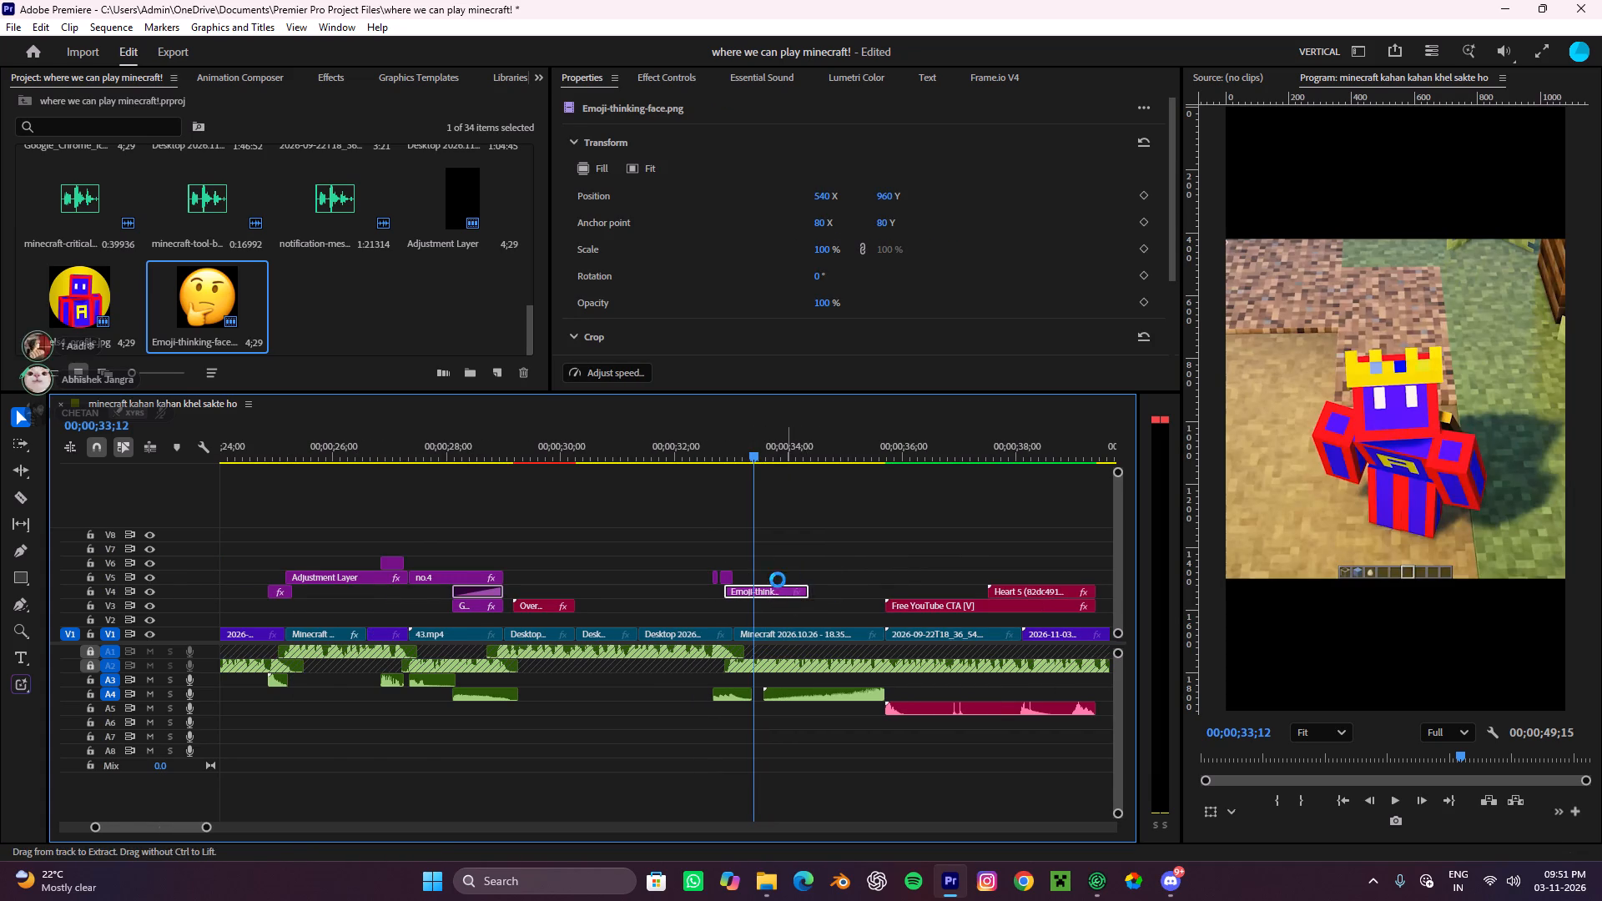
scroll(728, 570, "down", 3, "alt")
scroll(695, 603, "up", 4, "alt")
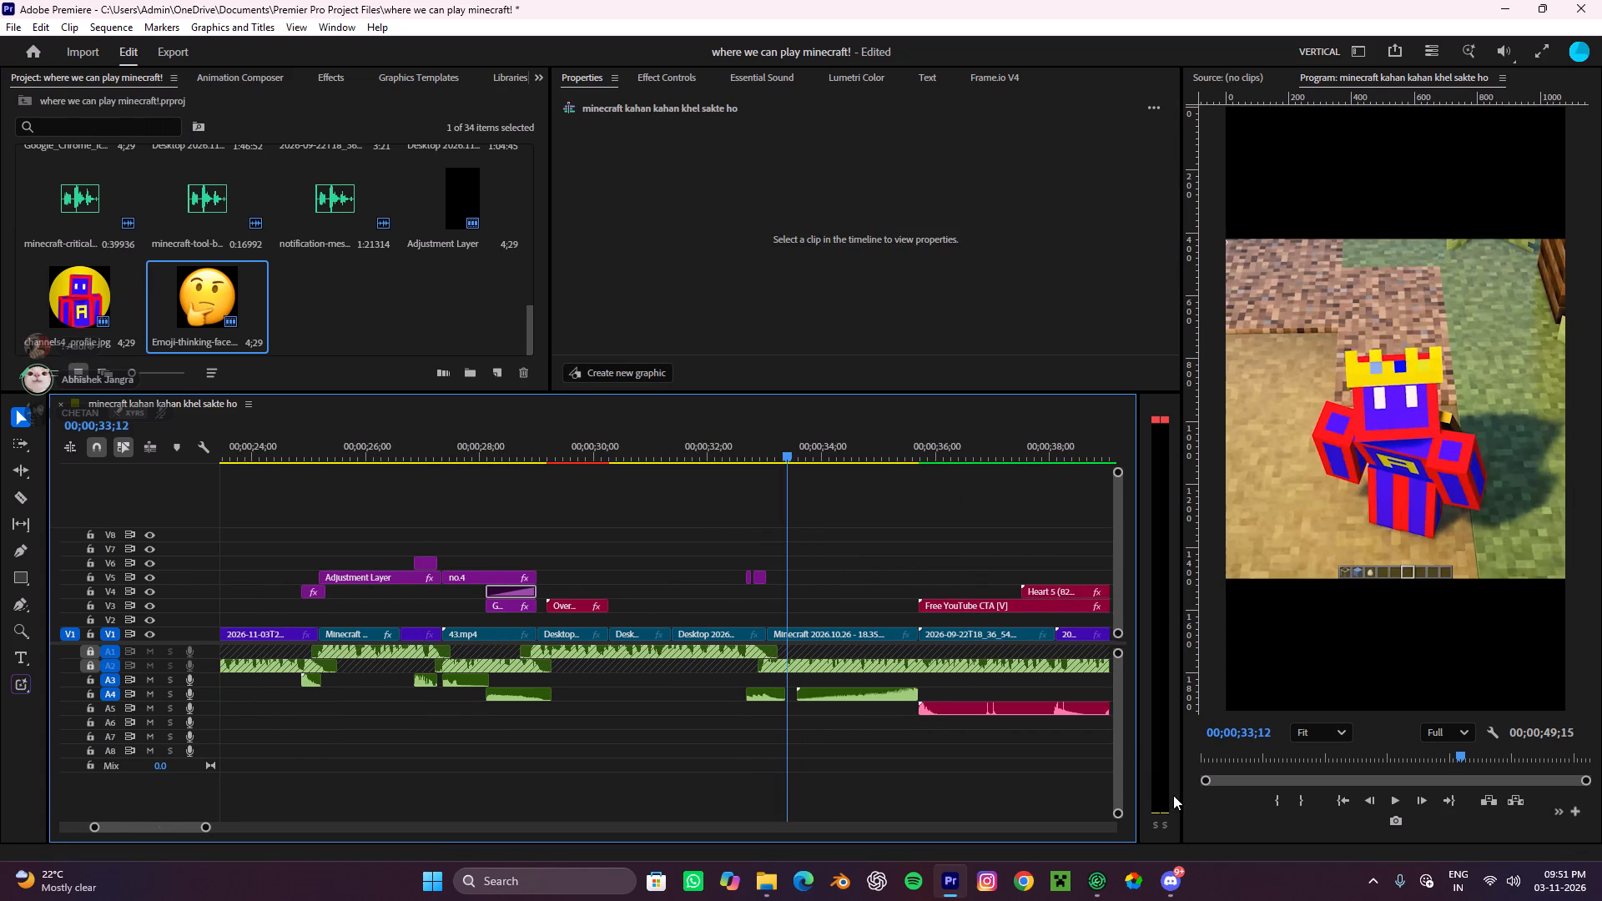
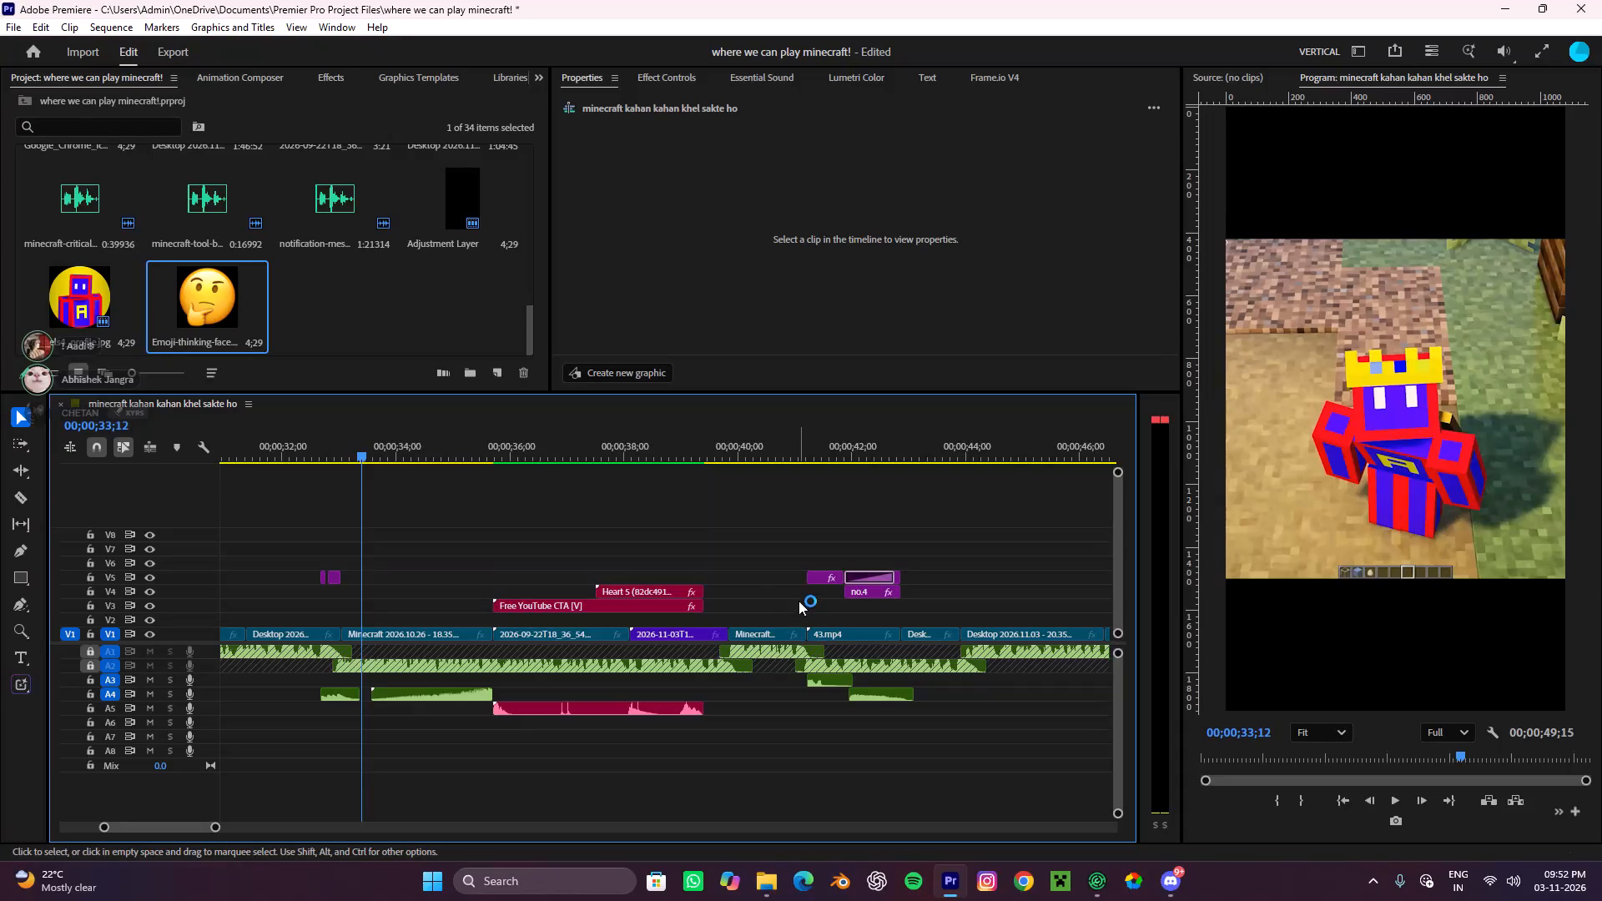
Move the two short adjacent purple clips just before 00;00;33;12 from track V5 up to V6, keeping their timing.
key("v")
scroll(478, 627, "down", 10, "alt")
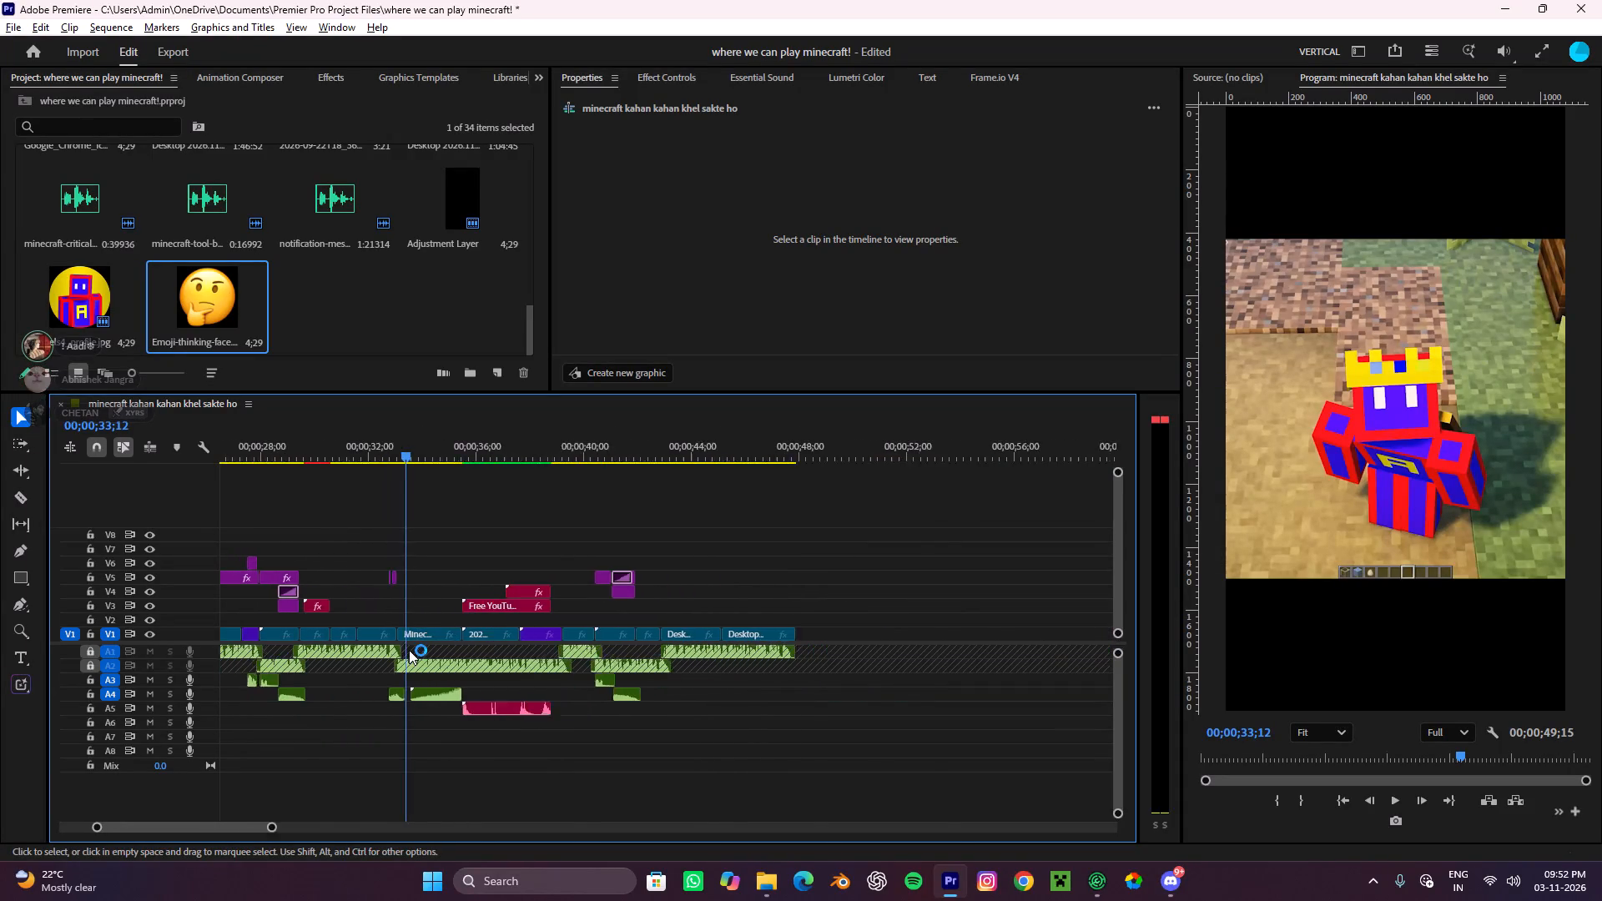
scroll(409, 650, "up", 12, "alt")
scroll(454, 640, "up", 11, "alt")
left_click_drag(780, 545, 758, 551)
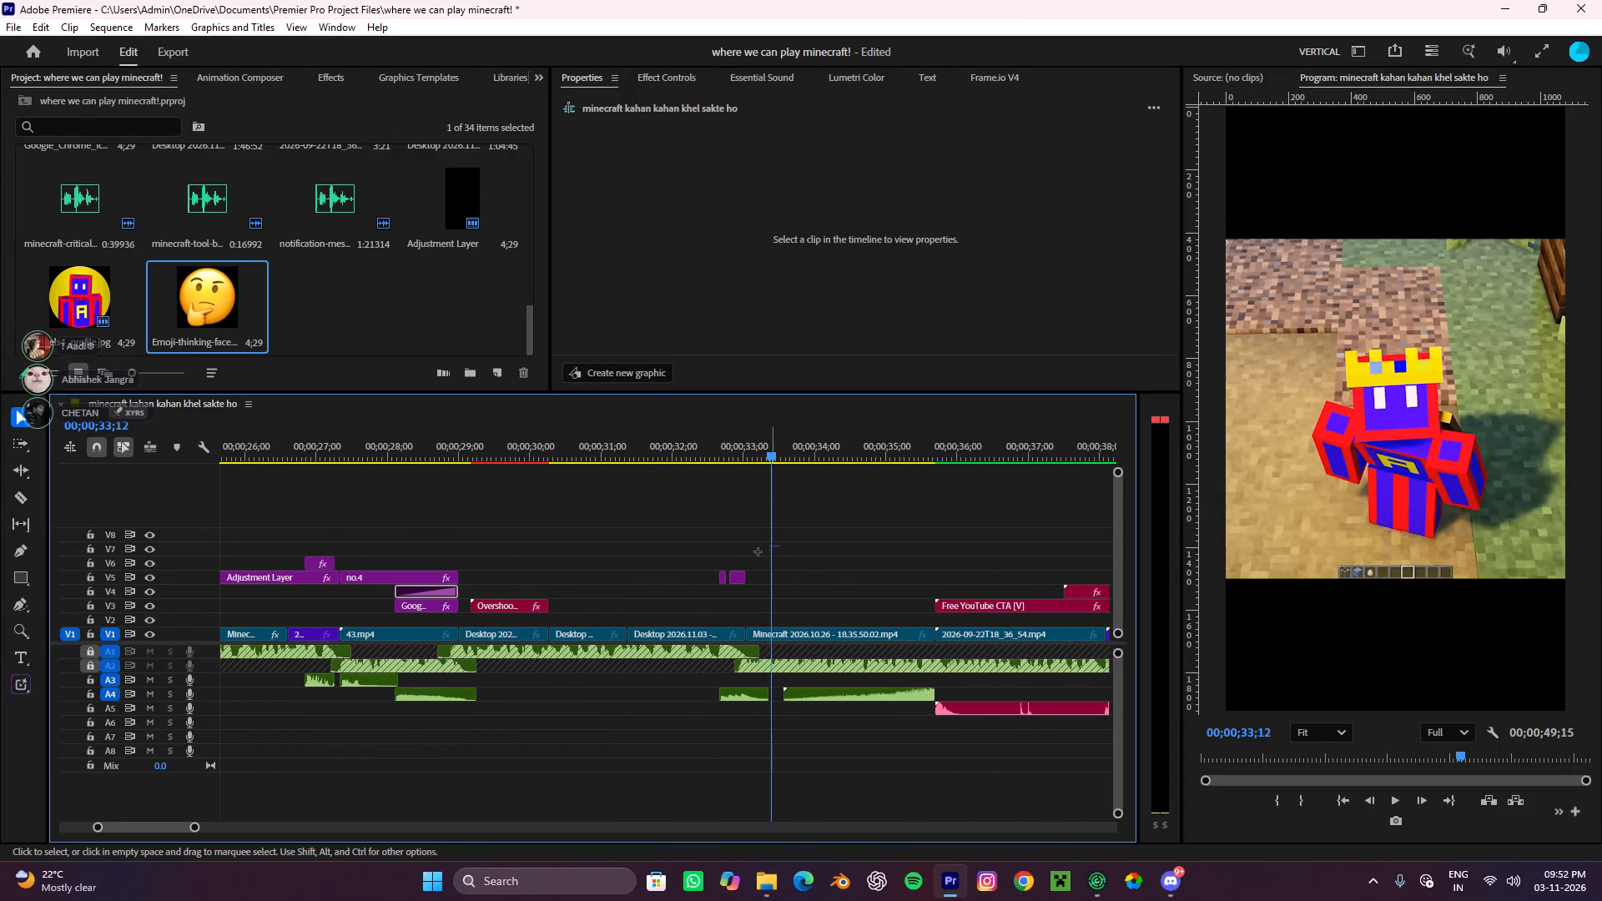
left_click_drag(758, 551, 708, 580)
left_click_drag(733, 576, 733, 568)
left_click(824, 525)
scroll(820, 534, "down", 4, "alt")
scroll(808, 543, "up", 5, "alt")
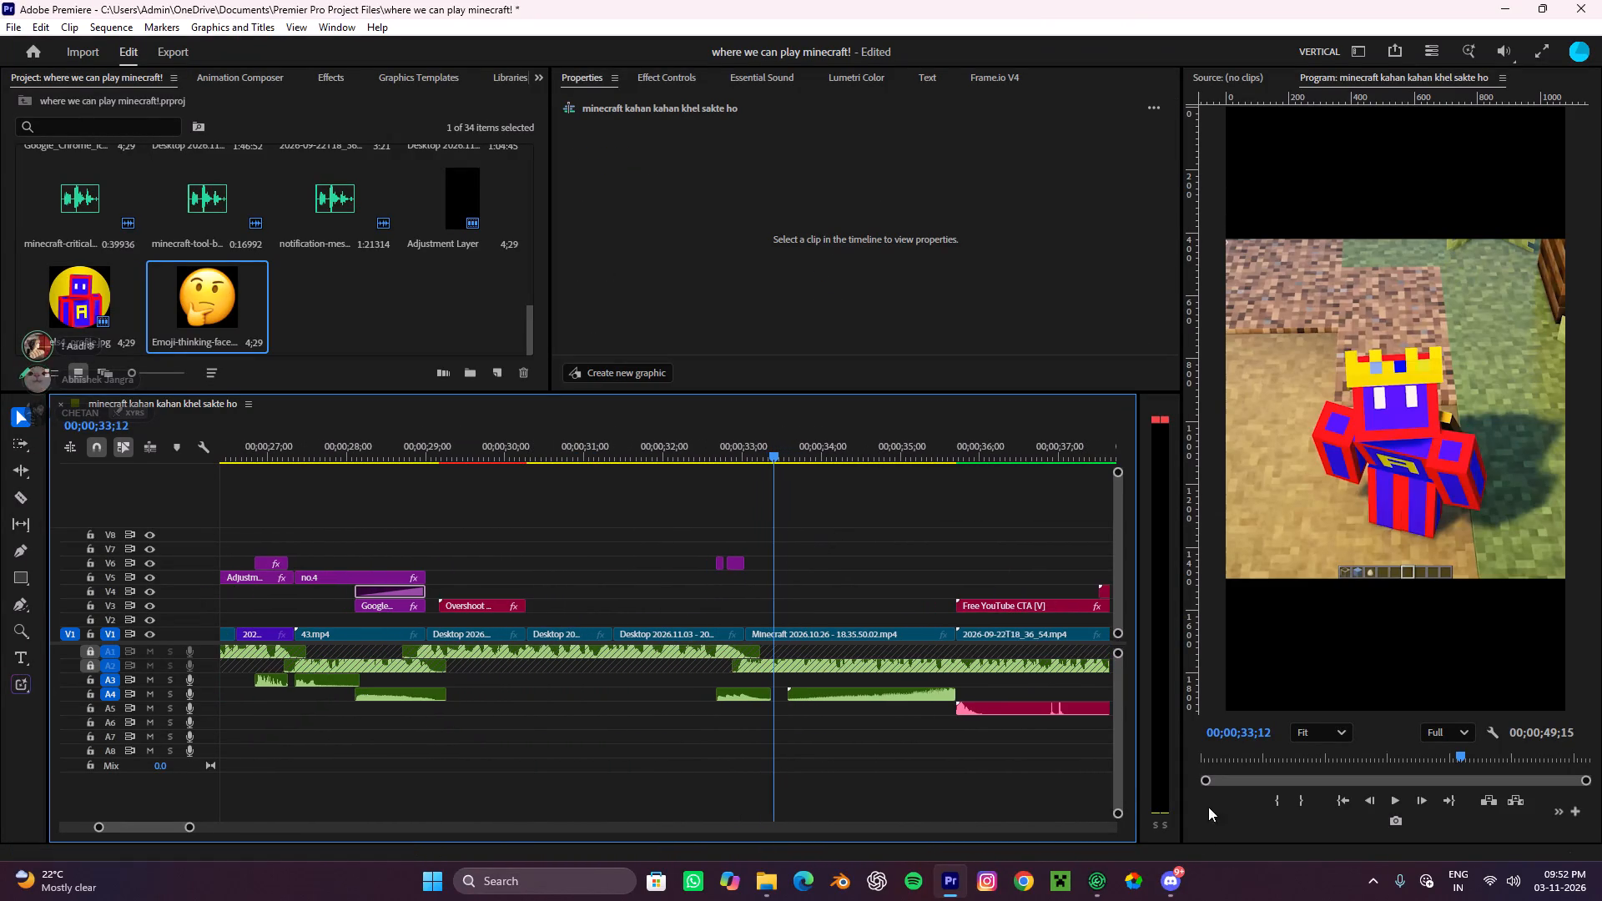
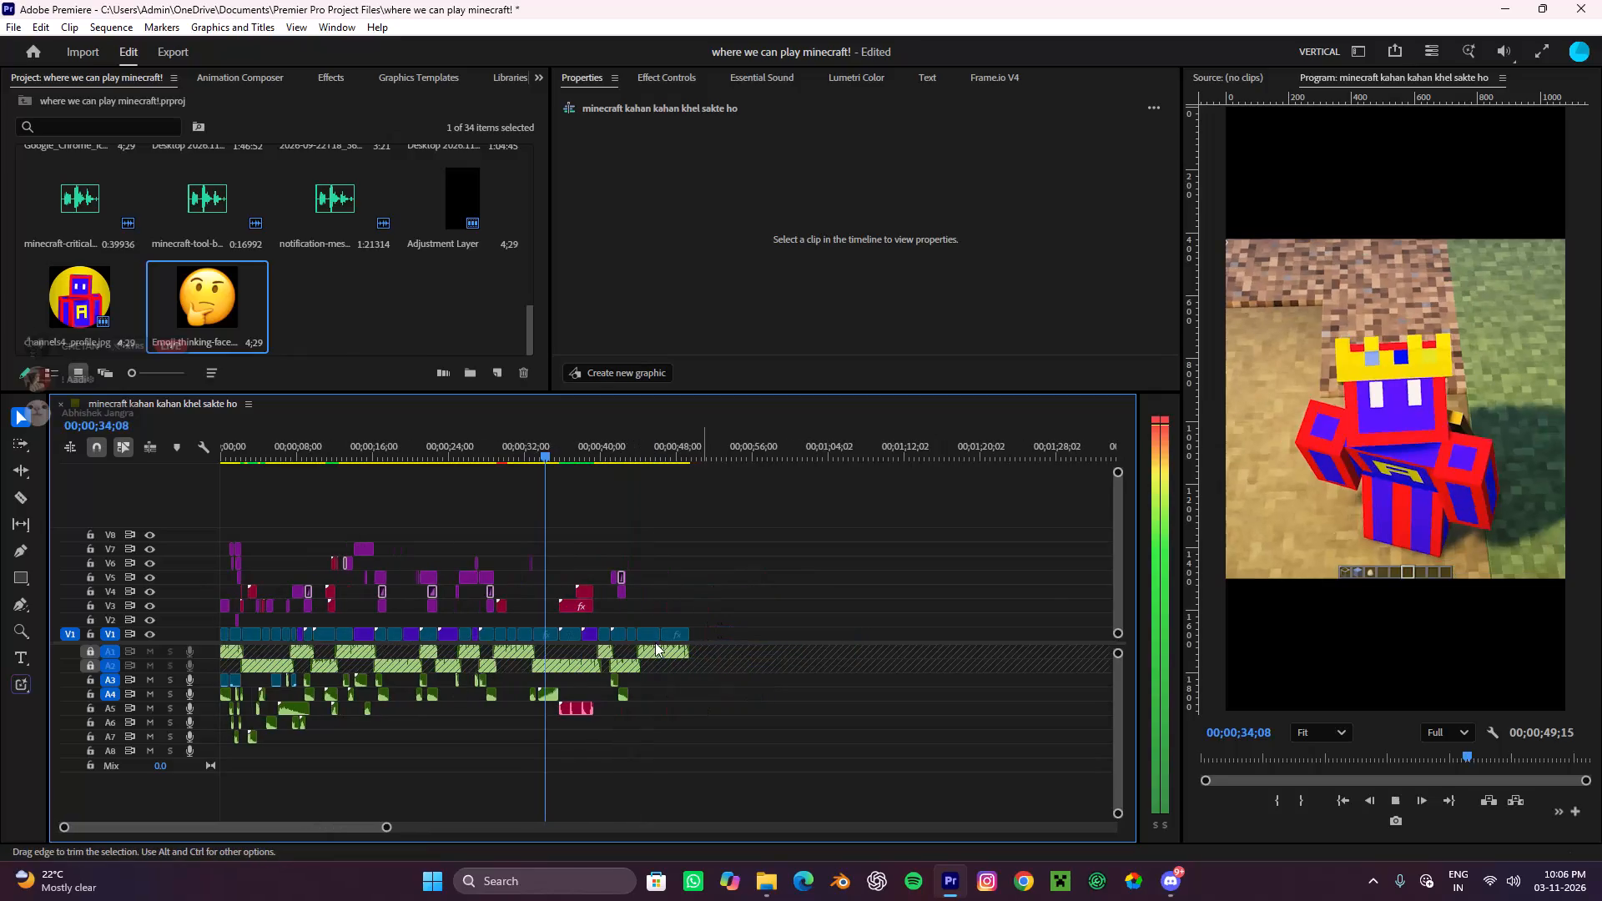
Play back the section around 00;00;29 to 00;00;31 to examine the "EAGLE CRAFT!" title animation and the footage after it.
scroll(550, 642, "up", 5, "alt")
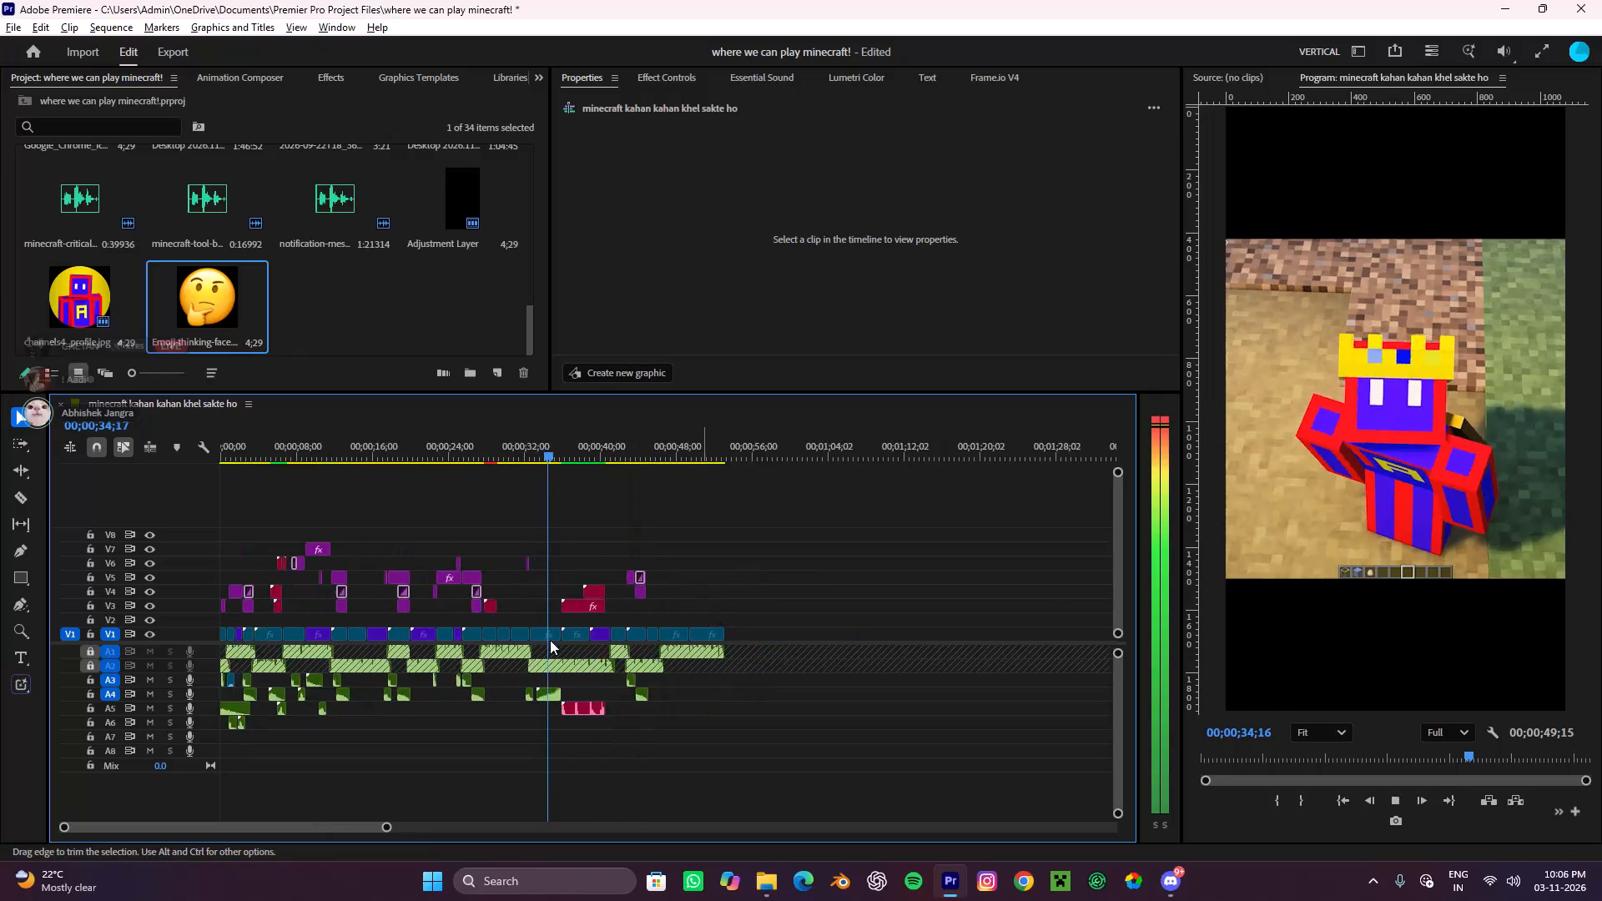
scroll(550, 642, "up", 4, "alt")
key("space")
left_click_drag(582, 461, 452, 550)
left_click(557, 536)
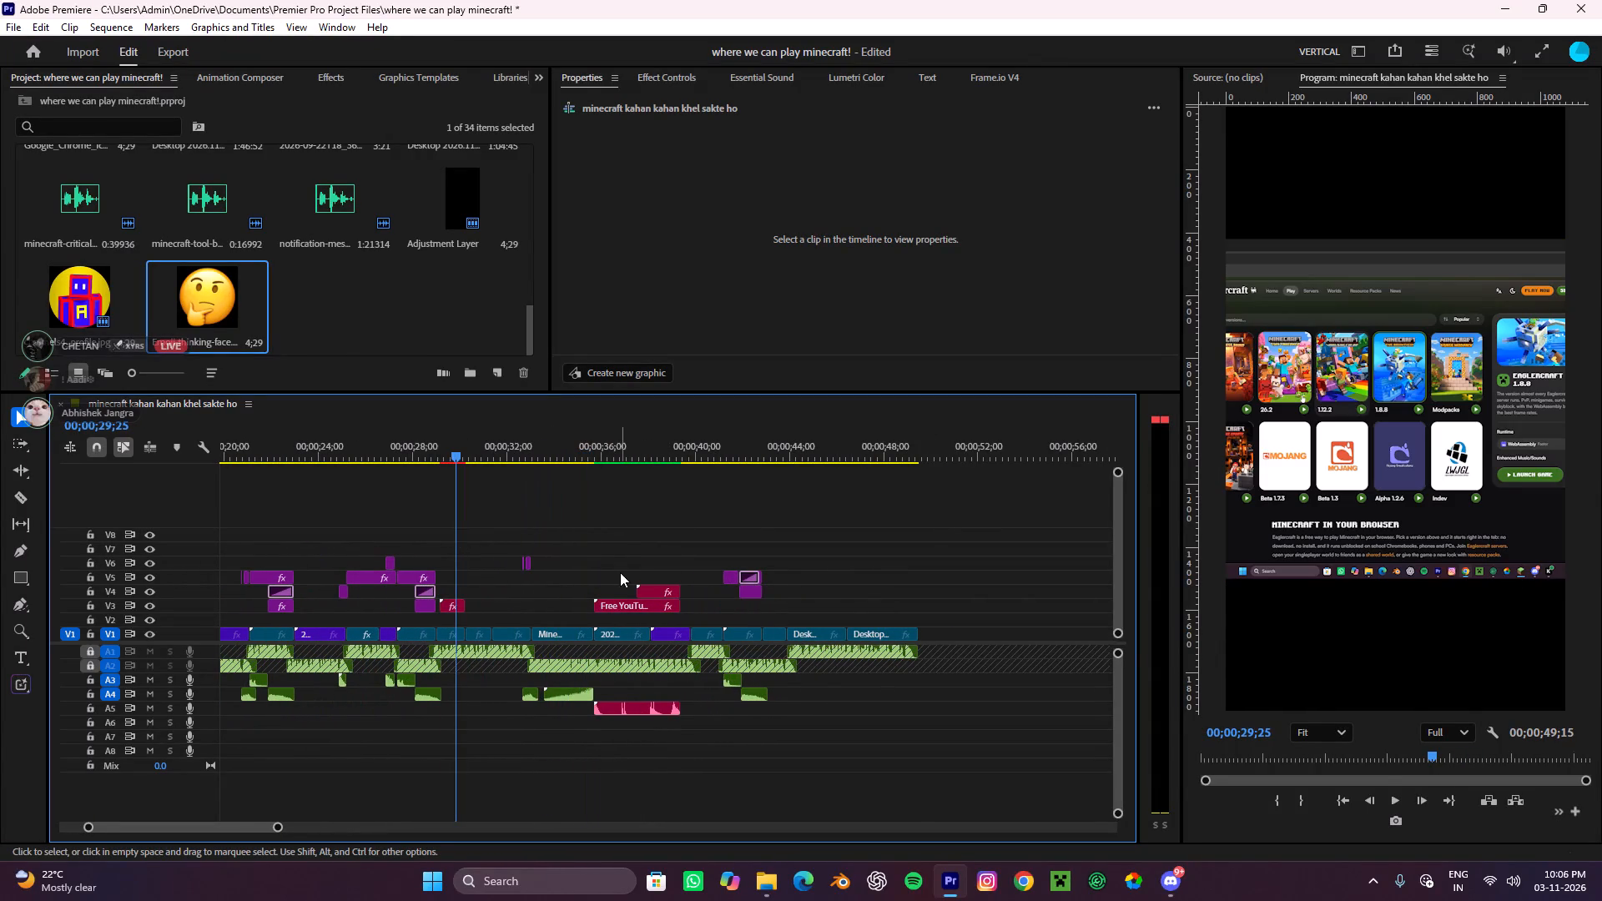
scroll(620, 572, "up", 5, "alt")
key("space")
left_click(622, 565)
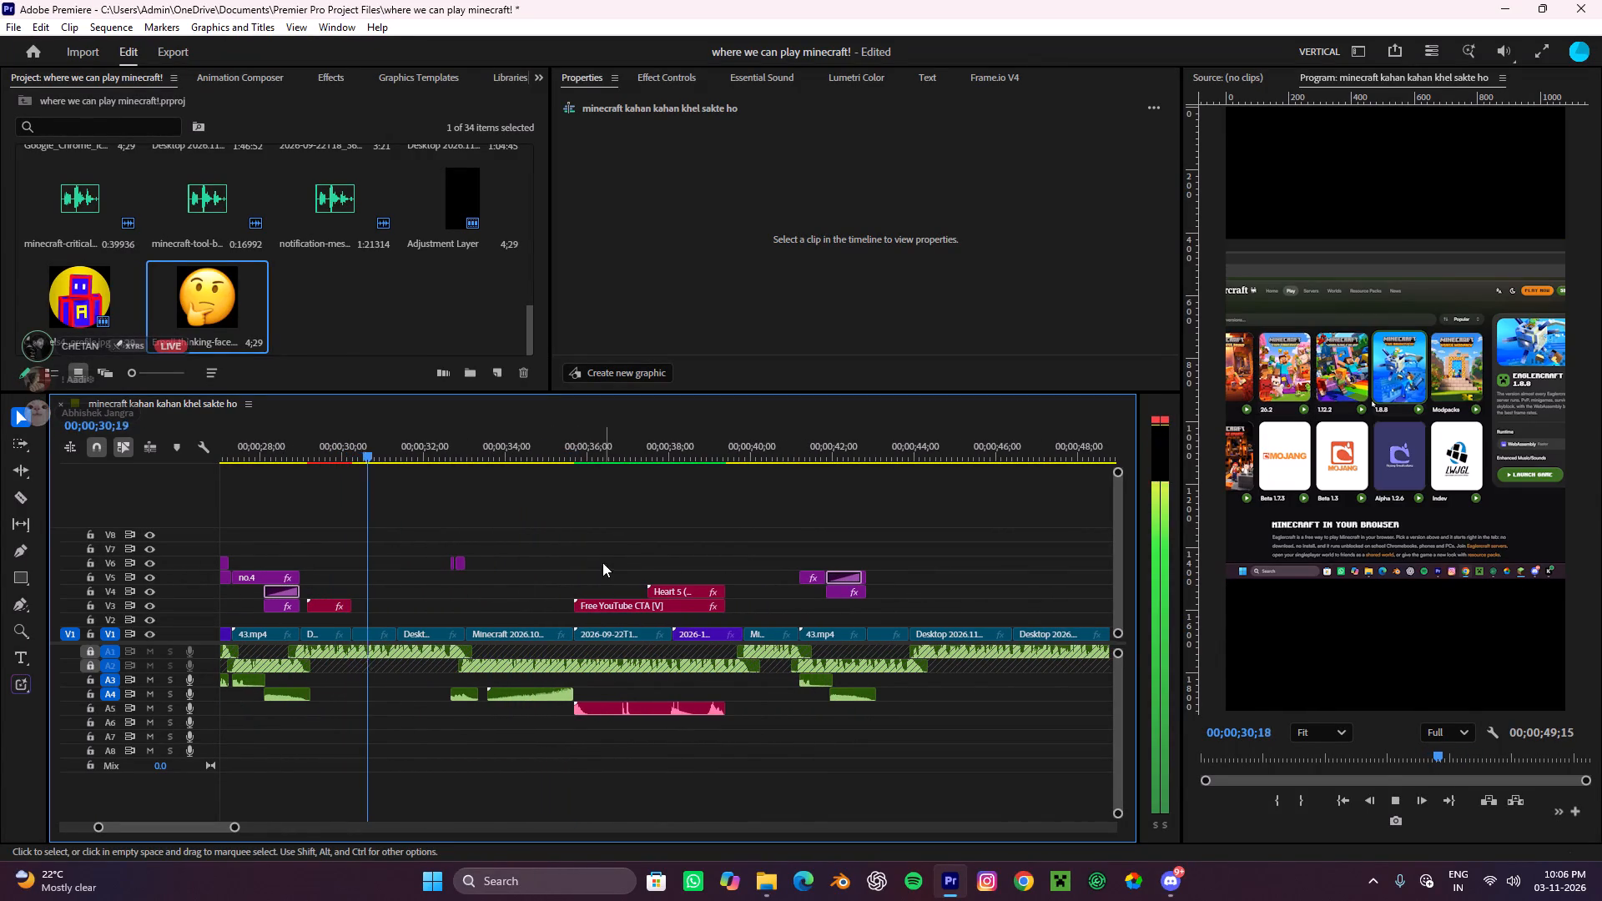
key("space")
scroll(352, 630, "down", 4, "alt")
scroll(351, 630, "up", 3, "alt")
scroll(351, 630, "down", 1, "alt")
scroll(351, 630, "up", 7, "alt")
left_click_drag(474, 428, 405, 536)
key("space")
scroll(489, 570, "up", 6)
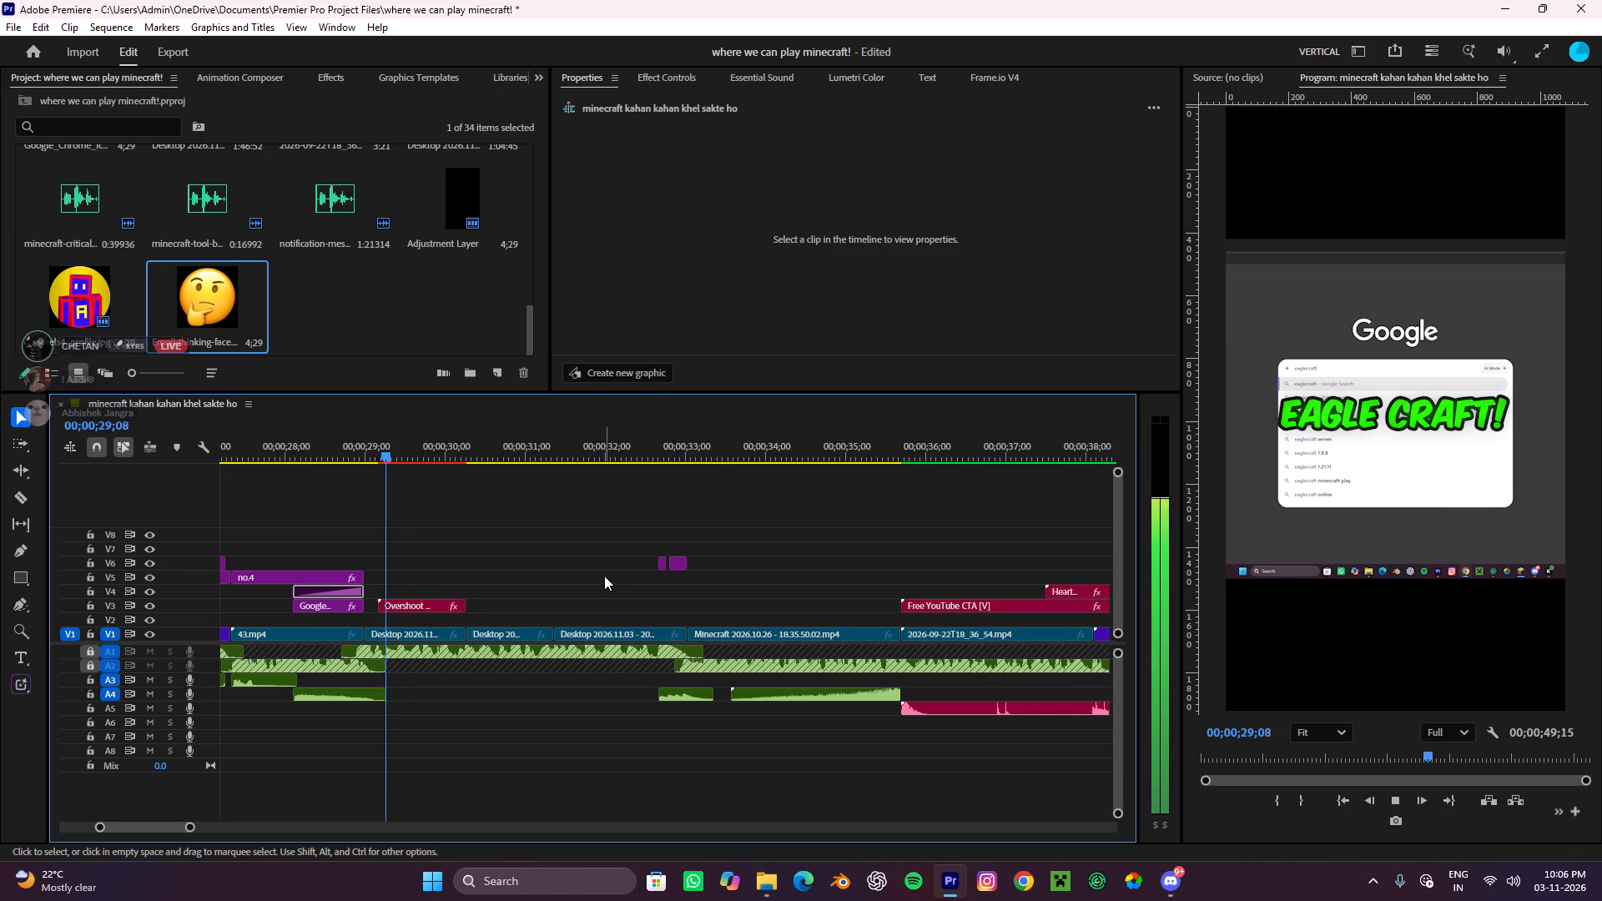
key("space")
Render the video preview for the red-marked section under the Overshoot title clip on V3, around 00;00;30.
scroll(632, 611, "down", 5, "alt")
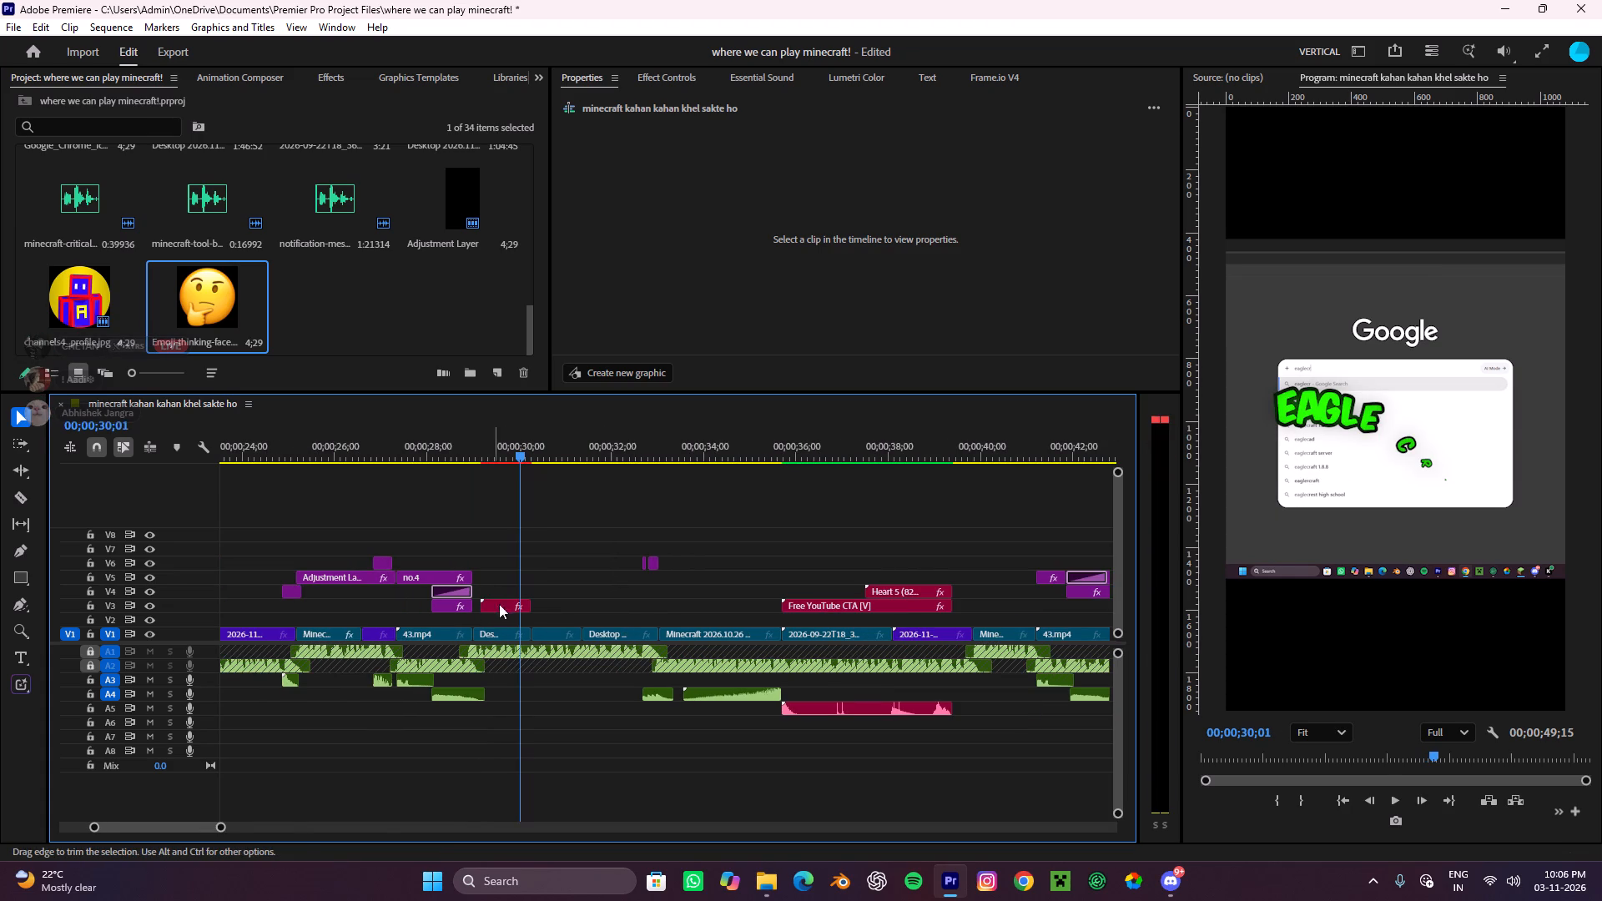
left_click(503, 601)
key("Return")
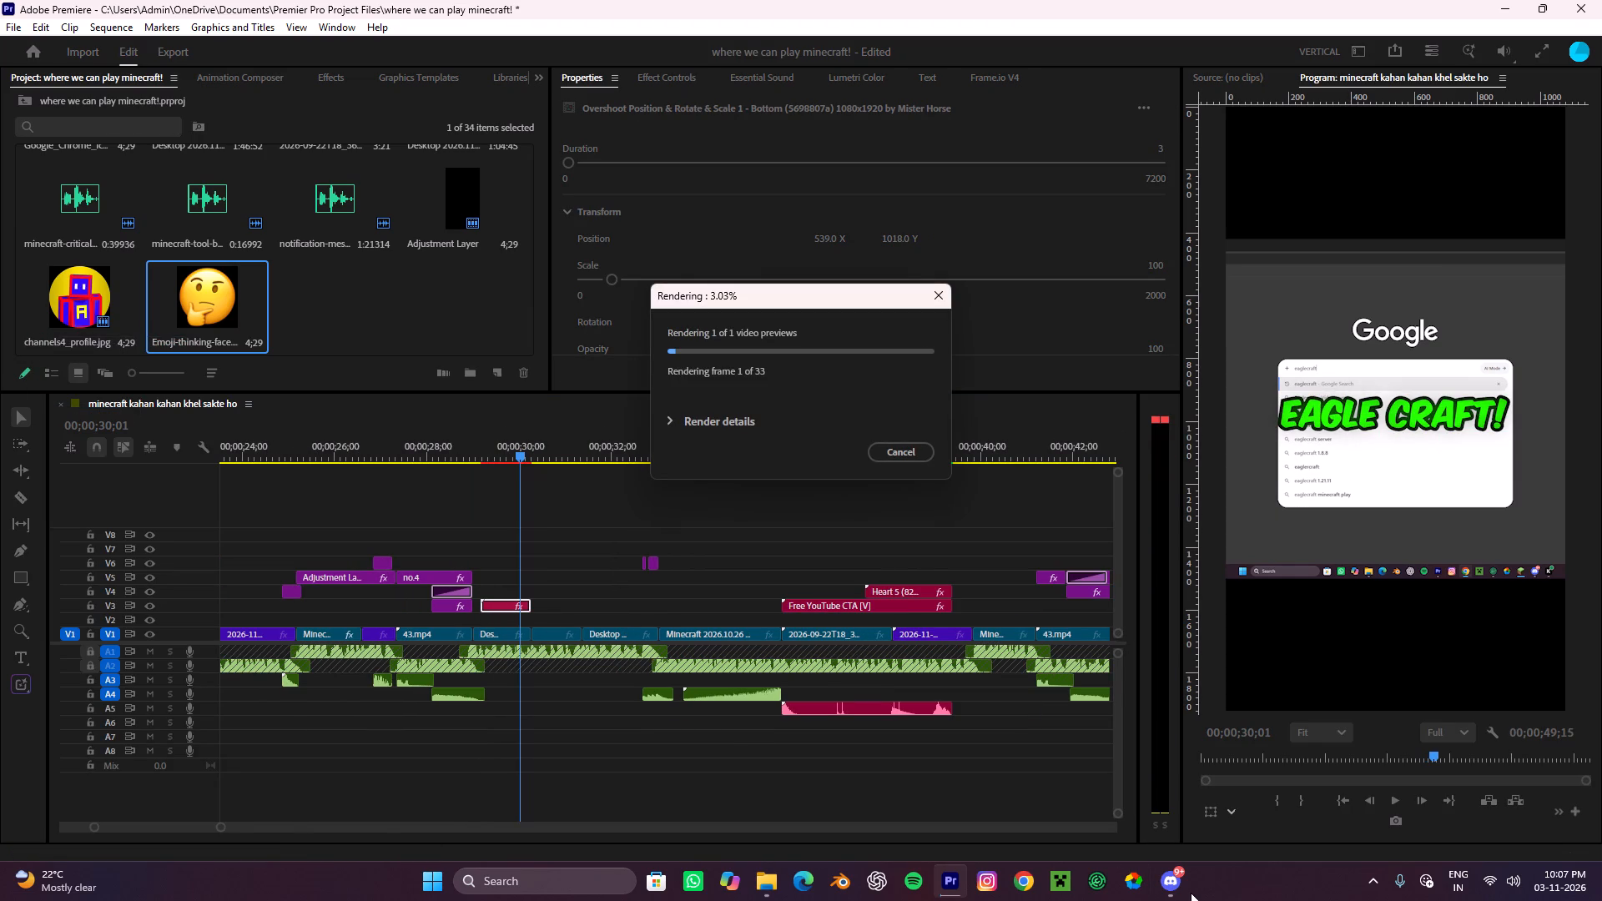
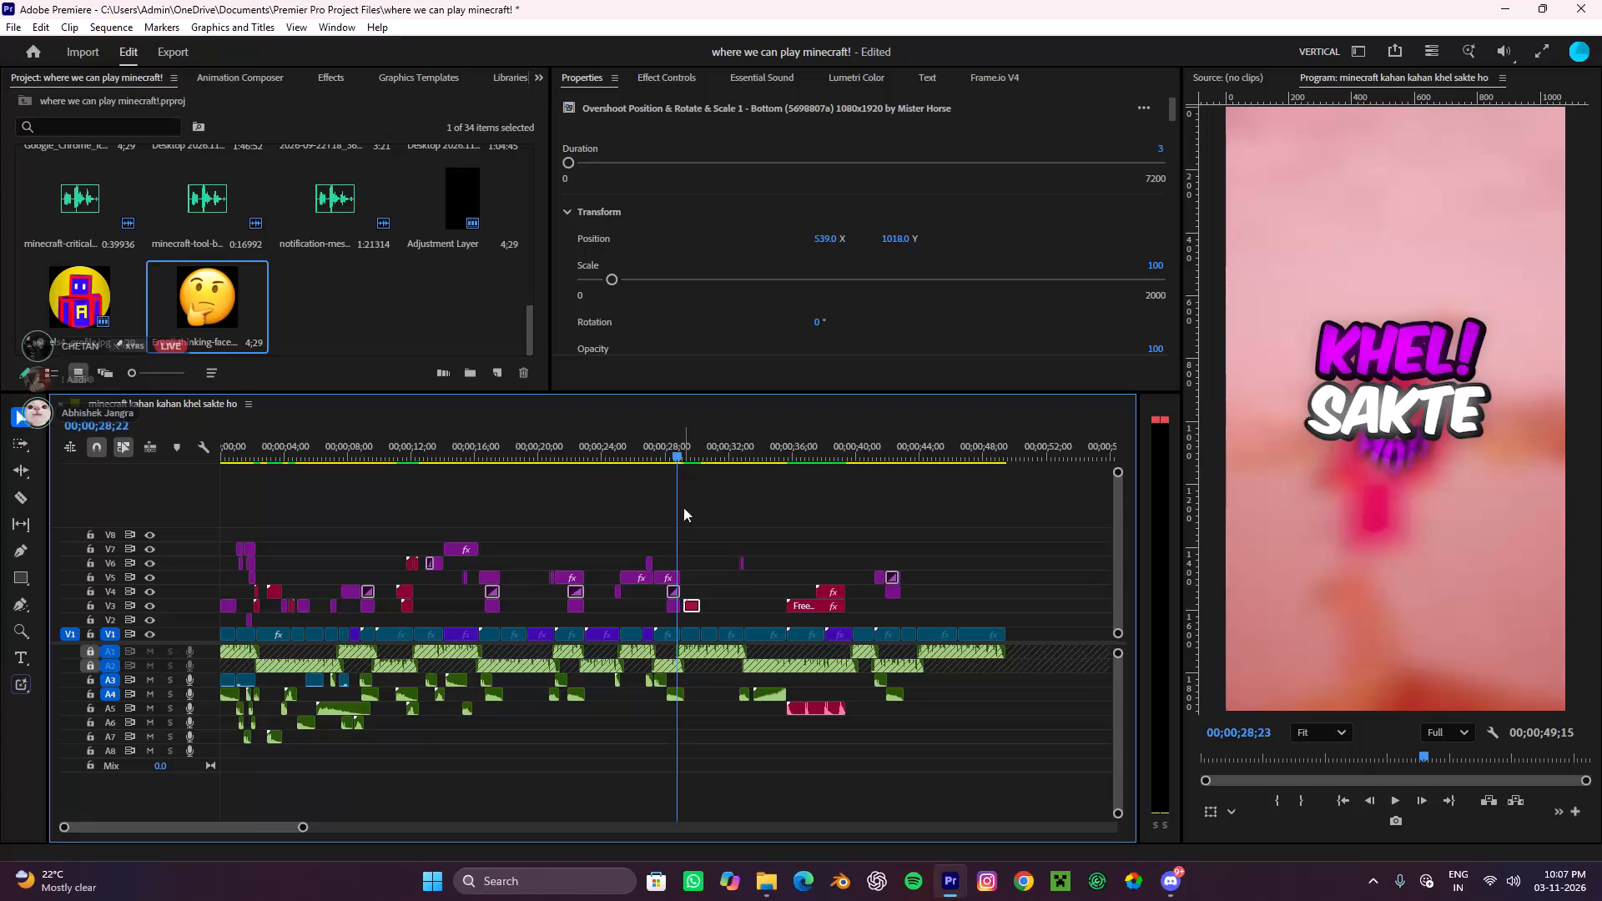
Search the Animation Composer library for "reward".
scroll(729, 696, "up", 9, "alt")
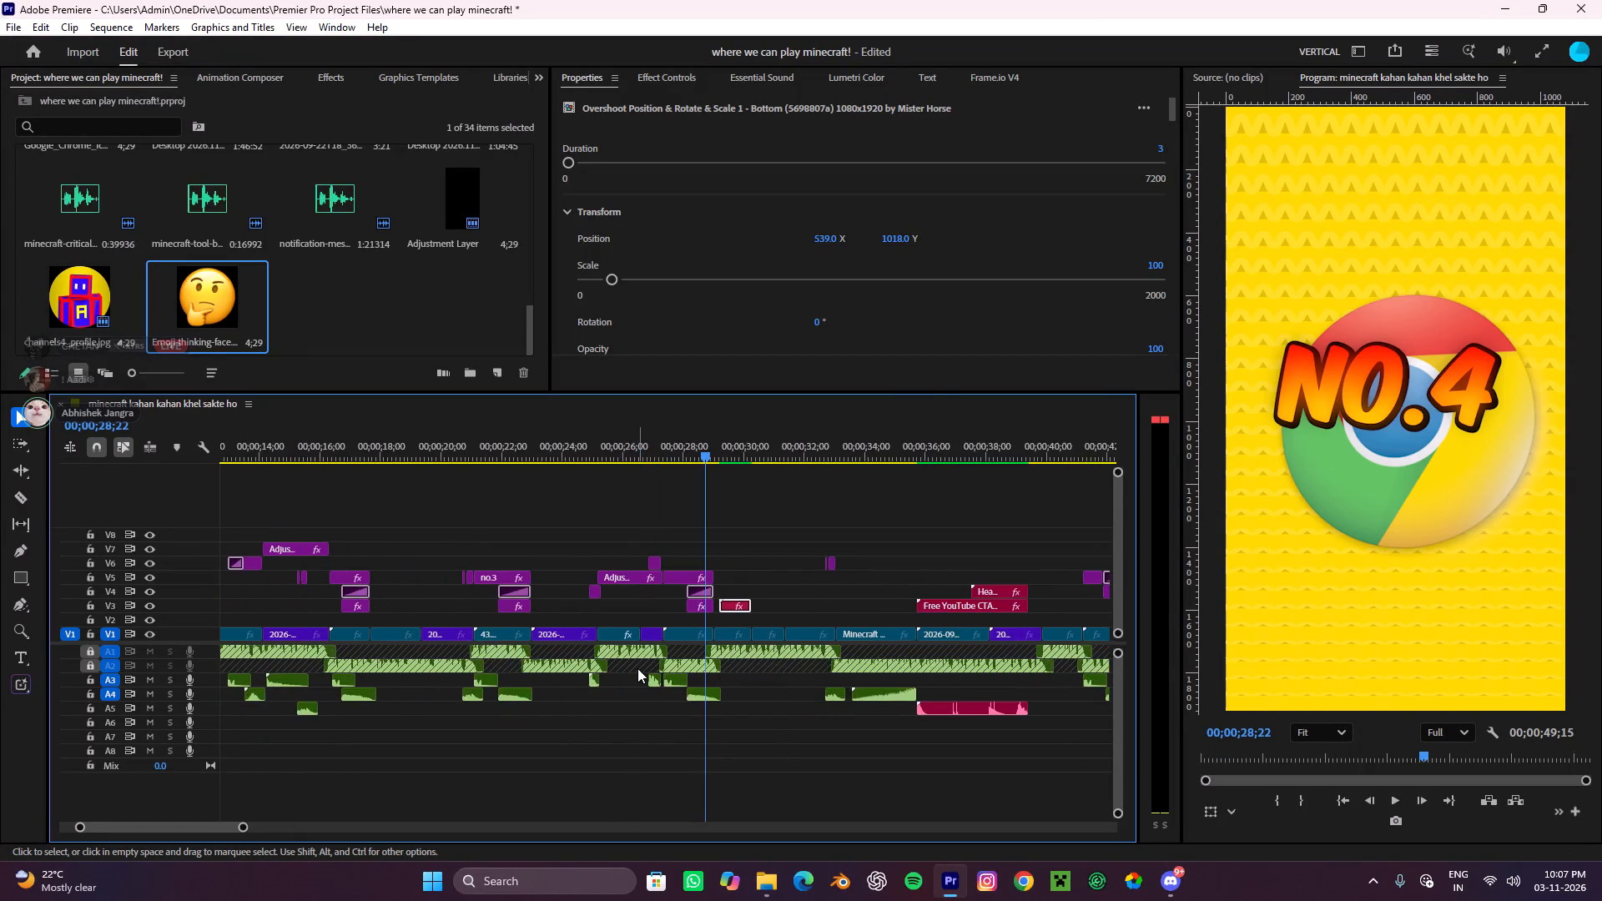
scroll(637, 668, "up", 4)
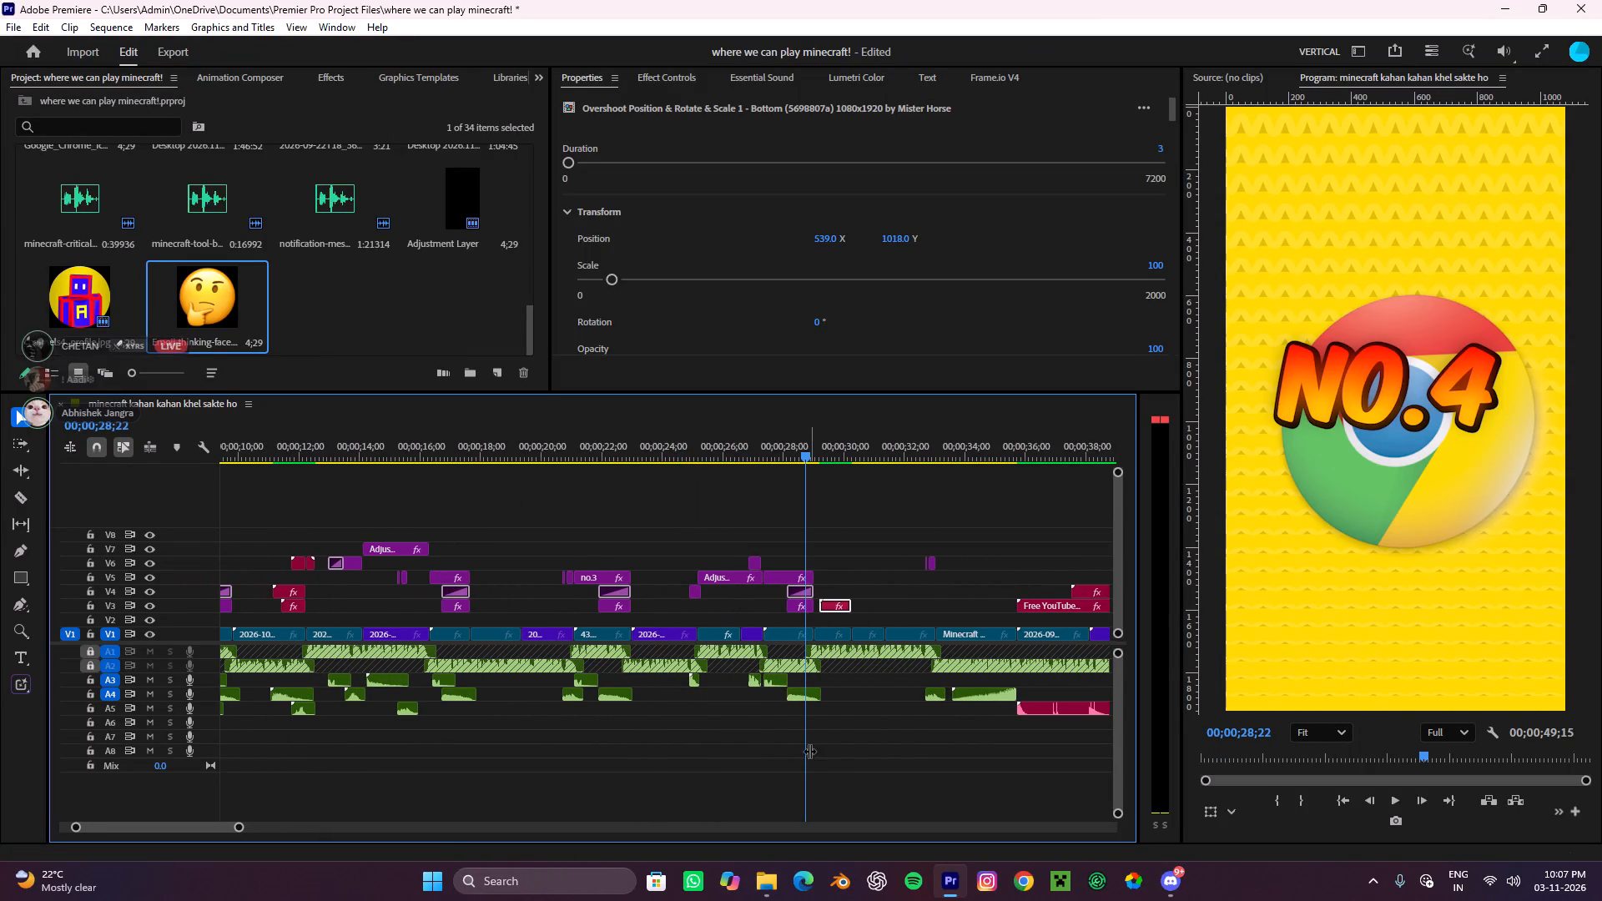
scroll(822, 747, "up", 4)
scroll(884, 676, "up", 3, "alt")
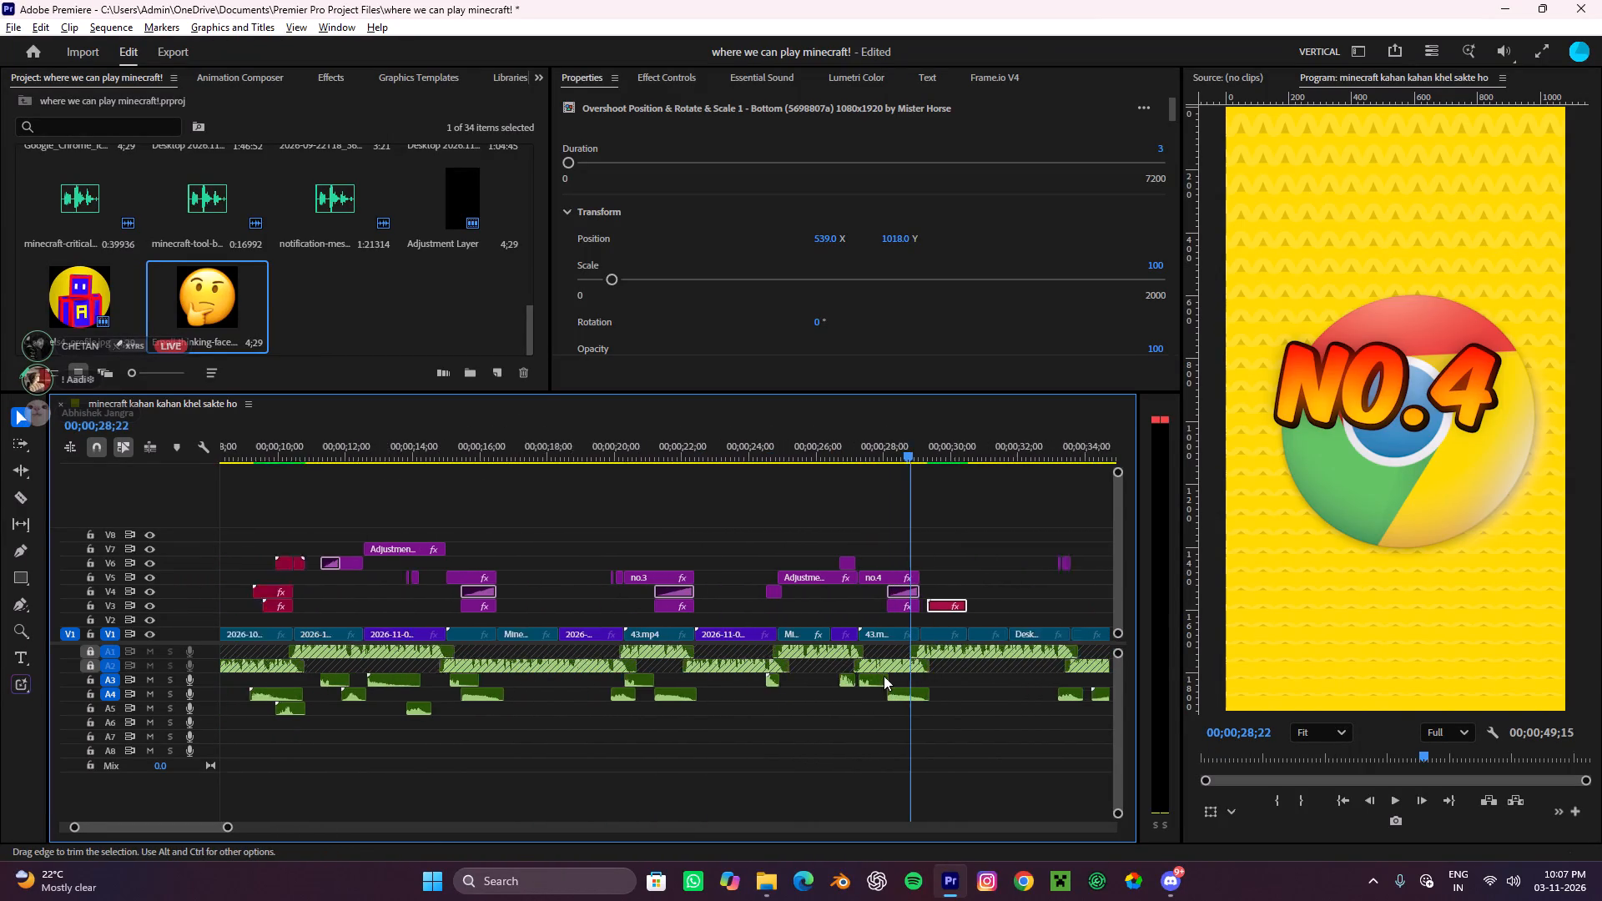
scroll(884, 676, "up", 1, "alt")
scroll(884, 676, "down", 4, "alt")
left_click(259, 75)
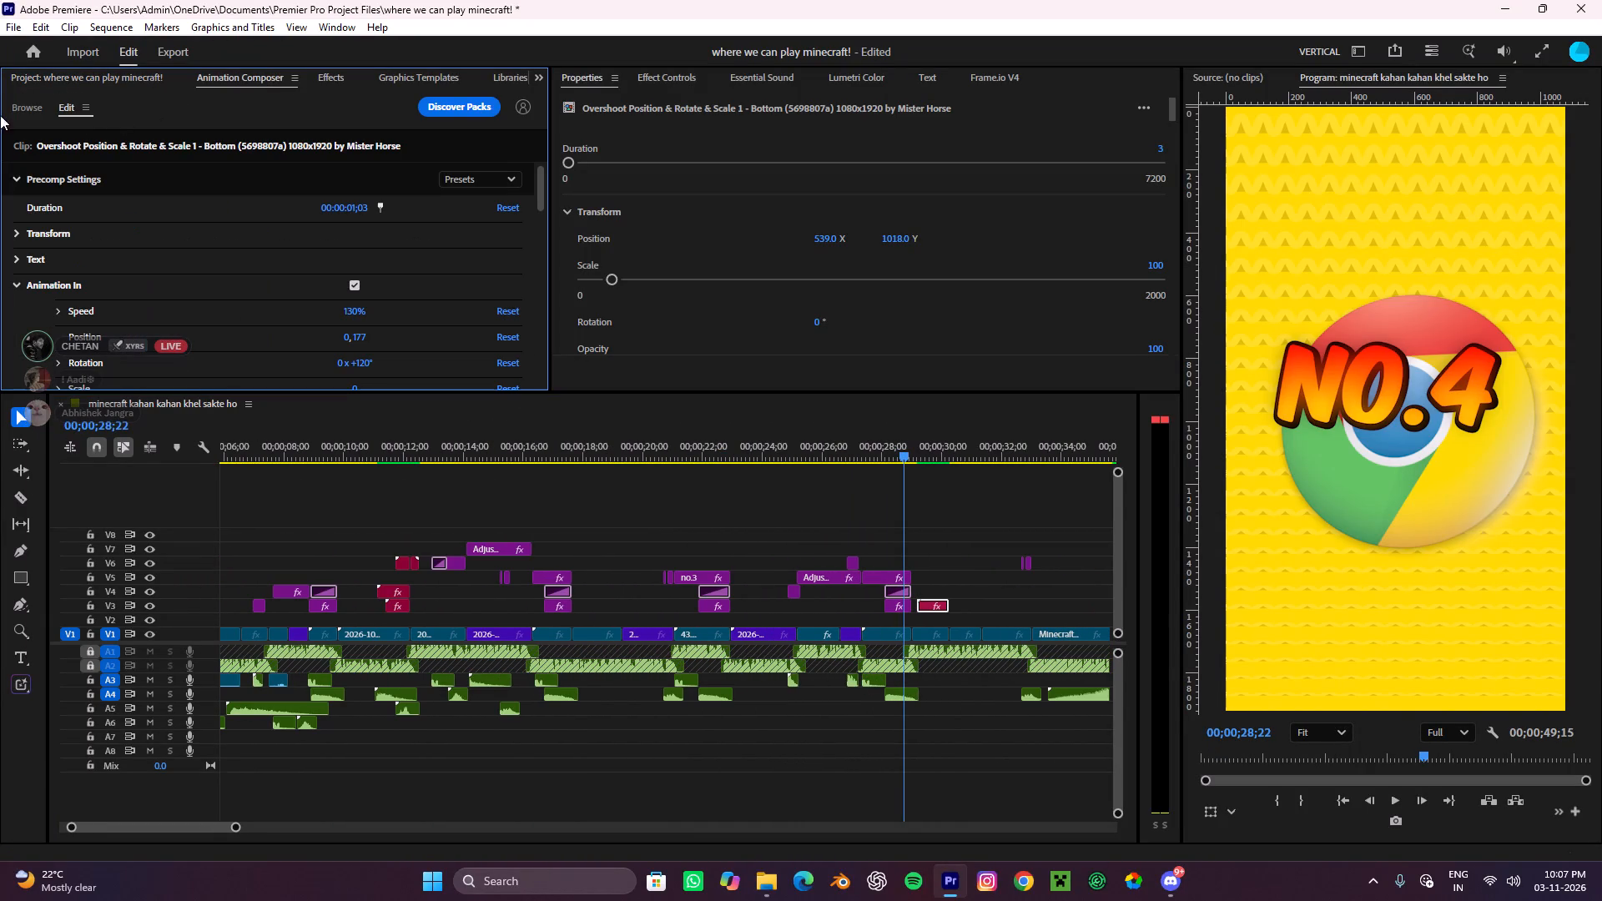
left_click(28, 108)
left_click_drag(93, 131, 0, 111)
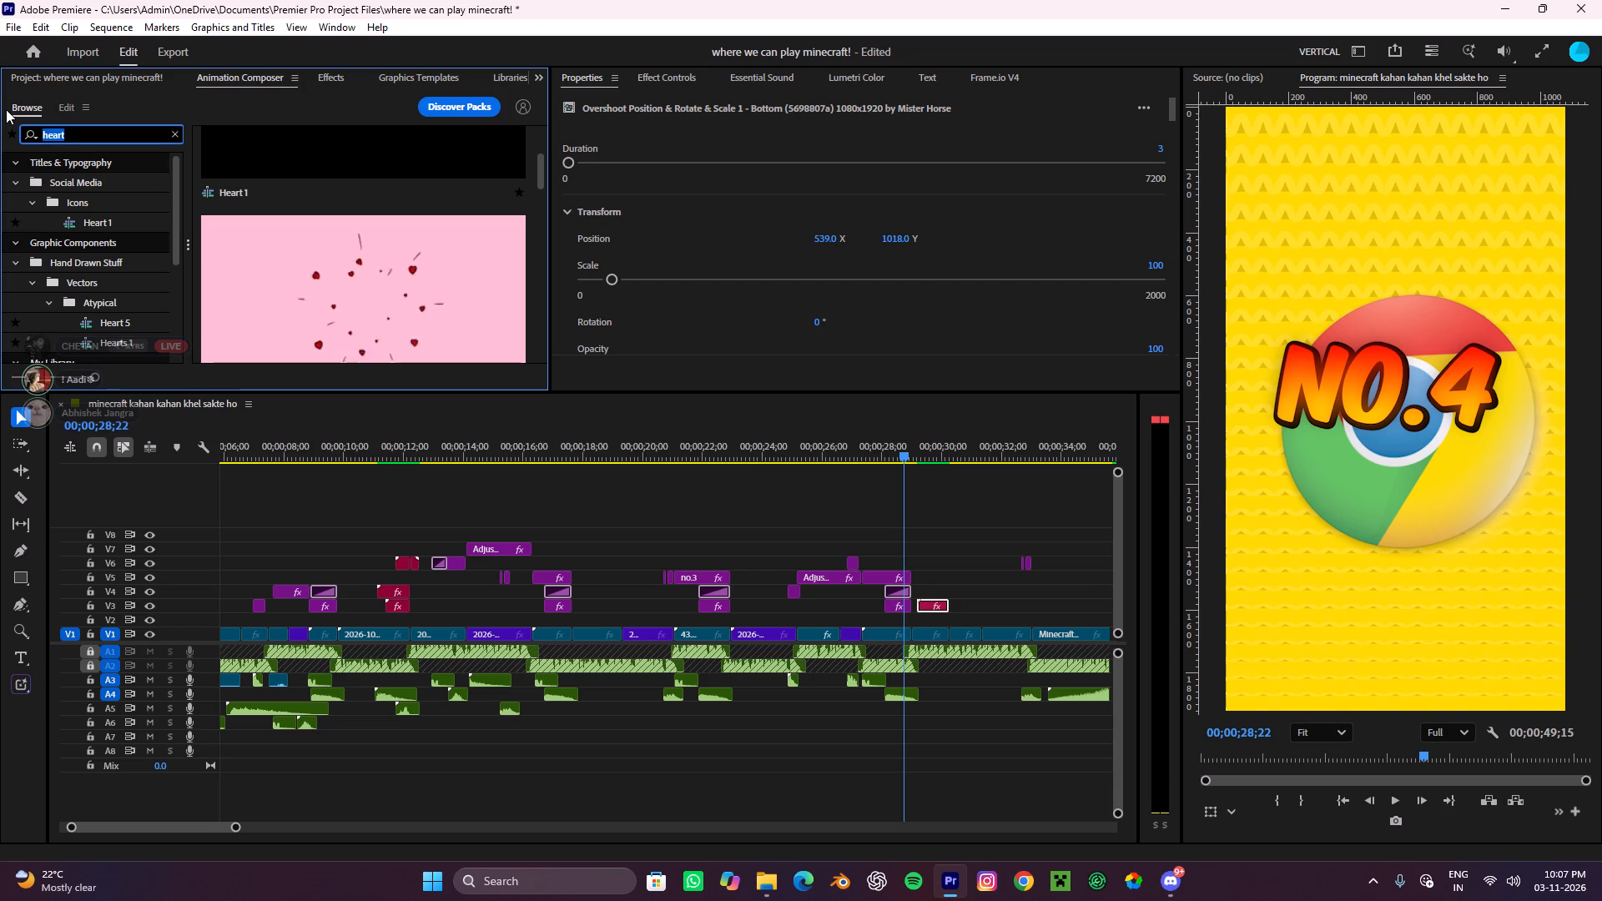
type("rewar")
key("d")
scroll(316, 279, "up", 4)
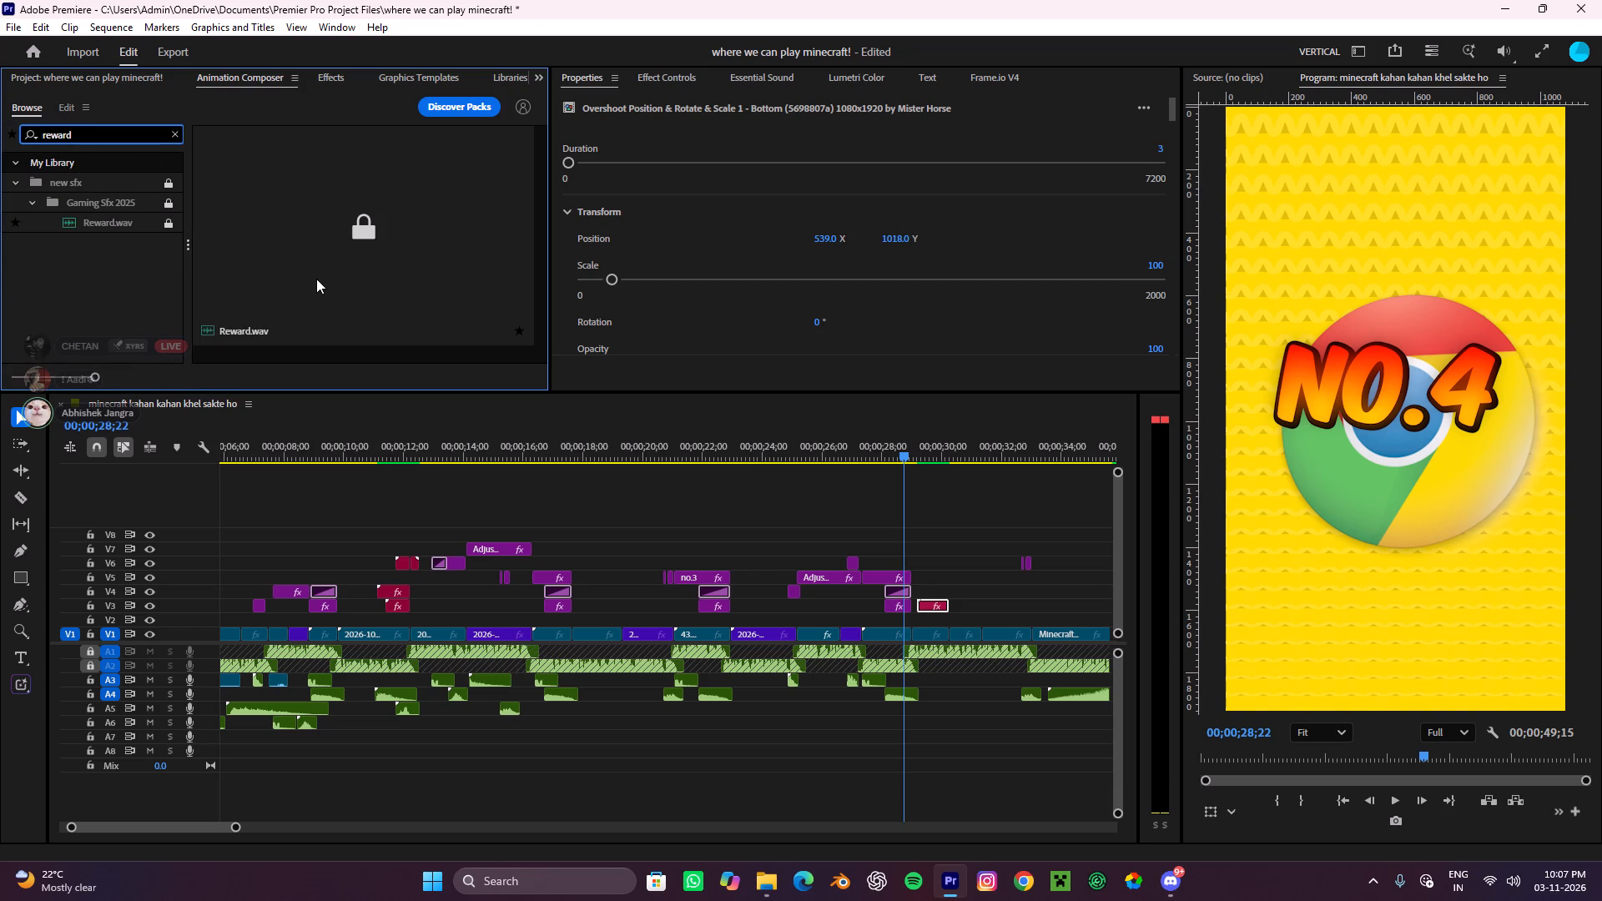
Add the Reward.wav sound effect to audio track A7 at about 00;00;29;09, near the start of the Overshoot title.
left_click_drag(258, 199, 918, 765)
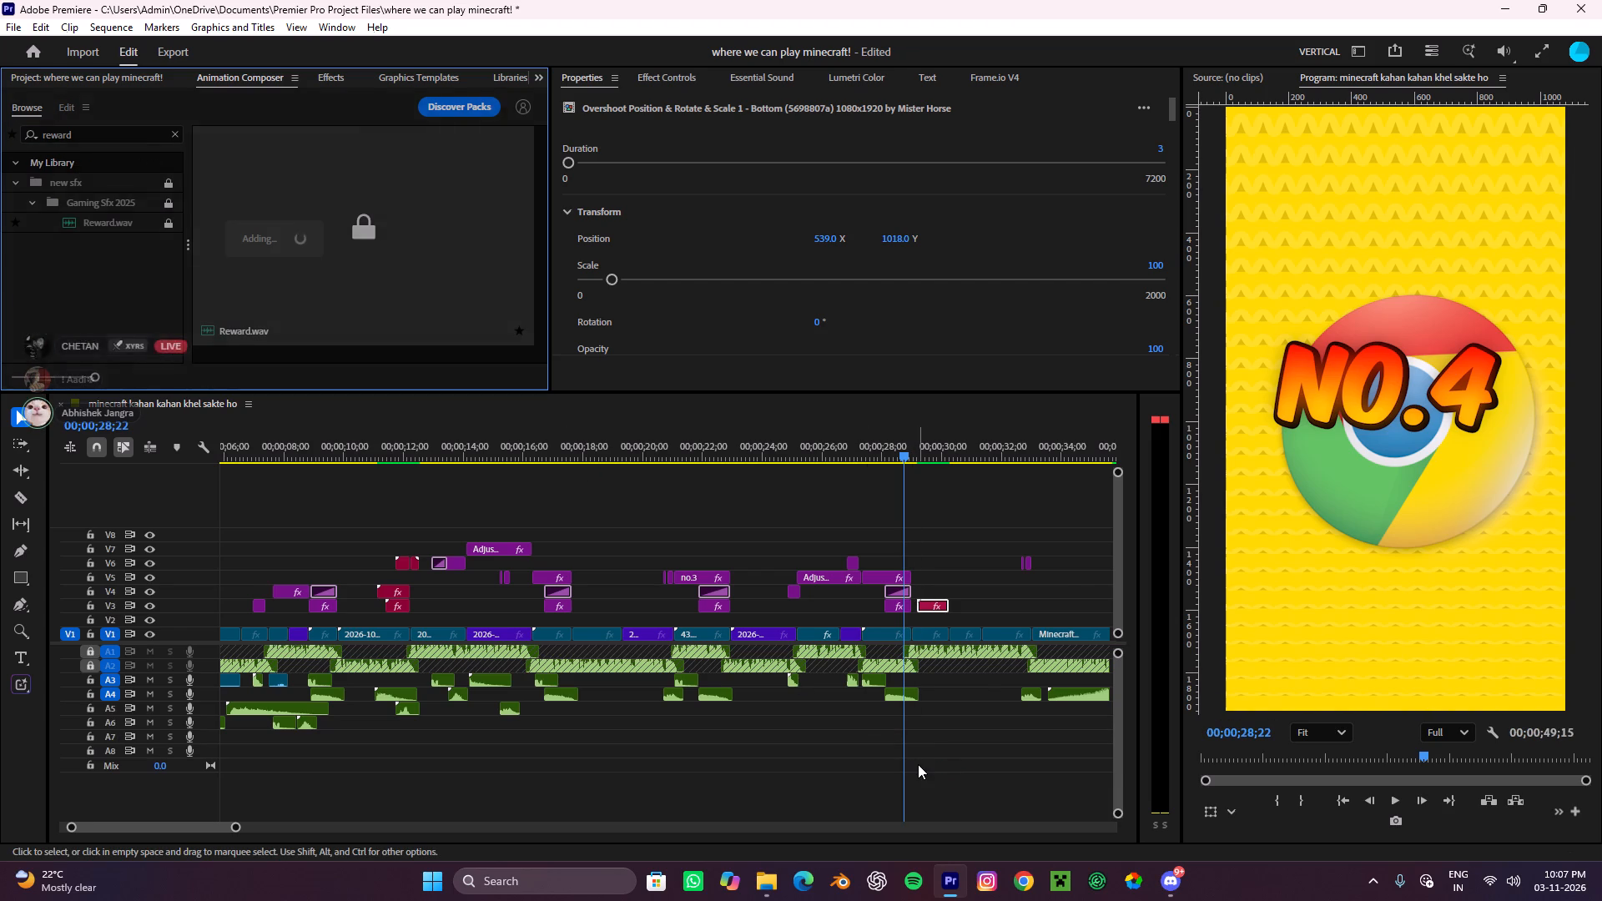
scroll(918, 764, "down", 9, "alt")
left_click_drag(275, 213, 577, 742)
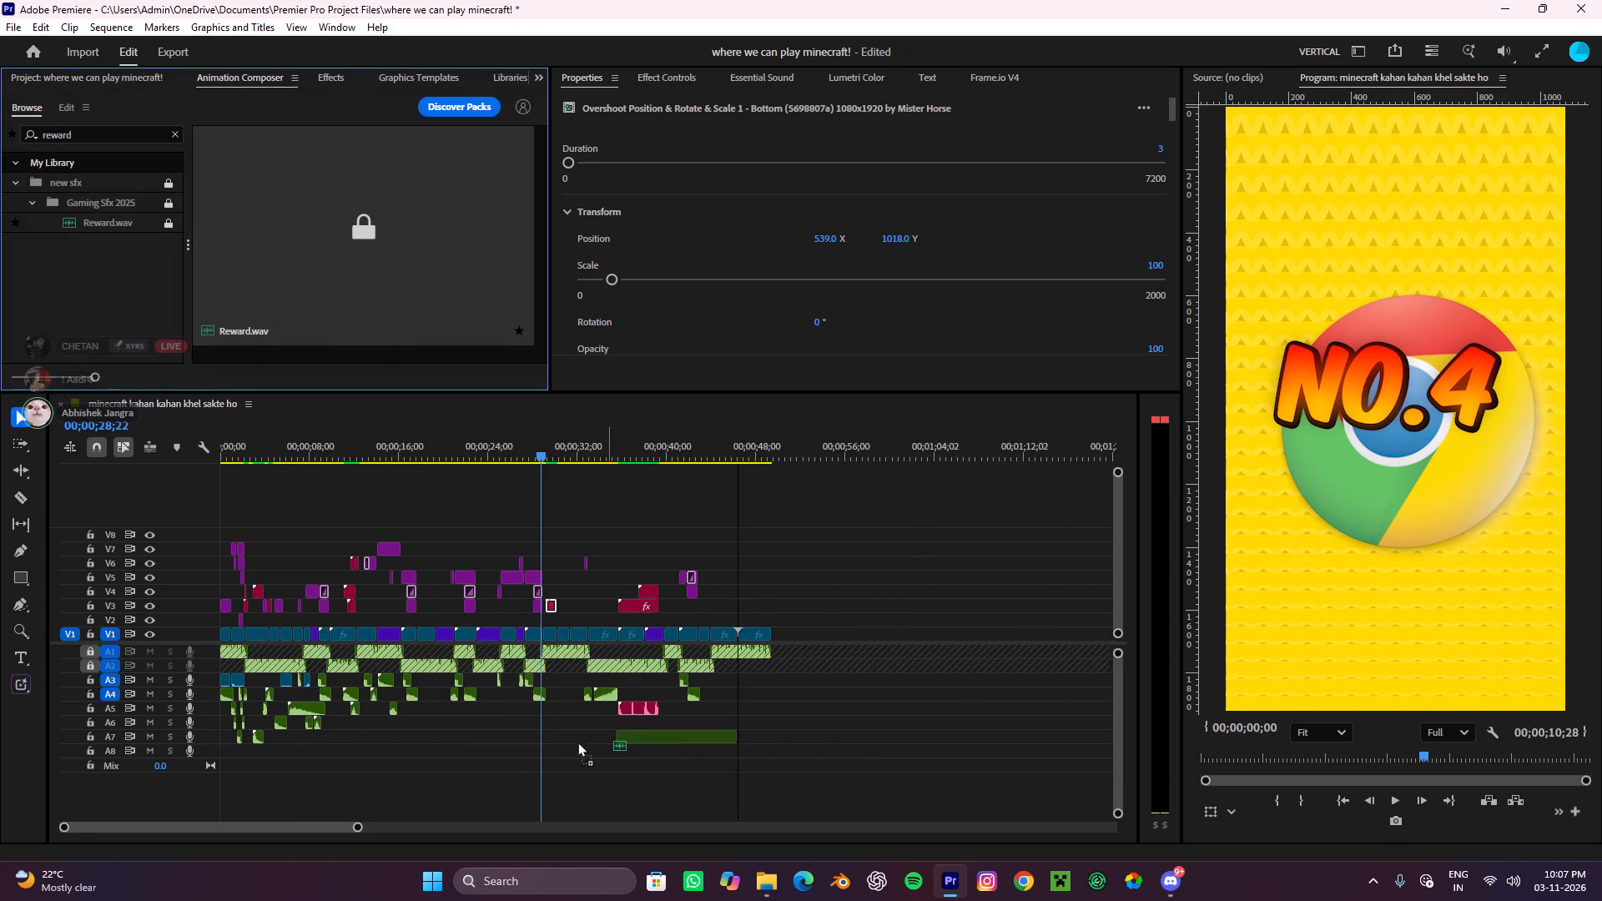
left_click_drag(577, 742, 548, 730)
scroll(533, 727, "up", 11, "alt")
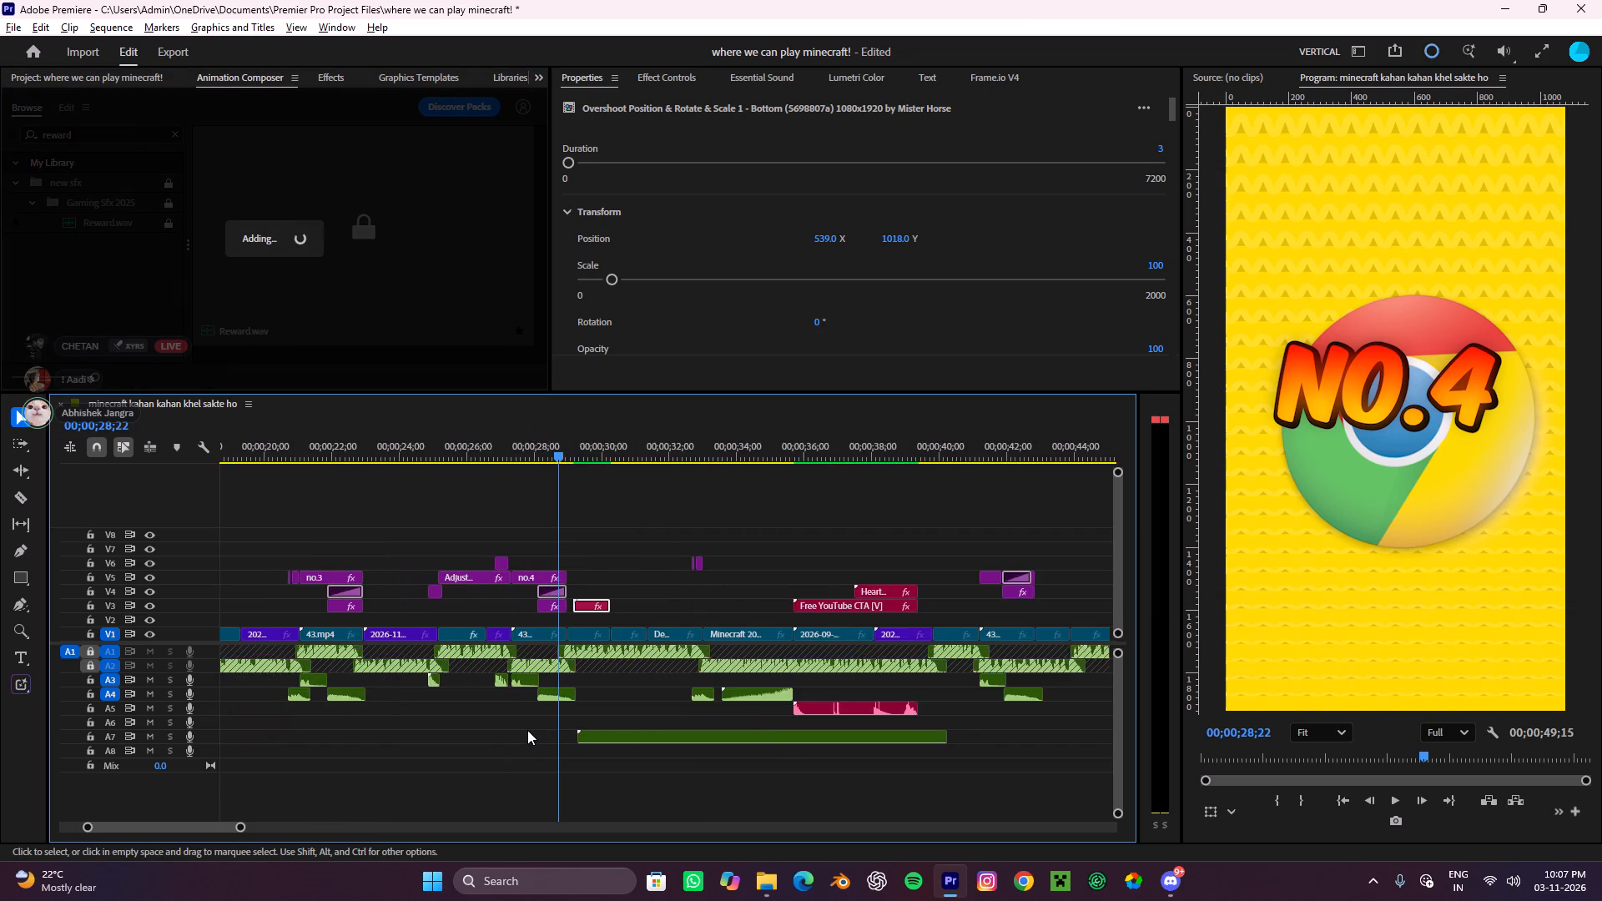
scroll(527, 730, "up", 10, "alt")
scroll(626, 709, "down", 5)
scroll(627, 715, "up", 5, "alt")
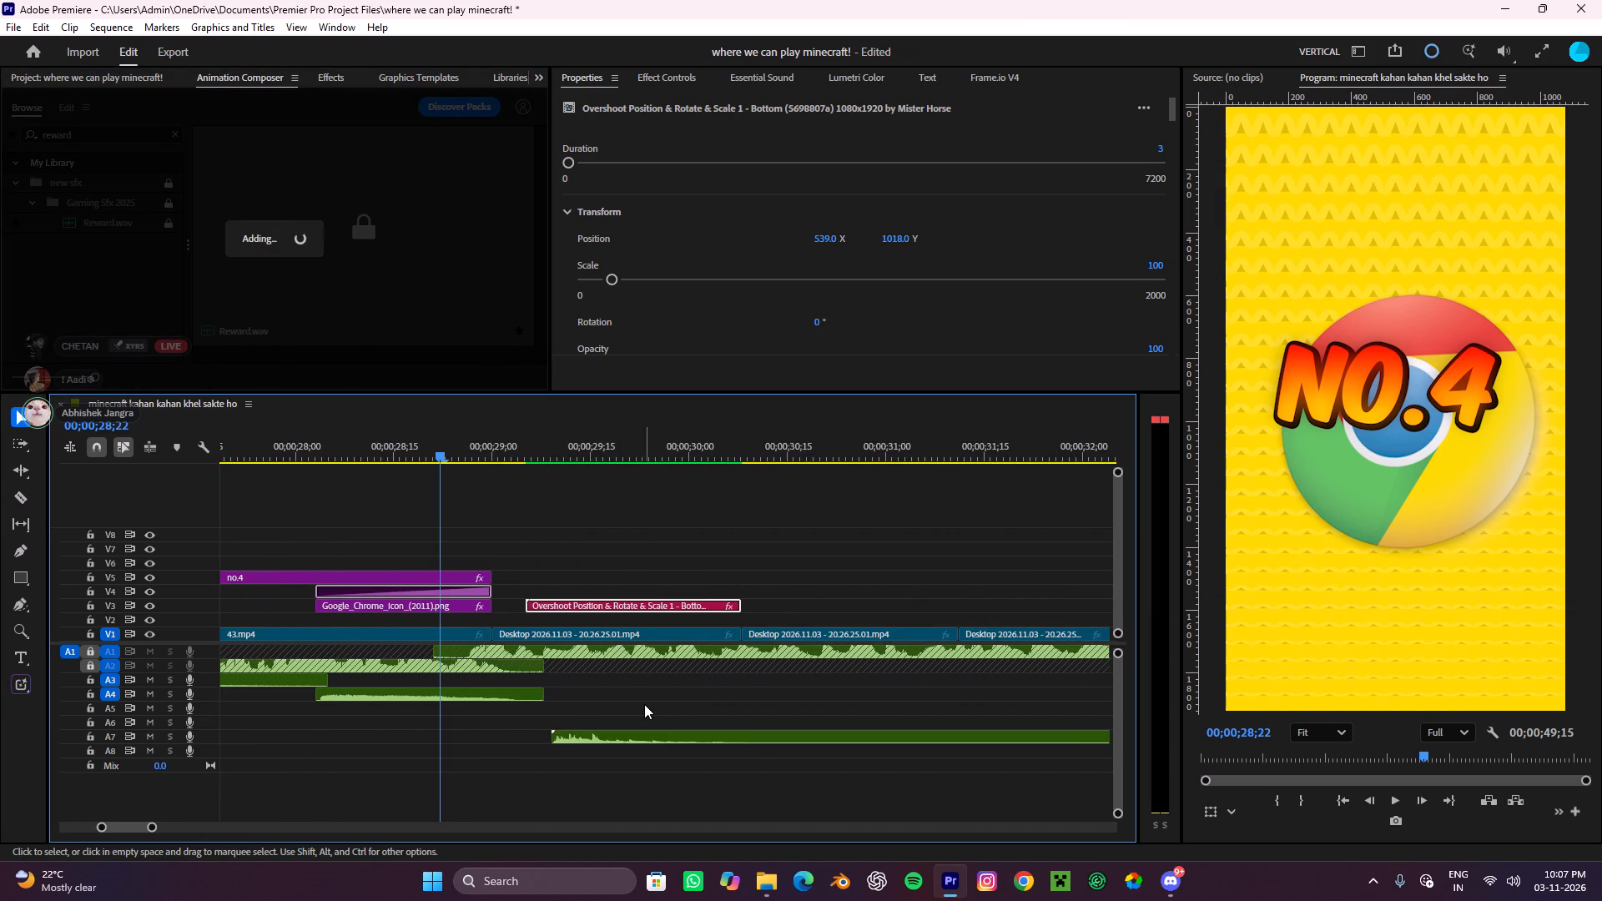
Split the Reward.wav clip on A7 at about 00;00;30;13 and remove the part after the cut.
scroll(644, 704, "down", 4, "alt")
scroll(643, 707, "up", 4, "alt")
key("c")
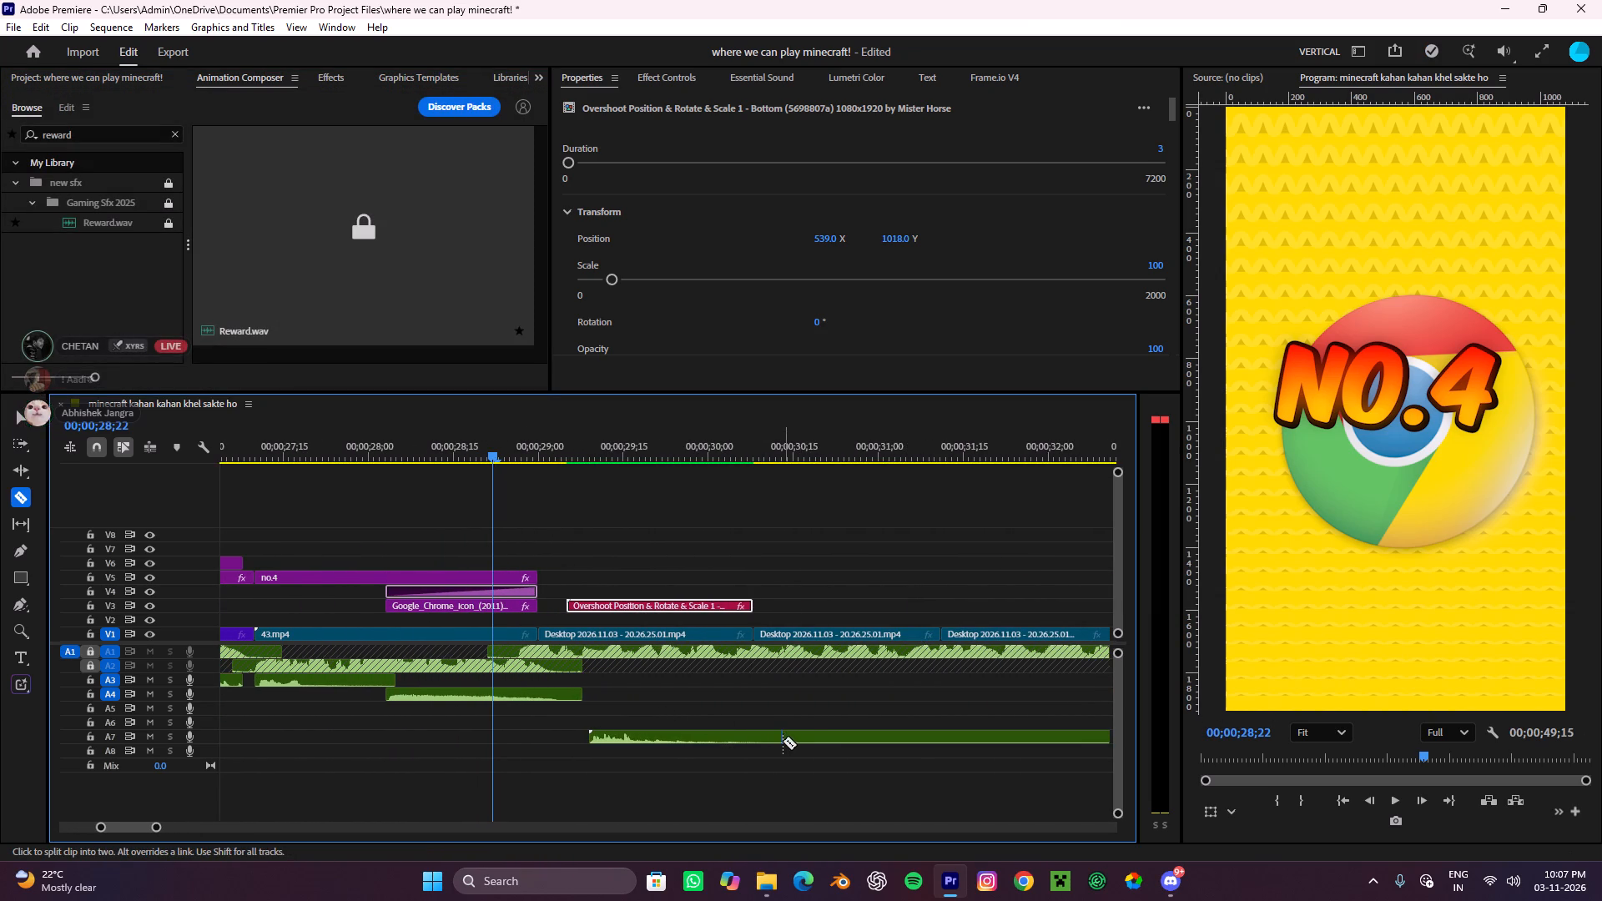
left_click(782, 741)
key("v")
left_click(814, 734)
key("ctrl+x")
Move the shortened Reward.wav clip to track A5, with its start aligned to the start of the Overshoot title on V3.
left_click_drag(688, 740, 644, 725)
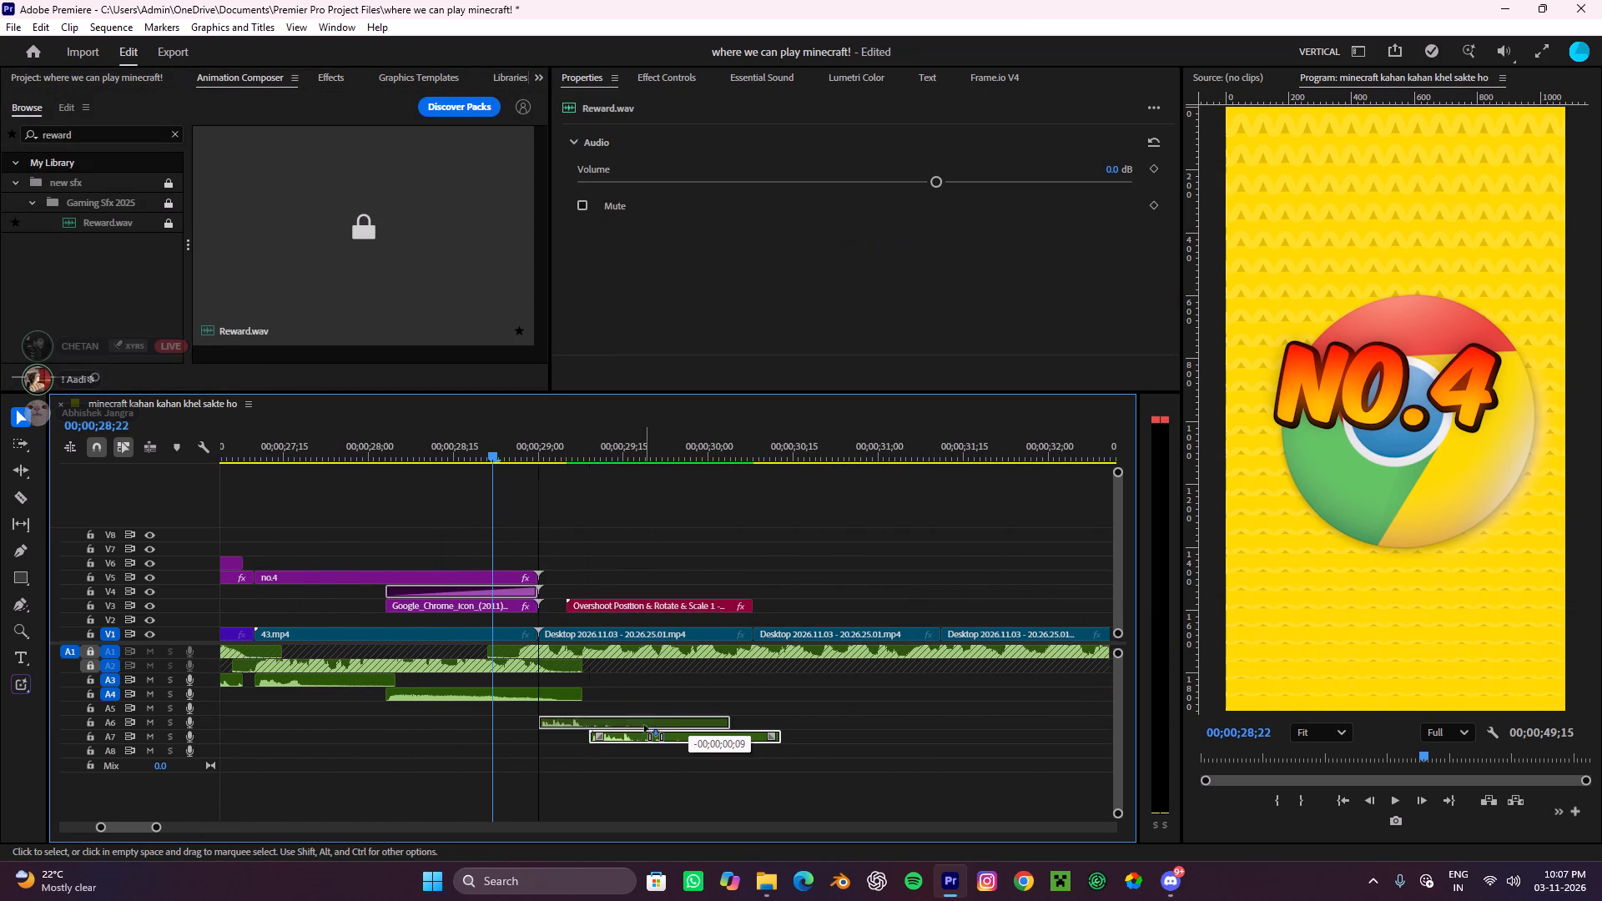
left_click_drag(644, 725, 652, 710)
left_click_drag(653, 710, 641, 712)
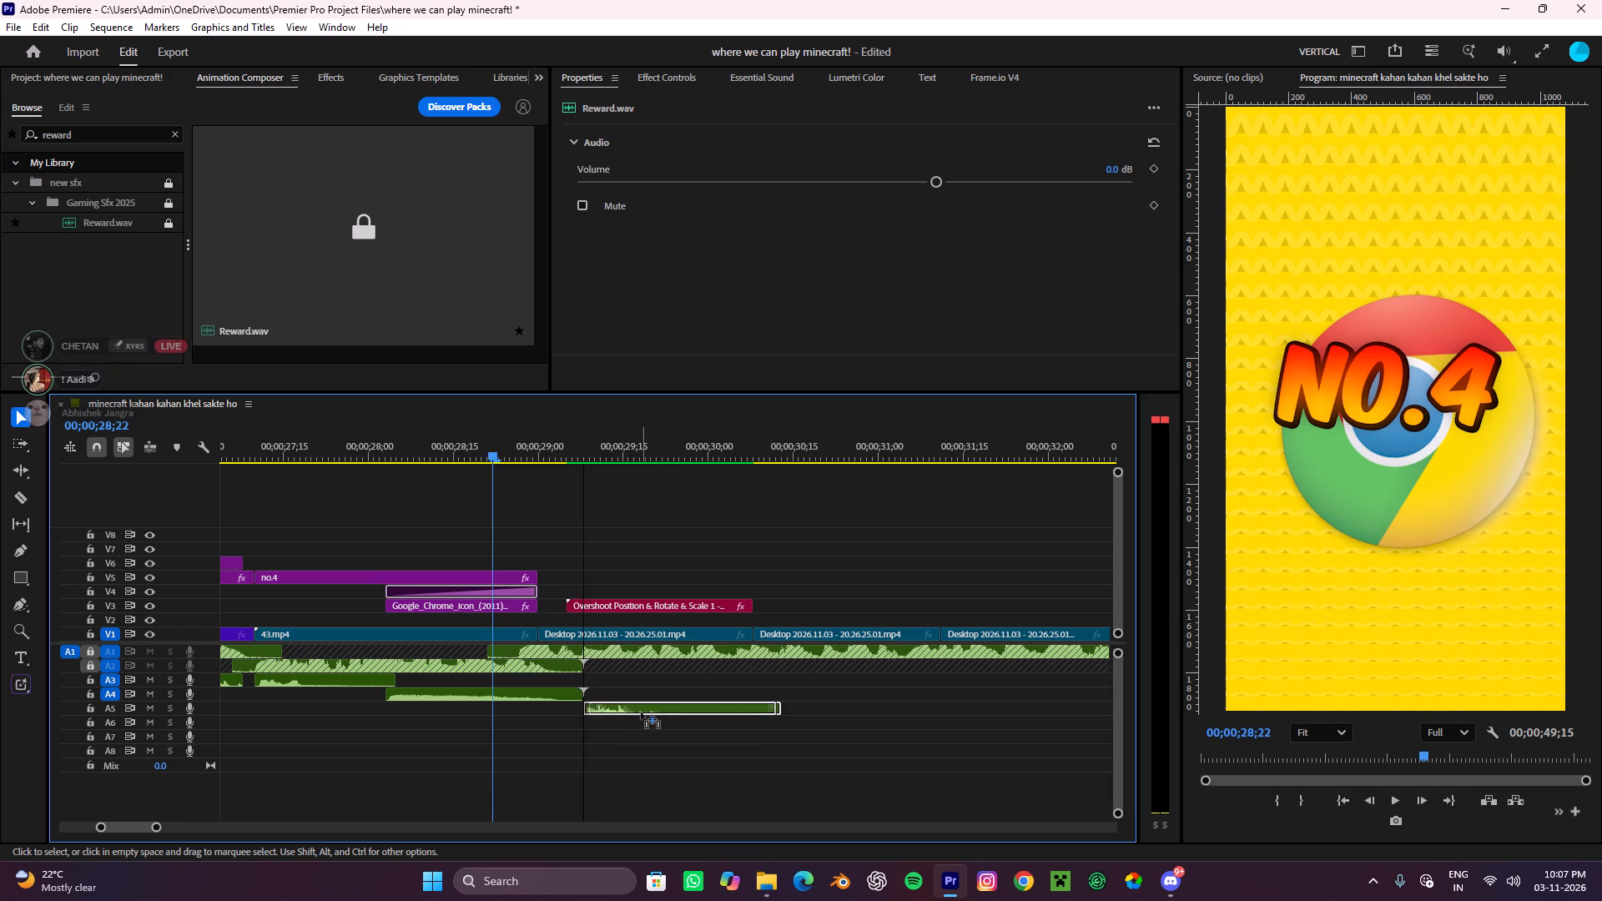
left_click_drag(641, 712, 629, 715)
left_click(715, 534)
scroll(718, 534, "down", 8, "alt")
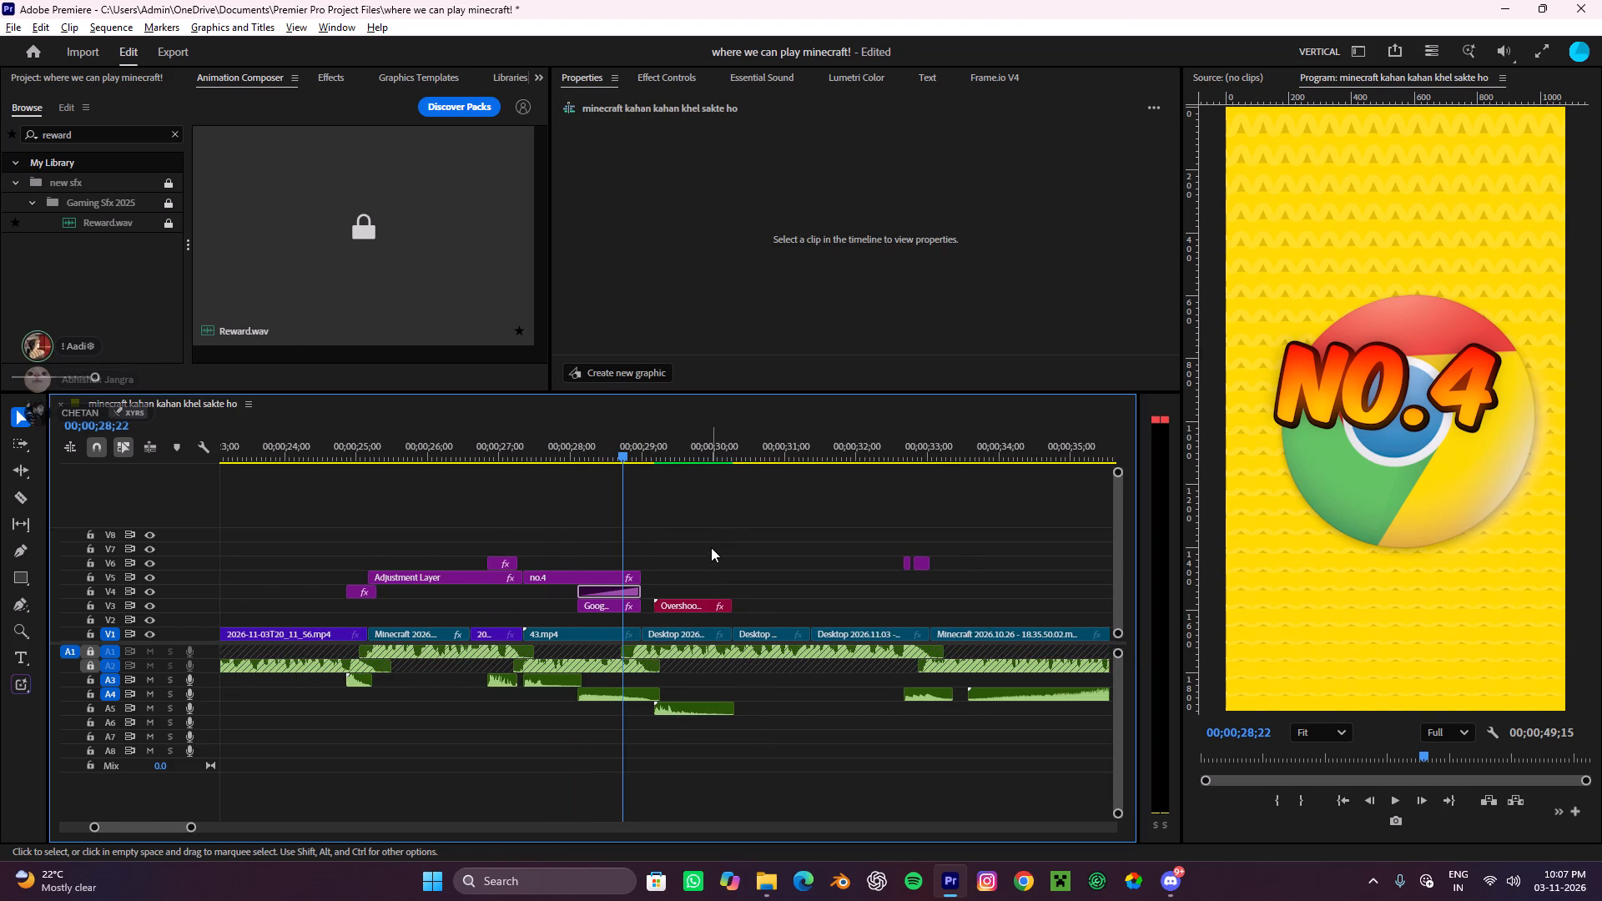
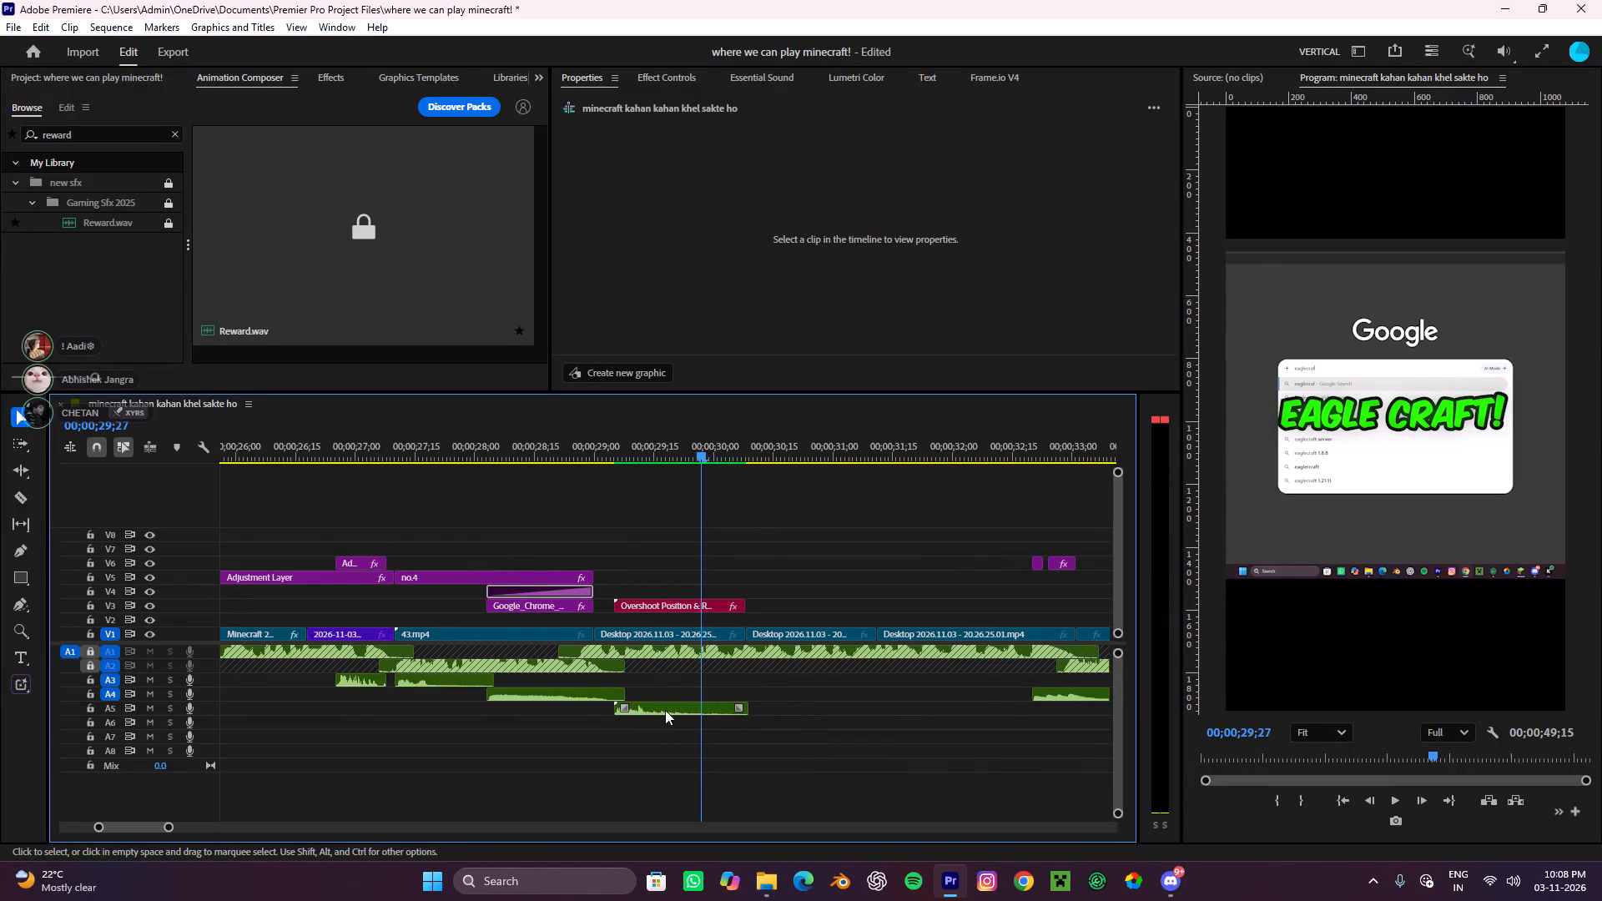
Move the Overshoot title on V3 slightly forward to start at about 00;00;29;08, aligned with the end of the preceding A4 clip.
left_click(667, 608)
left_click_drag(667, 607, 685, 610)
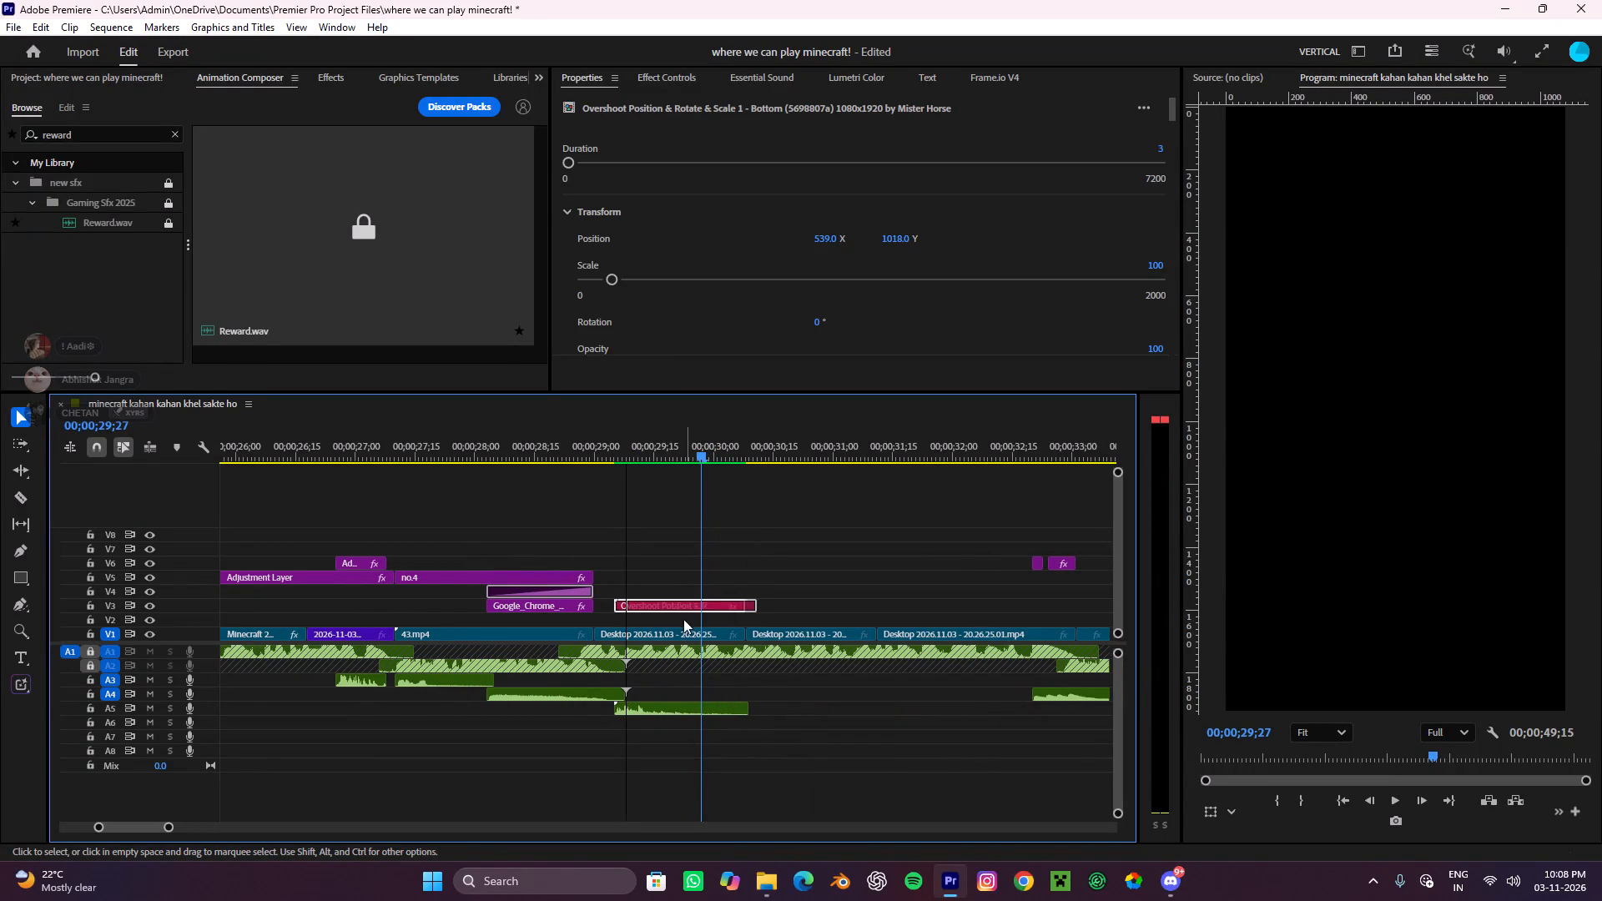
Move the Reward.wav clip from A5 to audio track A3, starting at about 00;00;29;09, just after the Overshoot title begins.
left_click_drag(651, 712, 679, 707)
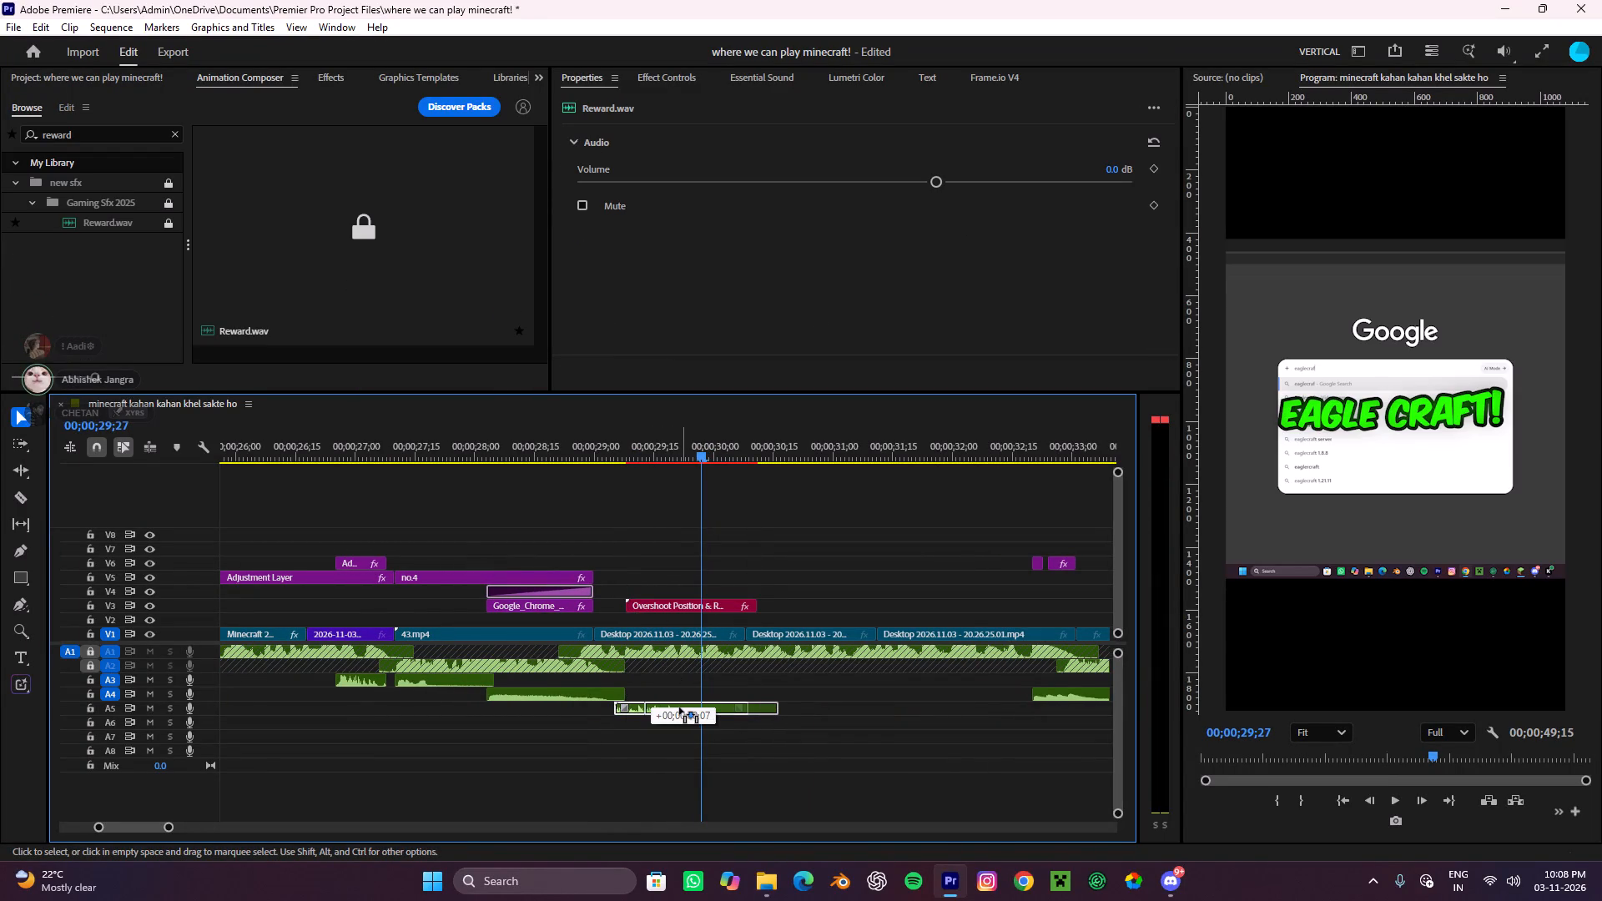
left_click_drag(679, 707, 678, 707)
scroll(673, 667, "up", 11, "alt")
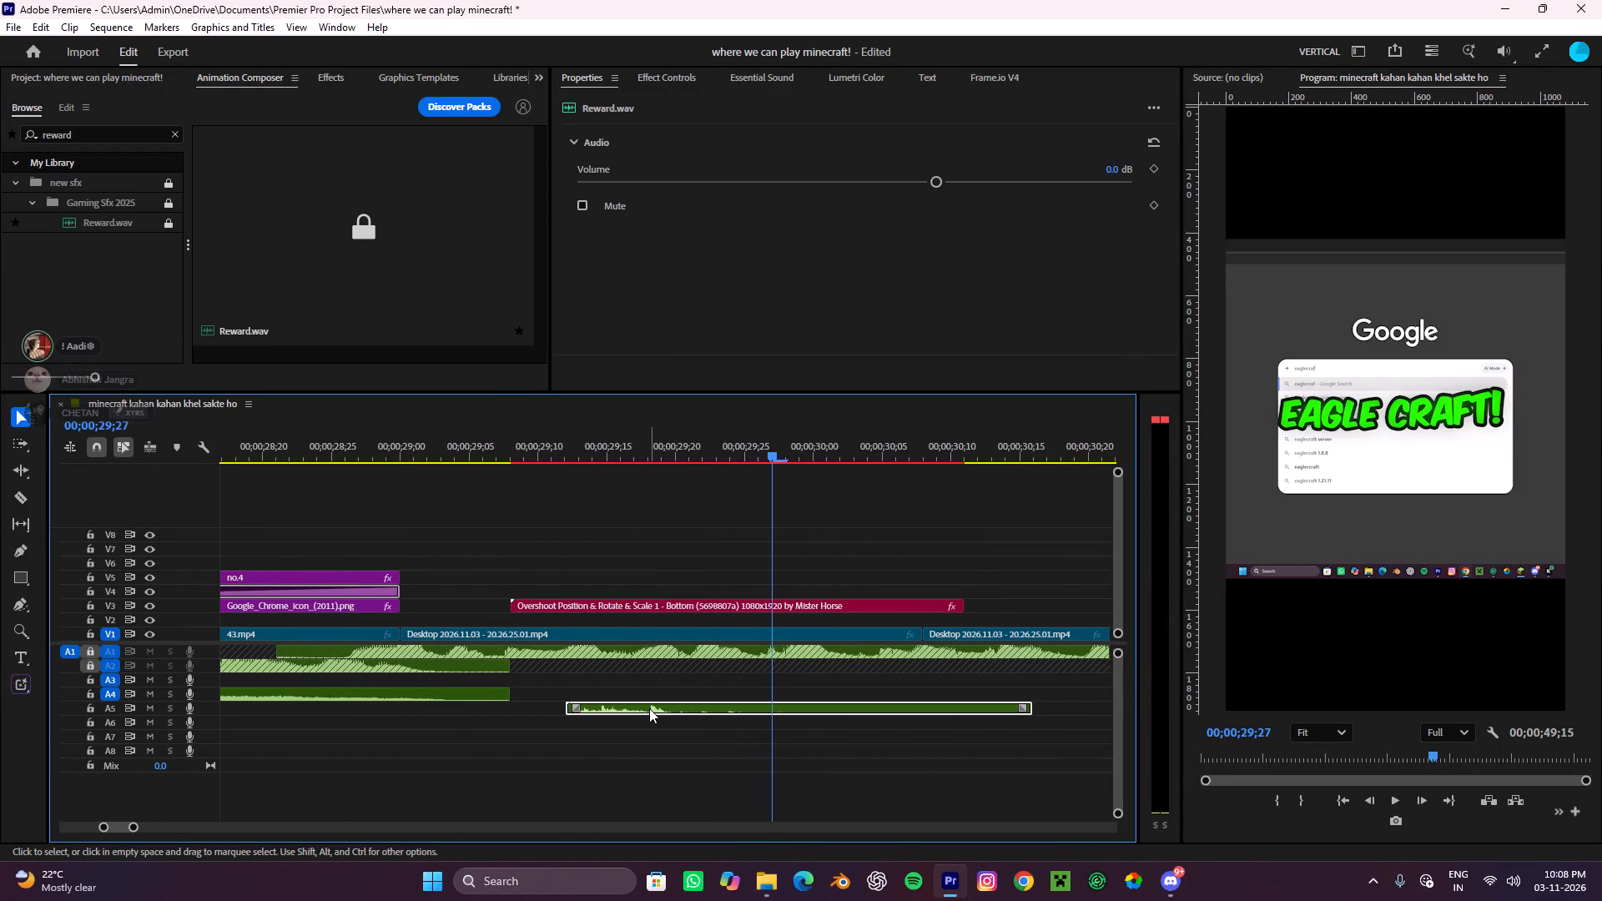
left_click_drag(649, 708, 617, 690)
left_click_drag(617, 690, 574, 689)
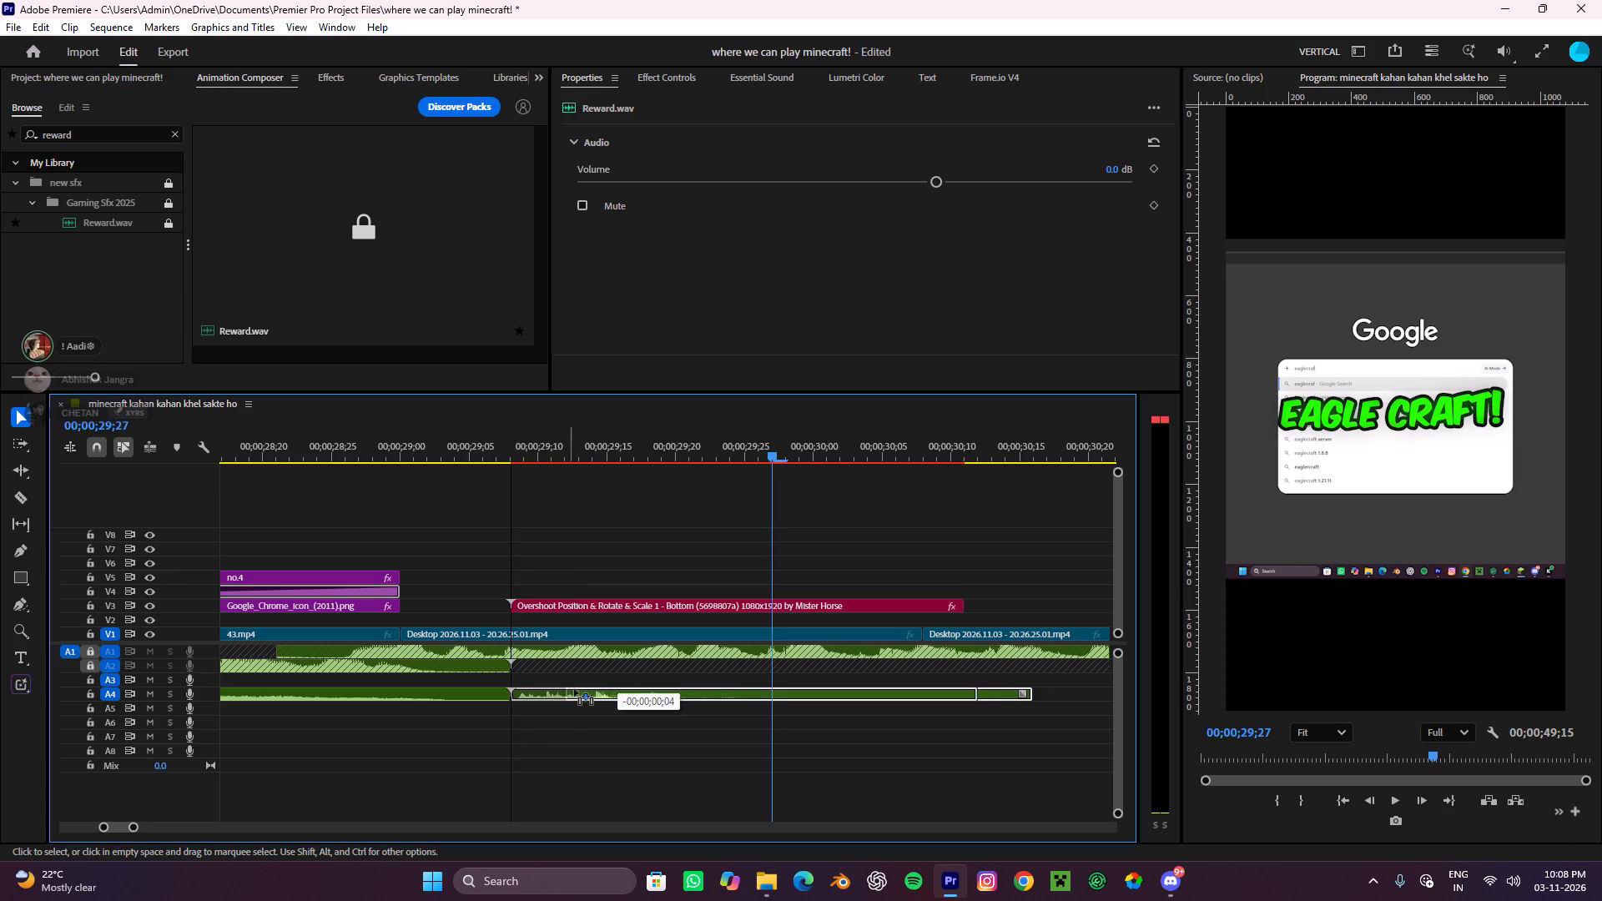
left_click_drag(574, 689, 576, 686)
Play the sequence from 00;00;29;05 to about 00;00;33;01 to check the timing of the Overshoot title and Reward.wav sound.
left_click(468, 448)
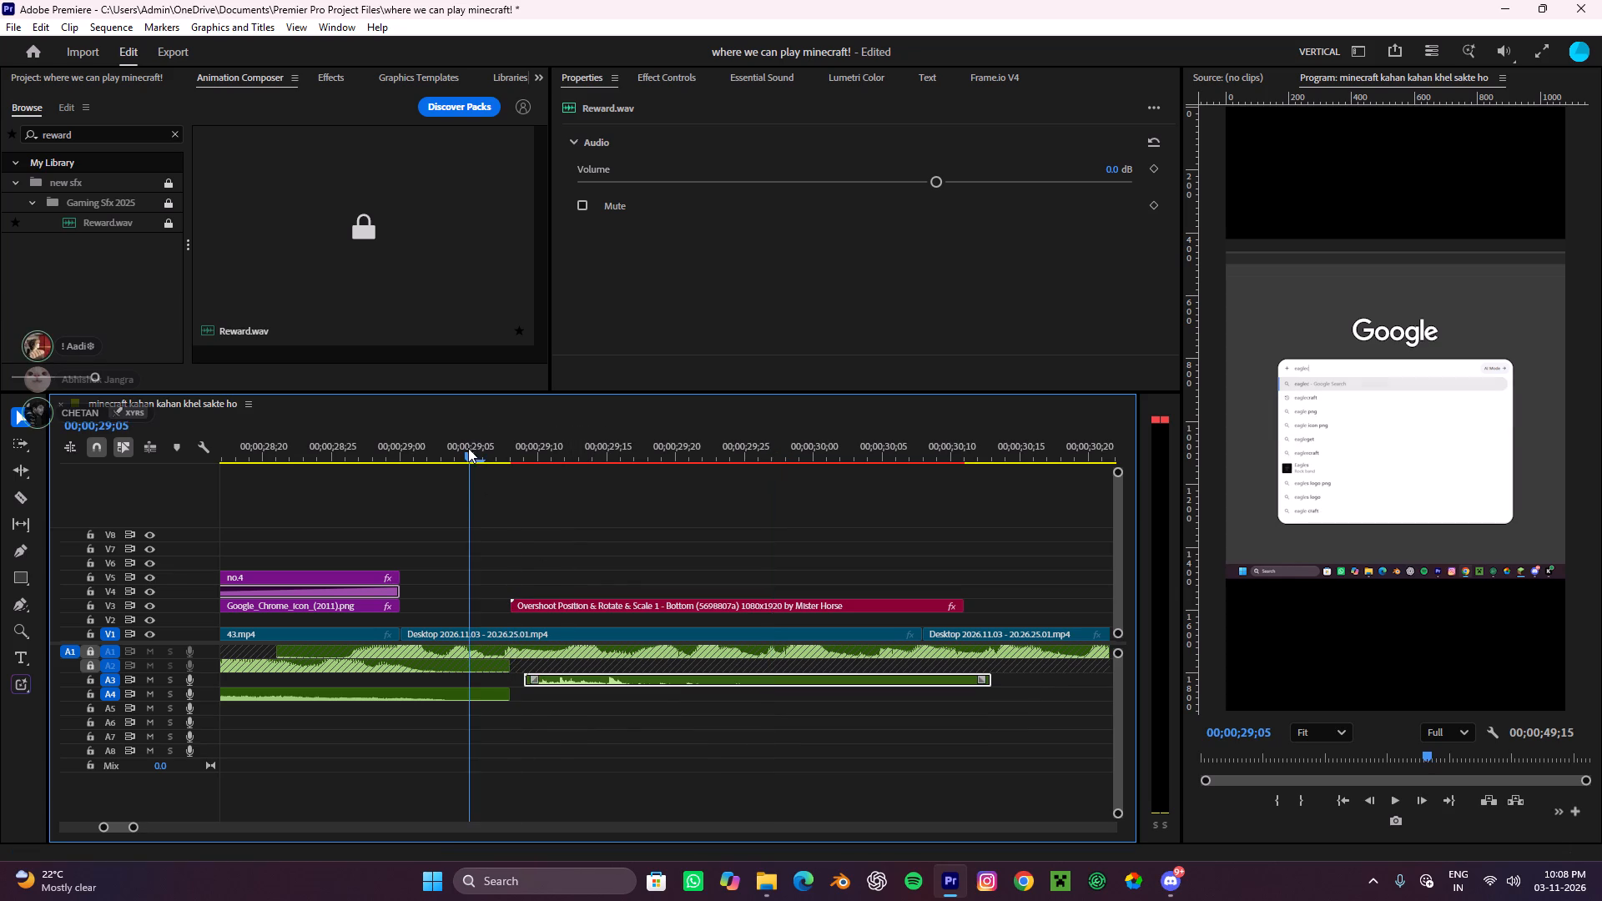
key("space")
scroll(615, 563, "down", 4, "alt")
scroll(748, 620, "down", 9, "alt")
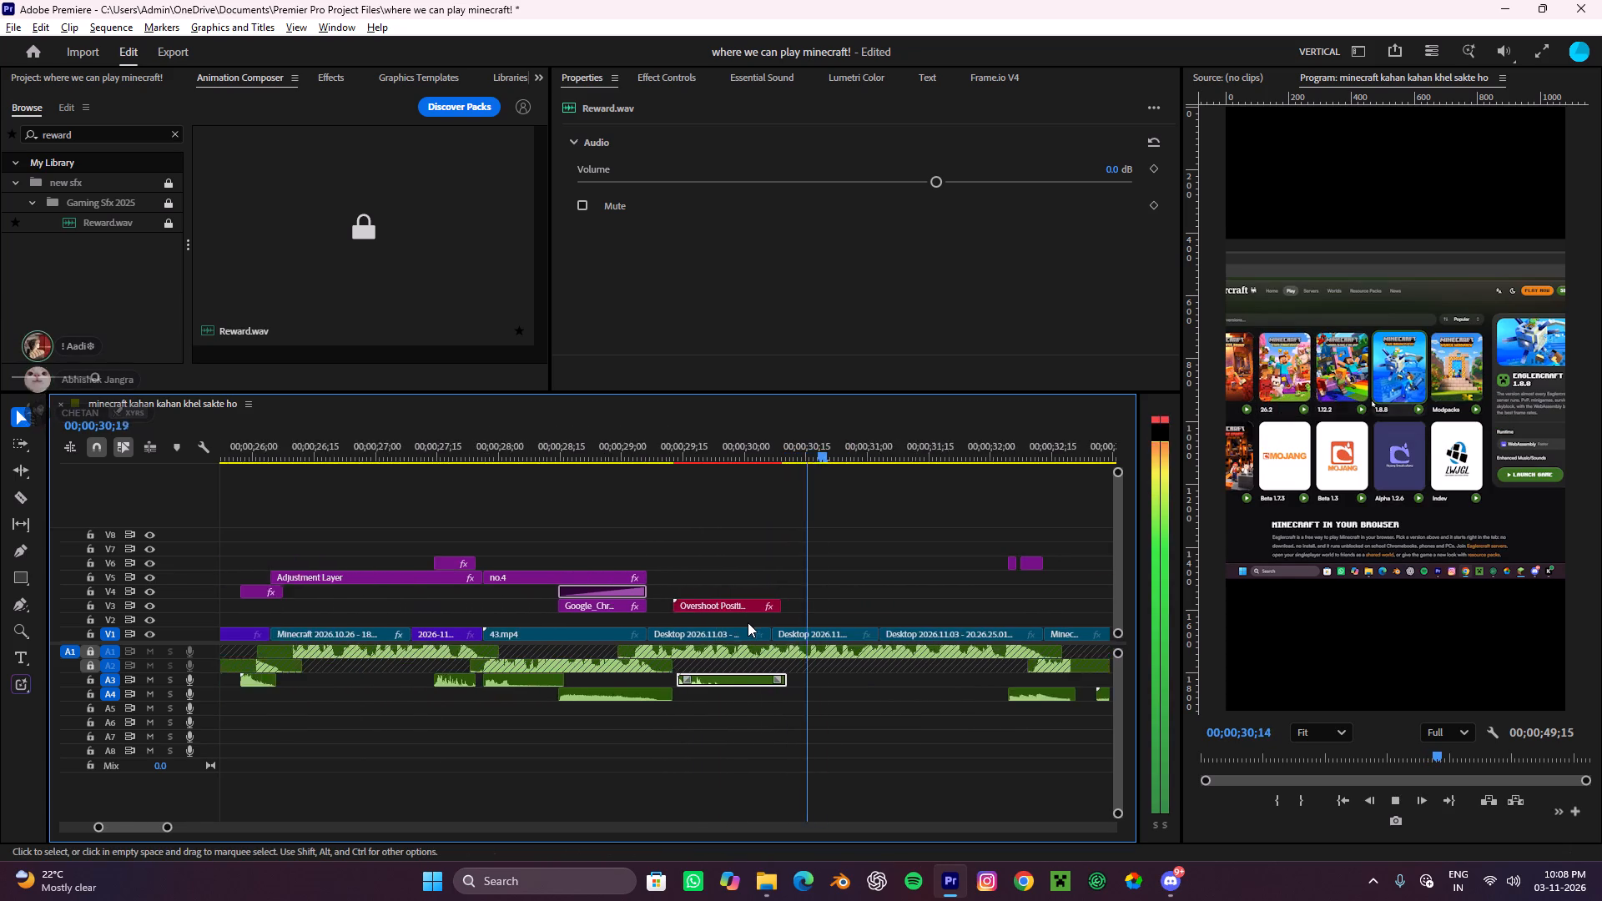
scroll(748, 622, "down", 4, "alt")
scroll(747, 632, "up", 4, "alt")
scroll(747, 632, "down", 4, "alt")
key("space")
scroll(794, 627, "down", 4, "alt")
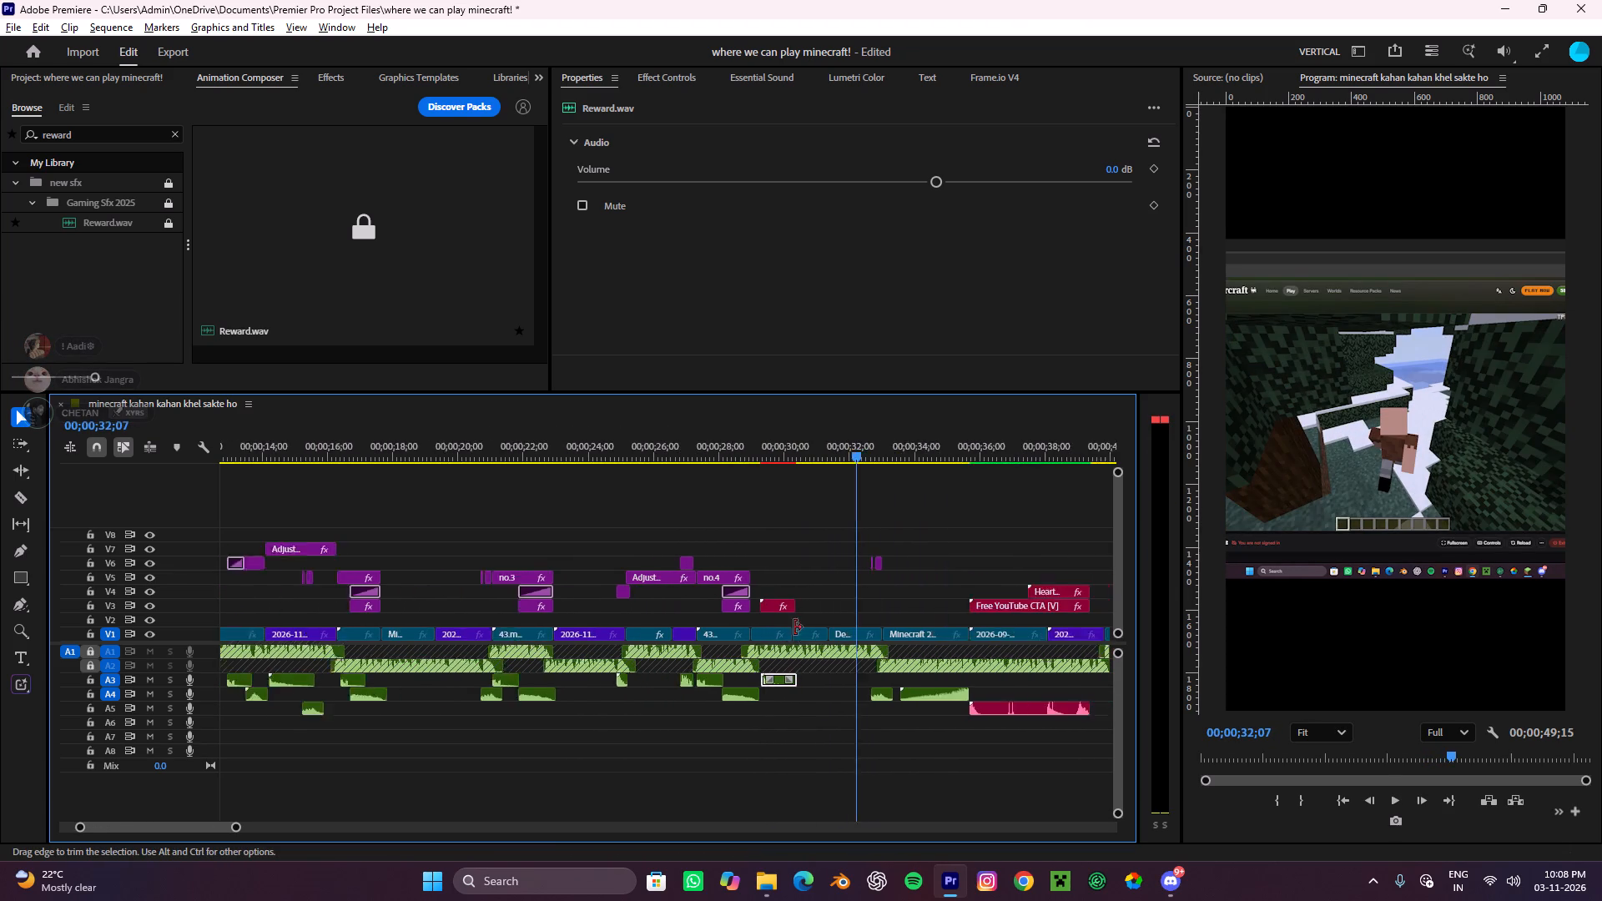
scroll(794, 627, "up", 4, "alt")
key("space")
key("space")
scroll(911, 675, "up", 8, "alt")
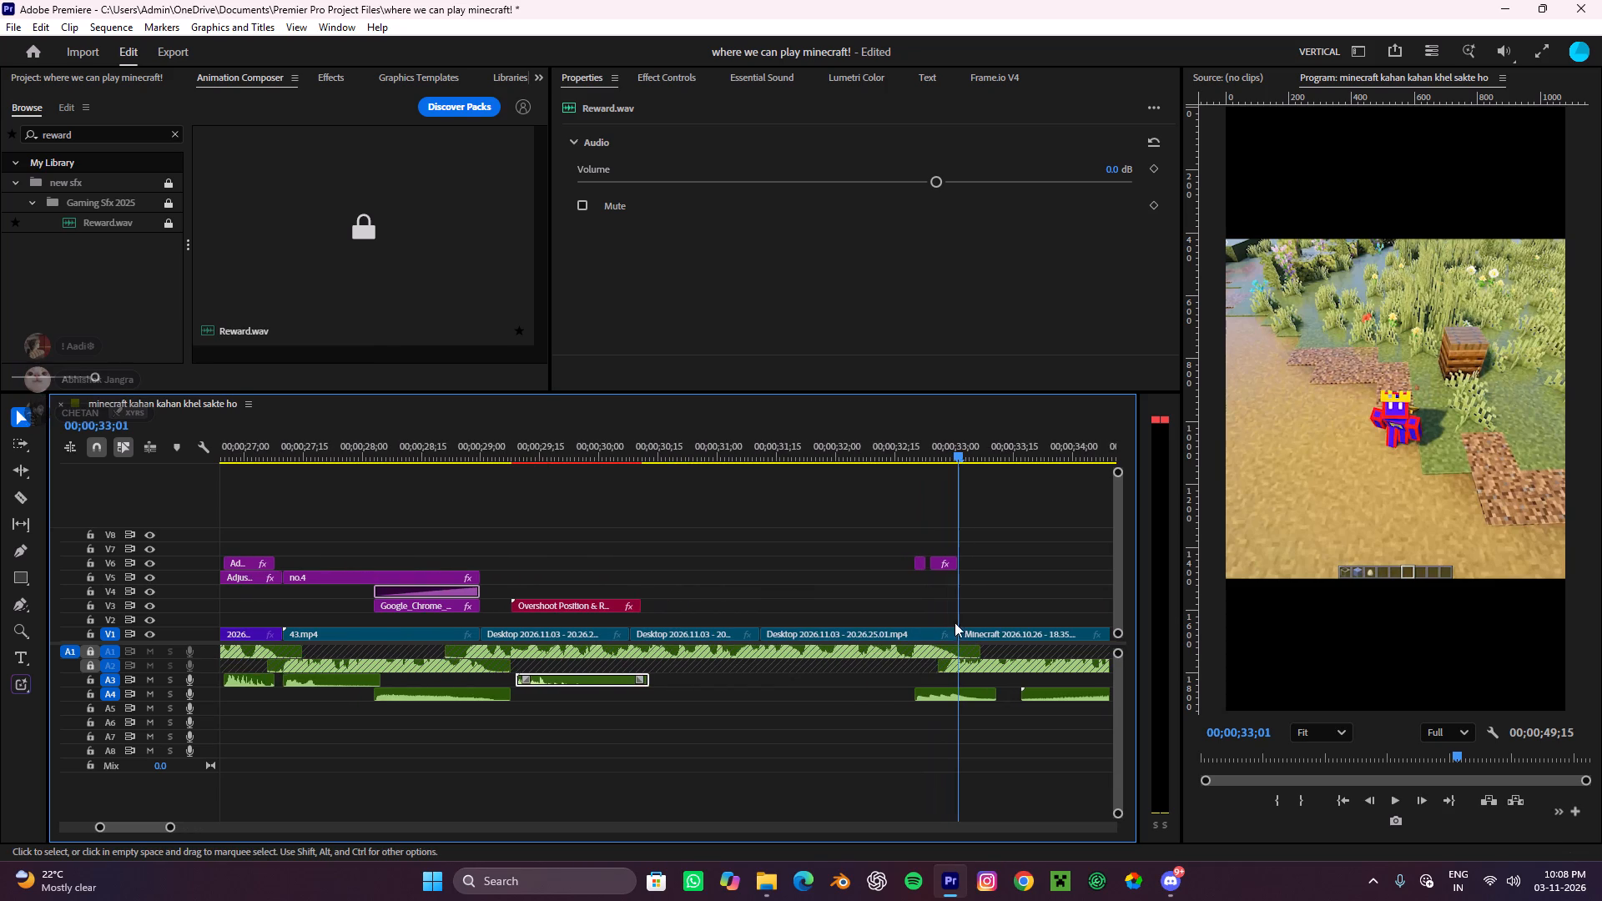
Shift the two V6 clips before 00;00;33;01, the A4 sound effect beneath them and Reward.wav on A3 about 5 frames earlier together.
left_click_drag(997, 539, 877, 570, "shift")
left_click(945, 691, "shift")
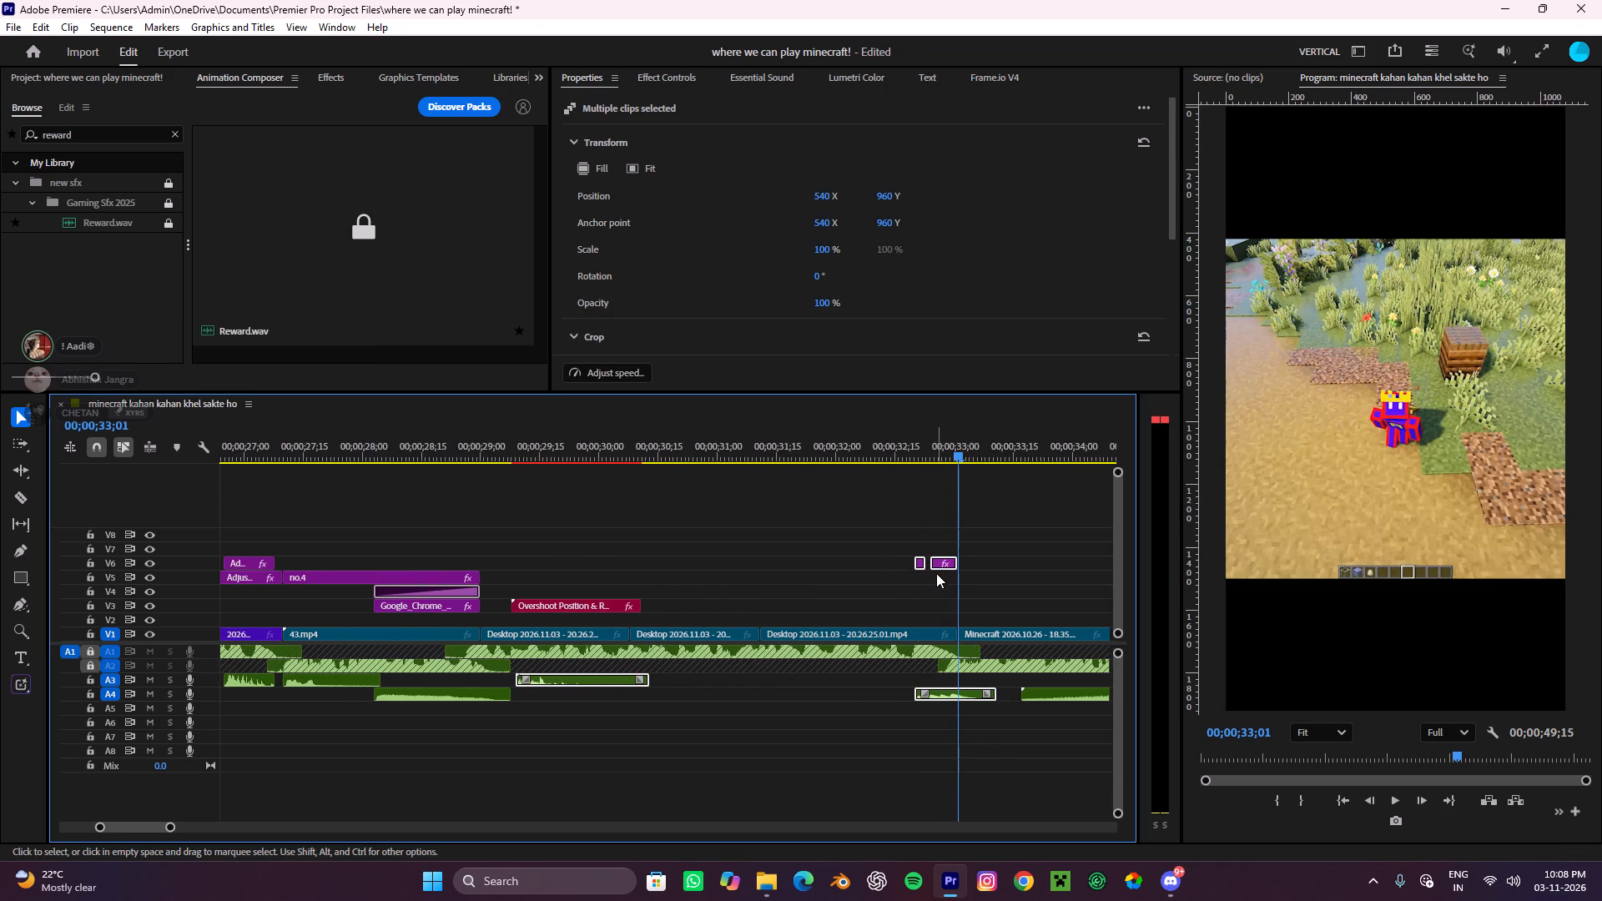
scroll(920, 575, "up", 4, "alt")
left_click_drag(950, 566, 912, 568)
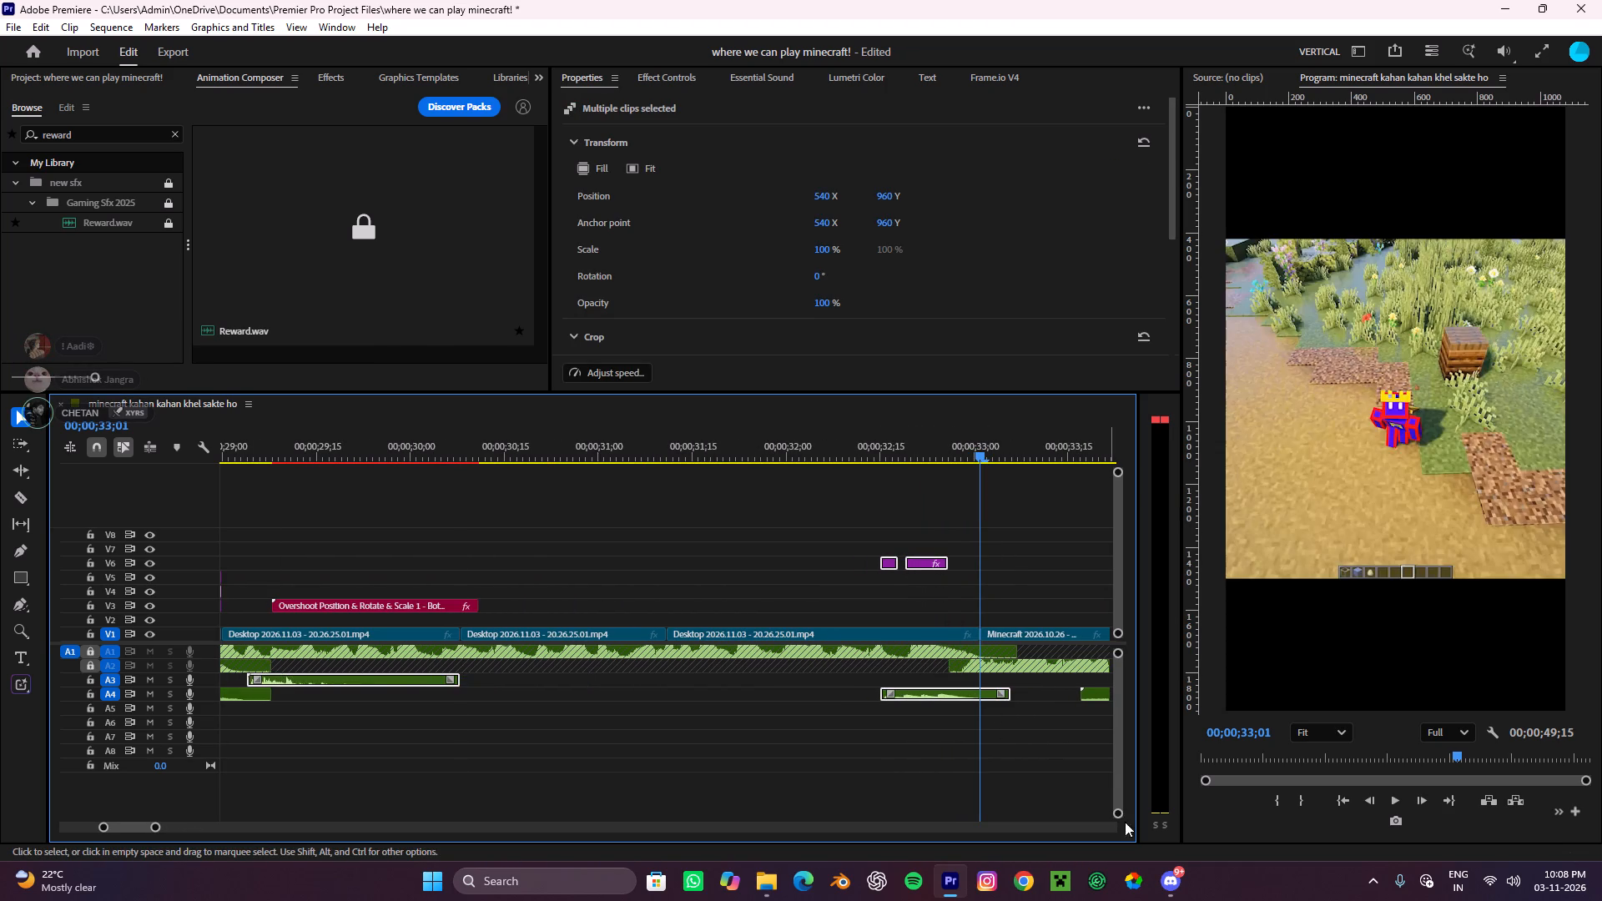
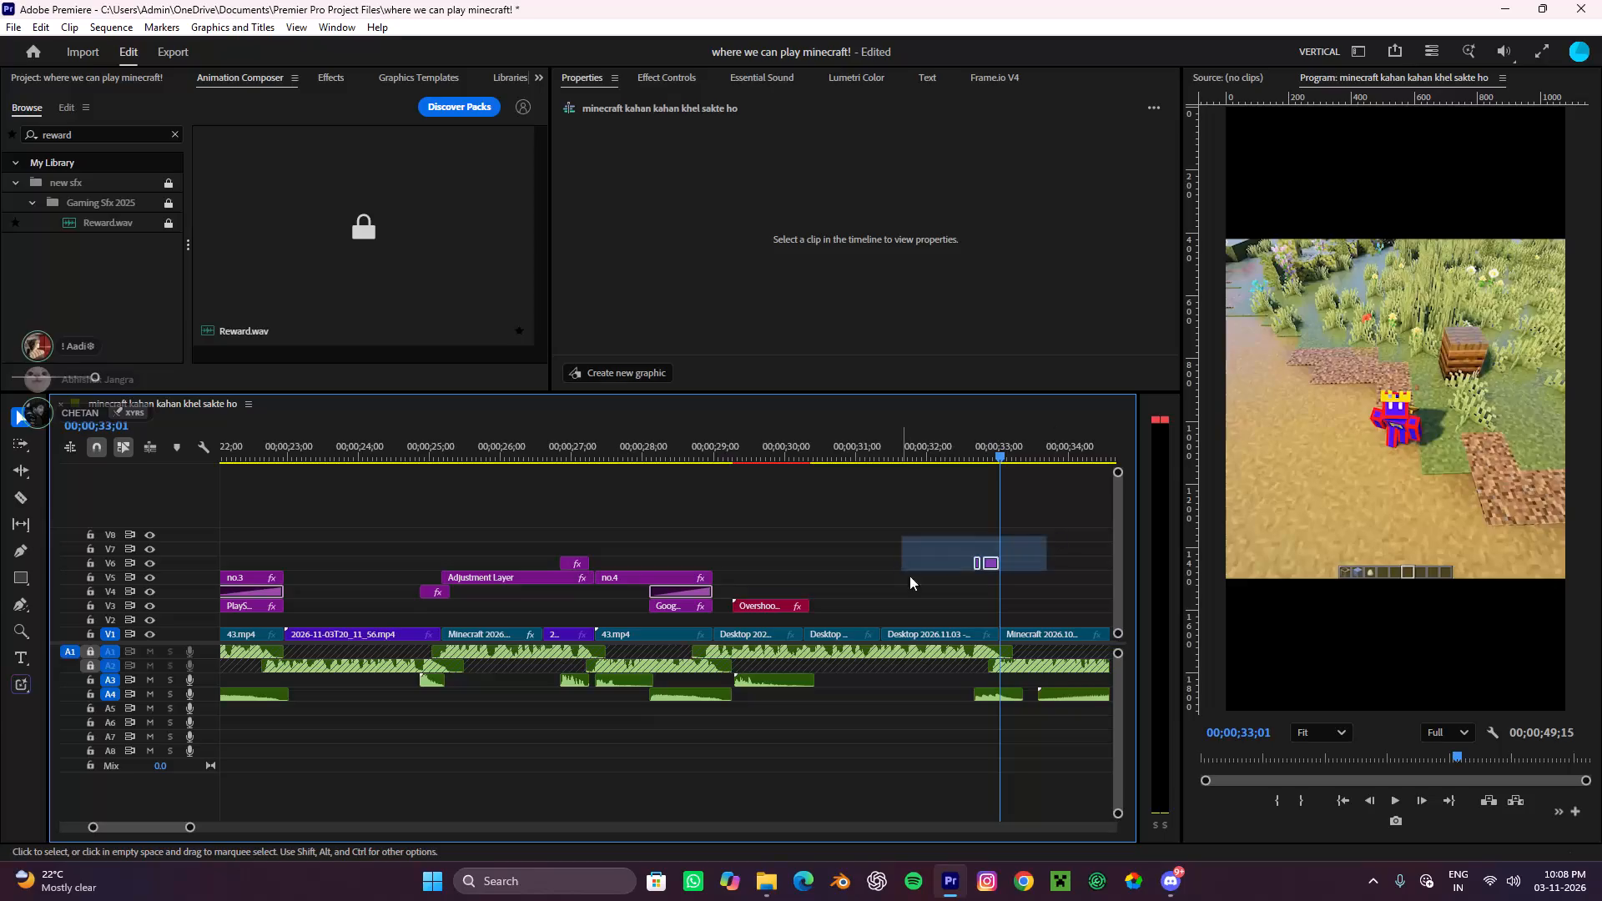
Shift the two small V6 clips just before 00;00;33;01 and the A4 sound effect beneath them about 5 frames earlier.
left_click(993, 697, "shift")
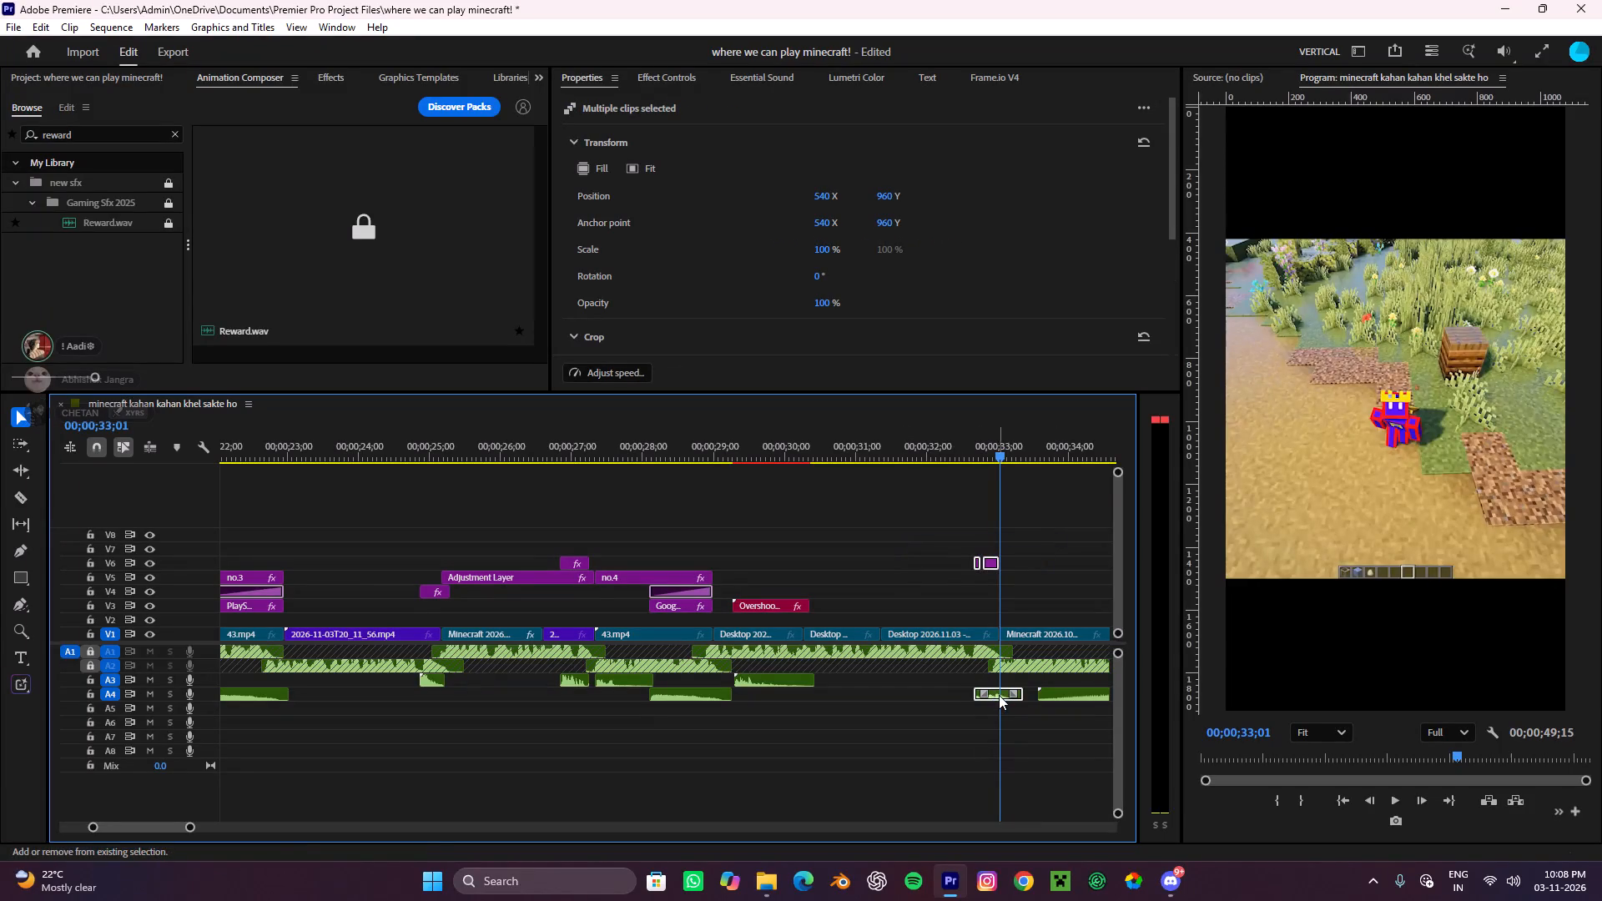
left_click_drag(999, 695, 984, 696)
Play the sequence from 00;00;32;06 to about 00;00;35;24 to check the timing of the V6 clips and their sound effect.
left_click_drag(1000, 451, 941, 473)
left_click(1035, 482)
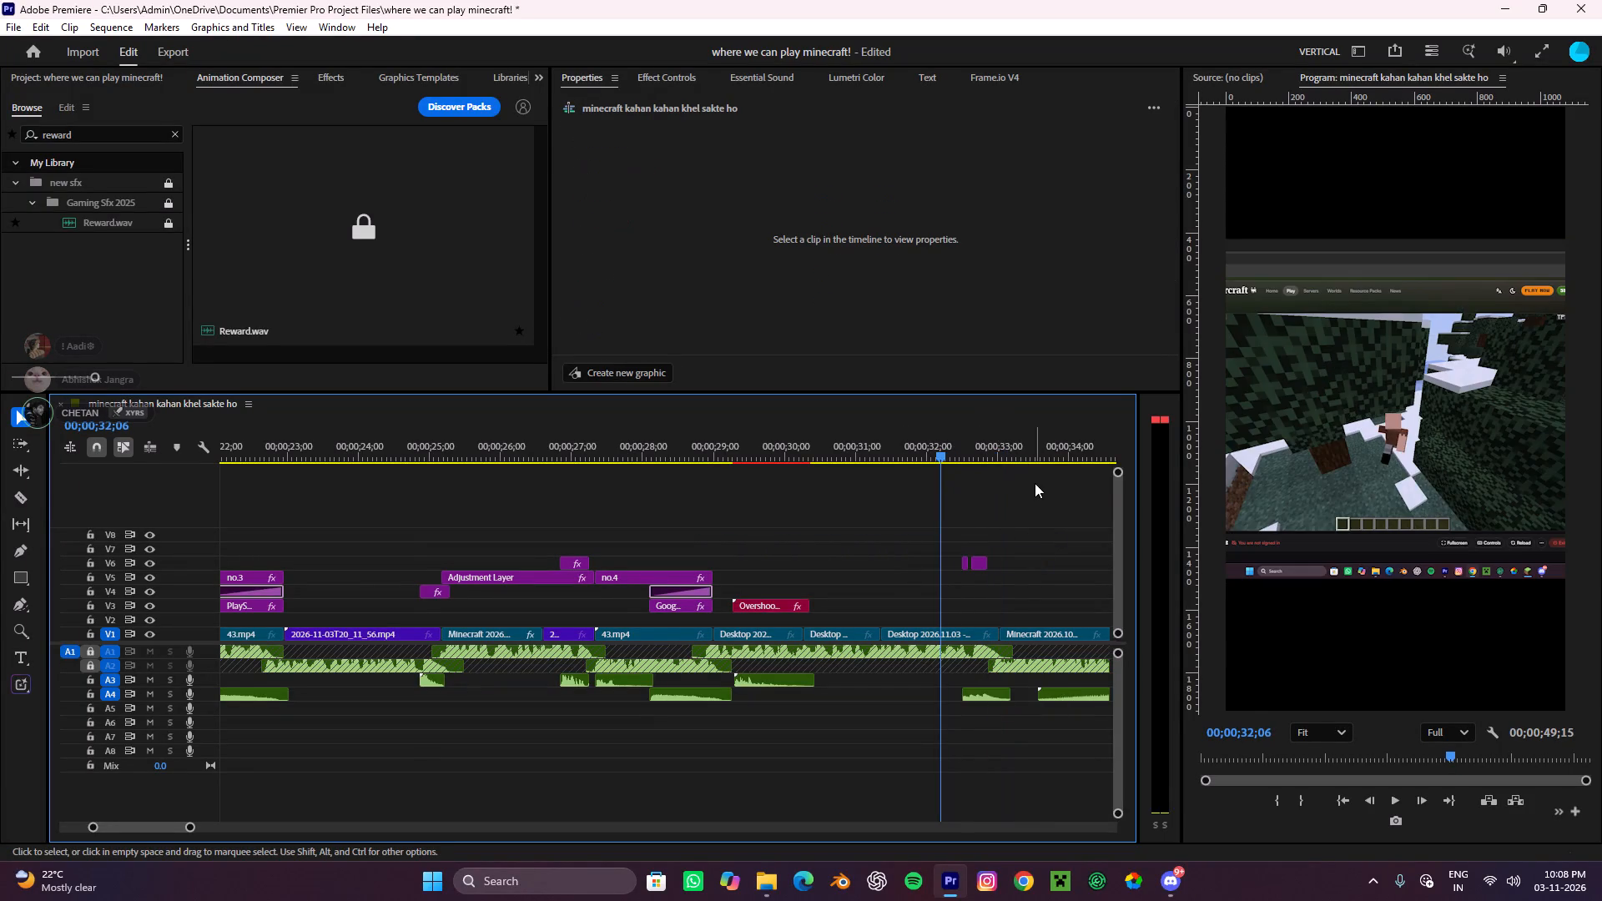
key("space")
scroll(1022, 519, "up", 1)
scroll(1019, 520, "down", 3)
scroll(996, 529, "down", 3, "alt")
scroll(995, 530, "up", 3, "alt")
scroll(995, 530, "down", 3)
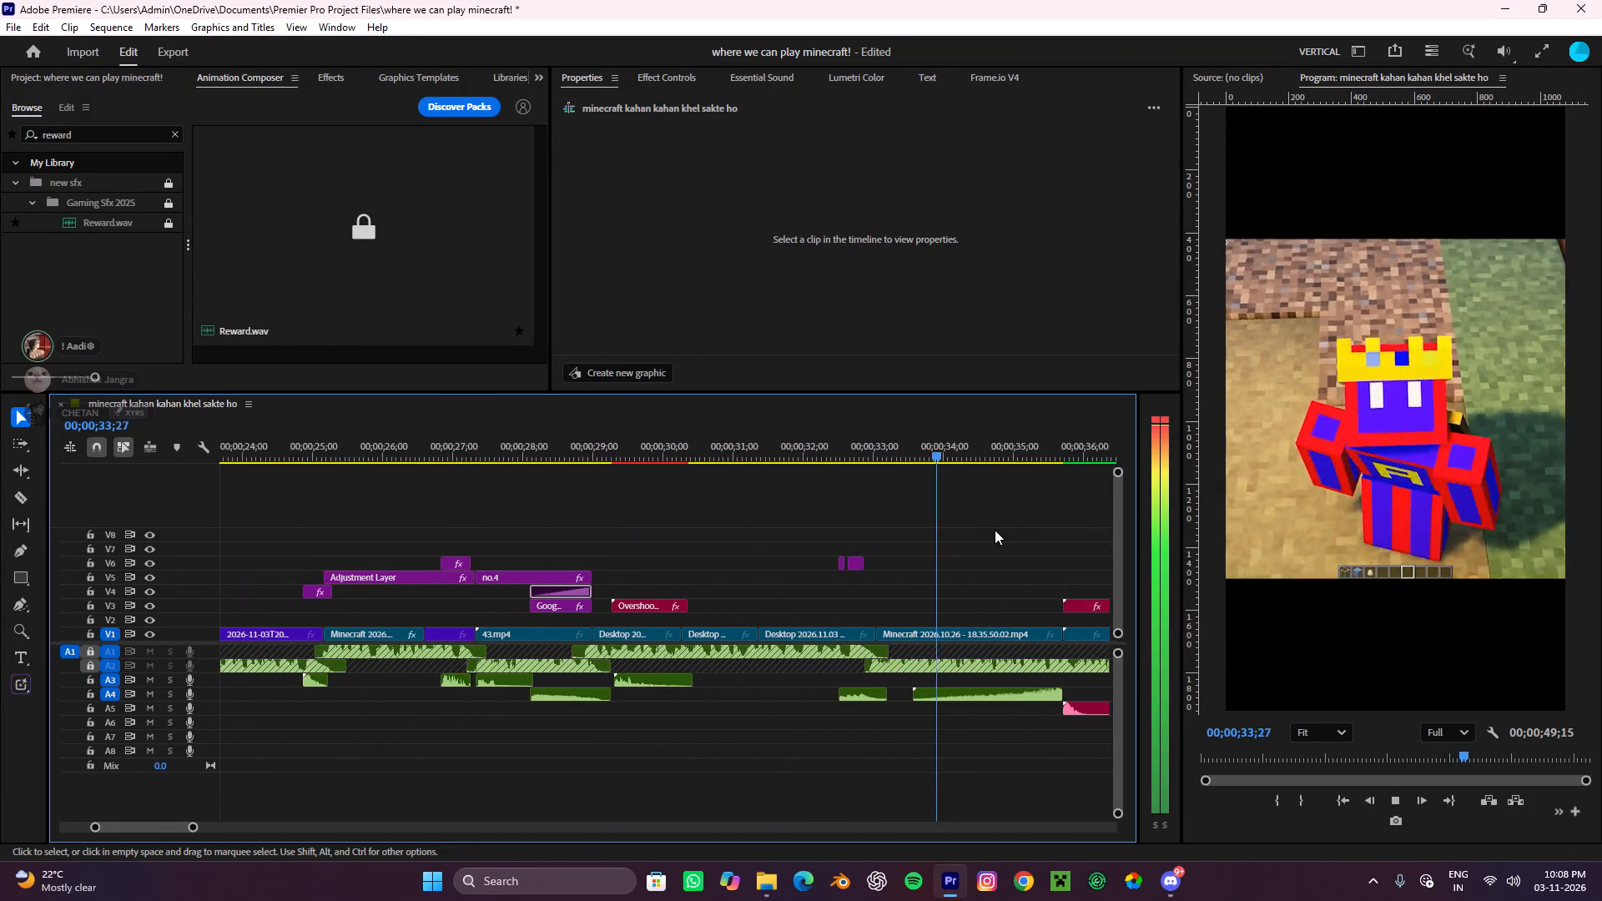
scroll(995, 530, "down", 7, "alt")
key("space")
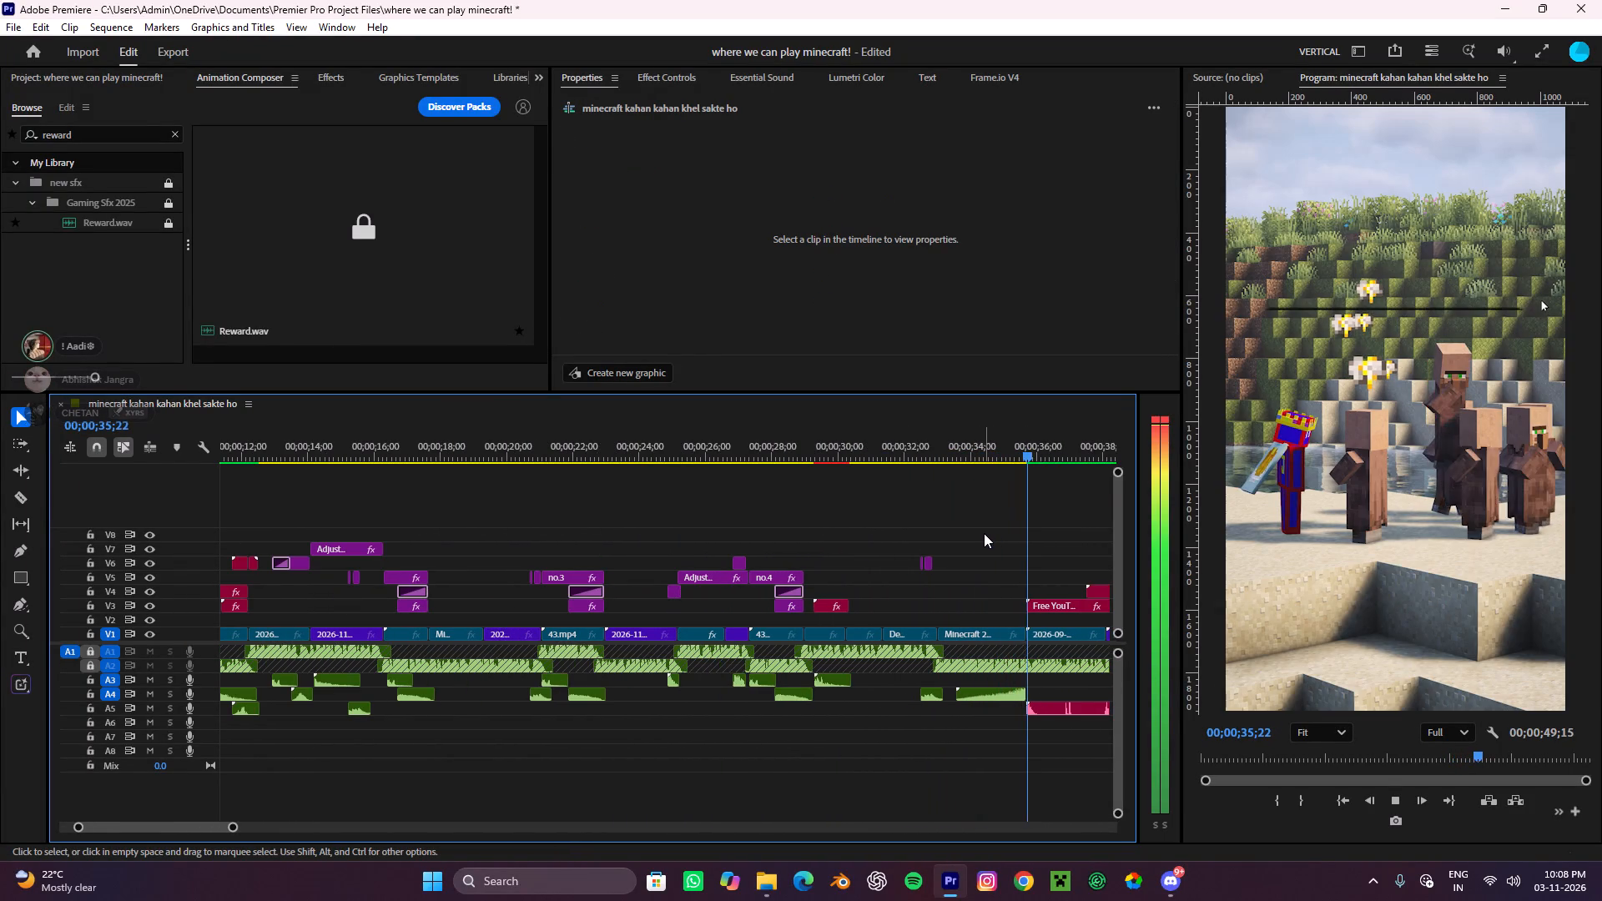
Select the small V6 overlay clips at about 00;00;12;00 in the sequence.
scroll(984, 533, "down", 3, "alt")
scroll(984, 533, "up", 4, "alt")
scroll(984, 533, "up", 5)
scroll(984, 533, "down", 4)
scroll(968, 541, "up", 3, "alt")
scroll(968, 541, "down", 3, "alt")
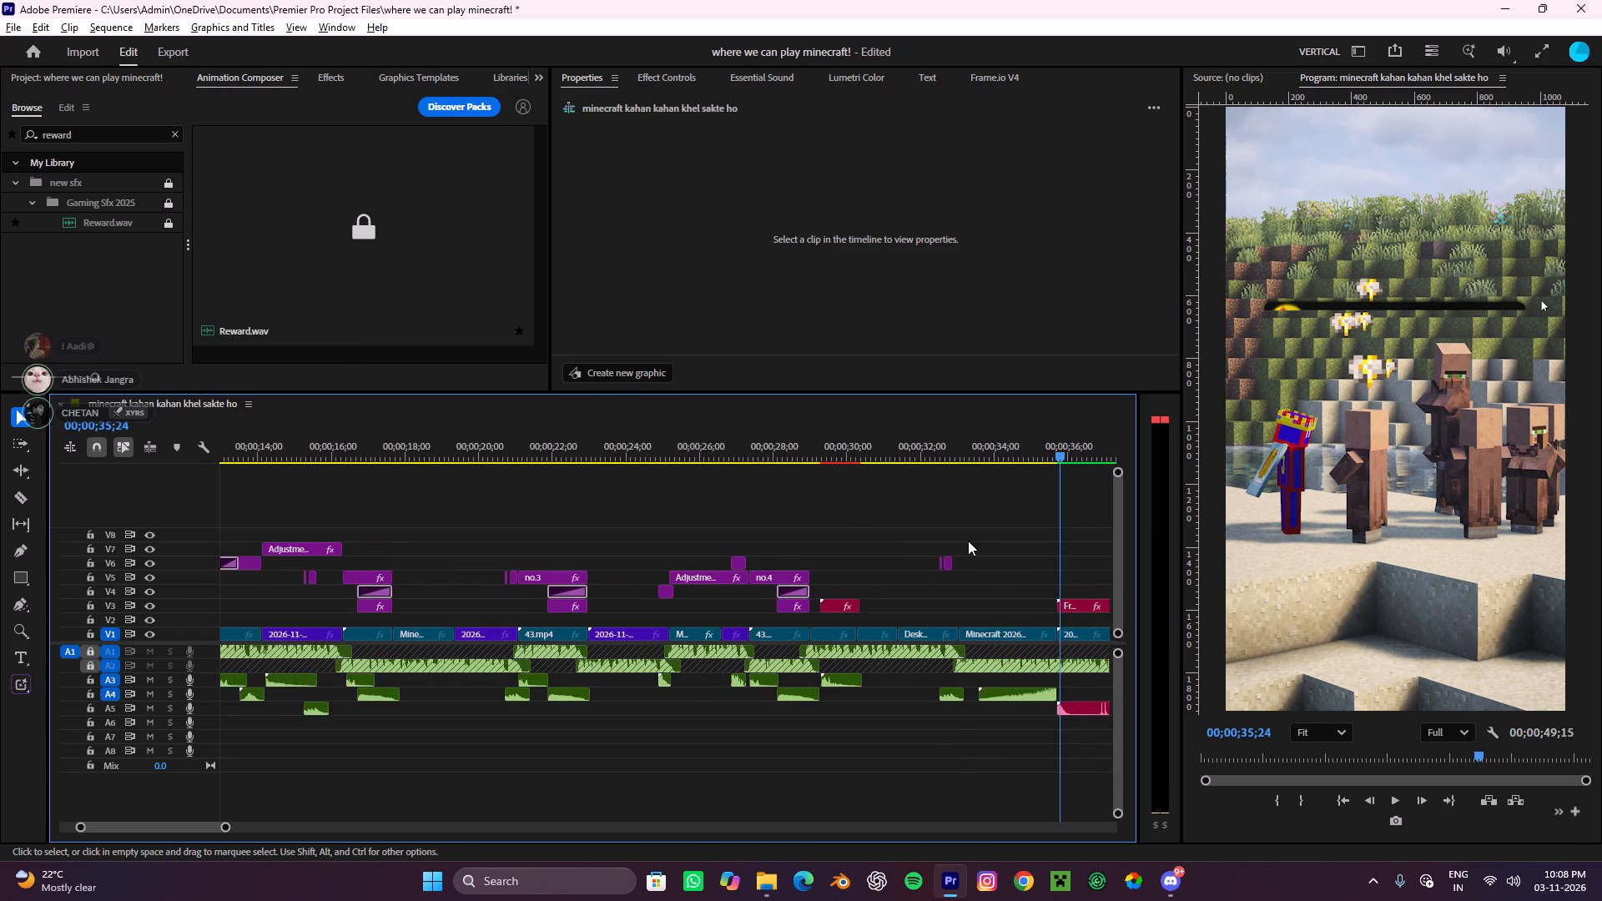
scroll(968, 541, "down", 4)
scroll(968, 541, "up", 4, "alt")
scroll(968, 541, "down", 6, "alt")
scroll(955, 545, "up", 4, "alt")
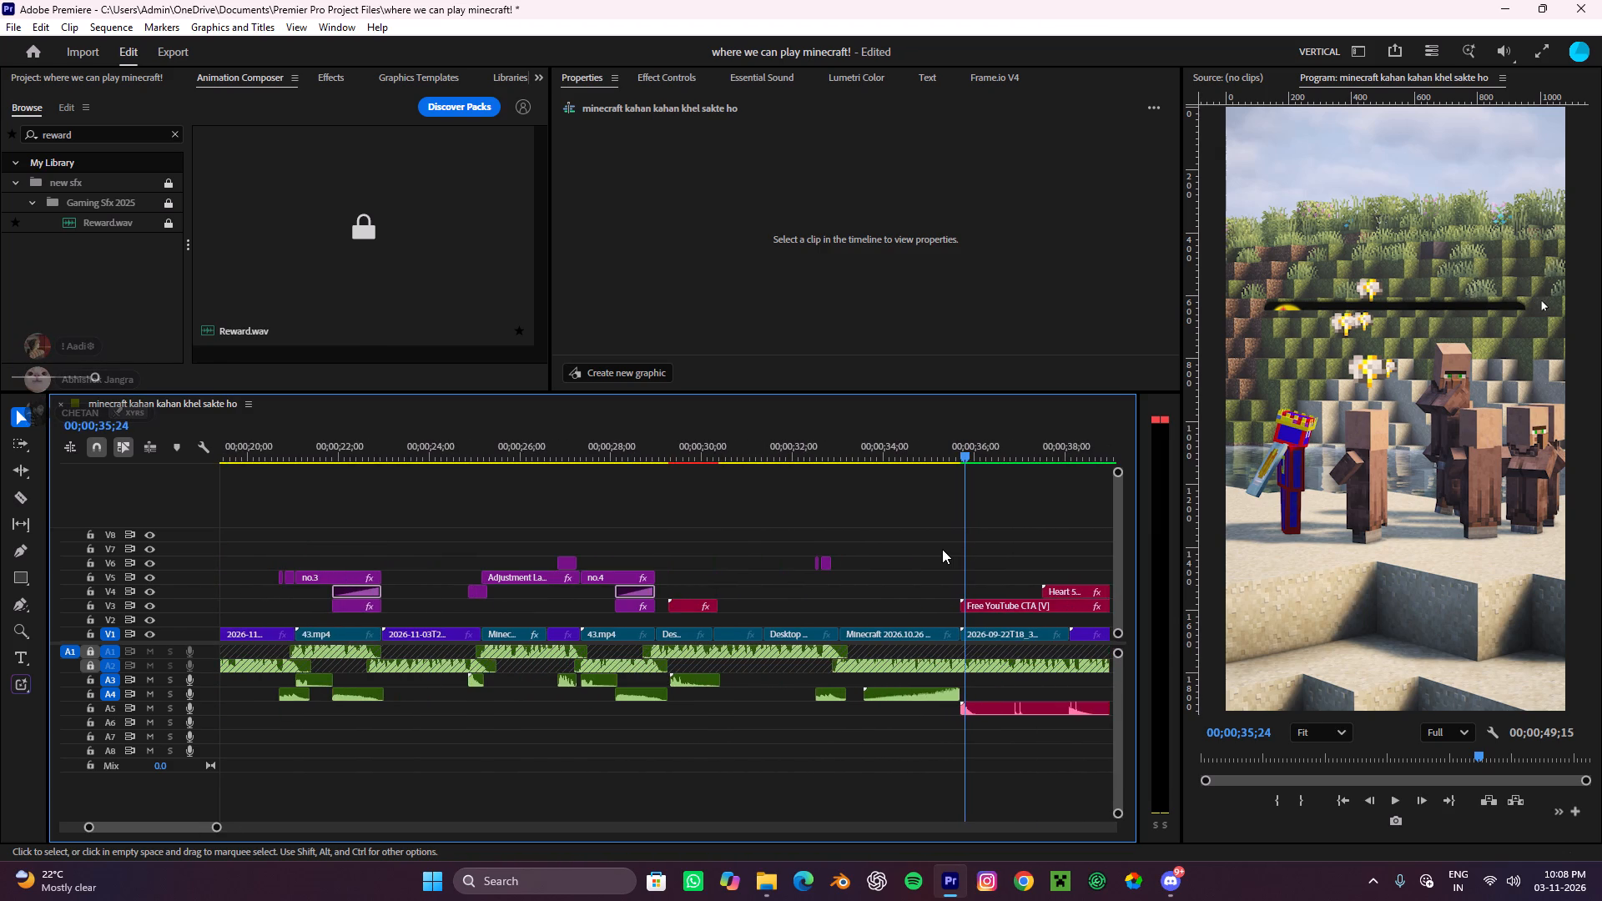
scroll(942, 549, "down", 3, "alt")
scroll(792, 608, "up", 3, "alt")
scroll(656, 617, "down", 6, "alt")
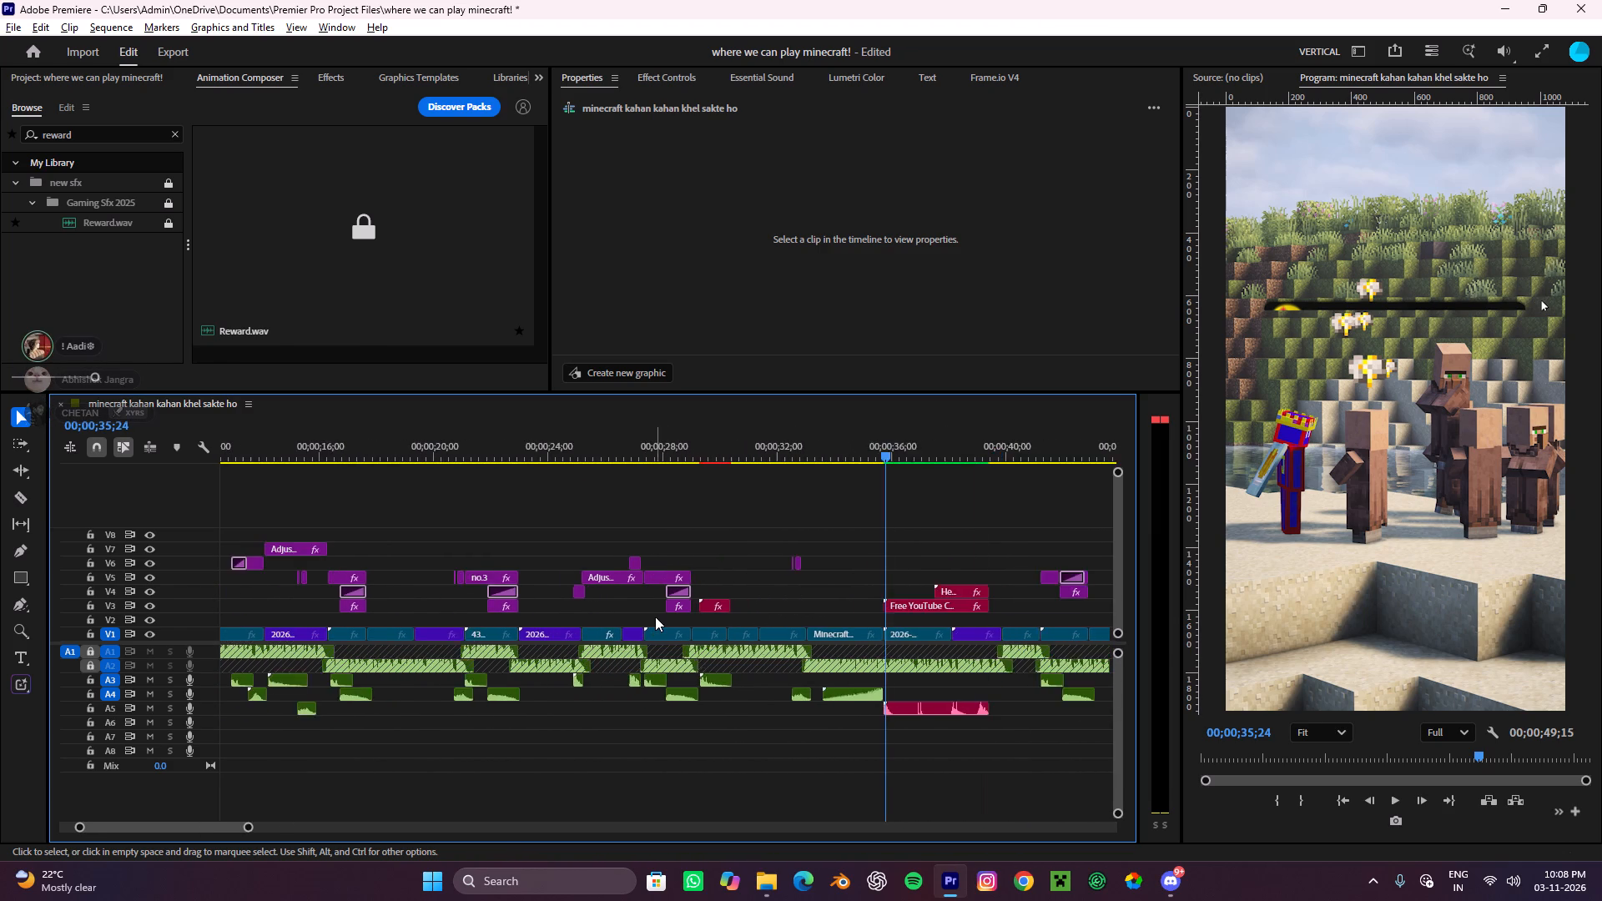
scroll(655, 617, "down", 2, "alt")
scroll(508, 608, "up", 4)
left_click_drag(429, 516, 449, 567, "shift")
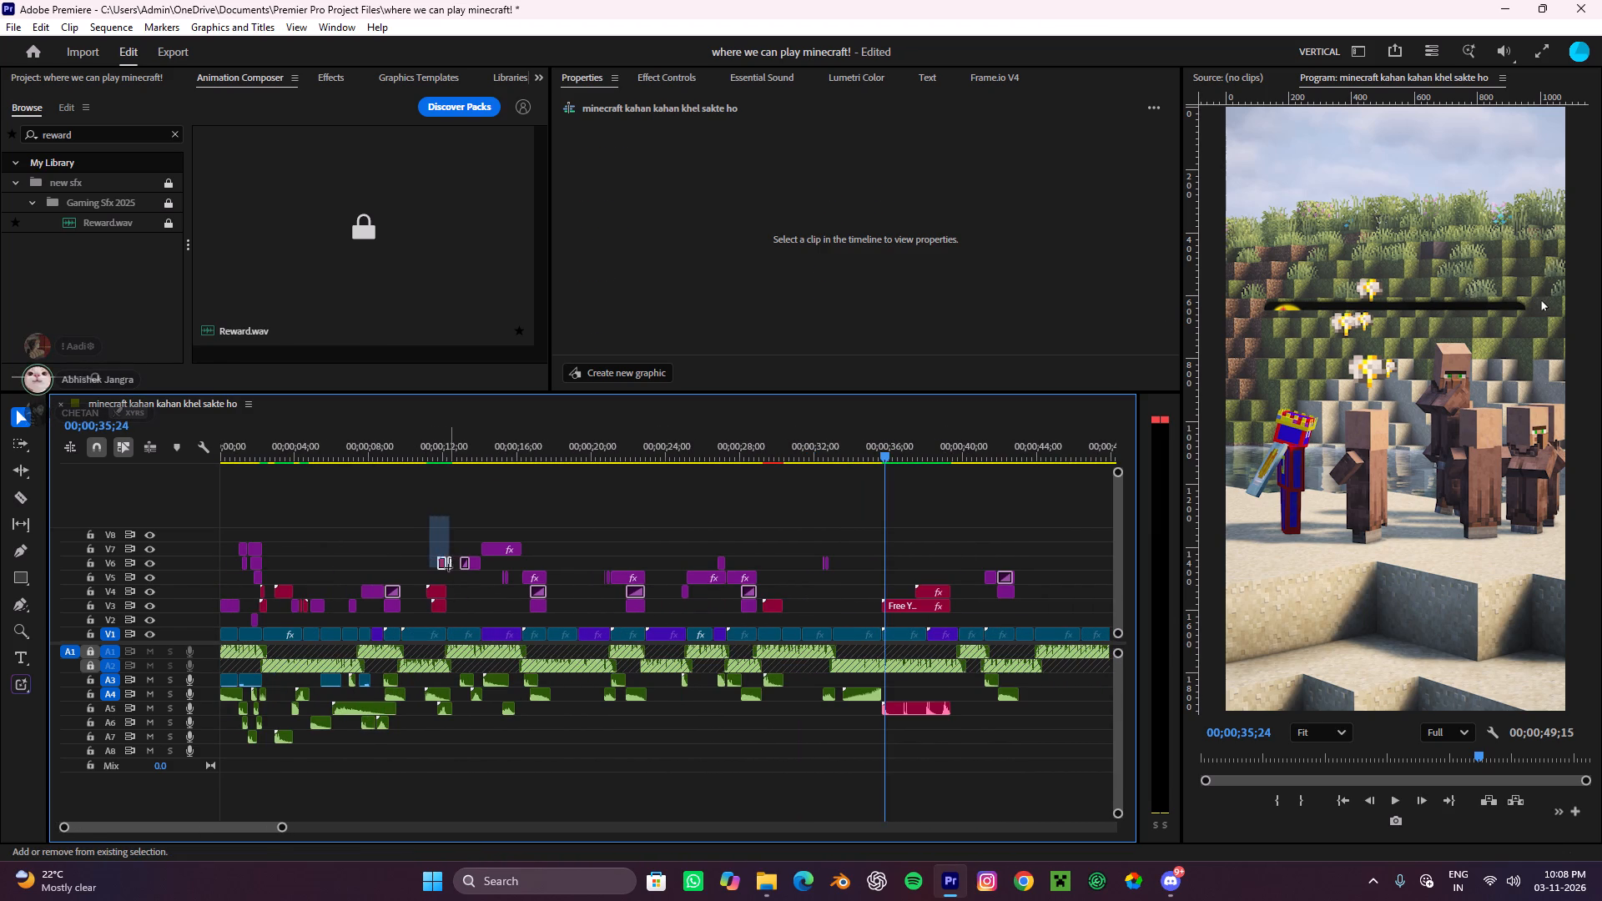
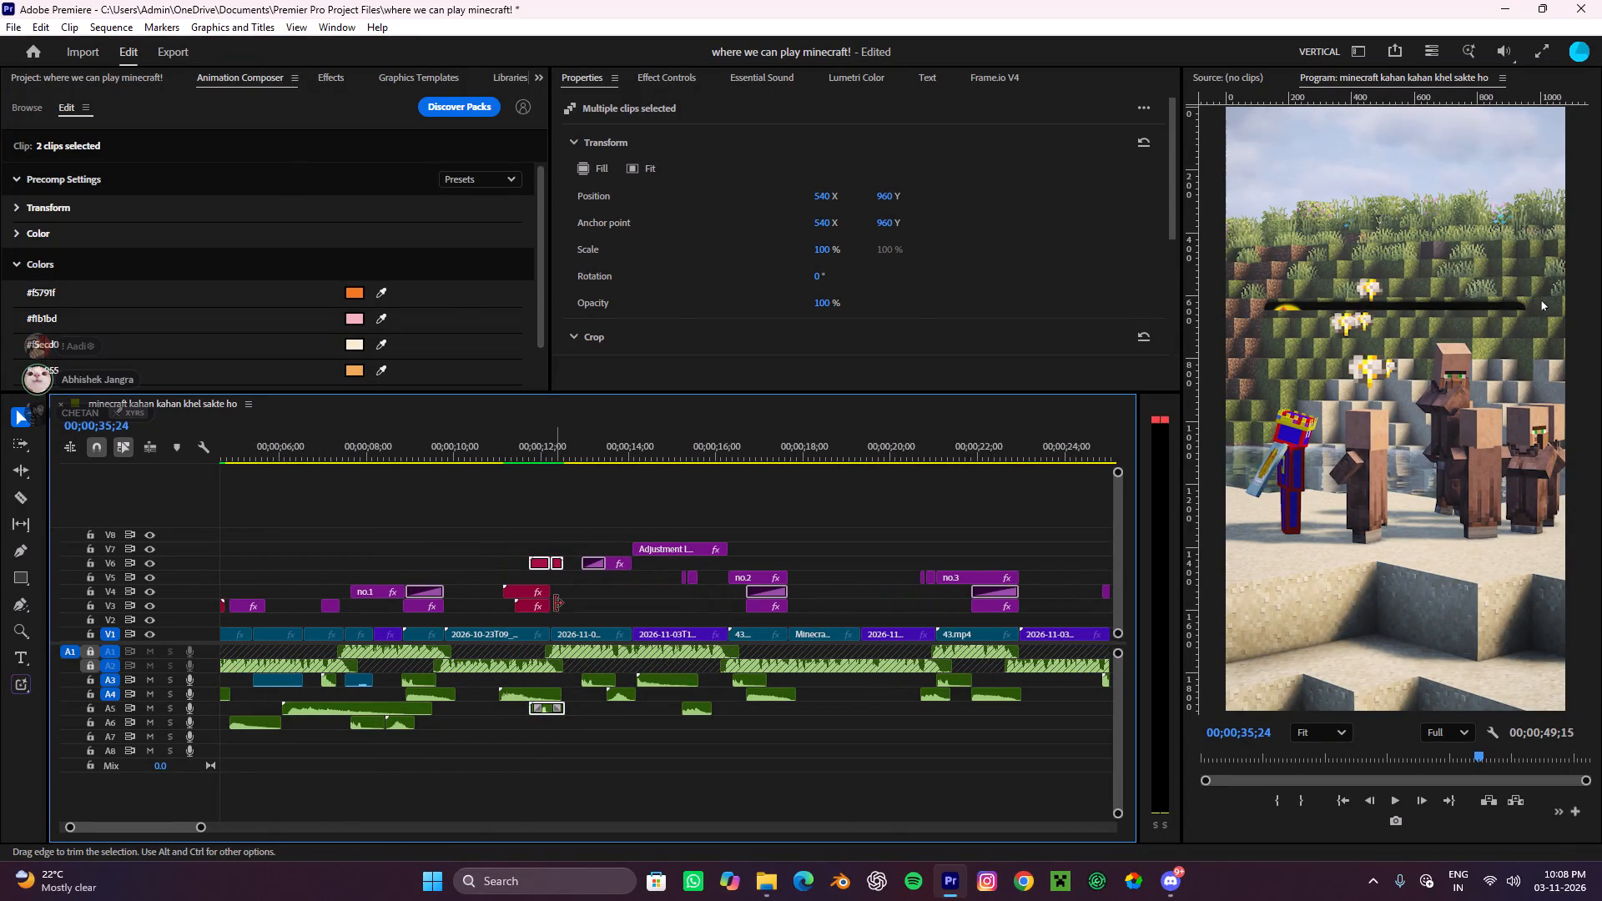
Copy the two selected V6 overlay clips and their A5 sound effect from about 00;00;12;00.
scroll(555, 603, "down", 10)
scroll(557, 601, "down", 9, "alt")
scroll(713, 531, "up", 2, "alt")
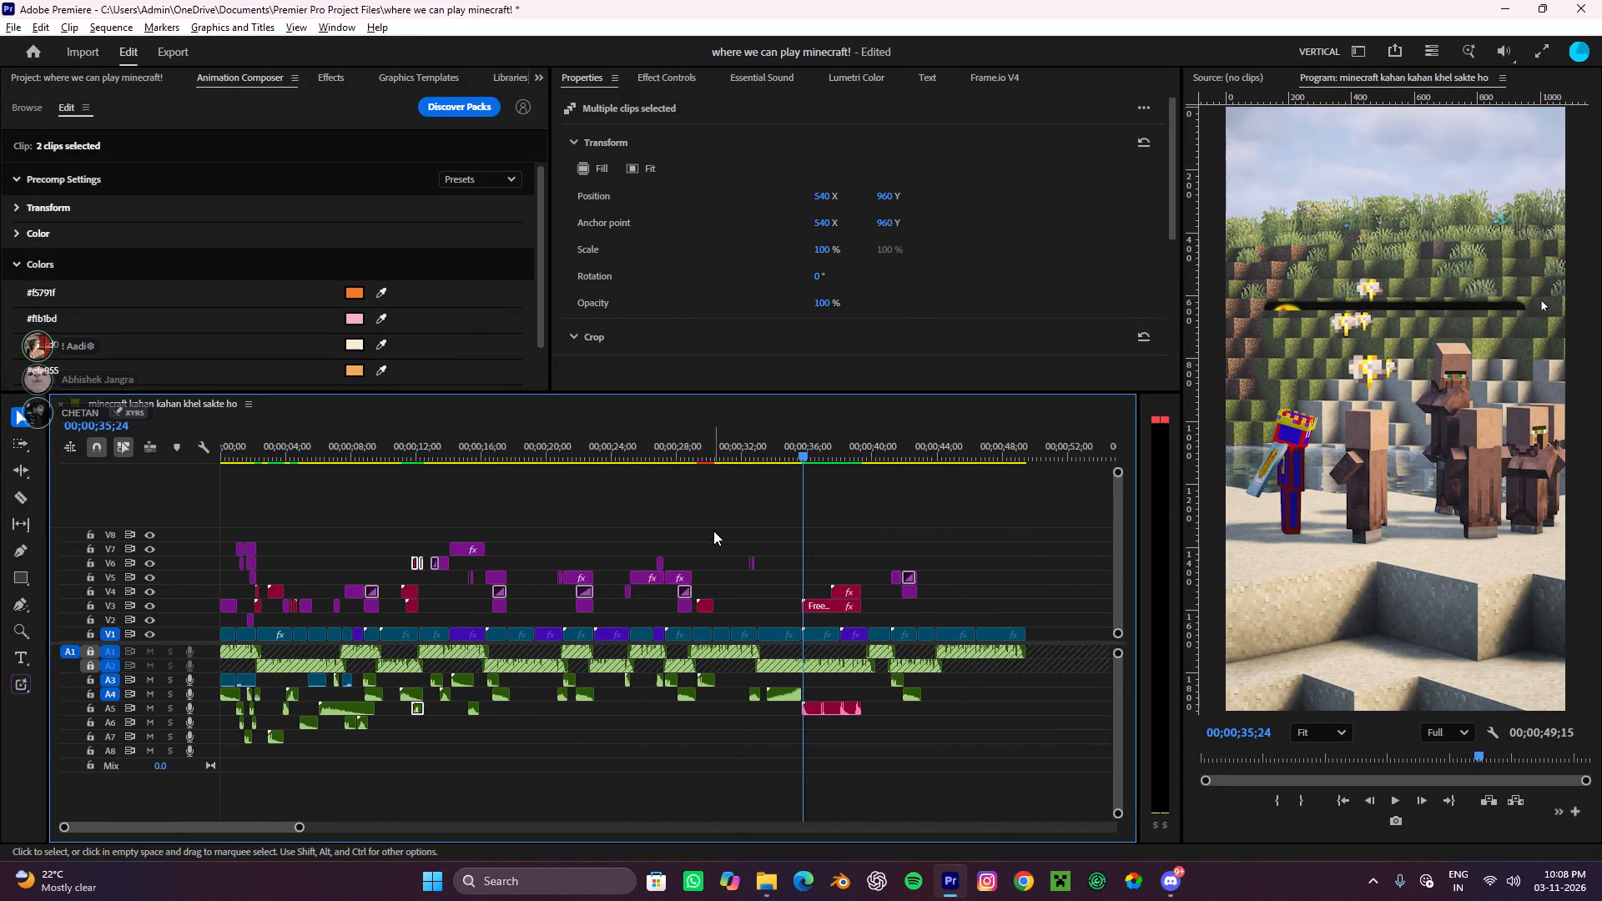
scroll(713, 531, "up", 3, "alt")
scroll(713, 531, "down", 5)
scroll(809, 571, "up", 2, "ctrl")
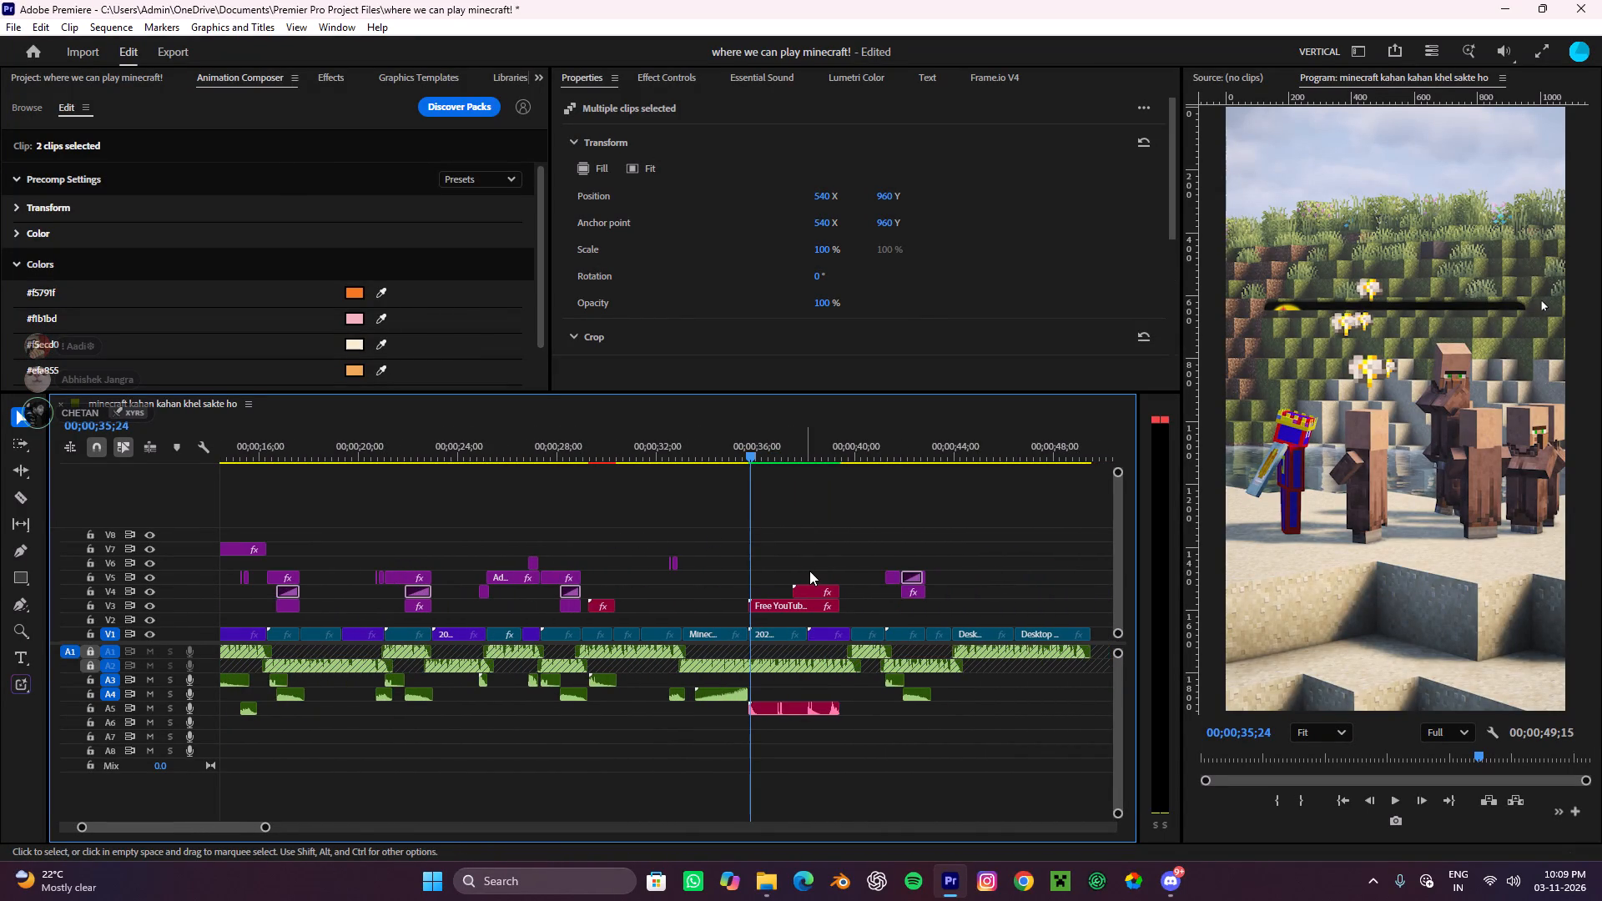
scroll(809, 571, "up", 2, "ctrl")
key("ctrl+c")
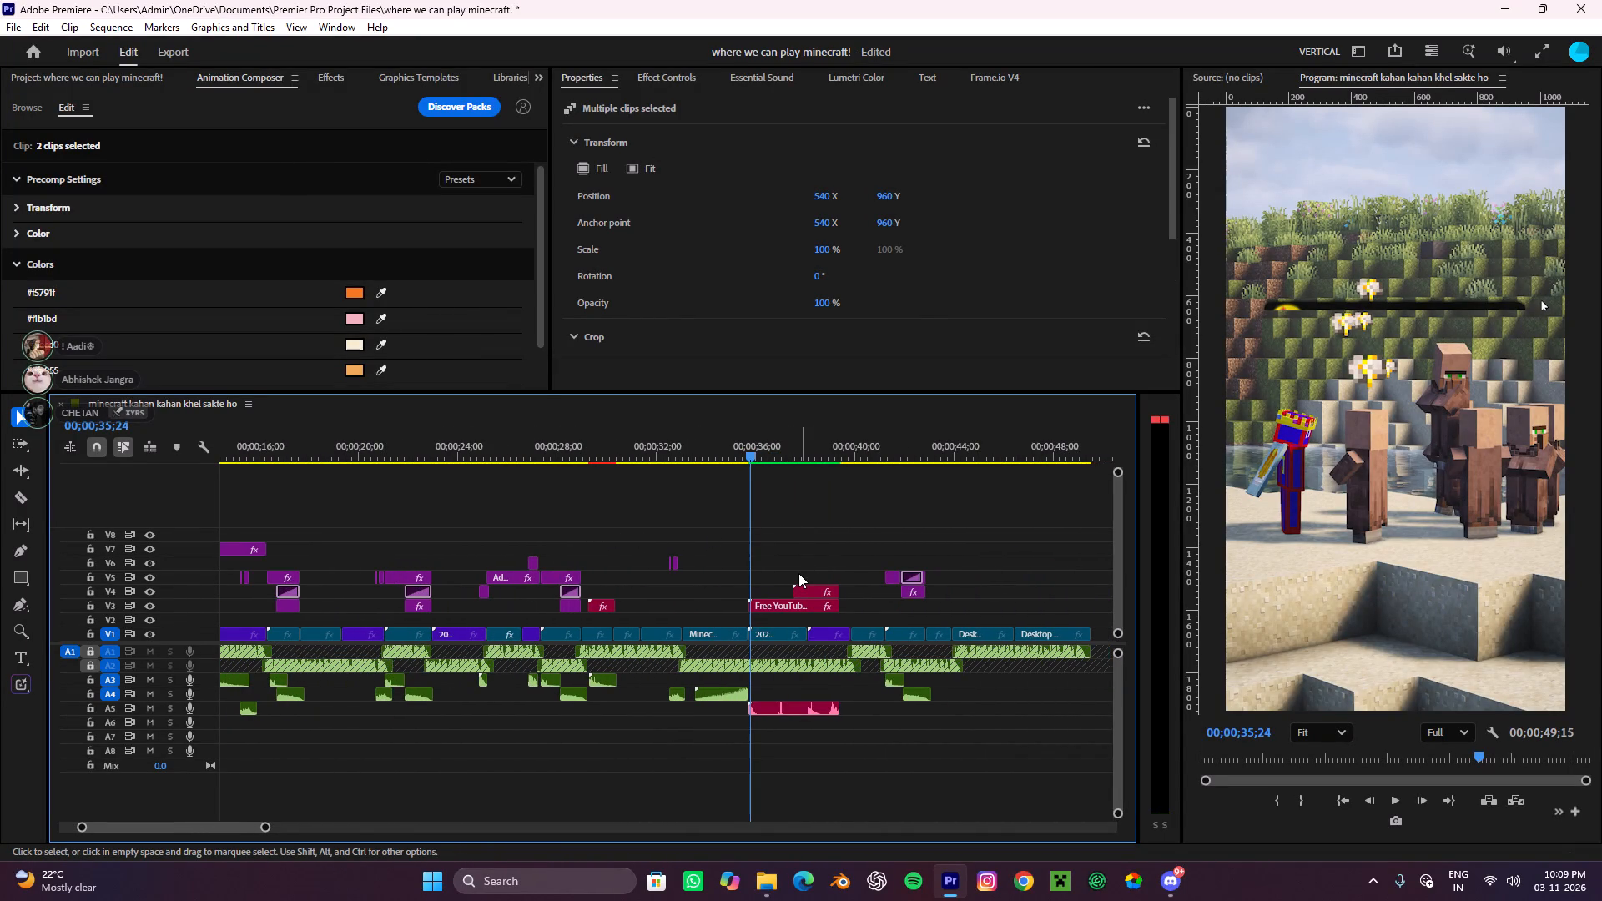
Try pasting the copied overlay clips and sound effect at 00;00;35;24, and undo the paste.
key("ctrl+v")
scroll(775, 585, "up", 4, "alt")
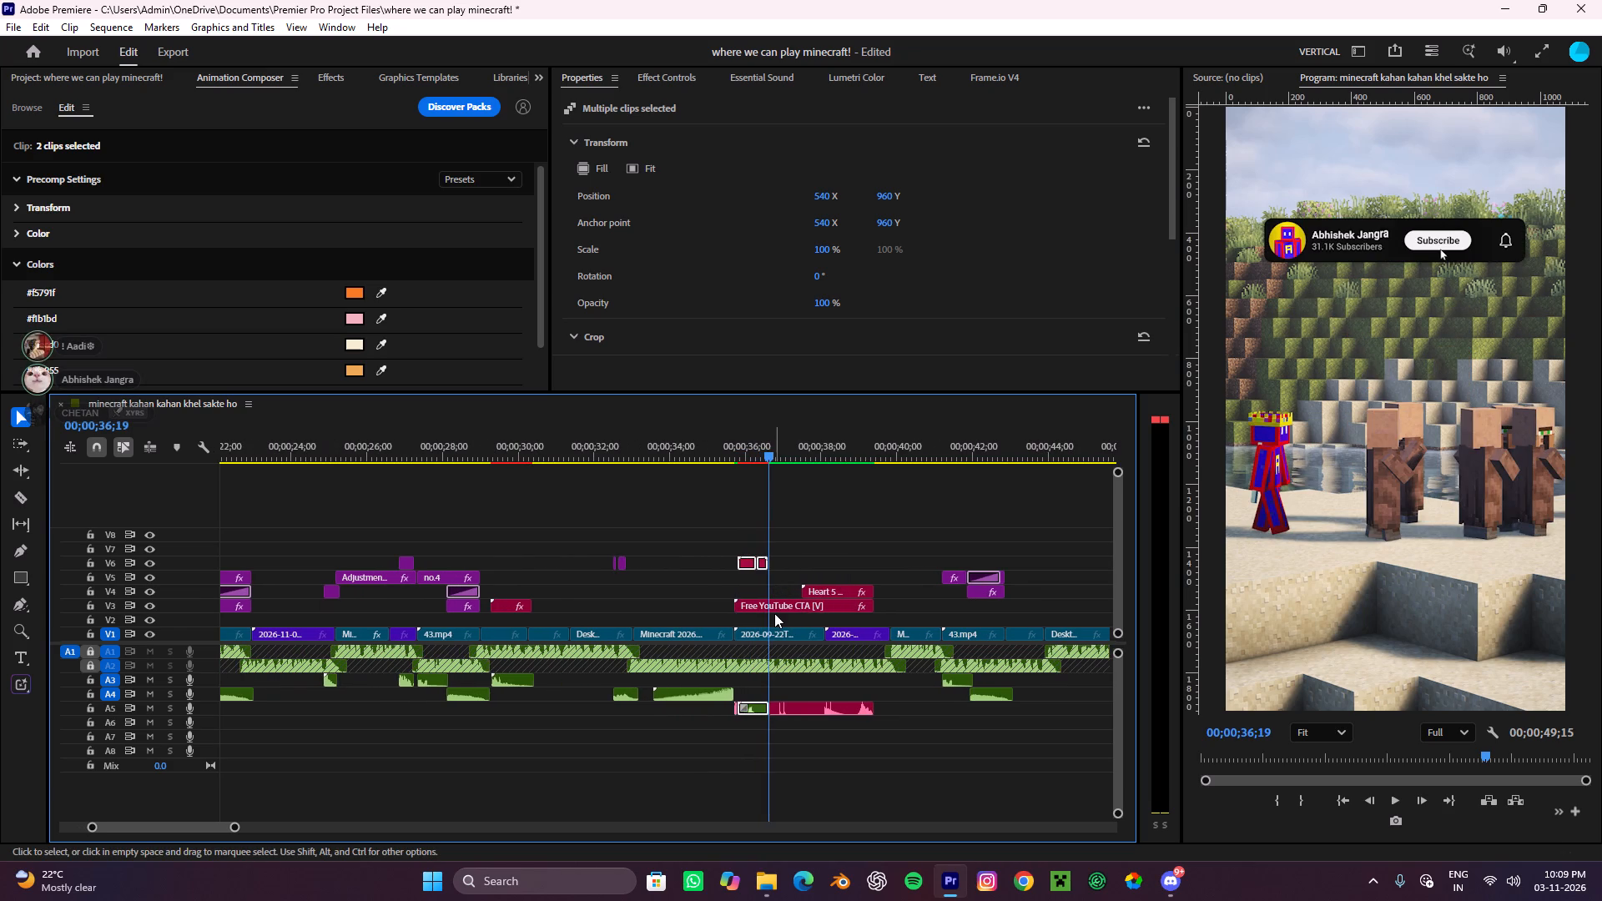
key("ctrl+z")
Paste the copied overlay clips and sound effect into empty track space at about 00;00;44;00, past the Free YouTube CTA clip.
scroll(770, 614, "down", 8, "alt")
left_click_drag(762, 450, 870, 507)
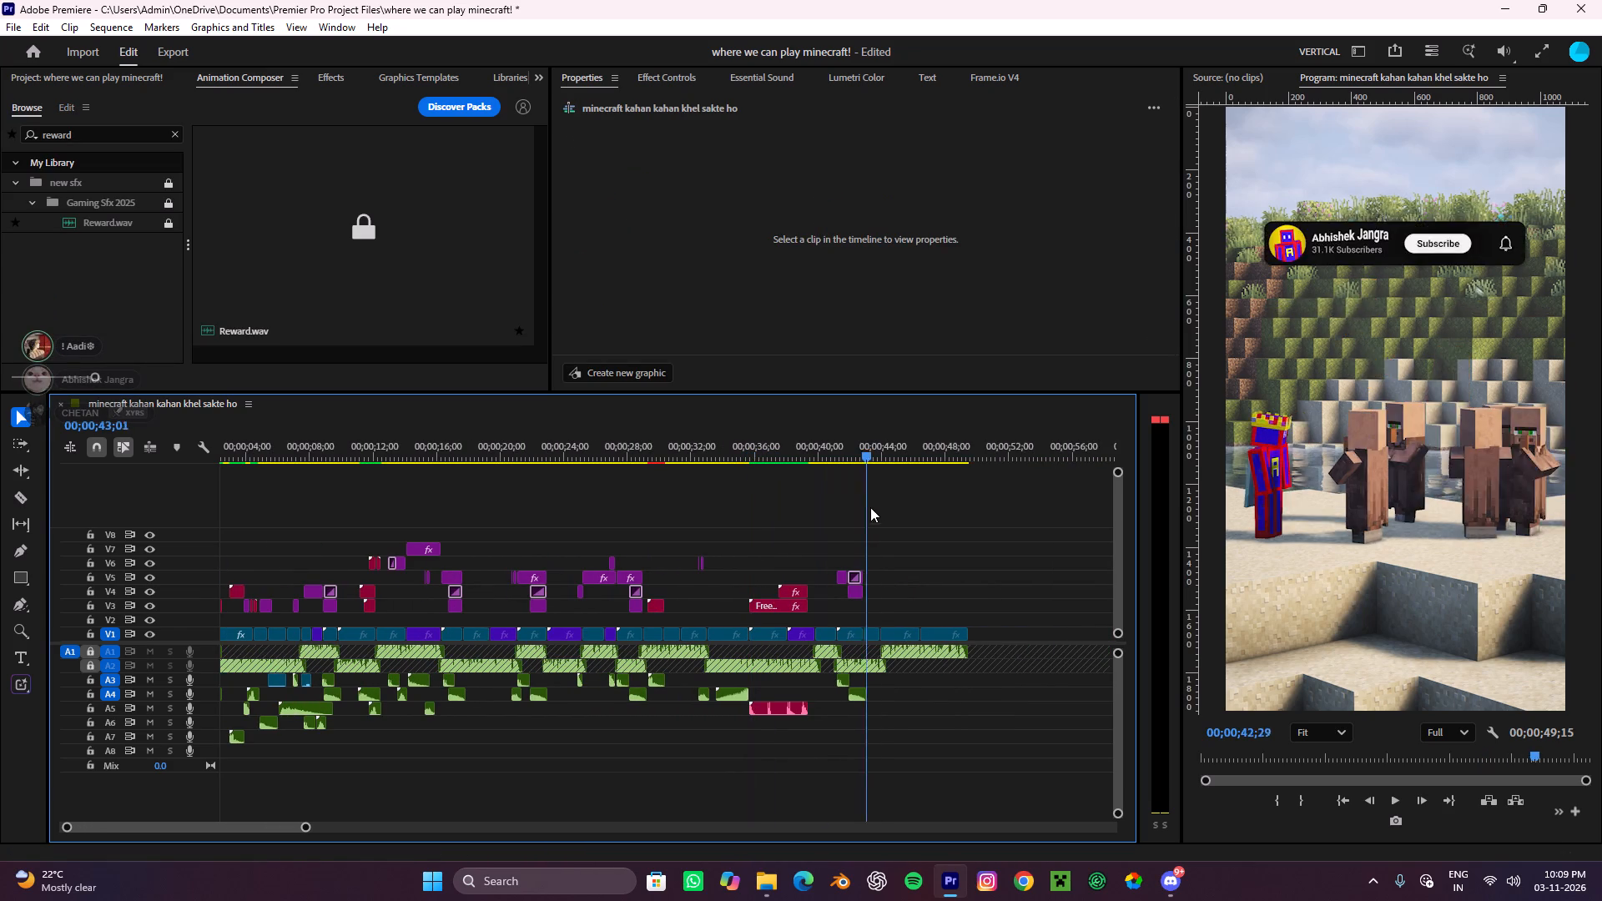
left_click_drag(870, 507, 882, 532)
key("ctrl+v")
scroll(862, 563, "up", 9, "alt")
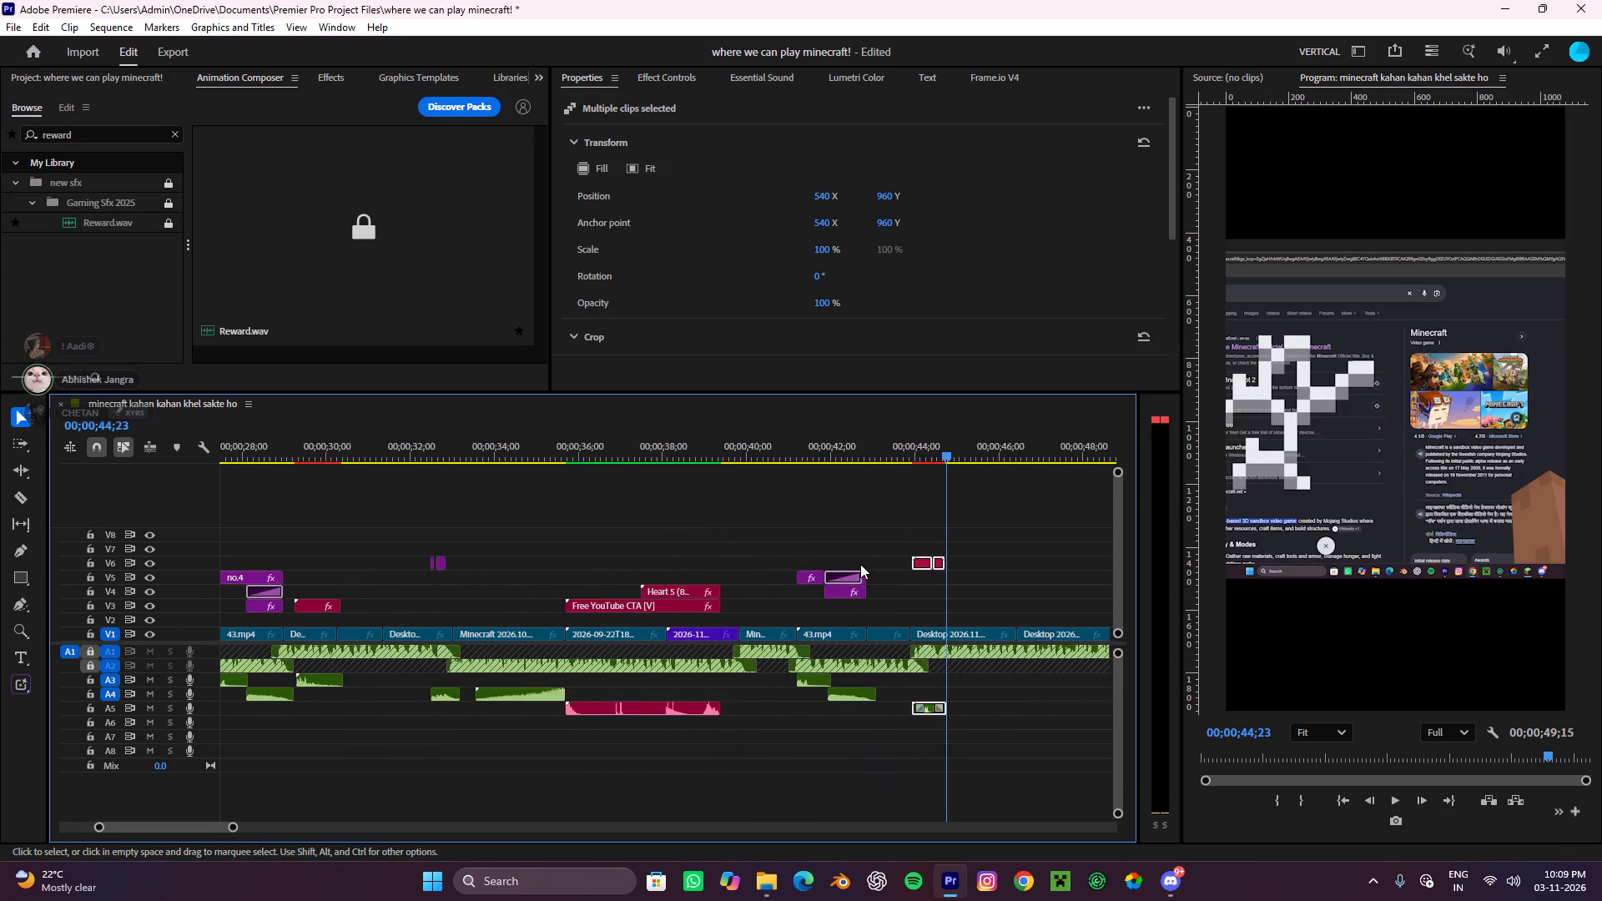
scroll(860, 564, "up", 5, "alt")
Move the pasted clips to V4 and their sound to A6, 00;00;08;22 earlier, with the cut between them at the Free YouTube CTA clip's start.
left_click_drag(1055, 713, 1052, 727)
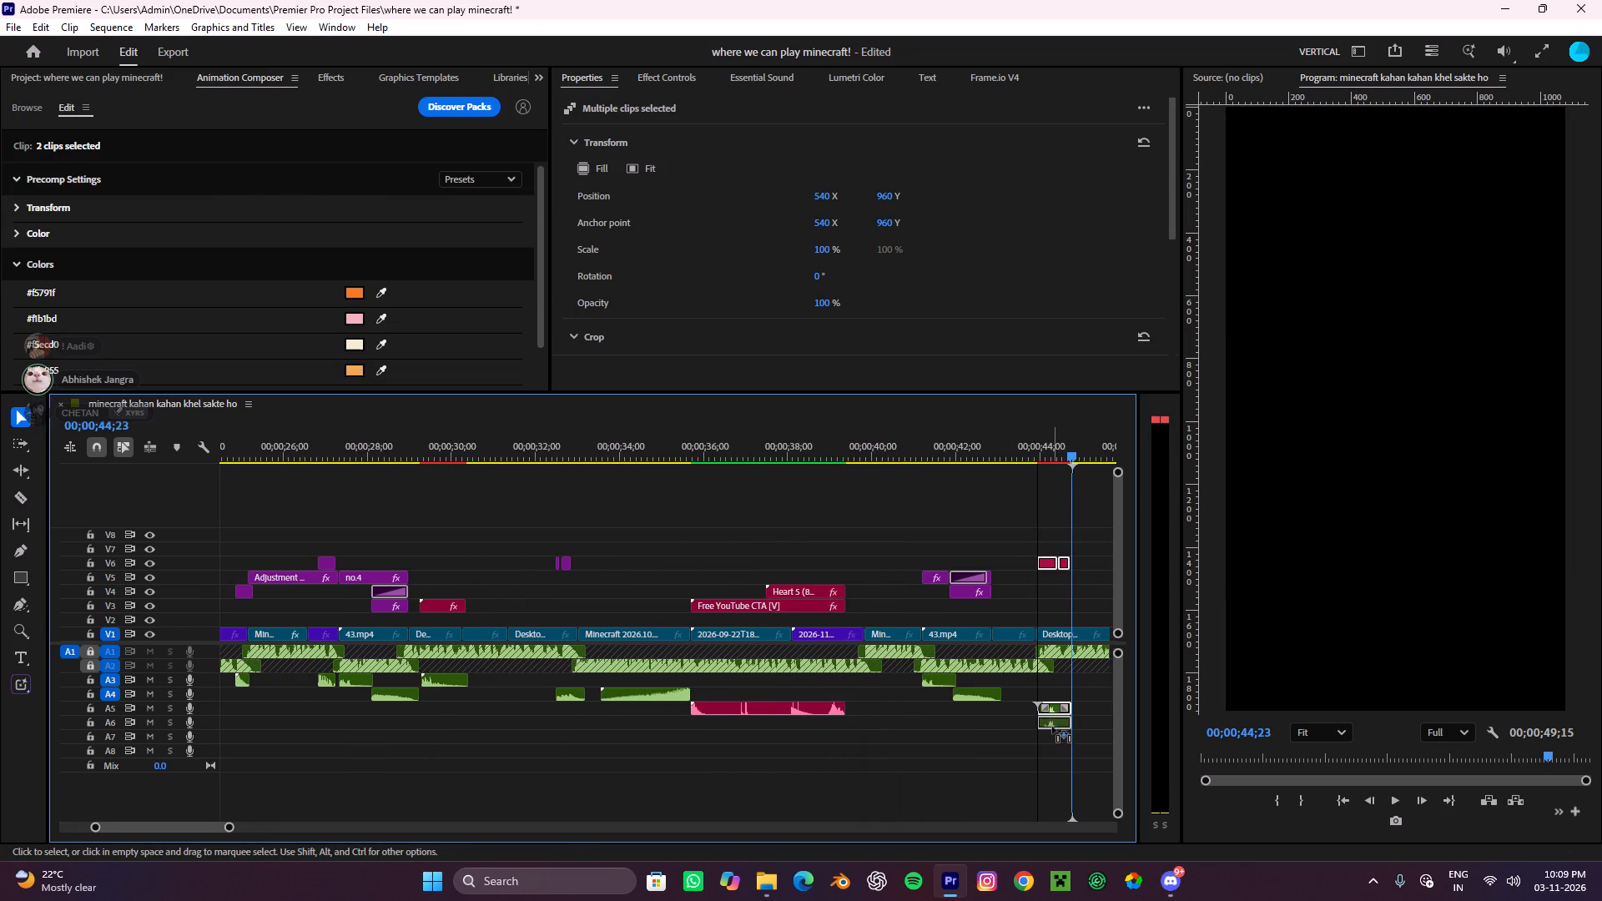
left_click_drag(1052, 727, 1052, 727)
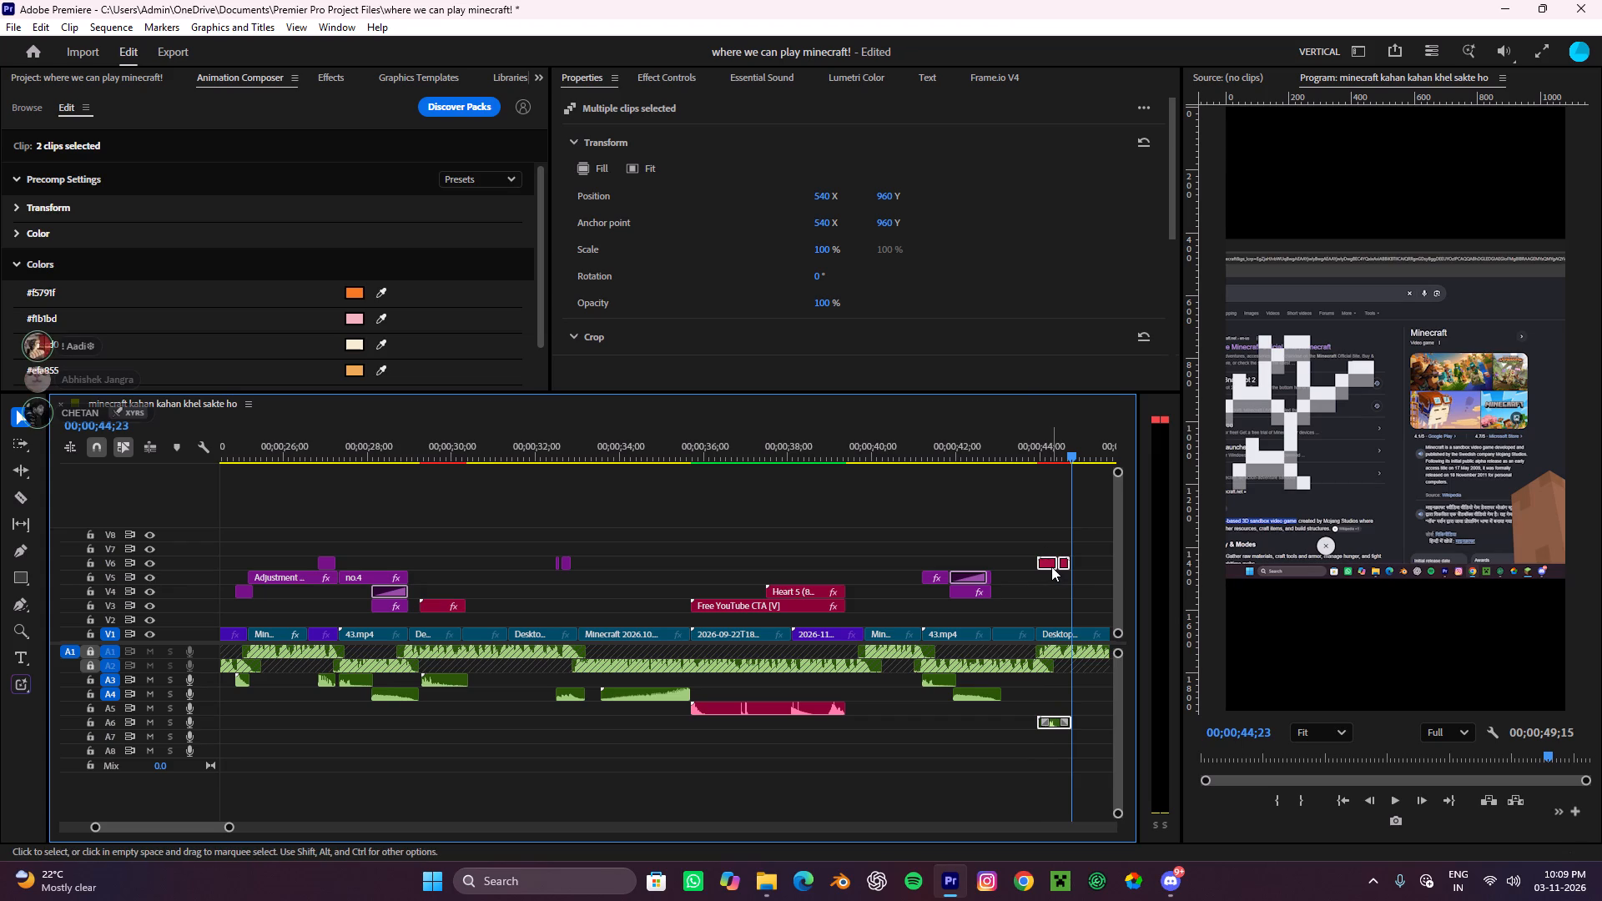
left_click_drag(1046, 564, 685, 579)
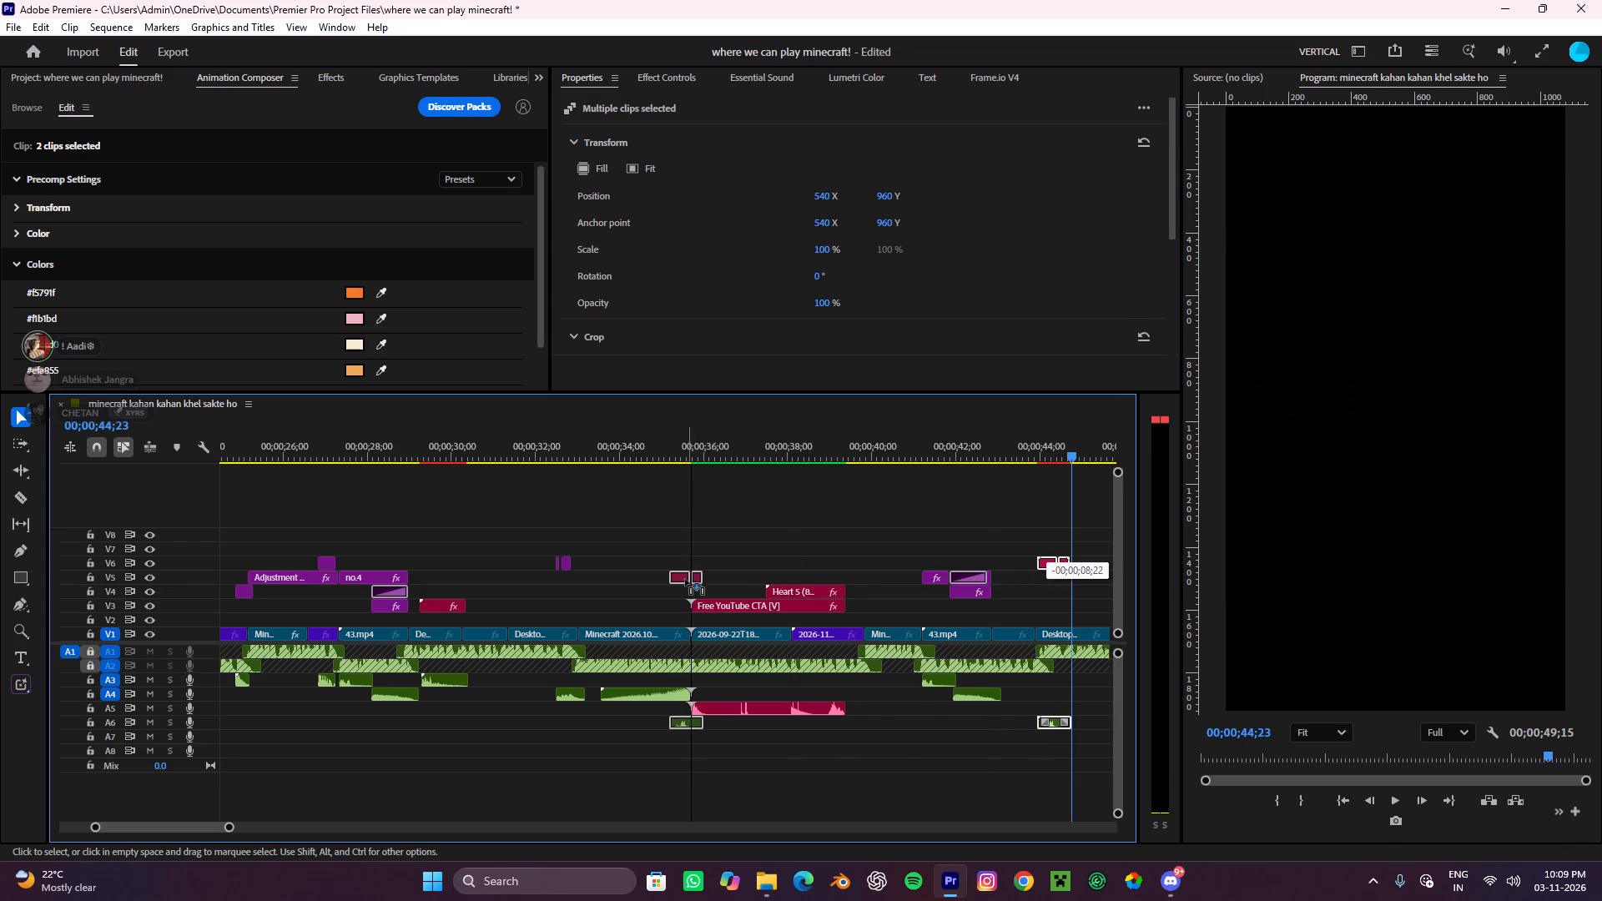
left_click_drag(685, 579, 681, 586)
Render the sequence previews with the playhead at 00;00;34;21 to check the moved overlay clips.
left_click(650, 436)
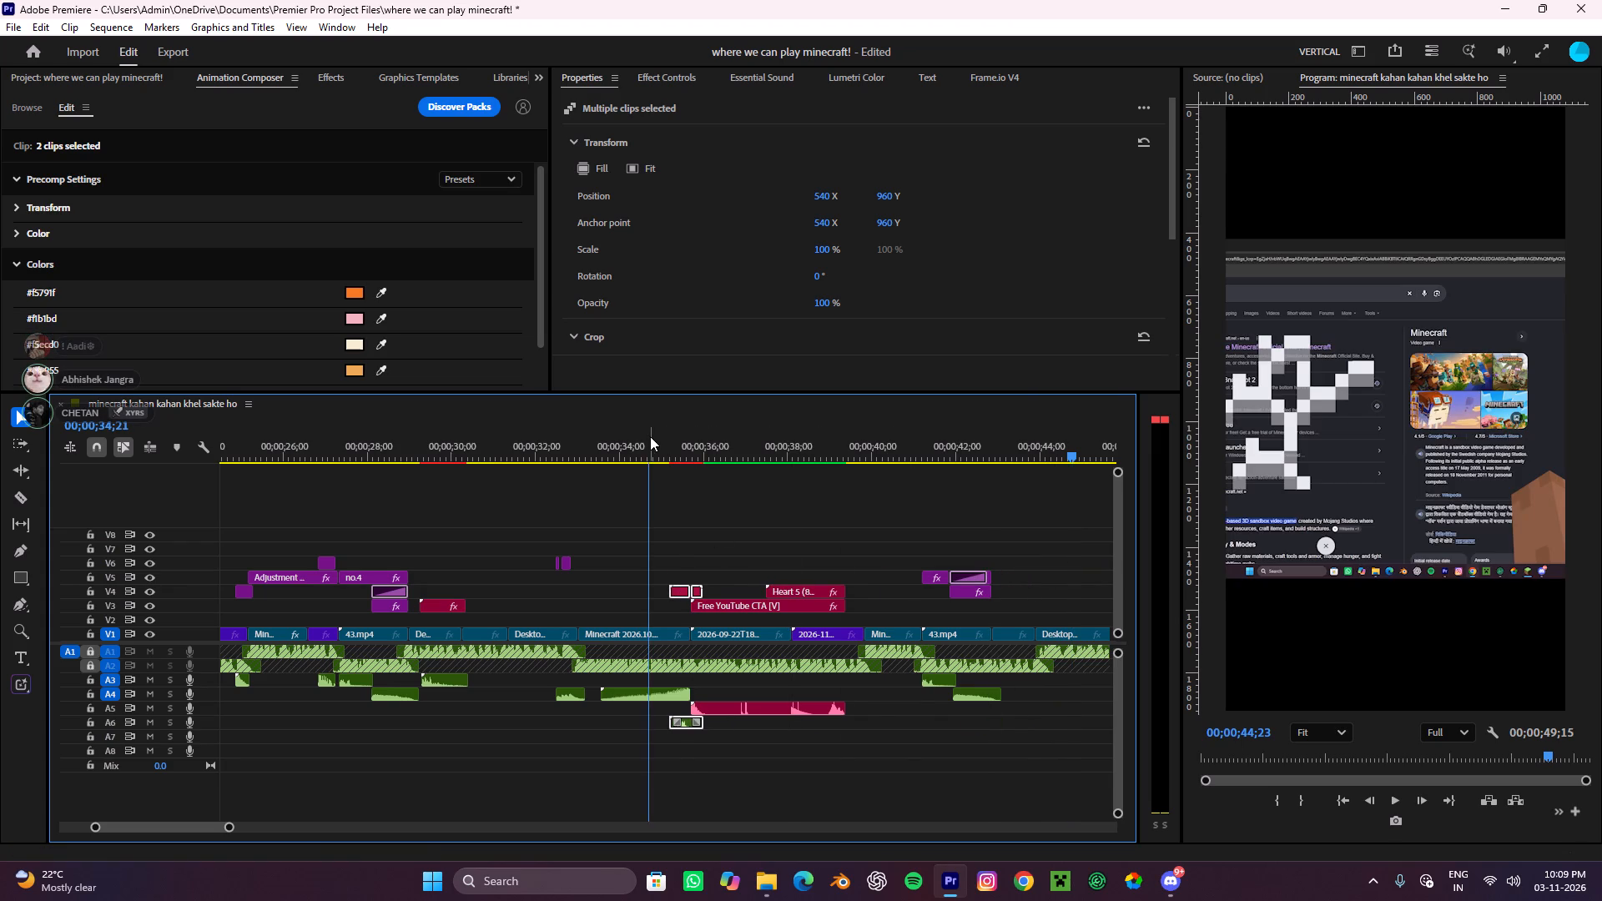
key("Return")
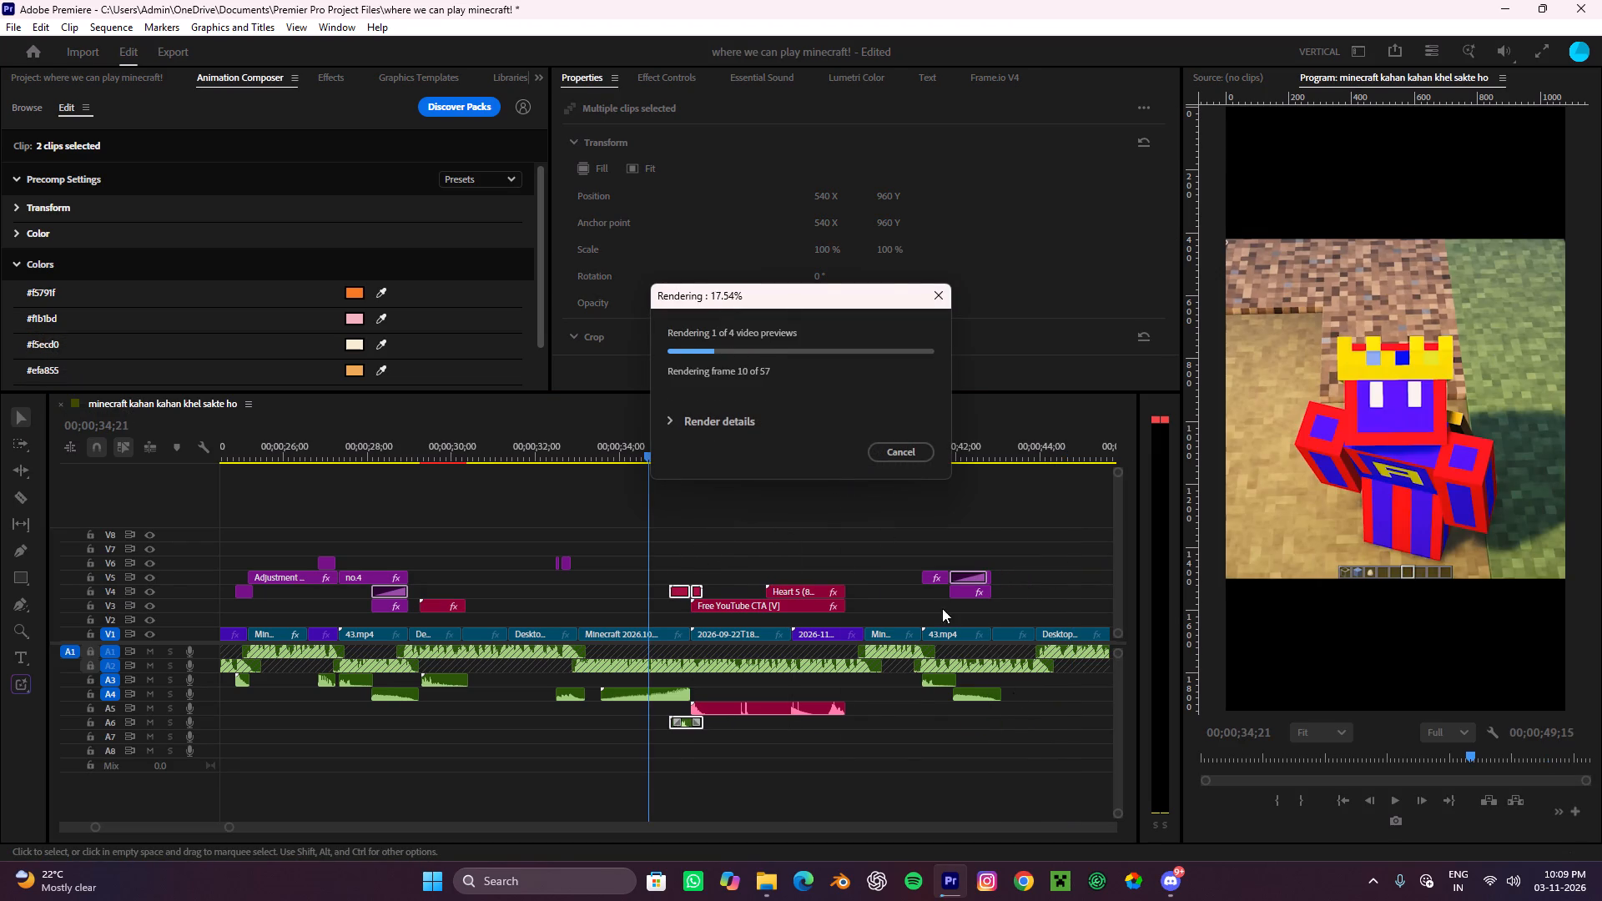
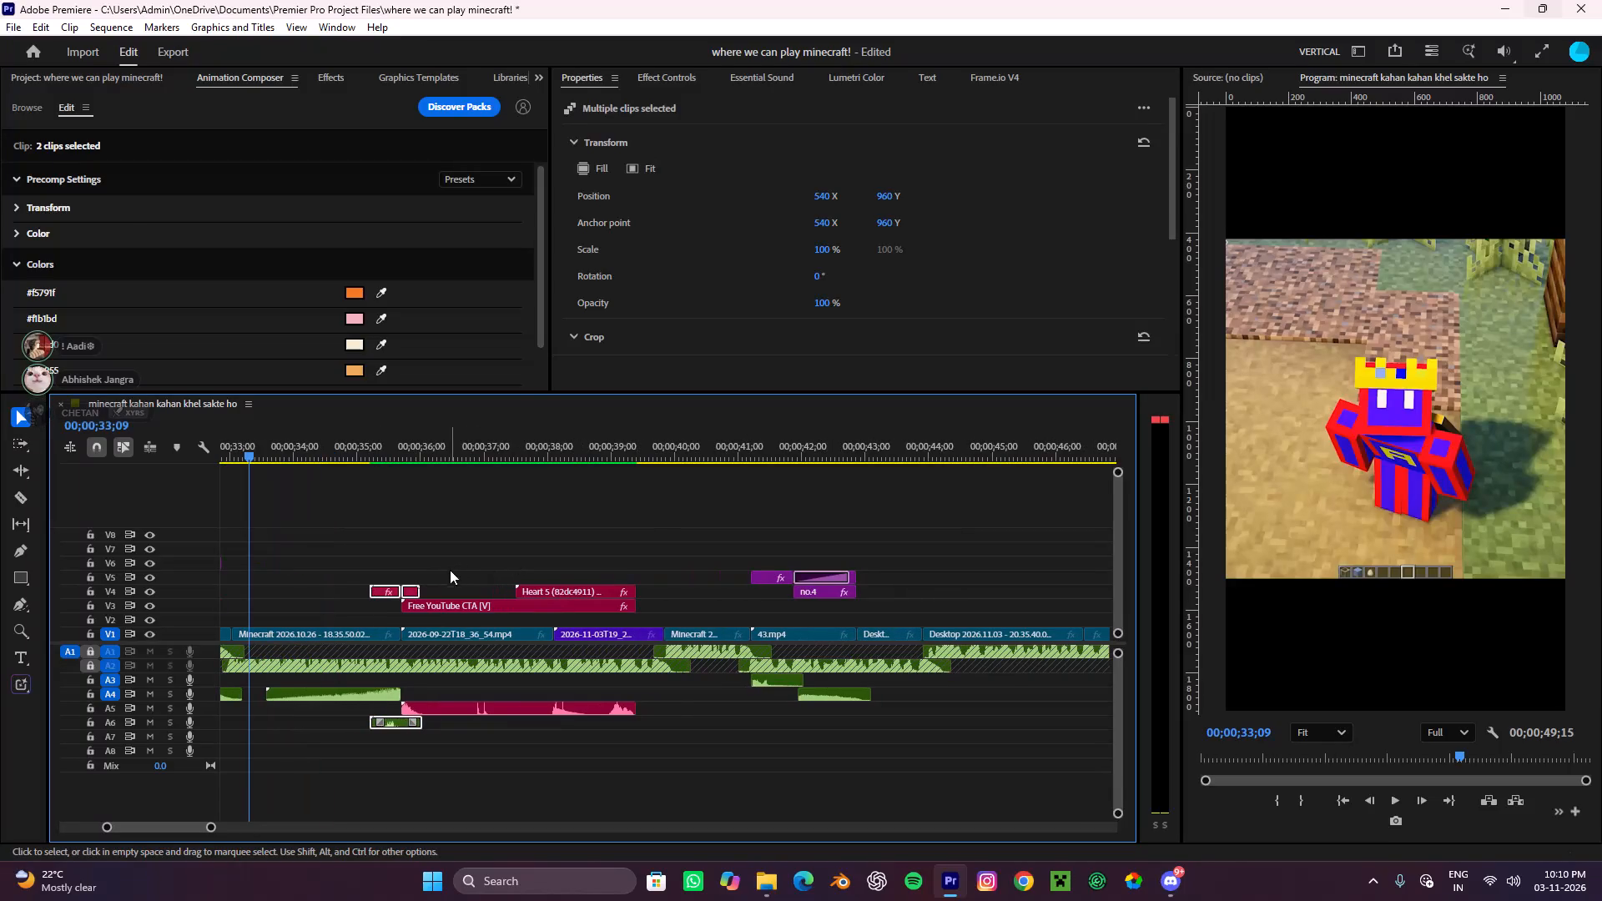
Play the sequence from 00;00;33;09 through the subscribe prompt and heart animation to check the timing of the overlays and sounds.
left_click(483, 599)
left_click(486, 579)
key("space")
scroll(557, 561, "down", 5, "alt")
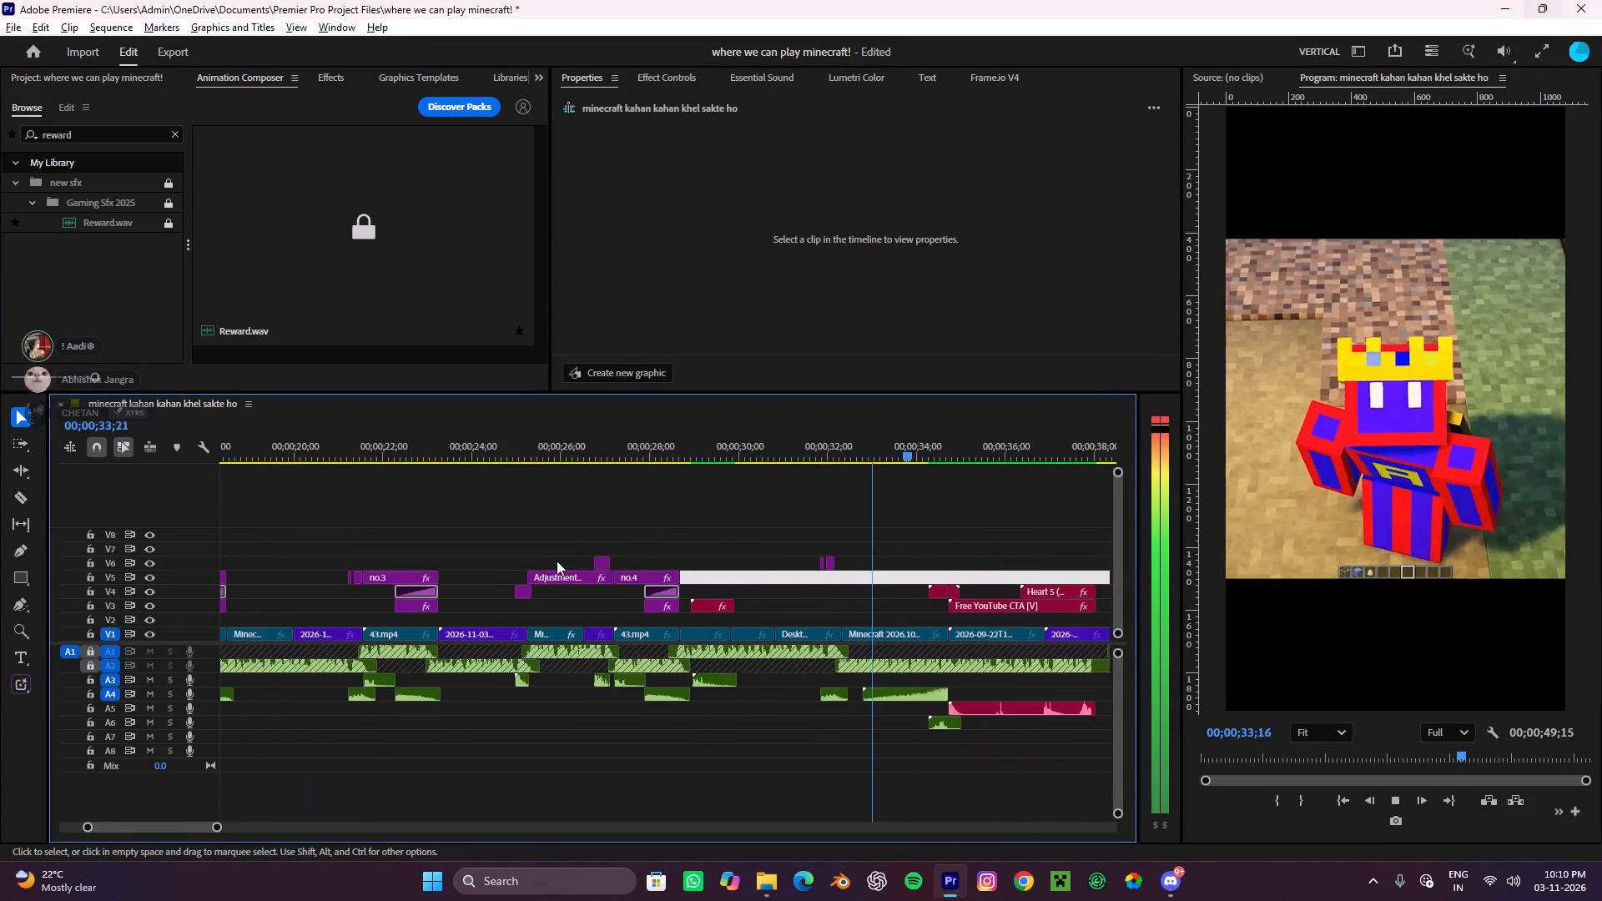
scroll(557, 561, "down", 7, "alt")
scroll(768, 546, "up", 4, "alt")
scroll(768, 546, "down", 4)
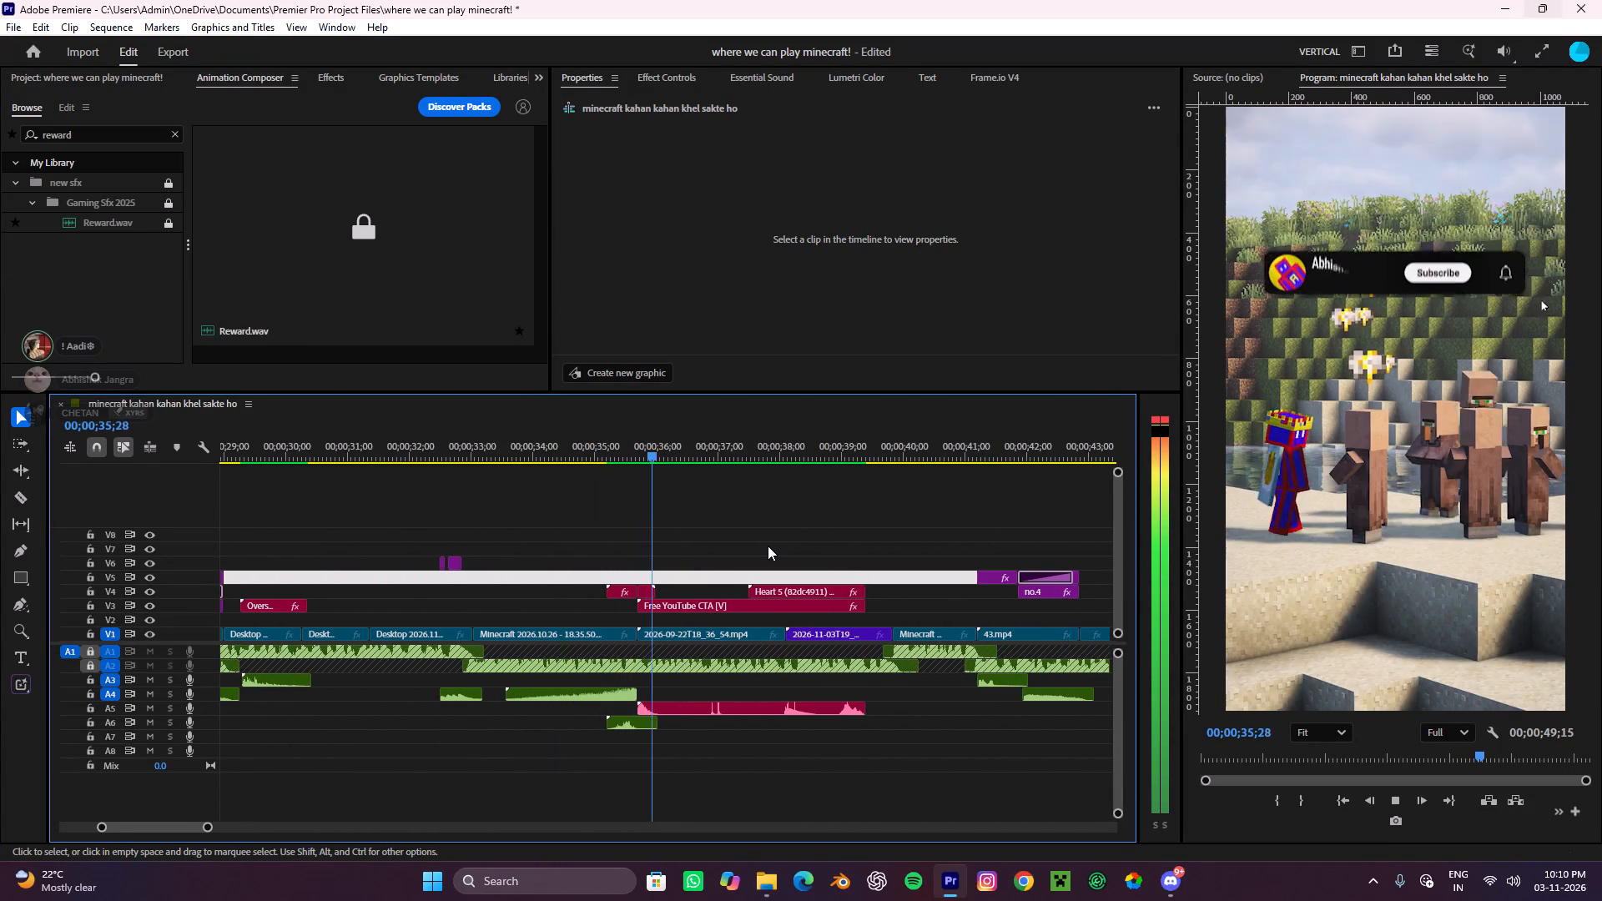
scroll(768, 546, "down", 5, "alt")
key("space")
scroll(807, 551, "down", 3, "alt")
left_click(830, 563)
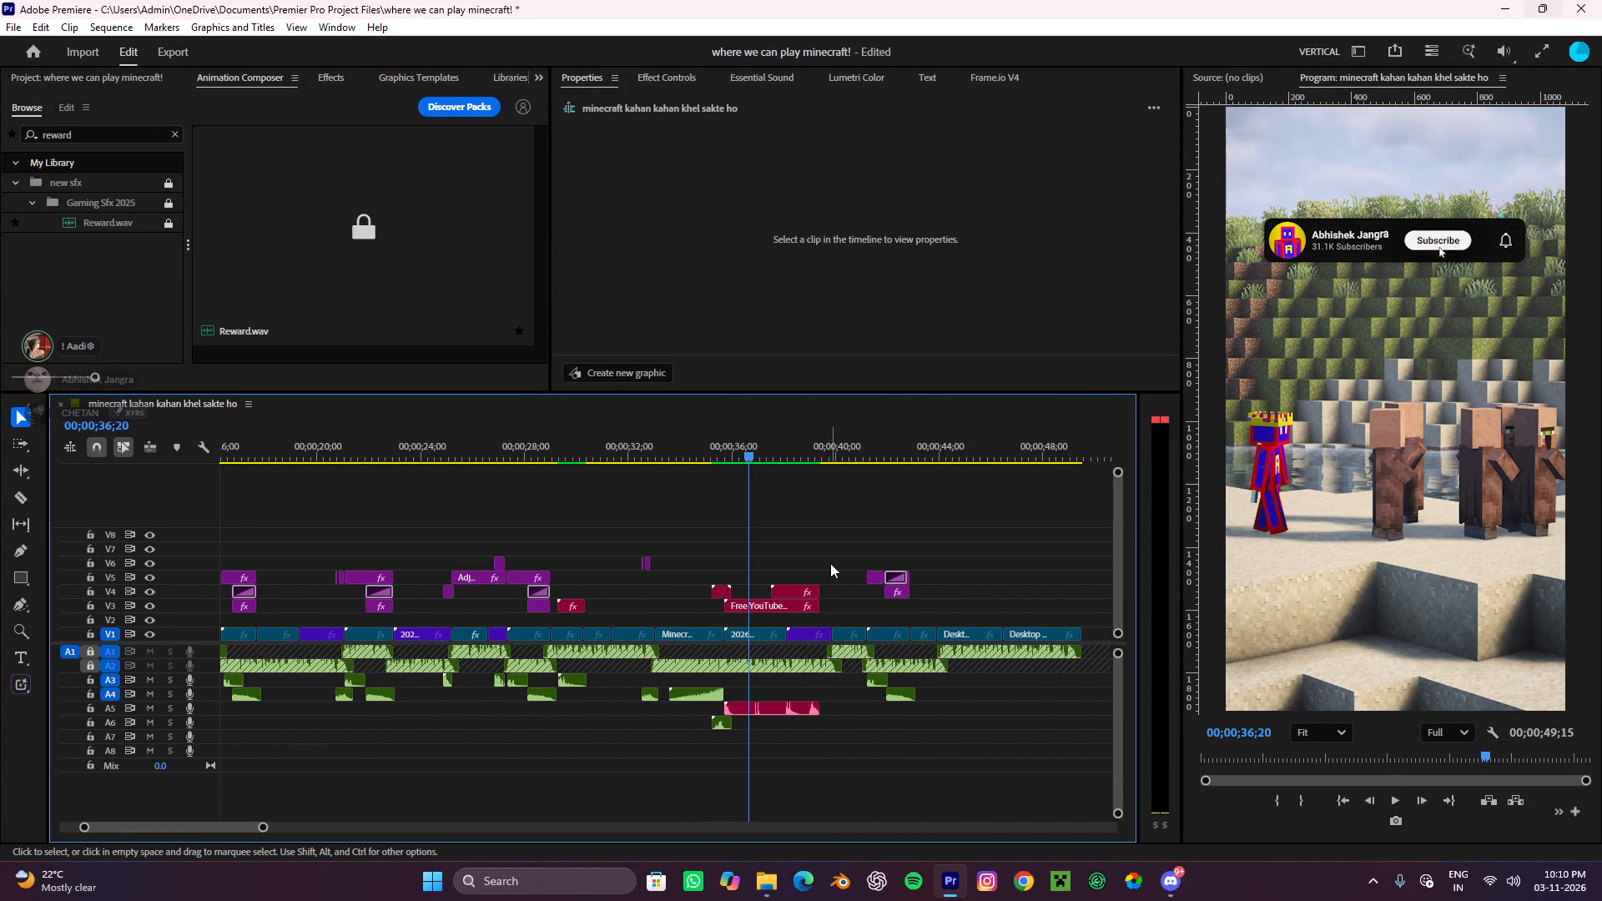
key("space")
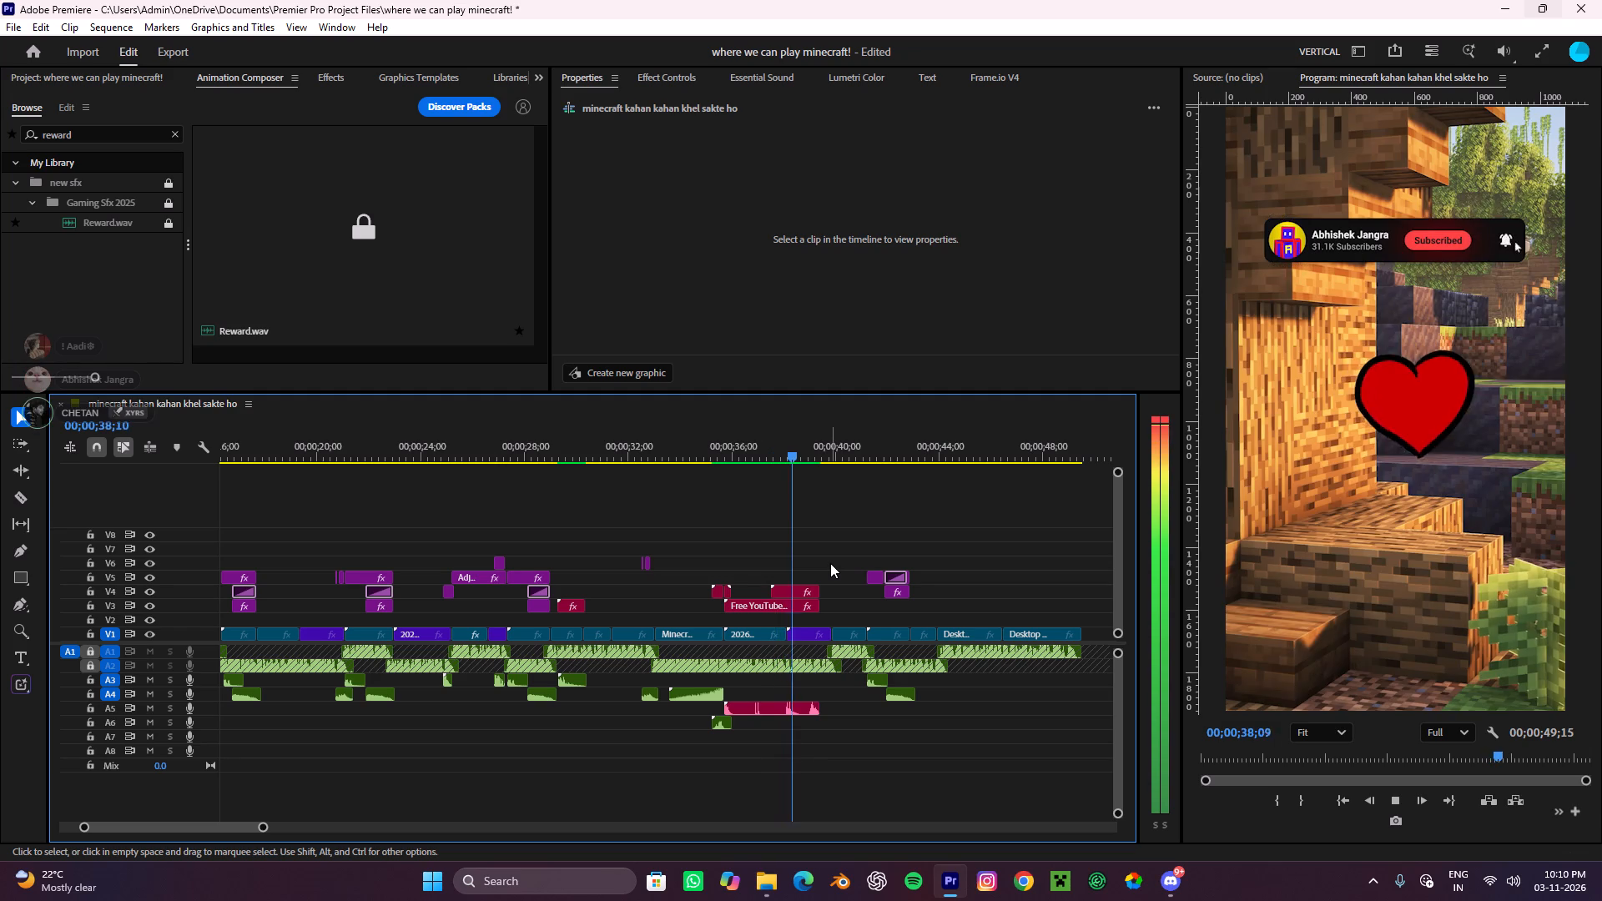
key("space")
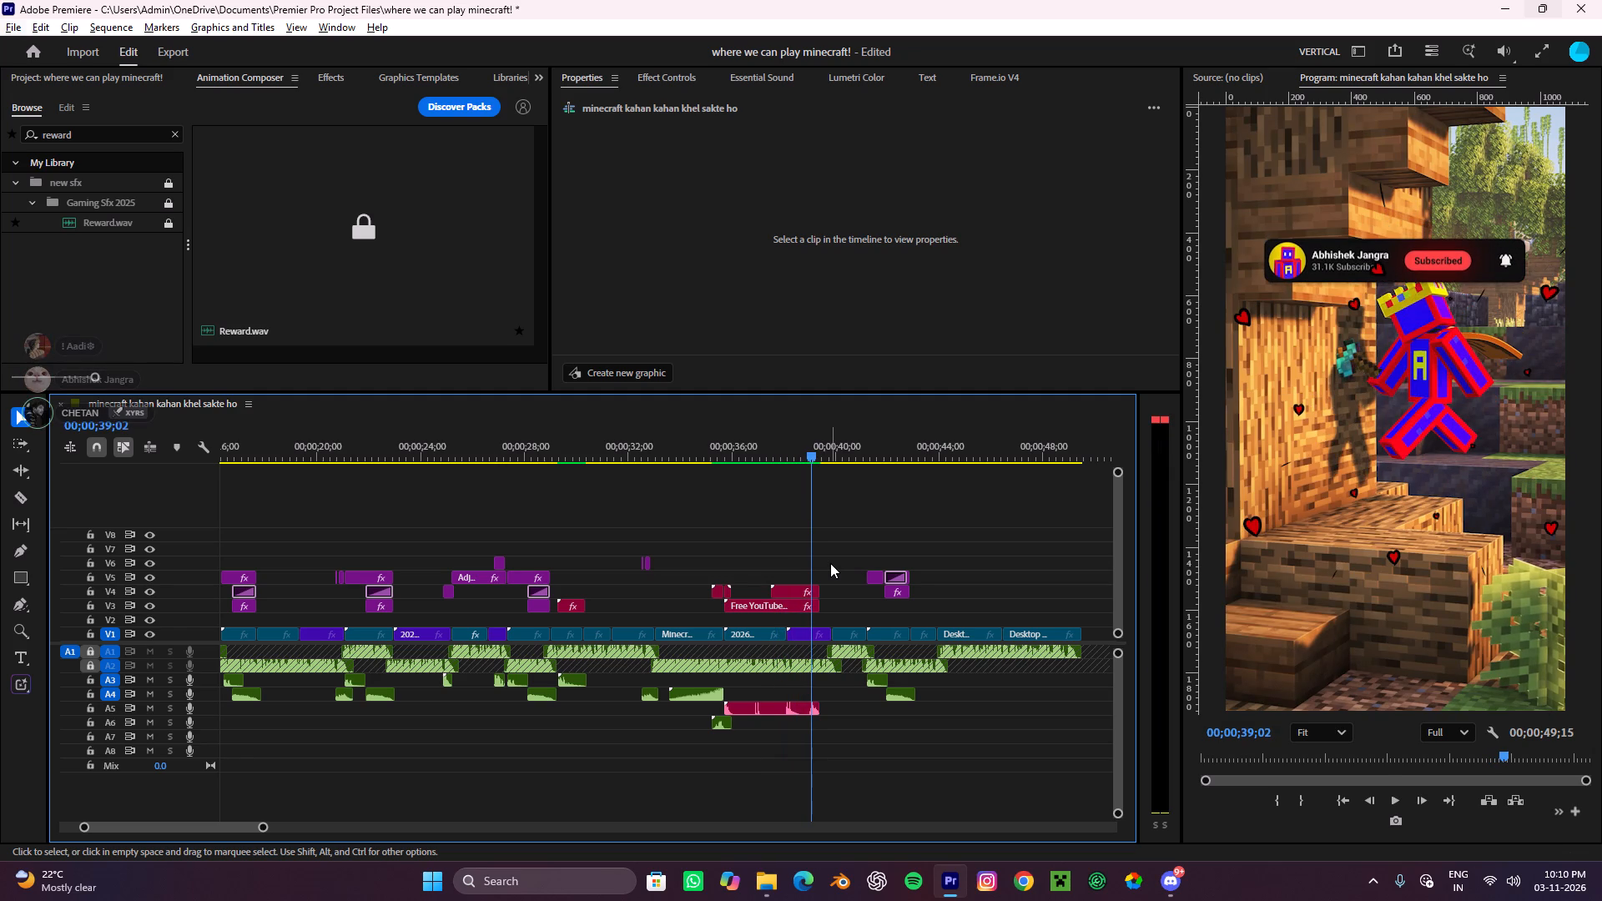
Move the Heart 5 clip on V4 later so it starts at about 00;00;38;11, and render the sequence previews with the playhead there.
left_click(784, 596)
left_click_drag(785, 594, 814, 590)
left_click_drag(816, 439, 795, 455)
key("Return")
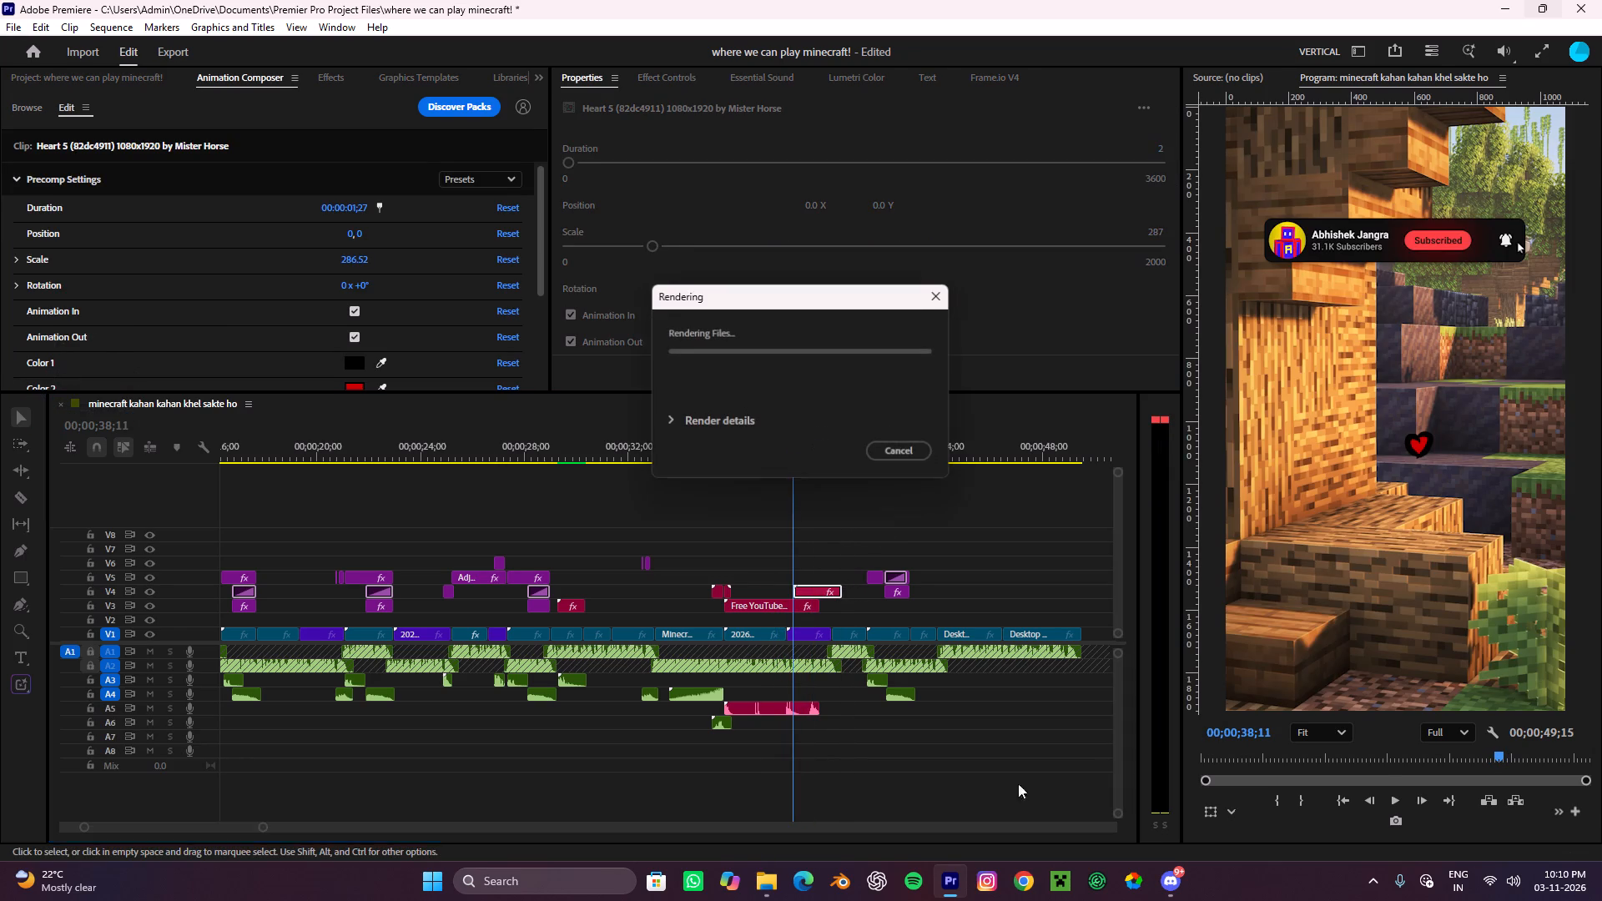
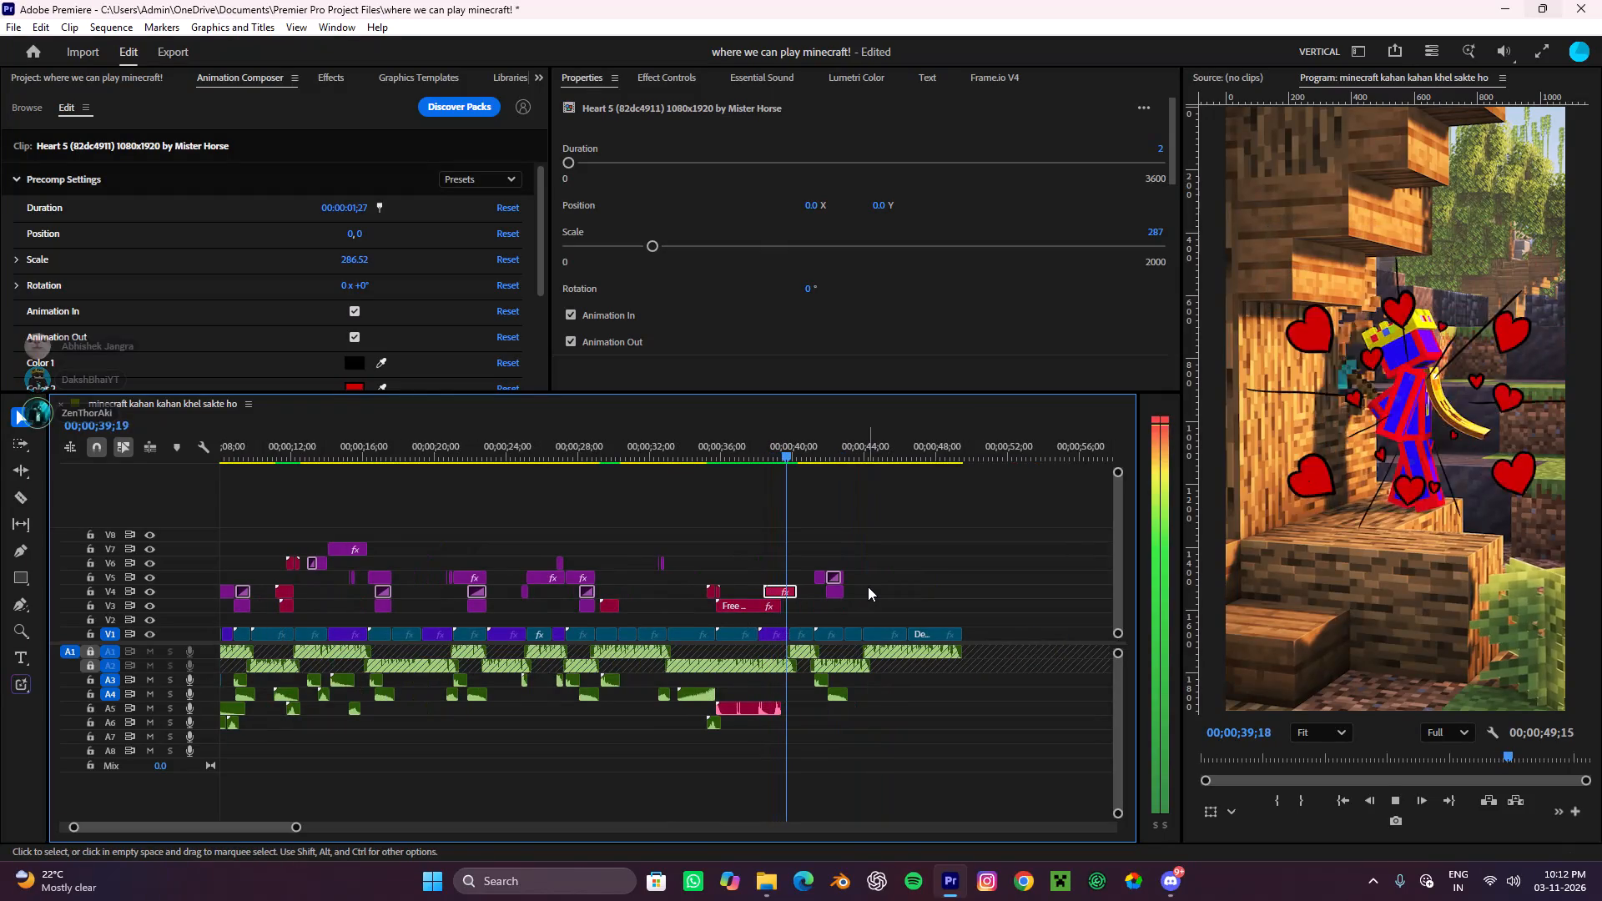
Stop playback, move the Heart 5 clip on V4 later so it starts at about 00;00;38;22, and render the sequence previews.
key("space")
scroll(868, 586, "up", 3, "alt")
scroll(793, 610, "up", 9)
scroll(793, 610, "down", 4)
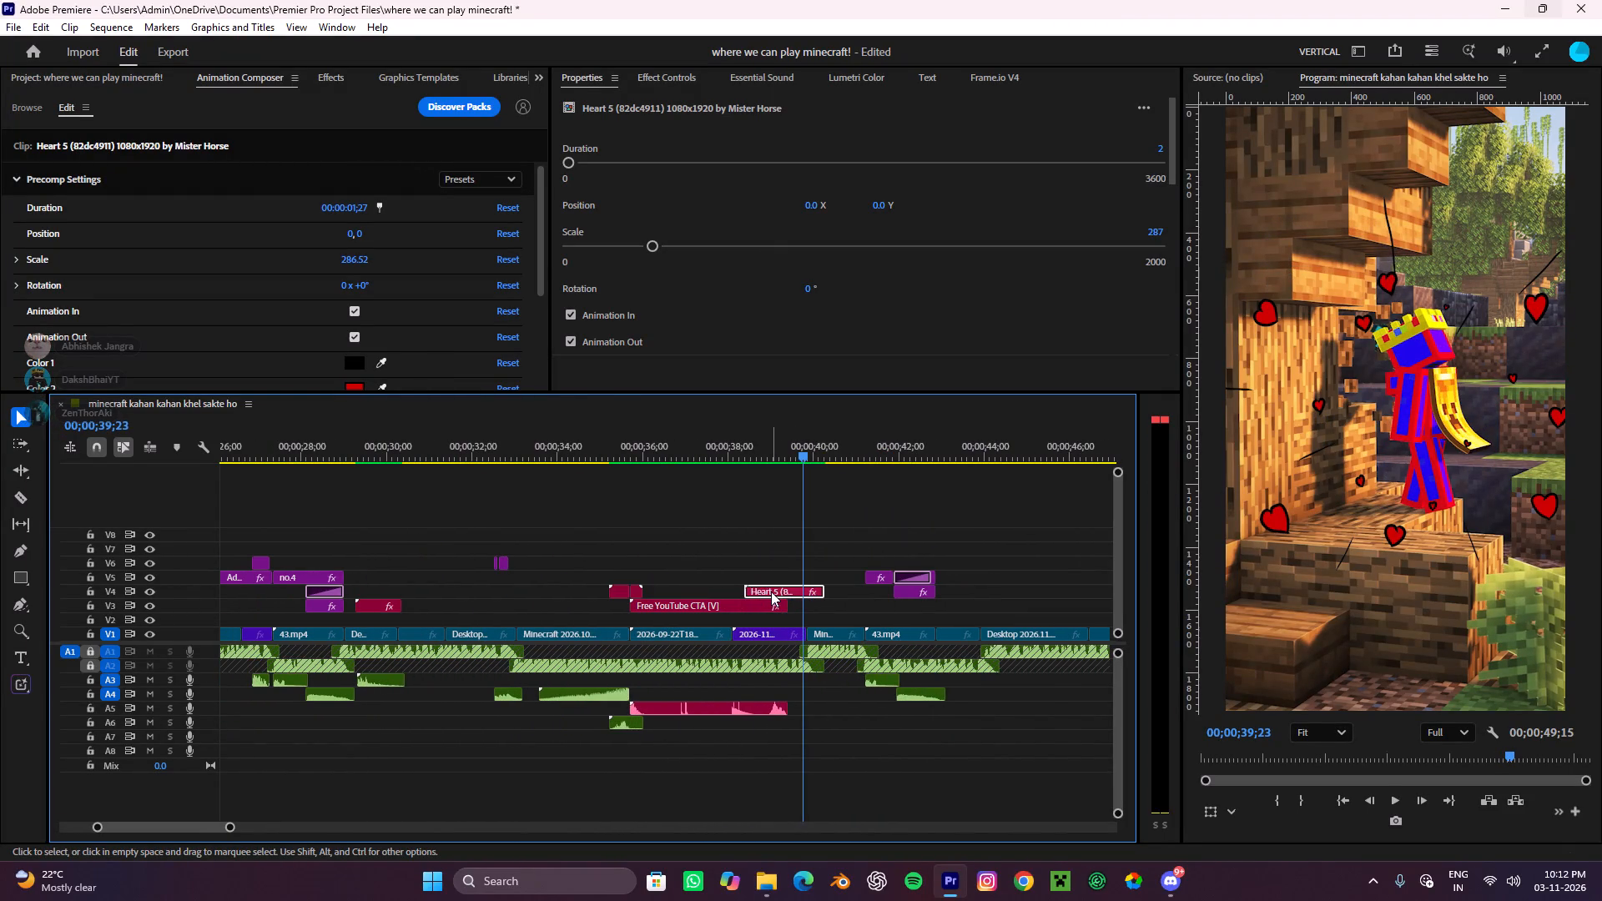
left_click_drag(771, 591, 786, 594)
key("Return")
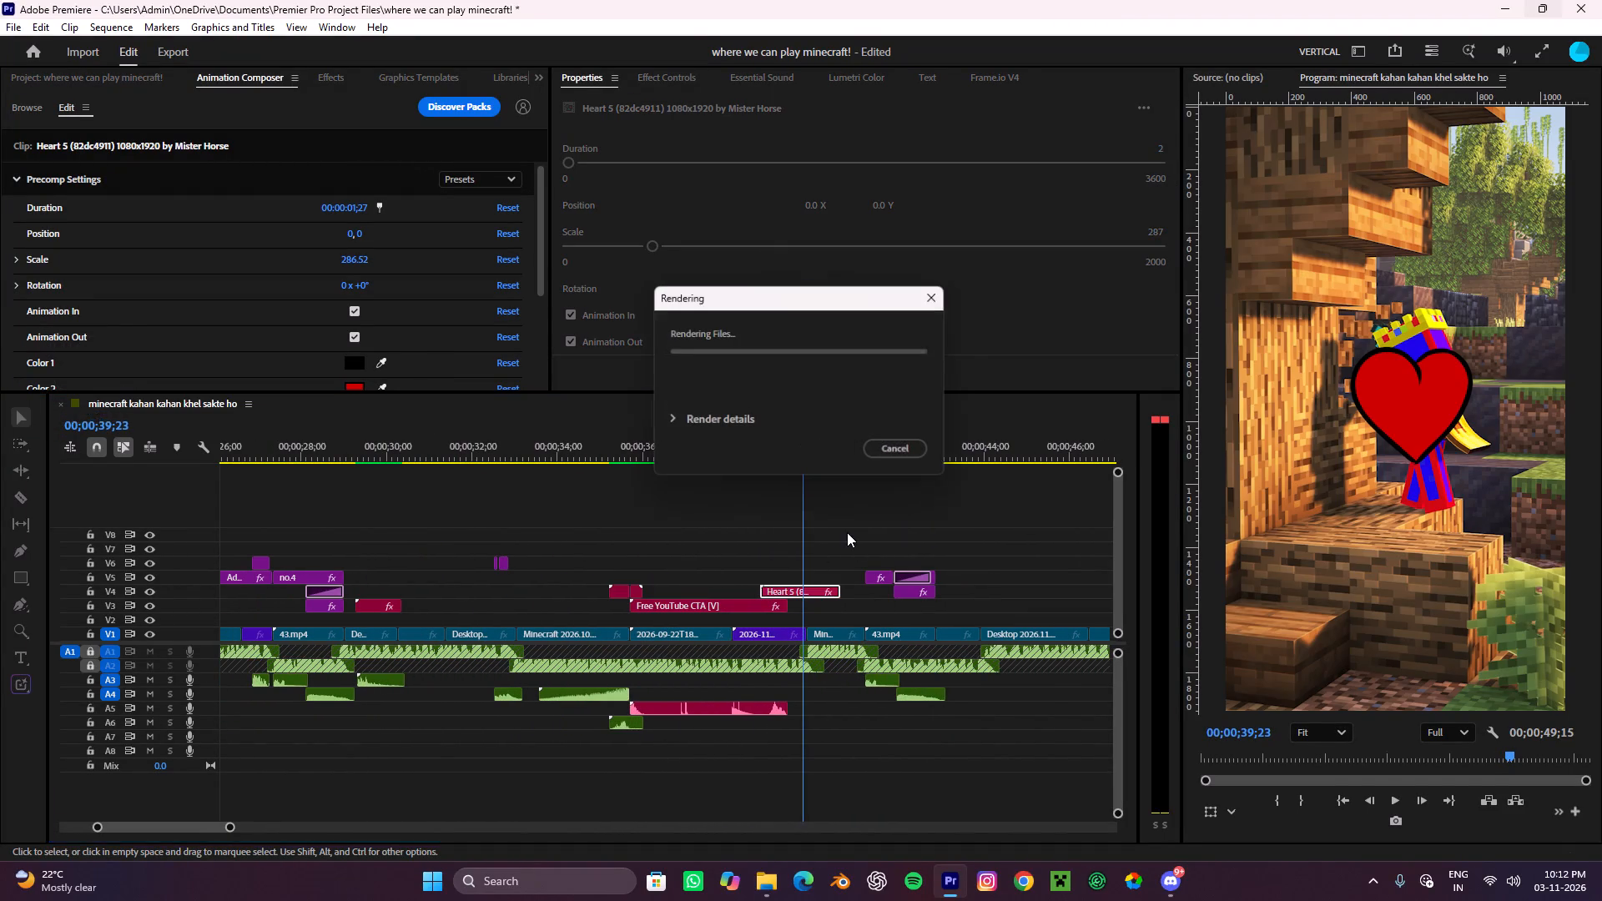
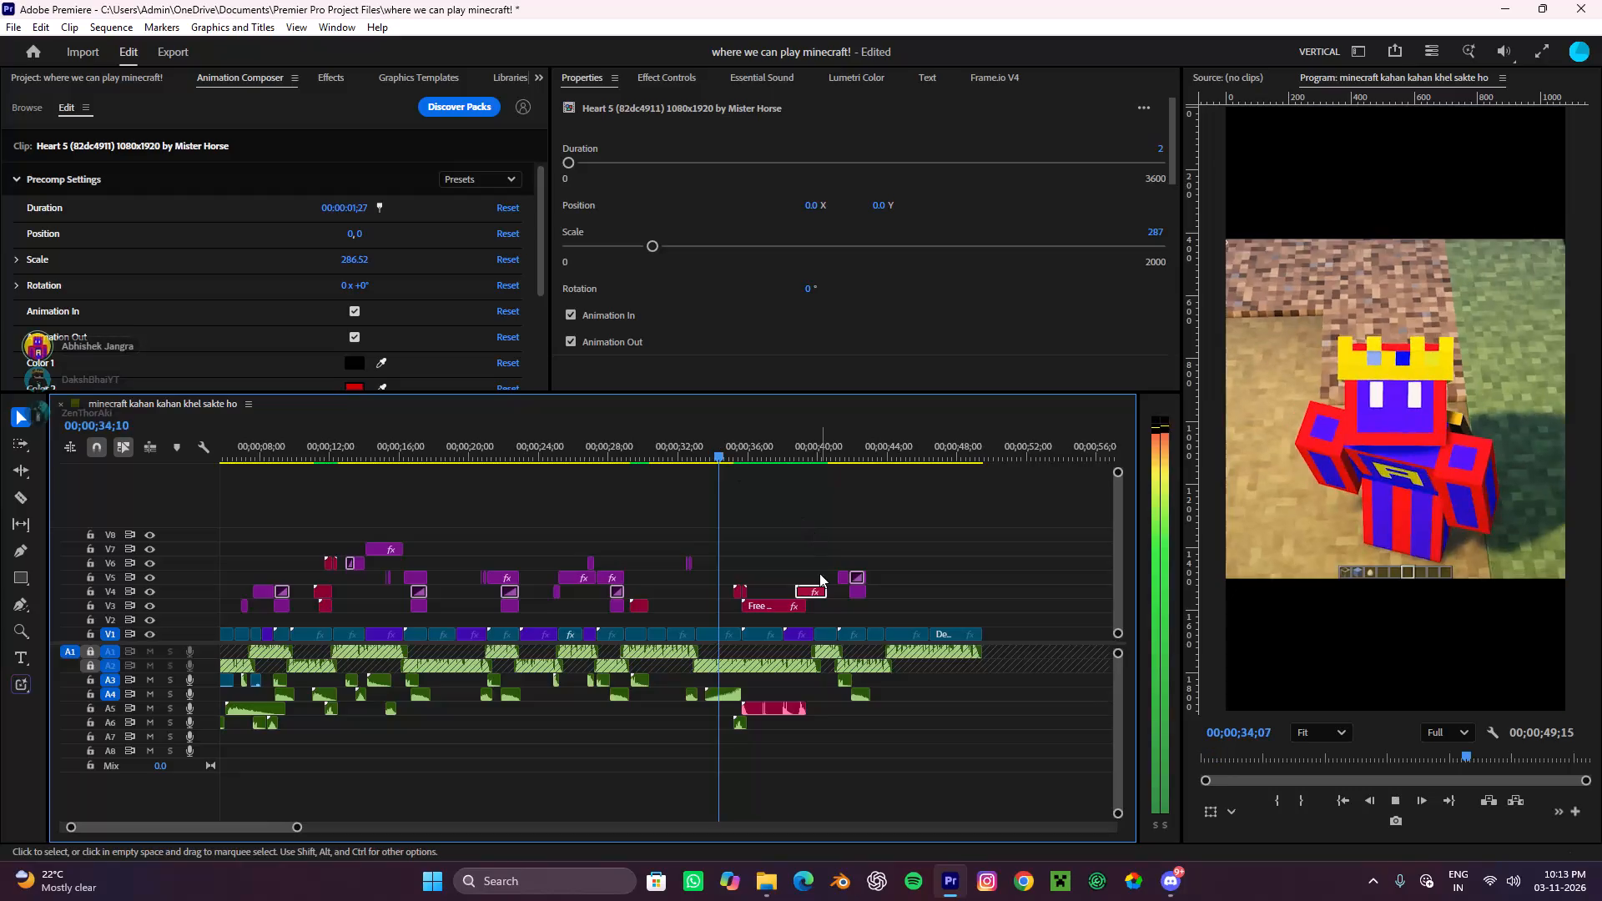
Play back from the subscribe prompt and heart animation through the "no.4" title card, stopping at about 00;00;42;12.
scroll(819, 573, "up", 5, "alt")
scroll(819, 573, "down", 5)
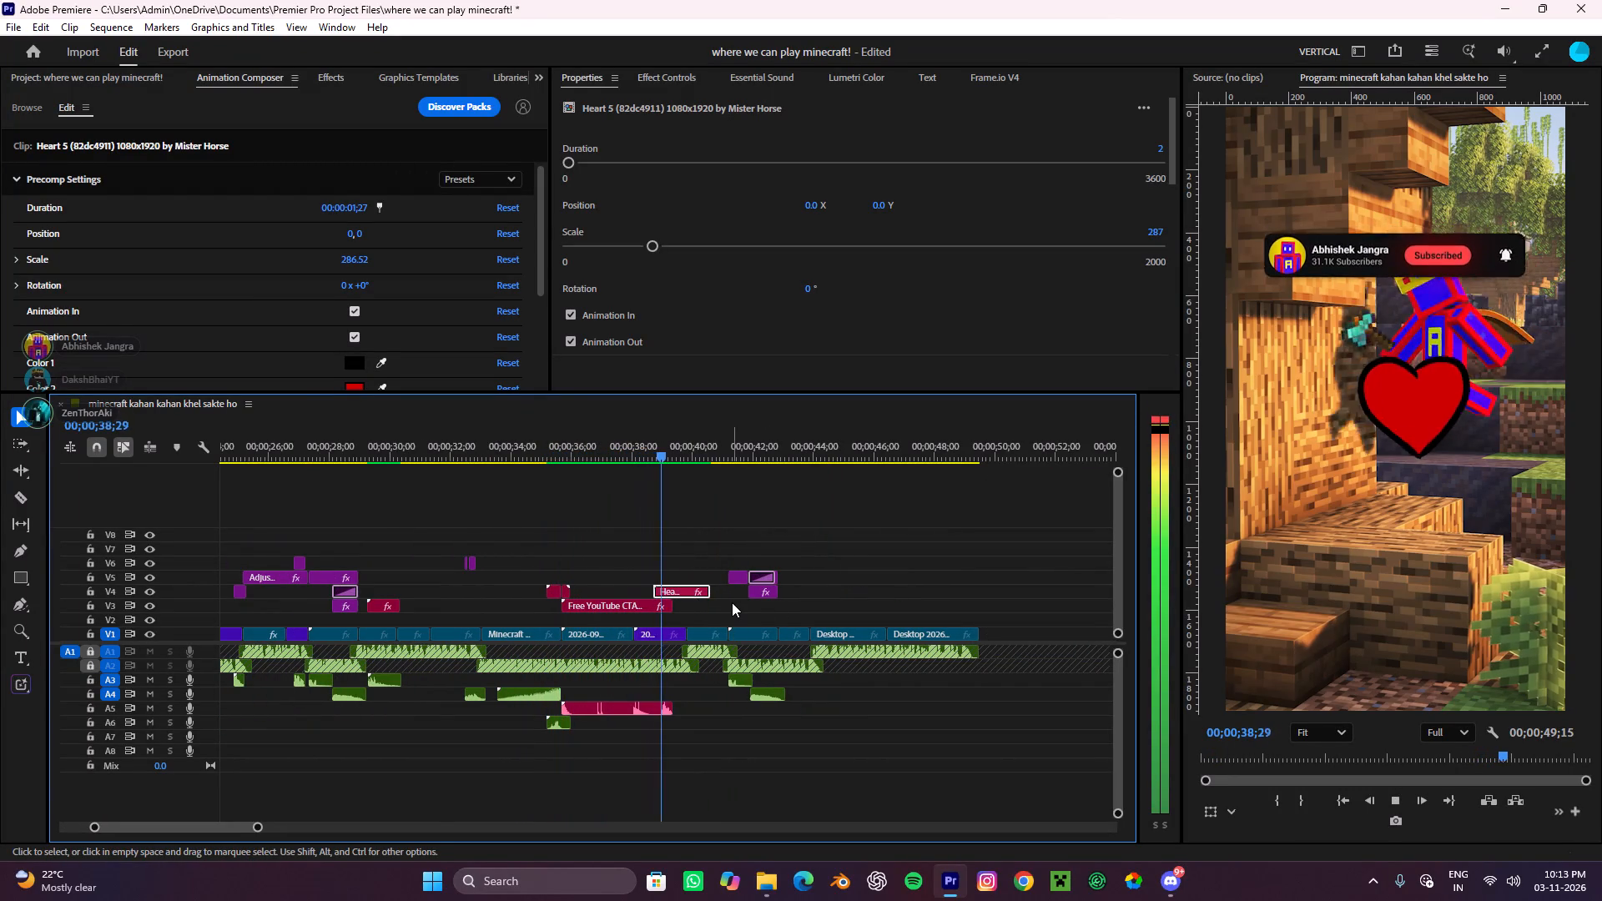
key("space")
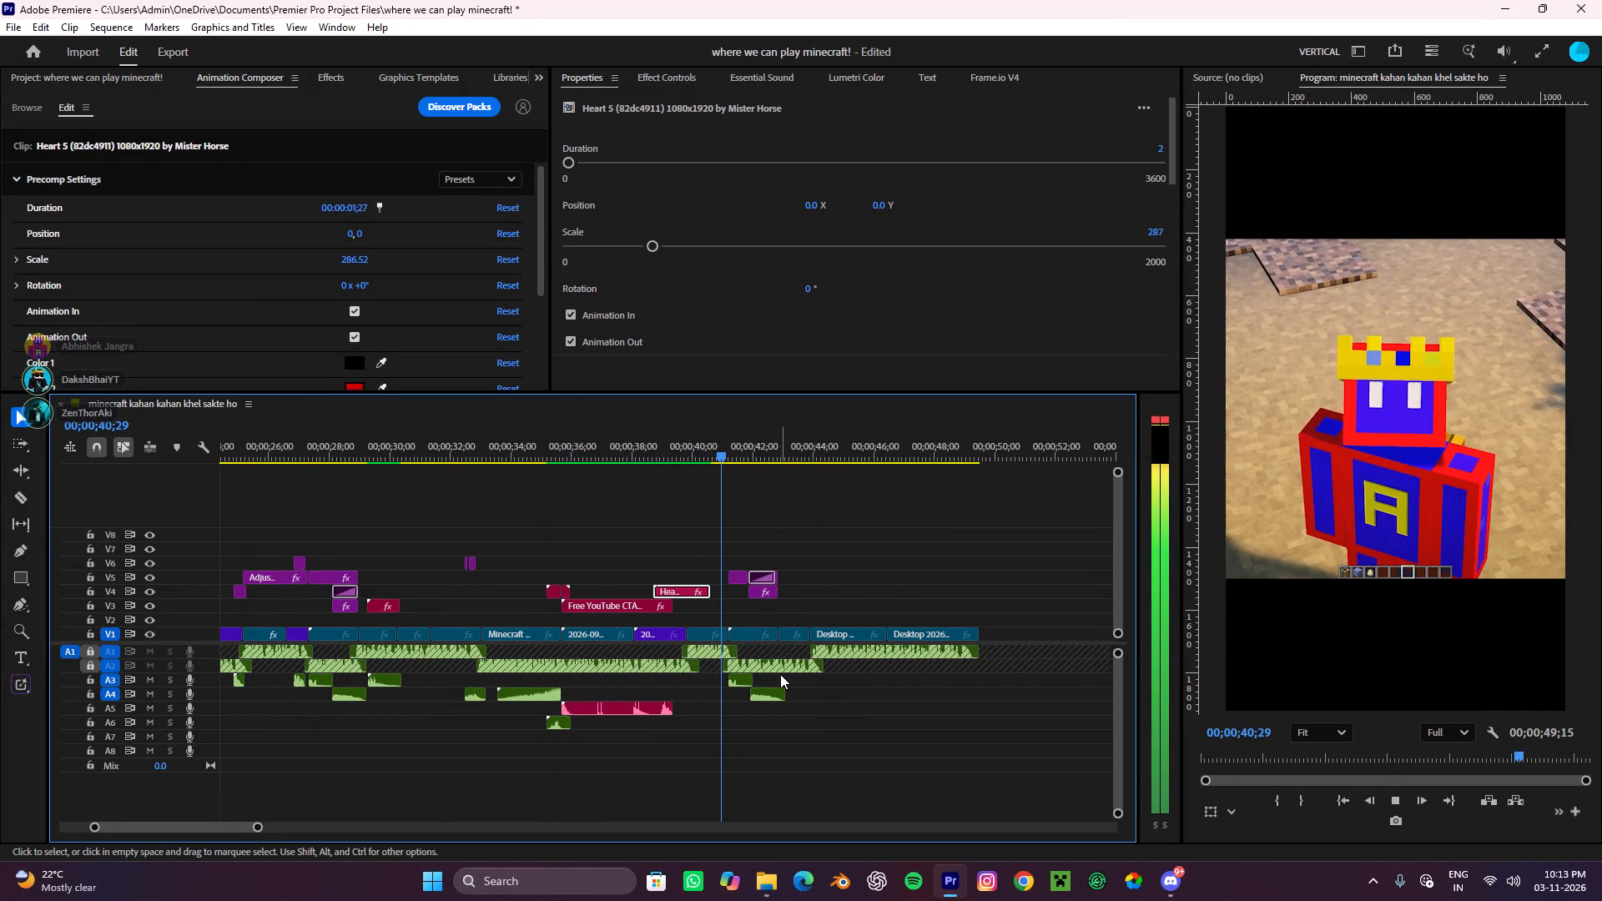
scroll(780, 675, "down", 4, "alt")
key("space")
scroll(780, 675, "down", 4)
scroll(780, 675, "down", 4, "alt")
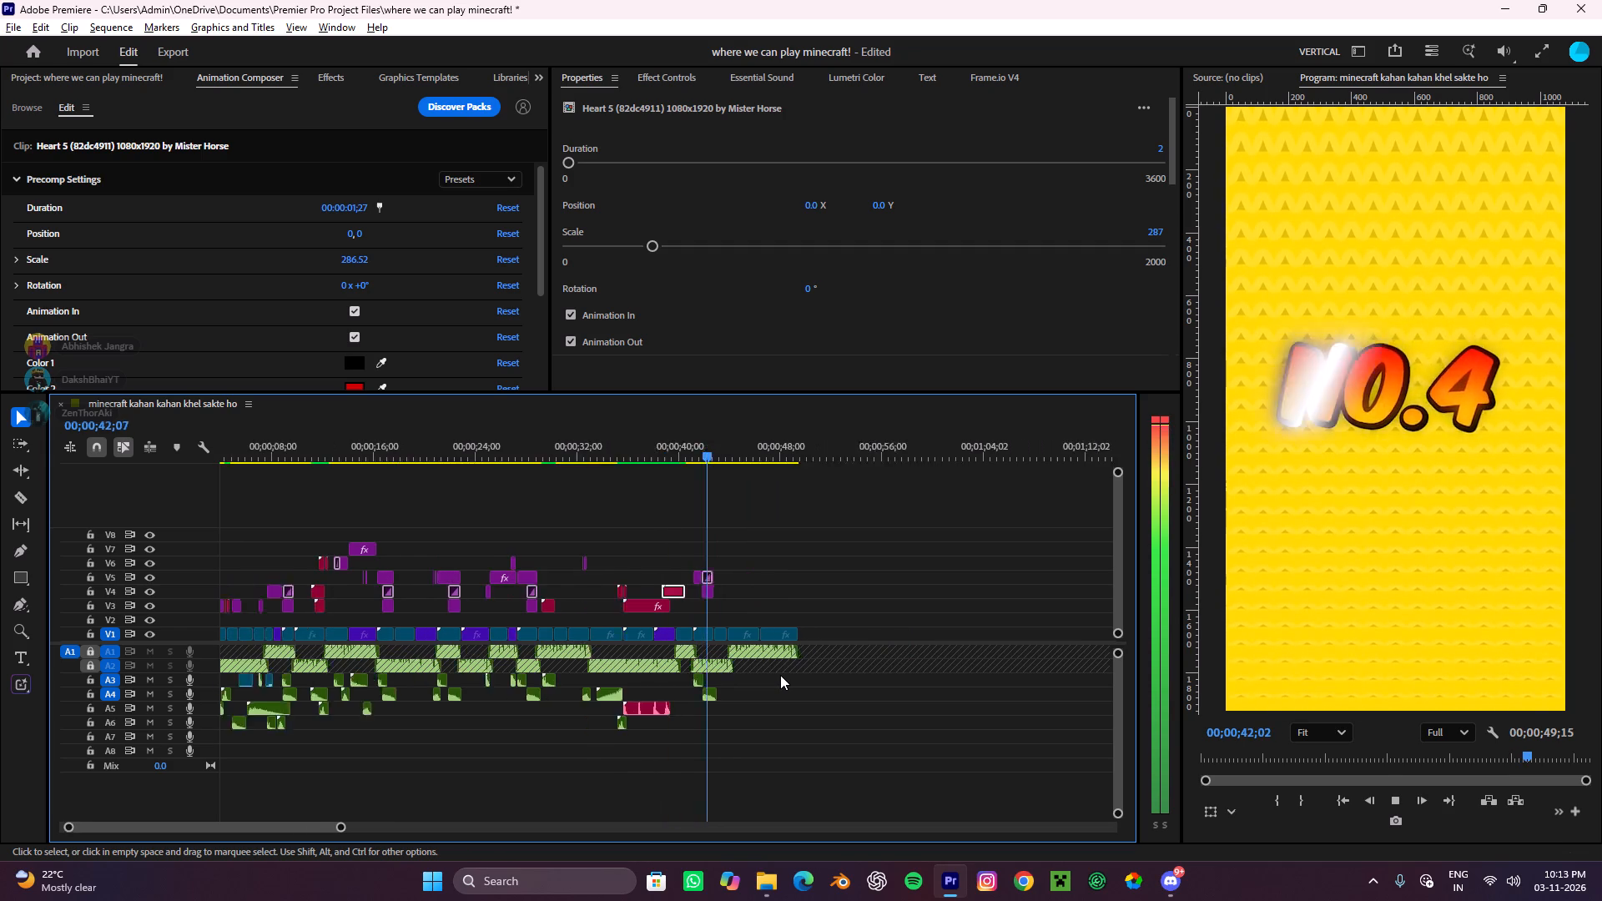
scroll(780, 675, "up", 4, "alt")
key("space")
Change the text of the second V5 title clip, at about 00;00;42;12, to "no.5".
scroll(779, 675, "up", 10, "alt")
scroll(764, 675, "down", 2, "alt")
scroll(764, 675, "up", 10, "alt")
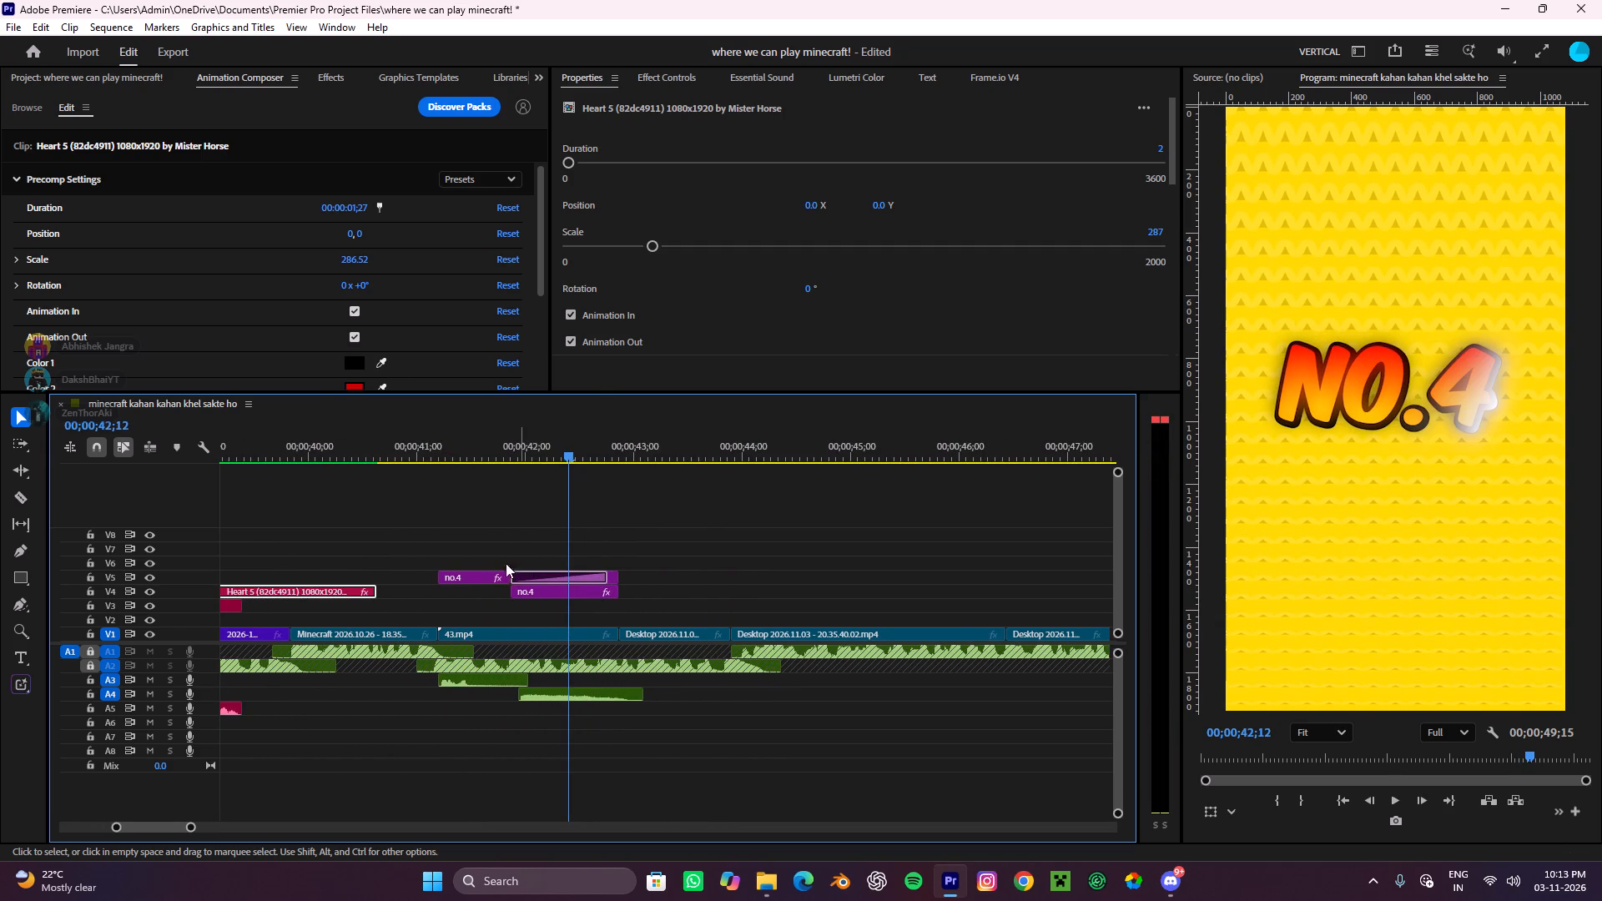
left_click(504, 581)
scroll(616, 589, "up", 10, "alt")
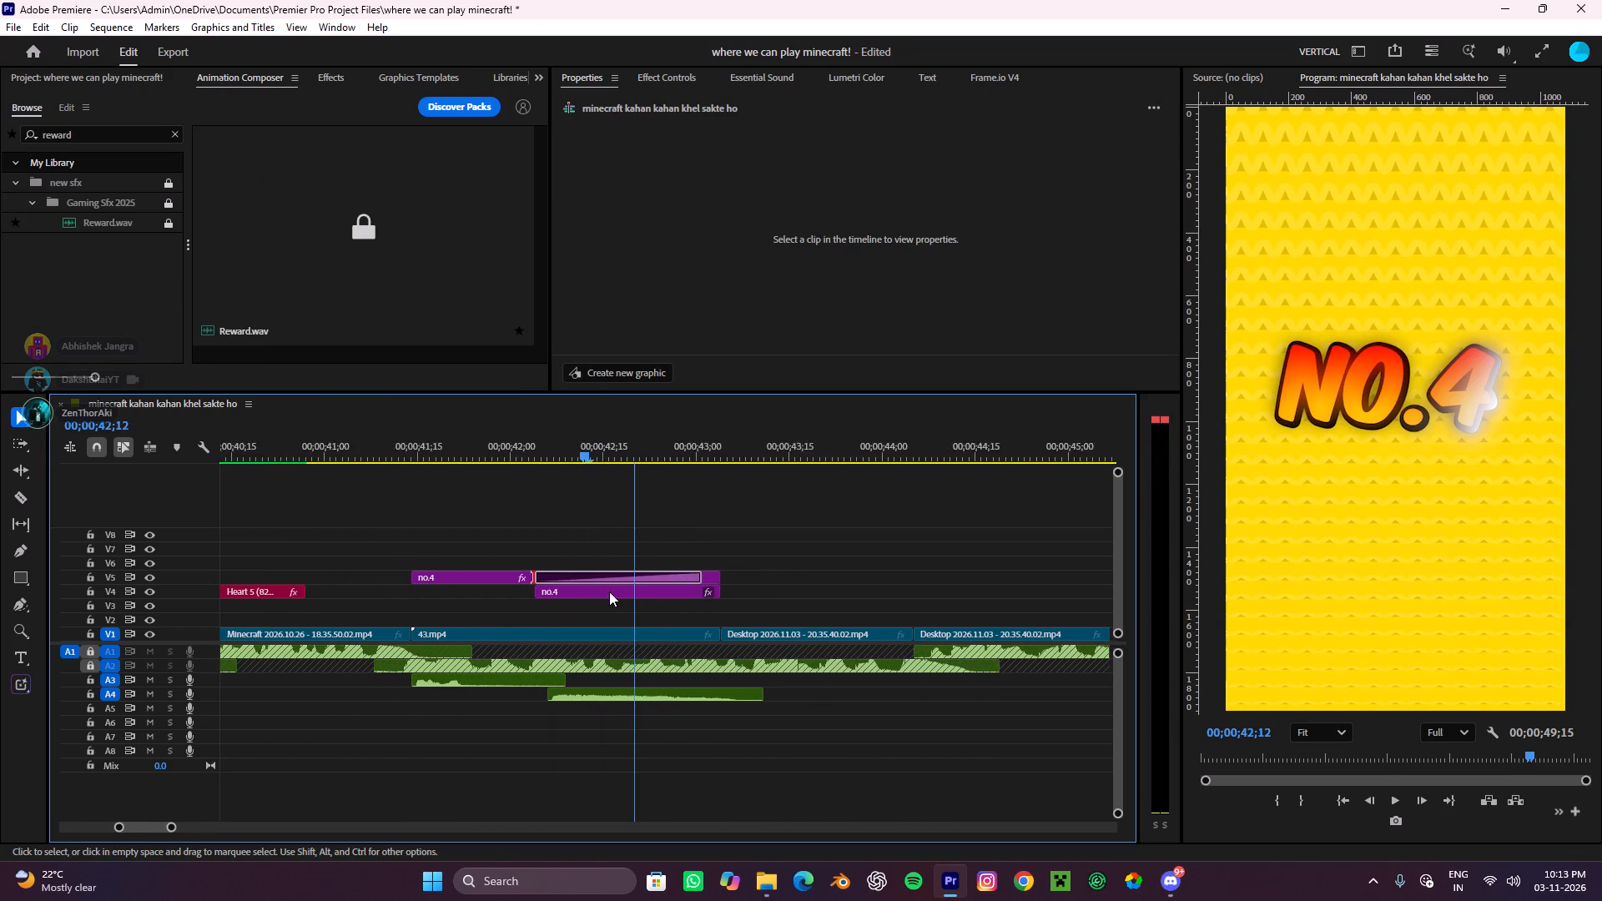
left_click(496, 573)
double_click(1476, 372)
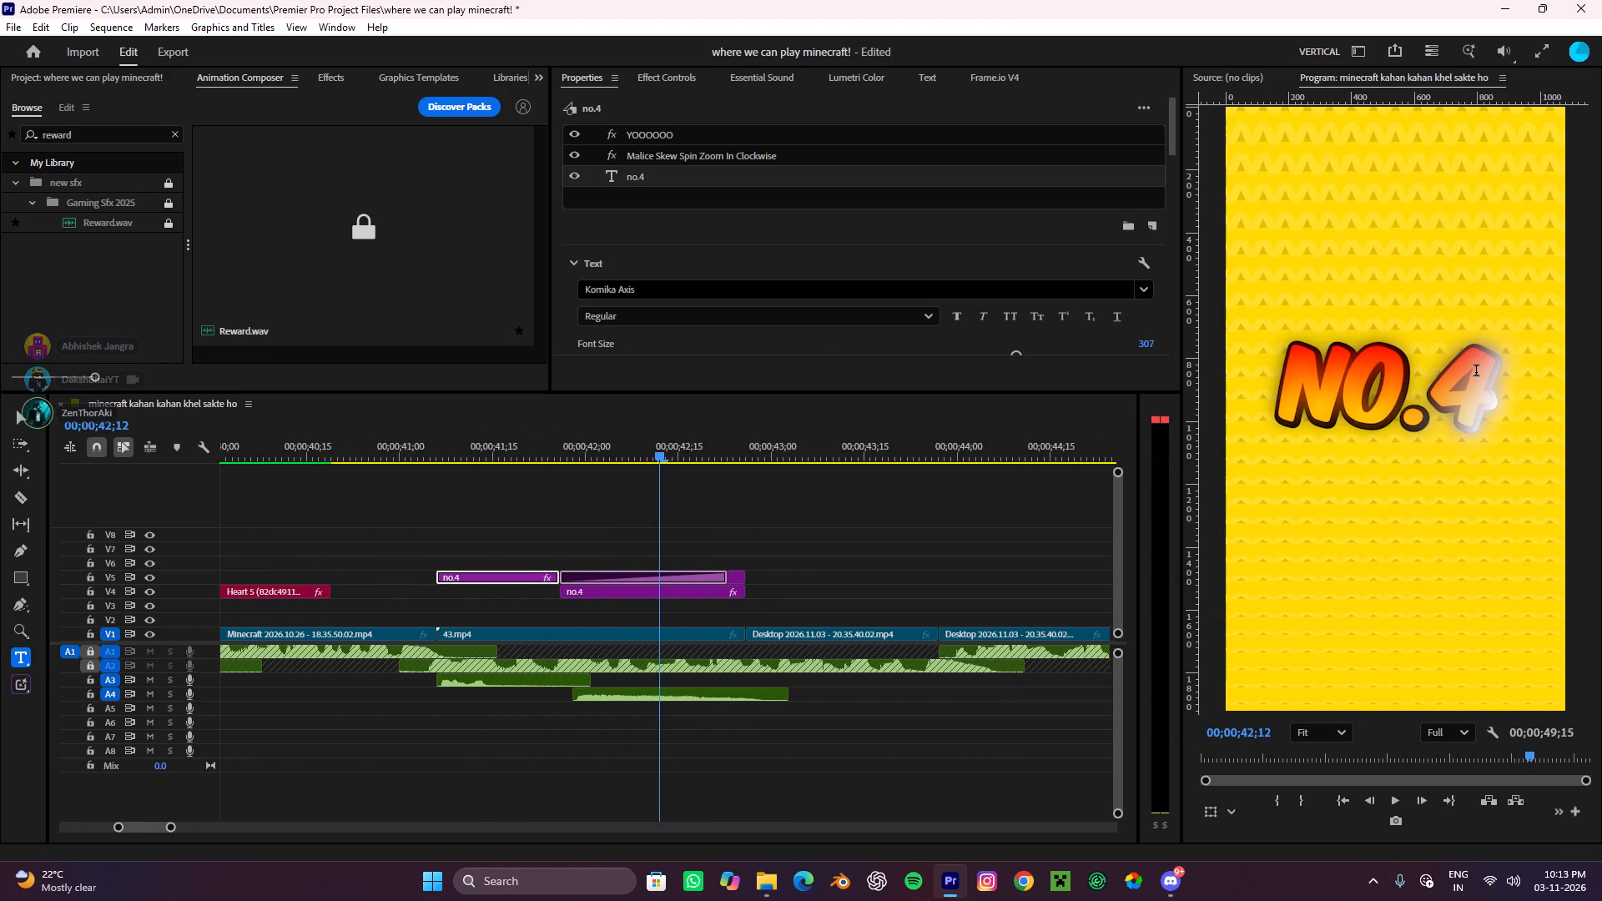
left_click(1480, 372)
key("BackSpace")
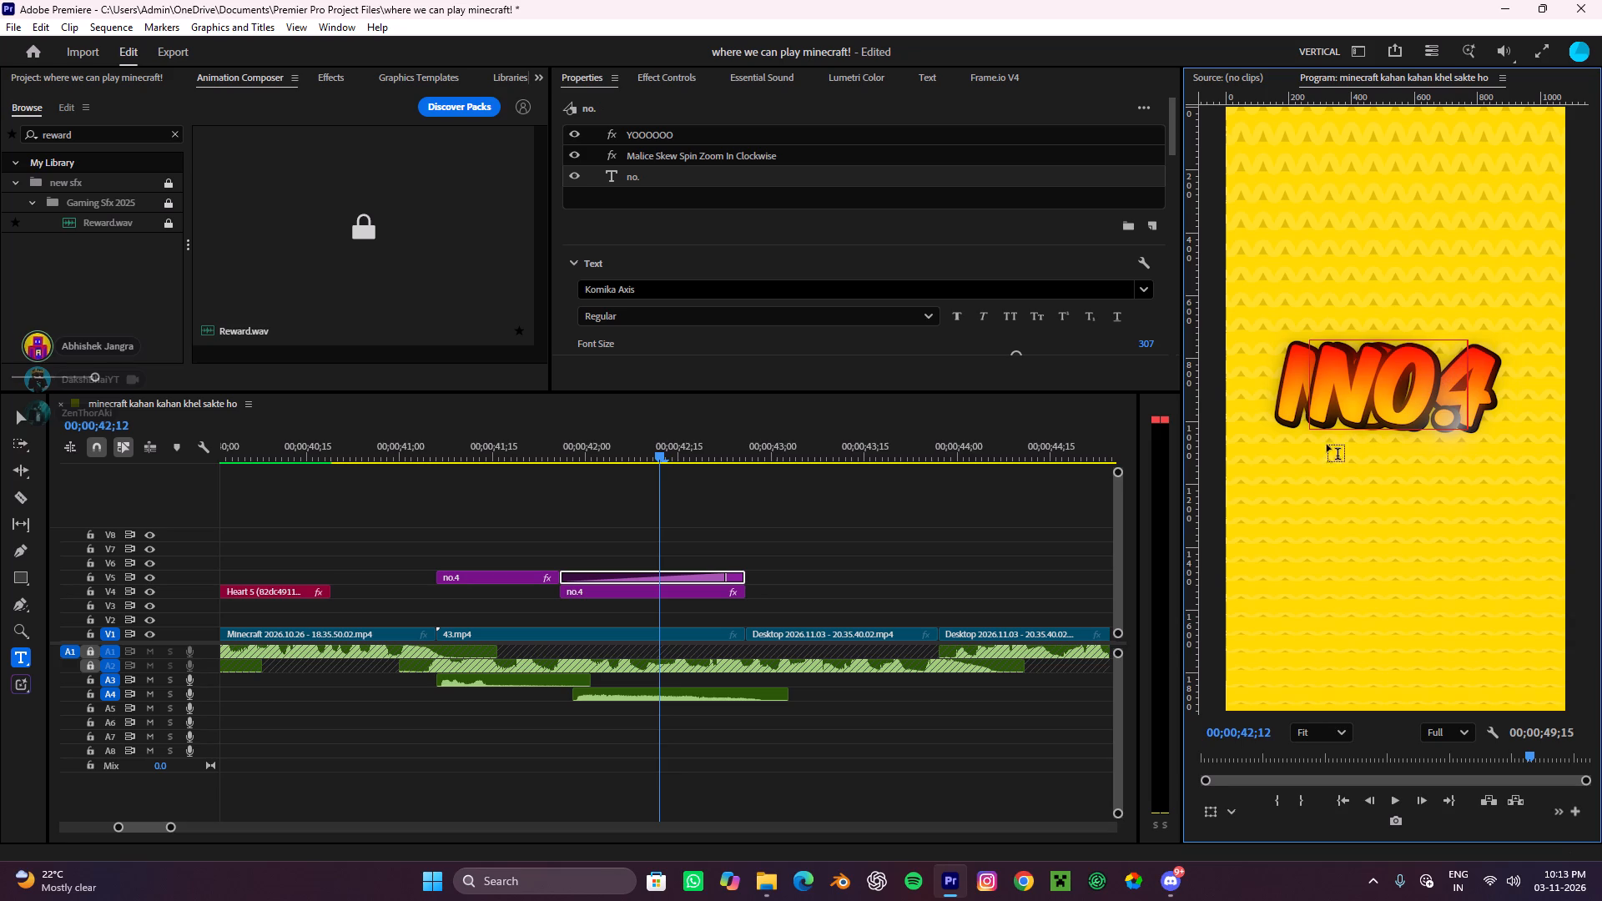
key("5")
left_click(828, 590)
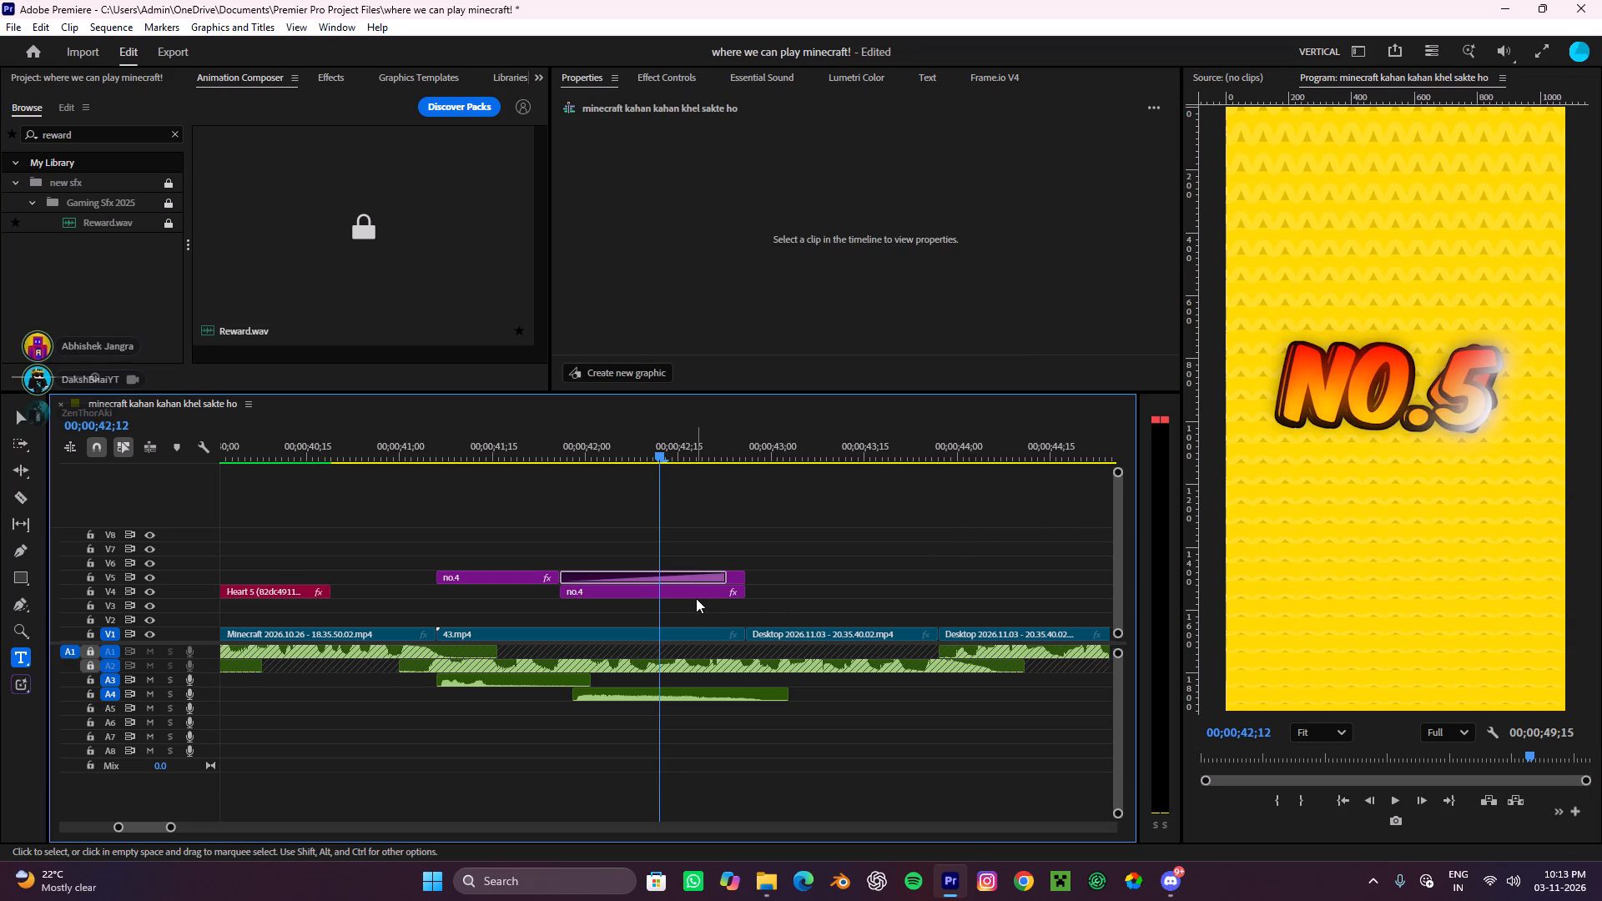
Shift the V4 "no.4" title temporarily later, change its text to "no.5", and realign its start with the V5 title above.
left_click(693, 591)
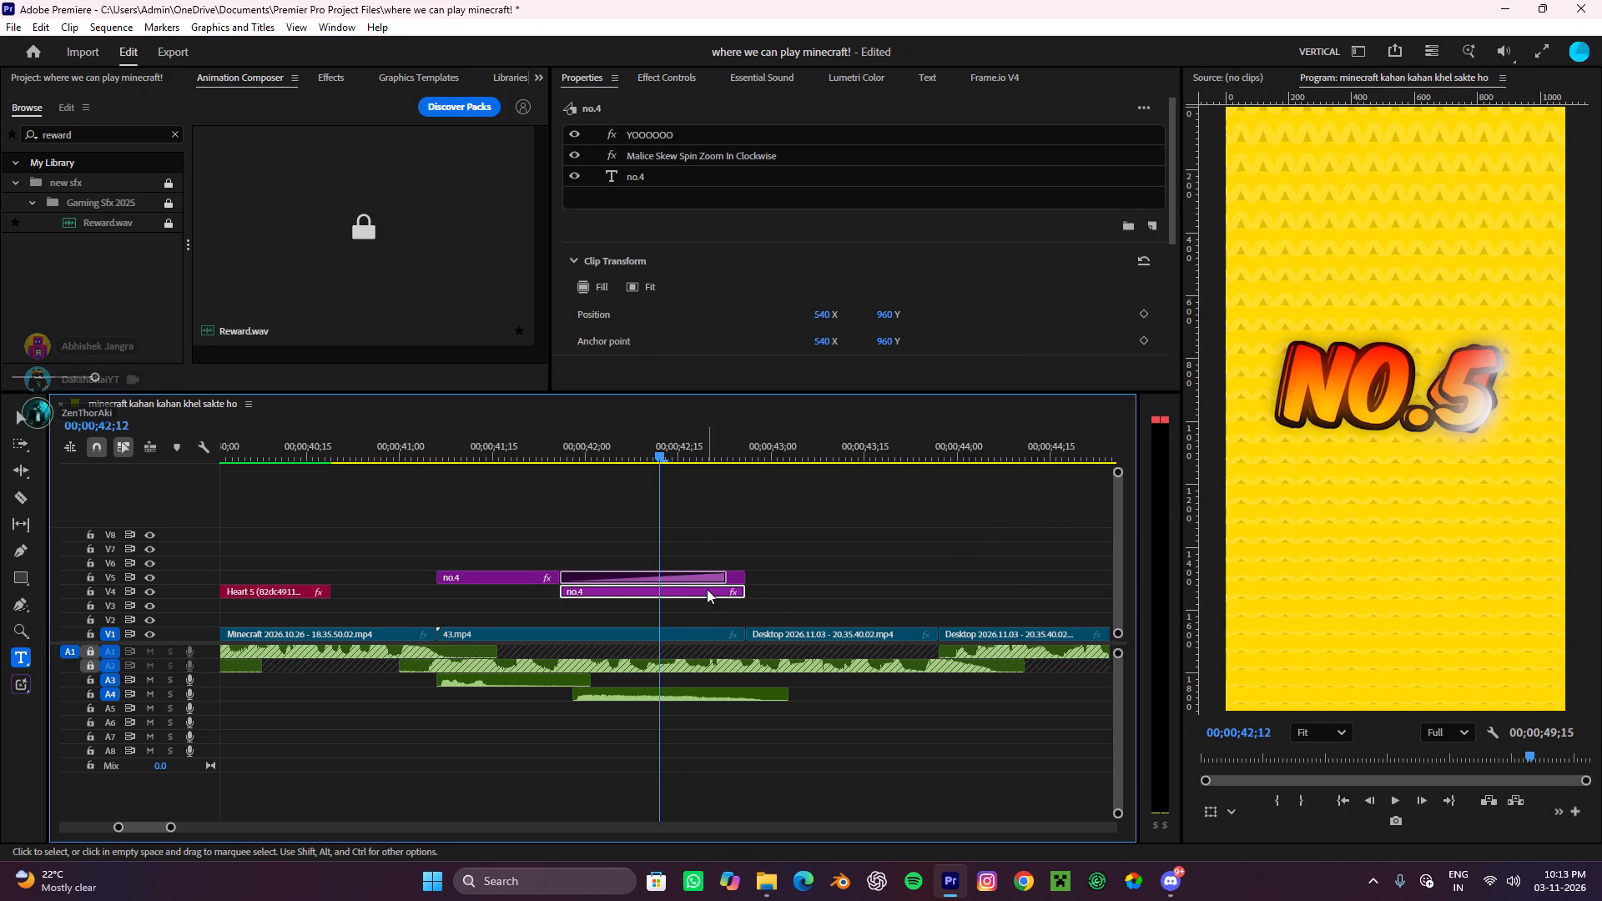
left_click_drag(707, 589, 738, 592)
left_click_drag(661, 436, 763, 498)
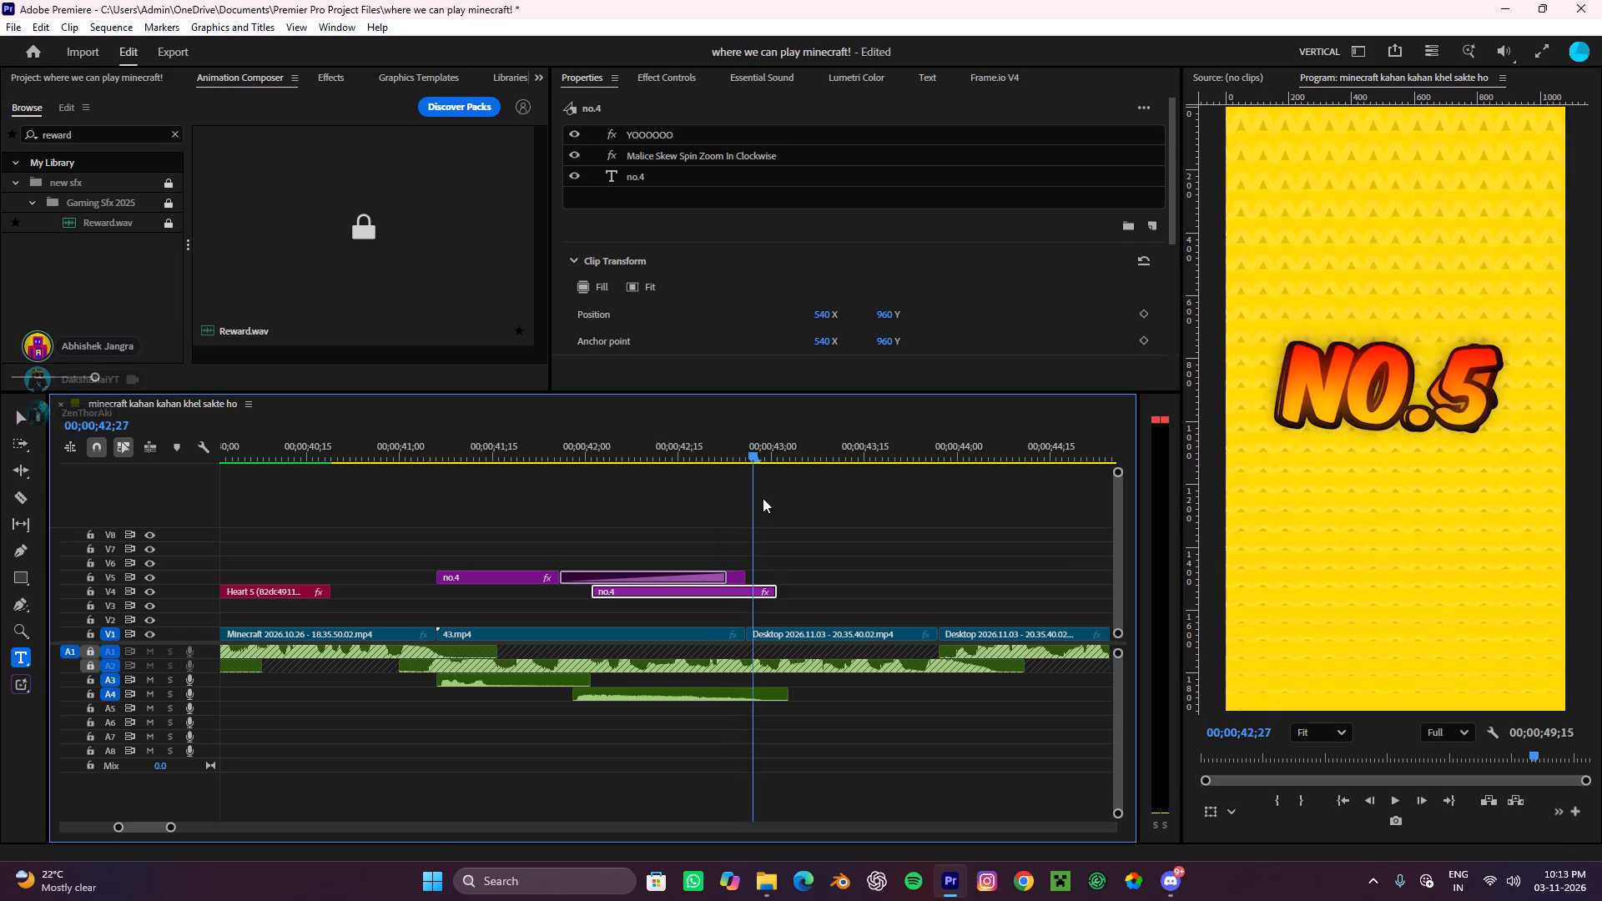
left_click_drag(763, 498, 763, 503)
left_click(1481, 406)
left_click(1489, 404)
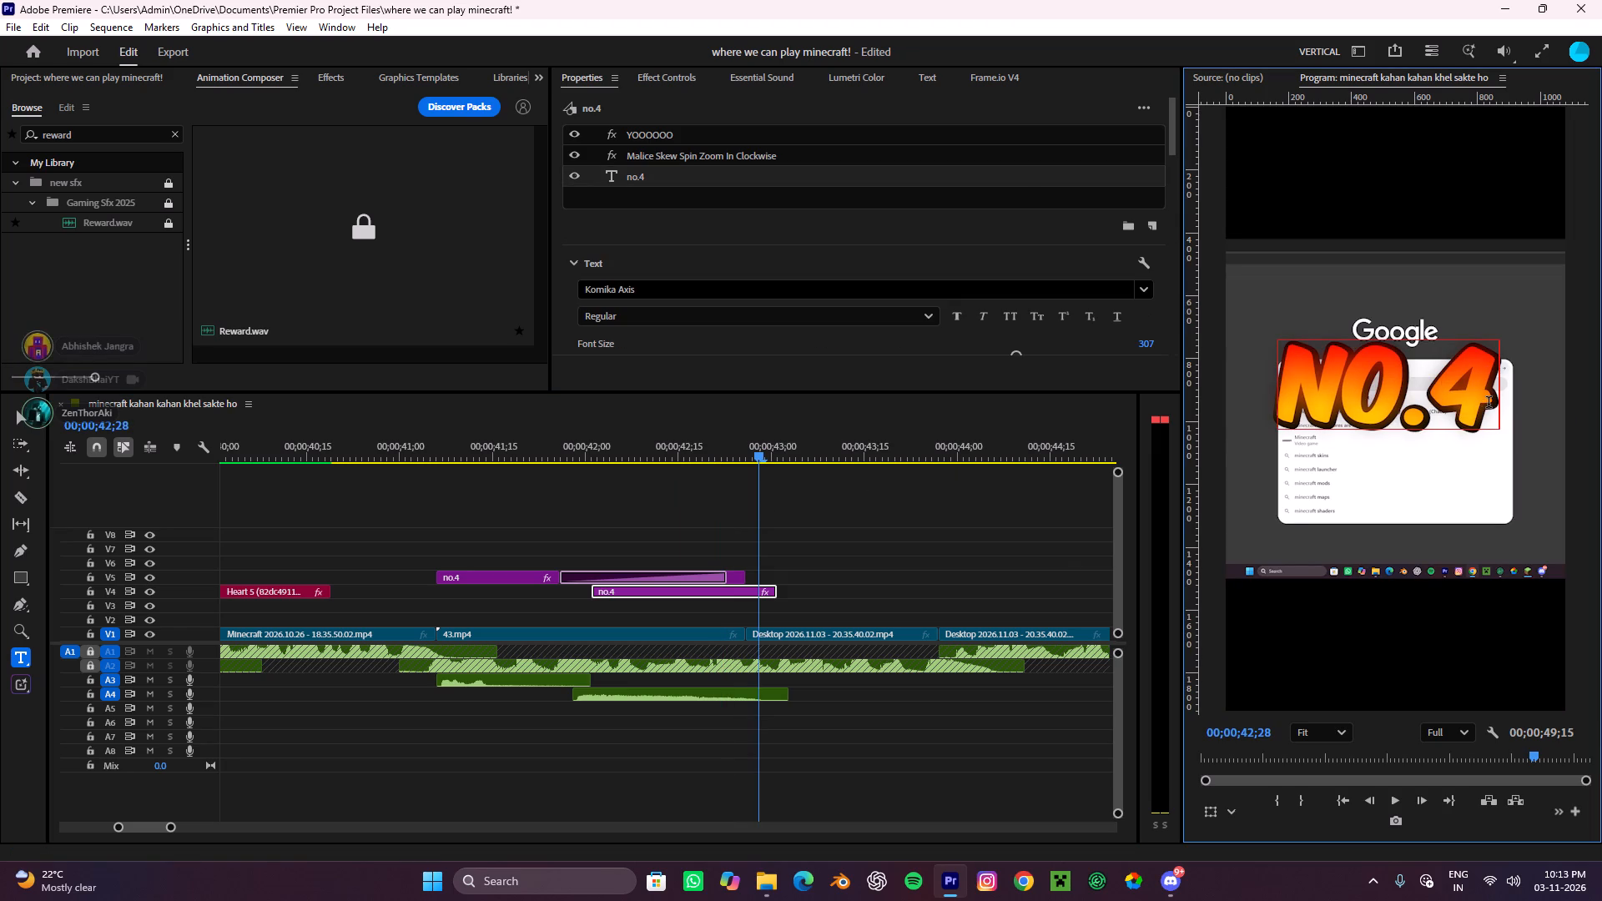
key("BackSpace")
key("5")
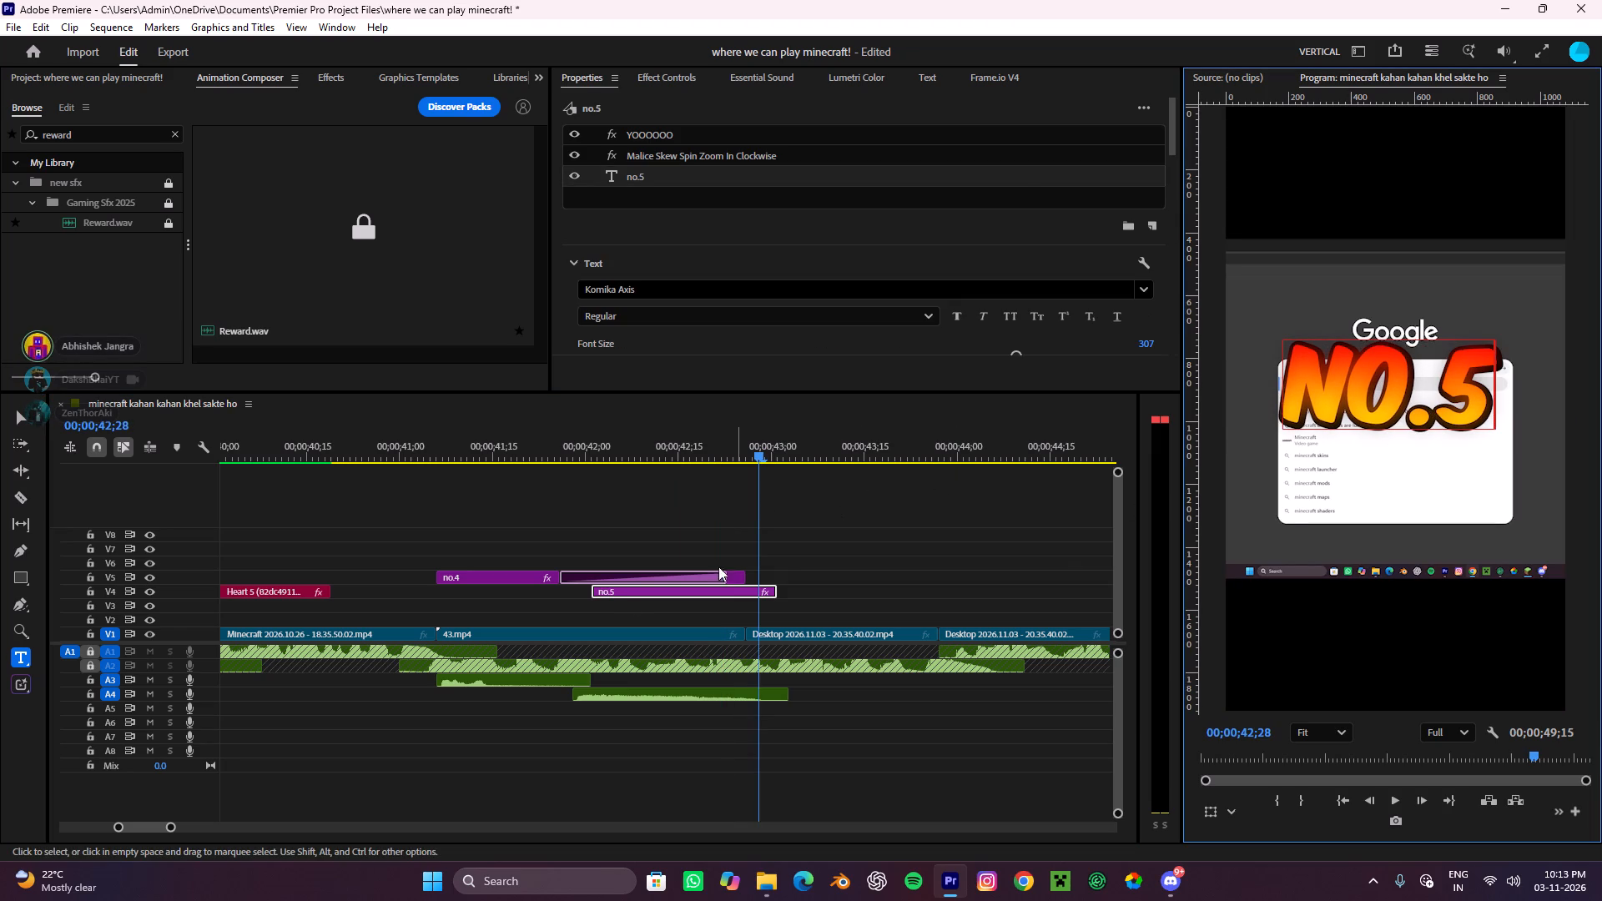
left_click(781, 550)
left_click(710, 592)
left_click_drag(710, 592, 682, 592)
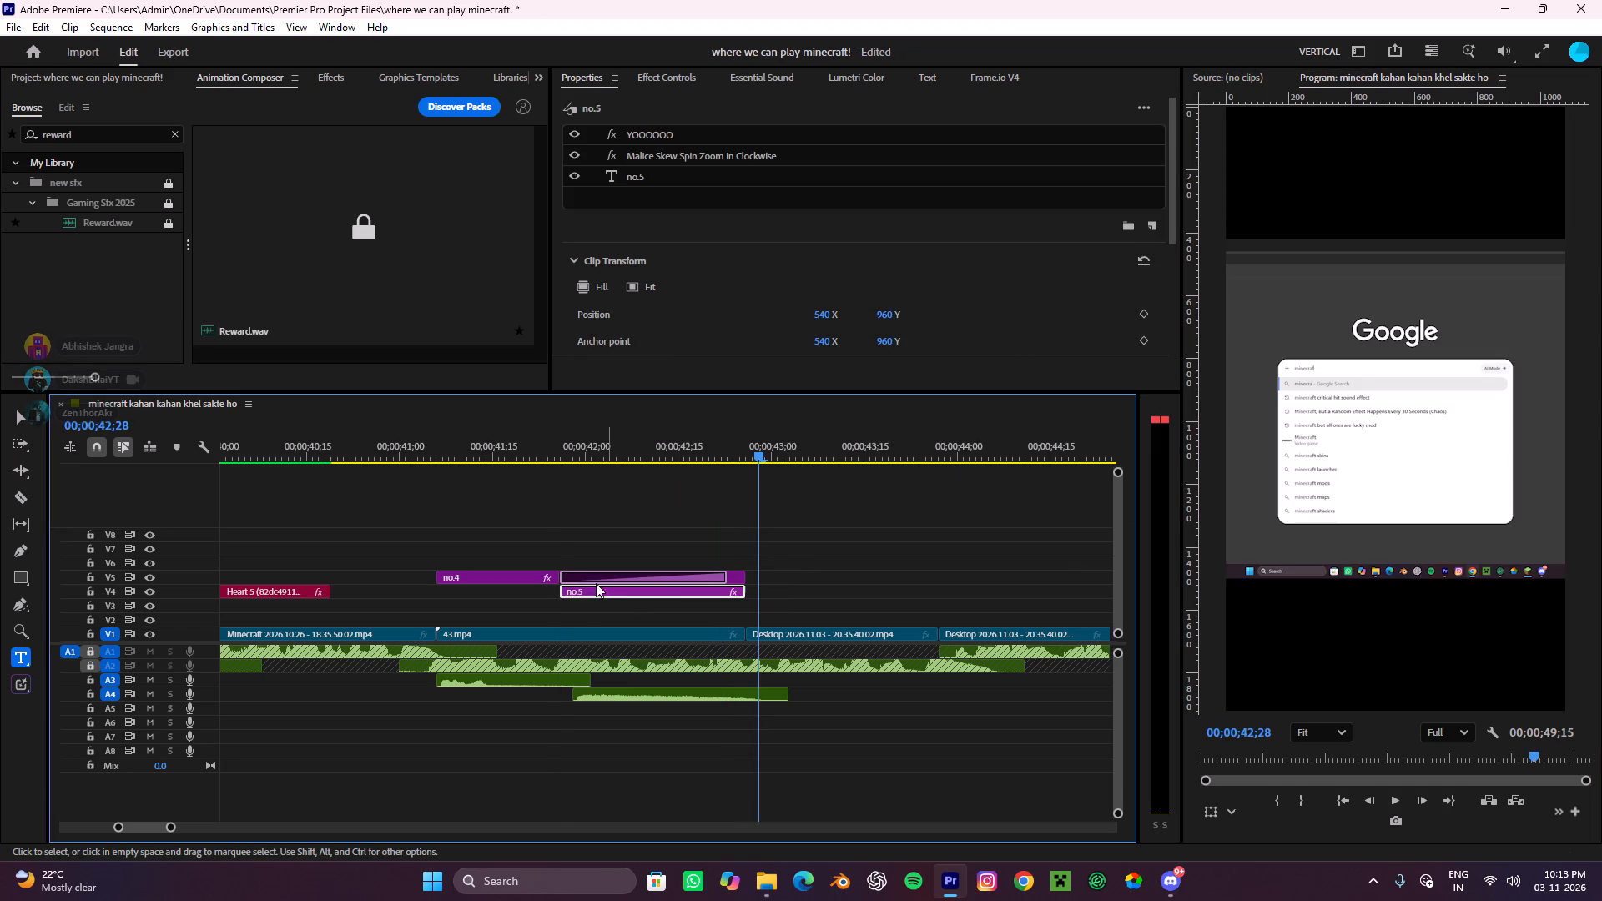
Change the text of the first V5 title clip, at about 00;00;41;18, to "no.5" and return to the Selection tool.
left_click(496, 580)
left_click_drag(788, 450, 514, 565)
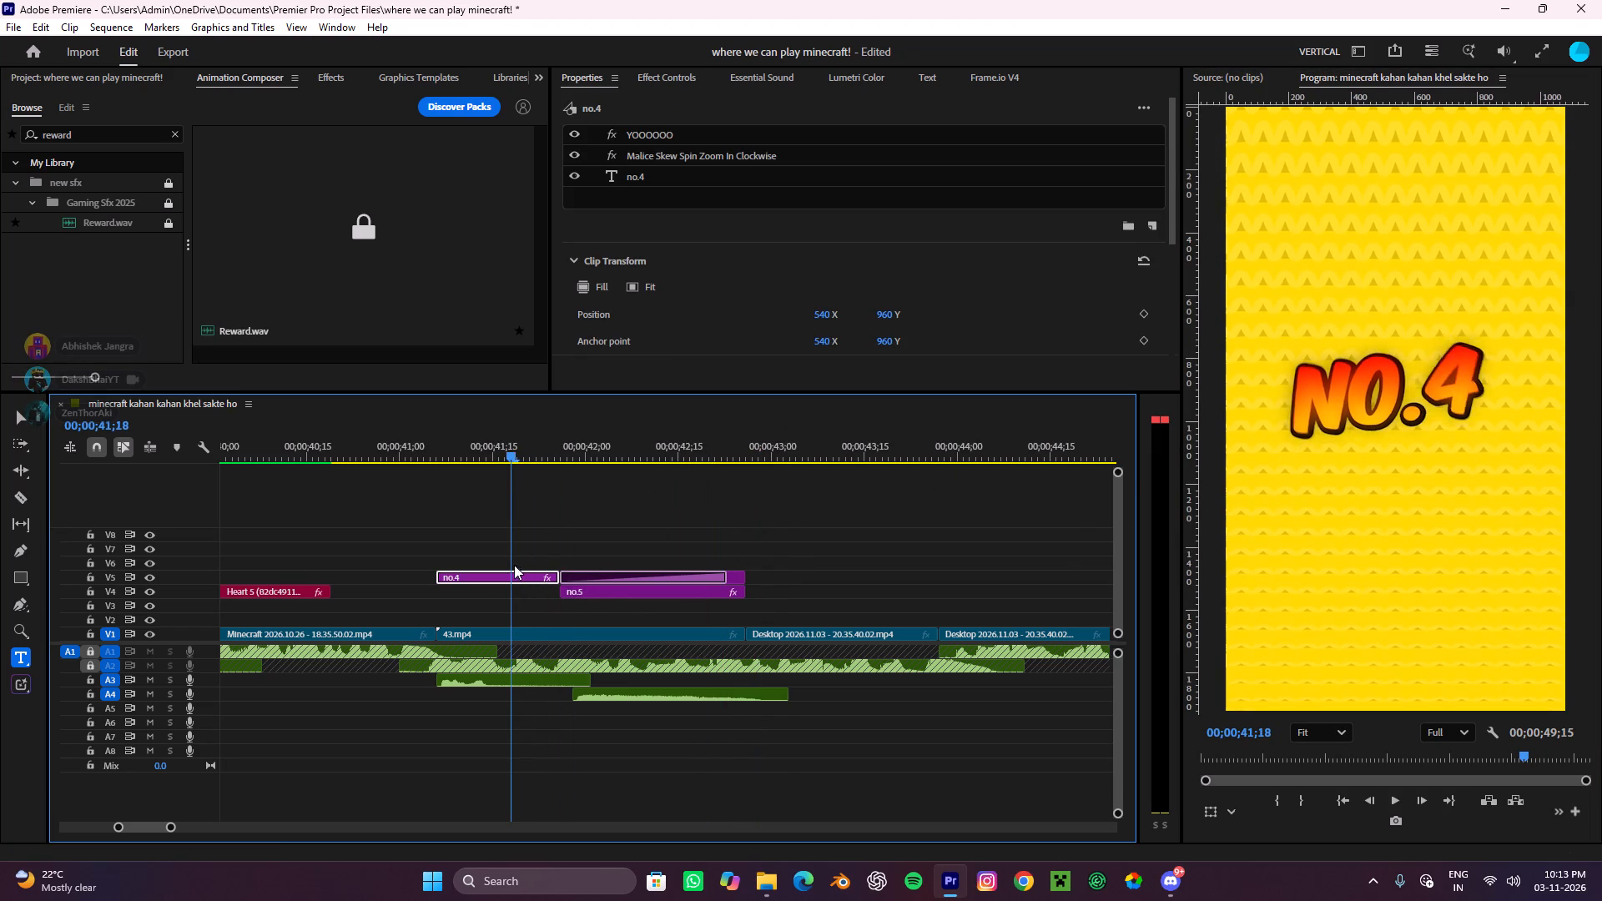
left_click_drag(514, 565, 516, 571)
left_click(1468, 369)
left_click(1474, 369)
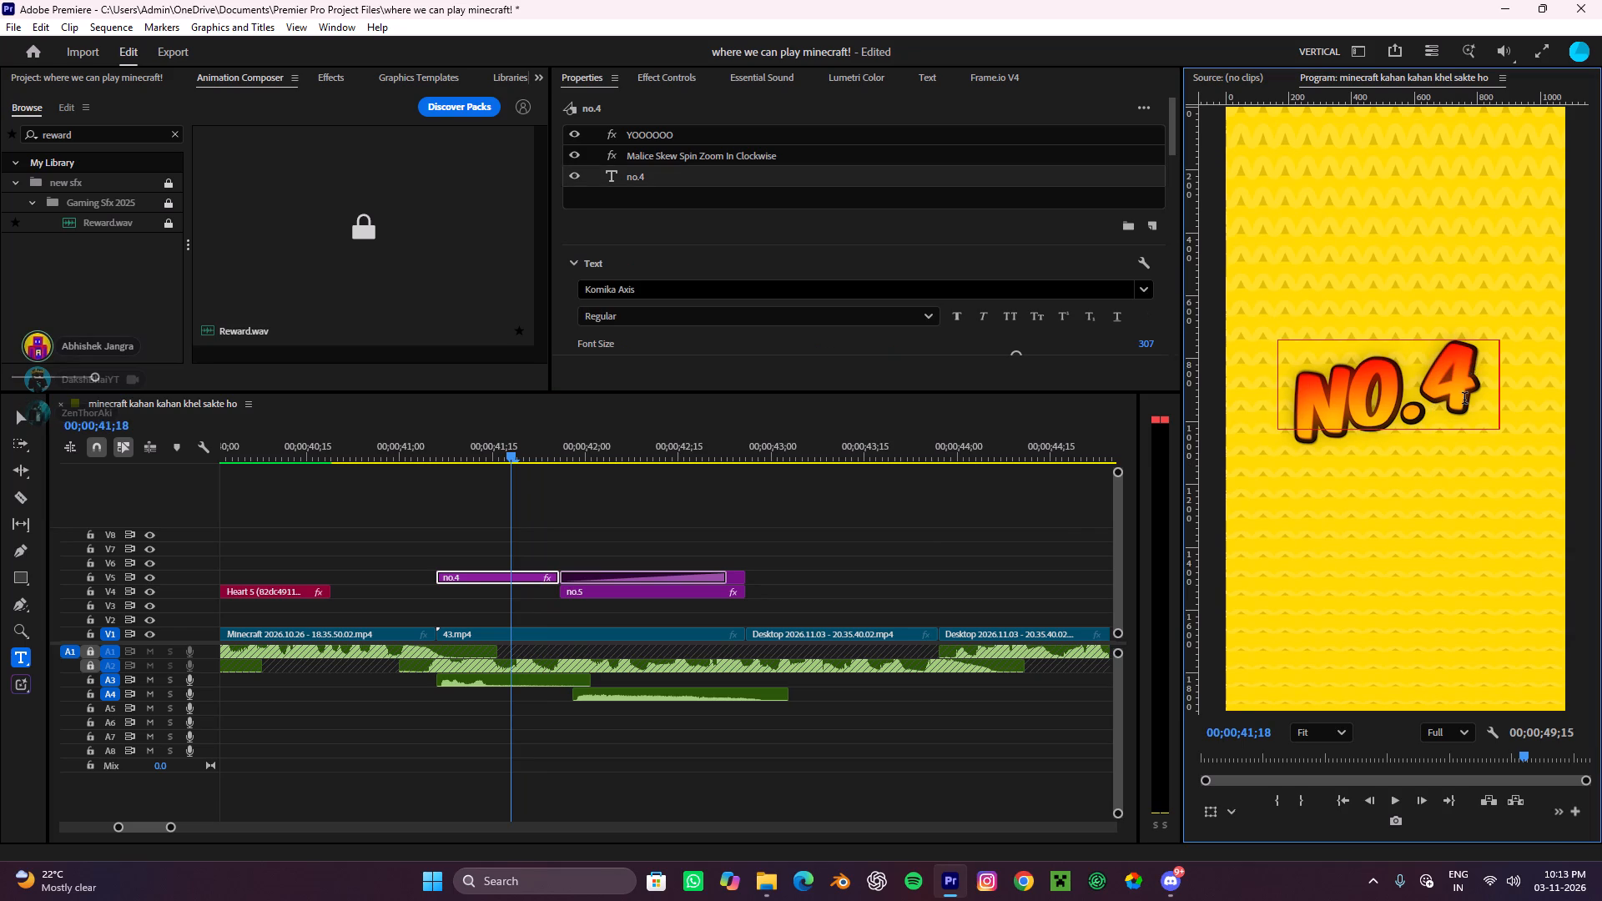
key("BackSpace")
key("5")
left_click(824, 564)
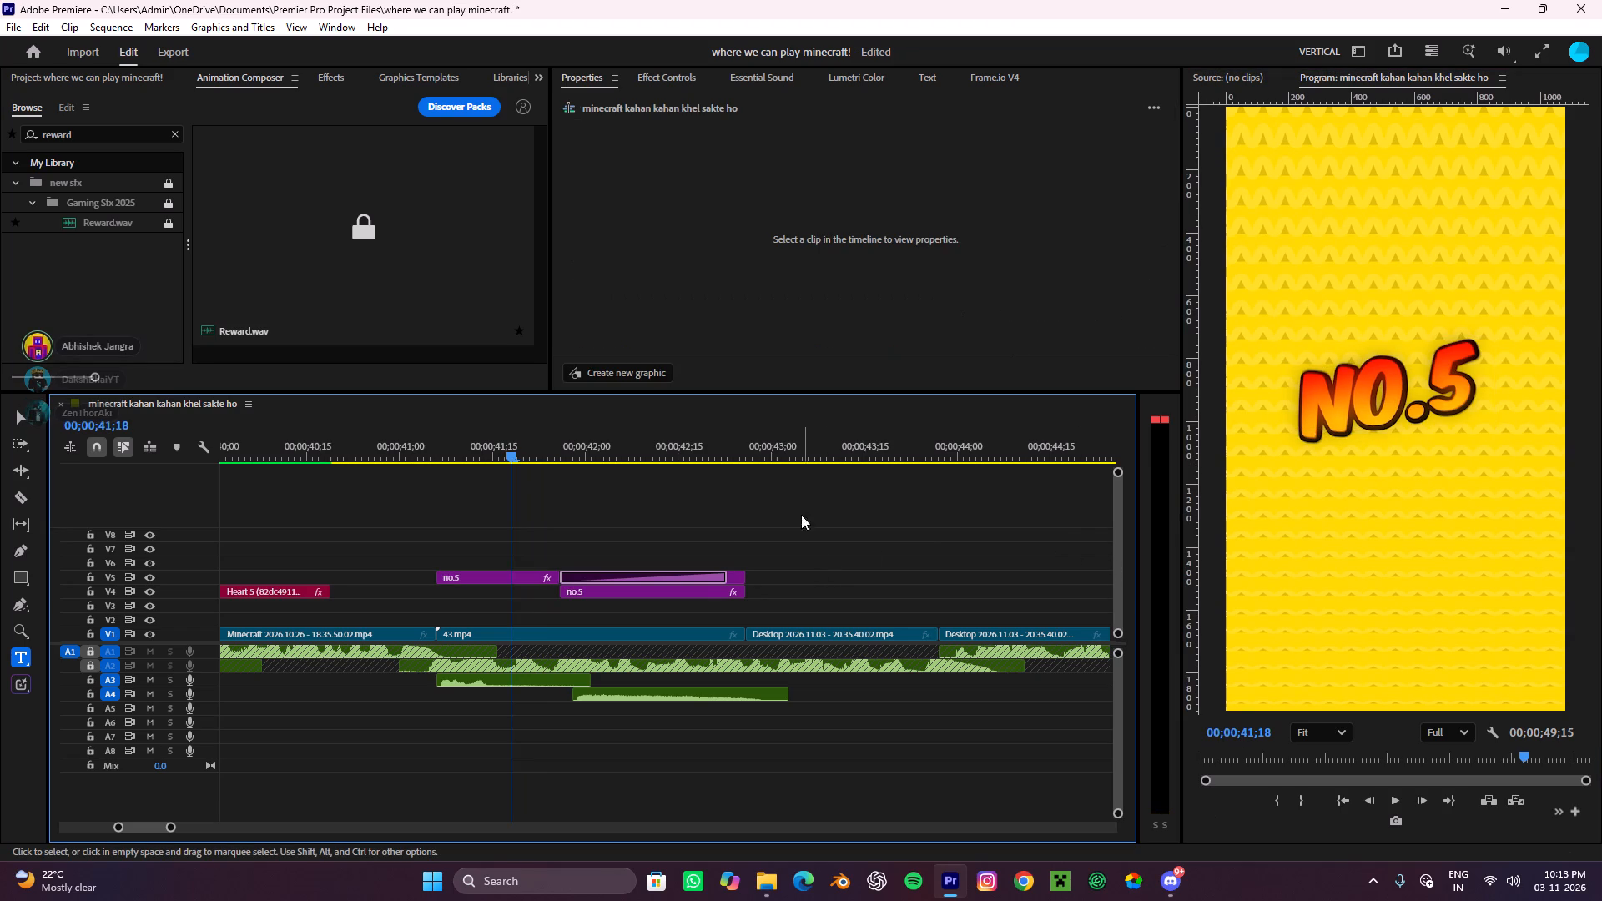
scroll(759, 534, "down", 10, "alt")
key("v")
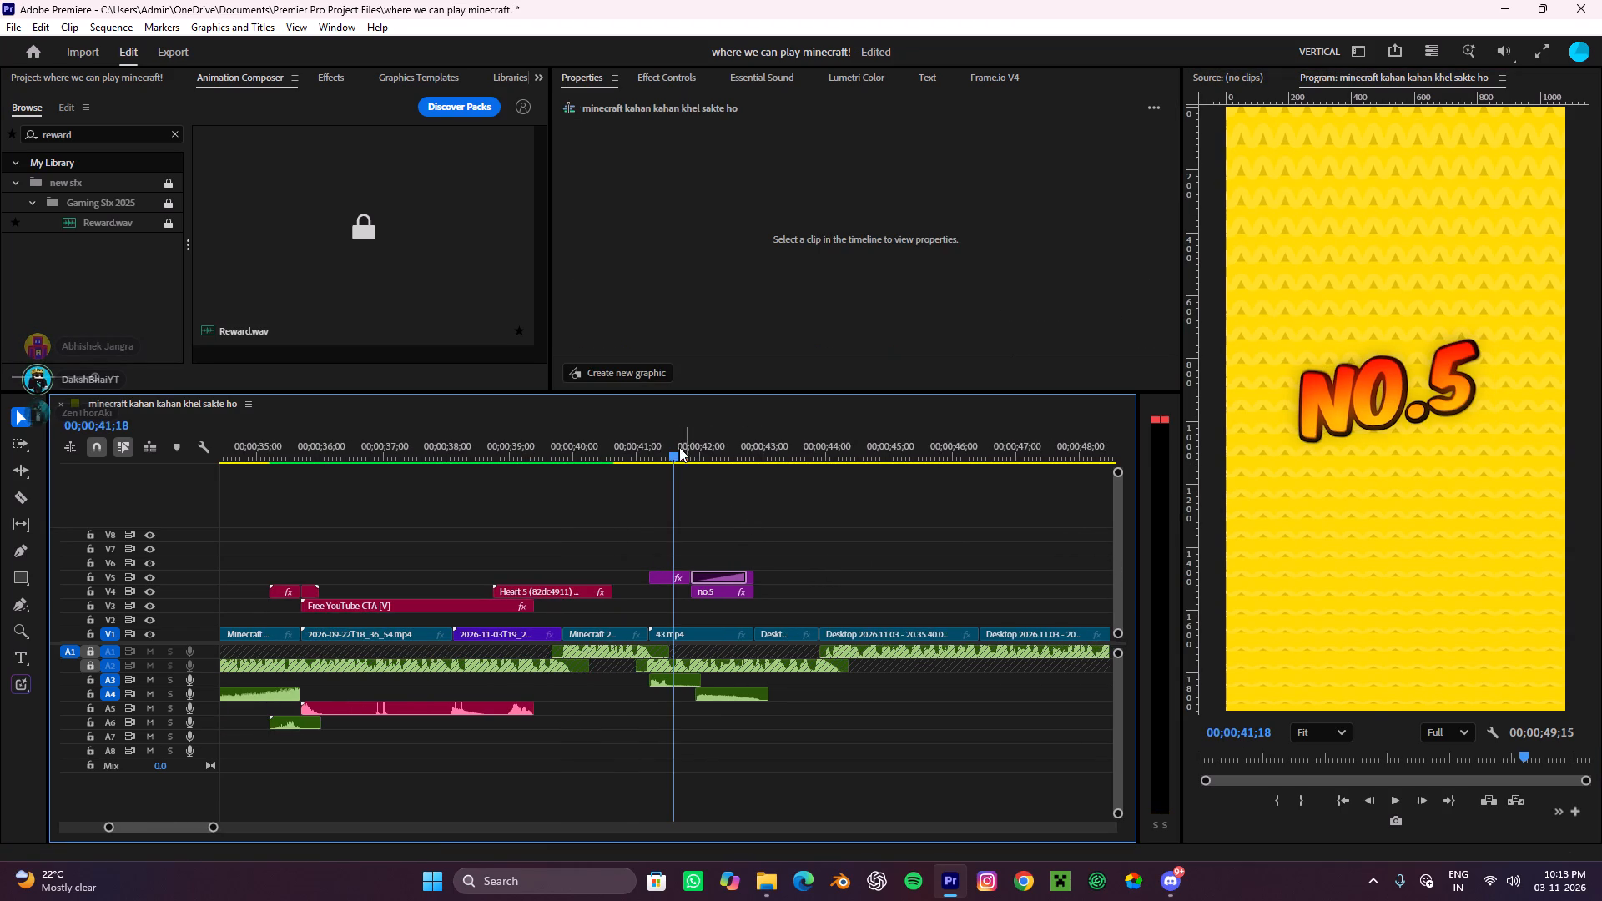
Play back the "no.5" title card and the Google search footage that follows, to about 00;00;46;09.
left_click_drag(679, 447, 636, 491)
key("space")
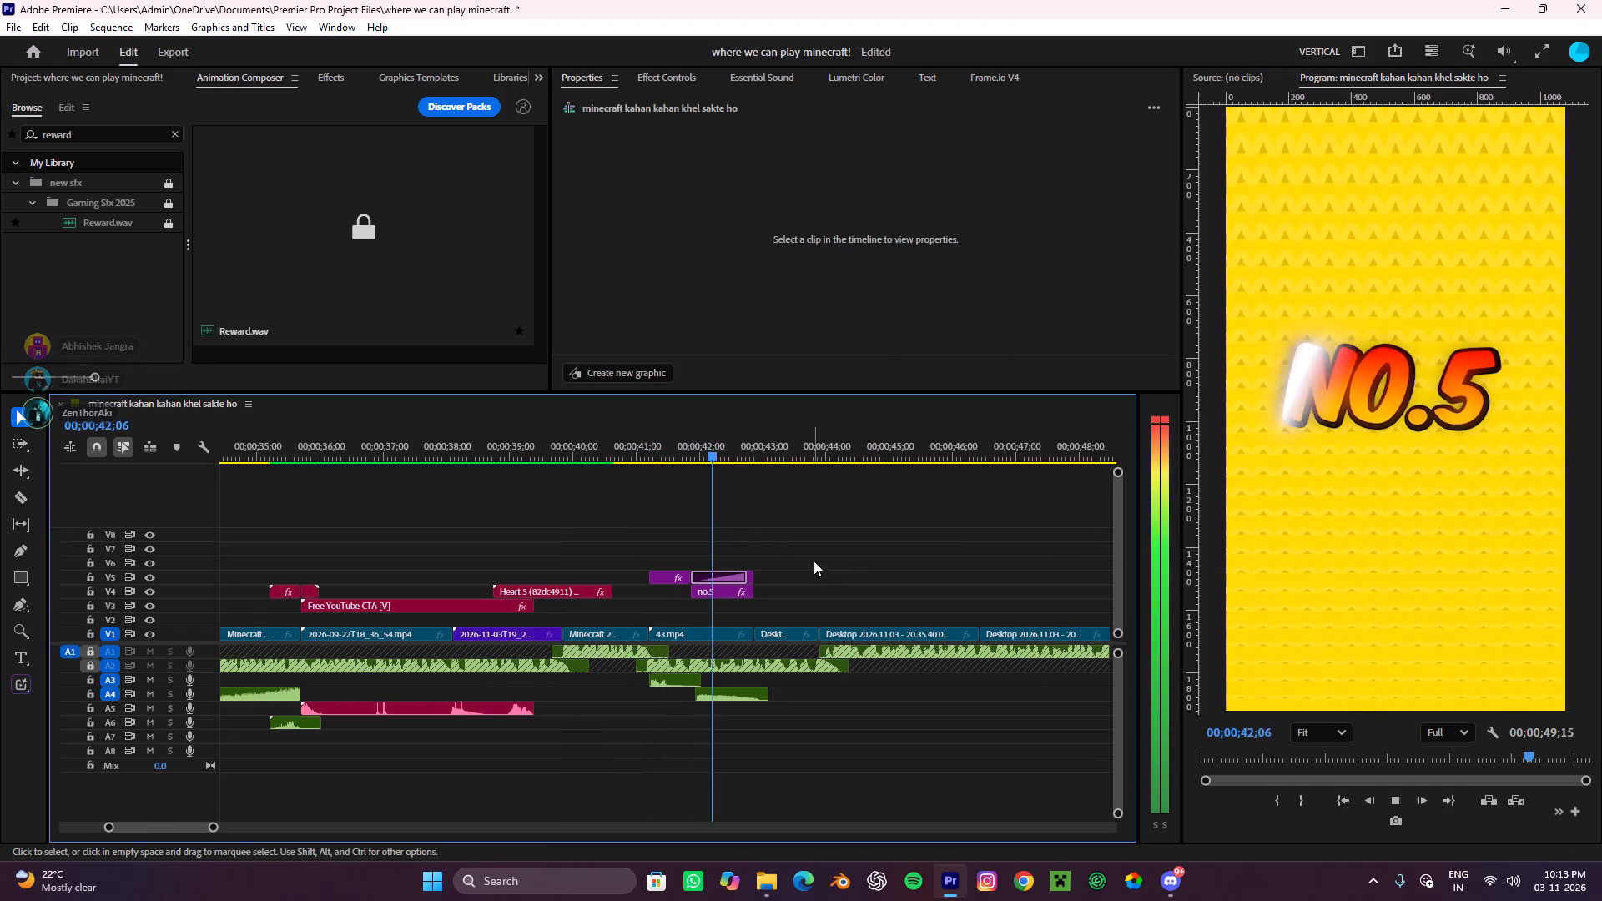
key("space")
scroll(884, 597, "down", 12, "alt")
scroll(796, 625, "up", 3, "alt")
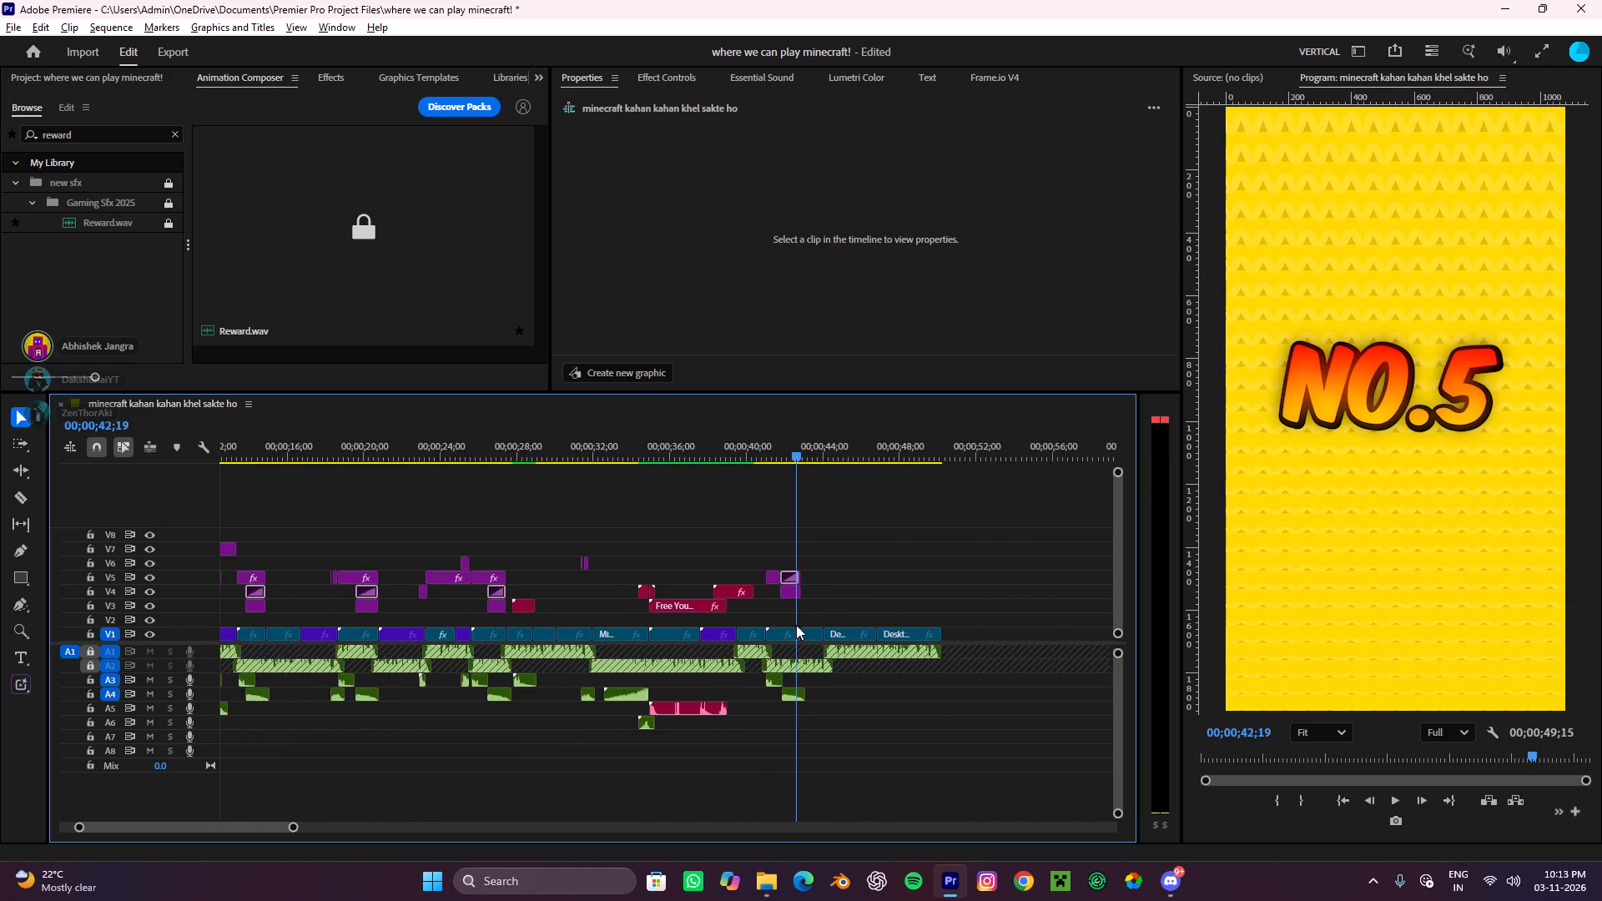
scroll(796, 625, "down", 9, "alt")
scroll(579, 614, "up", 11, "alt")
scroll(708, 570, "up", 5)
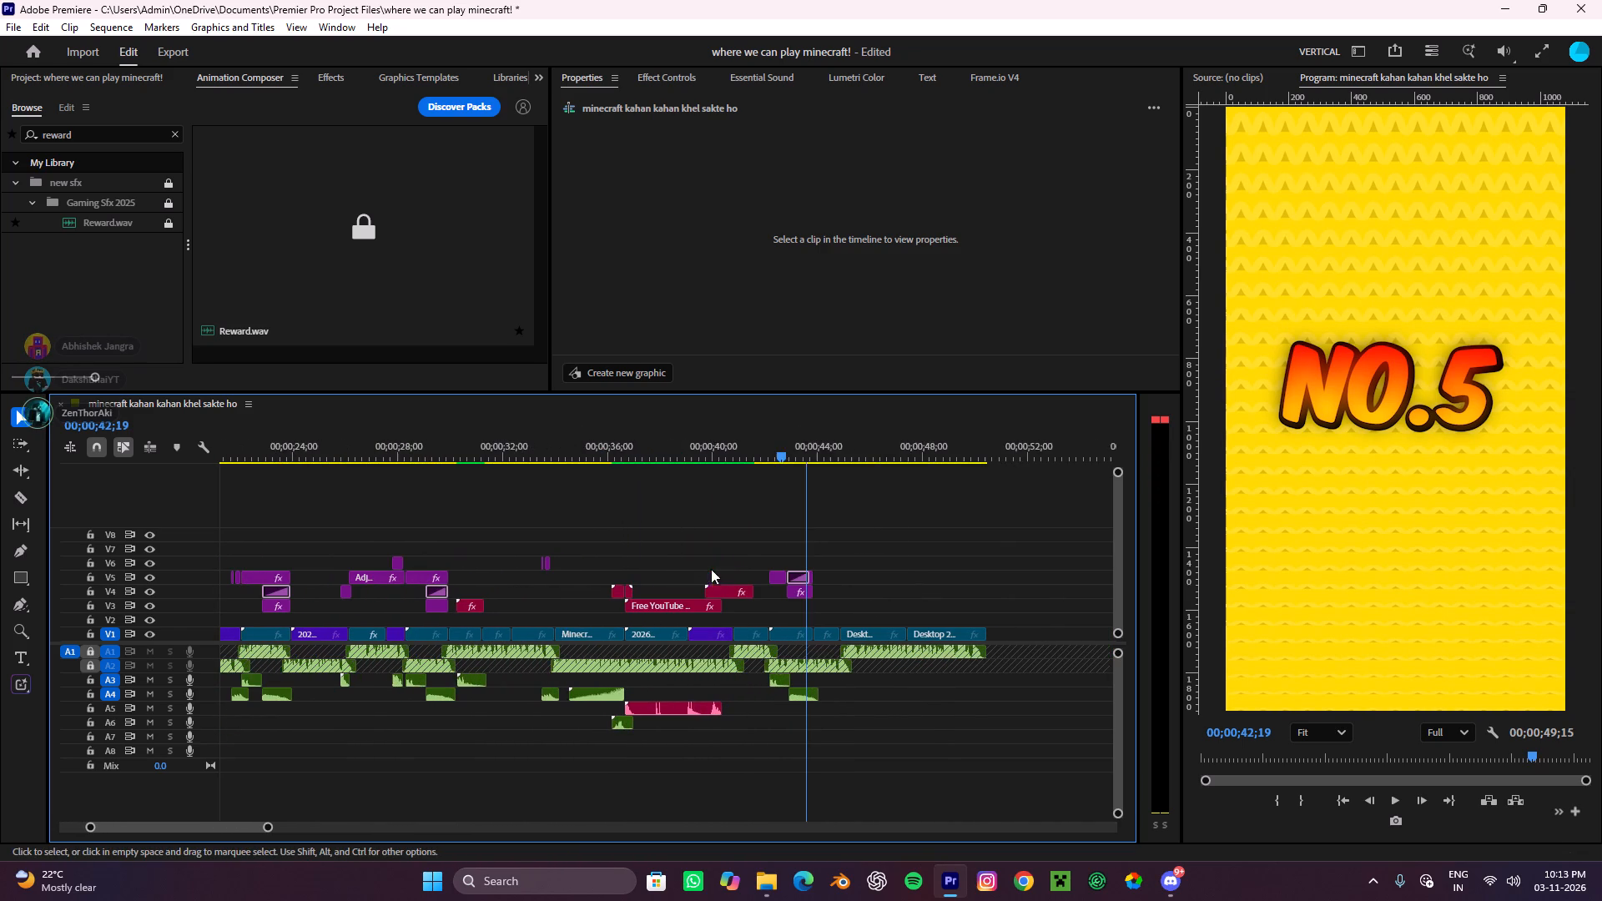
left_click_drag(816, 445, 768, 529)
left_click(862, 536)
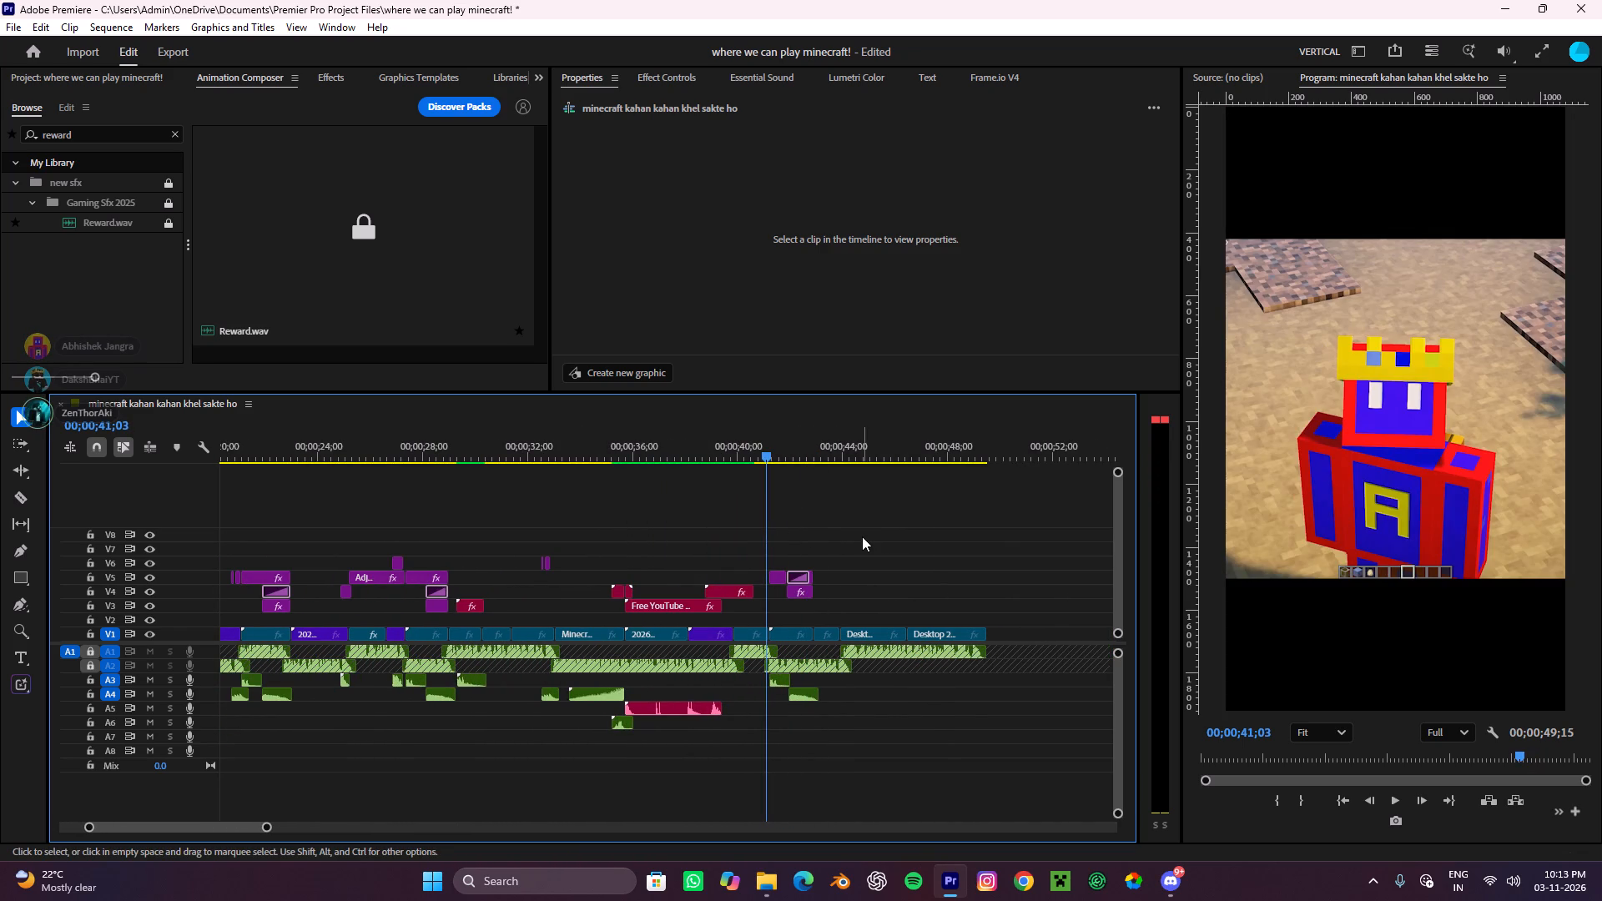
key("space")
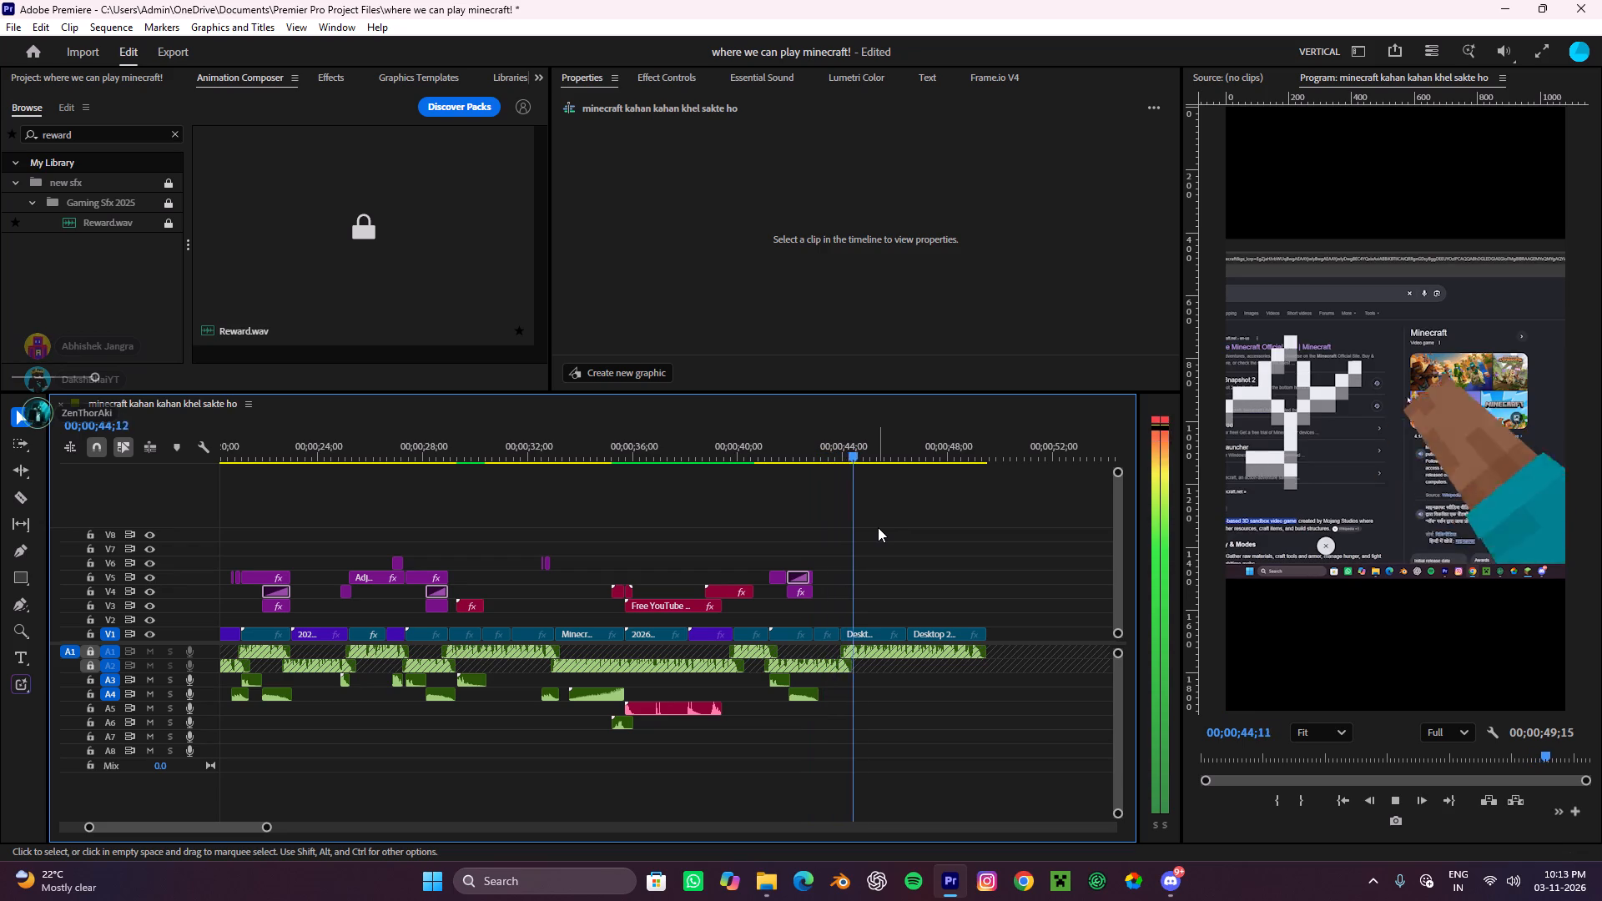
key("space")
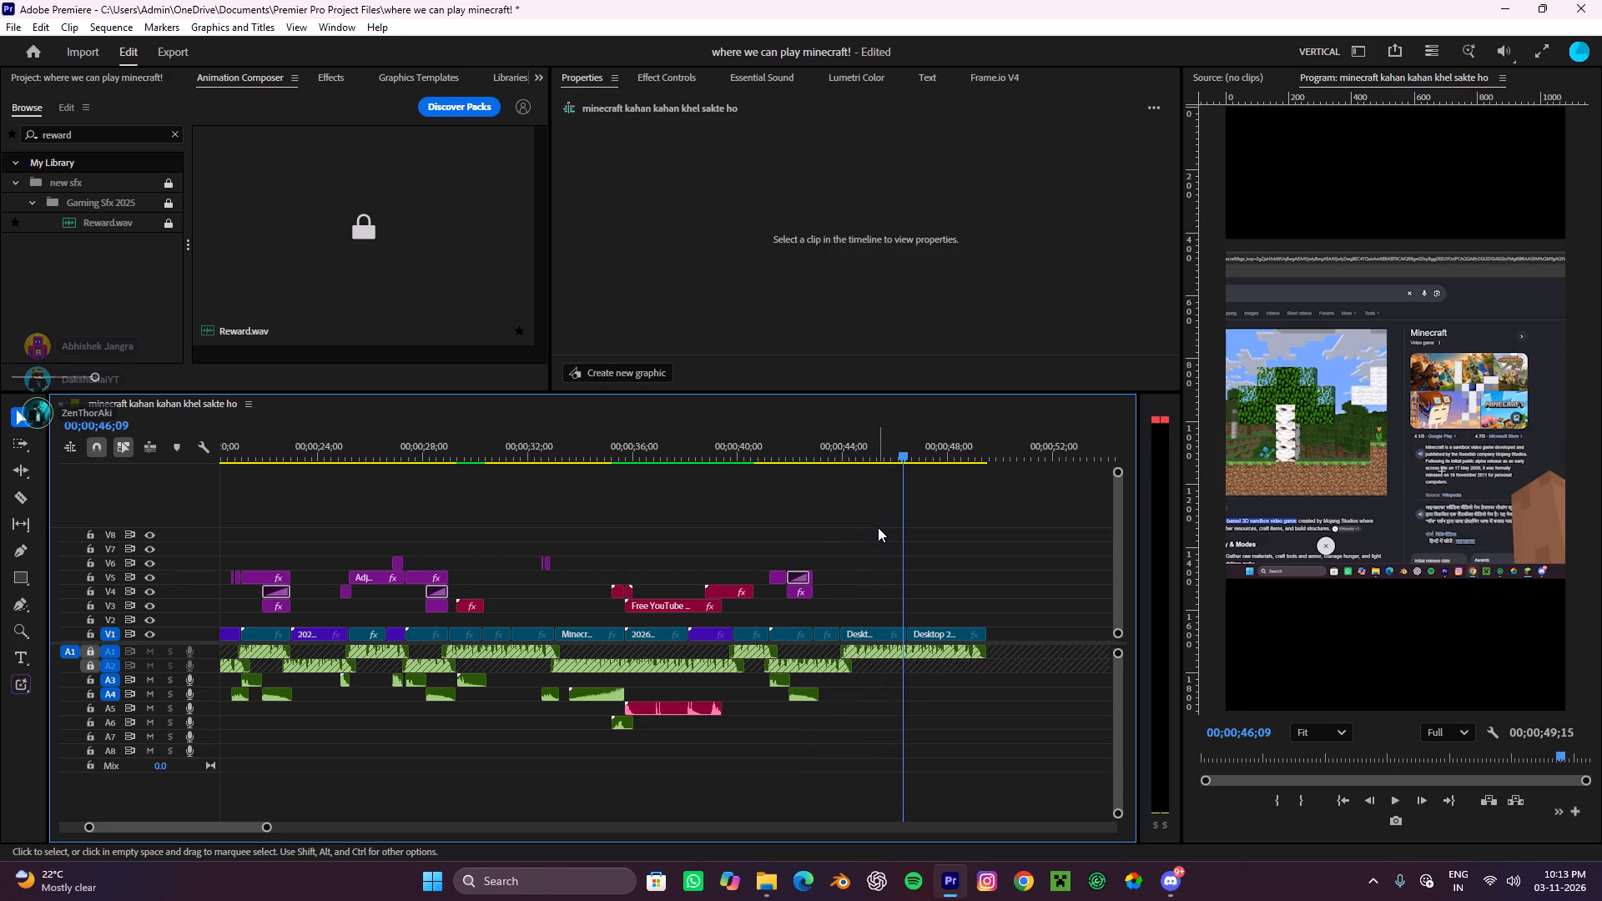
Duplicate the minecraft cave.mp3 clip from A5 onto A4 beneath the closing Google search footage, starting at about 00;00;44;12.
scroll(879, 563, "down", 11, "alt")
left_click(878, 572, "alt")
scroll(593, 690, "up", 14, "alt")
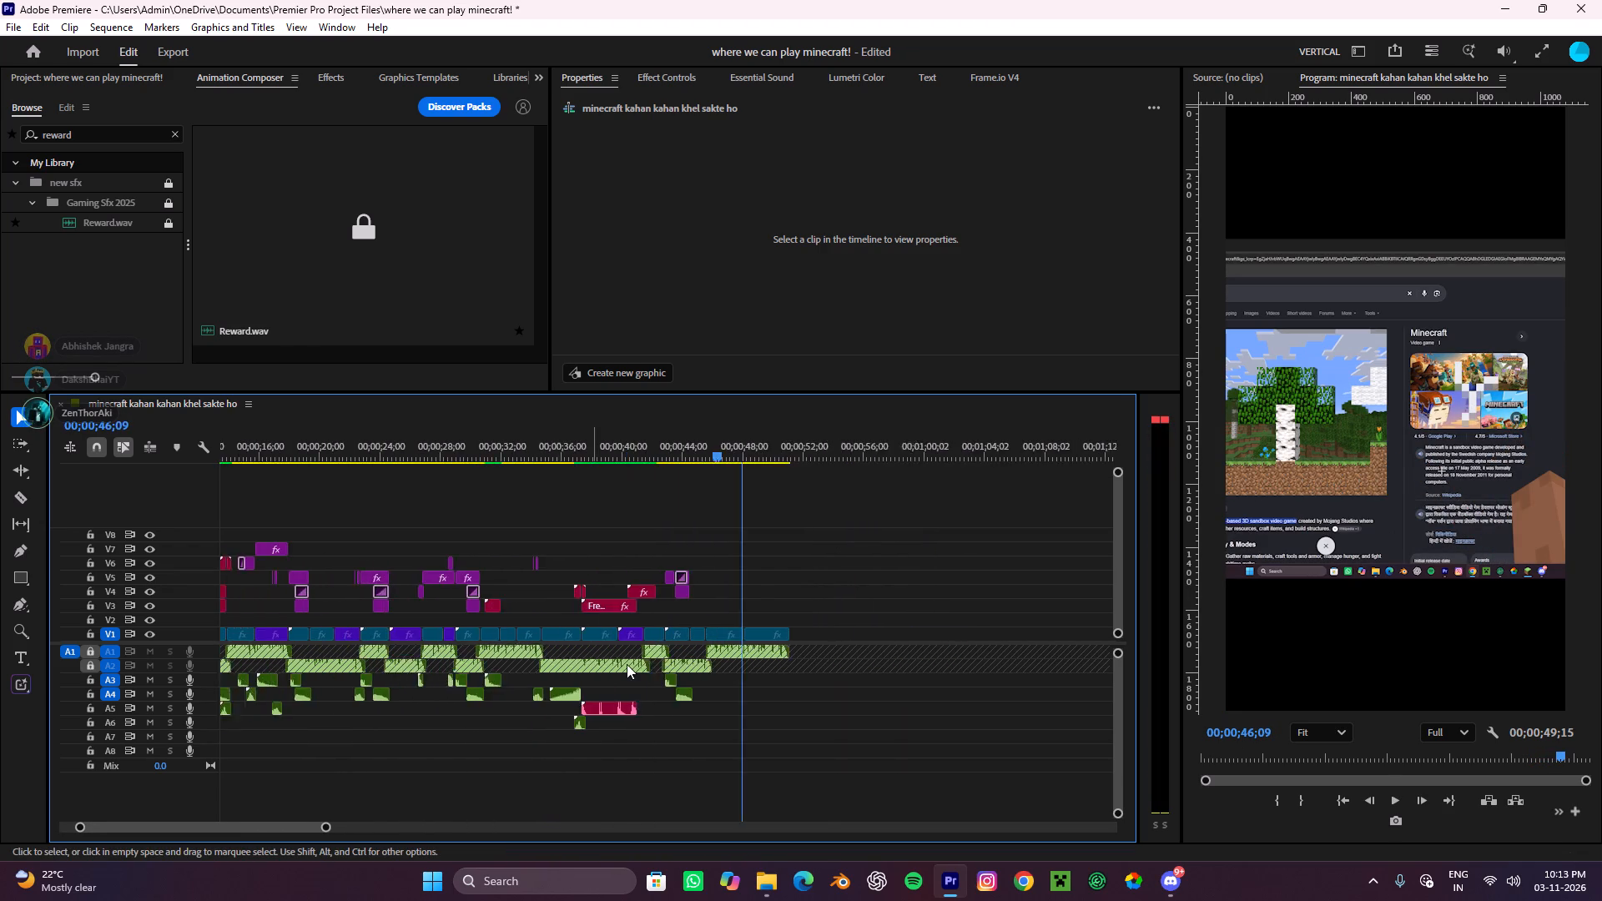
scroll(627, 664, "up", 8, "alt")
left_click(339, 708)
left_click_drag(335, 708, 884, 711)
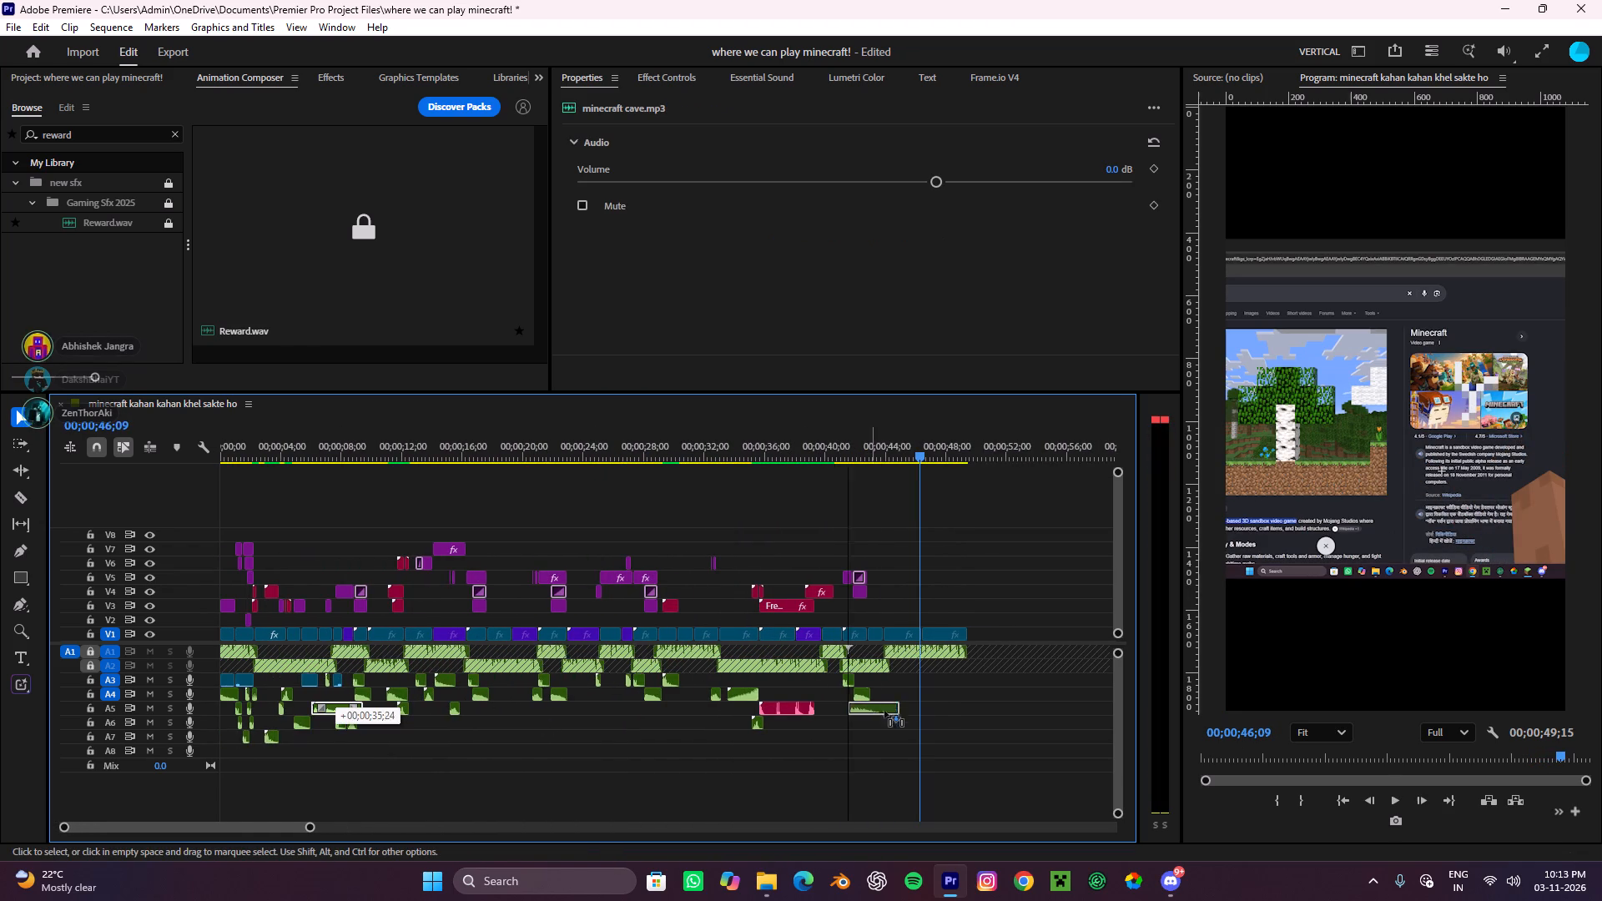
left_click_drag(884, 711, 916, 698)
Play back the closing Google search footage with the added cave sound, from about 00;00;43;25 to 00;00;47;03.
left_click_drag(928, 445, 885, 499)
key("space")
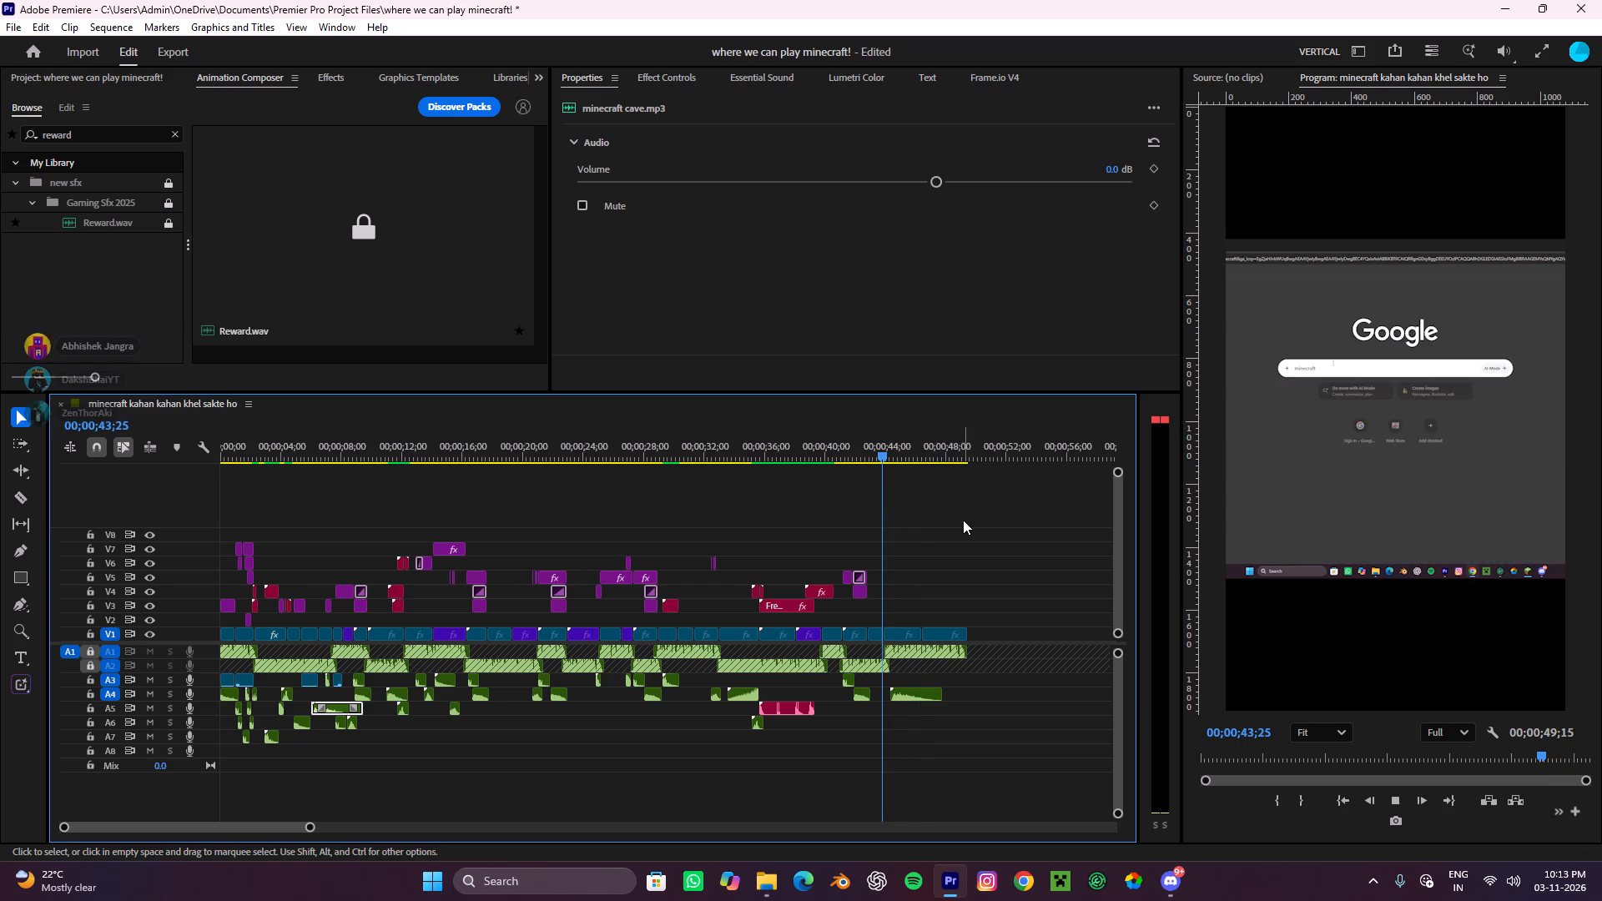
scroll(963, 520, "up", 5, "alt")
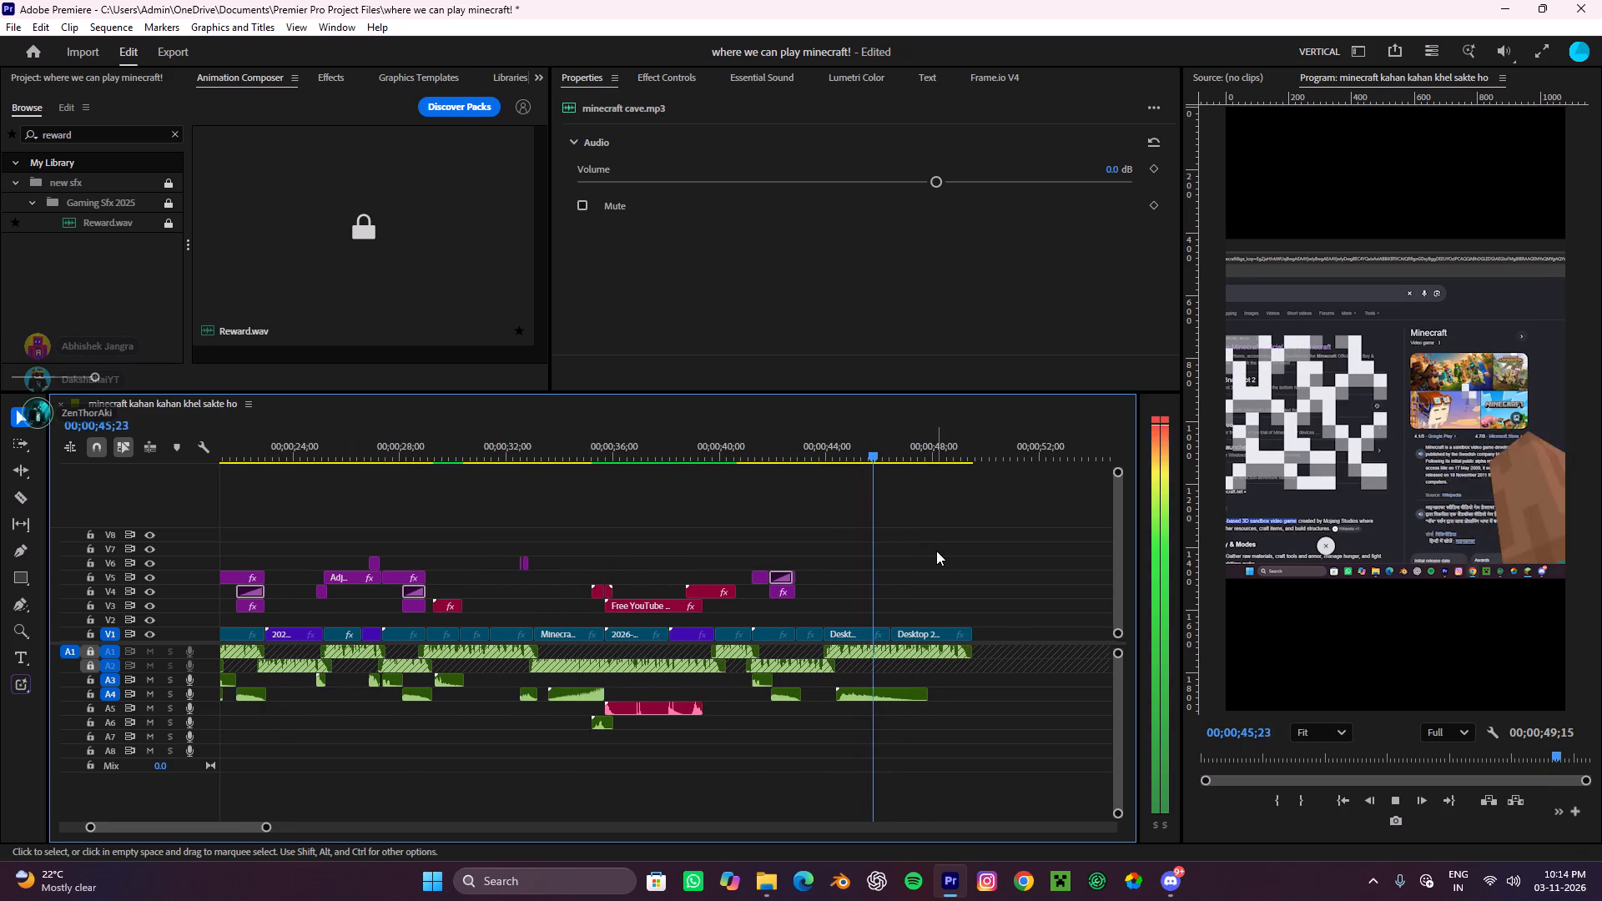
scroll(945, 558, "down", 4, "alt")
scroll(945, 566, "up", 4)
key("space")
scroll(889, 546, "up", 2)
scroll(889, 546, "down", 4)
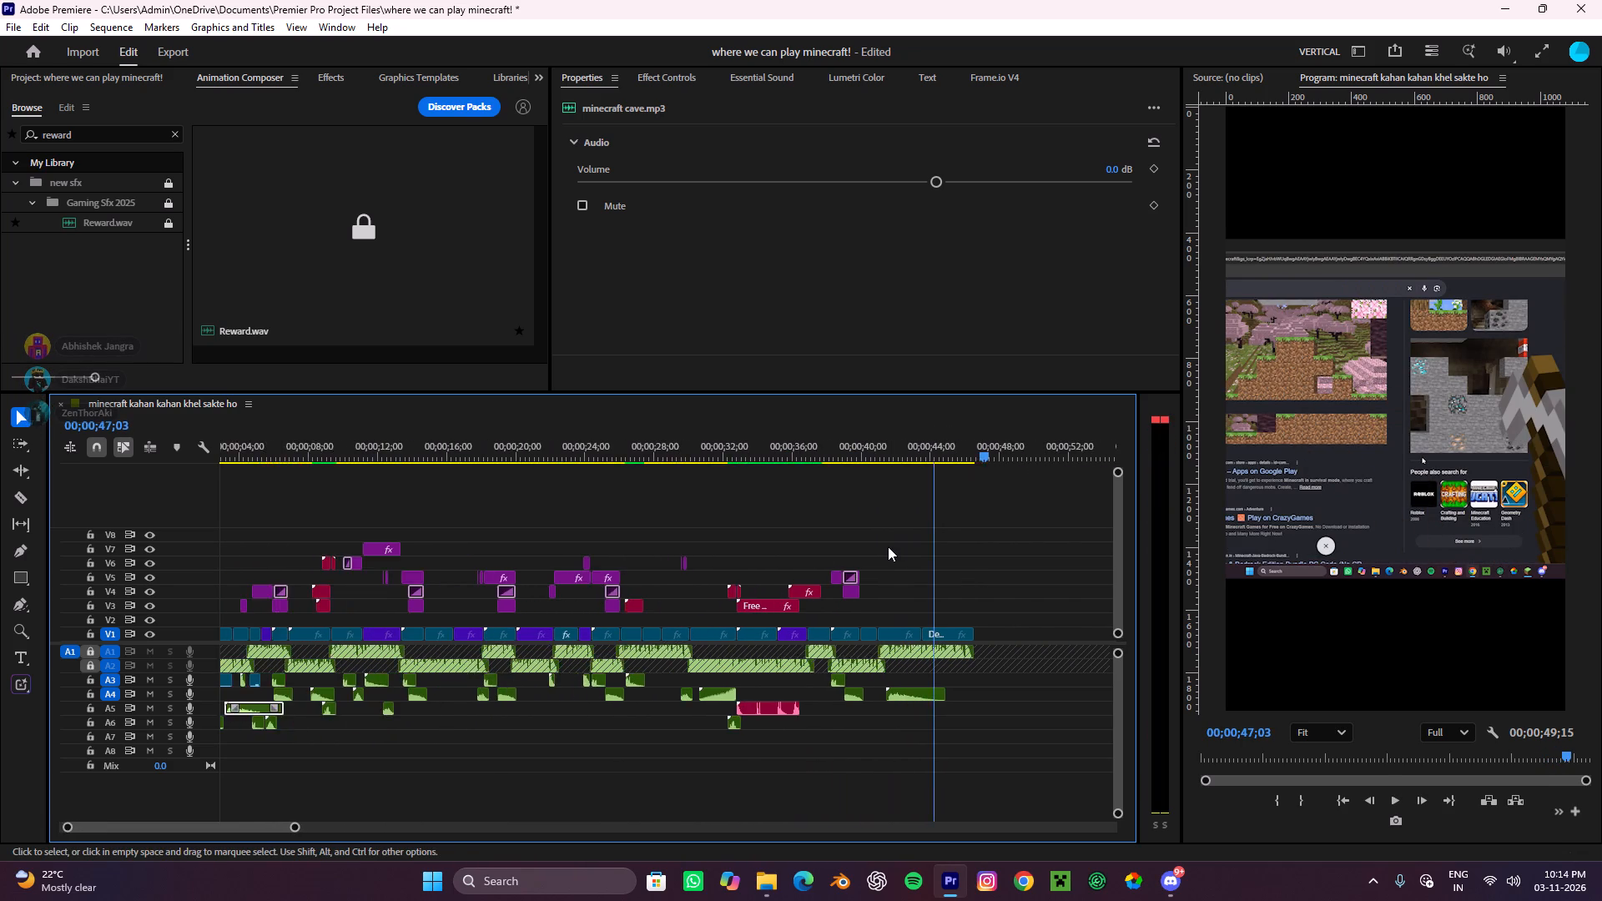
Copy the short V3 clip together with its A3 sound effect at about 00;00;07;04.
scroll(888, 546, "down", 4)
scroll(814, 615, "up", 5, "alt")
scroll(814, 615, "down", 10, "alt")
scroll(602, 622, "up", 9)
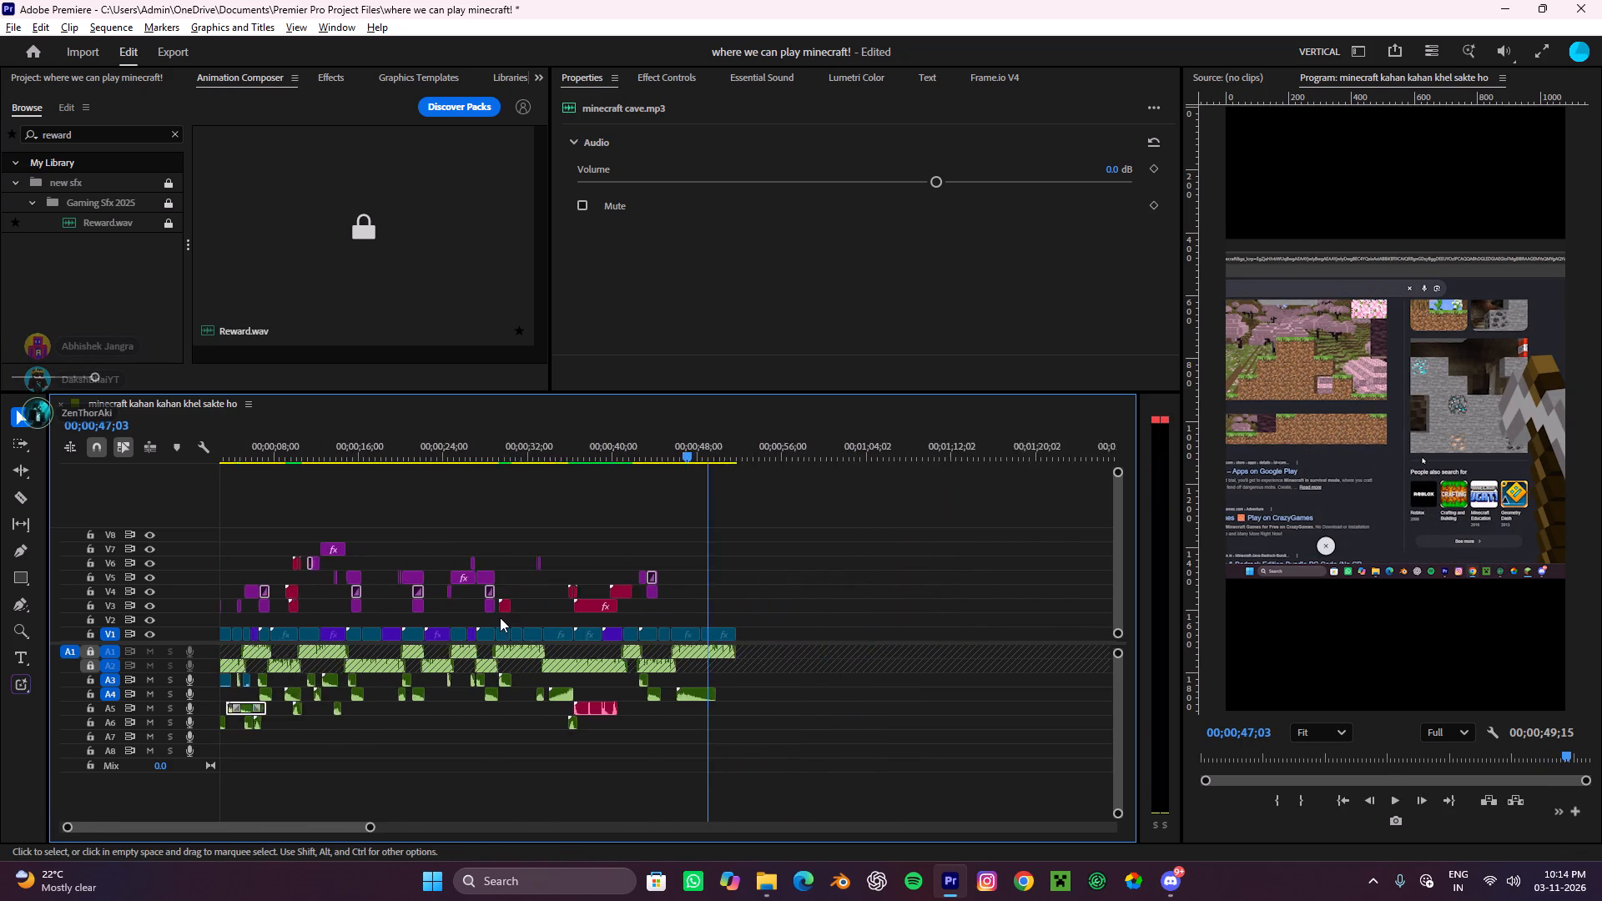
scroll(500, 617, "up", 12)
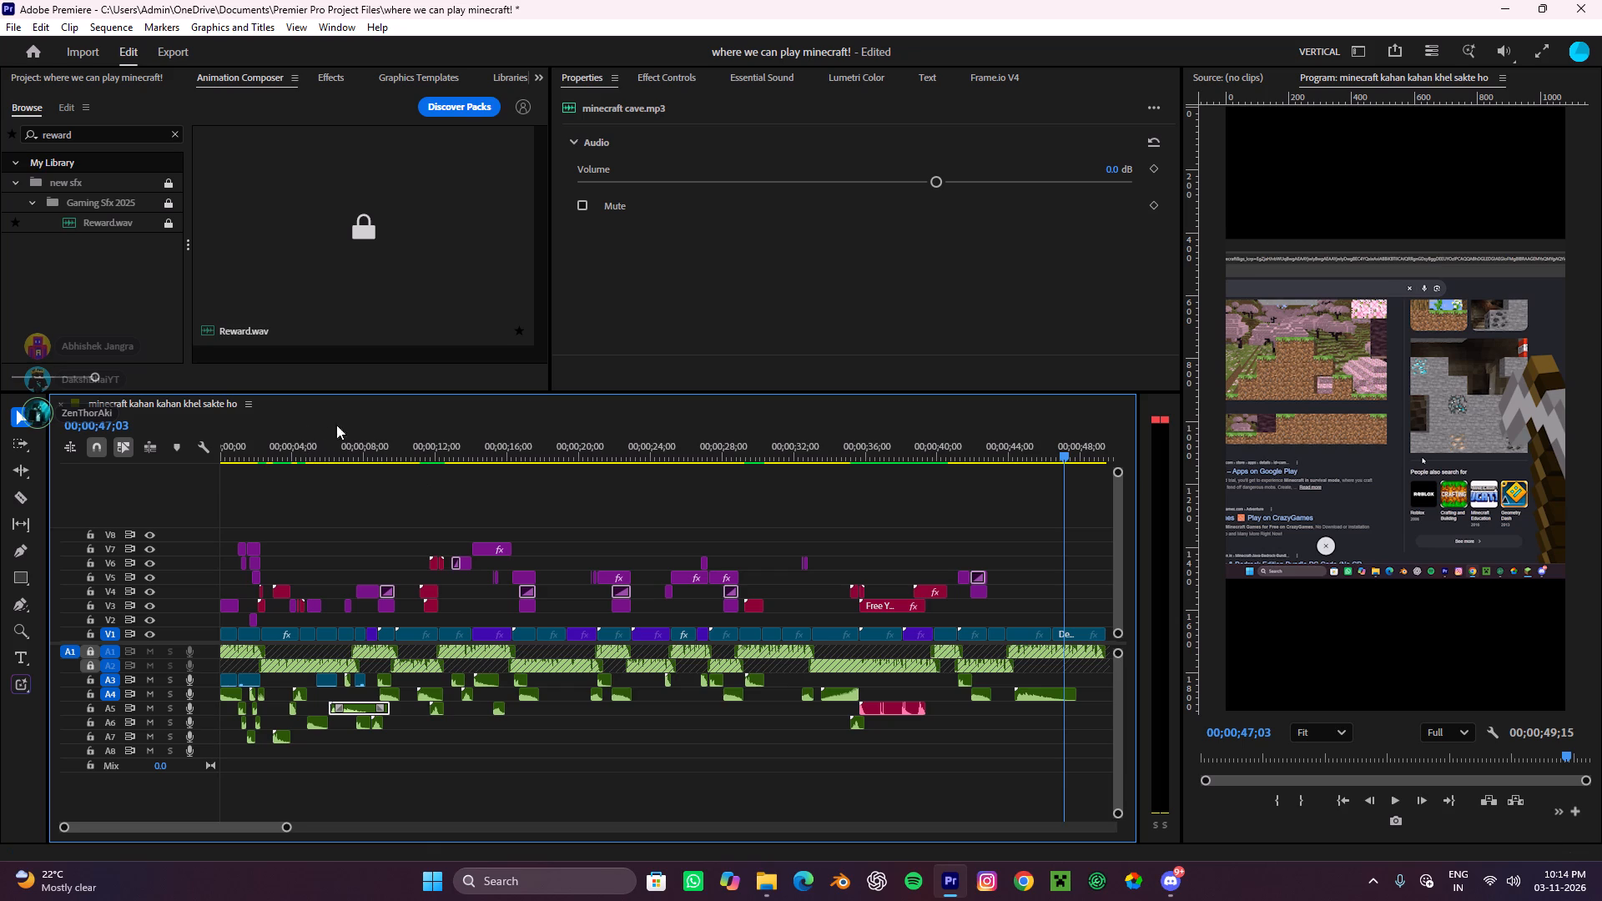
left_click(360, 445)
left_click_drag(352, 445, 350, 466)
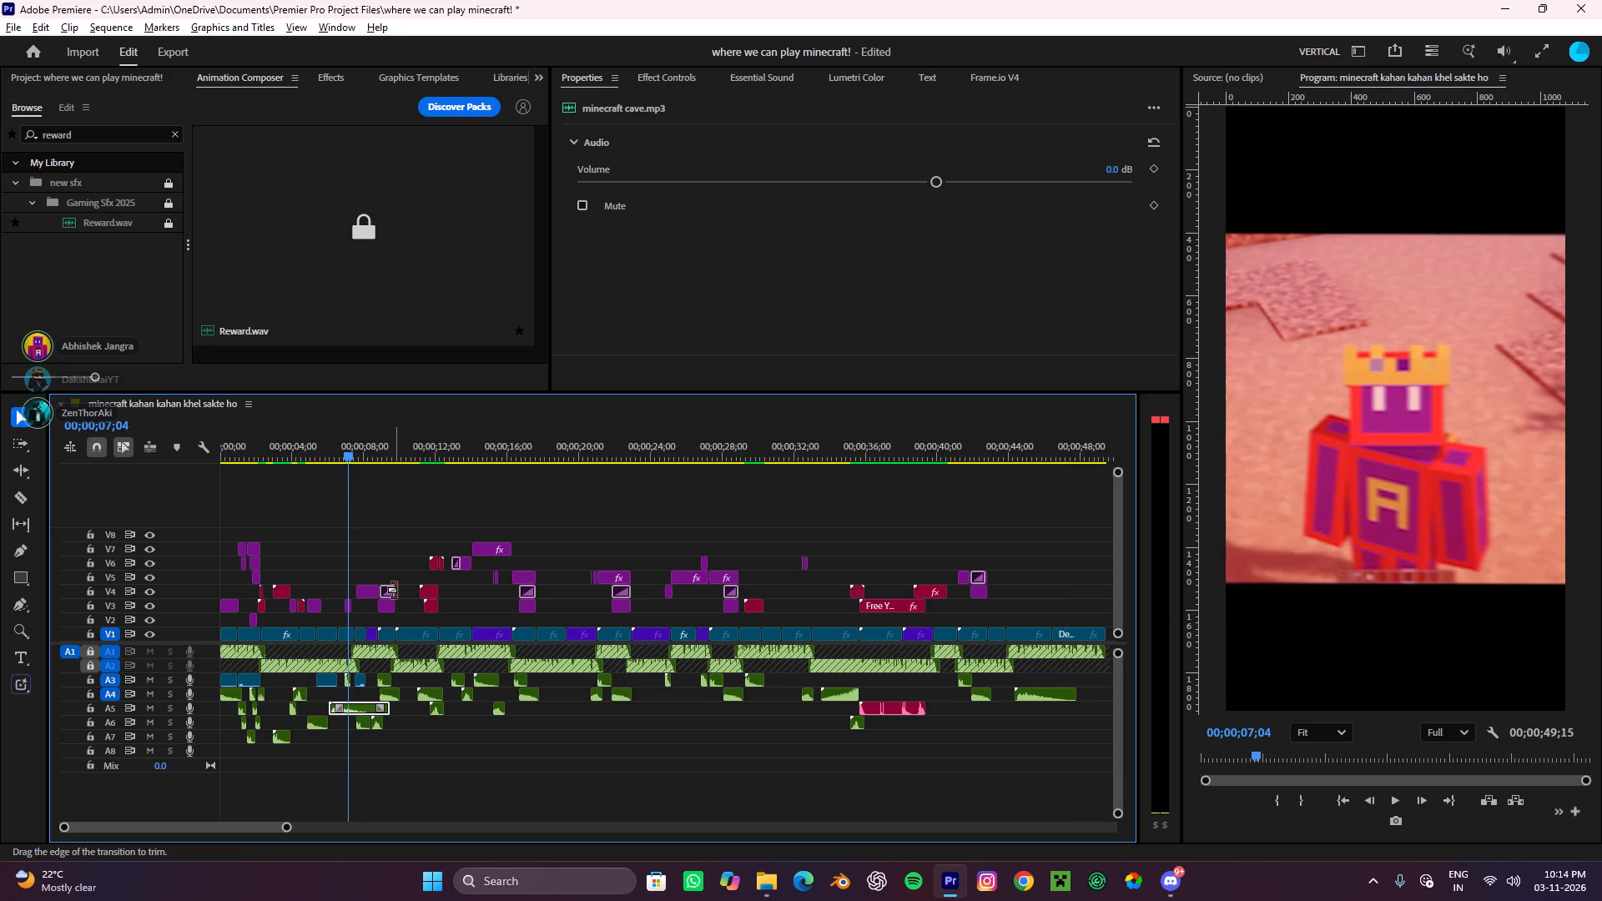
scroll(394, 590, "up", 9, "alt")
scroll(391, 595, "down", 4, "alt")
scroll(391, 595, "up", 9, "alt")
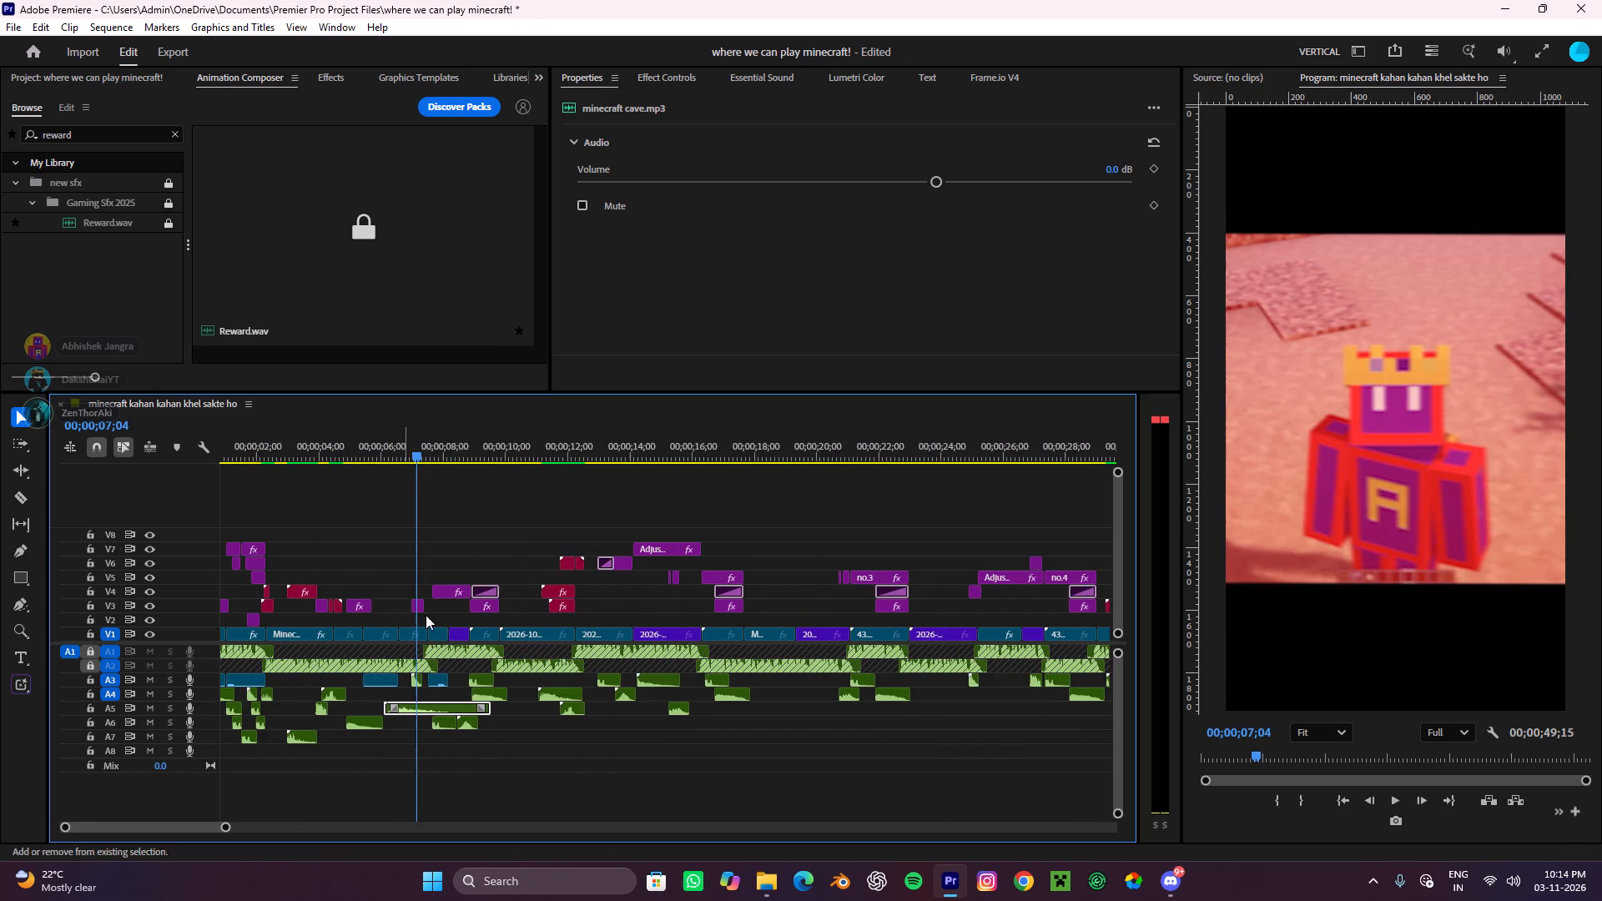
left_click(417, 608, "shift")
left_click(426, 692)
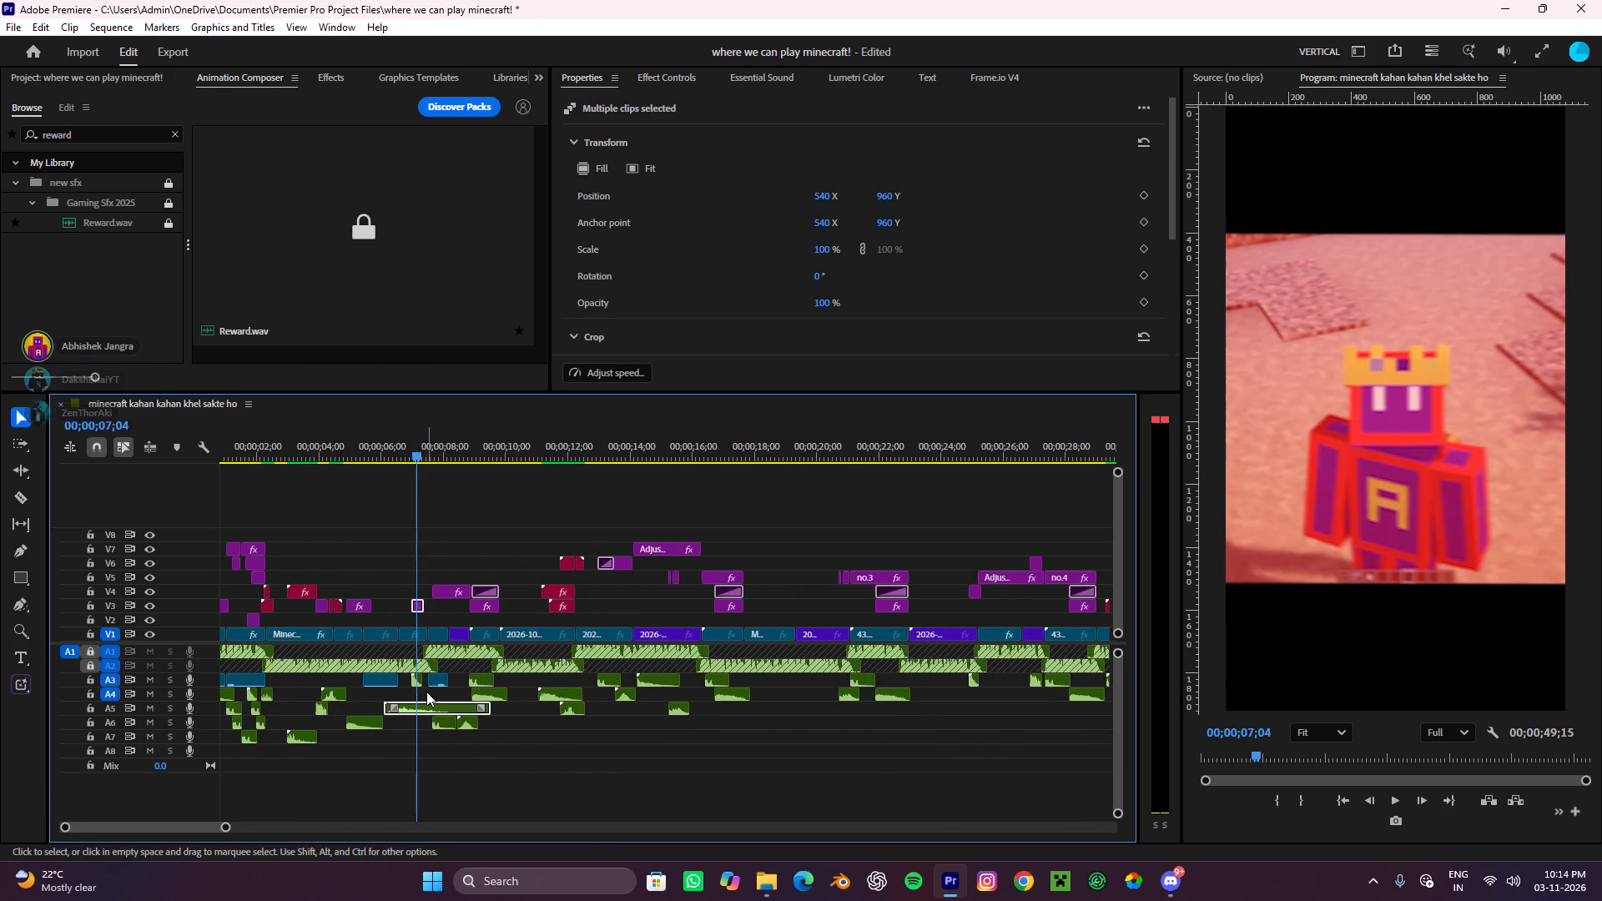
left_click(417, 679, "shift")
left_click(420, 609, "shift")
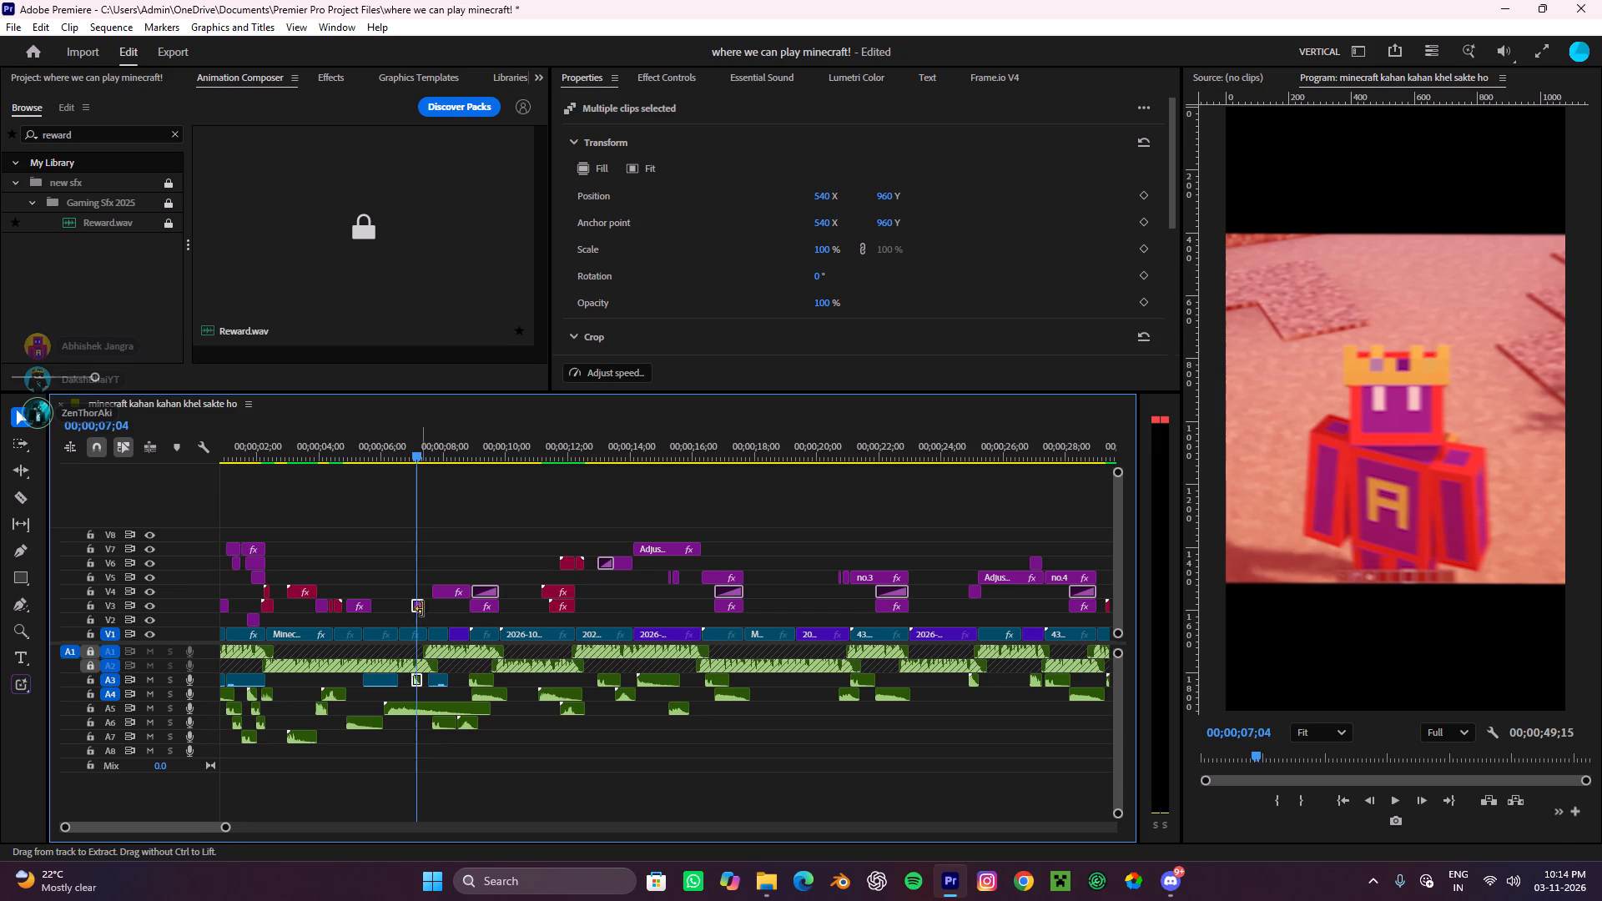
key("ctrl+c")
key("ctrl+c")
key("ctrl+c")
Paste the copied V3 clip and A3 sound, then align them with the cut between the last two V1 clips at about 00;00;46;13.
scroll(602, 632, "down", 20)
scroll(602, 632, "down", 5)
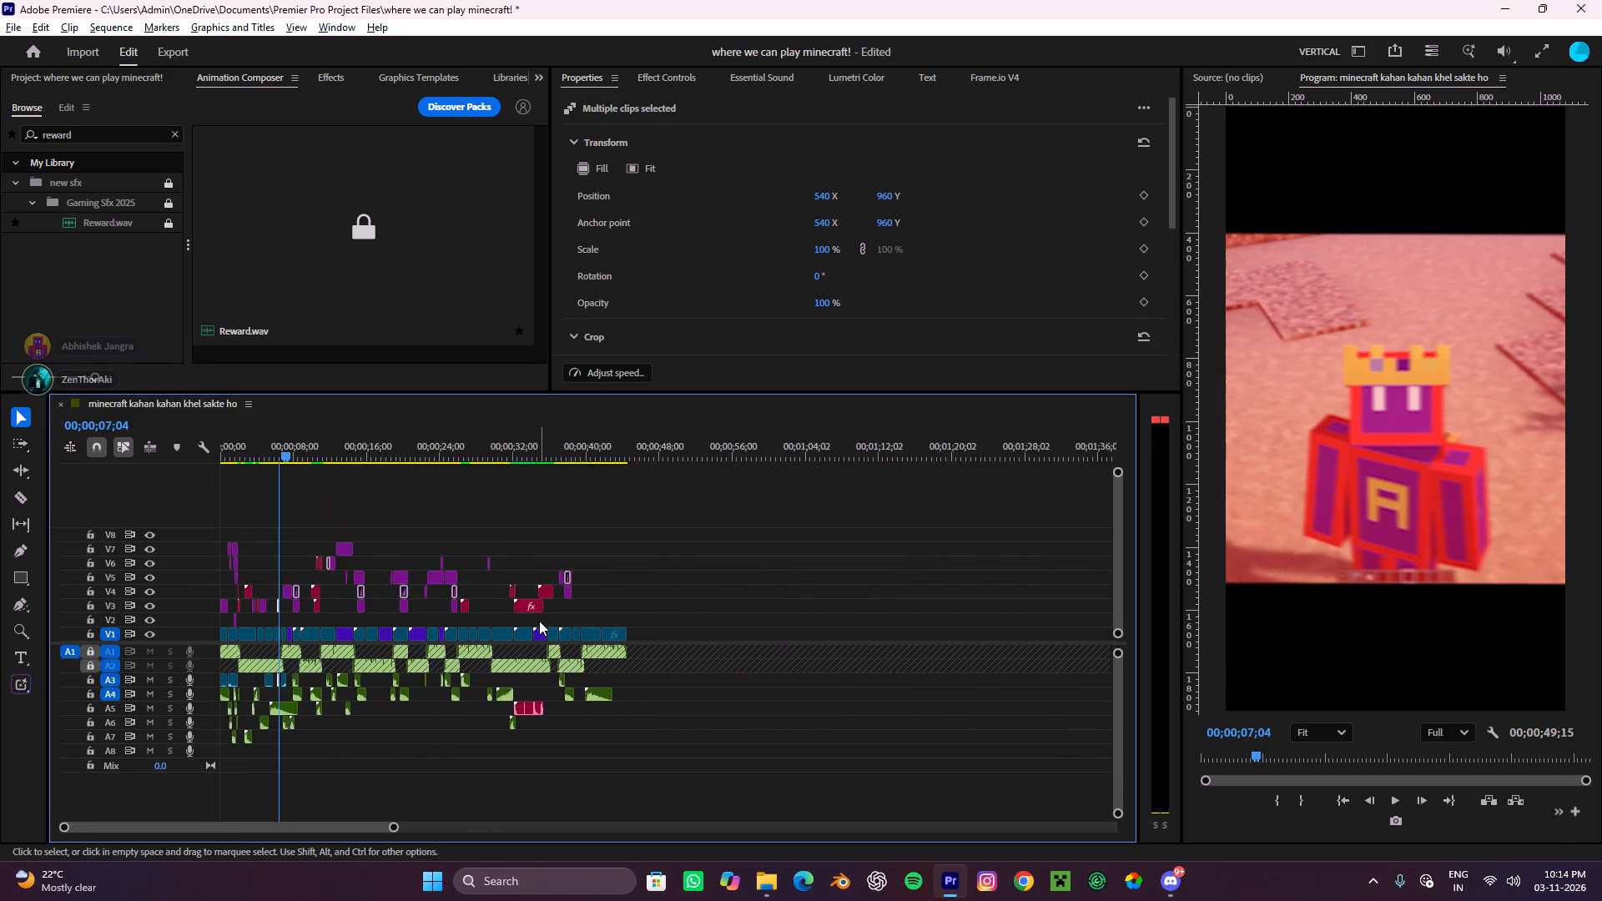
left_click_drag(287, 441, 519, 550)
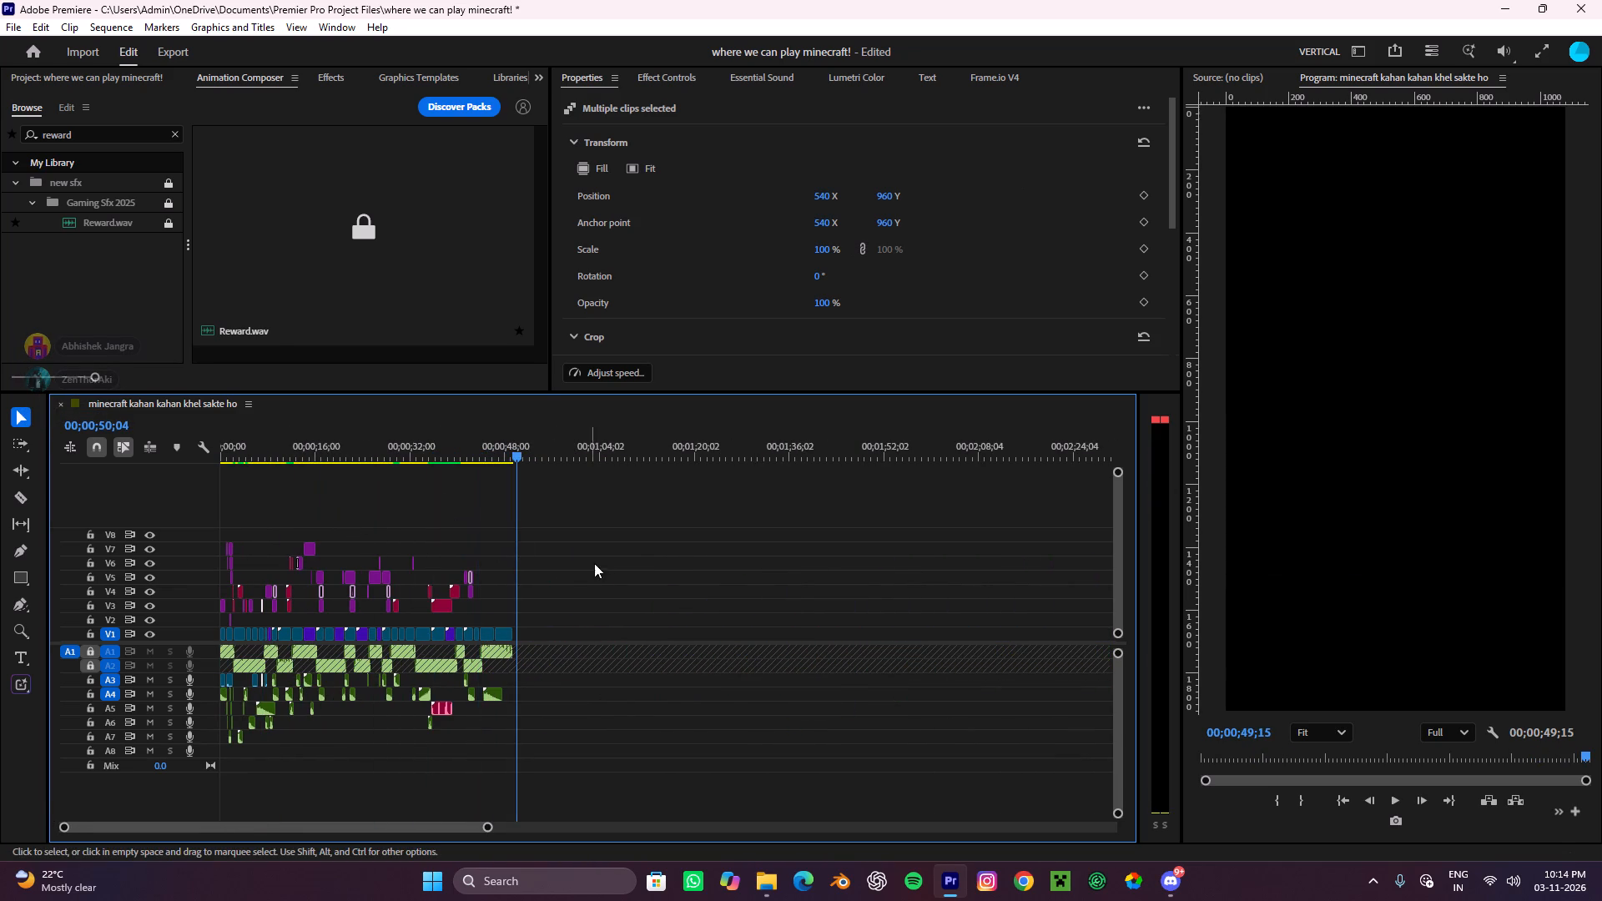
key("ctrl+v")
scroll(506, 664, "up", 5, "alt")
scroll(449, 646, "down", 1, "alt")
scroll(466, 640, "up", 14, "alt")
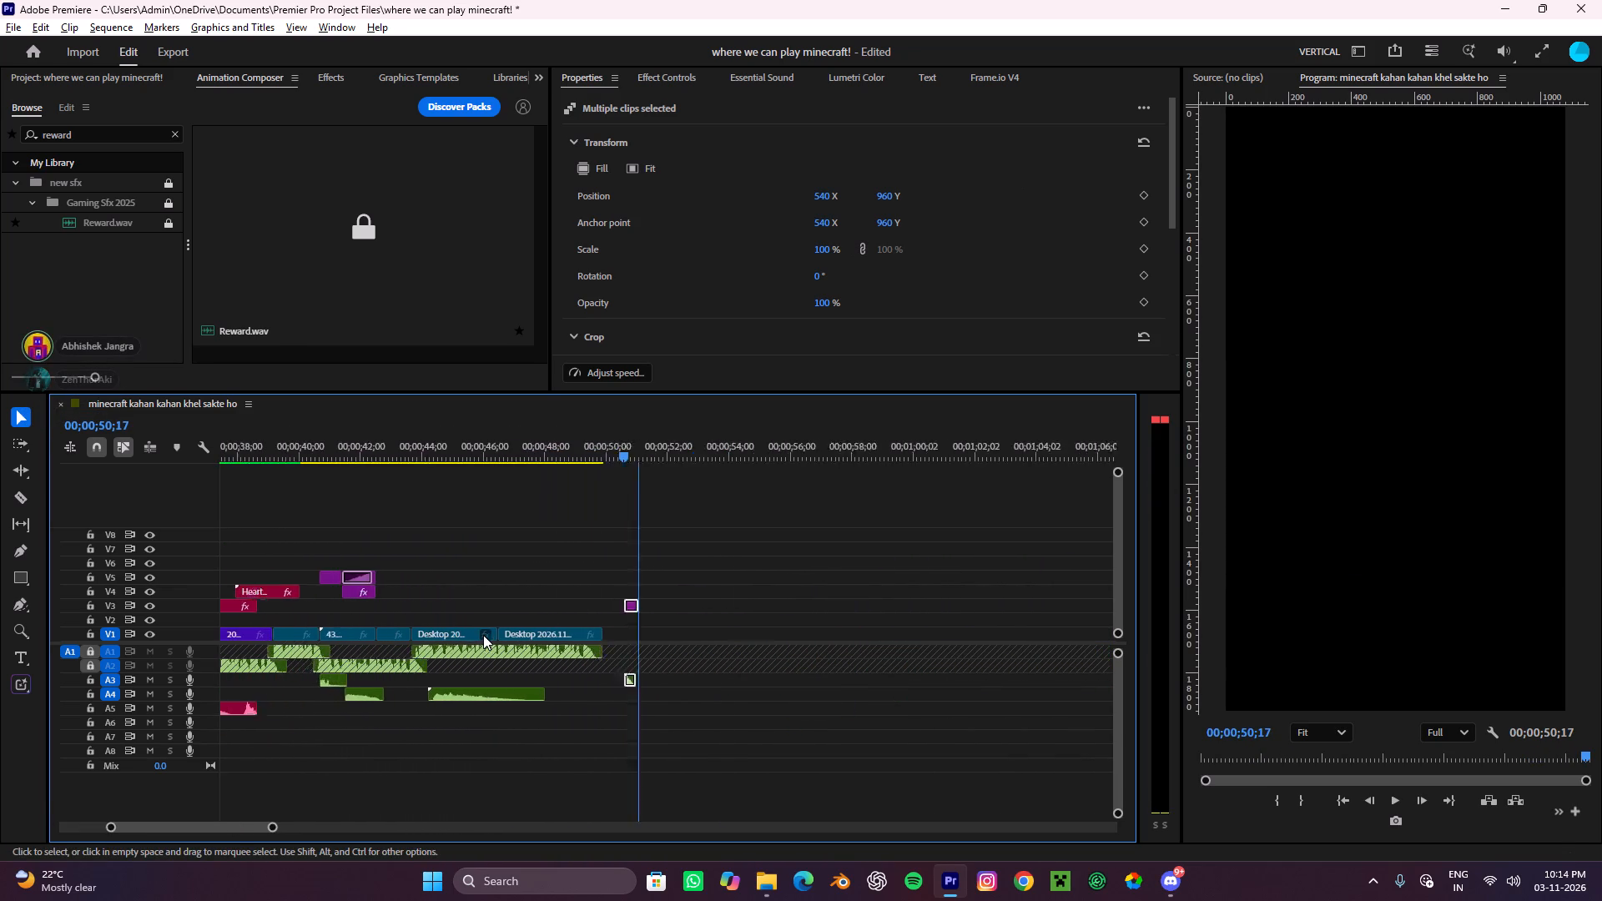
scroll(483, 635, "up", 7, "alt")
left_click_drag(861, 606, 546, 611)
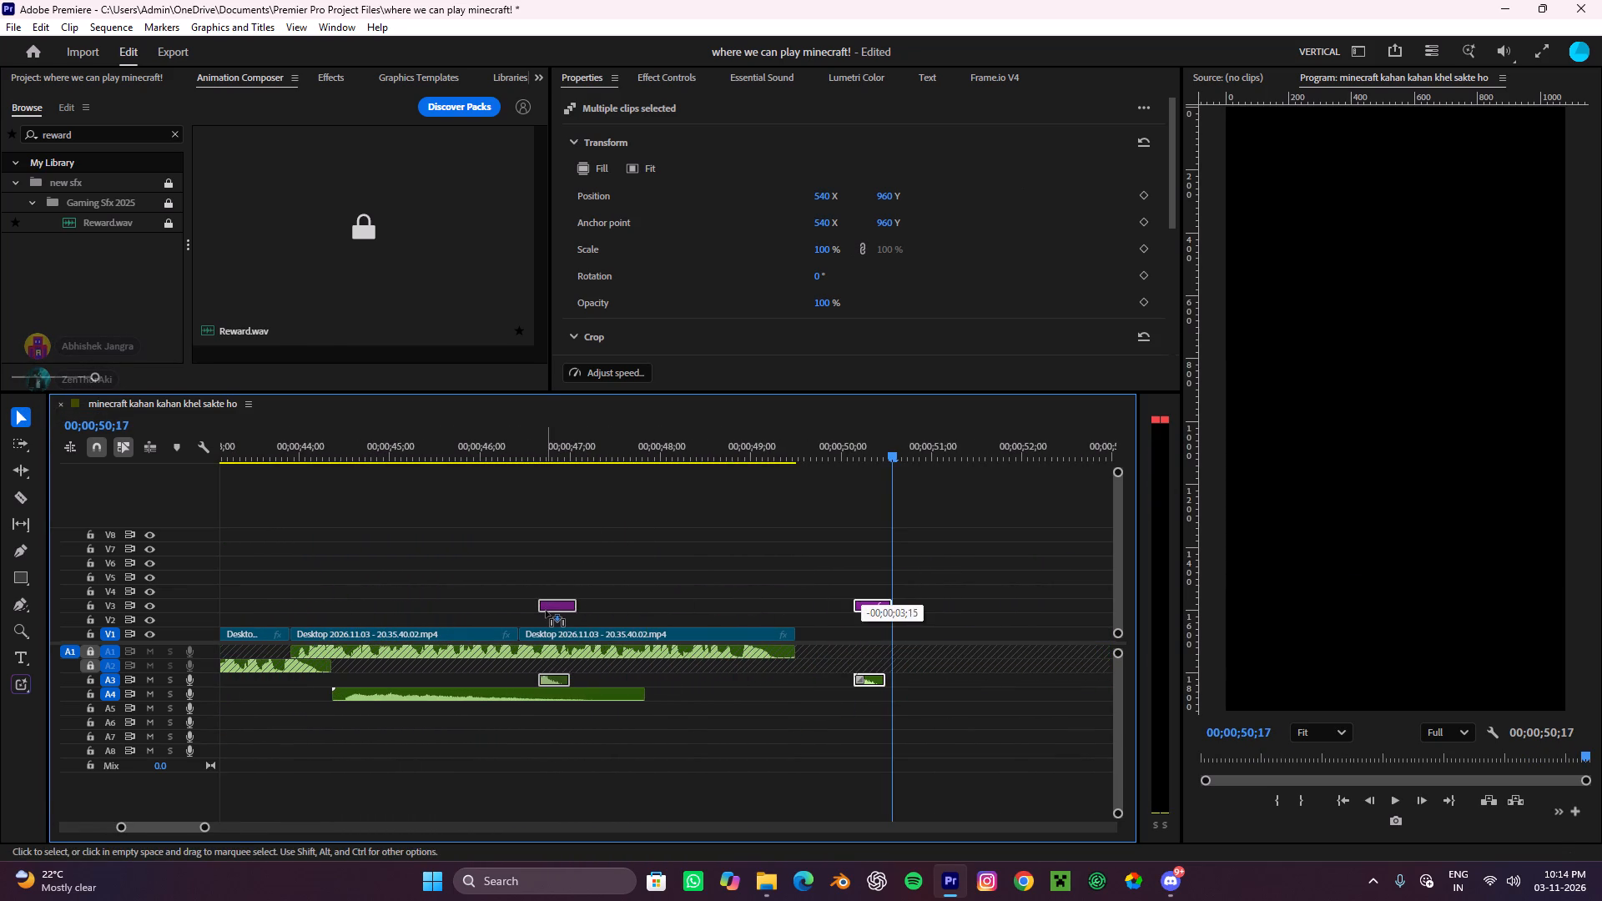
left_click_drag(546, 611, 521, 615)
left_click_drag(528, 616, 527, 607)
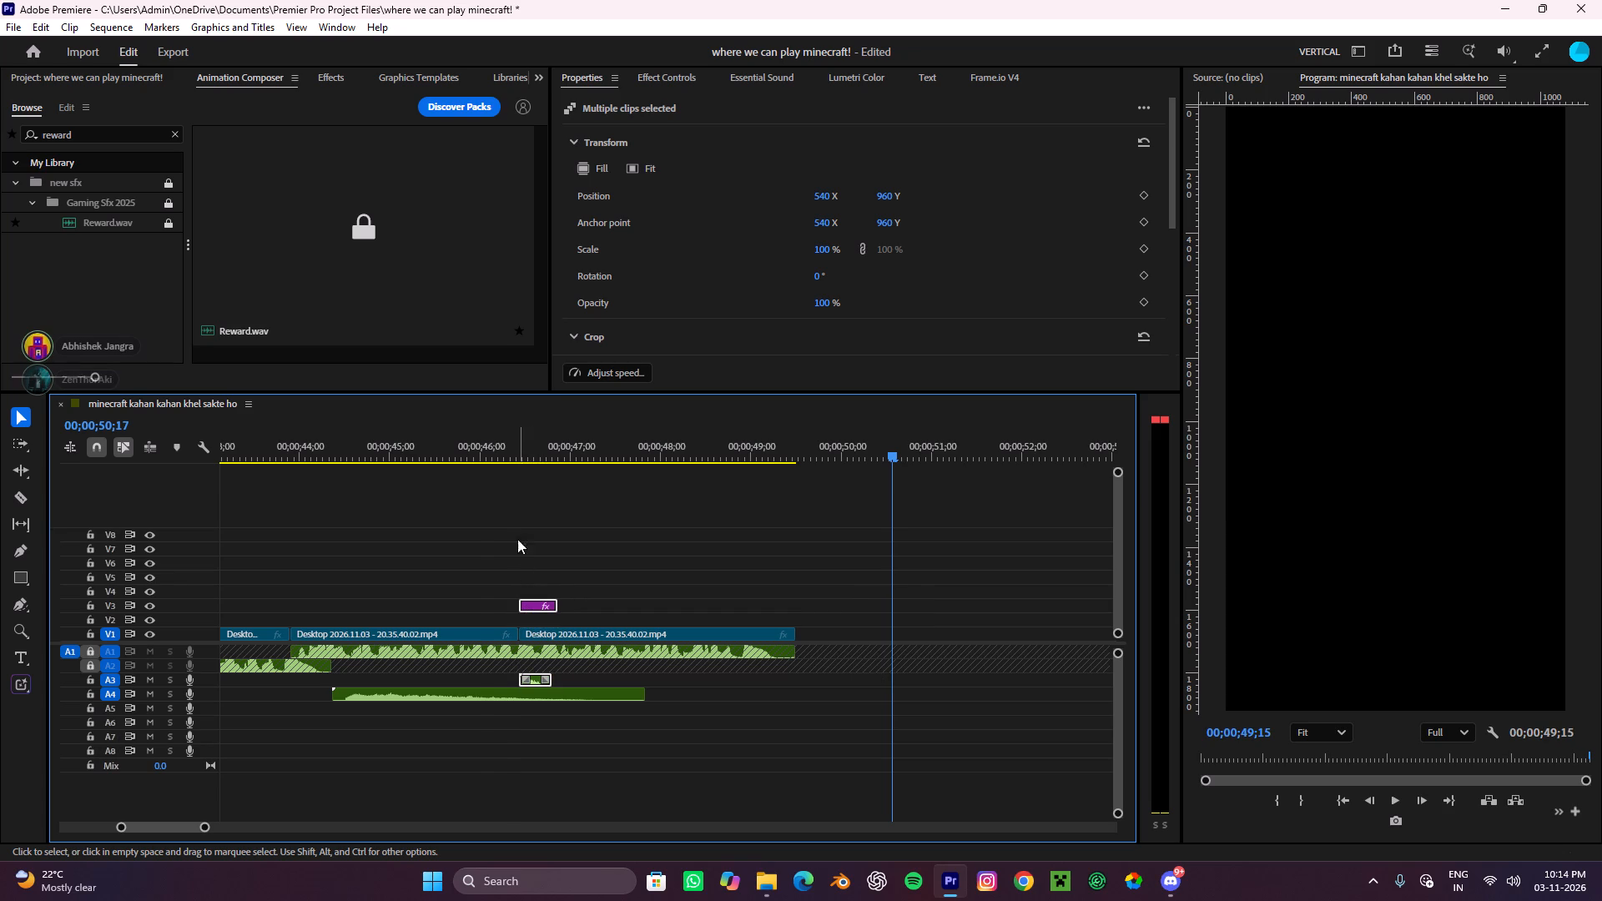
Play back the closing Google search footage from about 00;00;46;00 to the end of the sequence.
left_click(482, 453)
key("space")
scroll(560, 513, "down", 4, "alt")
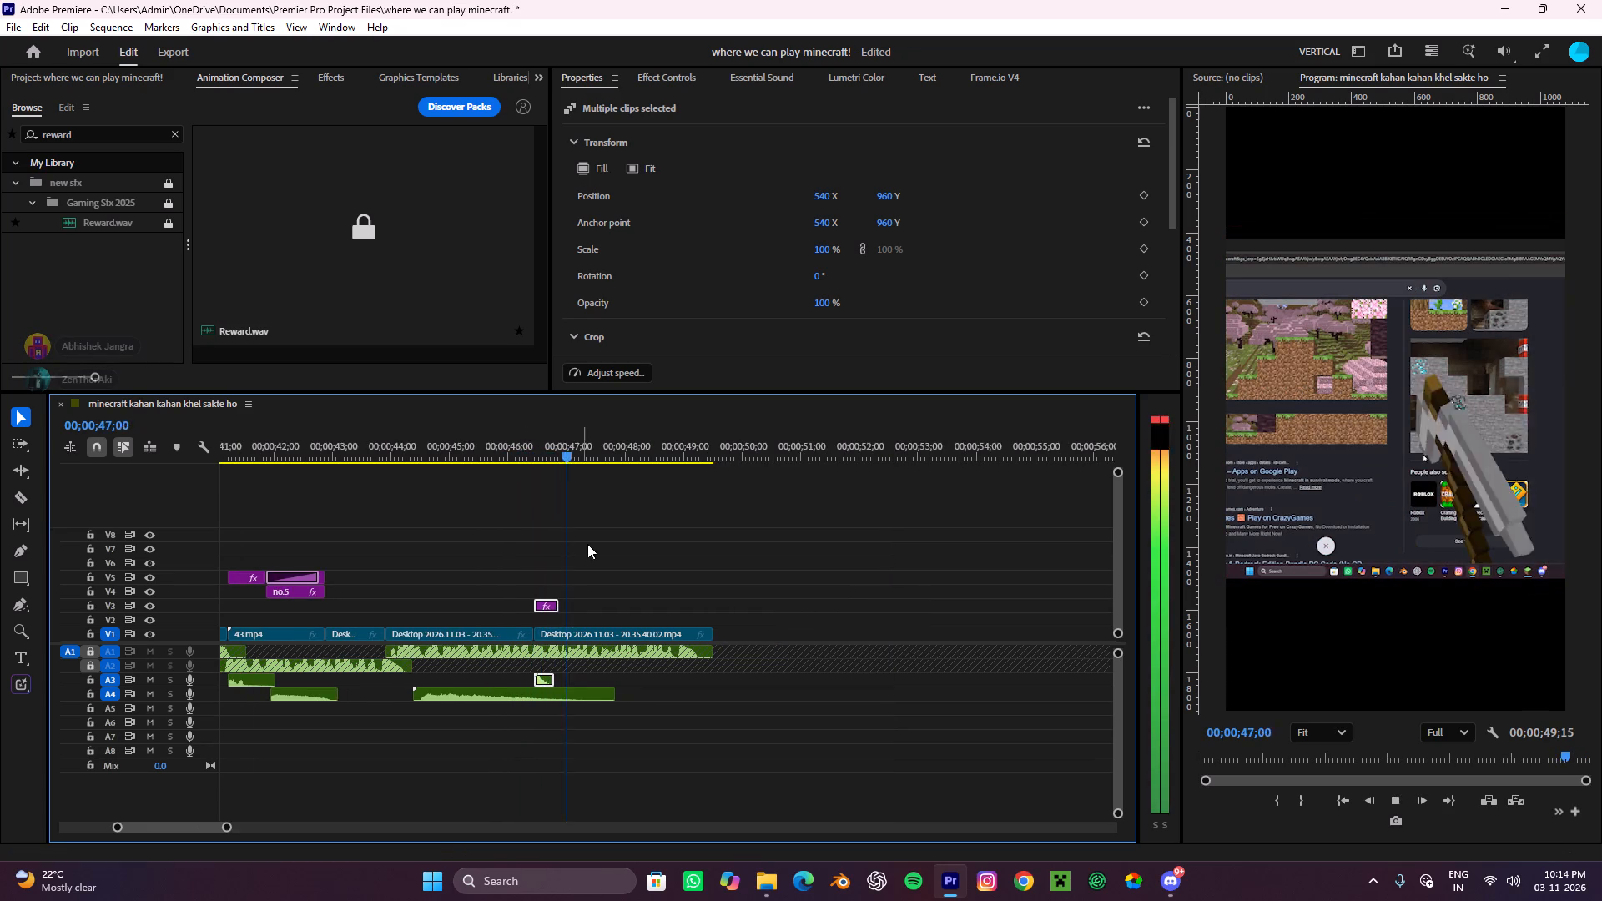
scroll(588, 547, "down", 7, "alt")
scroll(590, 560, "up", 4, "alt")
scroll(590, 560, "down", 4)
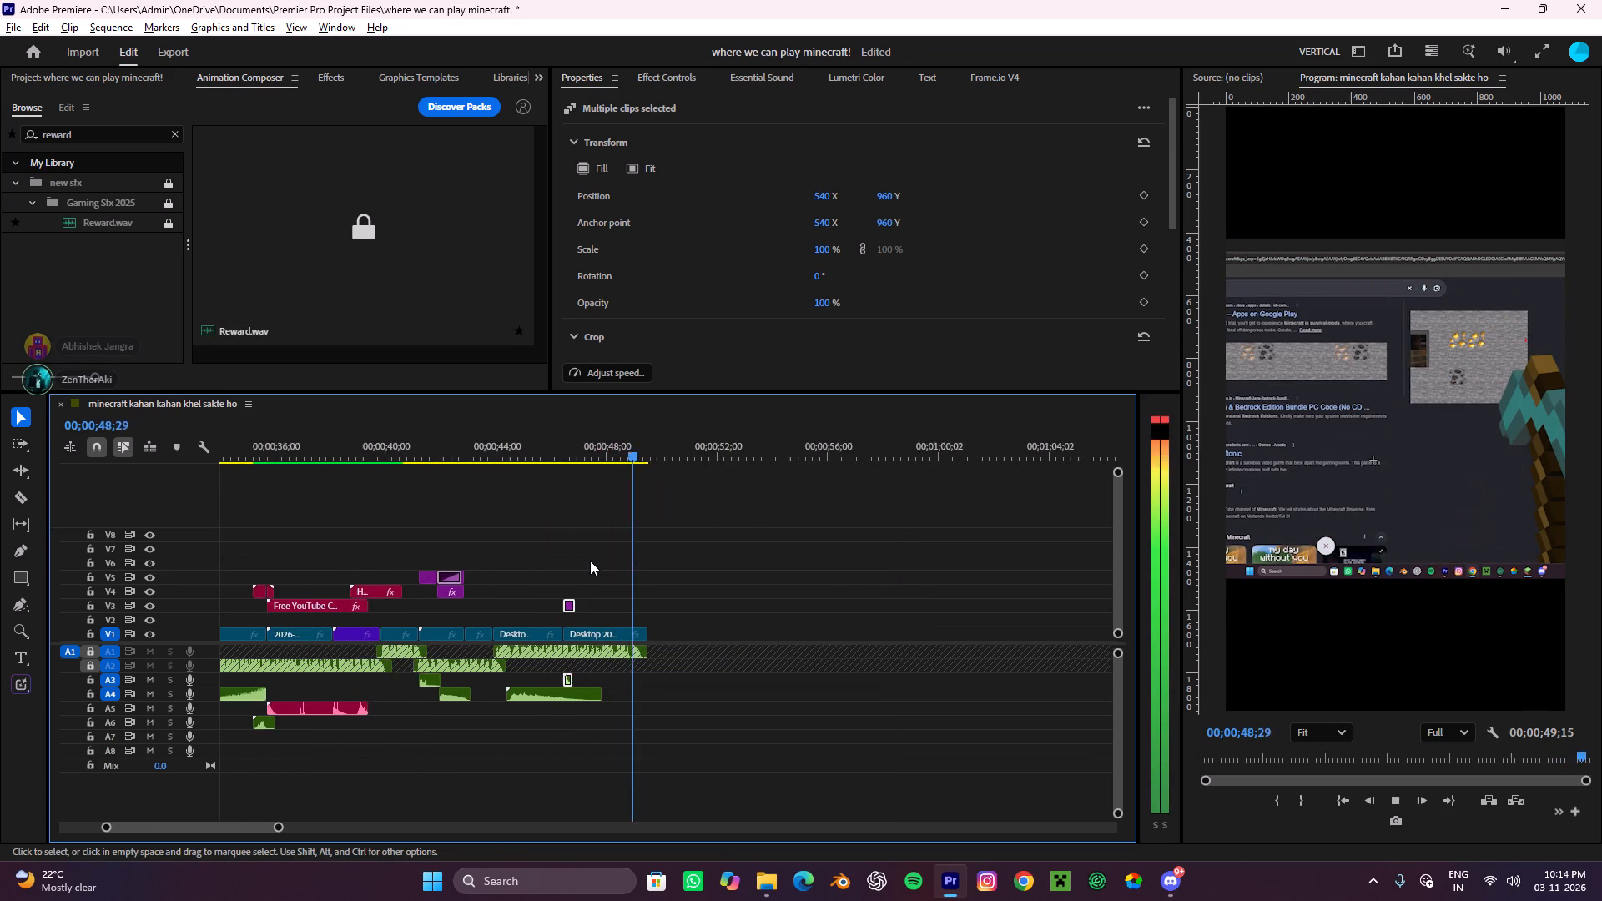
scroll(590, 561, "down", 5)
Duplicate the two short V6 clips and their A4 sound from about 00;00;32;15 onto V5 and A4, starting at about 00;00;49;00.
scroll(441, 598, "up", 10, "alt")
scroll(405, 583, "up", 5)
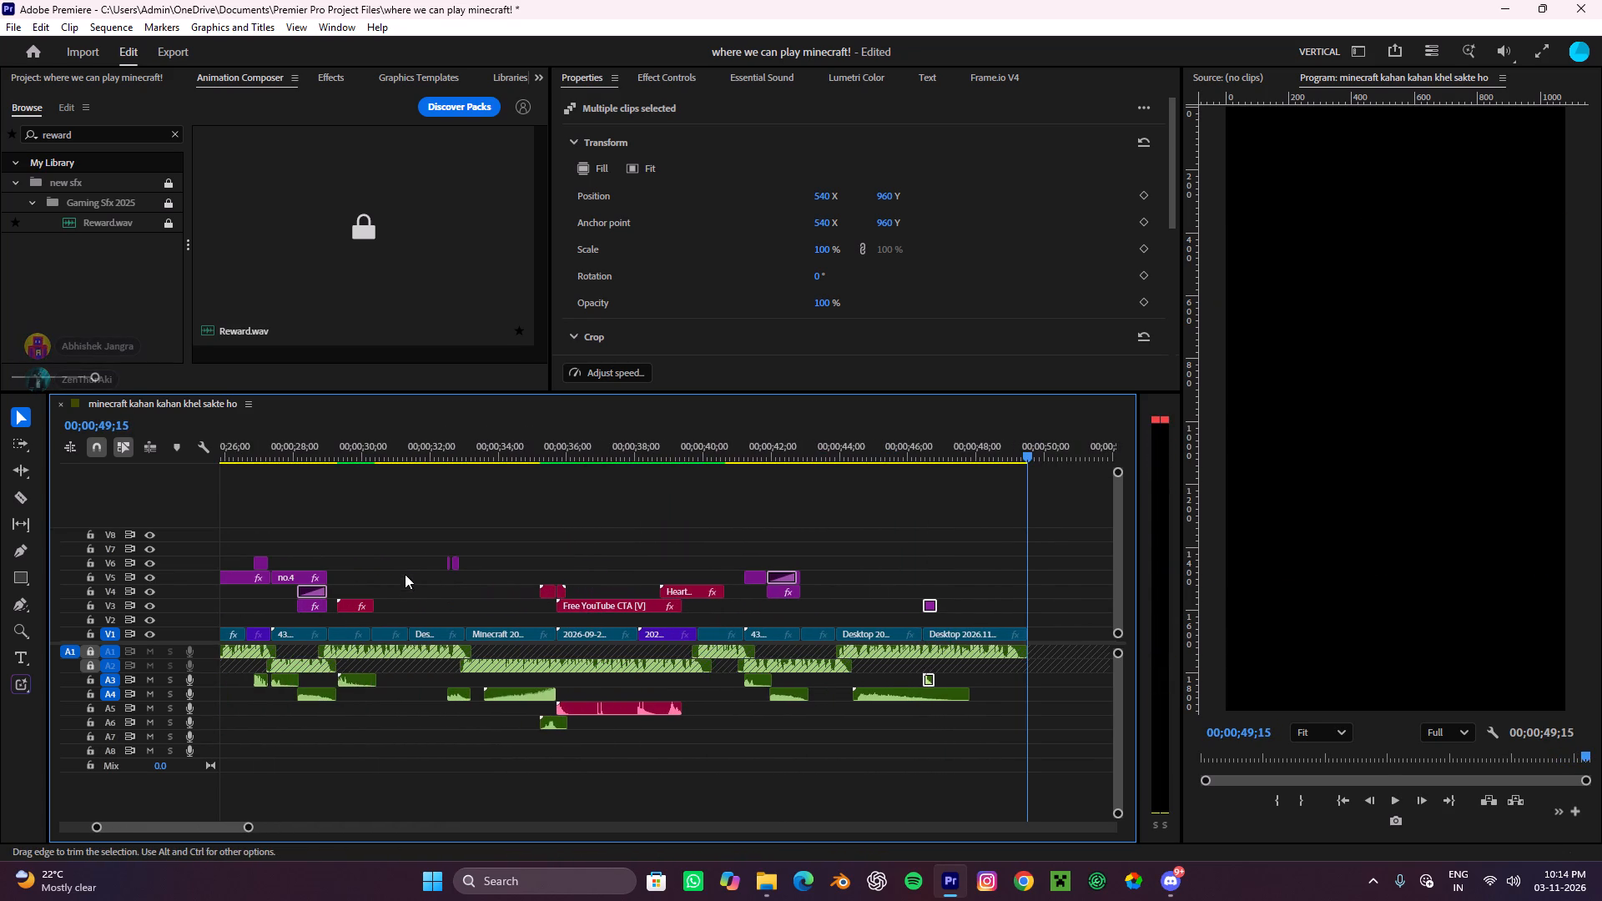
double_click(502, 526)
left_click_drag(509, 527, 425, 569)
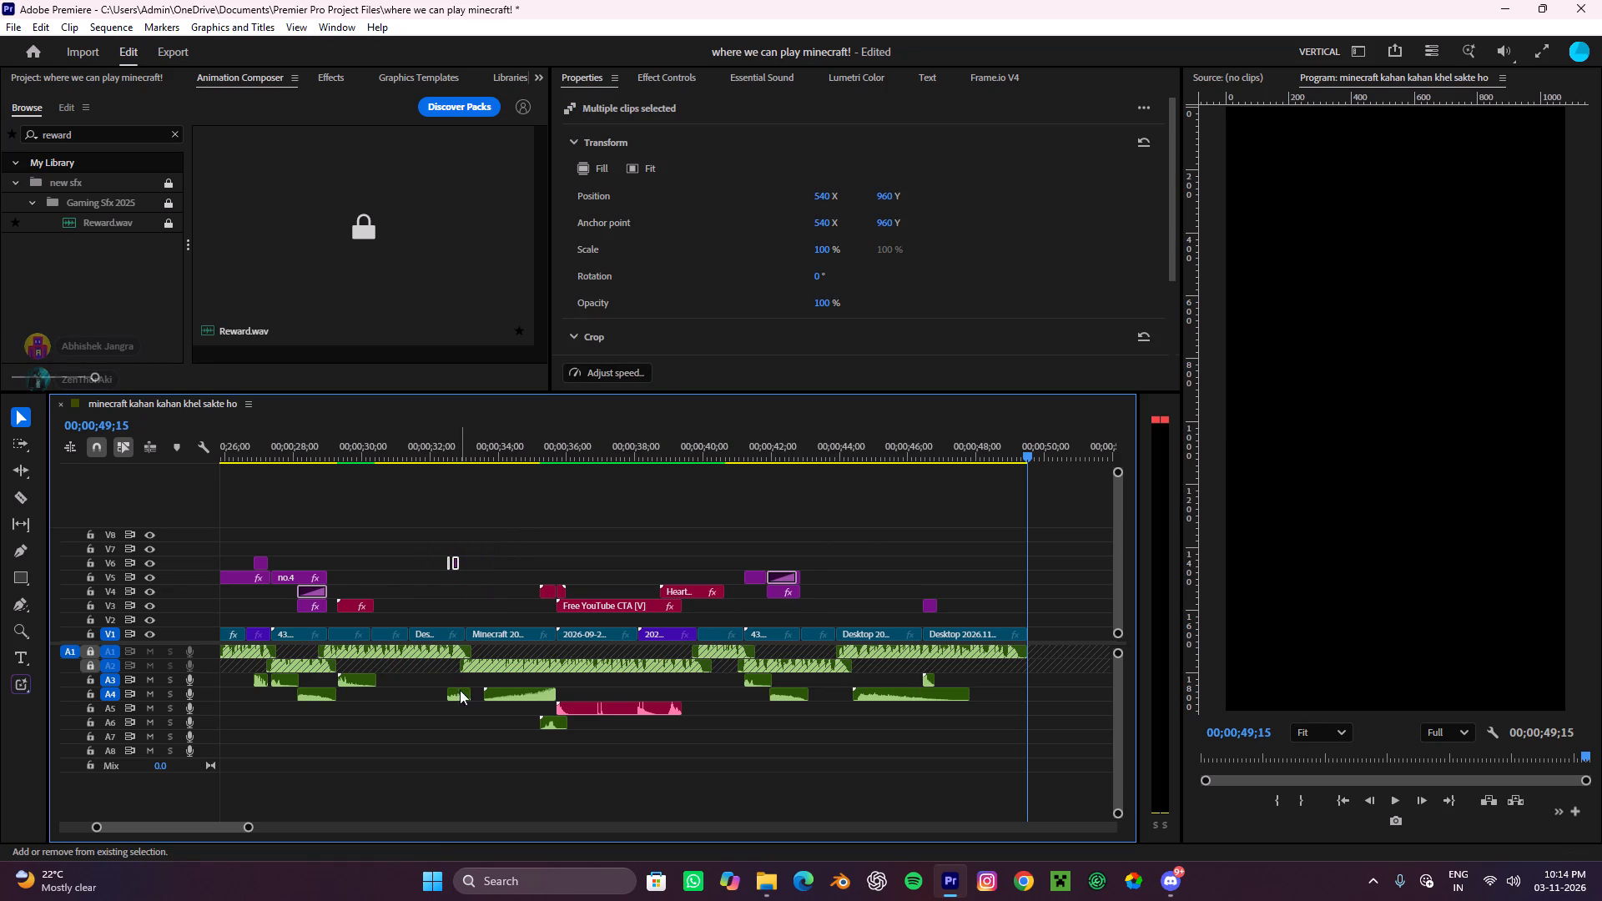
left_click(460, 694, "shift")
scroll(449, 572, "up", 9, "alt")
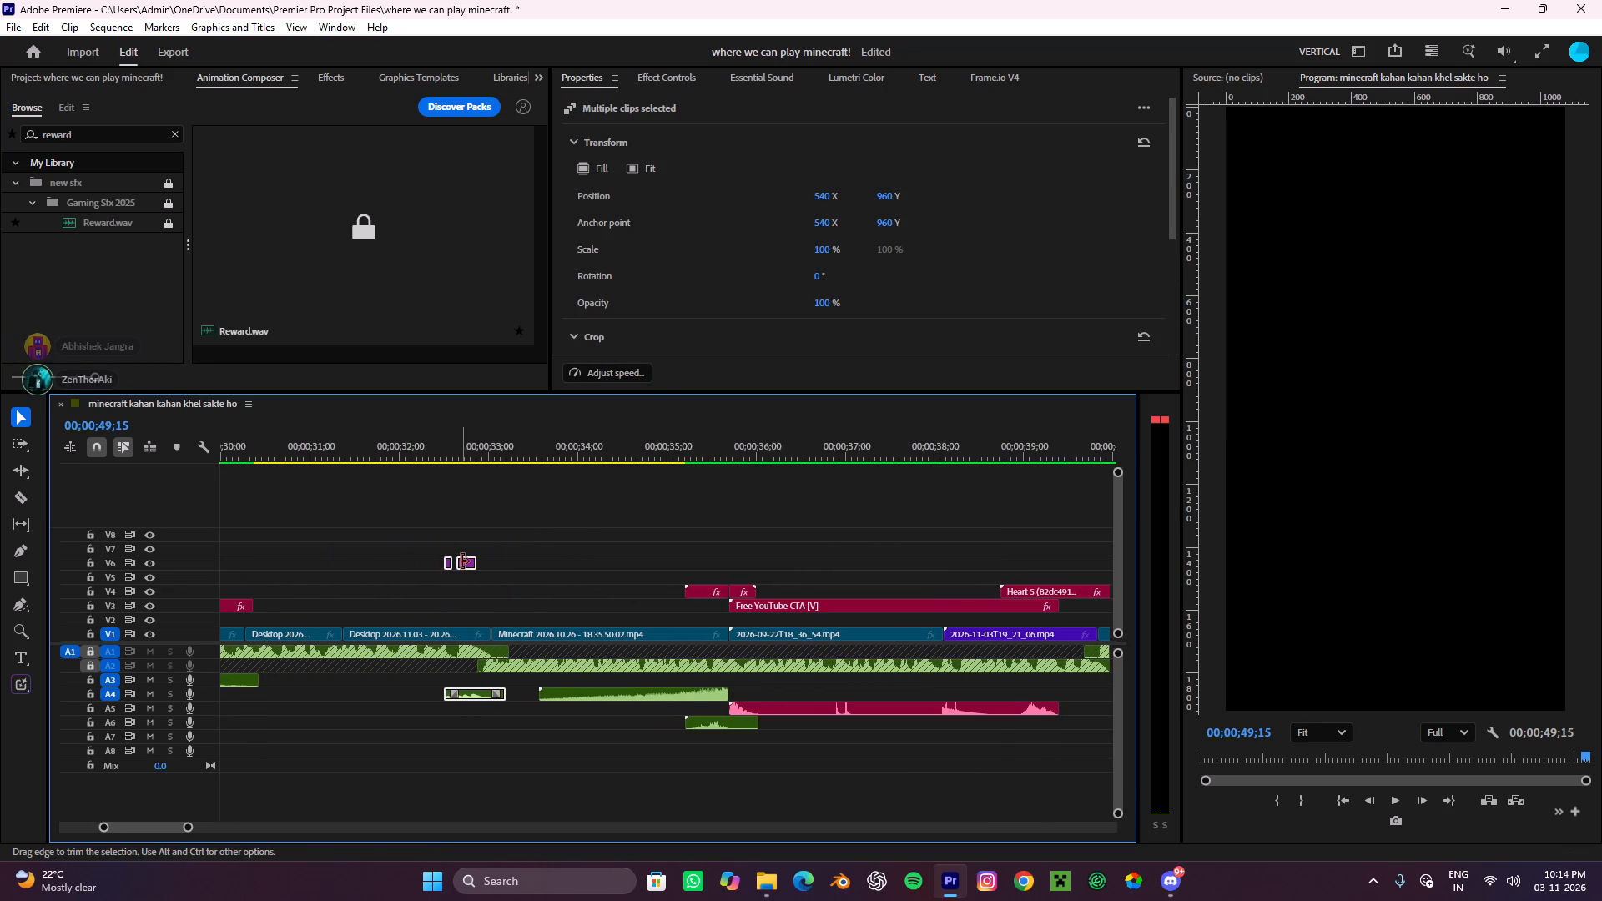
left_click_drag(466, 561, 1101, 592)
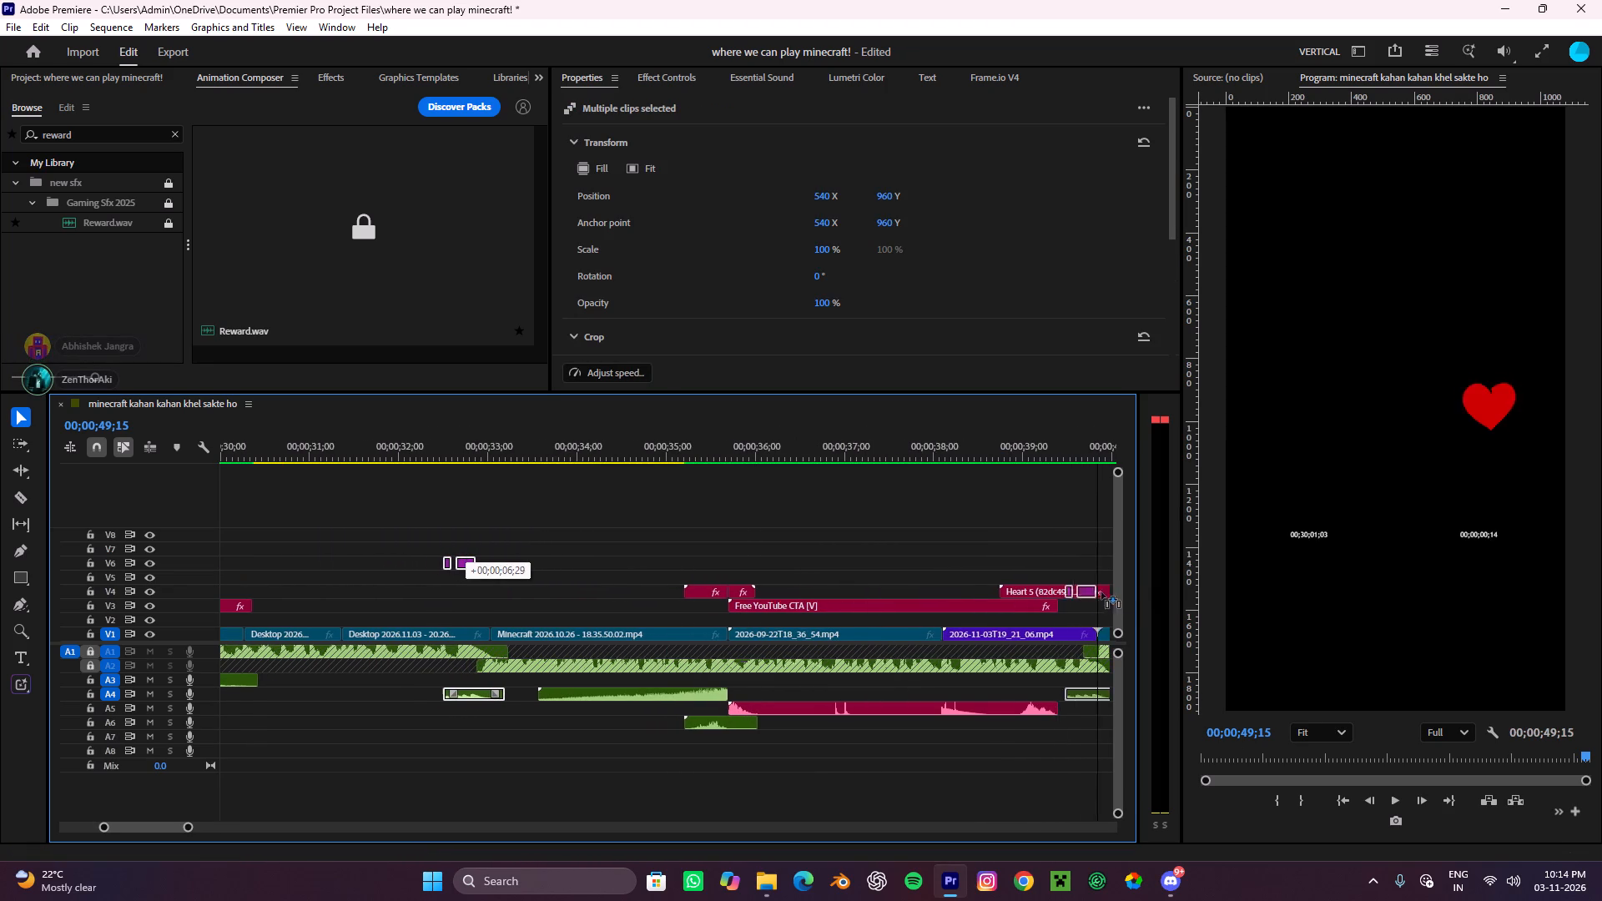
left_click_drag(1101, 592, 1028, 565)
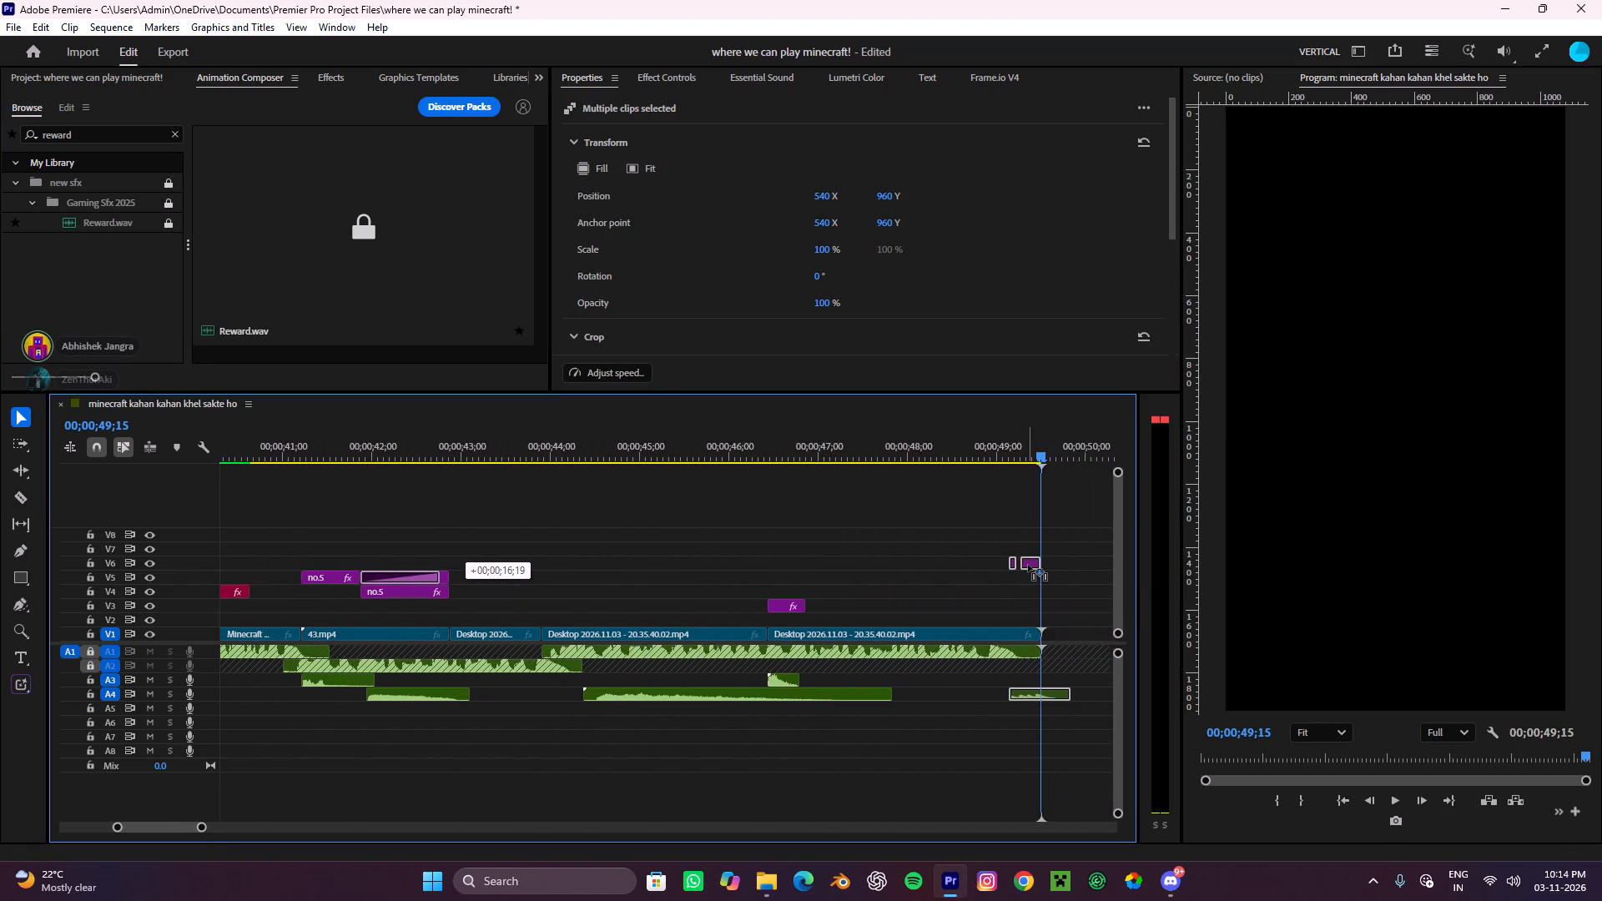
left_click_drag(1028, 565, 1020, 574)
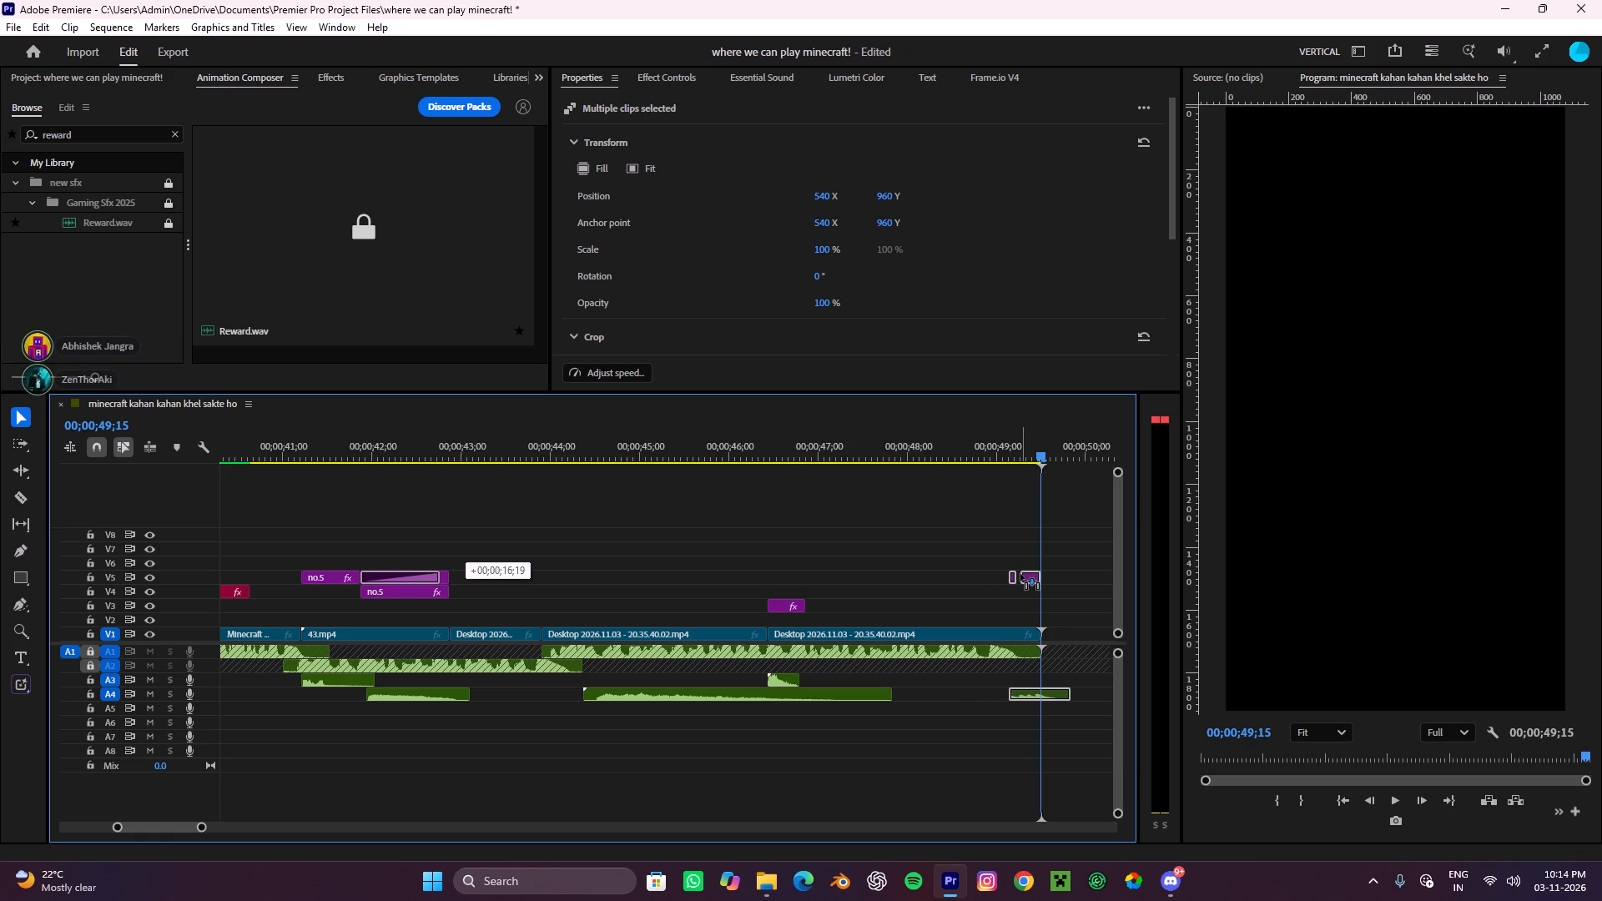
left_click_drag(1020, 574, 1018, 574)
Cut the duplicated A4 sound at 00;00;49;15 and remove the part extending past the end of the video.
left_click(1052, 561)
key("c")
left_click_drag(1052, 679, 1052, 689)
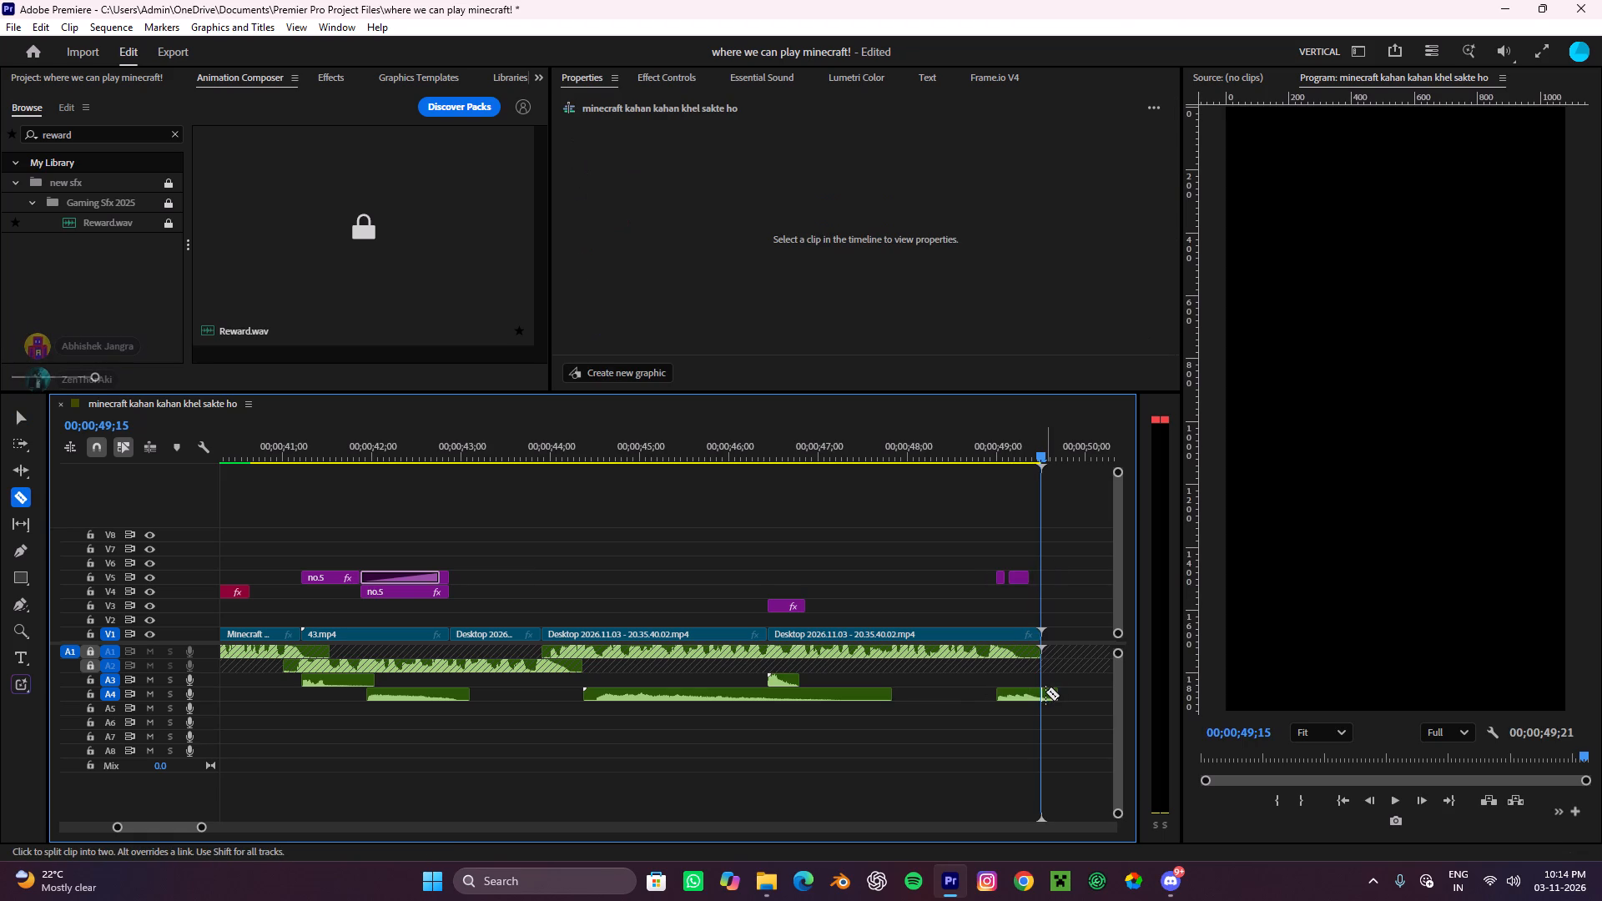
left_click(1045, 692)
key("v")
left_click_drag(1065, 679, 1050, 714)
key("ctrl+x")
Play back the last moments of the sequence with the added ending clips and sound, up to 00;00;49;15.
scroll(1050, 675, "down", 9, "alt")
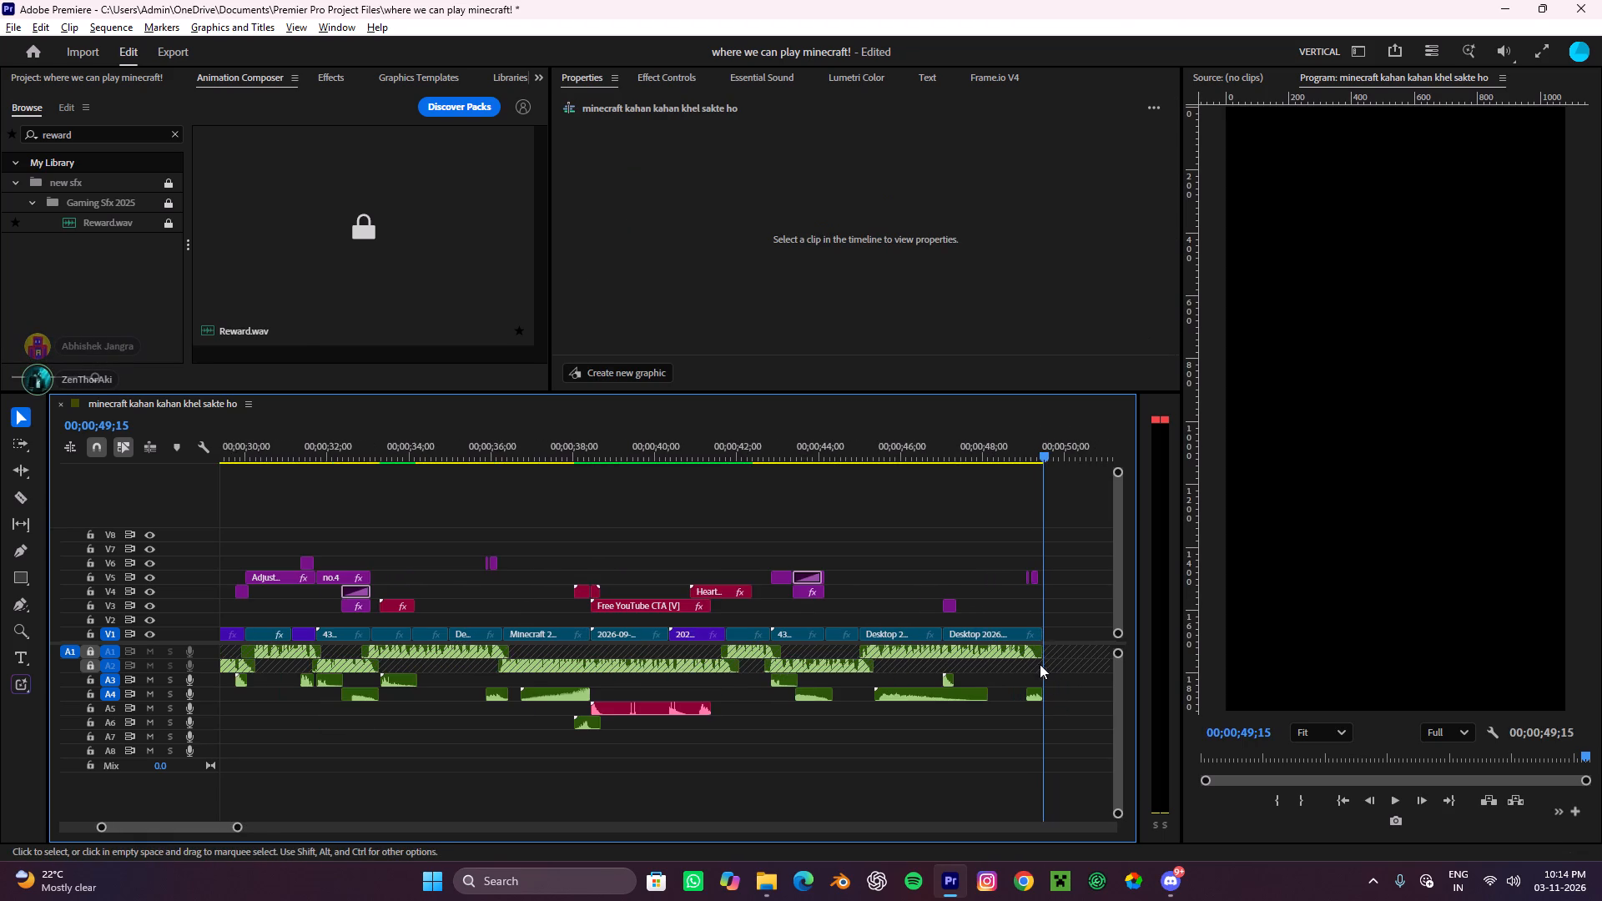
left_click_drag(1055, 453, 1028, 498)
key("space")
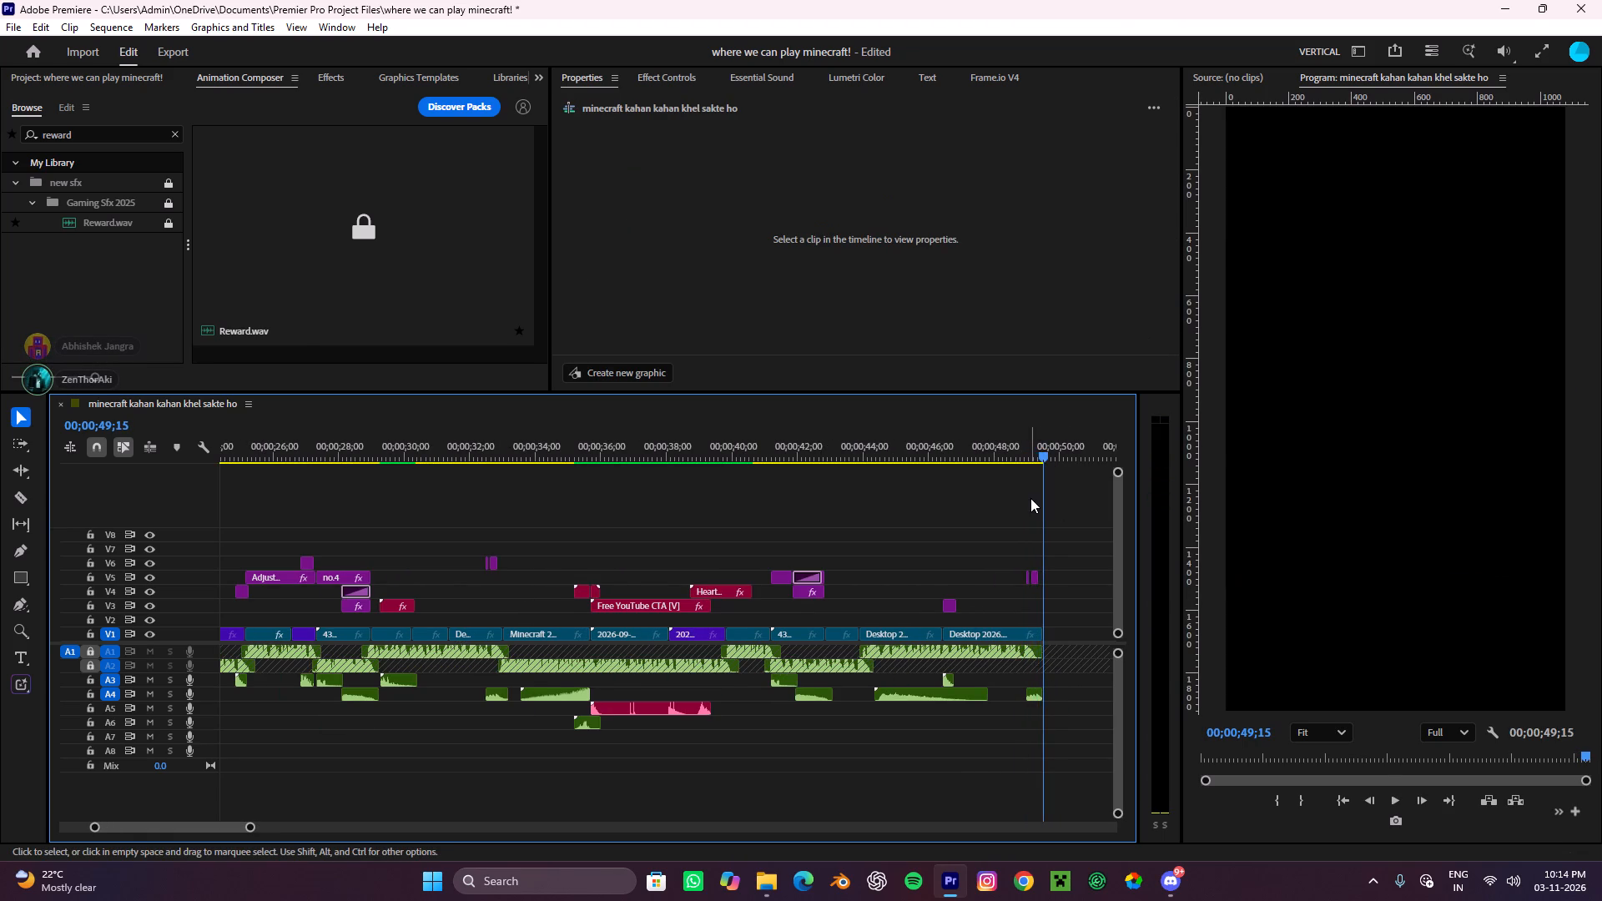
Return the playhead to the start of the sequence at 00;00;00;00.
scroll(1030, 498, "down", 13)
left_click_drag(740, 444, 0, 403)
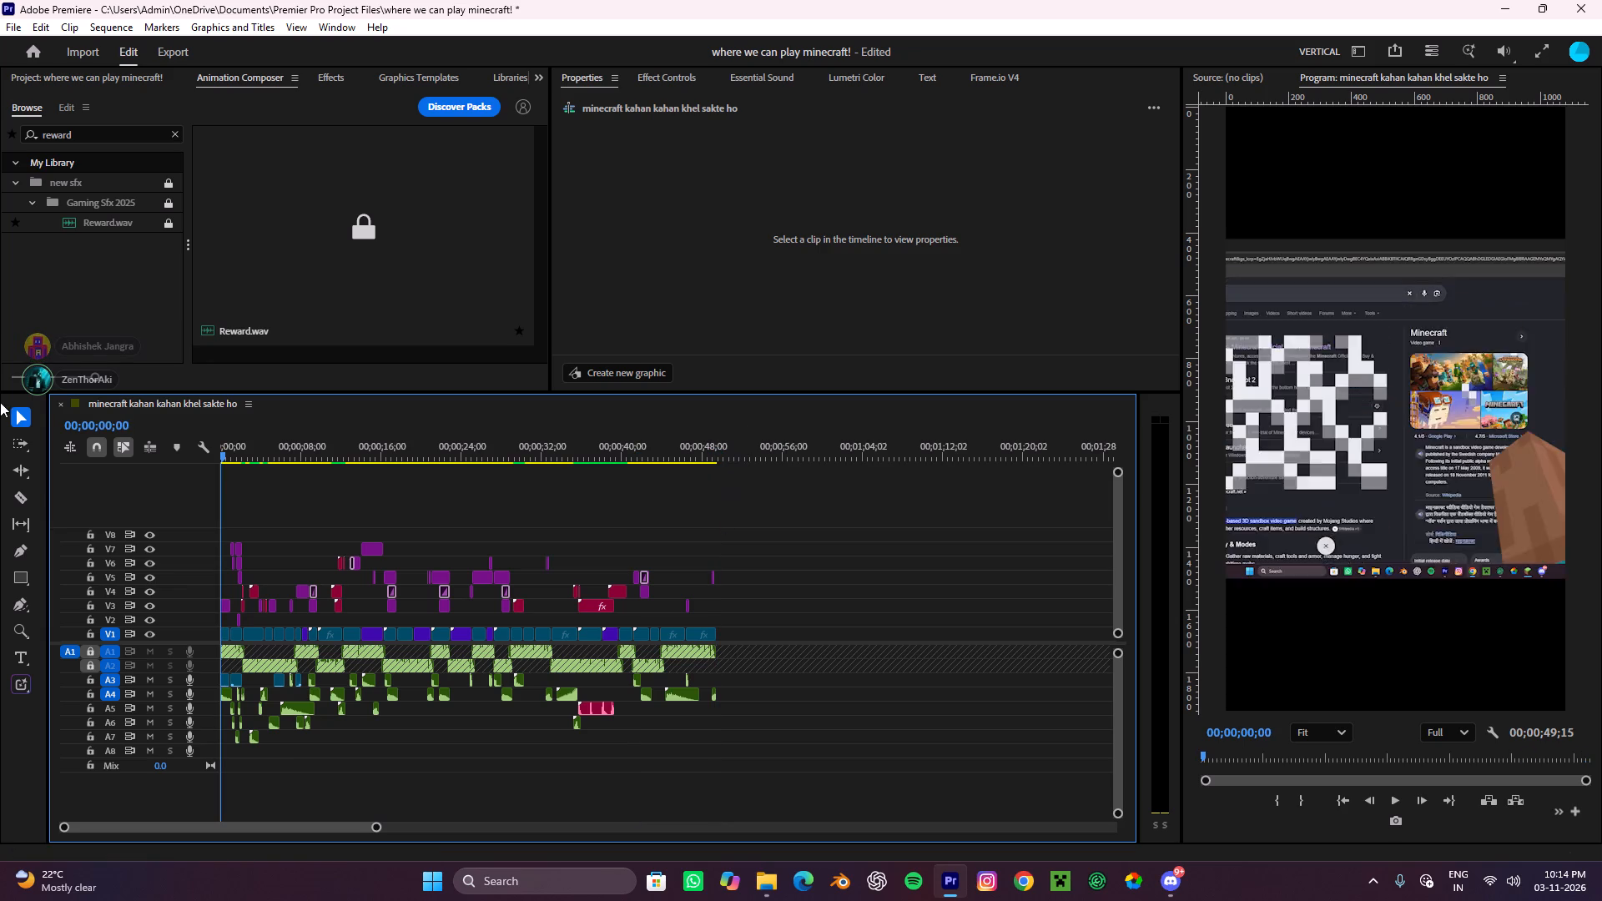
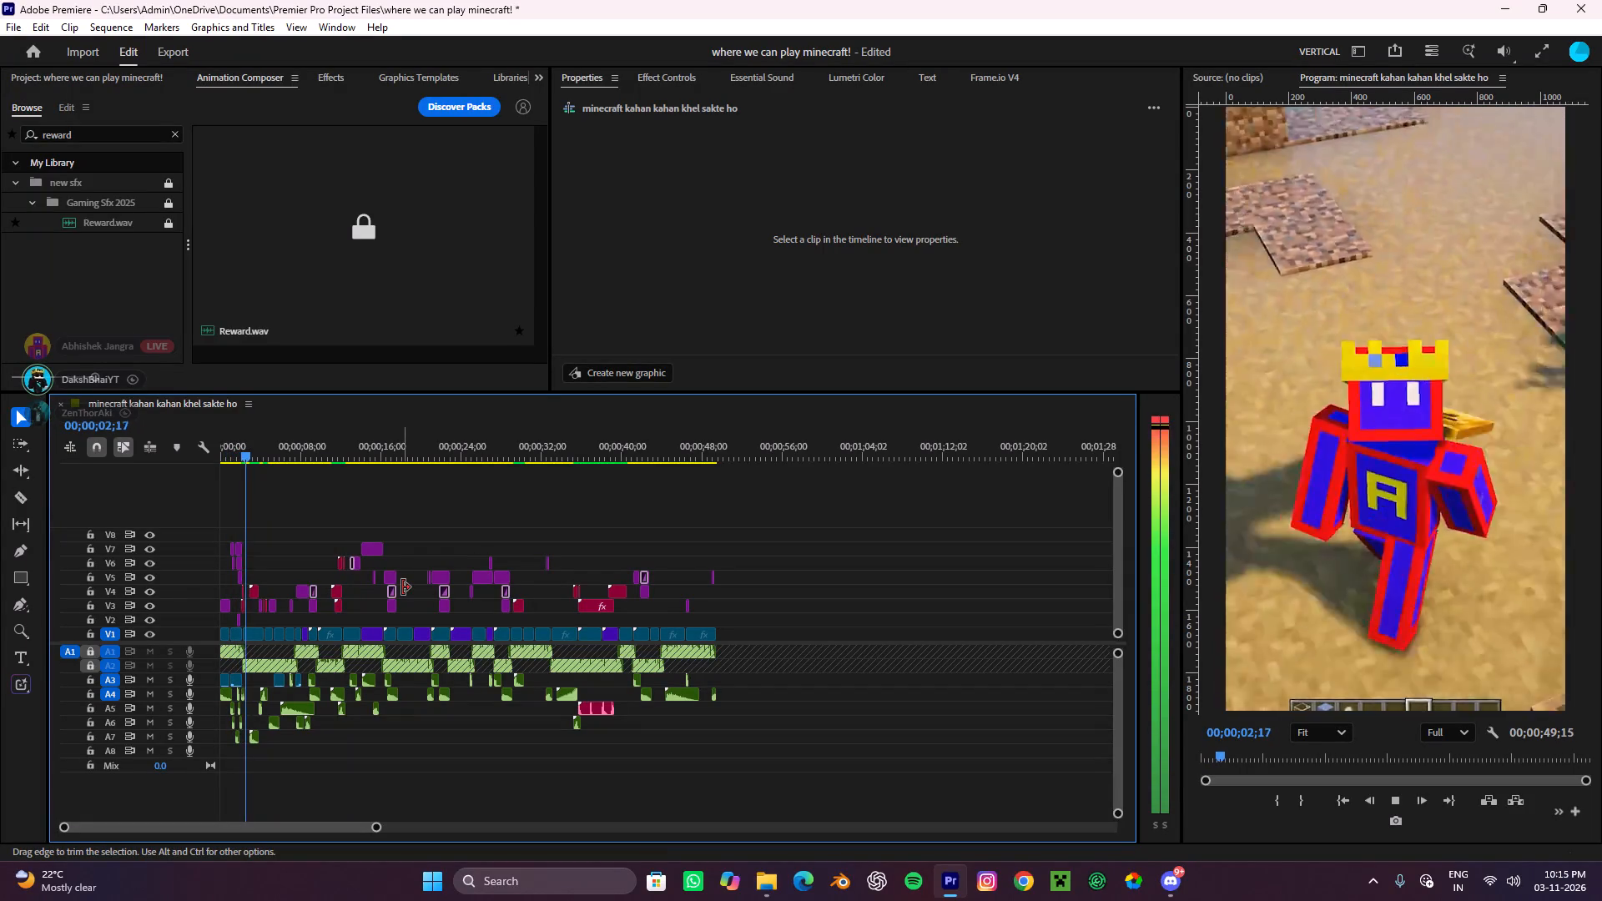
Move the short V2 adjustment layer beneath the opening "khel sakte ho" titles up to V8, starting about 3 frames earlier.
key("space")
scroll(276, 654, "up", 8, "alt")
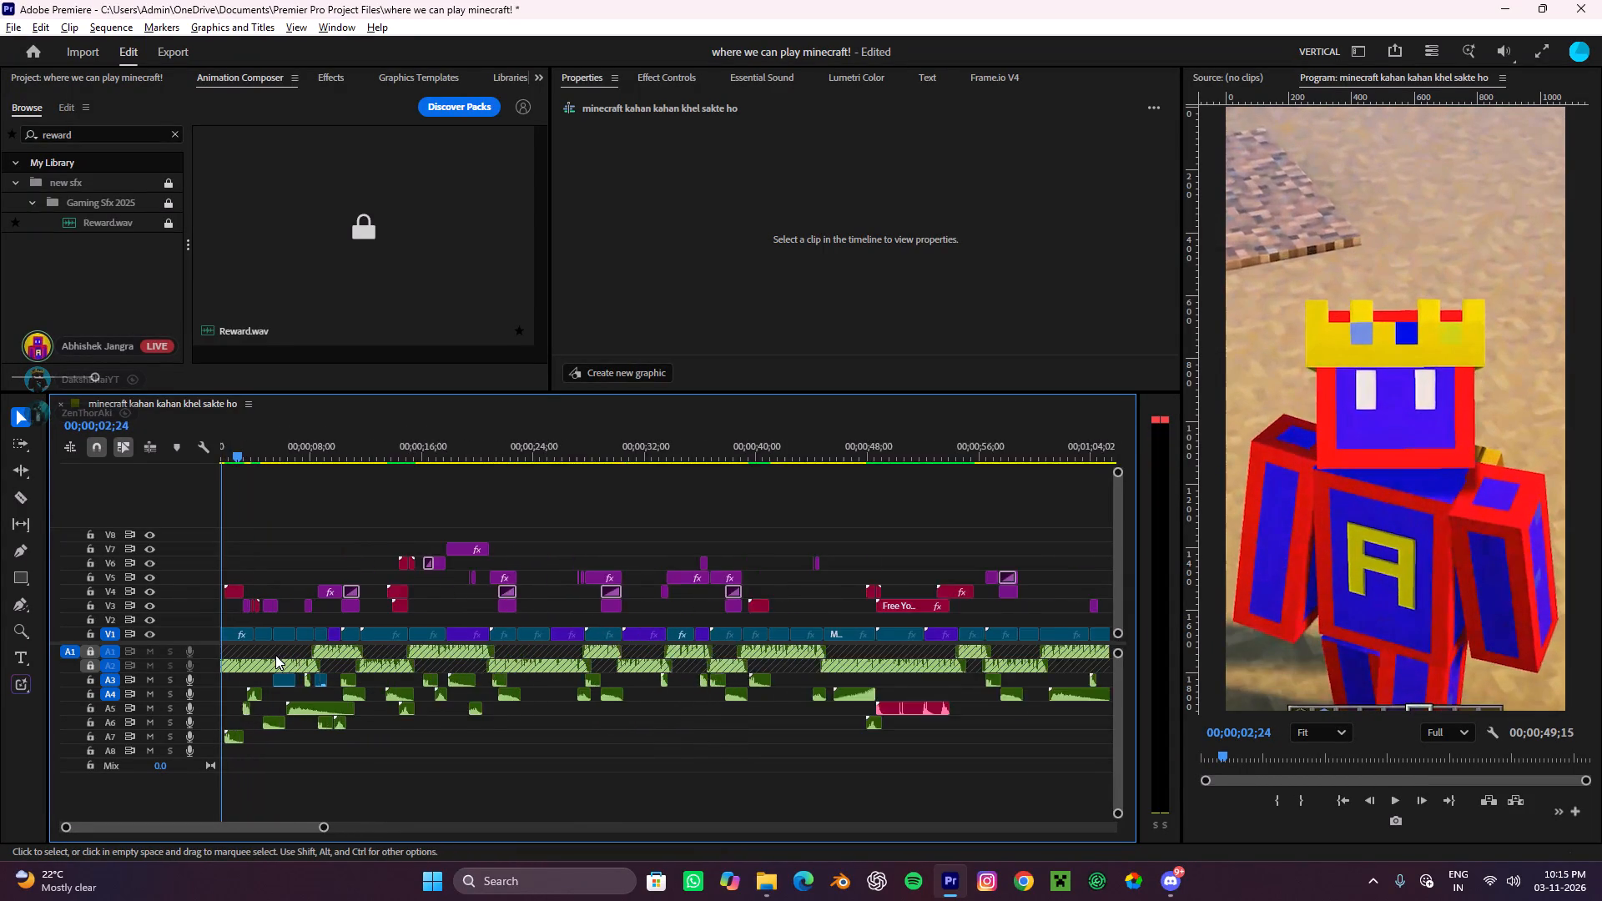
scroll(275, 655, "up", 16, "alt")
scroll(290, 664, "up", 18, "alt")
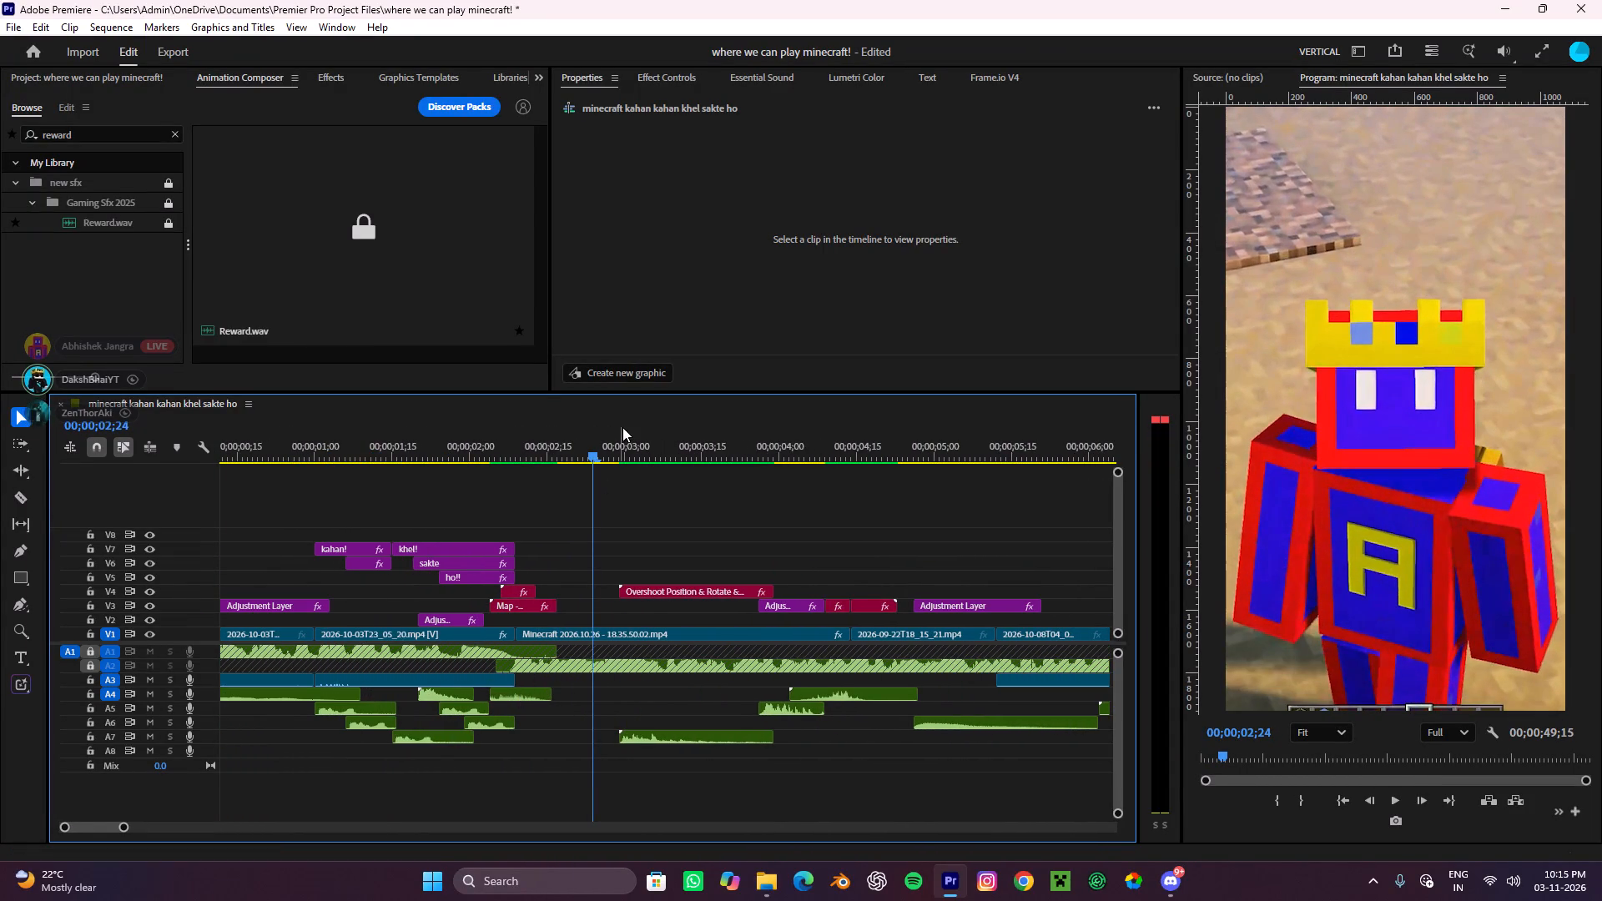
left_click_drag(593, 417, 466, 456)
left_click_drag(560, 436, 363, 537)
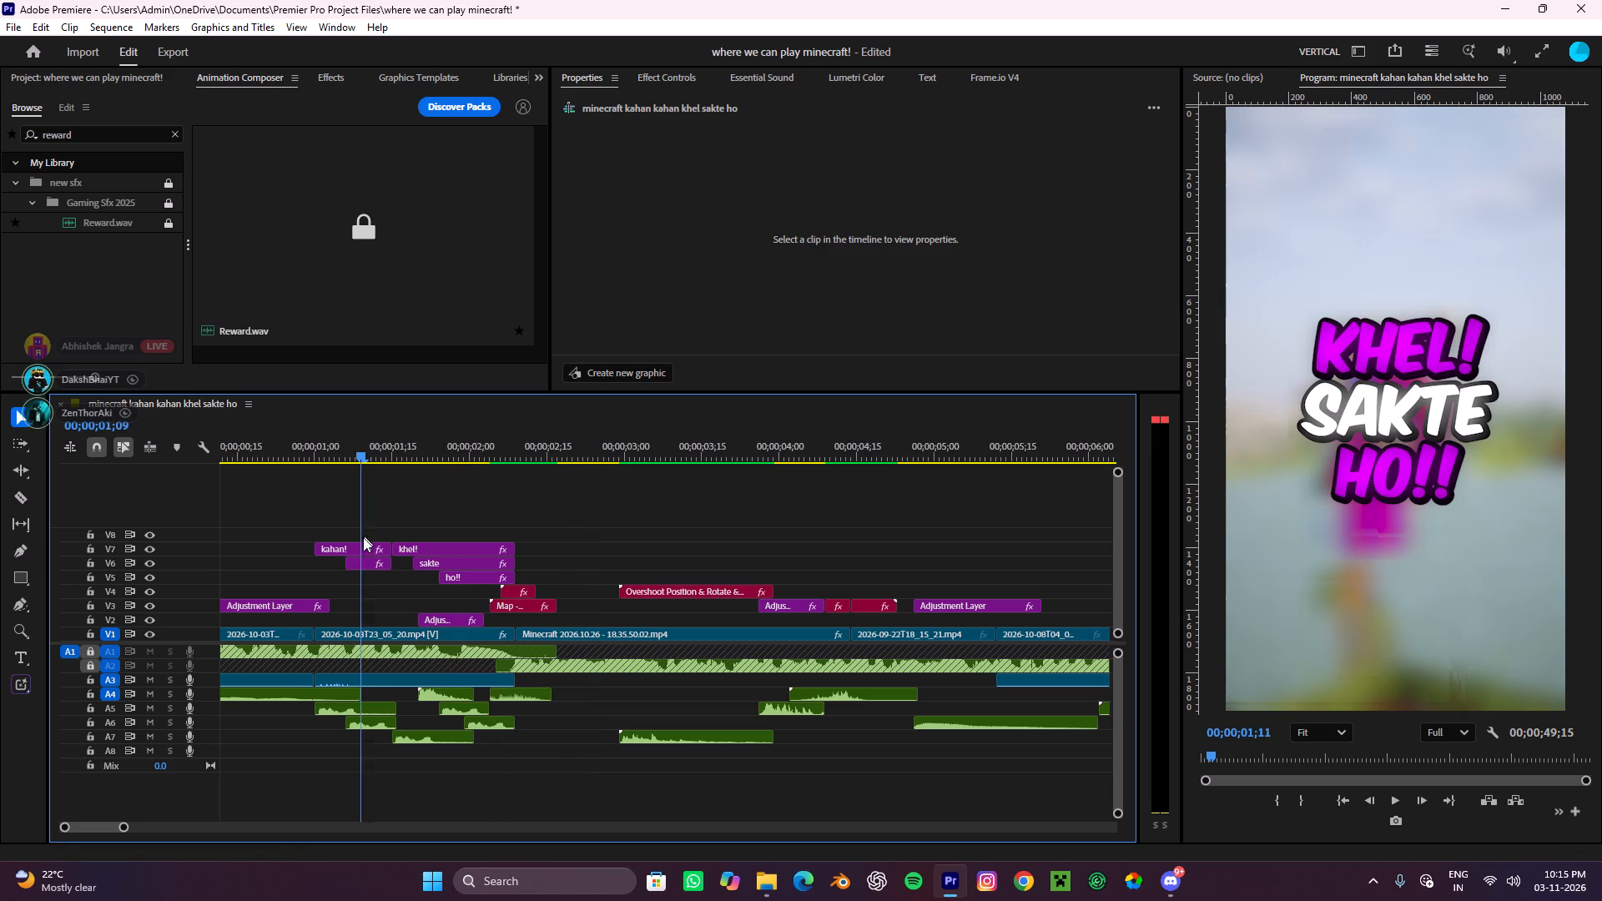
left_click_drag(363, 537, 350, 545)
key("space")
key("space")
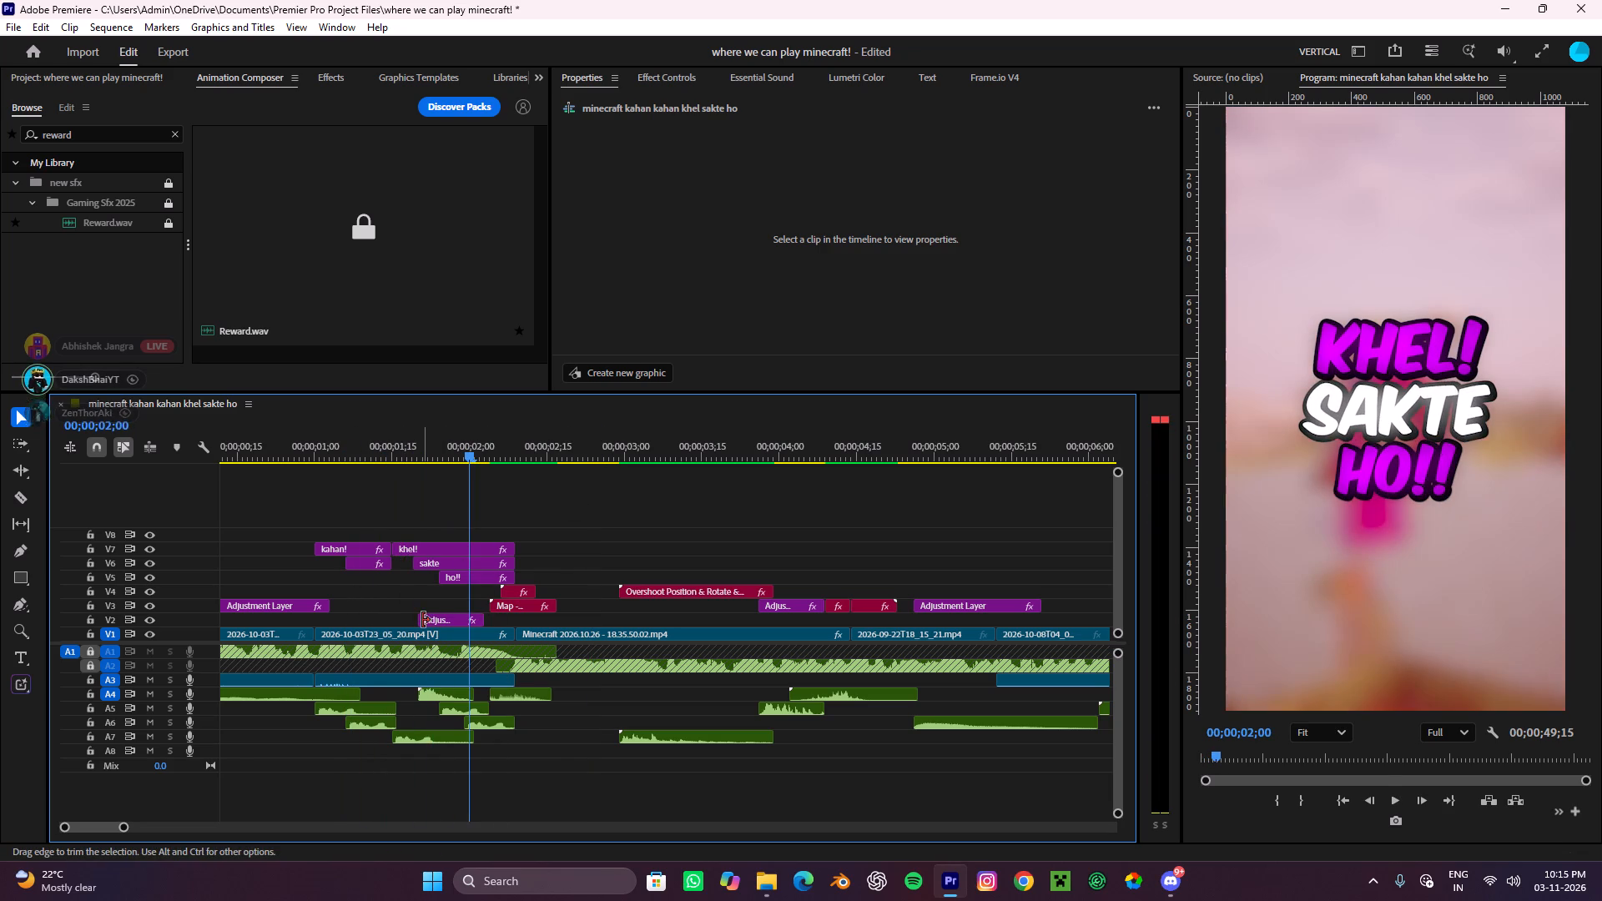
left_click_drag(445, 618, 421, 551)
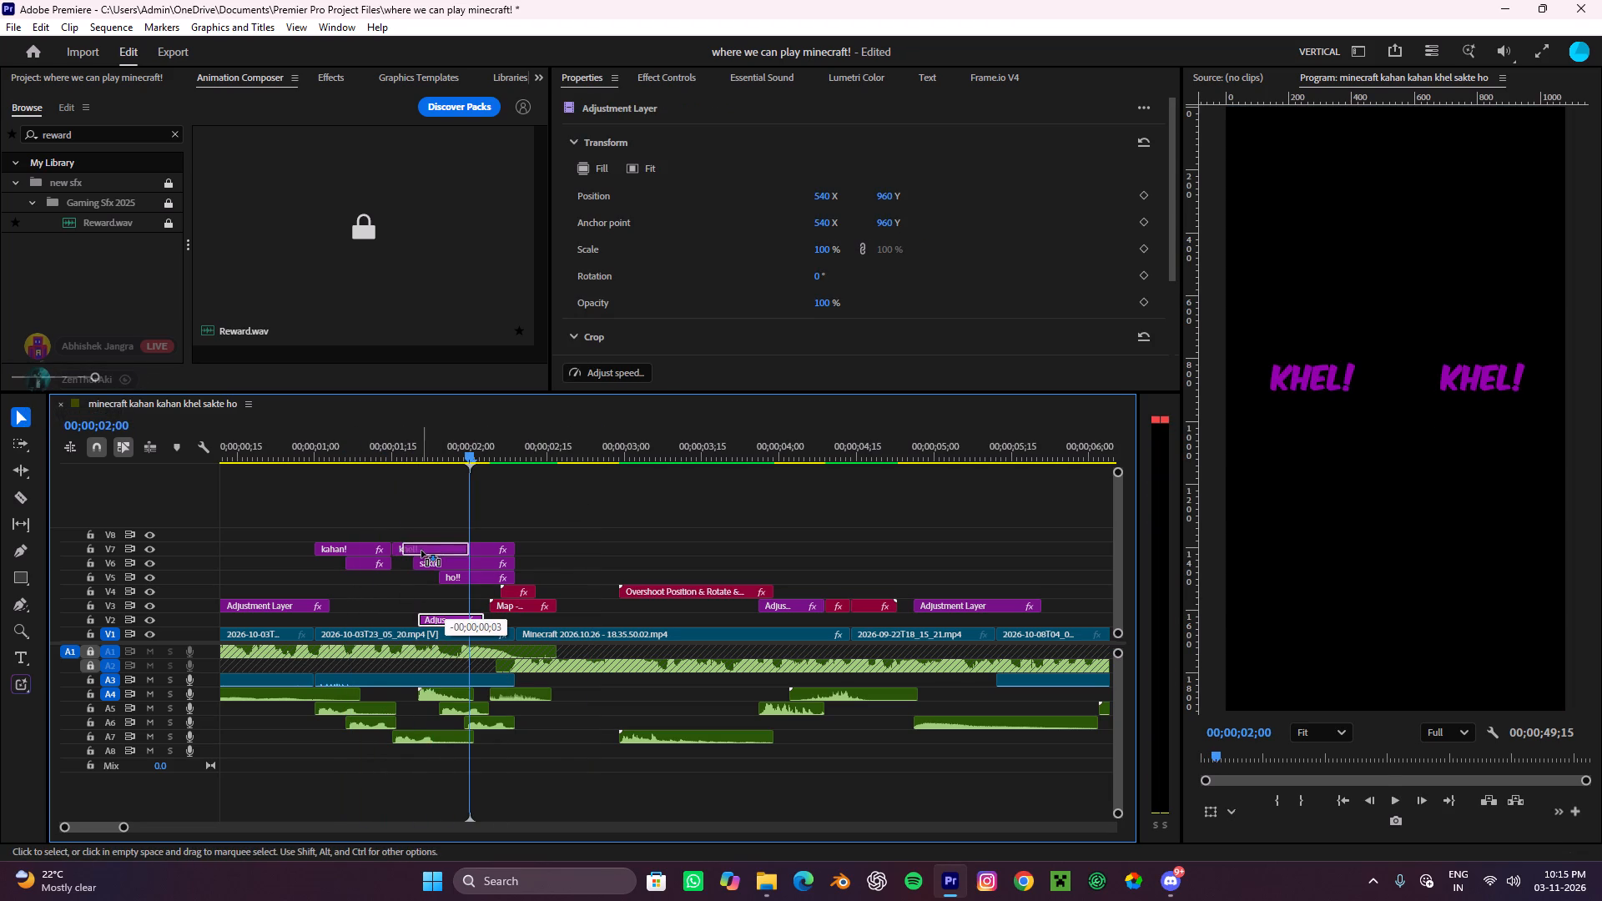
left_click_drag(421, 551, 421, 539)
Play back the opening titles and shift the V8 adjustment layer together with its A4 sound slightly later.
left_click_drag(479, 450, 370, 493)
key("space")
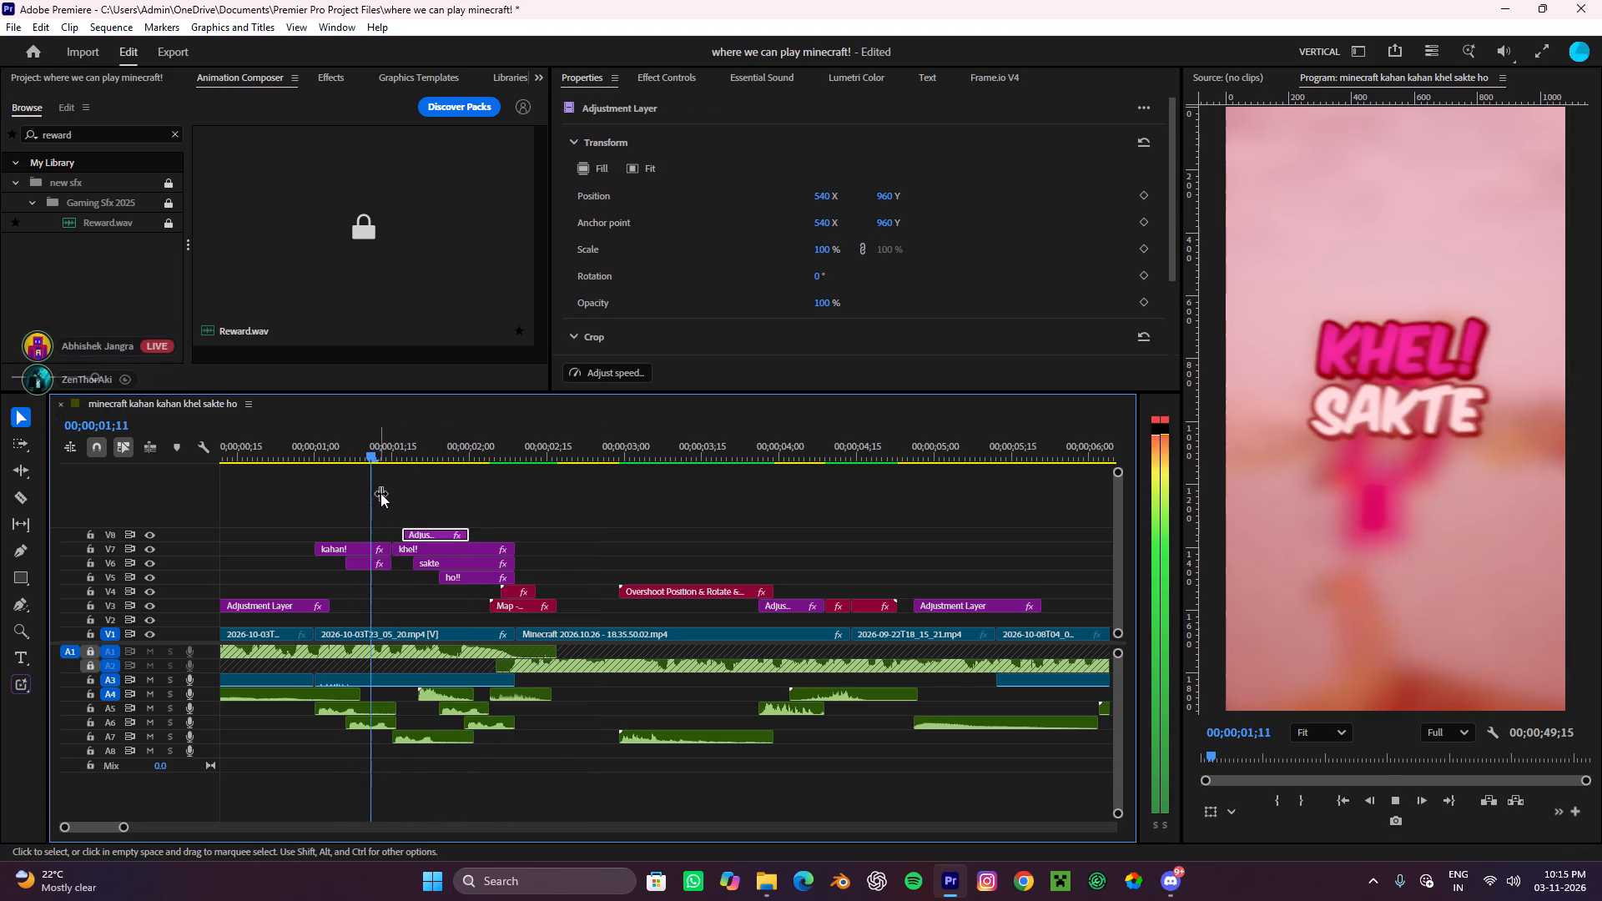
scroll(436, 522, "down", 4, "alt")
key("space")
scroll(401, 536, "up", 5, "alt")
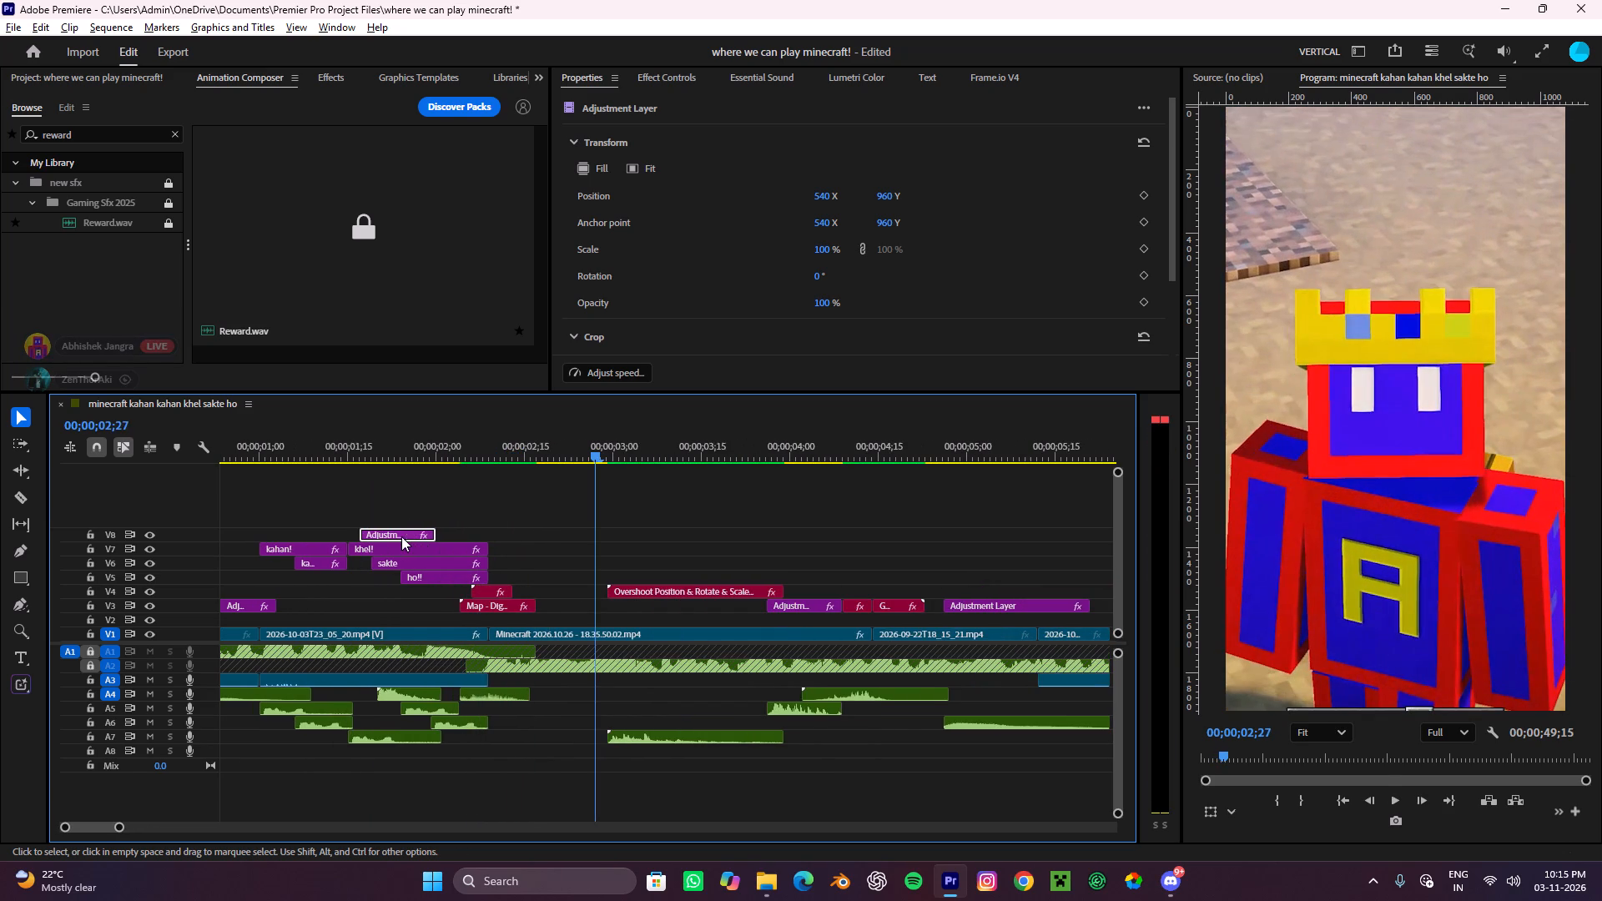
left_click(404, 692, "shift")
left_click_drag(391, 532, 414, 537)
Play back the sequence from the opening titles to about 00;00;27;02.
left_click_drag(622, 452, 360, 533)
key("space")
scroll(450, 536, "down", 4, "alt")
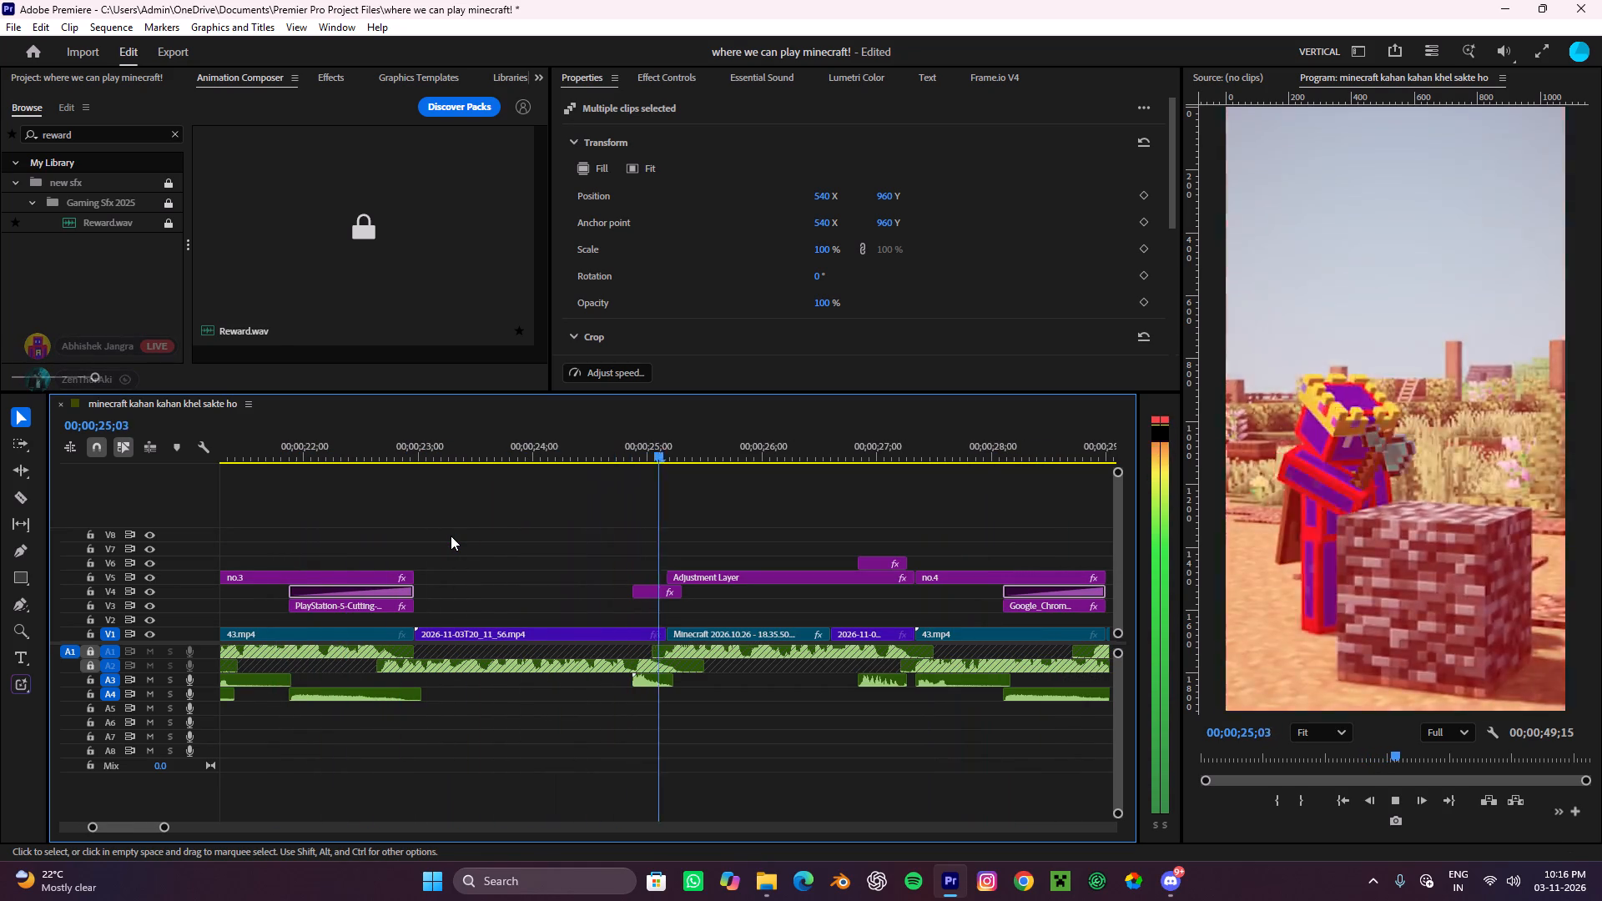
key("space")
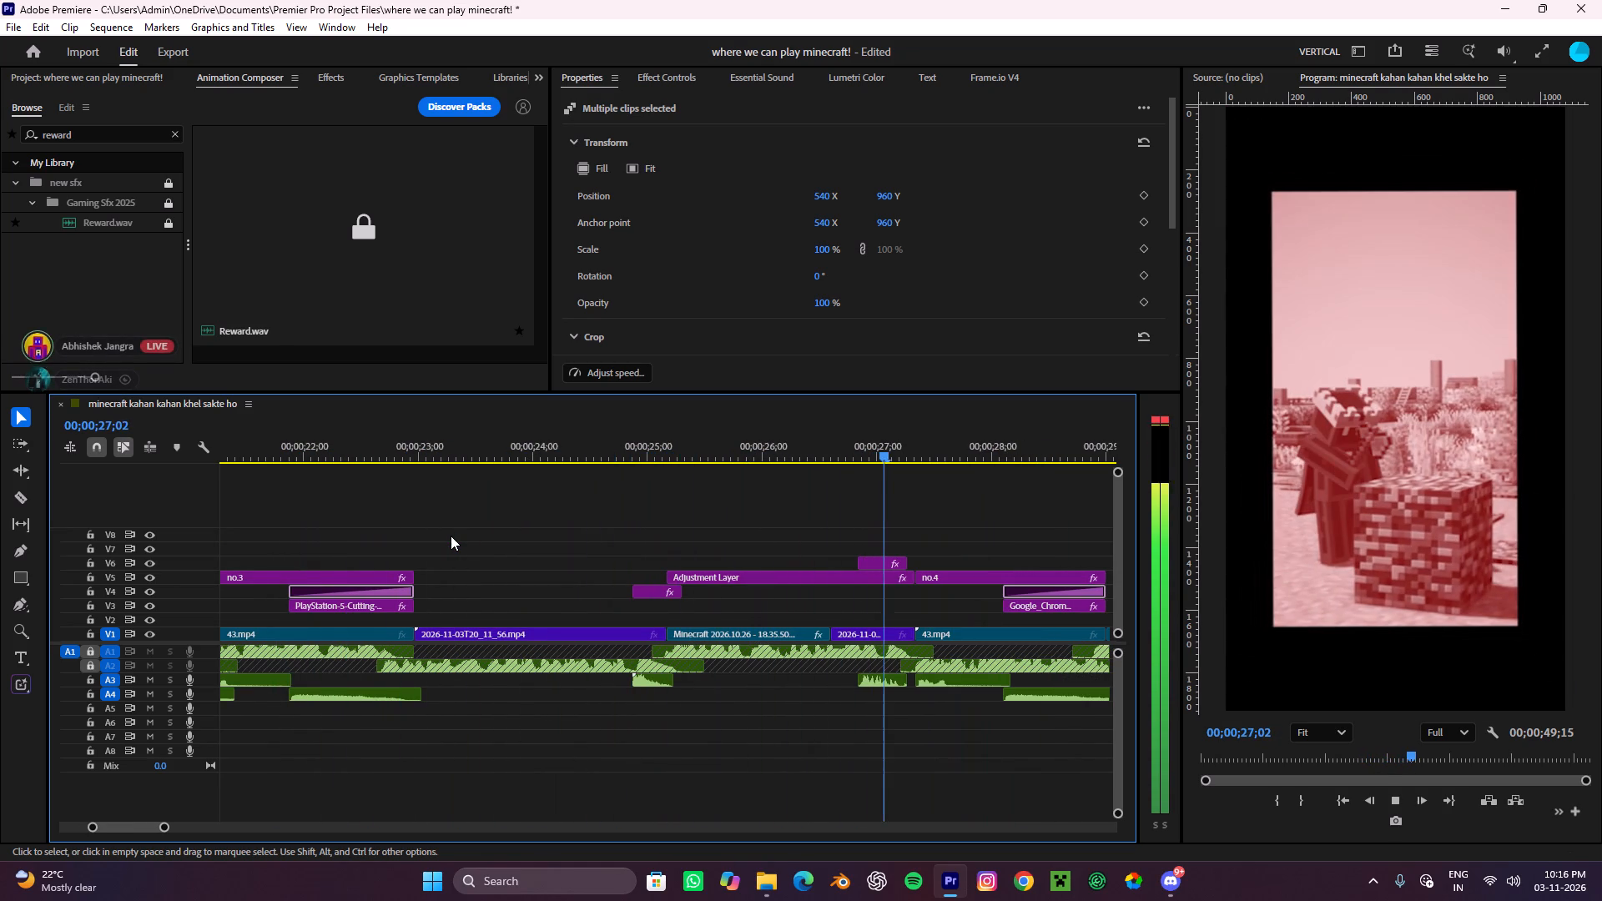
Search the sound library for "awkward" and place awkward moment.mp3 on A5 at about 00;00;25;00.
left_click(103, 81)
left_click(249, 79)
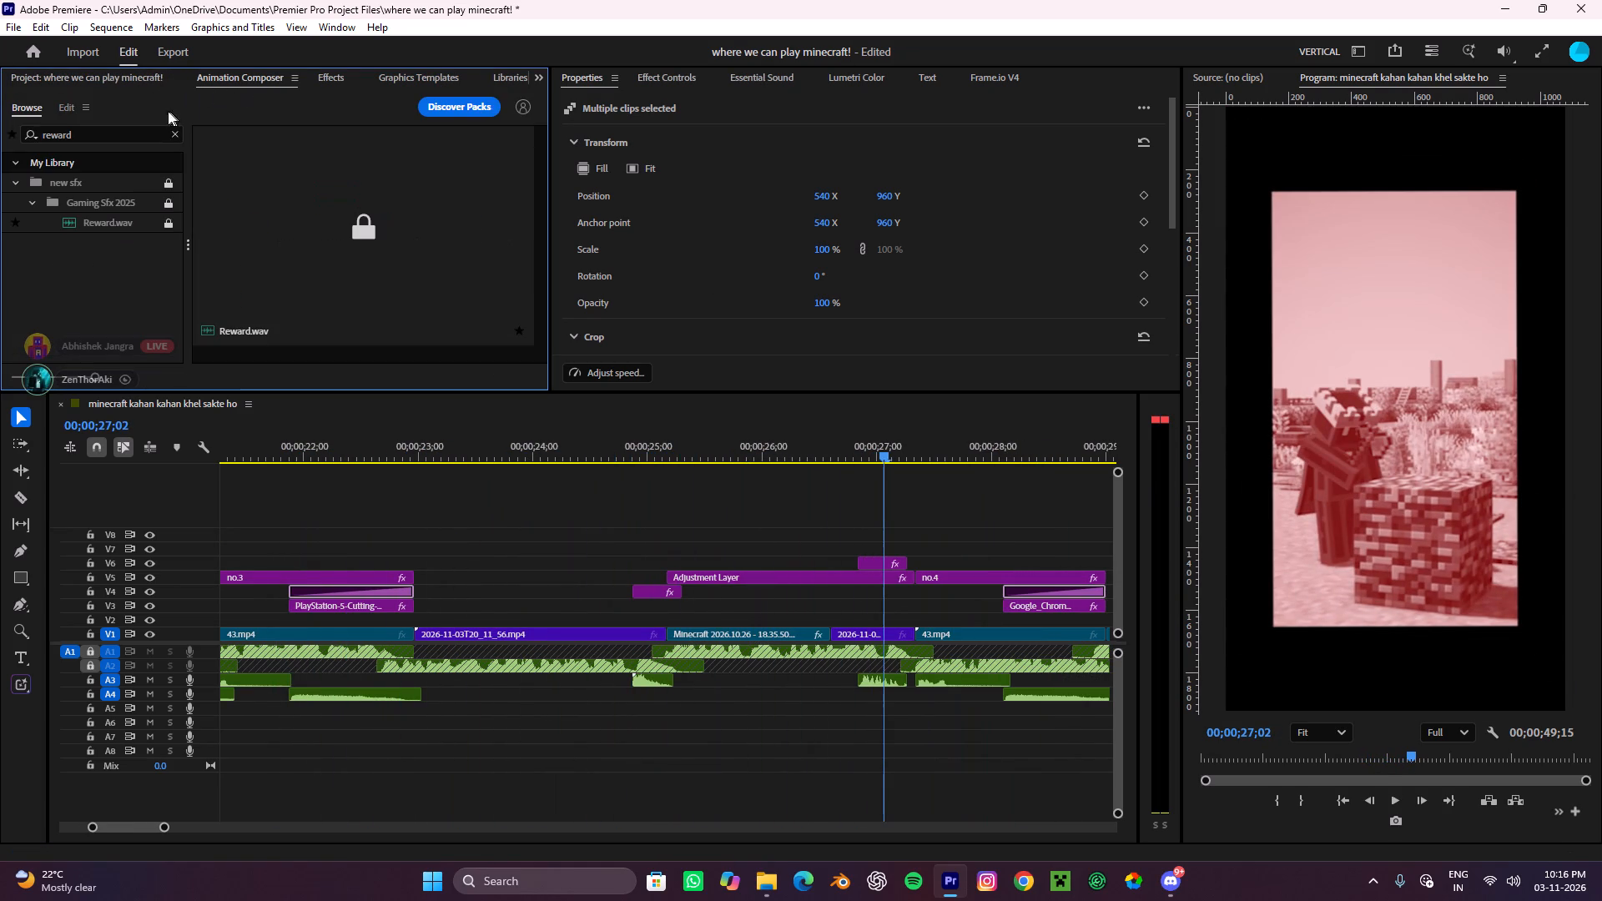
left_click_drag(102, 139, 0, 143)
key("a")
key("w")
key("k")
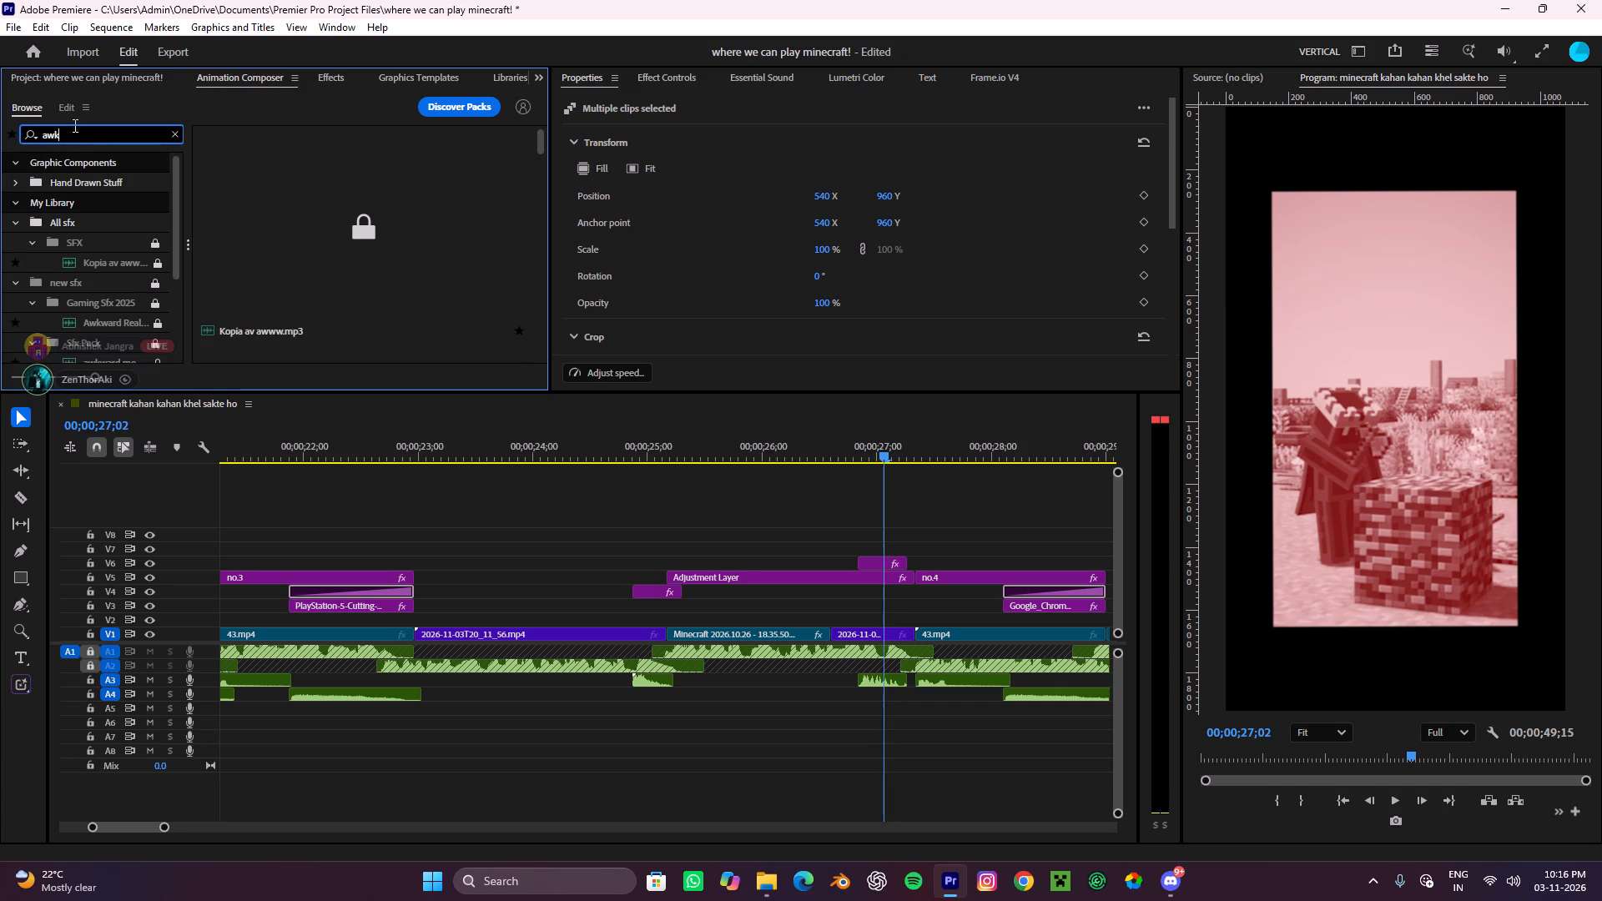
type("war")
key("d")
left_click_drag(279, 212, 303, 241)
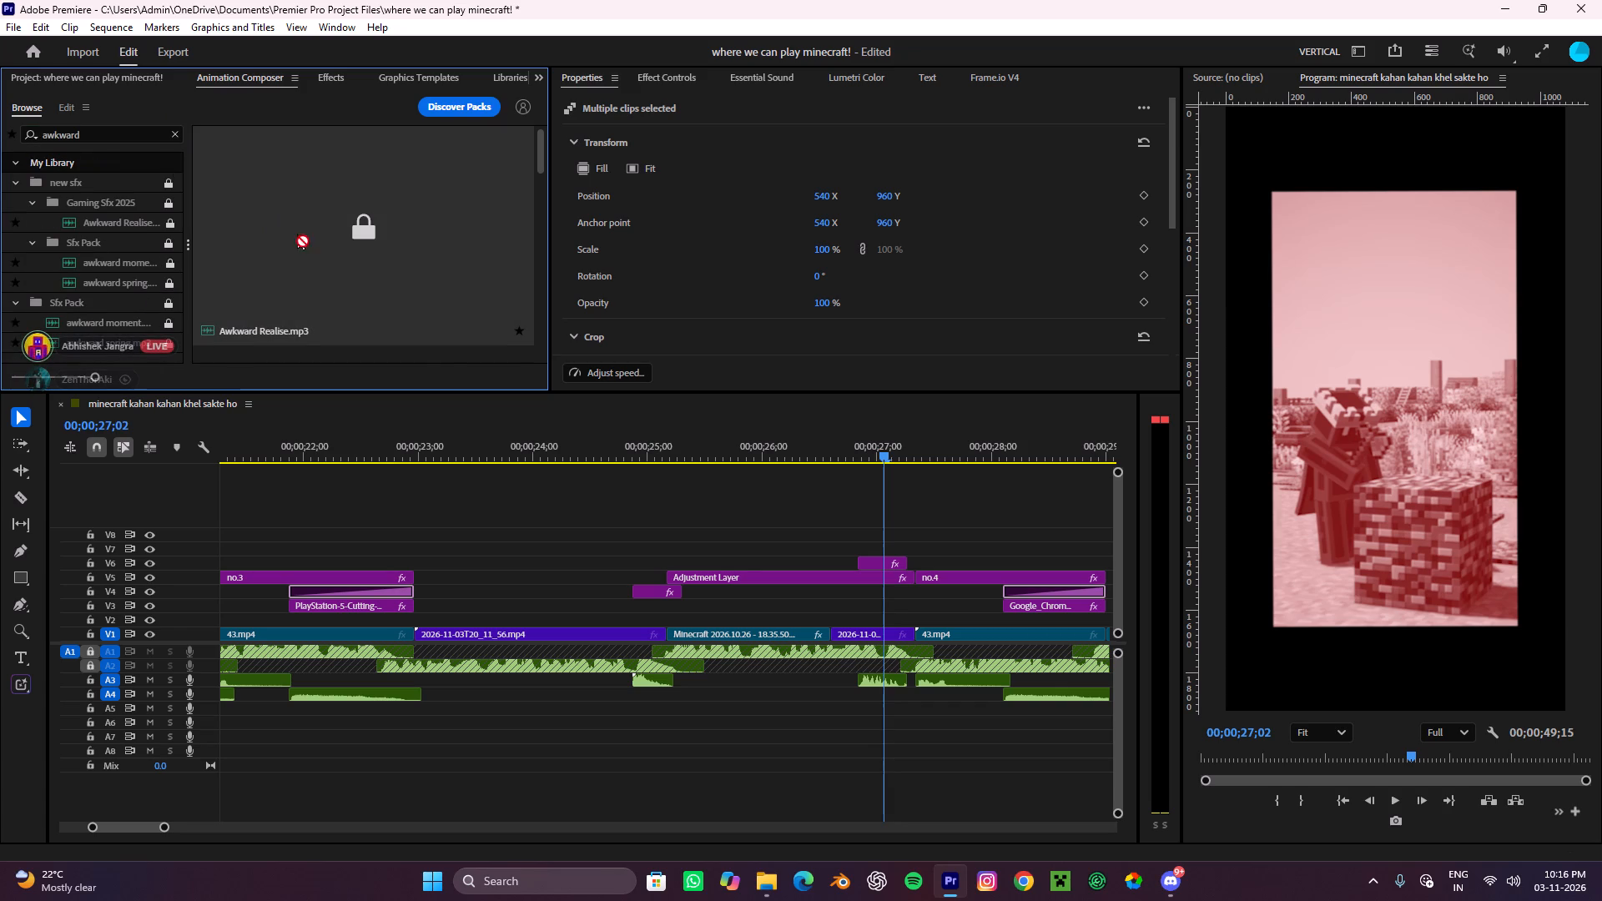
left_click_drag(303, 241, 371, 295)
scroll(369, 283, "down", 4)
scroll(305, 257, "down", 3)
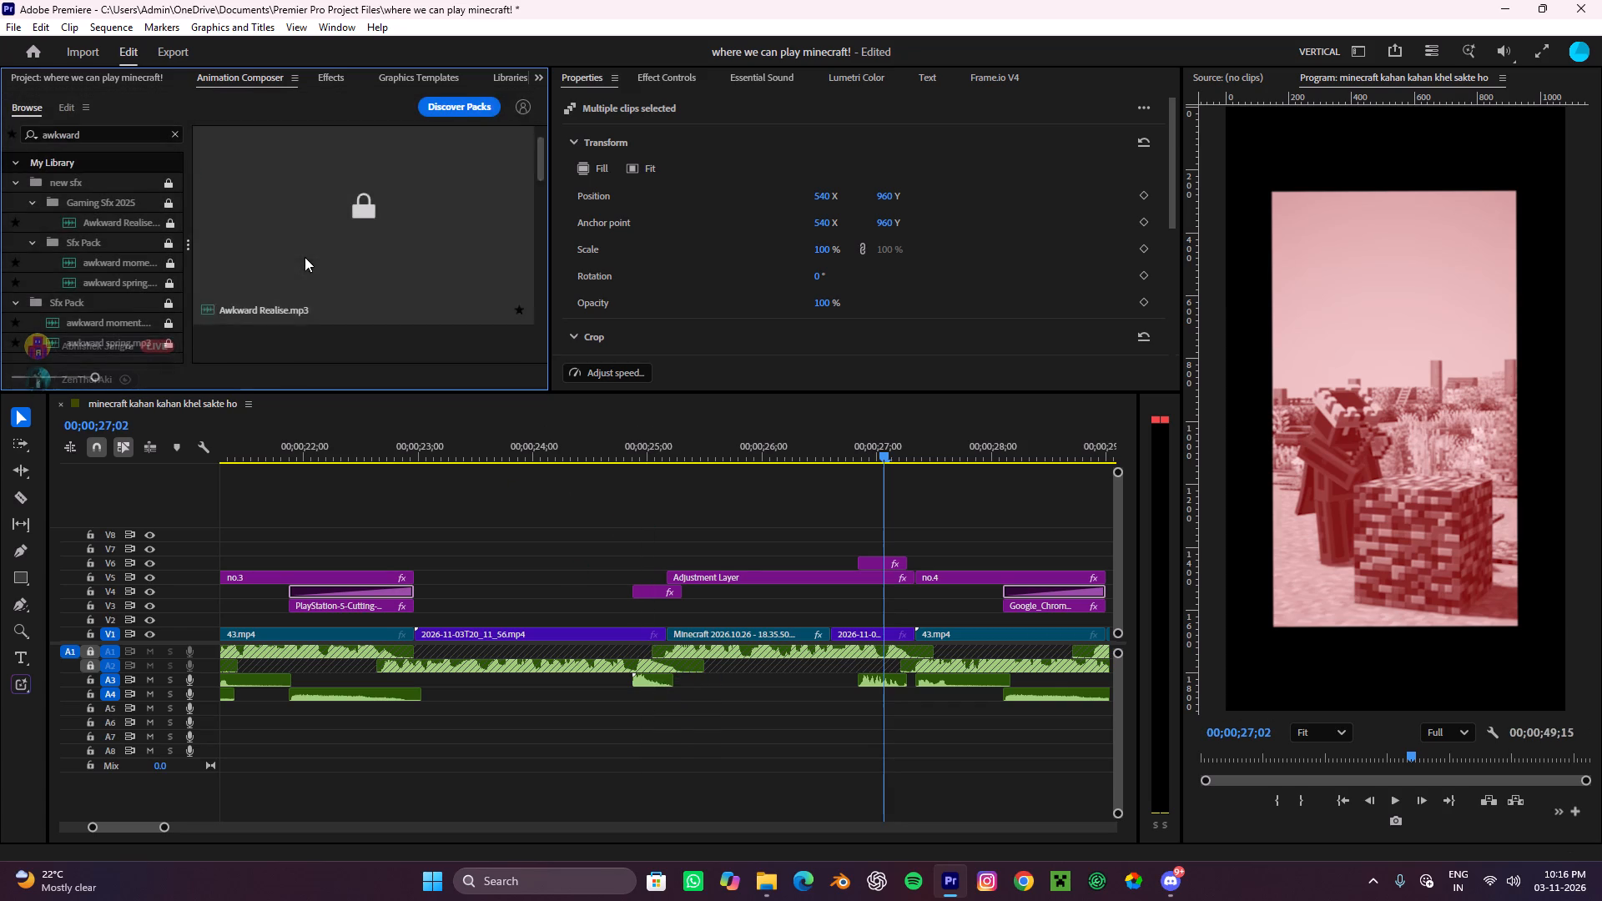
scroll(305, 257, "down", 2)
scroll(299, 249, "up", 2)
scroll(268, 312, "down", 1)
left_click_drag(230, 308, 622, 664)
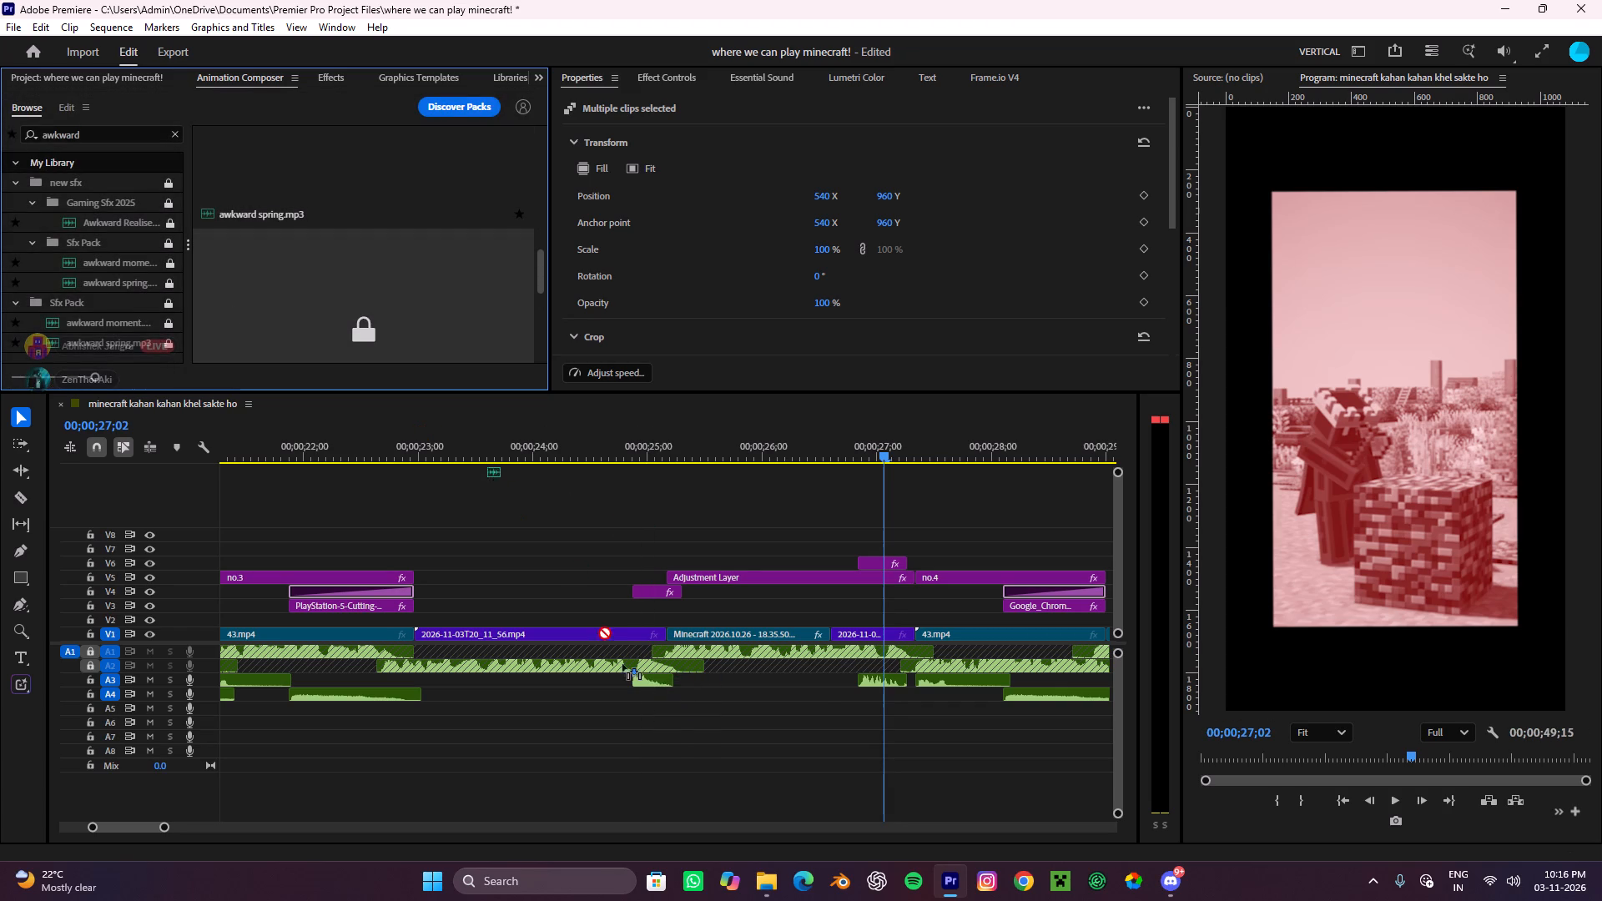
left_click_drag(622, 664, 655, 702)
Move the awkward moment.mp3 clip to A4, aligned with the start of the V1 Minecraft clip at about 00;00;25;05.
scroll(656, 699, "up", 8, "alt")
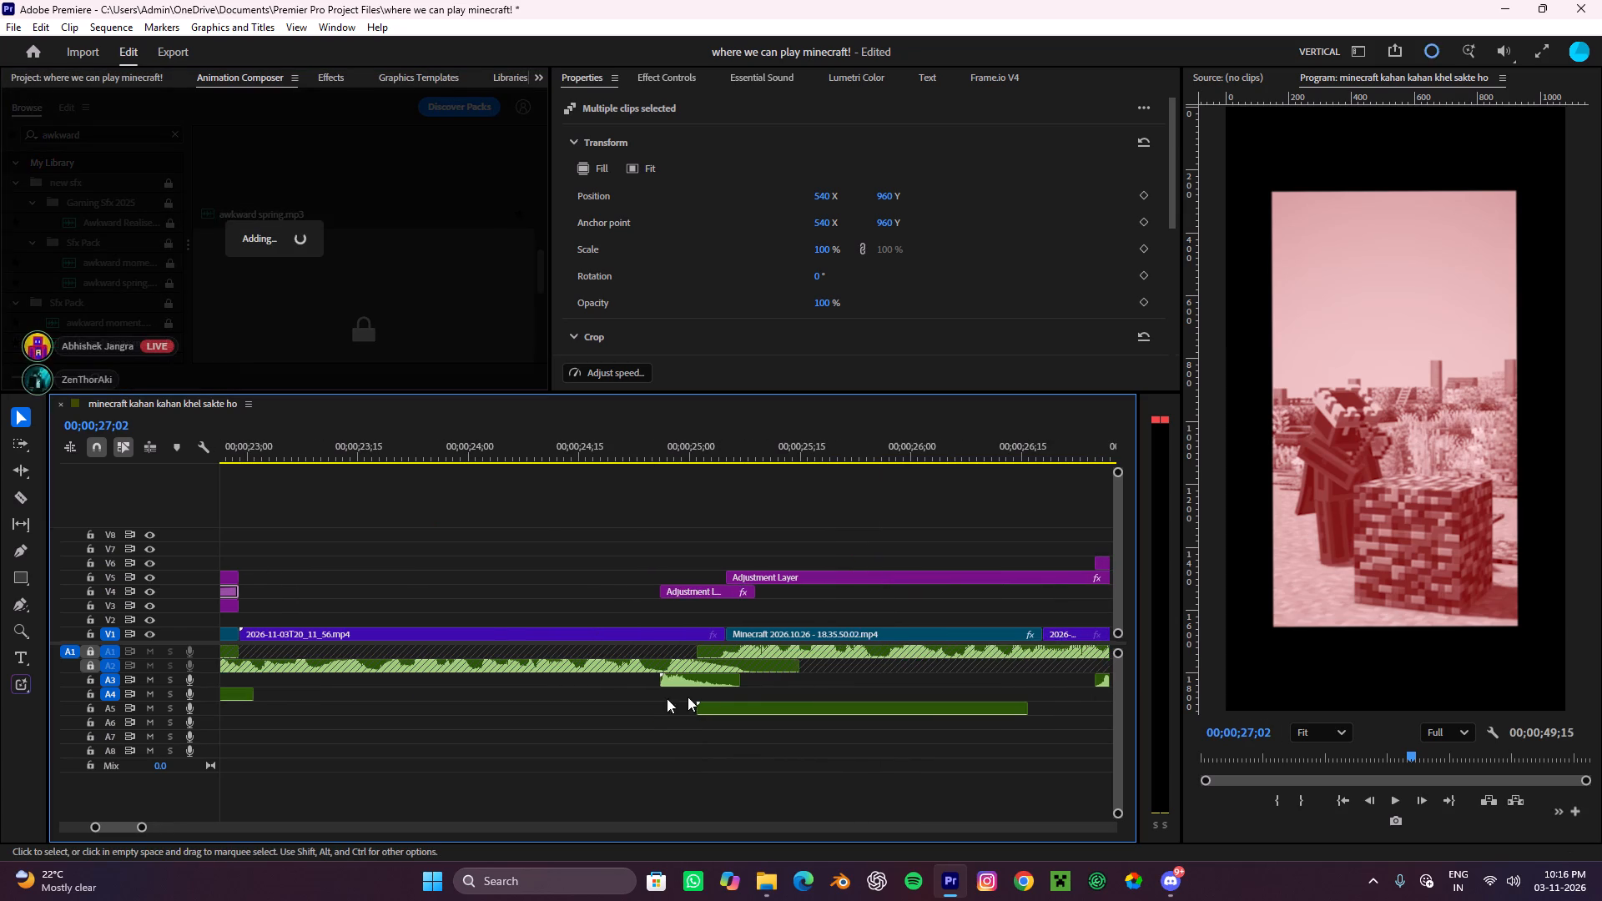
left_click_drag(733, 711, 764, 690)
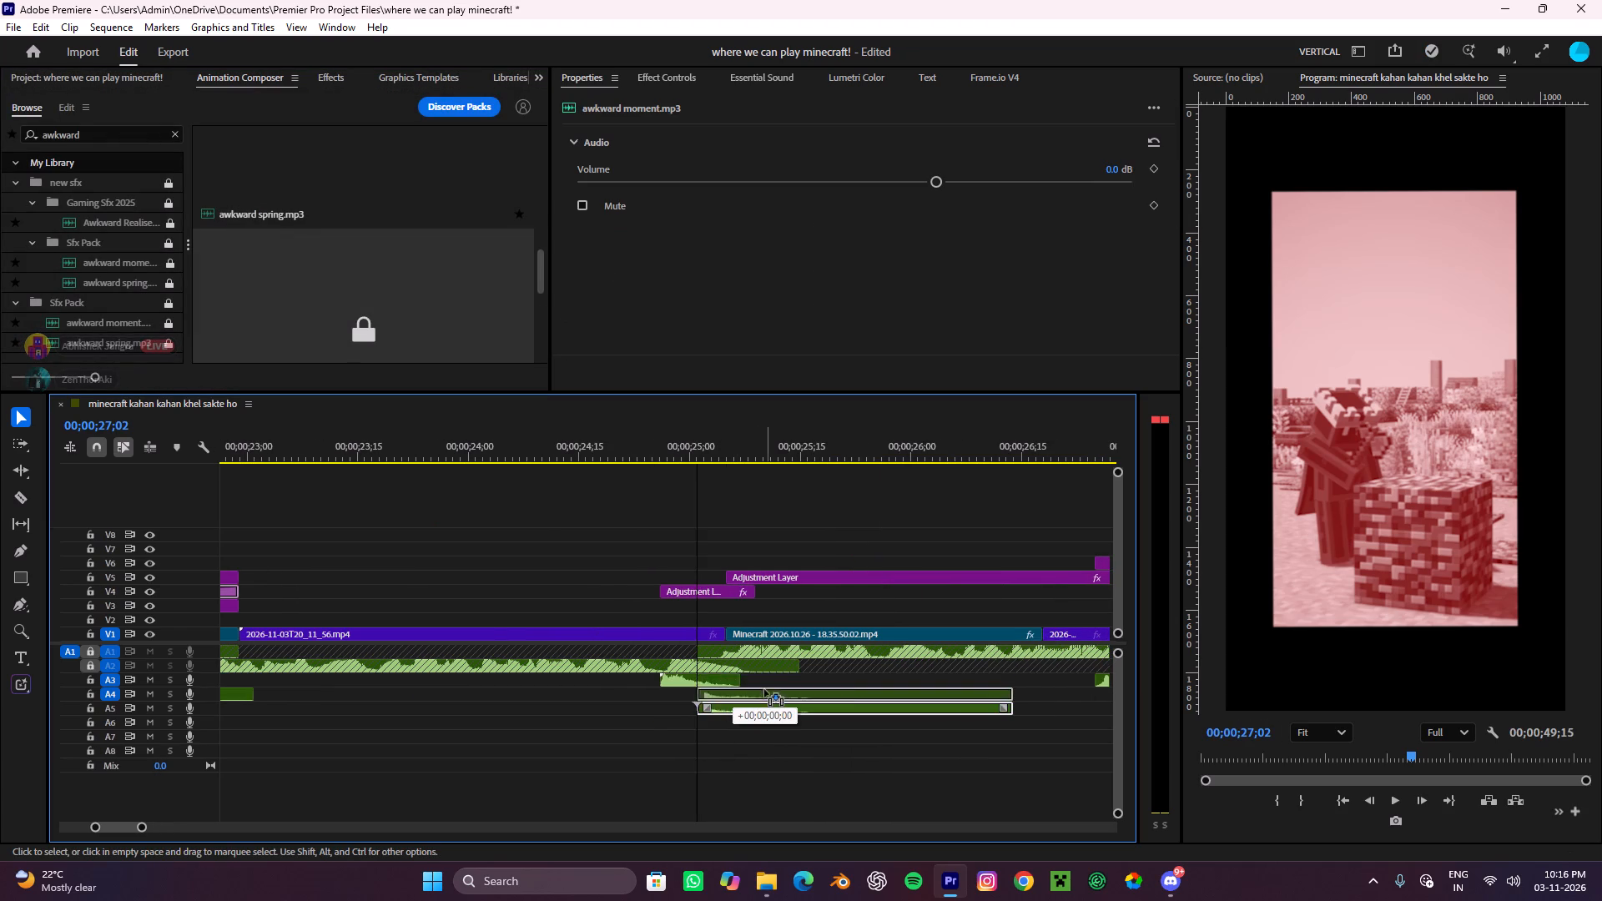
left_click_drag(764, 690, 772, 697)
left_click_drag(753, 696, 763, 696)
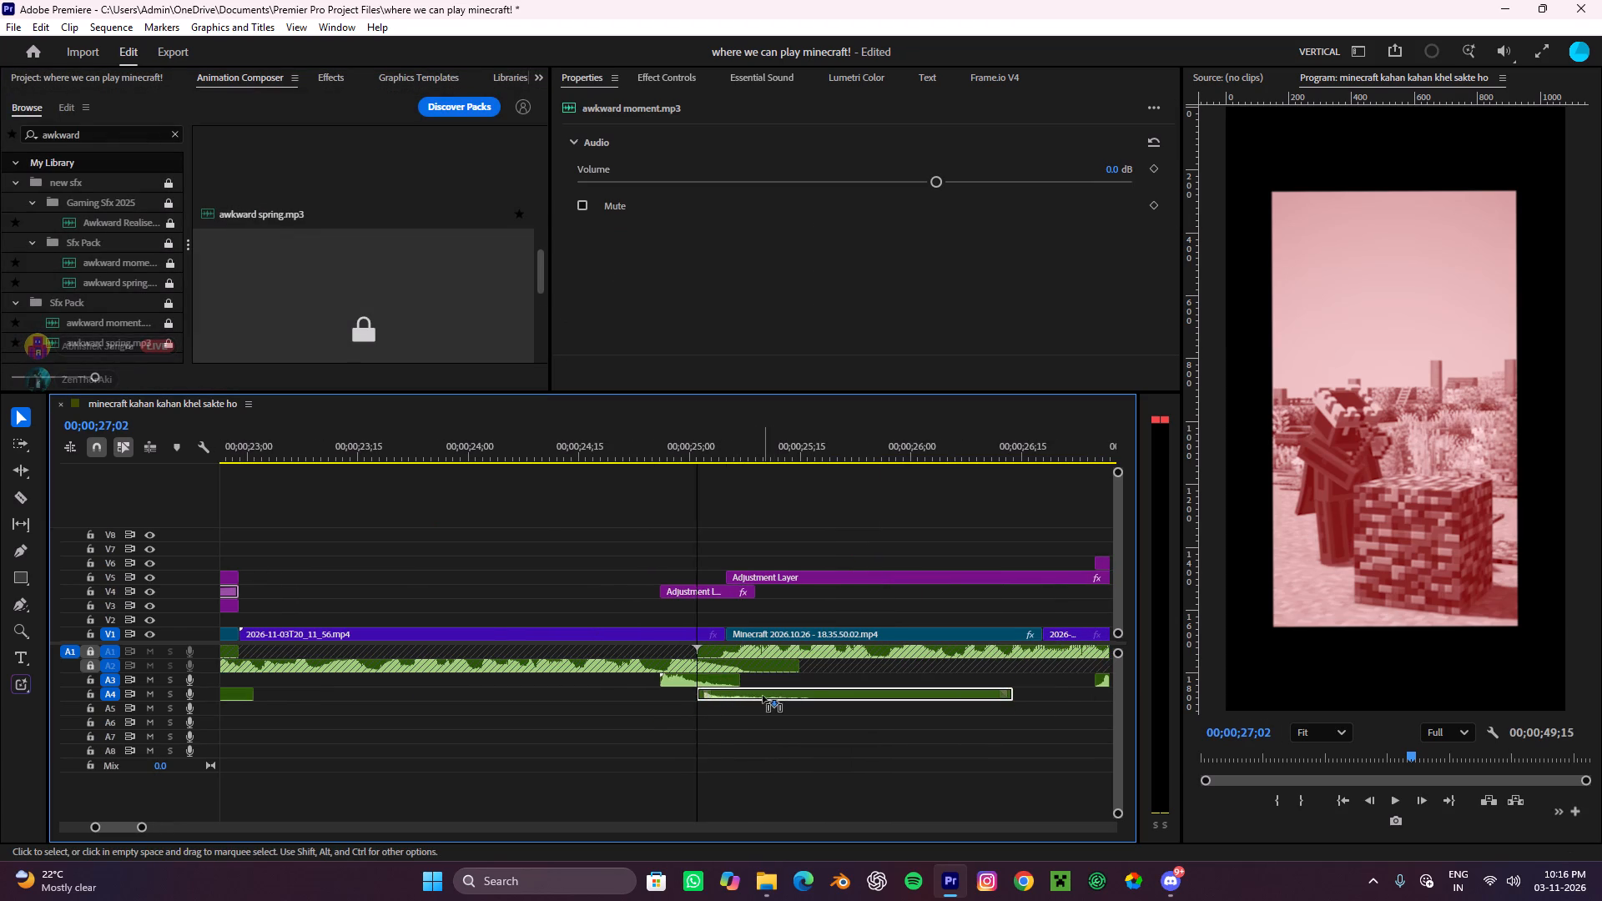
left_click_drag(763, 696, 779, 697)
Play back the sequence from 00;00;24;22 through to its end.
left_click(633, 433)
scroll(707, 527, "down", 12, "alt")
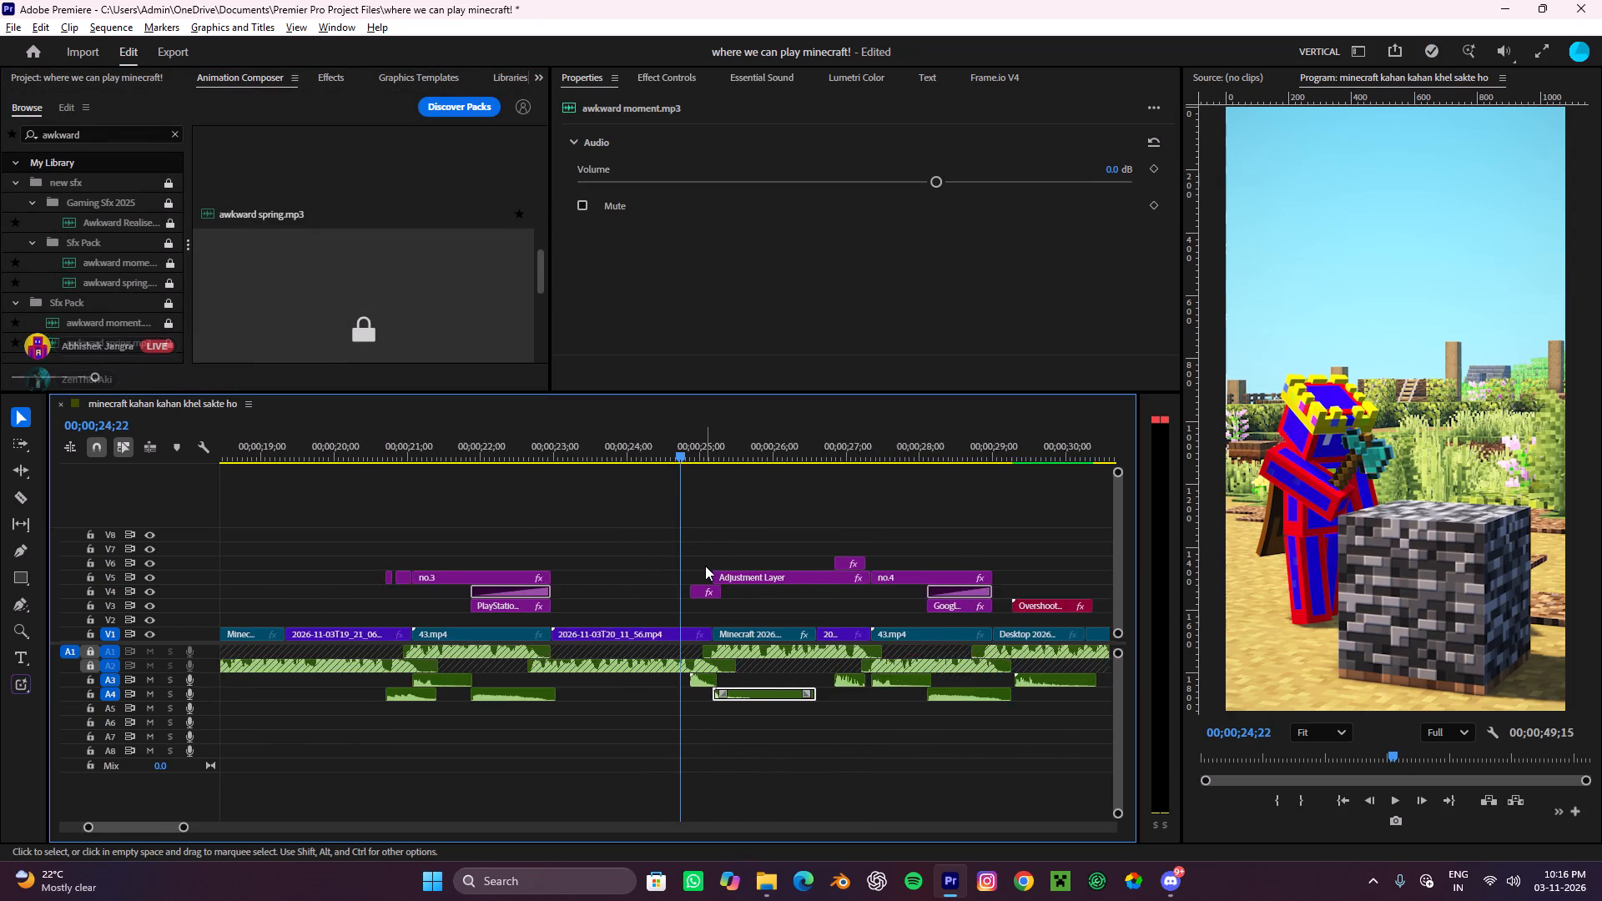
scroll(705, 566, "down", 9, "alt")
left_click(797, 534)
scroll(797, 534, "down", 5)
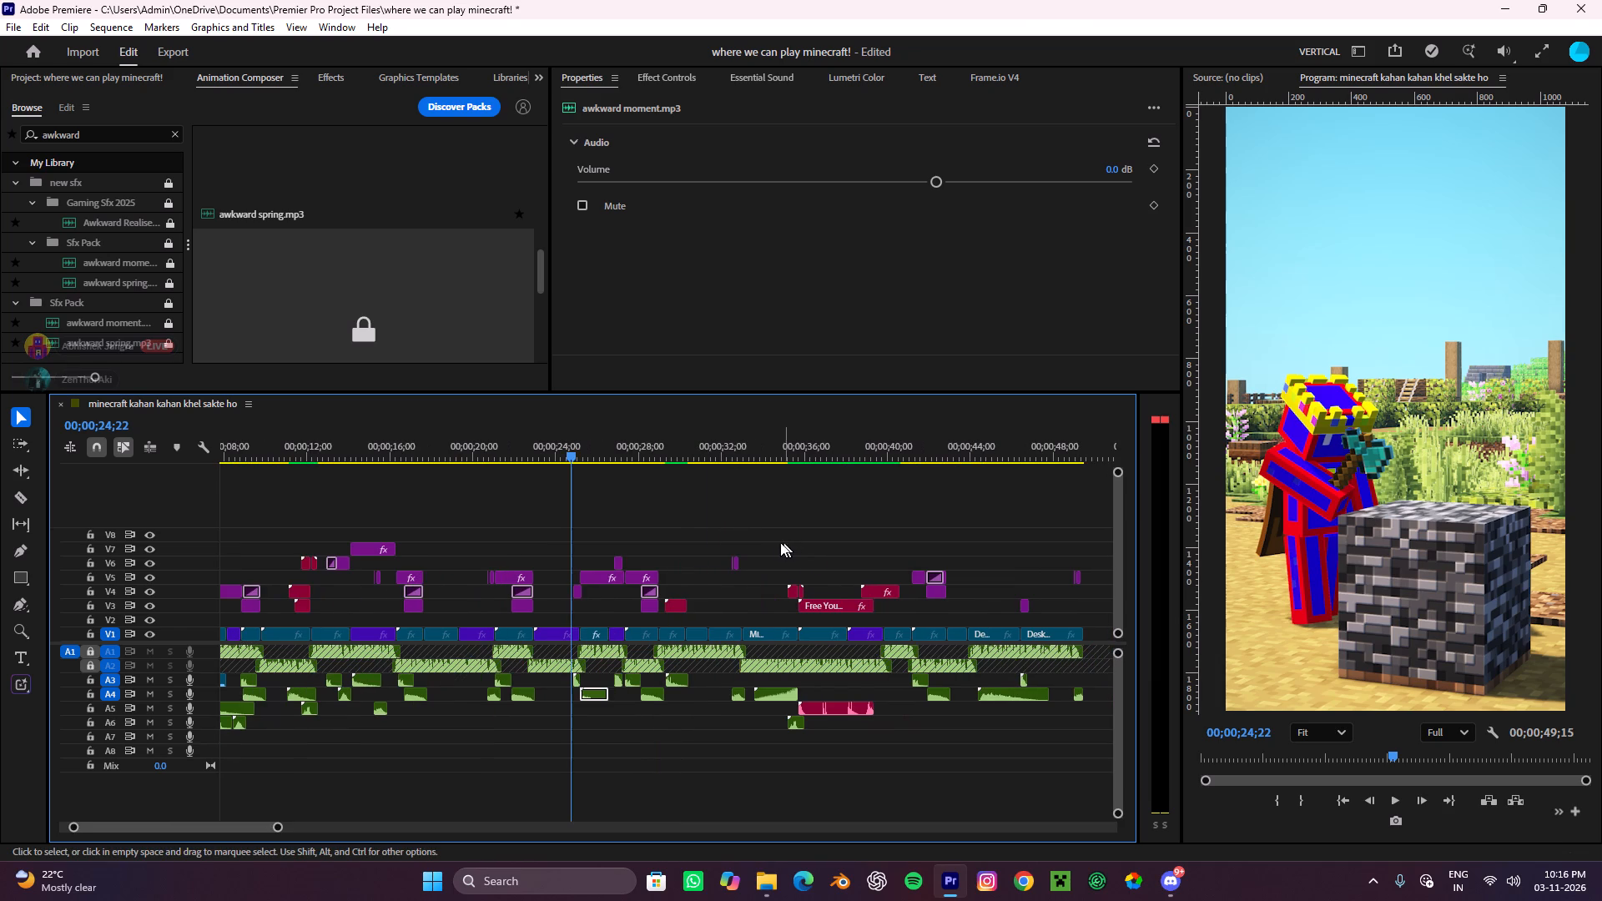
left_click(732, 538)
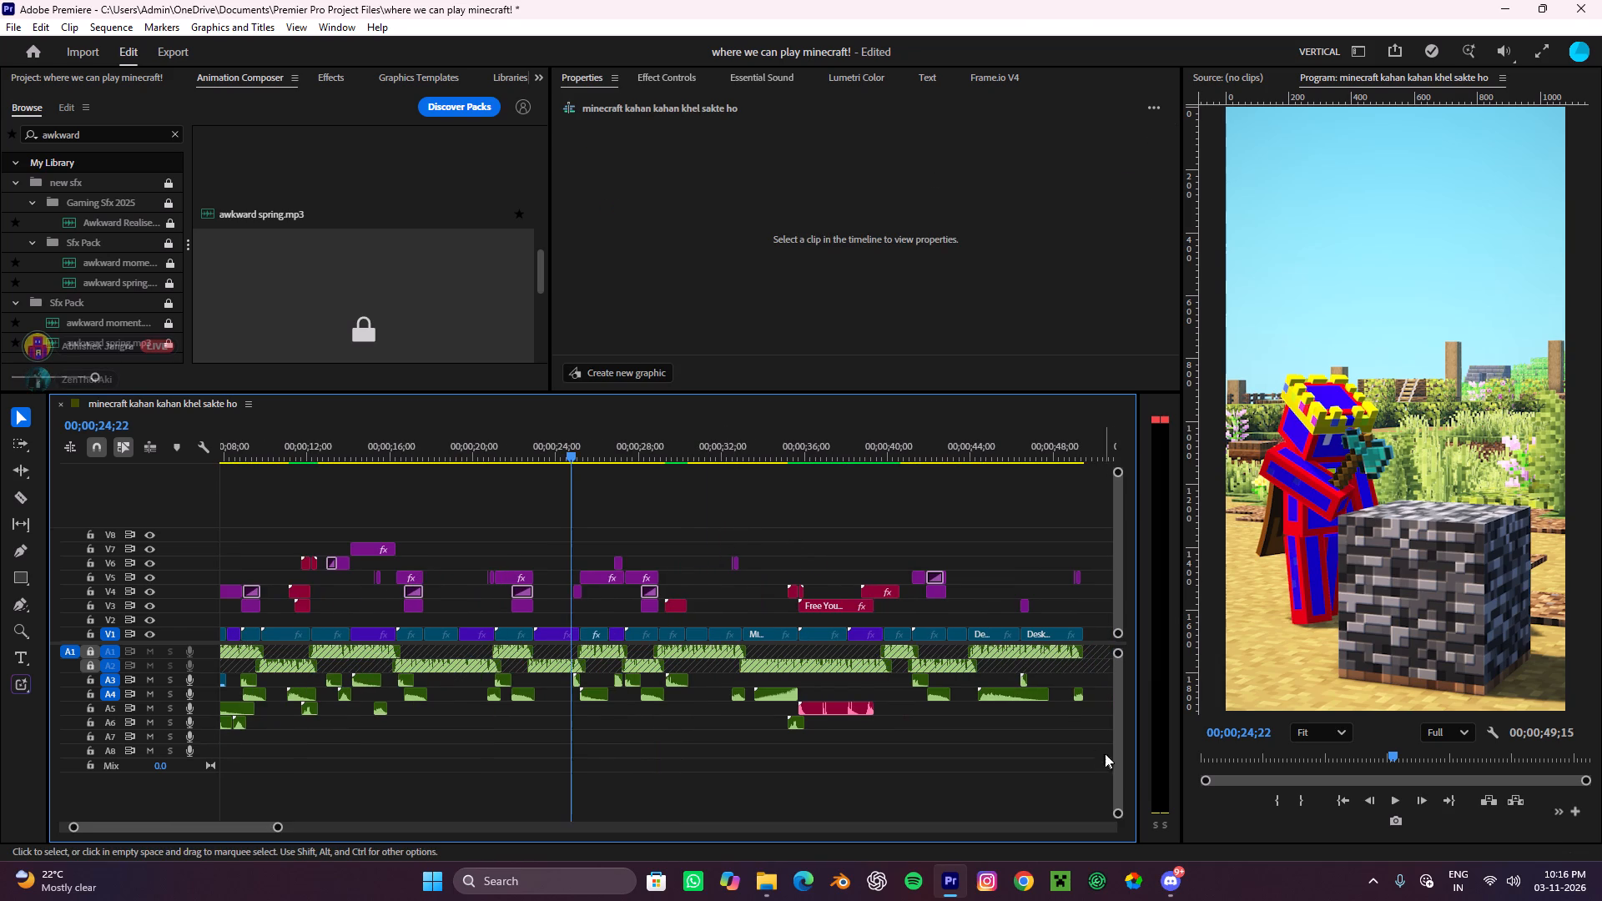
scroll(858, 630, "down", 4, "alt")
scroll(759, 641, "up", 5, "alt")
scroll(759, 641, "up", 6)
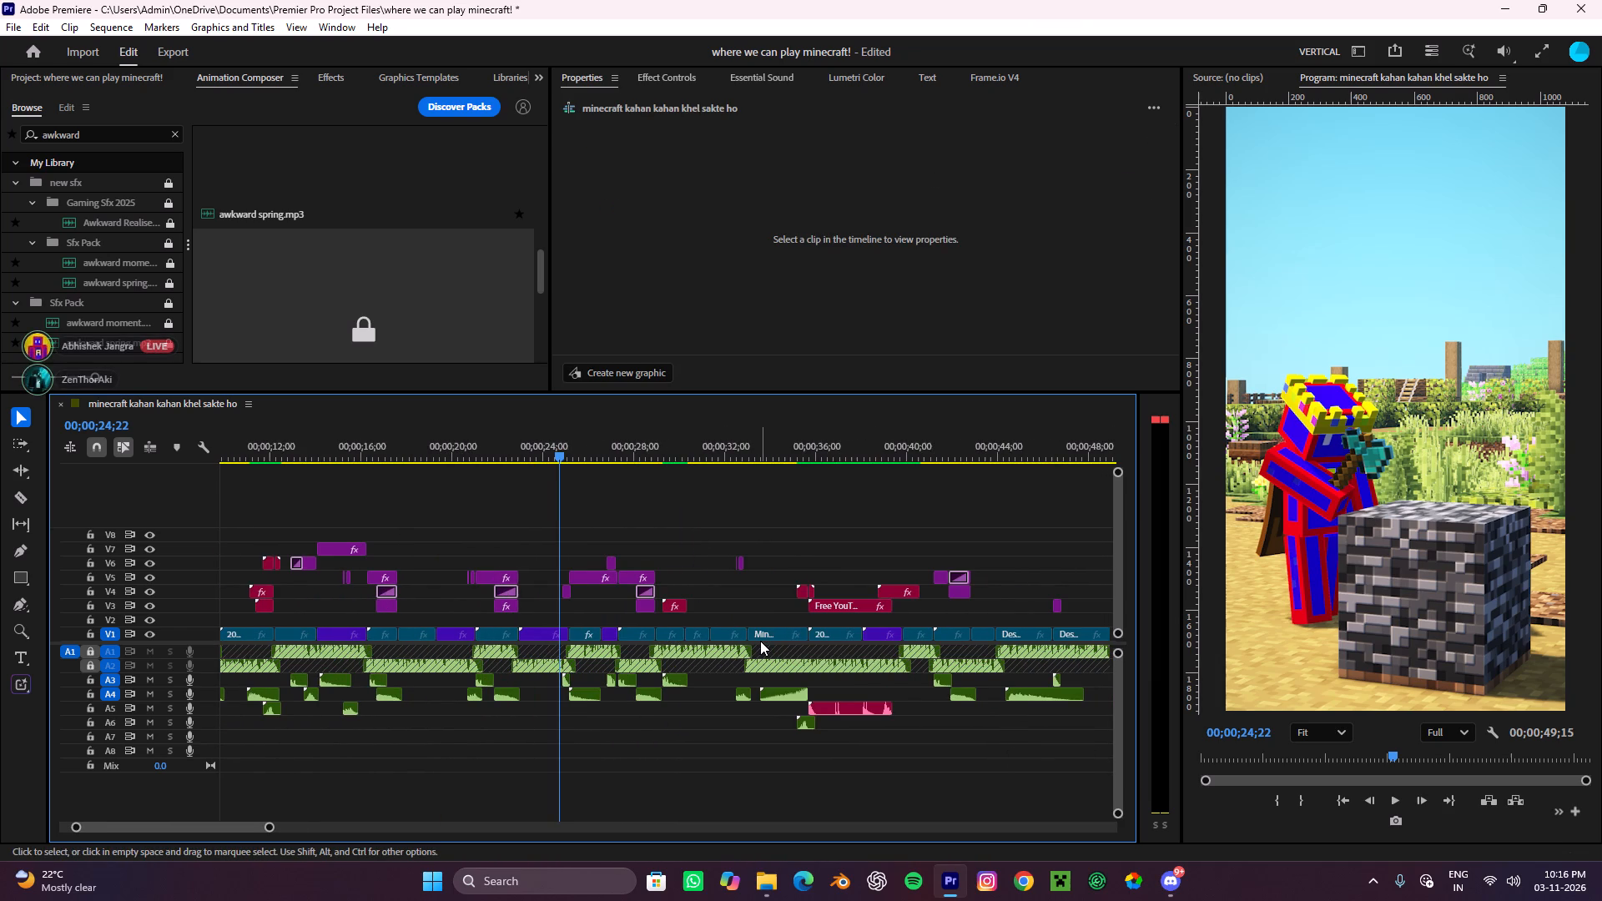
key("space")
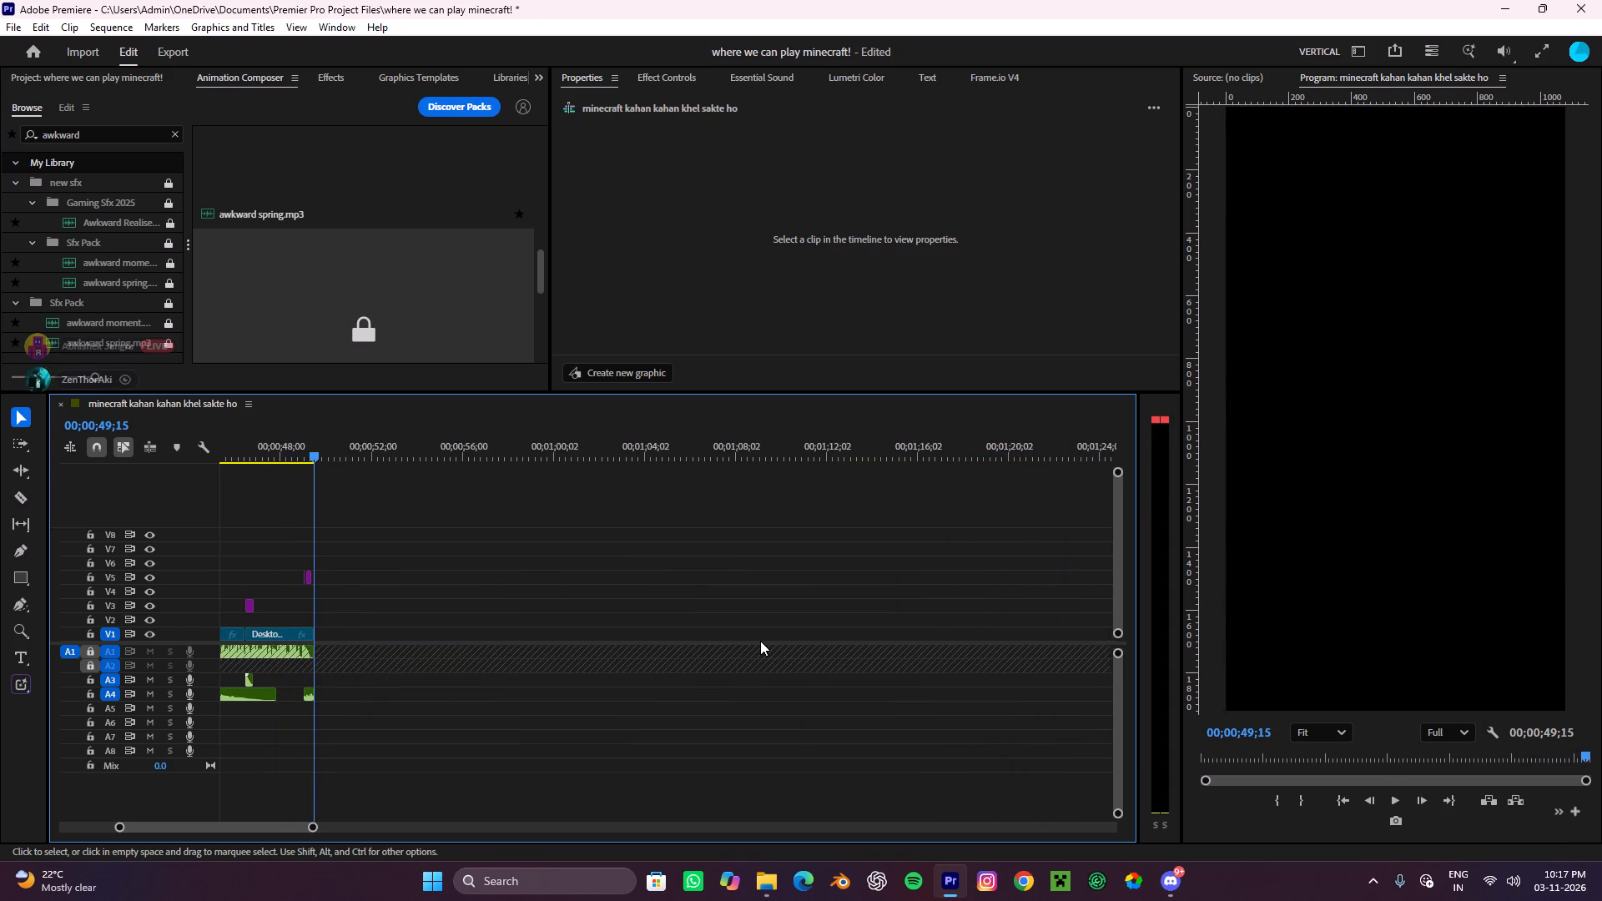
Move the two short ending V5 clips and their A4 sound about 10 frames earlier, starting at about 00;00;48;20.
scroll(322, 618, "up", 8, "alt")
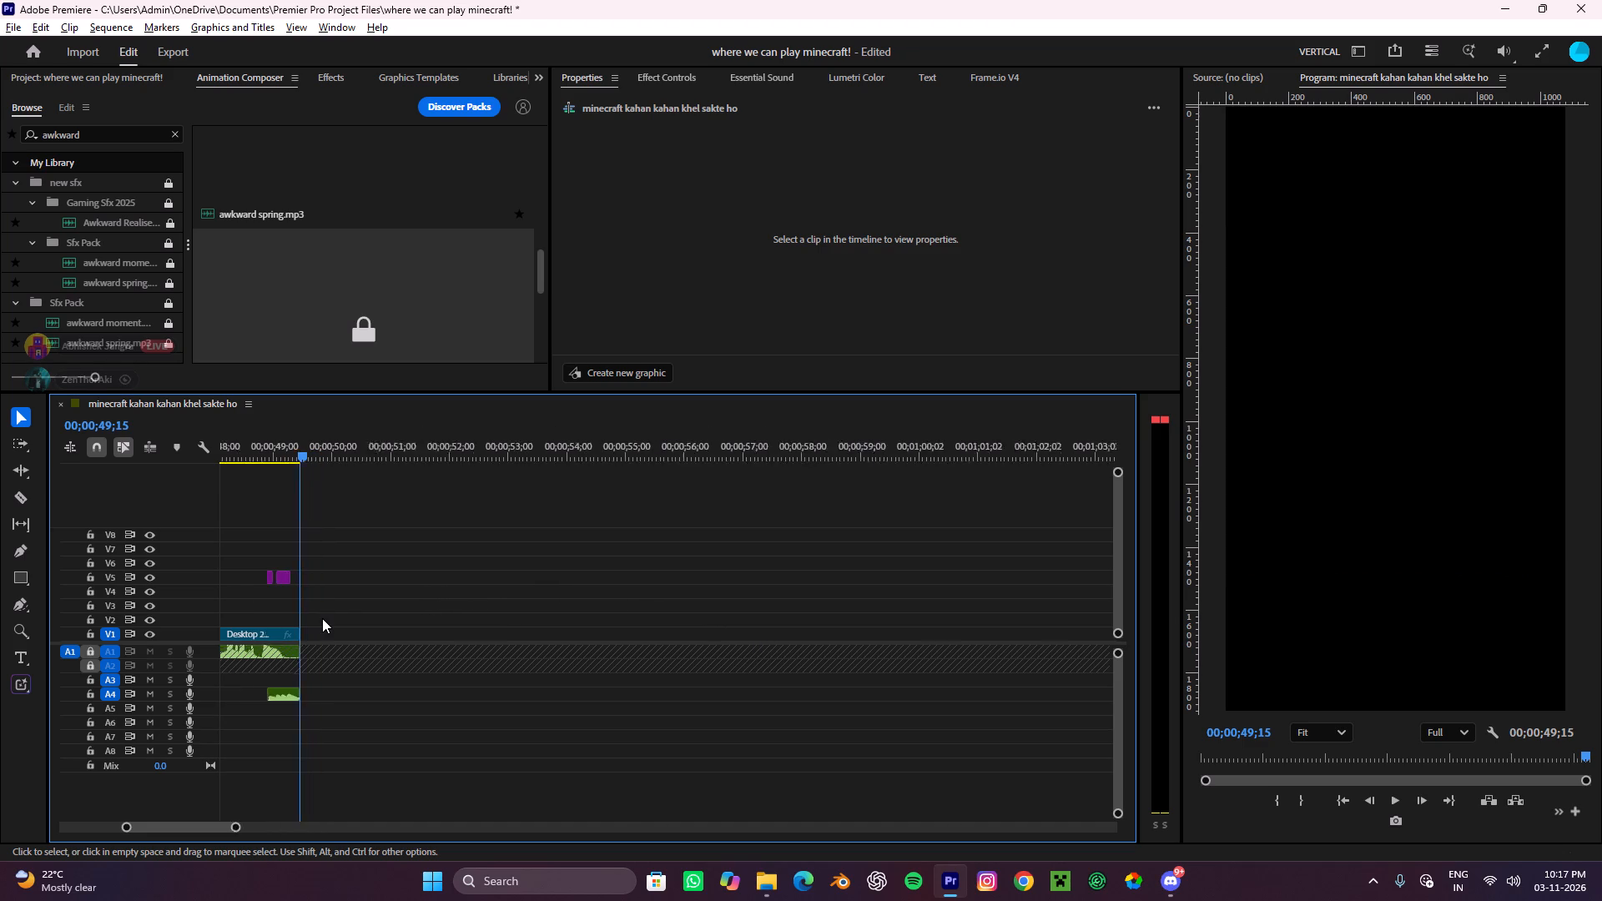
scroll(322, 618, "up", 15, "alt")
scroll(491, 648, "up", 6, "alt")
left_click_drag(570, 546, 471, 564, "shift")
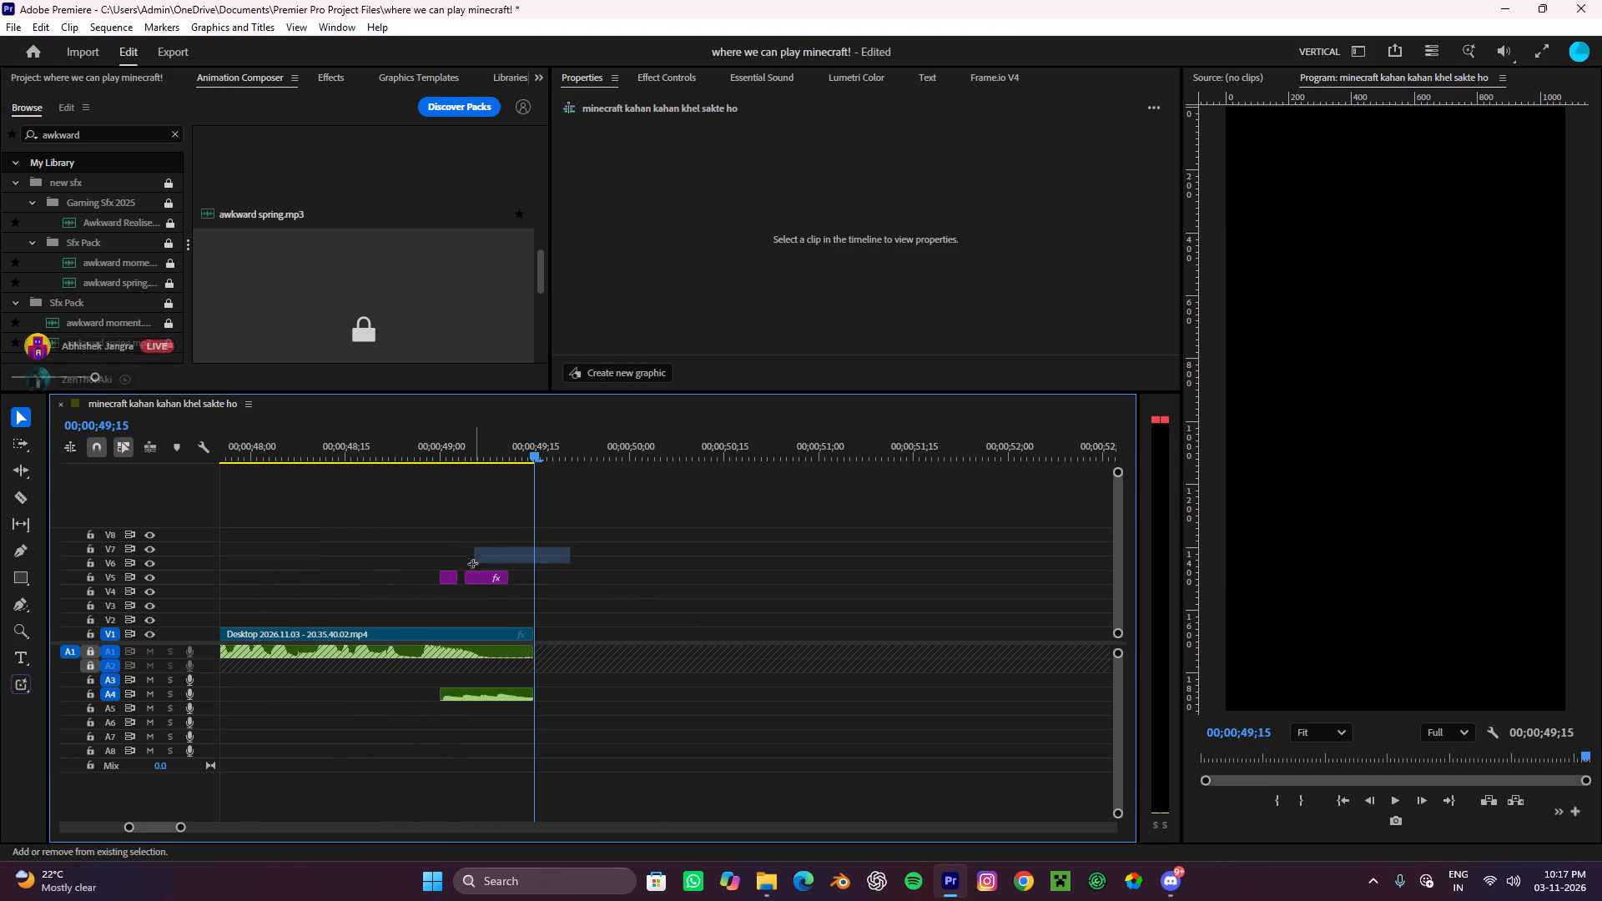
left_click_drag(471, 564, 423, 585, "shift")
left_click(488, 691, "shift")
left_click_drag(482, 578, 465, 580)
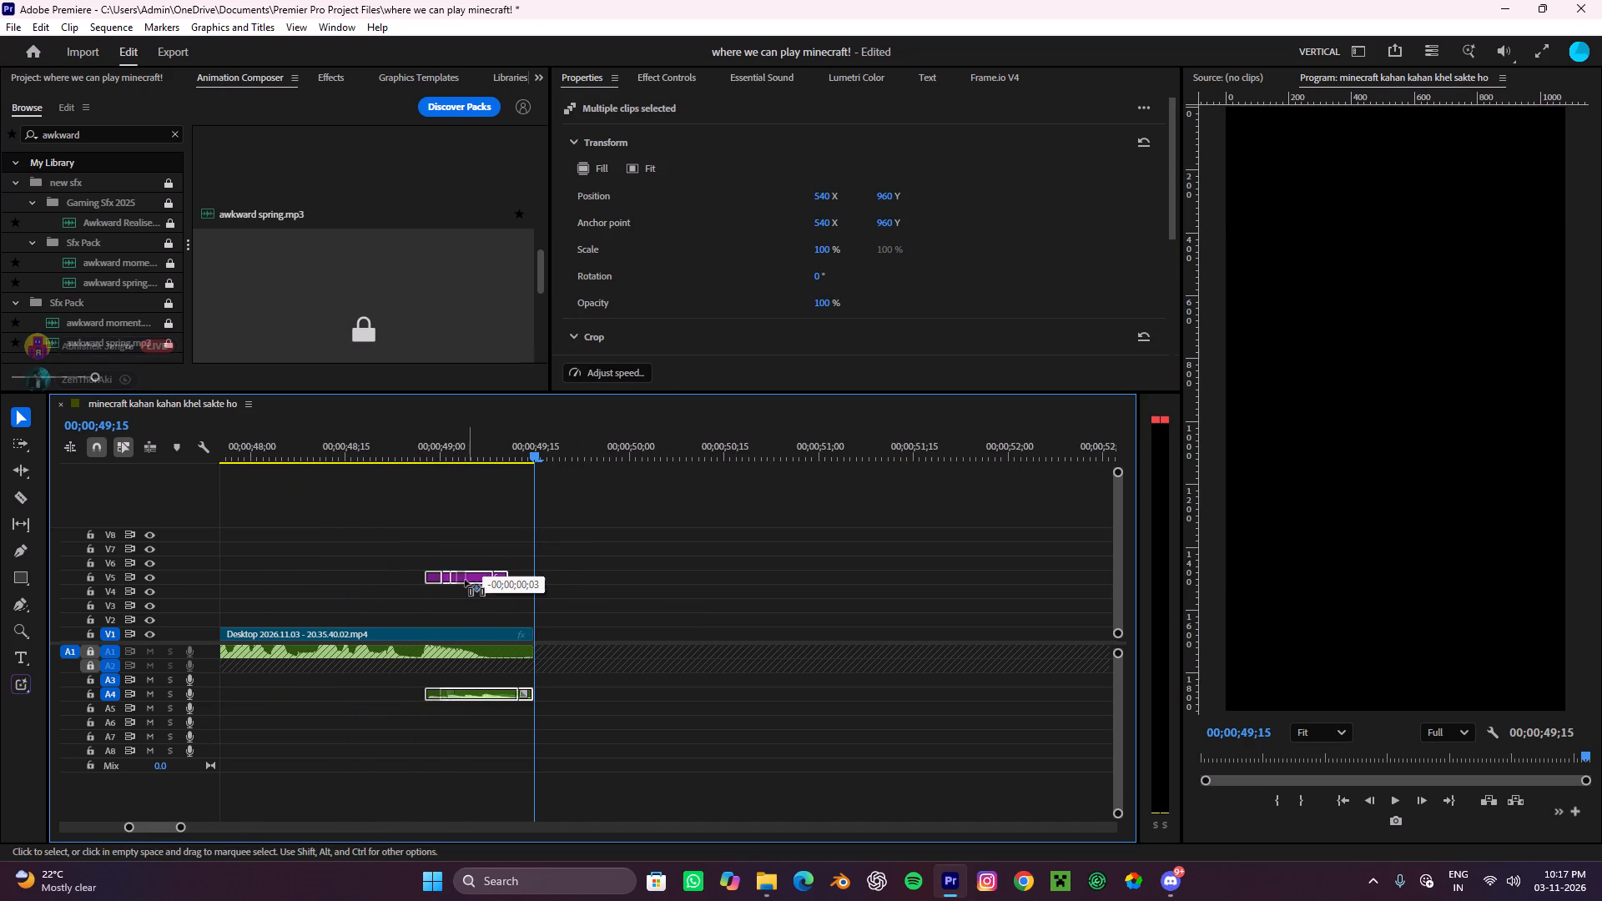
left_click_drag(465, 580, 418, 581)
left_click(325, 425)
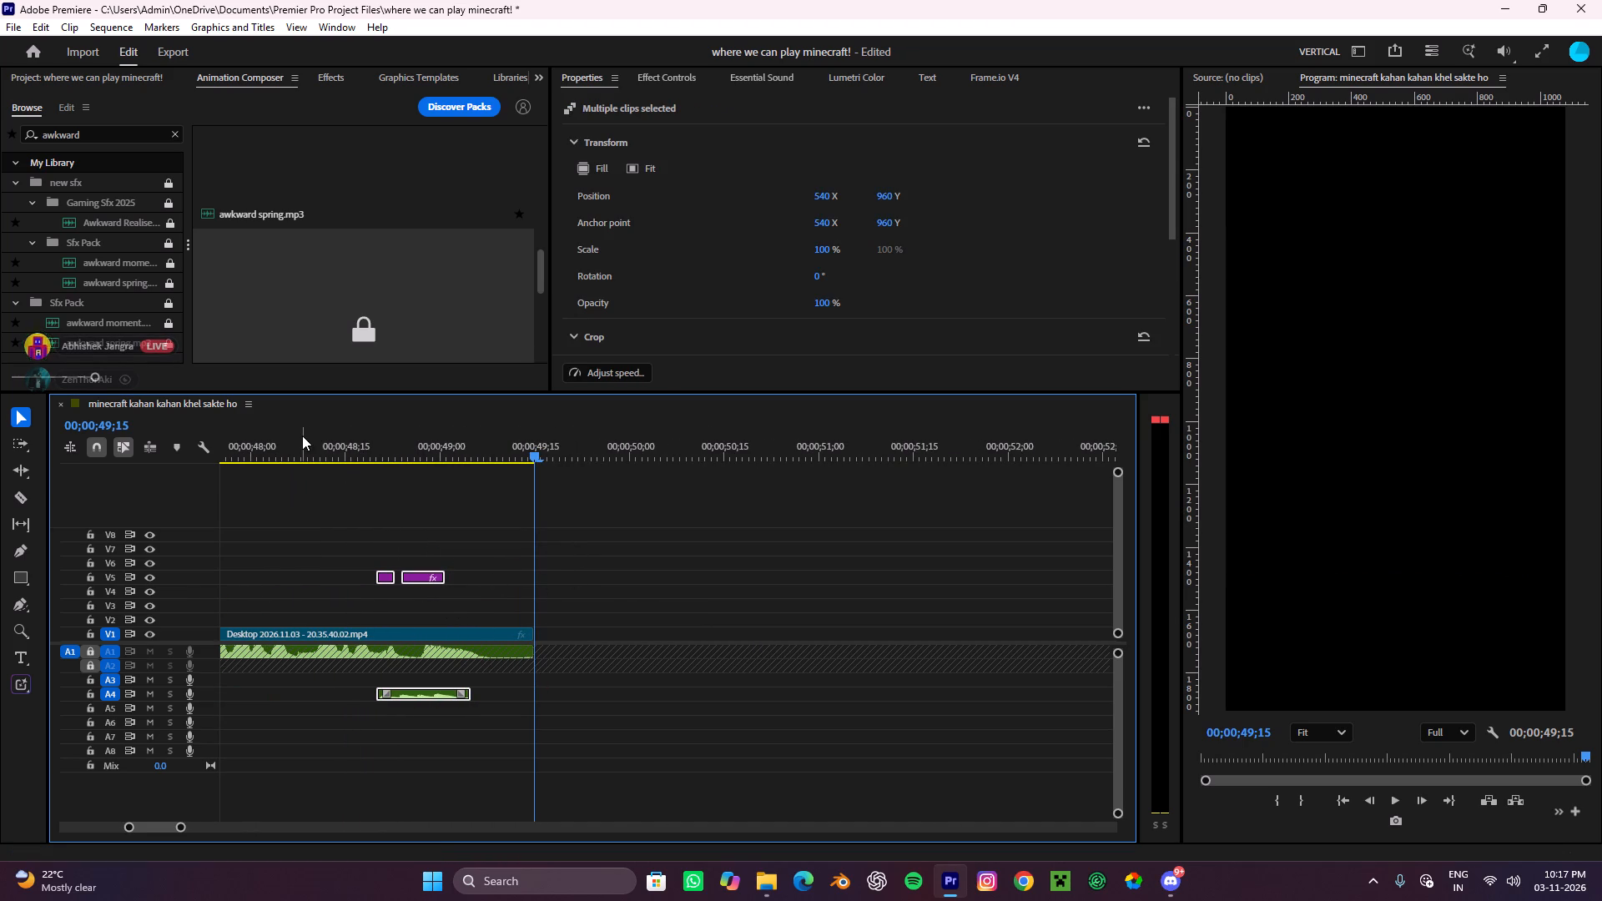
left_click_drag(302, 435, 302, 449)
left_click(541, 599)
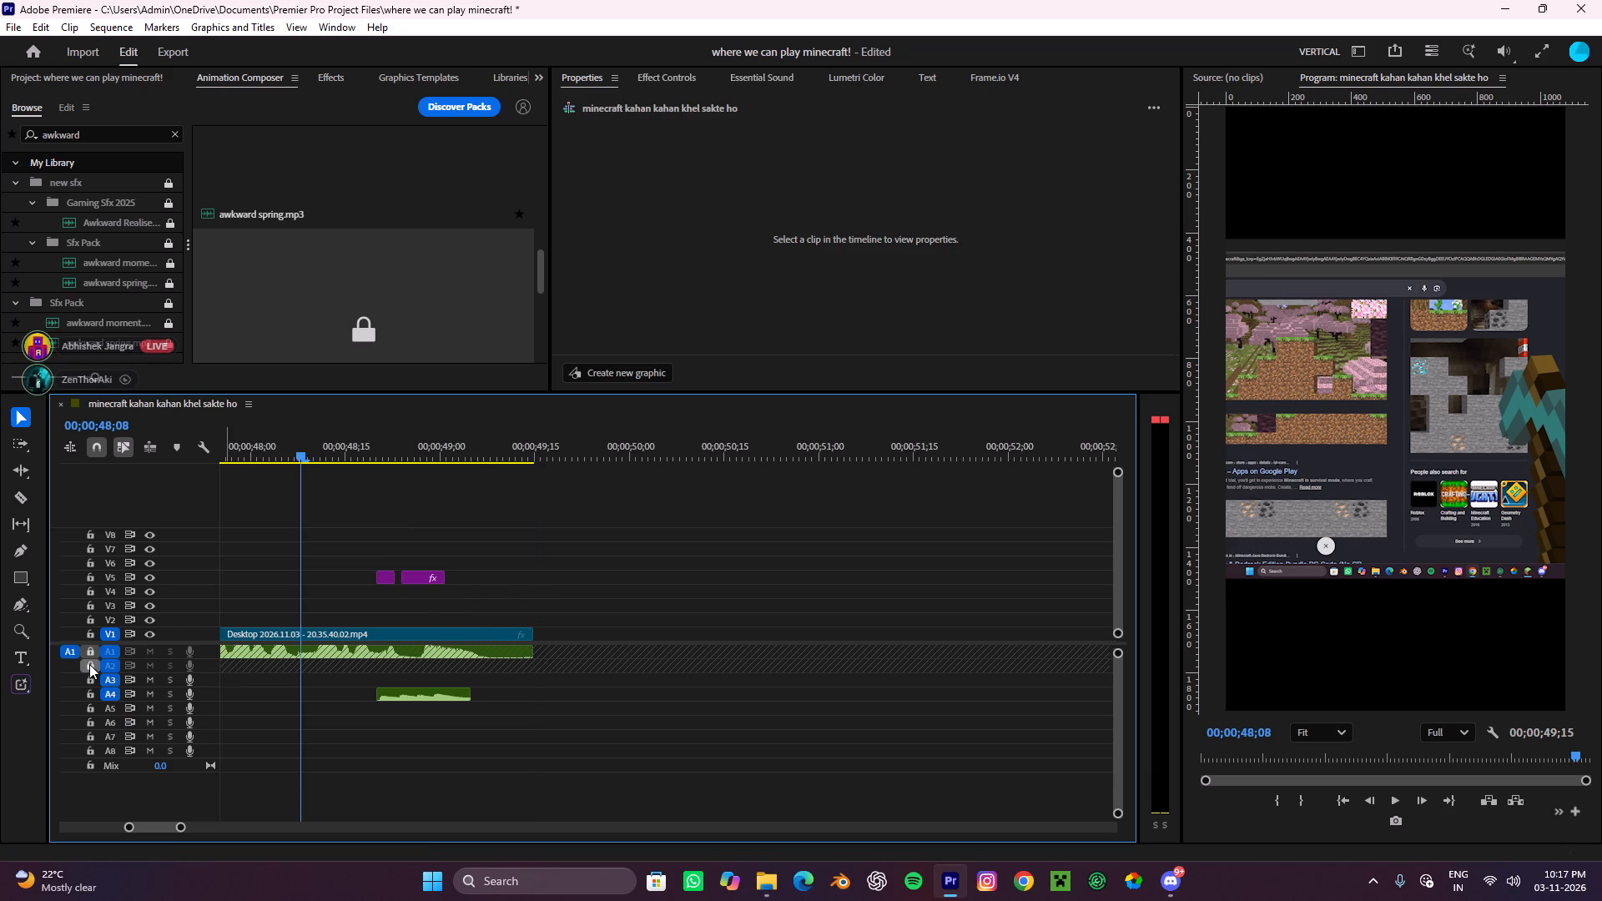
Unlock A1 and A2, cut the last V1 clip and its A1 audio at 00;00;49;07, and remove the tail.
left_click(91, 657)
left_click(91, 663)
key("c")
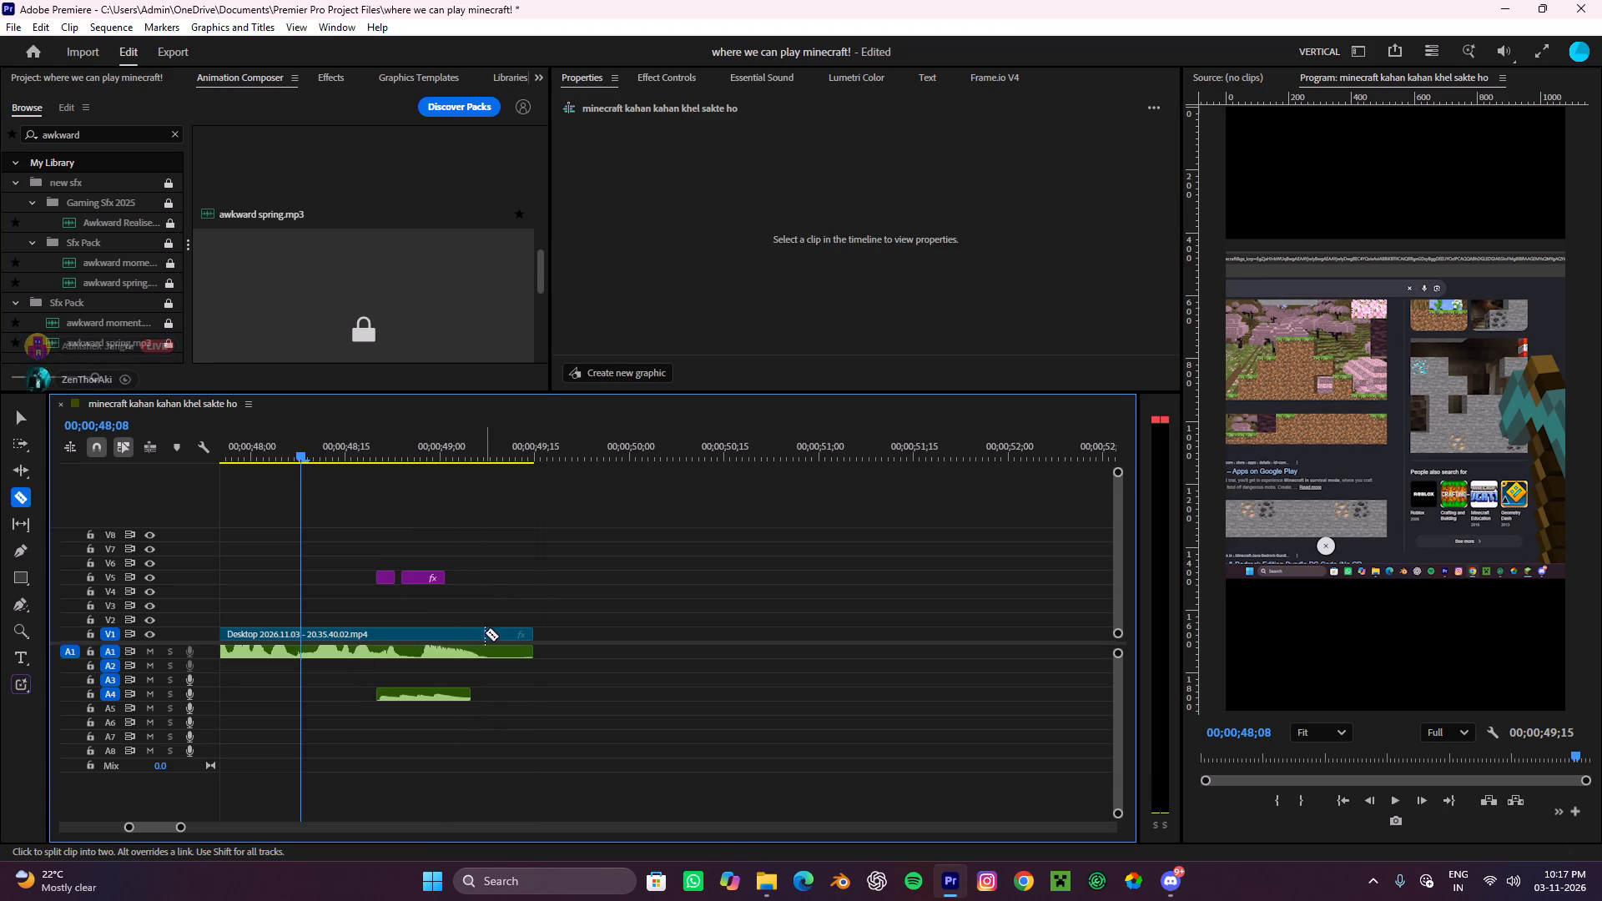
left_click(485, 632)
left_click(482, 664)
key("v")
key("c")
left_click(482, 650)
key("v")
left_click_drag(516, 613, 520, 699)
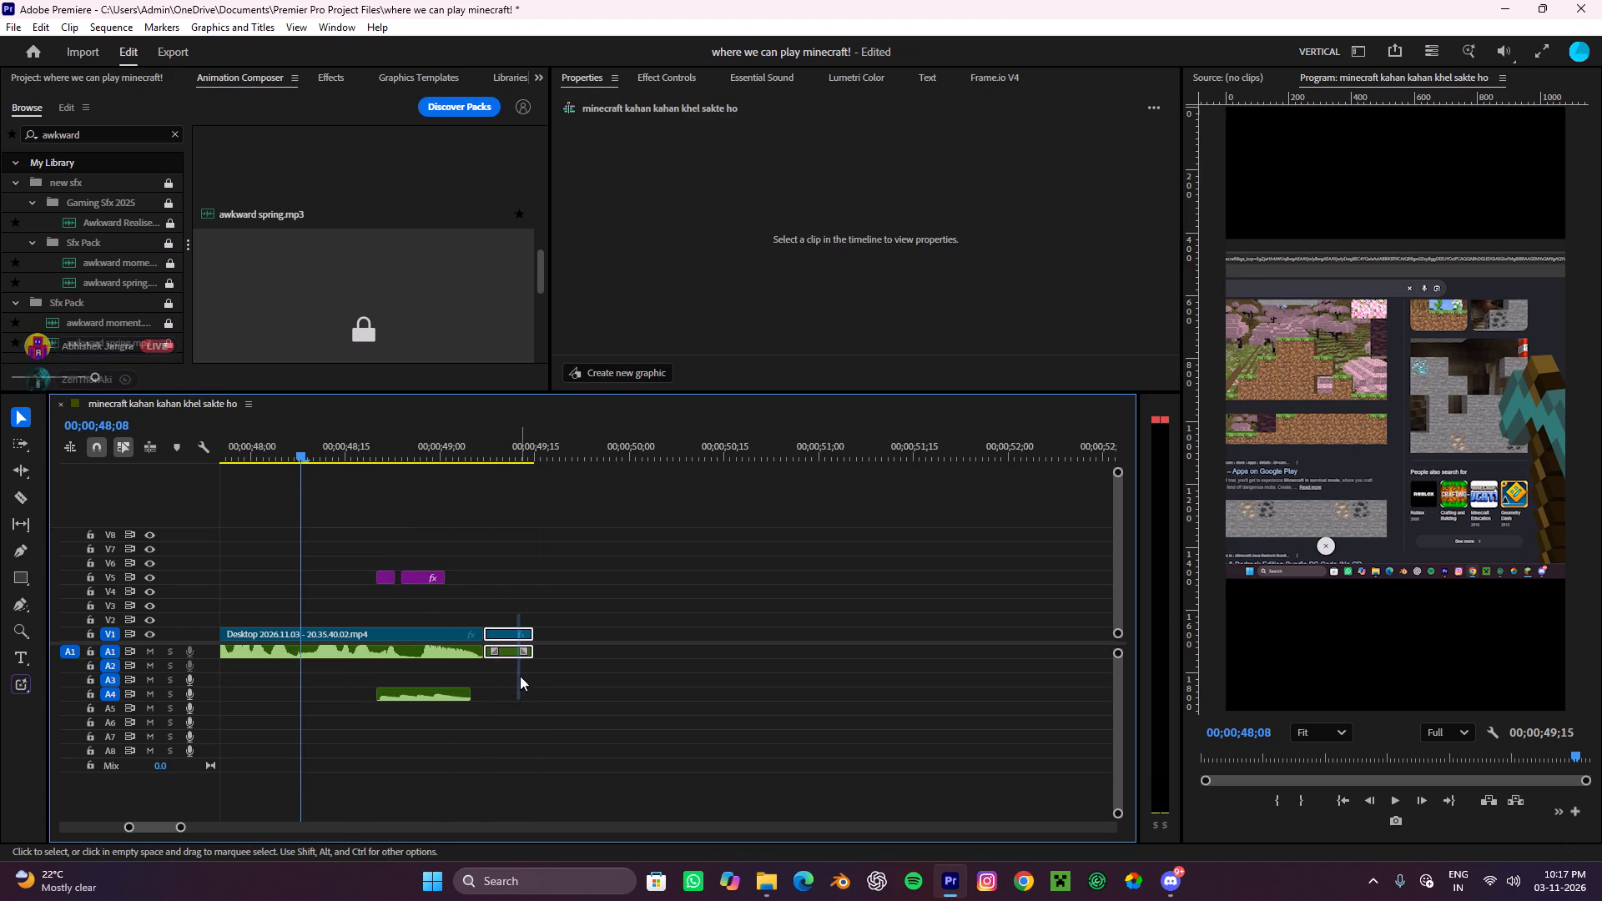
key("ctrl+x")
Lock audio tracks A1 and A2 again.
scroll(513, 661, "down", 15, "alt")
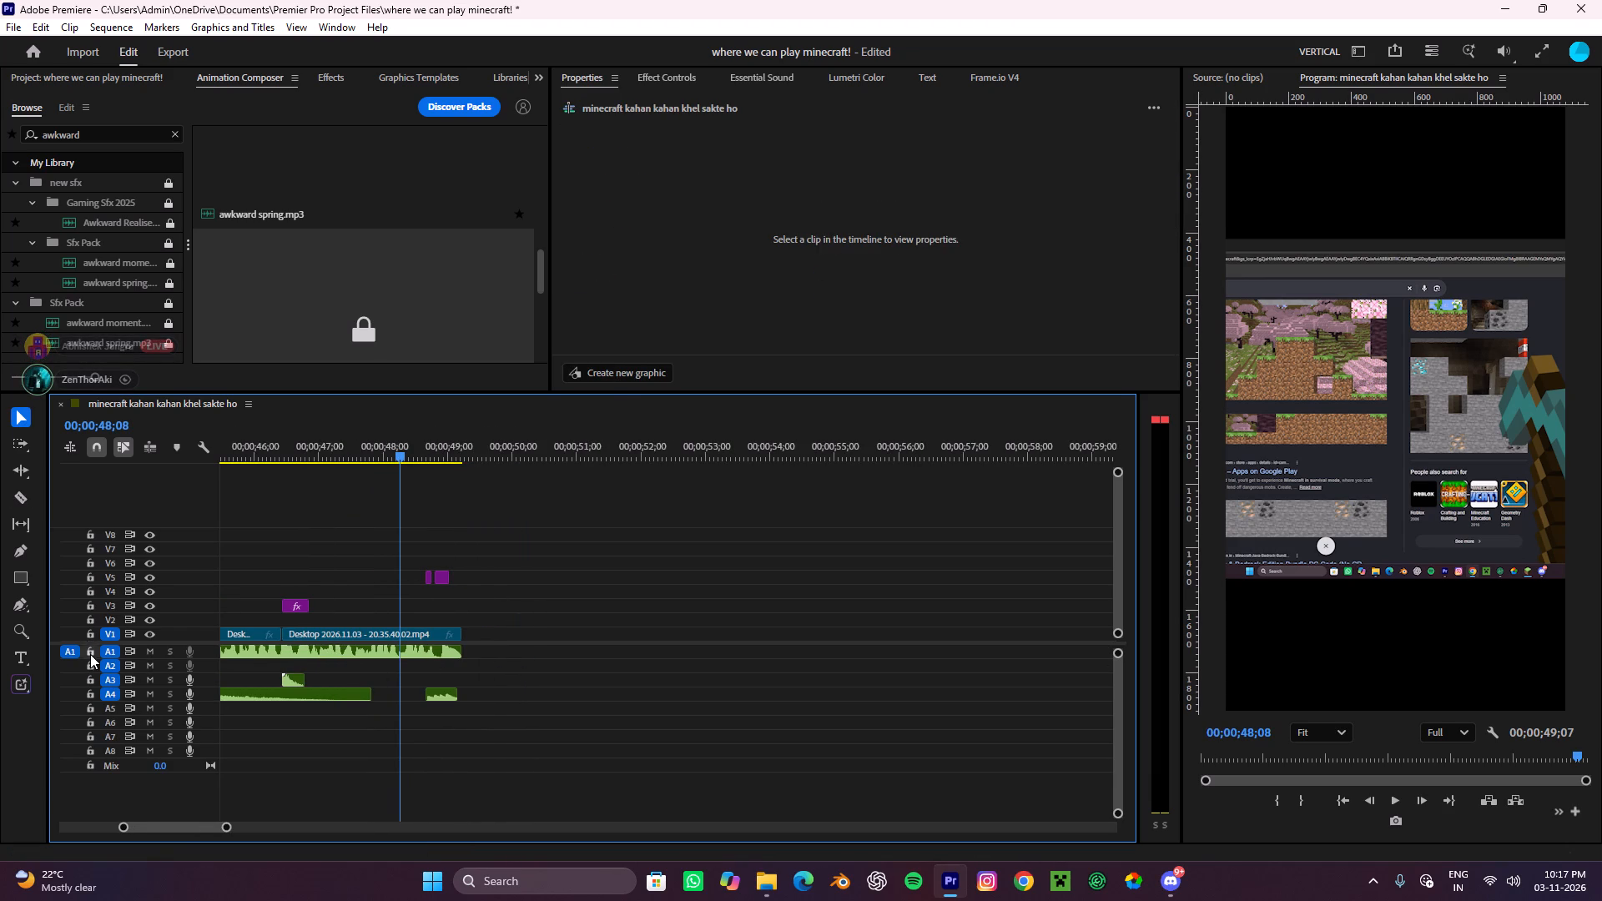
left_click(90, 654)
left_click(90, 667)
Play back the opening of the sequence from 00;00;00;00 to about 00;00;02;23.
scroll(280, 672, "down", 20, "alt")
scroll(280, 672, "down", 2, "alt")
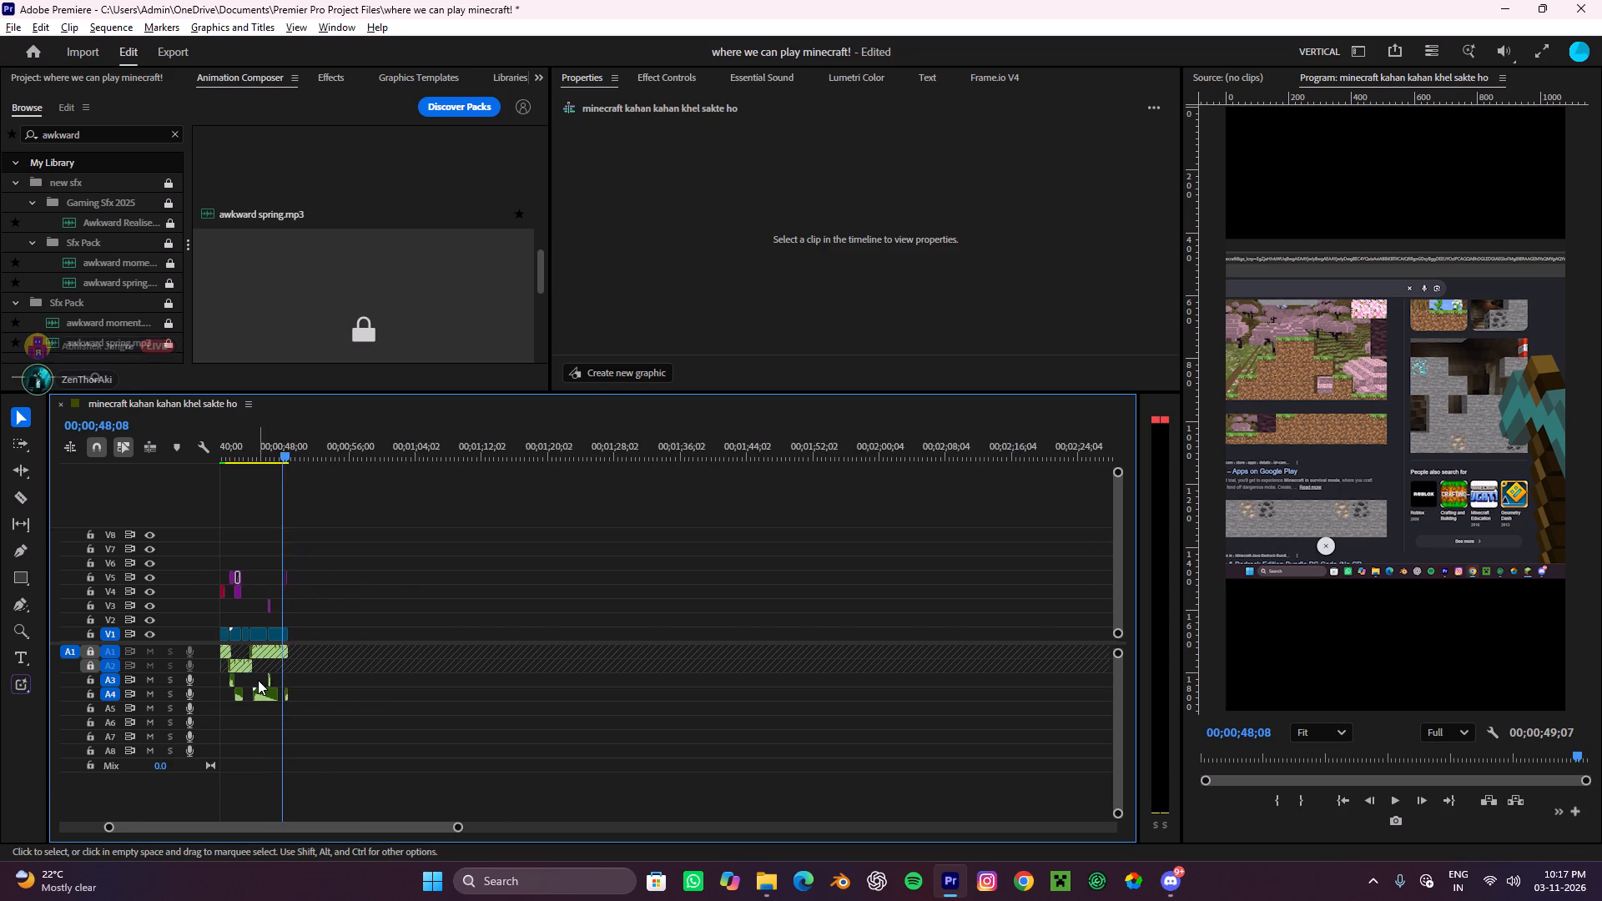
scroll(258, 680, "down", 6, "alt")
scroll(258, 680, "up", 5)
scroll(259, 667, "up", 17, "alt")
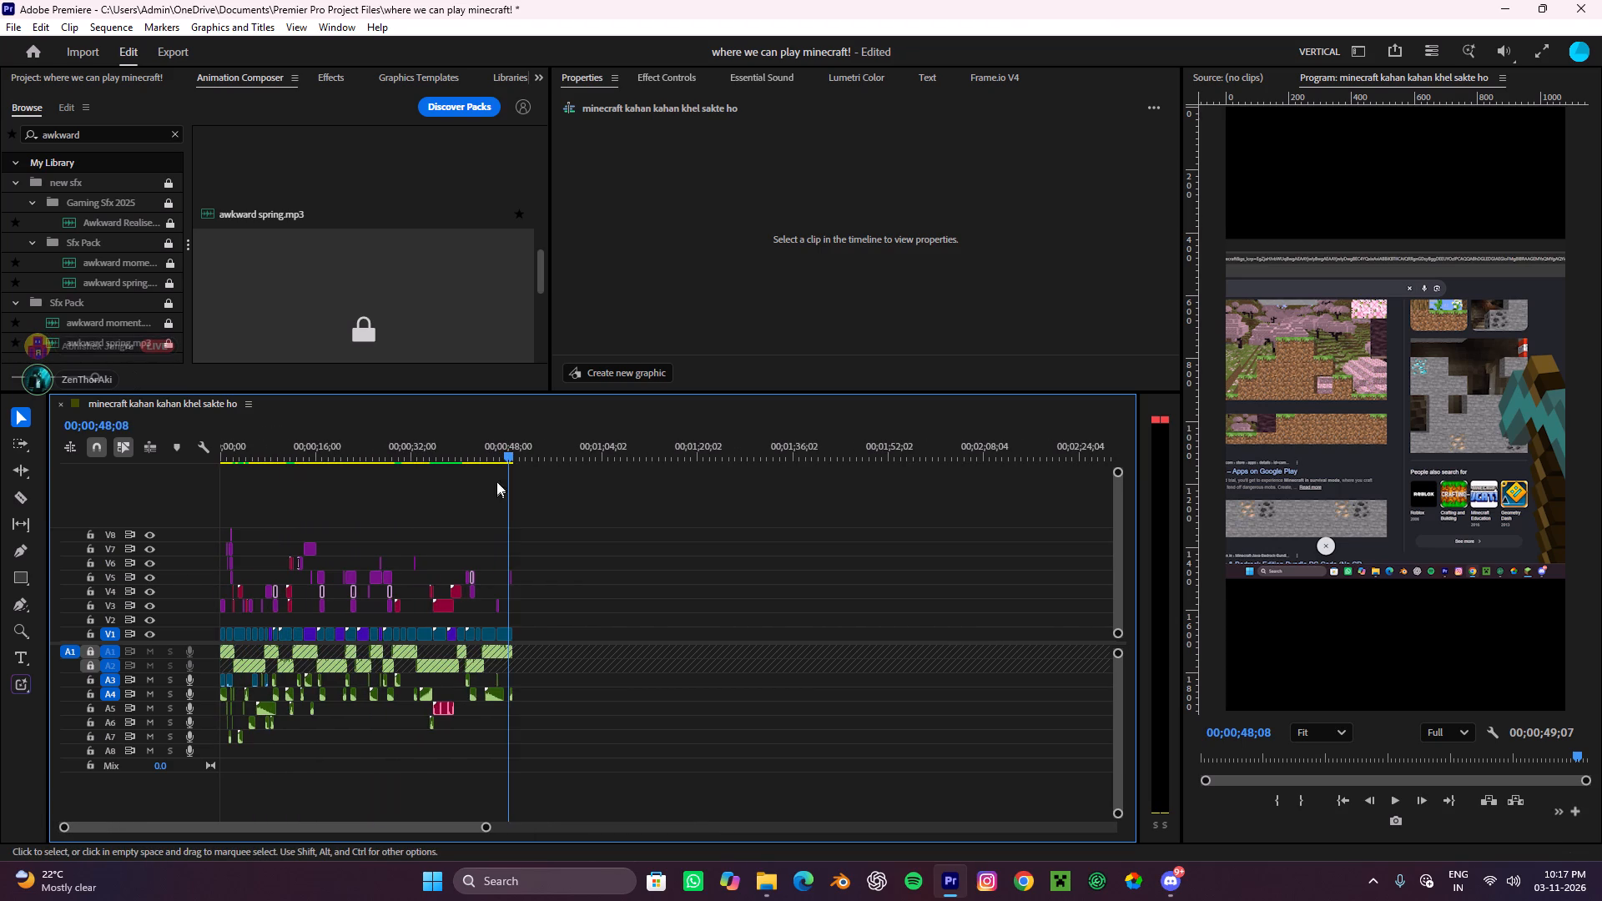
left_click_drag(512, 432, 0, 442)
key("space")
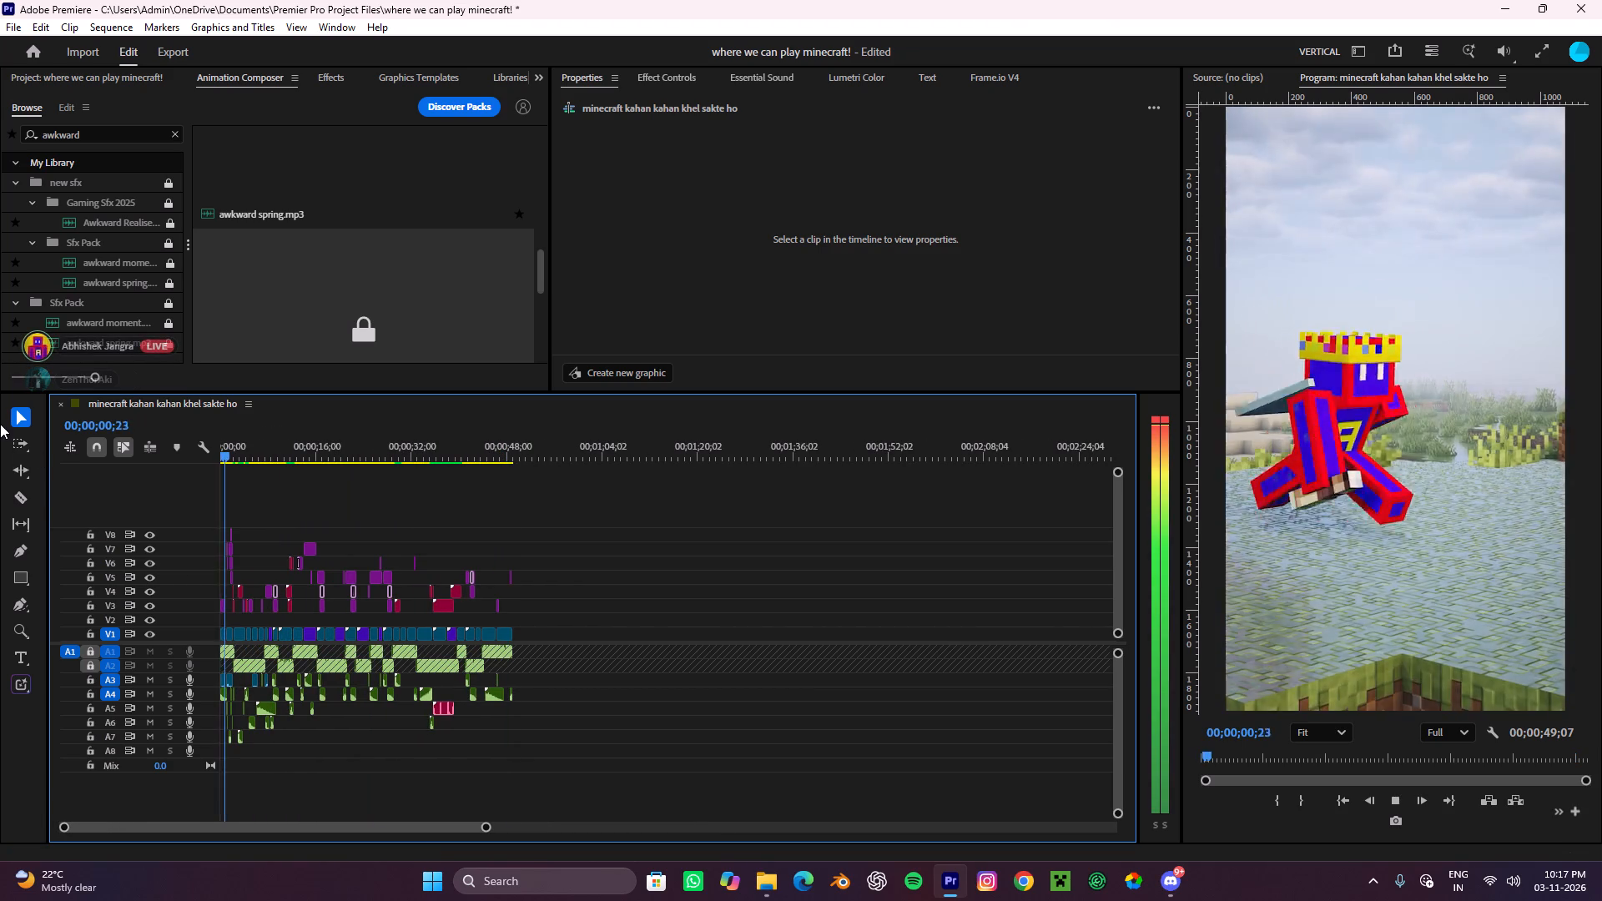
key("space")
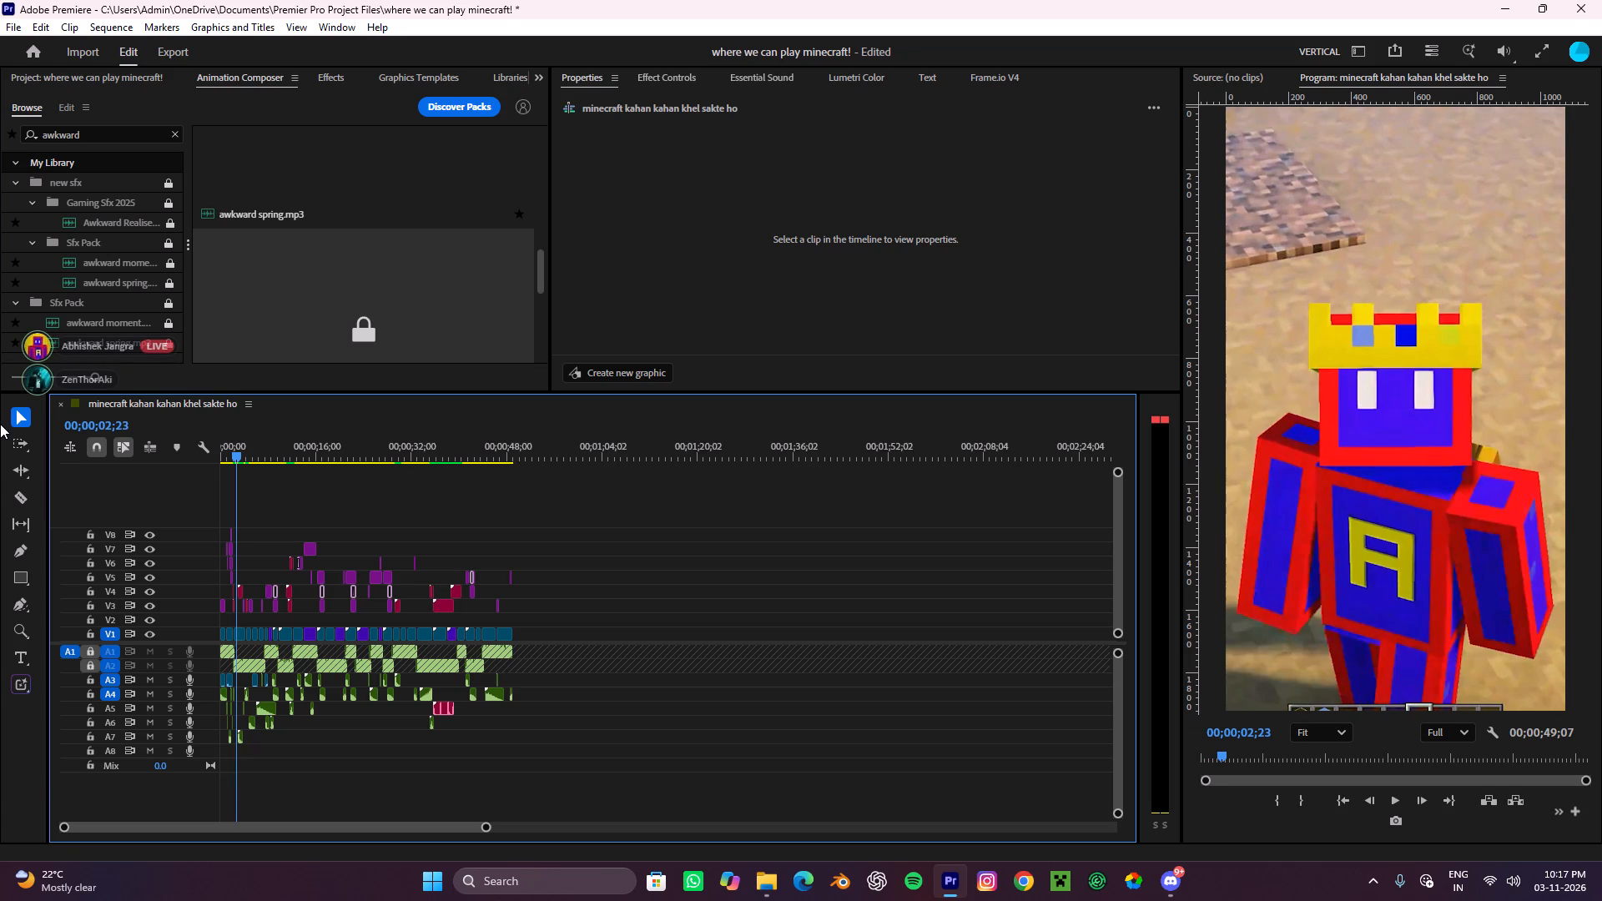
Select all the footage clips on V1 and open their clip commands.
left_click_drag(550, 634, 193, 627)
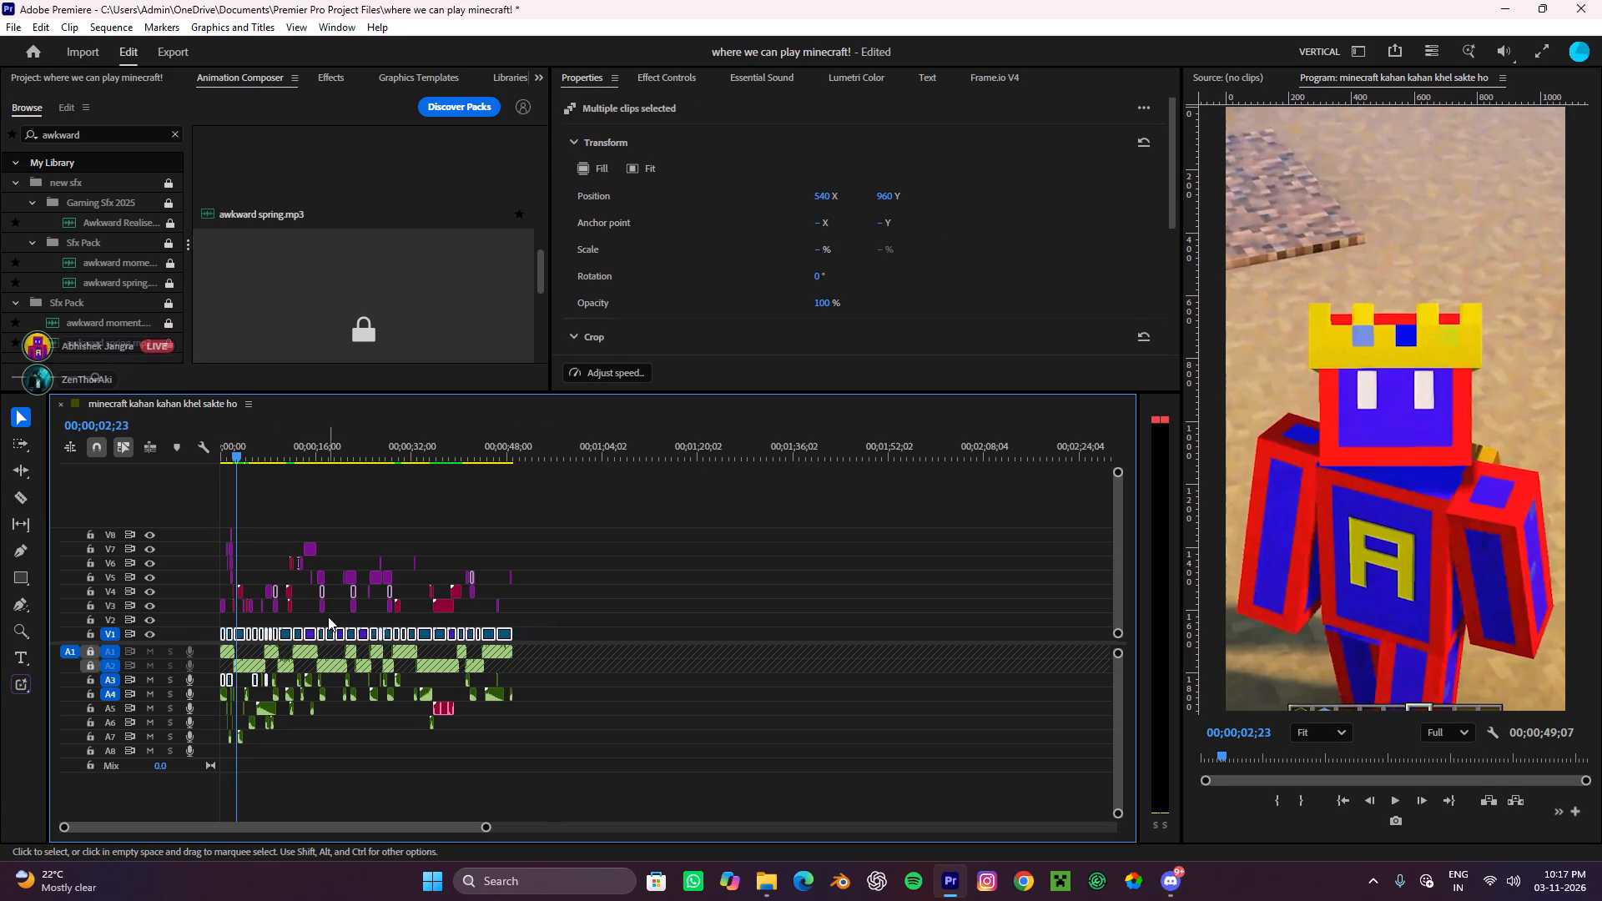
scroll(326, 617, "up", 15, "alt")
right_click(300, 637)
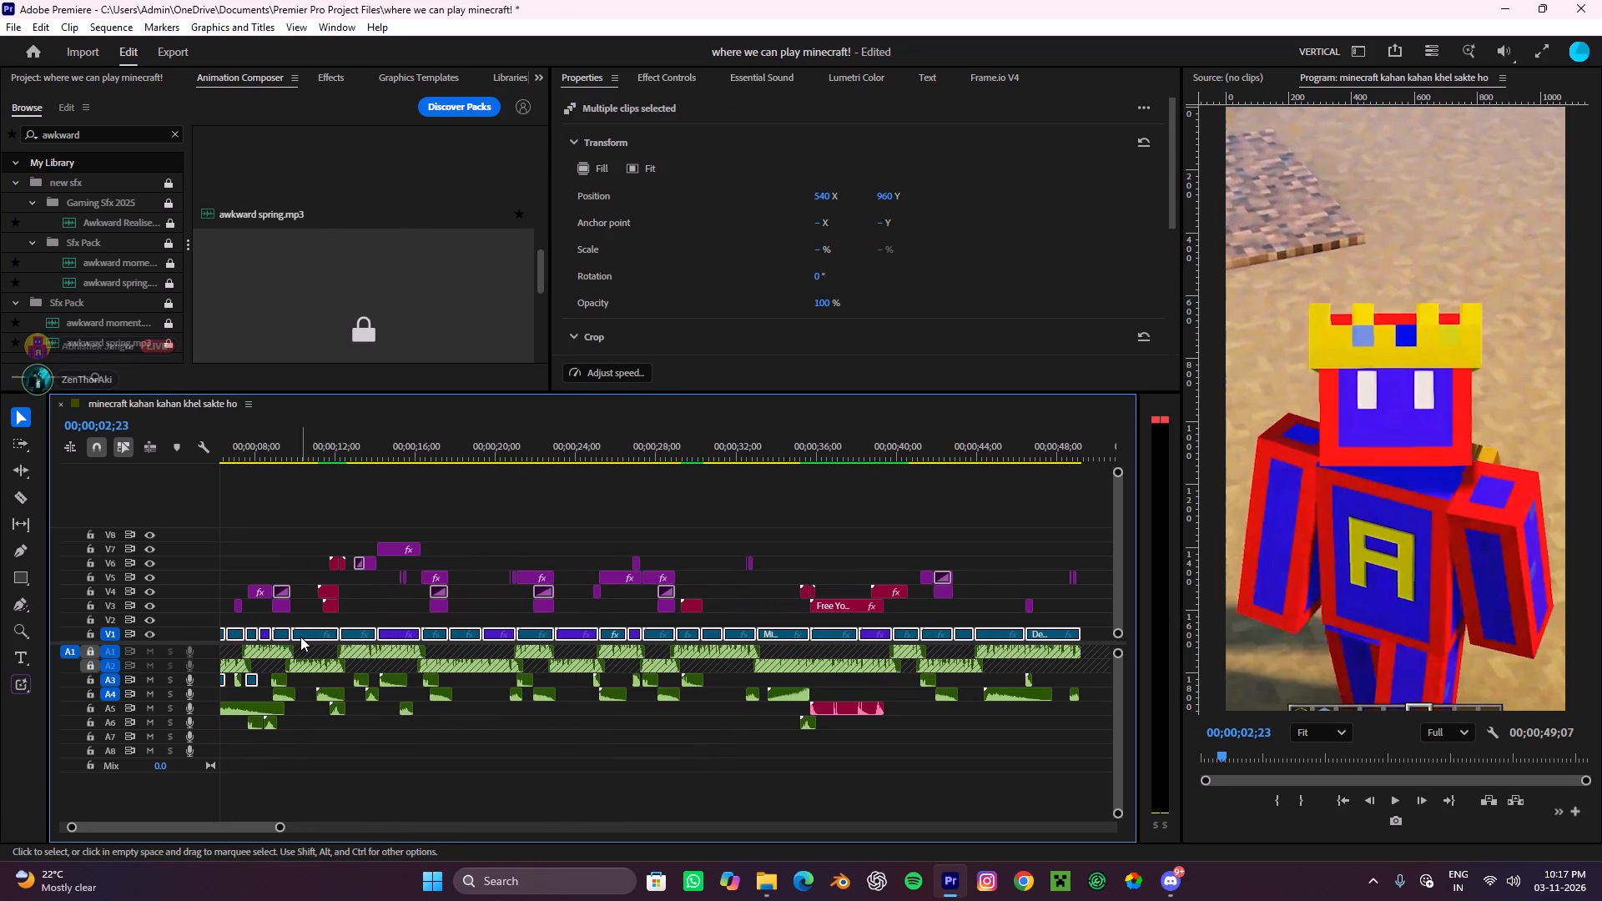
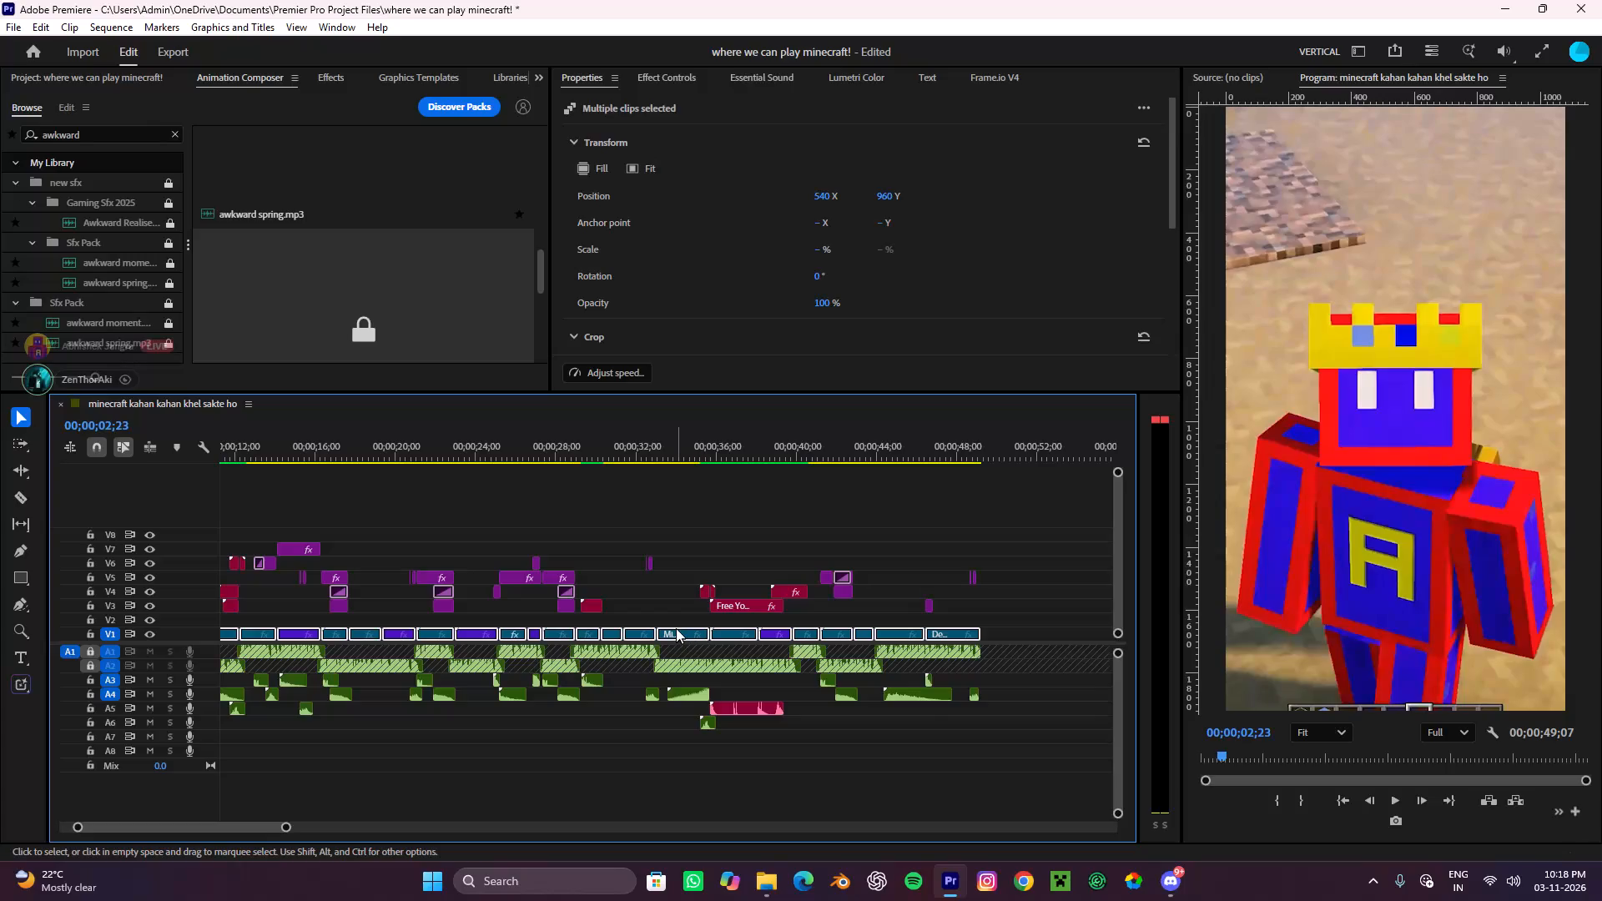
Nest all the selected footage clips on V1 into a single sequence, keeping the default name.
right_click(676, 628)
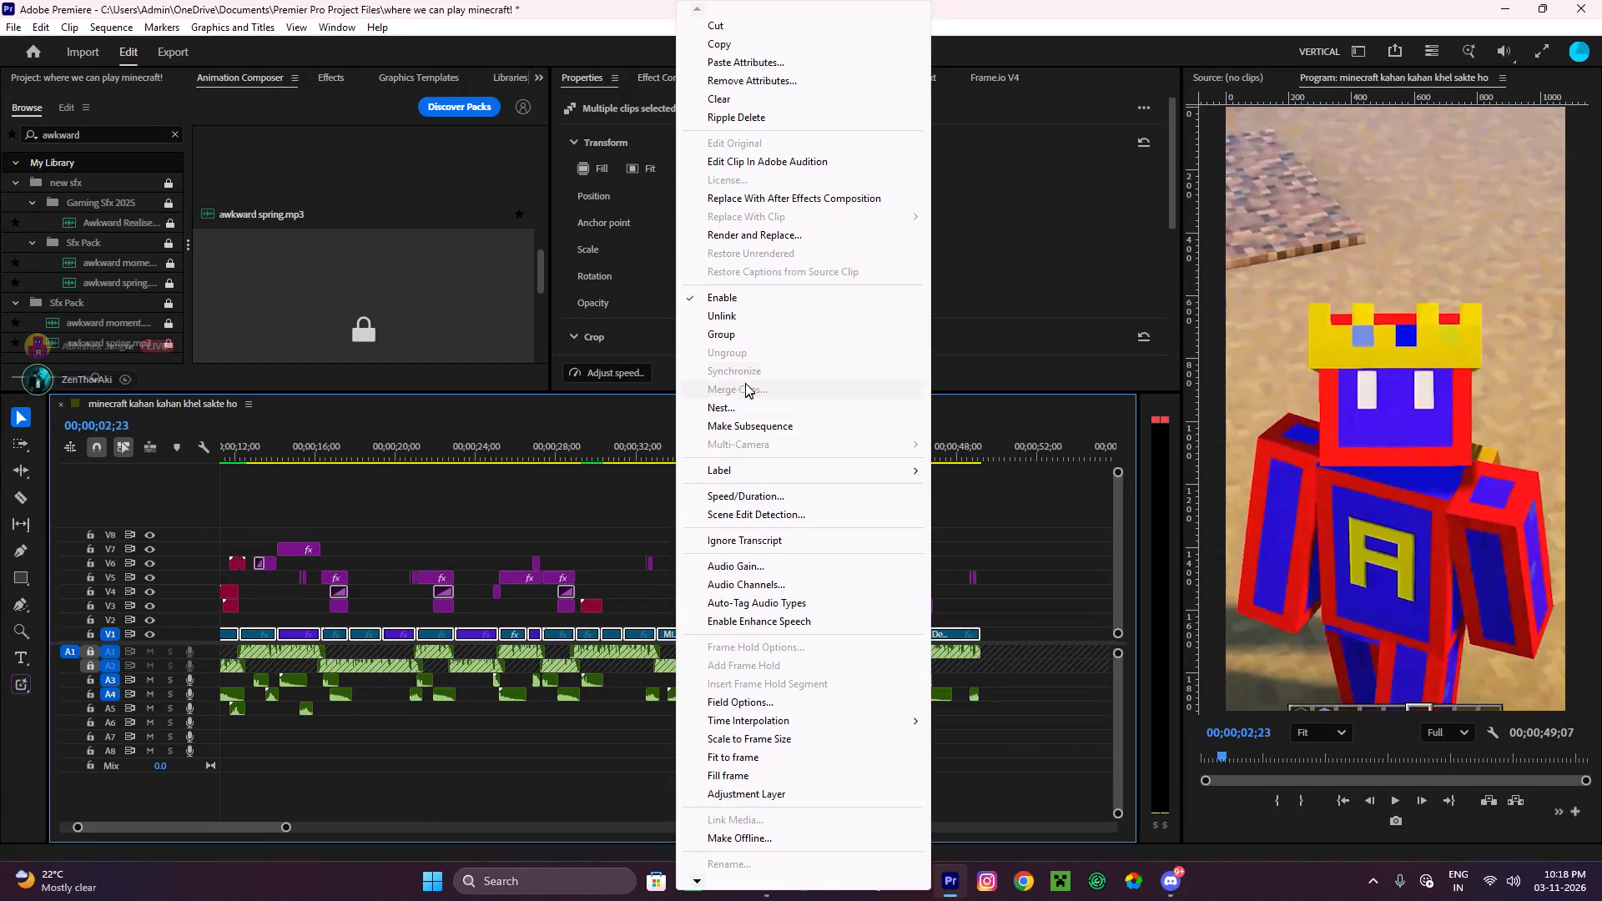
left_click(730, 401)
left_click(837, 460)
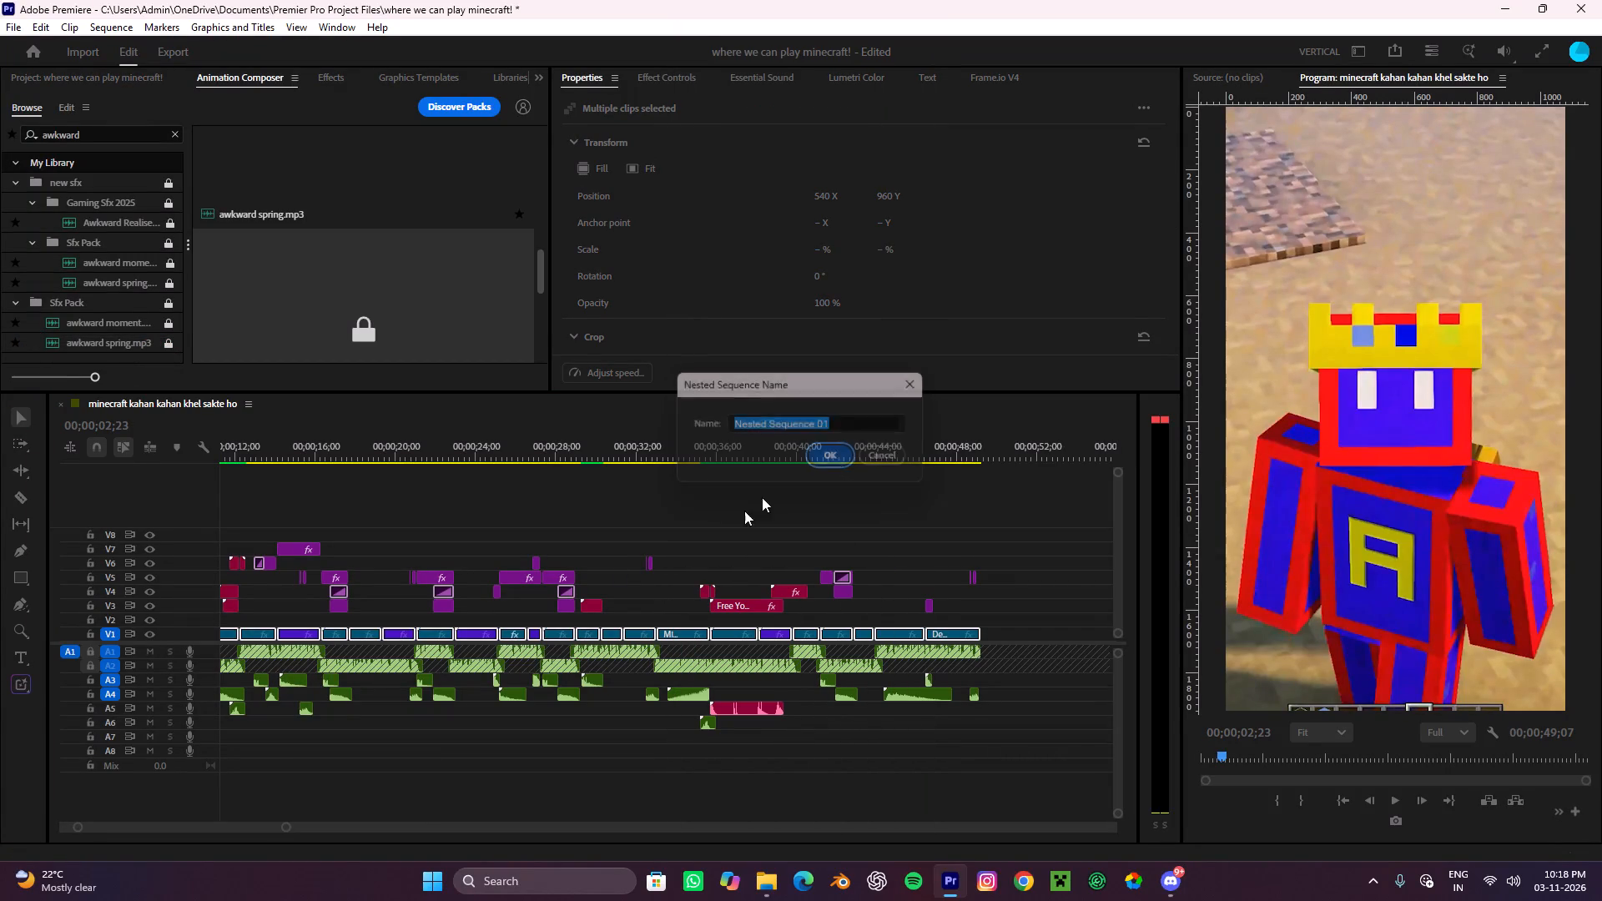
Search the effects for "color grade" and apply the color grade preset from Preset Pack to the nested clip on V1.
left_click(440, 632)
scroll(440, 632, "up", 4)
scroll(310, 601, "up", 5)
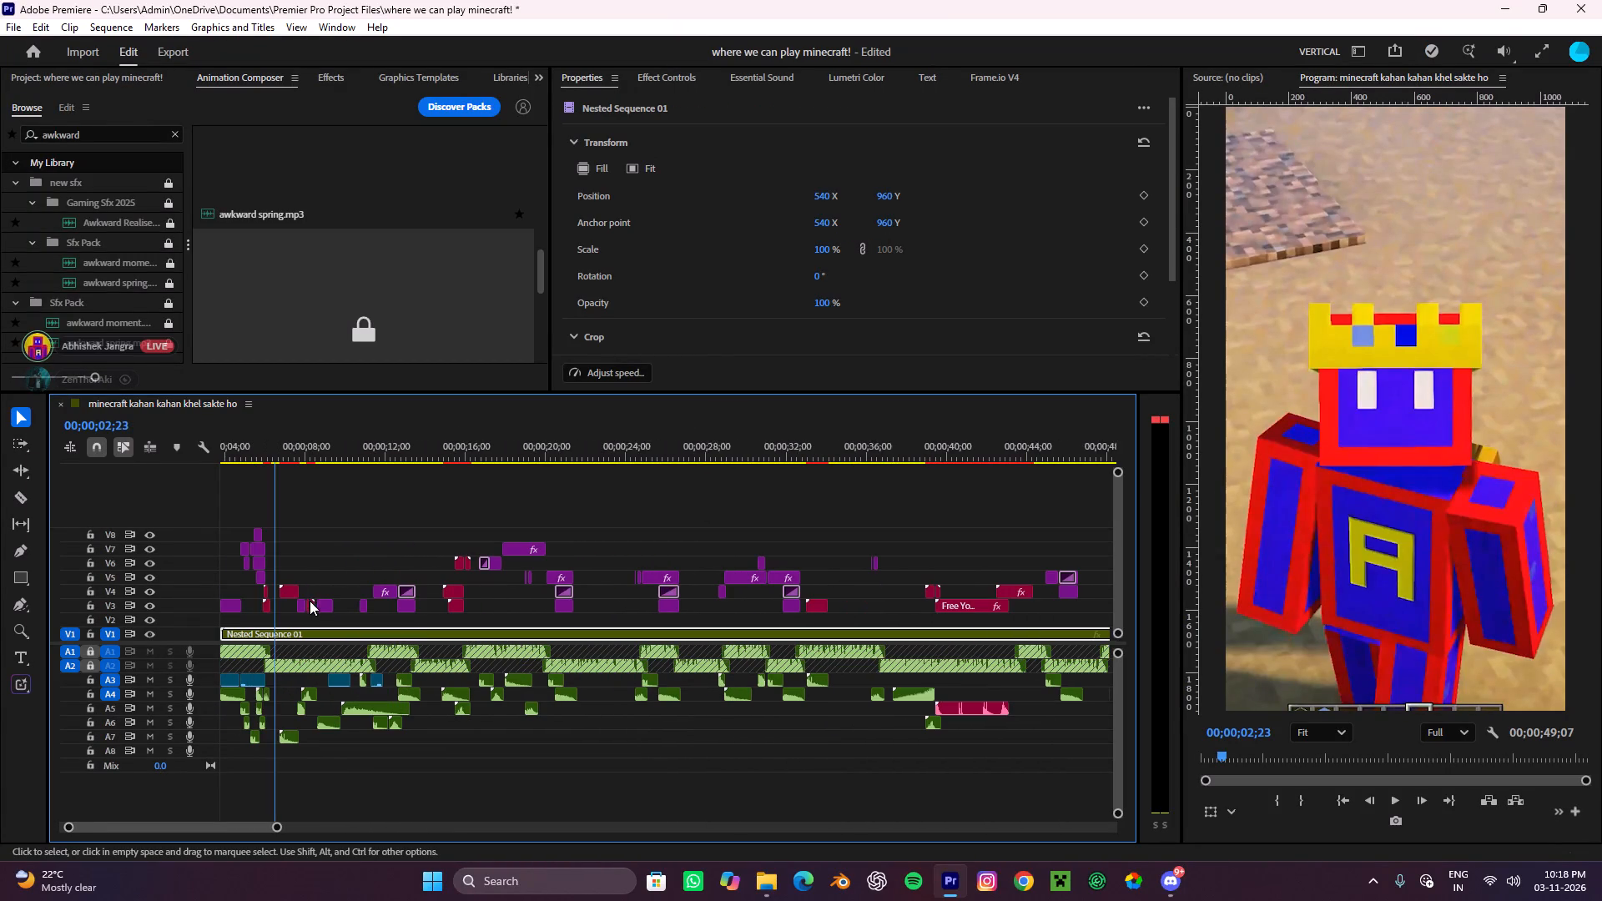
scroll(303, 599, "up", 4)
left_click(346, 82)
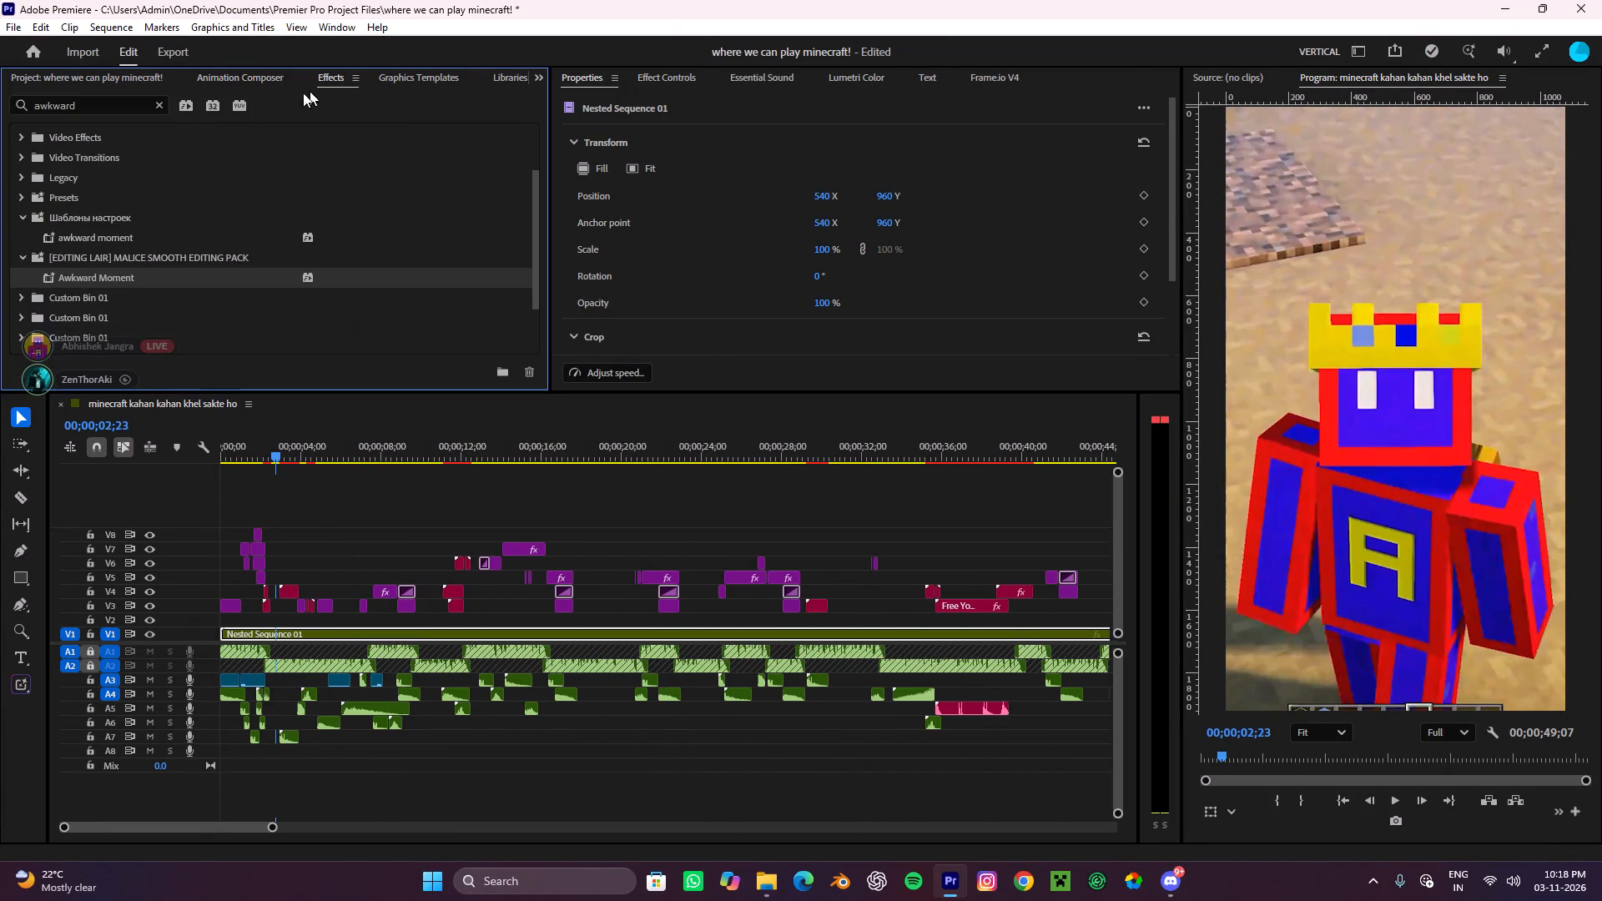
left_click_drag(123, 105, 0, 152)
key("c")
key("o")
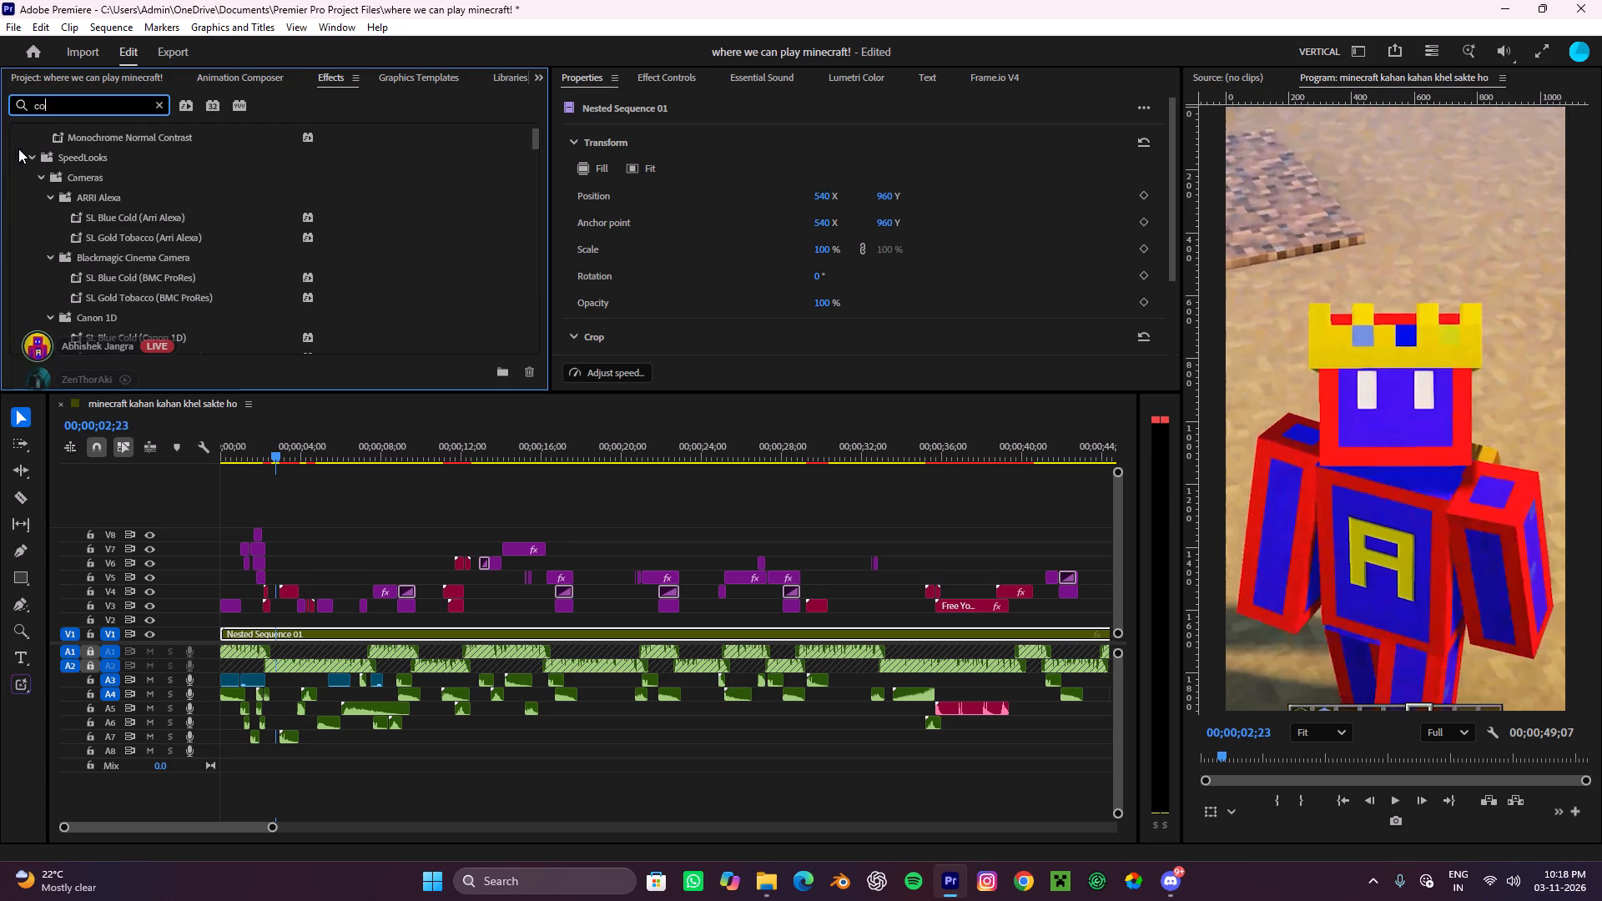
type("lo")
key("r")
key("space")
type("gr")
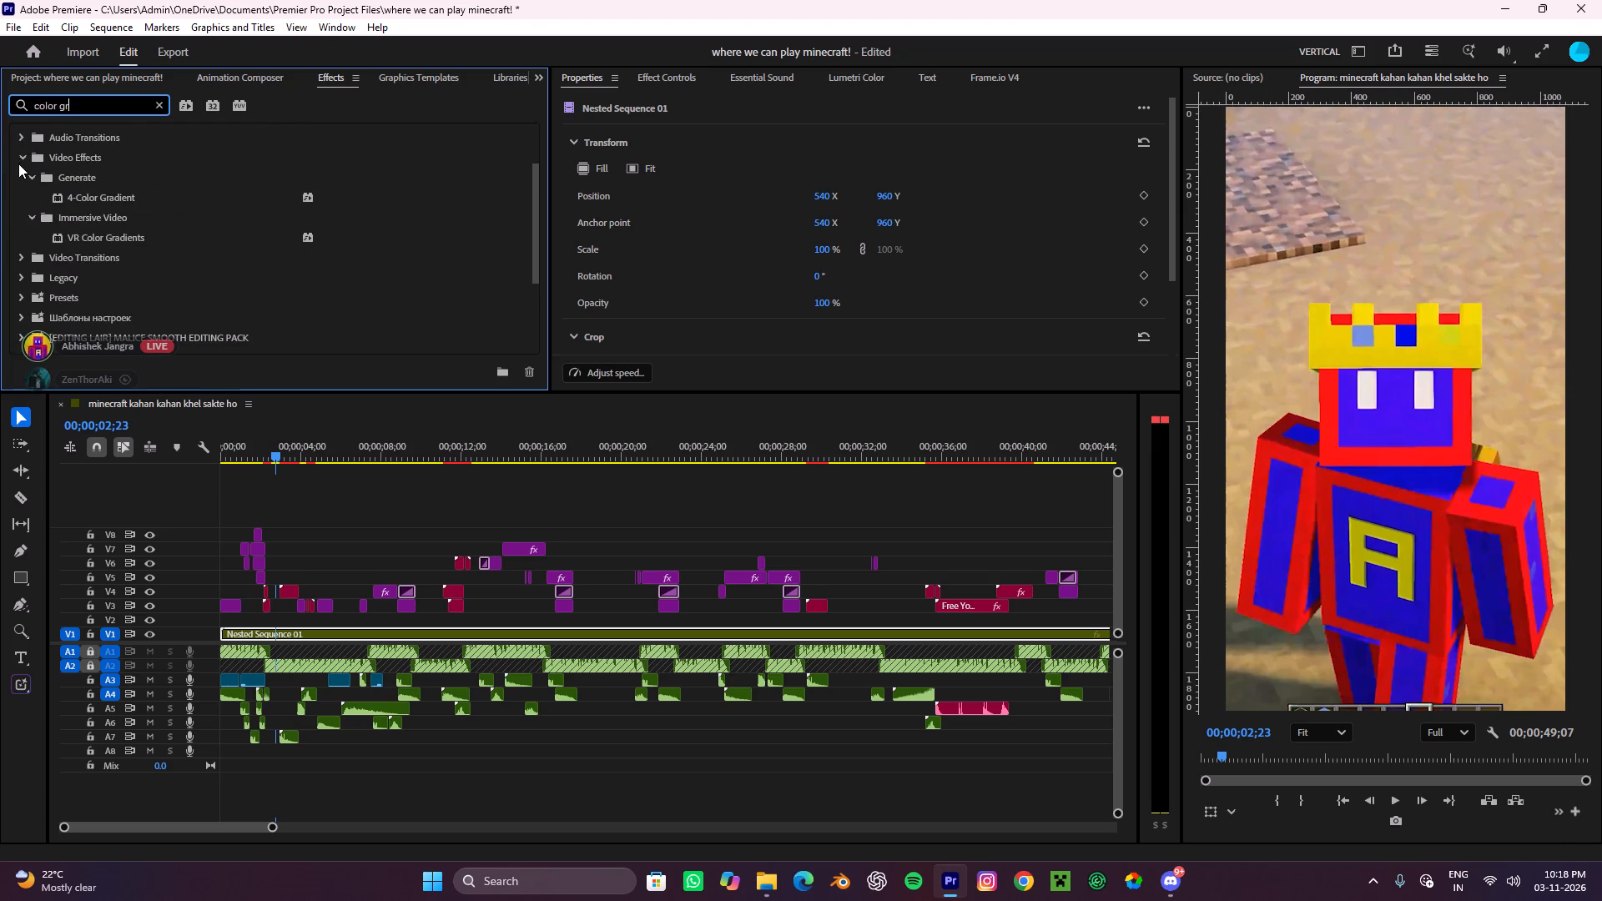
key("a")
type("de")
scroll(127, 250, "up", 4)
scroll(129, 243, "down", 4)
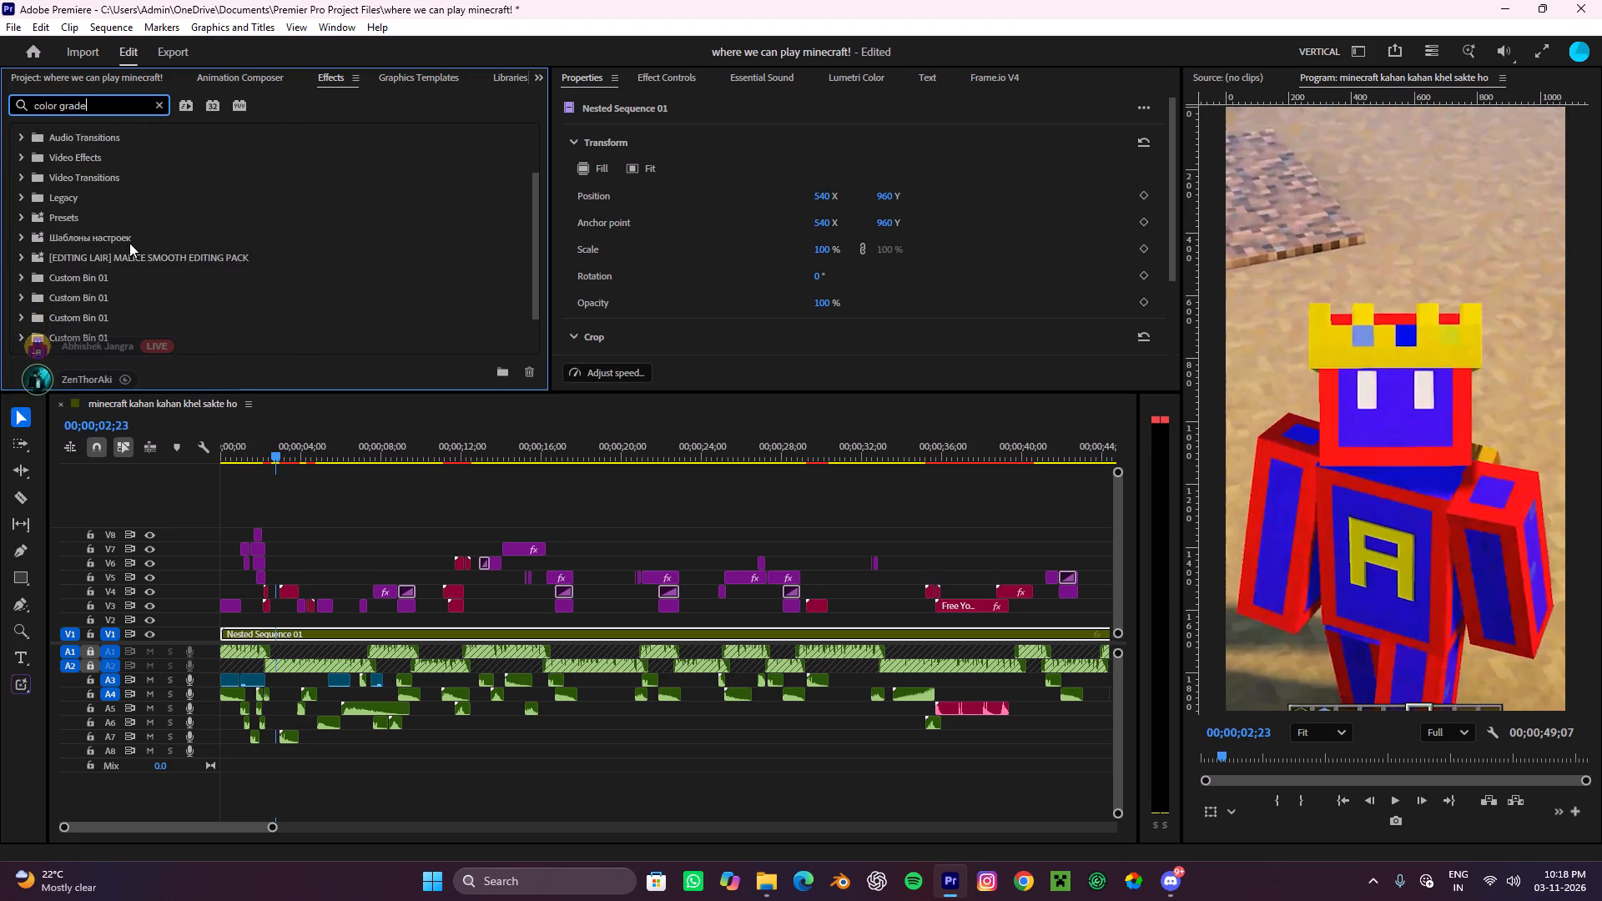
scroll(129, 243, "down", 4)
scroll(129, 243, "up", 16)
left_click_drag(75, 157, 179, 174)
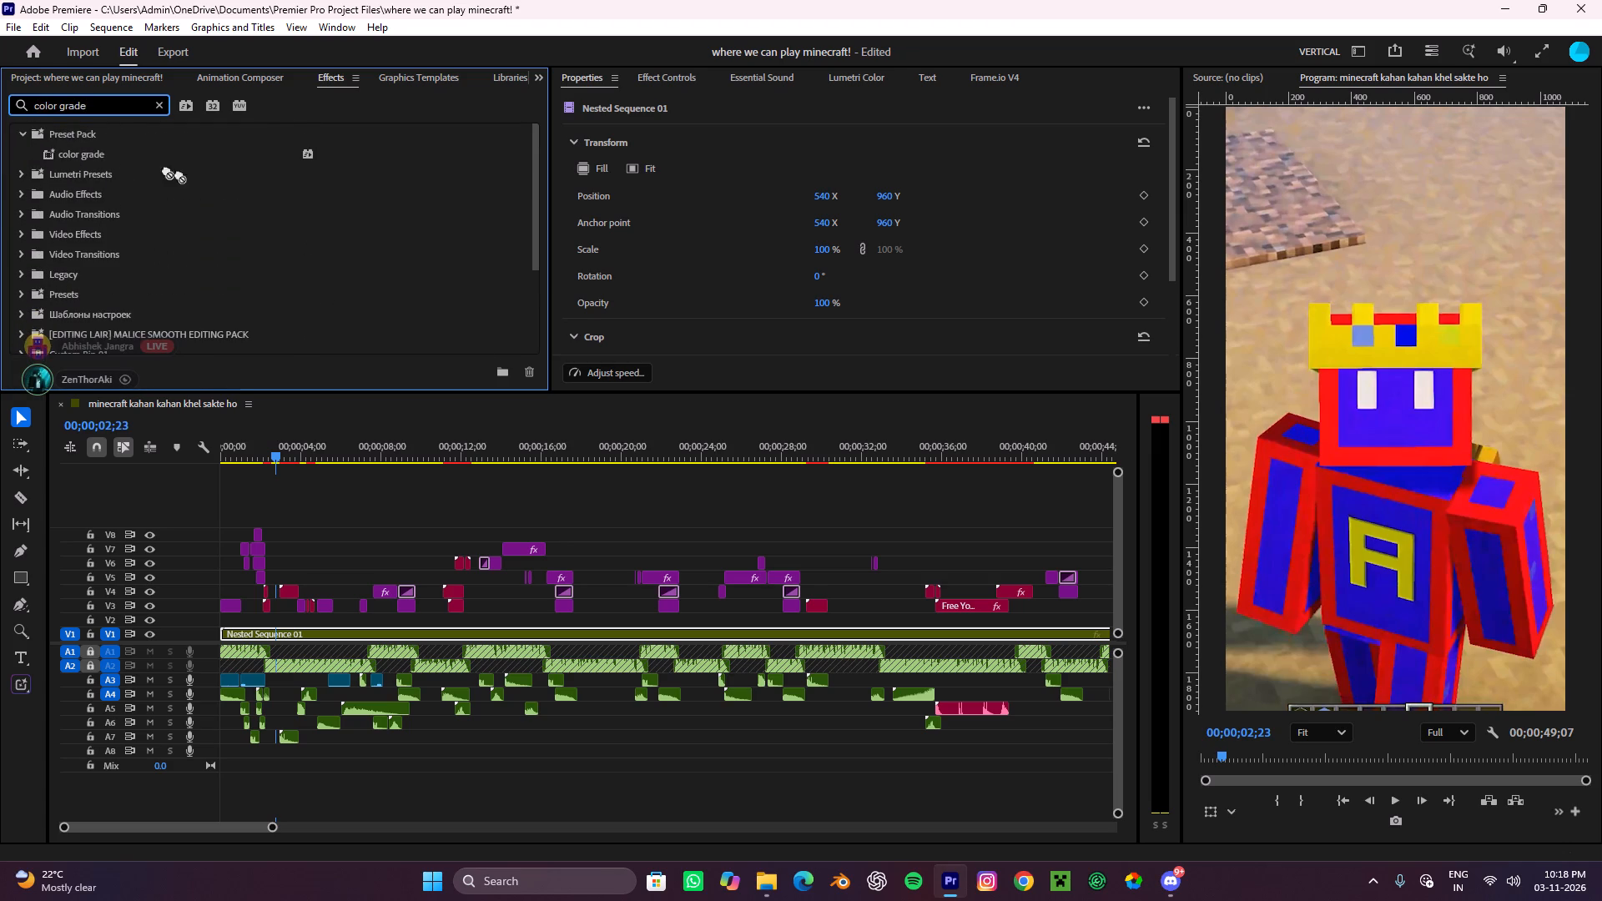
left_click_drag(179, 174, 533, 632)
Play the graded sequence from 00;00;02;23 to about 00;00;10;26 to check the color grade.
scroll(533, 632, "down", 9, "alt")
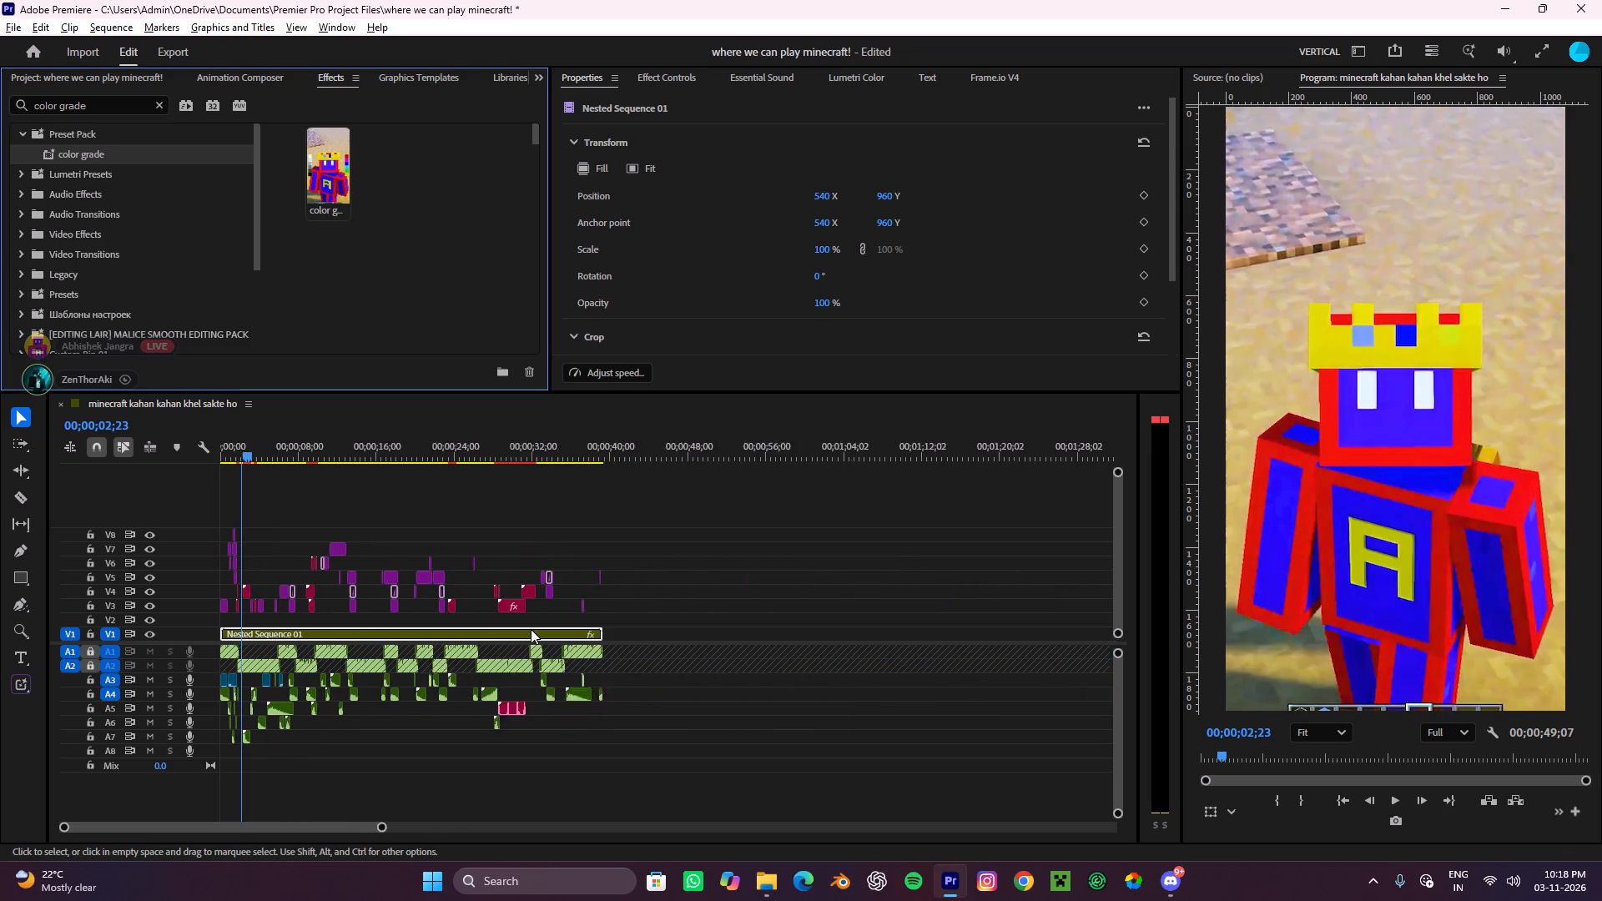
key("space")
left_click(843, 661)
scroll(678, 649, "up", 4, "alt")
scroll(678, 645, "down", 4, "alt")
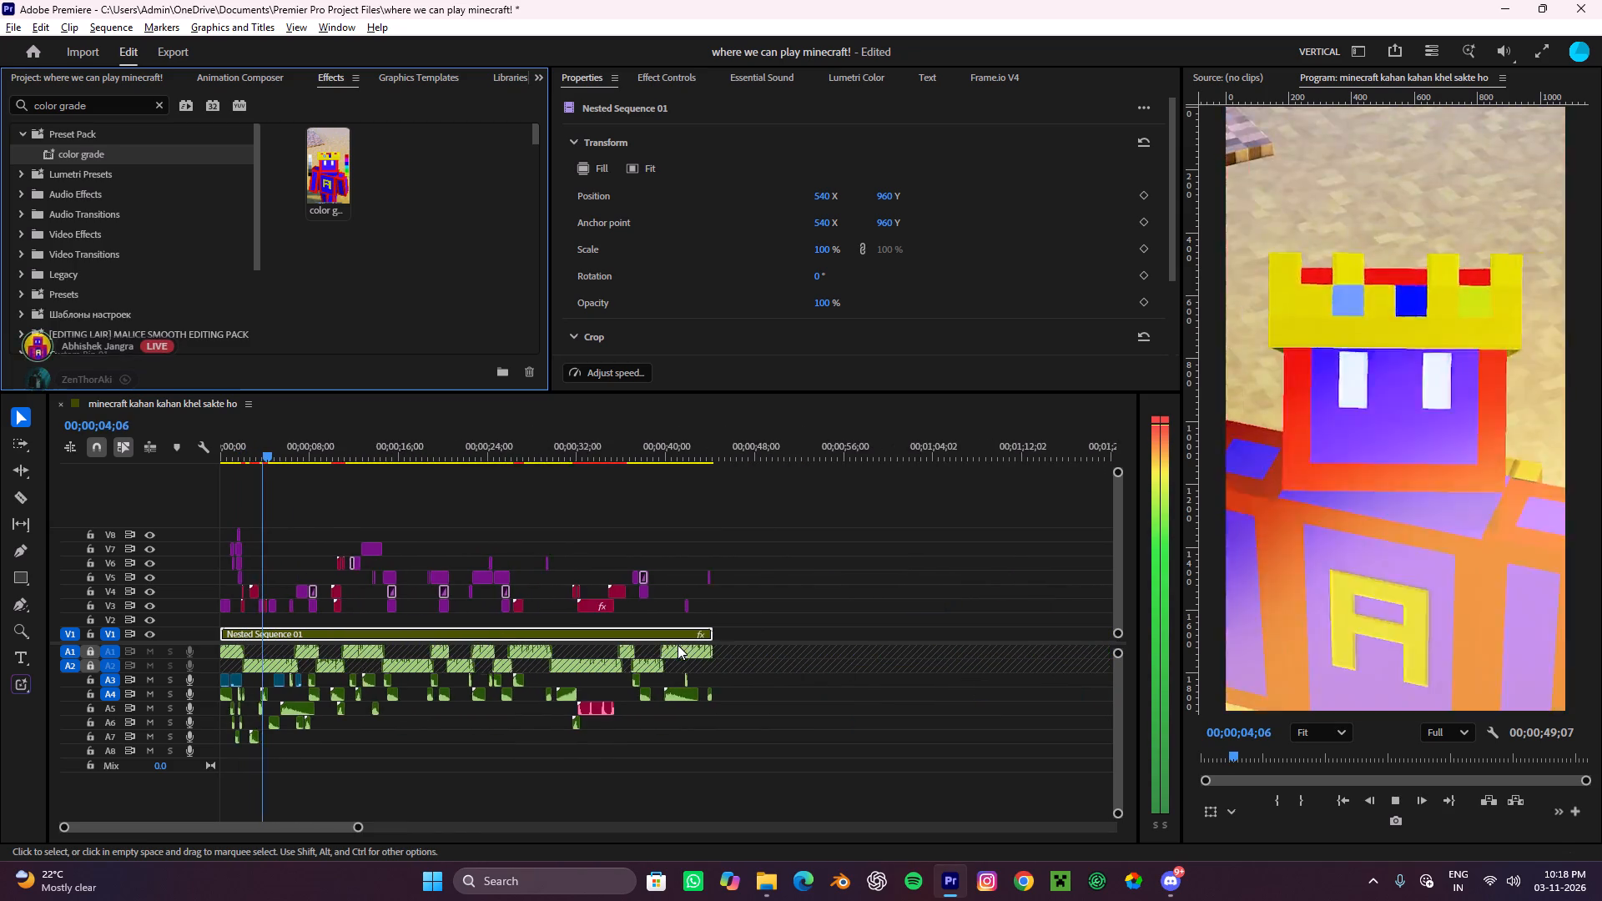
scroll(678, 645, "up", 5, "alt")
scroll(683, 624, "up", 4)
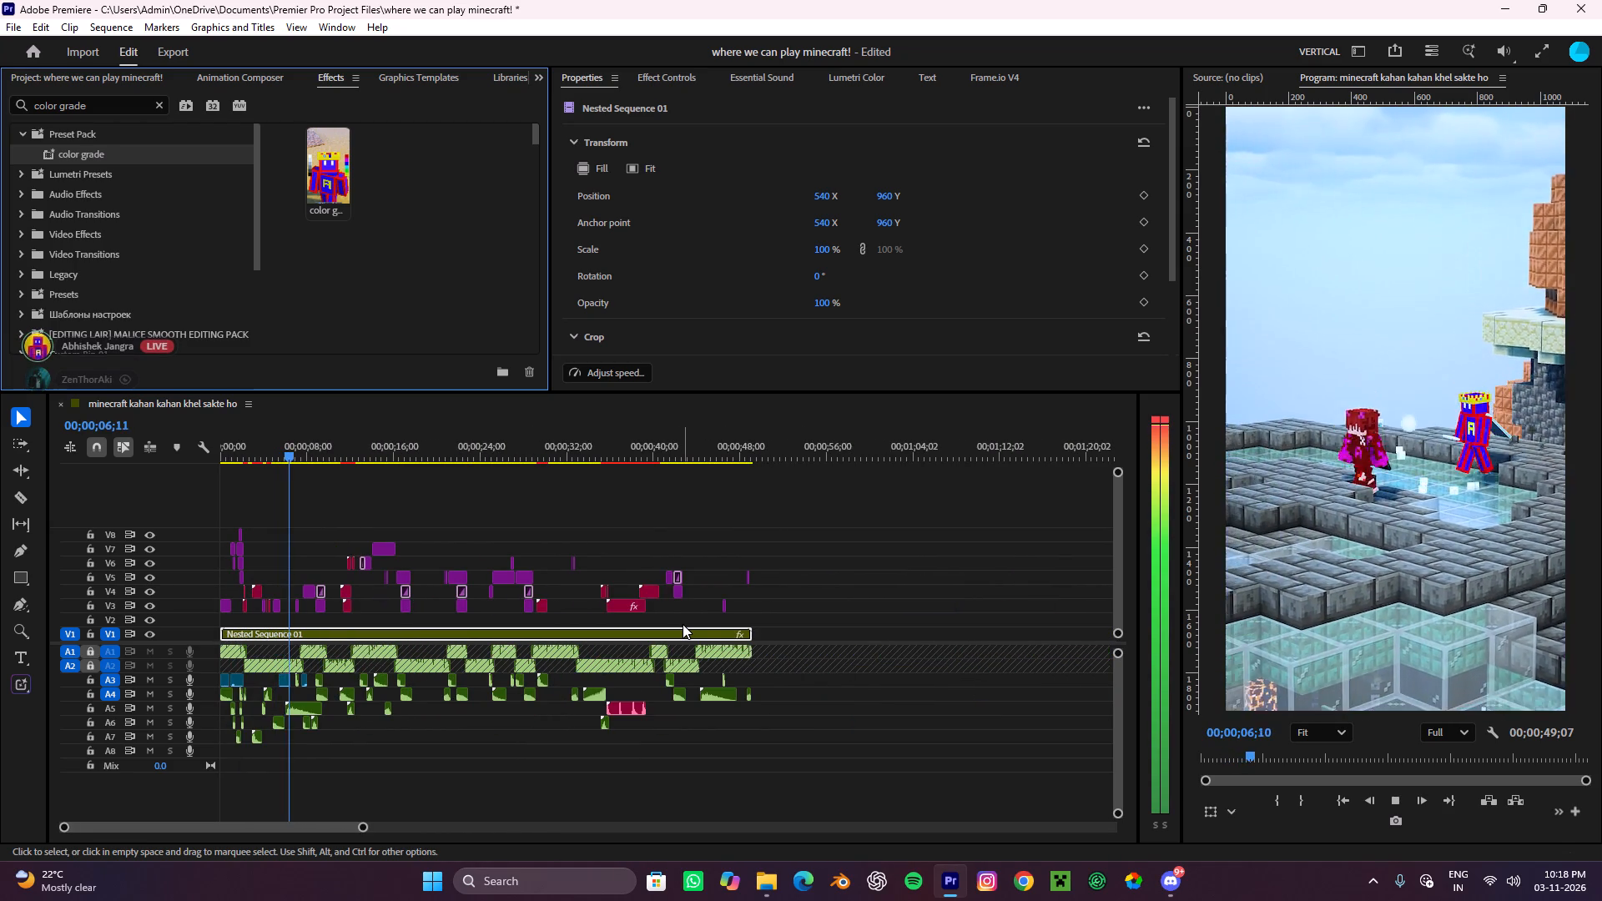
scroll(667, 622, "down", 4, "alt")
scroll(659, 630, "up", 4, "alt")
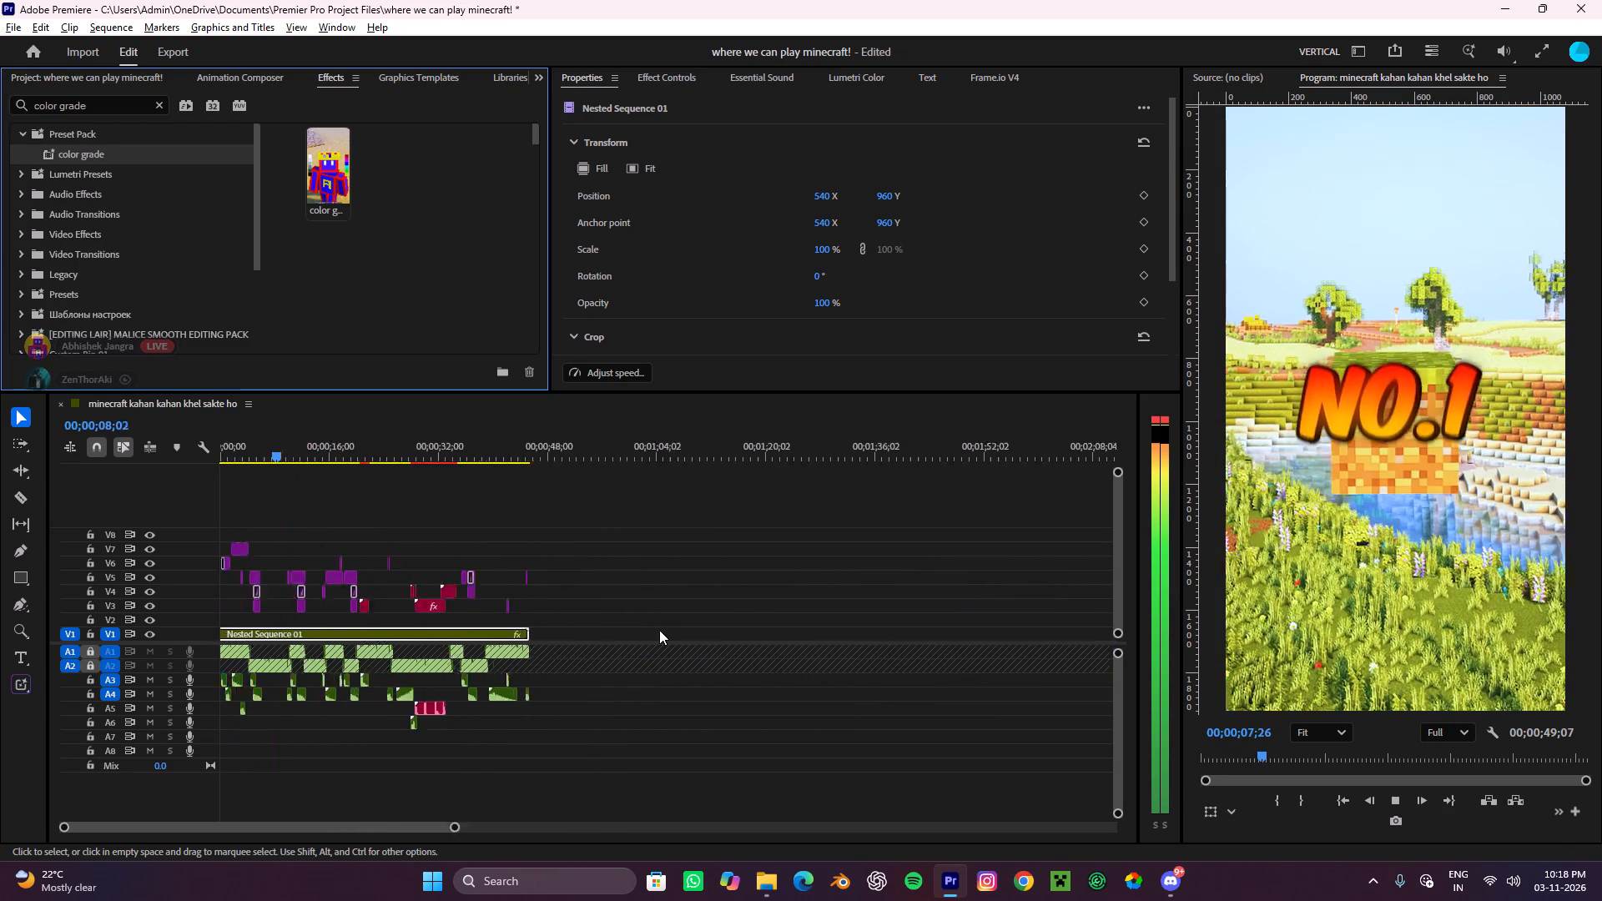
scroll(659, 630, "up", 5)
left_click(792, 581)
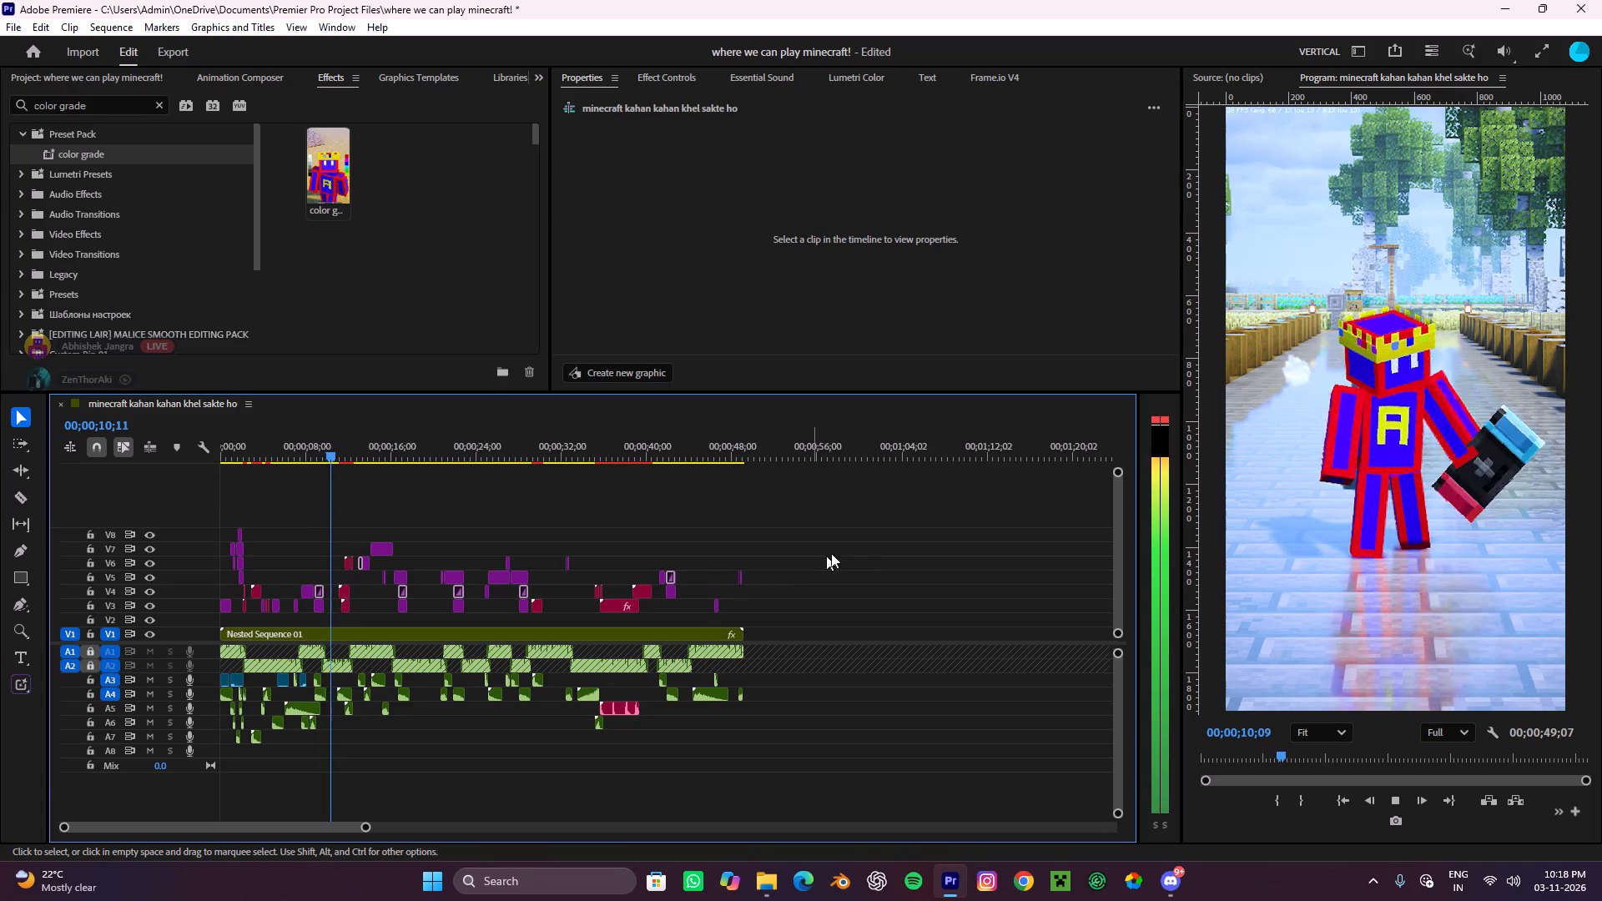
key("space")
Generate a static transcript of the sequence with the language set to Hindi.
left_click(924, 84)
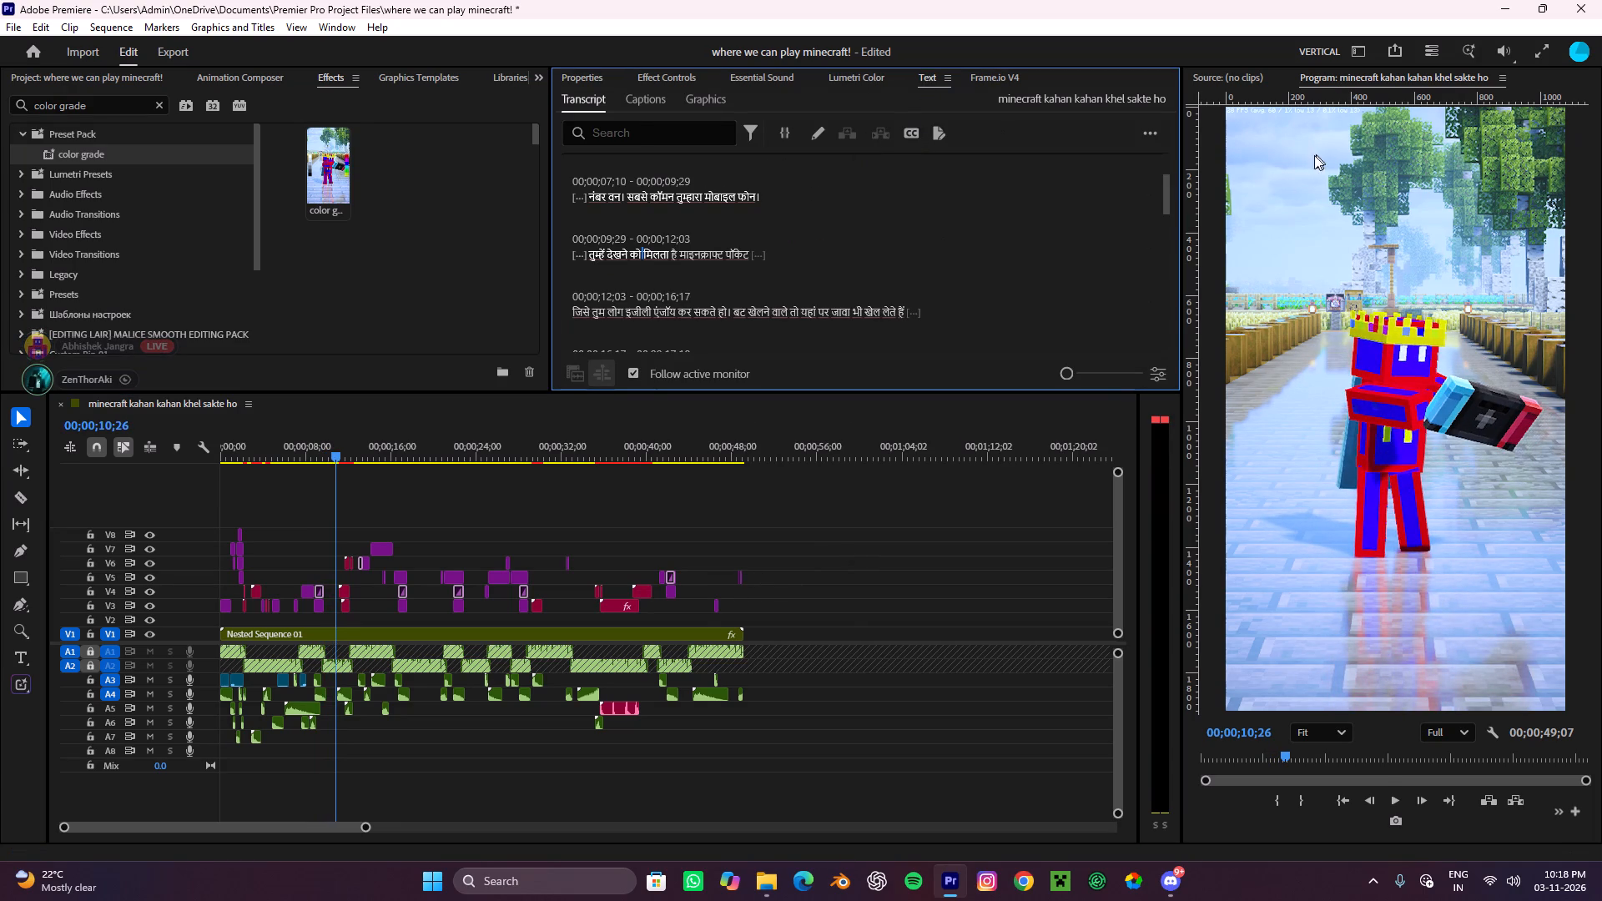
left_click(1158, 133)
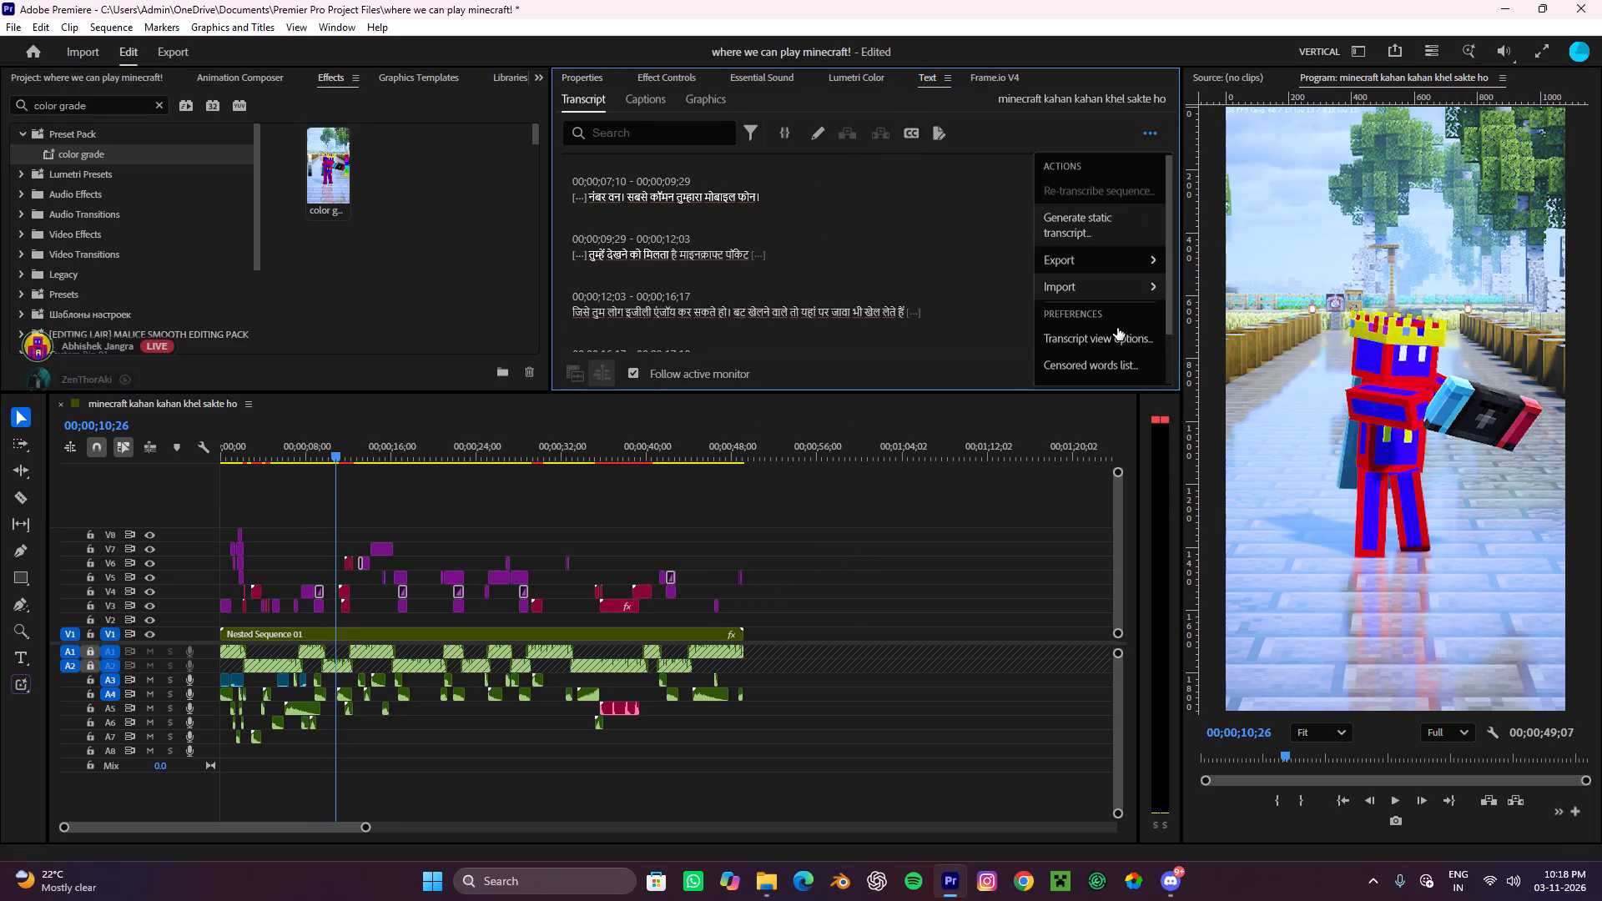
left_click(1080, 234)
left_click(634, 461)
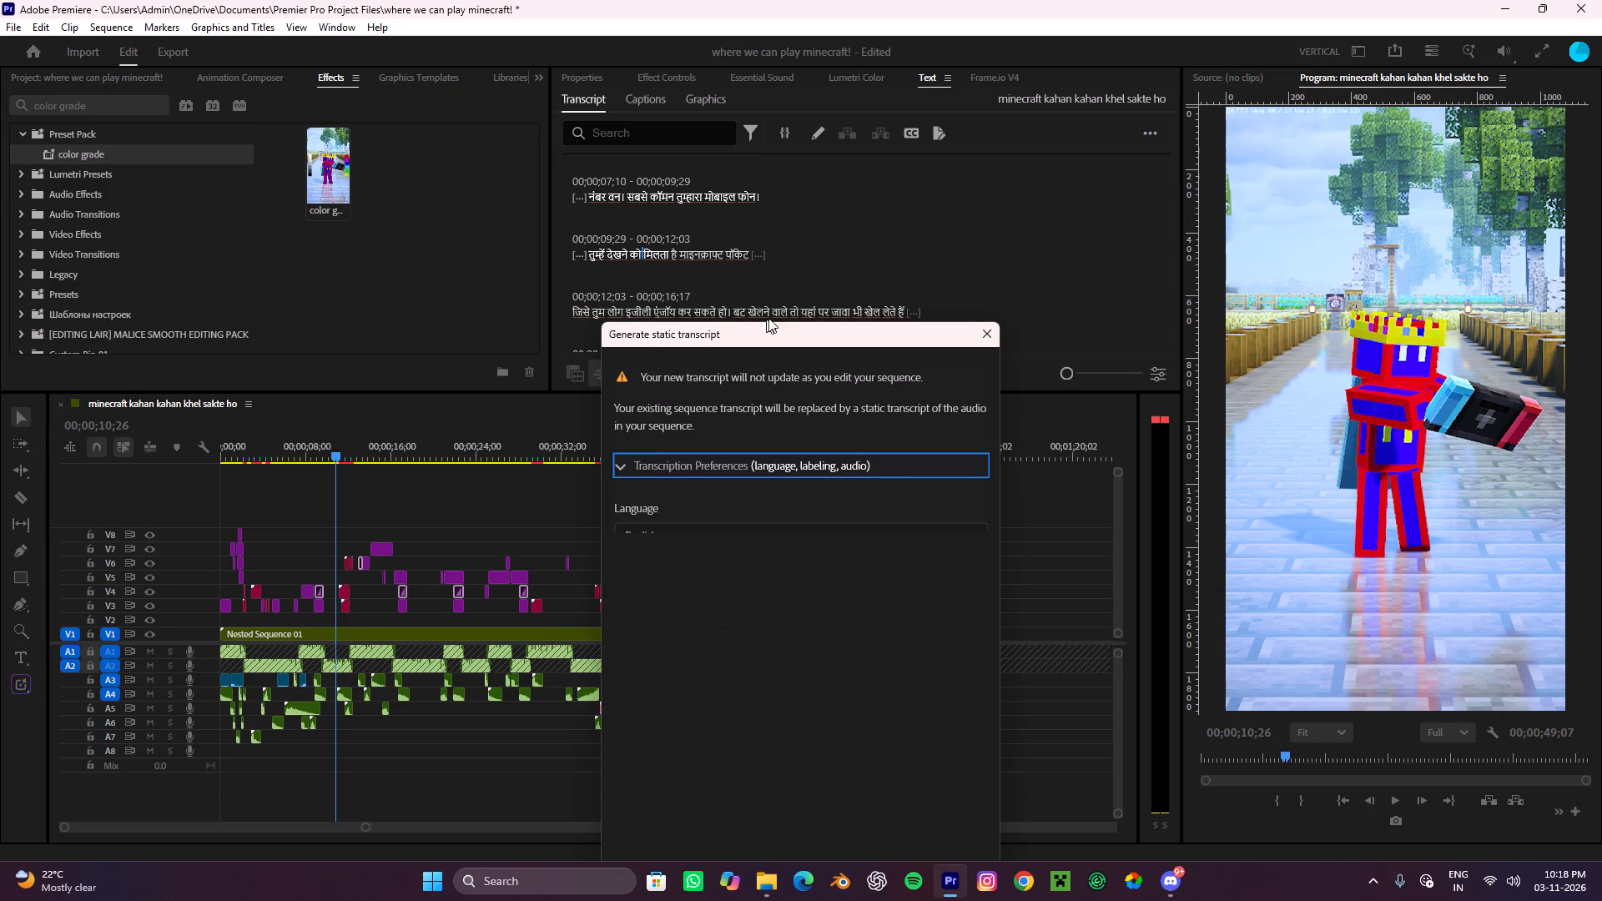
left_click_drag(768, 335, 774, 209)
left_click(788, 424)
left_click(788, 399)
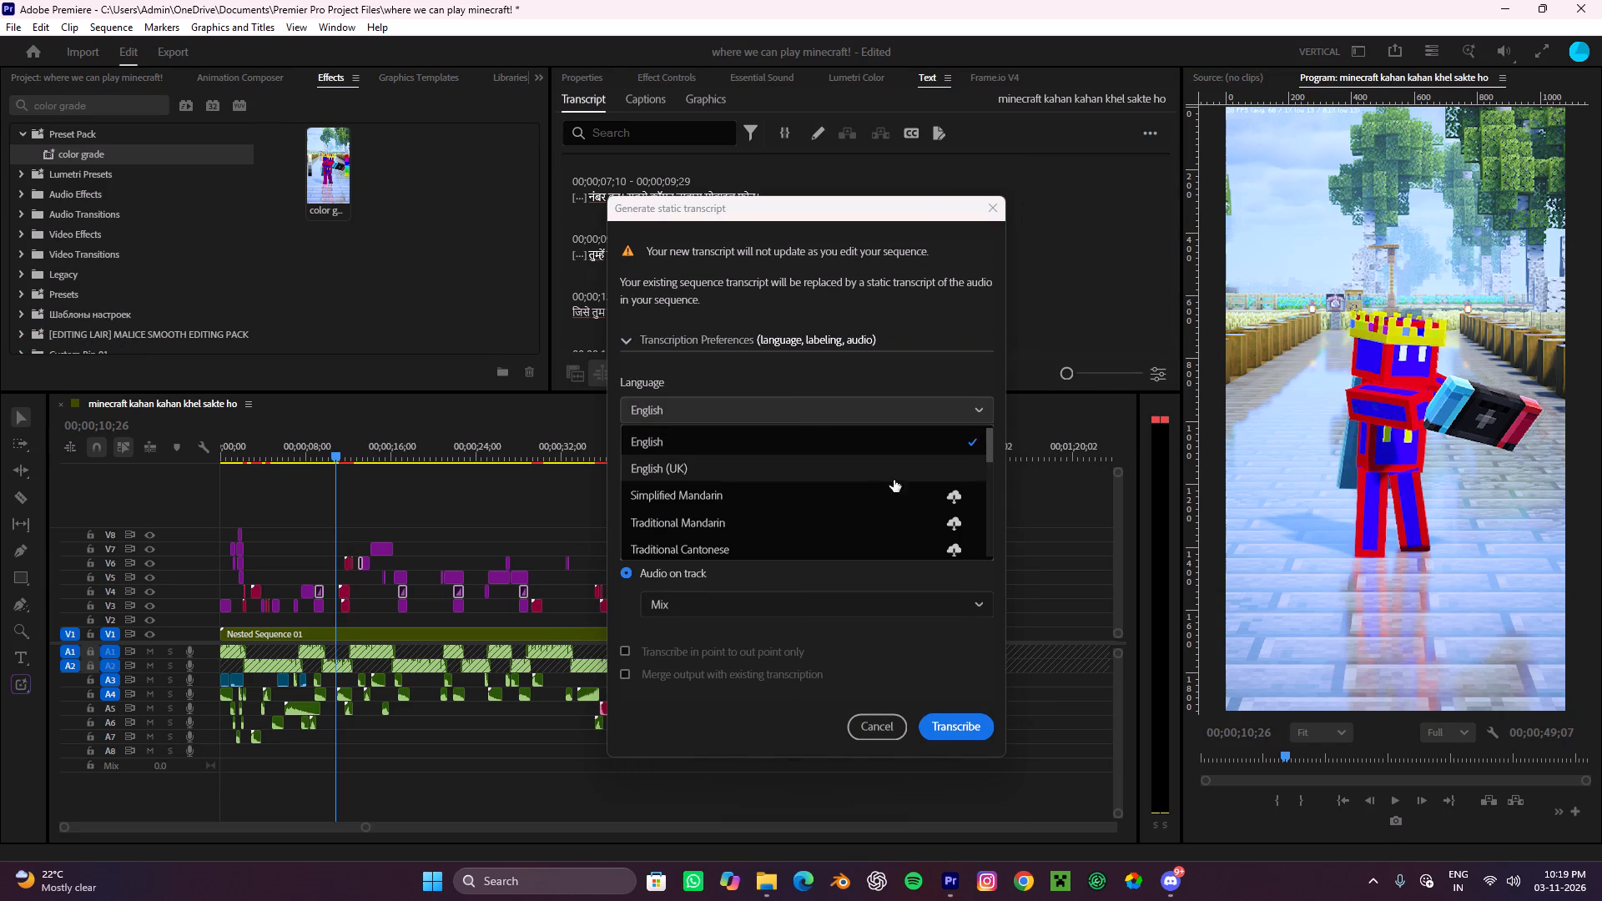
left_click_drag(992, 450, 983, 522)
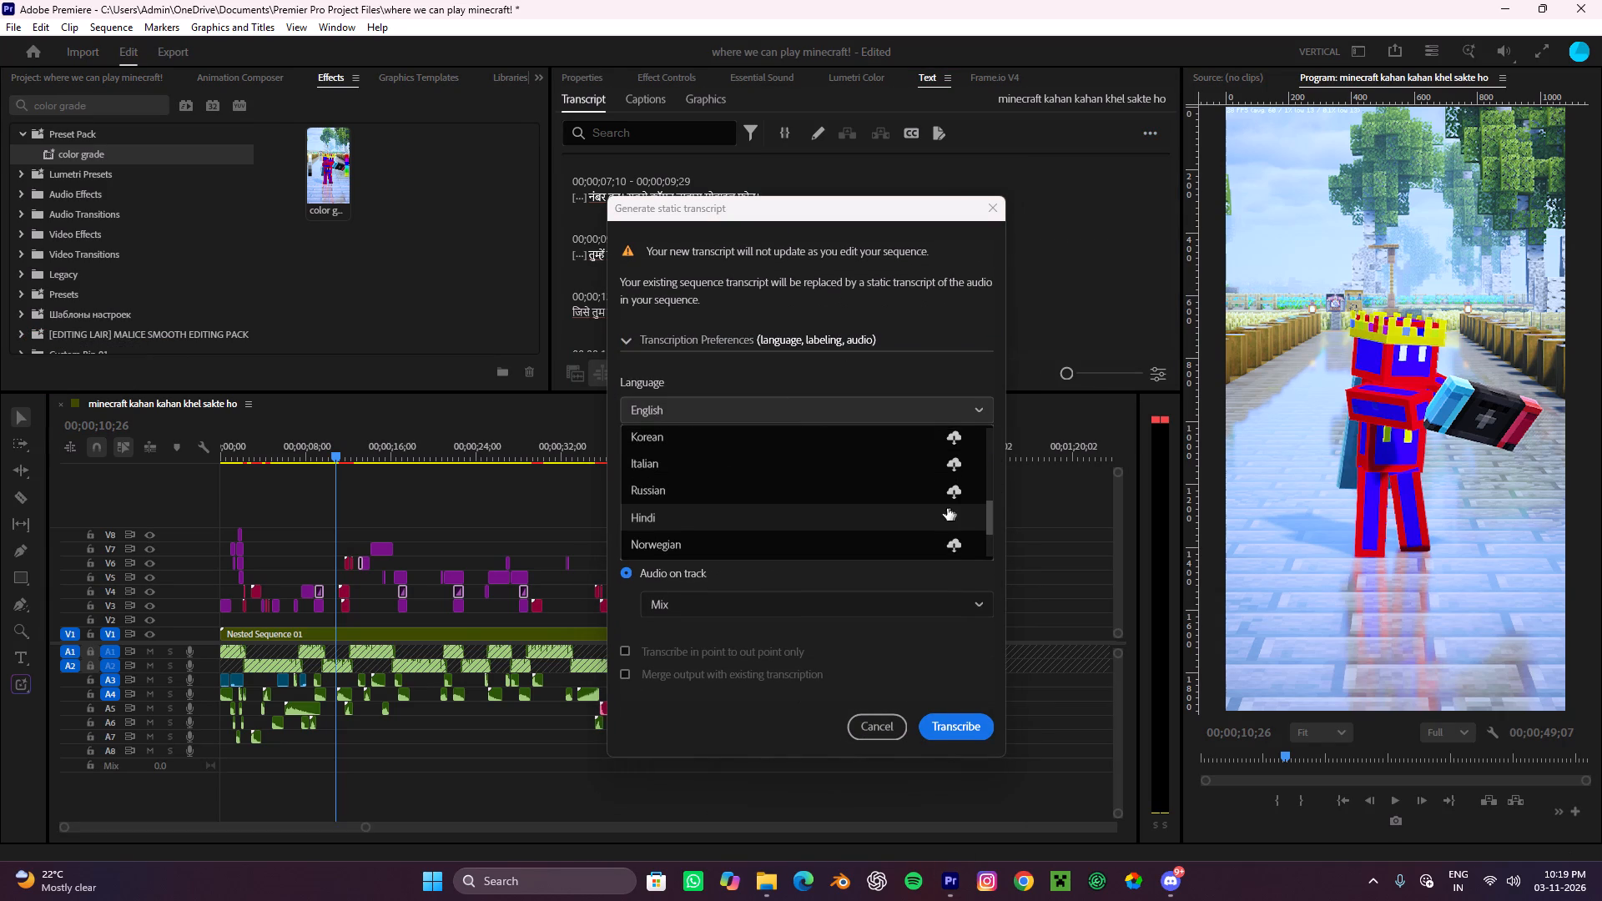
left_click(902, 509)
left_click(948, 722)
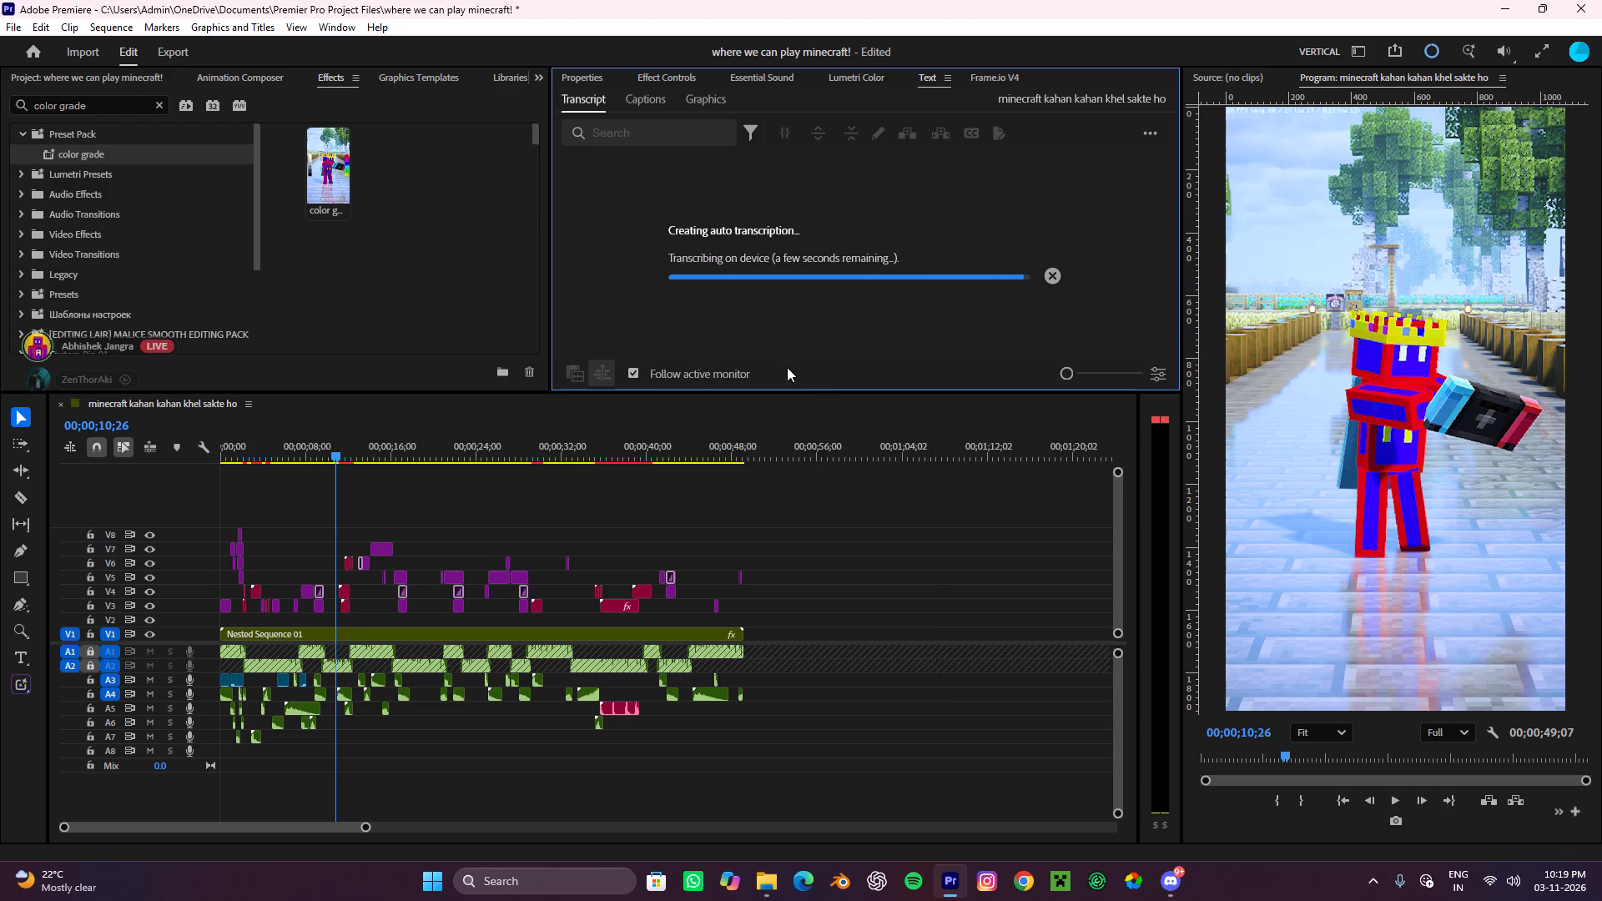
Copy the text of the first transcript segment, 00;00;00;01 to 00;00;16;12.
scroll(829, 278, "down", 9)
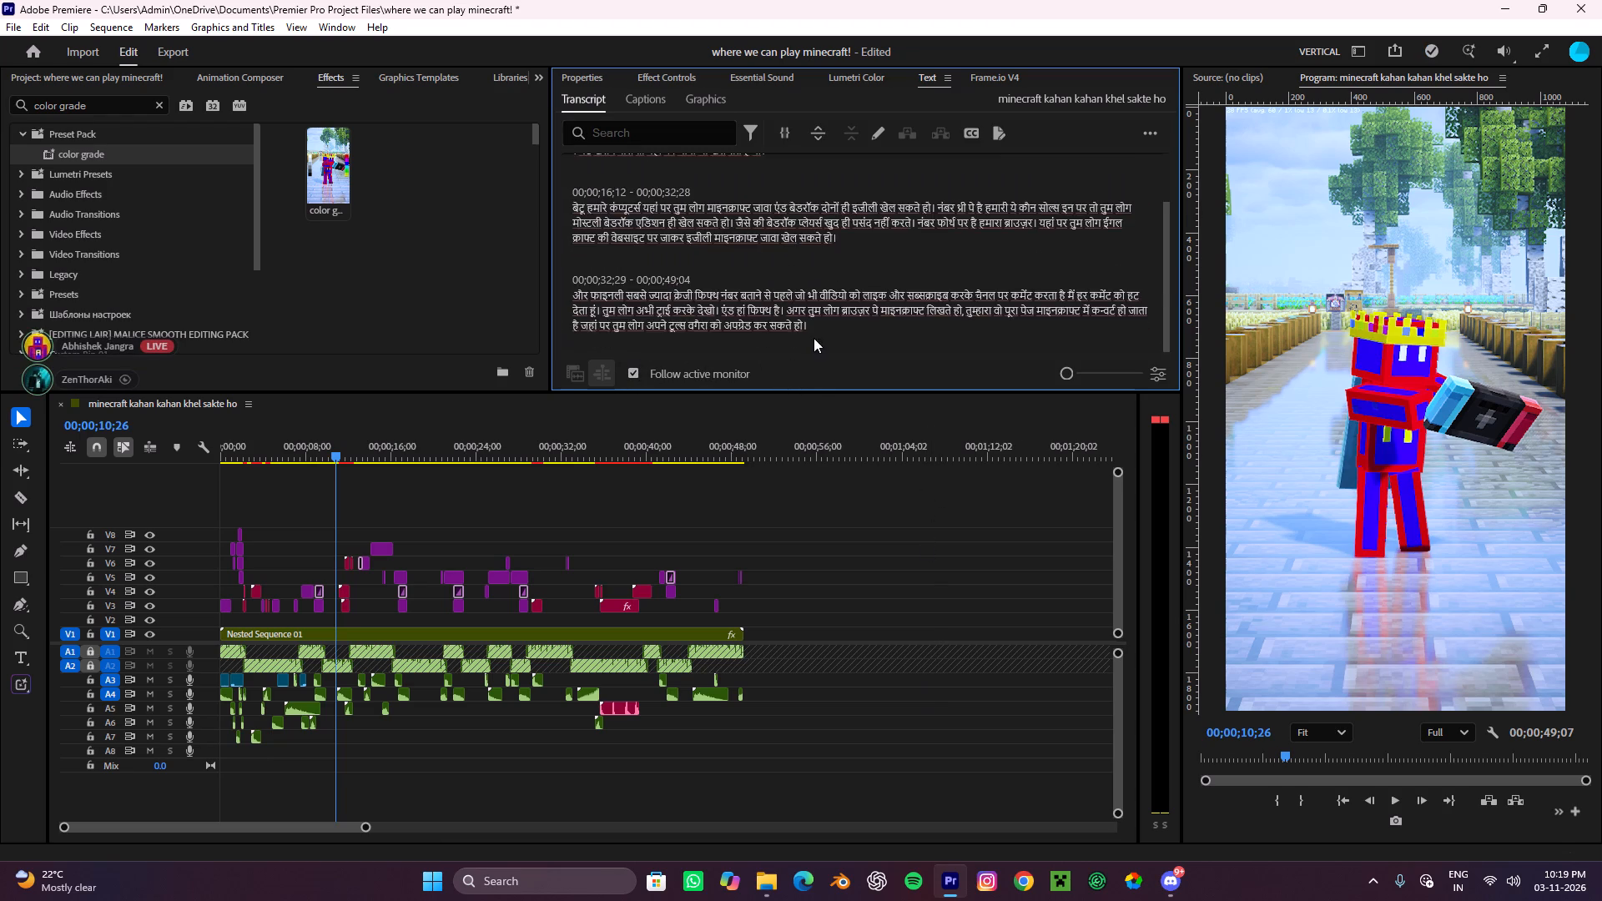
scroll(814, 338, "up", 8)
triple_click(668, 214)
triple_click(668, 214)
triple_click(668, 214)
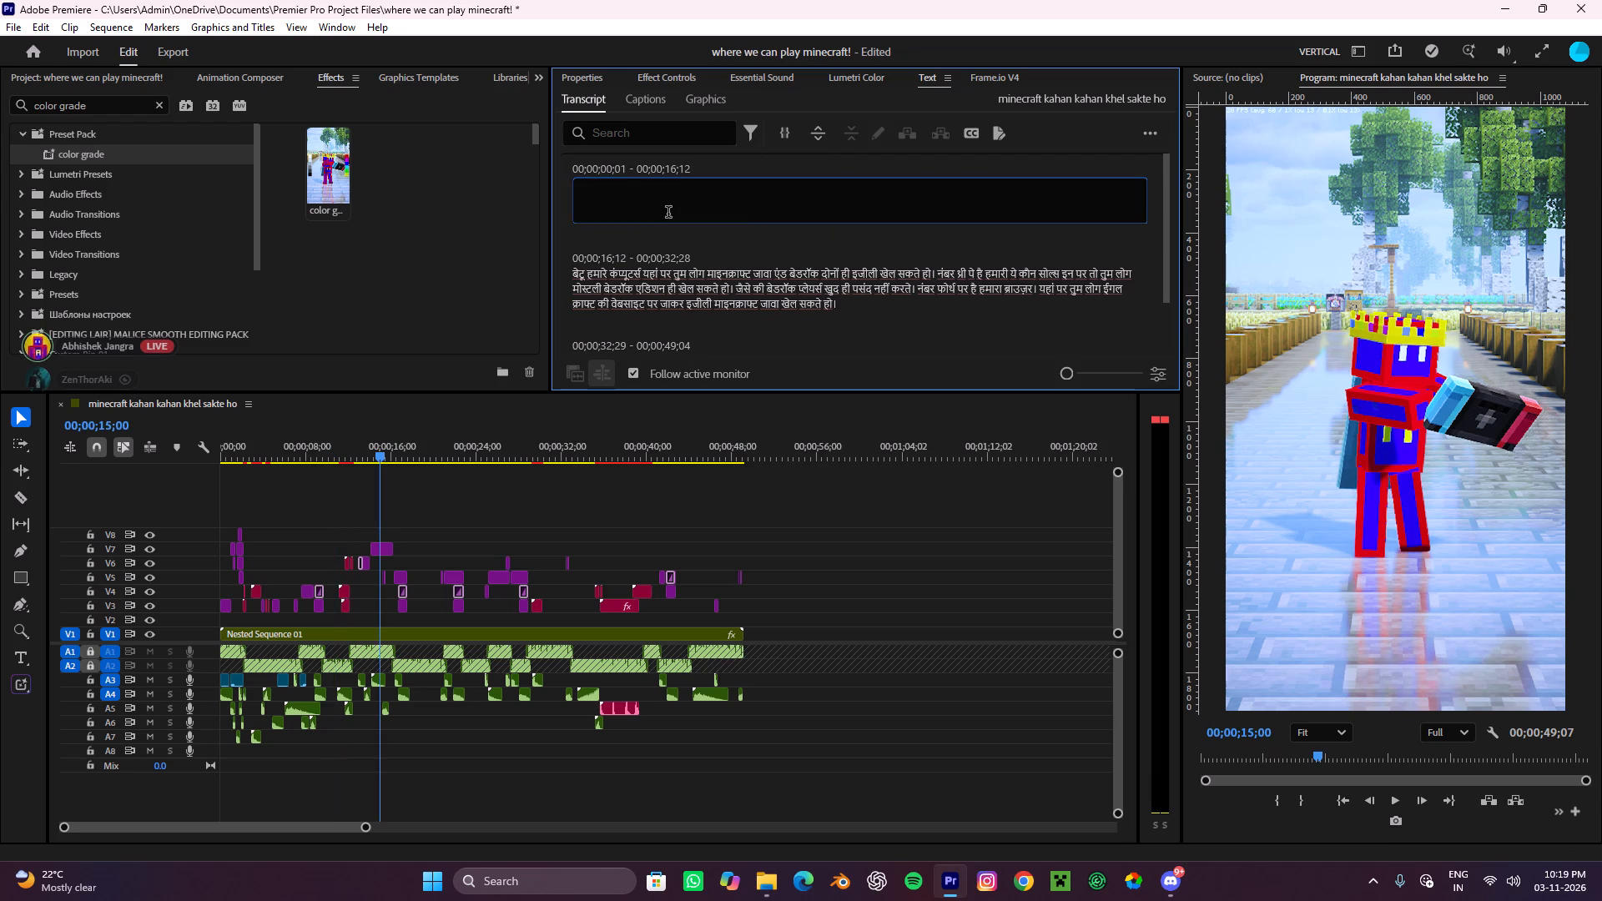
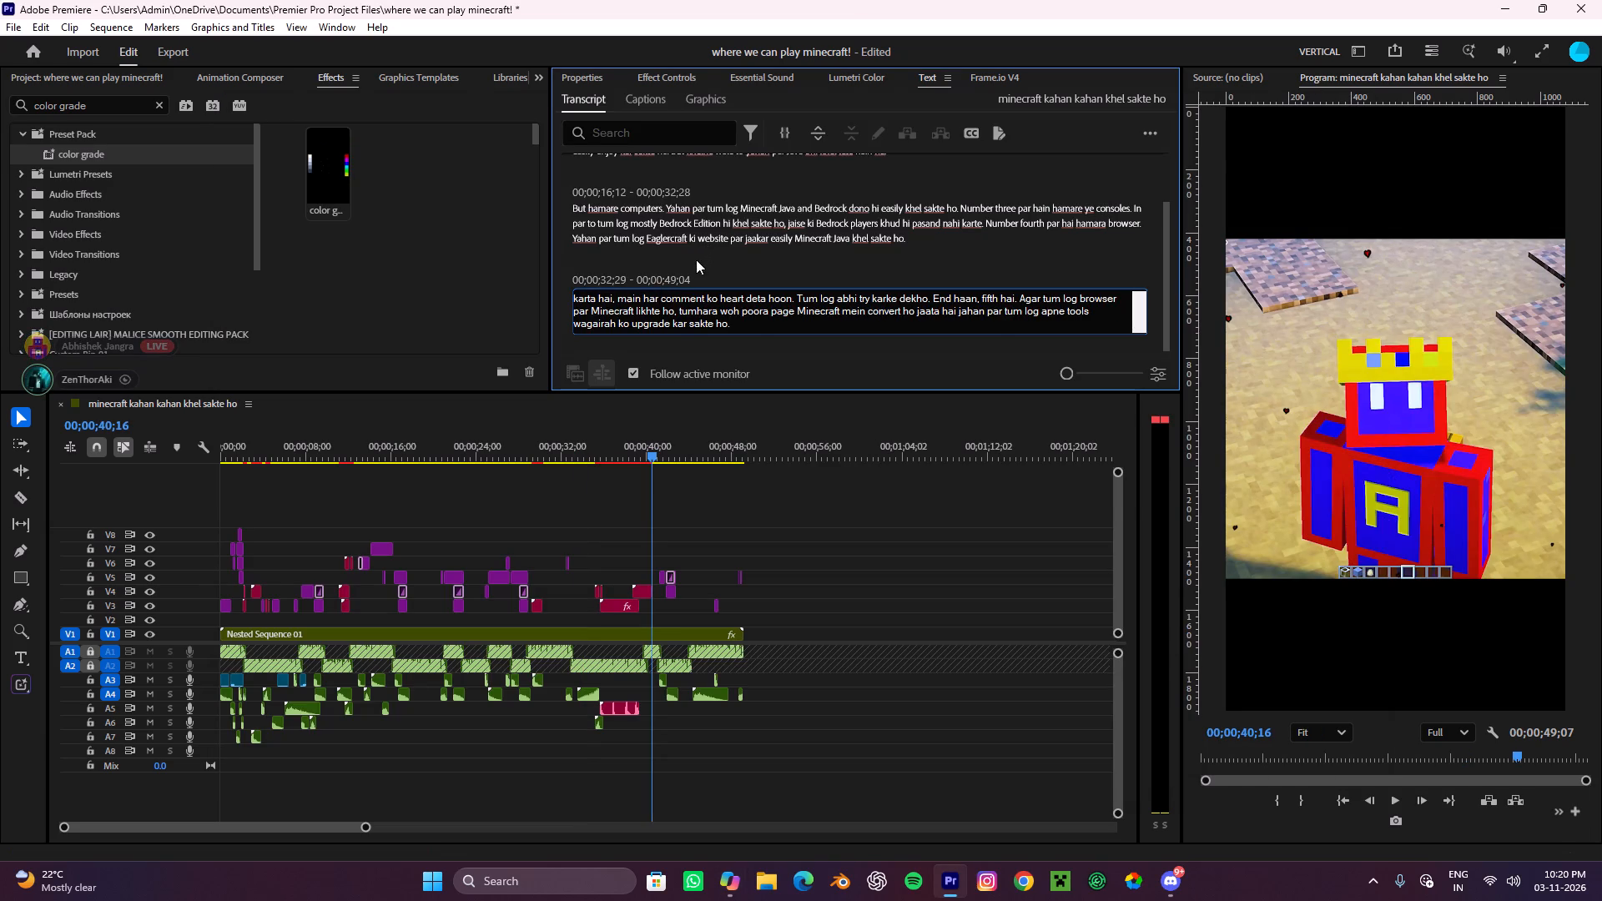
Play the sequence from the first transcript word to about 00;00;02;25, comparing the speech with the Hinglish transcript.
scroll(608, 284, "up", 9)
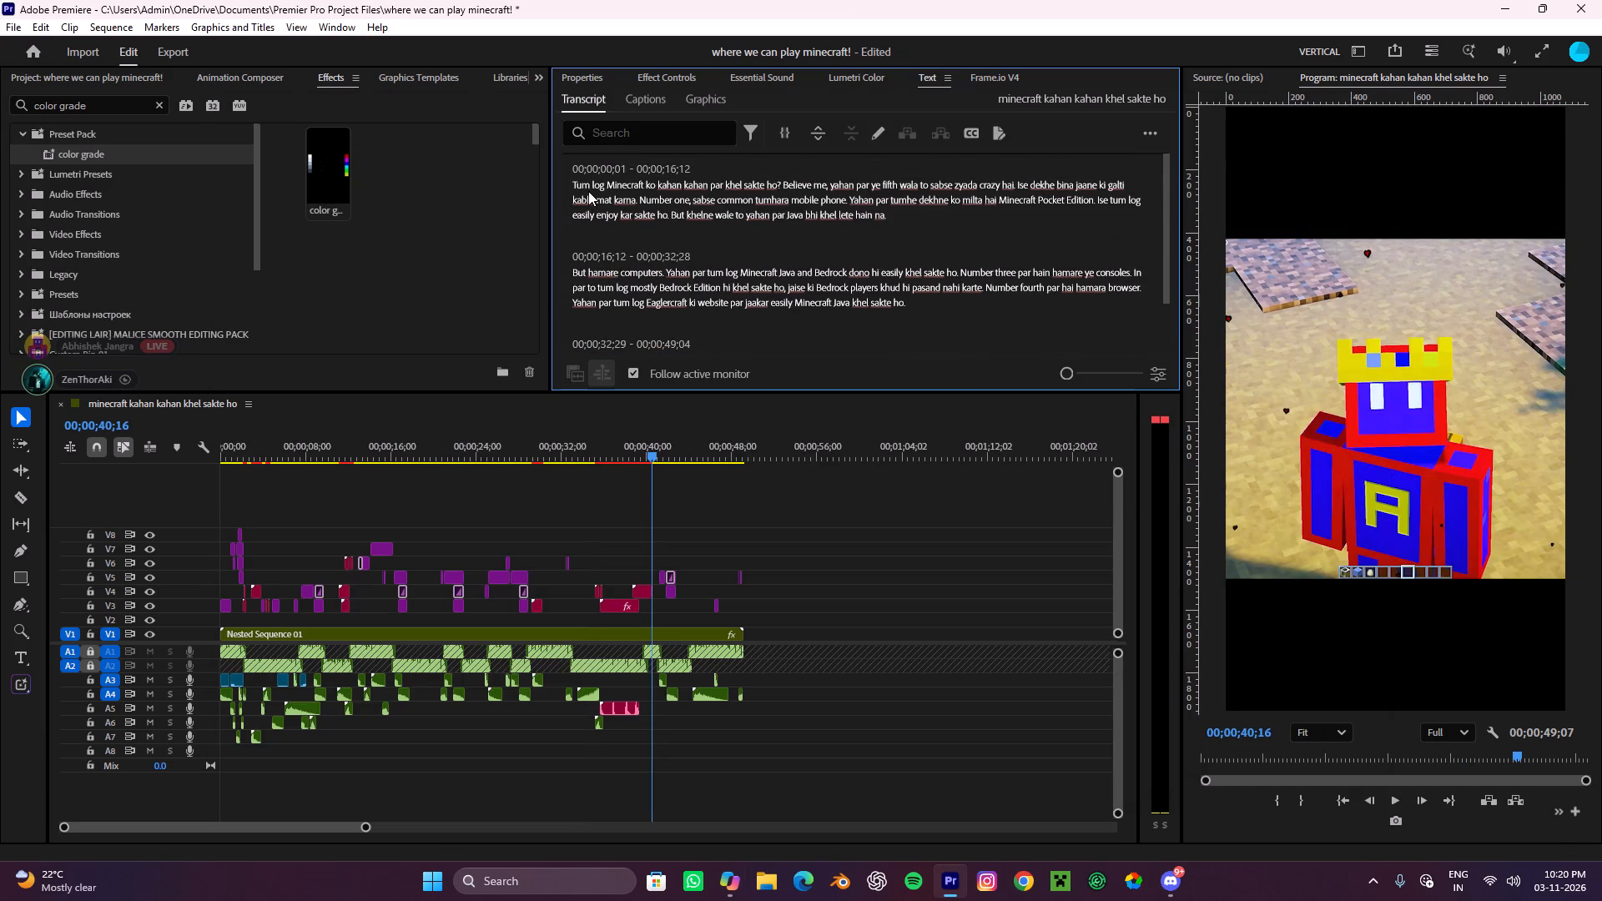
left_click(580, 178)
scroll(298, 600, "up", 5, "alt")
scroll(298, 600, "up", 9)
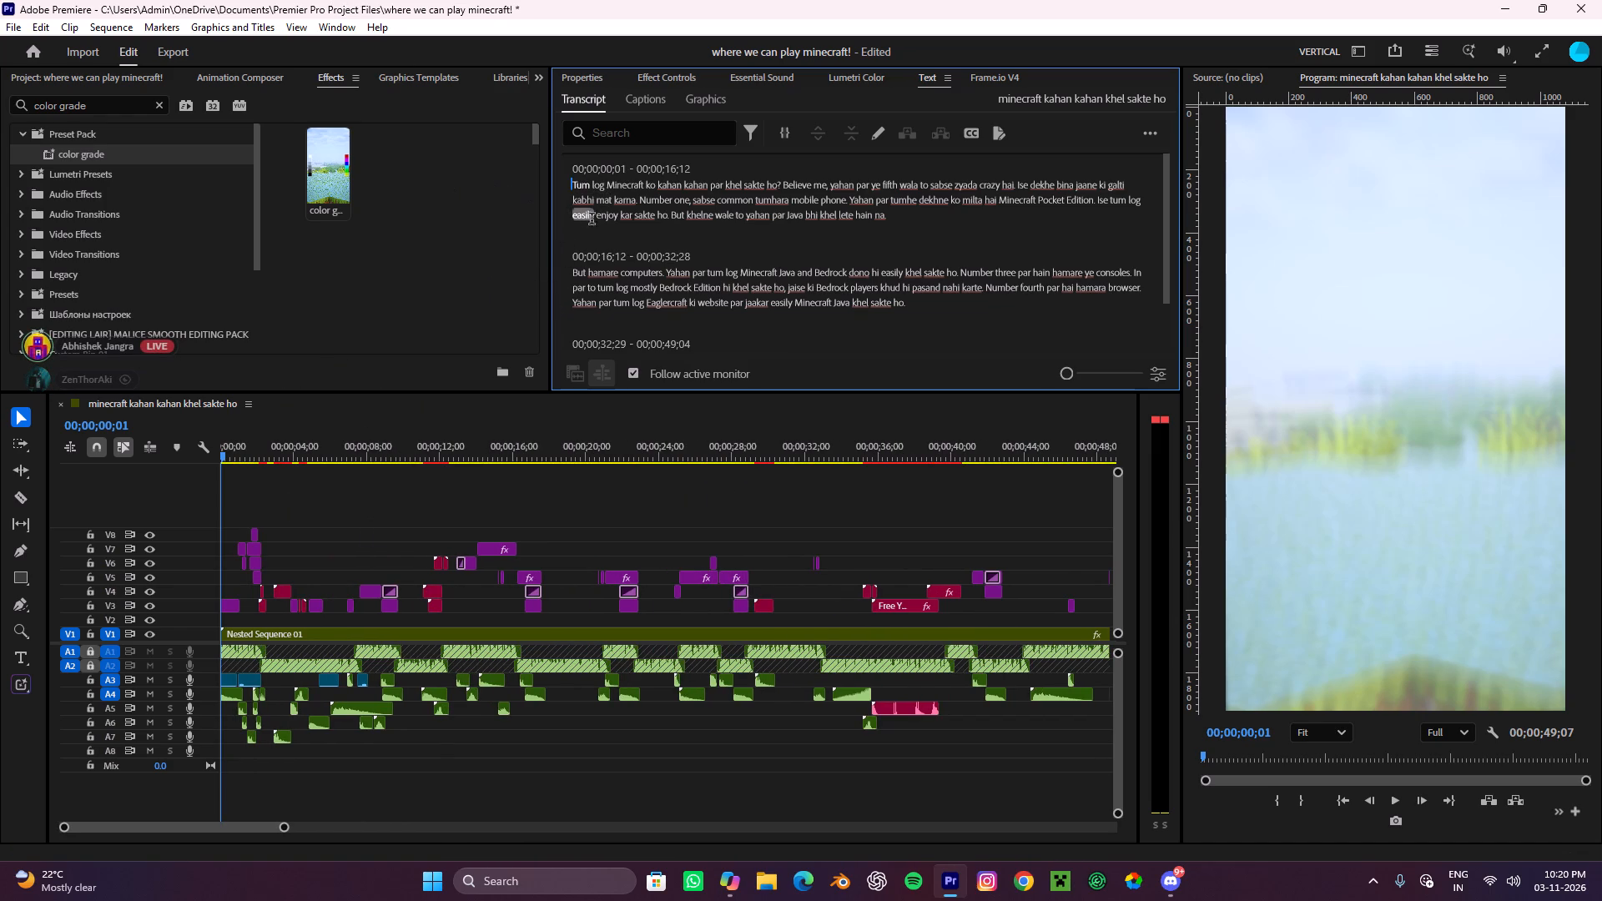
left_click(584, 184)
key("space")
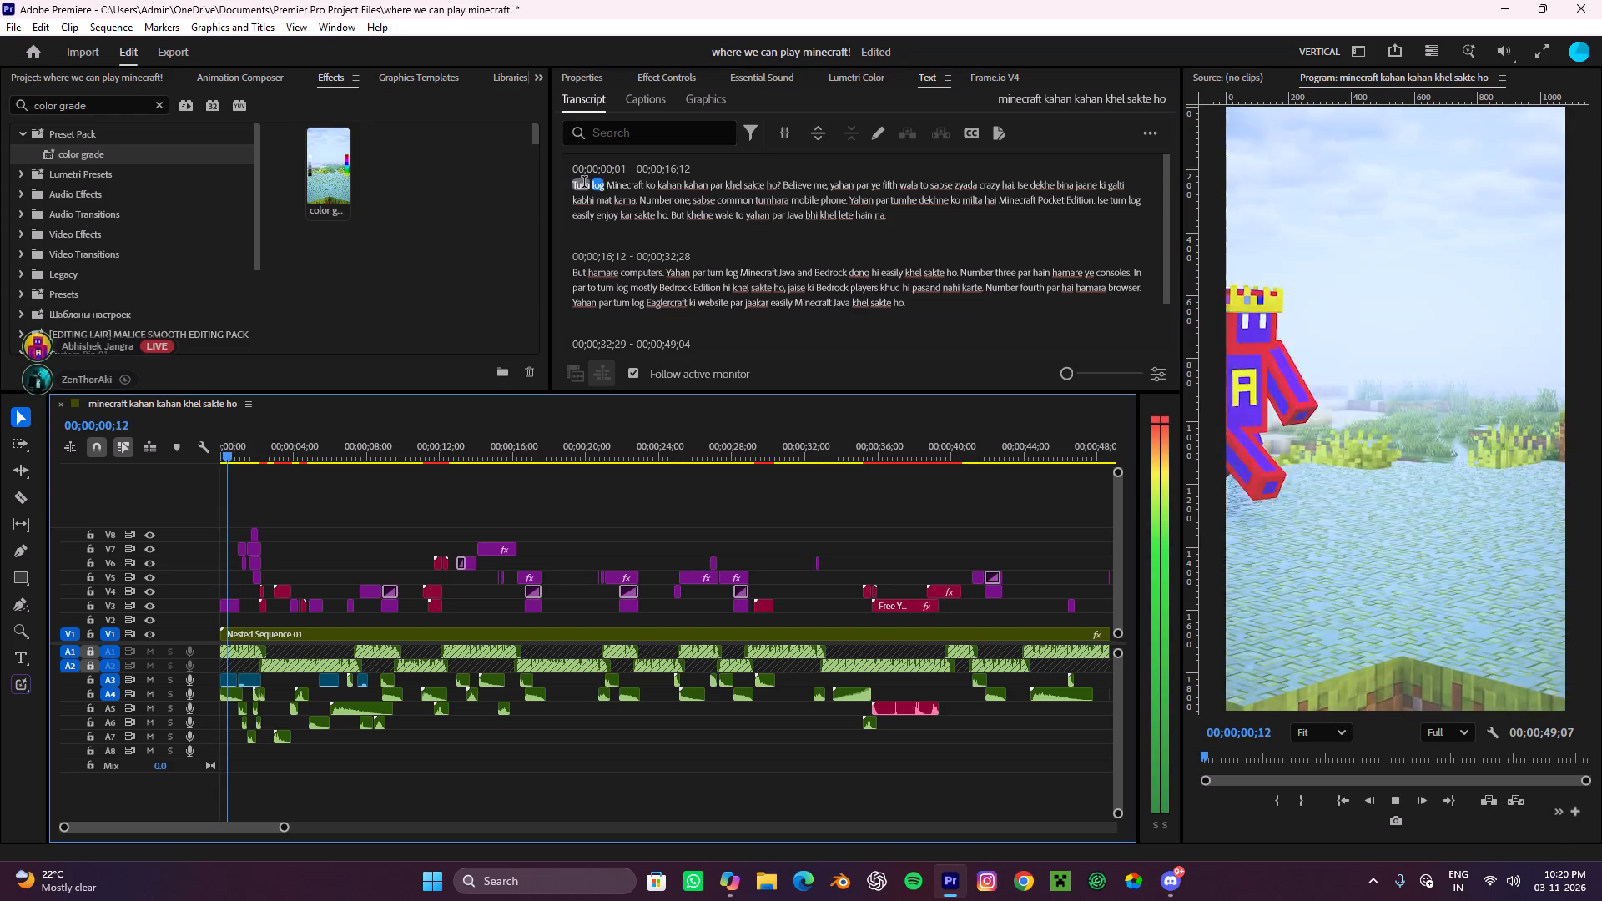
key("space")
key("space")
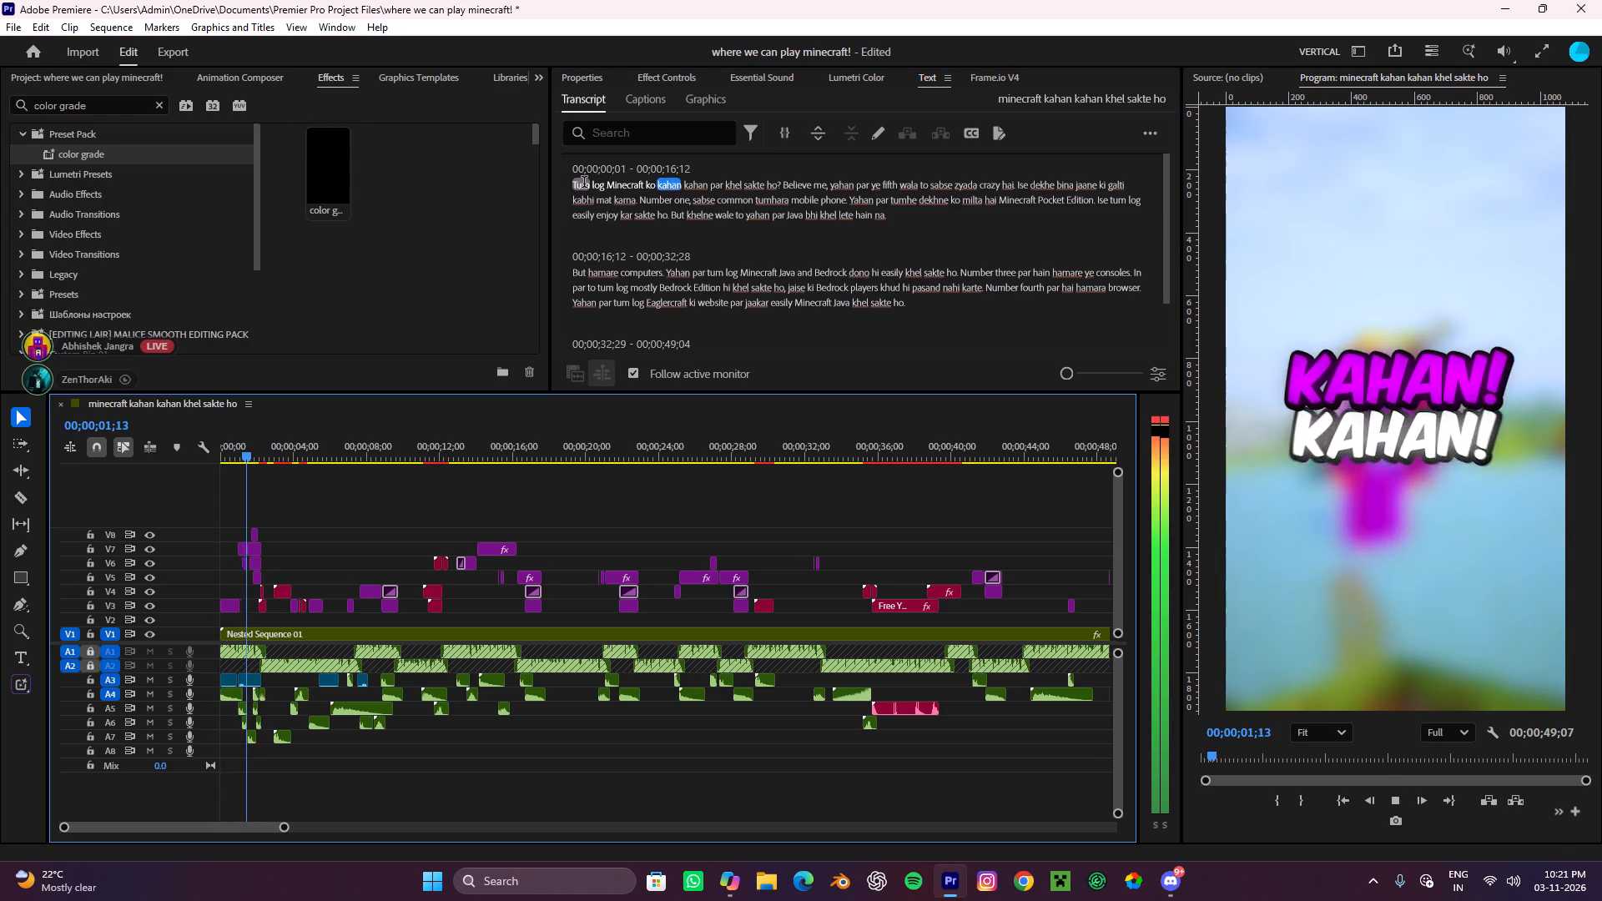
key("space")
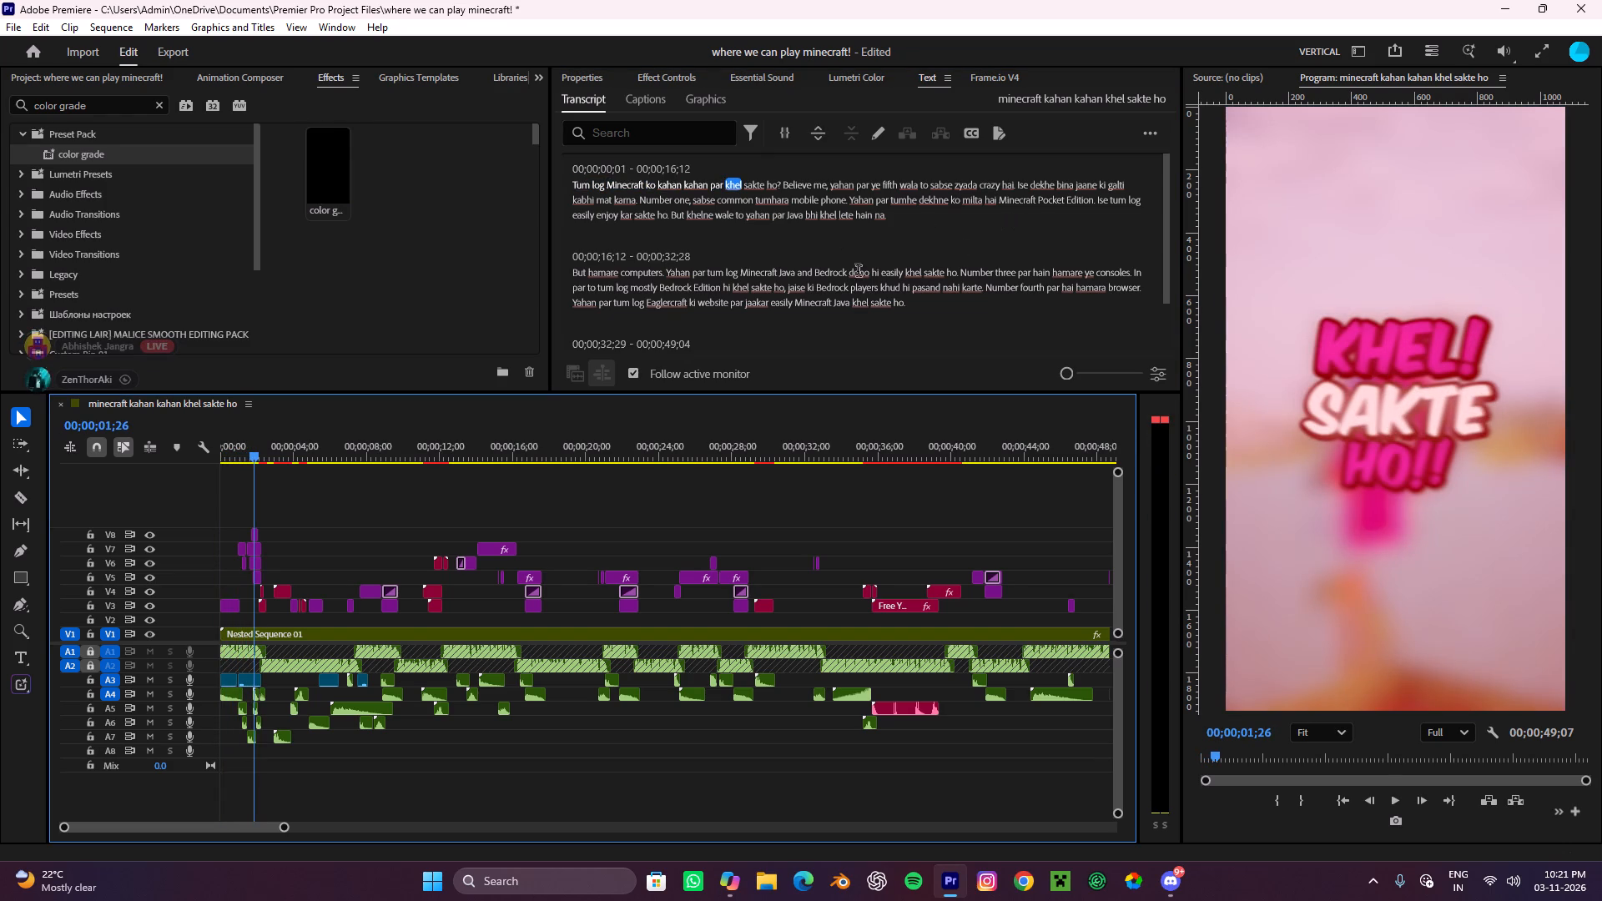
key("space")
key("space")
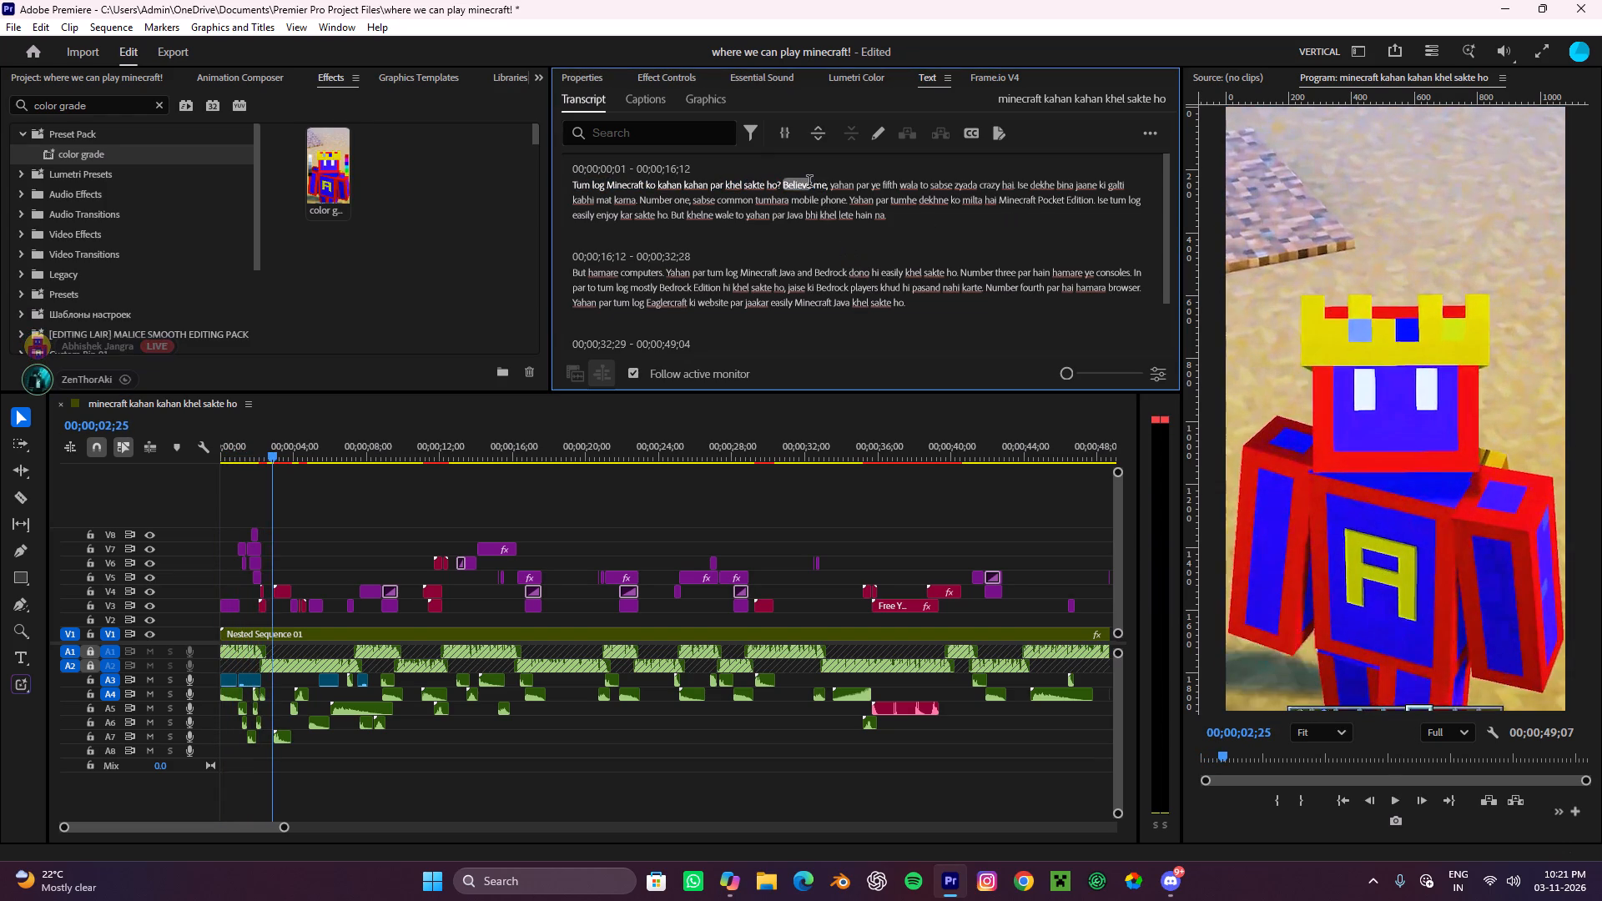
Insert the word "and" before "Believe me" in the first transcript segment.
double_click(809, 183)
left_click(822, 188)
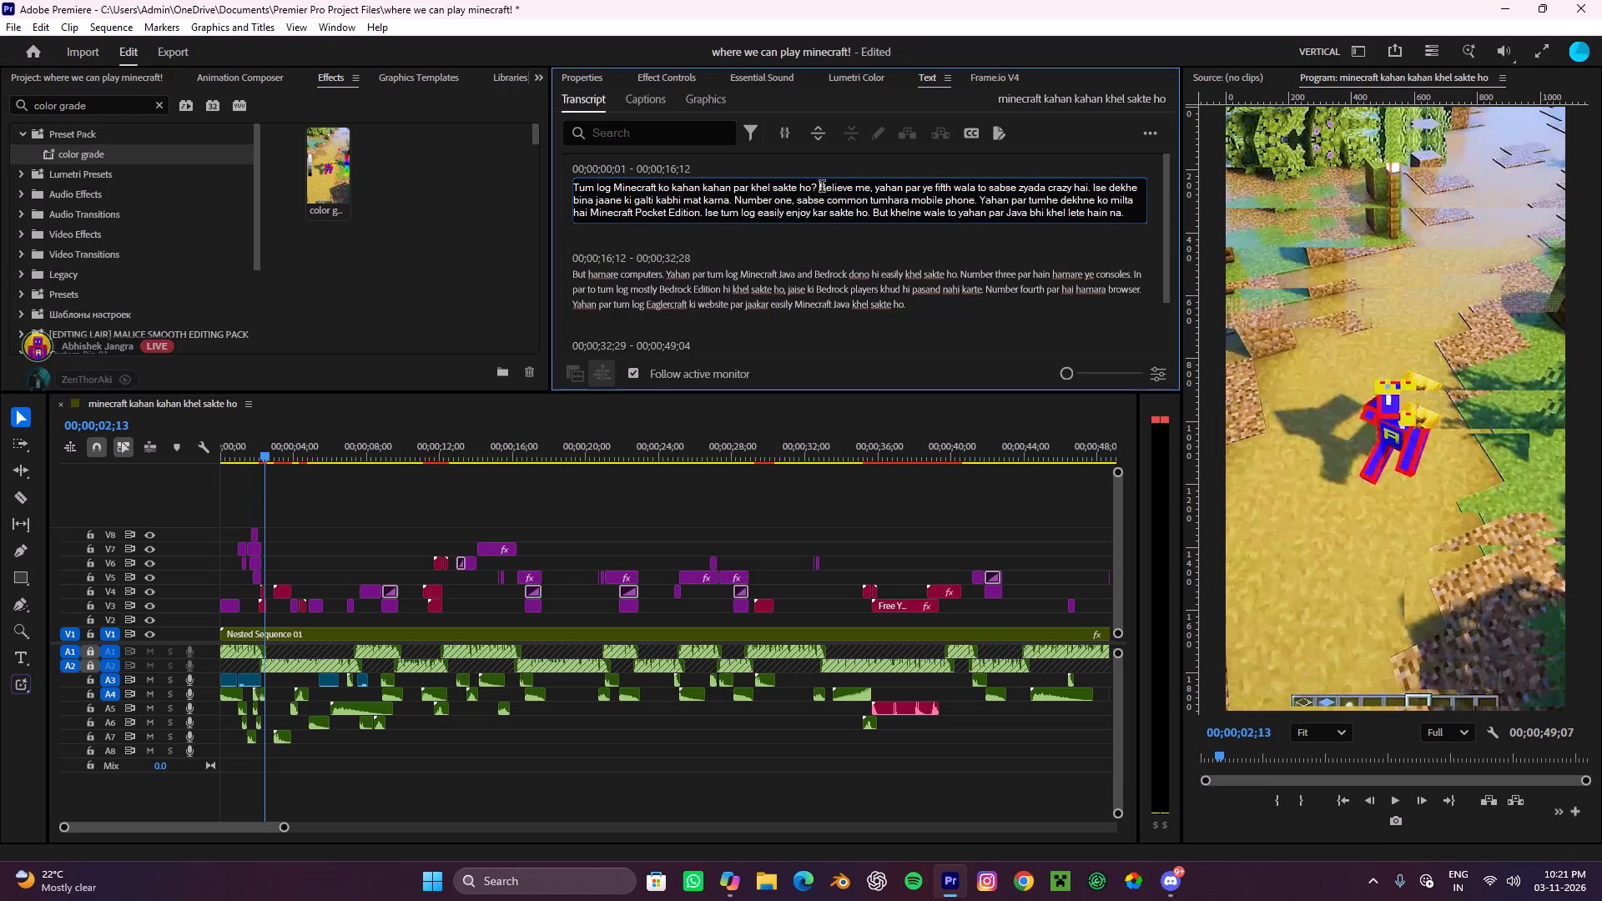
key("a")
type("nd")
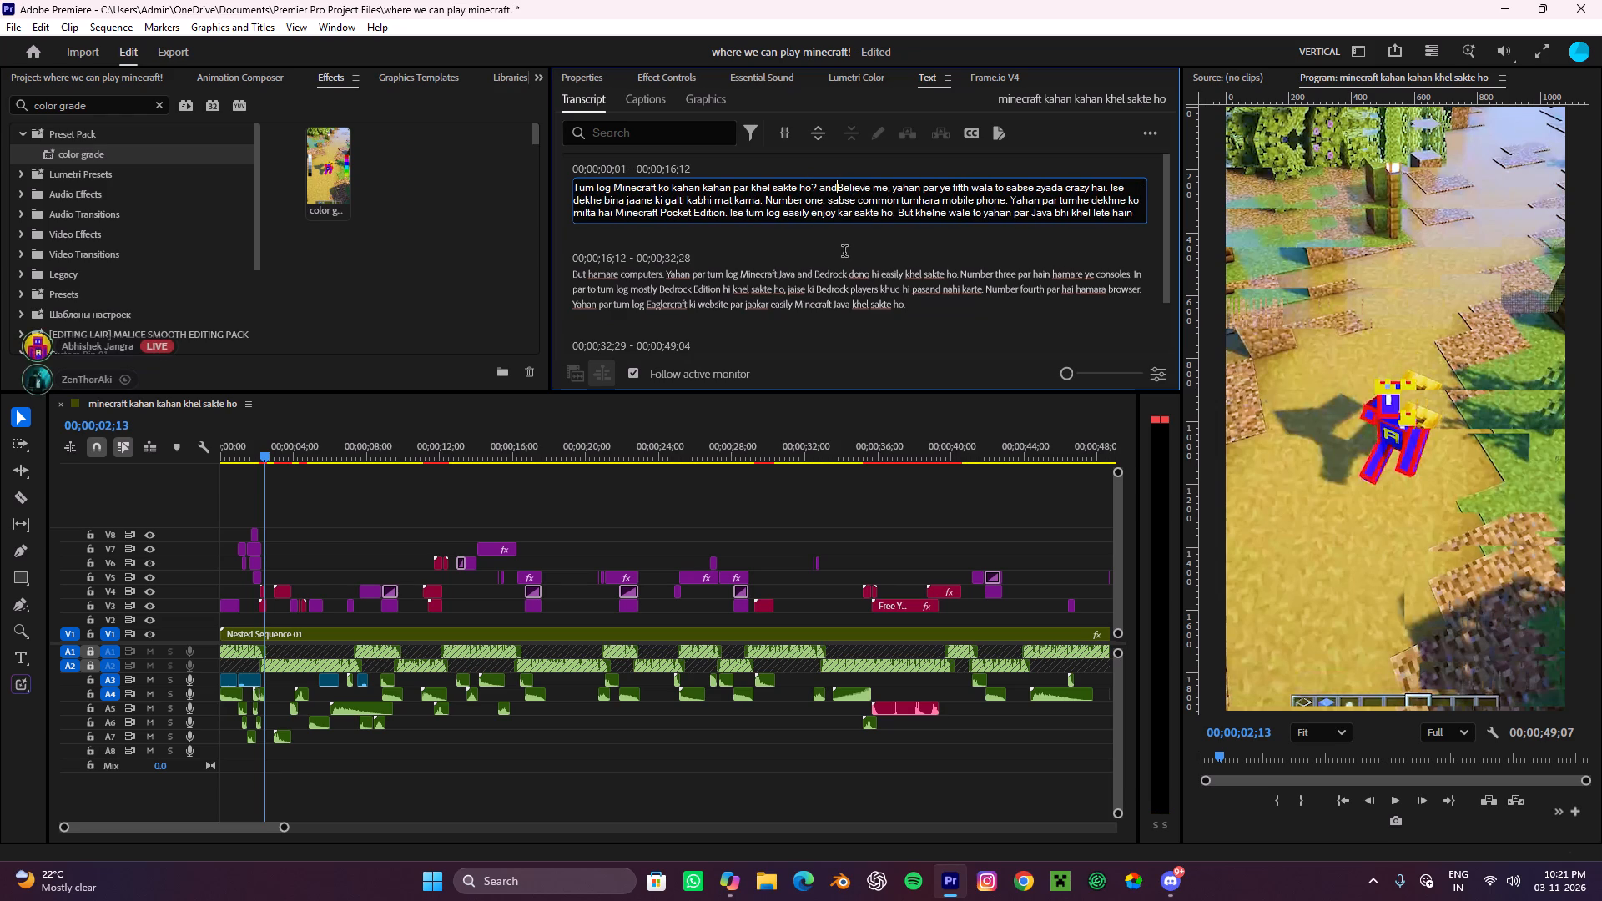
key("space")
left_click(844, 253)
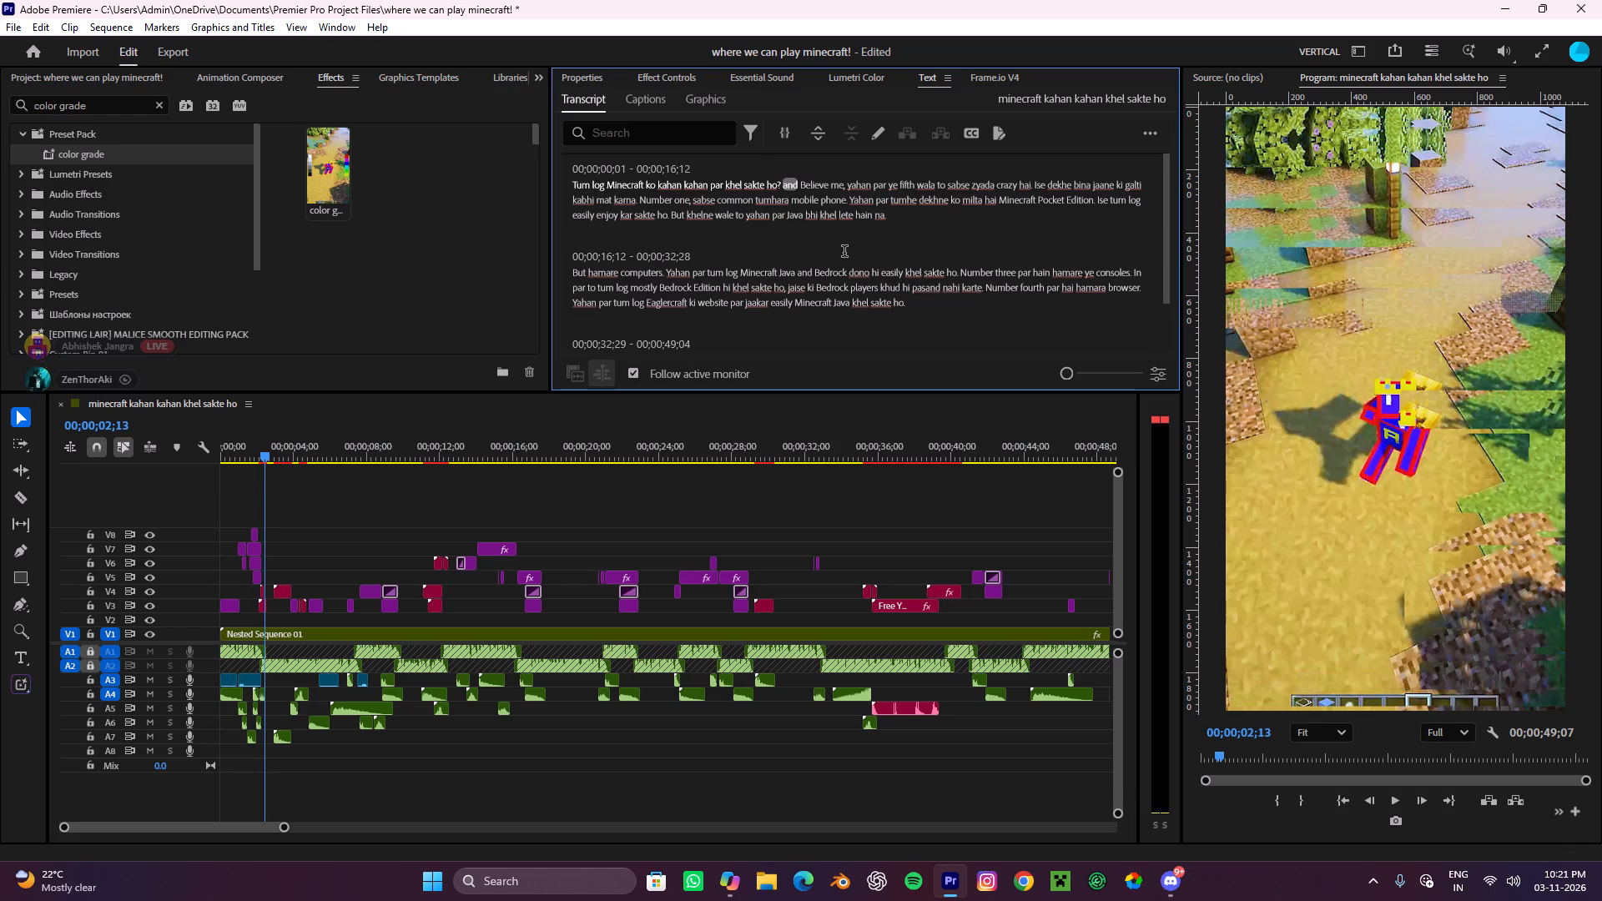
Play on to about 00;00;12;23 and replace "Ise" after "Minecraft Pocket Edition." with "jise" in the first segment.
key("space")
key("space")
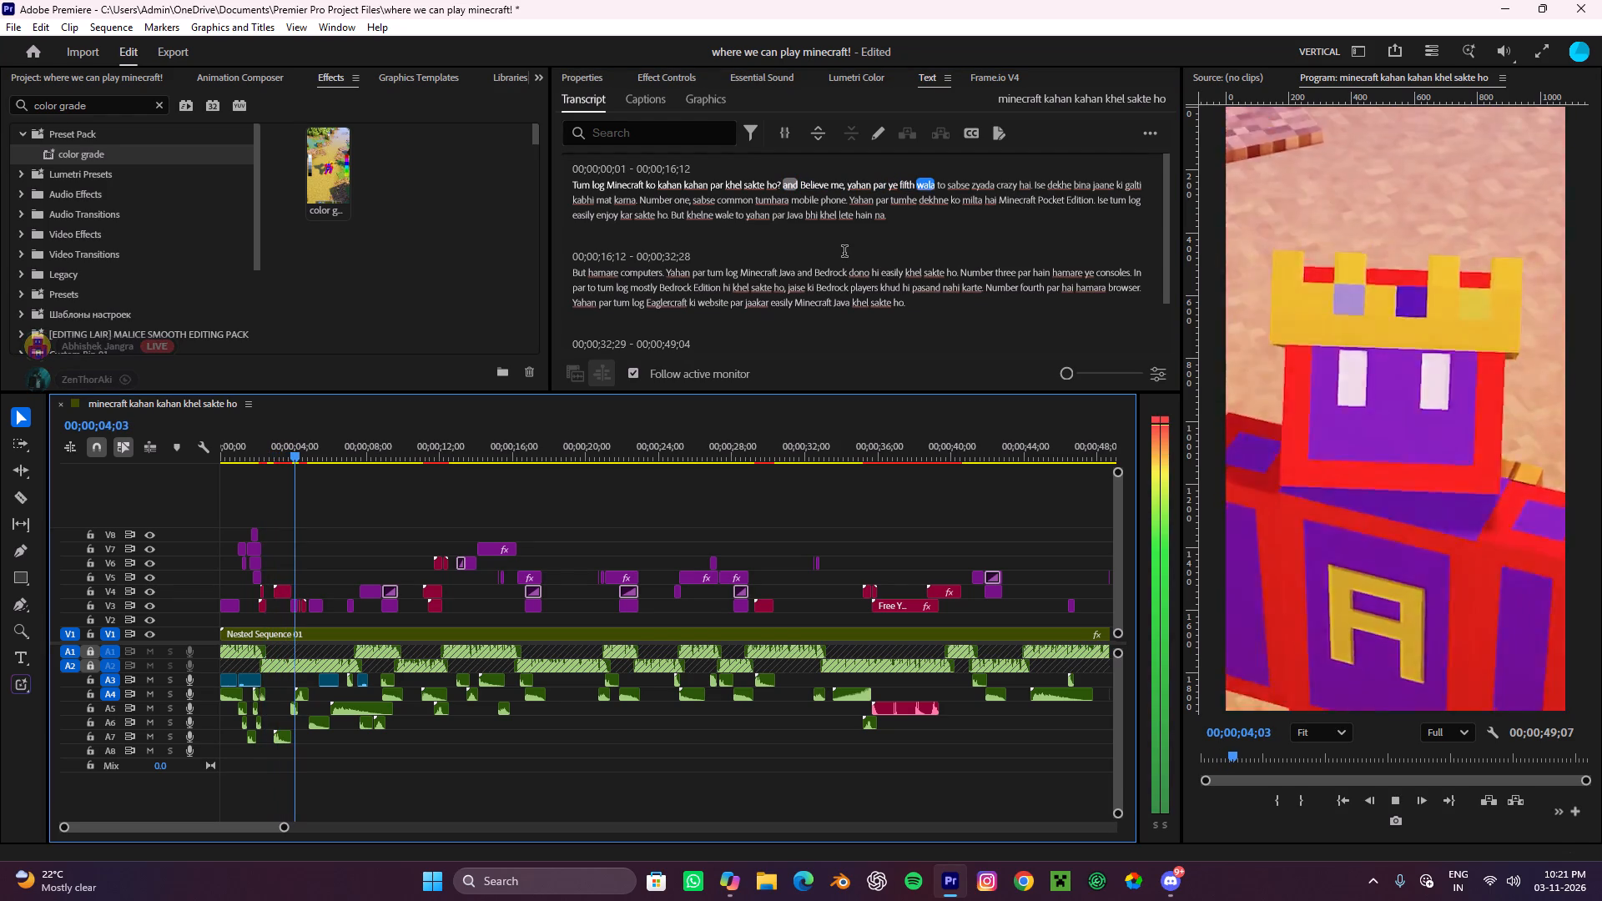
key("space")
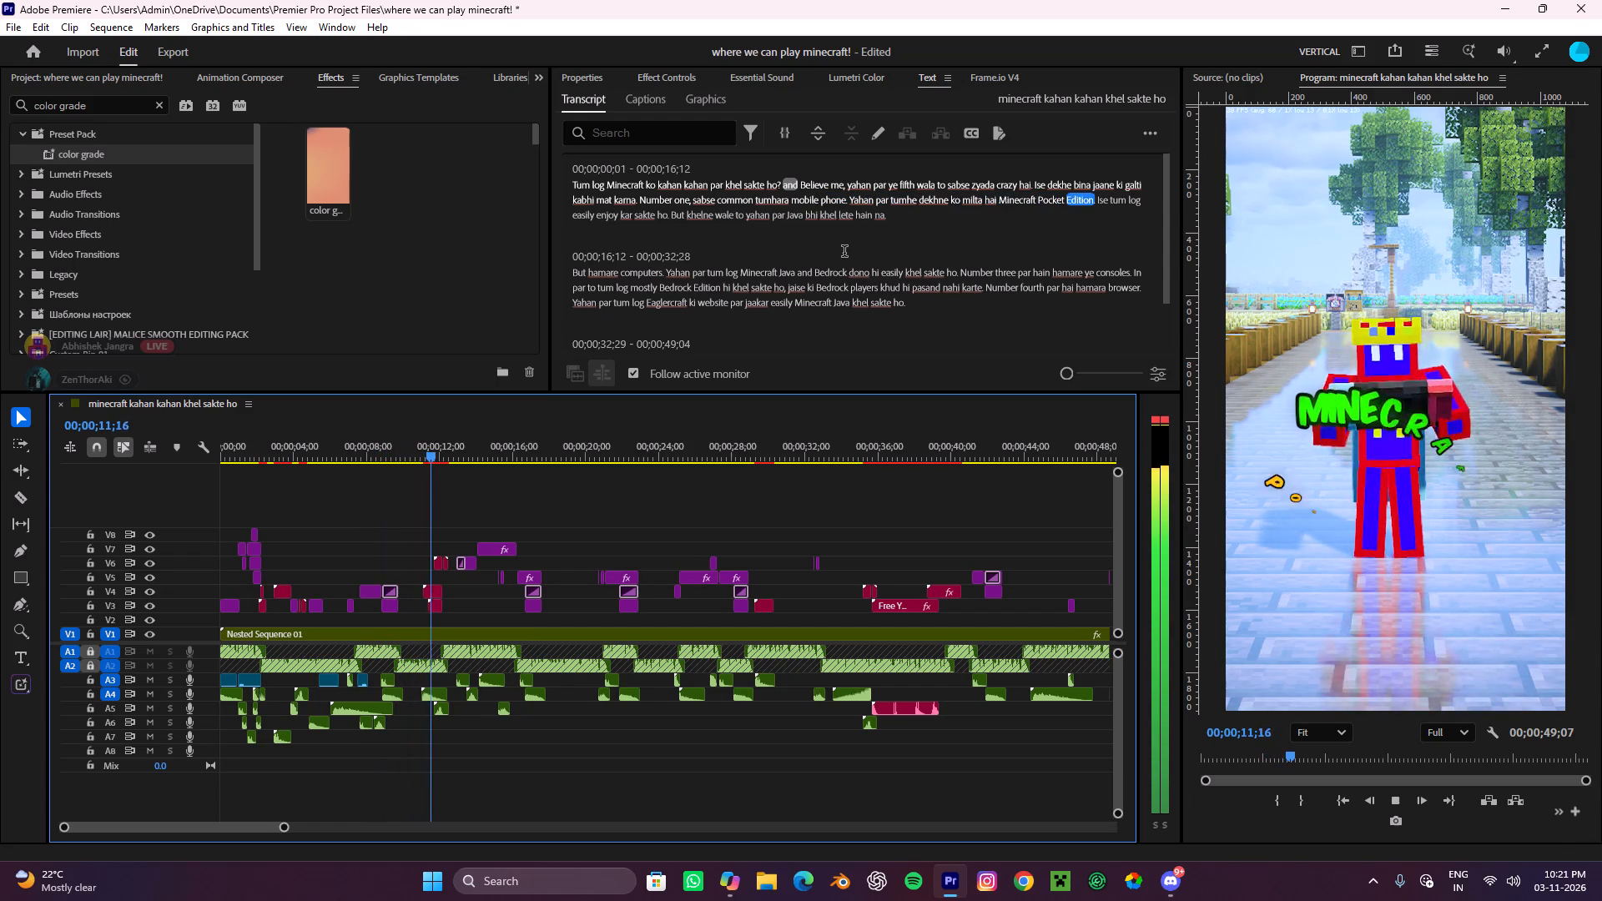
key("space")
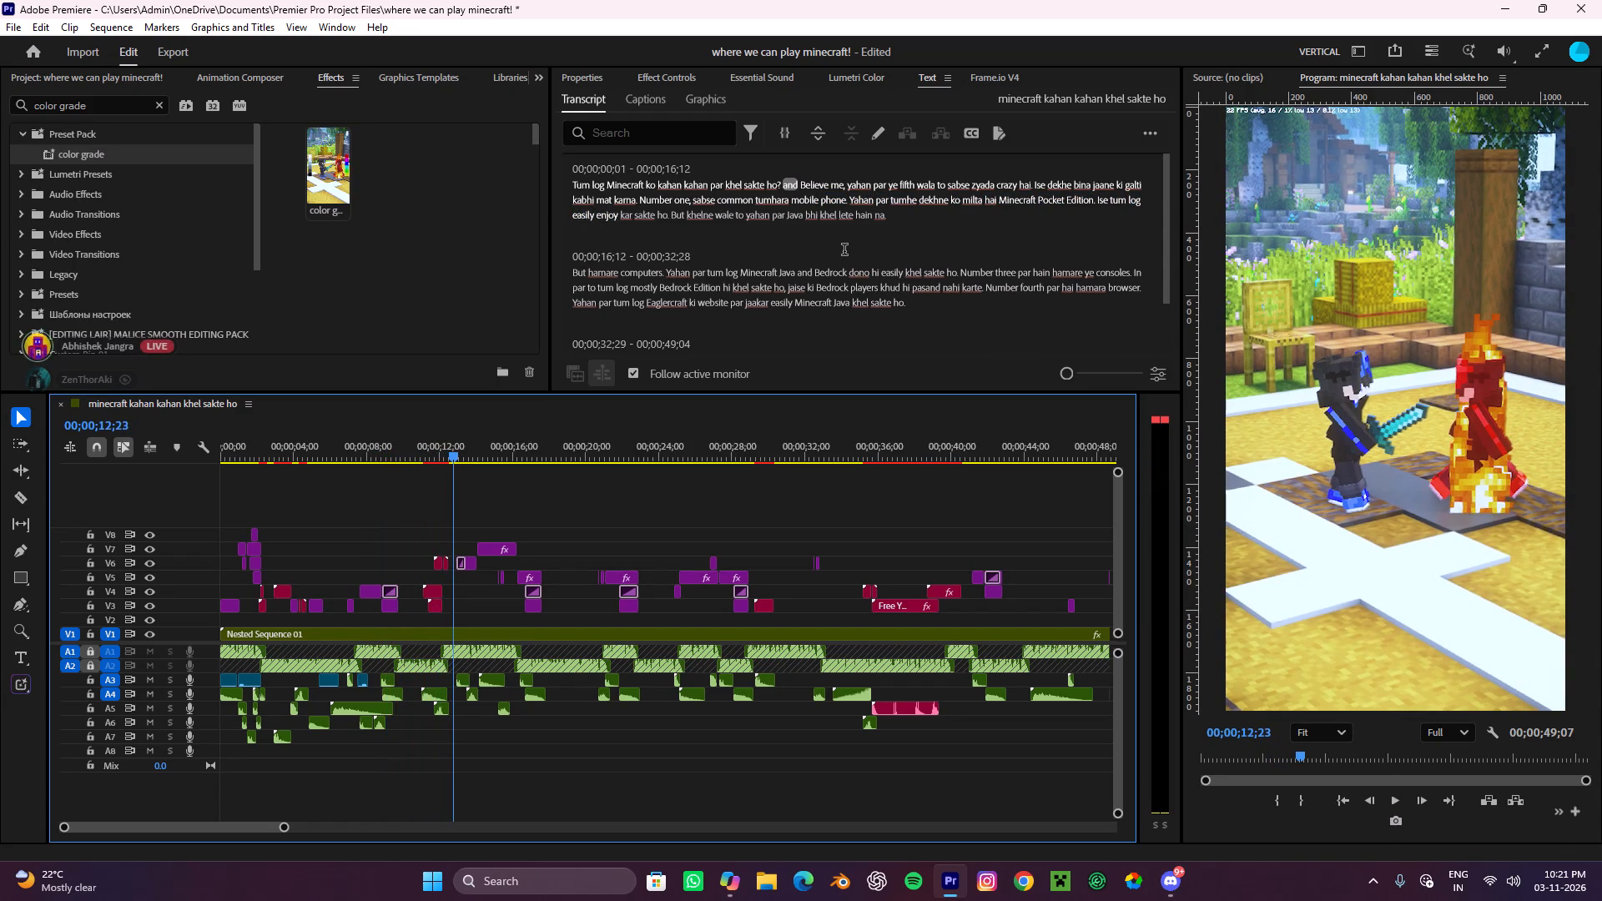
double_click(1101, 197)
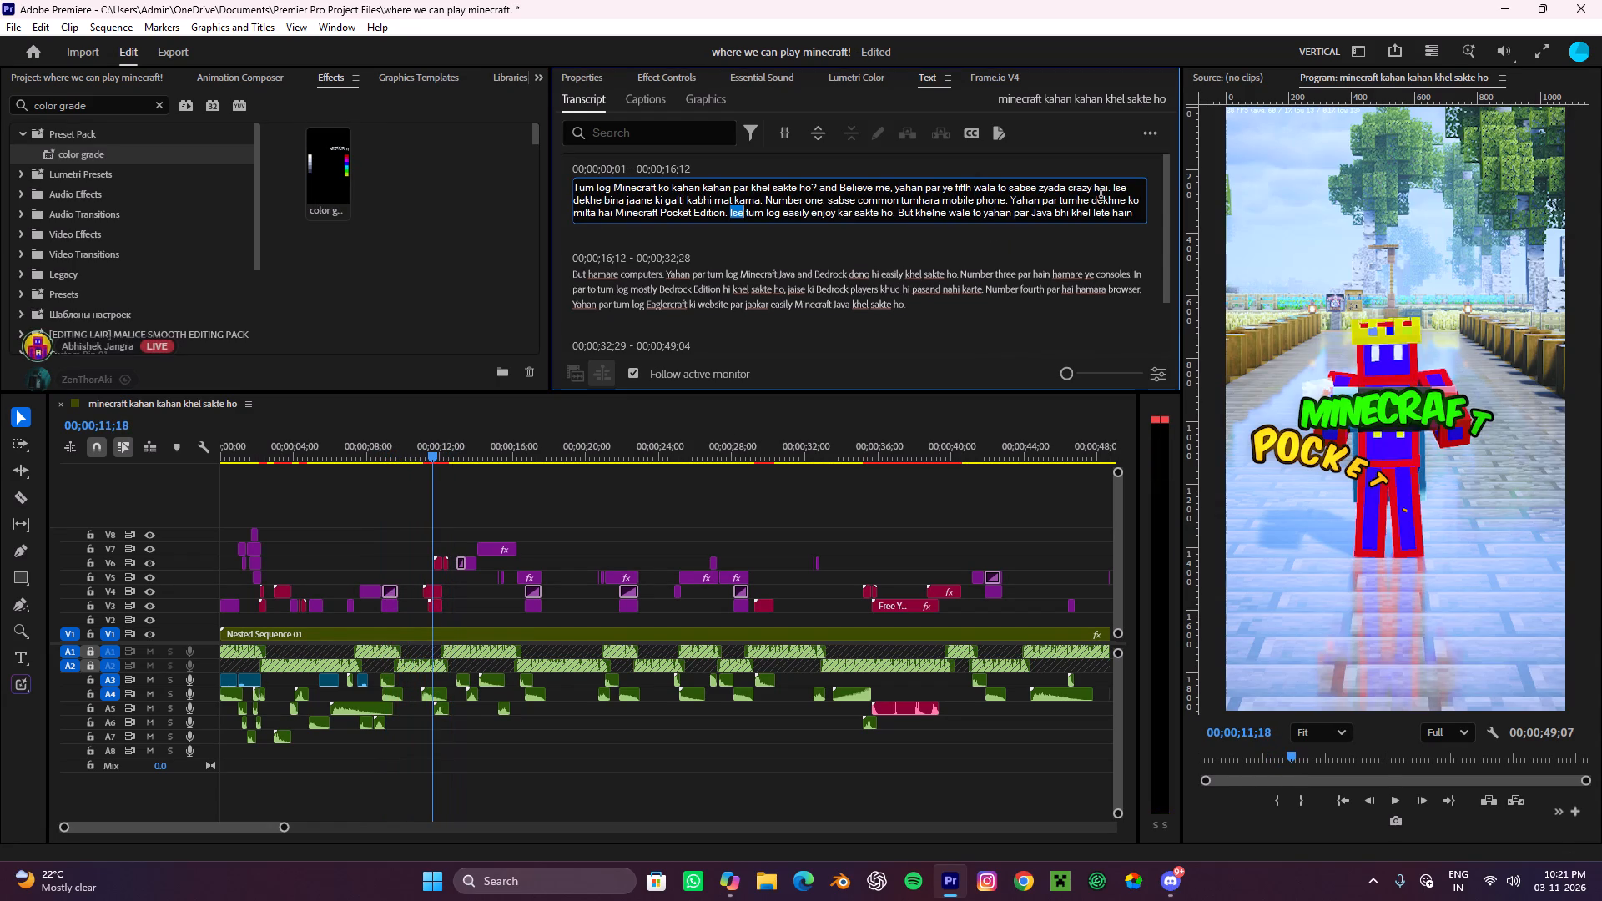
type("jise")
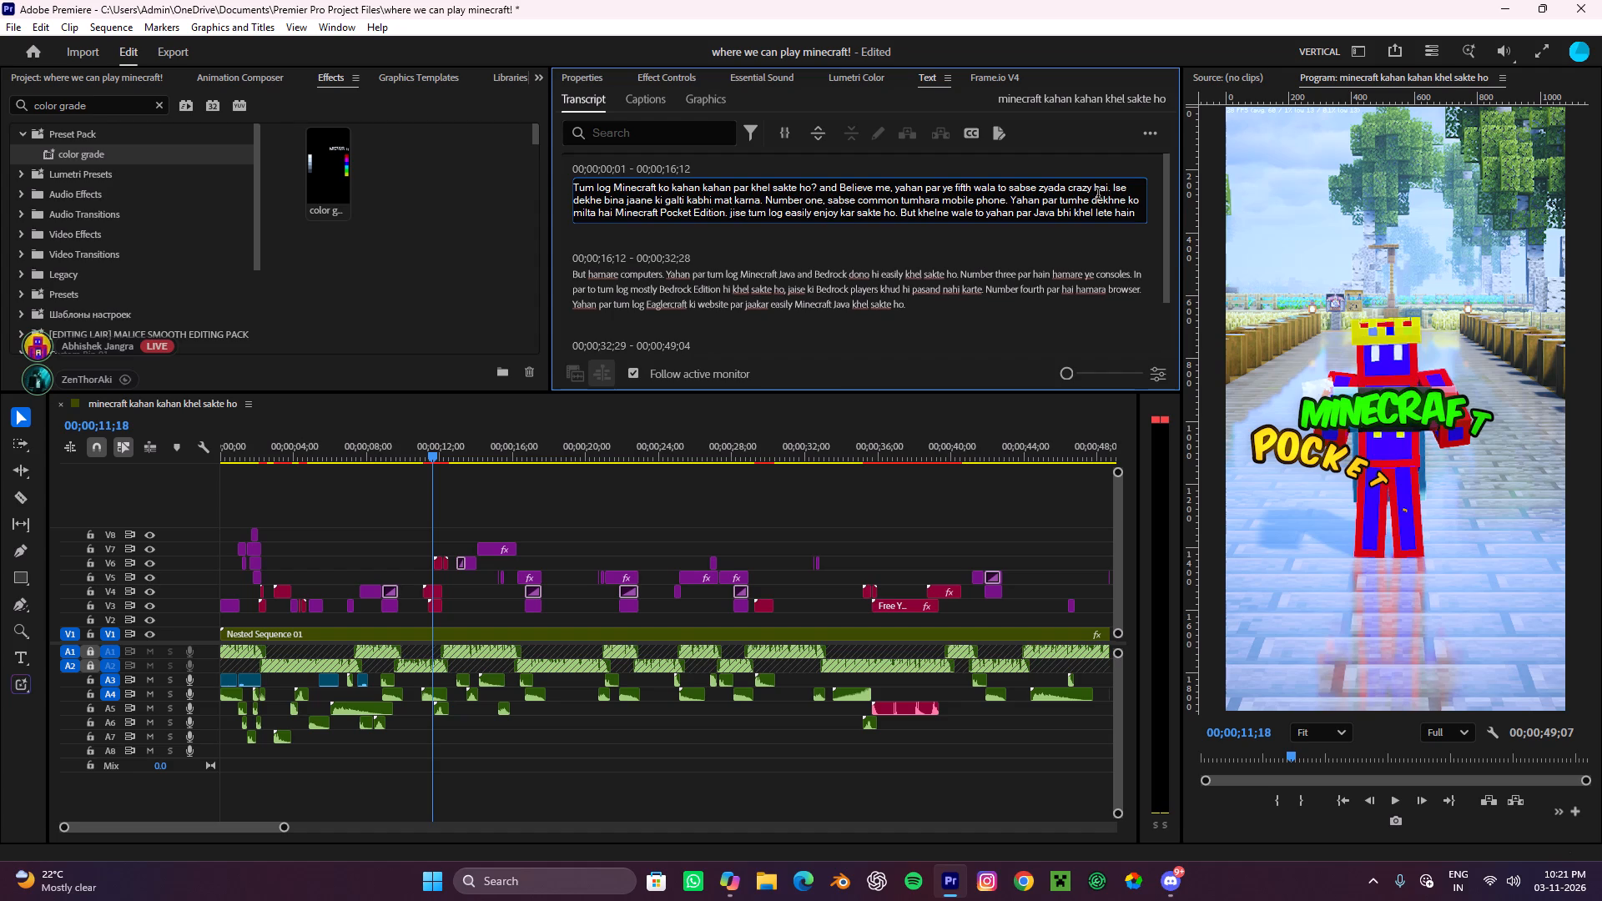
left_click(967, 249)
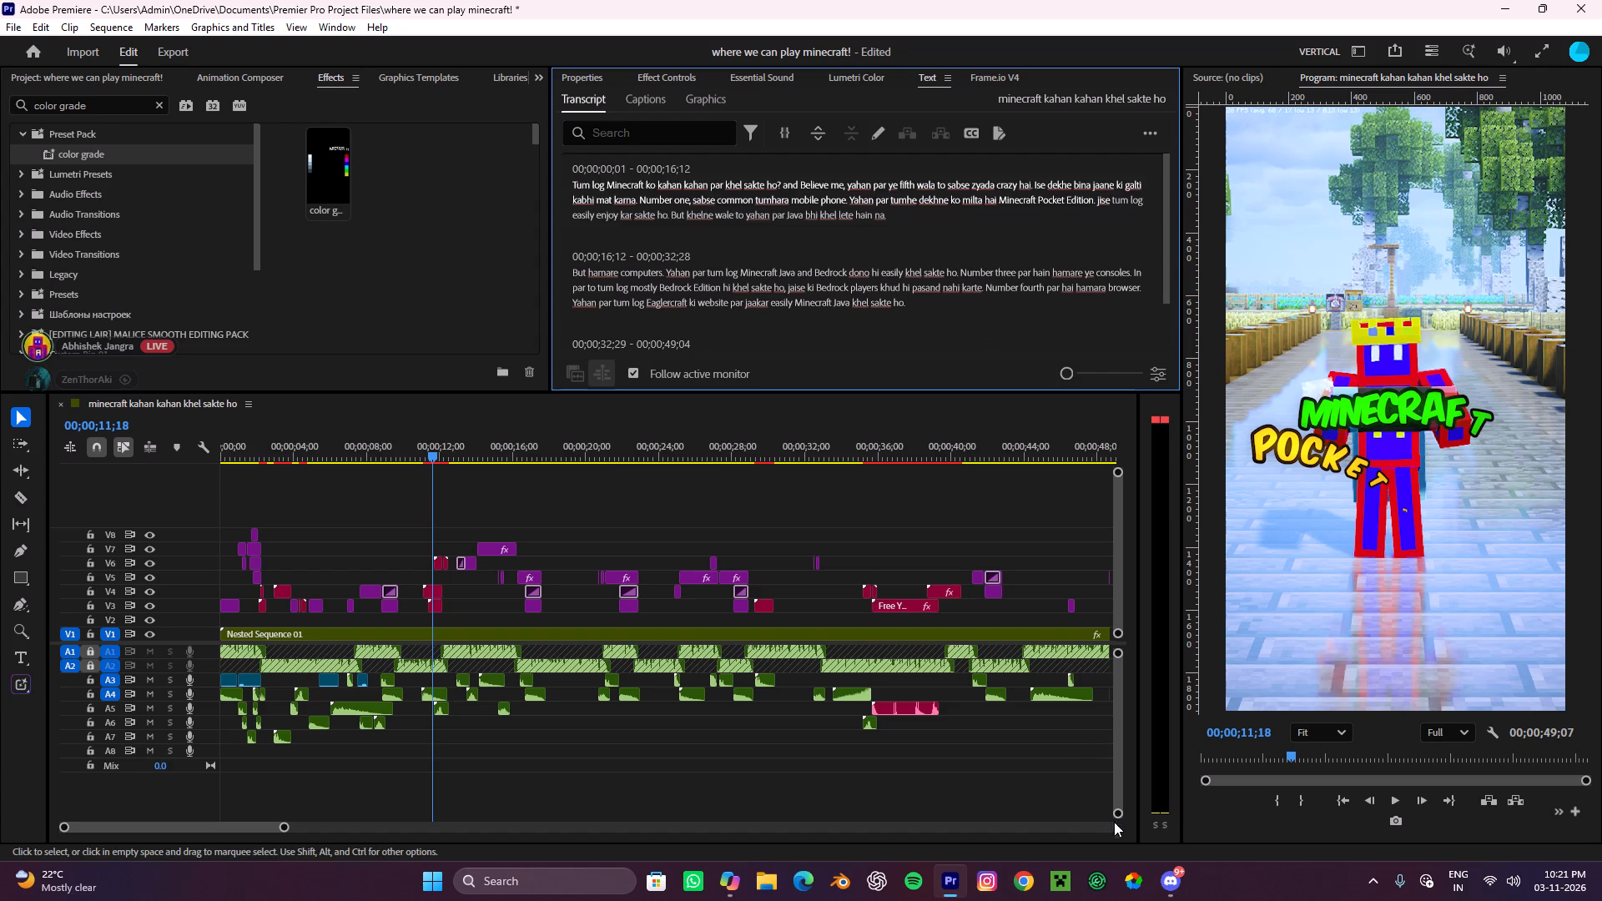
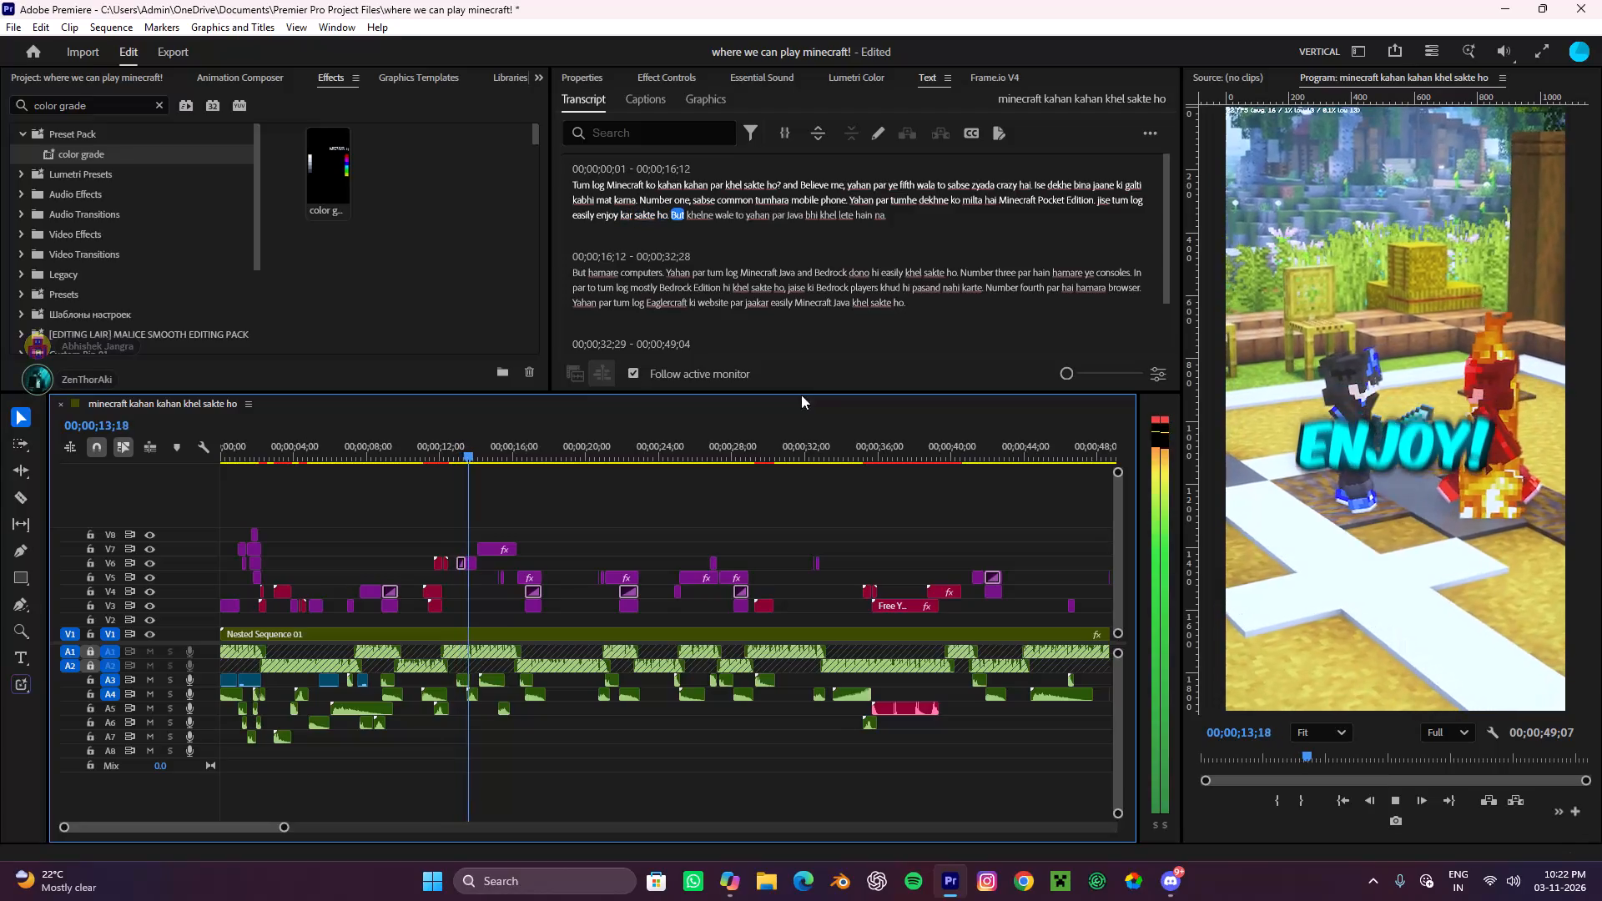
Play on to about 00;00;16;16 and delete the word "na" that ends the first transcript segment.
key("space")
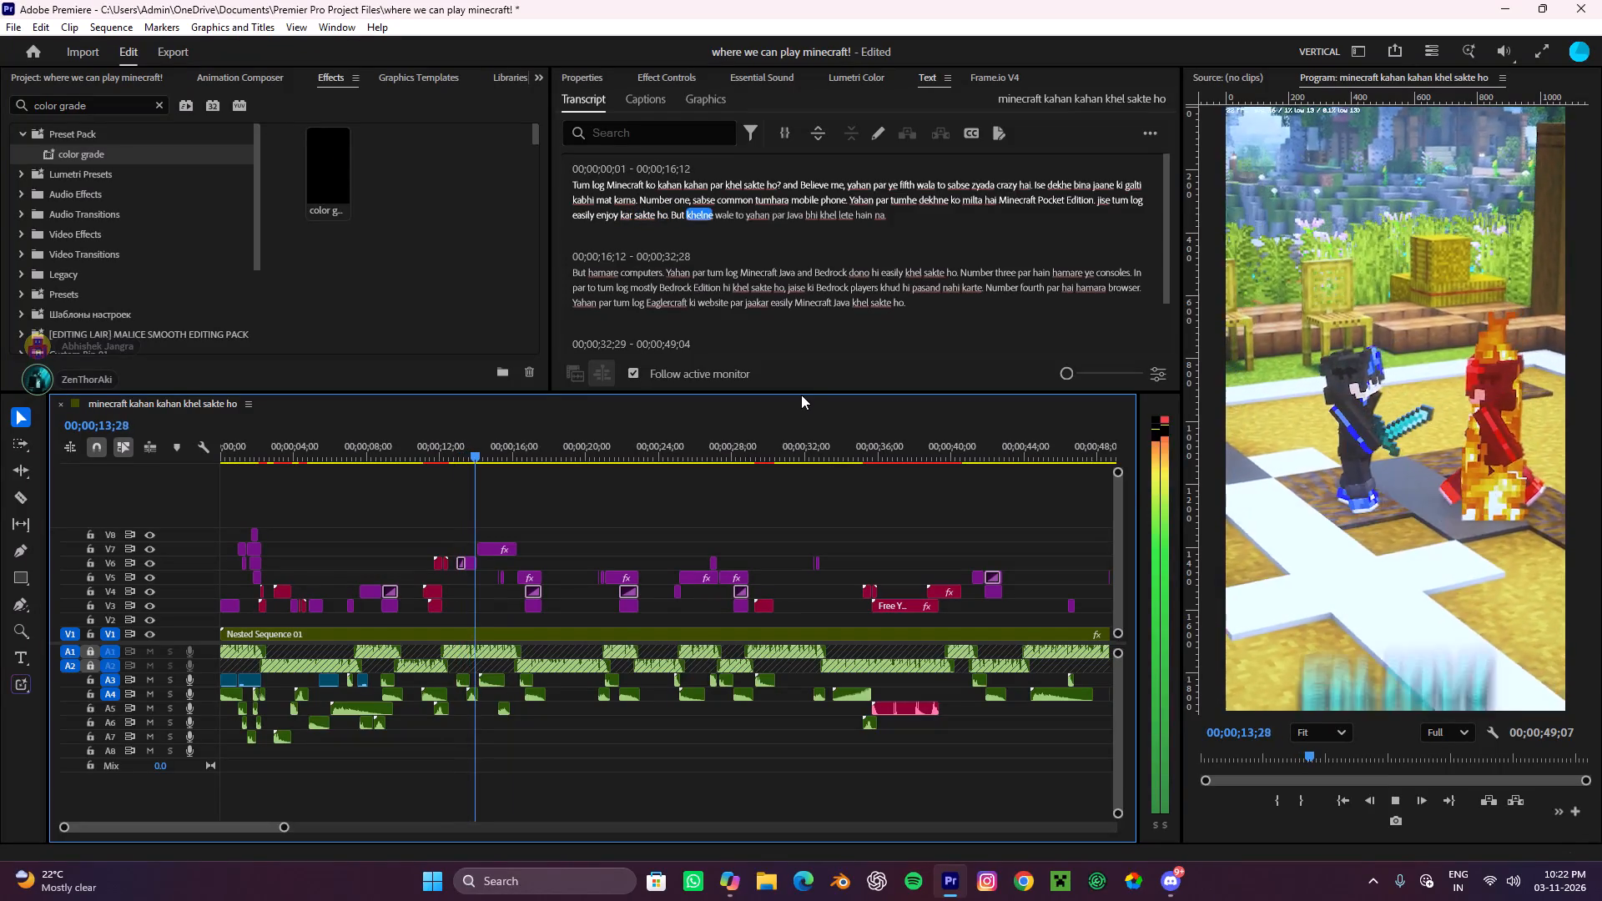
key("space")
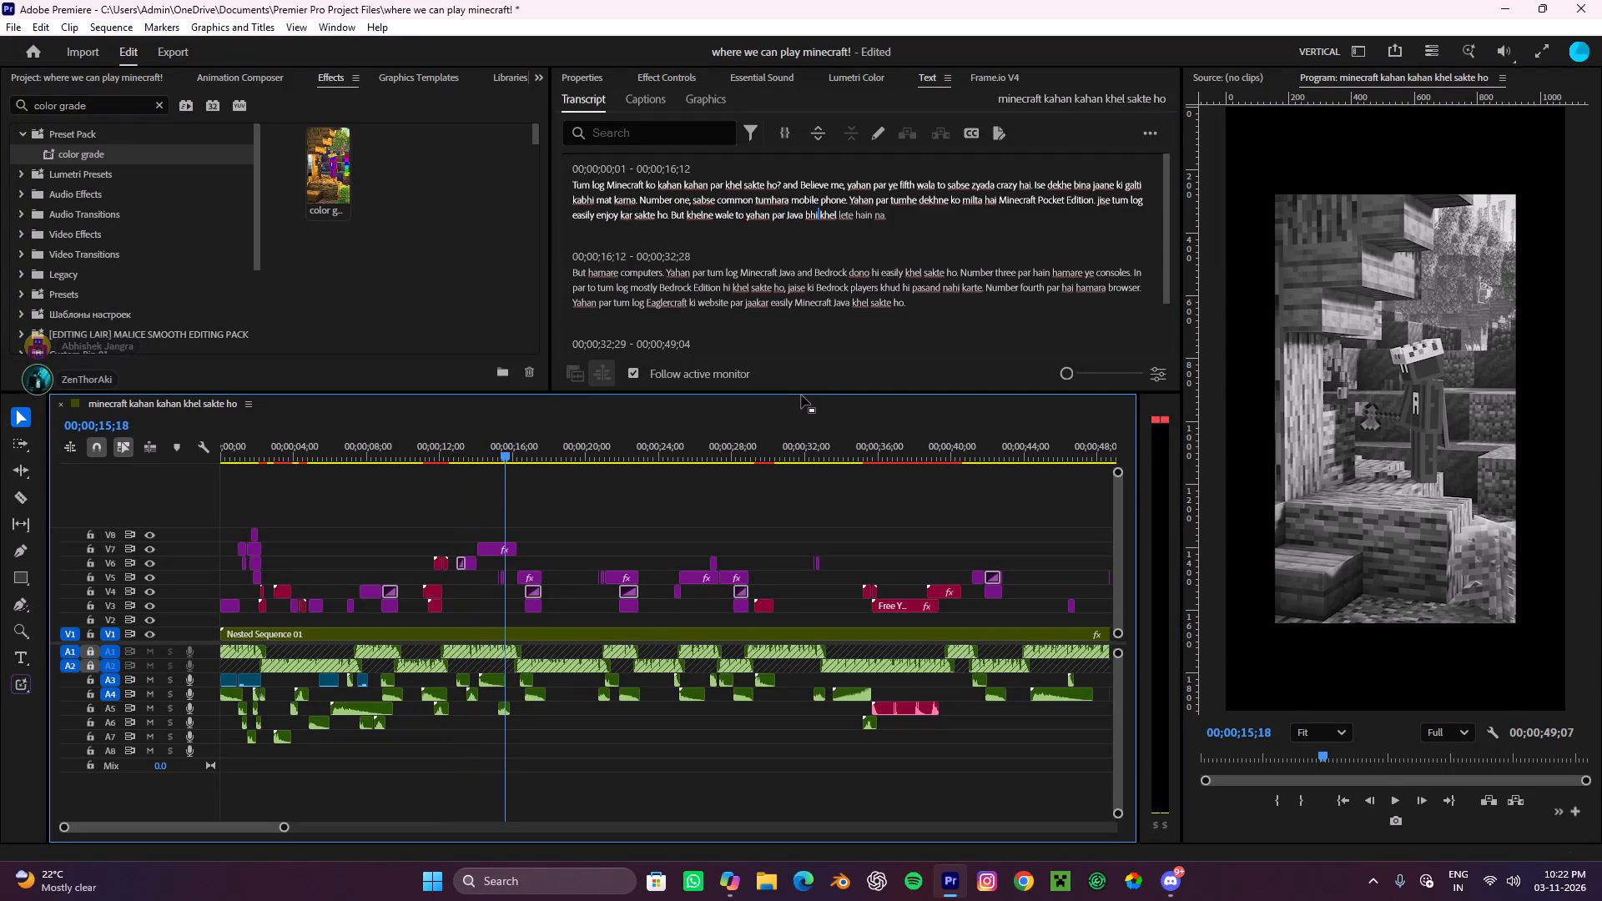
key("space")
key("space")
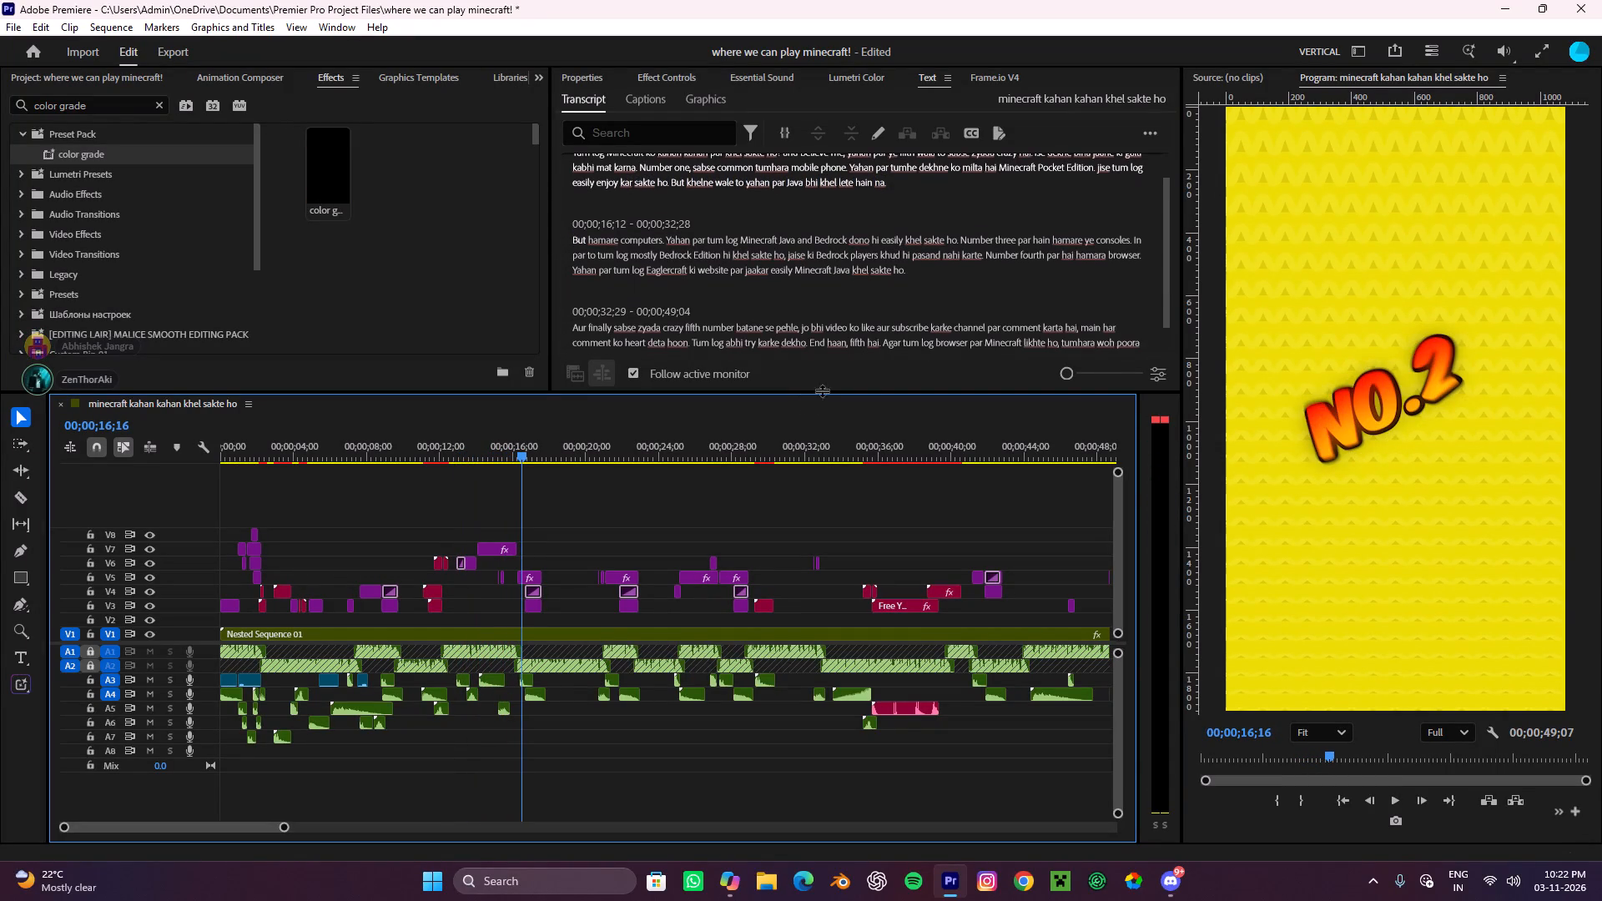
double_click(879, 184)
key("BackSpace")
key("BackSpace")
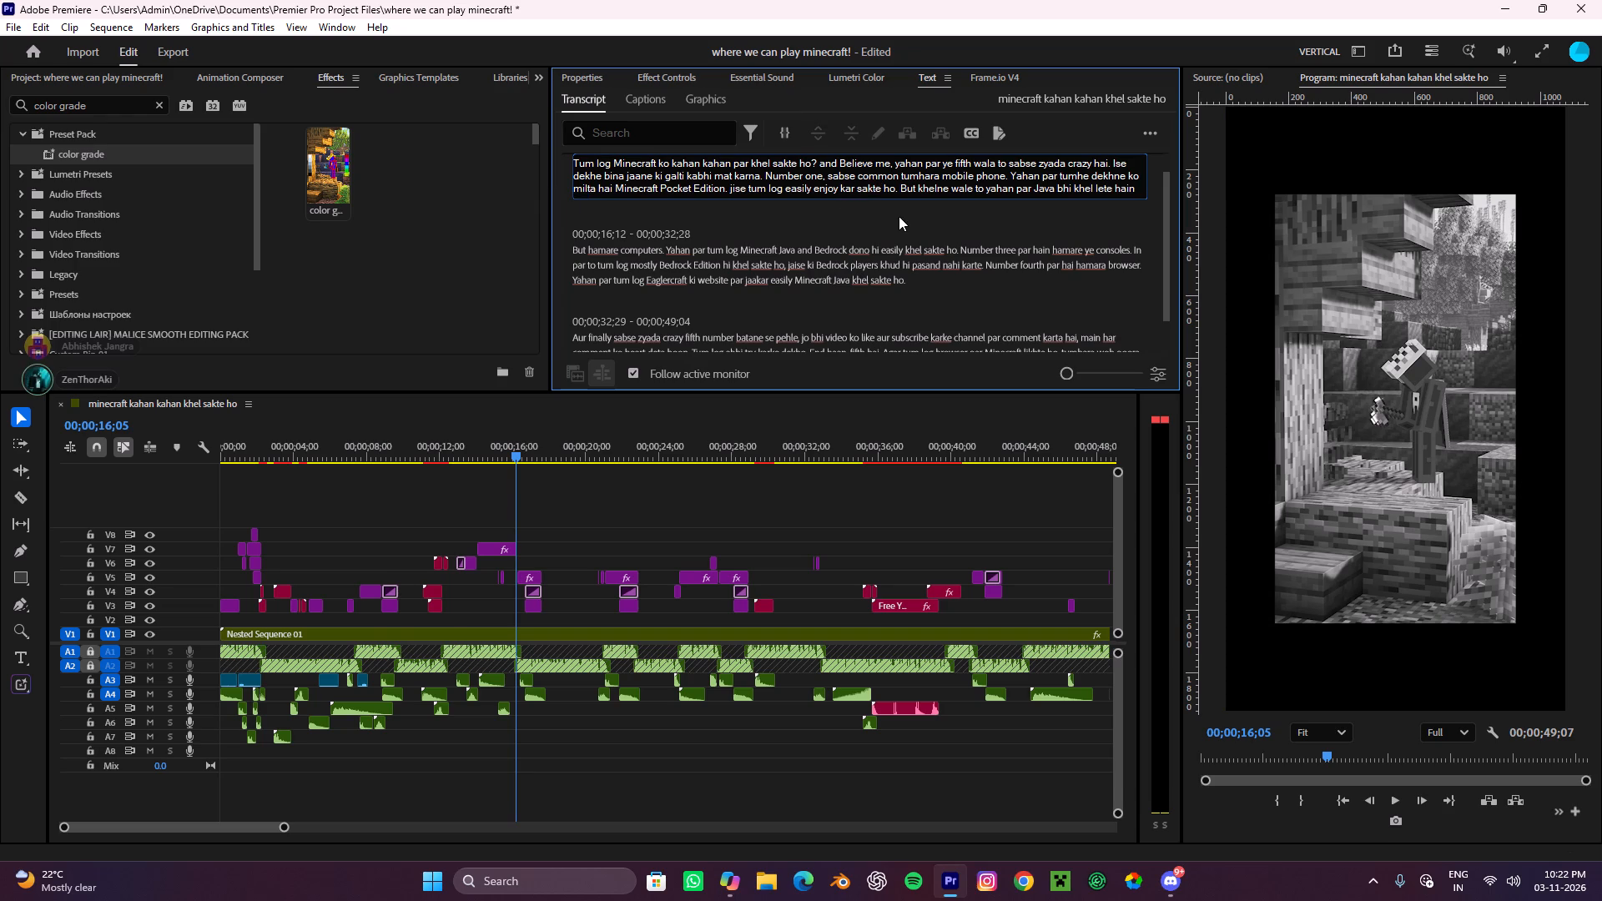
left_click(899, 216)
Play on to about 00;00;17;20 and replace "But" at the start of the second transcript segment with "no.2".
key("space")
key("space")
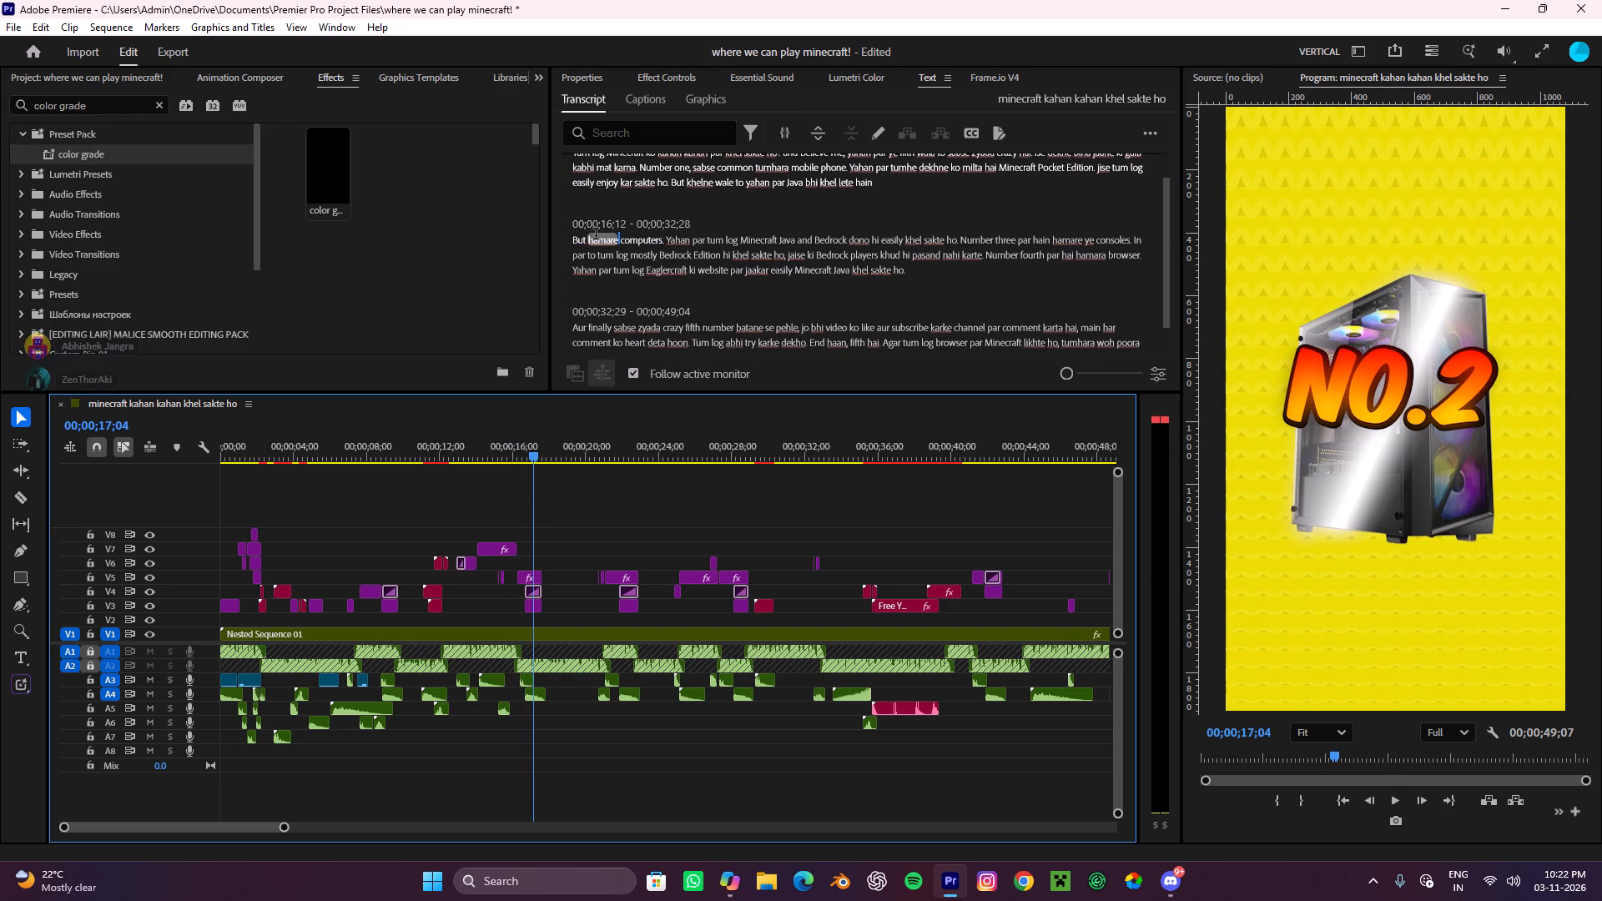
key("space")
key("space")
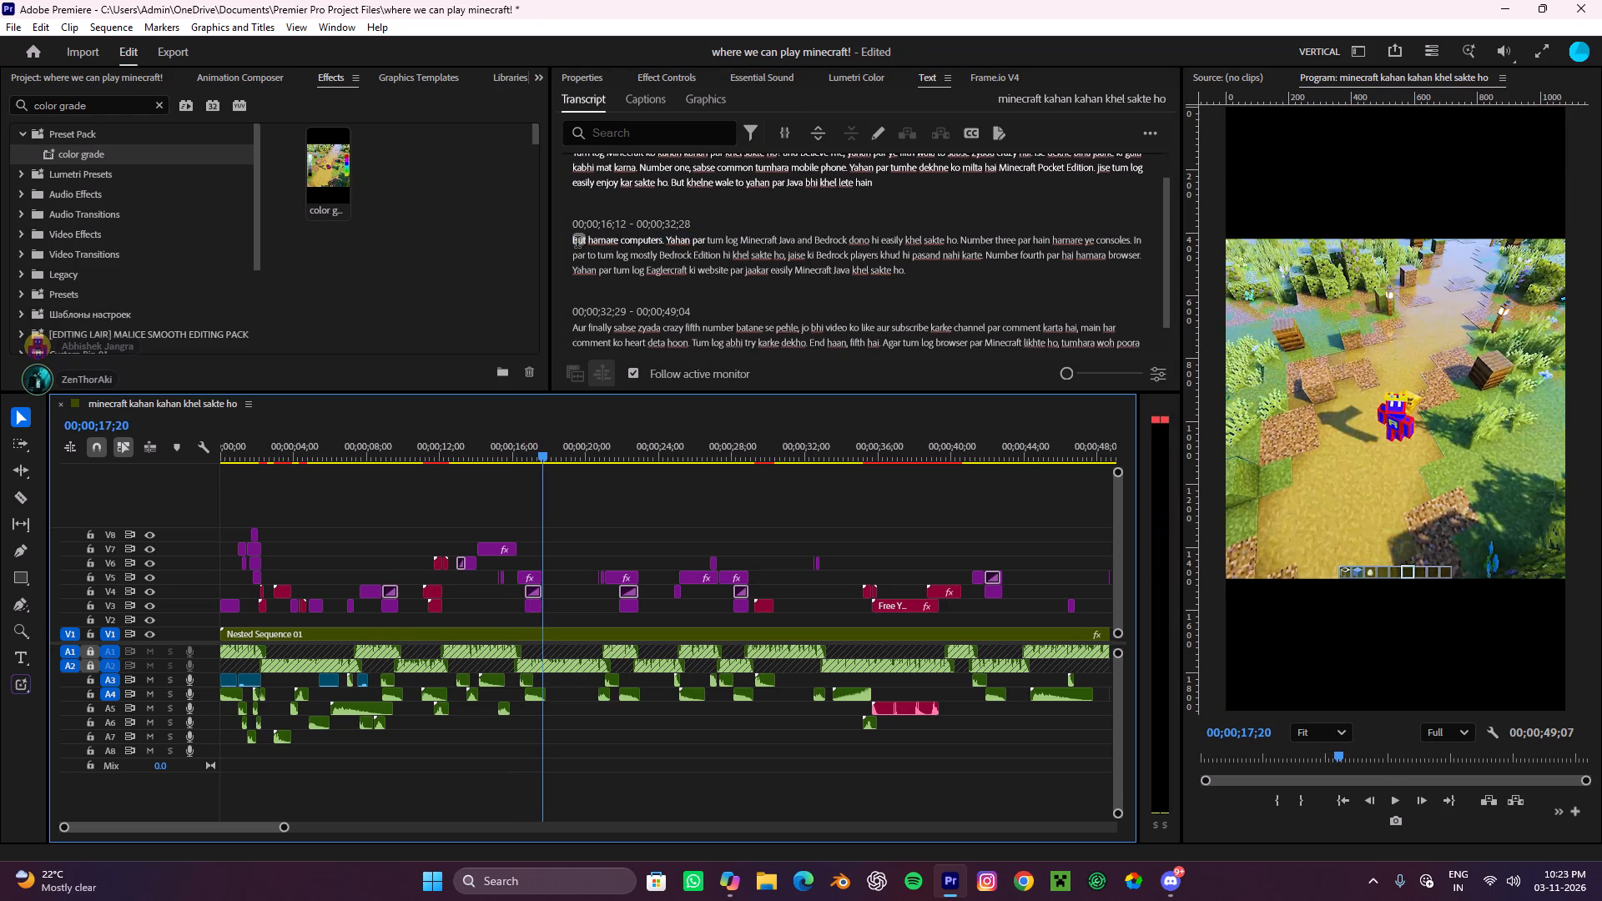
double_click(577, 244)
left_click(657, 214)
key("space")
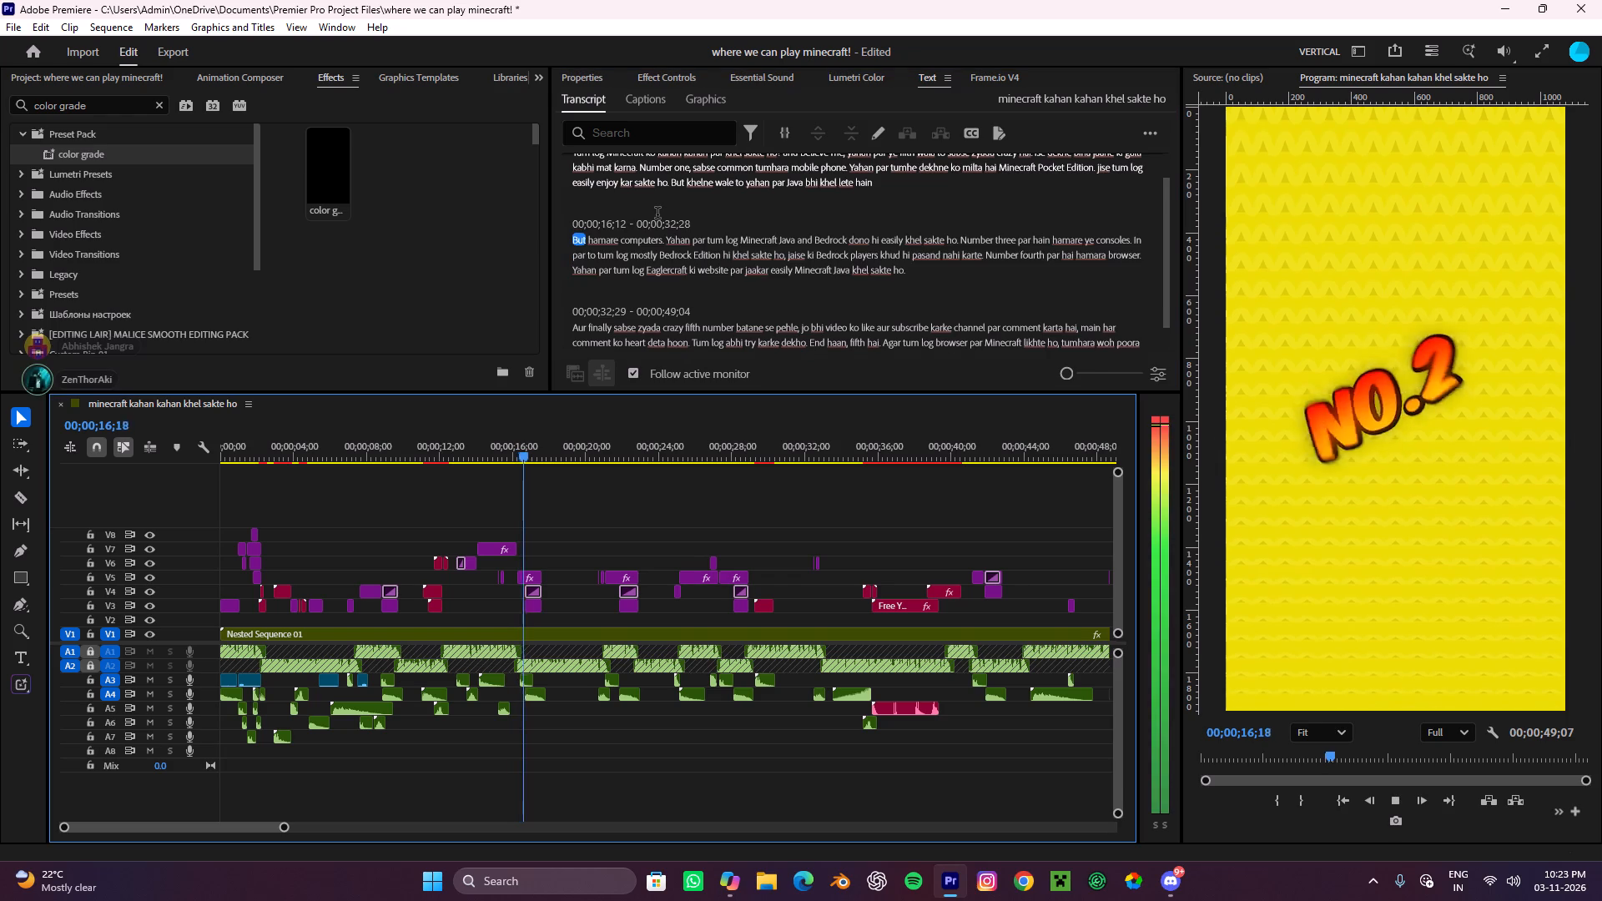
key("space")
double_click(583, 239)
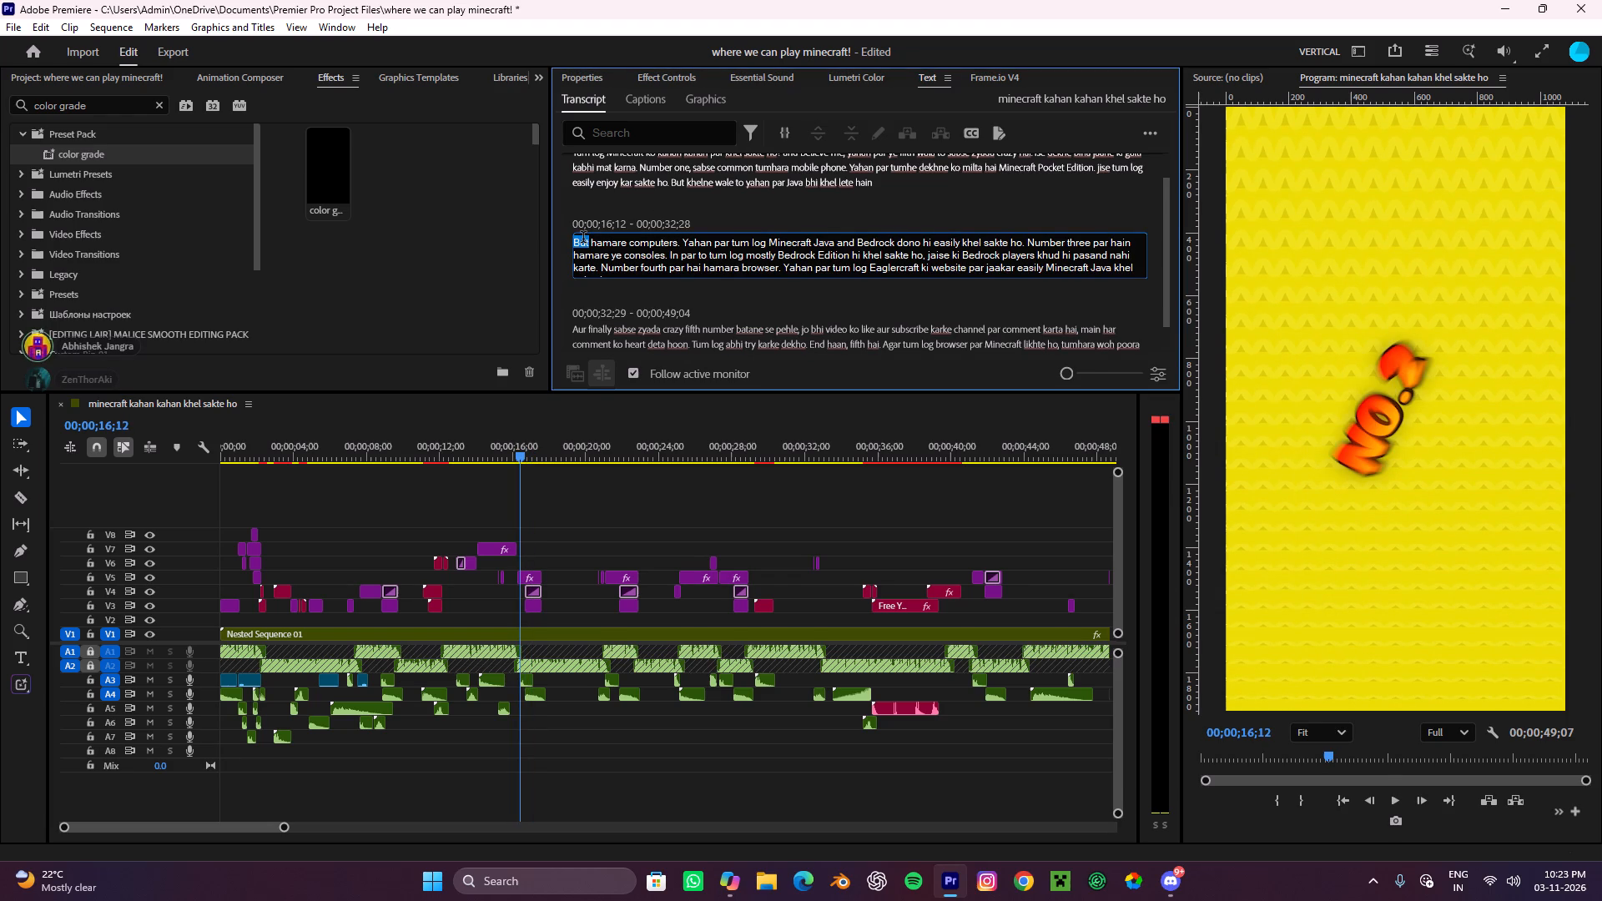
type("no")
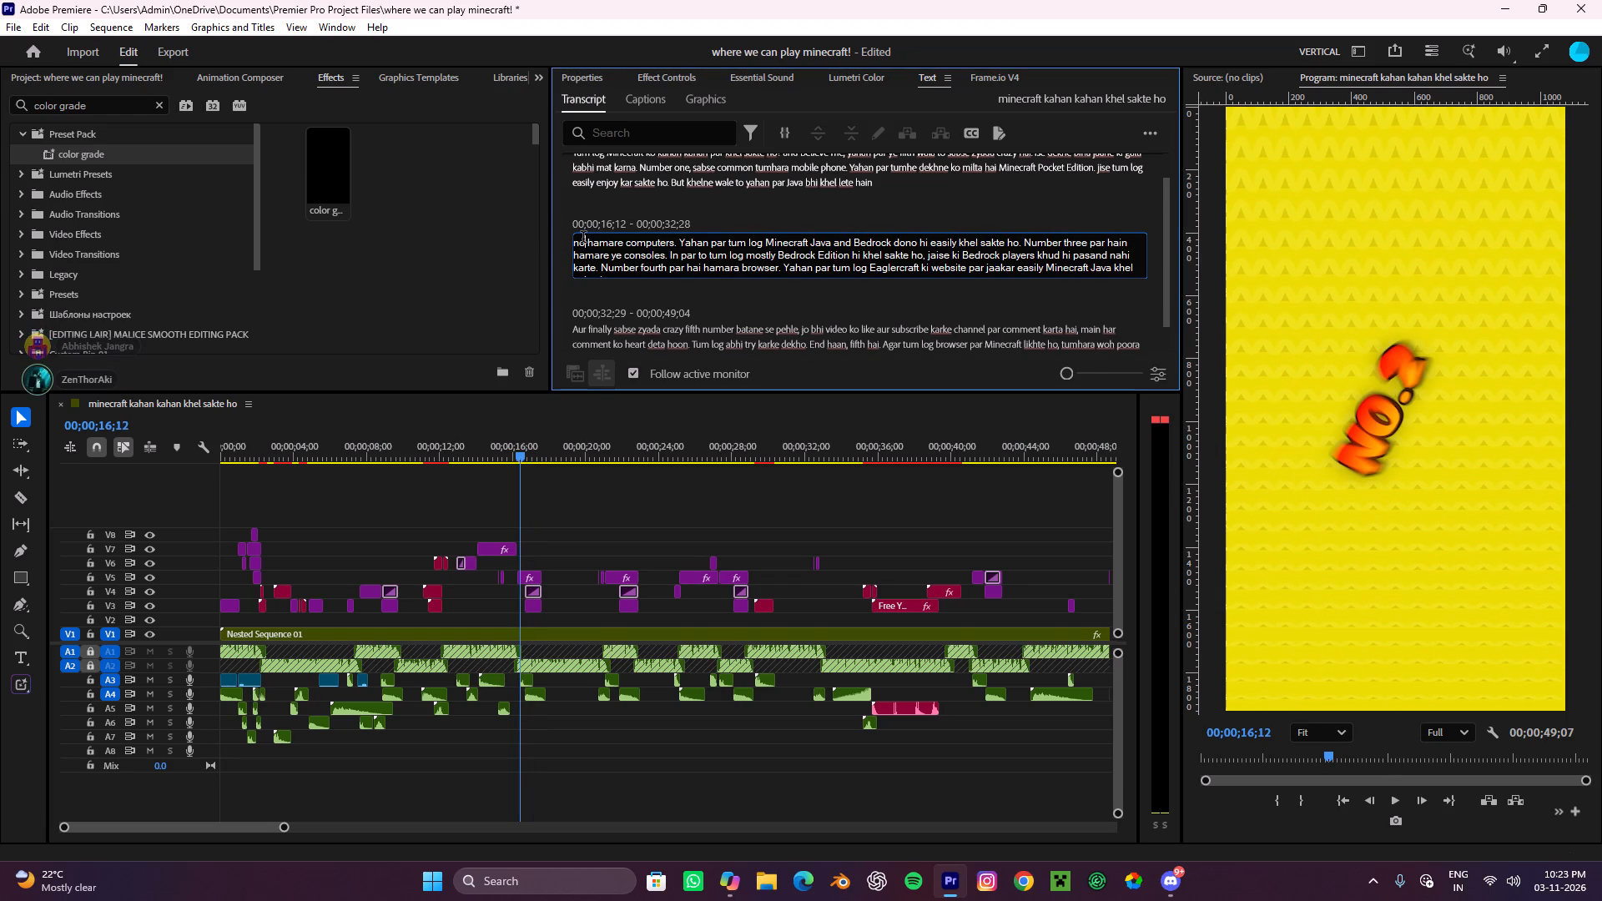
type(".2")
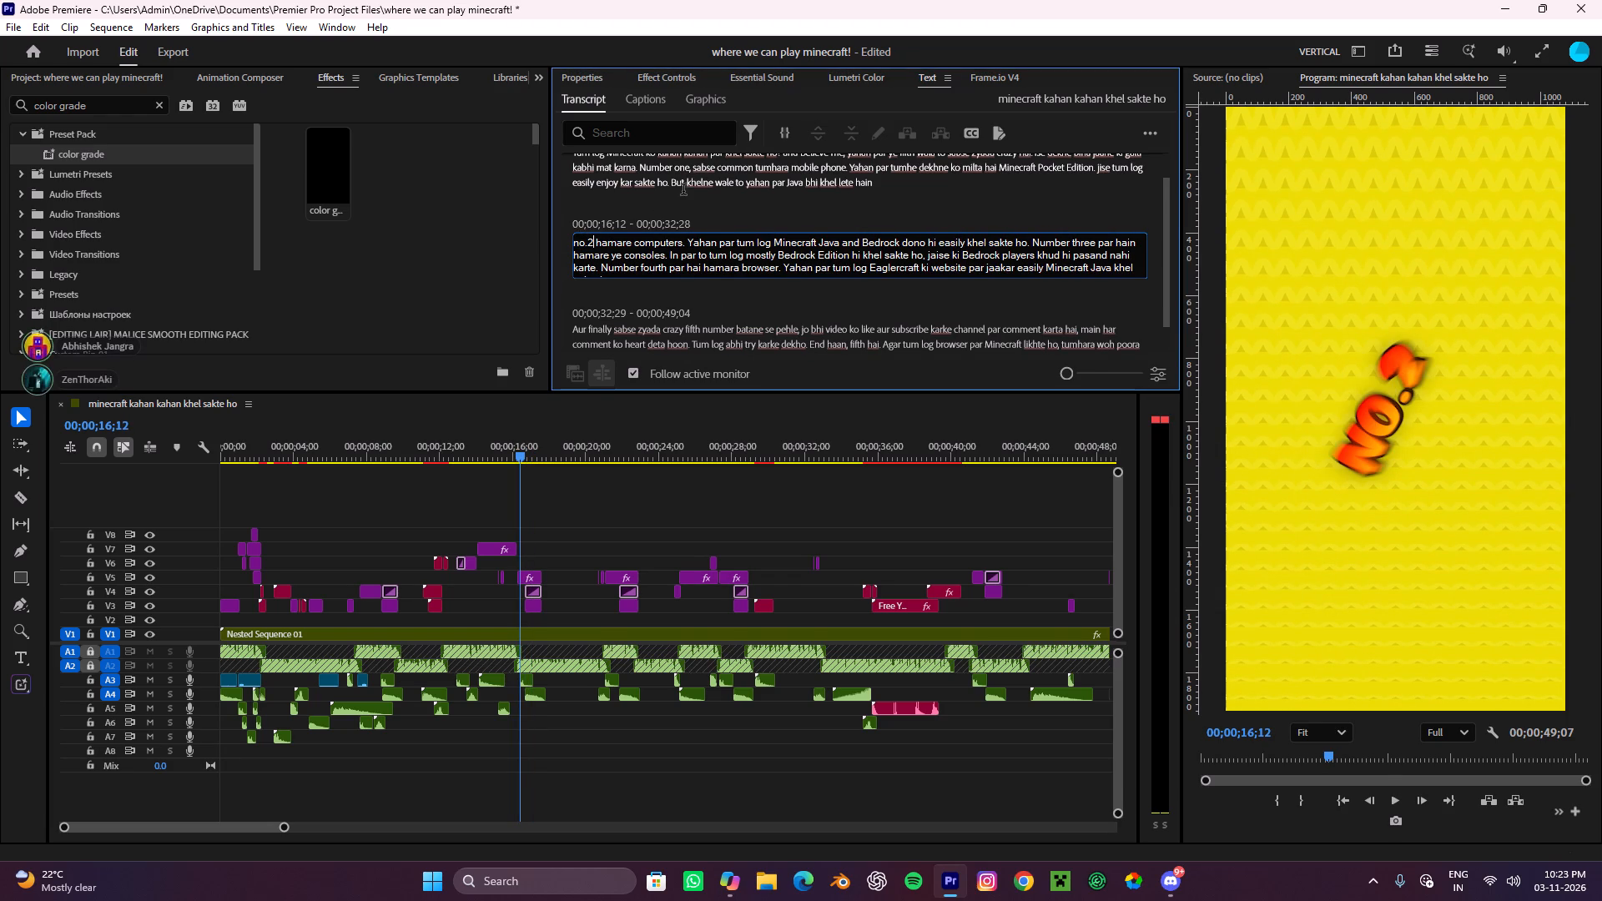
left_click(662, 200)
Play on to about 00;00;37;01 and replace "aur" between "like" and "subscribe" in the third transcript segment with "and".
key("space")
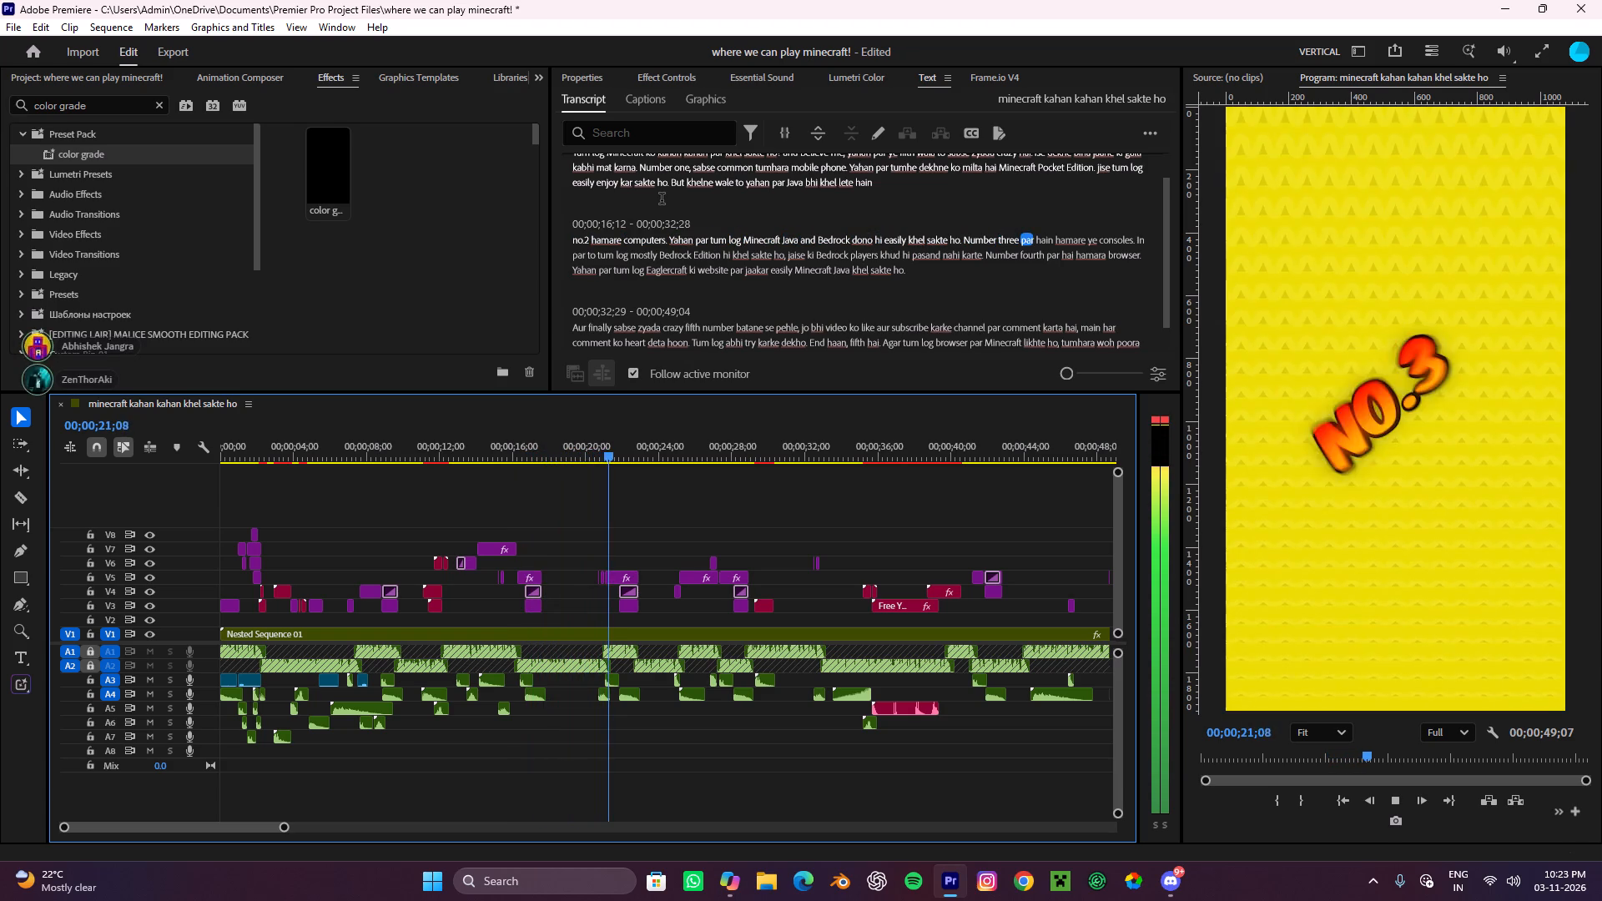
key("space")
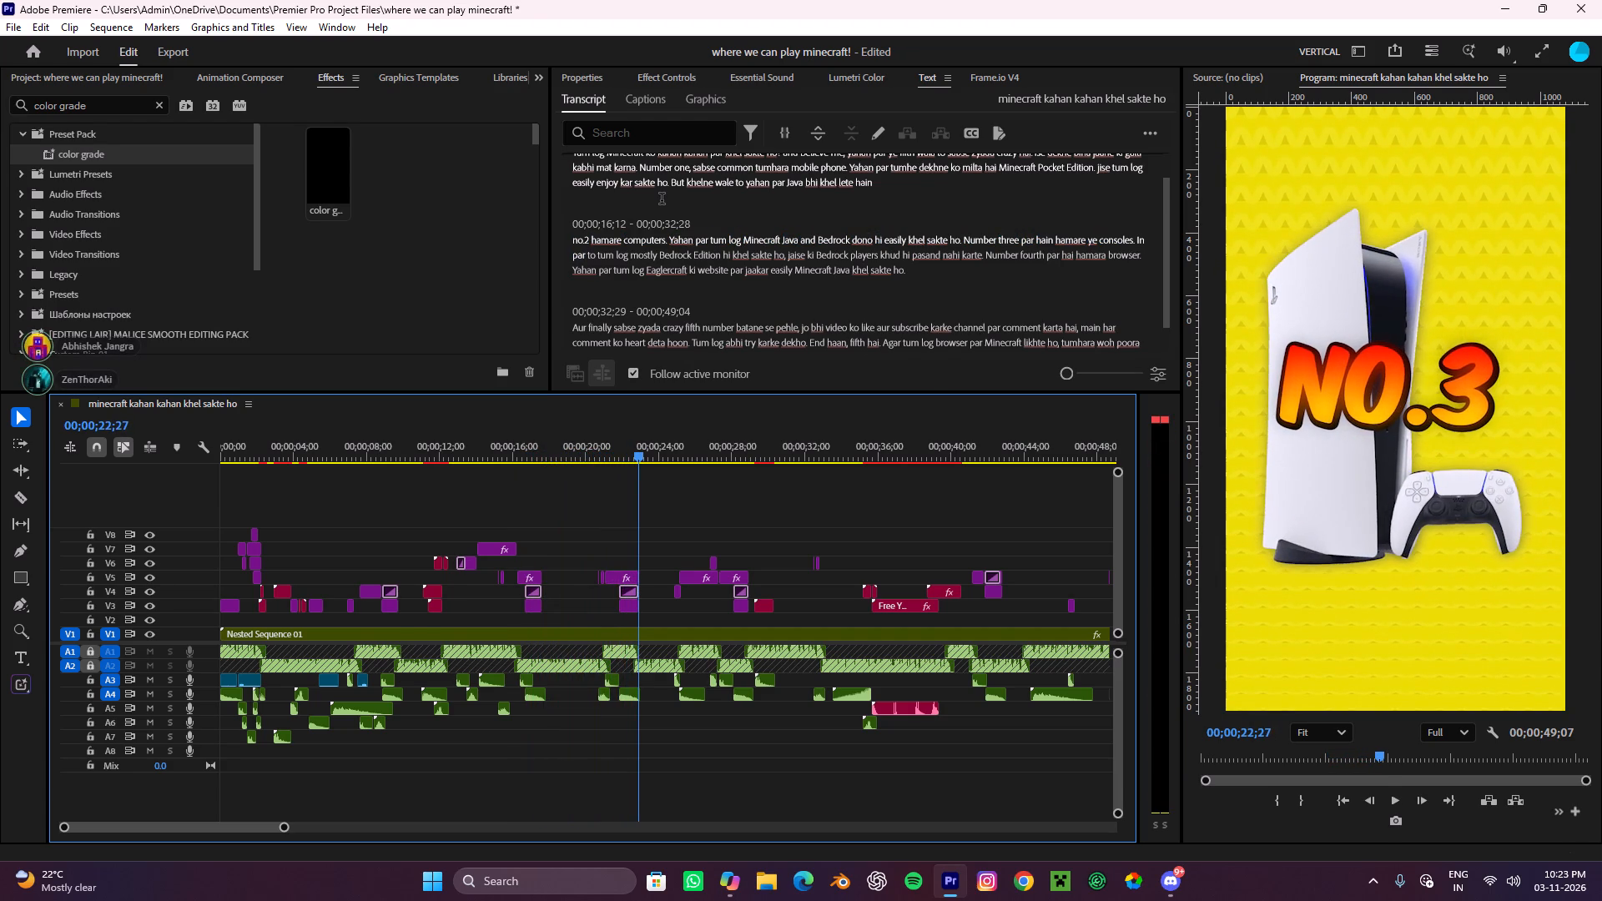
key("space")
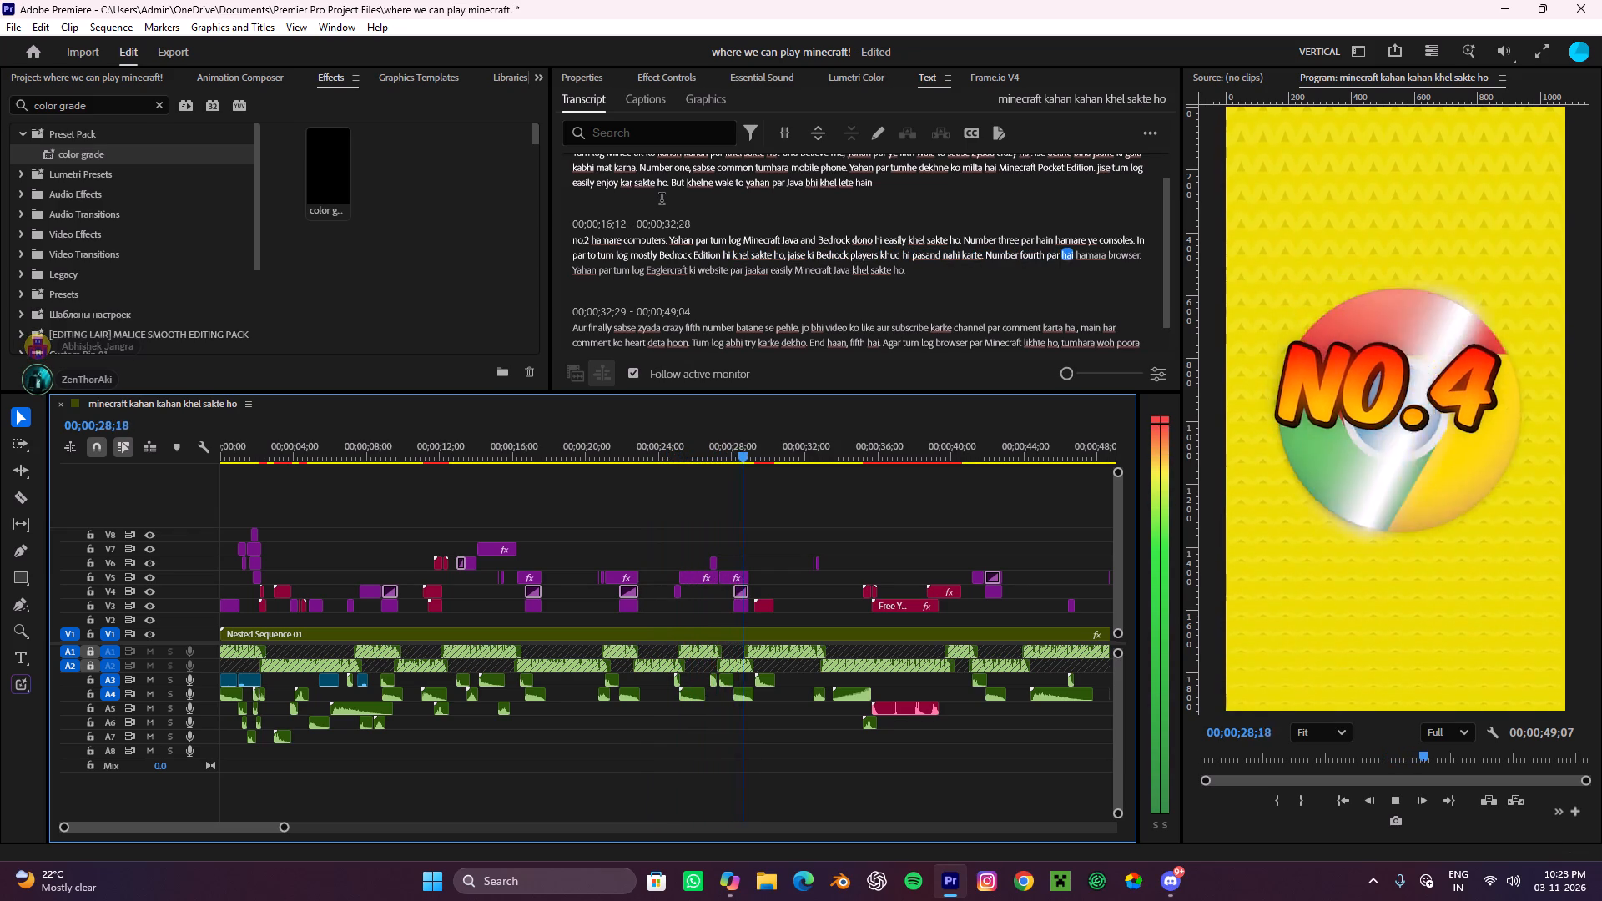
key("space")
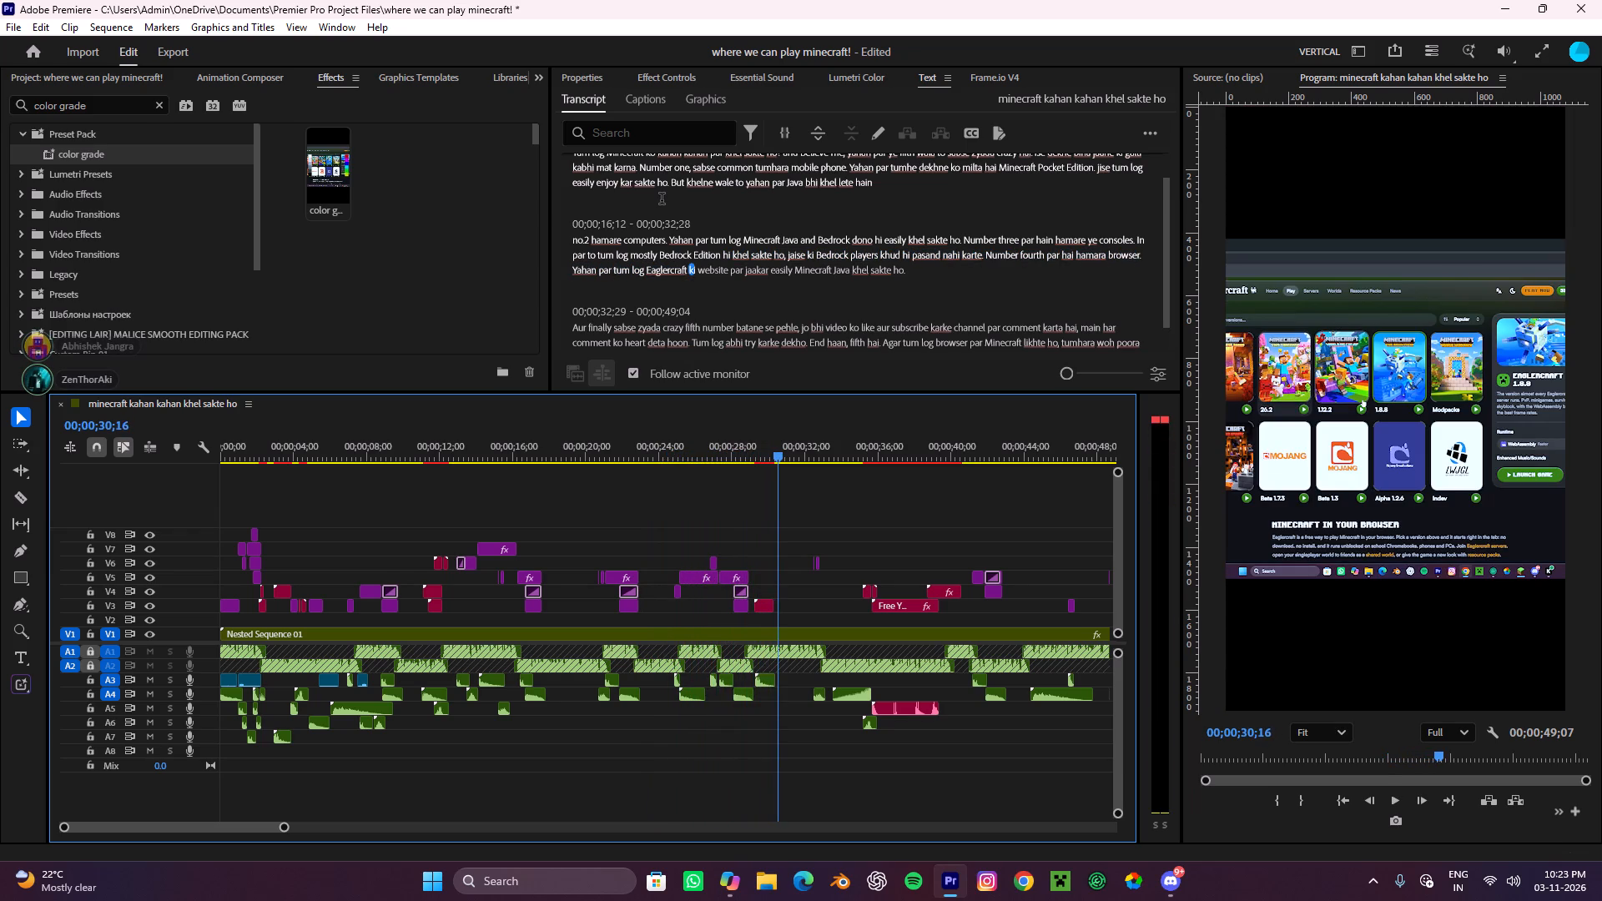
key("space")
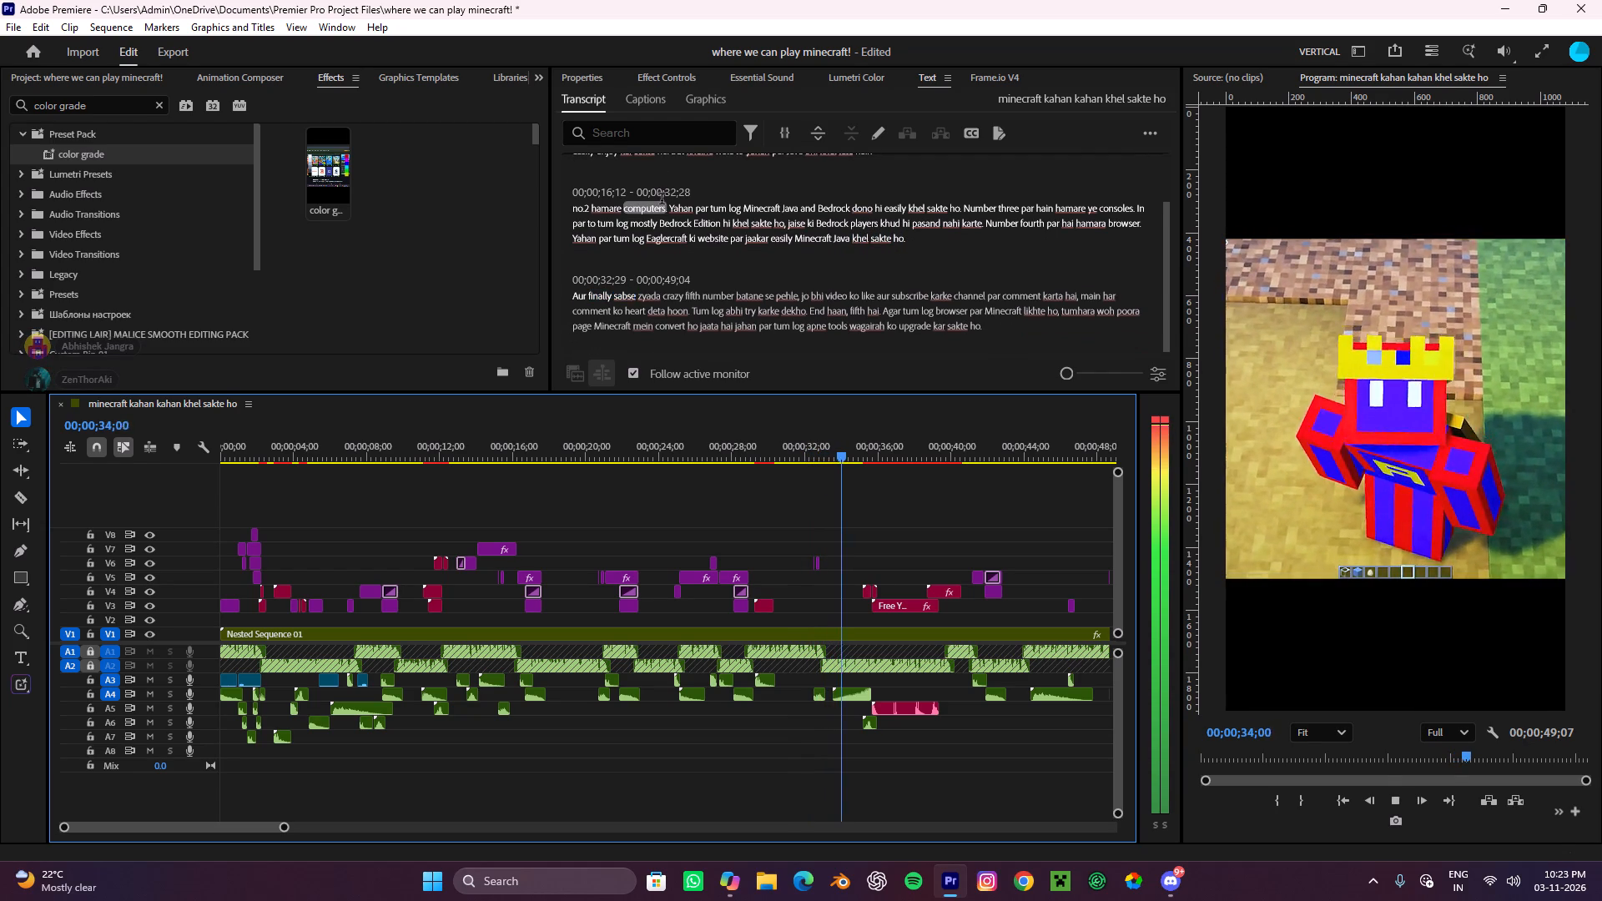
key("space")
key("space")
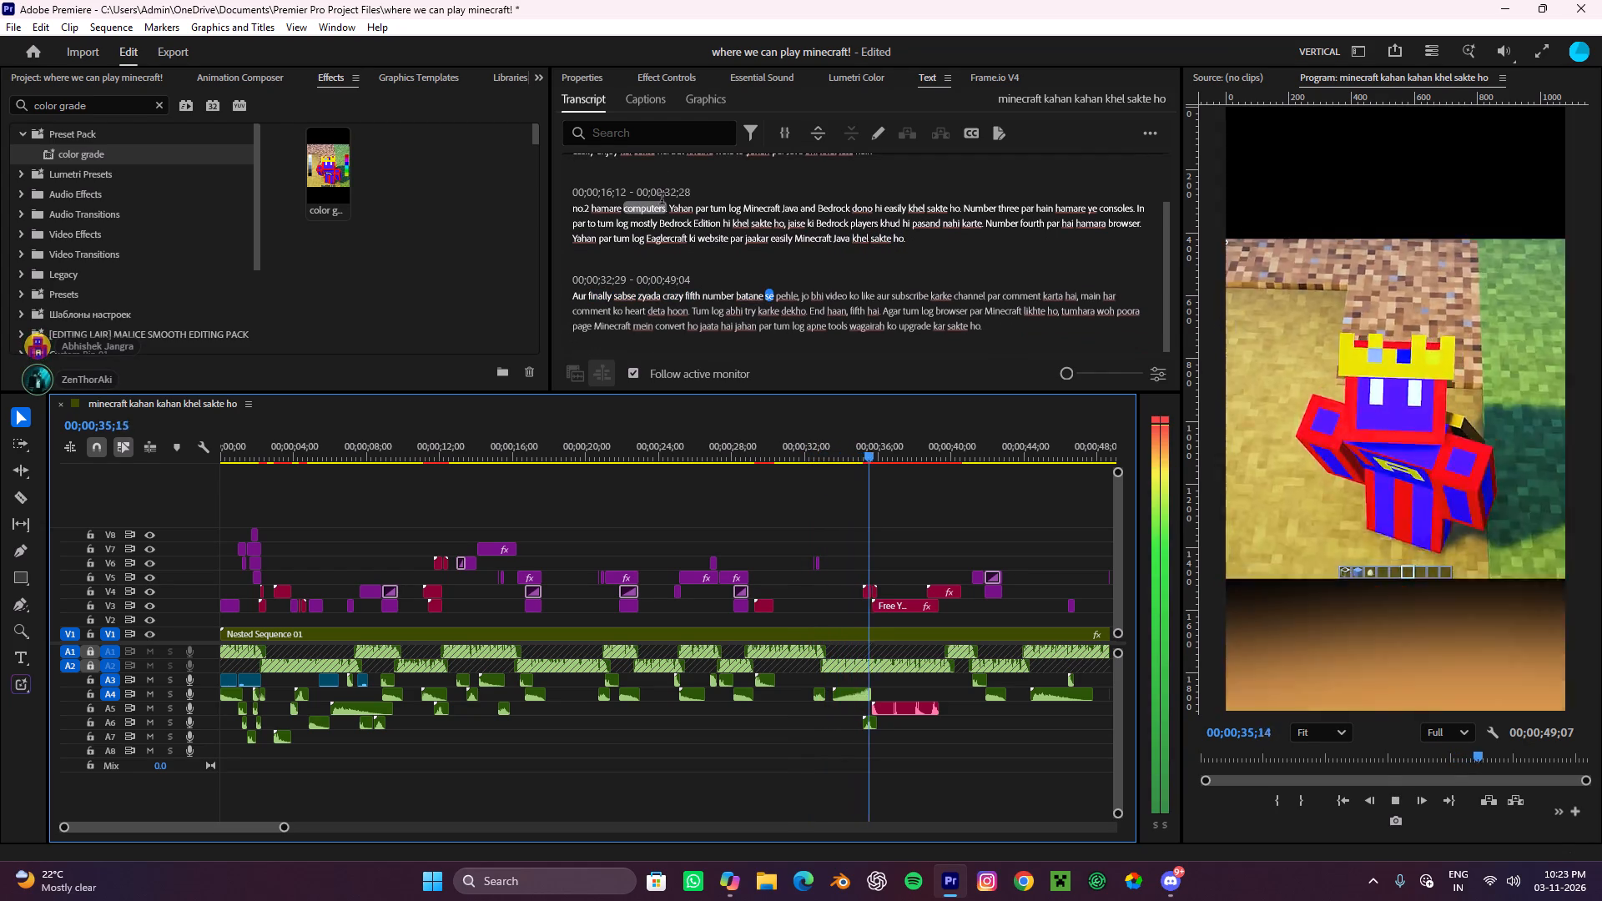
key("space")
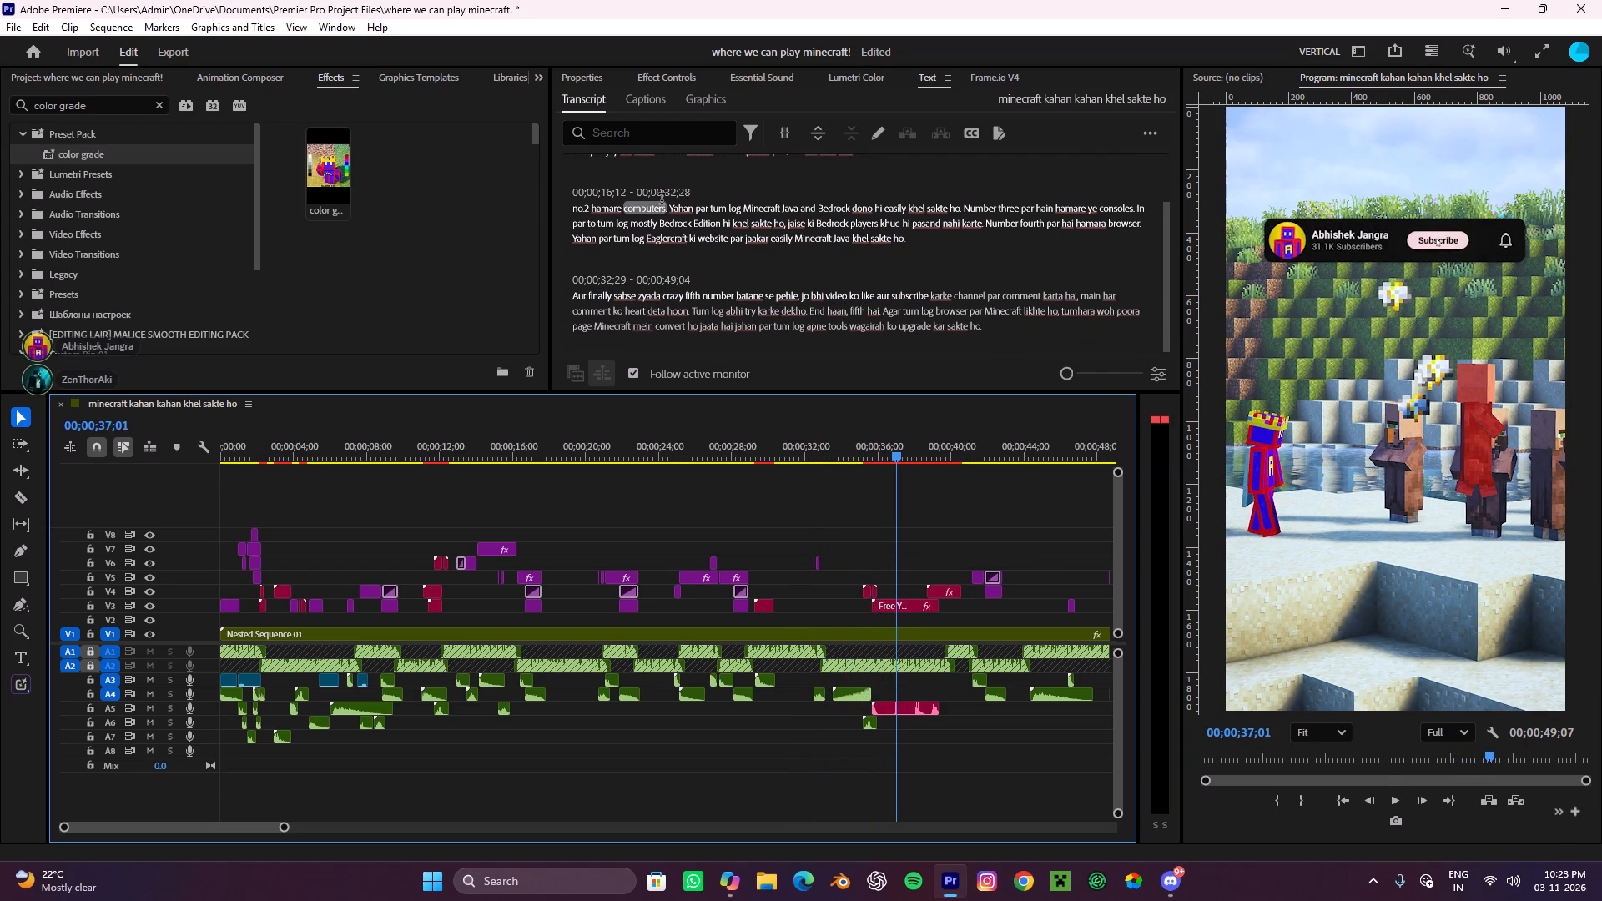
double_click(887, 295)
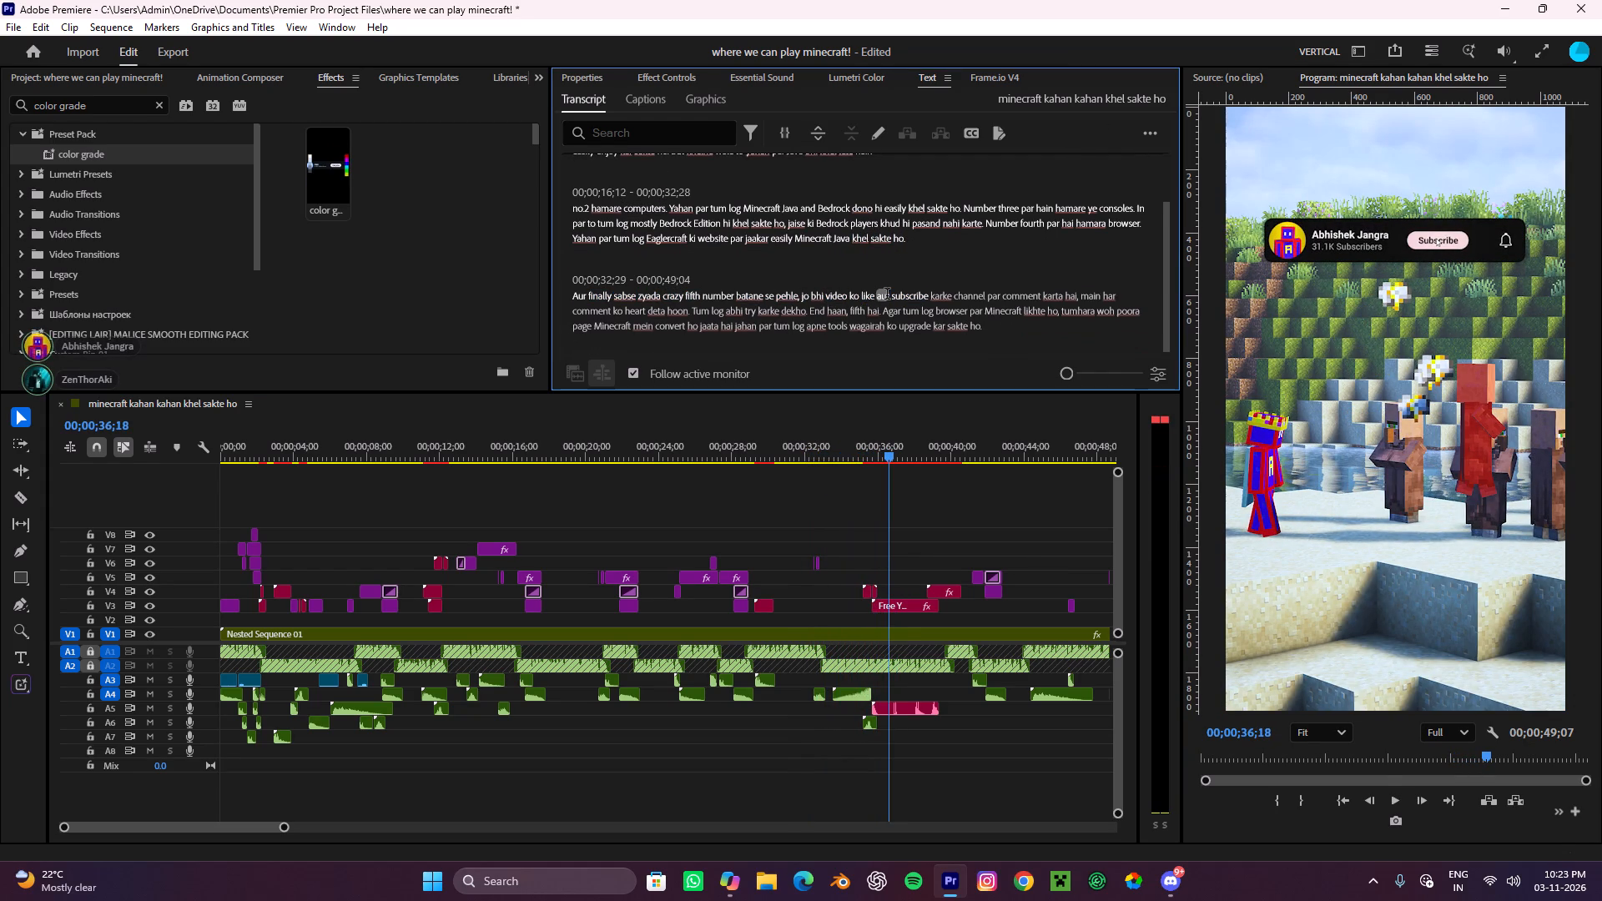
key("a")
type("nd")
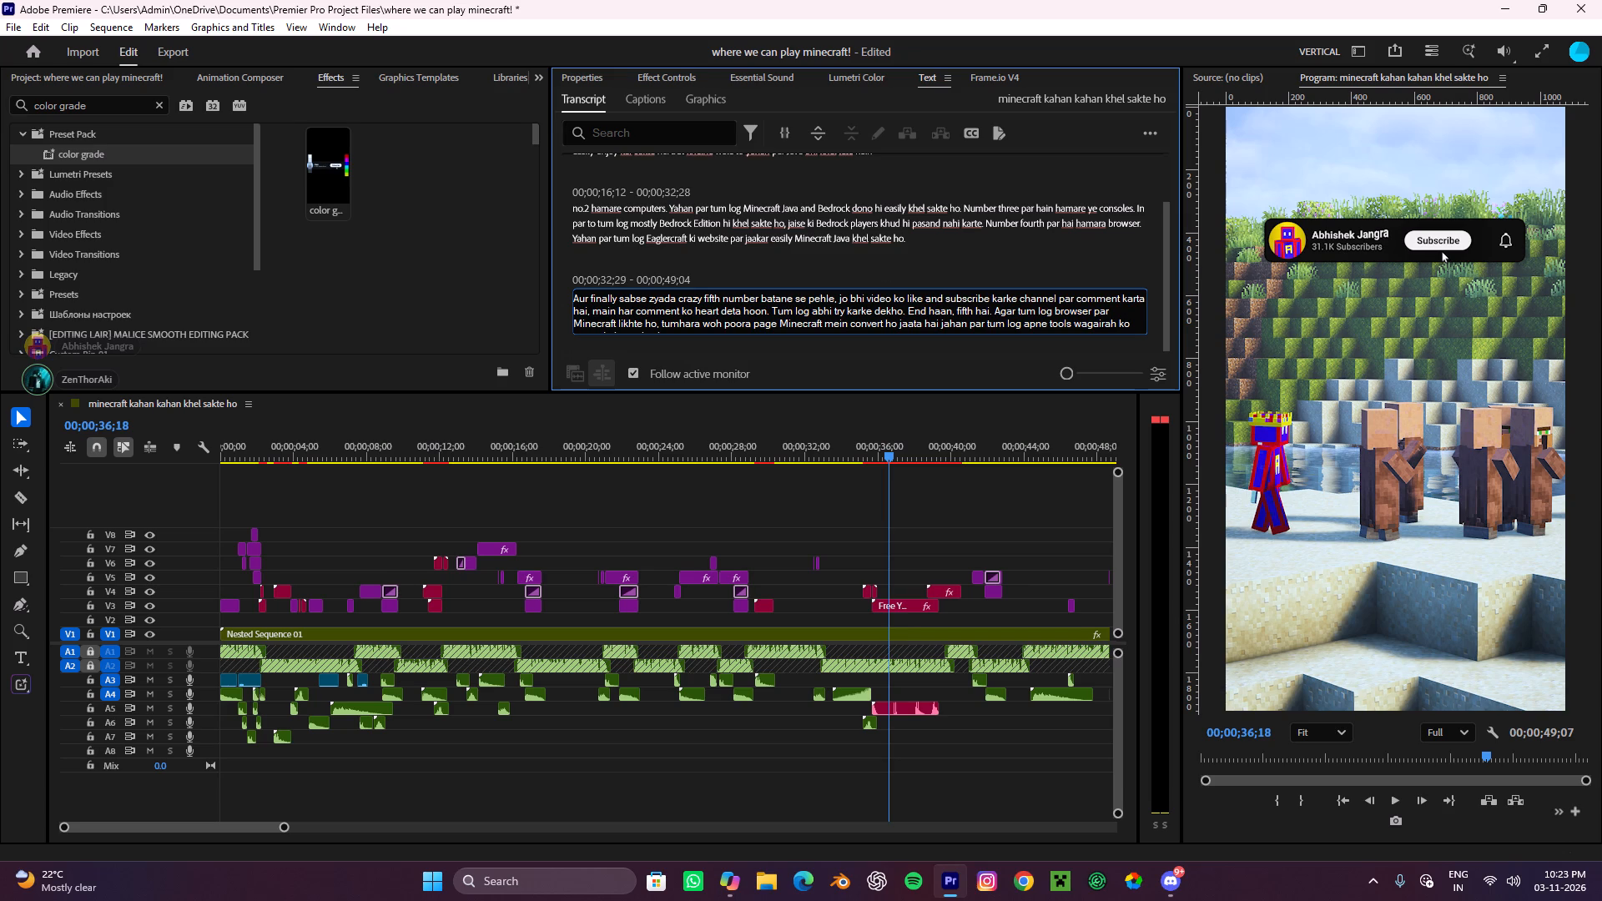
left_click(889, 279)
Play the rest of the sequence to its end, comparing the speech with the third transcript segment.
key("space")
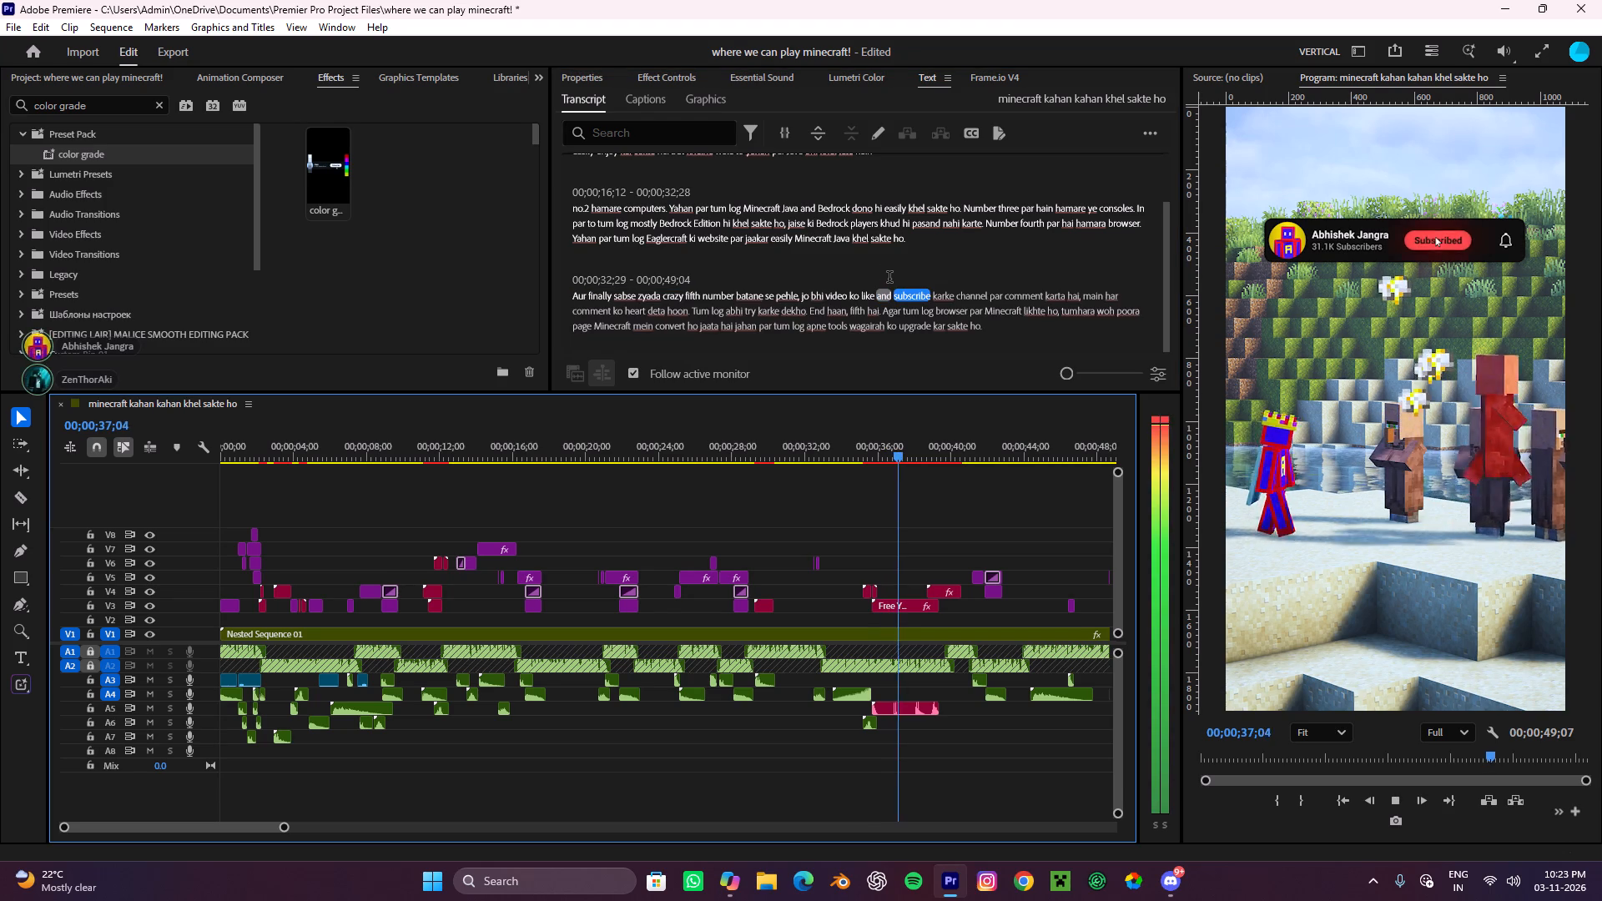
key("space")
key("space")
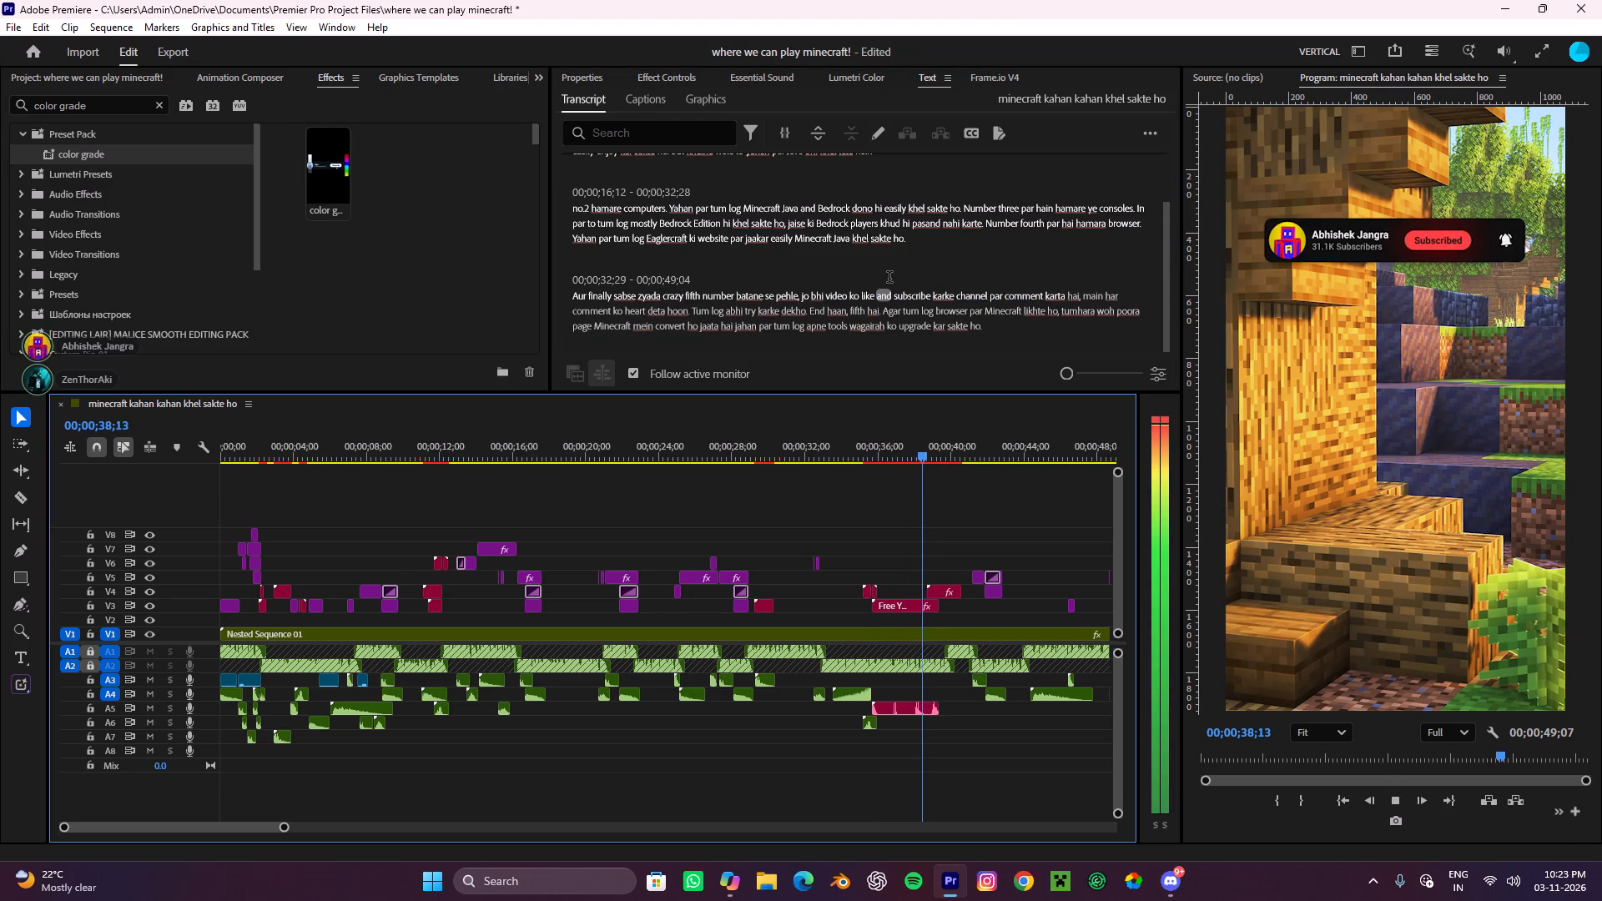
key("space")
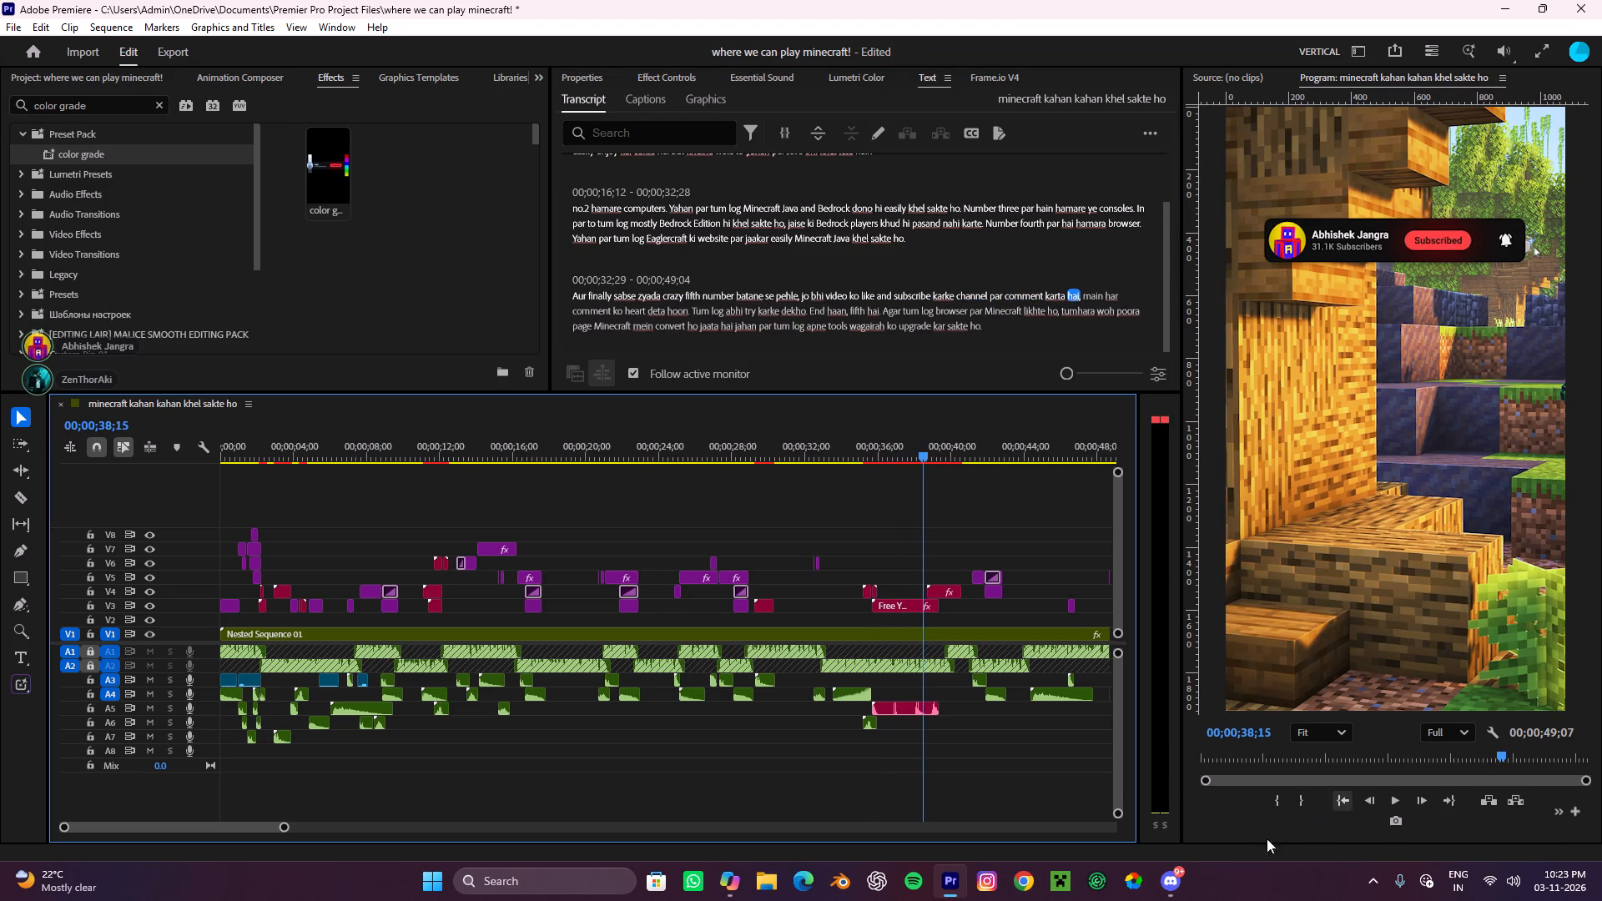
key("space")
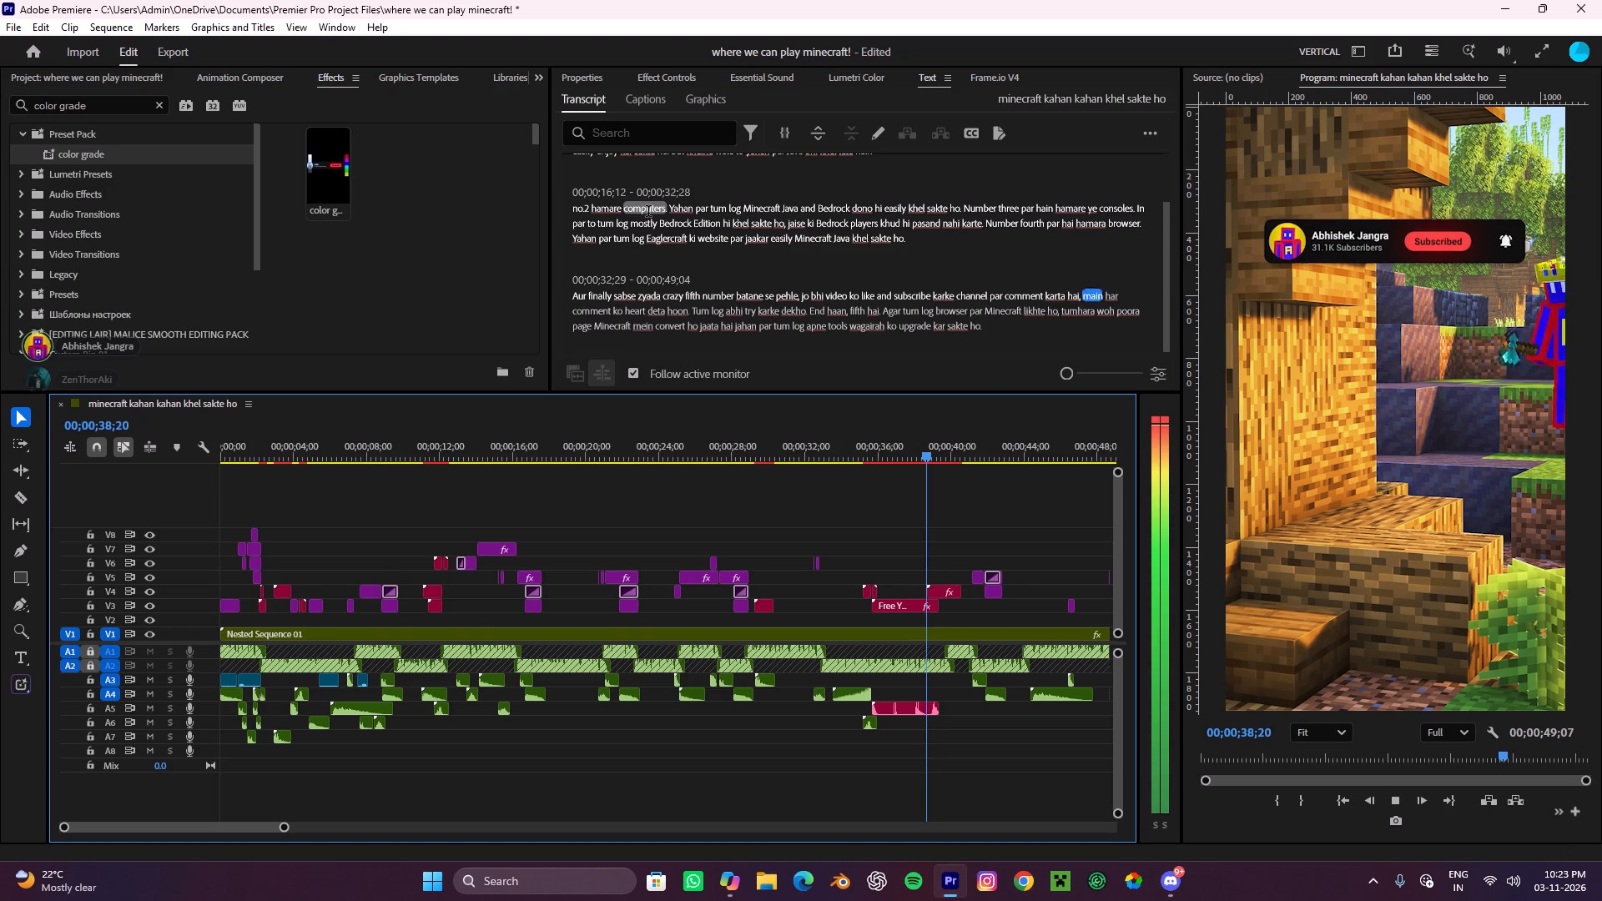
key("space")
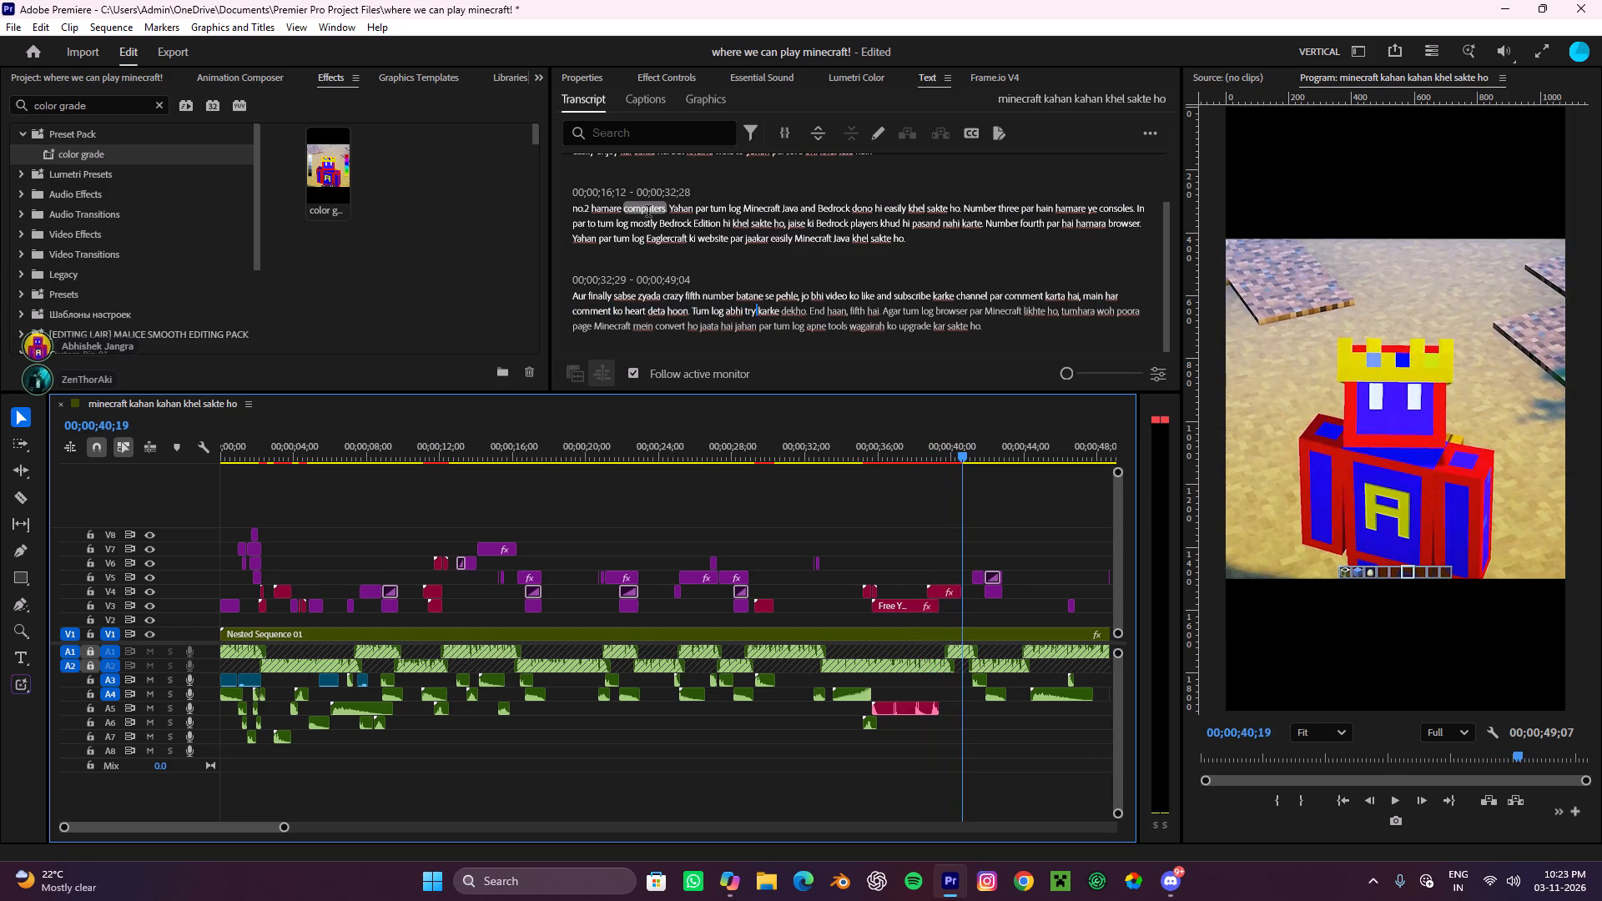
key("space")
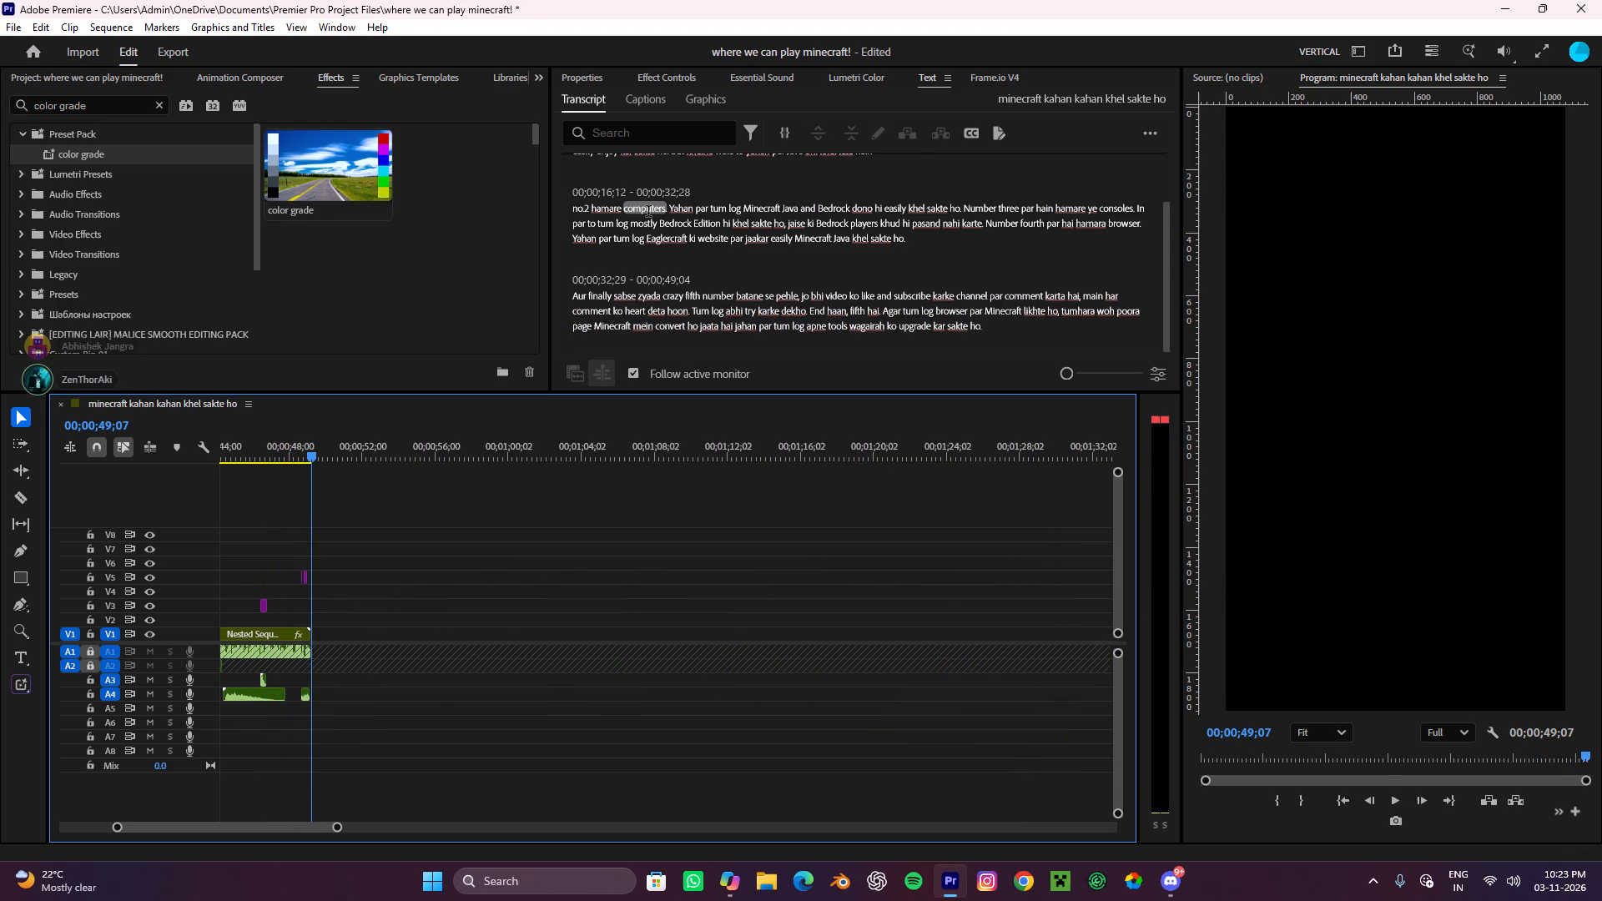
Create captions from the transcript with a single-line layout, maximum length 7 characters and minimum duration 1.2 seconds.
left_click(977, 129)
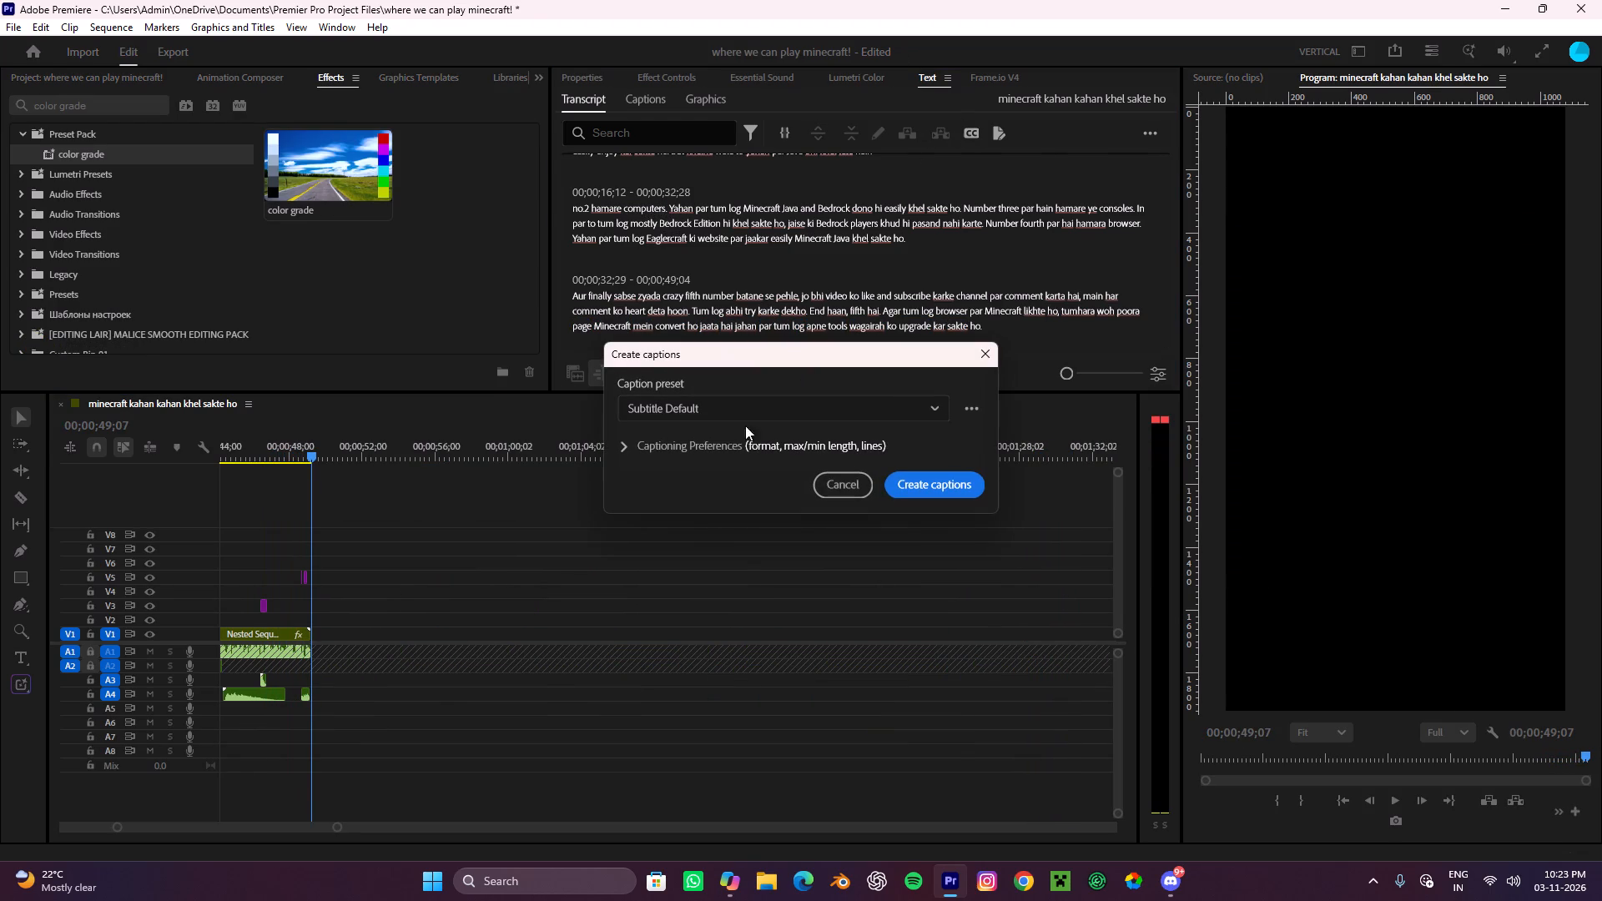
left_click(701, 454)
left_click_drag(751, 350, 681, 0)
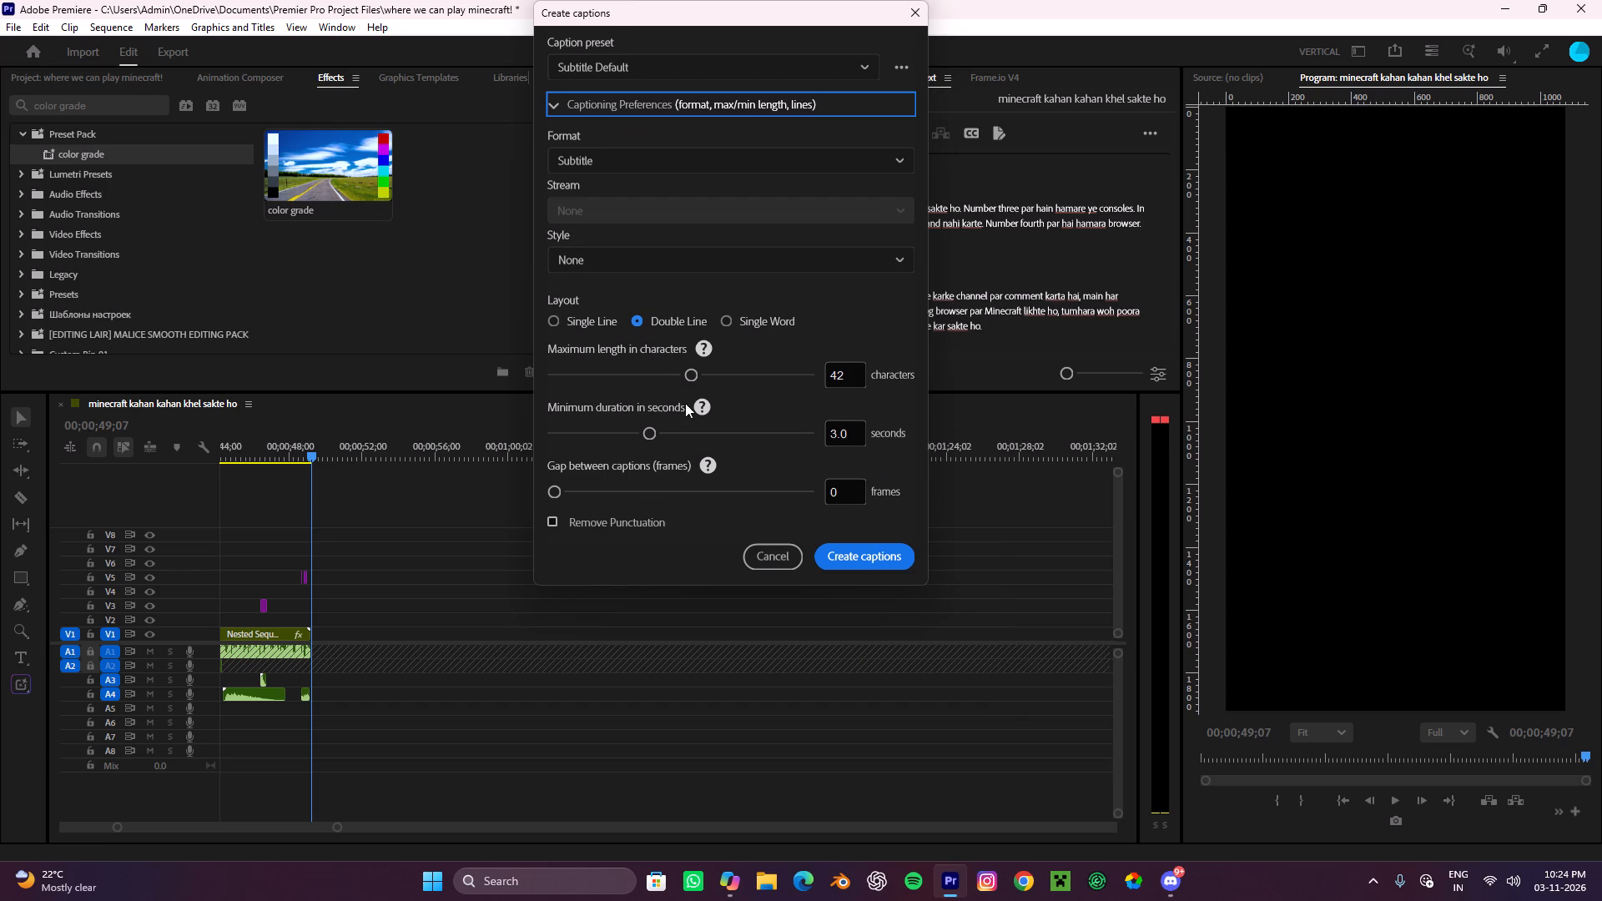
left_click_drag(697, 362, 413, 351)
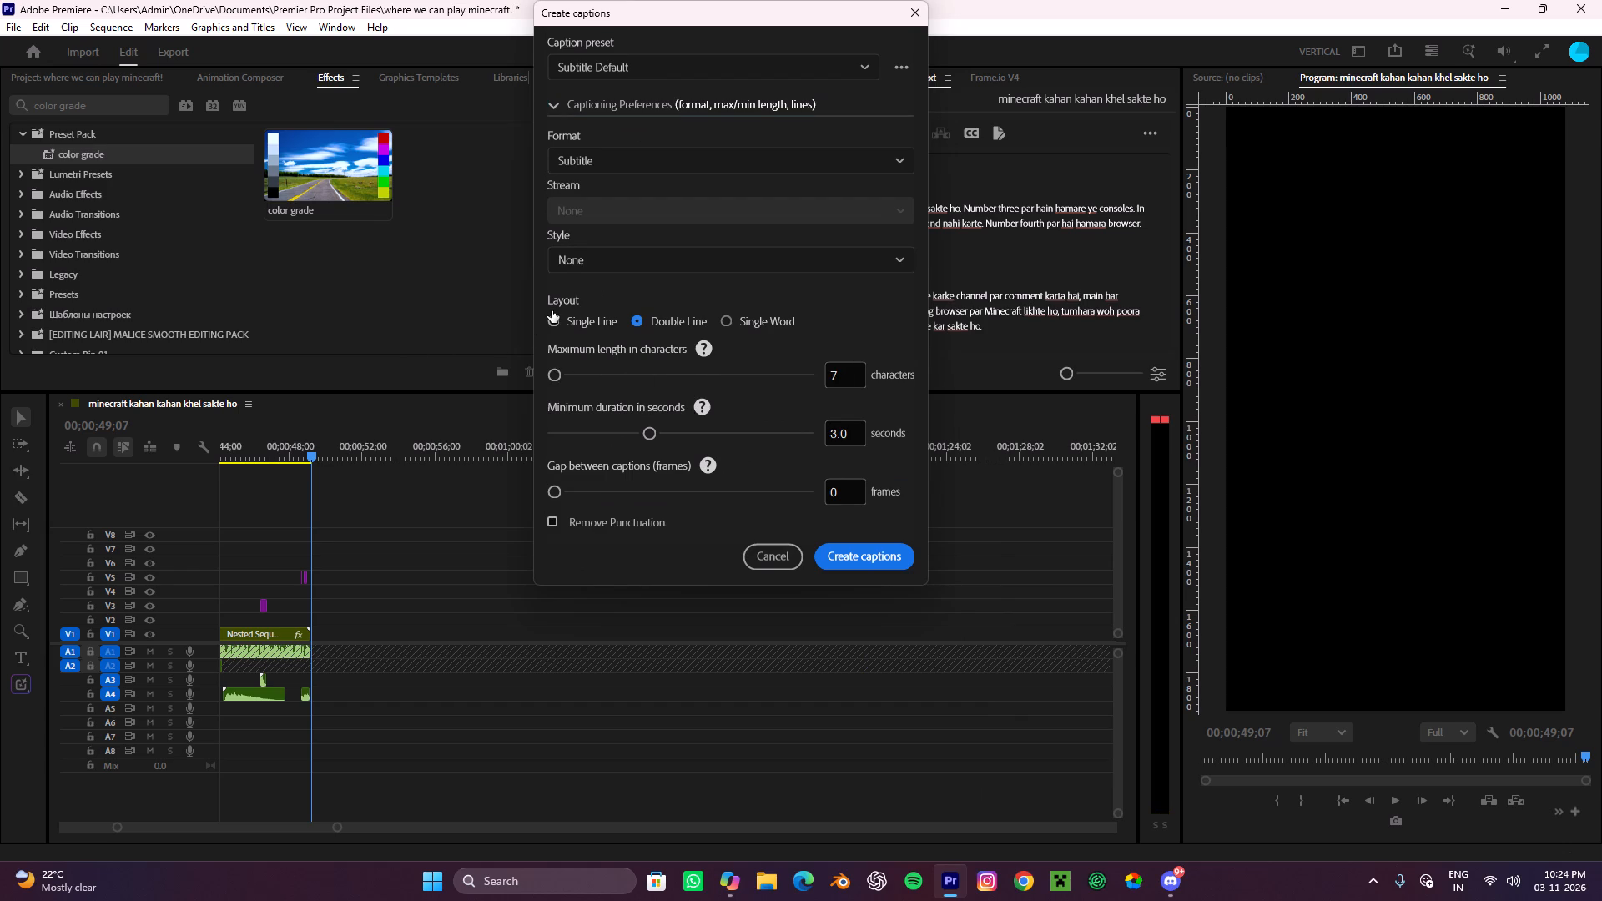
left_click(552, 320)
left_click_drag(656, 445, 444, 462)
left_click_drag(727, 20, 660, 166)
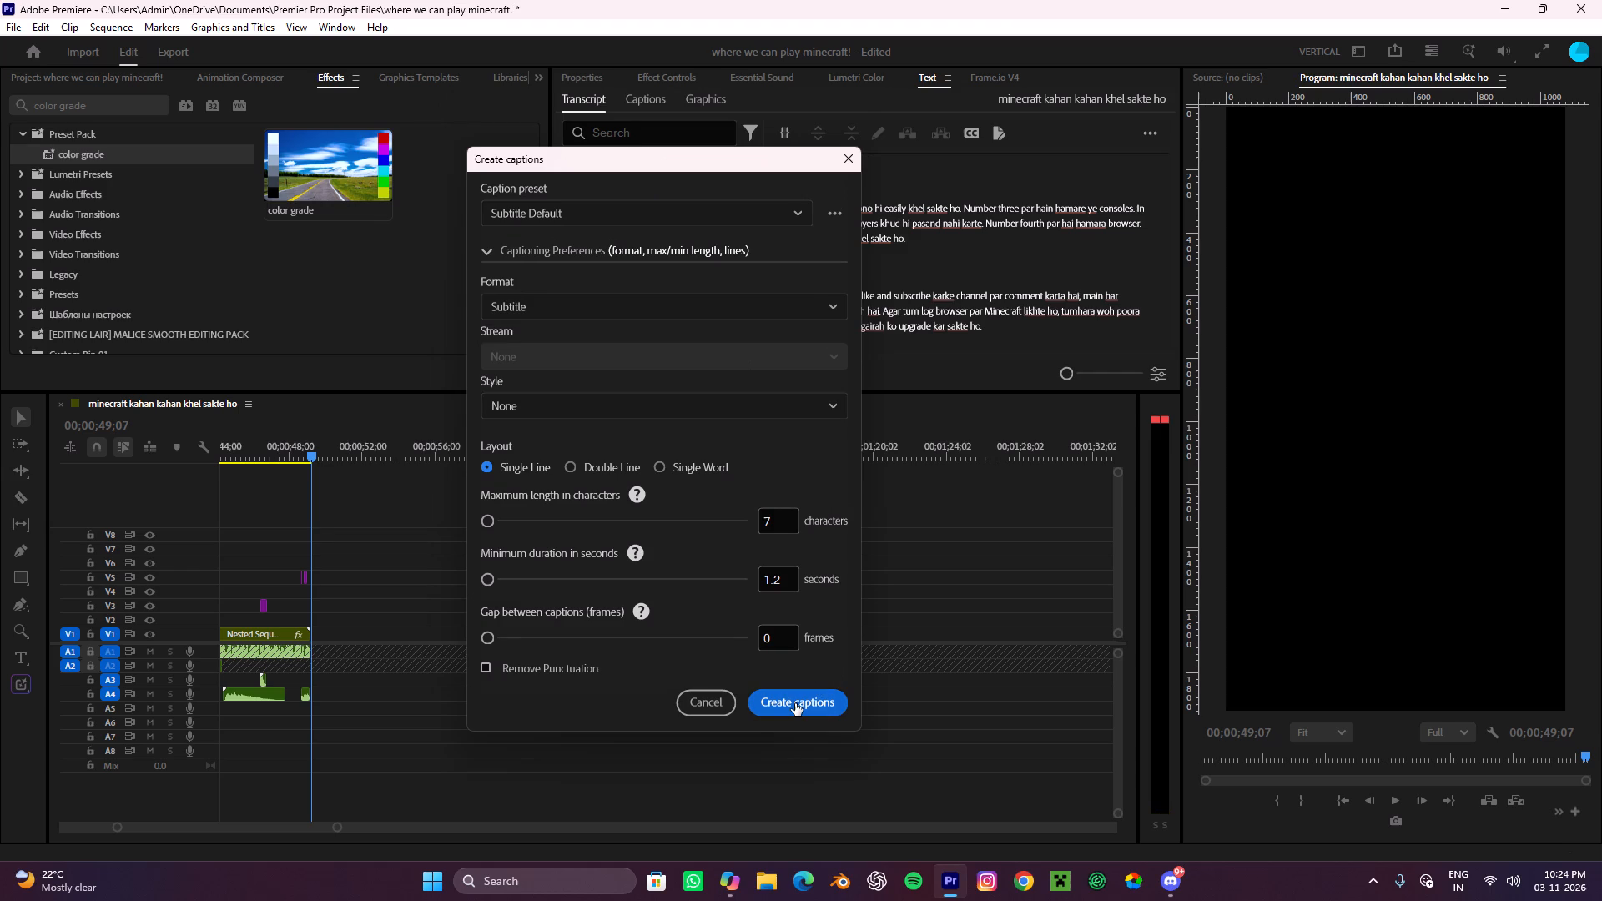
left_click(795, 703)
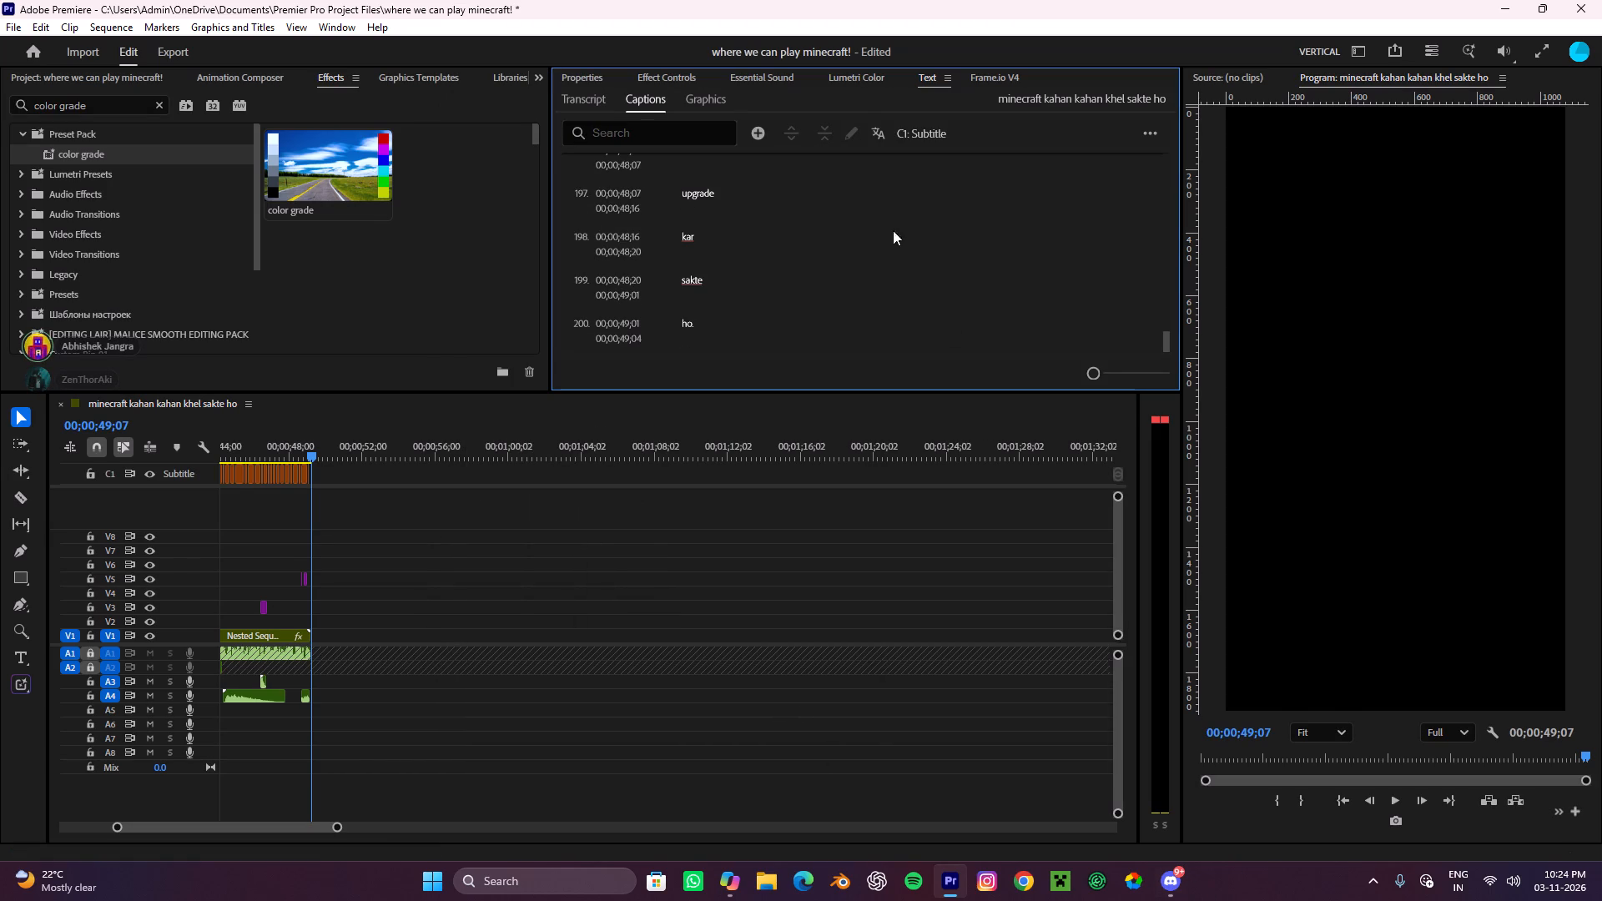
Select all captions on the subtitle track, park the playhead at 00;00;42;00 and set their font to Komika Axis.
left_click(582, 69)
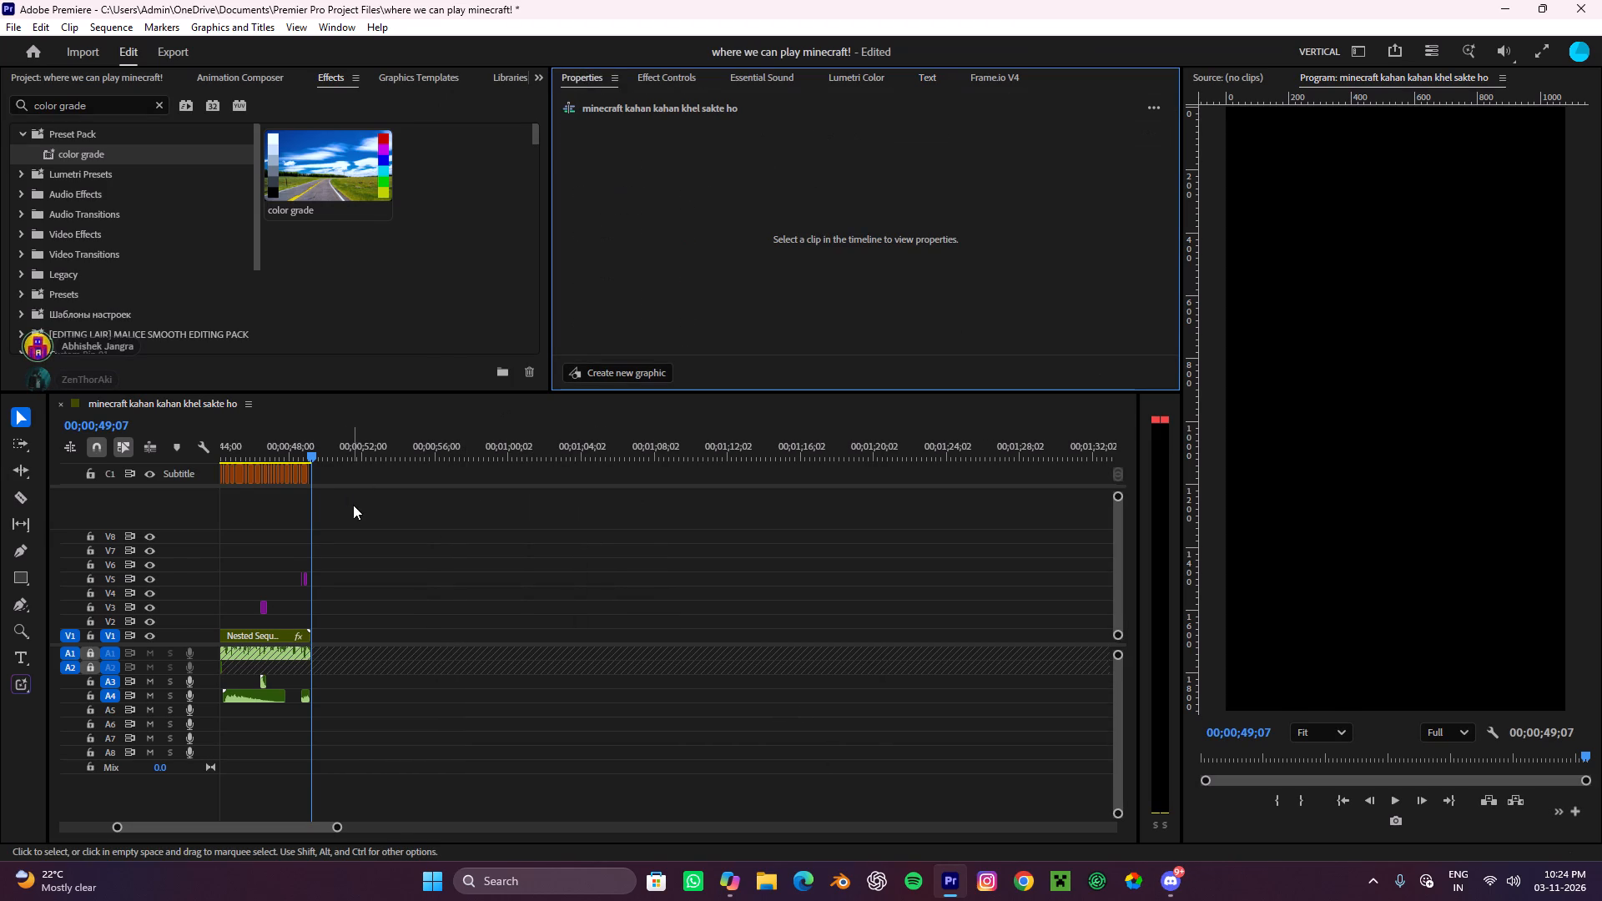
scroll(353, 506, "down", 9)
scroll(347, 563, "up", 9)
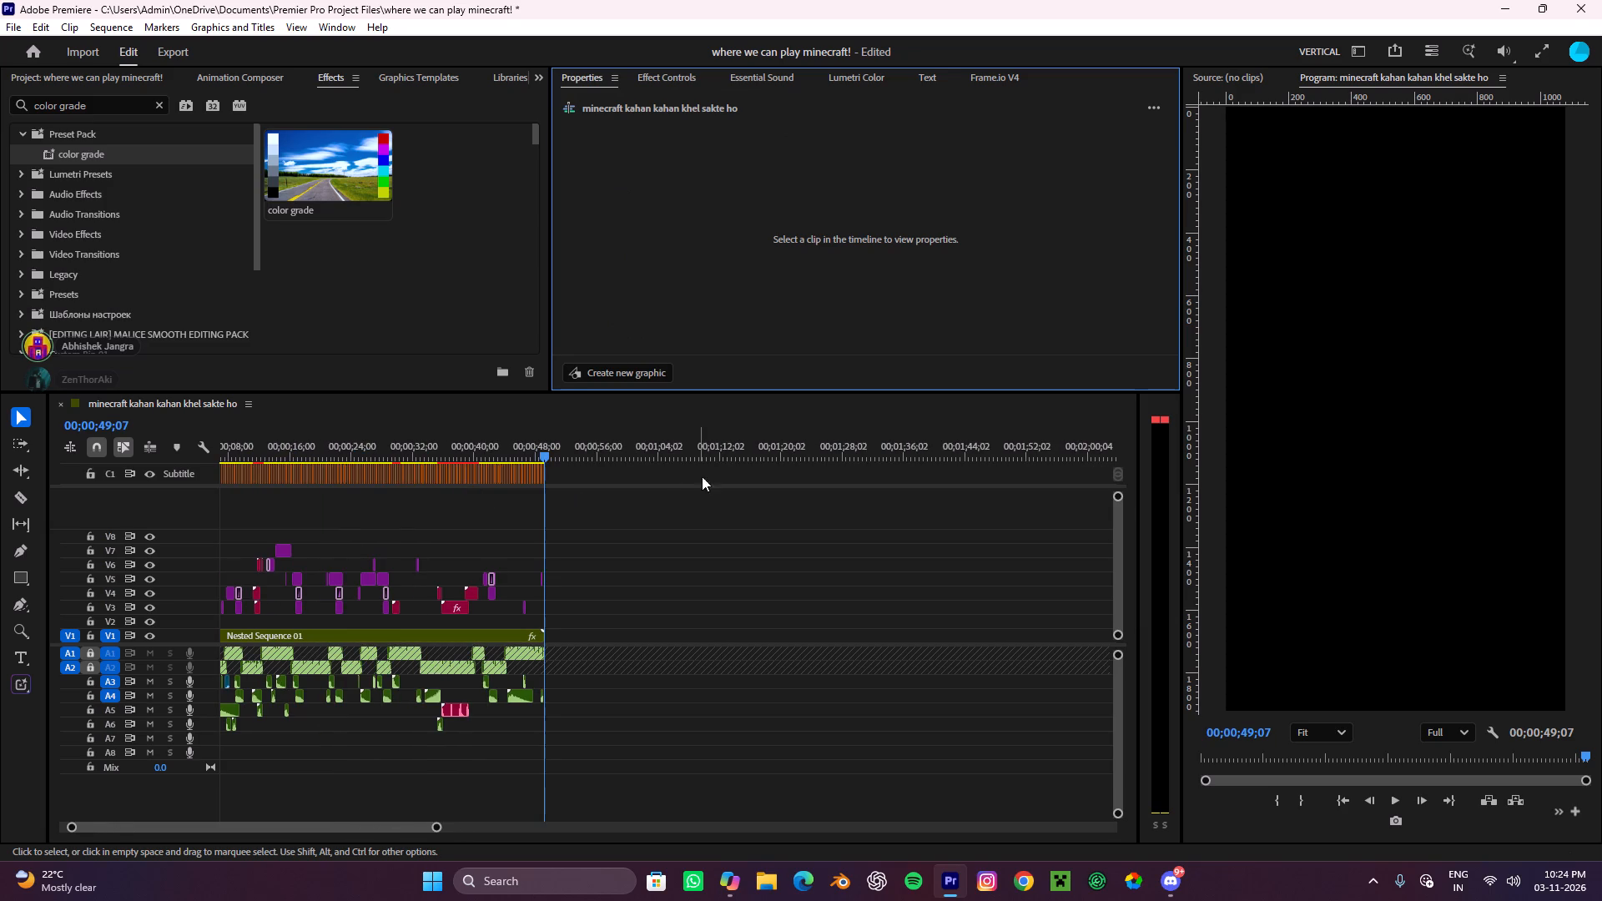
left_click_drag(700, 475, 0, 436)
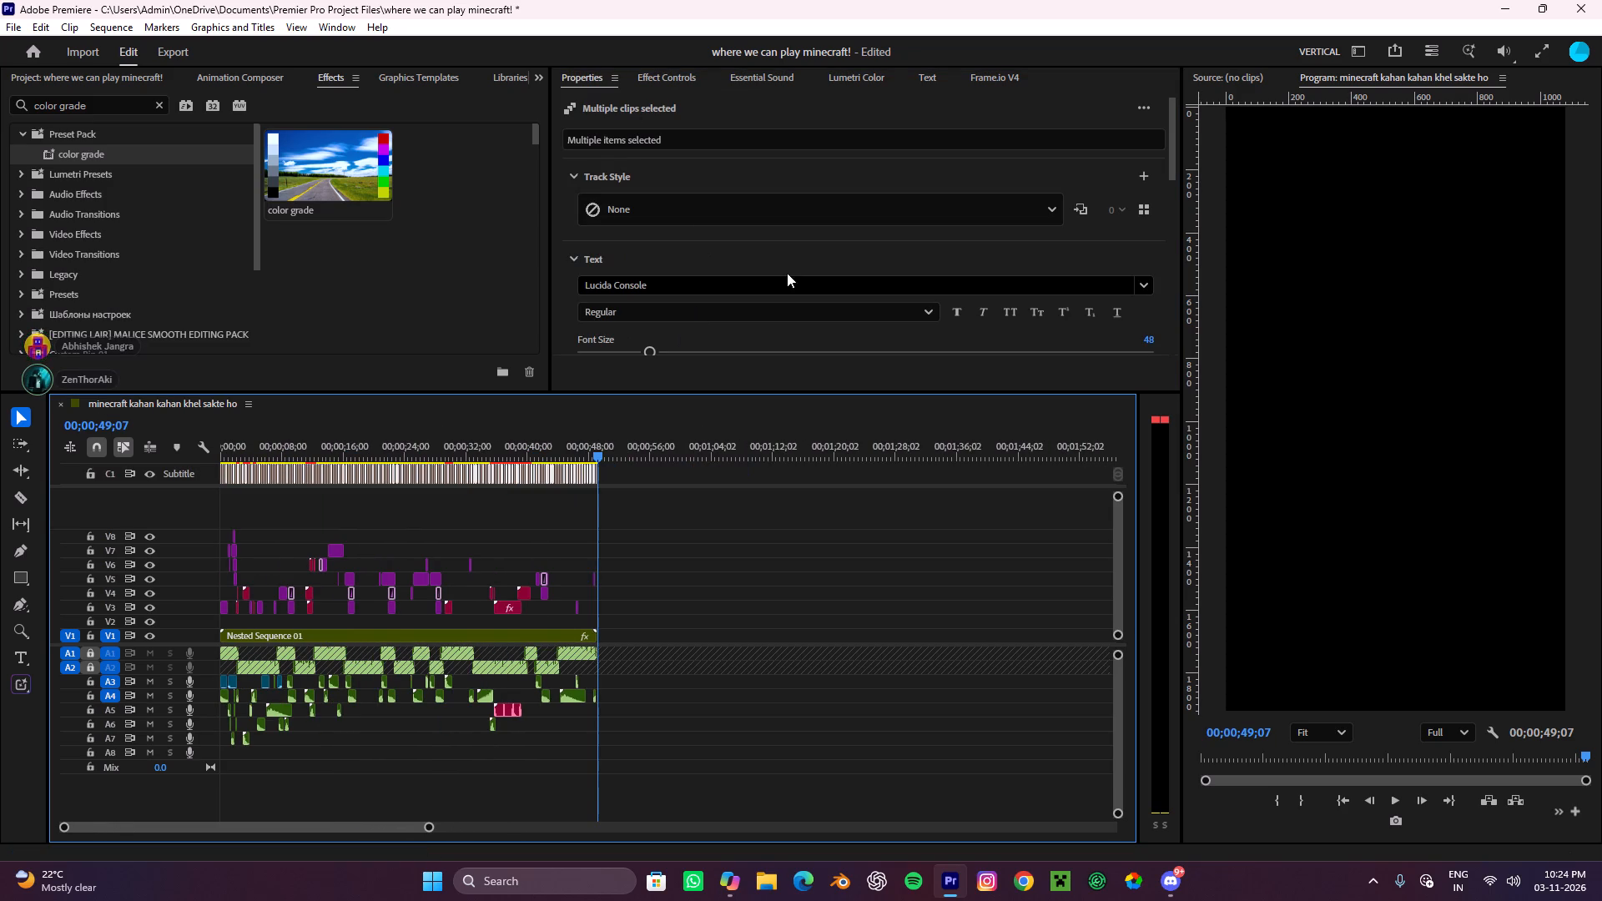
left_click(691, 291)
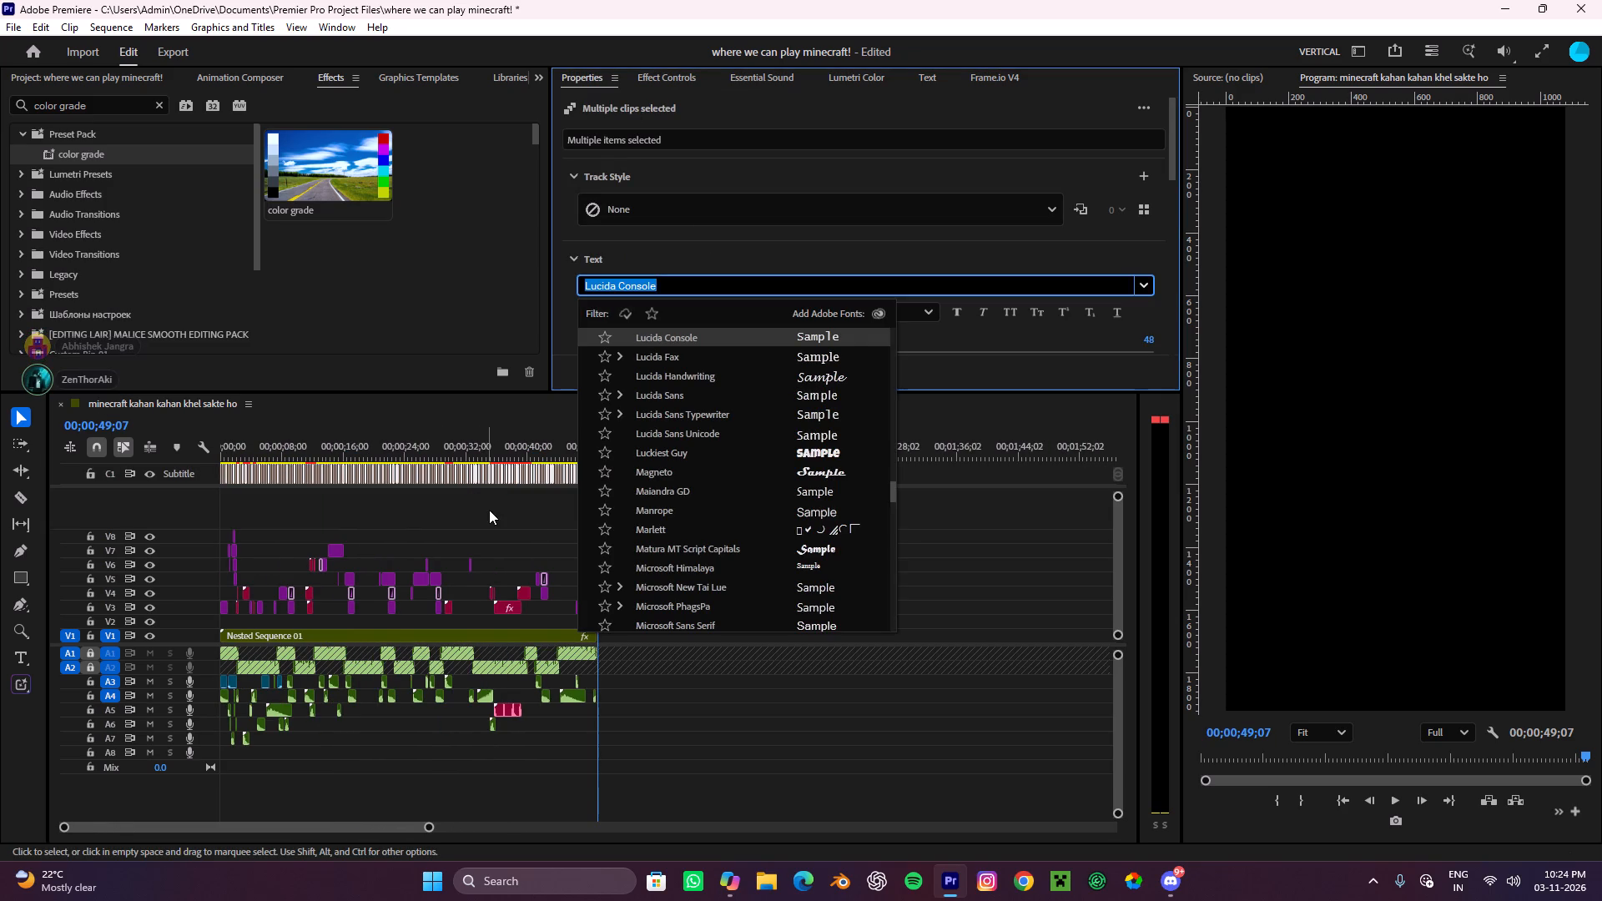
left_click(491, 511)
left_click_drag(662, 473, 139, 455)
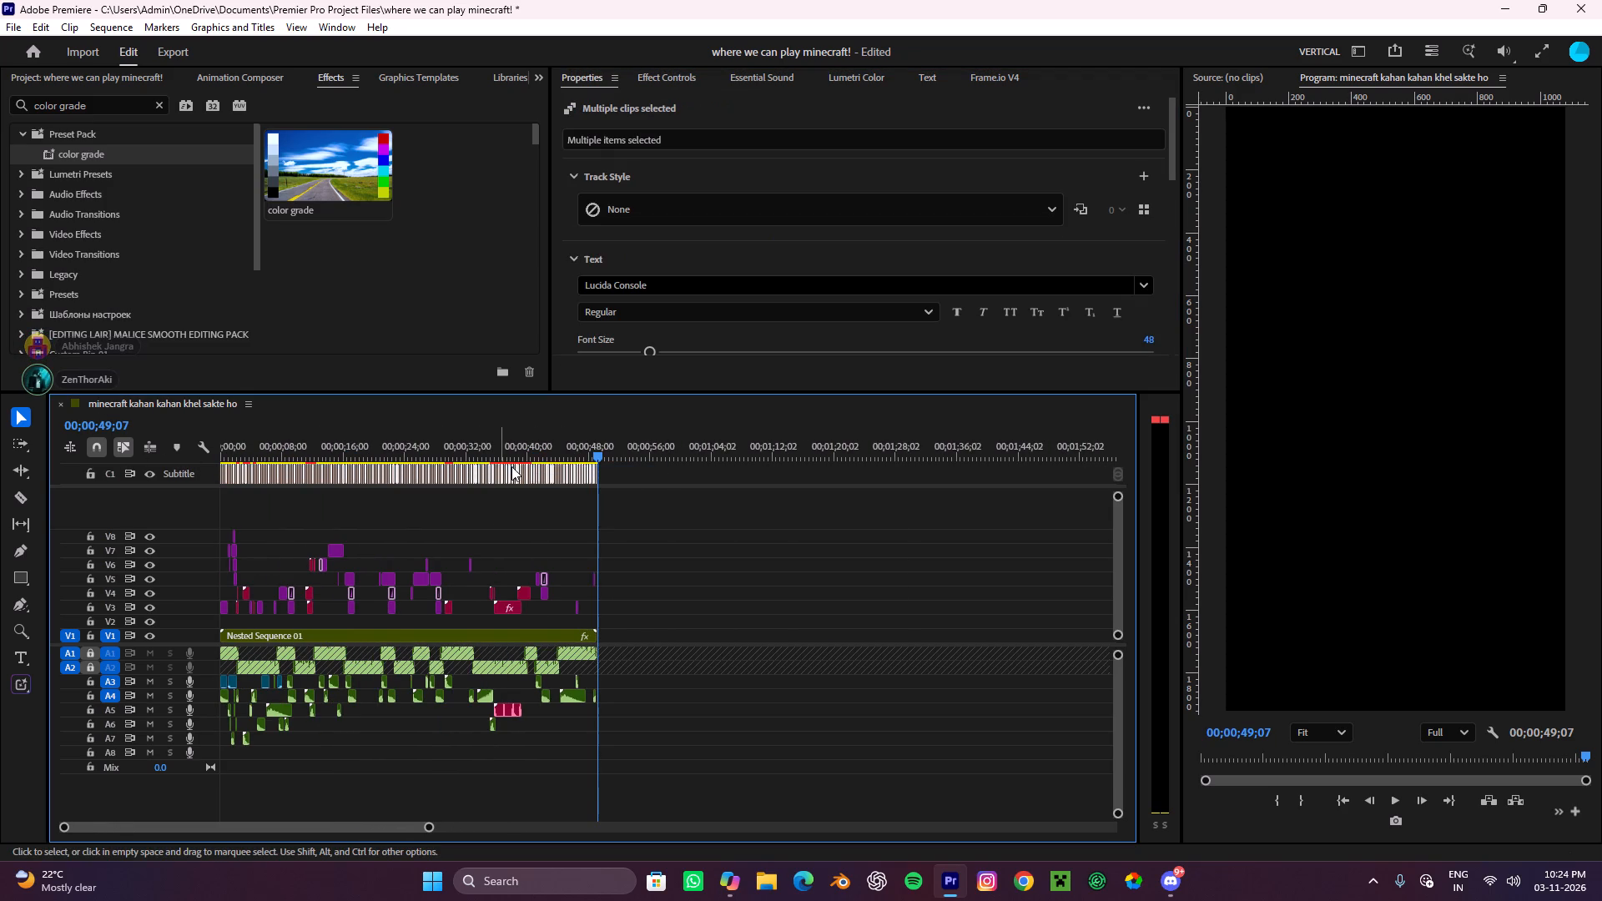
left_click_drag(581, 450, 545, 450)
left_click(673, 279)
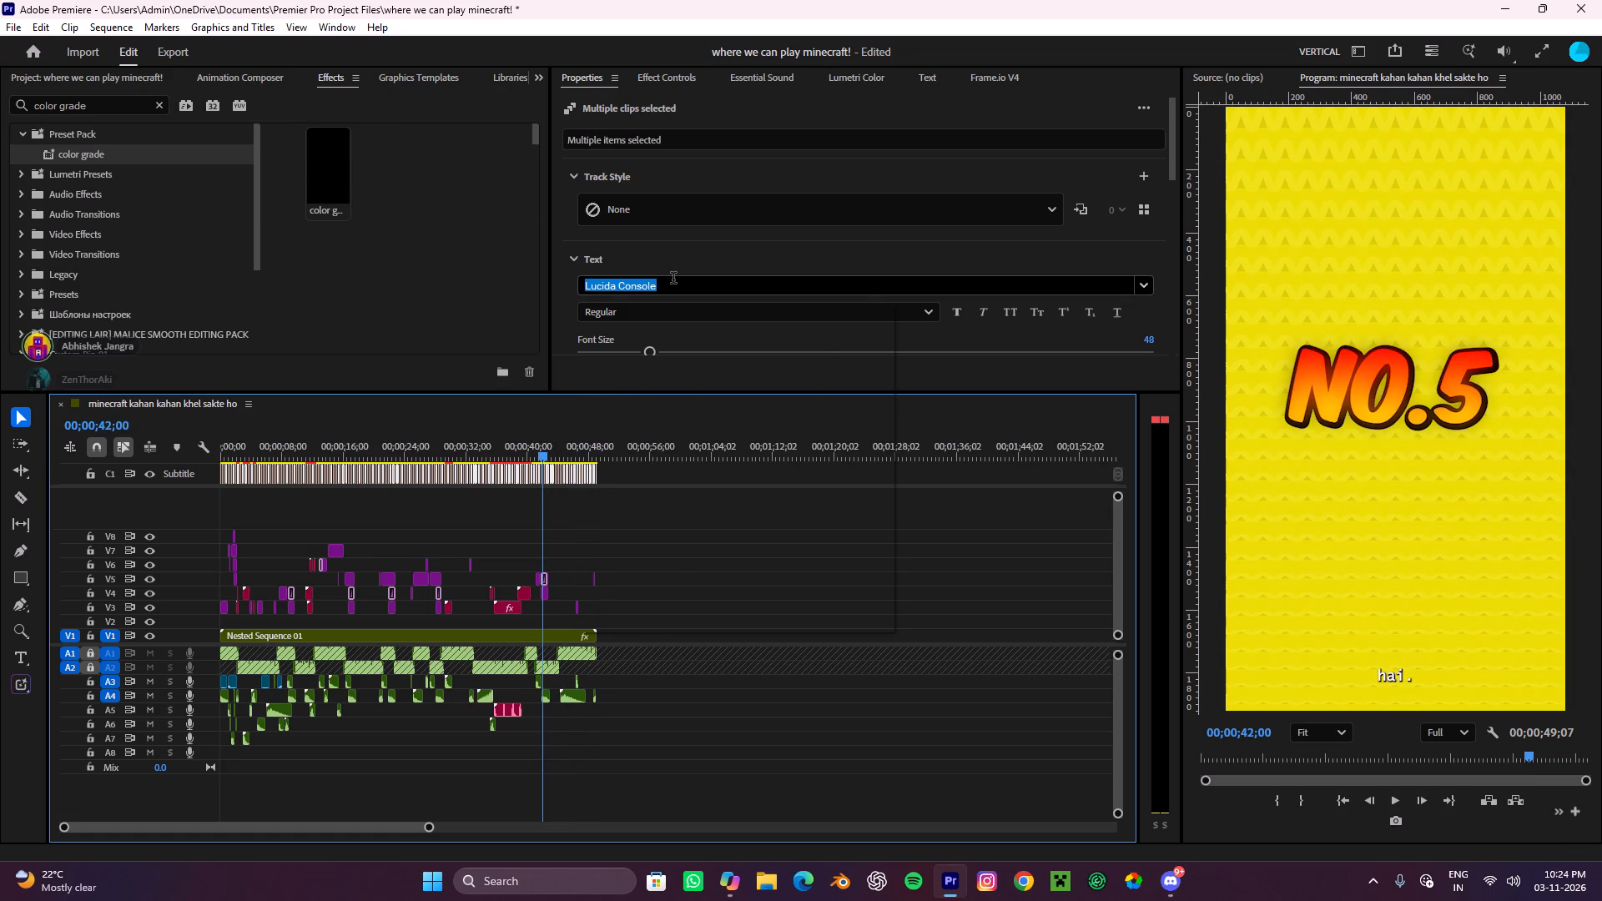
type("komika")
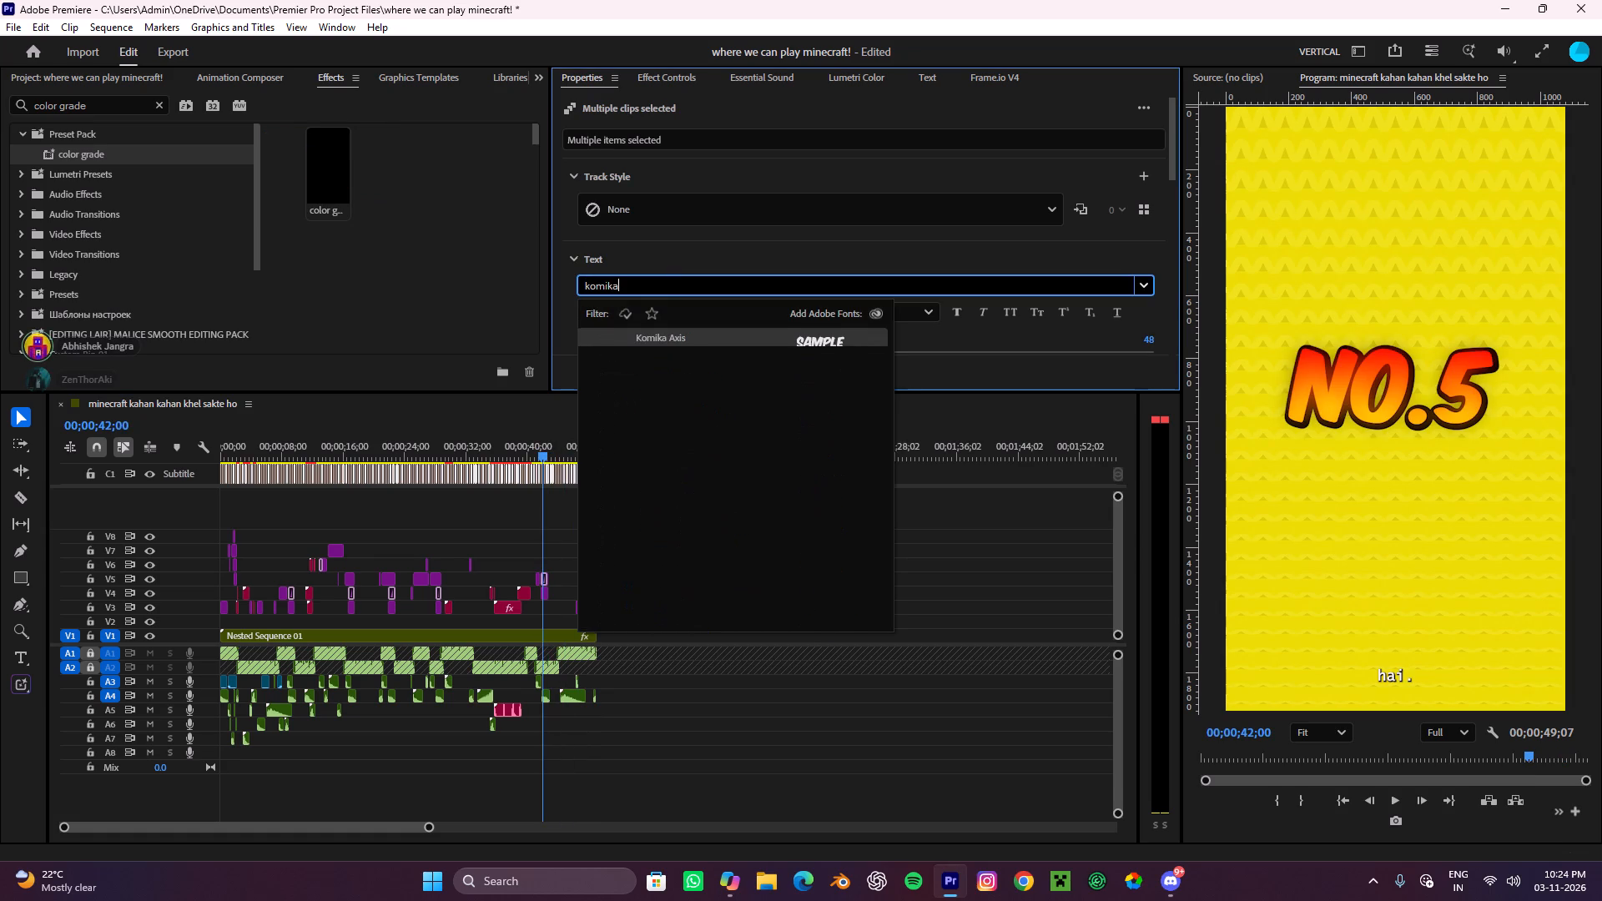
left_click(834, 340)
Set the font size of the selected captions to 100.
scroll(727, 375, "down", 7)
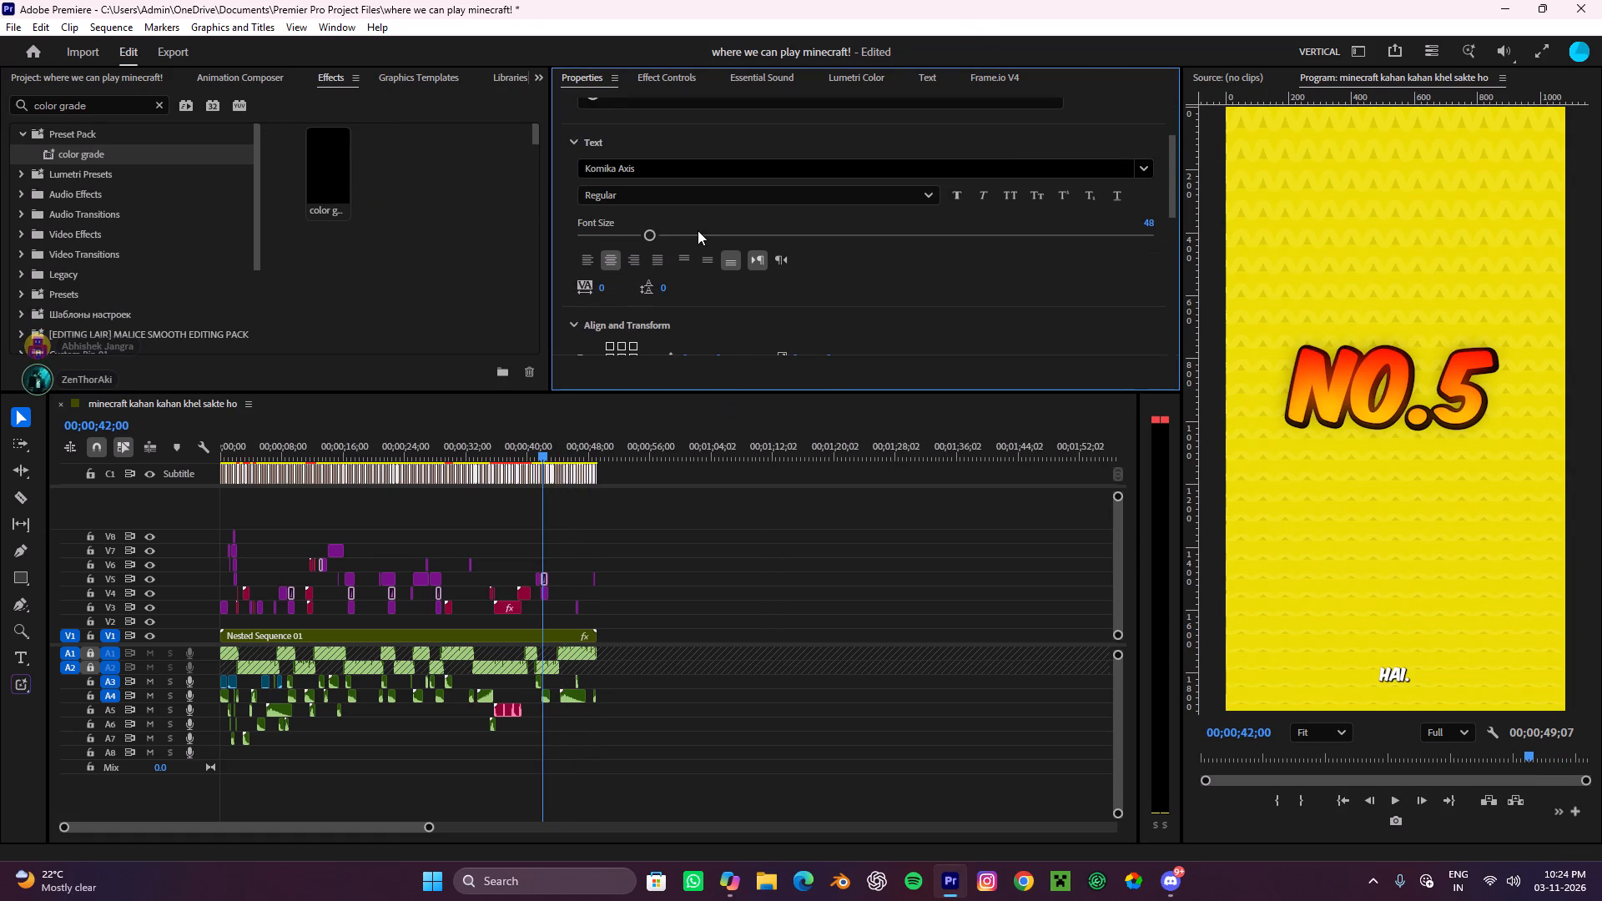
left_click_drag(679, 233, 721, 237)
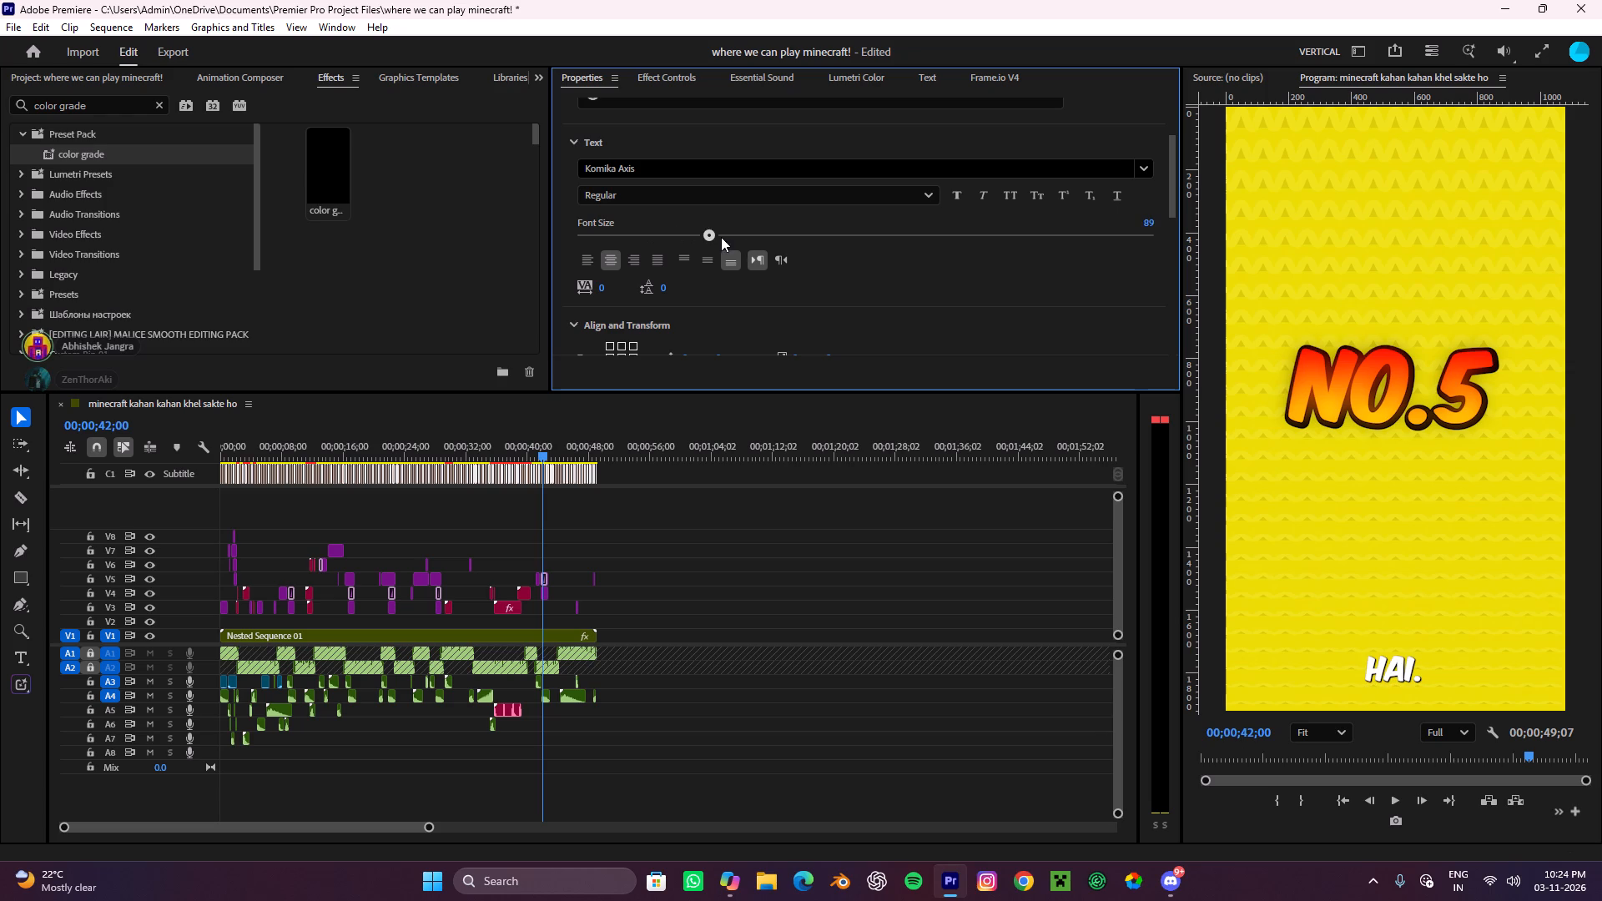
left_click(1150, 223)
key("1")
type("00")
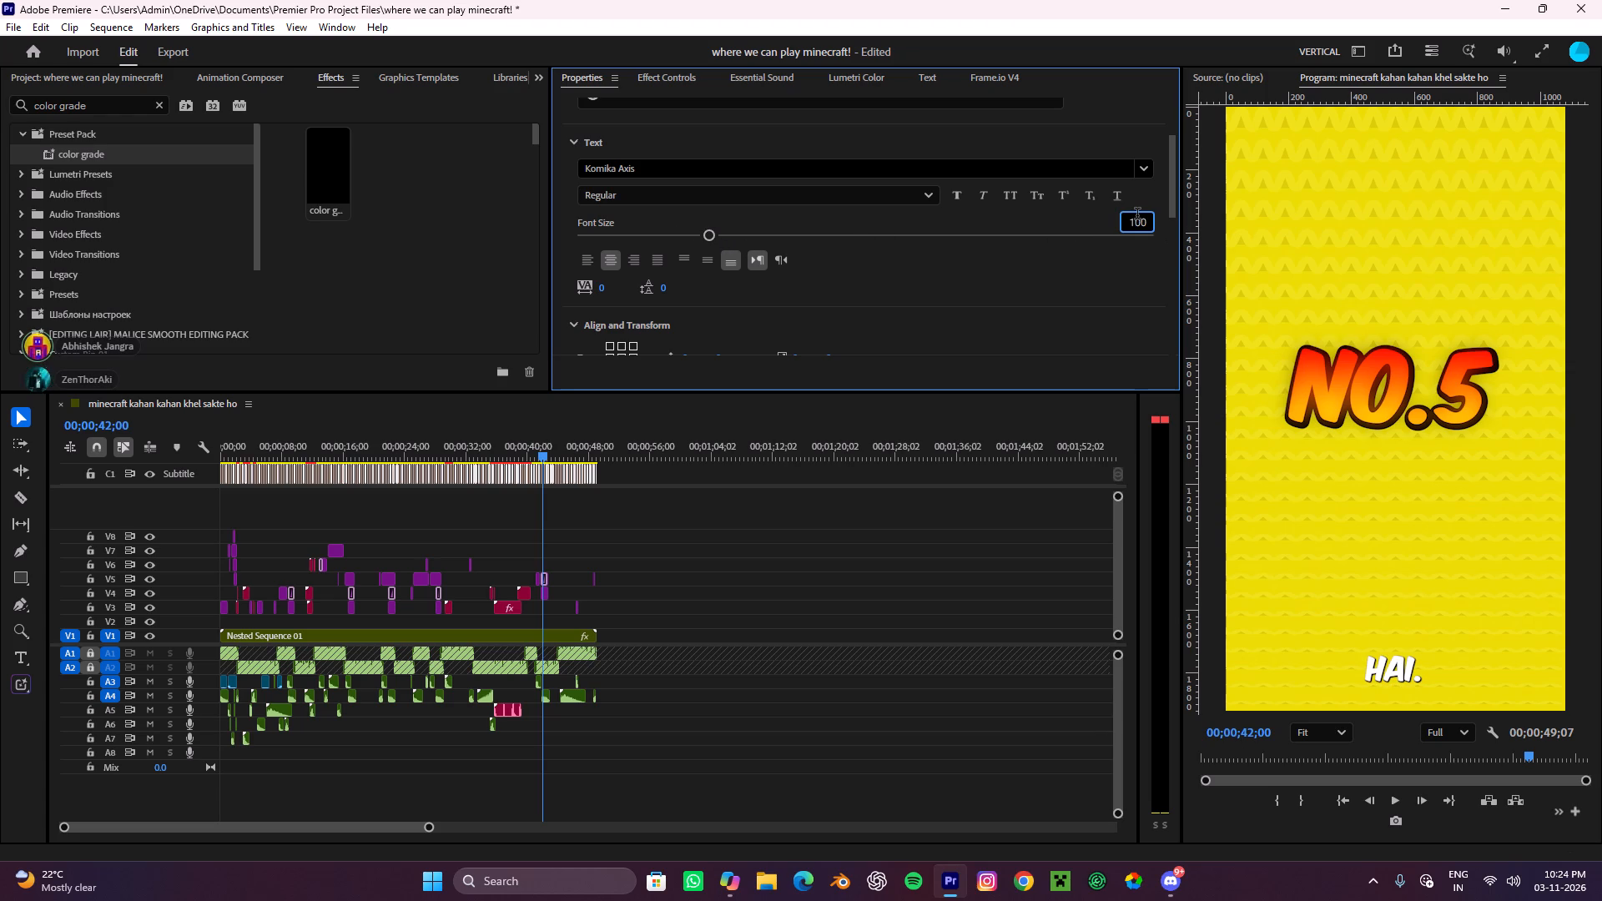
left_click(1109, 264)
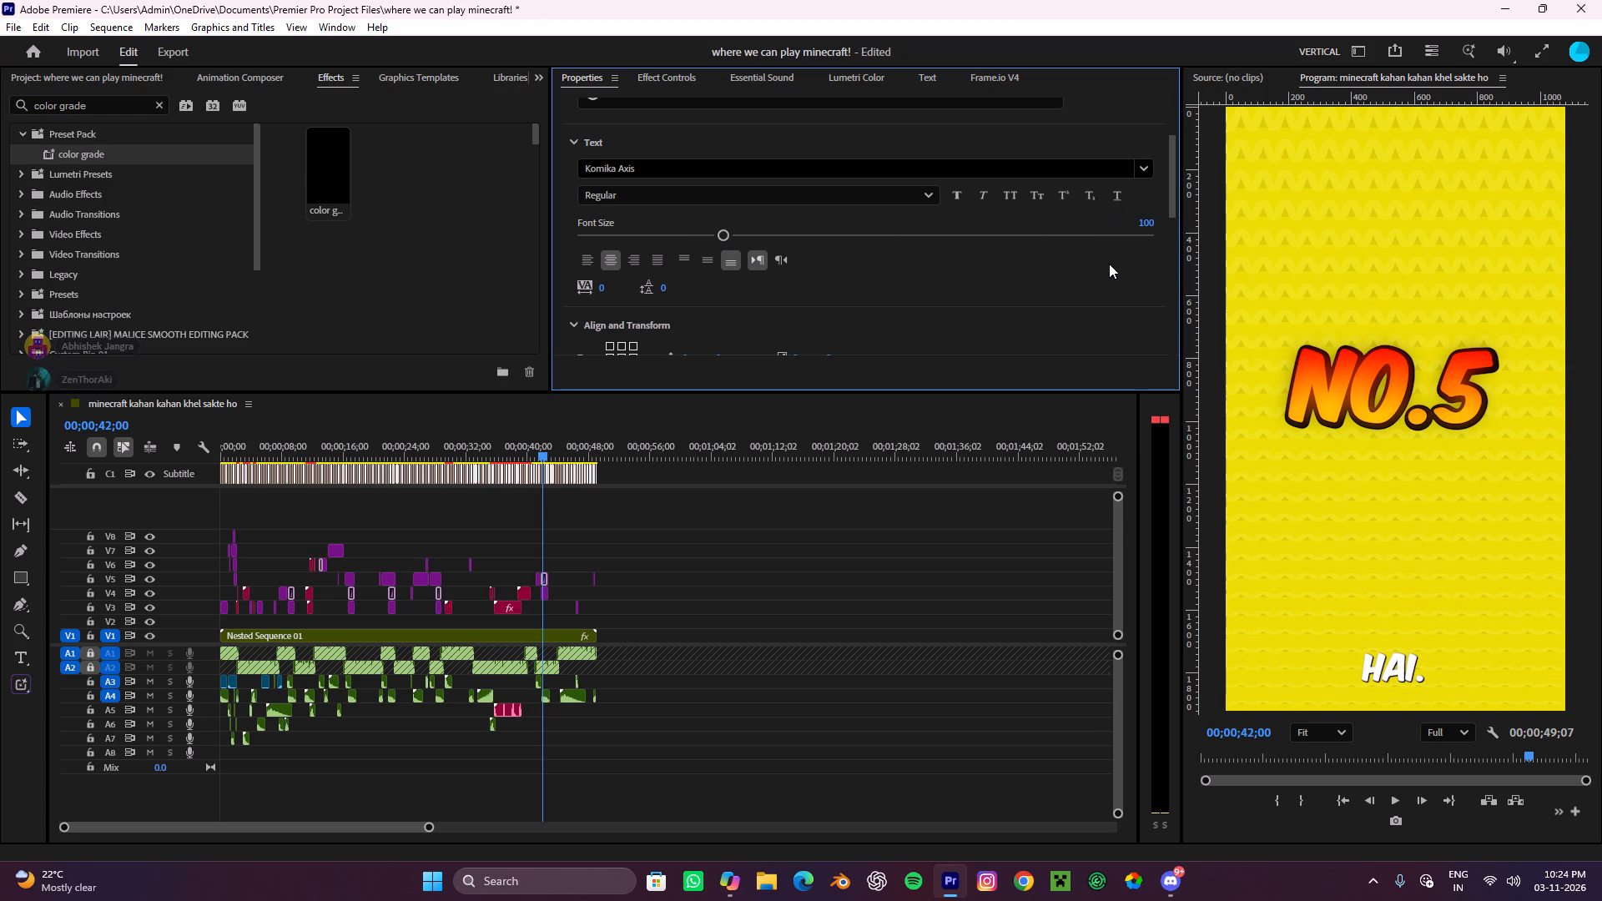
Place the captions in the centre zone of the frame, with their text aligned to the bottom.
scroll(1066, 257, "down", 7)
scroll(862, 270, "down", 4)
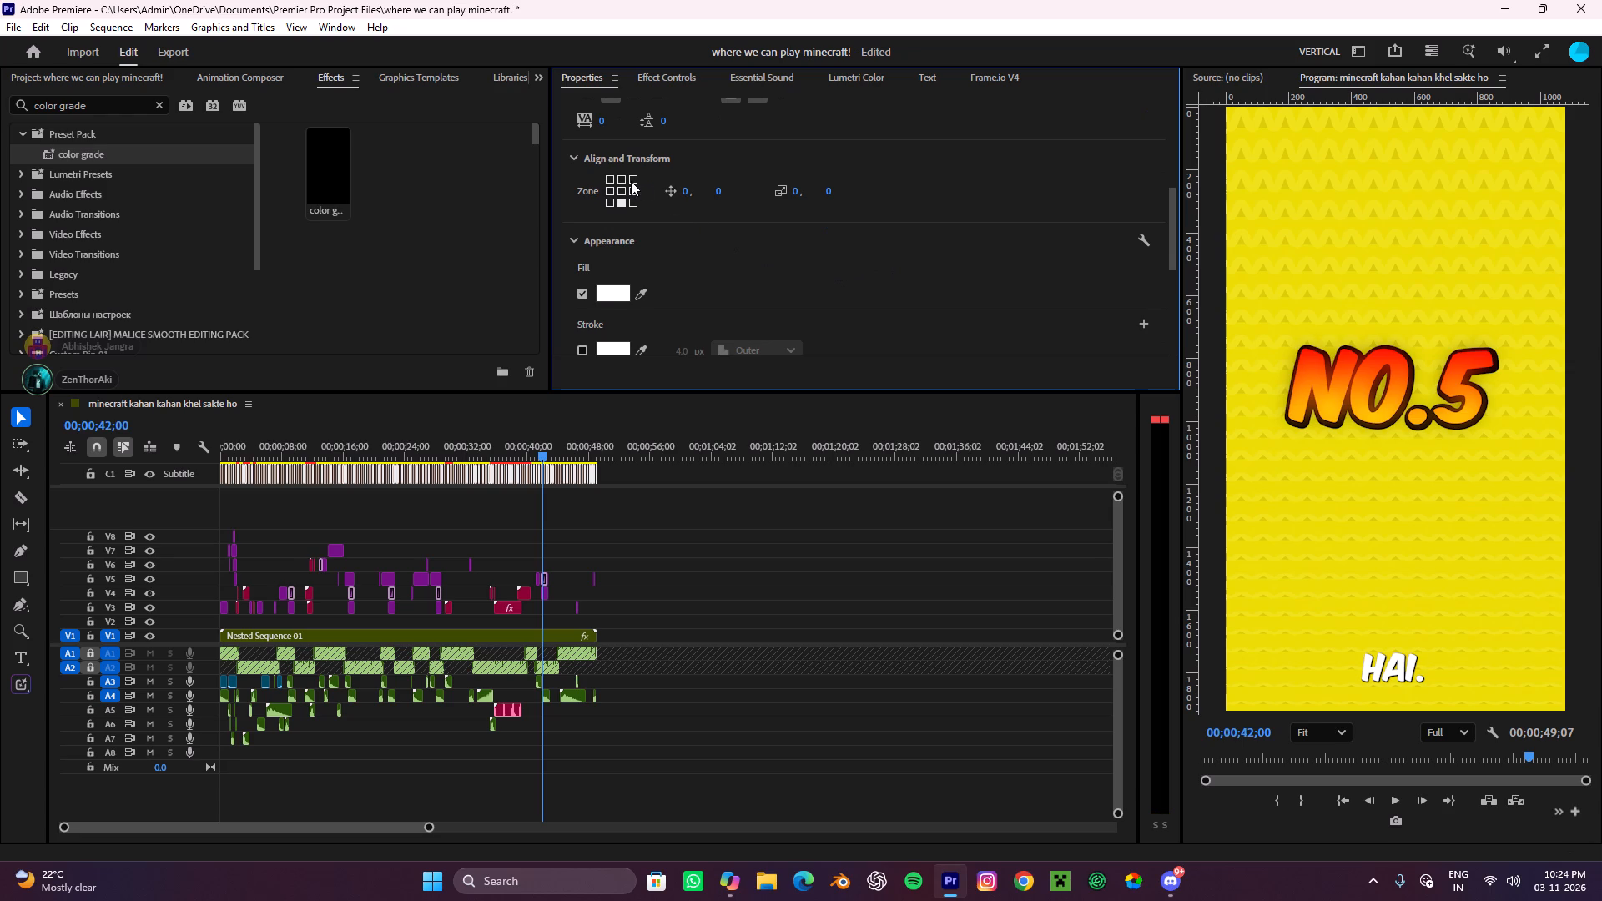
left_click(622, 172)
scroll(678, 236, "up", 5)
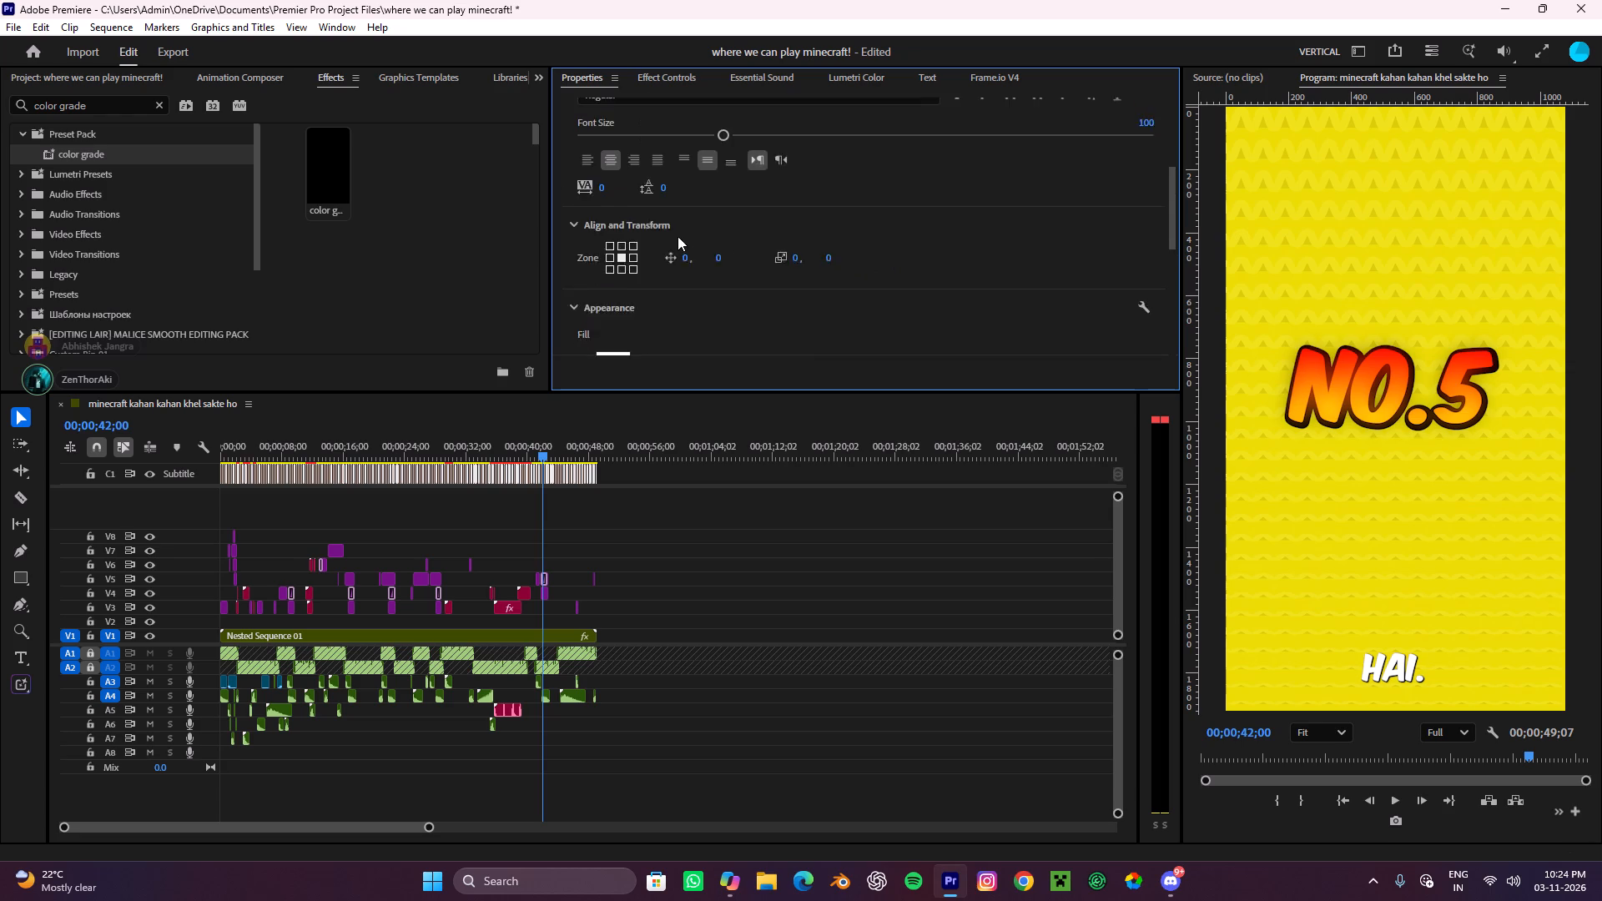
scroll(678, 236, "up", 4)
left_click(736, 222)
Enable a black (000000) outer stroke on the captions and set its width to 12 px.
scroll(834, 300, "down", 3)
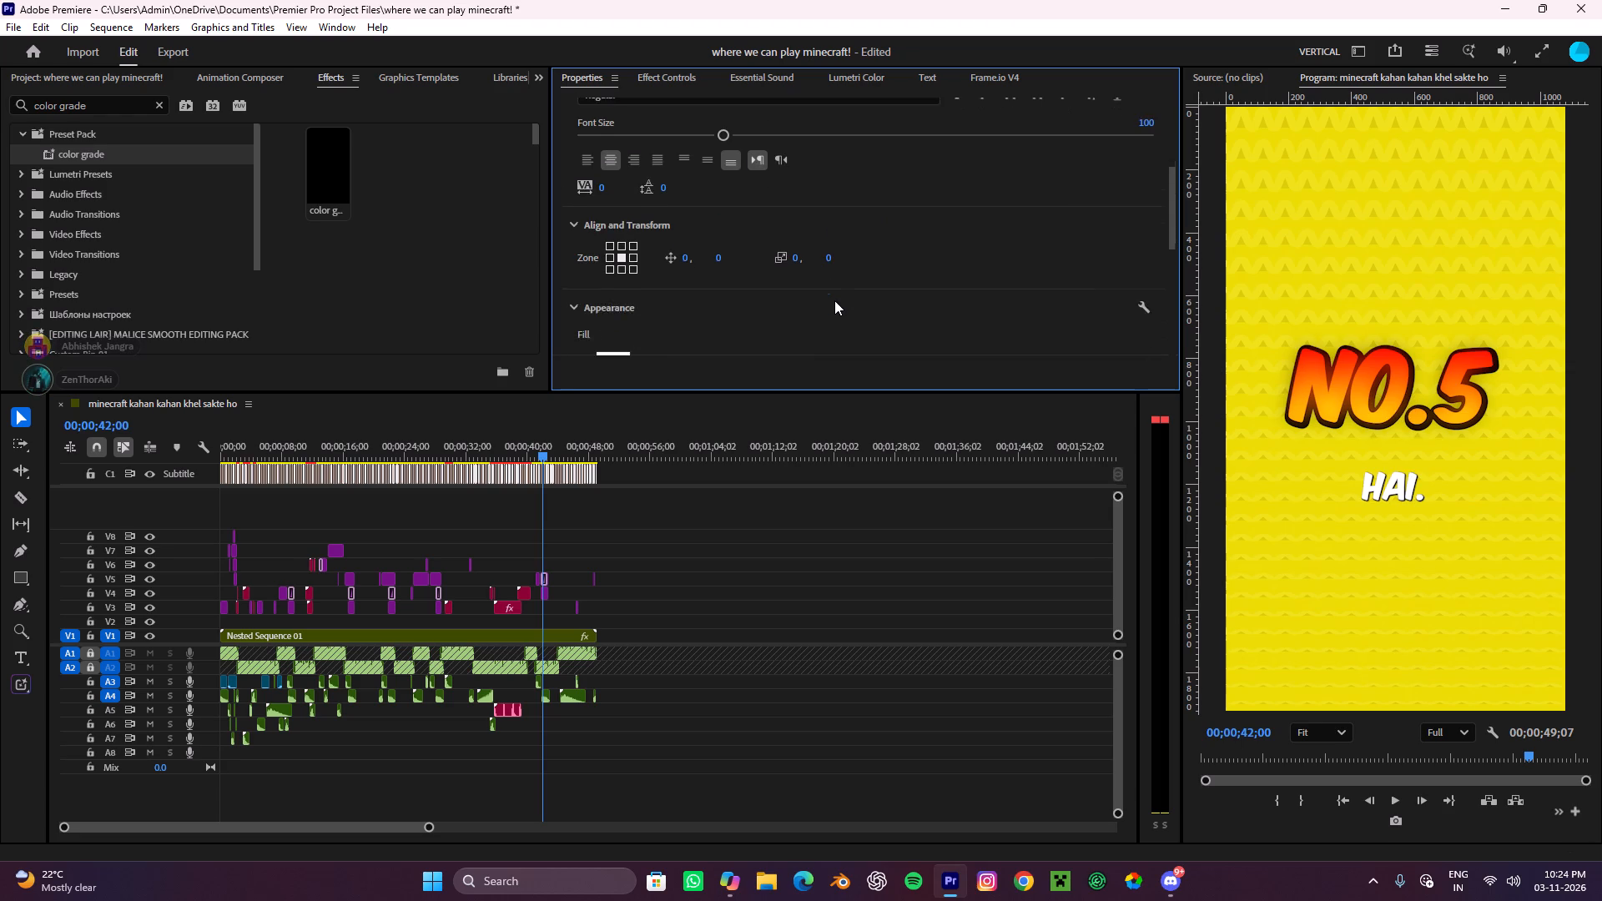
scroll(834, 300, "down", 8)
left_click(584, 304)
left_click(612, 297)
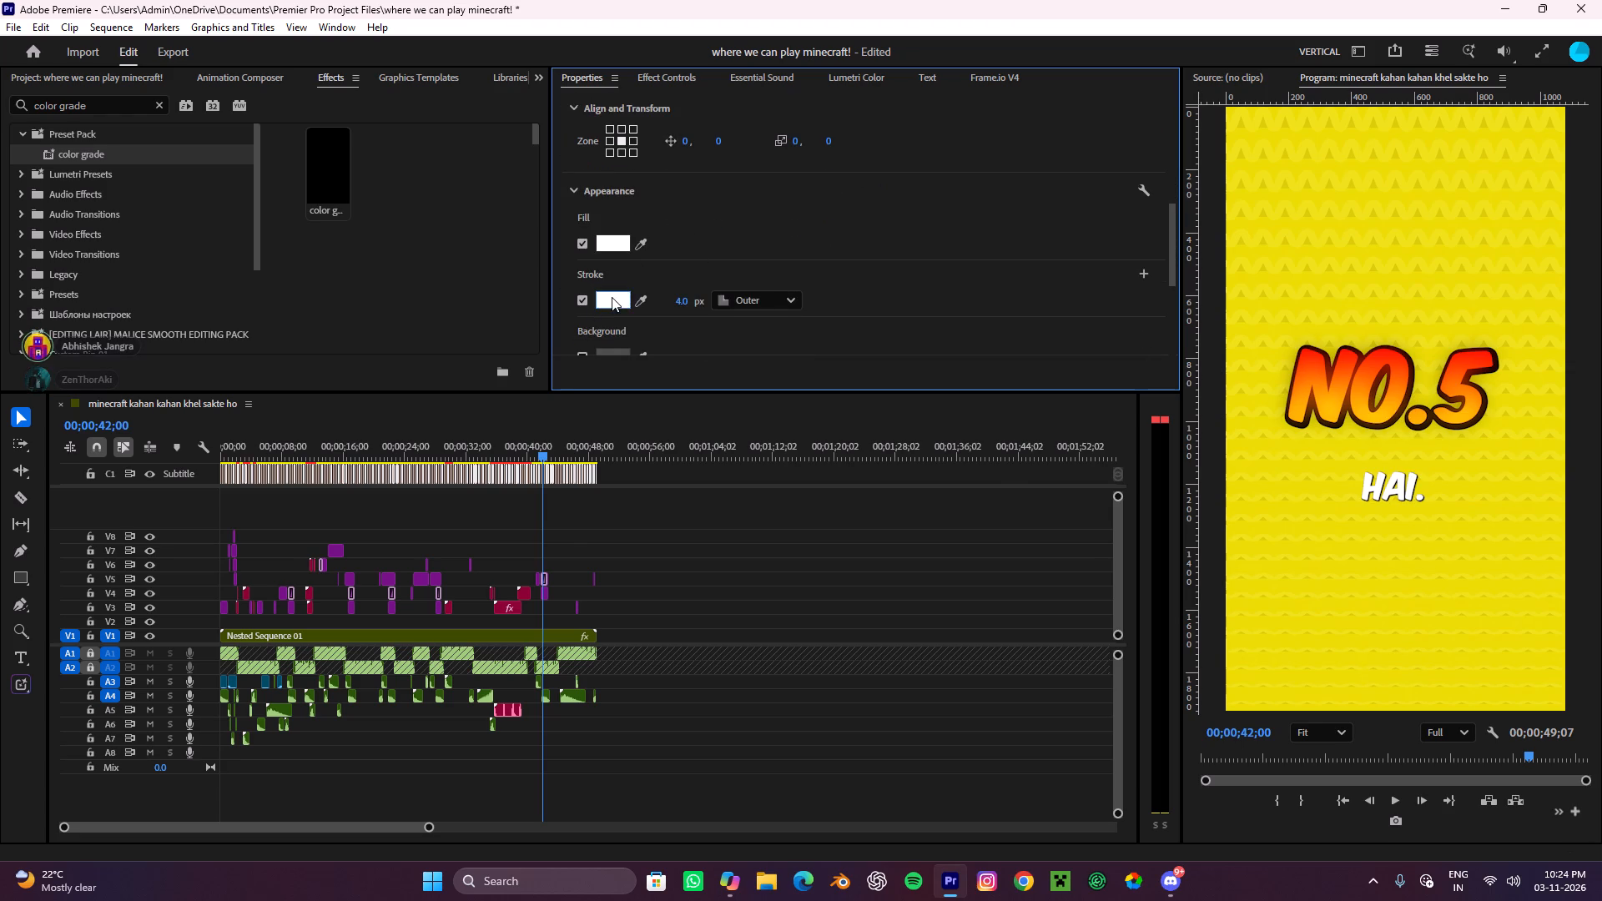
left_click_drag(683, 398, 545, 253)
left_click(939, 583)
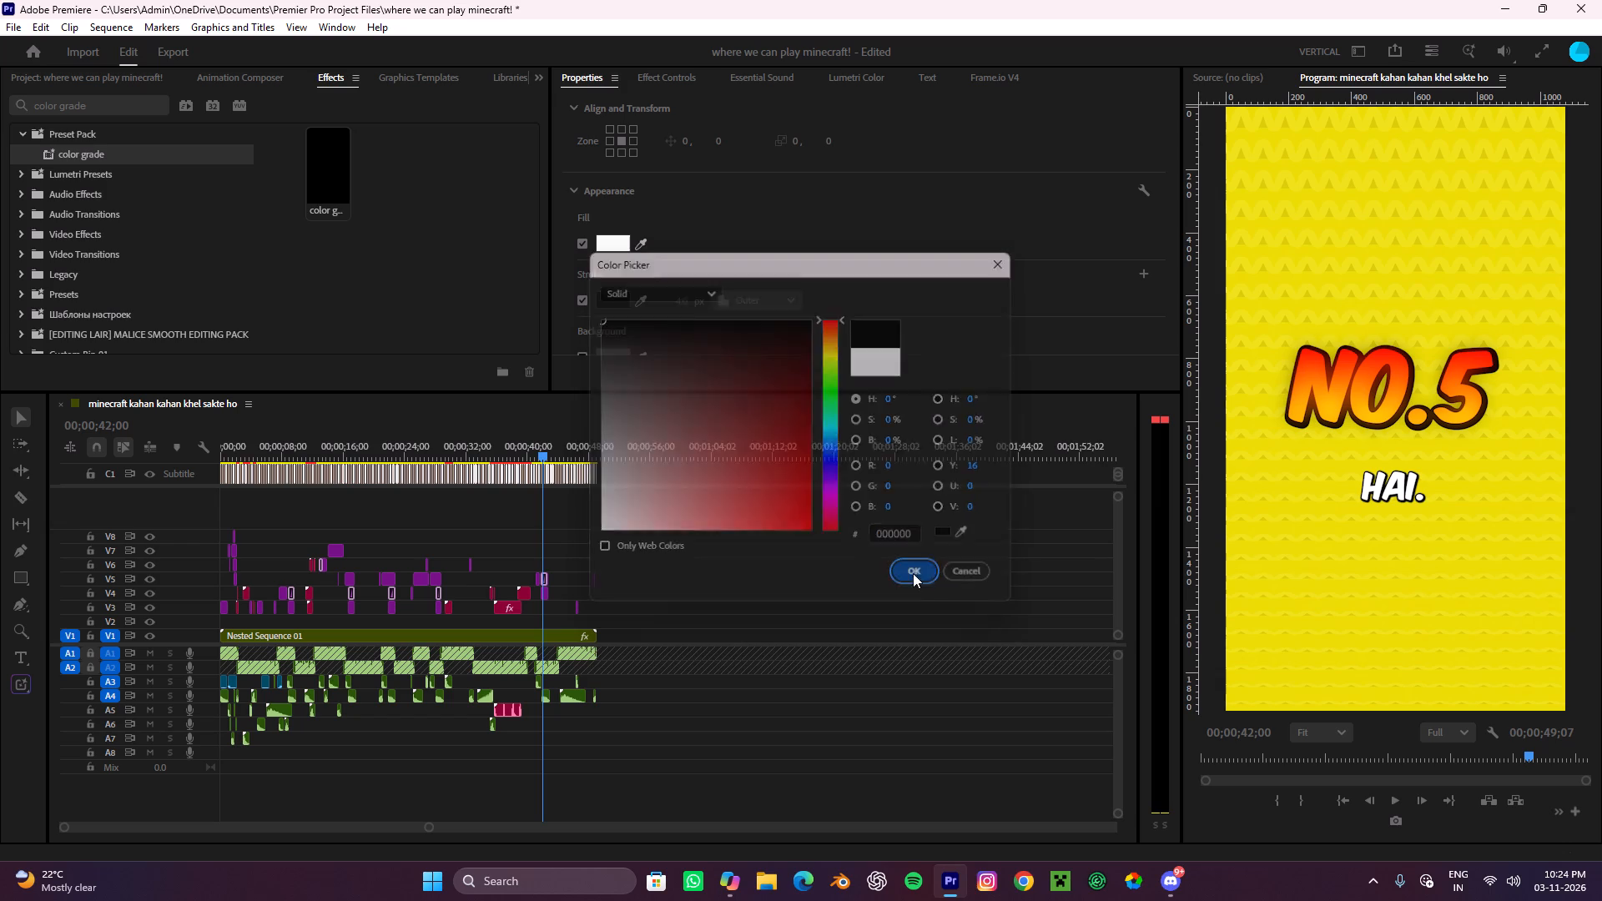
scroll(691, 319, "down", 8)
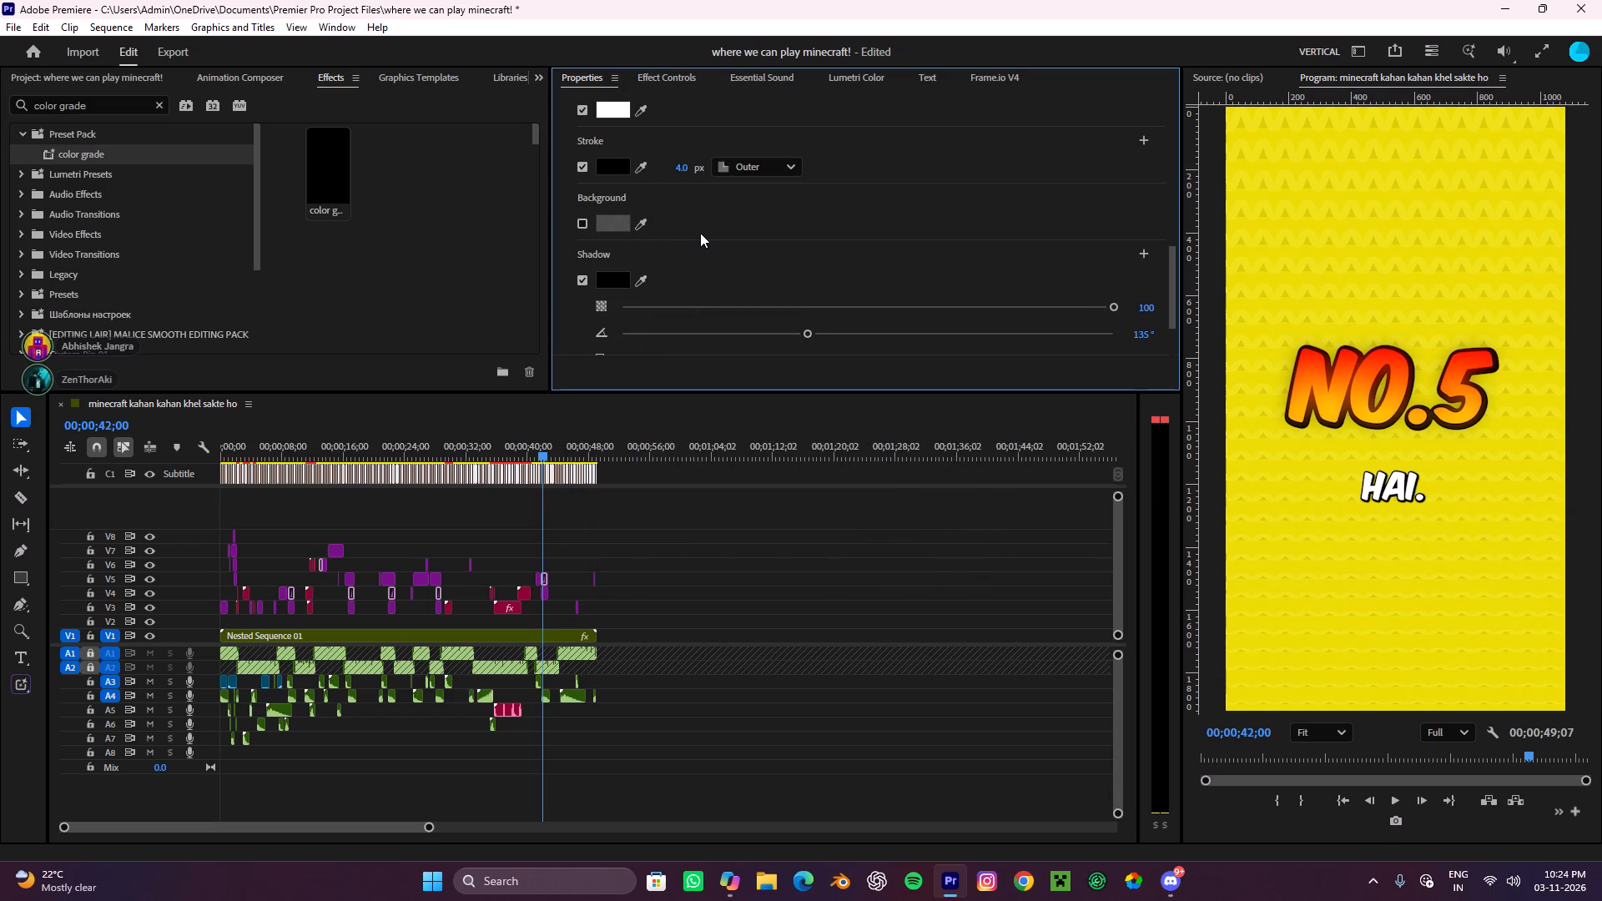
scroll(700, 233, "up", 2)
left_click(686, 208)
type("12")
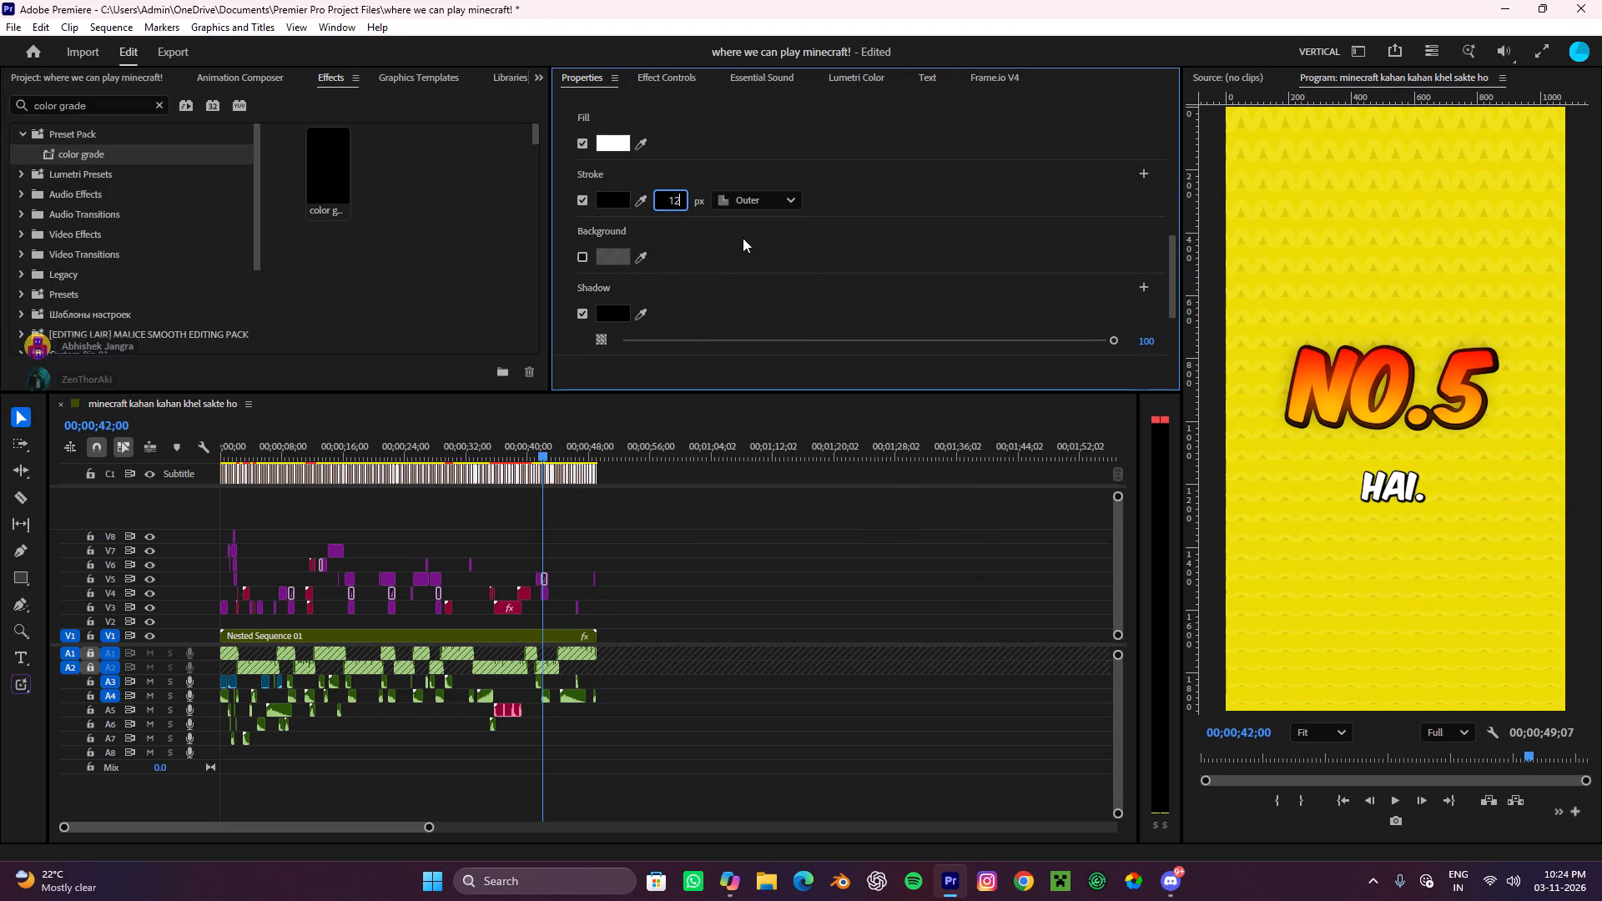
left_click(864, 282)
Set the caption shadow's blur to 0 and its size to about 11.5.
scroll(824, 273, "down", 3)
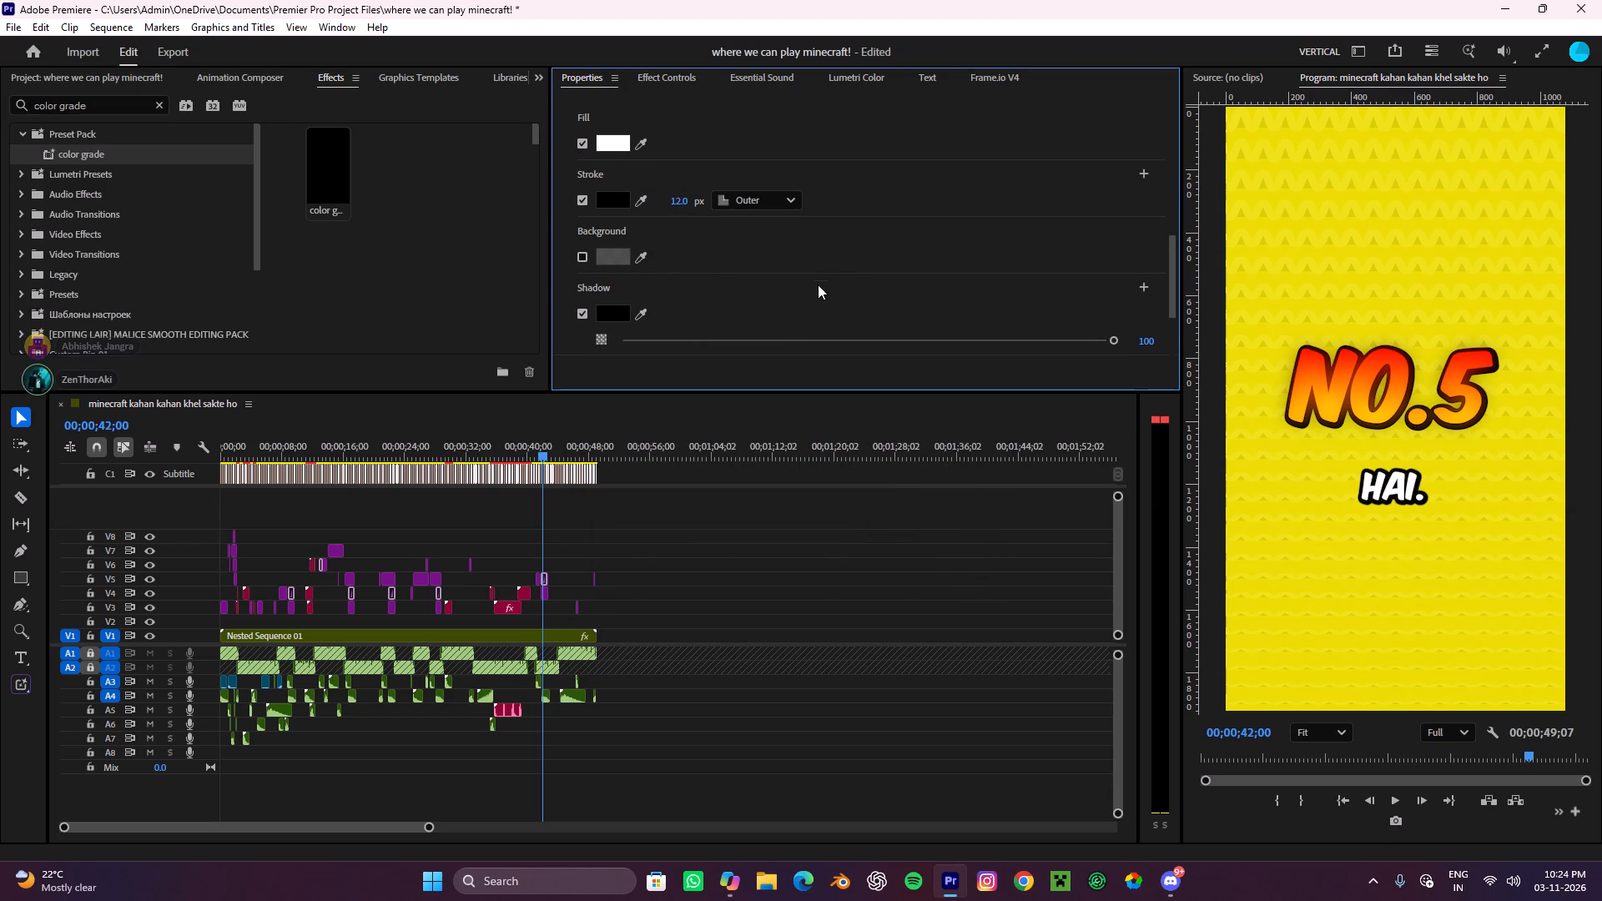
scroll(794, 274, "down", 6)
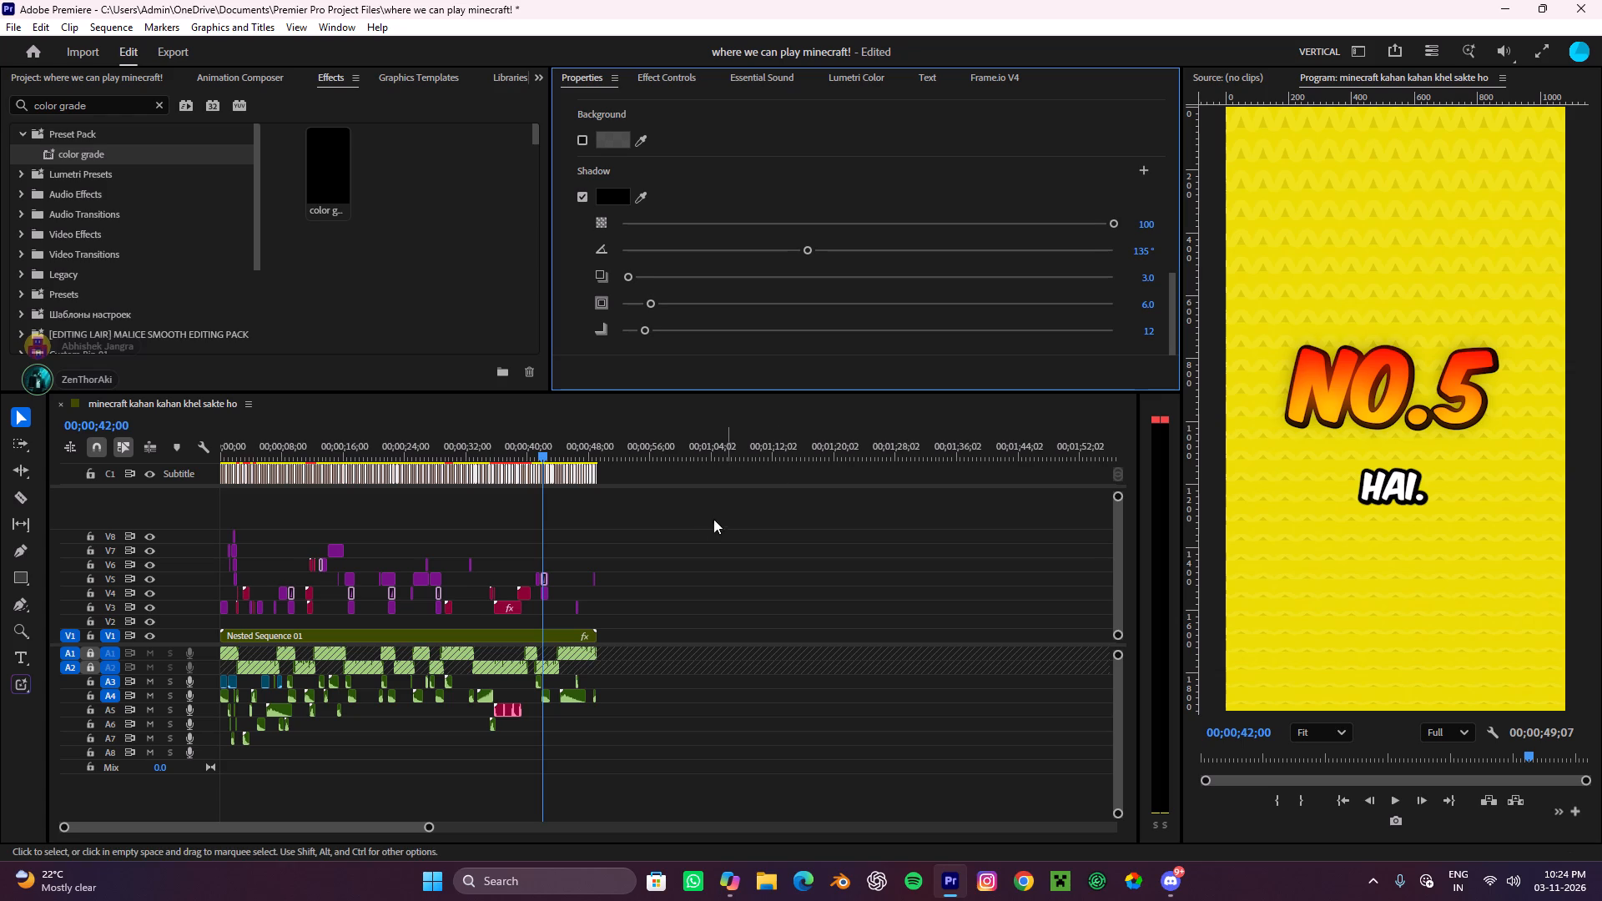
left_click_drag(650, 334, 607, 331)
left_click(662, 304)
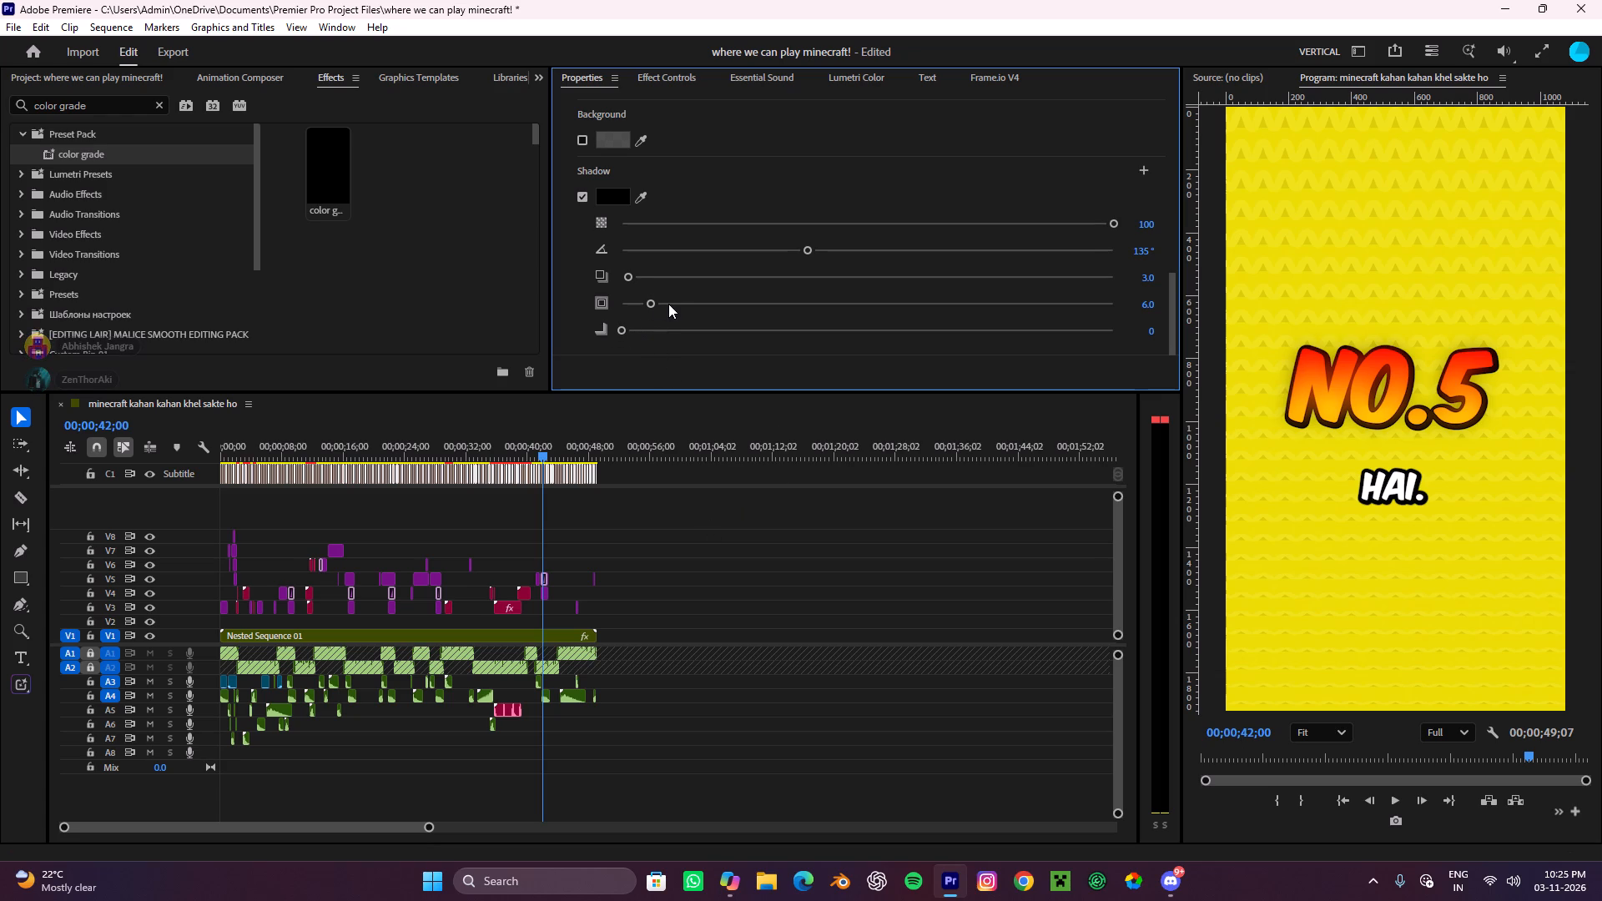
left_click(677, 302)
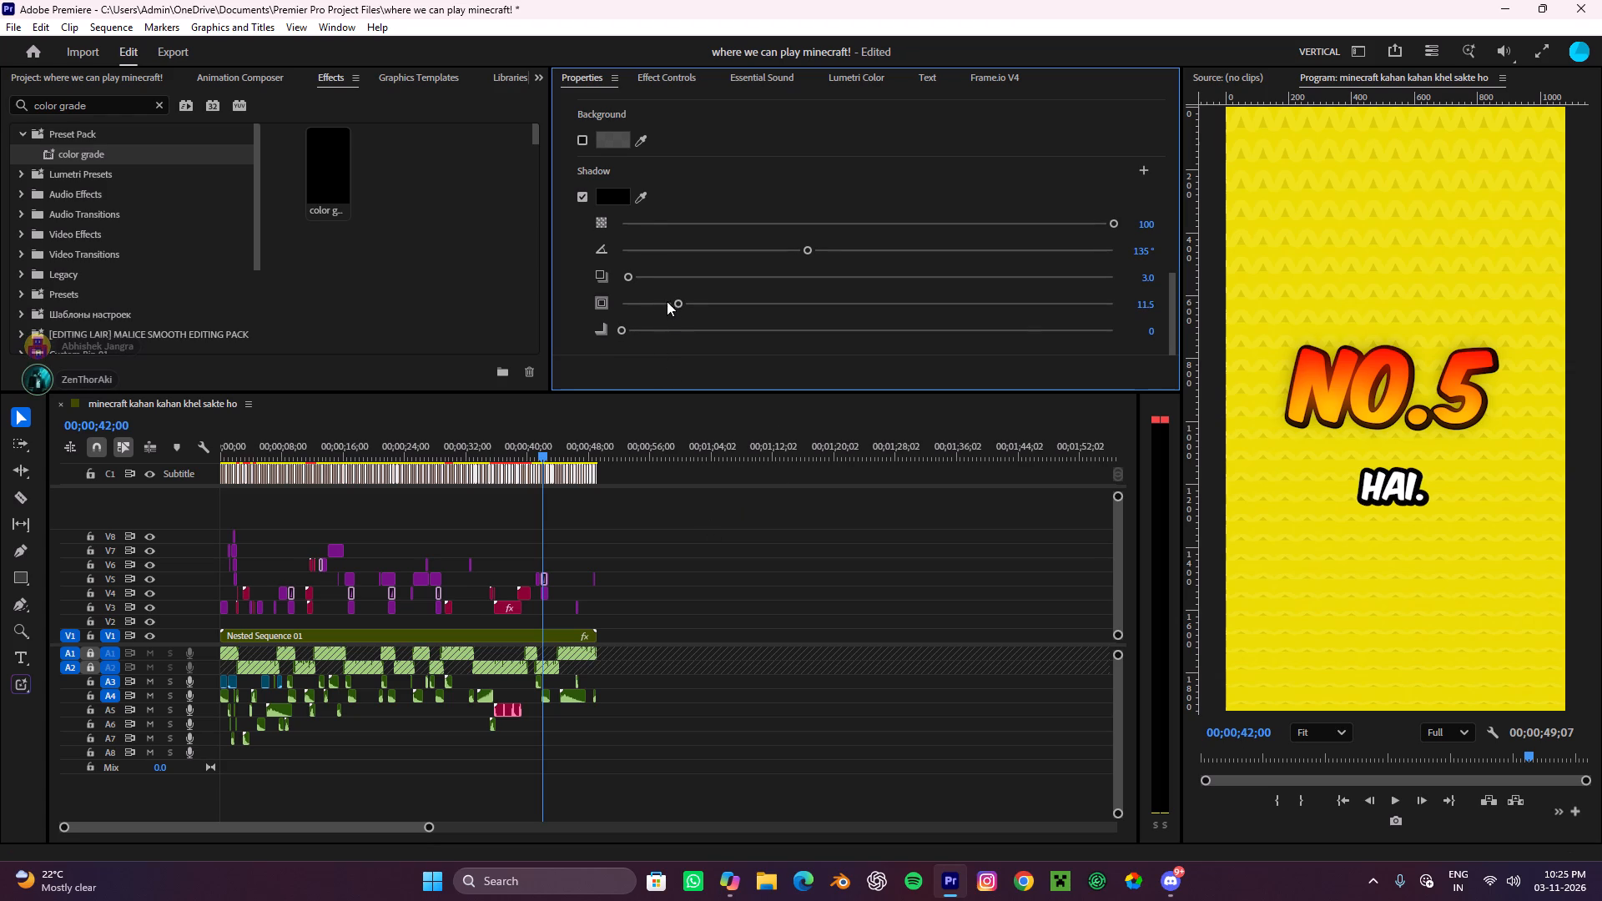
Select all captions on the subtitle track and upgrade them to graphics.
left_click(160, 107)
left_click(136, 78)
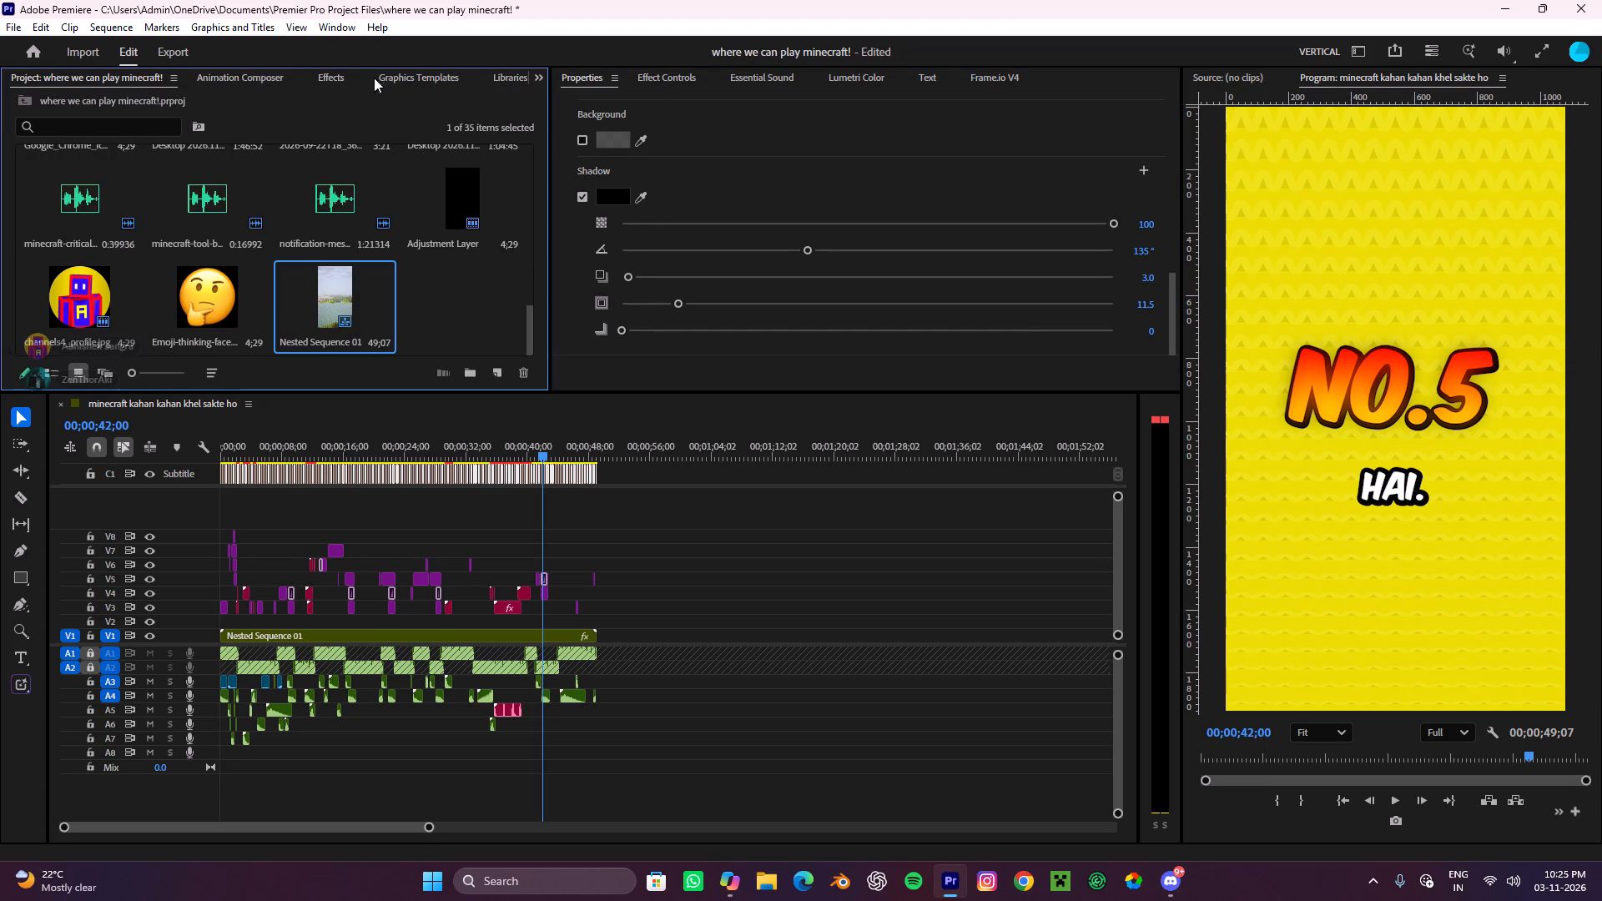
left_click(253, 19)
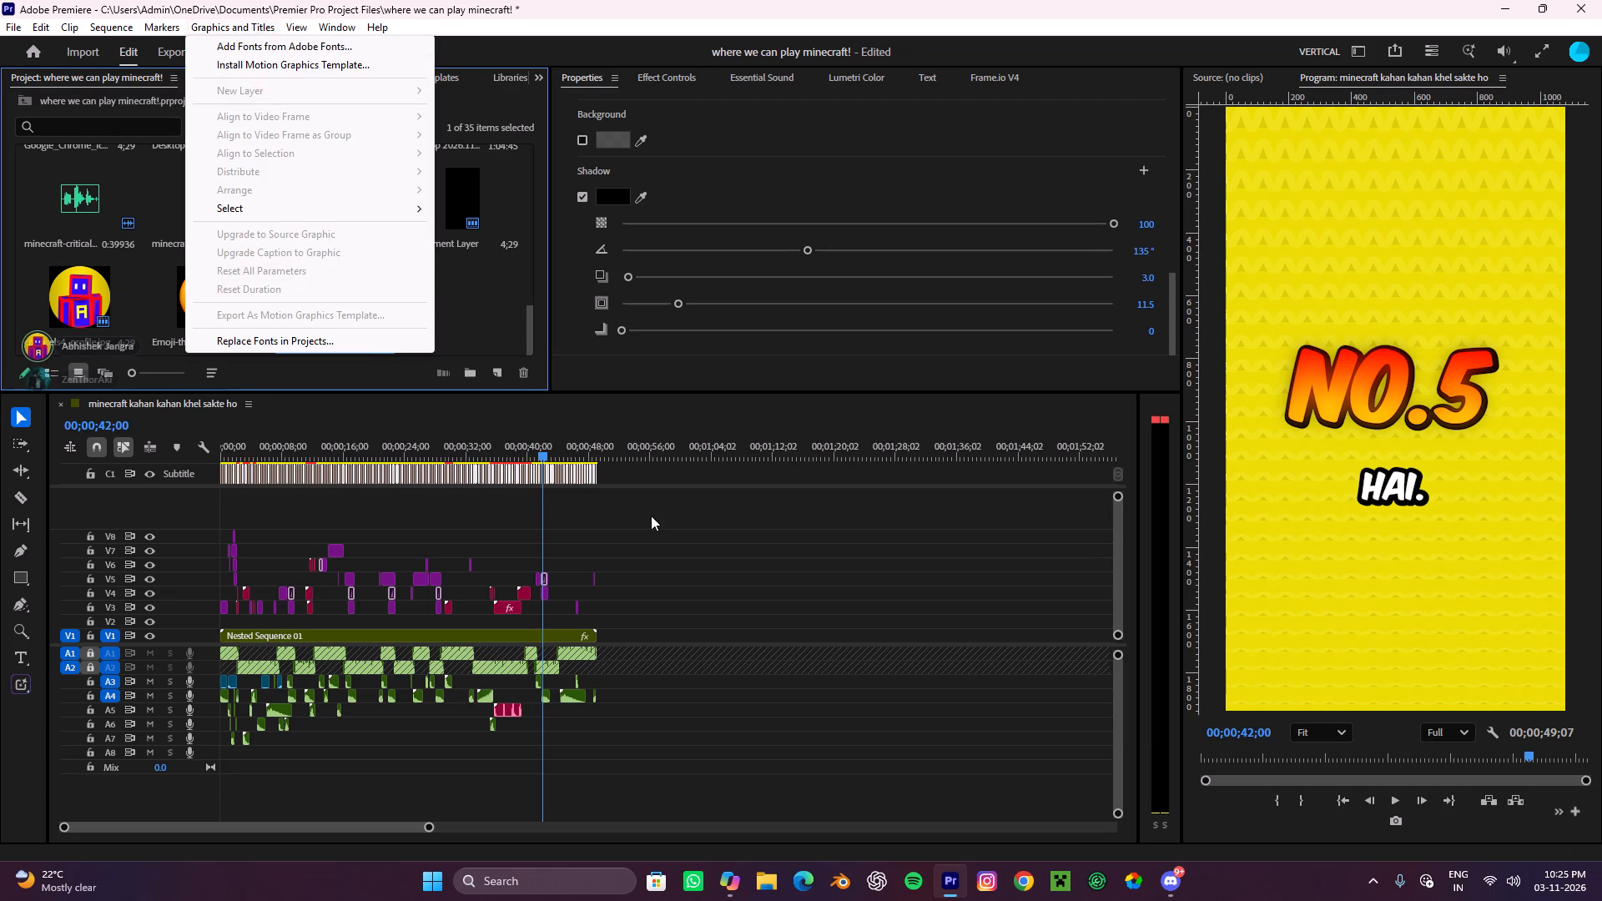
left_click(651, 516)
left_click_drag(679, 481, 126, 423)
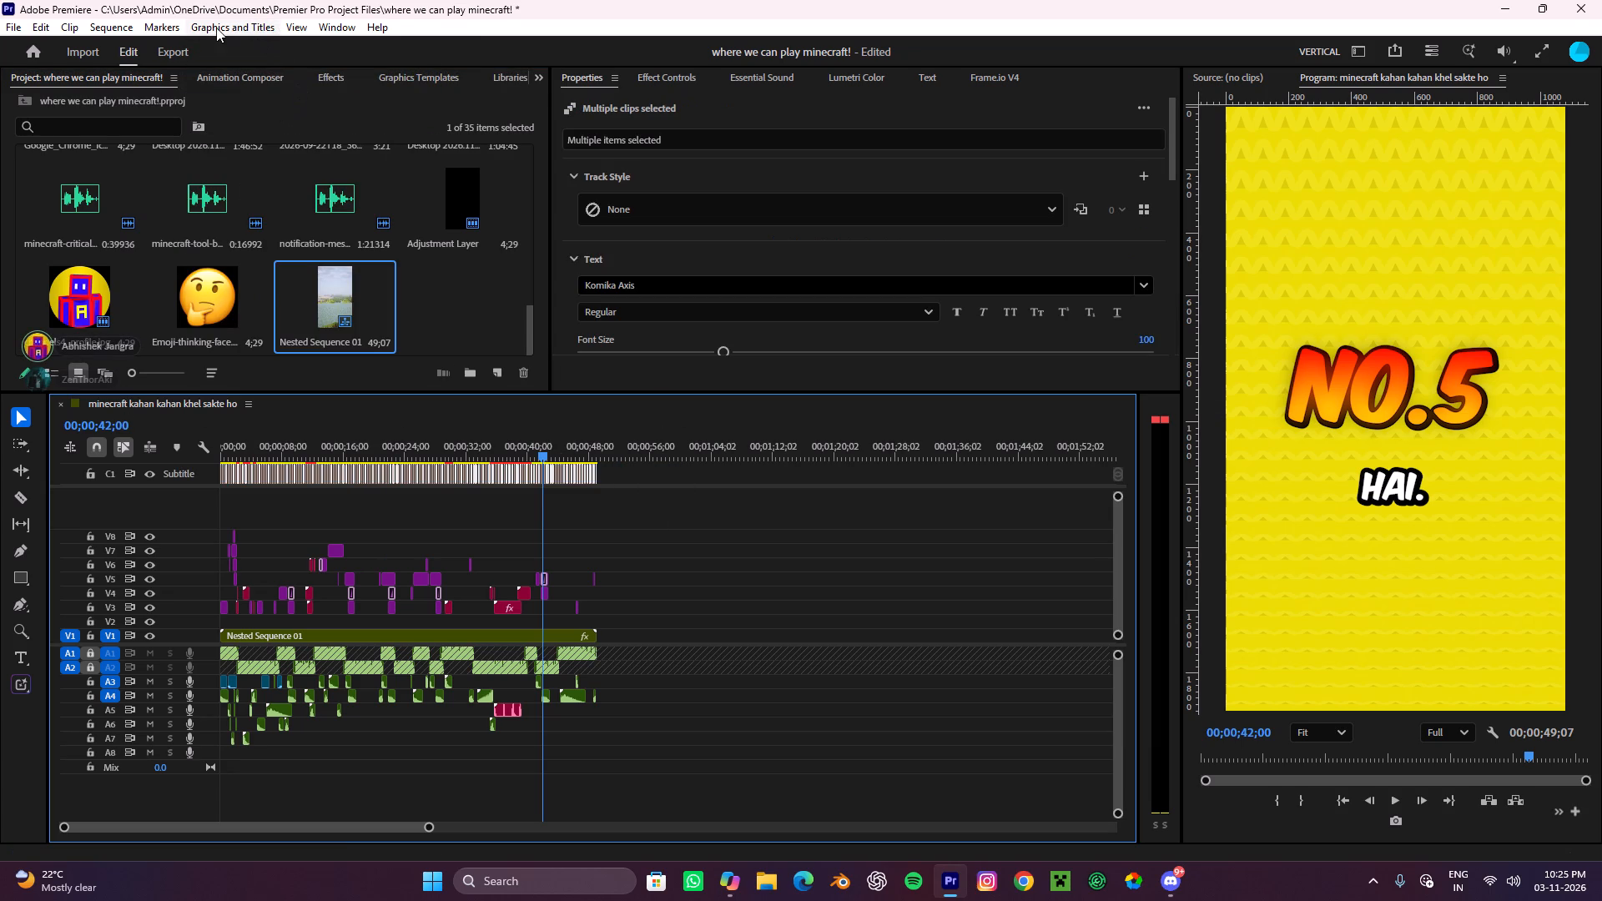
left_click(216, 28)
left_click(306, 251)
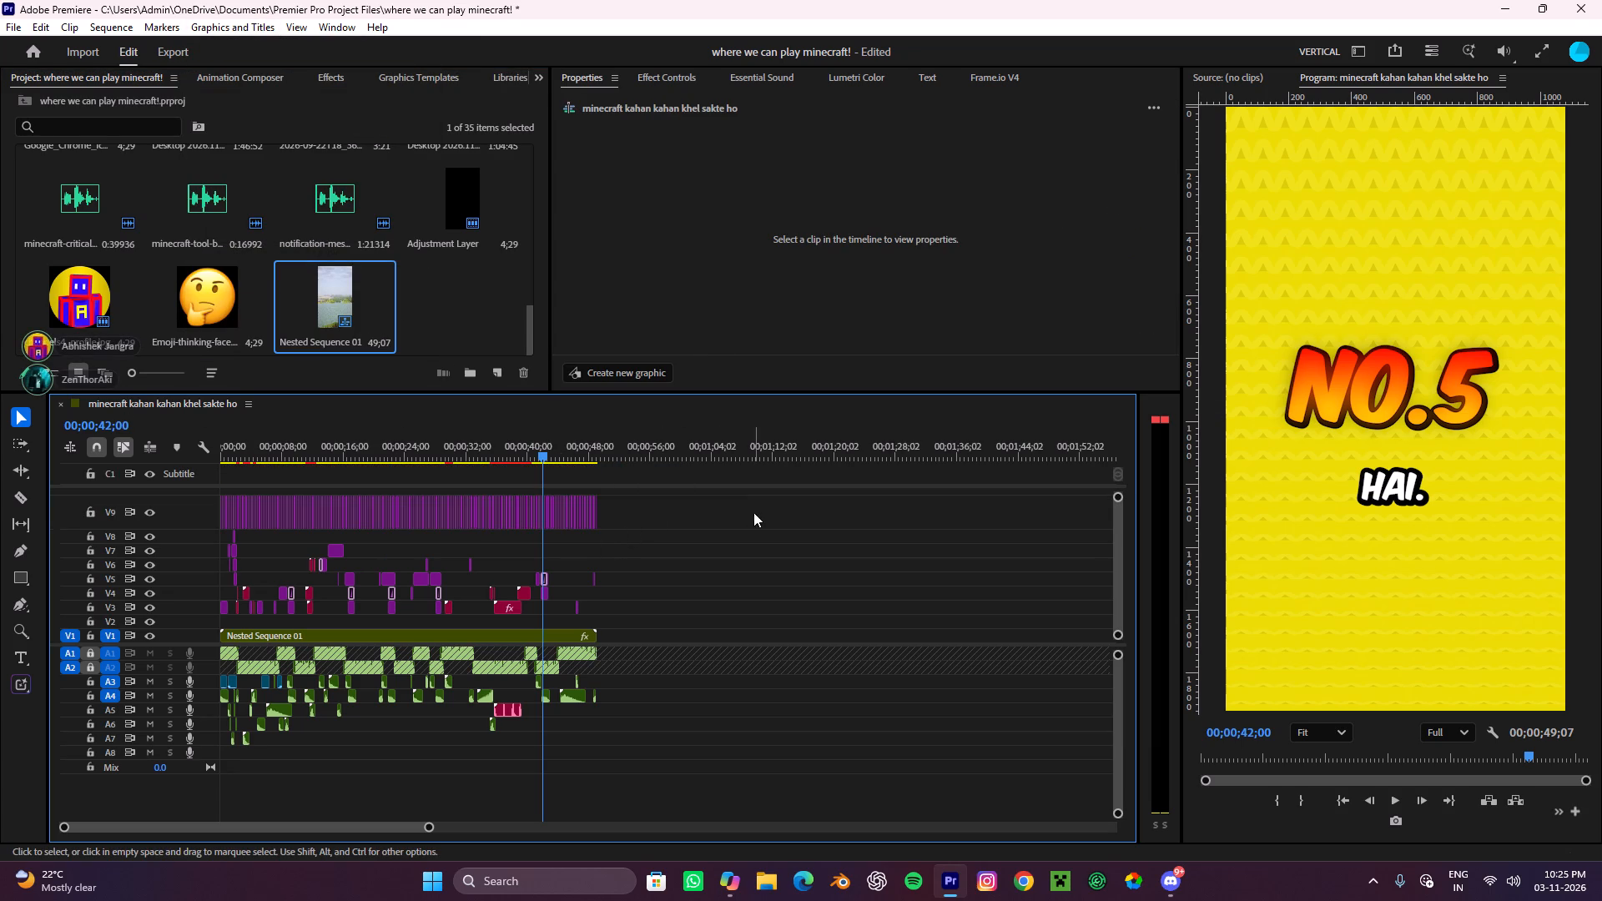
Apply the "new pop subtitle" preset to all caption graphics on V9 and preview playback to about 00;00;43;15.
left_click_drag(753, 512, 144, 504)
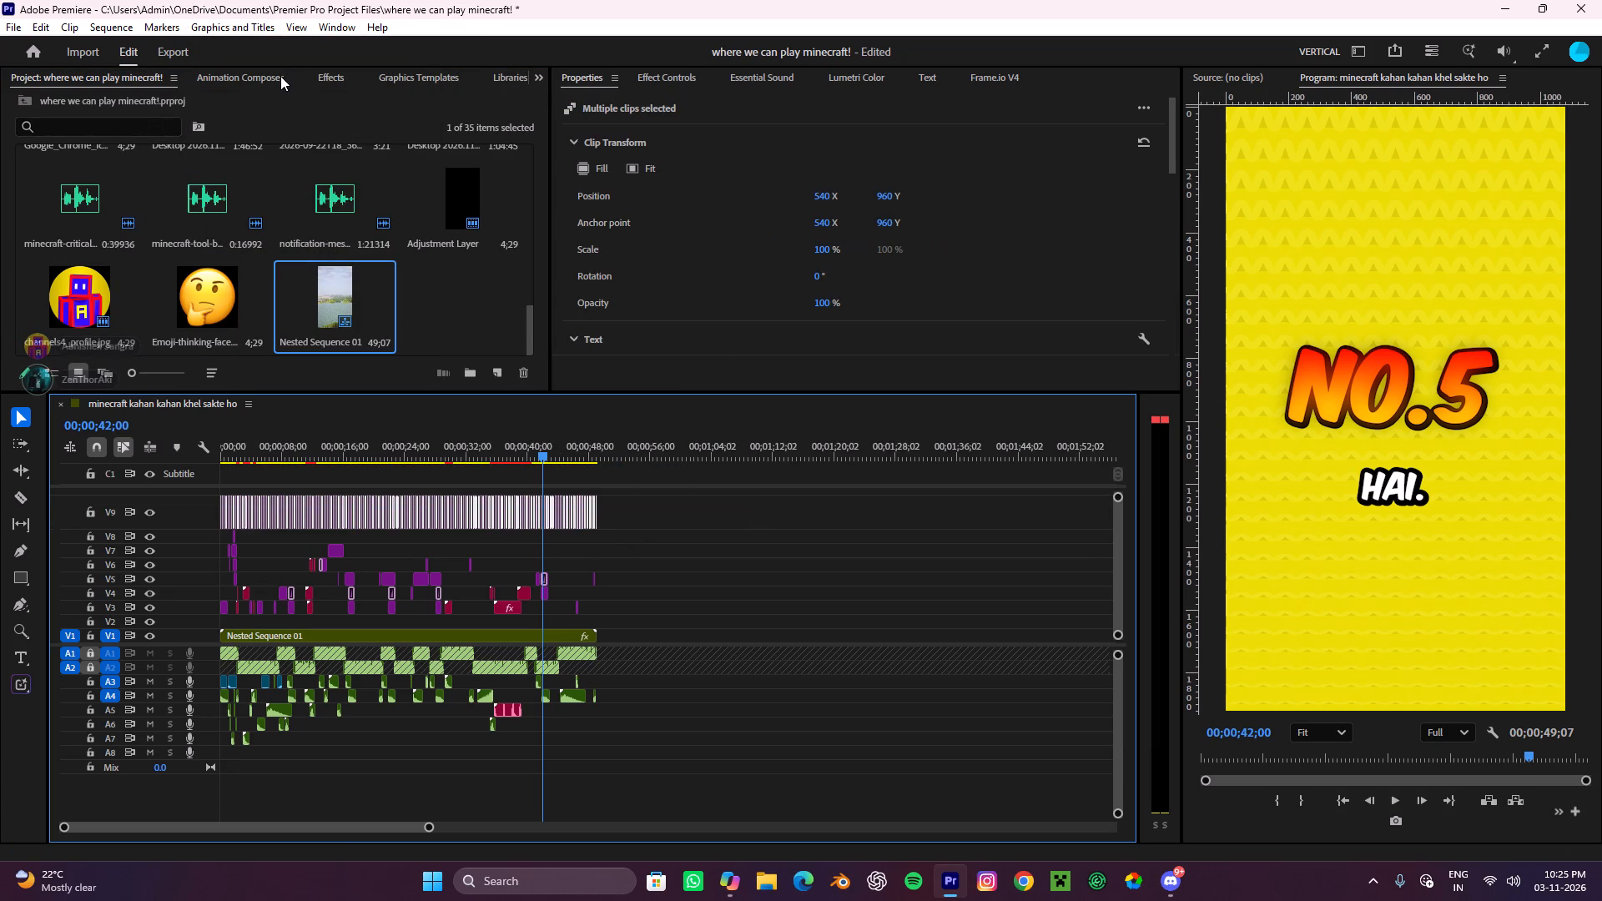
left_click(330, 73)
left_click(72, 102)
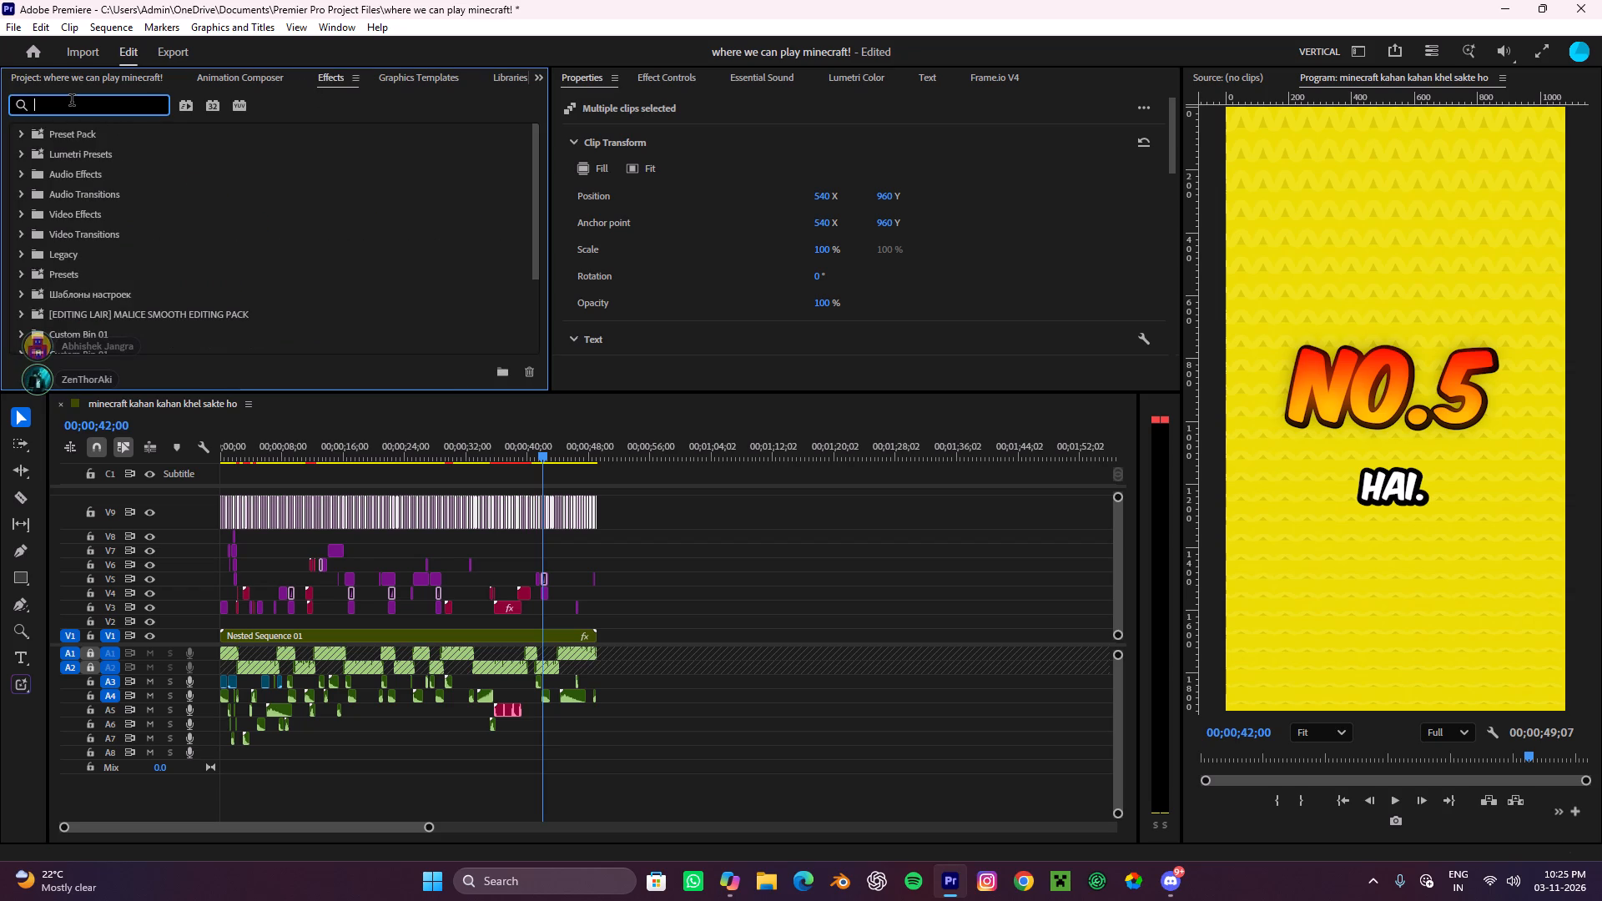
type("pop")
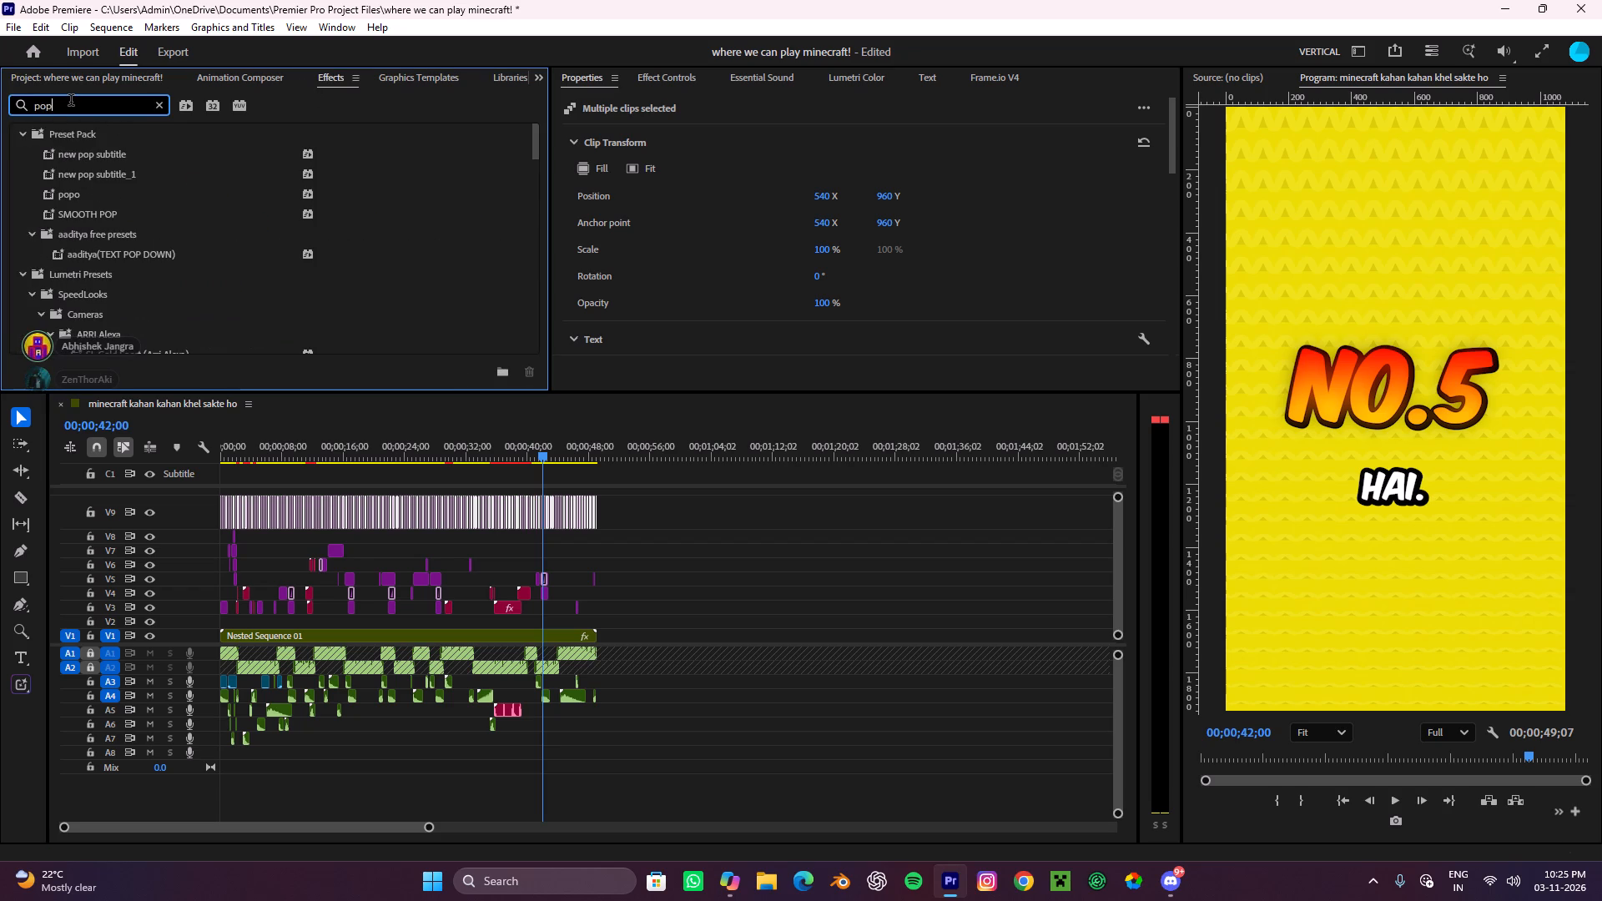
left_click_drag(77, 150, 389, 501)
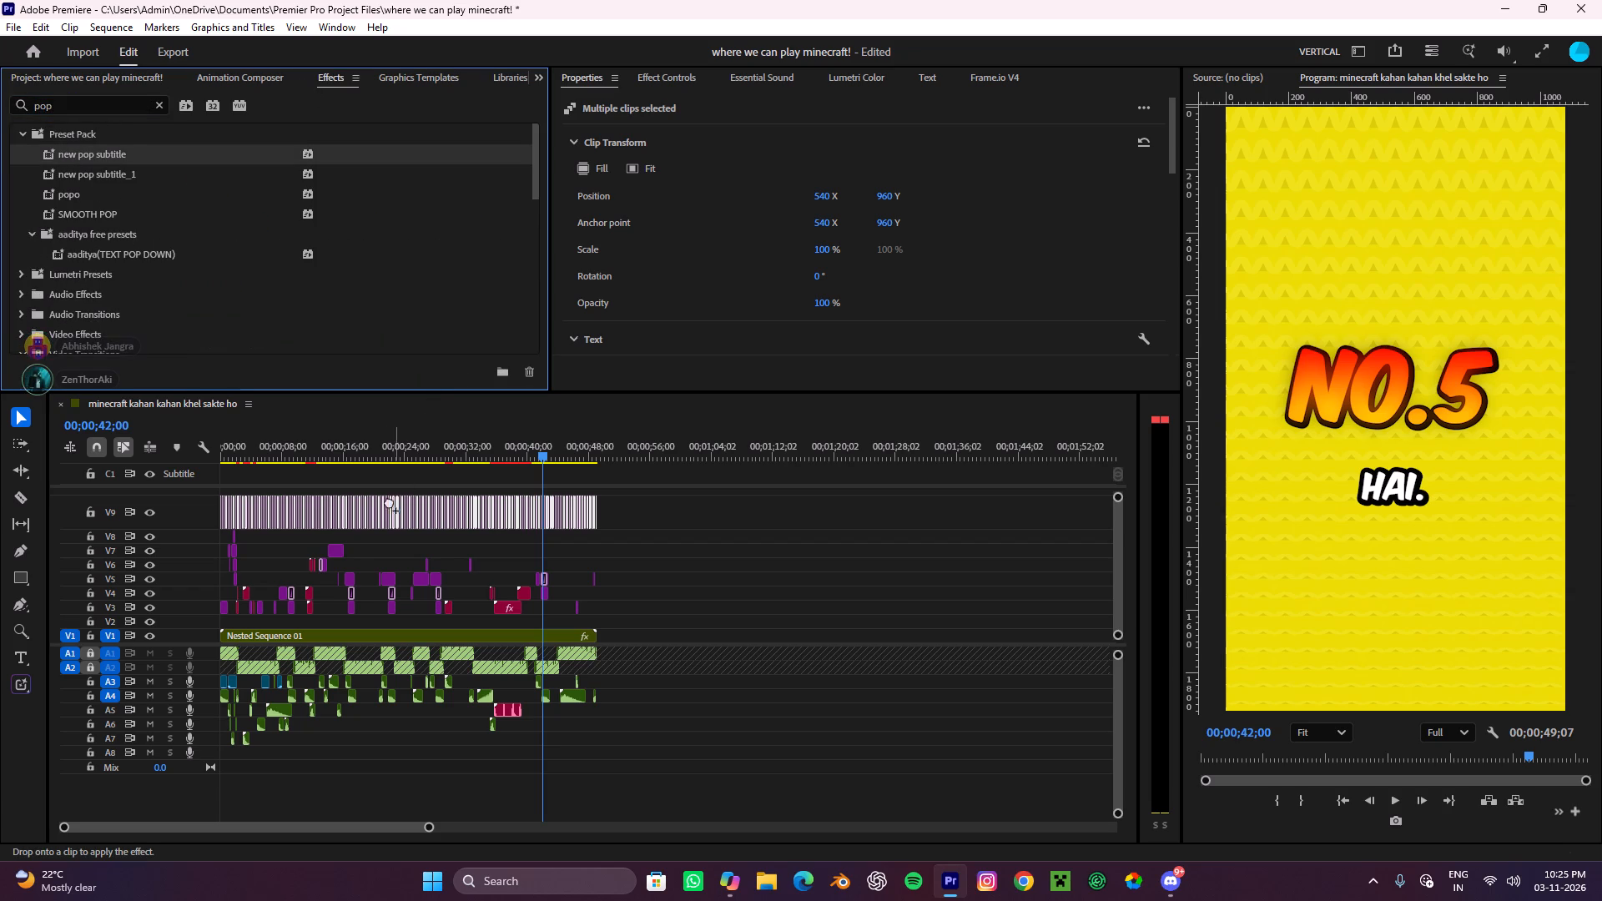
left_click_drag(389, 501, 380, 511)
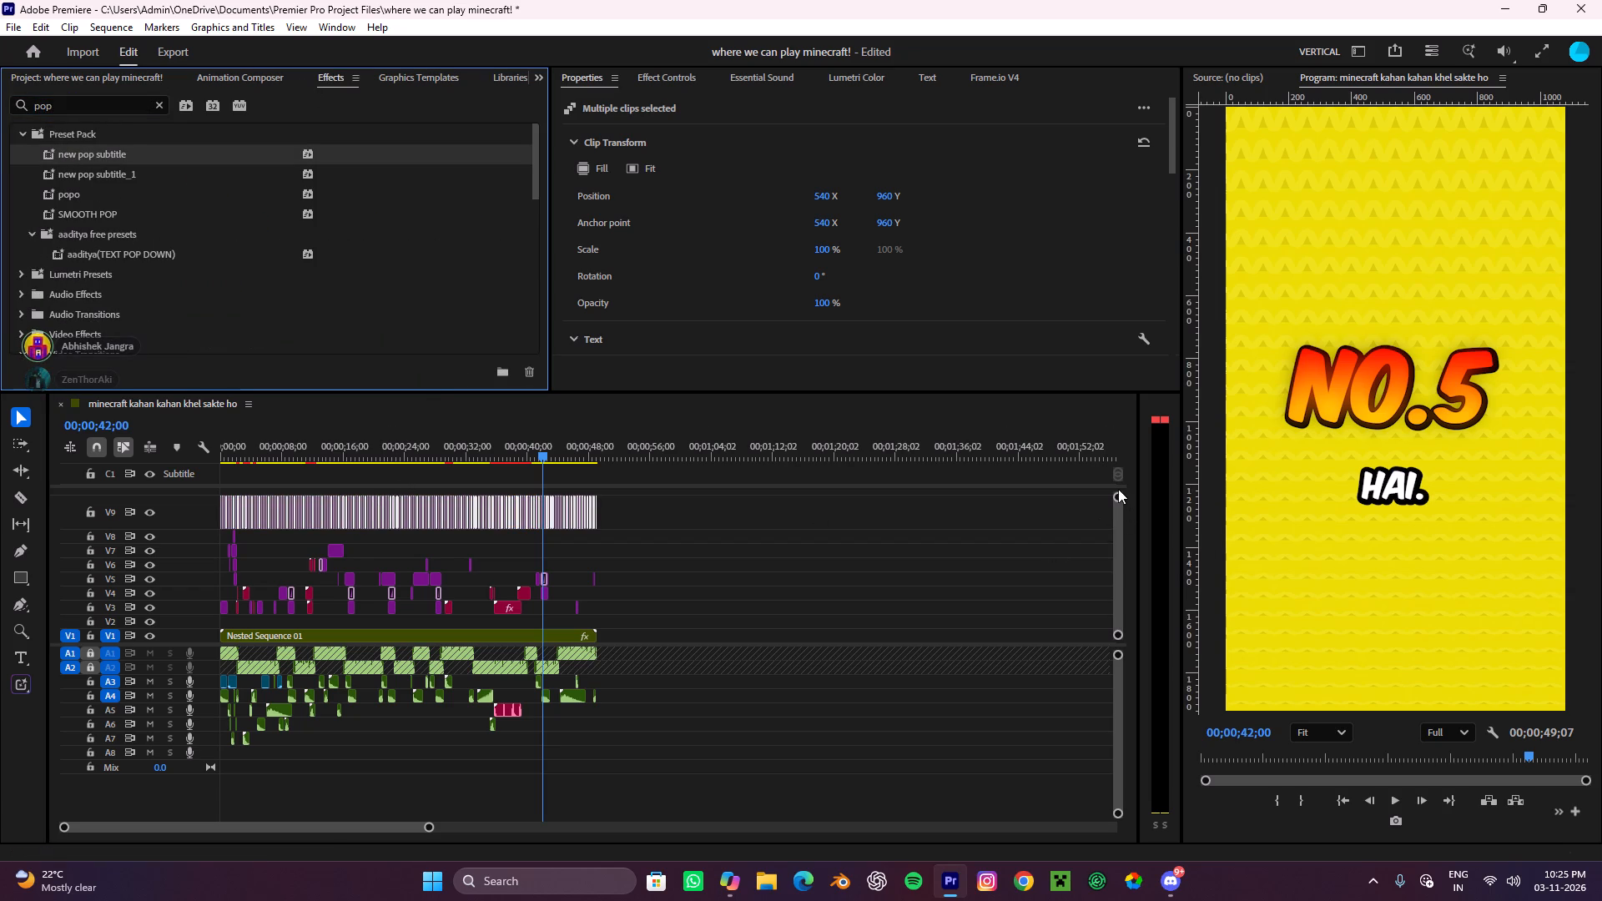
left_click_drag(1117, 492, 1116, 458)
key("space")
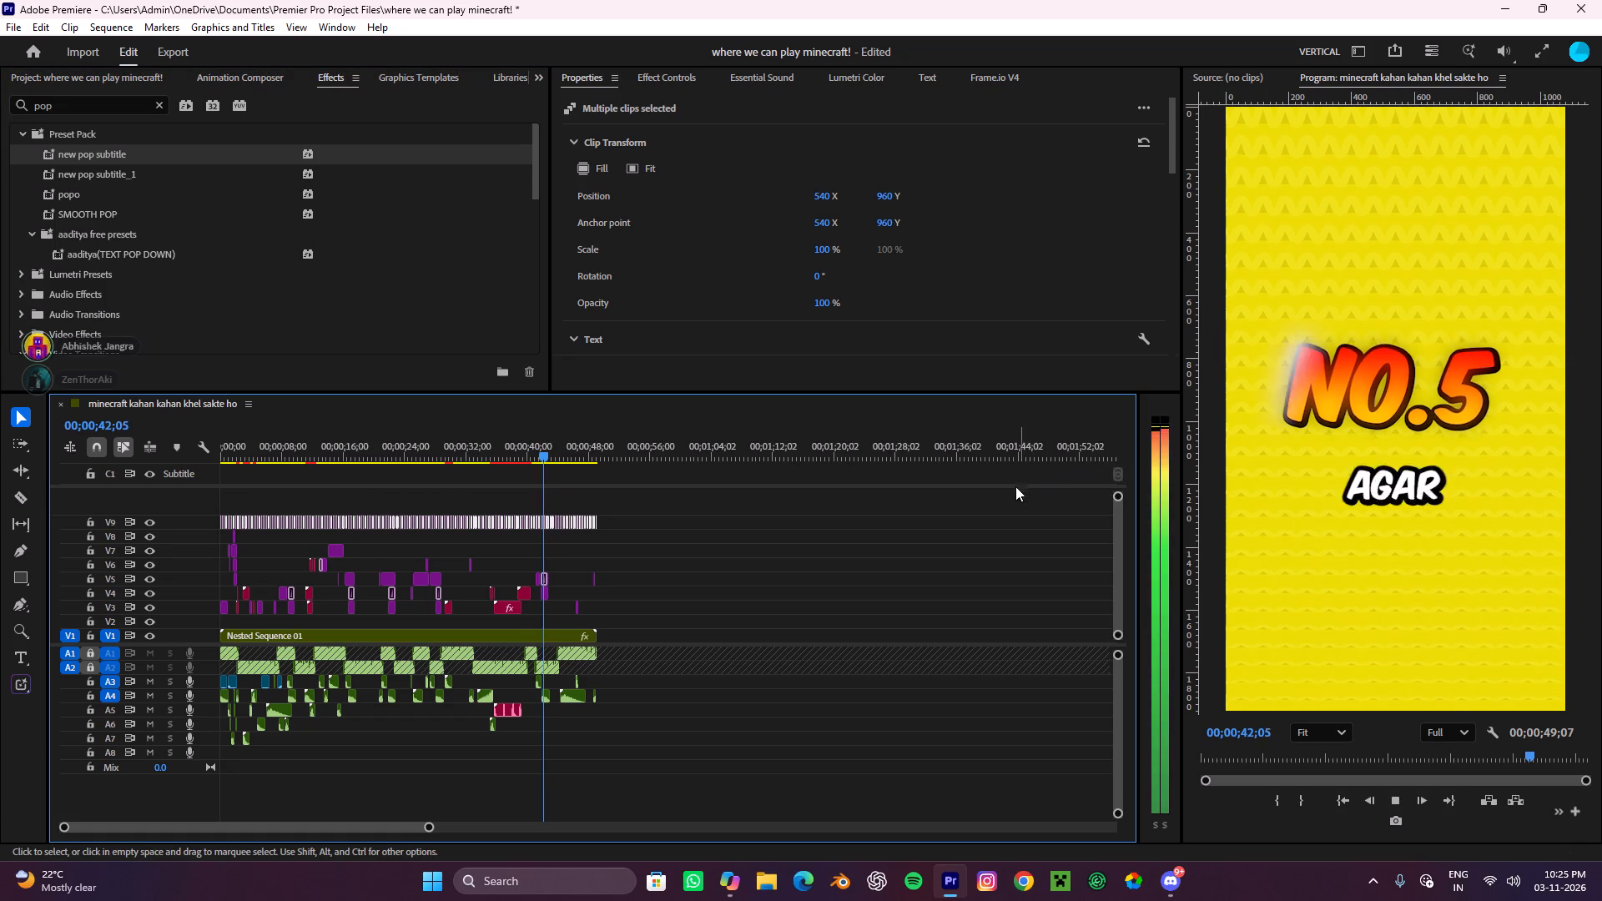
key("space")
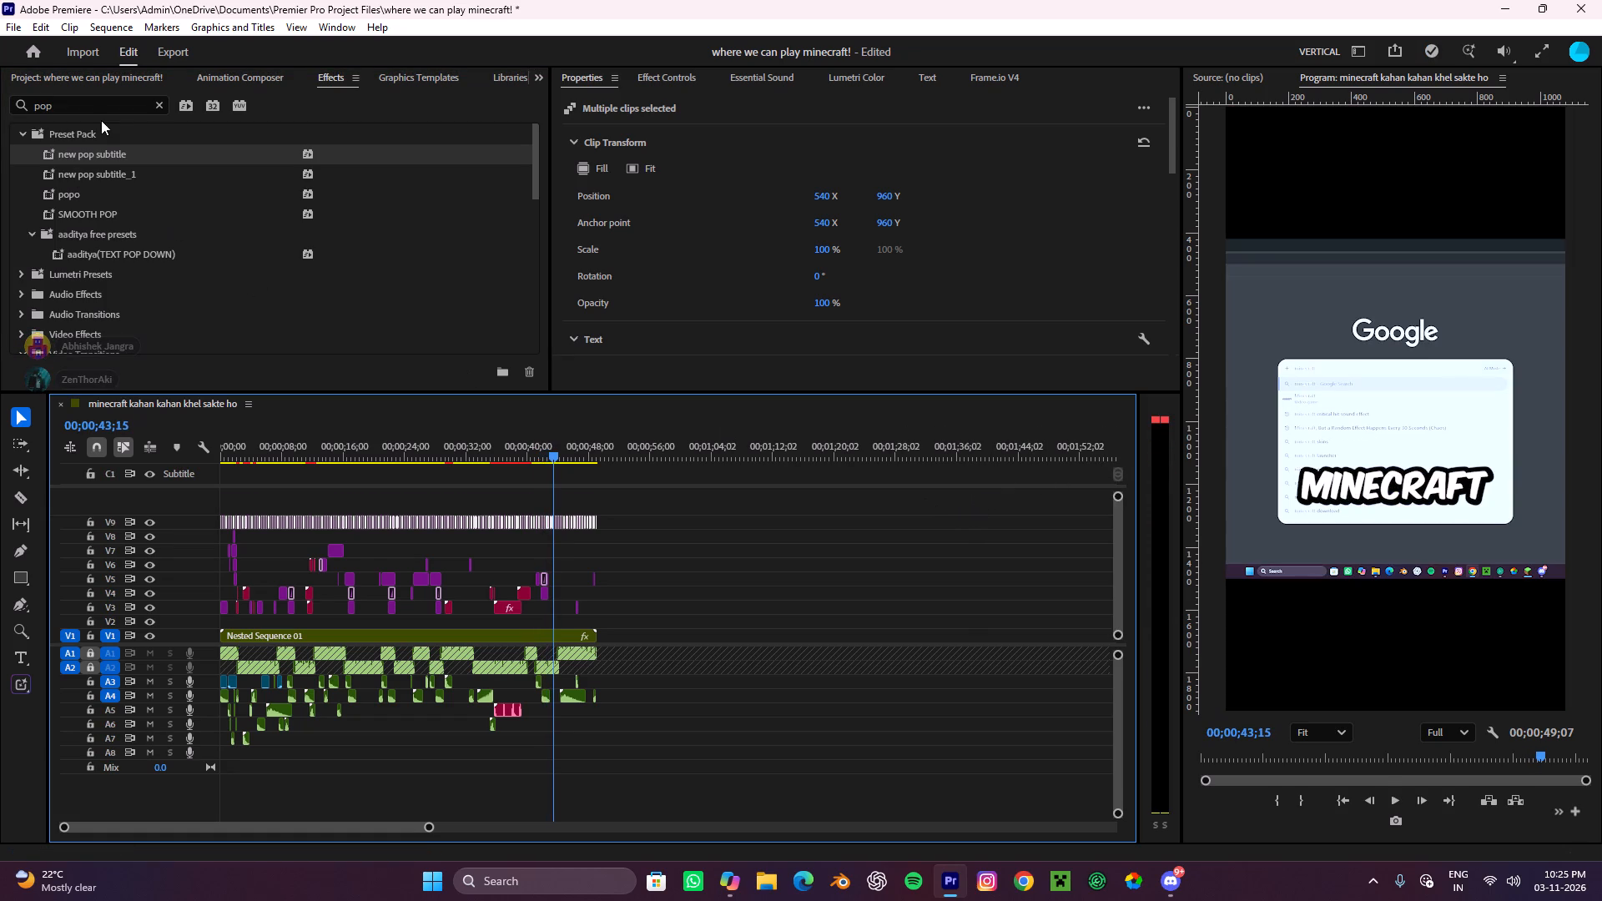
Apply the "YOOOOOO" preset to all selected caption graphics on V9 and preview playback from the sequence start.
left_click_drag(93, 111, 0, 114)
type("yoo")
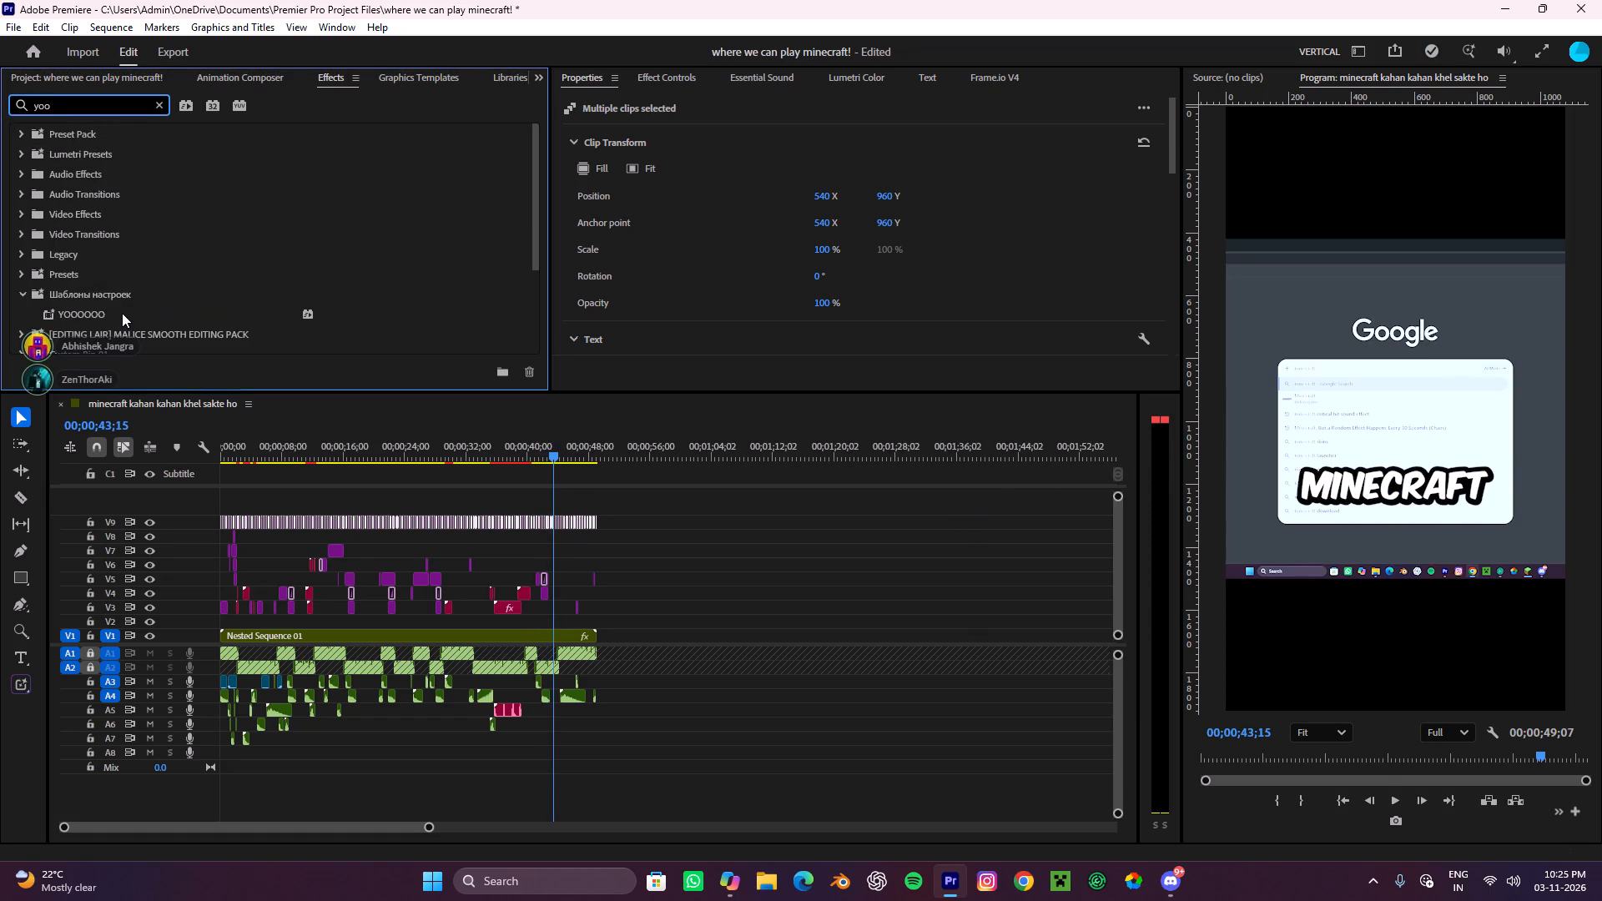
left_click_drag(113, 313, 451, 521)
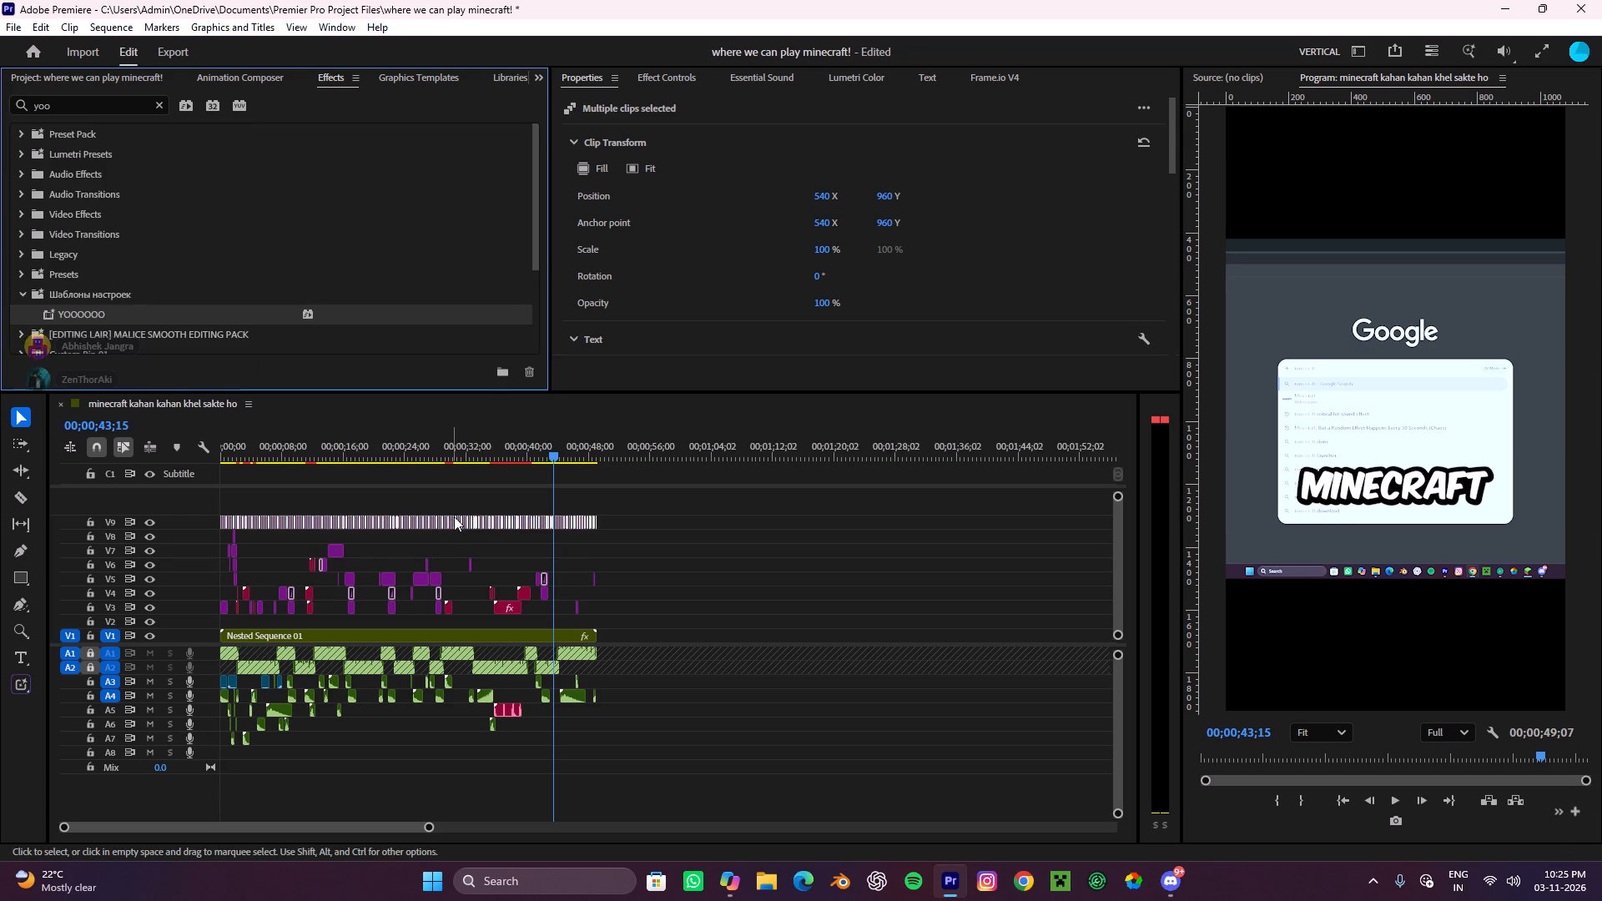
left_click_drag(557, 449, 0, 437)
key("space")
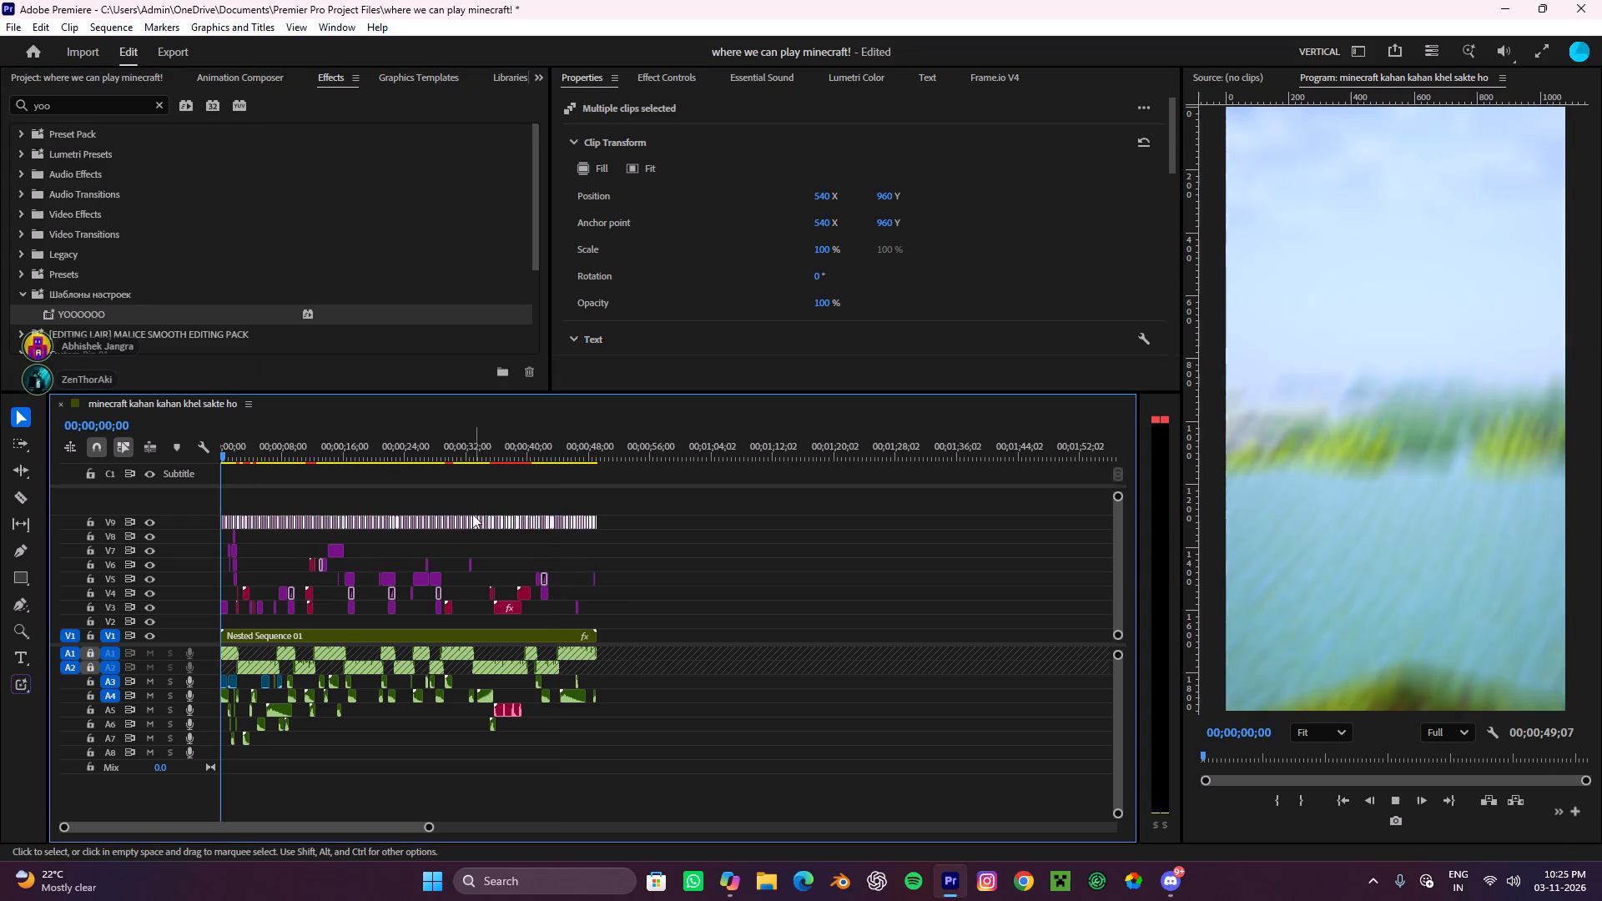
scroll(471, 515, "up", 16, "alt")
scroll(440, 522, "up", 12, "alt")
key("space")
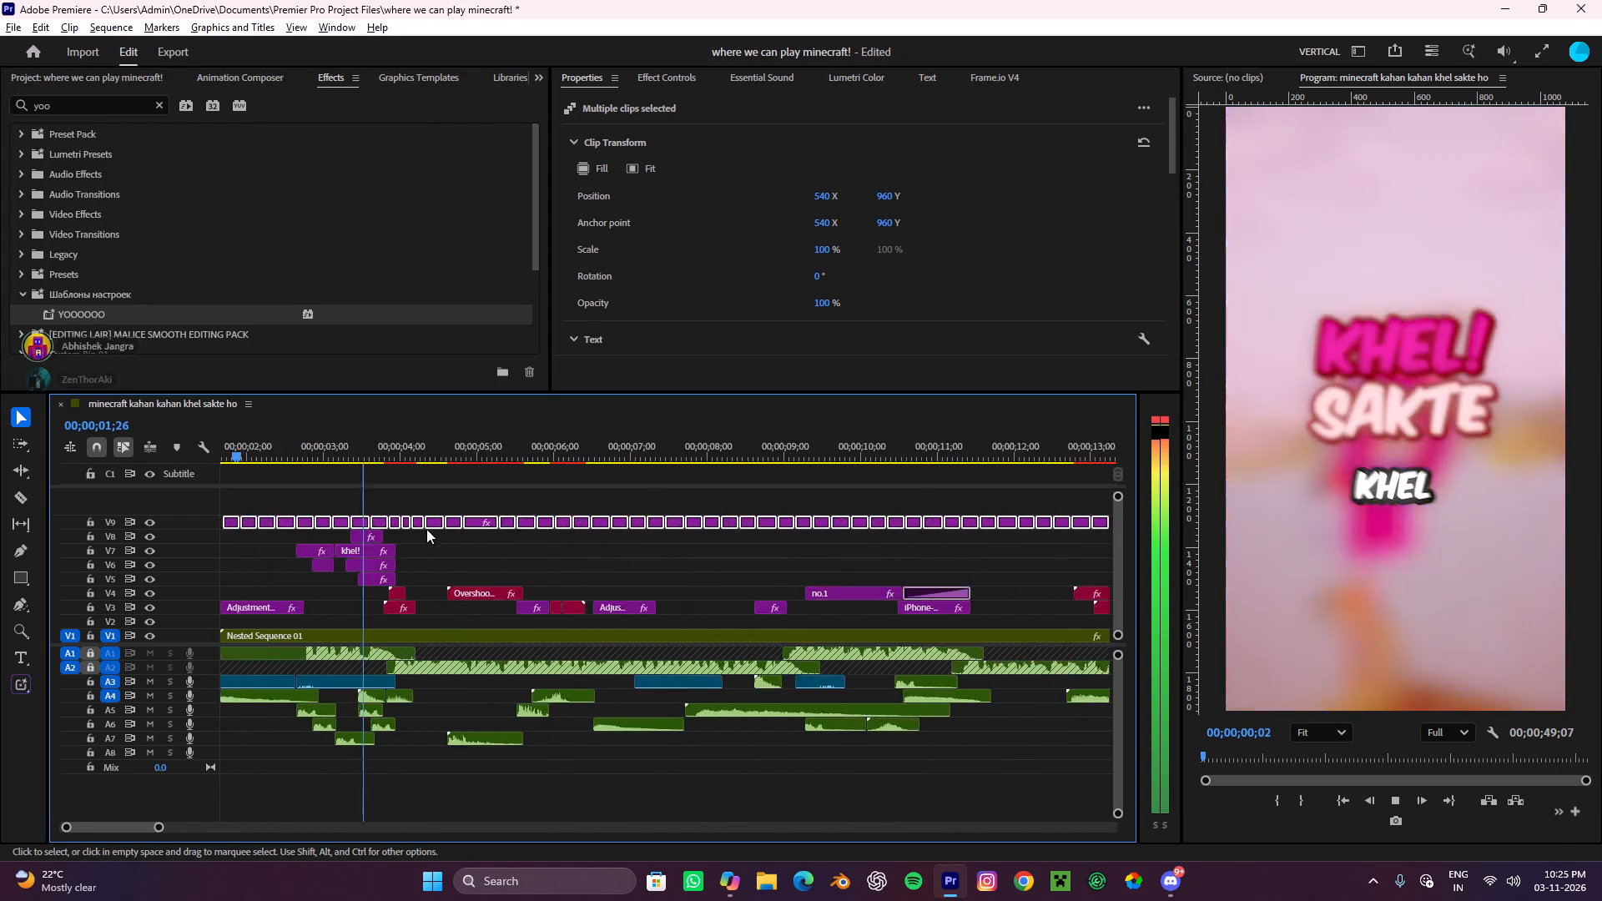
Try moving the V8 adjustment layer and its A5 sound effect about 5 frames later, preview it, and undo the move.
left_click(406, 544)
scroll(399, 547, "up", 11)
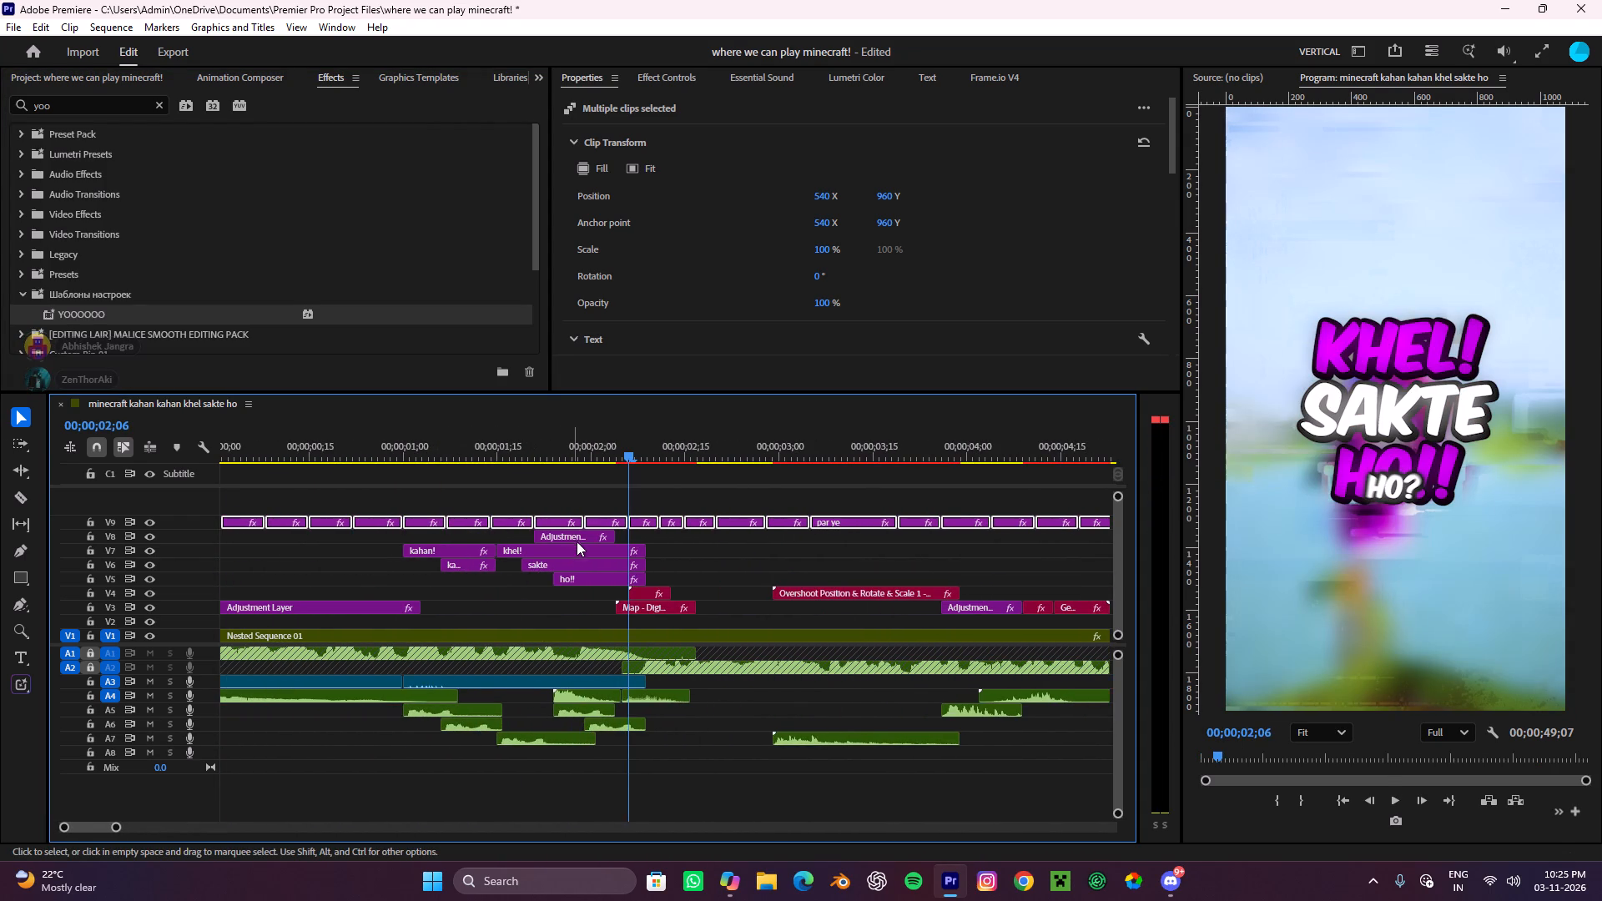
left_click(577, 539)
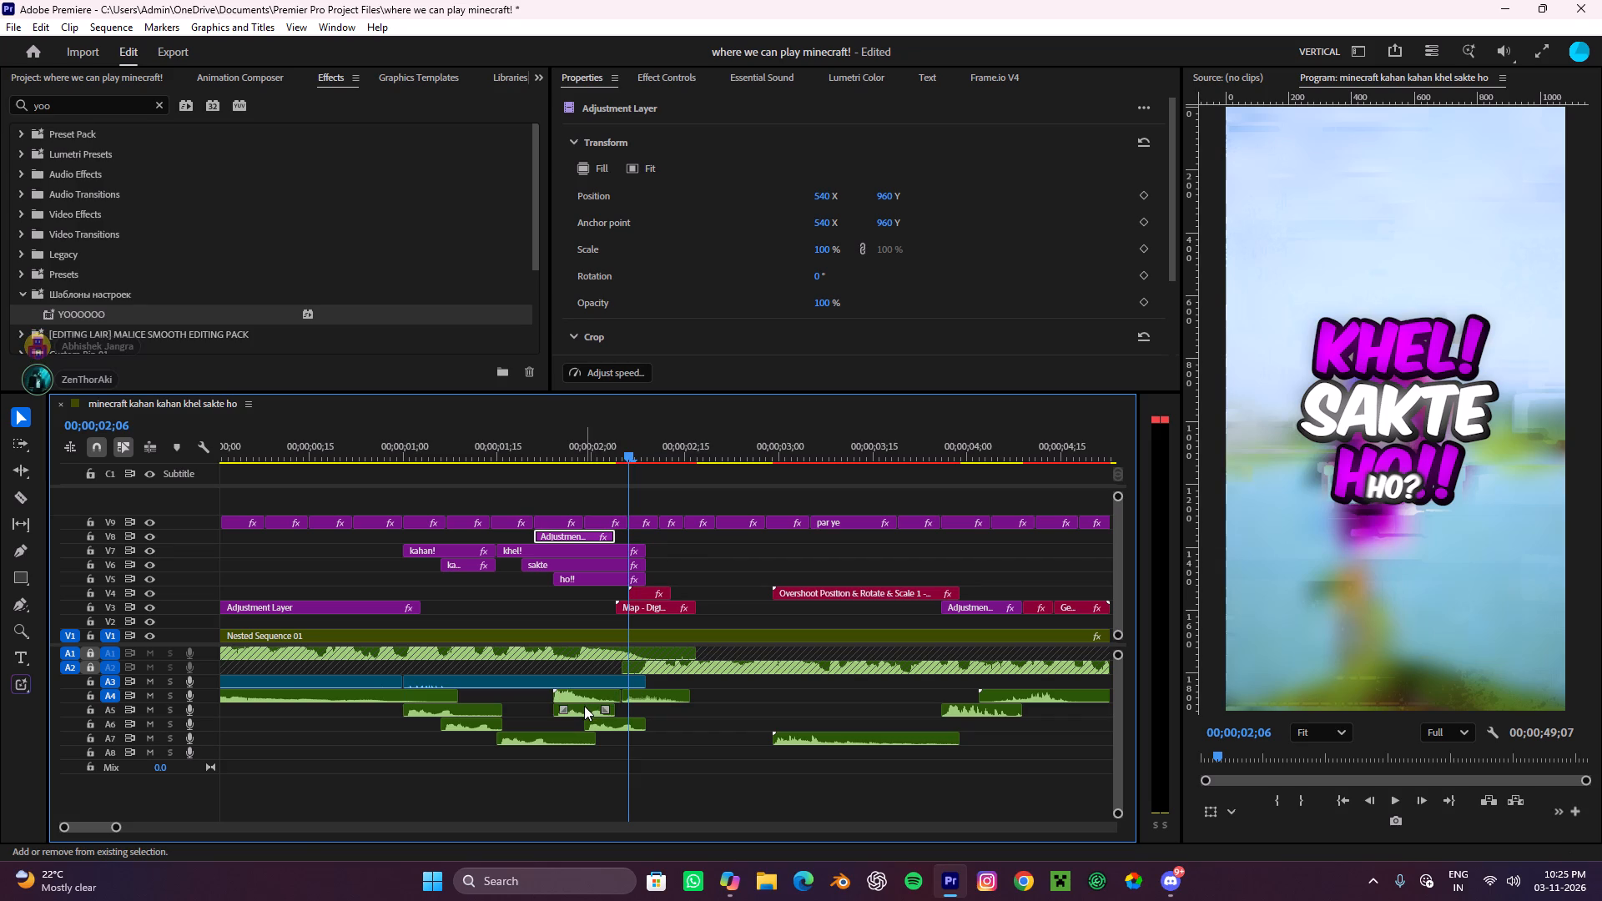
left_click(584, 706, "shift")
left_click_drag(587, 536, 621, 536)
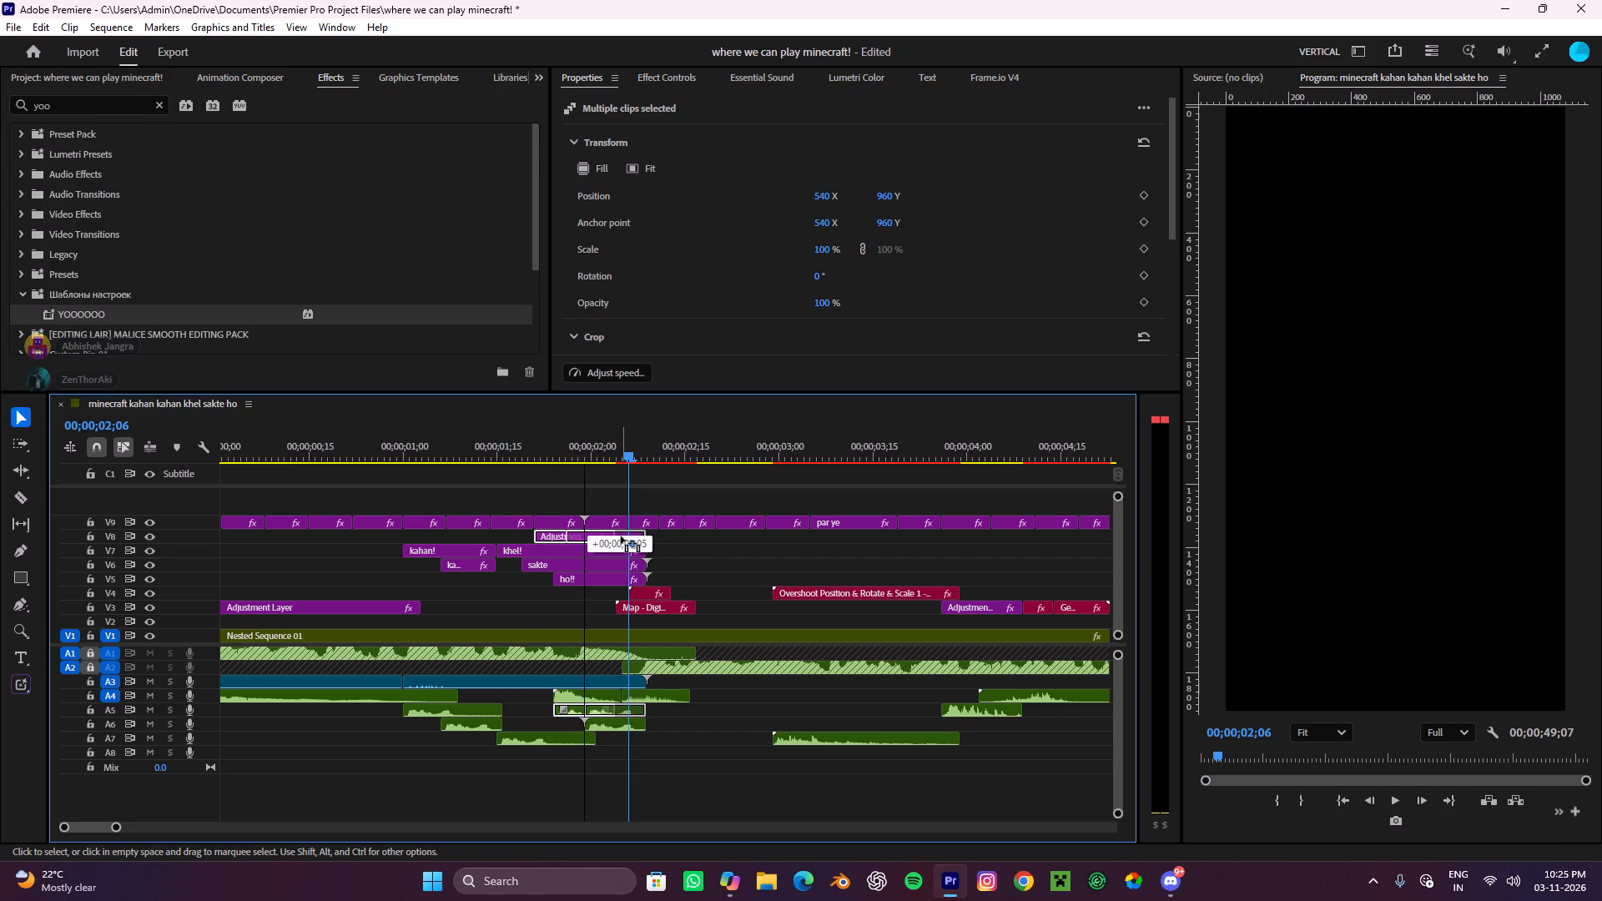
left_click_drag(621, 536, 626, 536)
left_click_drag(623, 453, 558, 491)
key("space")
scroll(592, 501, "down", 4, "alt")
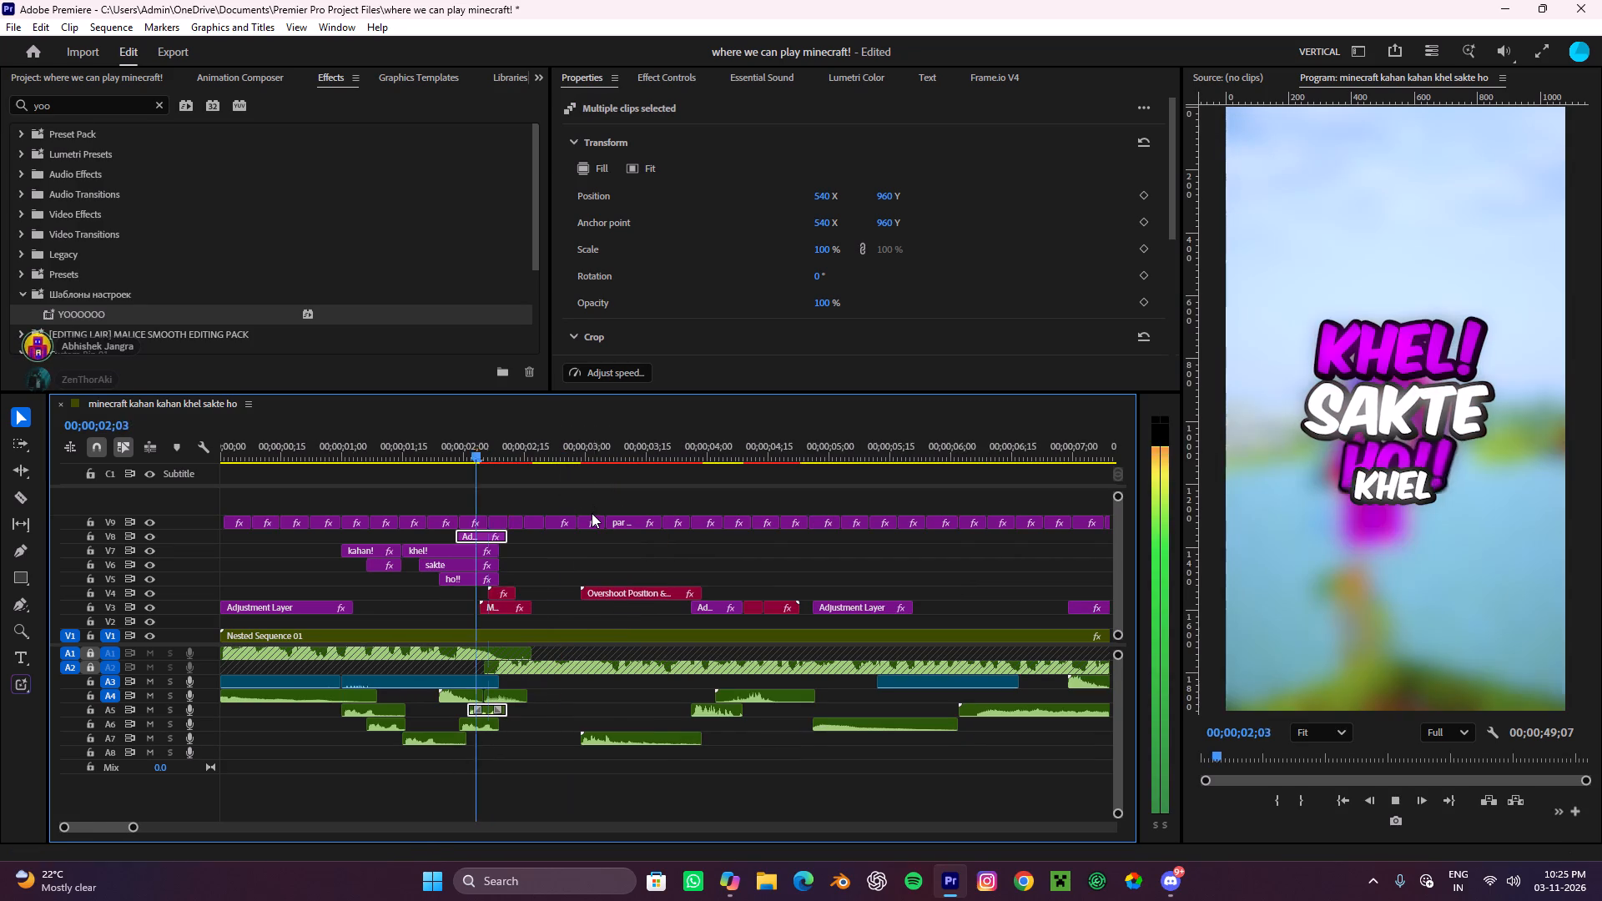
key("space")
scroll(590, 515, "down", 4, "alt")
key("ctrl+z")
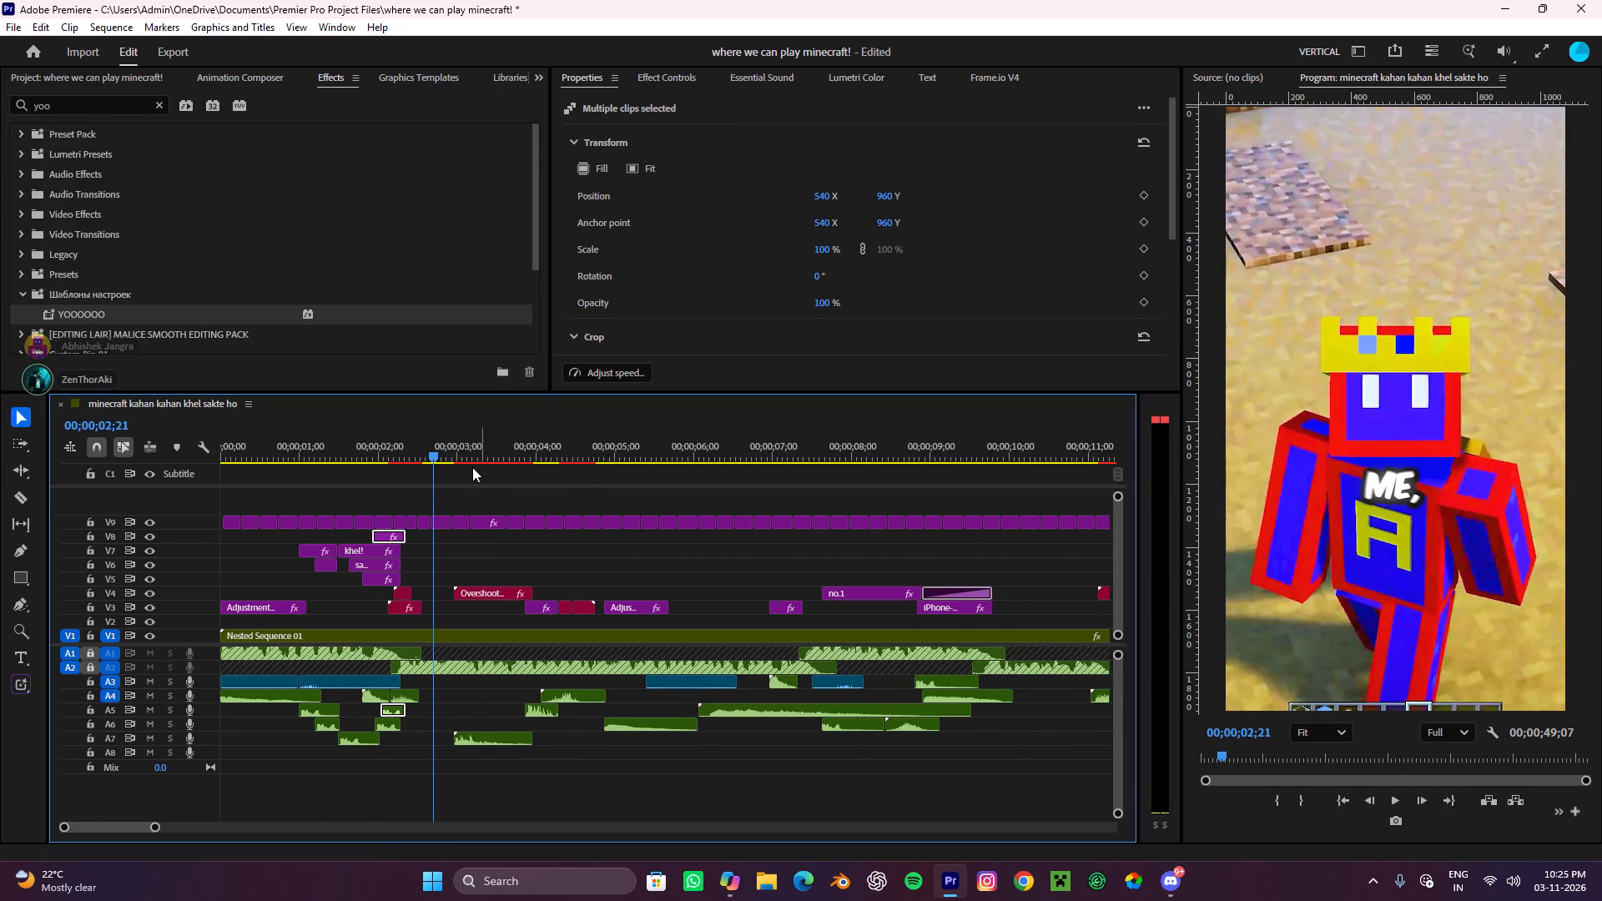
Move the minecraft-tool-break.mp3 sound effect from A4 to A8, starting at about 00;00;02;01.
scroll(396, 561, "up", 15, "alt")
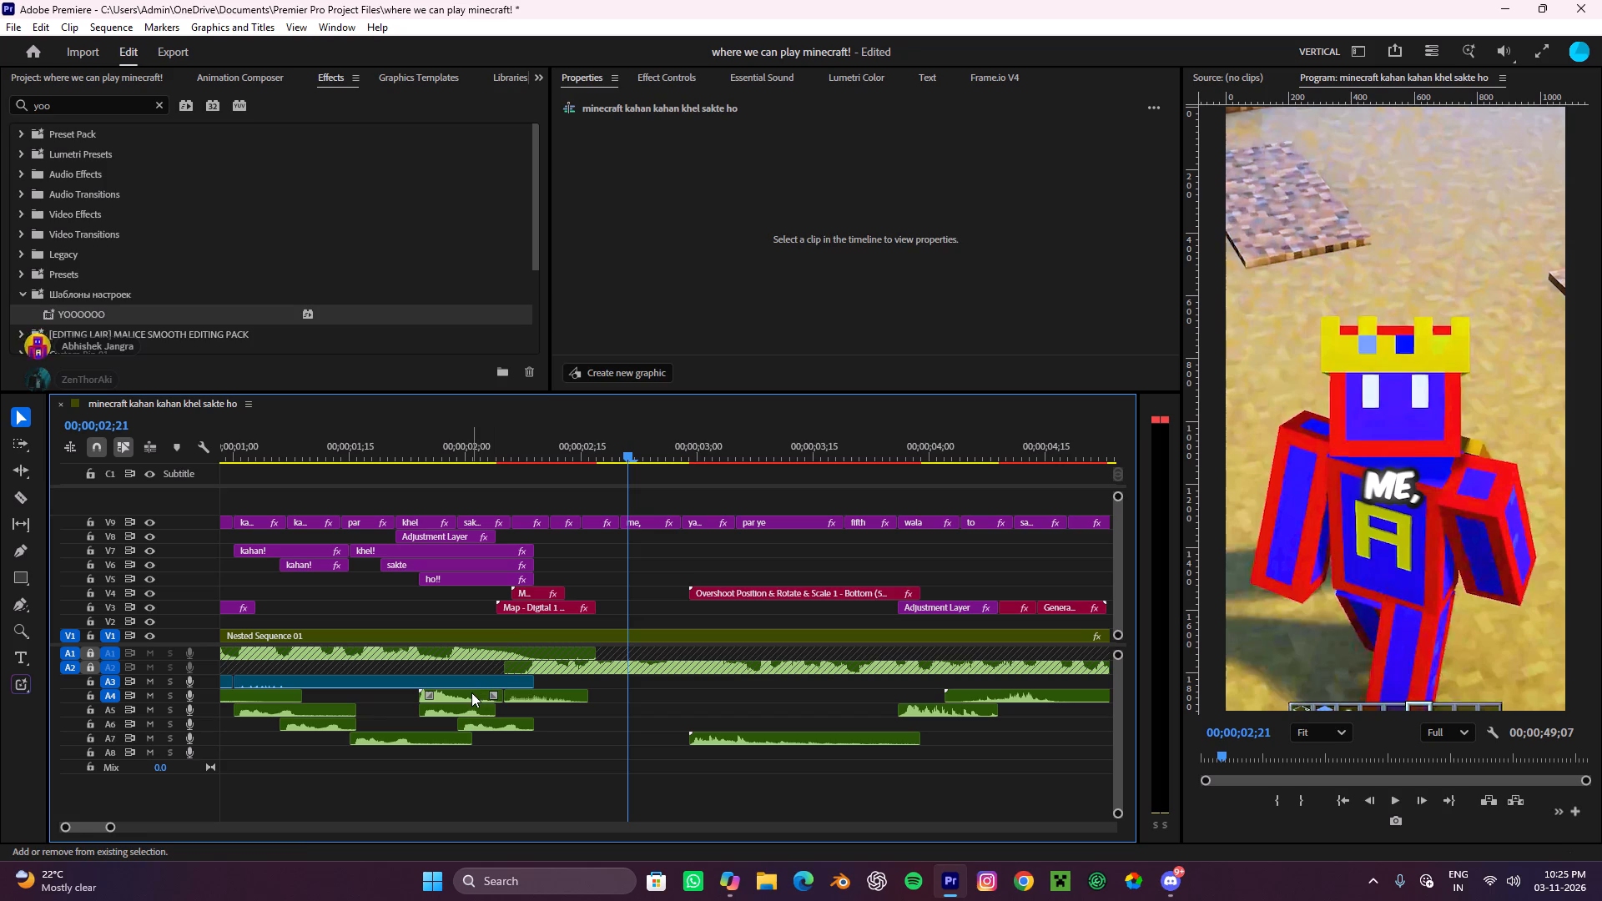
left_click(471, 692, "shift")
left_click_drag(471, 692, 521, 749)
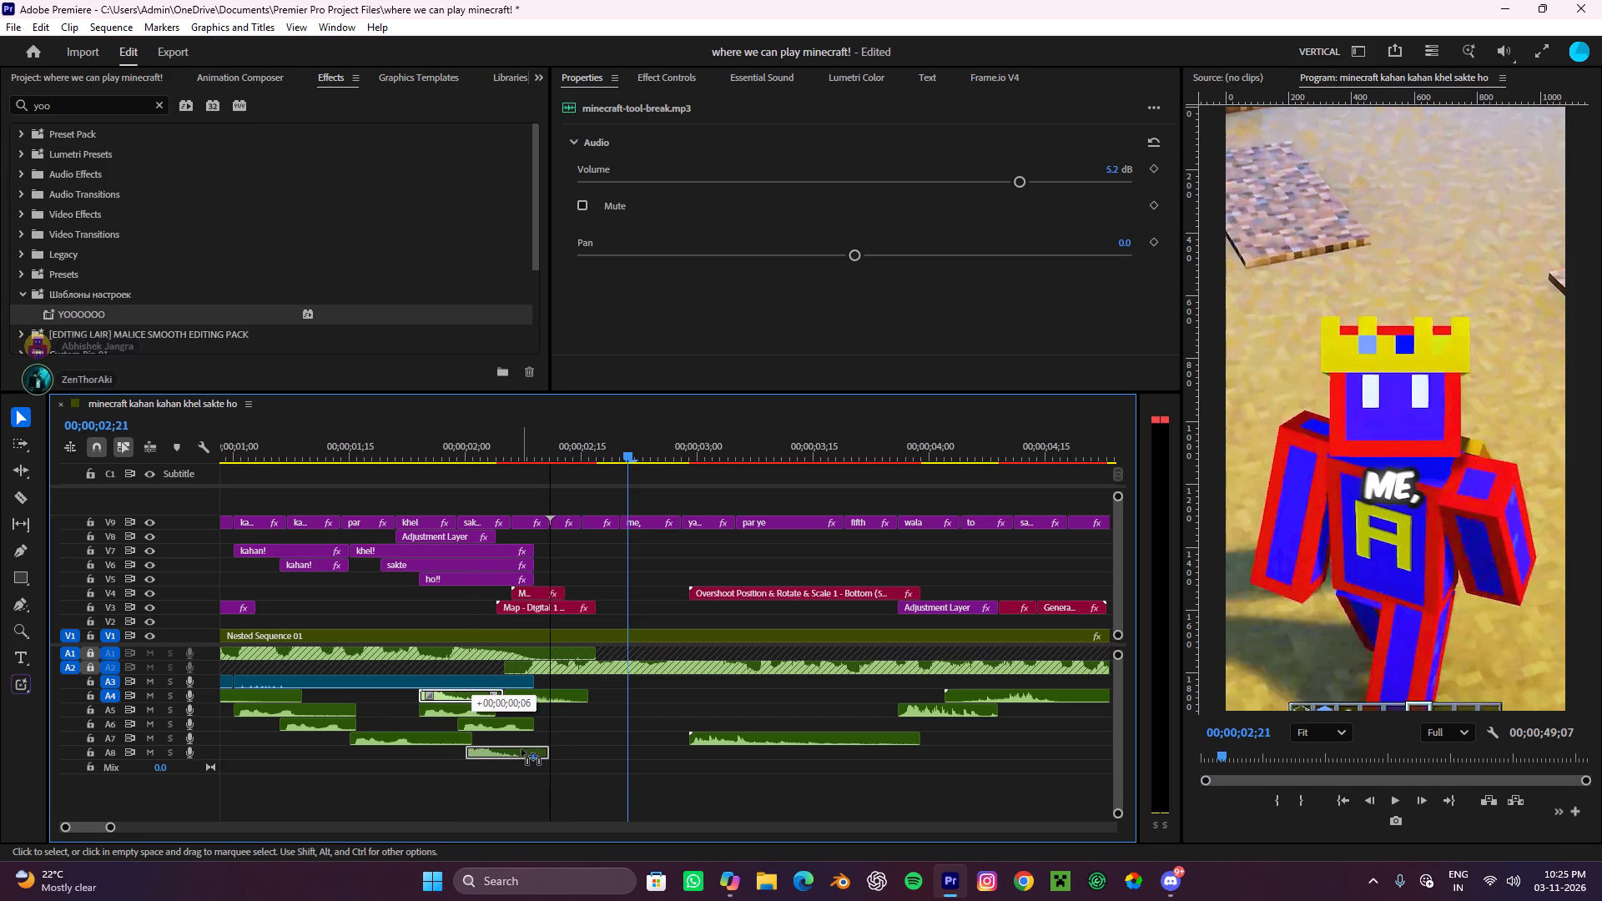
left_click_drag(521, 749, 521, 751)
left_click(521, 750)
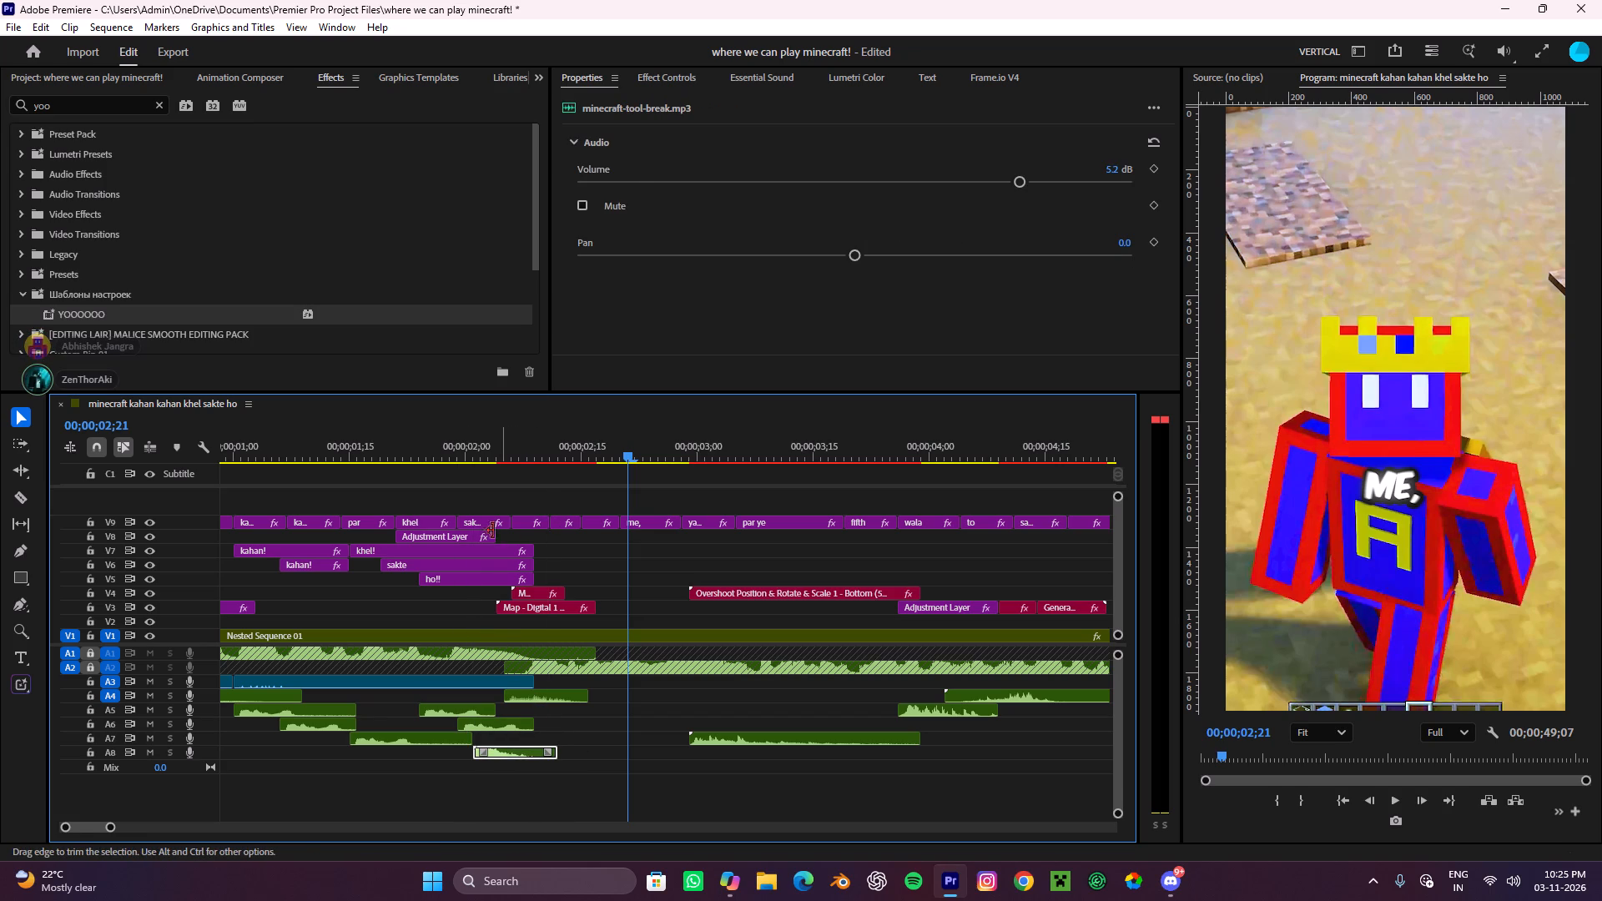
Move the V8 adjustment layer down to V7, starting at about 00;00;02;01 over the end of "khel!", and preview from the sequence start.
left_click(453, 531)
left_click_drag(447, 534, 526, 544)
scroll(529, 559, "down", 3, "alt")
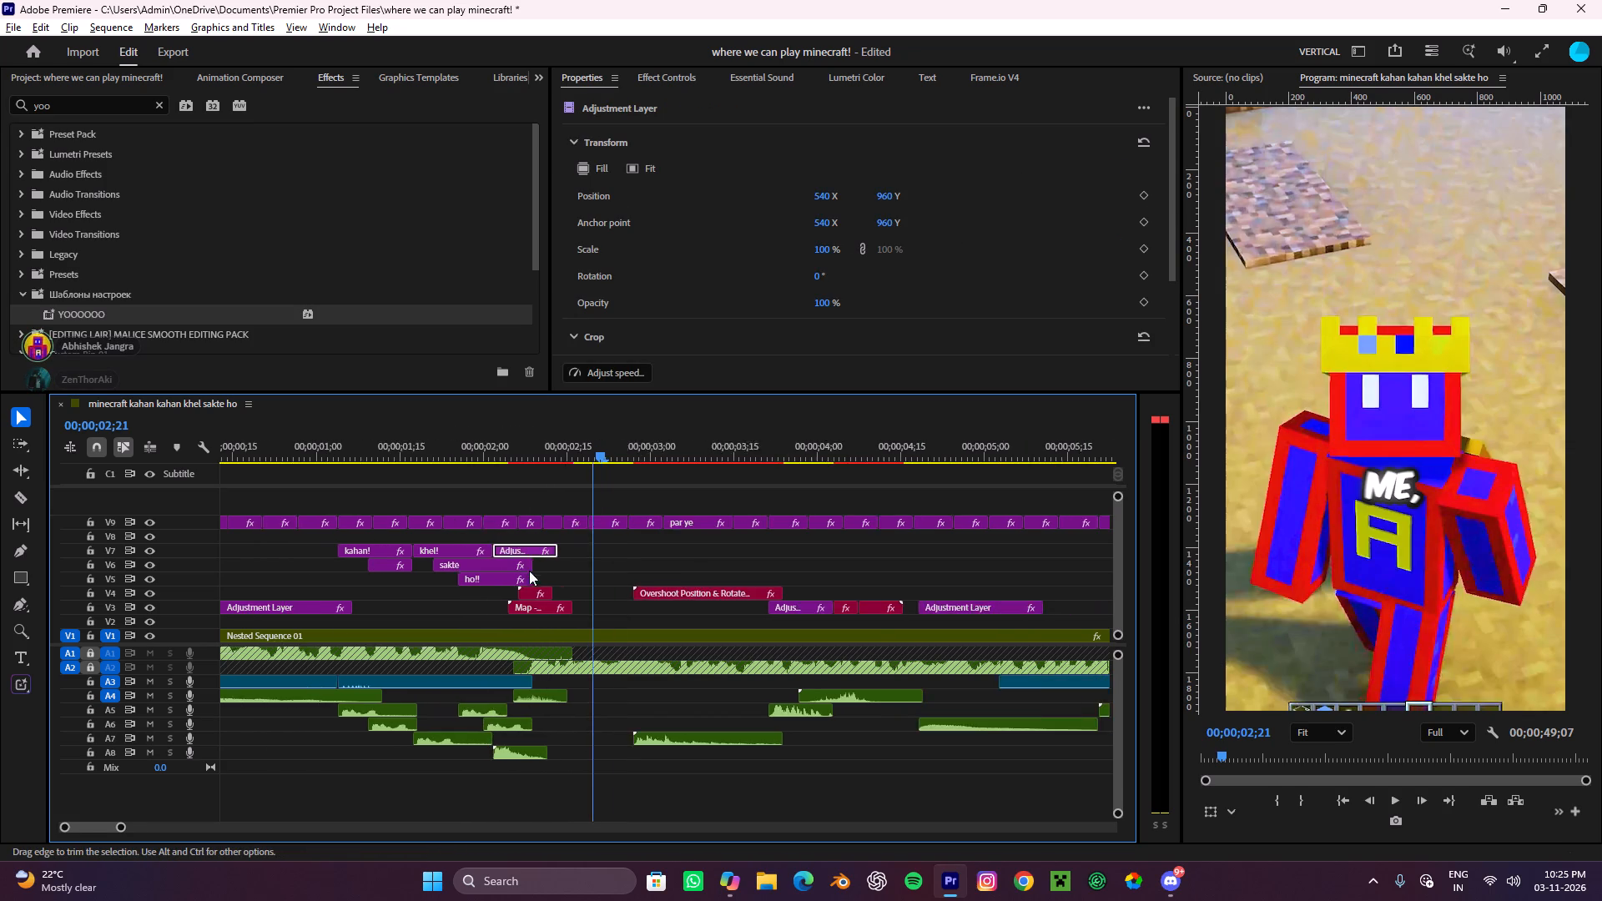
scroll(529, 571, "down", 6, "alt")
scroll(528, 571, "up", 17, "alt")
left_click_drag(654, 445, 336, 459)
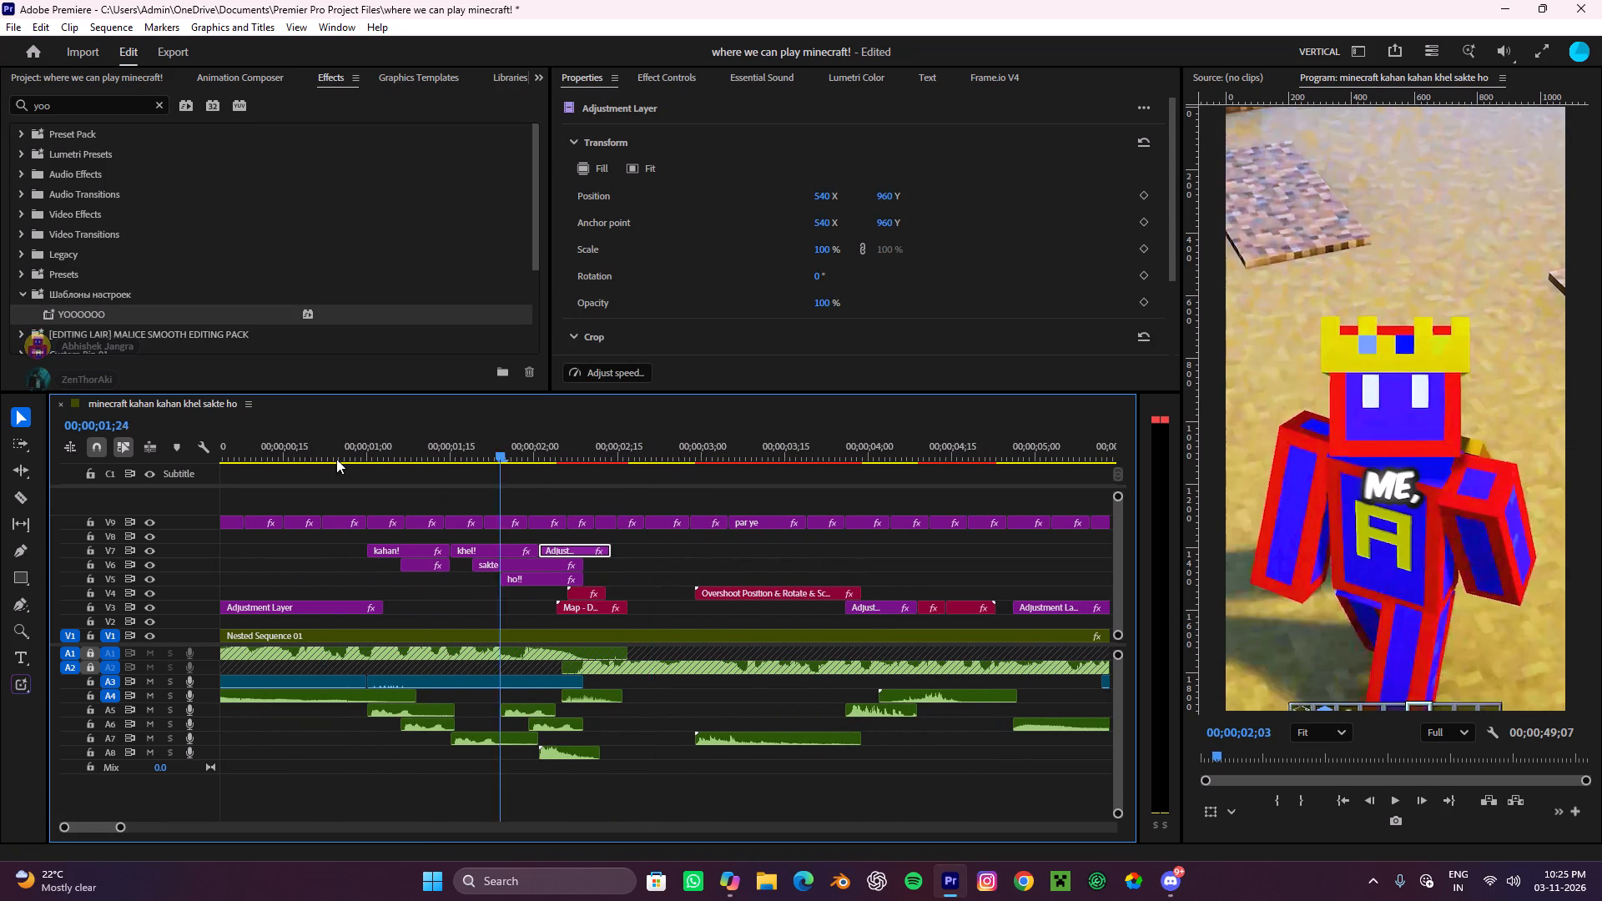
left_click_drag(336, 459, 0, 395)
key("space")
scroll(522, 505, "down", 3)
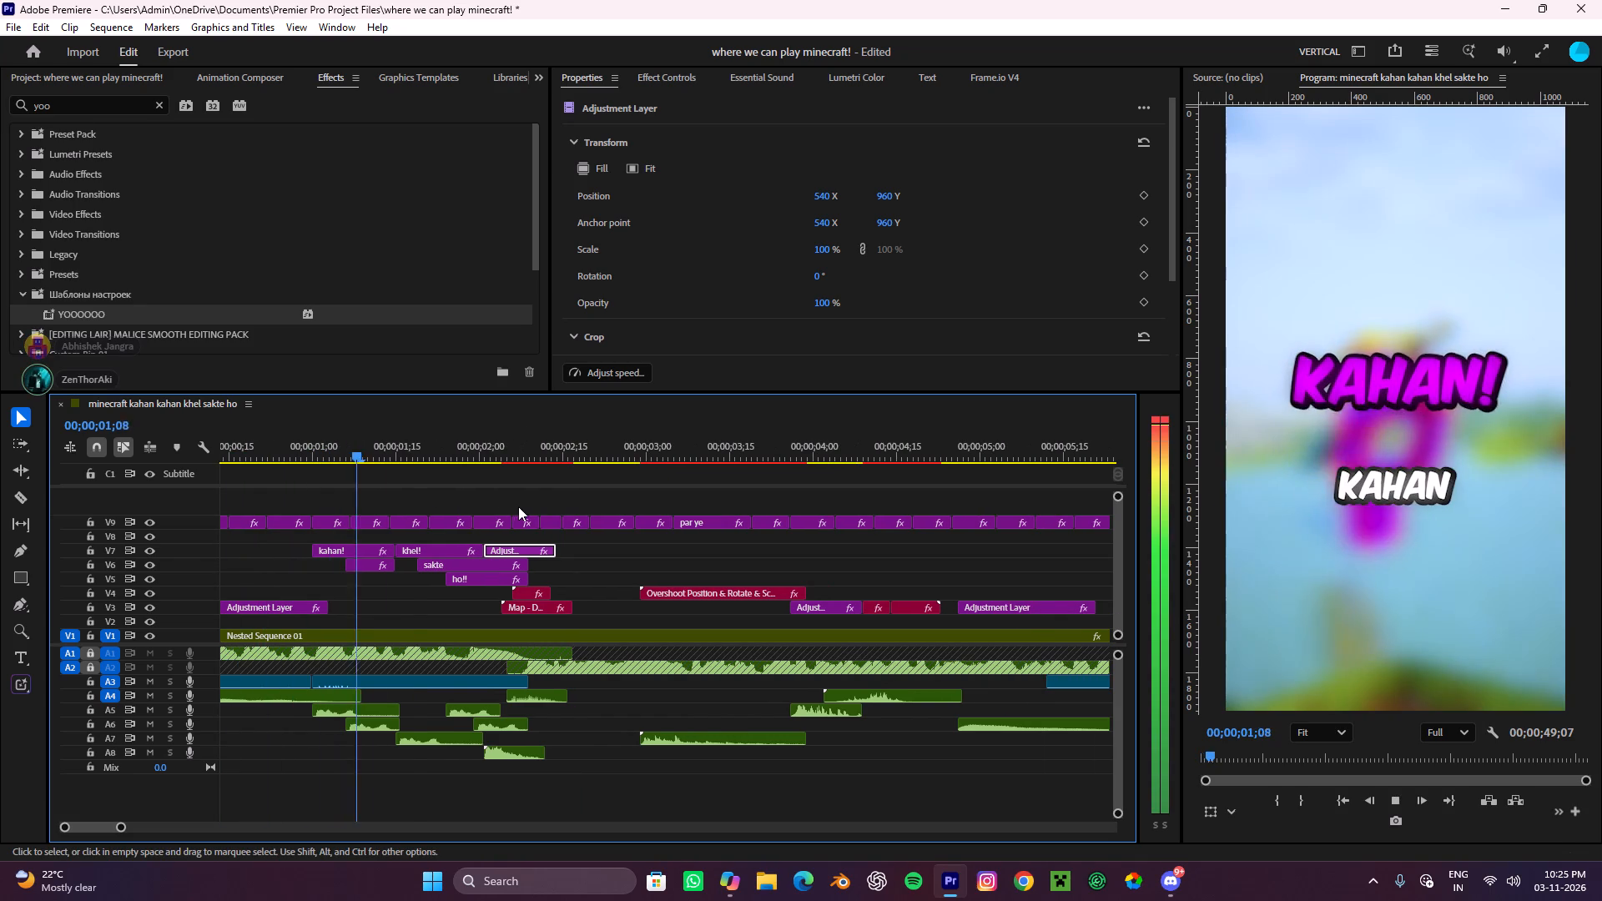
key("space")
Remove the six V9 captions from the first "kahan" through "ho?" and preview from the start to about 00;00;03;24.
scroll(598, 514, "up", 6, "alt")
scroll(598, 514, "up", 5)
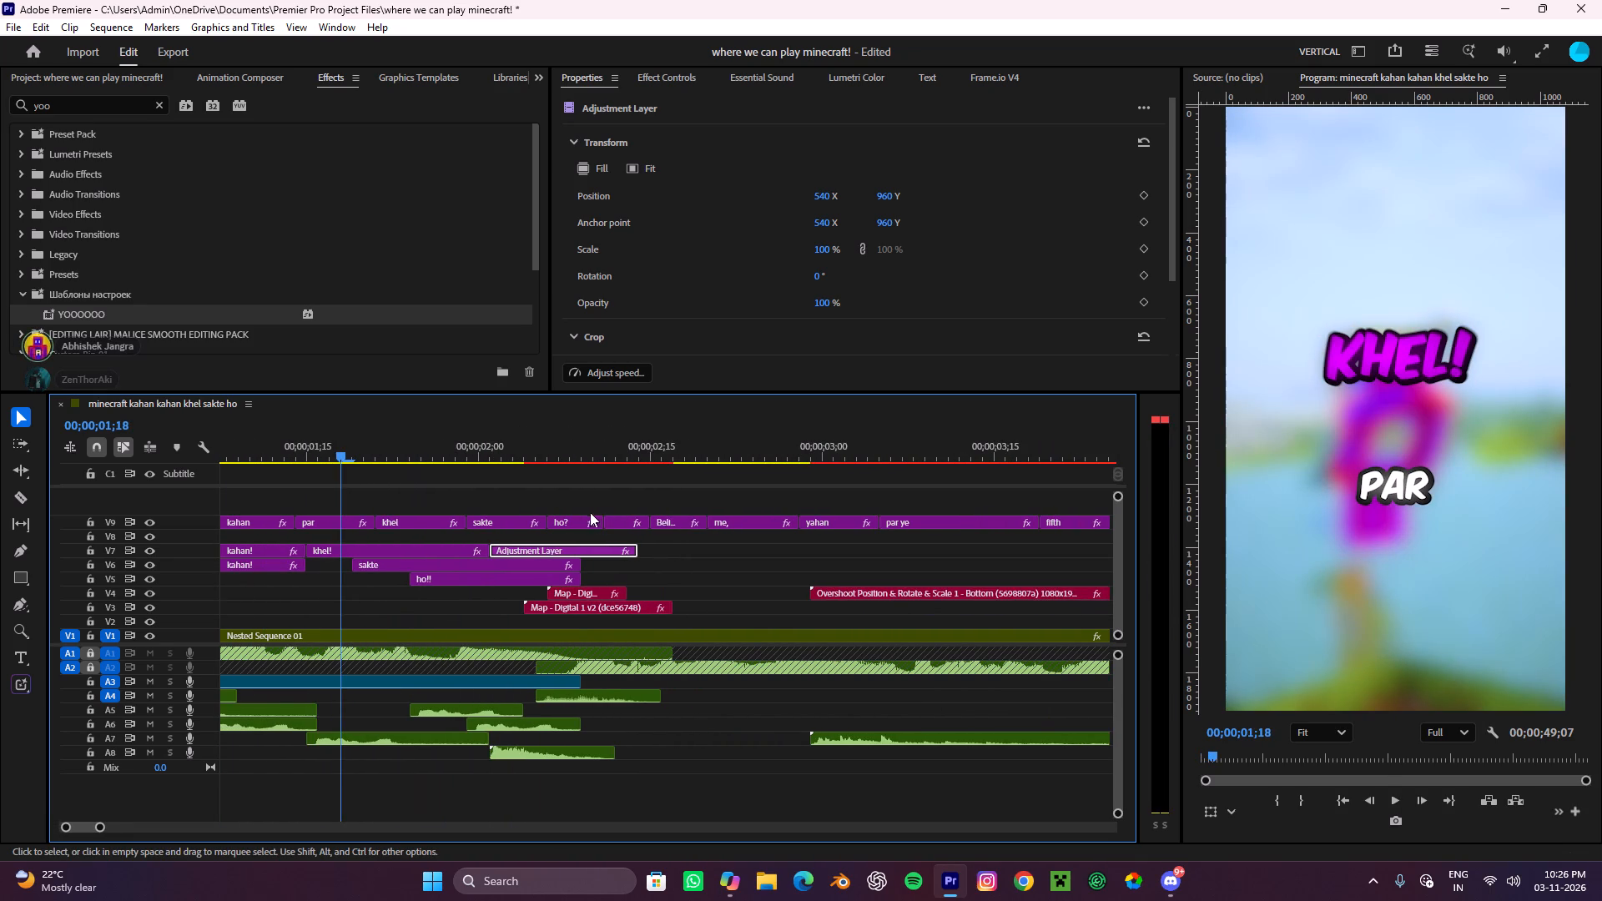
left_click_drag(567, 496, 573, 520)
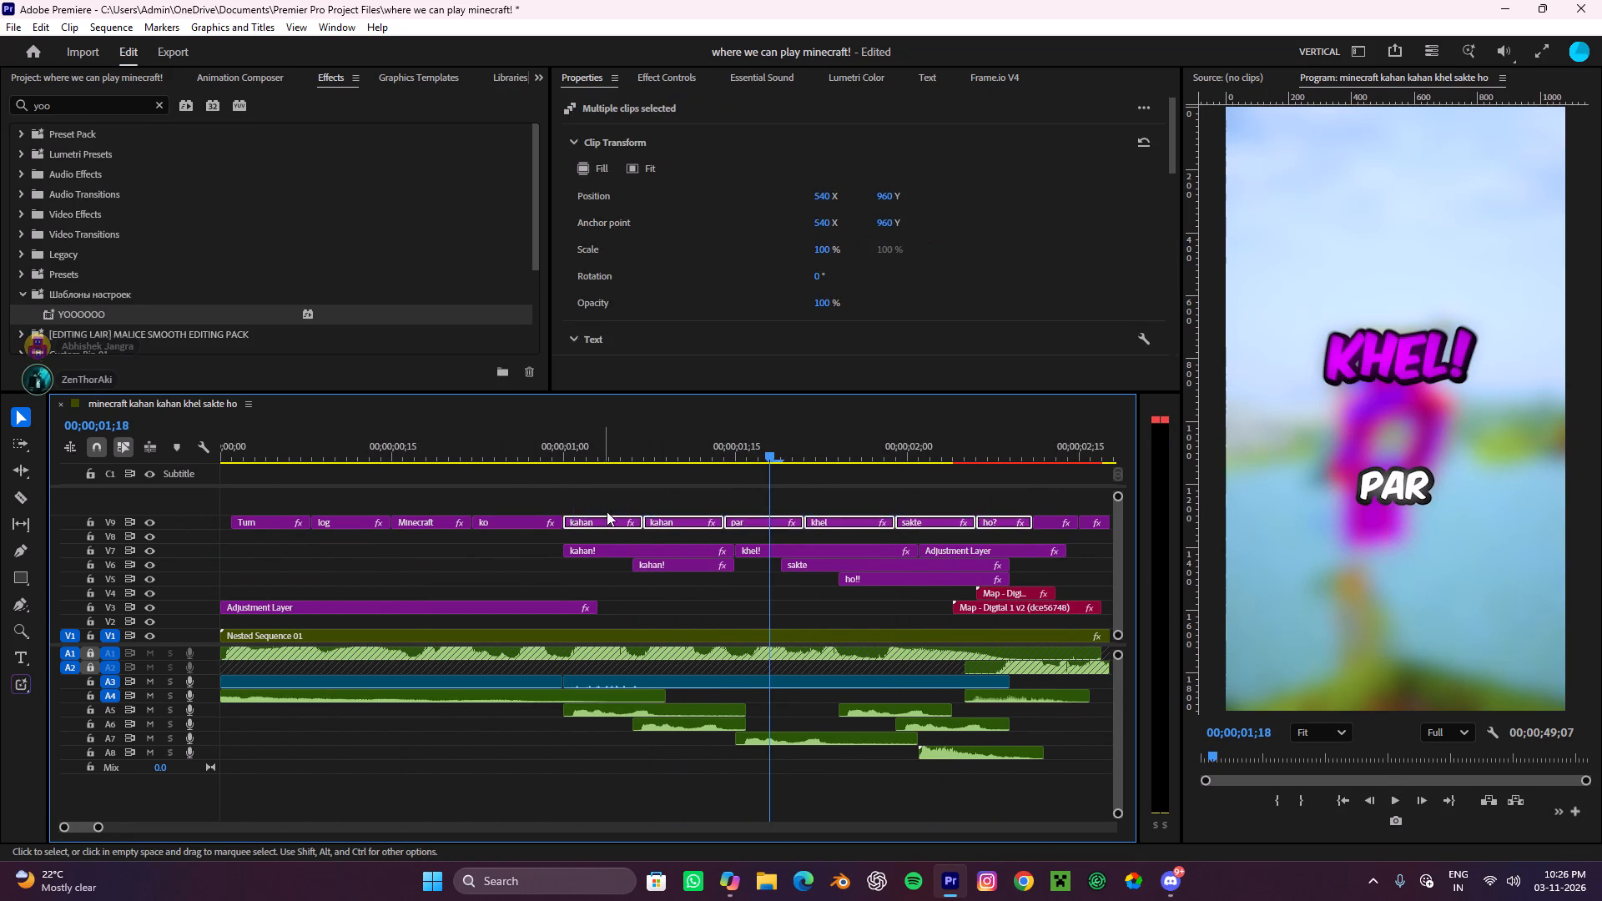
key("ctrl+x")
scroll(647, 507, "down", 9, "alt")
left_click_drag(440, 446, 0, 413)
key("space")
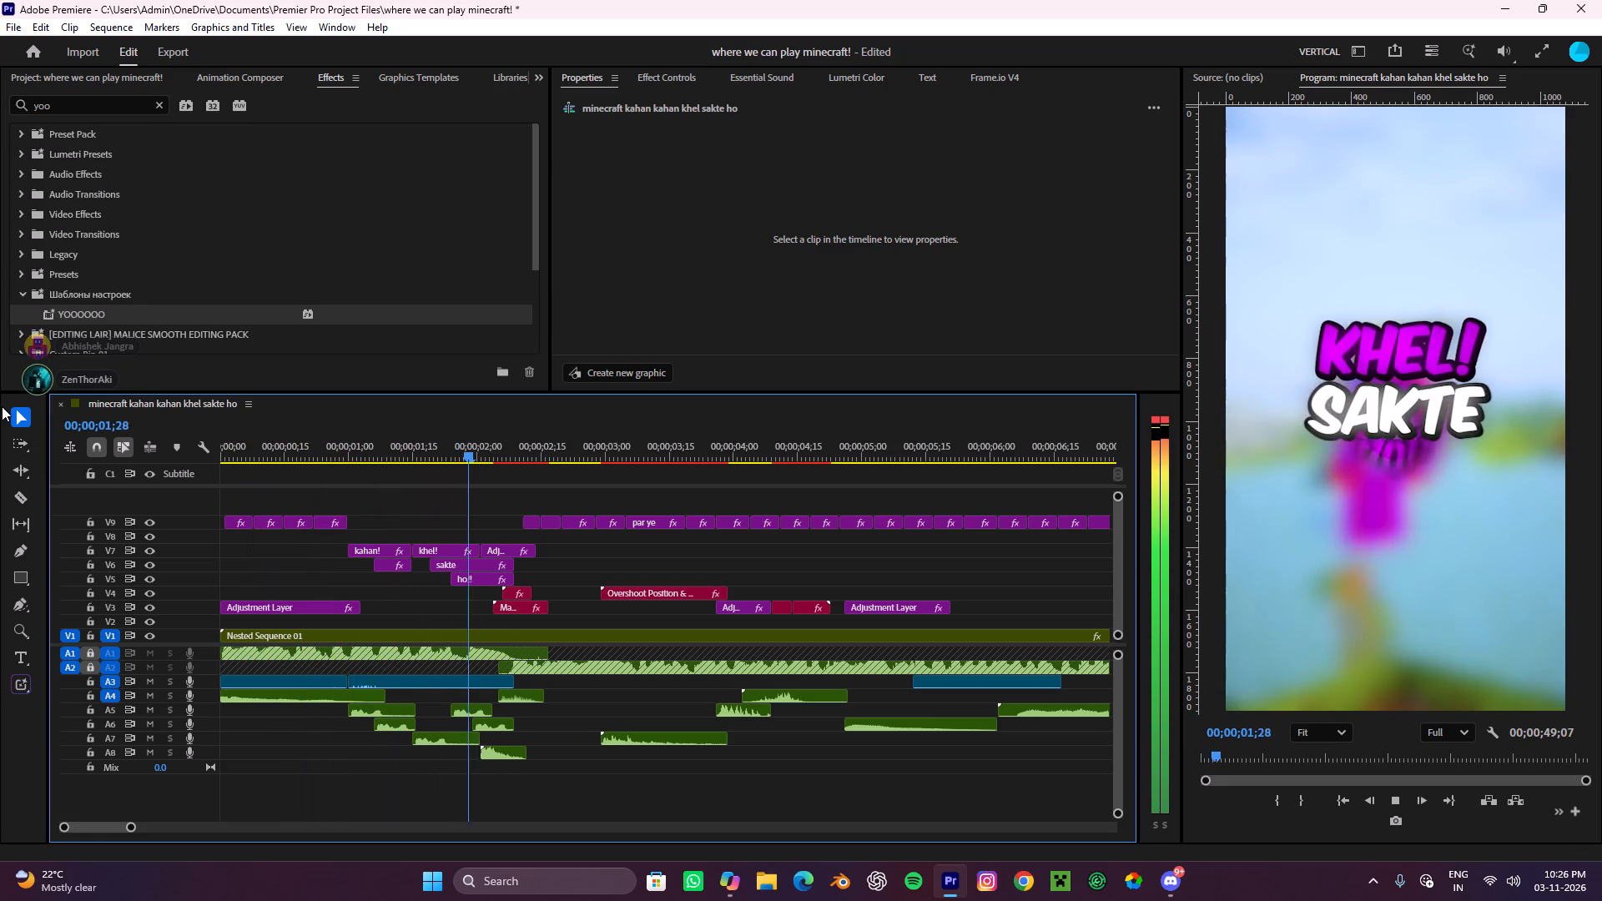
key("space")
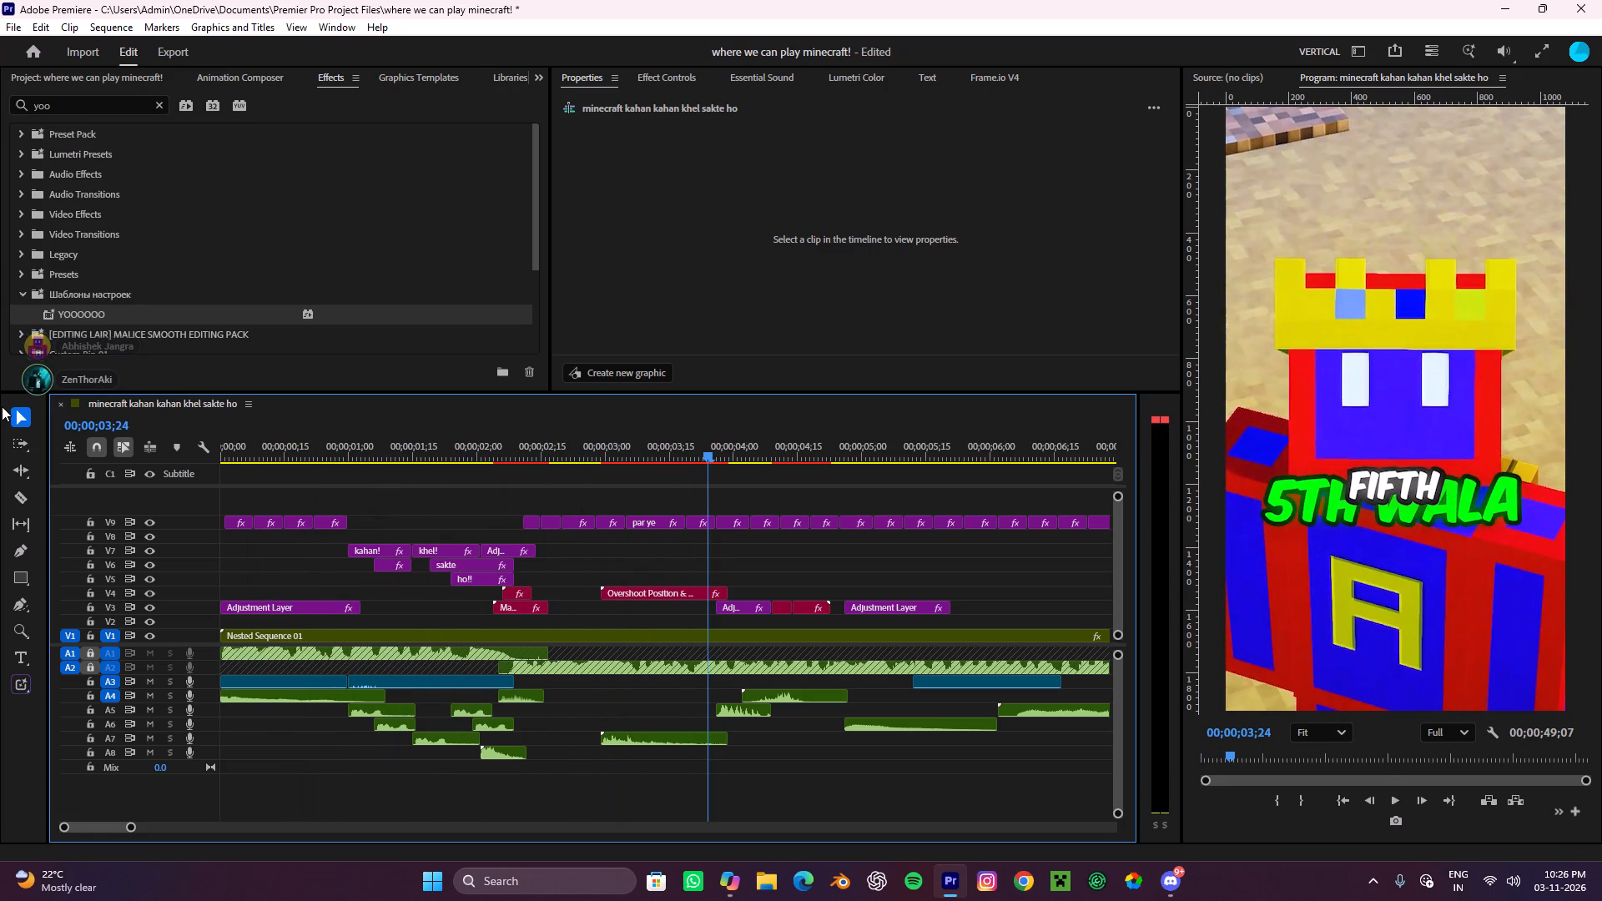
Split the "par ye" caption on V9 at about 00;00;03;10 and remove its second half.
scroll(459, 519, "up", 5, "alt")
scroll(778, 593, "up", 5, "alt")
scroll(785, 591, "down", 4)
key("c")
left_click(659, 528)
key("v")
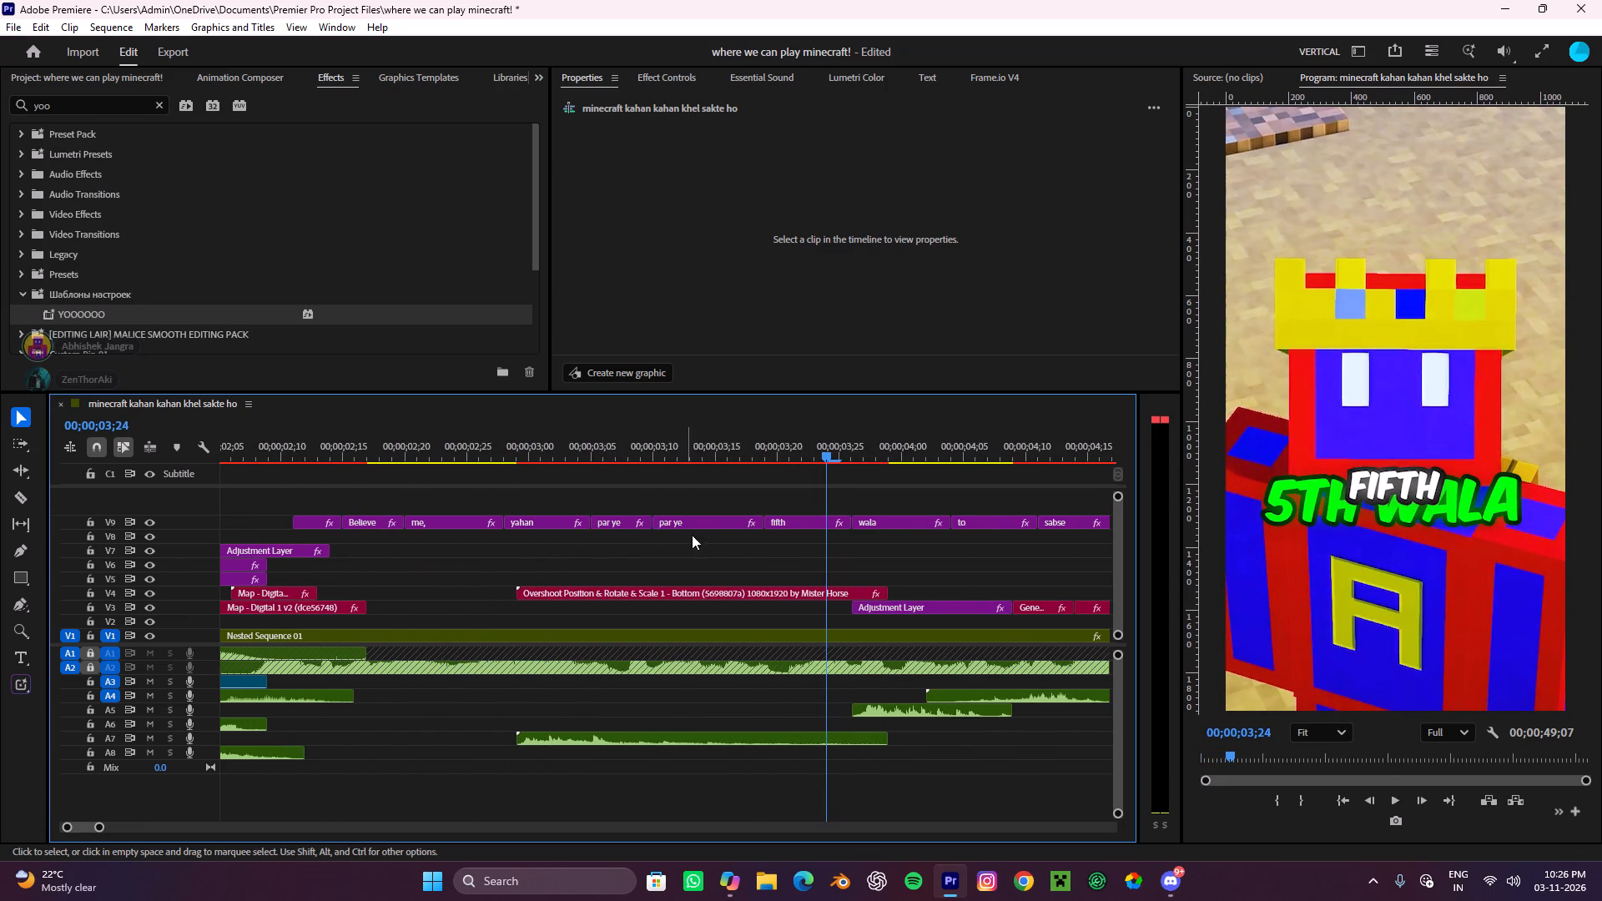
left_click_drag(703, 553, 683, 520)
key("ctrl+x")
left_click(865, 504)
left_click_drag(714, 570, 678, 512)
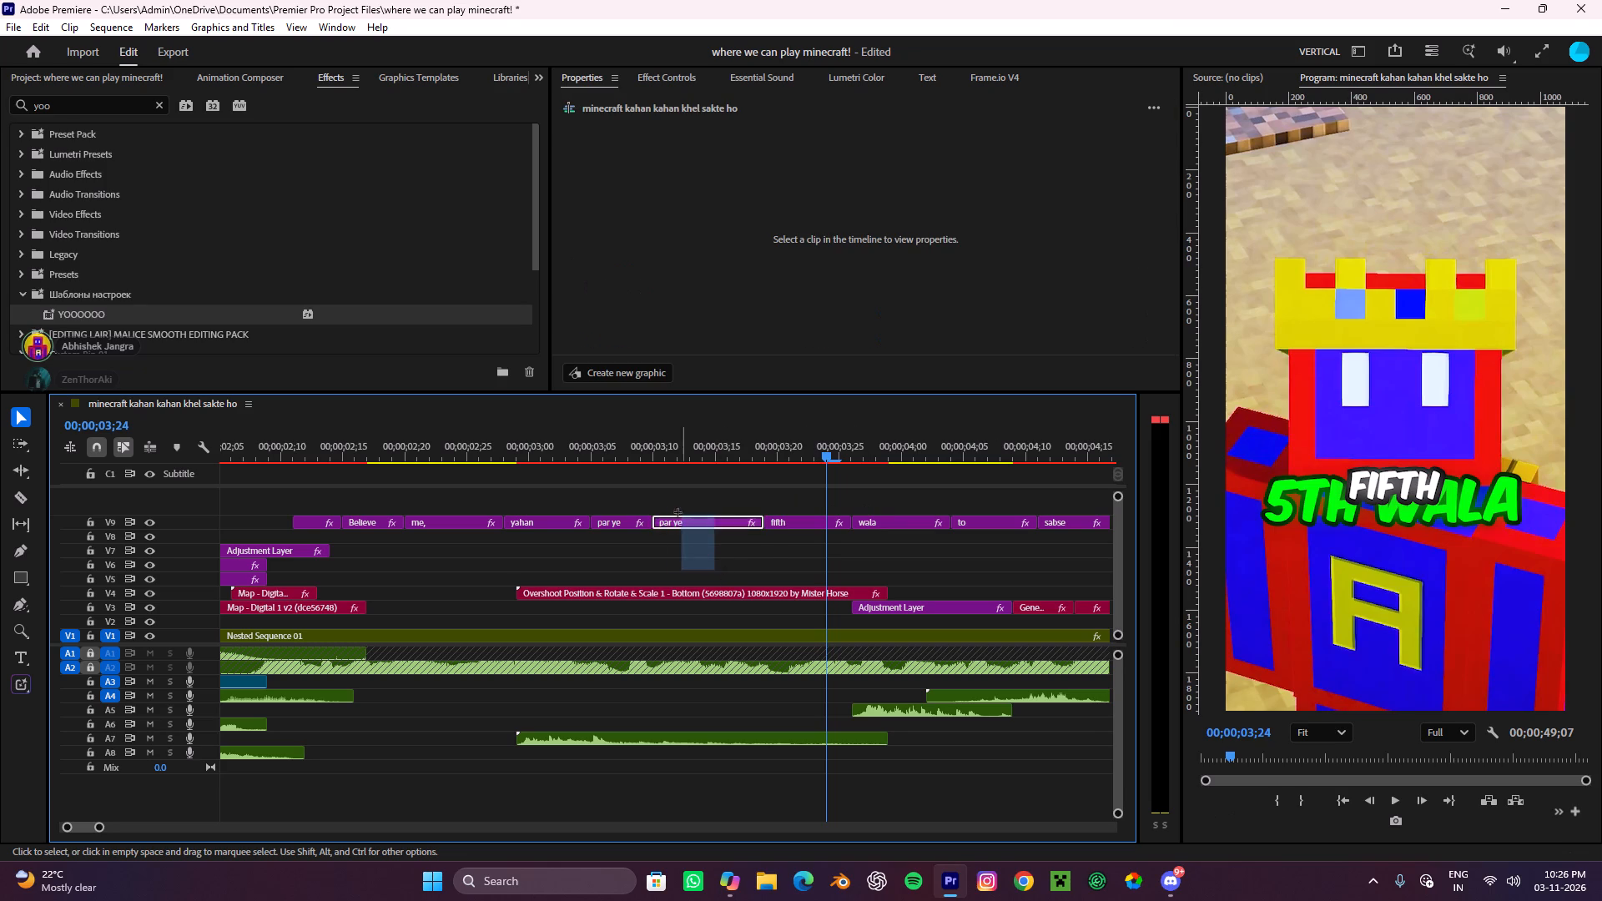
left_click_drag(678, 512, 673, 506)
key("ctrl+x")
Remove the "fifth" and "wala" captions from V9 and preview the section to about 00;00;04;09.
left_click_drag(876, 503, 710, 537)
key("ctrl+x")
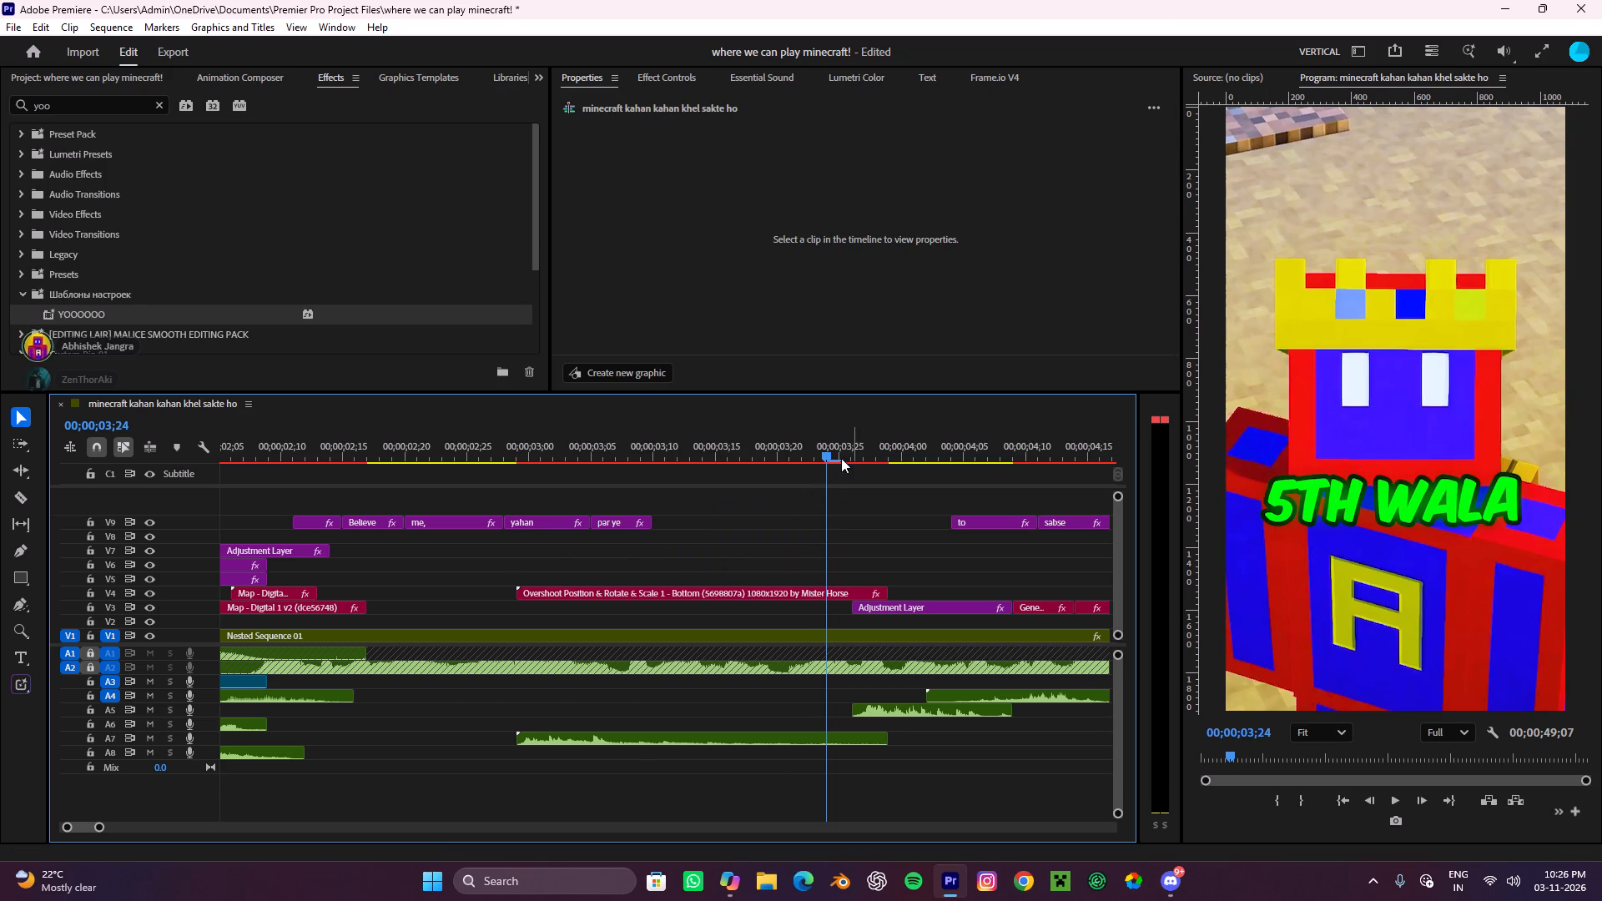
left_click_drag(822, 456, 288, 536)
key("space")
scroll(517, 511, "down", 9, "alt")
scroll(517, 512, "down", 5)
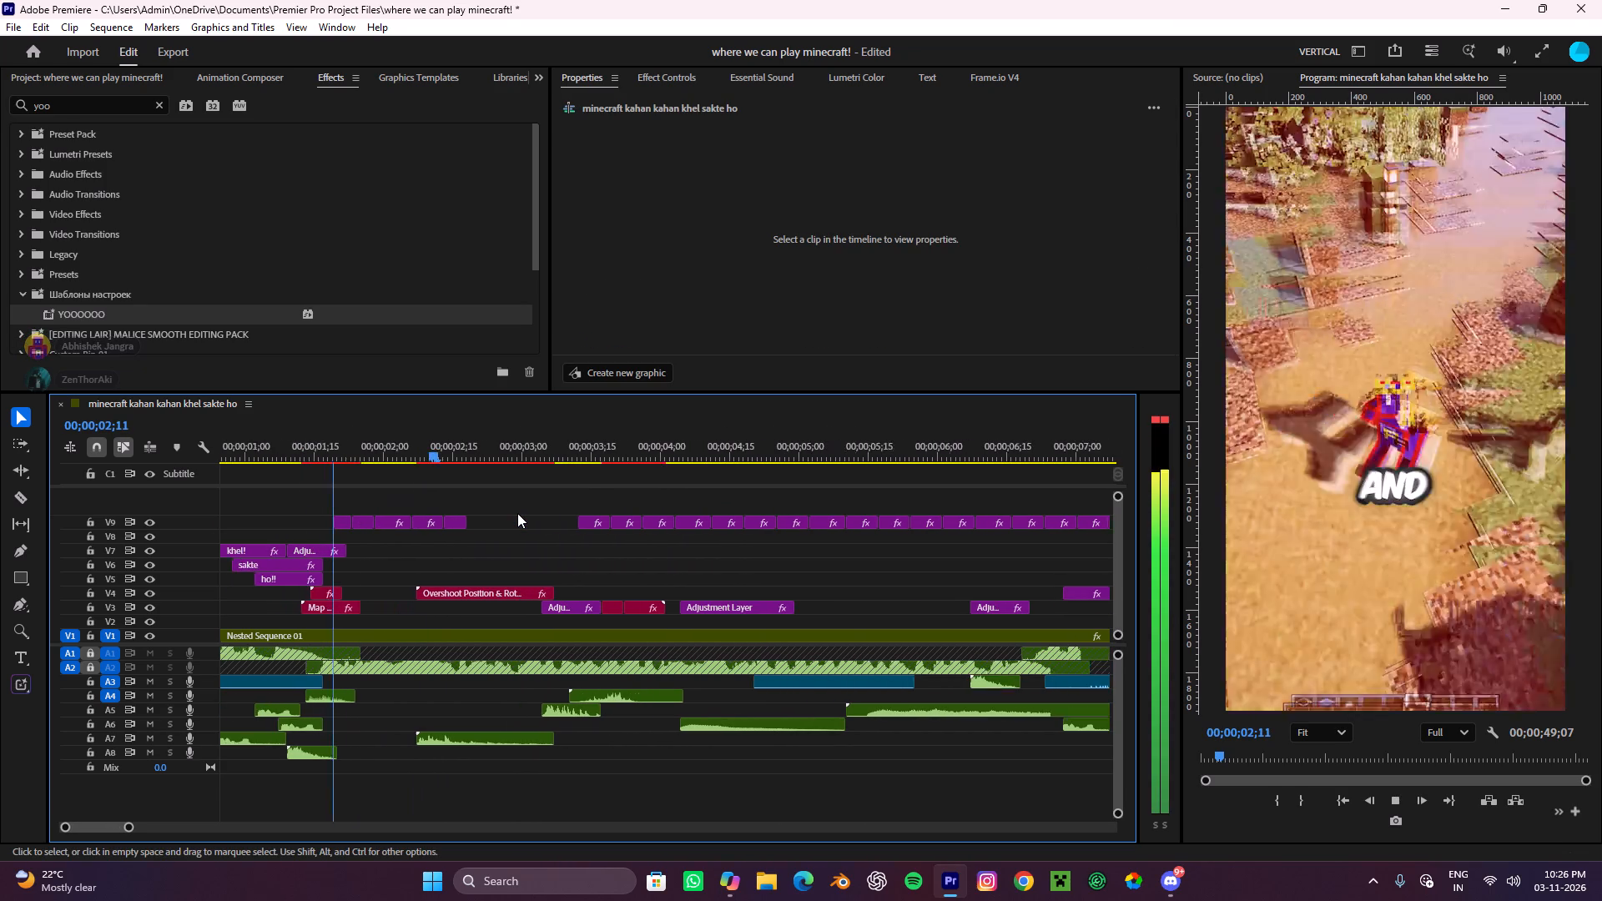
scroll(517, 513, "down", 4)
key("space")
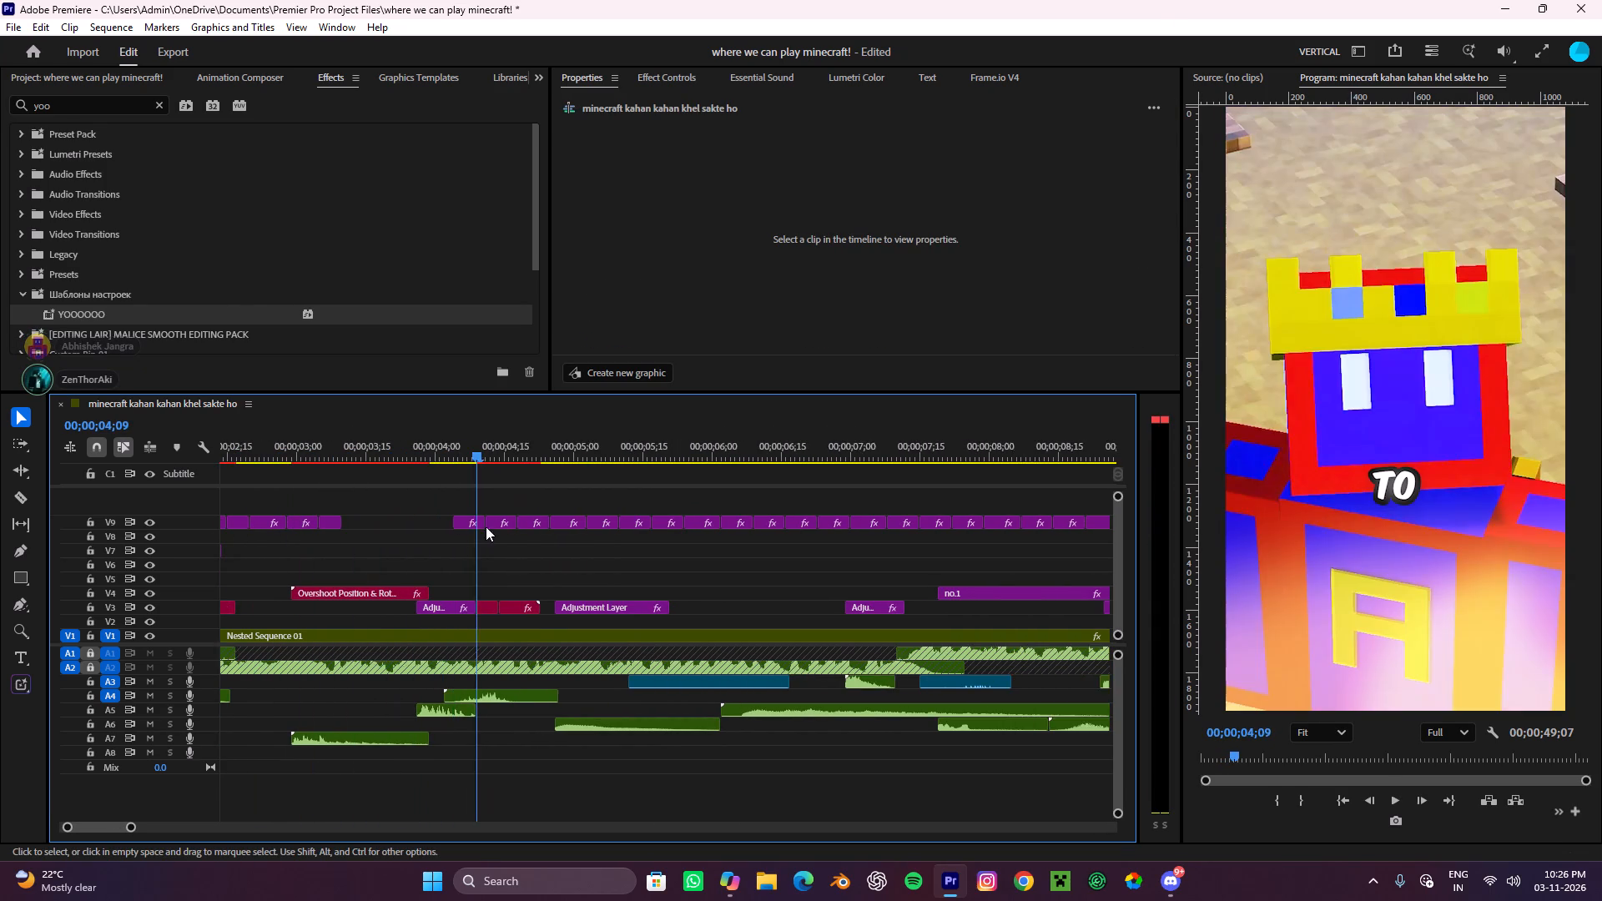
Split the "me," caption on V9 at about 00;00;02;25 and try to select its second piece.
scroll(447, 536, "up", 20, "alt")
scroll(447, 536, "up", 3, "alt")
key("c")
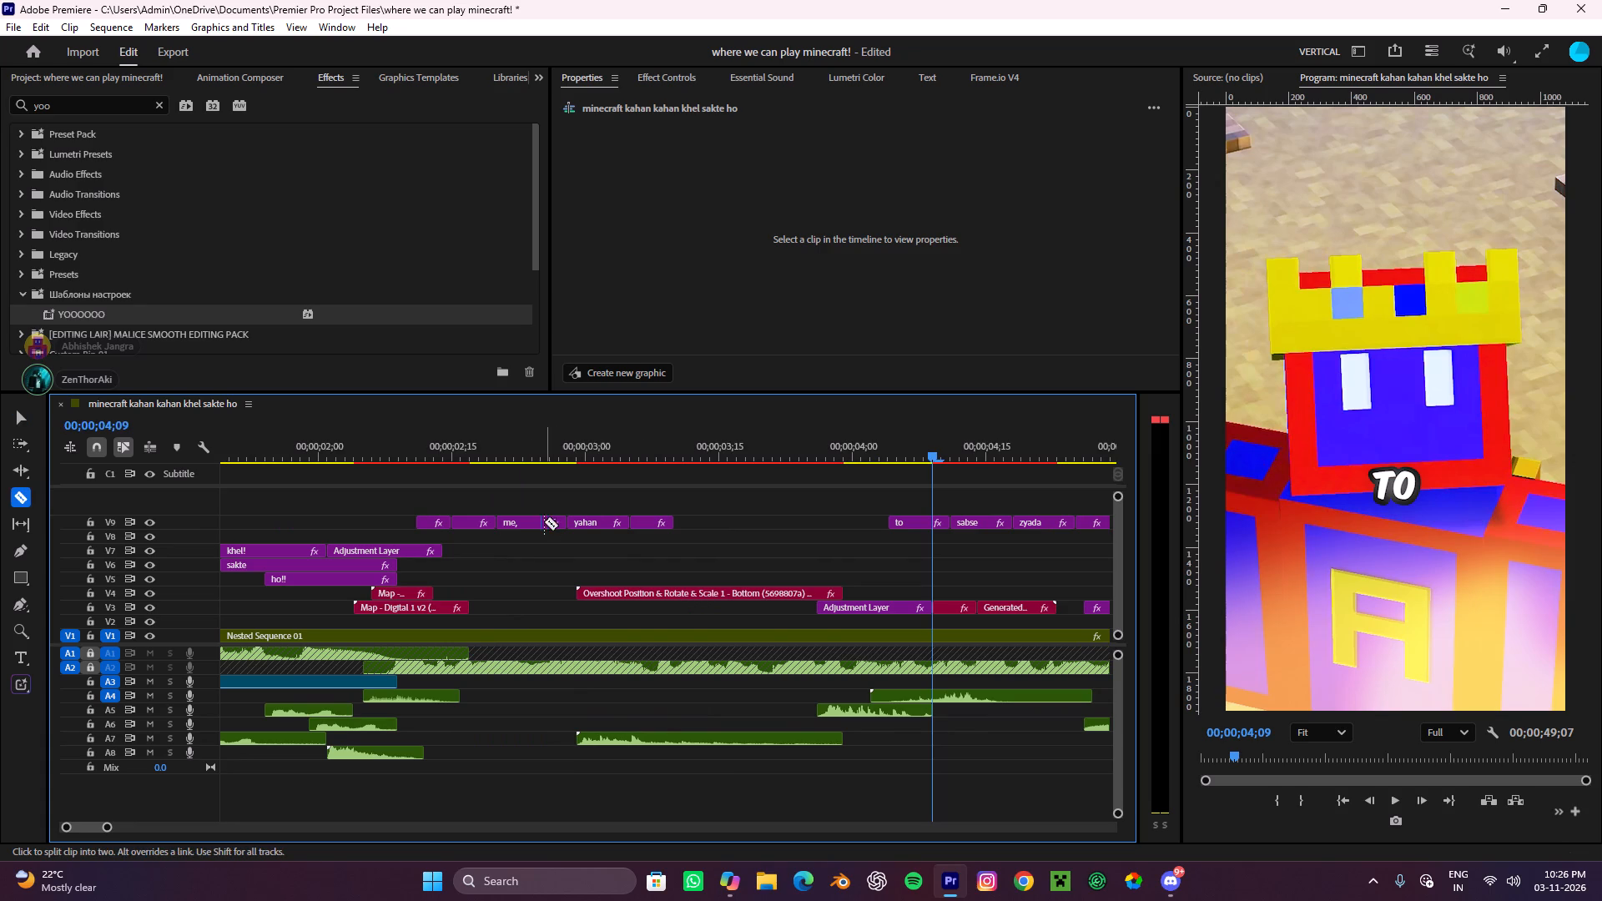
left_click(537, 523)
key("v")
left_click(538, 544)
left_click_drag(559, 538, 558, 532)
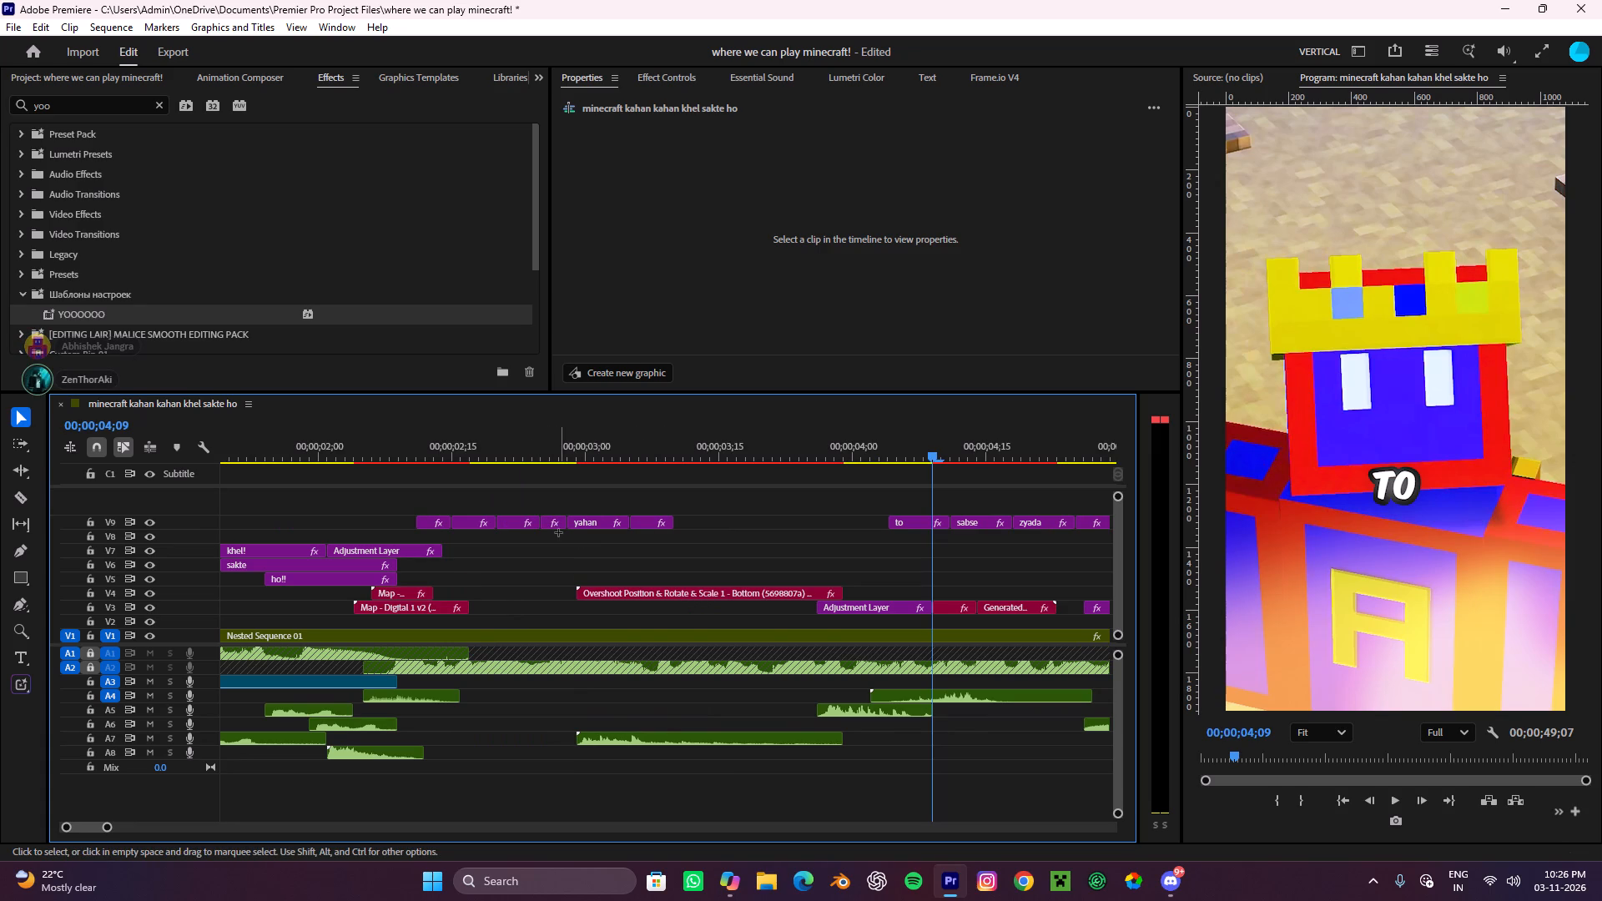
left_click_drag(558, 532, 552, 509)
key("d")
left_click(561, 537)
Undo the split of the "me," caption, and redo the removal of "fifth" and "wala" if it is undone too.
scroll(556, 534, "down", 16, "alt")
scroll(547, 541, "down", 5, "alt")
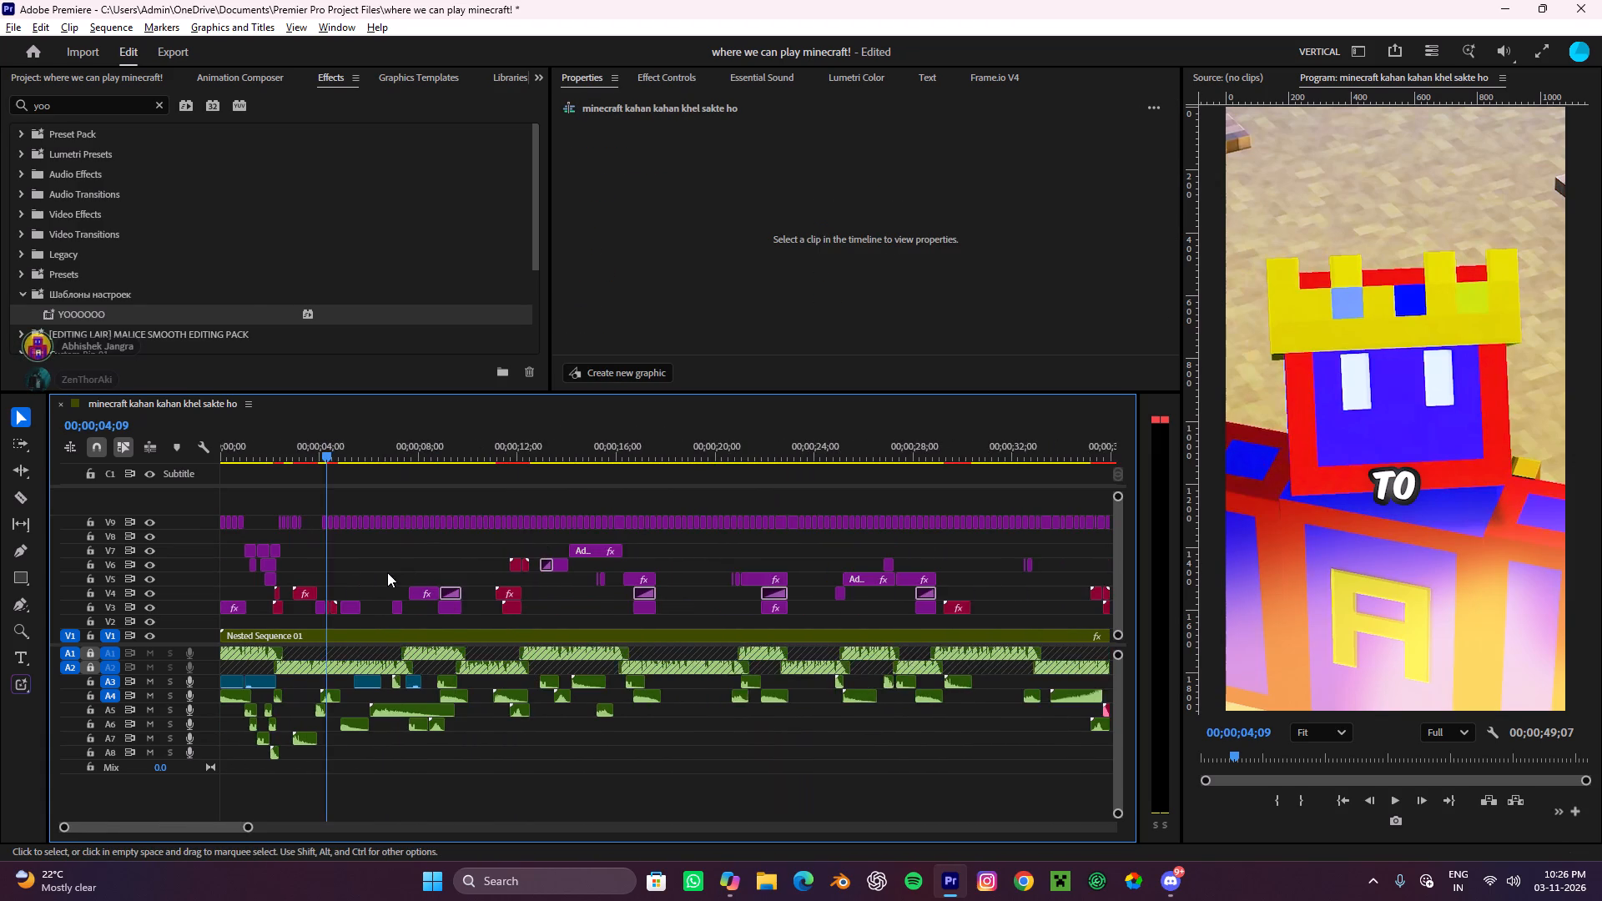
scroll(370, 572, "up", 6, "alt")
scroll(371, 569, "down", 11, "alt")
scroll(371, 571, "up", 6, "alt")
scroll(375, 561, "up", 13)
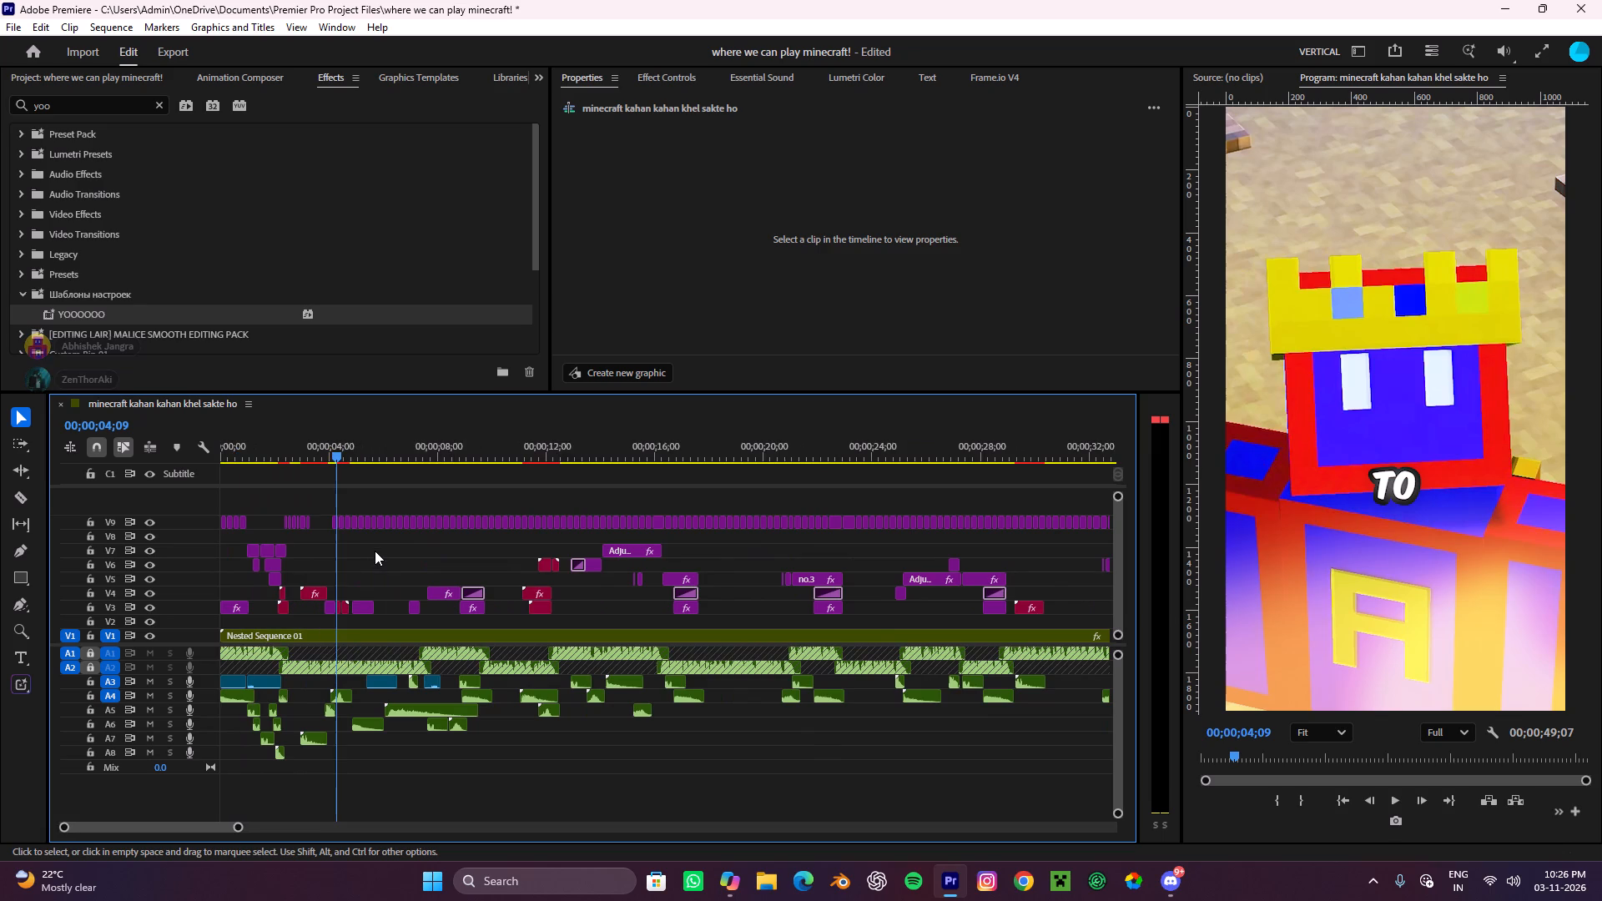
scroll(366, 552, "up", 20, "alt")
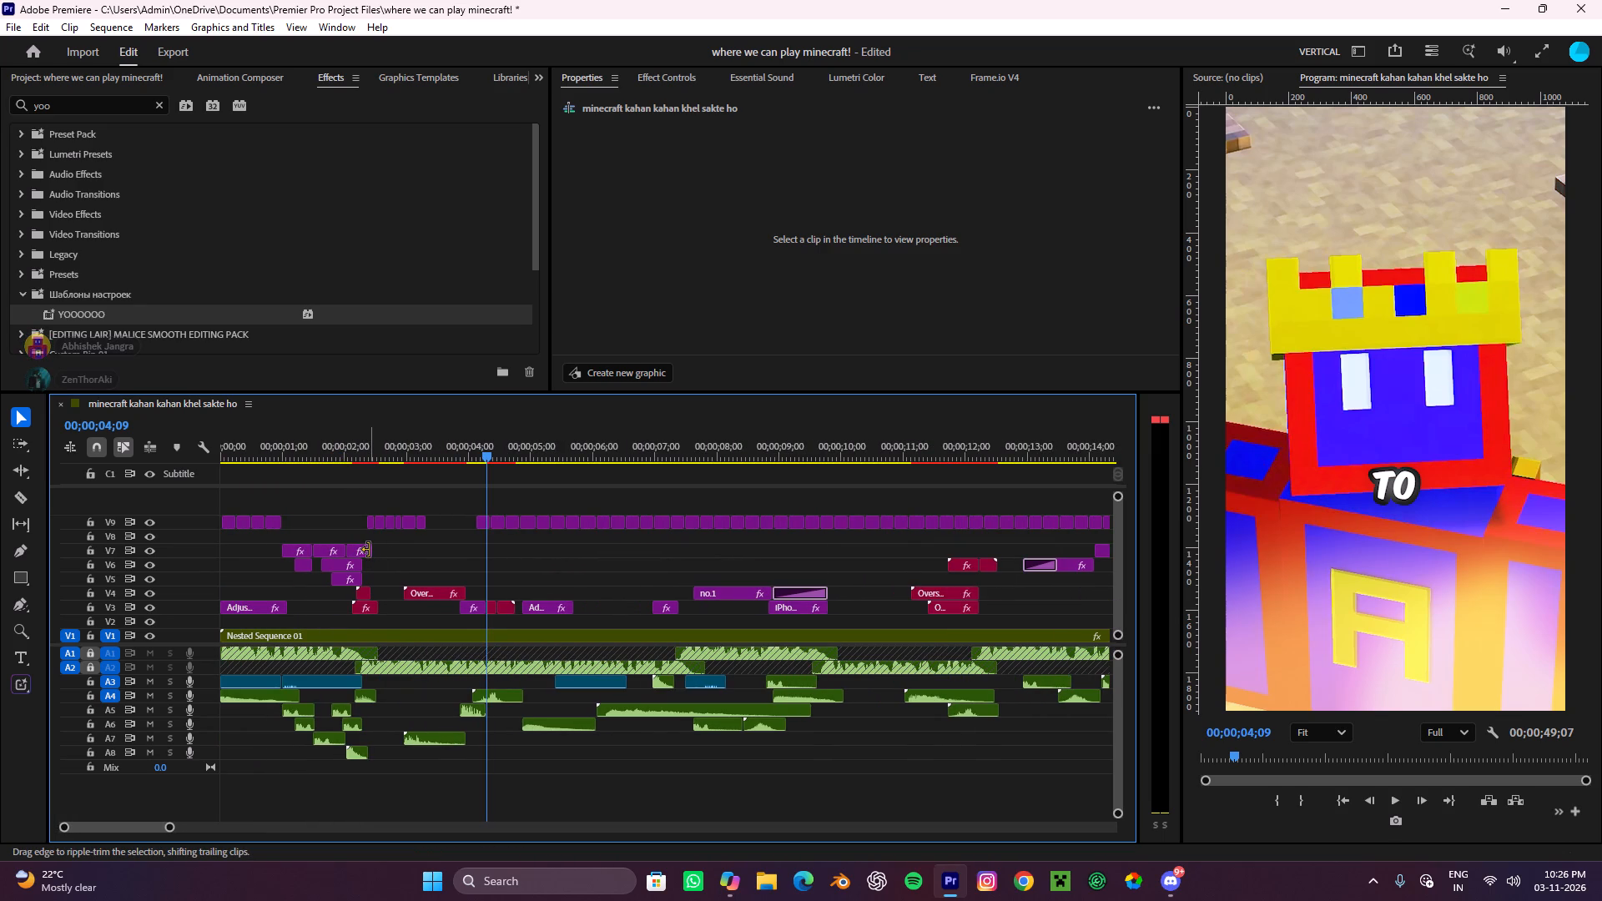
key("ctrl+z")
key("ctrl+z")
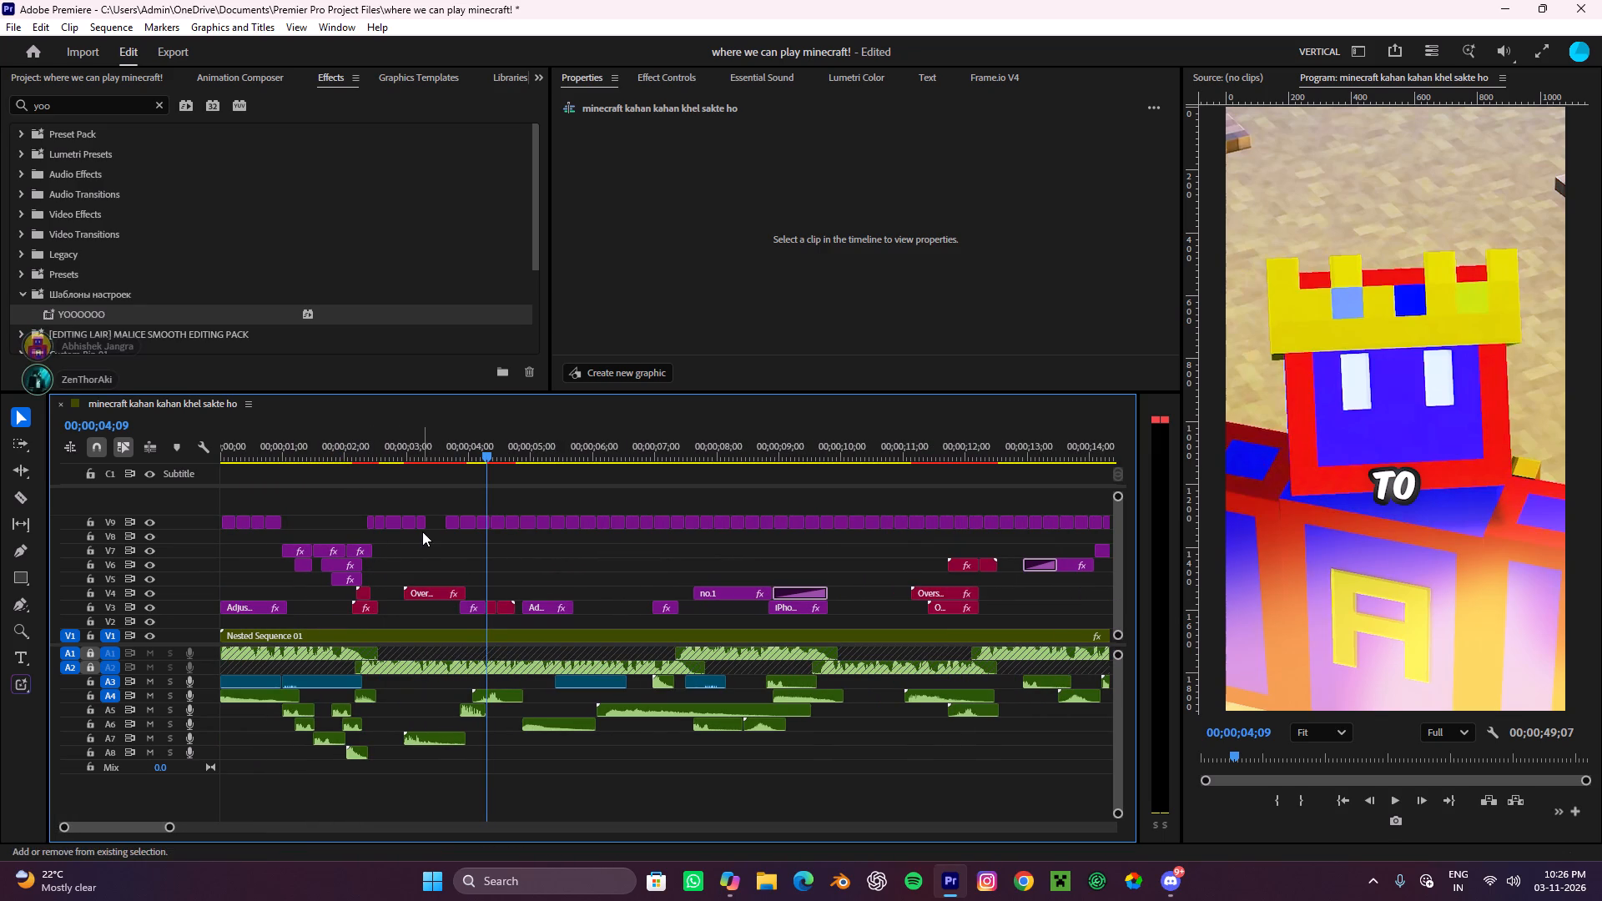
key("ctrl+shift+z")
Preview V9 from about 00;00;02;09, split the "yahan" caption at about 00;00;03;02 and remove its second piece.
scroll(422, 531, "up", 15, "alt")
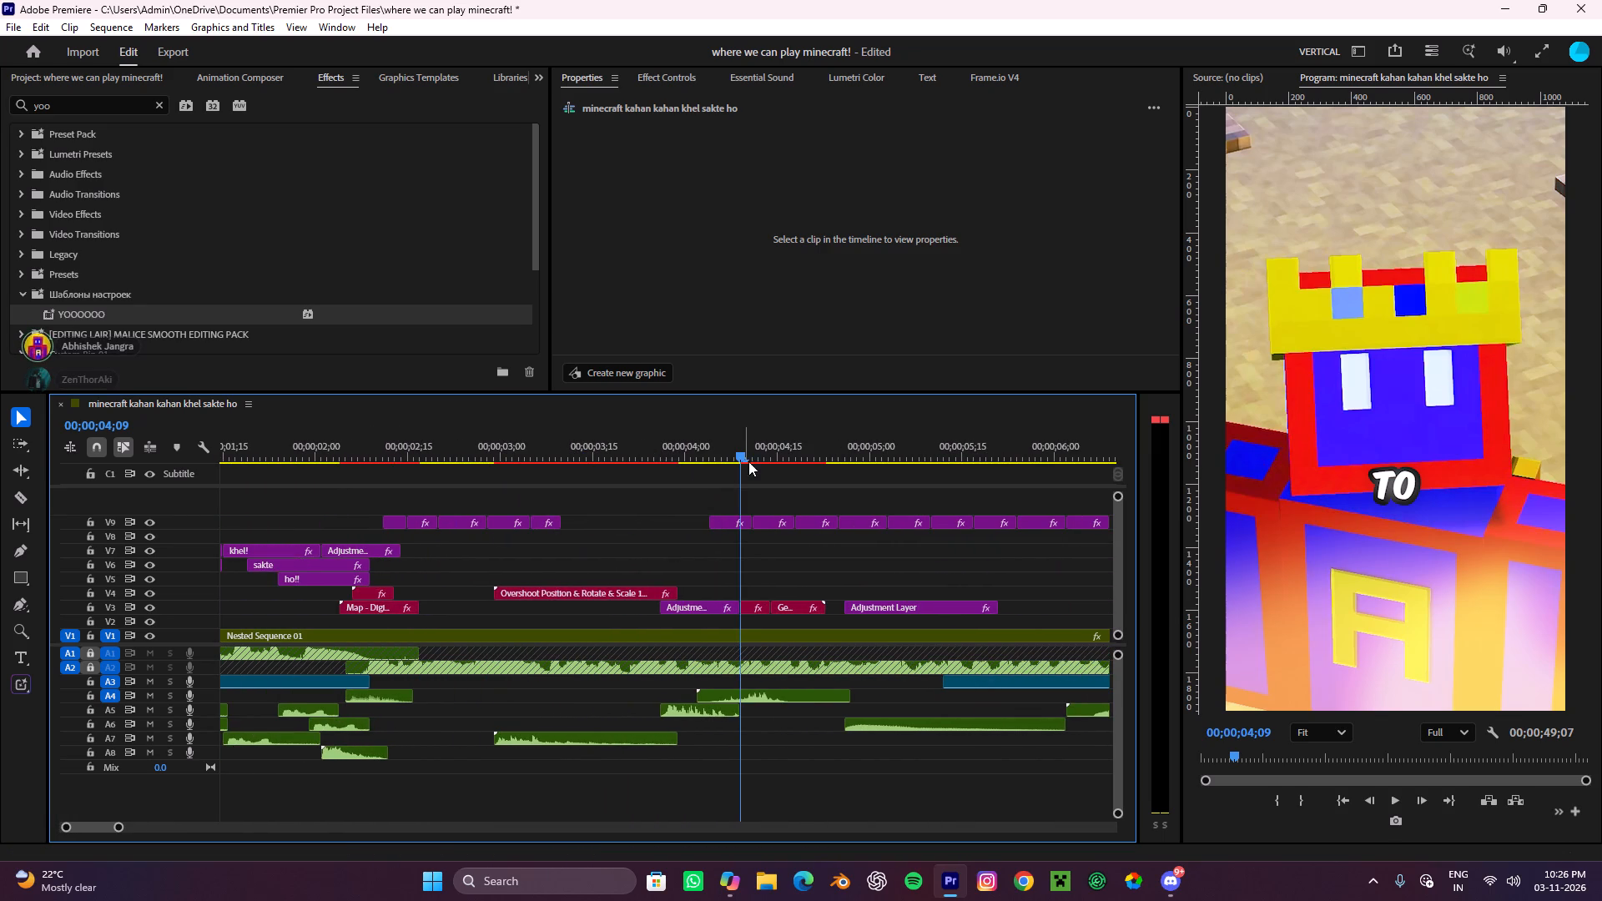
left_click_drag(746, 459, 370, 501)
key("space")
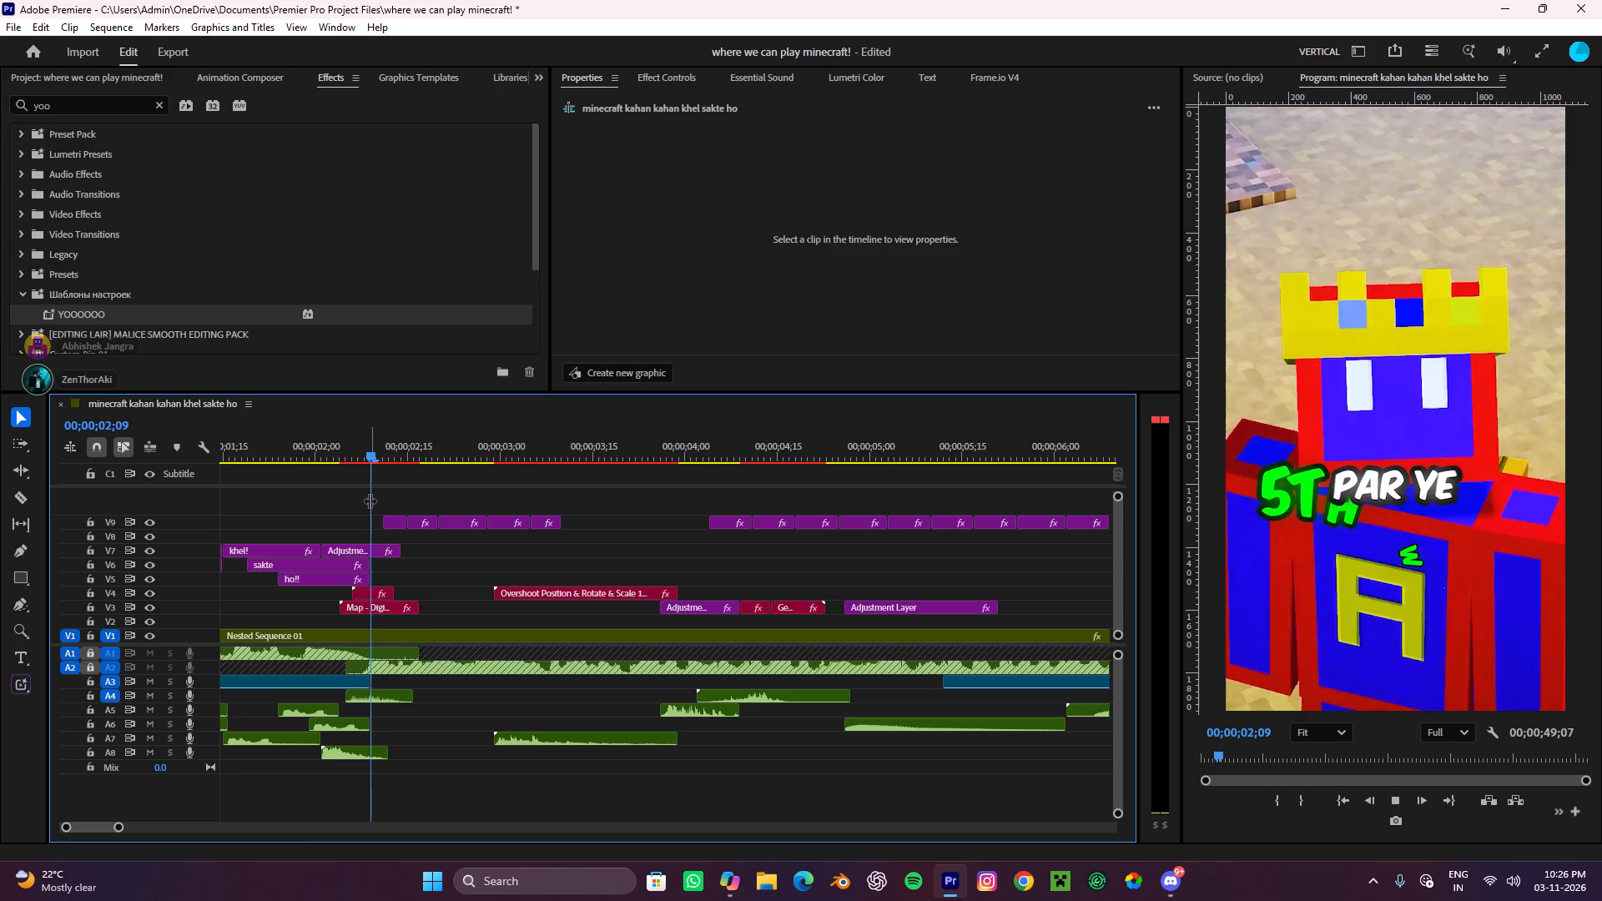
key("space")
scroll(397, 506, "up", 10, "alt")
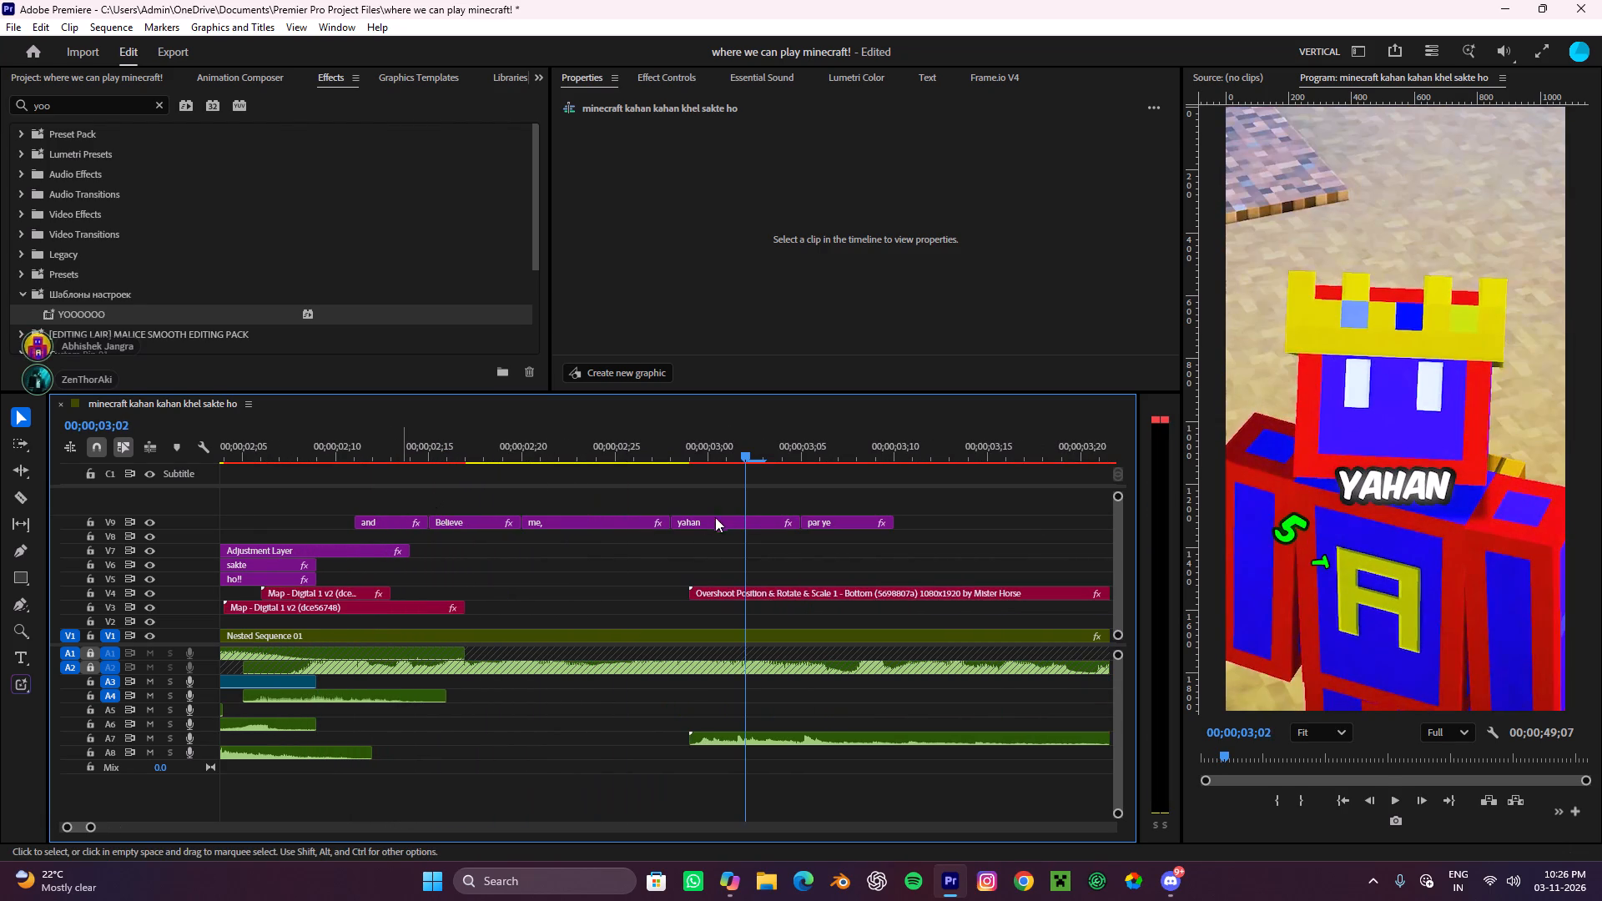
key("c")
left_click(739, 530)
key("v")
key("c")
left_click(751, 526)
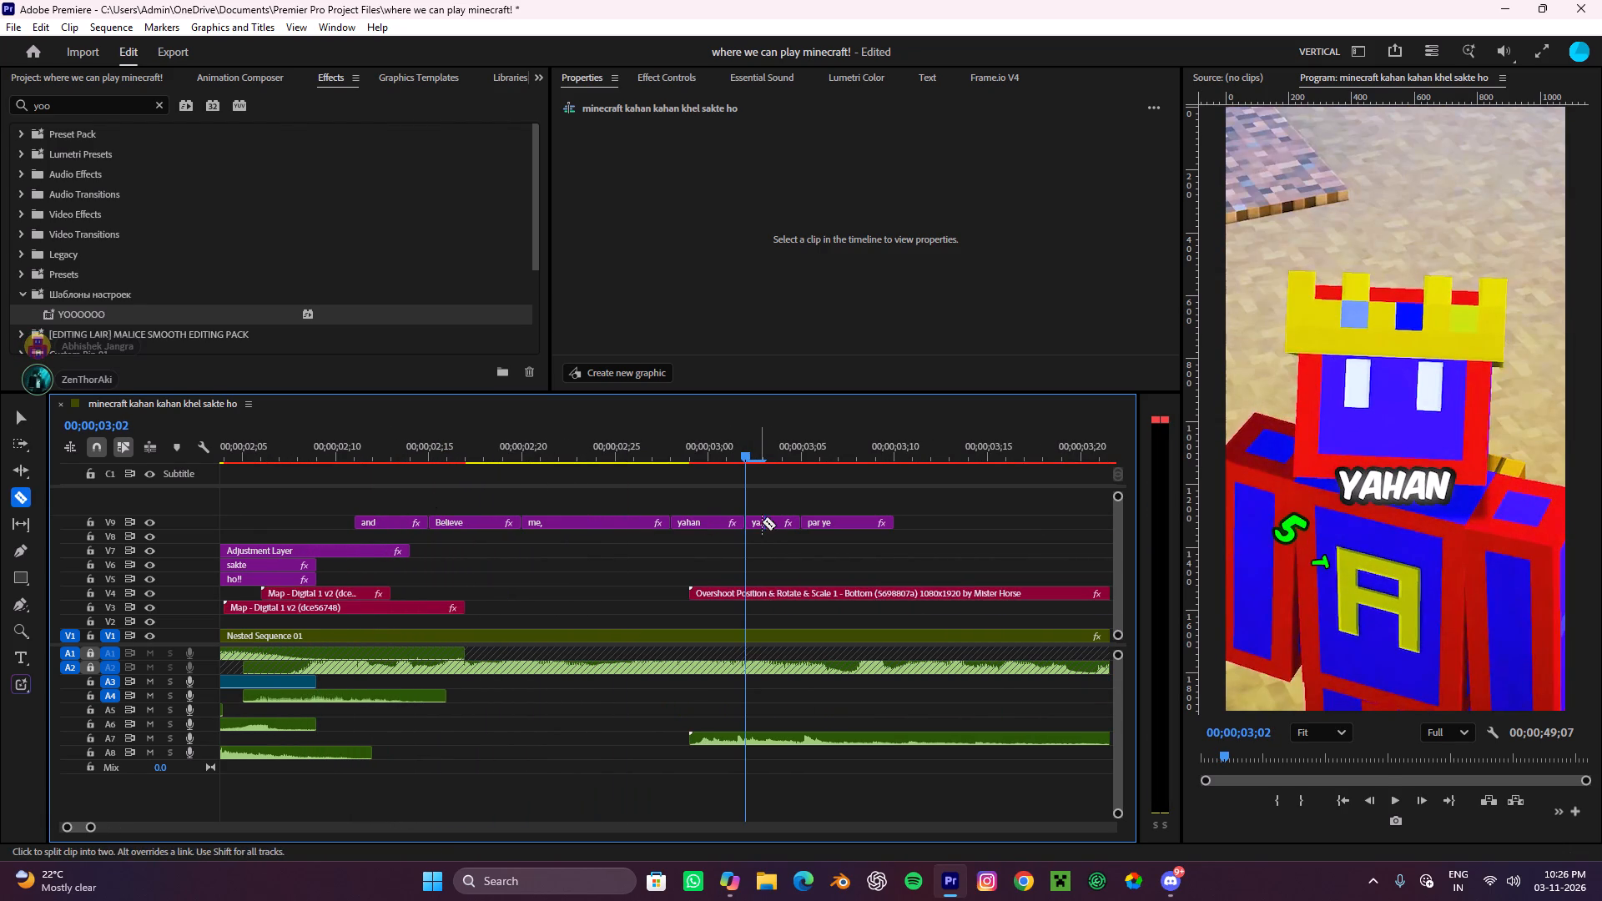
key("v")
left_click(766, 519)
key("ctrl+x")
Move the "par ye" caption on V9 back against "yahan" and preview the section up to about 00;00;08;14.
left_click_drag(835, 521, 787, 523)
left_click_drag(714, 454, 617, 440)
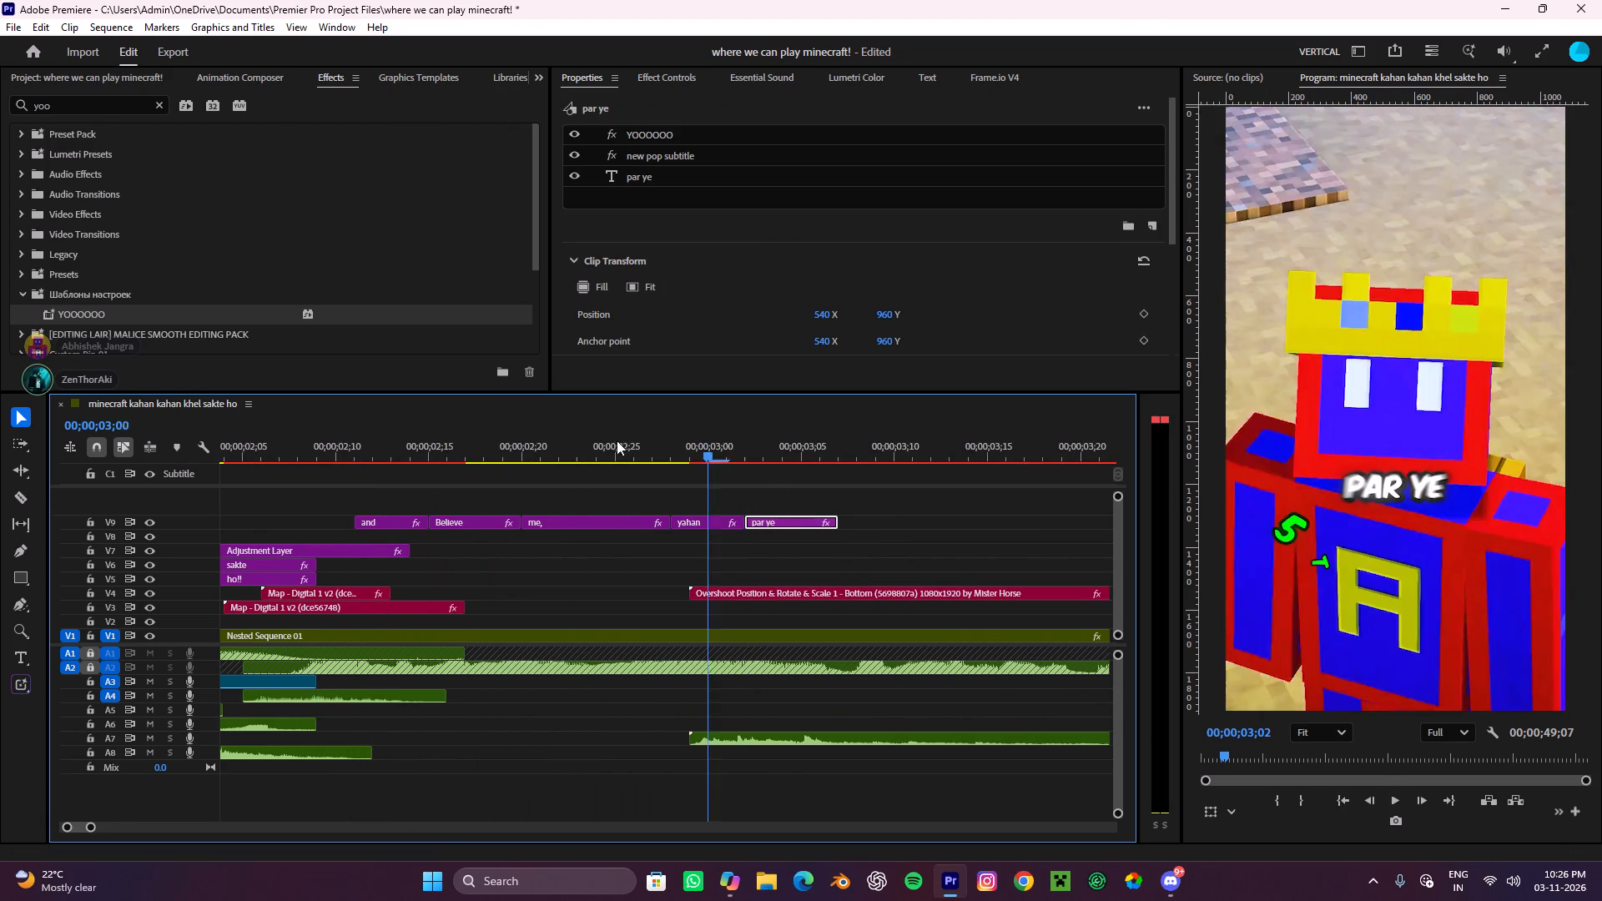
left_click_drag(617, 440, 347, 469)
key("space")
scroll(505, 495, "down", 8)
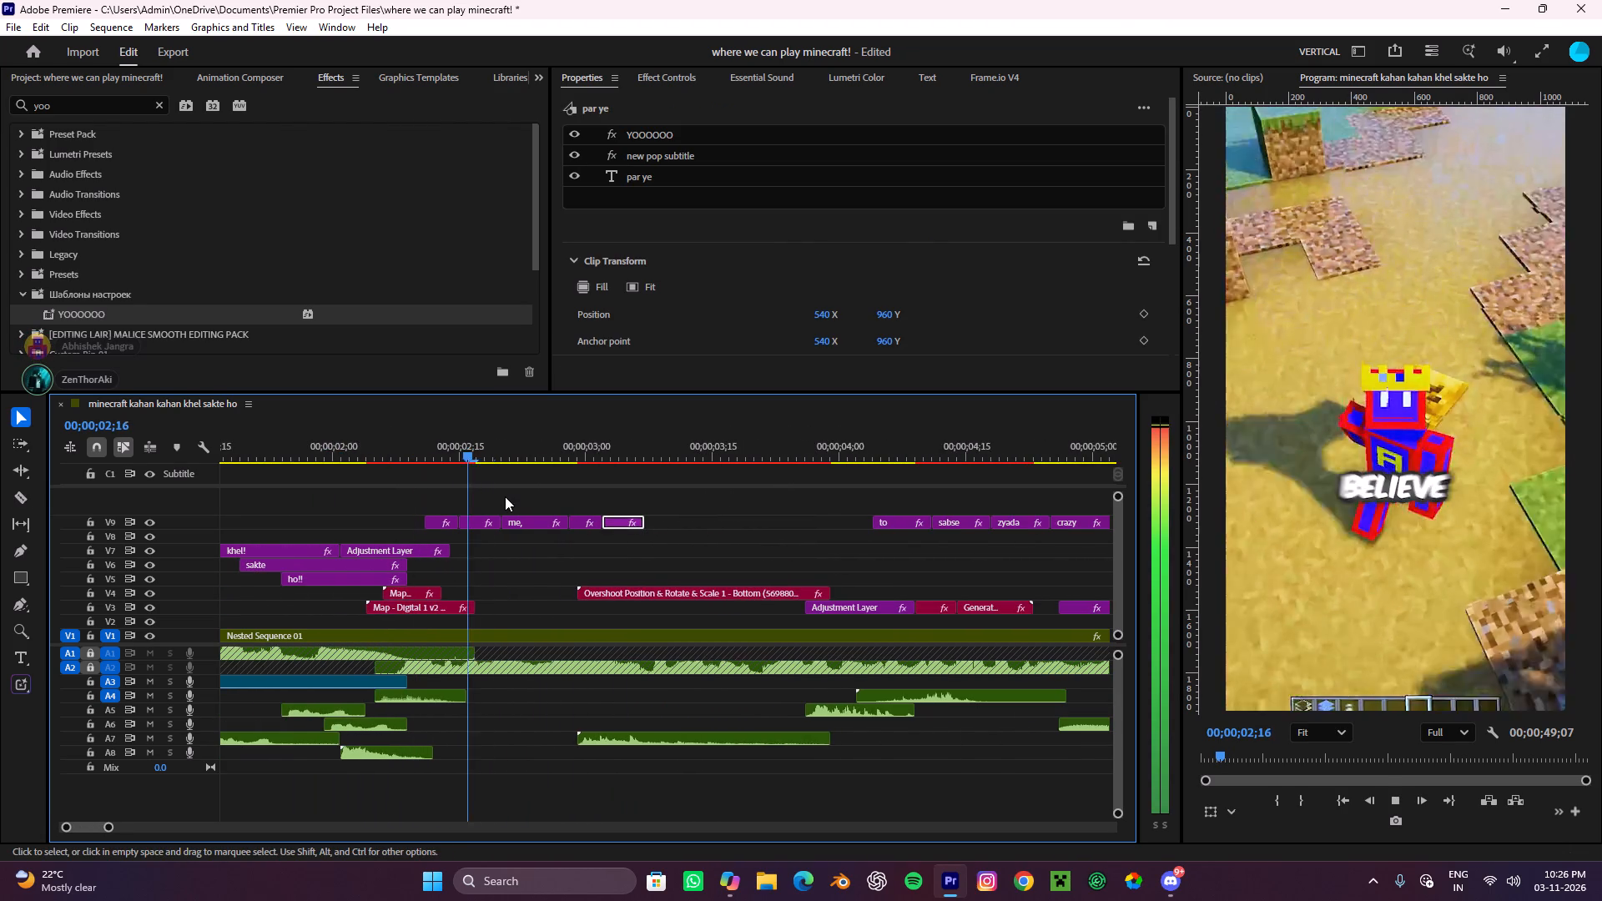
scroll(505, 496, "down", 11)
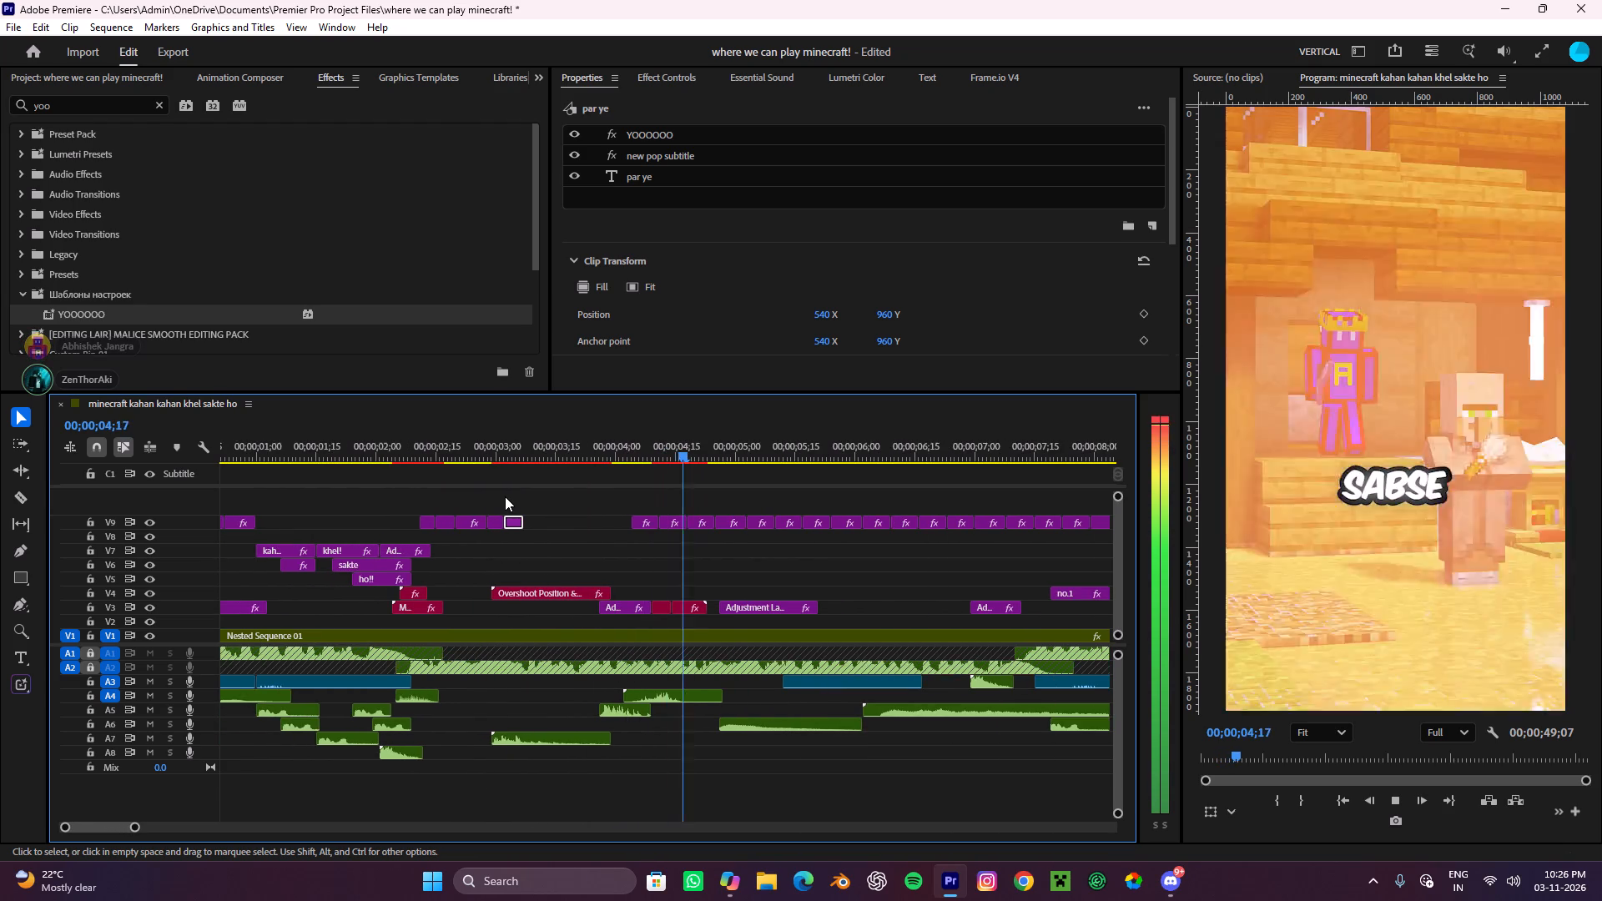
scroll(505, 496, "down", 4)
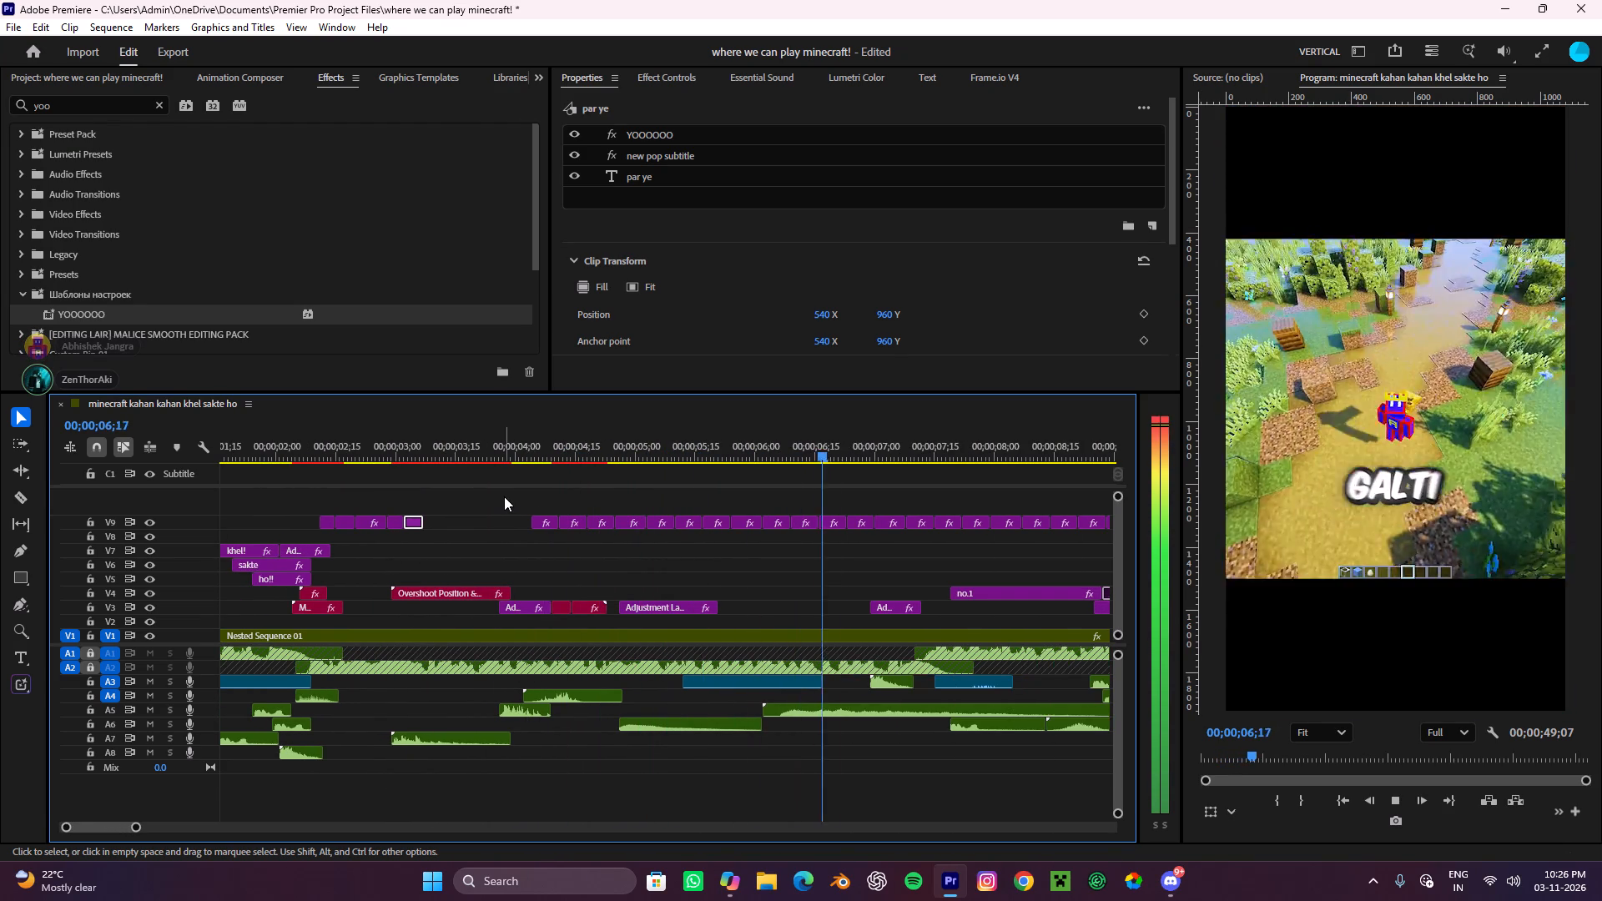
key("space")
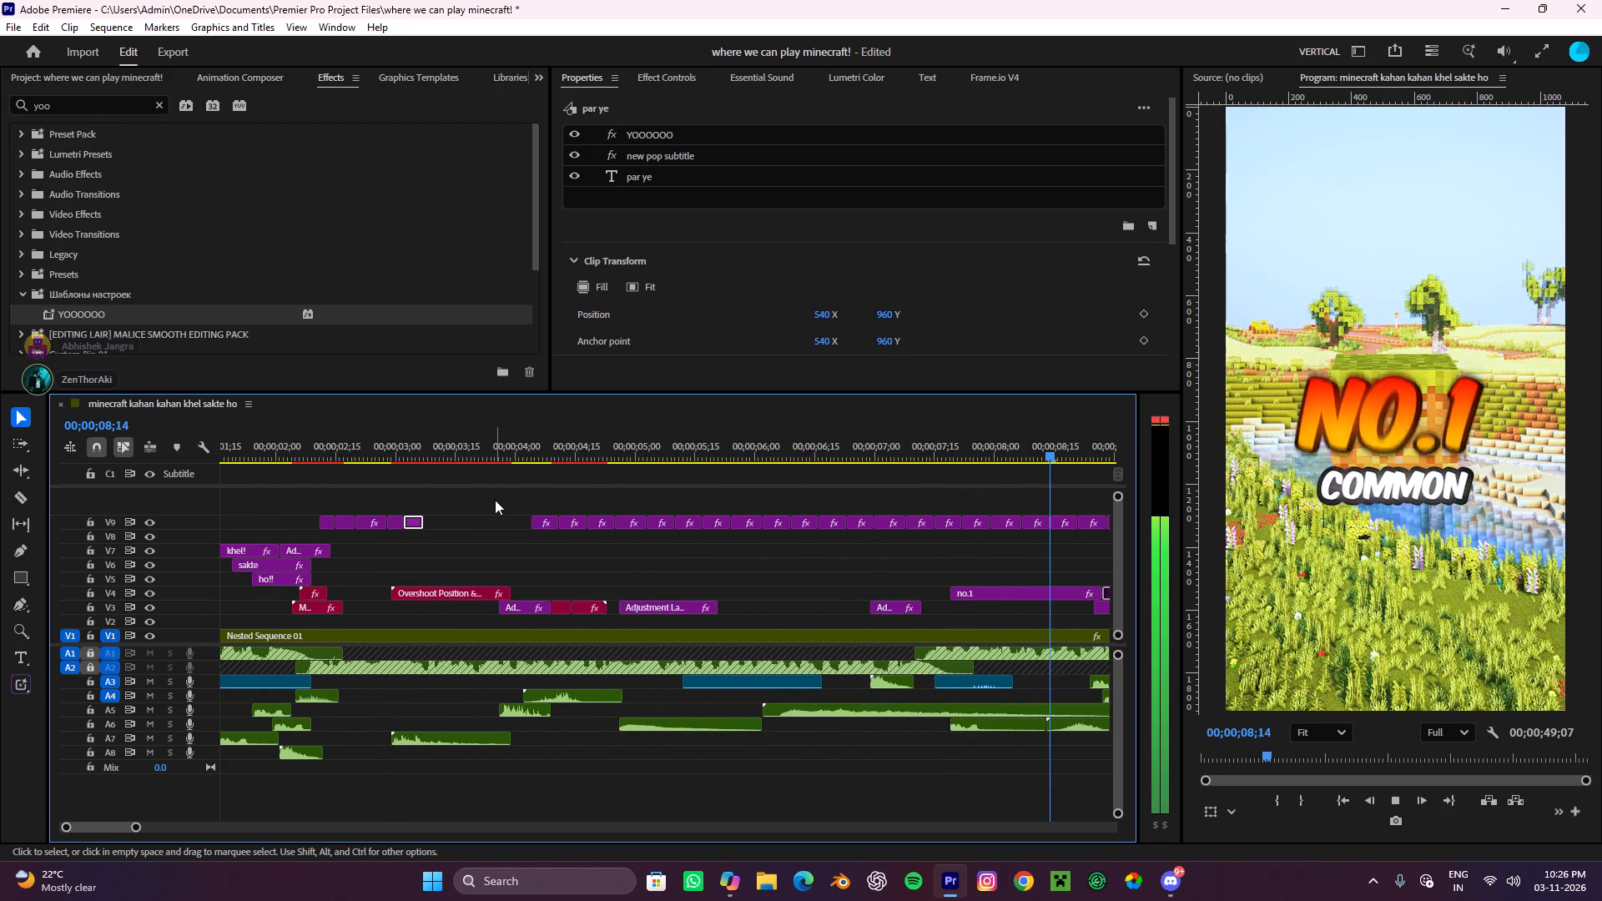
Remove the "Number" and "one," captions from V9 around the start of the no.1 title.
scroll(642, 546, "up", 9, "alt")
scroll(642, 546, "down", 9)
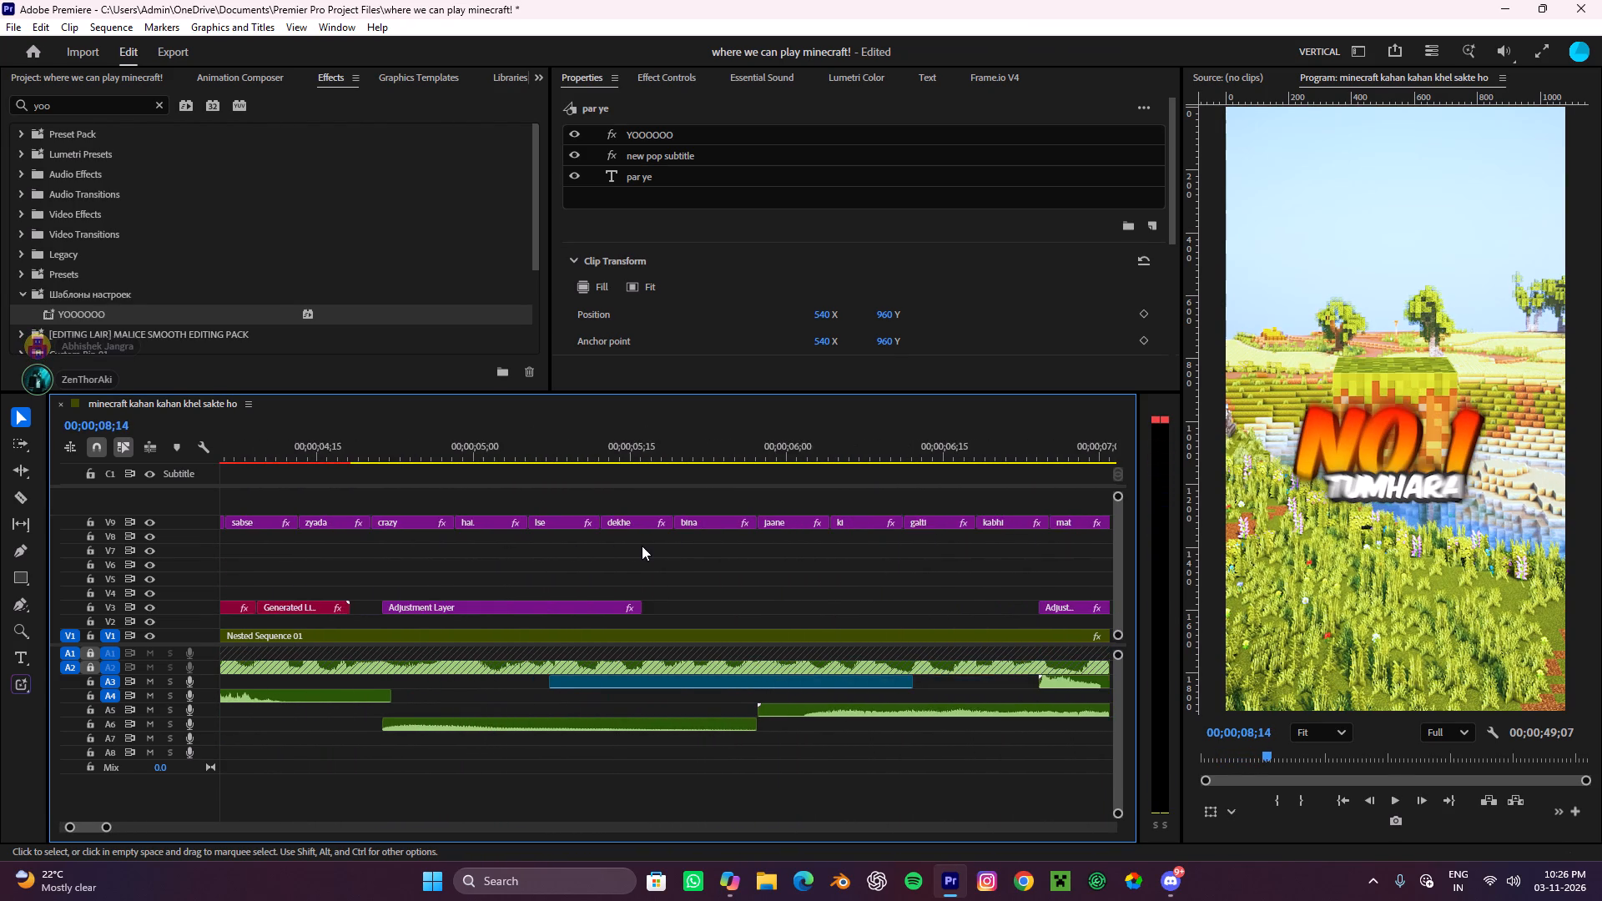
scroll(642, 546, "down", 9)
scroll(713, 508, "down", 12)
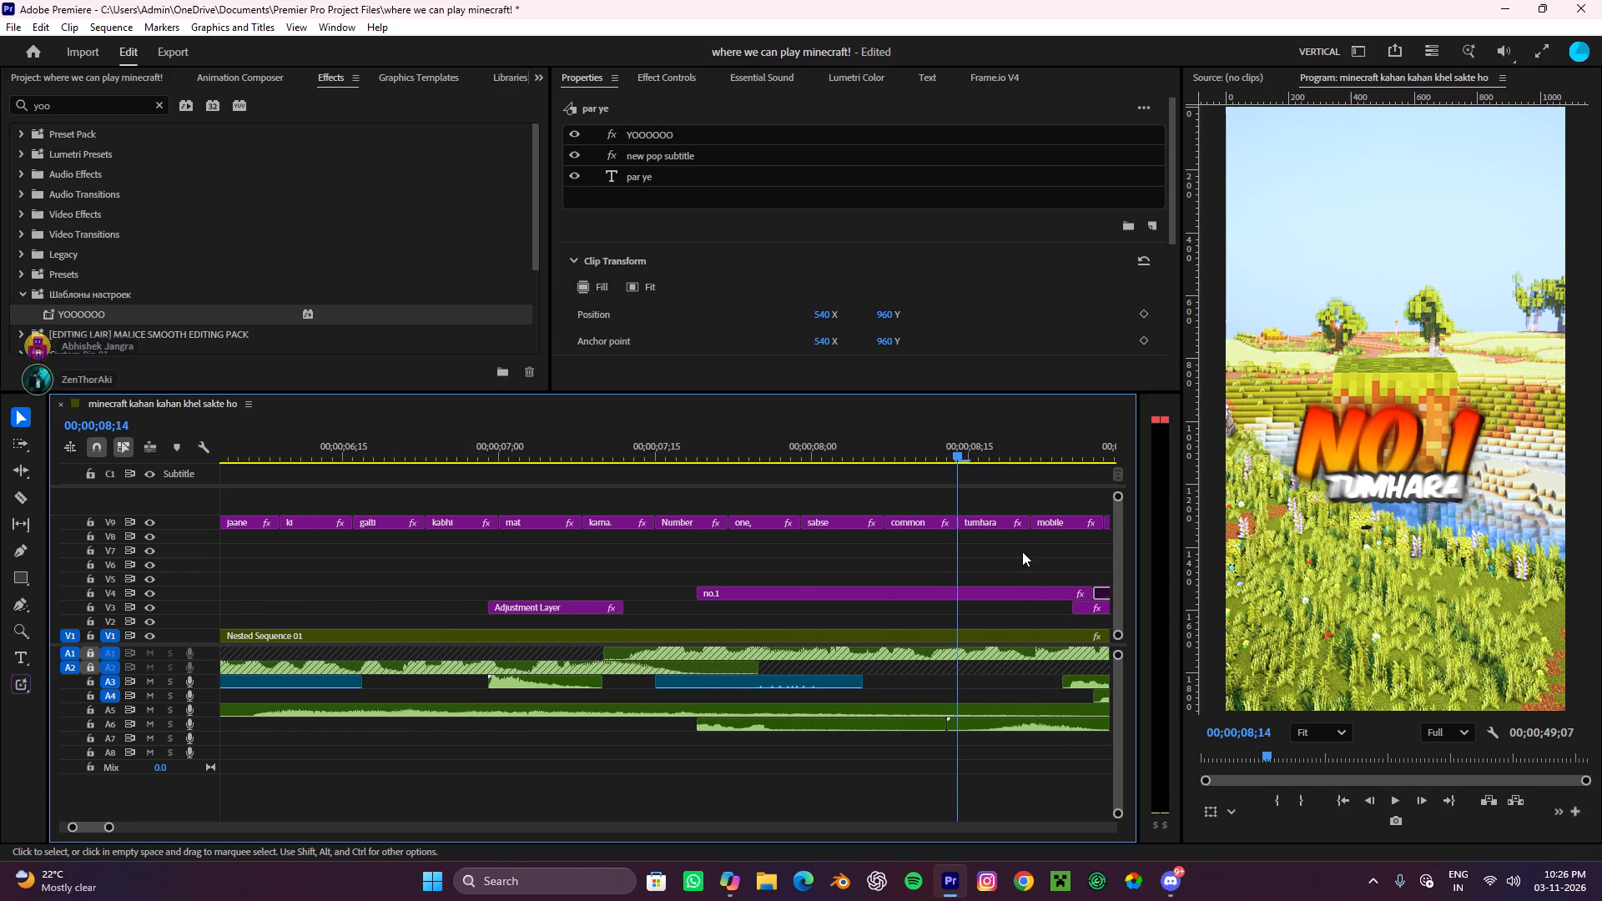
left_click_drag(802, 551, 676, 536)
left_click_drag(734, 551, 677, 521)
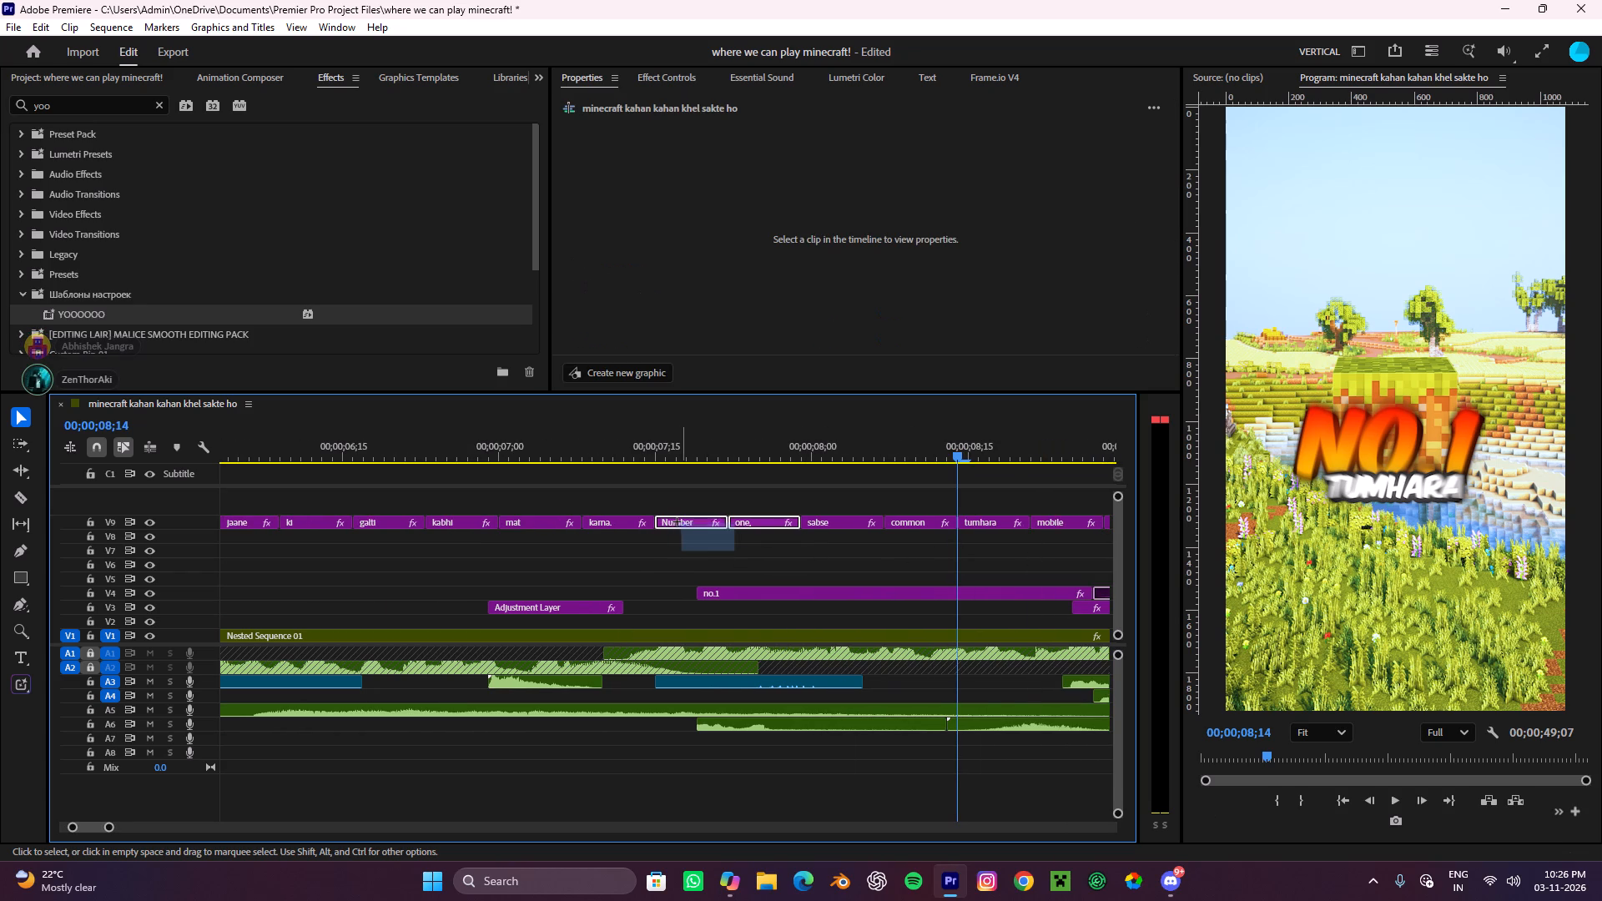
left_click_drag(677, 521, 676, 521)
key("ctrl+x")
left_click(773, 551)
left_click_drag(773, 551, 694, 521)
key("ctrl+x")
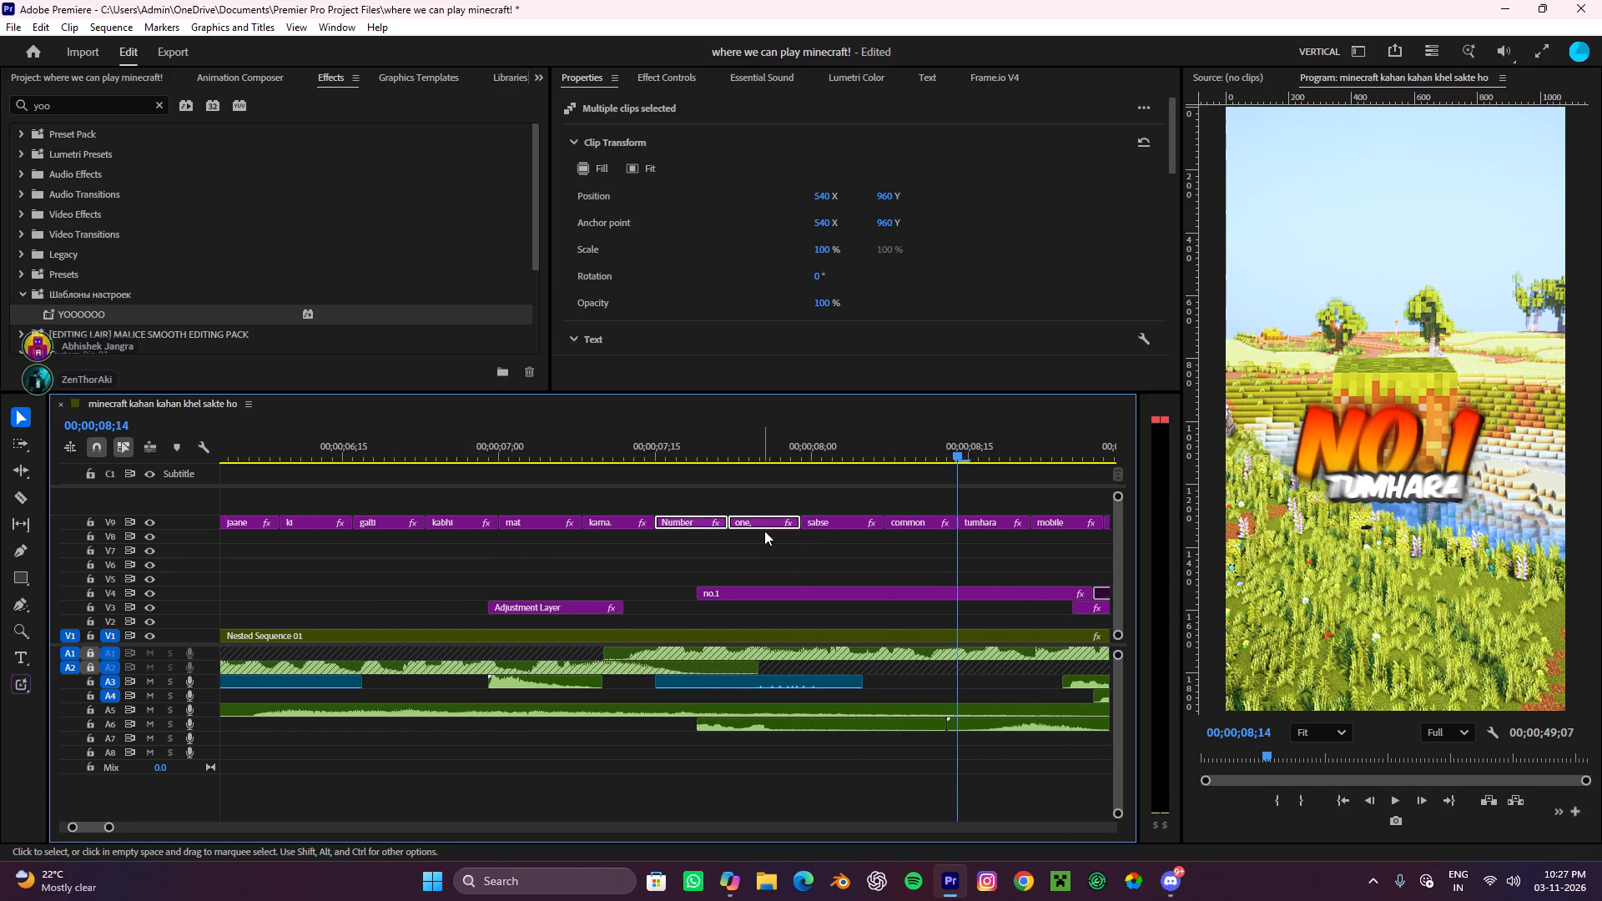
left_click(773, 556)
left_click_drag(771, 556, 736, 526)
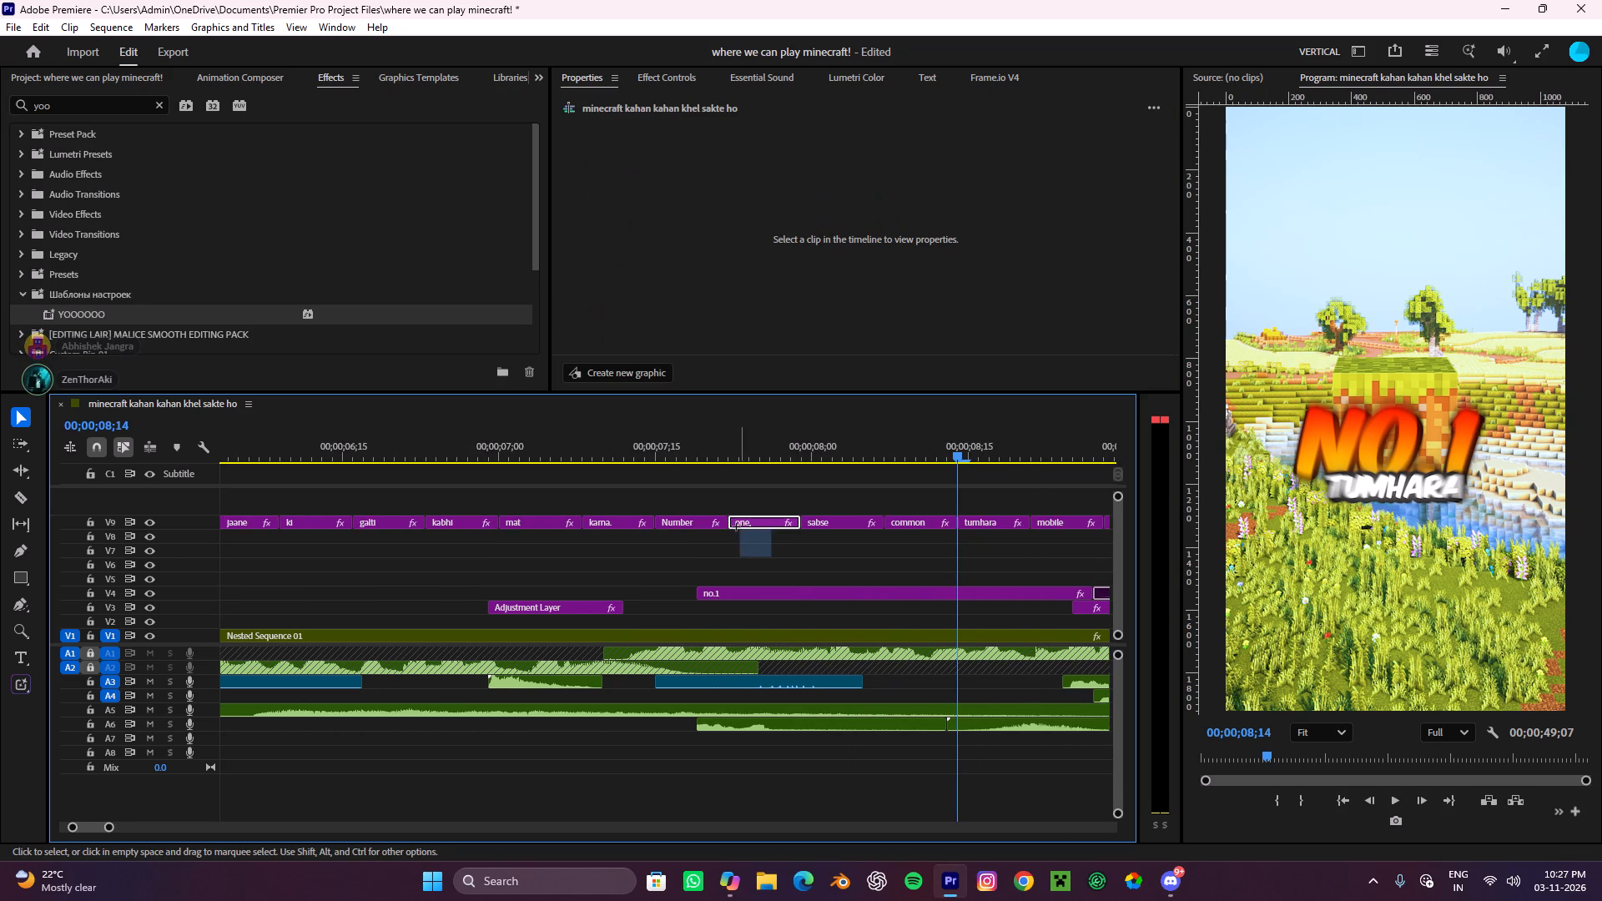
left_click_drag(736, 526, 686, 500)
key("ctrl+x")
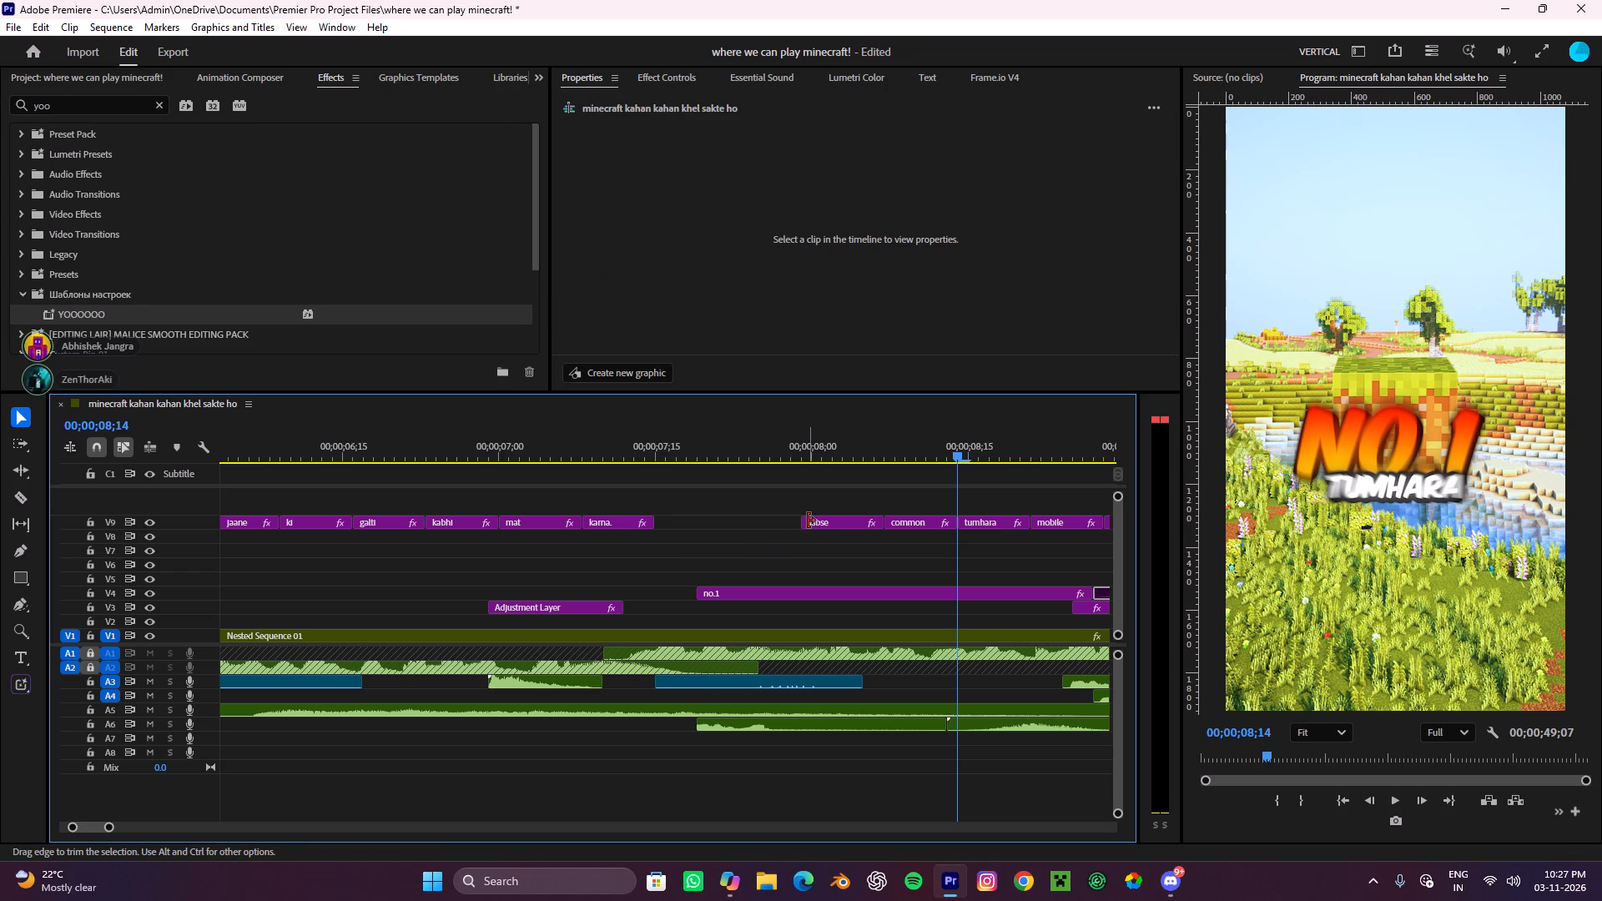
Trim the start of the "sabse" caption on V9 to about 00;00;08;01 and preview from 00;00;07;13 to about 00;00;12;00.
left_click_drag(808, 521, 834, 521)
left_click(634, 445)
key("space")
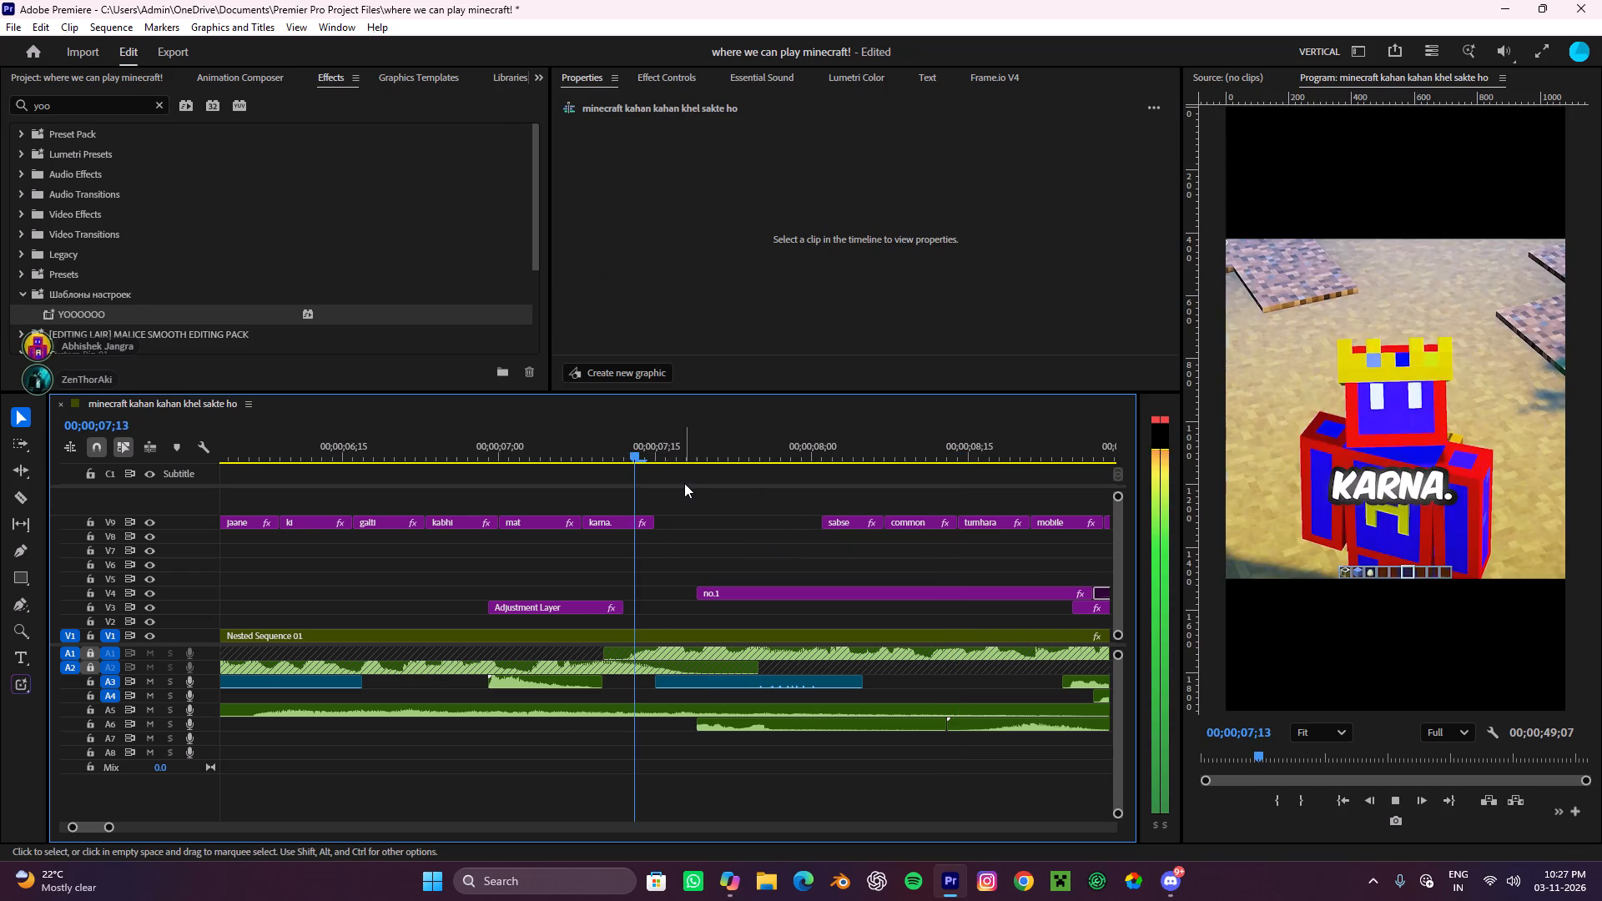
scroll(684, 483, "down", 8, "alt")
scroll(675, 494, "down", 3)
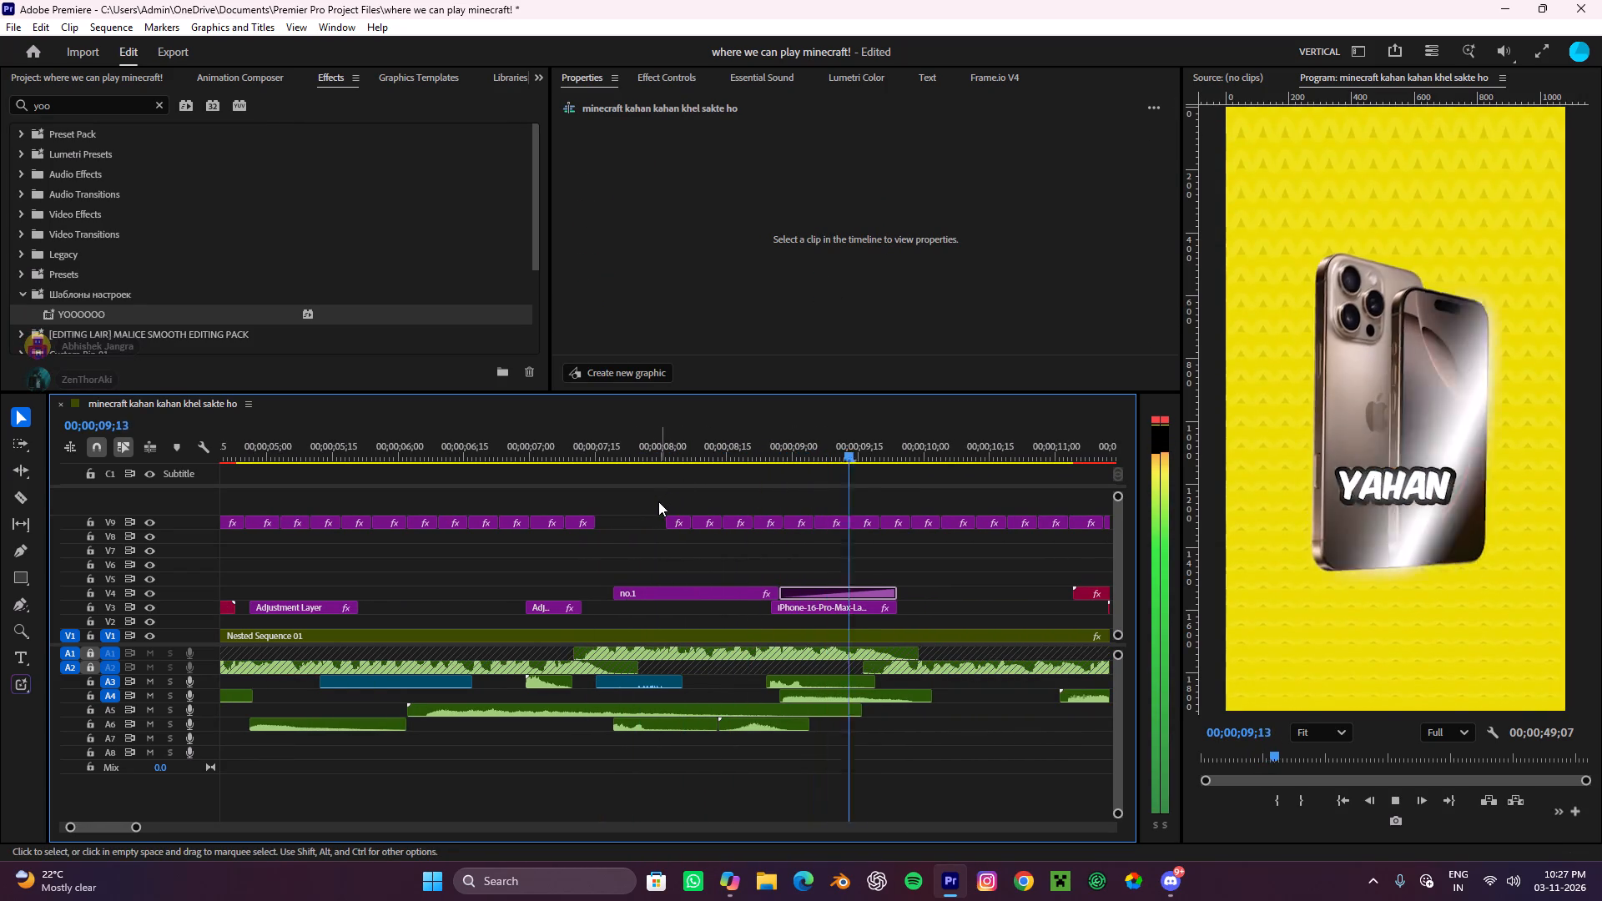
scroll(658, 501, "down", 11)
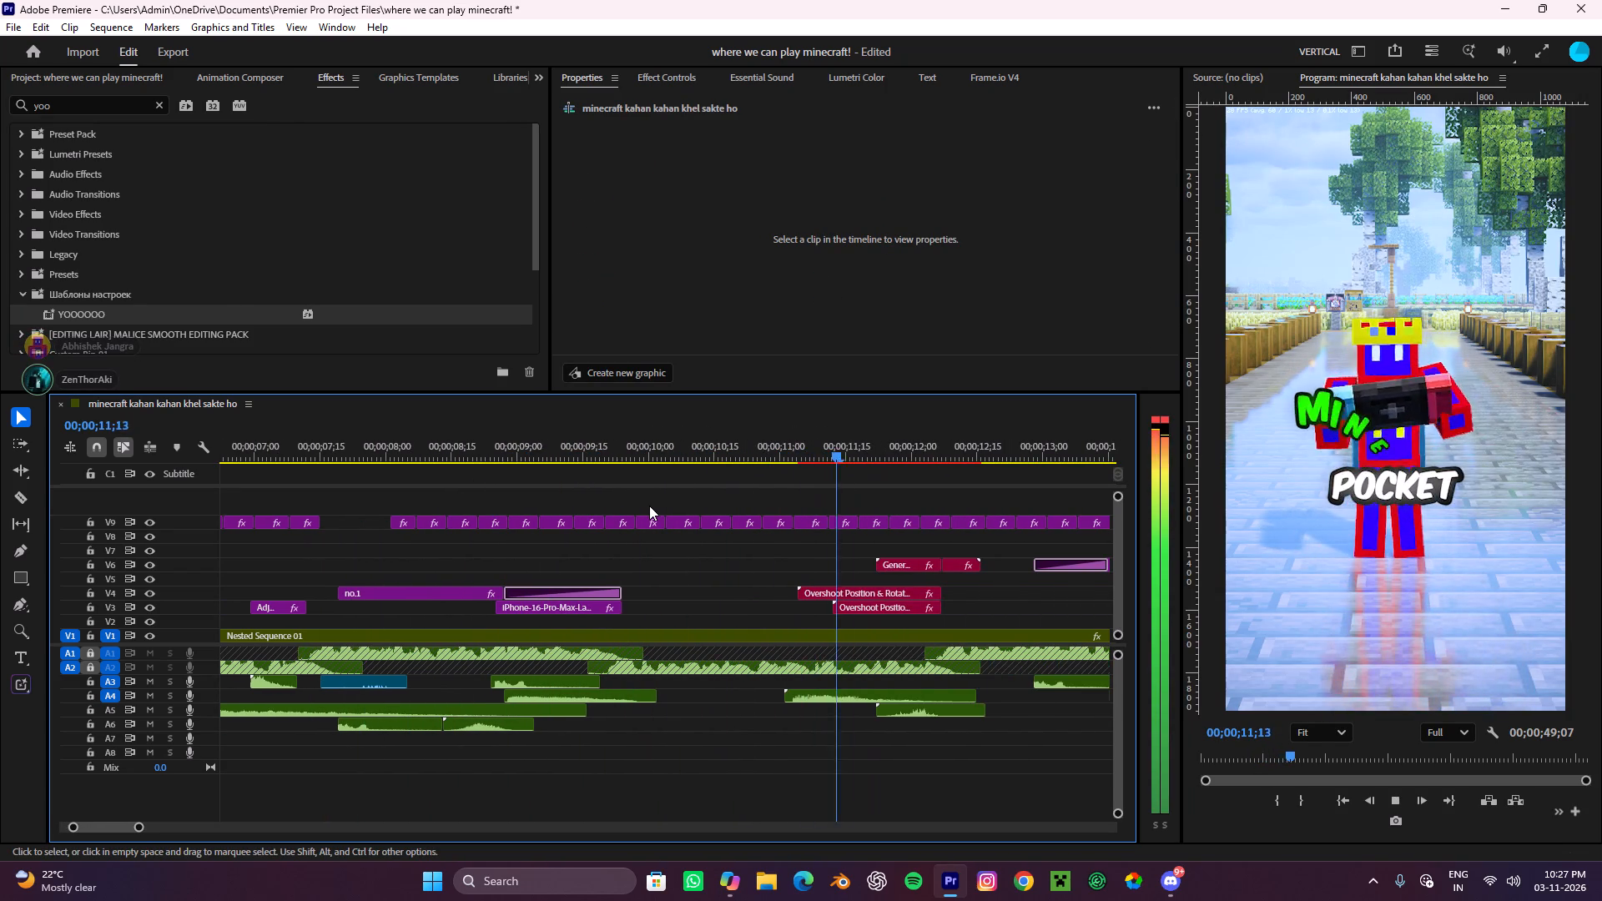
key("space")
Remove the "Minecraft", "Pocket" and "Edition." captions from V9.
scroll(723, 551, "up", 4, "alt")
scroll(723, 551, "down", 13)
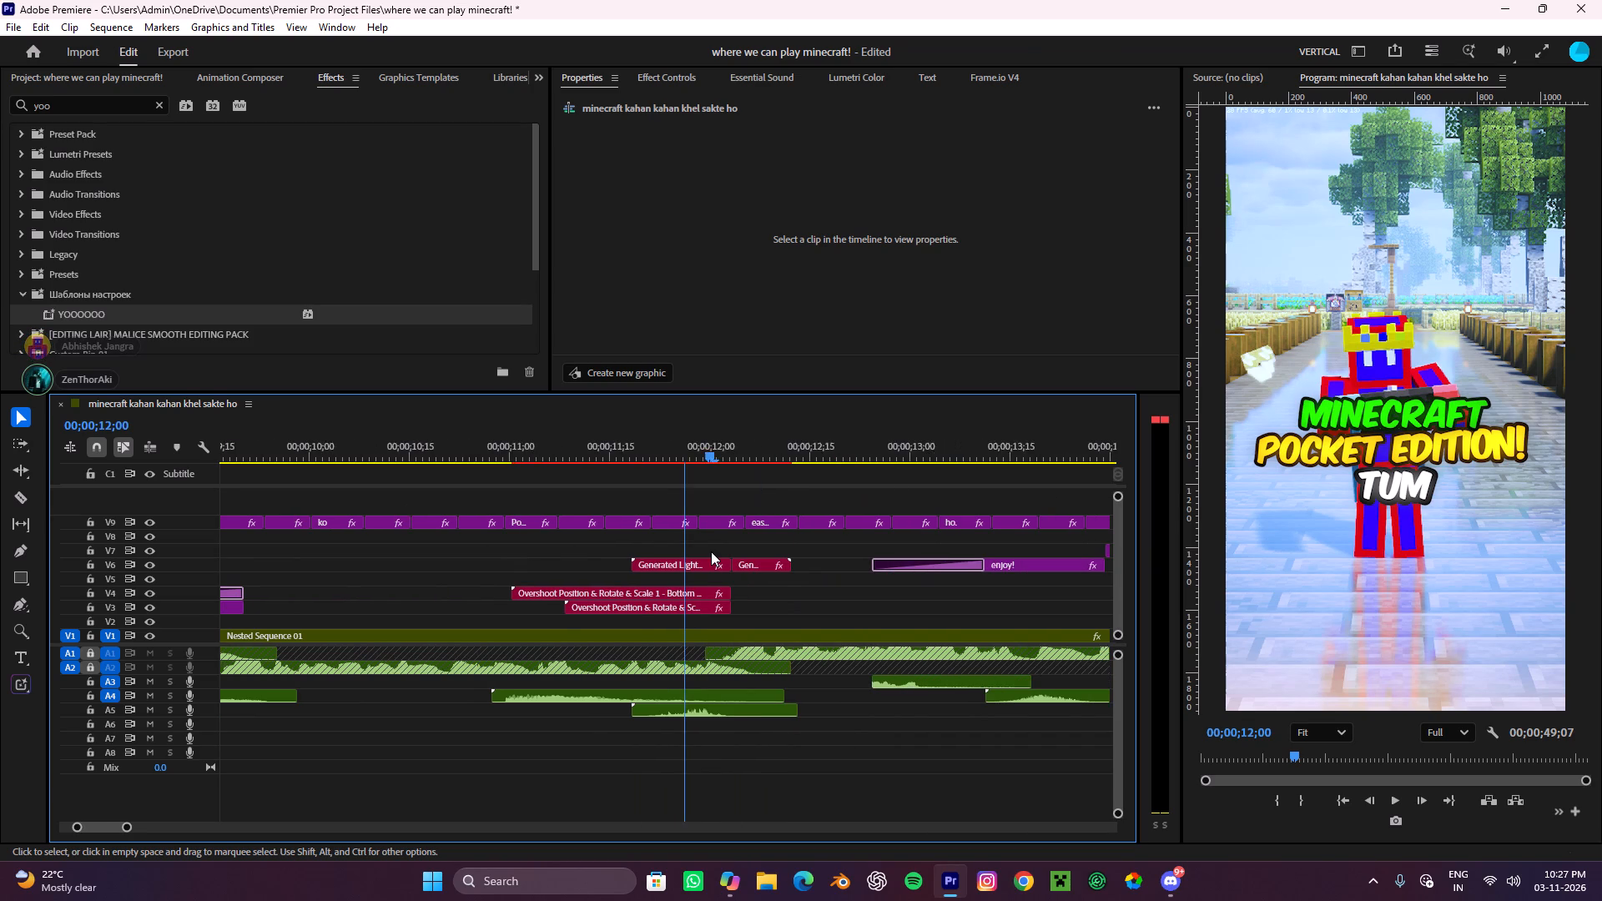
scroll(711, 551, "up", 5, "alt")
scroll(711, 551, "up", 4)
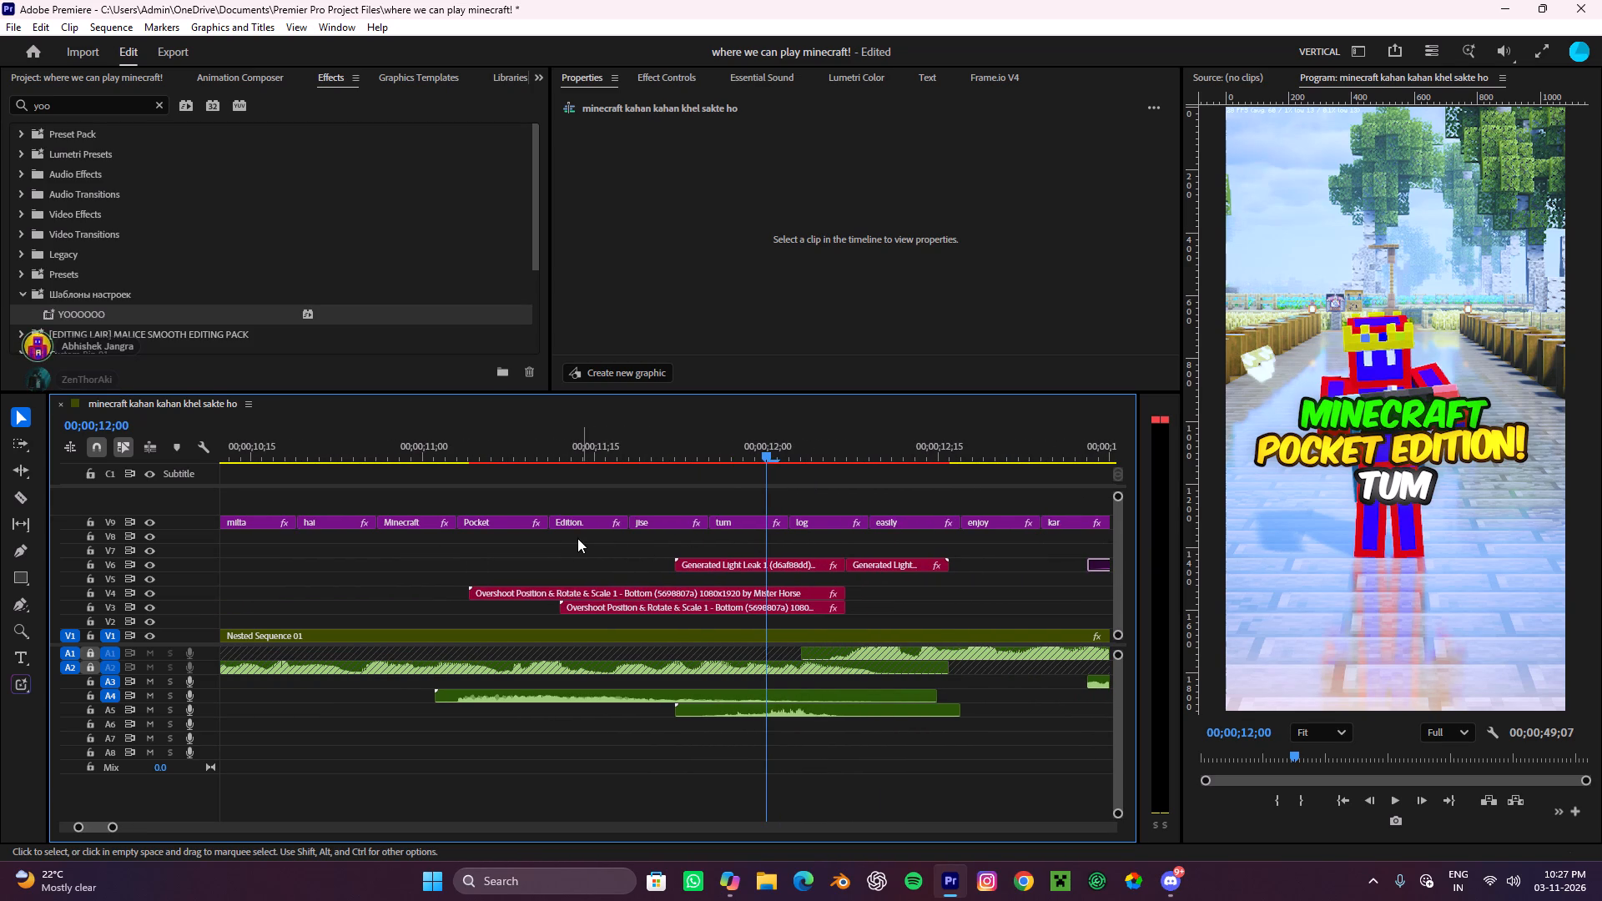
left_click_drag(578, 540, 443, 515)
key("ctrl+x")
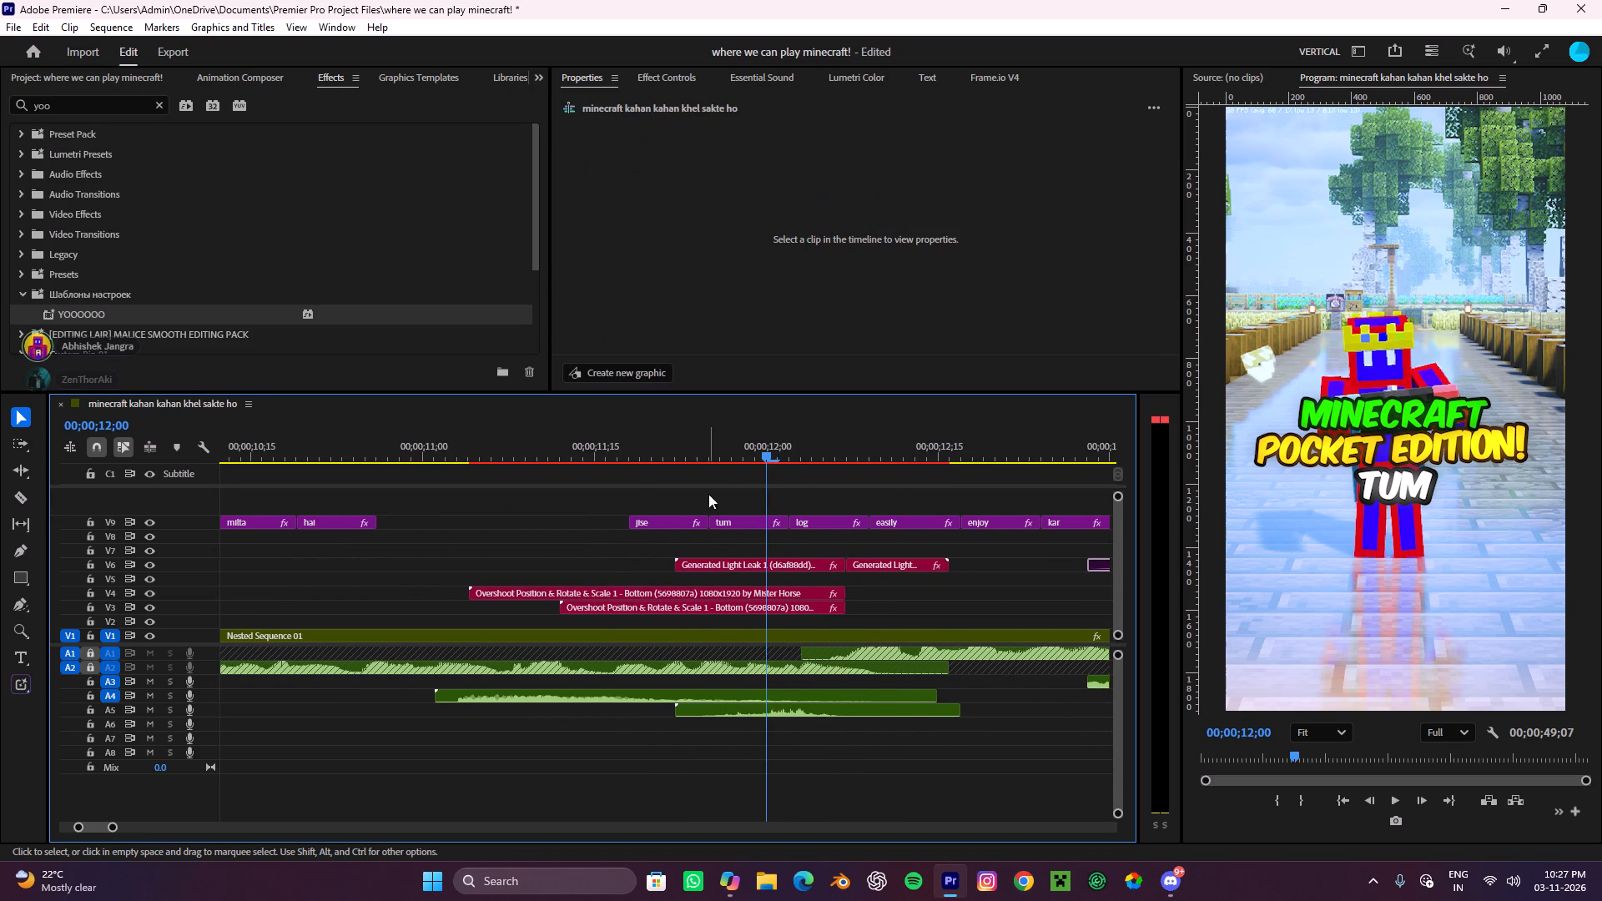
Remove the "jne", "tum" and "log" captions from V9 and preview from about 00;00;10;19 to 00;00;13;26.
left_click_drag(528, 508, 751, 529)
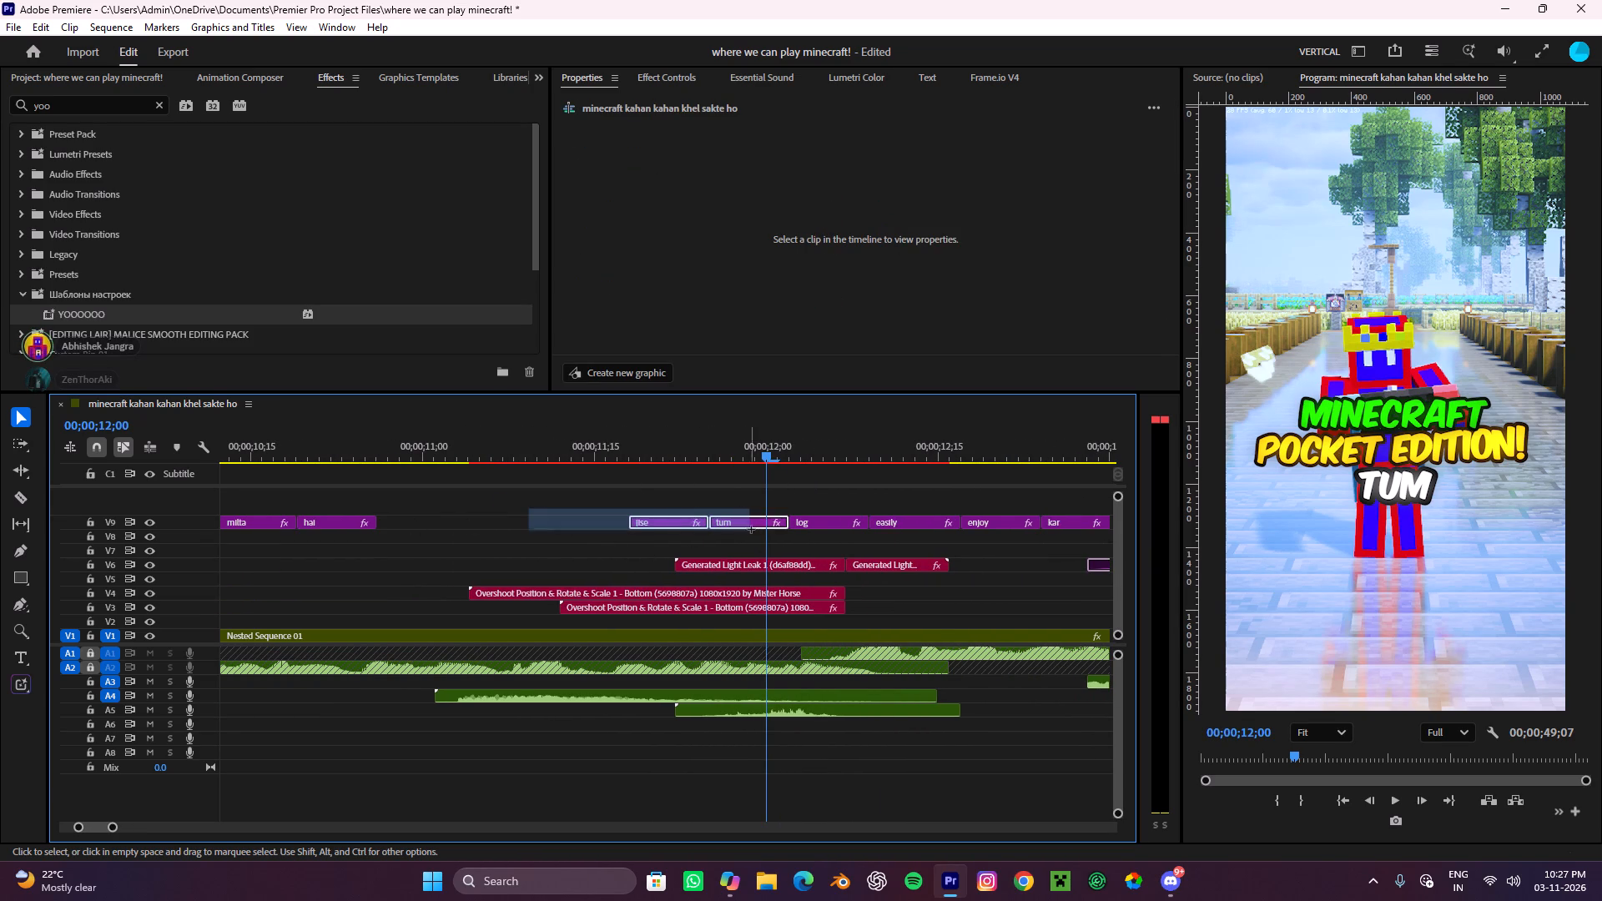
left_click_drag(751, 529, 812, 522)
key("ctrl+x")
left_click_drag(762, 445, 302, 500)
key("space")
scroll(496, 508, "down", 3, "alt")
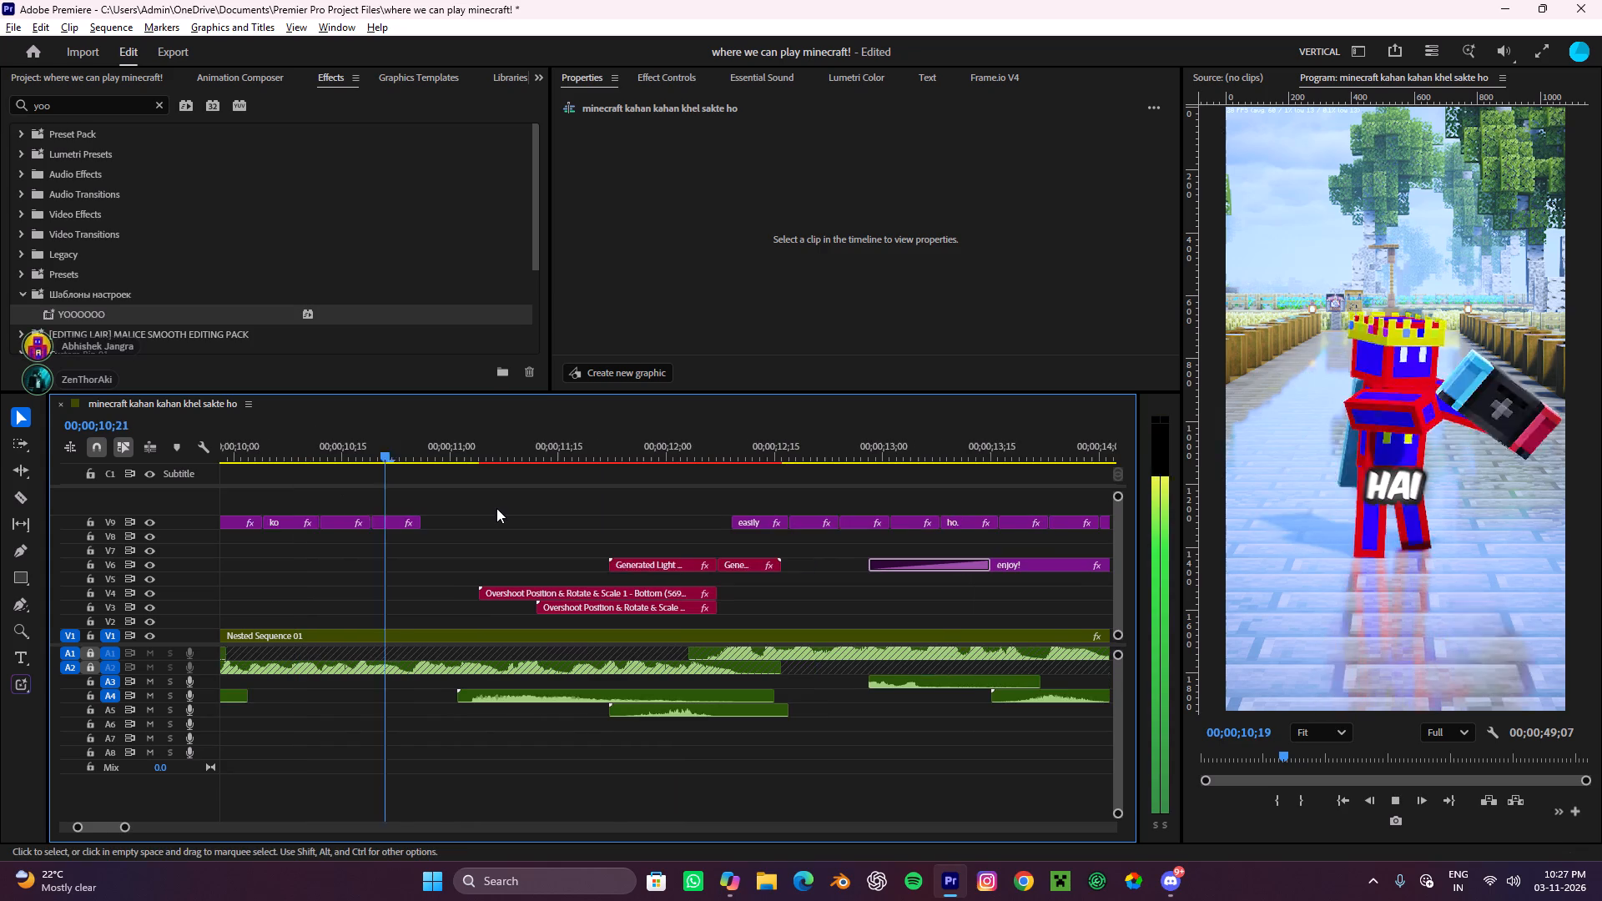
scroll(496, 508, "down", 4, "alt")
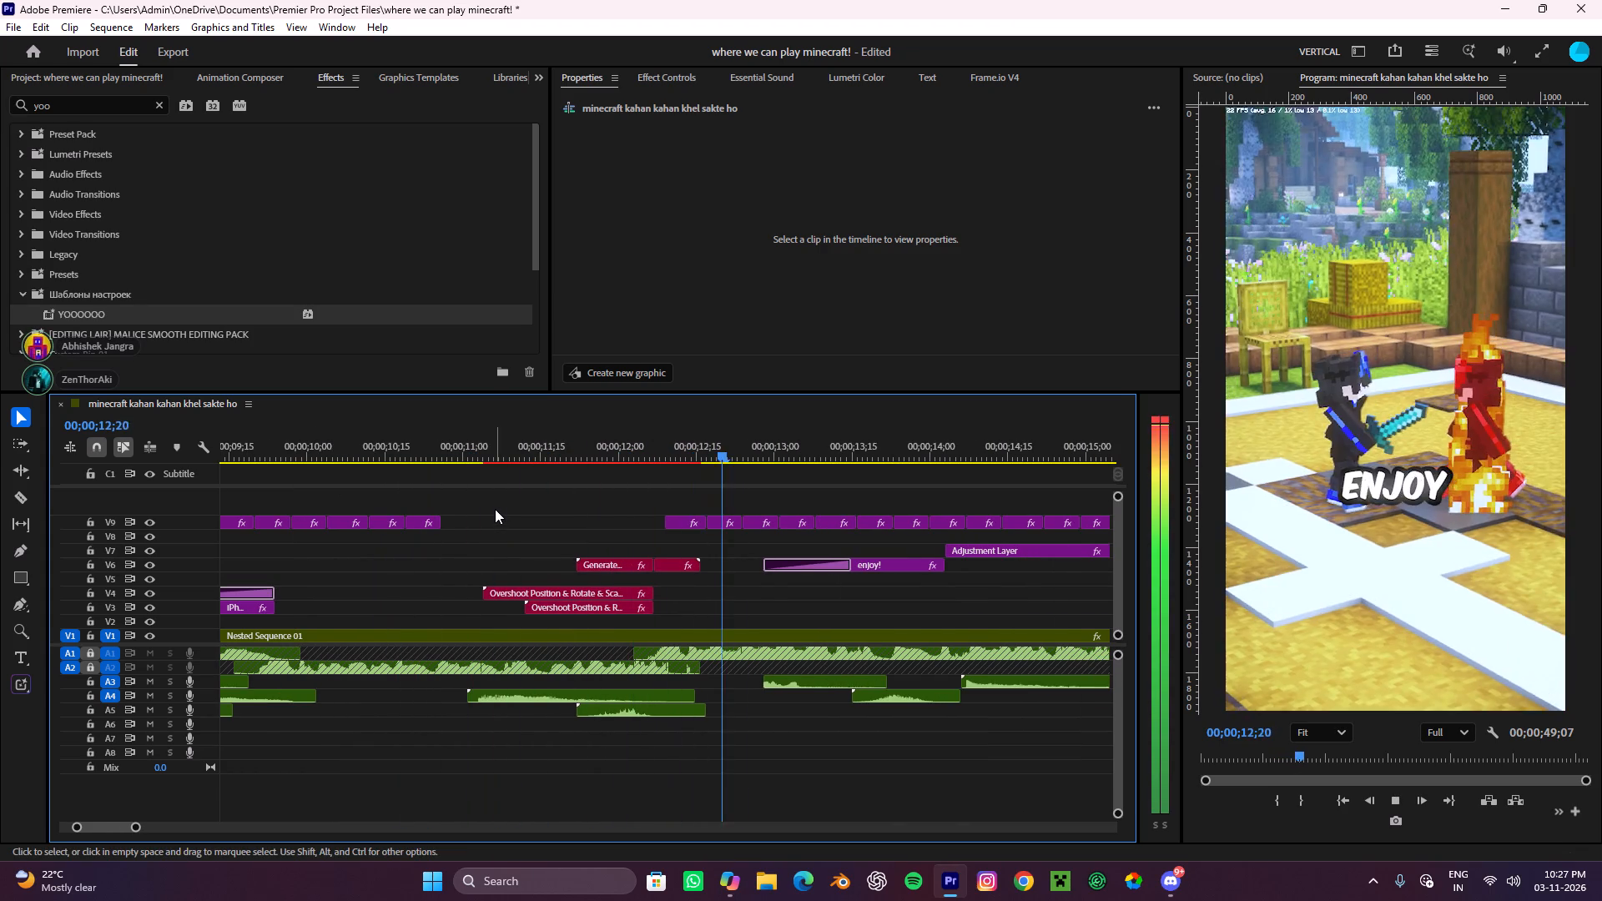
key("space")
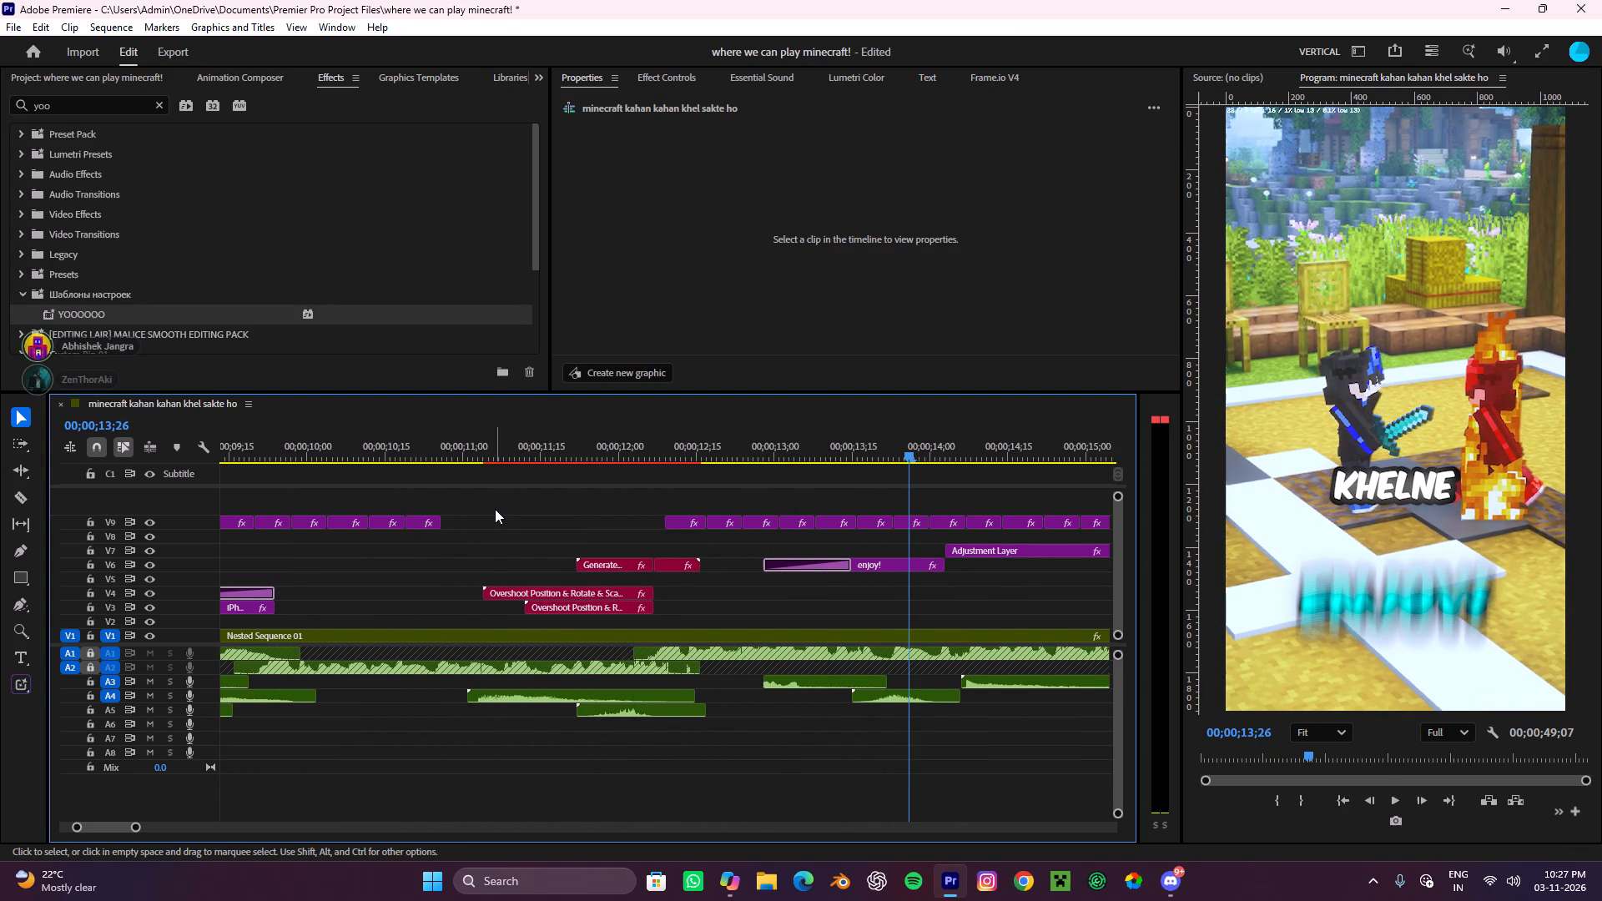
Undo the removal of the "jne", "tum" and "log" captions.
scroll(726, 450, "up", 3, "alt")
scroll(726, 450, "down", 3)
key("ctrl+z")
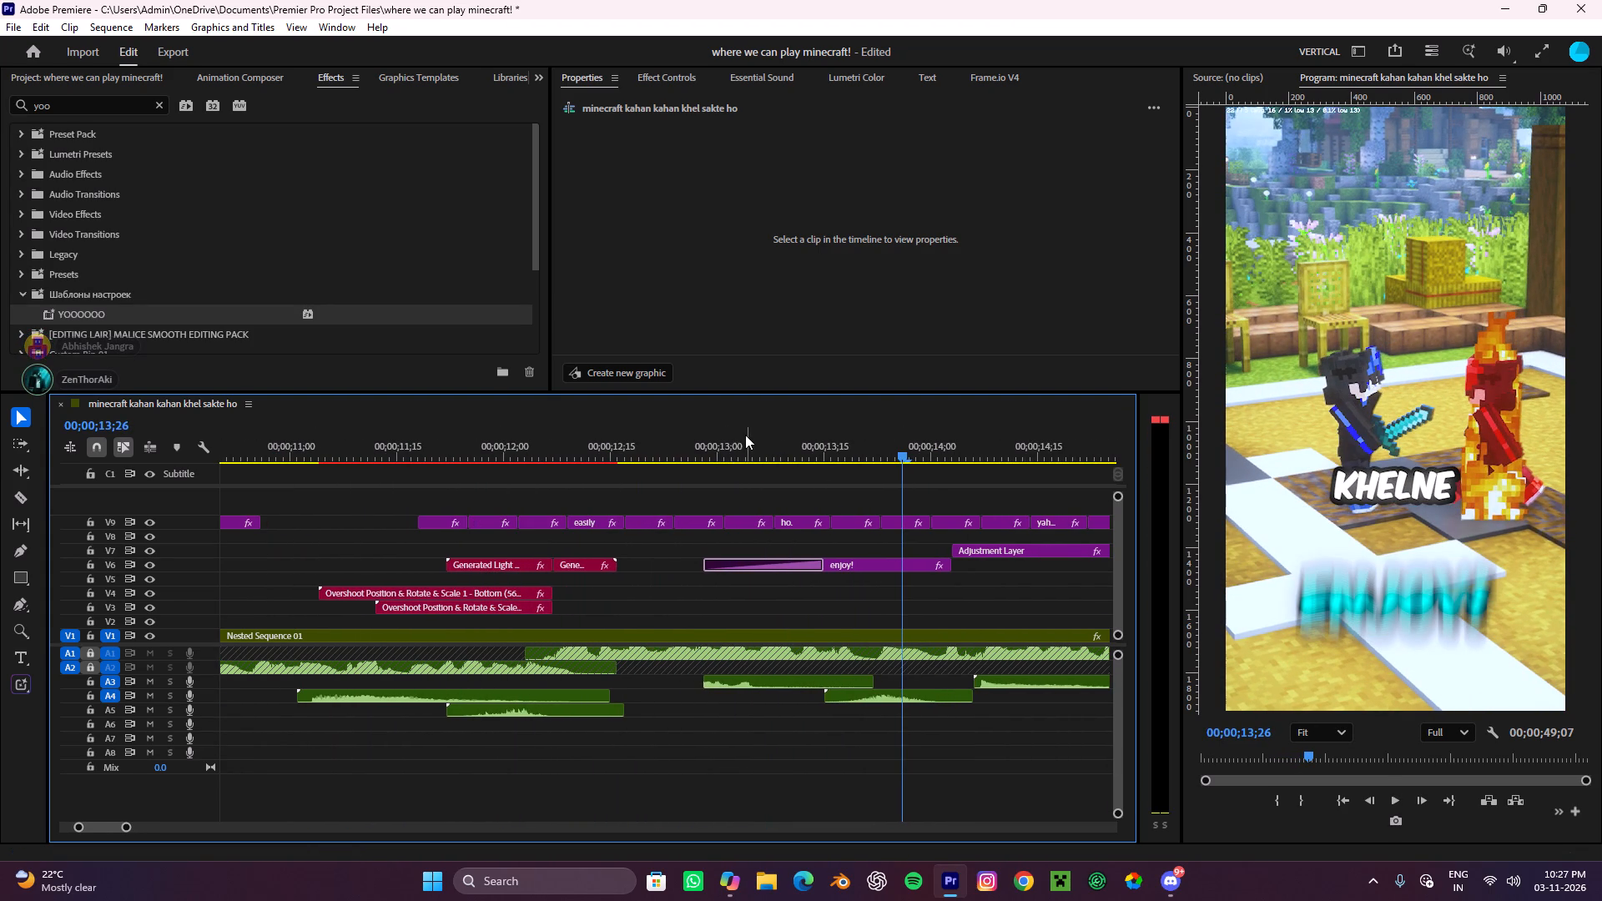
Remove the "enjoy", "kar", "sakte" and "ho." captions from V9 and preview from about 00;00;11;04 to 00;00;17;04.
scroll(587, 526, "up", 4, "alt")
scroll(587, 526, "down", 4)
scroll(698, 503, "down", 5, "alt")
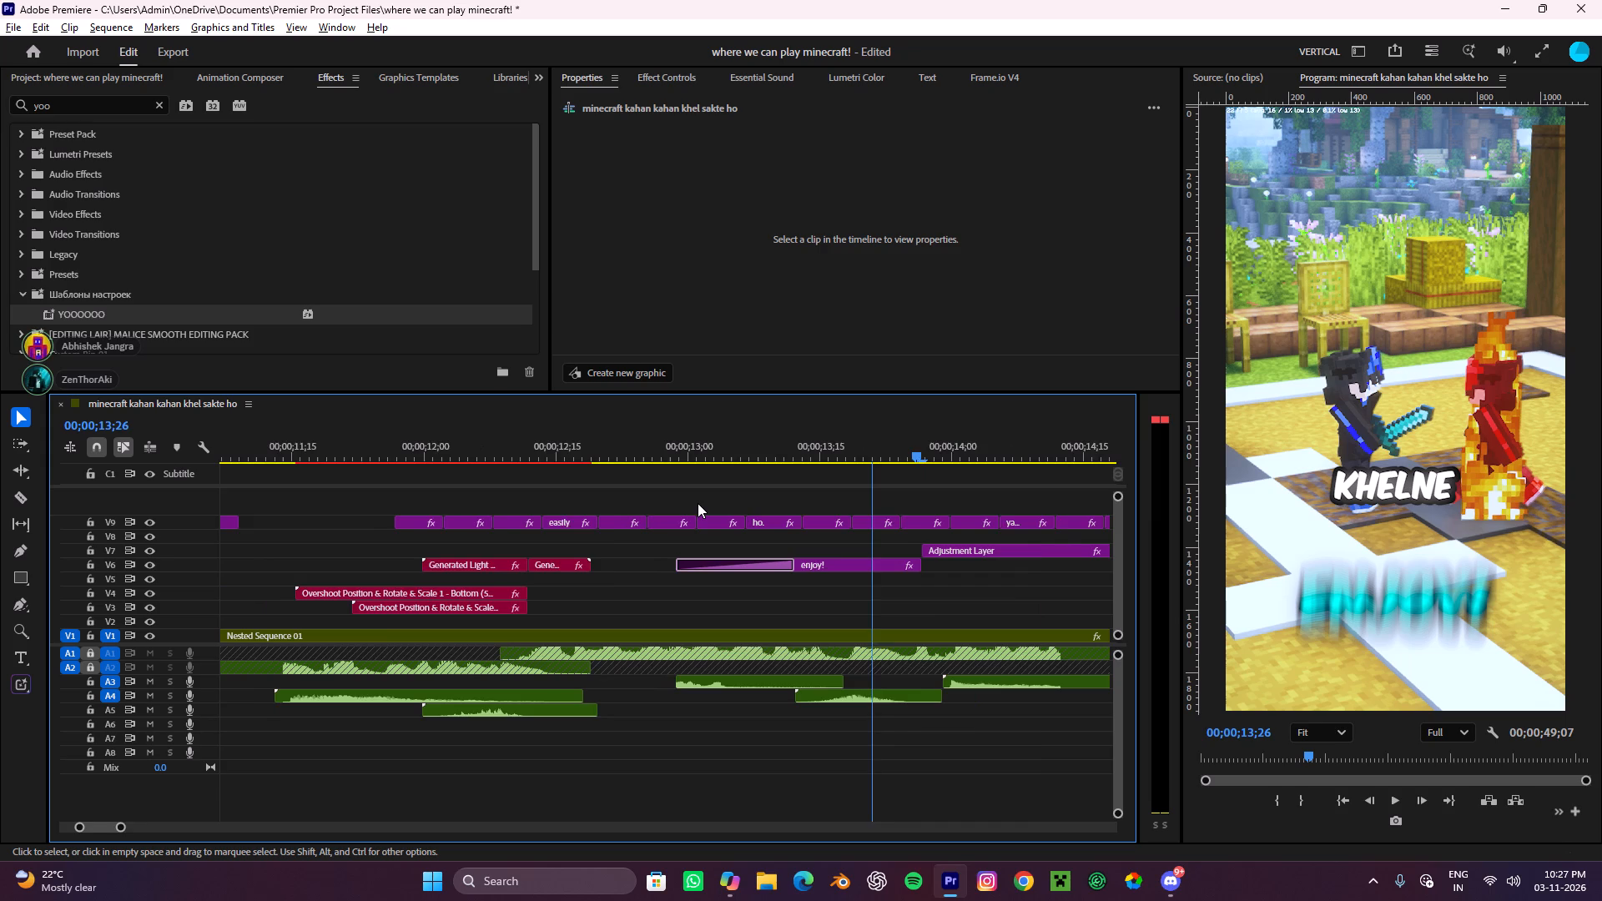
scroll(694, 504, "up", 5, "alt")
left_click_drag(593, 548, 571, 498, "ctrl")
left_click_drag(578, 559, 573, 517)
key("ctrl+x")
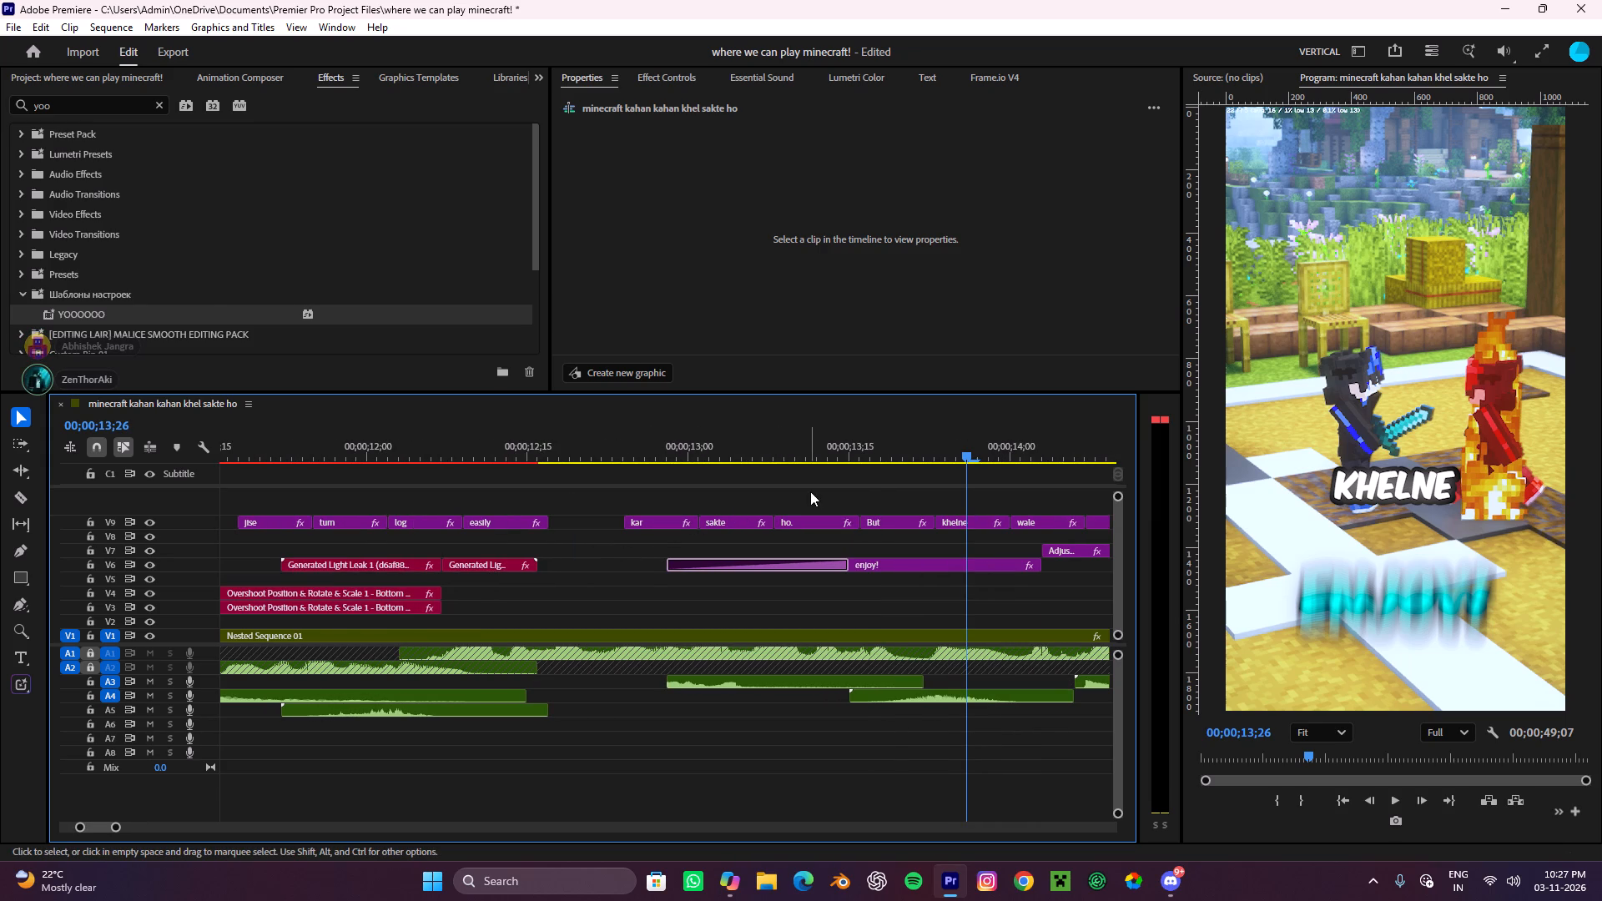
left_click_drag(827, 494, 586, 524)
key("ctrl+x")
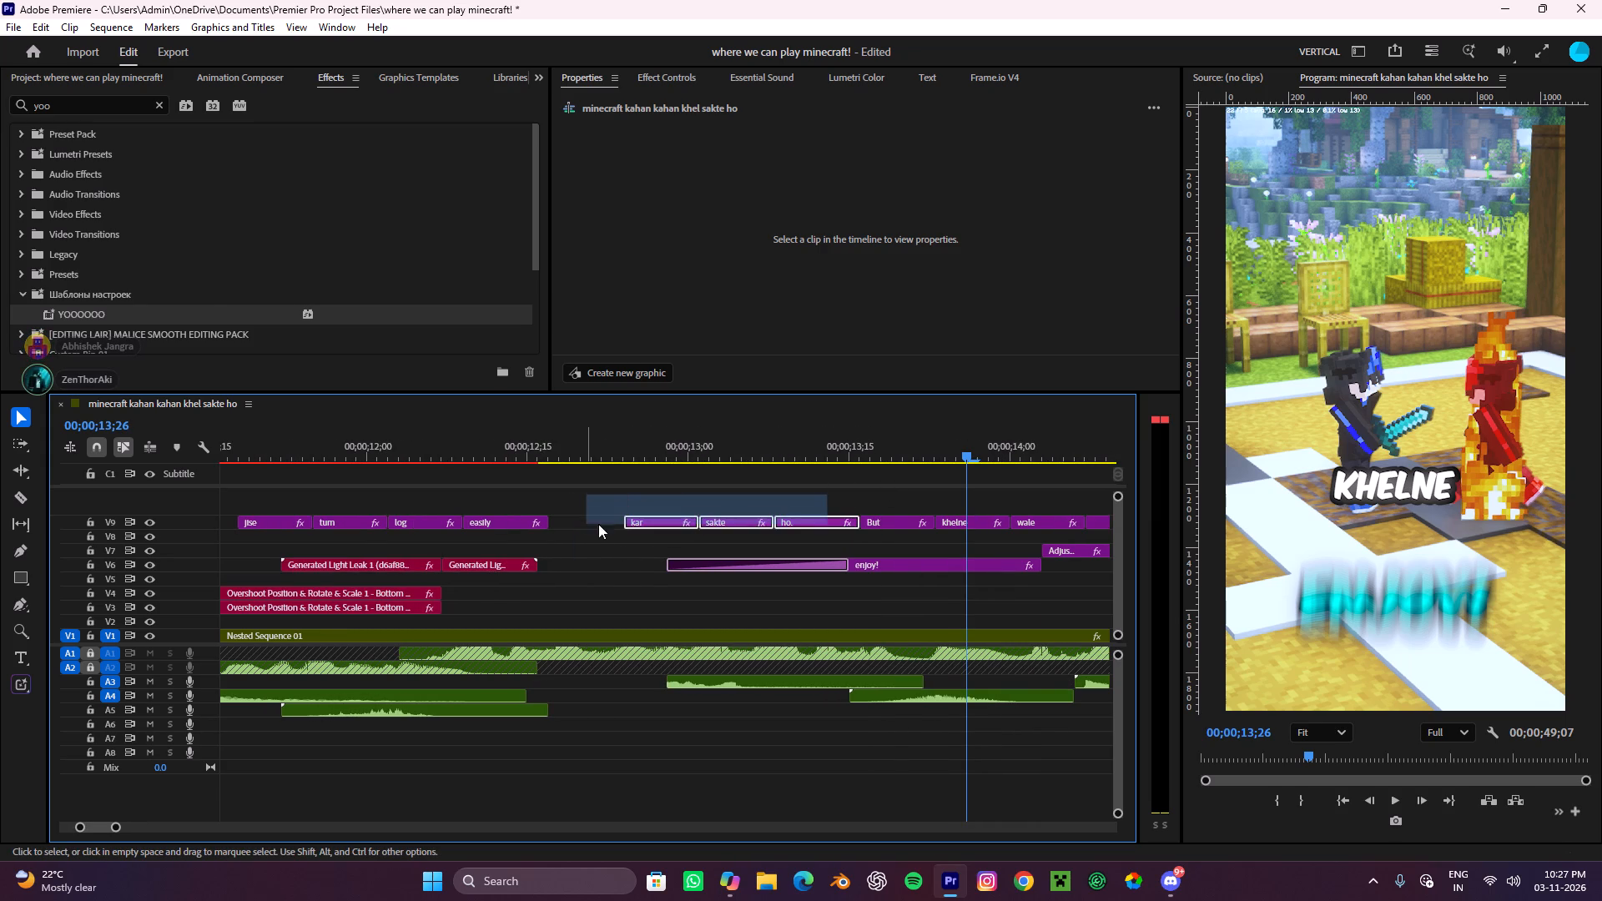
scroll(682, 524, "down", 9, "alt")
left_click_drag(674, 501, 612, 521)
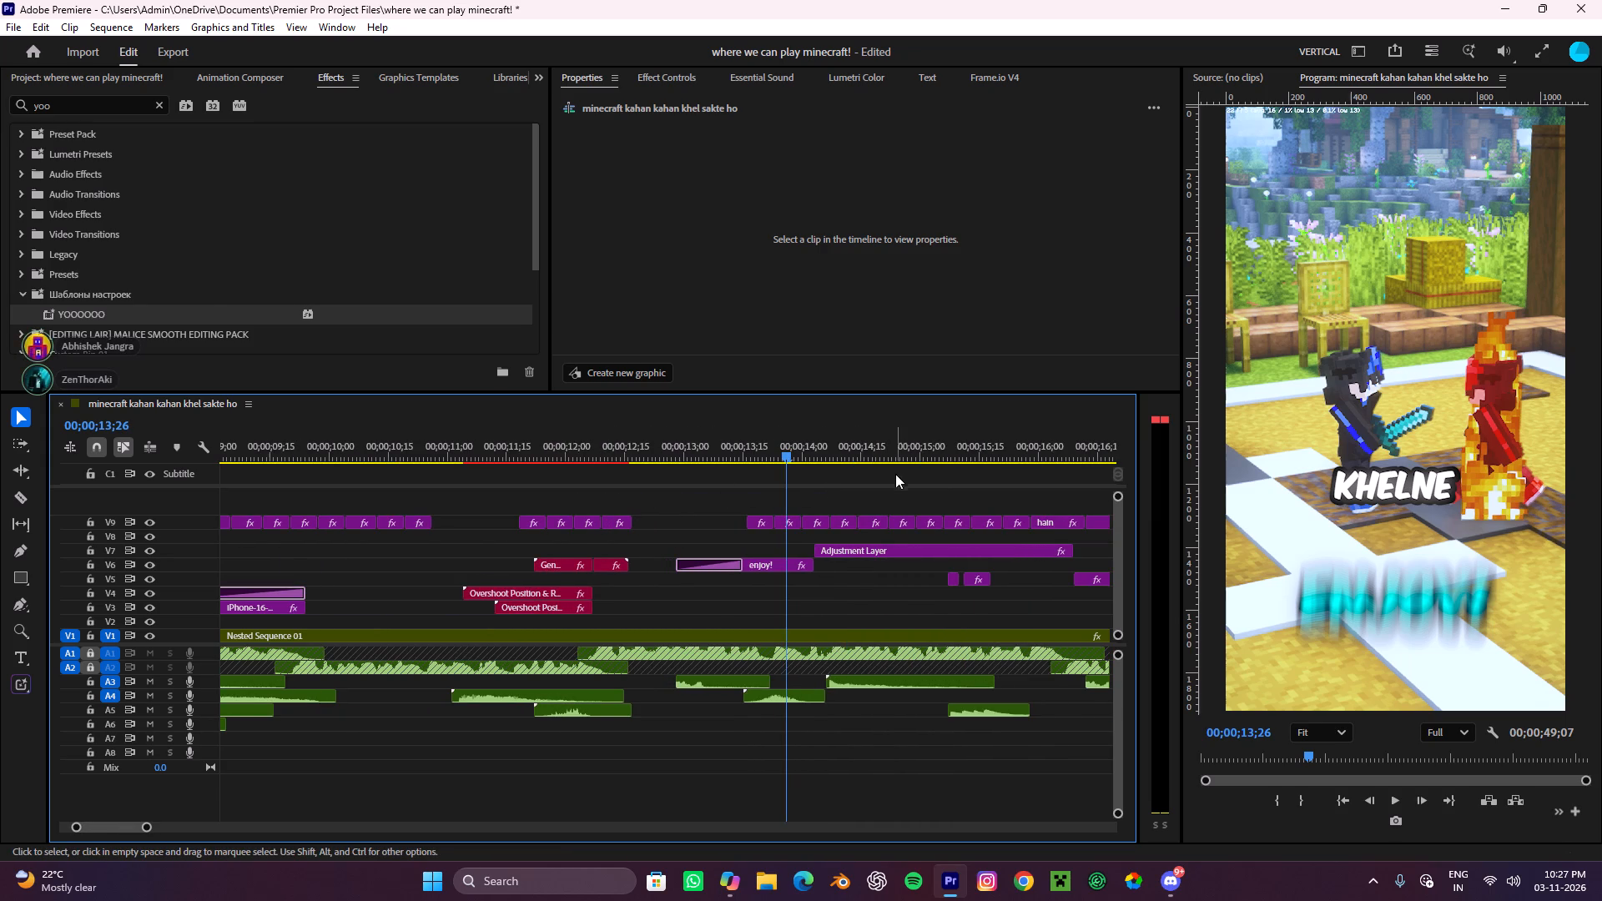
left_click_drag(817, 443, 465, 538)
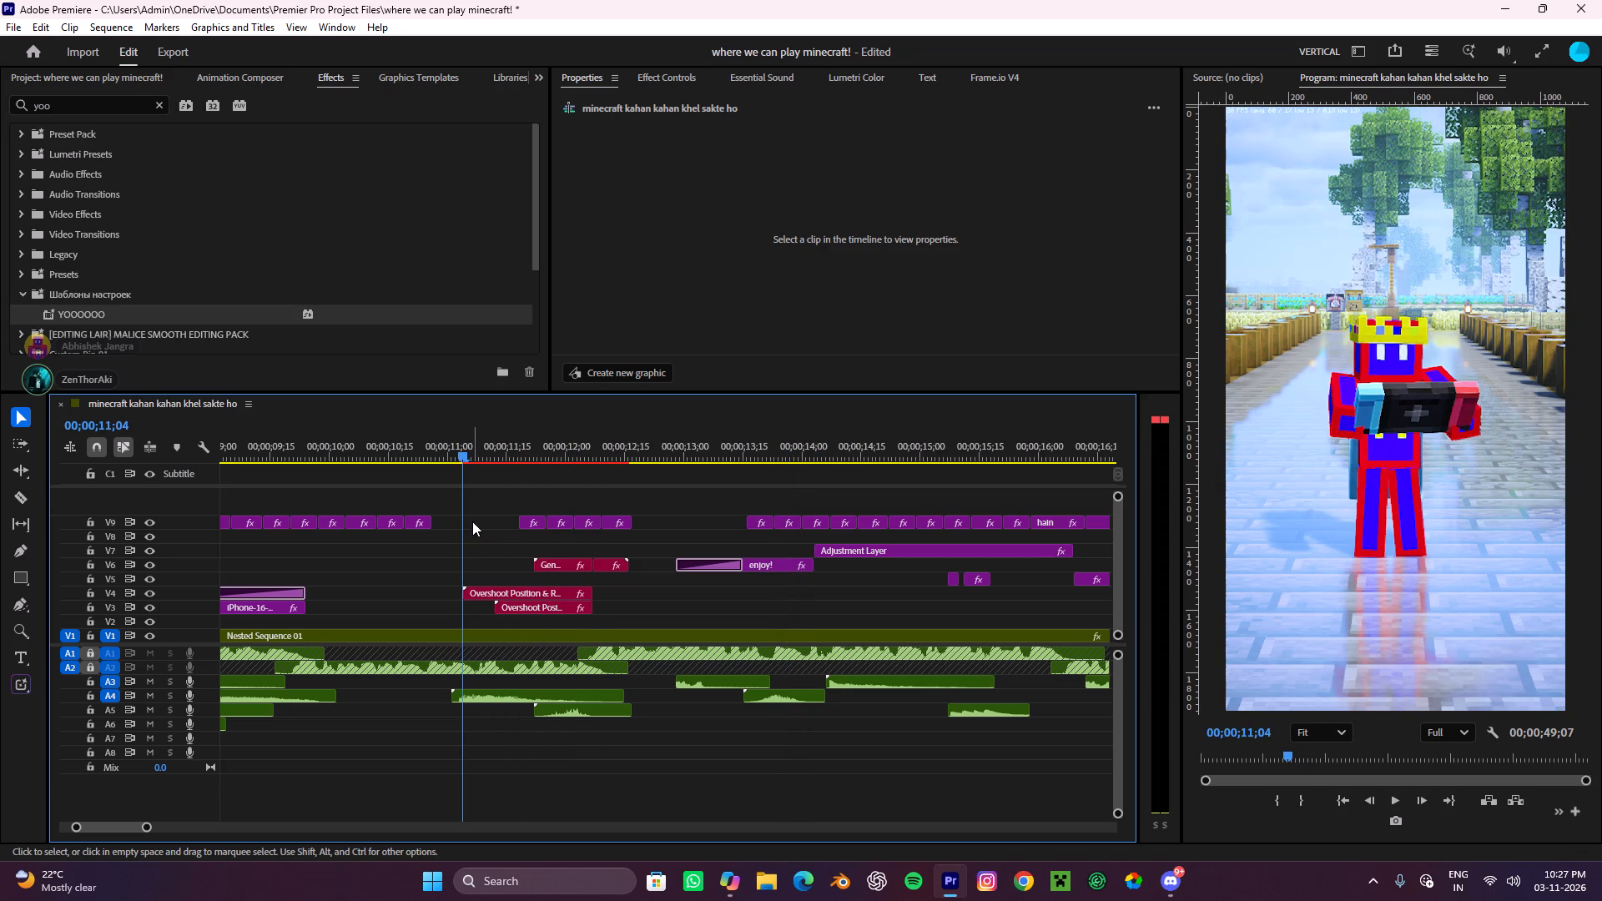
key("space")
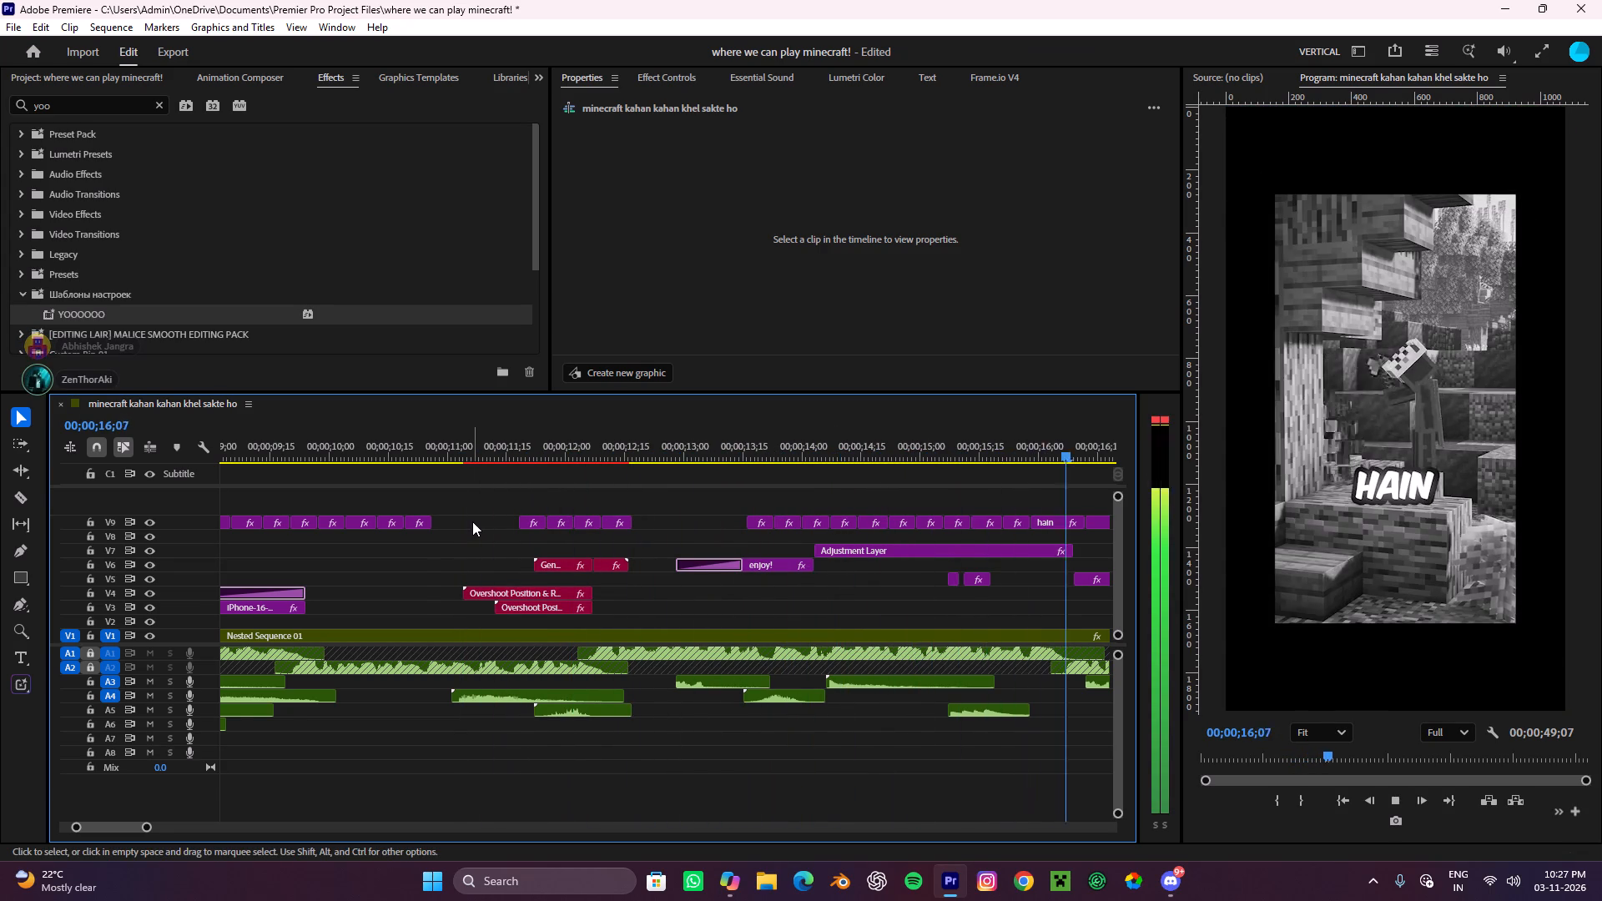
key("space")
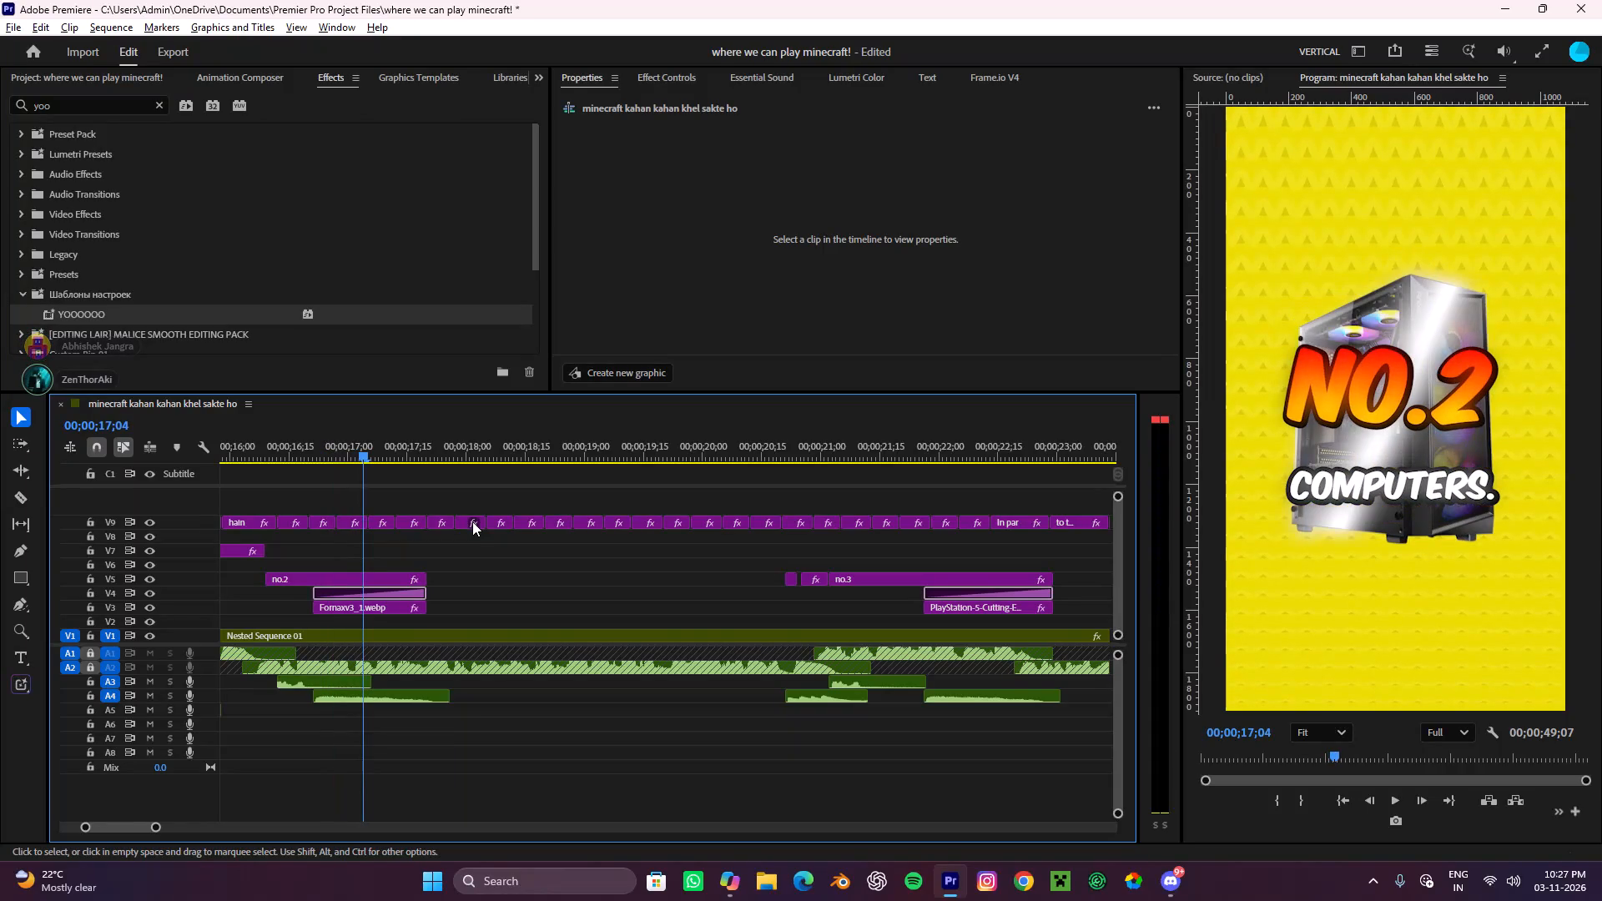
Remove the "no.2", "hamare" and "computers." captions from V9 and preview from before the NO.2 title to about 00;00;22;00.
scroll(436, 557, "up", 20, "alt")
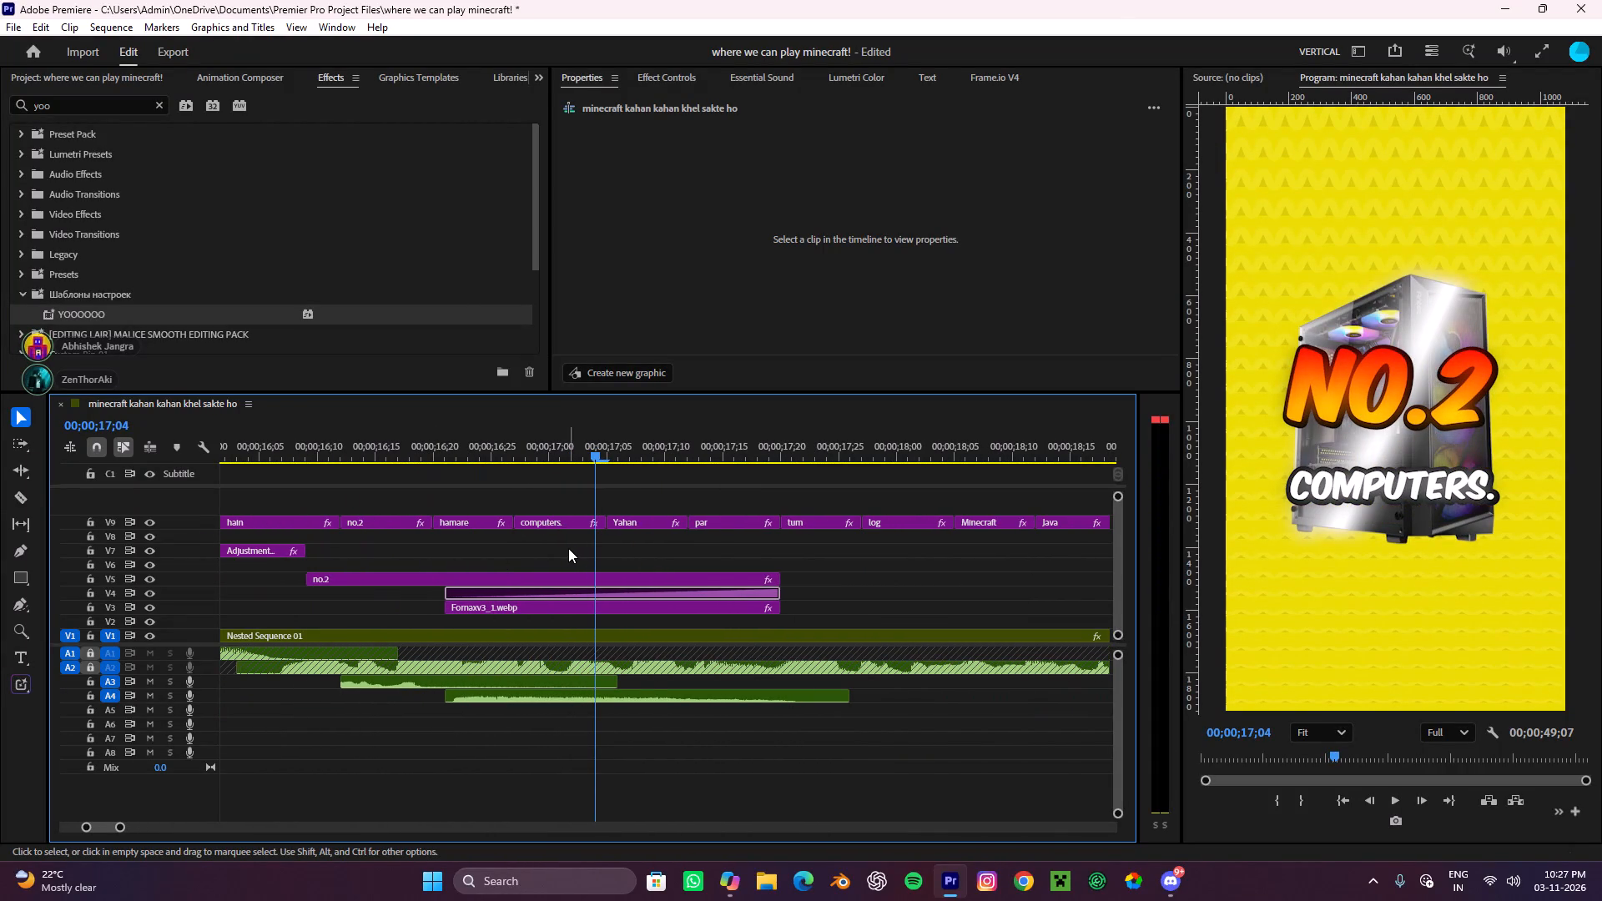
left_click_drag(392, 495, 627, 492)
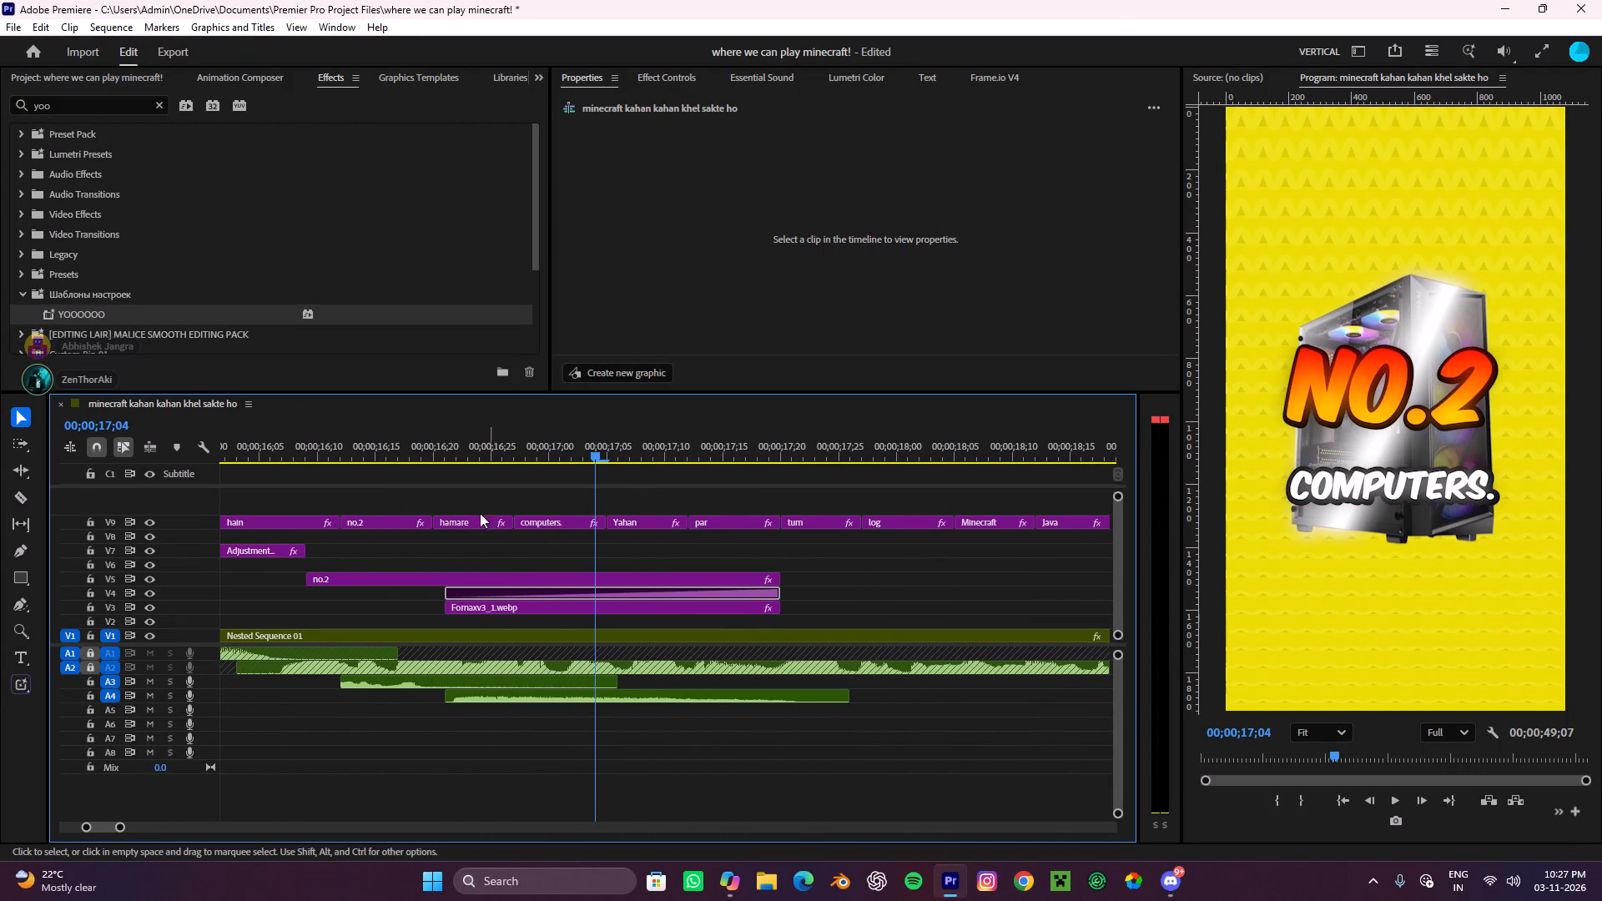
left_click_drag(408, 498, 575, 540)
key("ctrl+x")
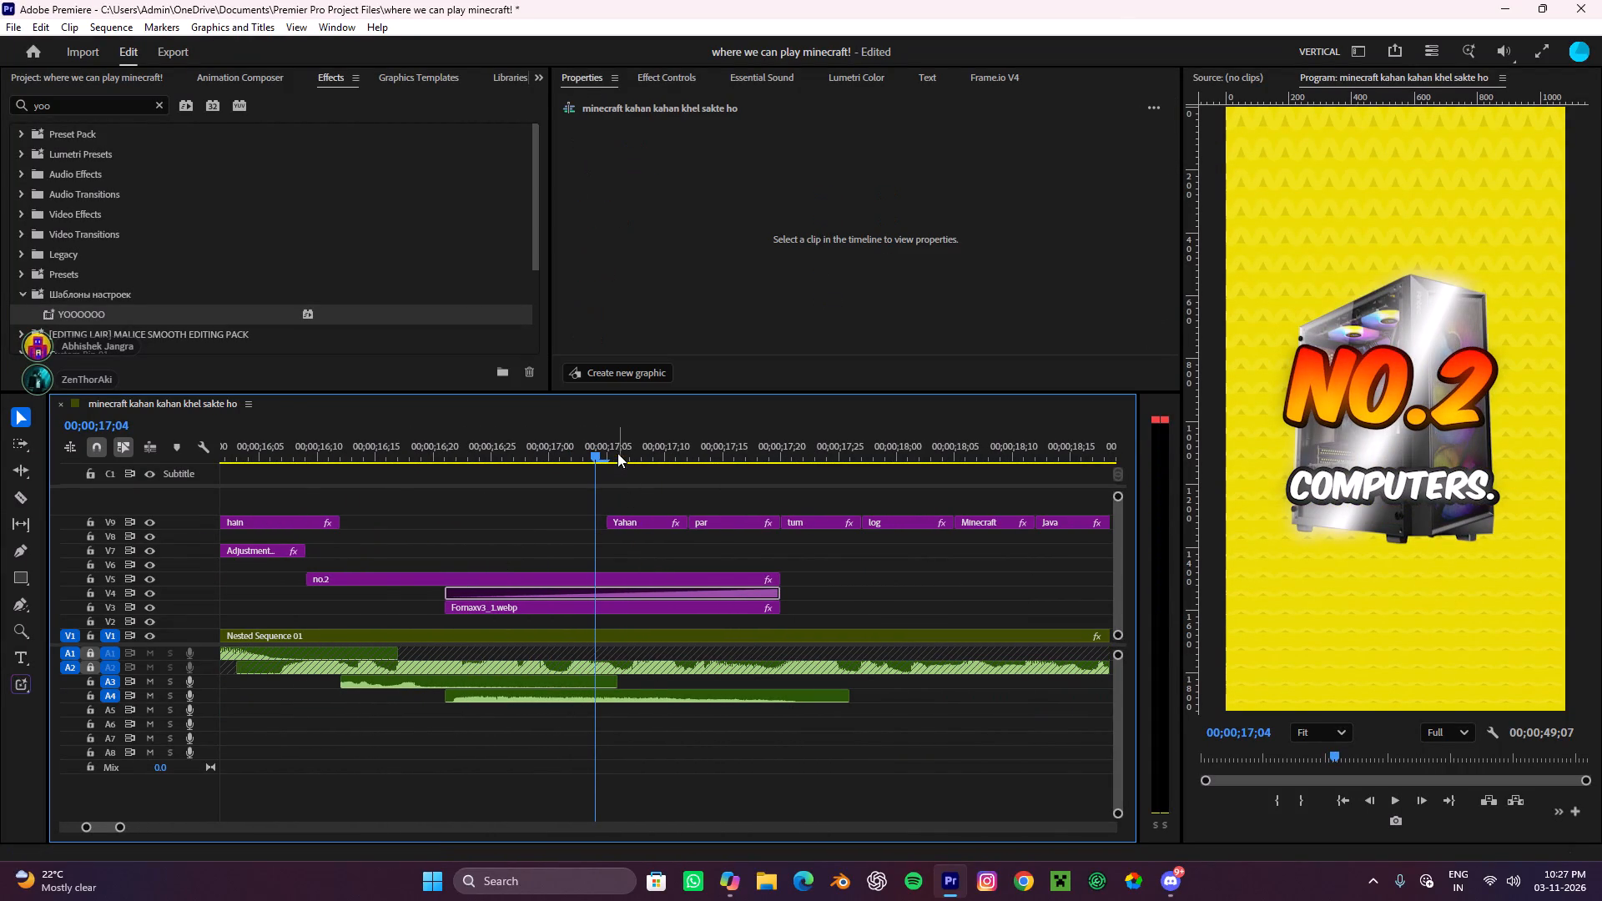
left_click_drag(610, 441, 307, 523)
key("space")
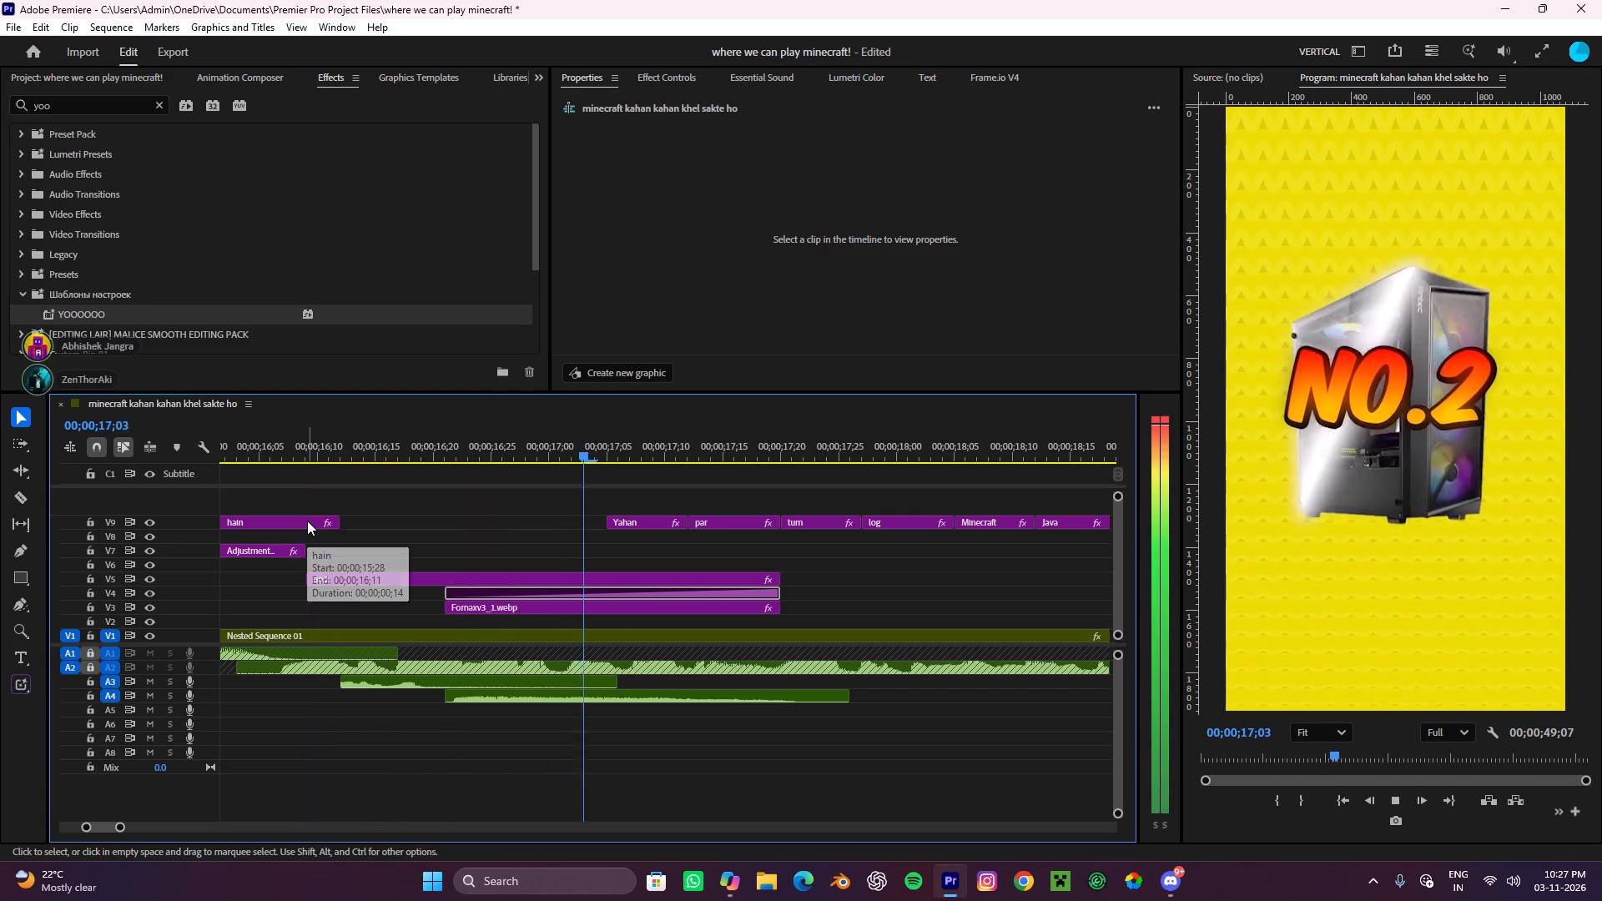
key("space")
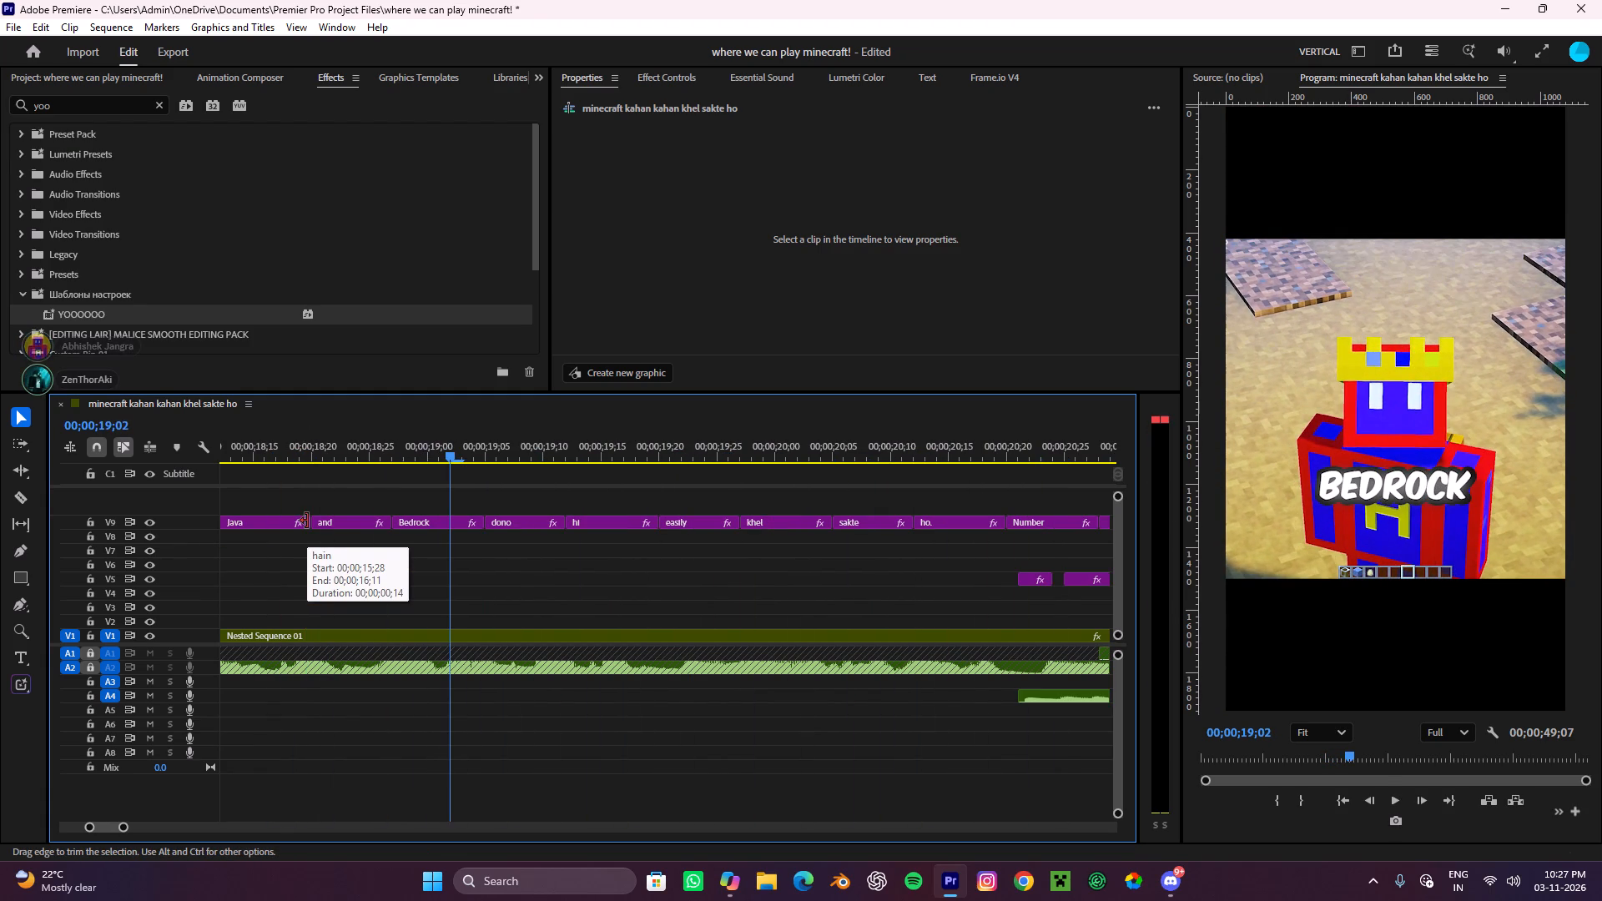
key("space")
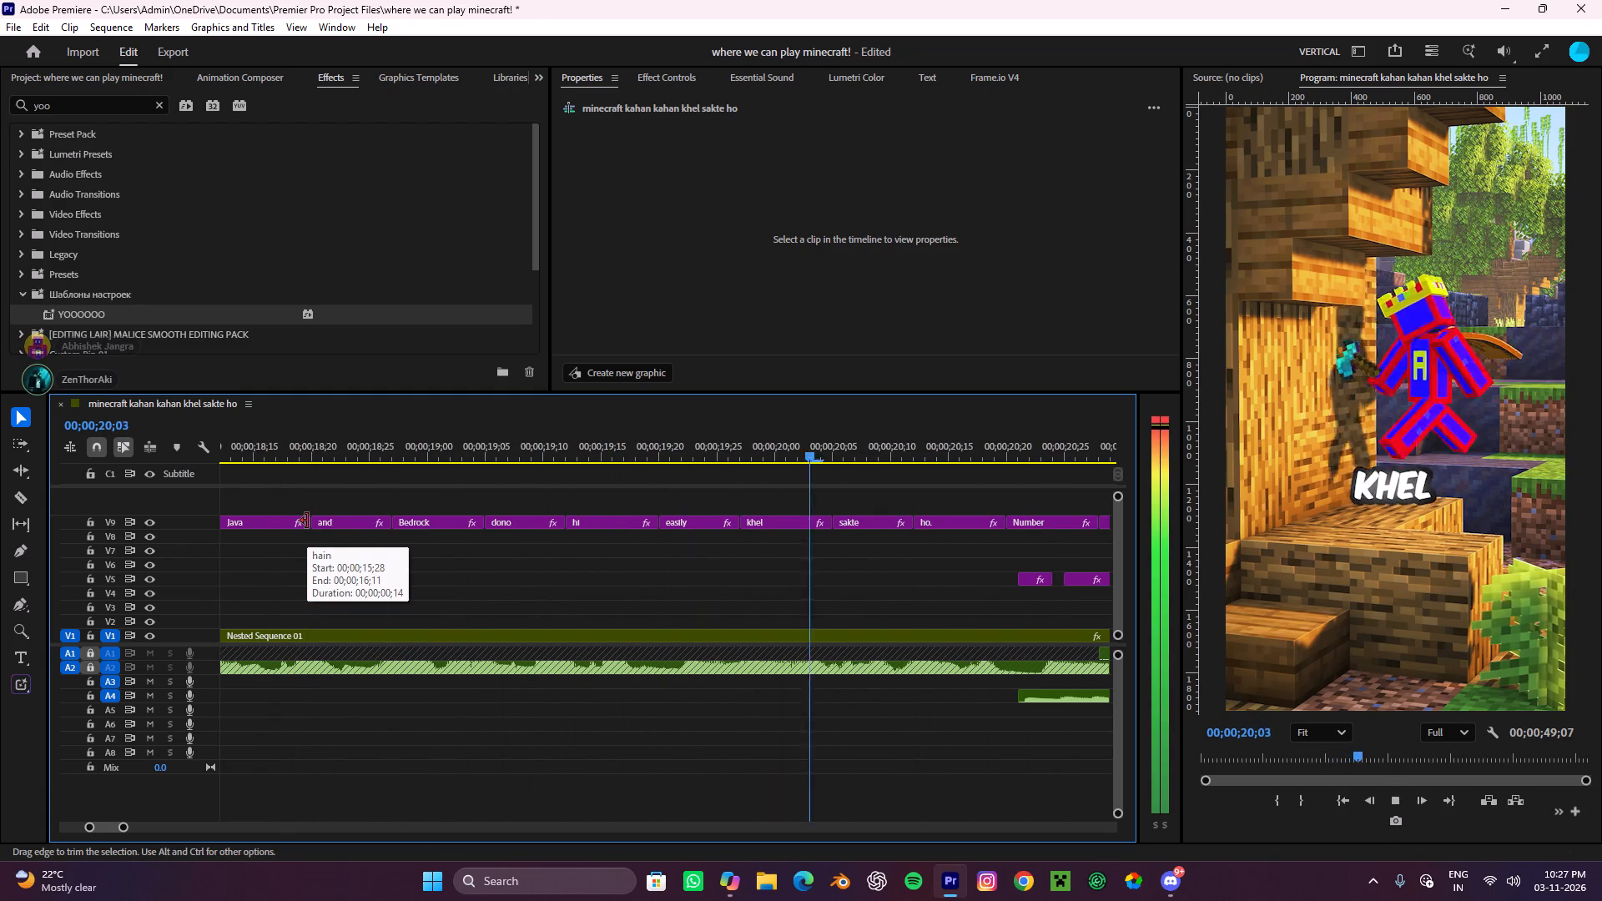
key("space")
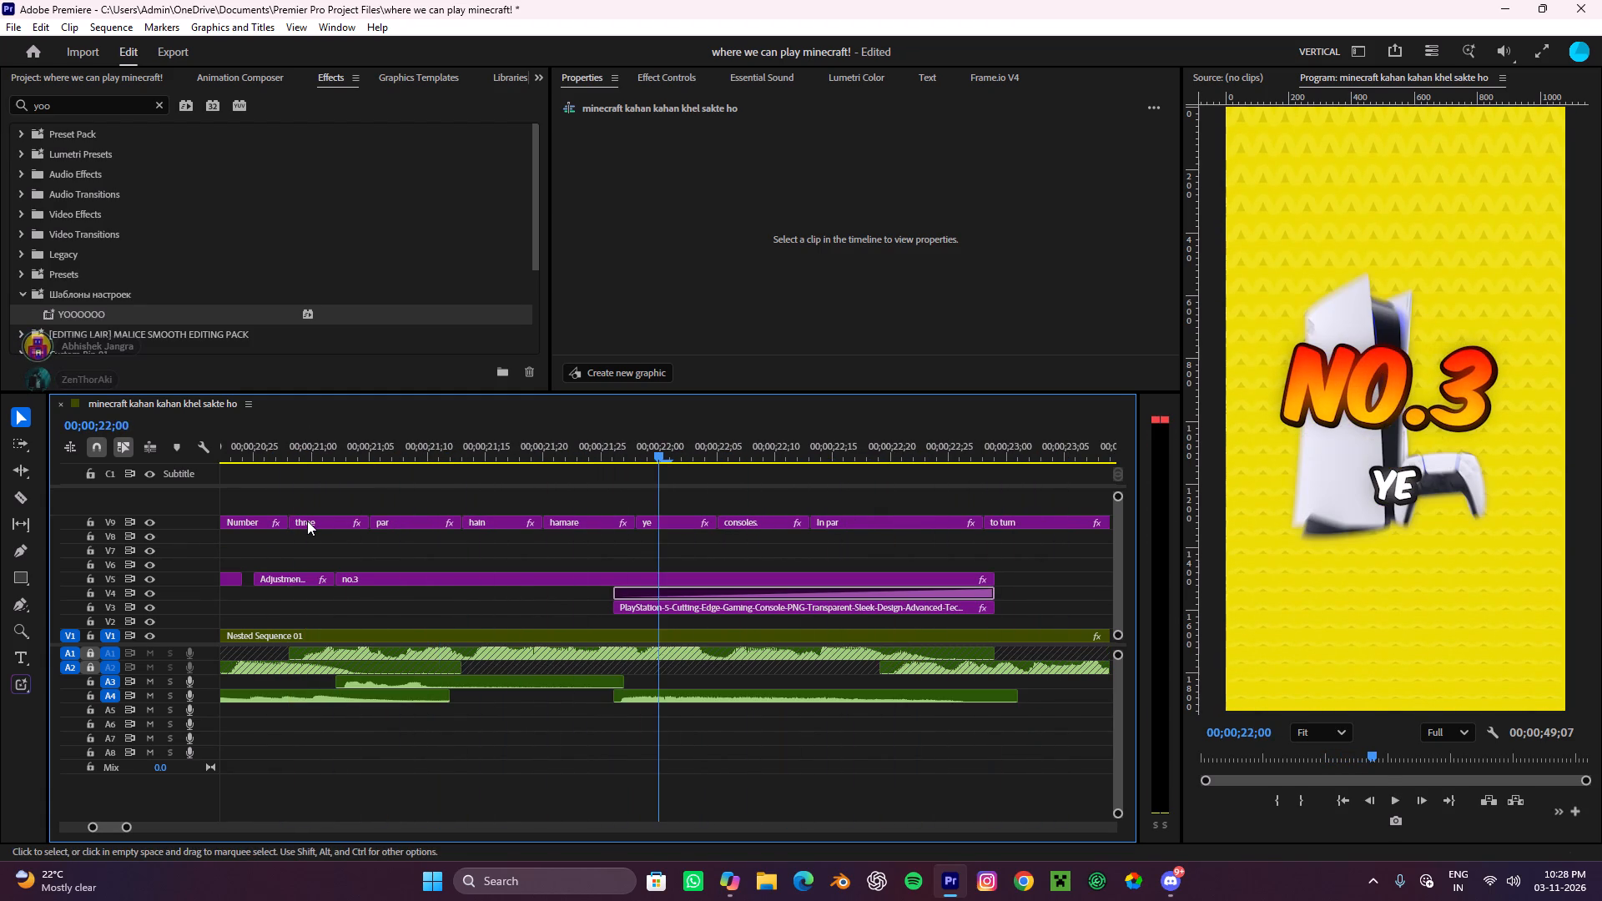
Remove the "Number" and "three" captions from V9 and preview the start of the NO.3 title up to about 00;00;21;22.
scroll(556, 553, "up", 10)
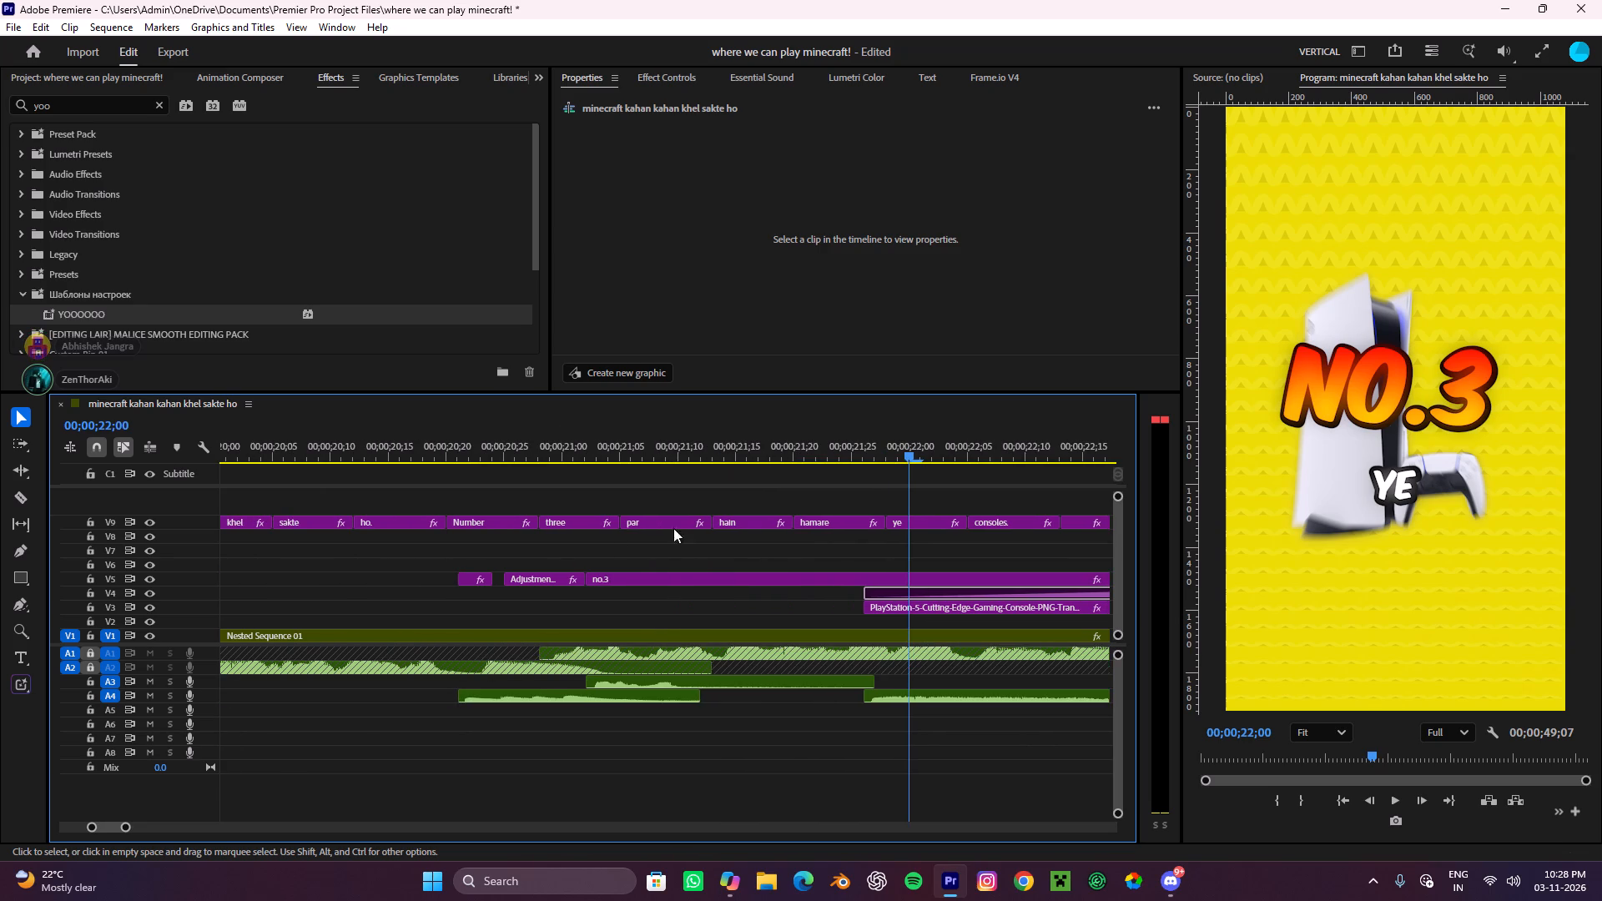
left_click_drag(588, 543, 498, 516)
key("ctrl+x")
scroll(542, 525, "down", 3, "alt")
left_click_drag(818, 445, 476, 483)
key("space")
scroll(592, 501, "down", 4)
key("space")
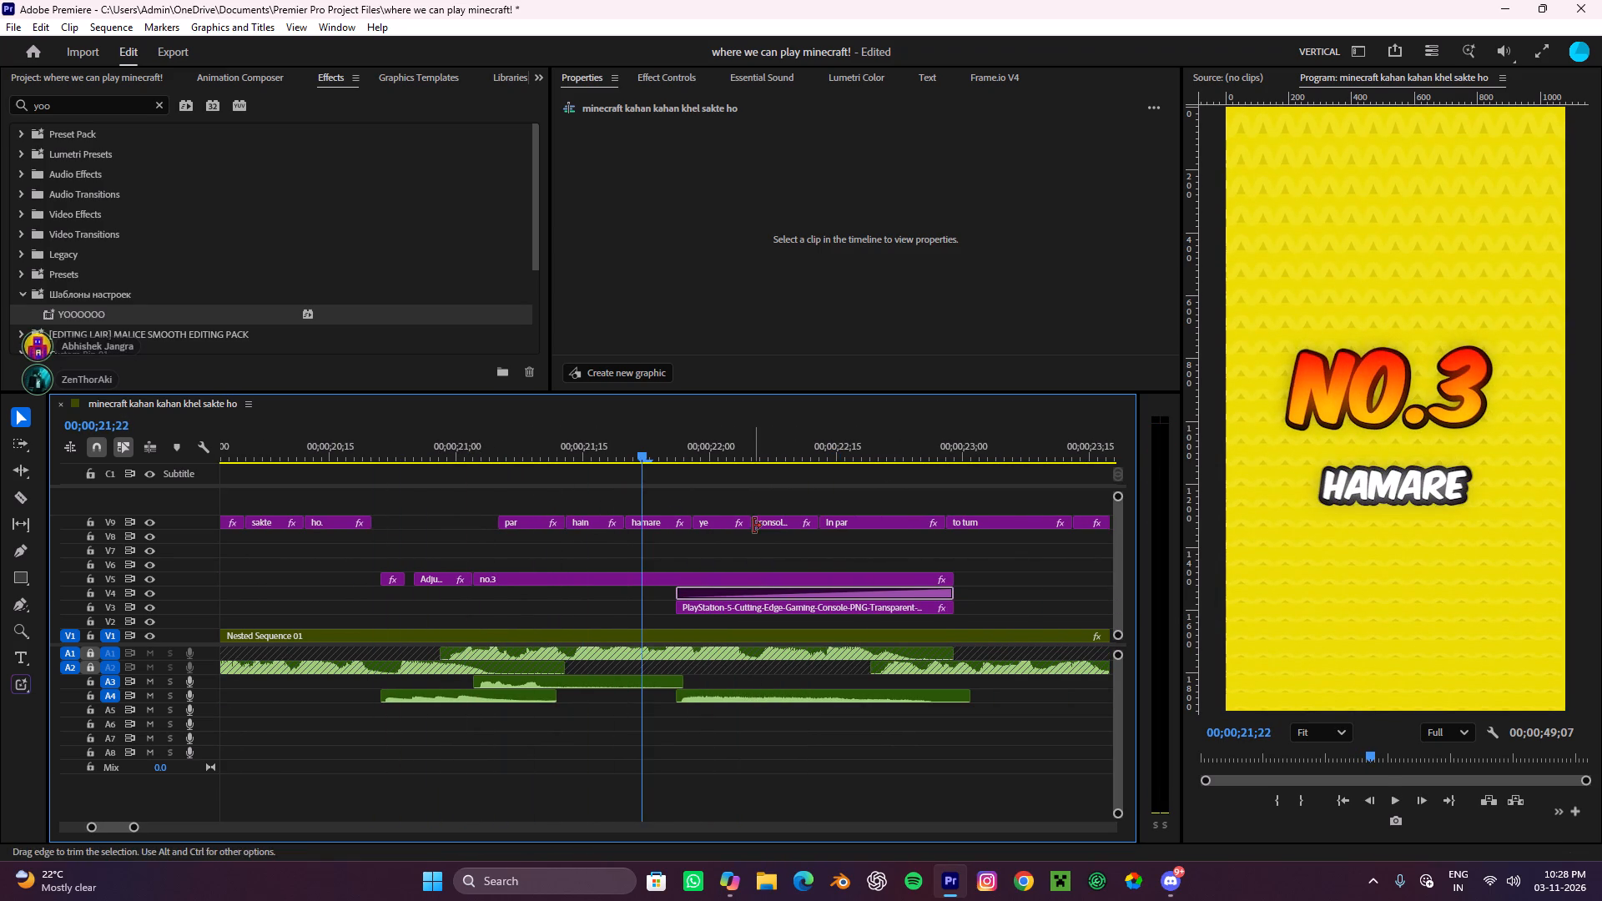
Remove the "par", "ham", "hamare", "ye" and "consoles." captions over the NO.3 title and preview from about 00;00;20;19 to 00;00;27;28.
left_click_drag(505, 487, 741, 493)
left_click_drag(480, 496, 637, 509)
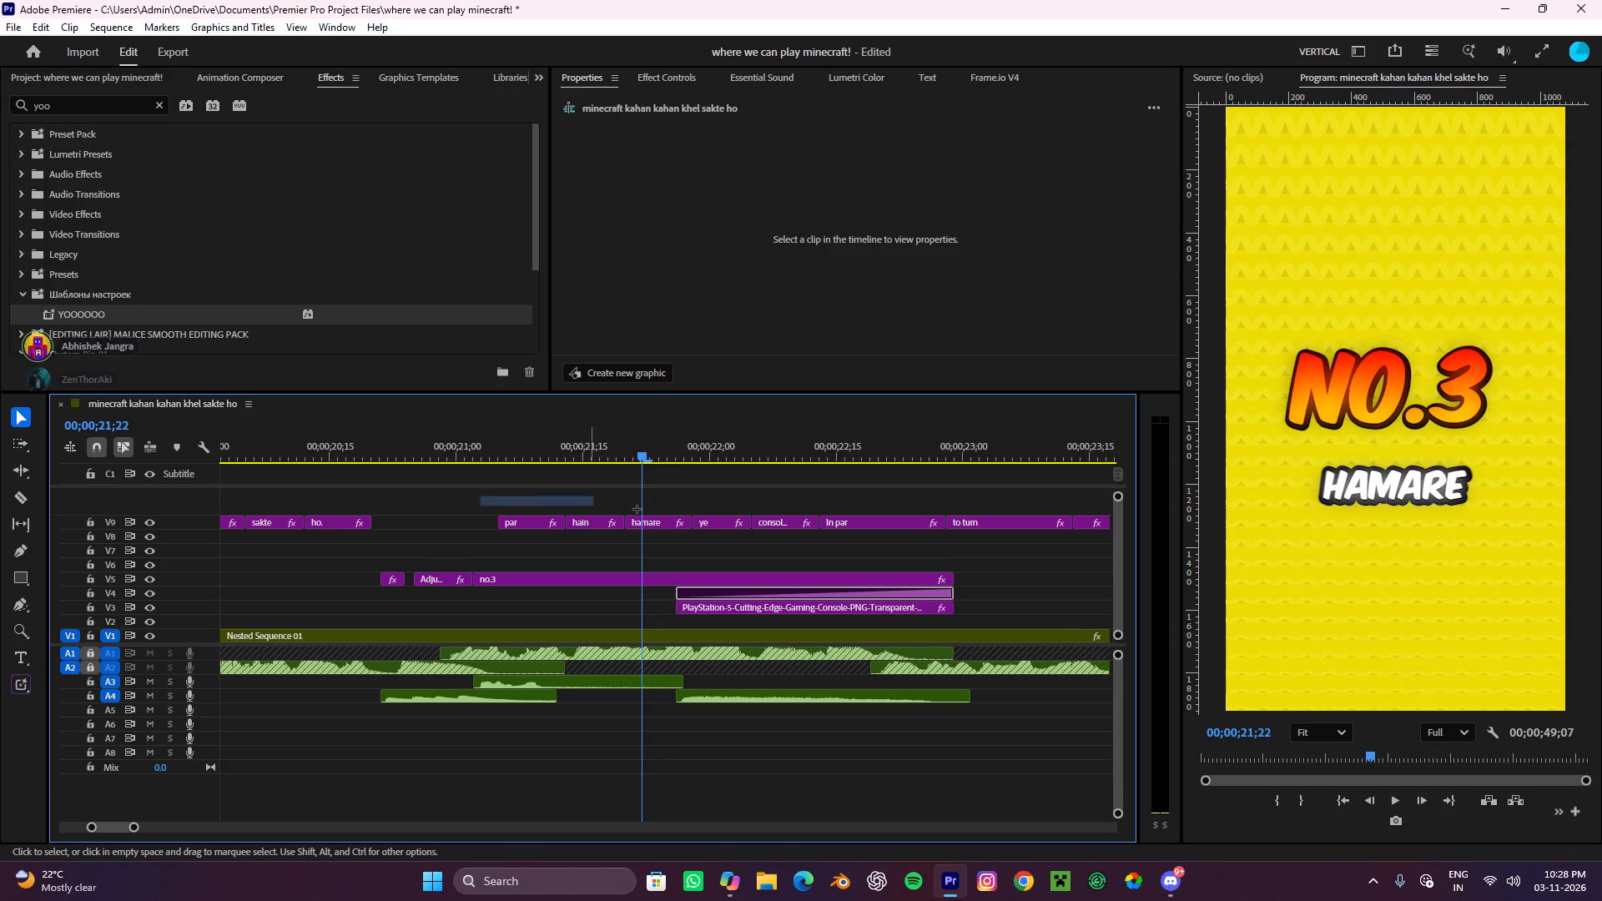
left_click_drag(637, 509, 782, 525)
key("ctrl+x")
left_click_drag(647, 456, 372, 493)
key("space")
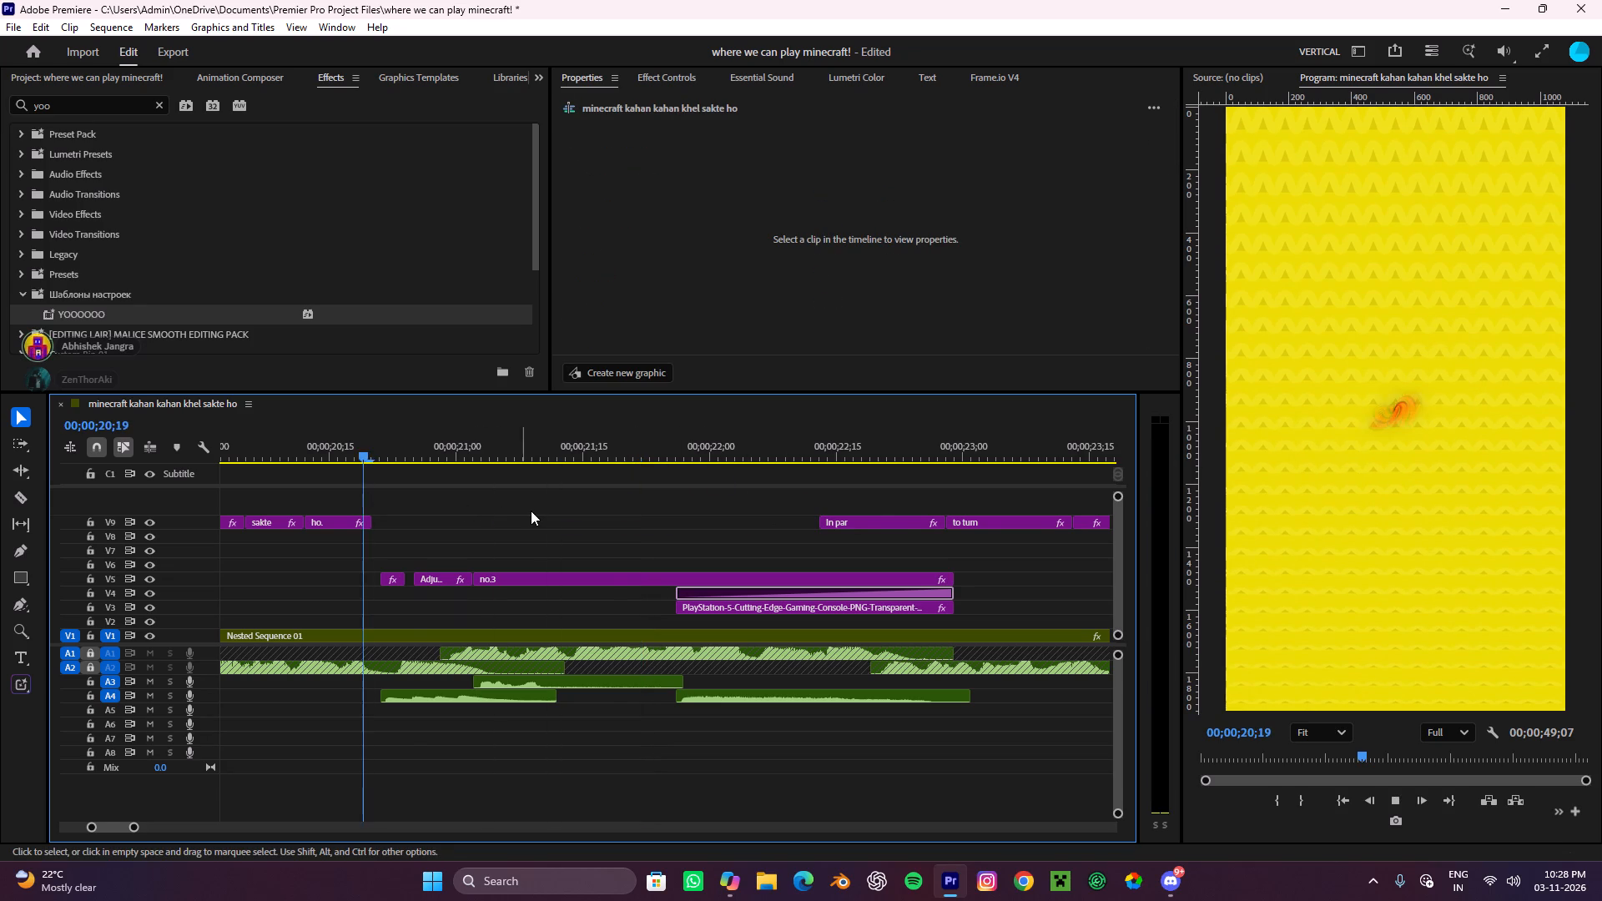
scroll(532, 511, "down", 7, "alt")
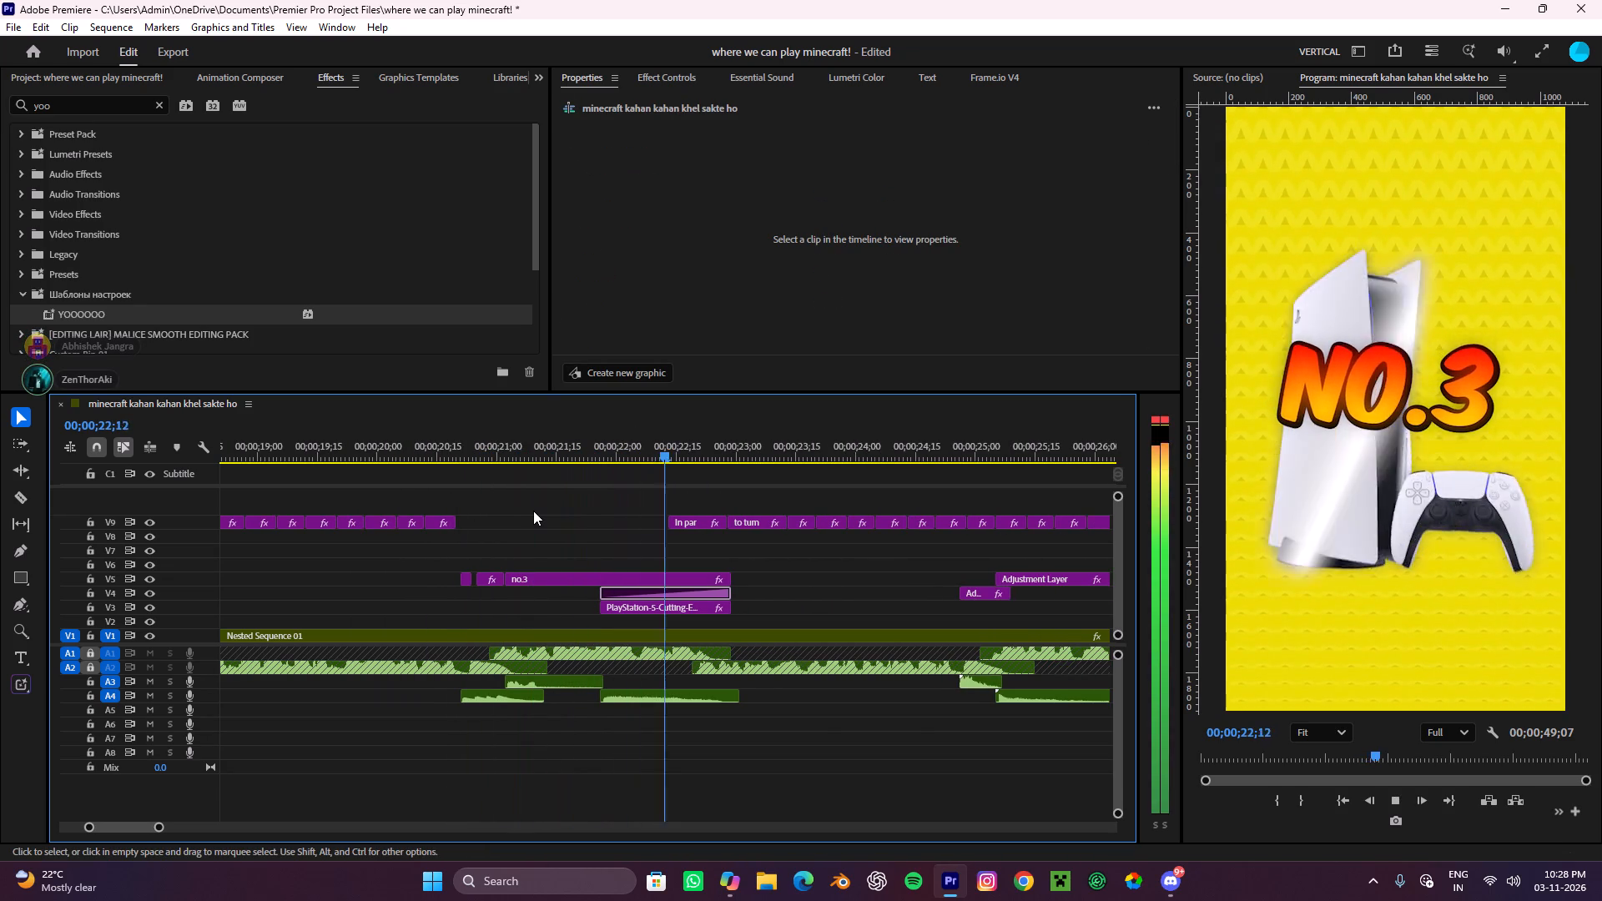
key("space")
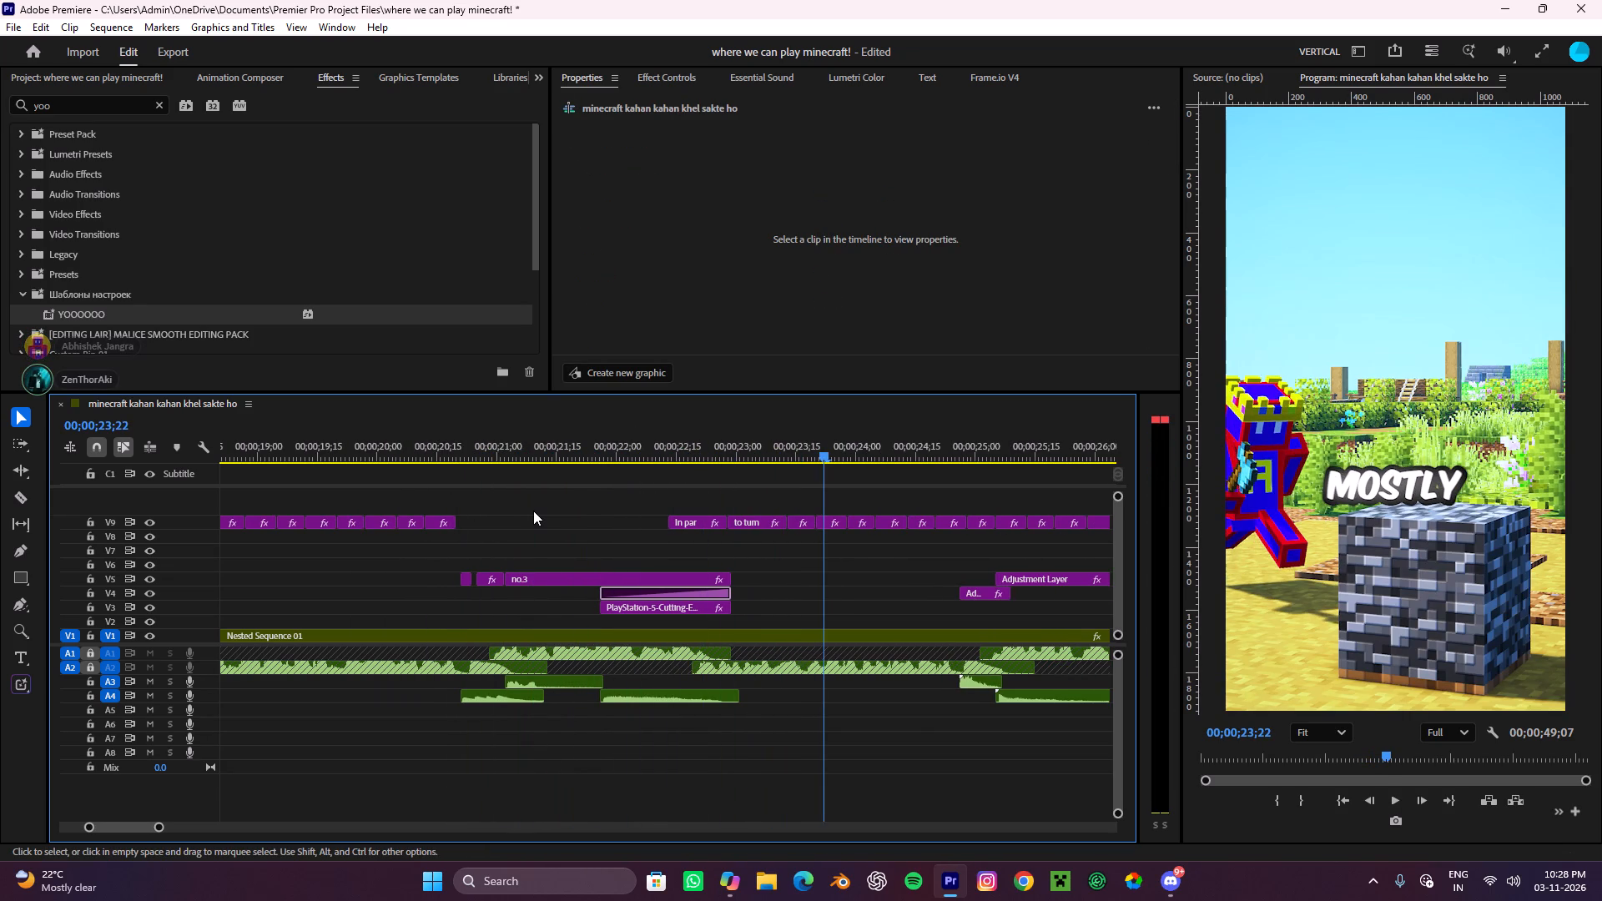
key("space")
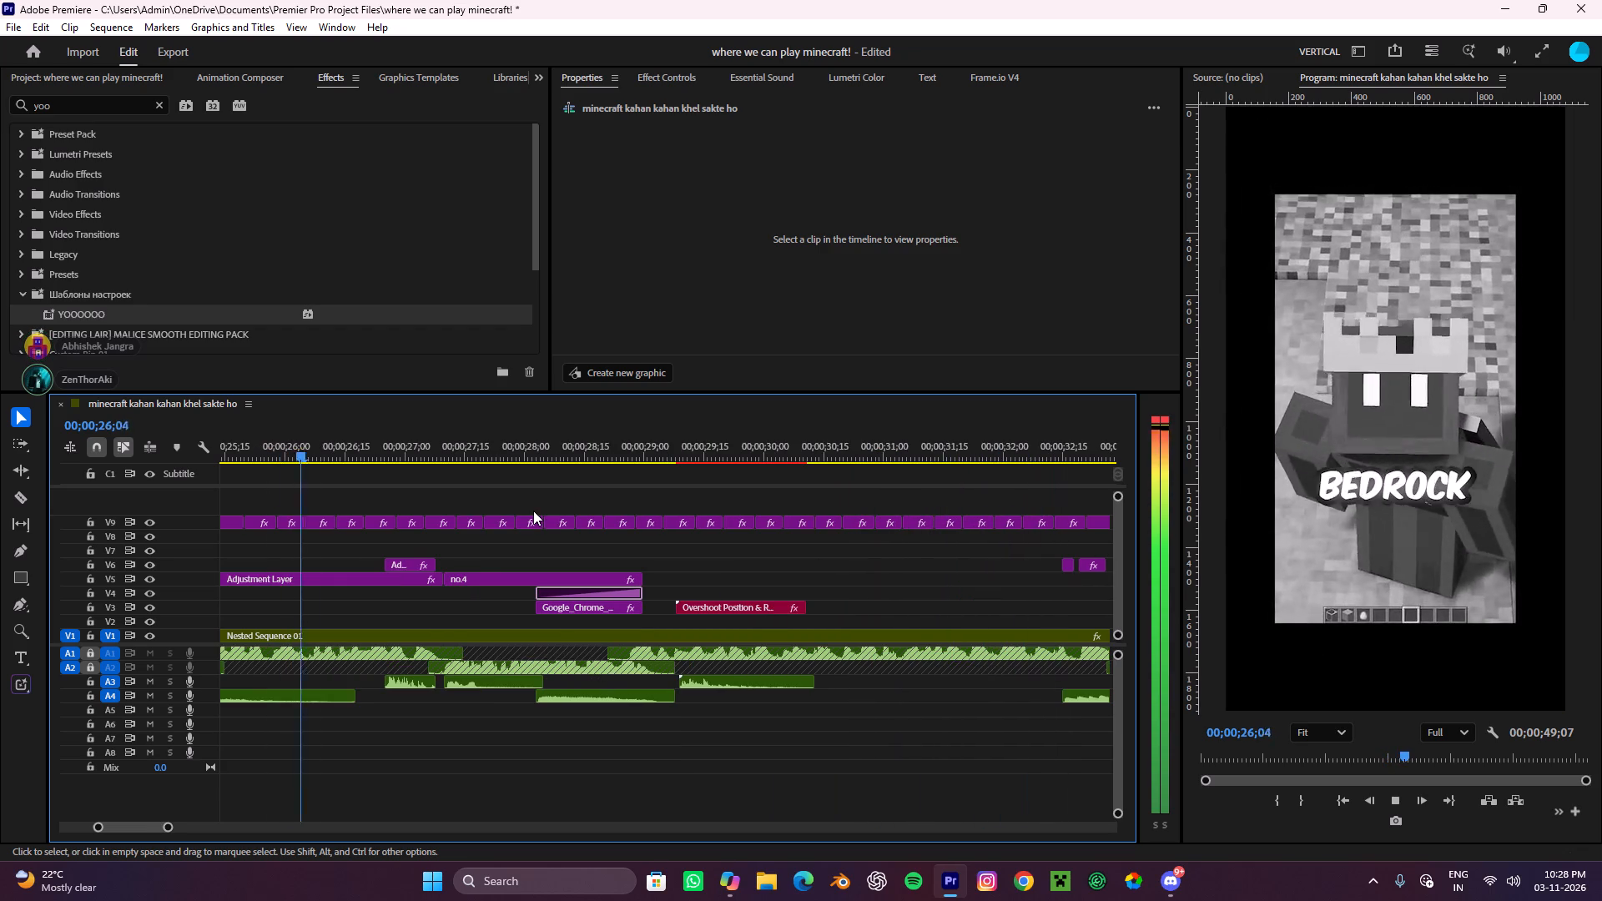
key("space")
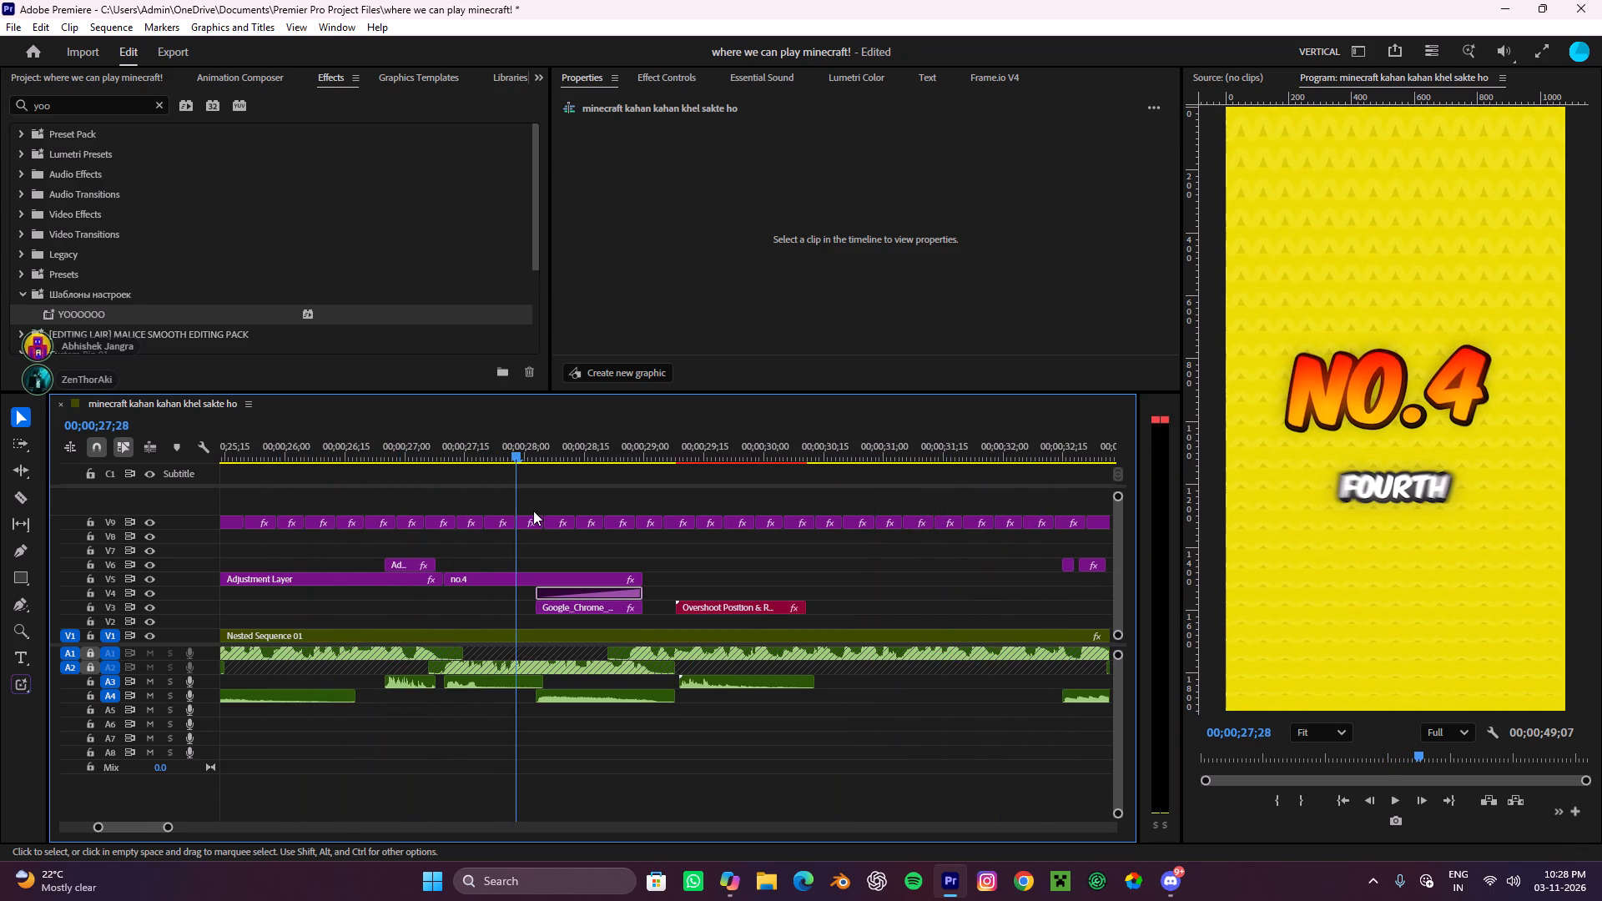
Remove the "Number", "fourth", "par" and "hai" captions over the NO.4 title and preview from about 00;00;27;15 past 00;00;29;05.
scroll(532, 508, "up", 14, "alt")
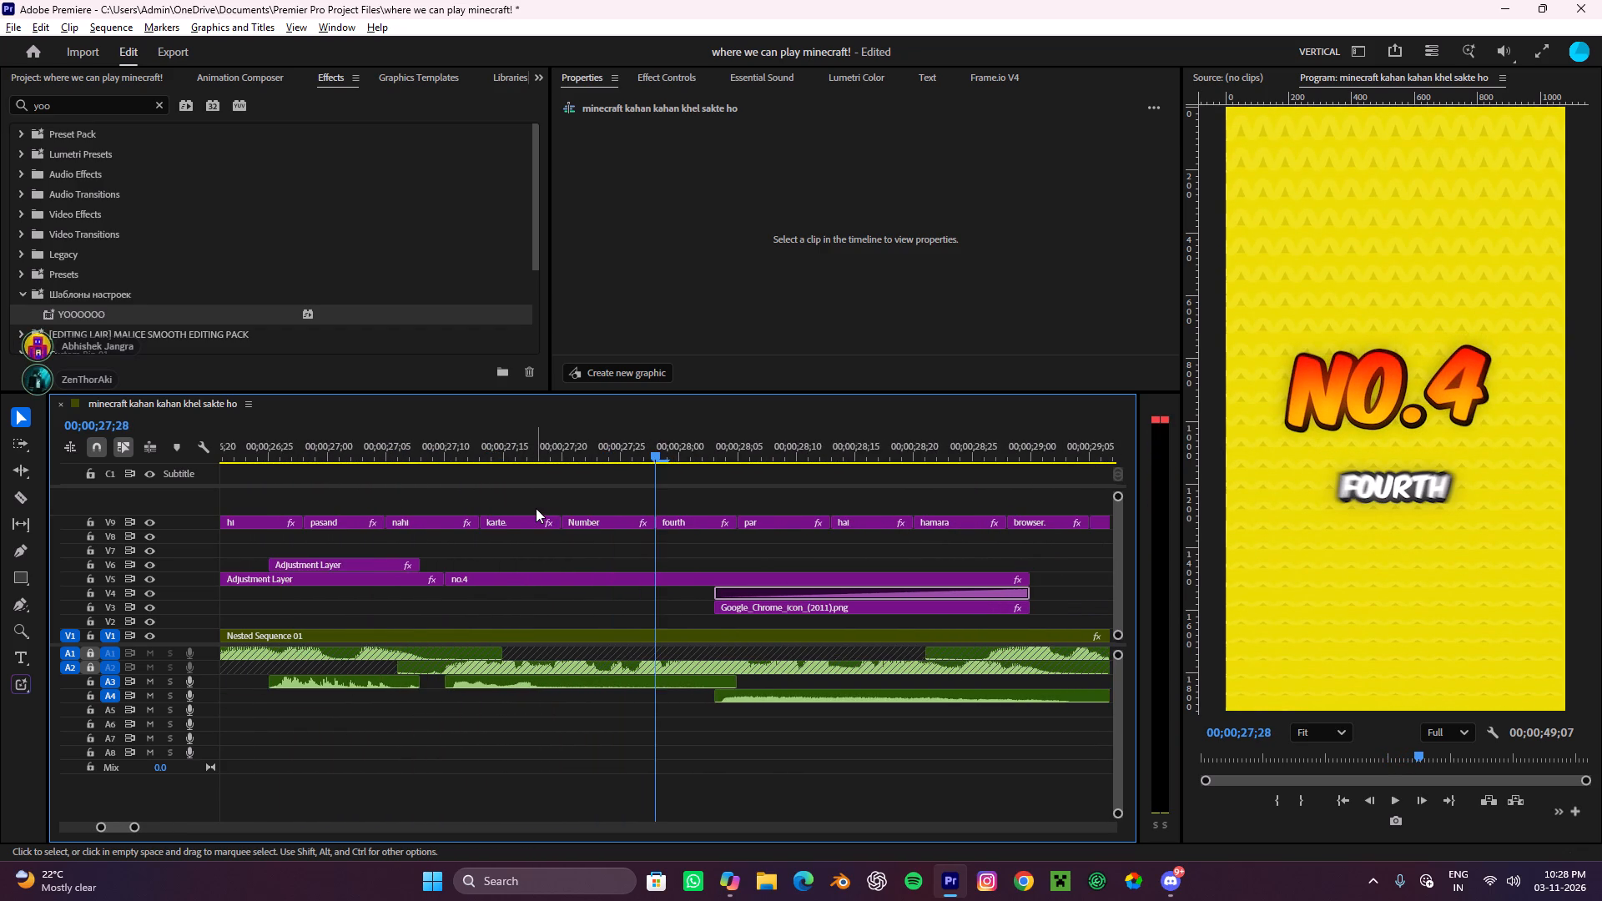
scroll(536, 508, "down", 1)
left_click_drag(576, 506, 688, 500)
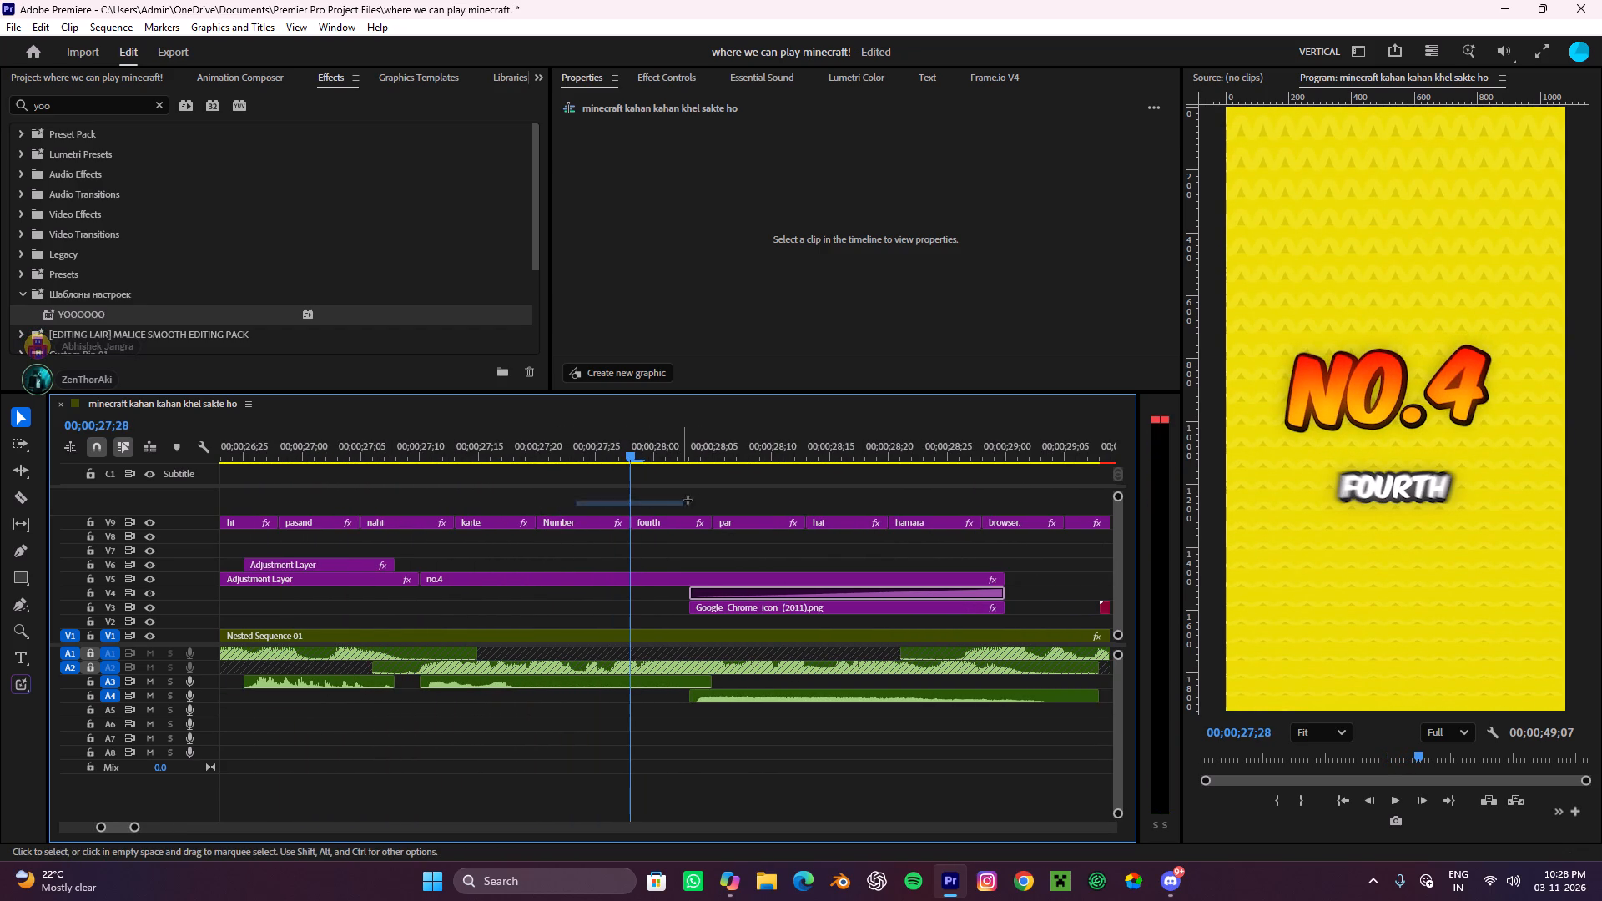
left_click_drag(688, 500, 836, 529)
key("ctrl+x")
left_click_drag(650, 446, 486, 476)
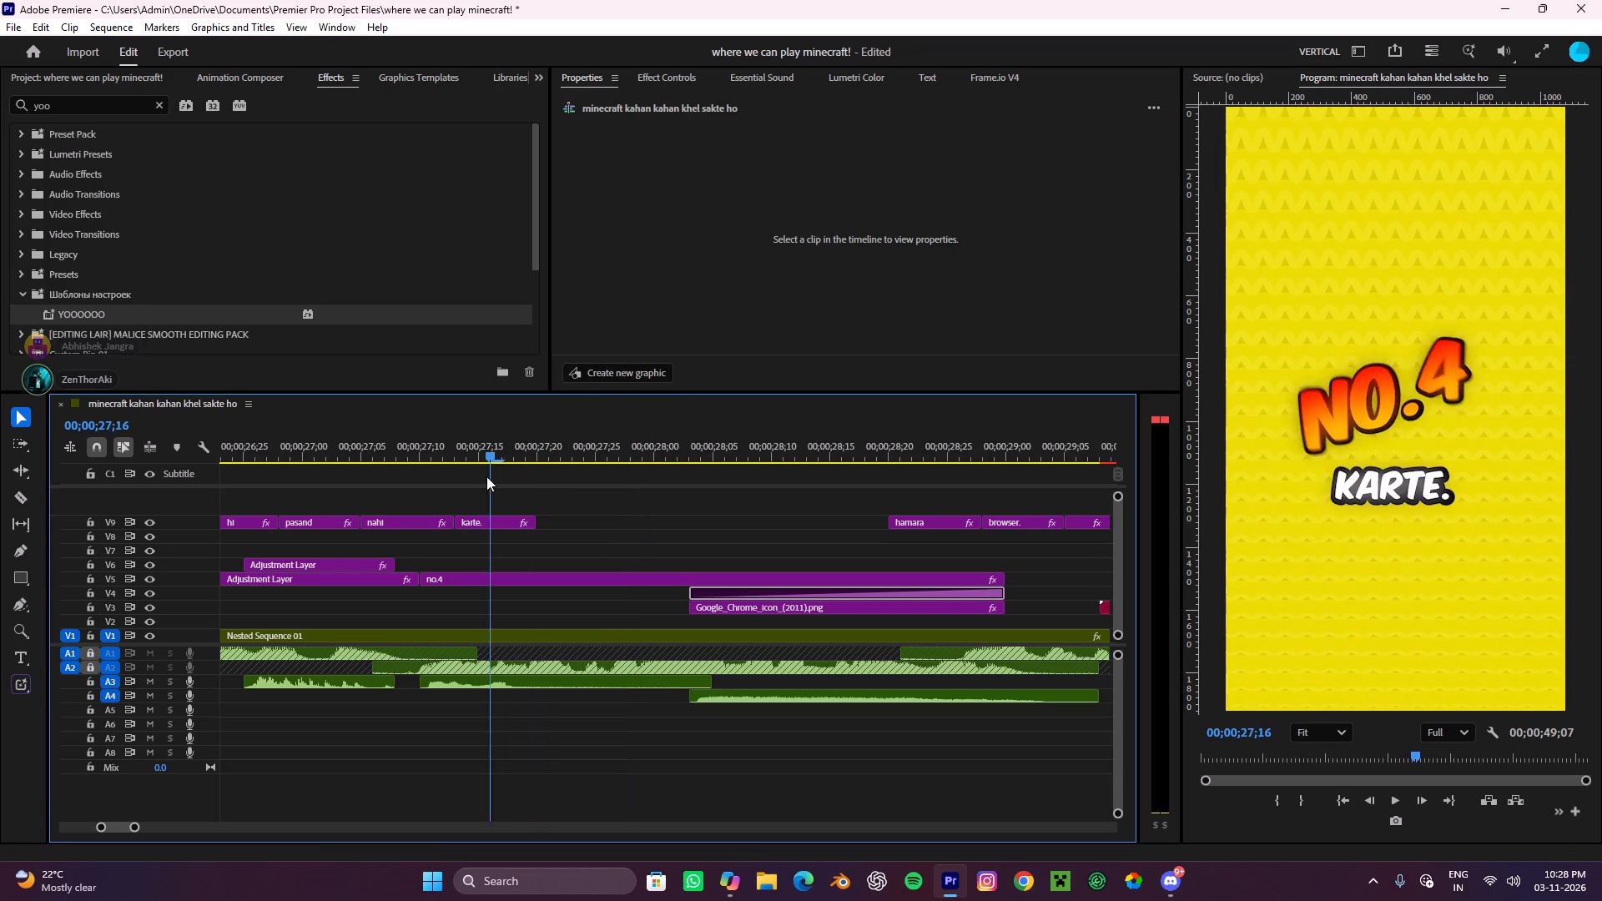
left_click_drag(486, 476, 479, 481)
key("space")
scroll(533, 497, "down", 8, "alt")
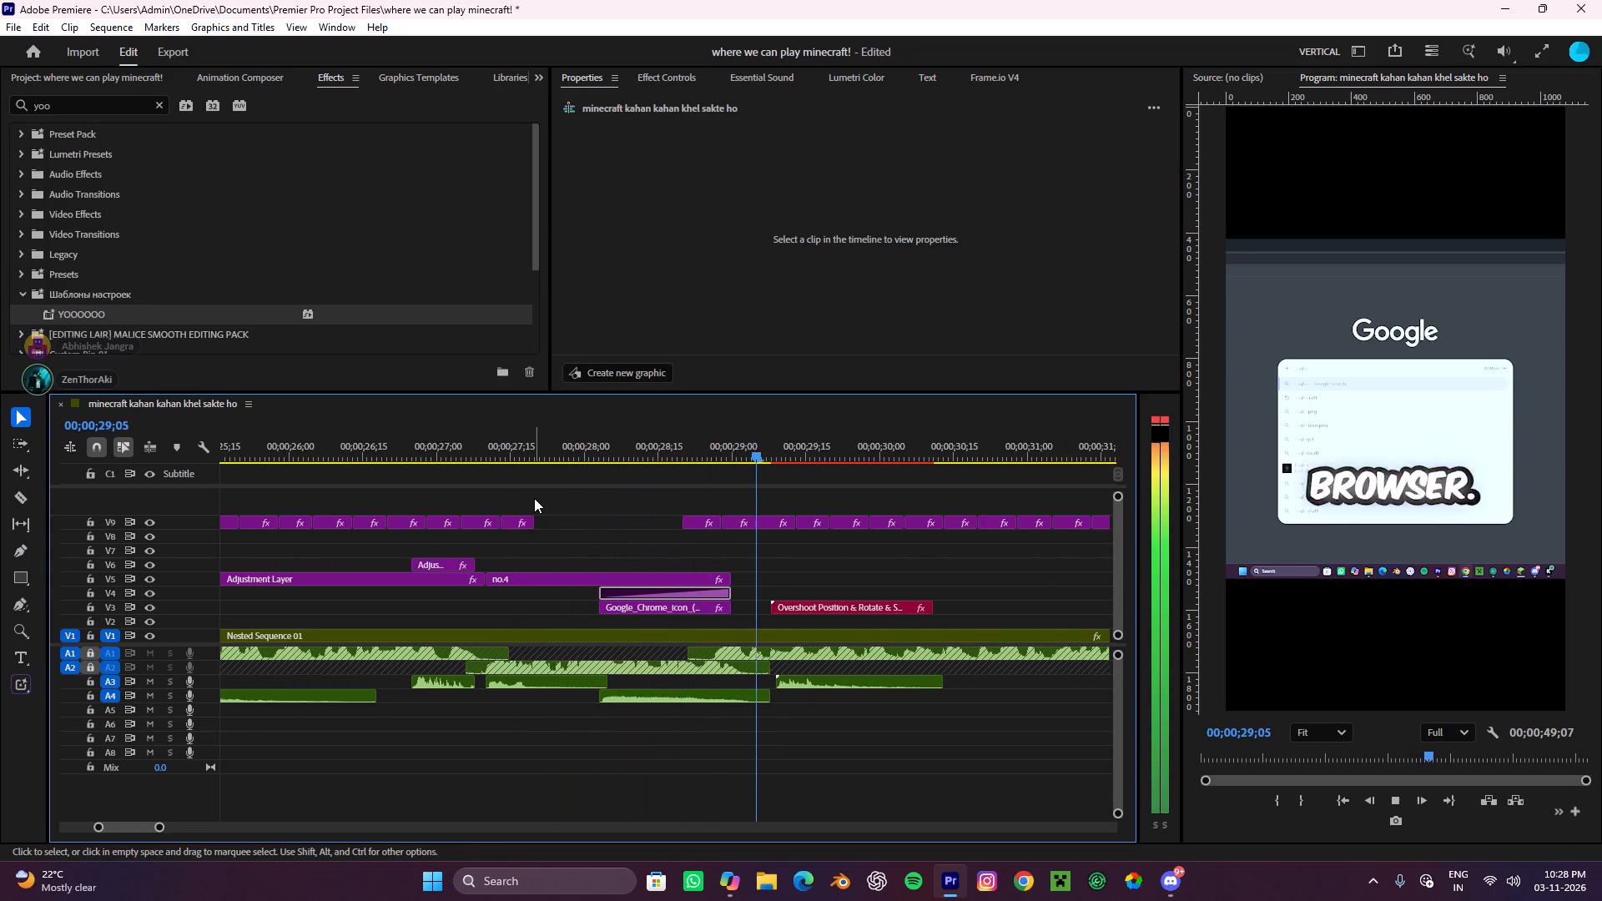
key("space")
Remove the "hamara" and "browser." captions from V9 and preview the NO.4 section through the EAGLE CRAFT! title to about 00;00;30;06.
left_click_drag(641, 483, 725, 528)
key("ctrl+x")
left_click_drag(773, 456, 473, 550)
key("space")
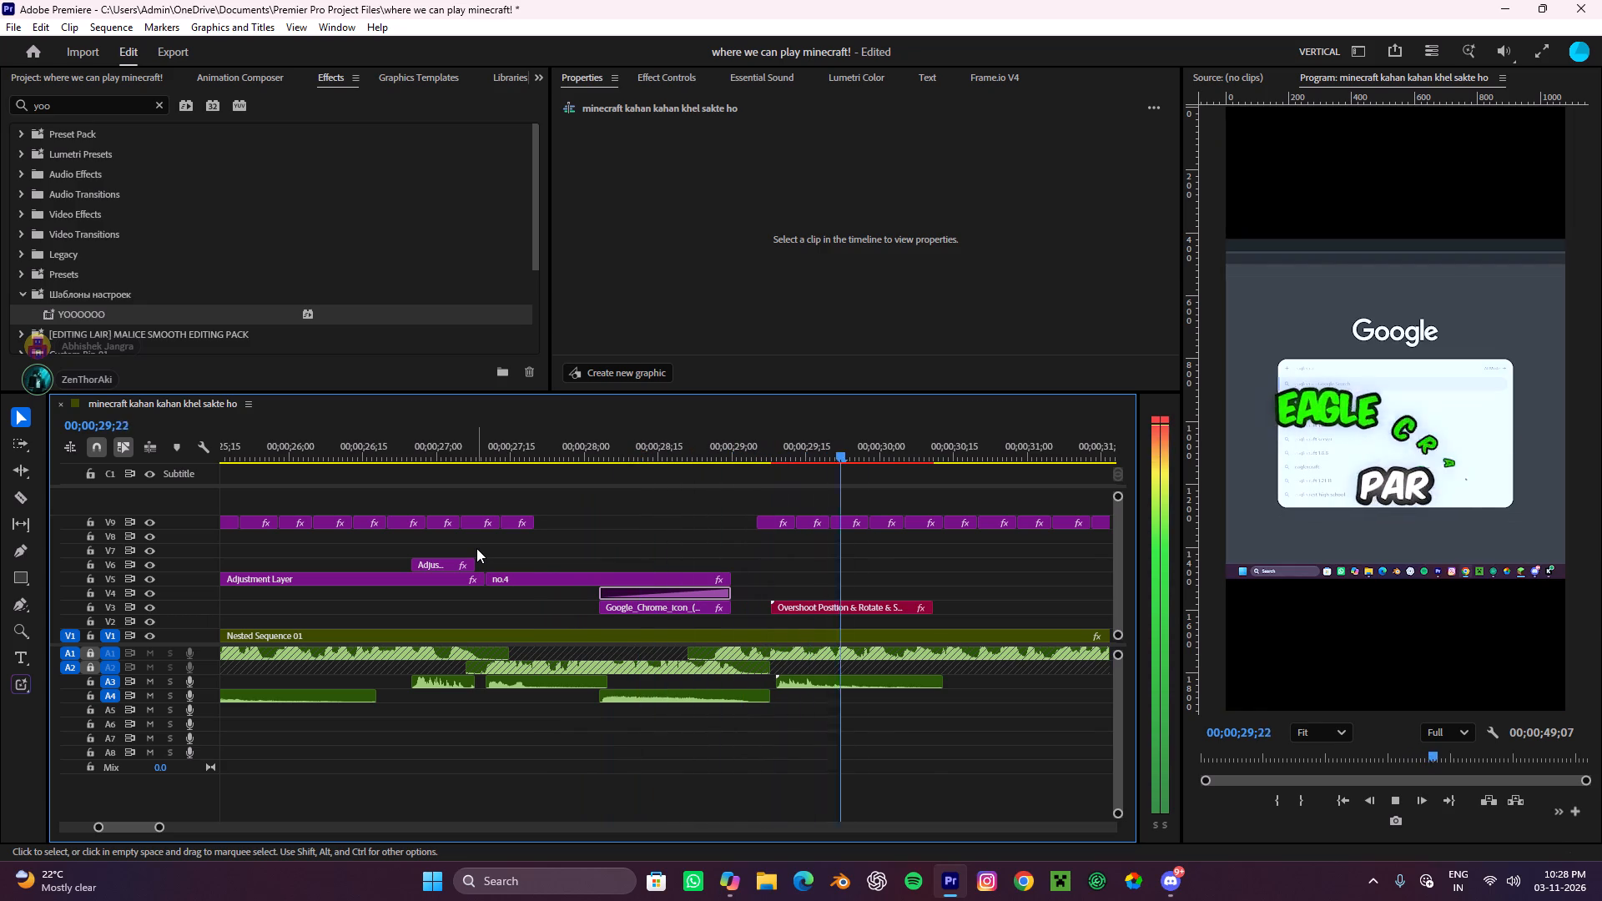
key("space")
scroll(478, 548, "down", 10, "alt")
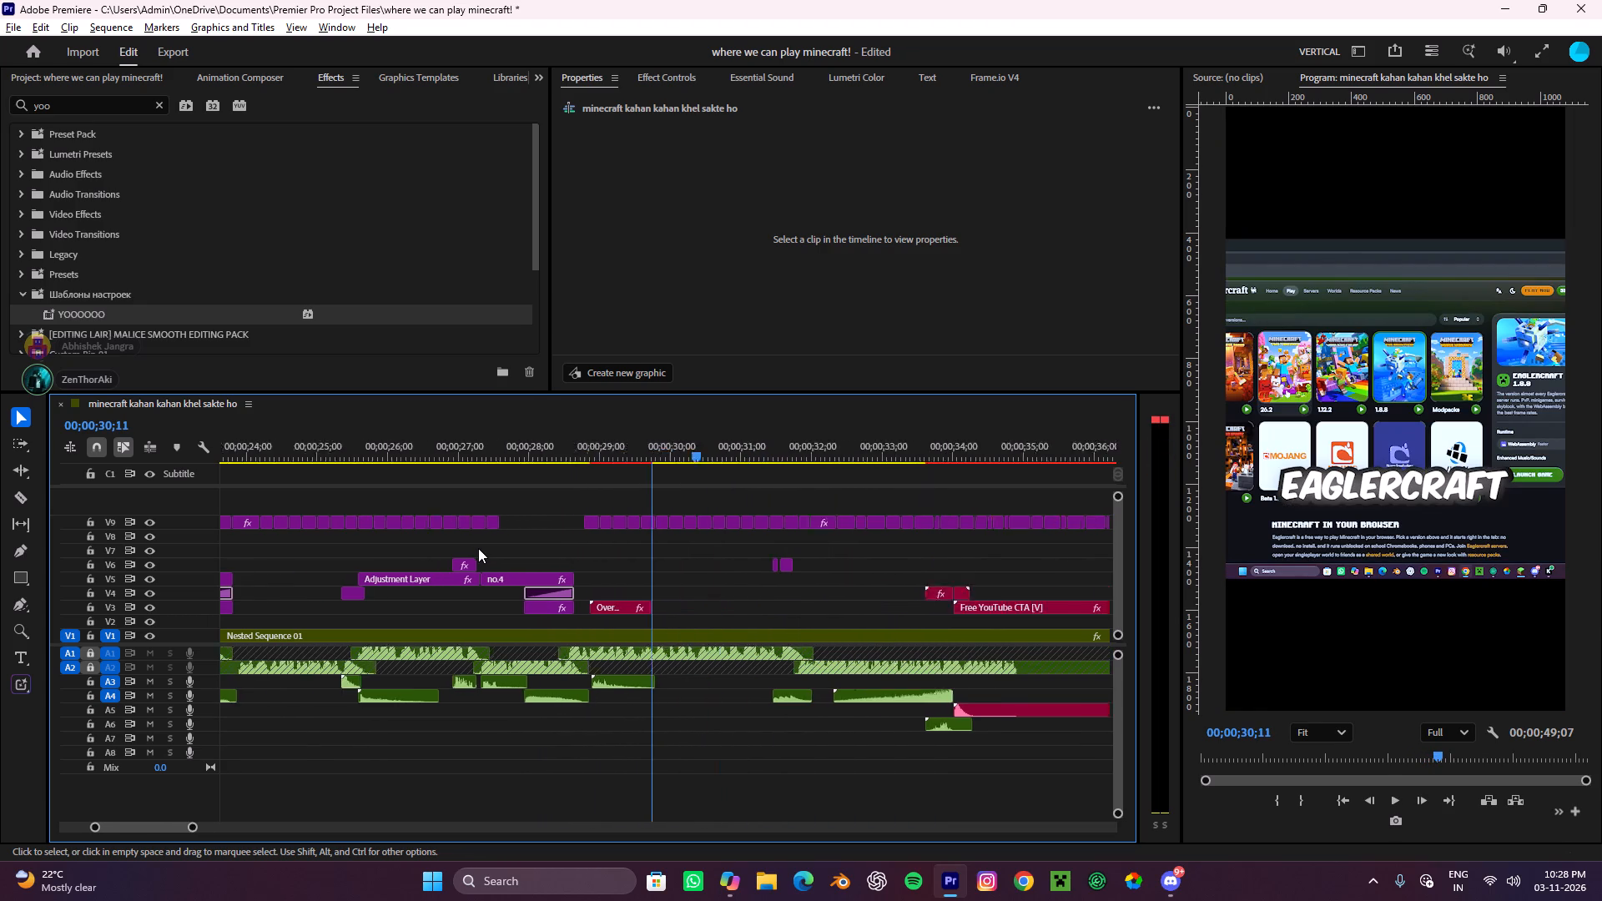
left_click_drag(600, 450, 400, 474)
key("space")
scroll(542, 577, "down", 4, "alt")
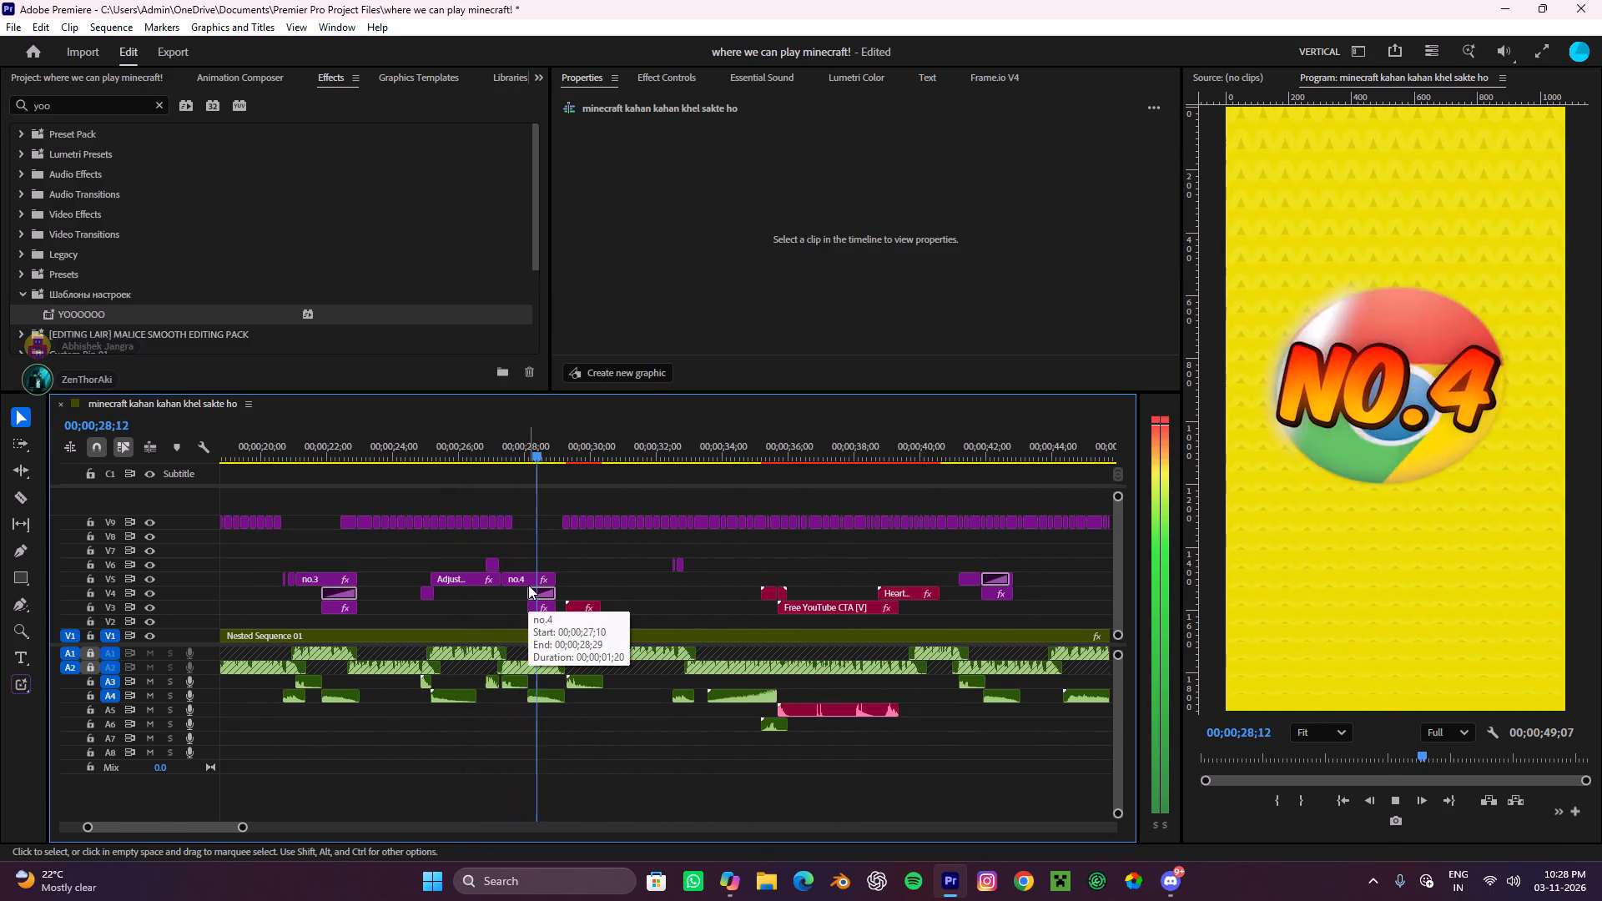
scroll(528, 585, "down", 4)
key("space")
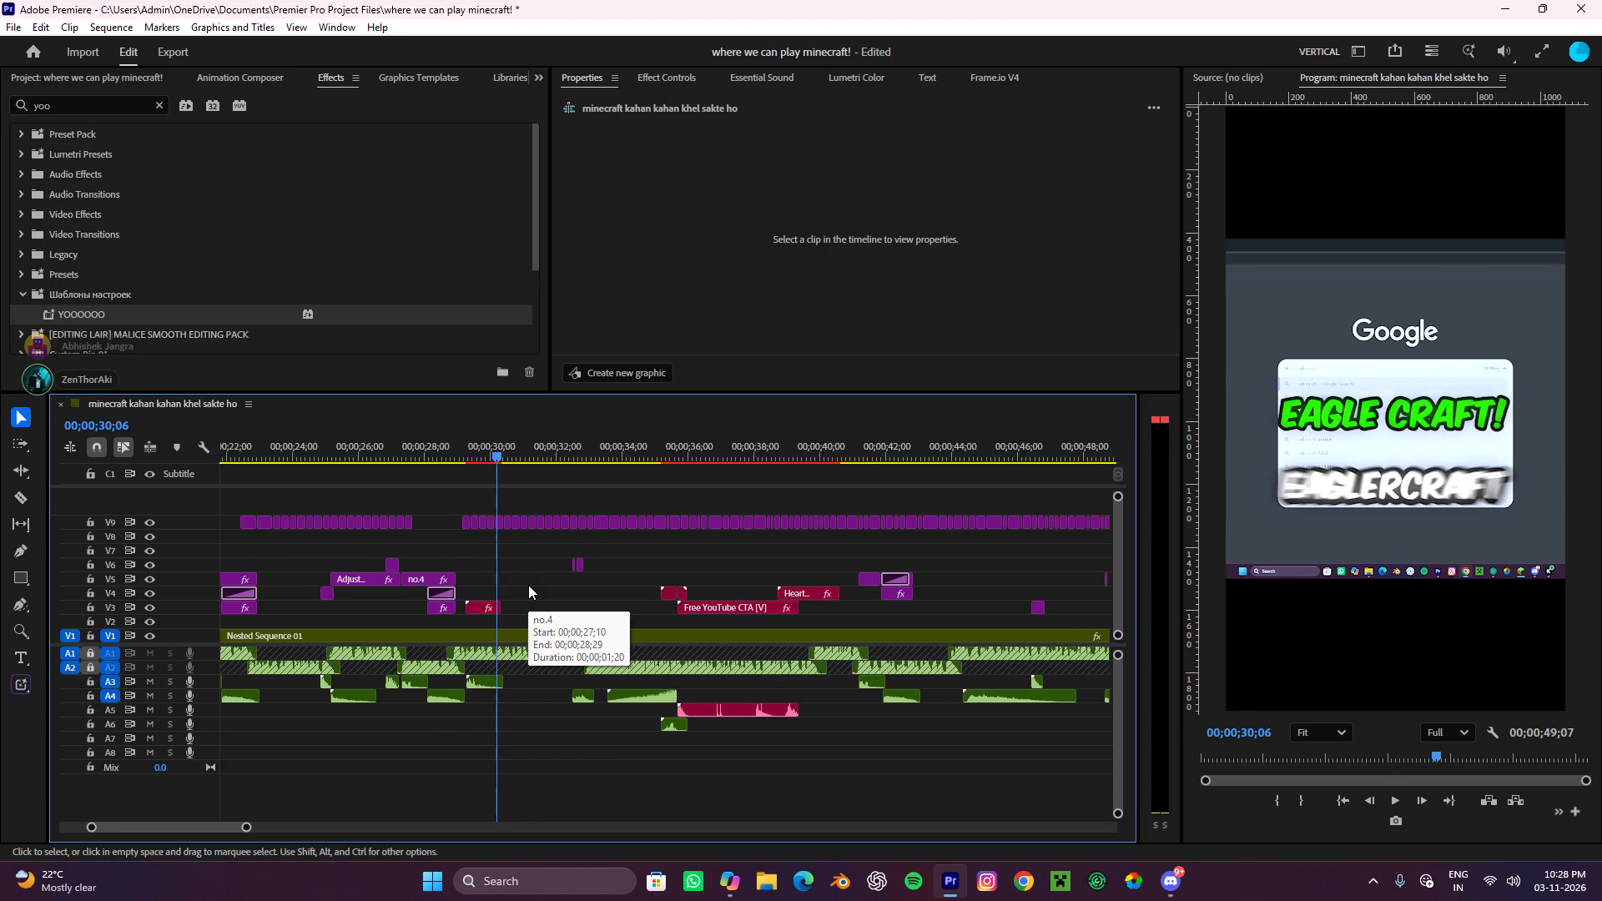
Remove the "Eaglercraft" caption that overlaps the EAGLE CRAFT! title from V9.
scroll(528, 585, "up", 5, "alt")
scroll(494, 572, "up", 20, "alt")
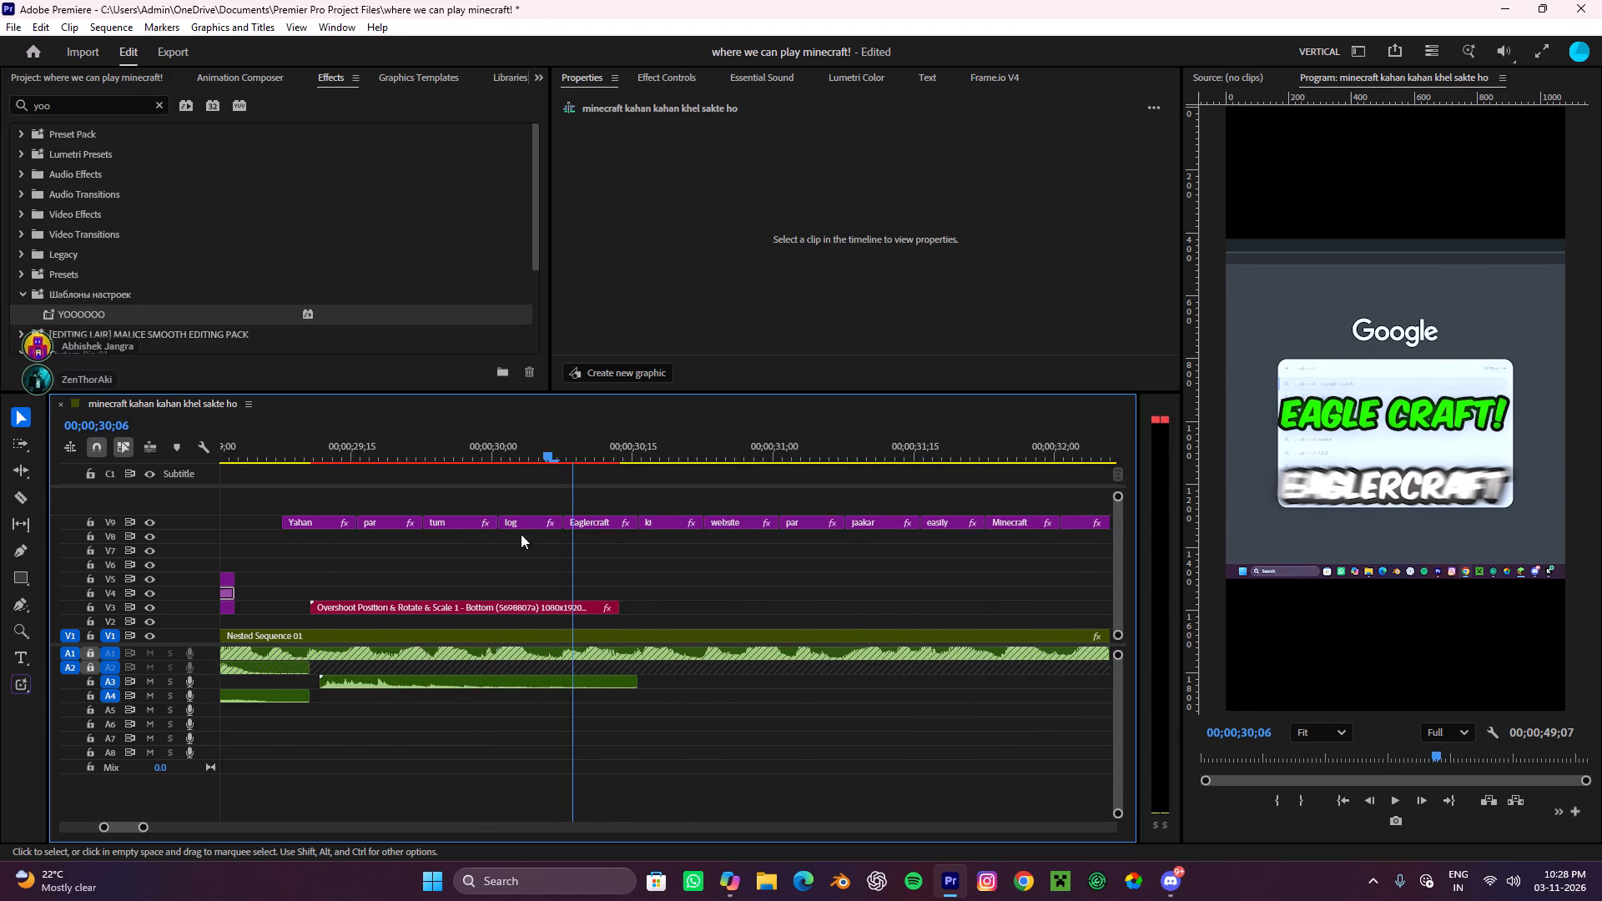
left_click_drag(631, 560, 627, 510)
key("ctrl+x")
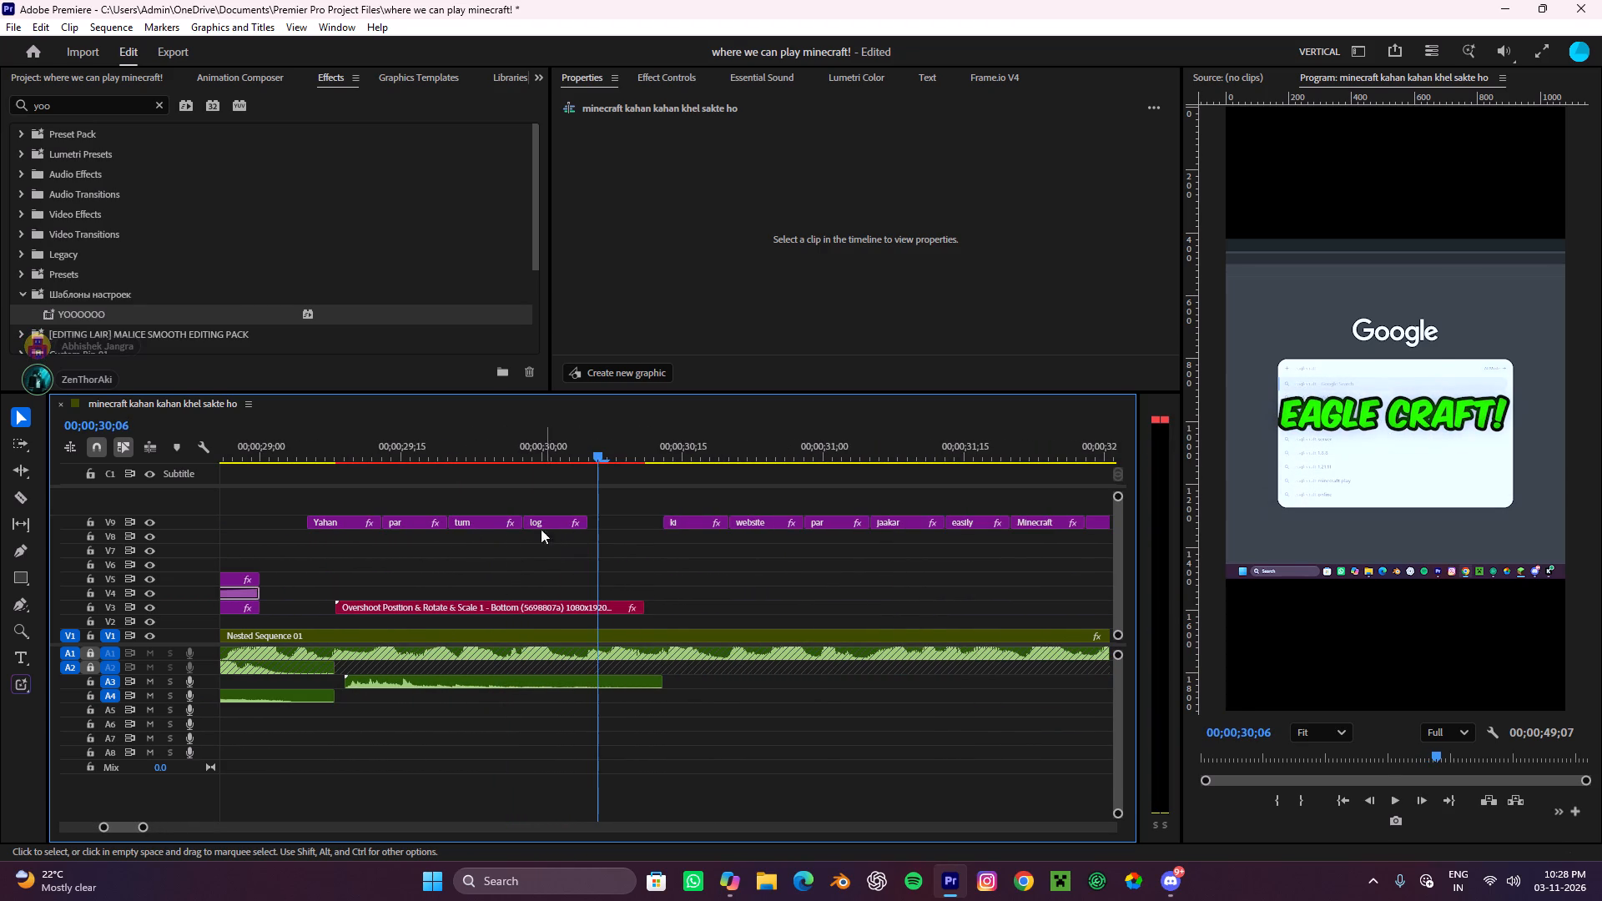
Split the "tum" and "par" captions at about 00;00;29;23 and 00;00;29;17 and remove the second part of each.
key("c")
left_click(481, 524)
key("v")
left_click_drag(489, 541, 490, 512)
key("ctrl+x")
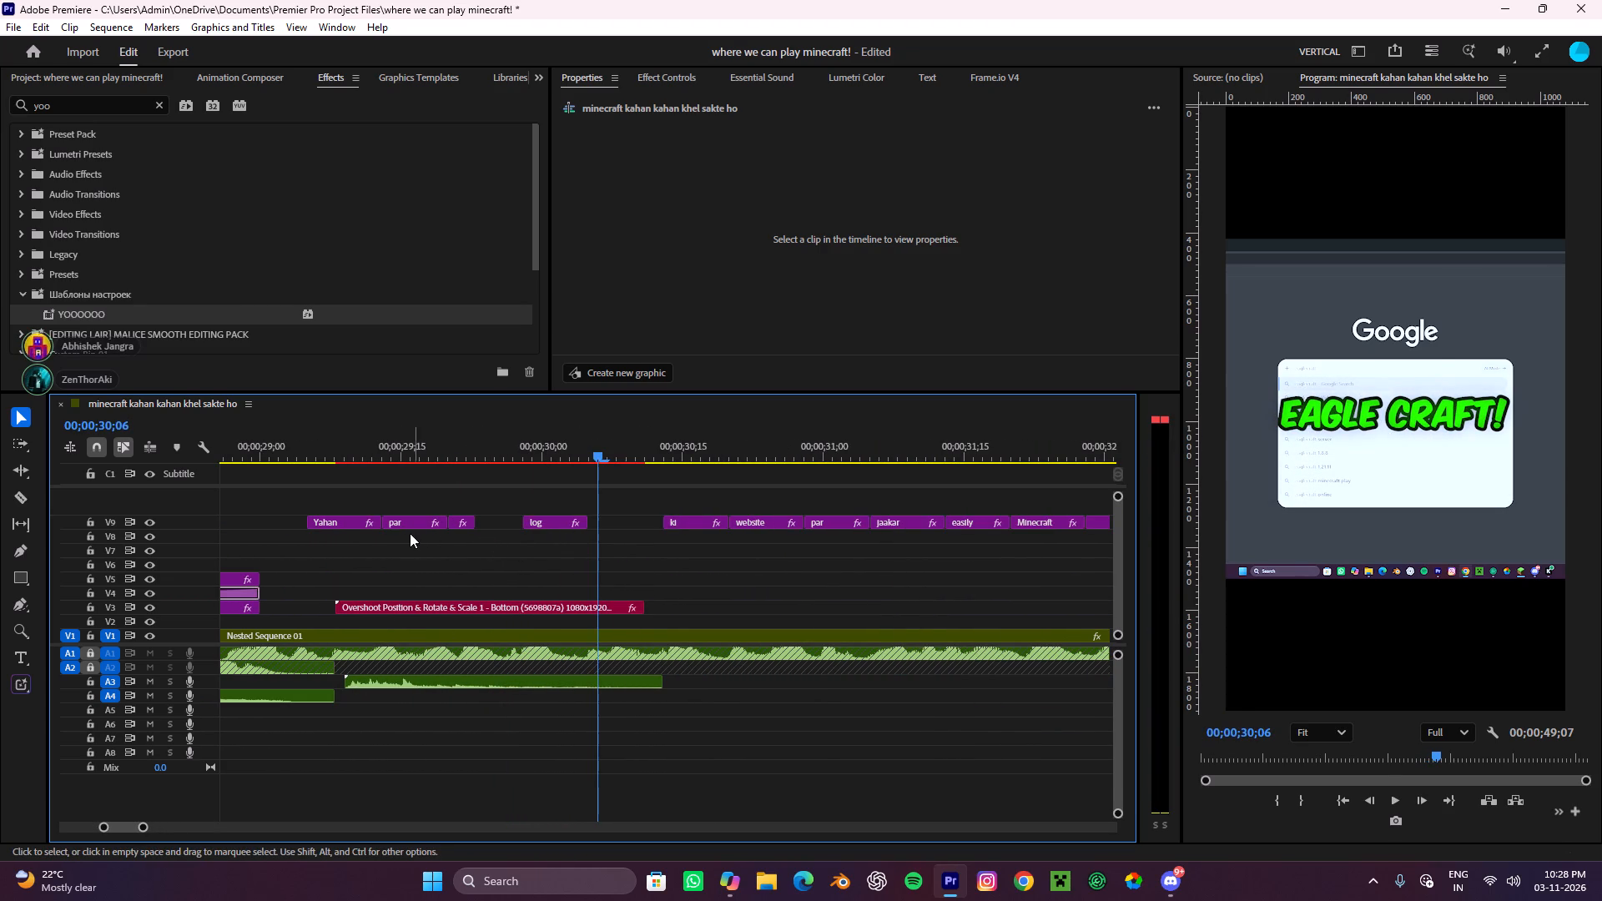
key("c")
left_click(416, 525)
key("v")
left_click_drag(427, 544, 432, 517)
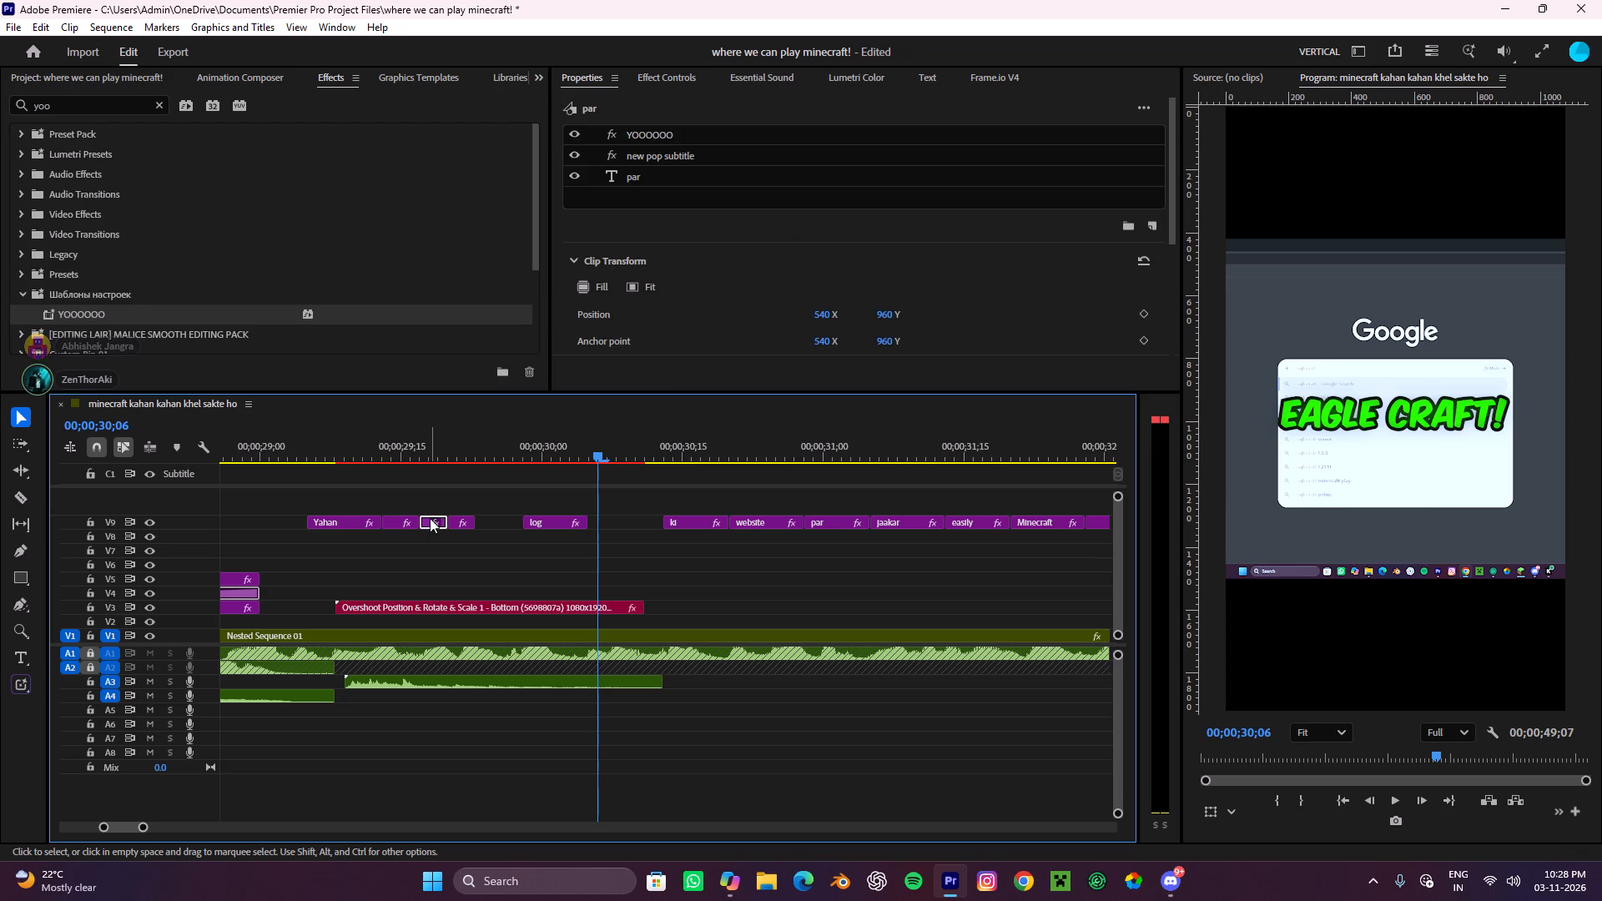
key("ctrl+x")
Split the "Yahan" caption on V9 at about 00;00;29;09 and remove its second part.
key("c")
left_click(351, 519)
key("v")
left_click_drag(362, 547, 355, 516)
key("e")
key("ctrl+z")
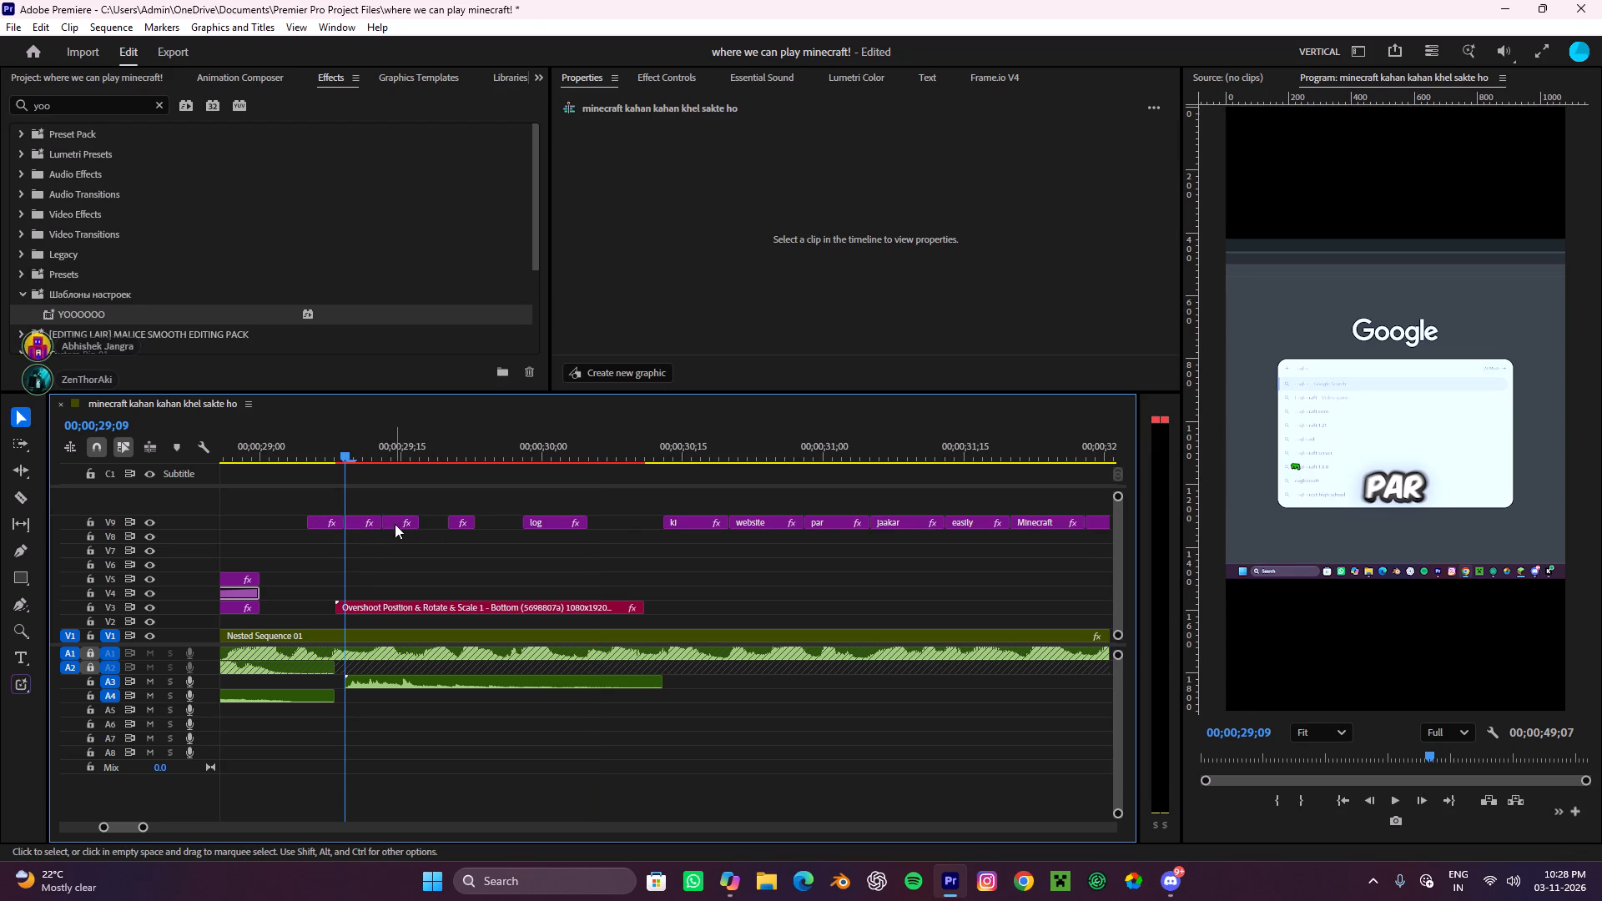
left_click(364, 521)
key("ctrl+x")
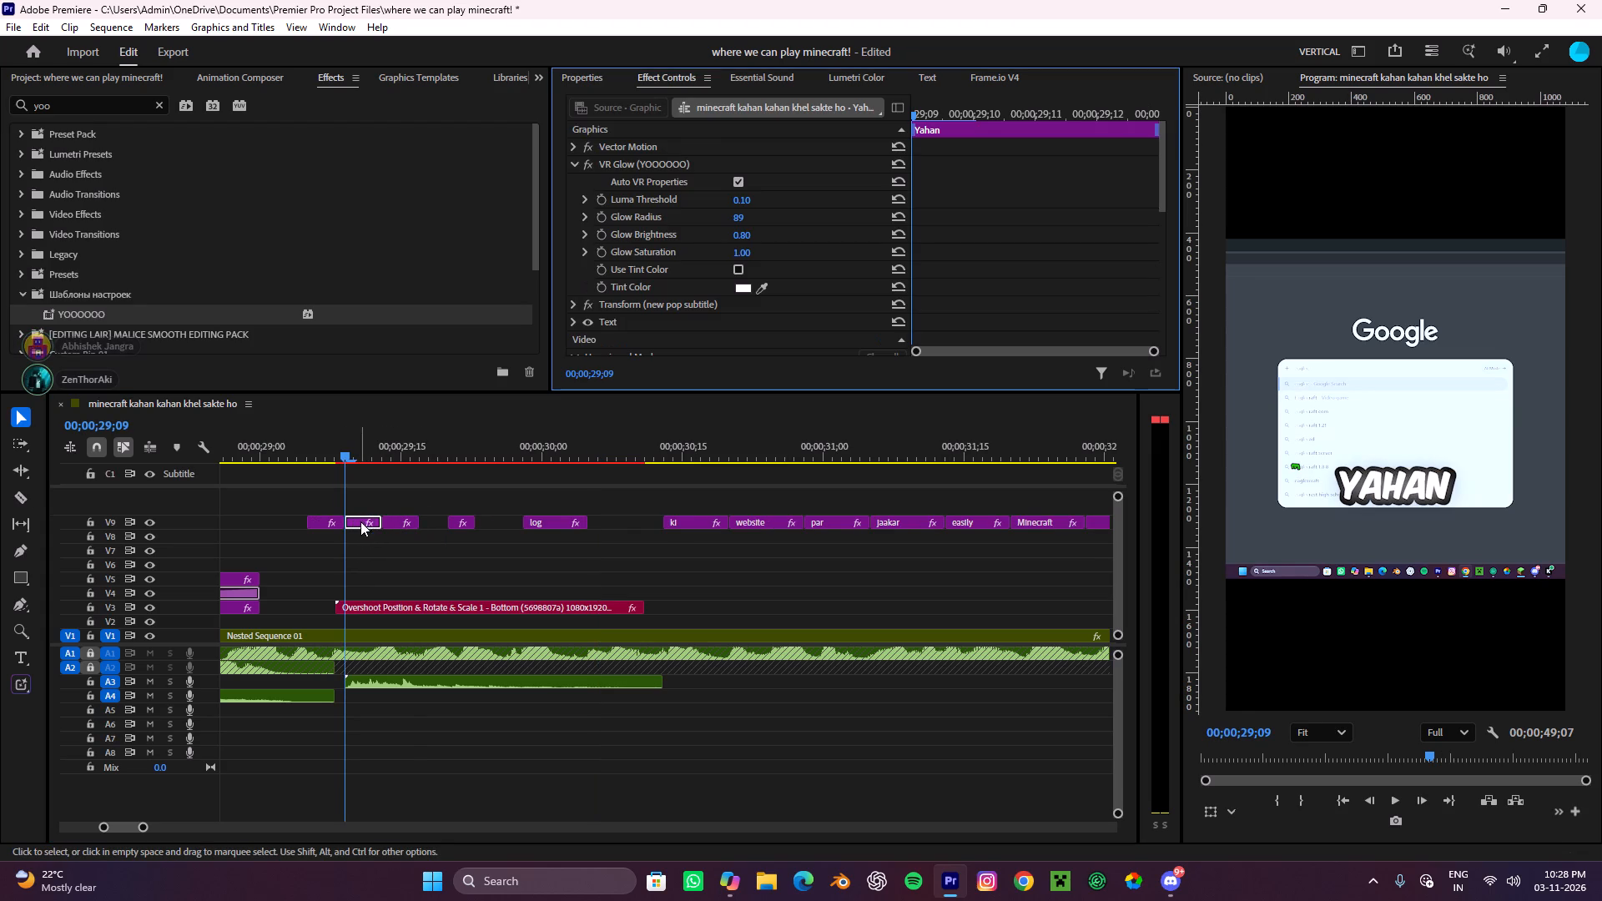
left_click(380, 536)
left_click_drag(361, 544, 356, 516)
key("ctrl+x")
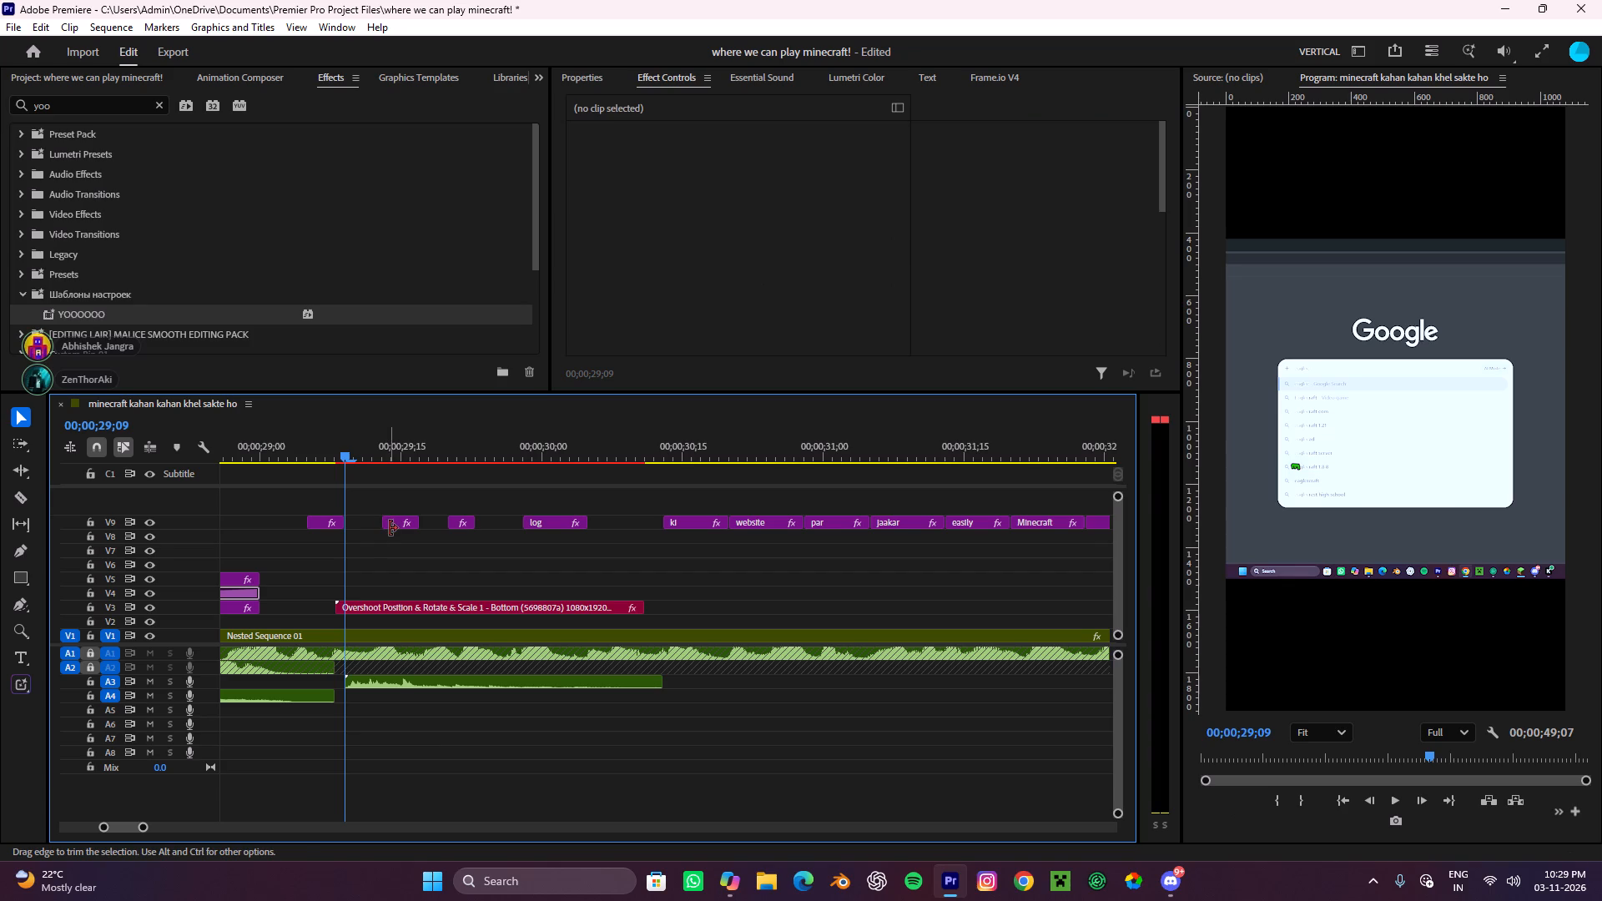
Close the gaps after "Yahan" on V9 by placing "par", a slightly lengthened "tum" and "log" back to back.
left_click_drag(395, 524, 356, 523)
scroll(454, 531, "up", 4, "alt")
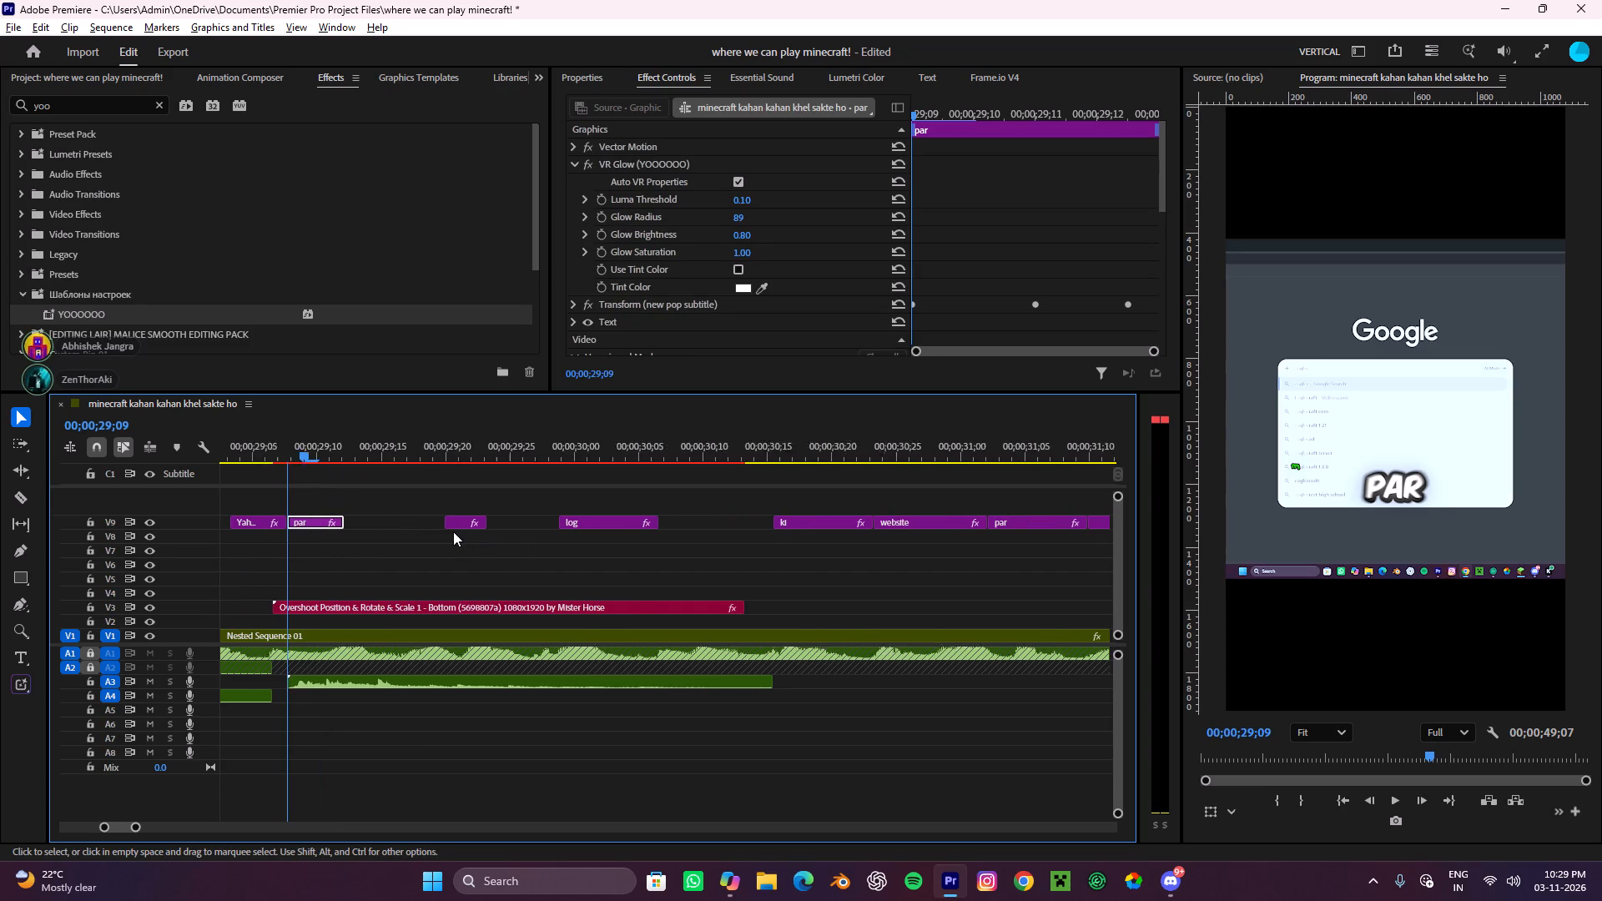
left_click_drag(484, 525, 493, 526)
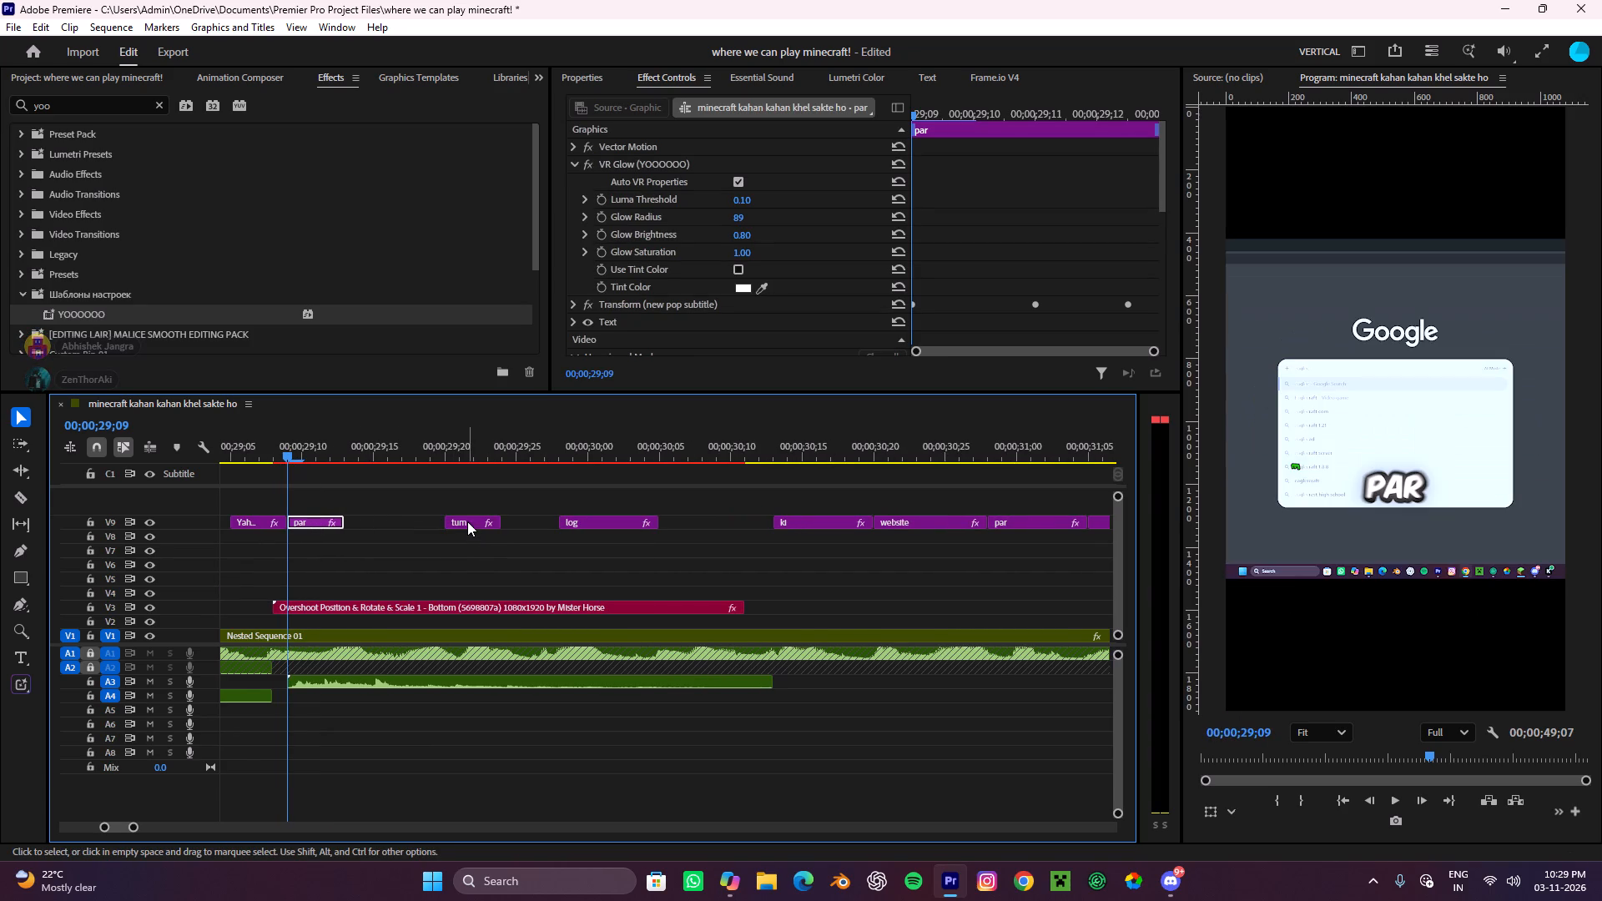
left_click_drag(467, 521, 375, 523)
left_click_drag(585, 527, 520, 521)
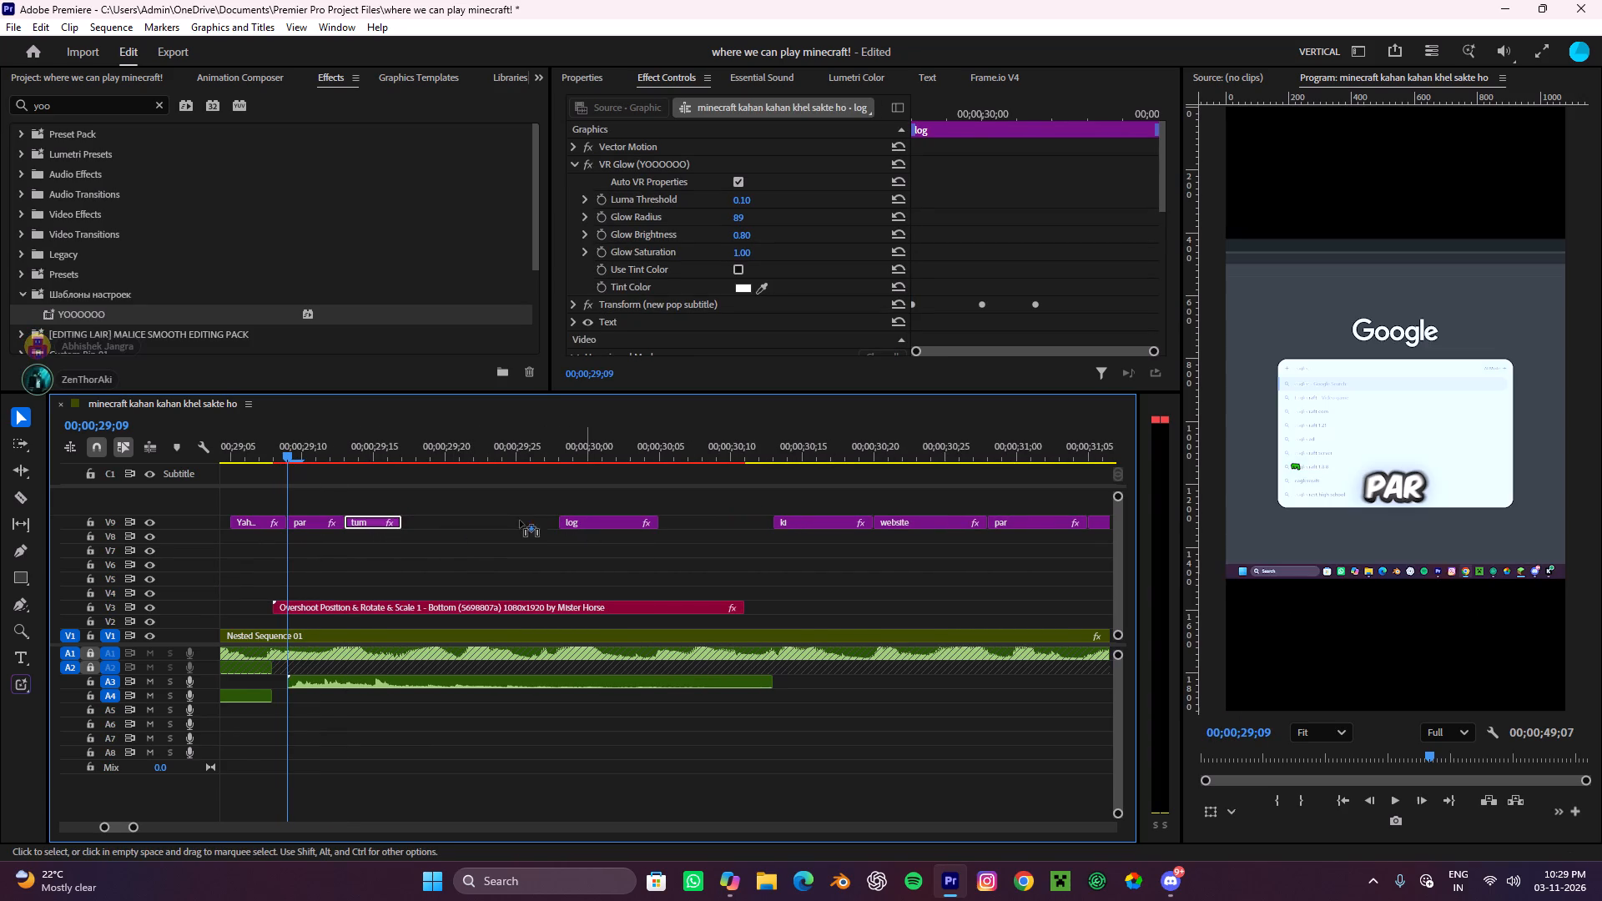
left_click_drag(520, 521, 436, 526)
scroll(435, 526, "down", 9, "alt")
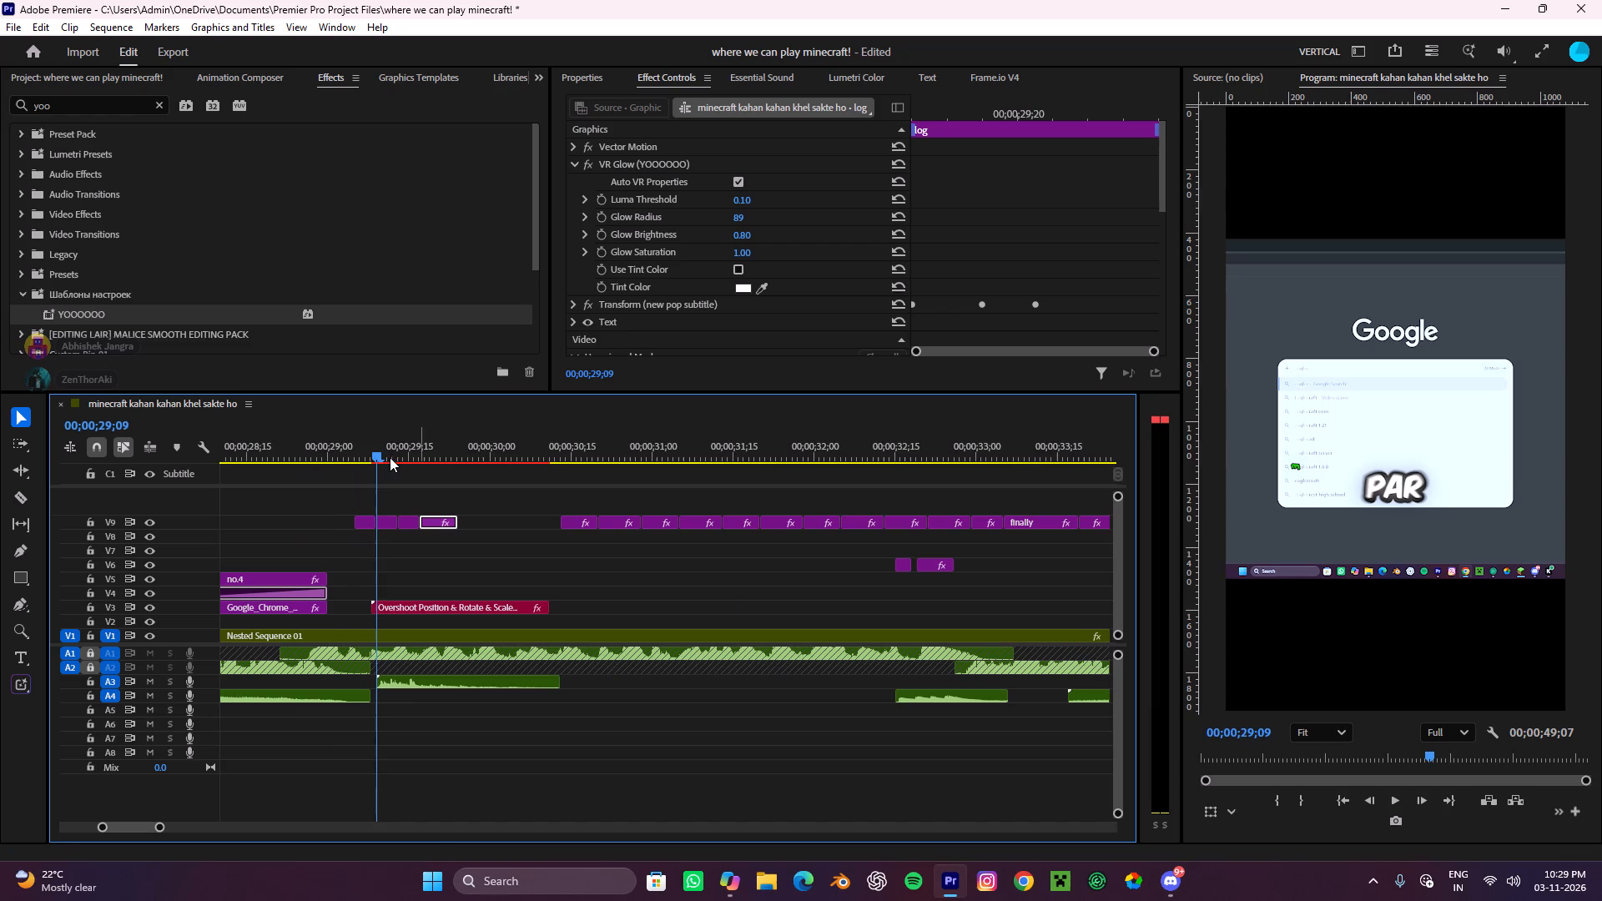
Play back the sequence from about 00;00;29;02 to the NO.5 title at 00;00;42;03, checking captions against the on-screen titles.
left_click_drag(385, 457, 339, 474)
left_click(429, 497)
key("space")
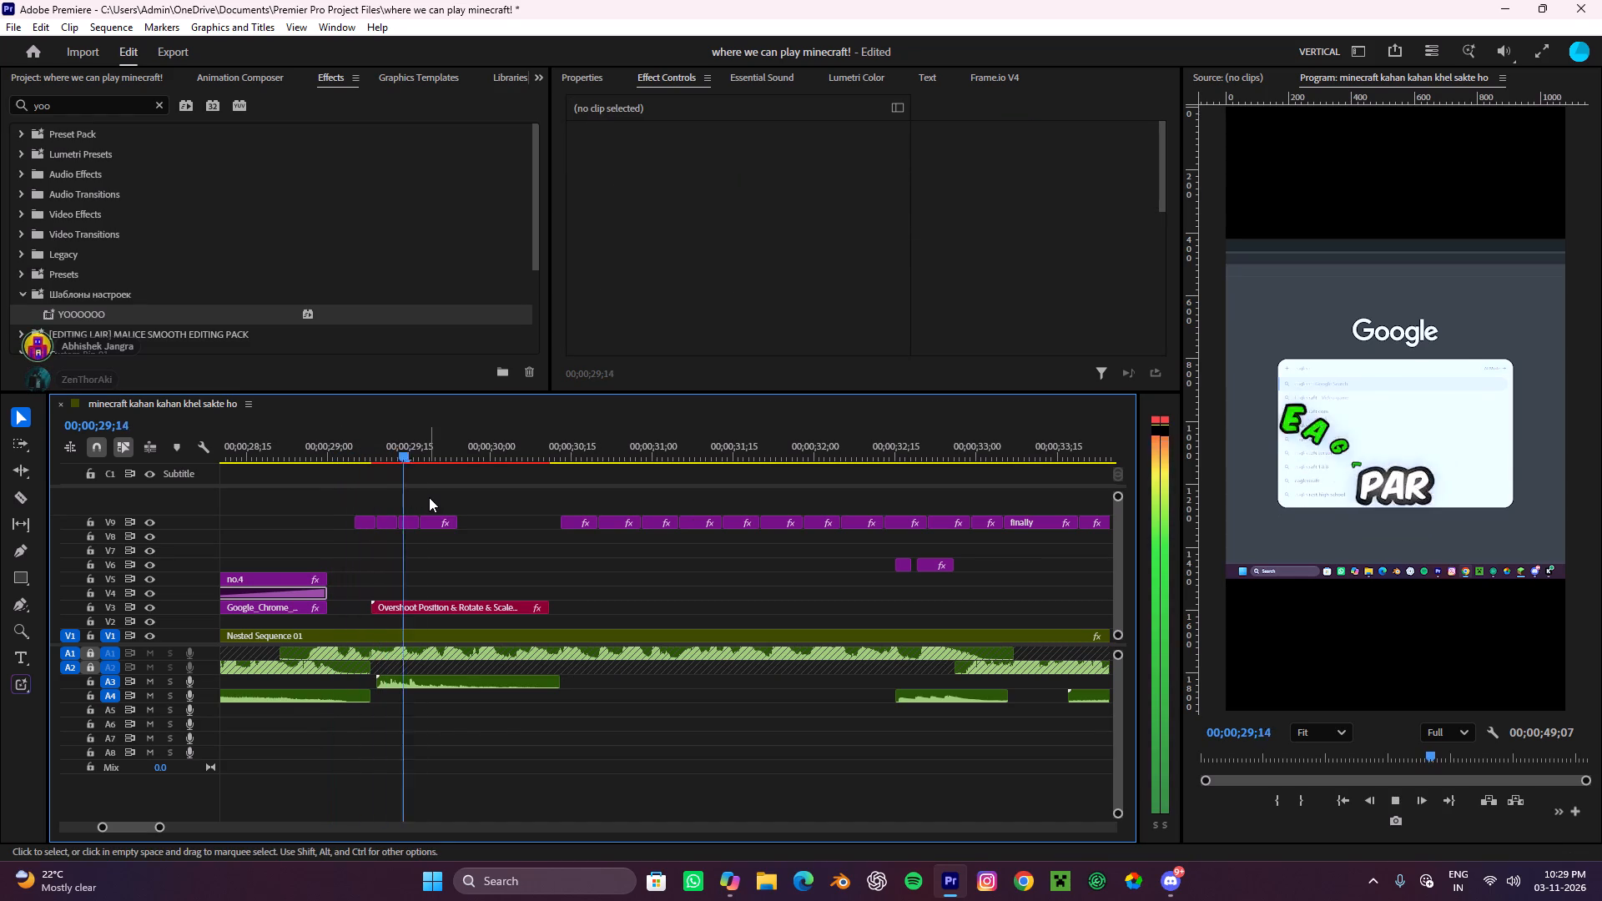
scroll(426, 499, "down", 4)
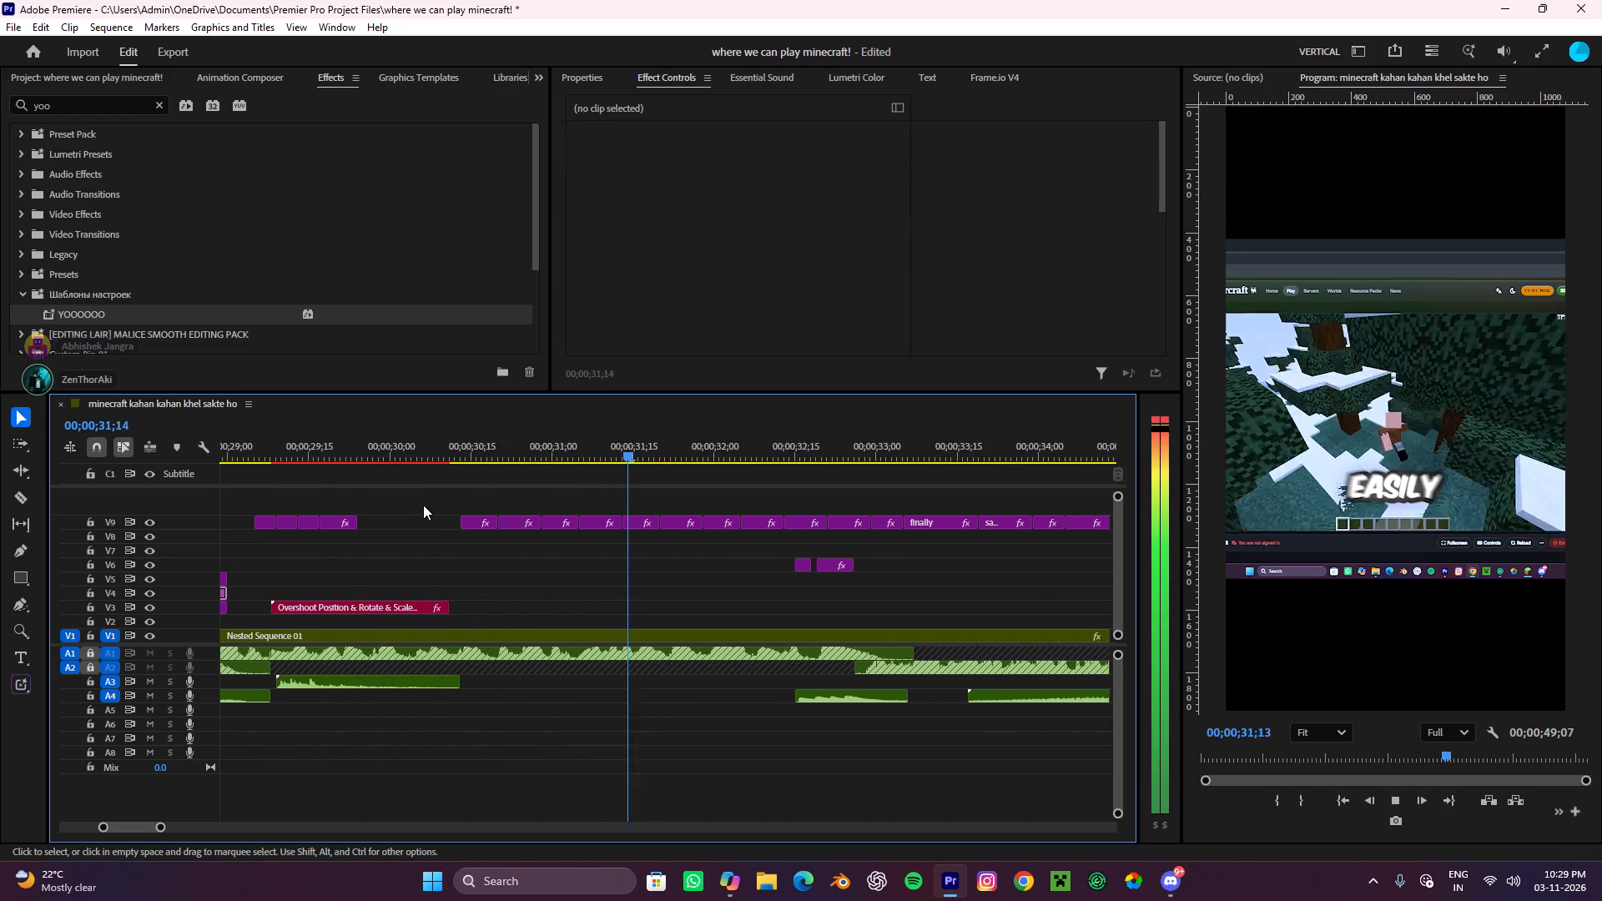
scroll(570, 533, "down", 5)
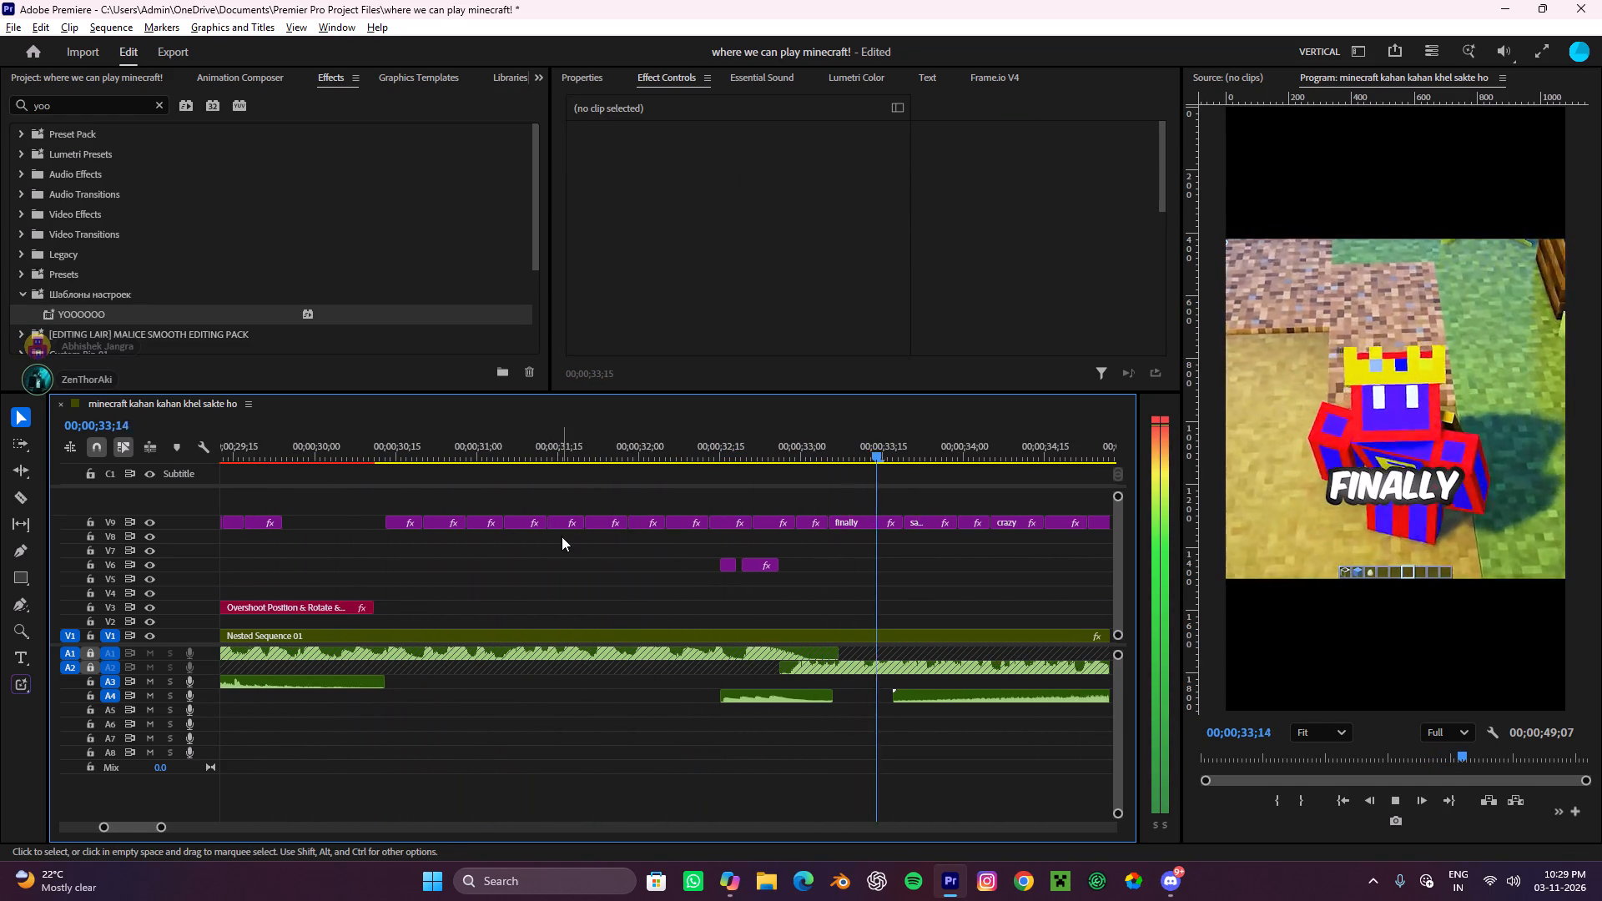
scroll(562, 536, "down", 14)
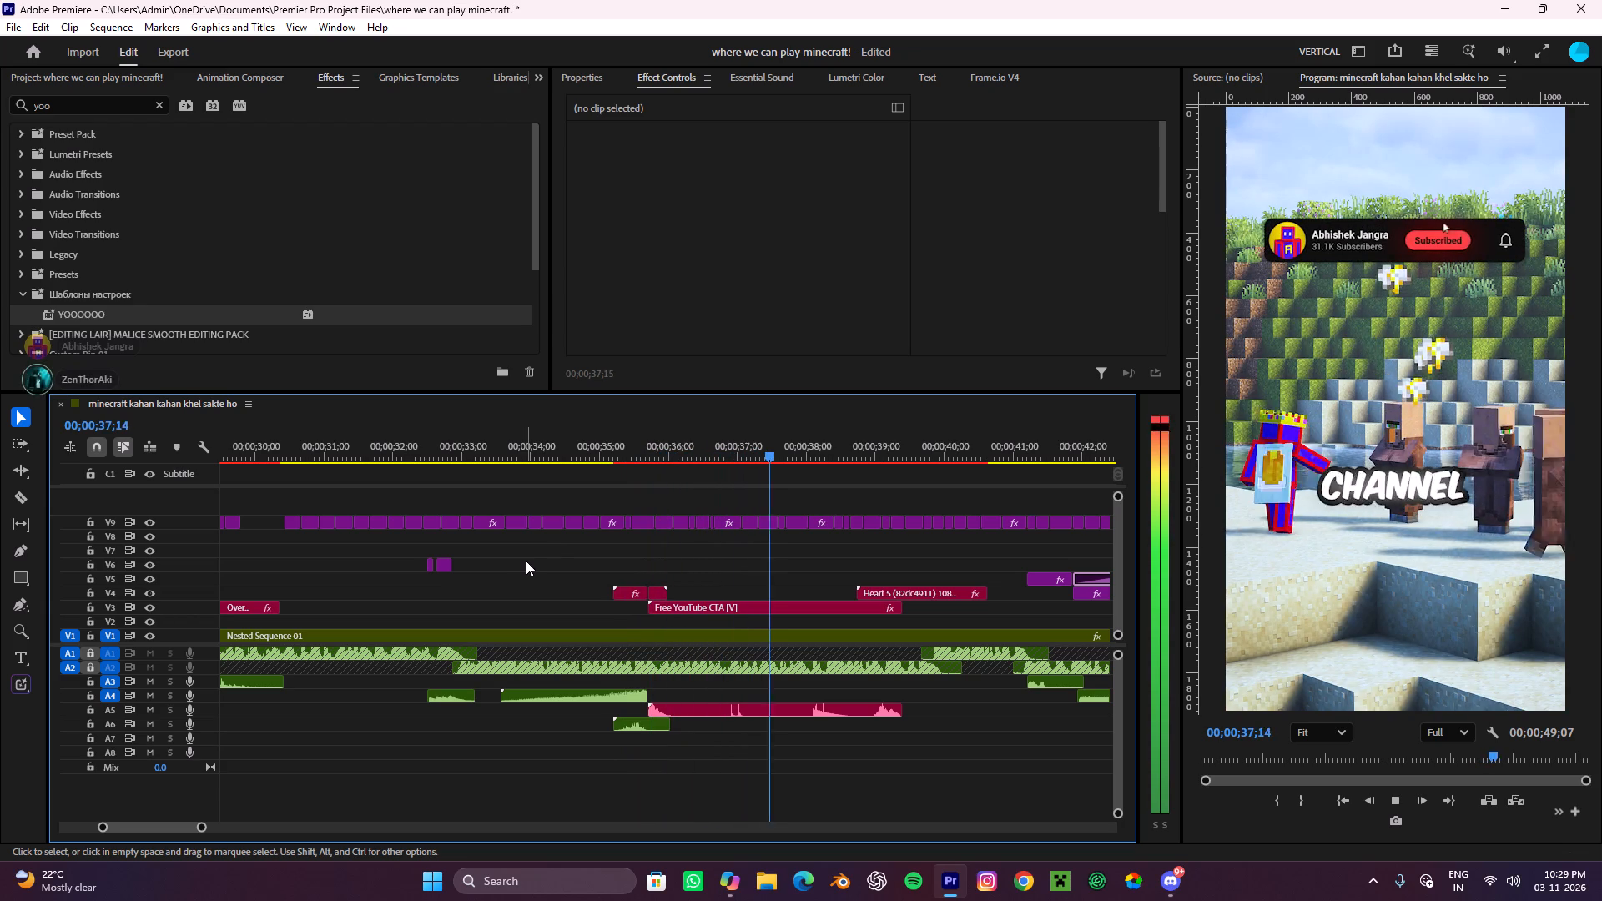
key("space")
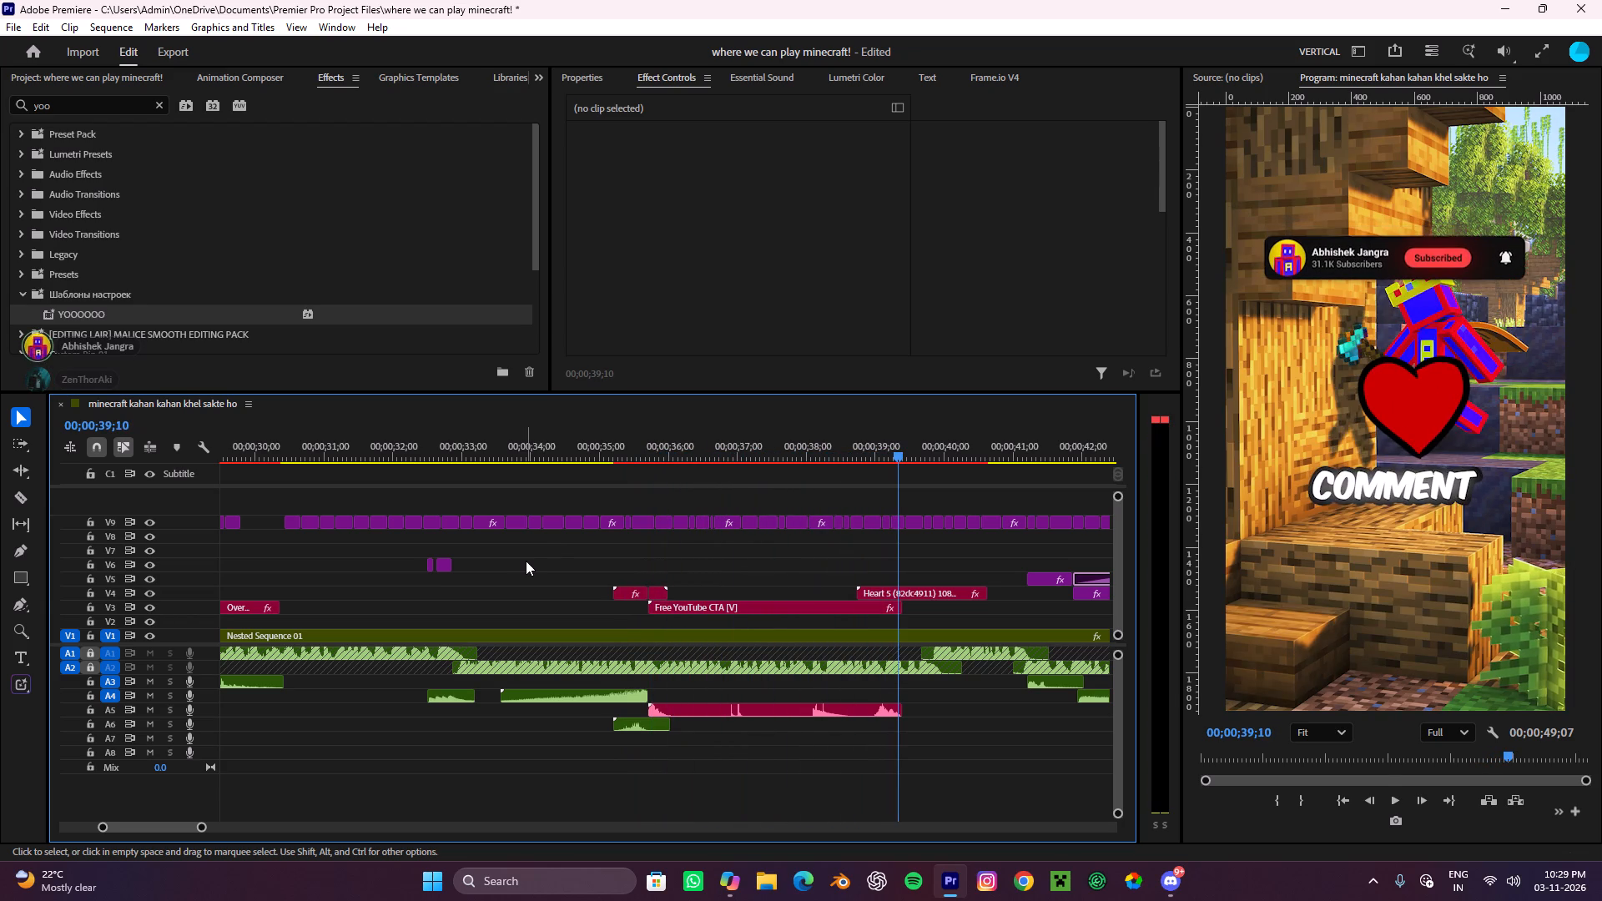
key("space")
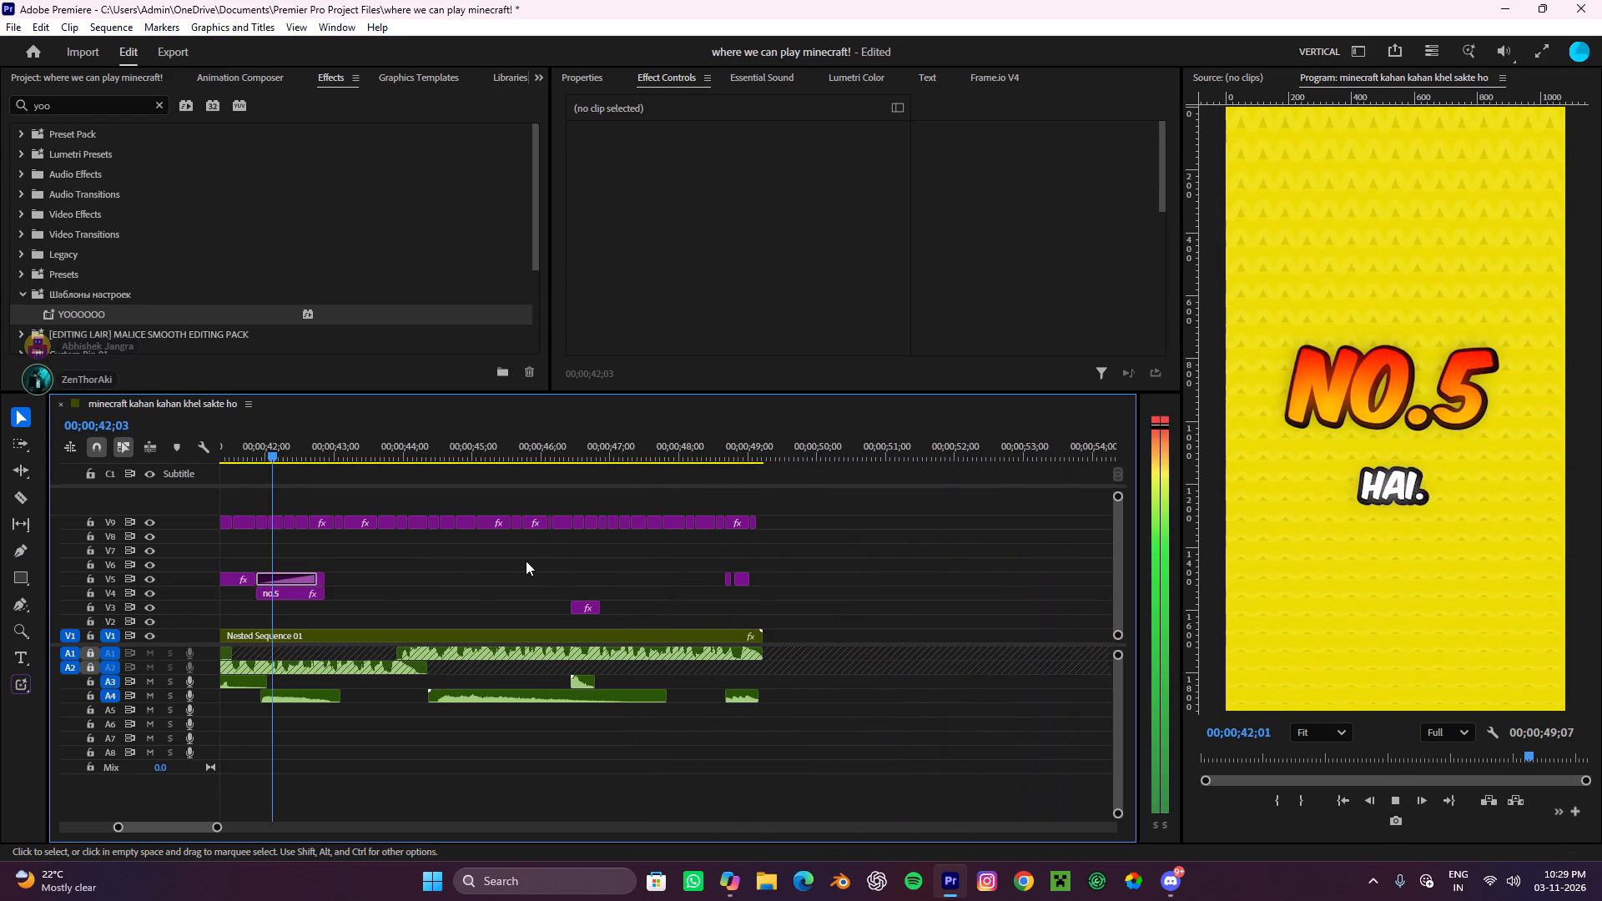
key("space")
Remove the V9 captions over the NO.5 title, from the one just before "fifth" through "browser", and preview the title section.
scroll(525, 561, "up", 16)
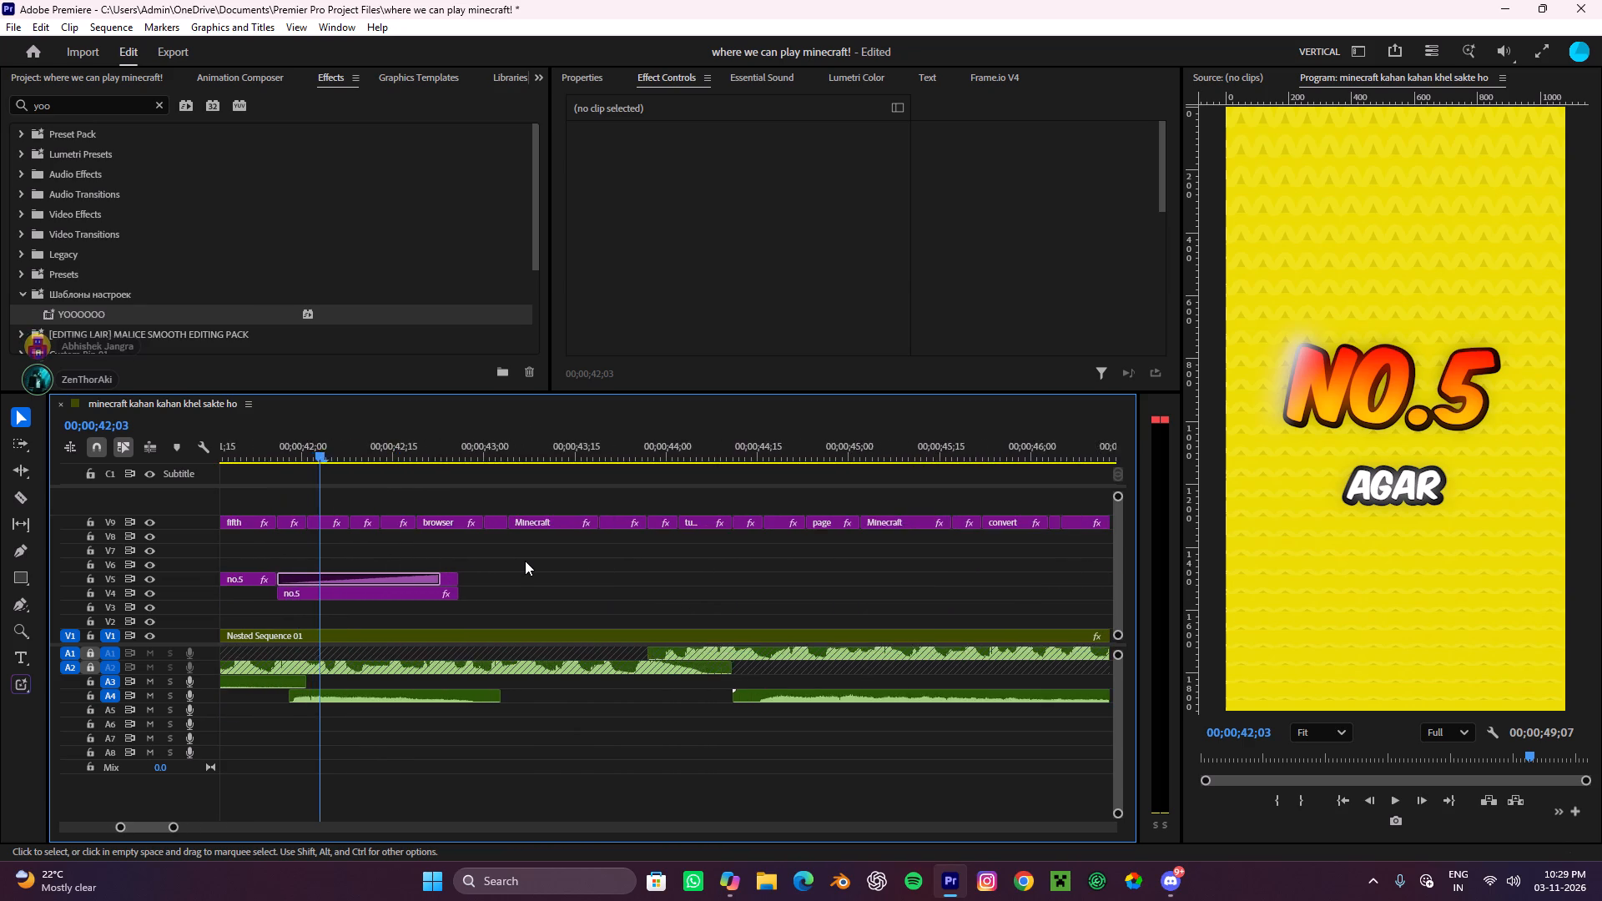
scroll(525, 561, "up", 11)
left_click_drag(456, 492, 553, 516)
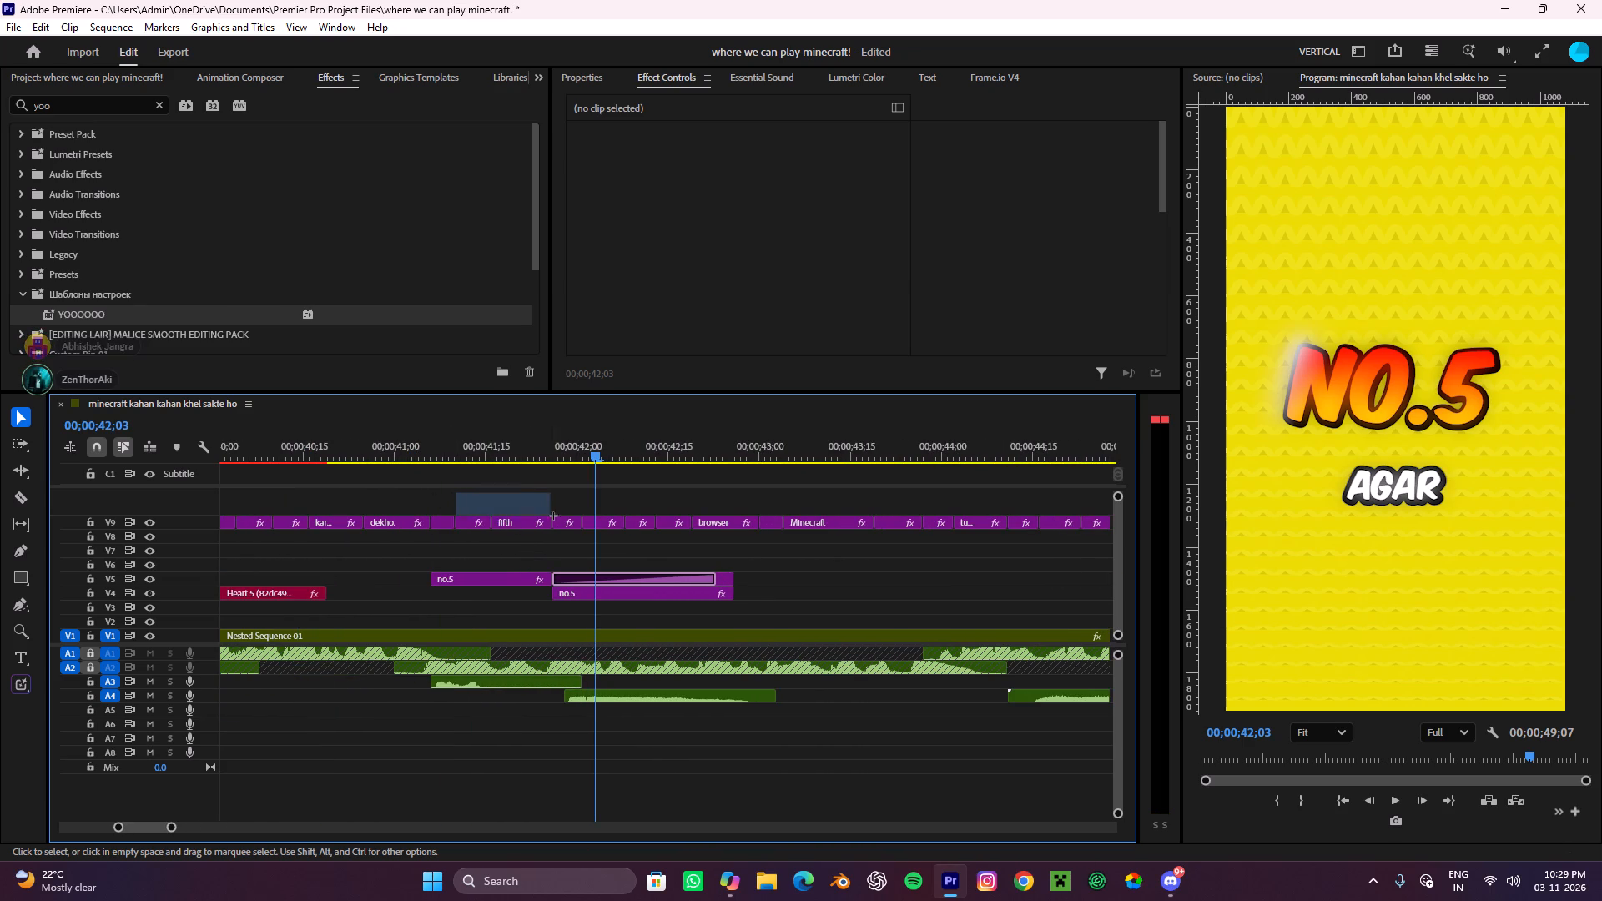
left_click_drag(553, 516, 704, 522)
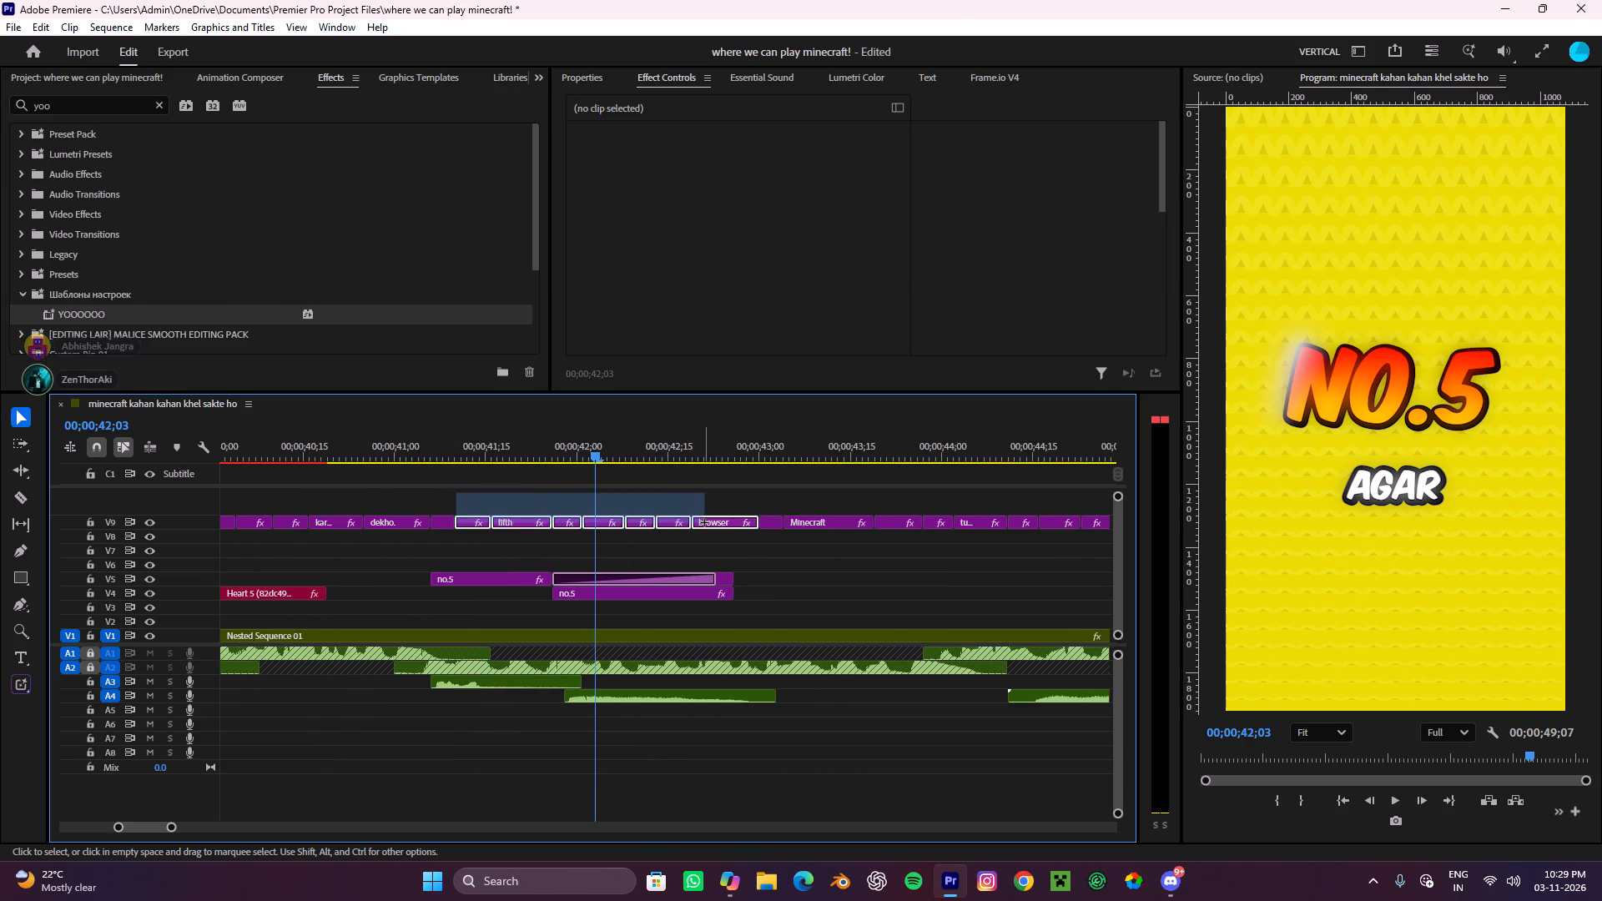
left_click_drag(704, 522, 703, 521)
key("ctrl+x")
left_click_drag(634, 435, 407, 493)
key("space")
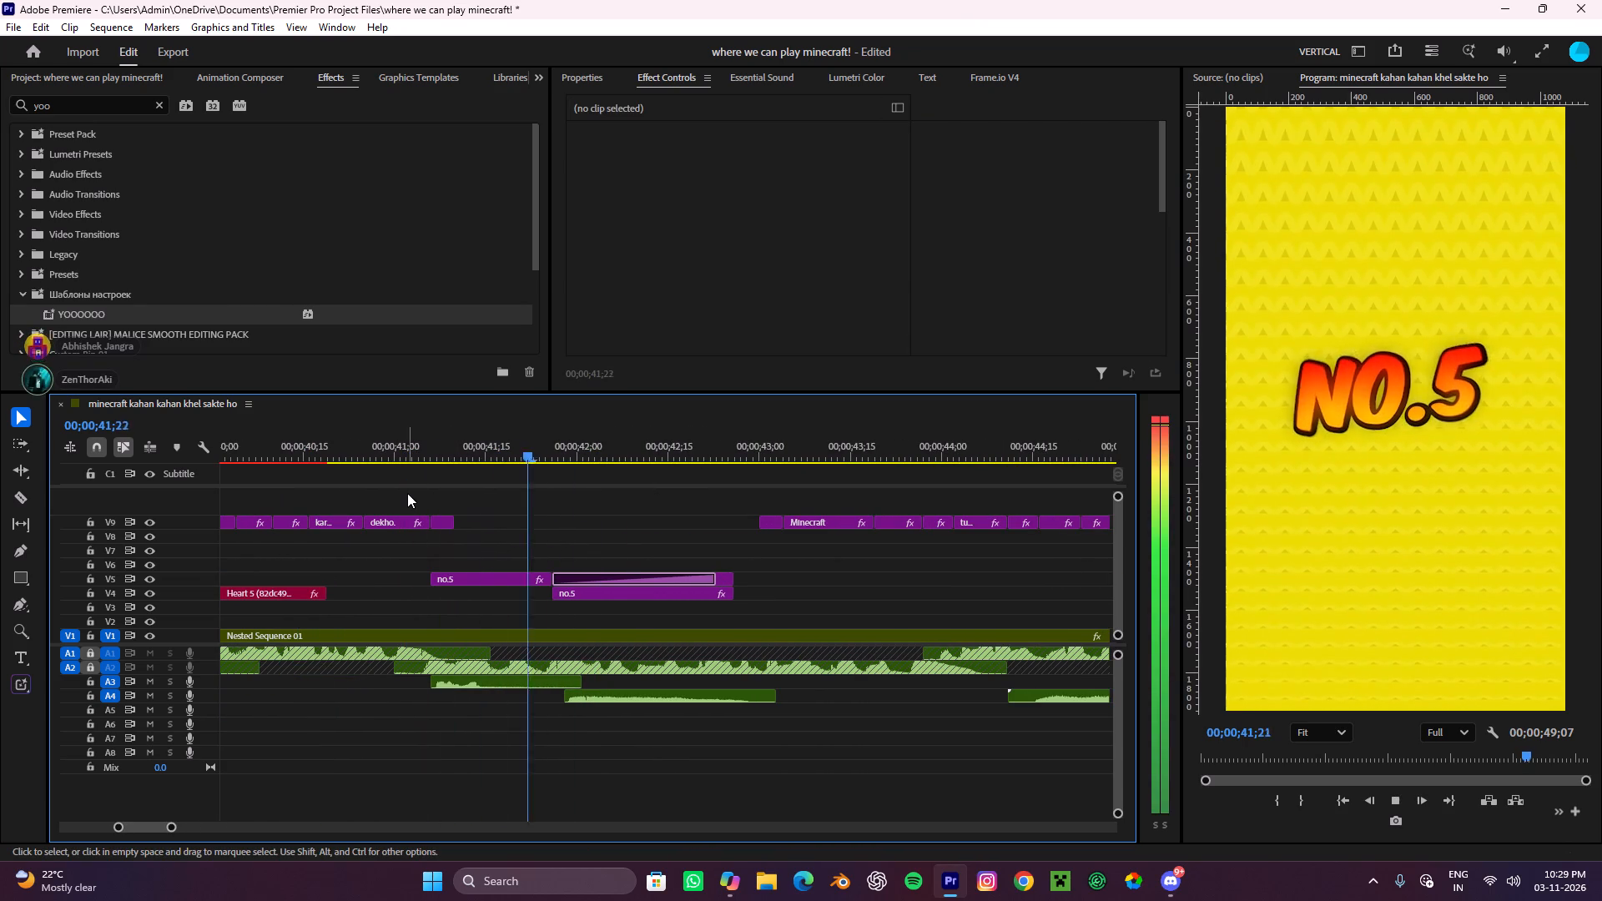
key("space")
Remove the short V9 caption right after "dekho." at the start of the NO.5 title and play back to the sequence end.
left_click_drag(531, 501, 500, 511)
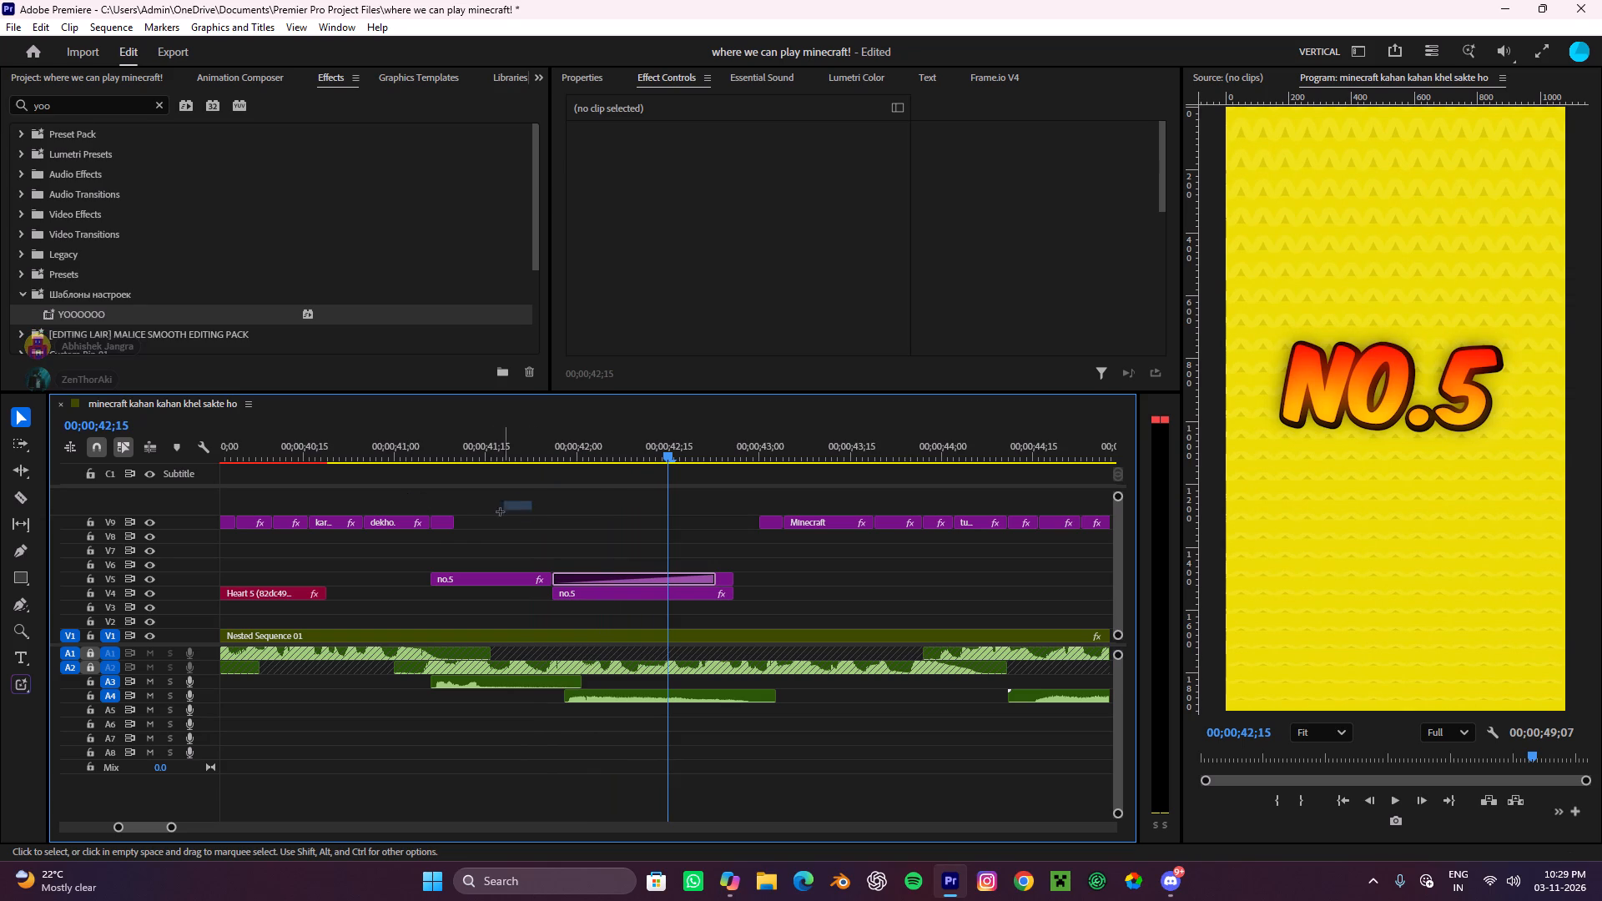
left_click_drag(500, 511, 451, 533)
key("ctrl+x")
left_click_drag(671, 456, 355, 497)
key("space")
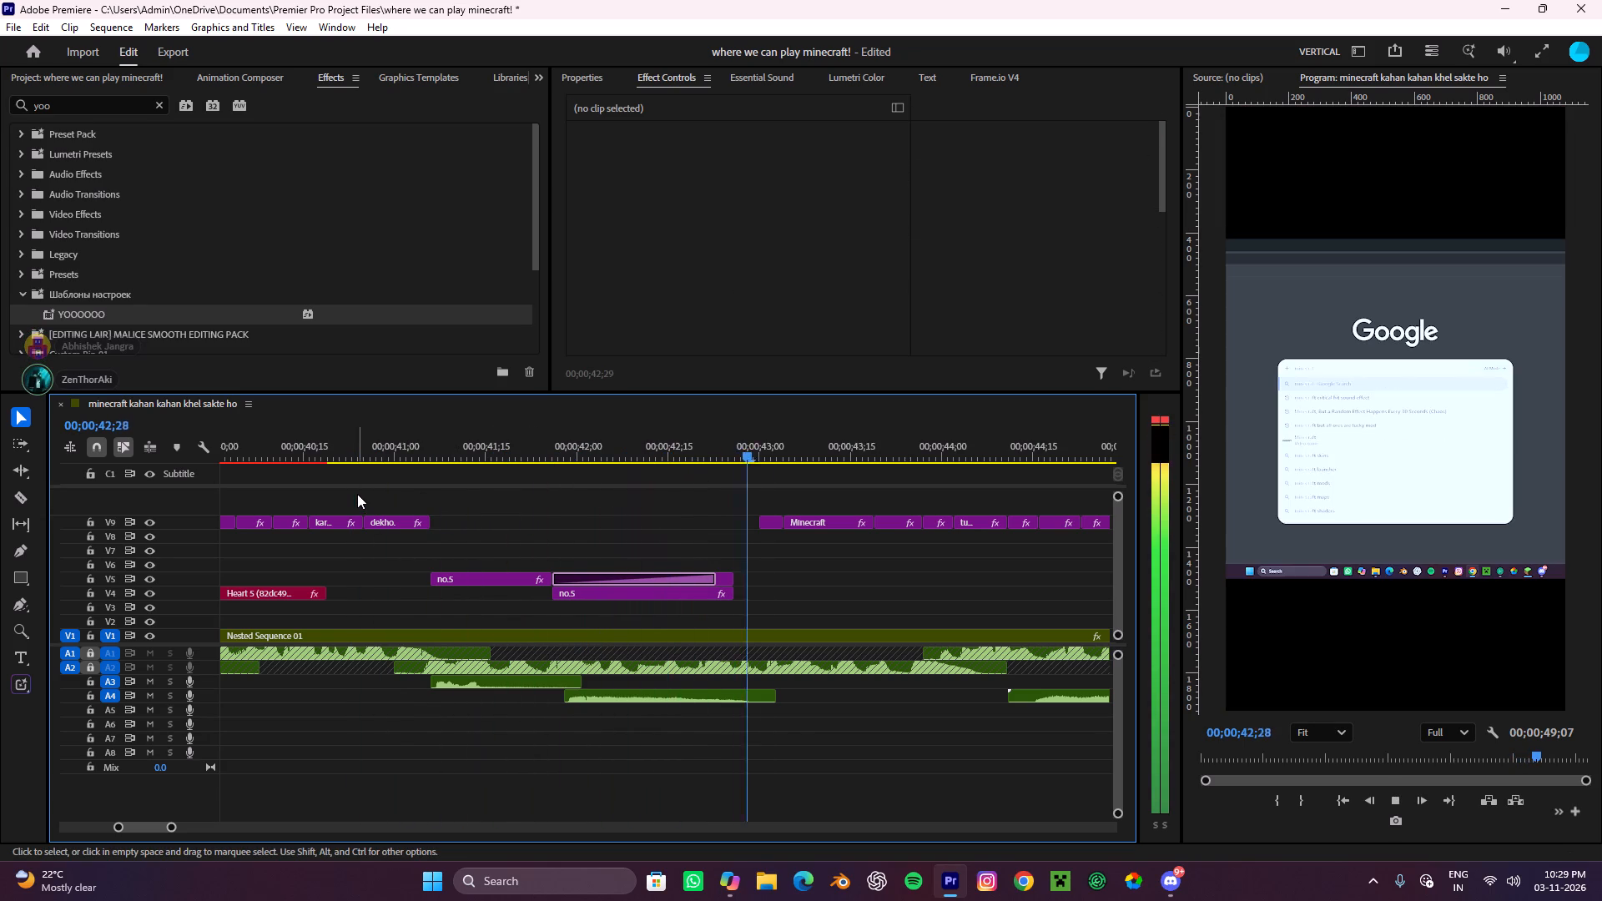
key("space")
key("space")
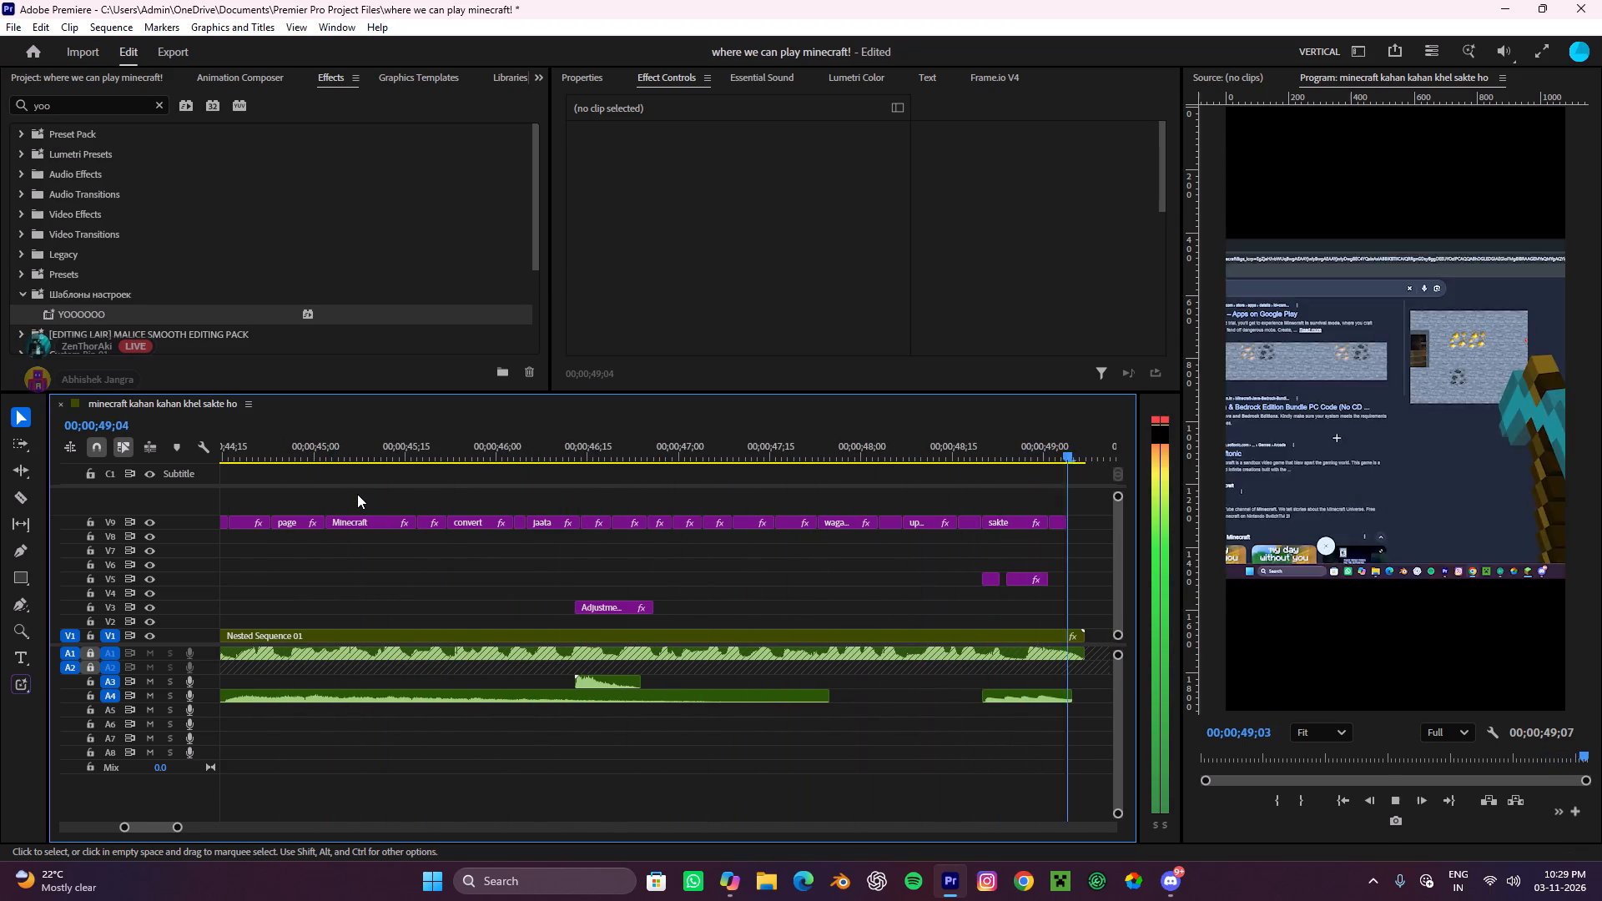
Open Nested Sequence 01 from V1 and place the playhead at its start, 00;00;00;00.
scroll(357, 494, "down", 15, "alt")
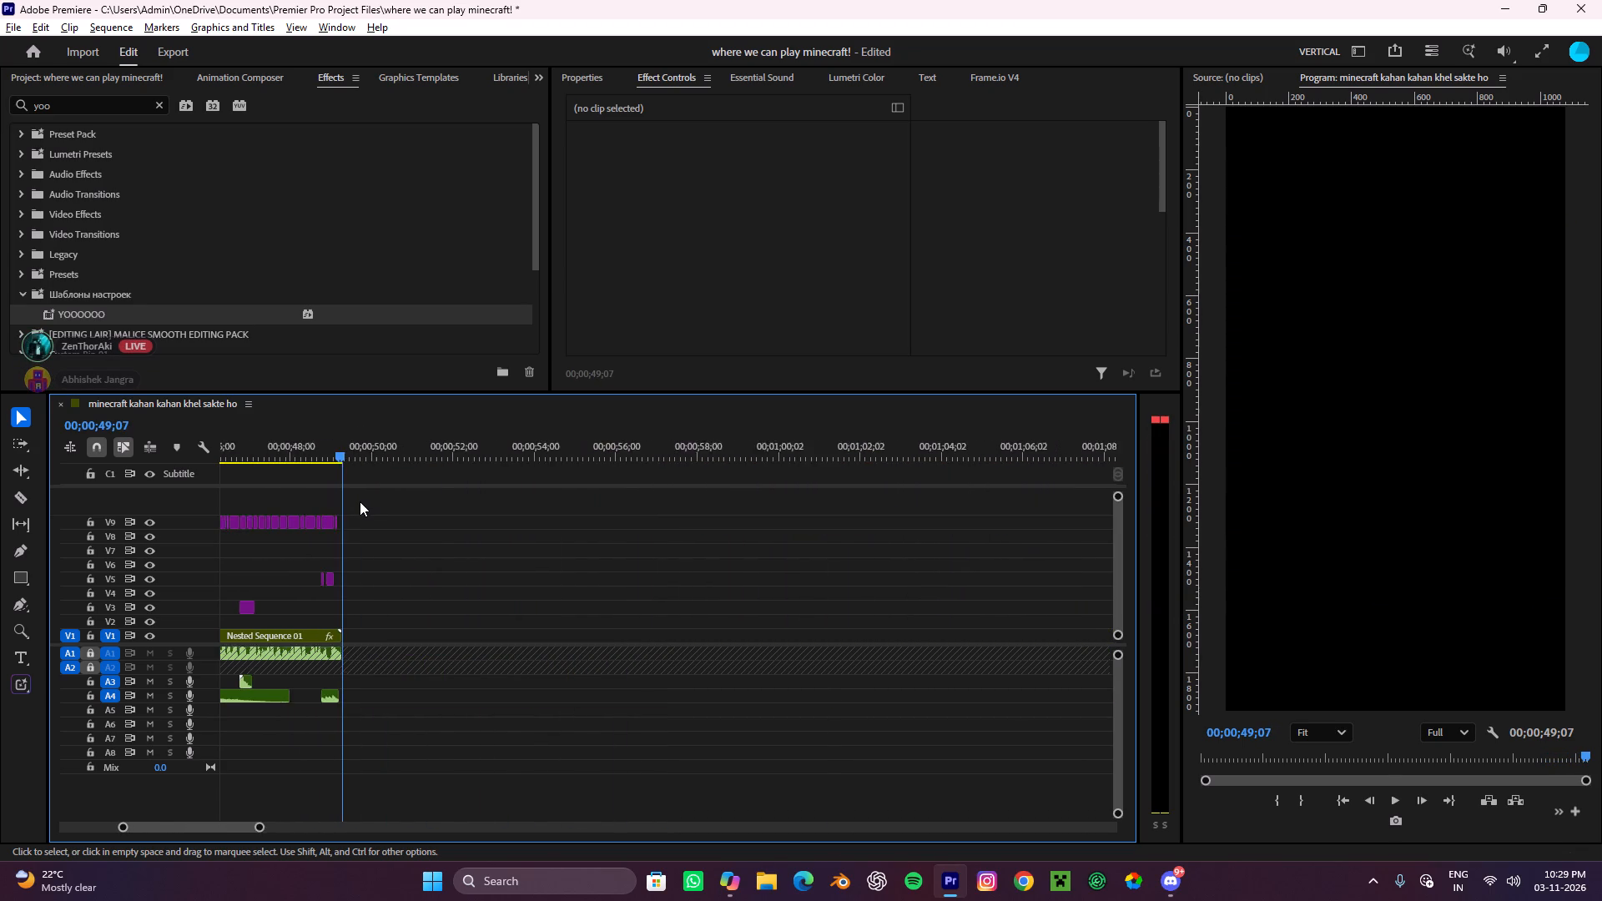
scroll(360, 501, "down", 17, "alt")
scroll(295, 550, "down", 5, "alt")
scroll(295, 550, "up", 7, "alt")
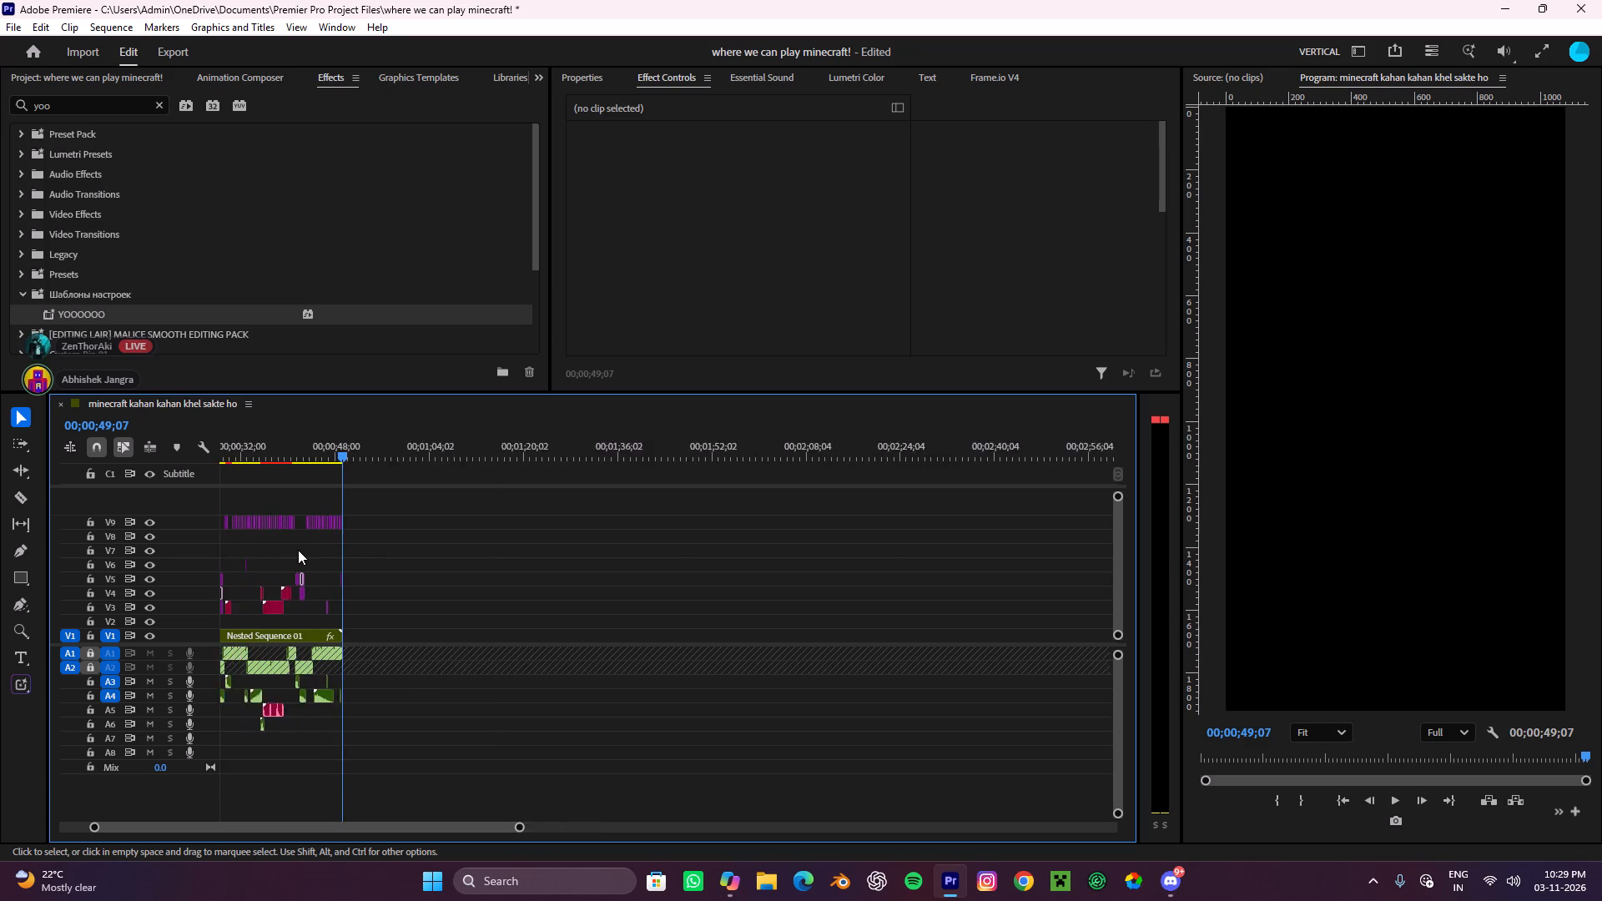
scroll(298, 550, "up", 9, "alt")
double_click(325, 632)
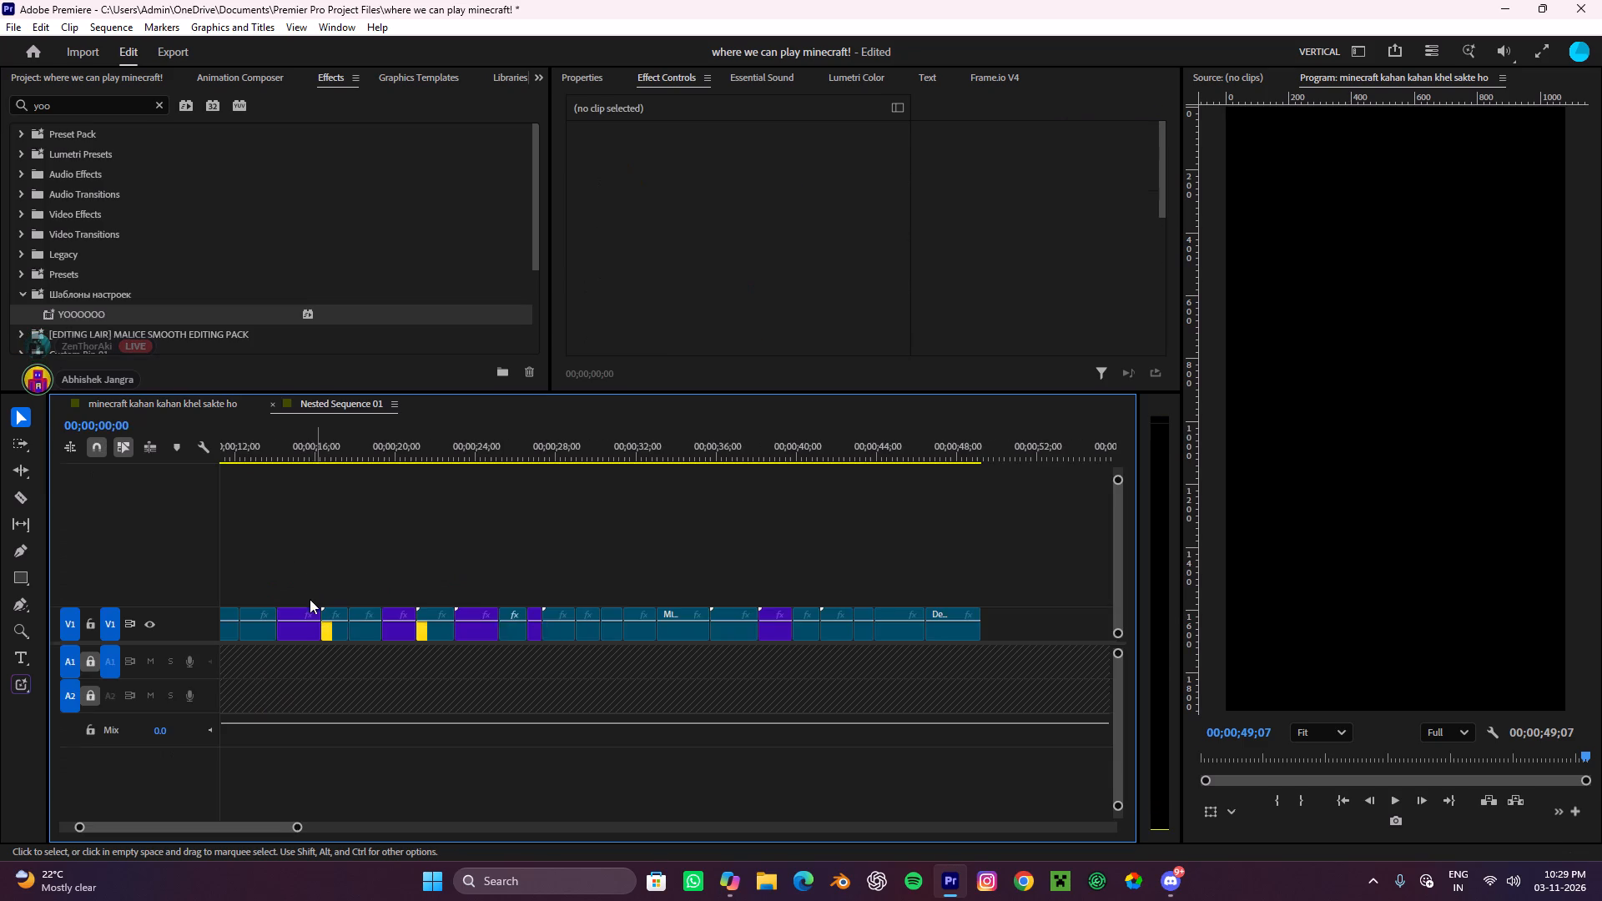
scroll(310, 594, "up", 5)
scroll(385, 599, "down", 9)
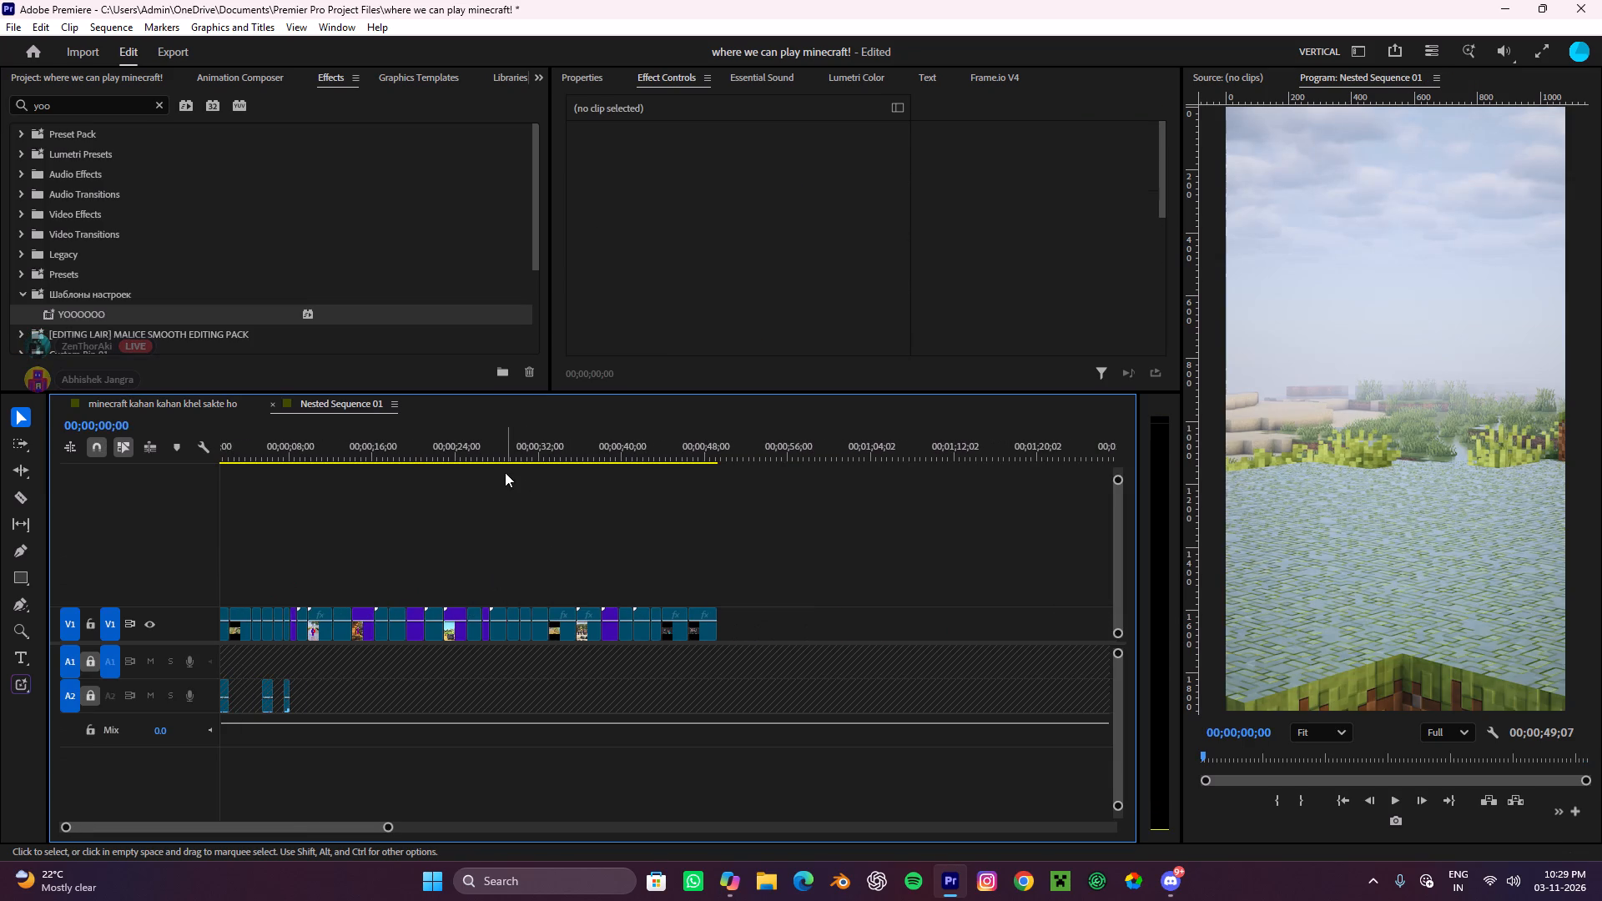
left_click(502, 467)
left_click_drag(482, 449, 0, 429)
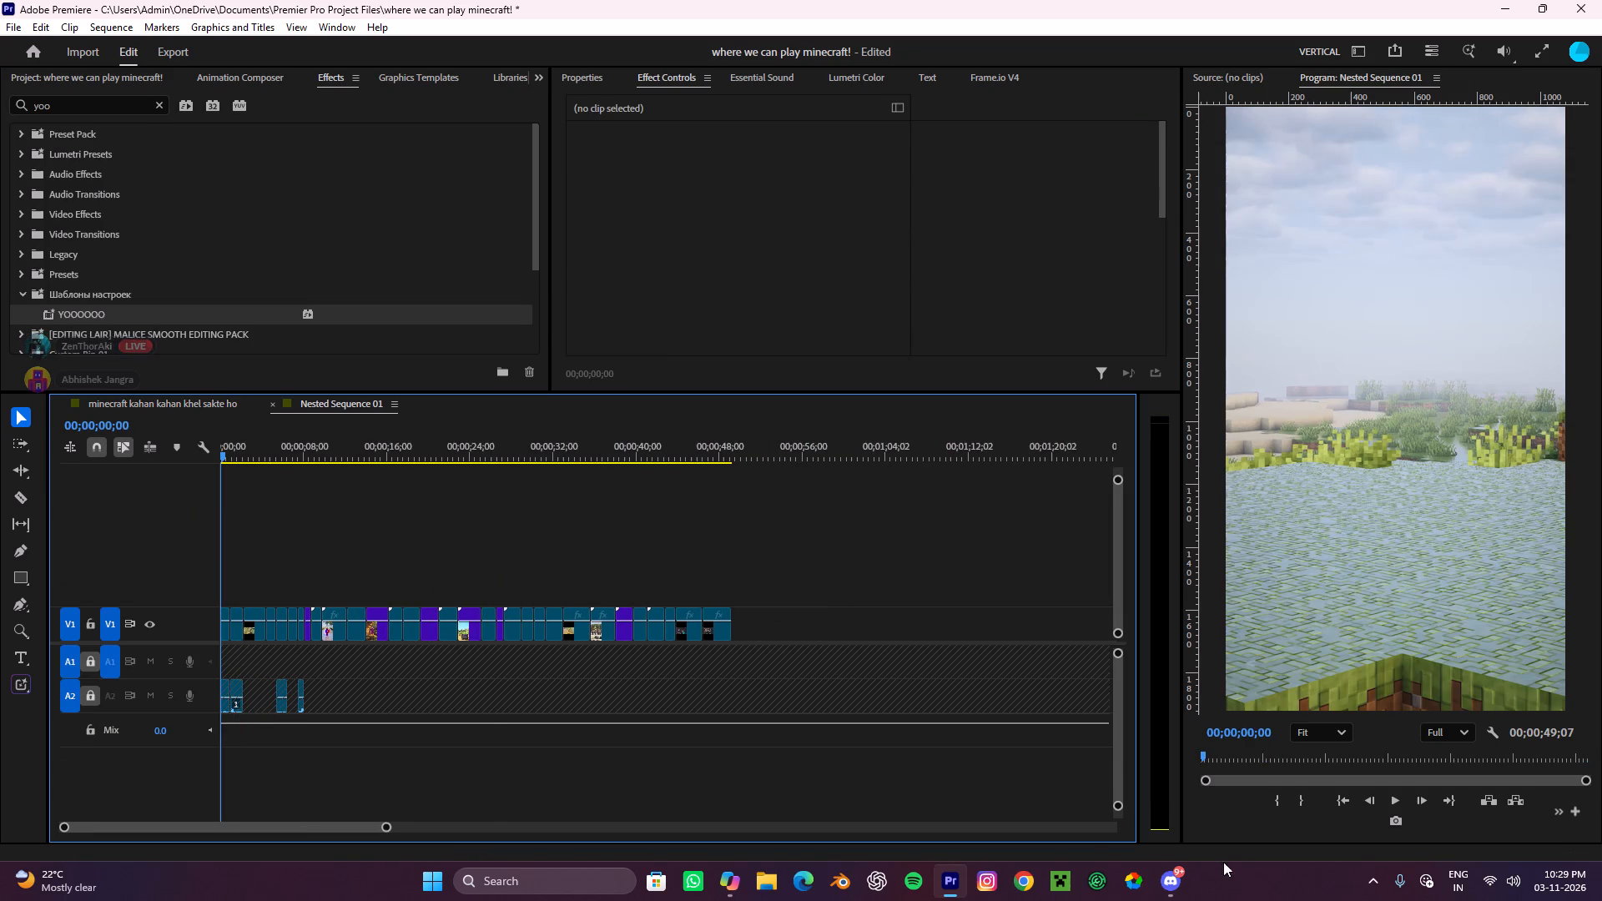
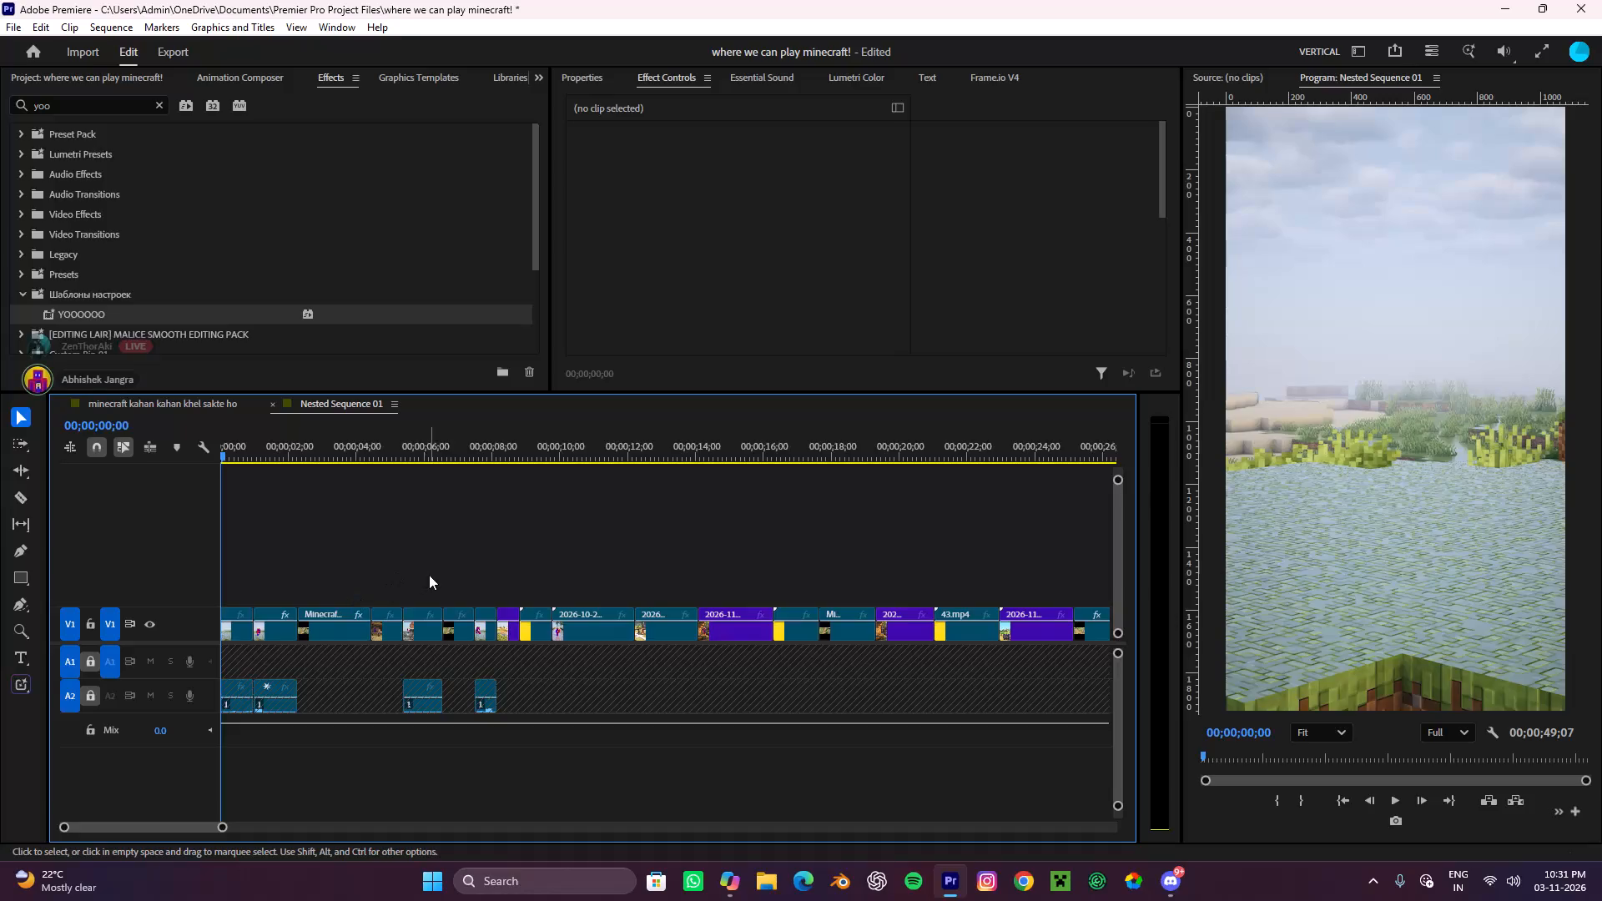
Select all the clips on V1 in Nested Sequence 01.
scroll(429, 575, "down", 12)
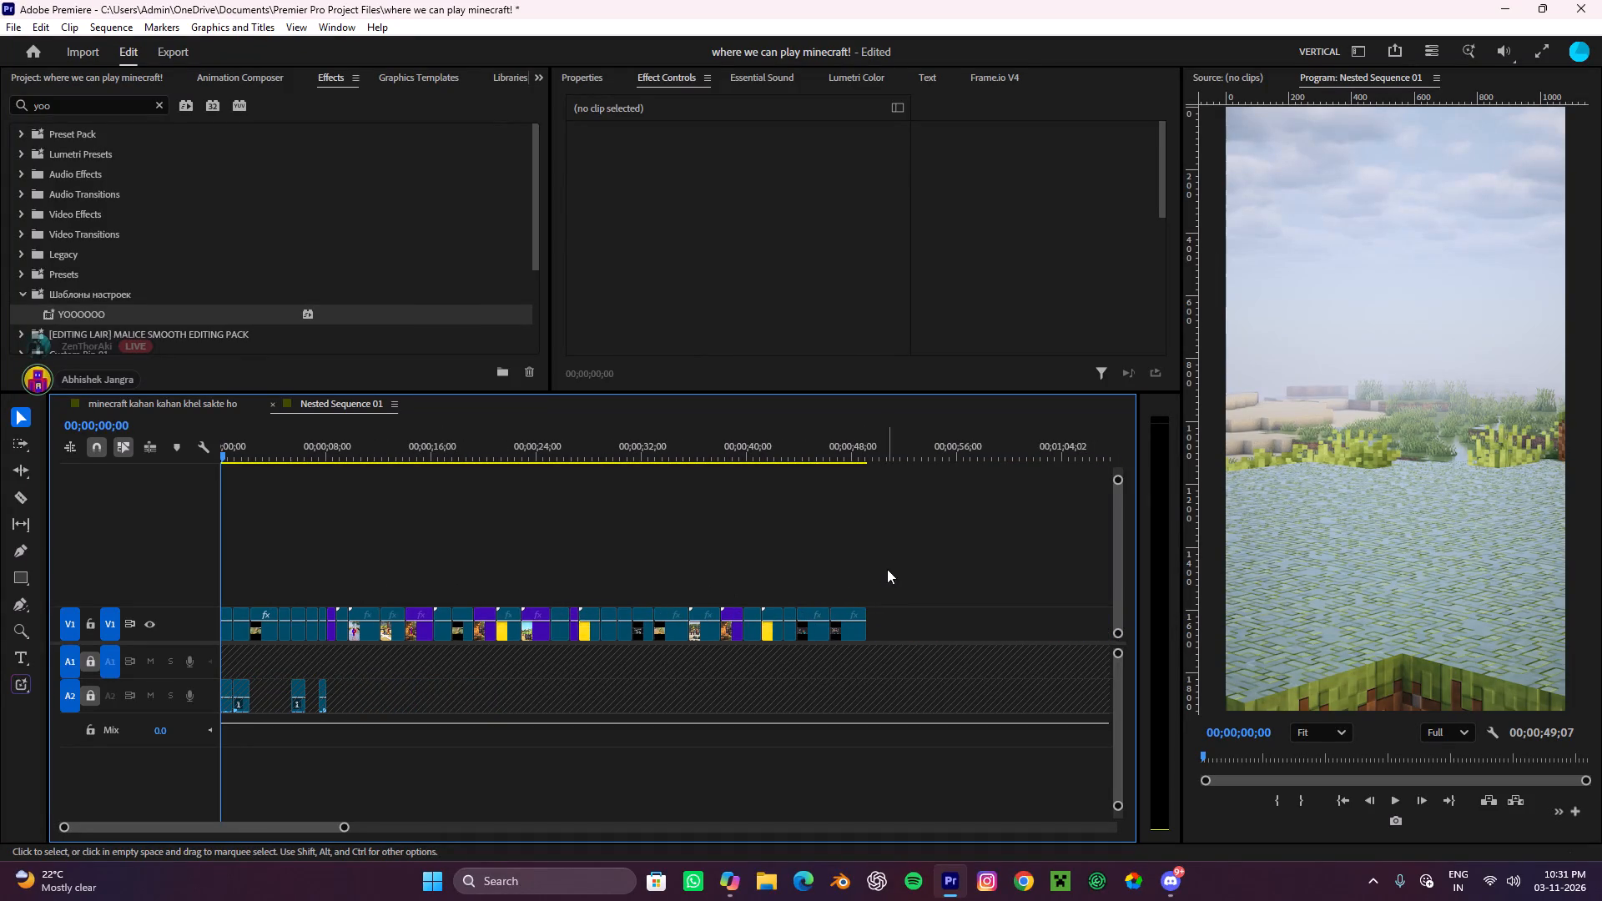
left_click_drag(887, 569, 194, 645)
scroll(265, 618, "up", 4, "alt")
scroll(265, 618, "down", 1, "alt")
scroll(265, 618, "up", 11, "alt")
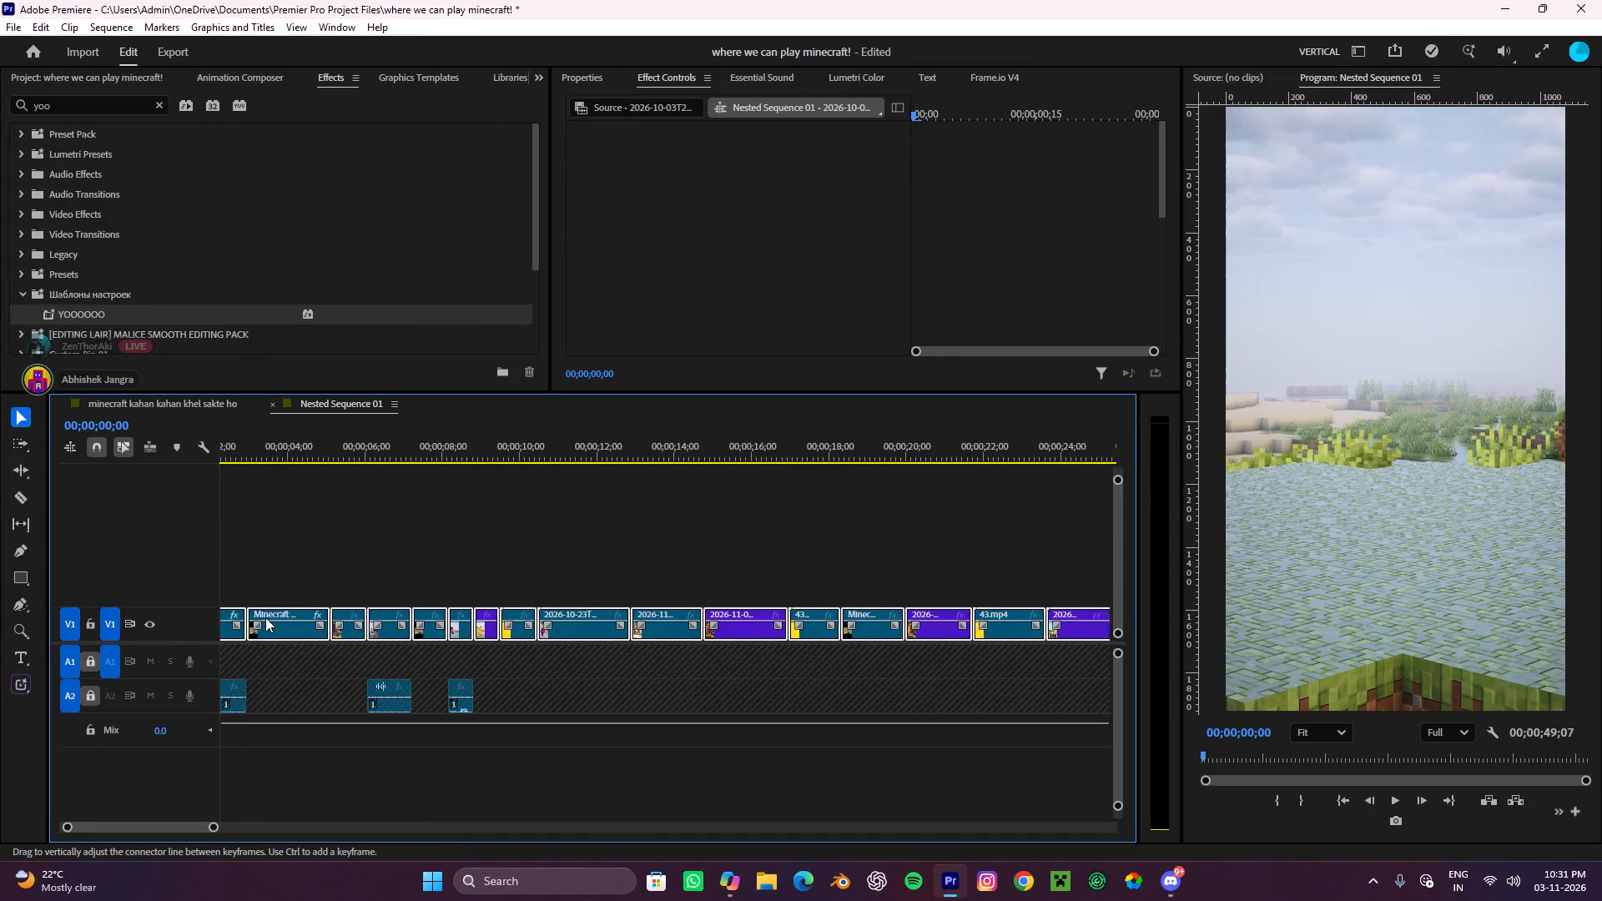
scroll(265, 617, "up", 2, "alt")
scroll(267, 607, "up", 4)
Preview the opening footage and deselect the first five V1 clips, keeping the rest of the track selected.
key("space")
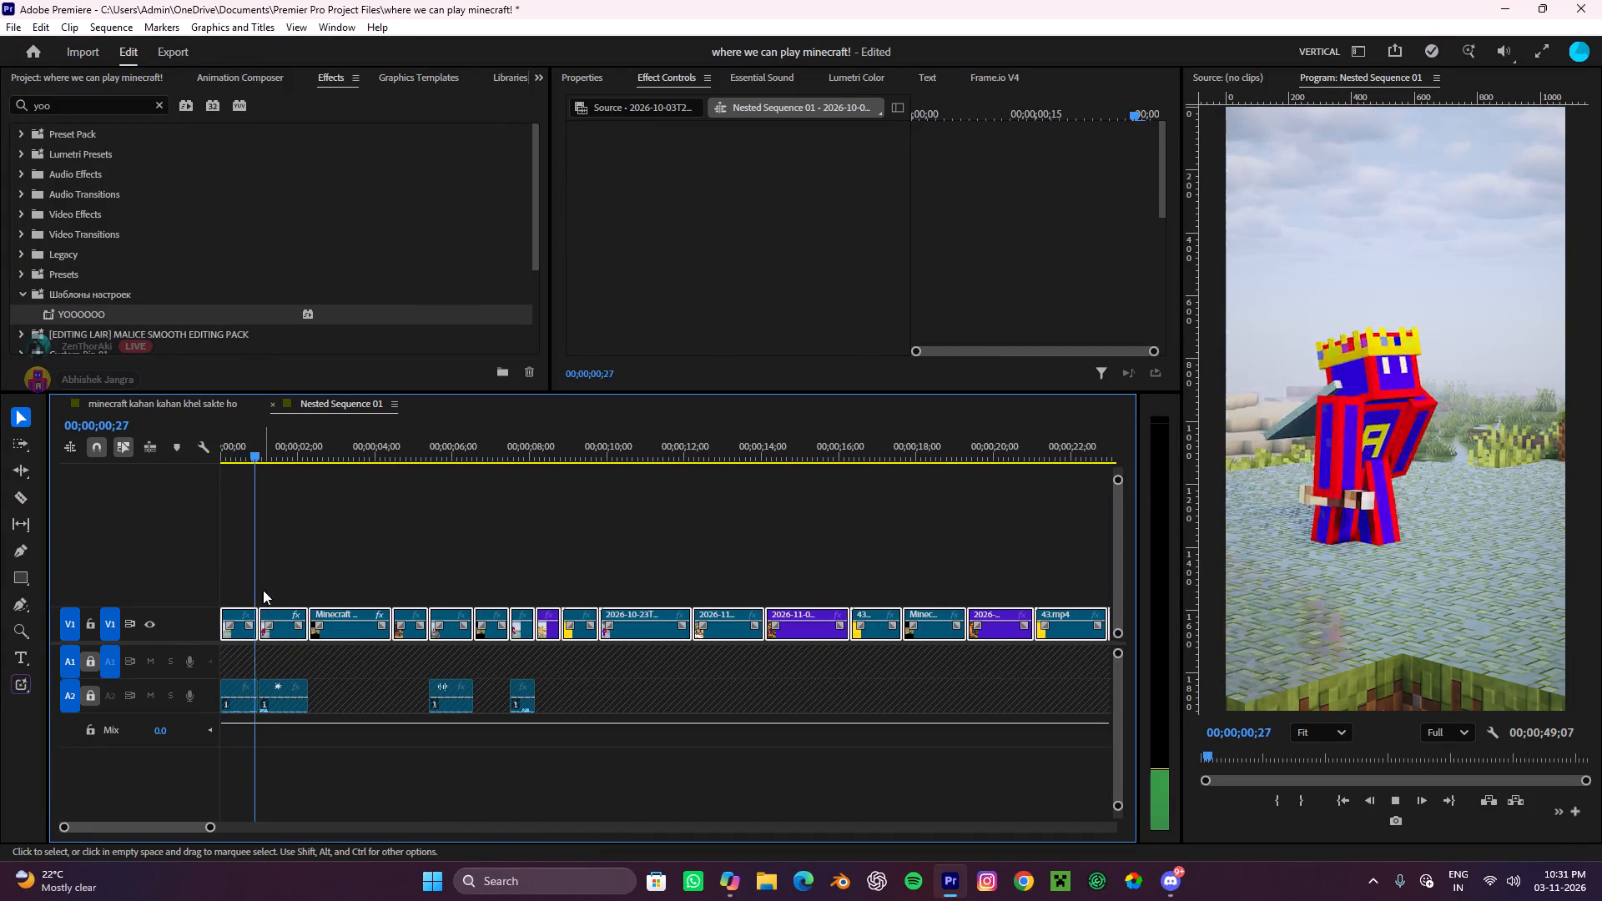
left_click(236, 609, "shift")
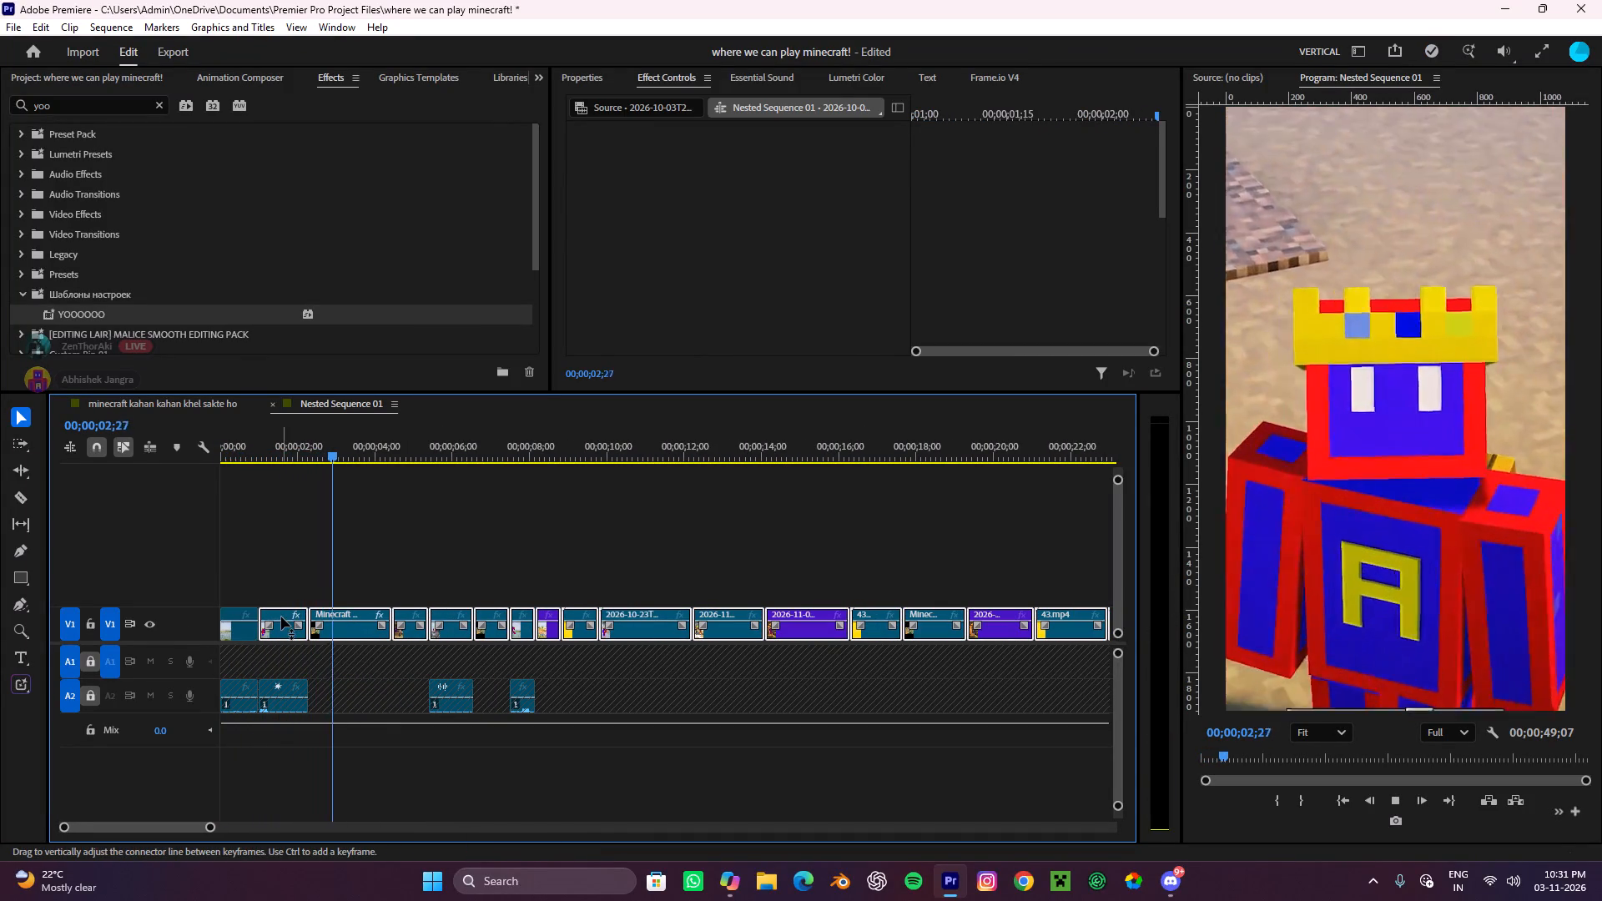
left_click(281, 617, "shift")
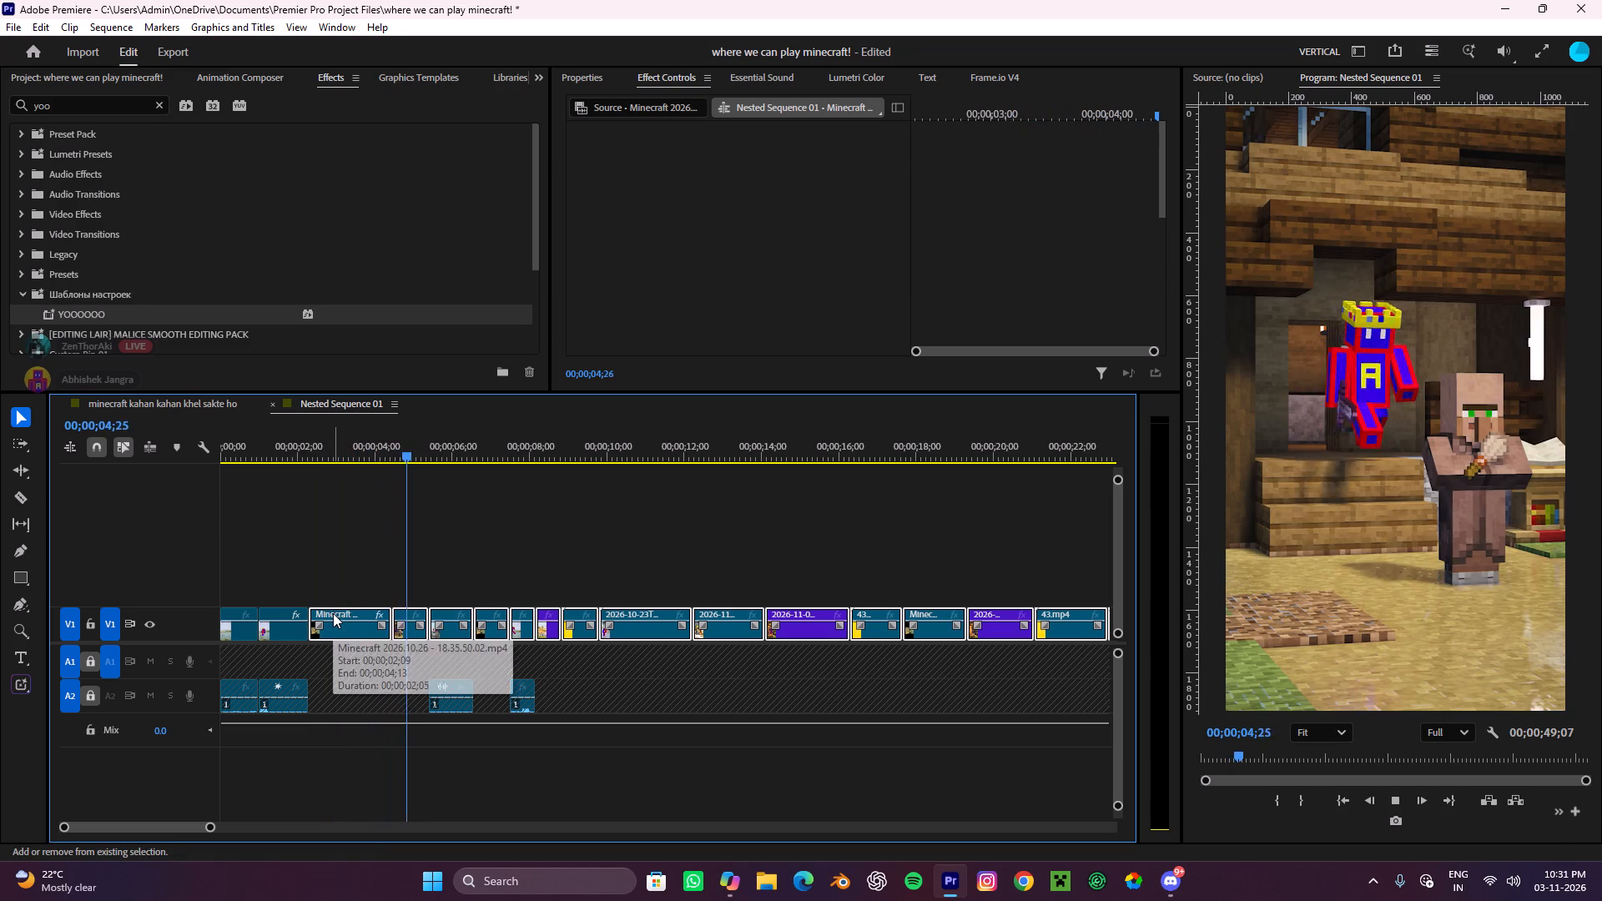
left_click(333, 613, "shift")
key("shift+space")
left_click(405, 617, "shift")
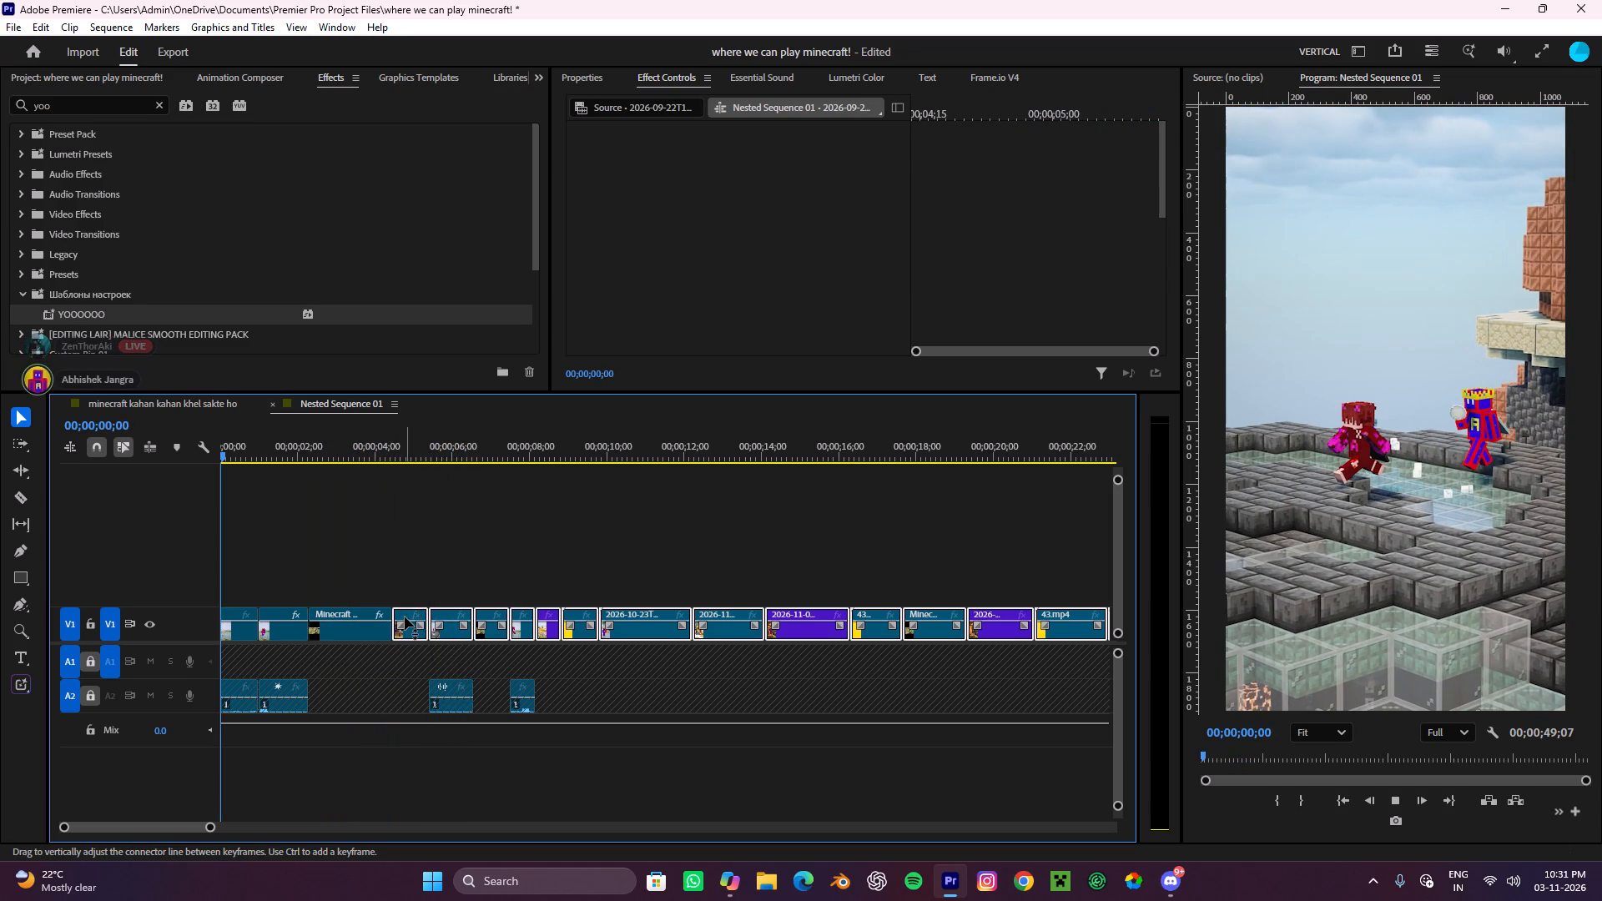
left_click(450, 609, "shift")
Check the footage up to 00;00;07;22 and deselect the clip there, keeping the letterboxed Minecraft clip at 00;00;06;23 selected.
left_click_drag(333, 456, 415, 476)
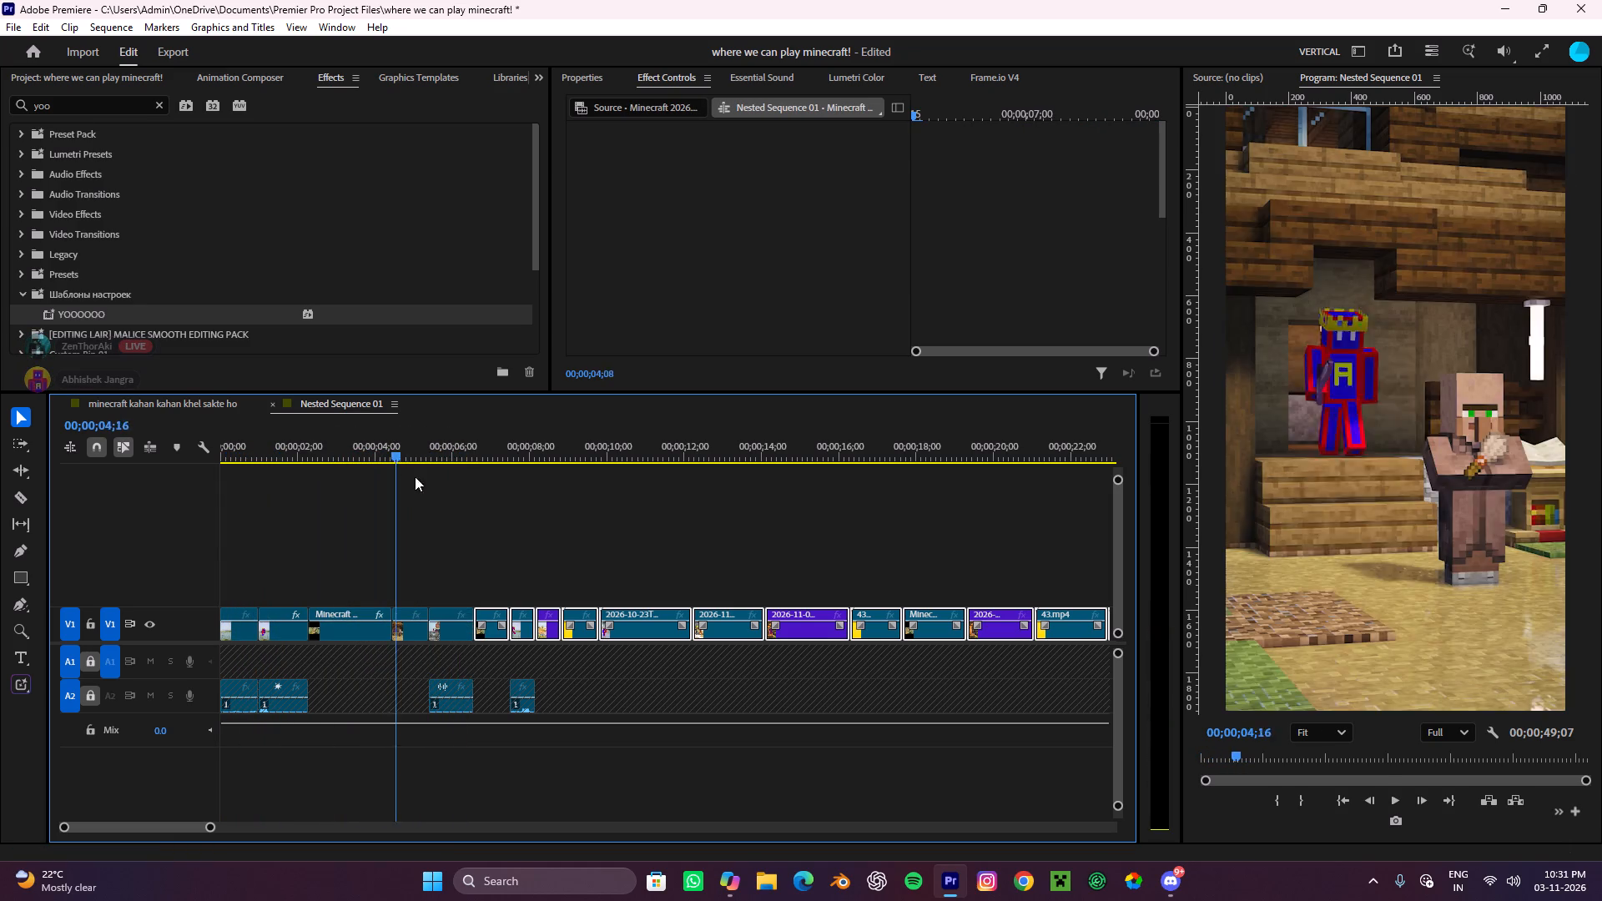
left_click_drag(415, 476, 484, 498)
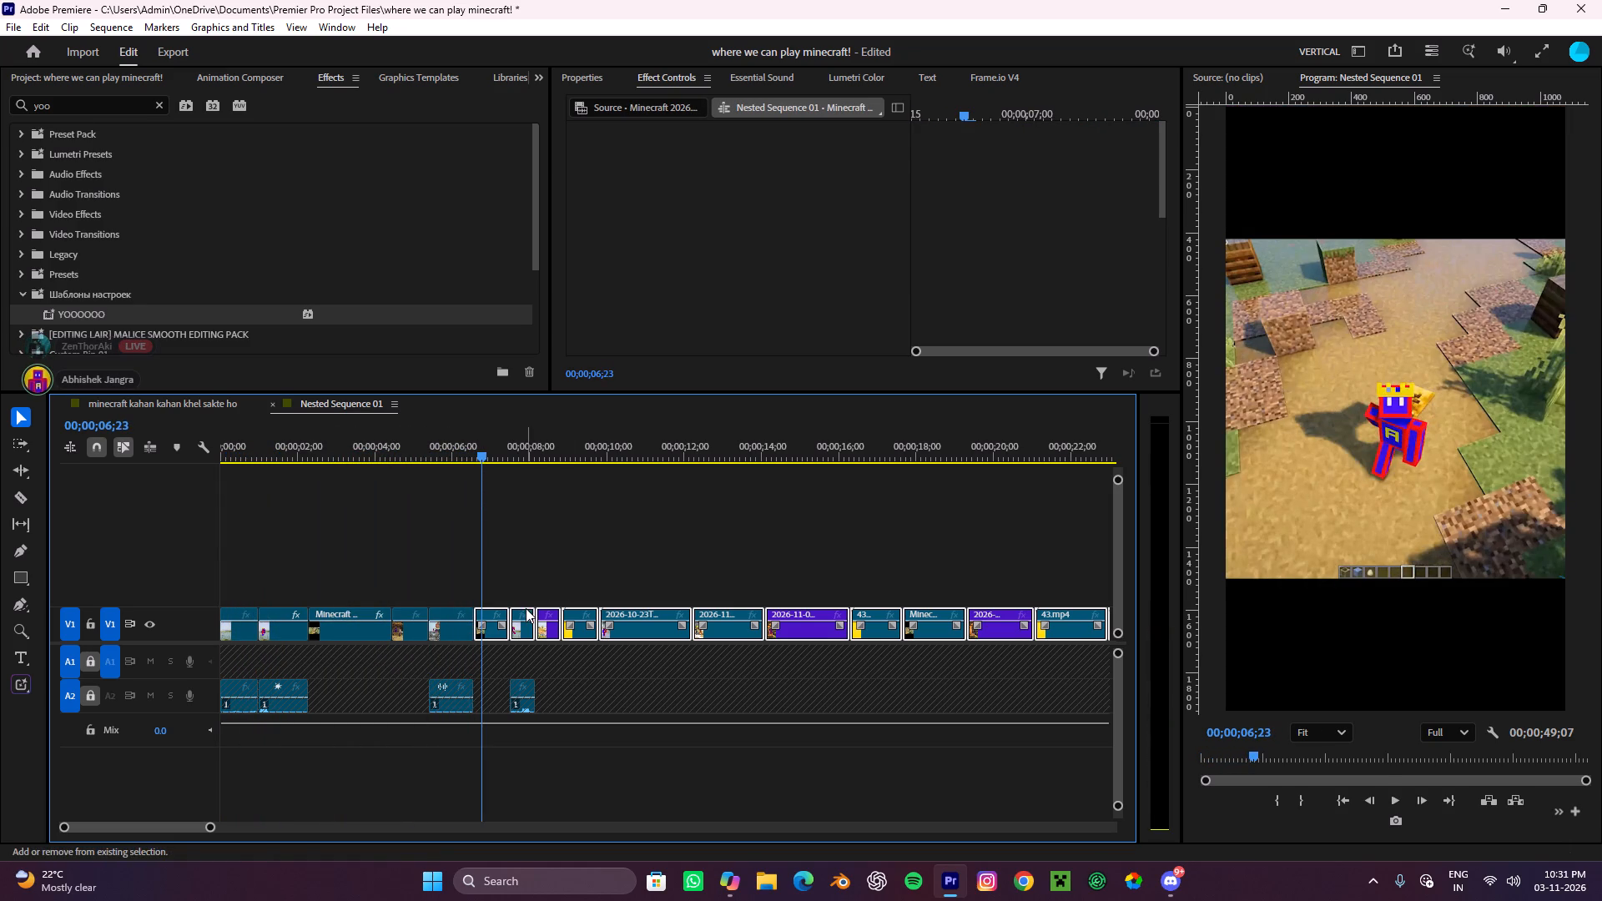
key("space")
key("space")
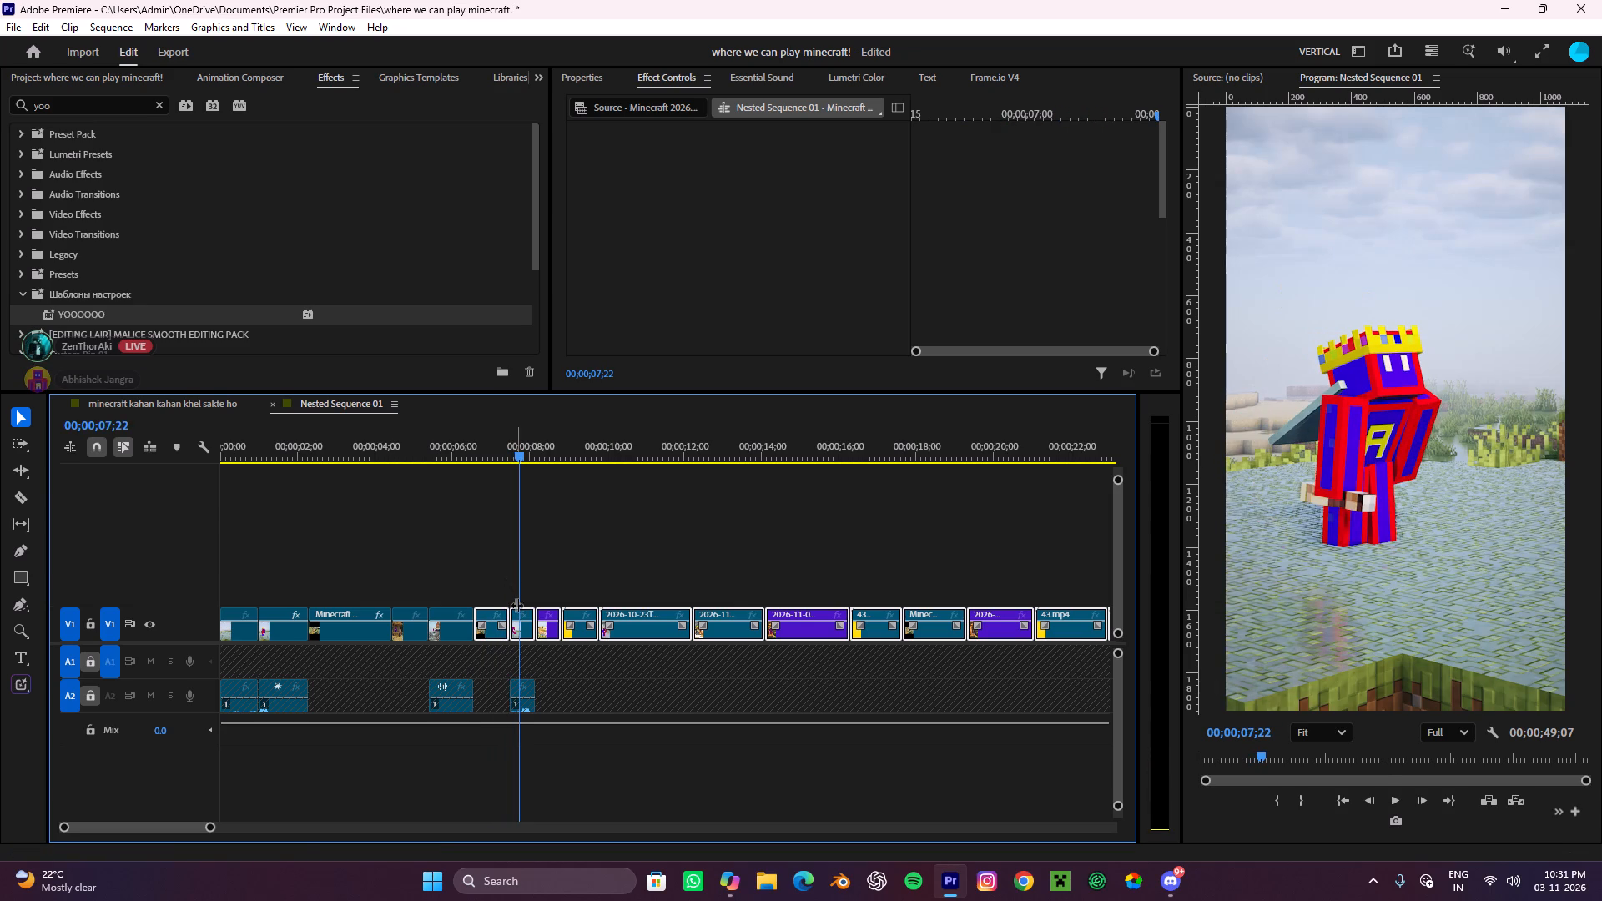
scroll(524, 605, "up", 9, "alt")
left_click(507, 612, "shift")
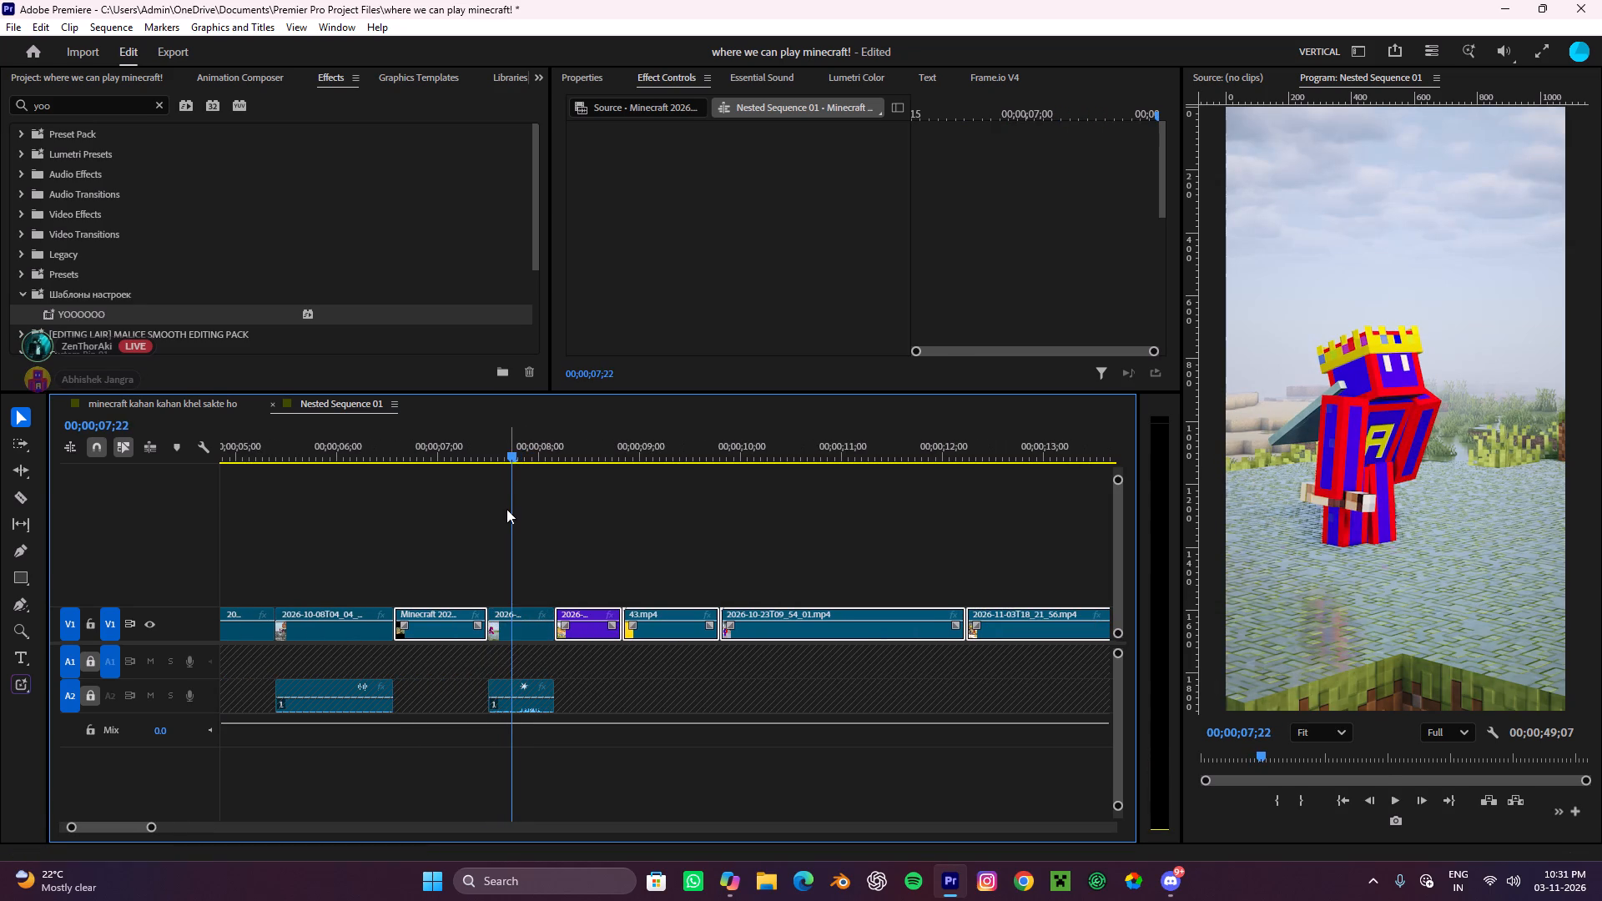
Review the footage up to 00;00;18;01 and deselect the five V1 clips from about 00;00;08;05 to 00;00;16;06.
left_click_drag(518, 450, 647, 516)
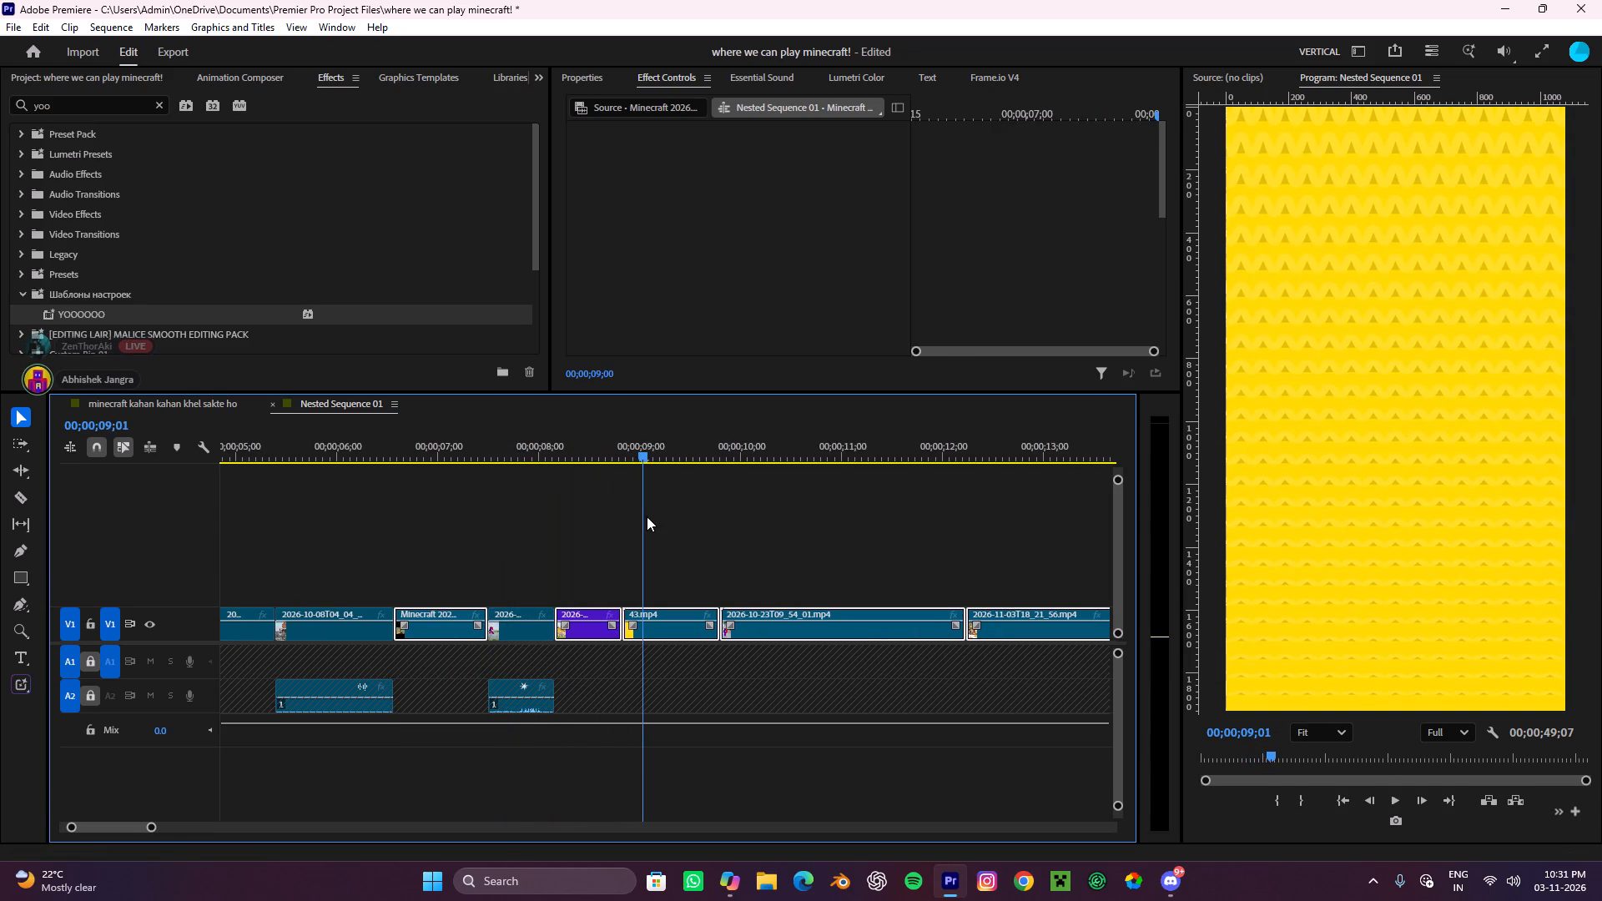
left_click_drag(647, 516, 806, 551)
scroll(748, 566, "down", 13, "alt")
left_click_drag(493, 450, 535, 464)
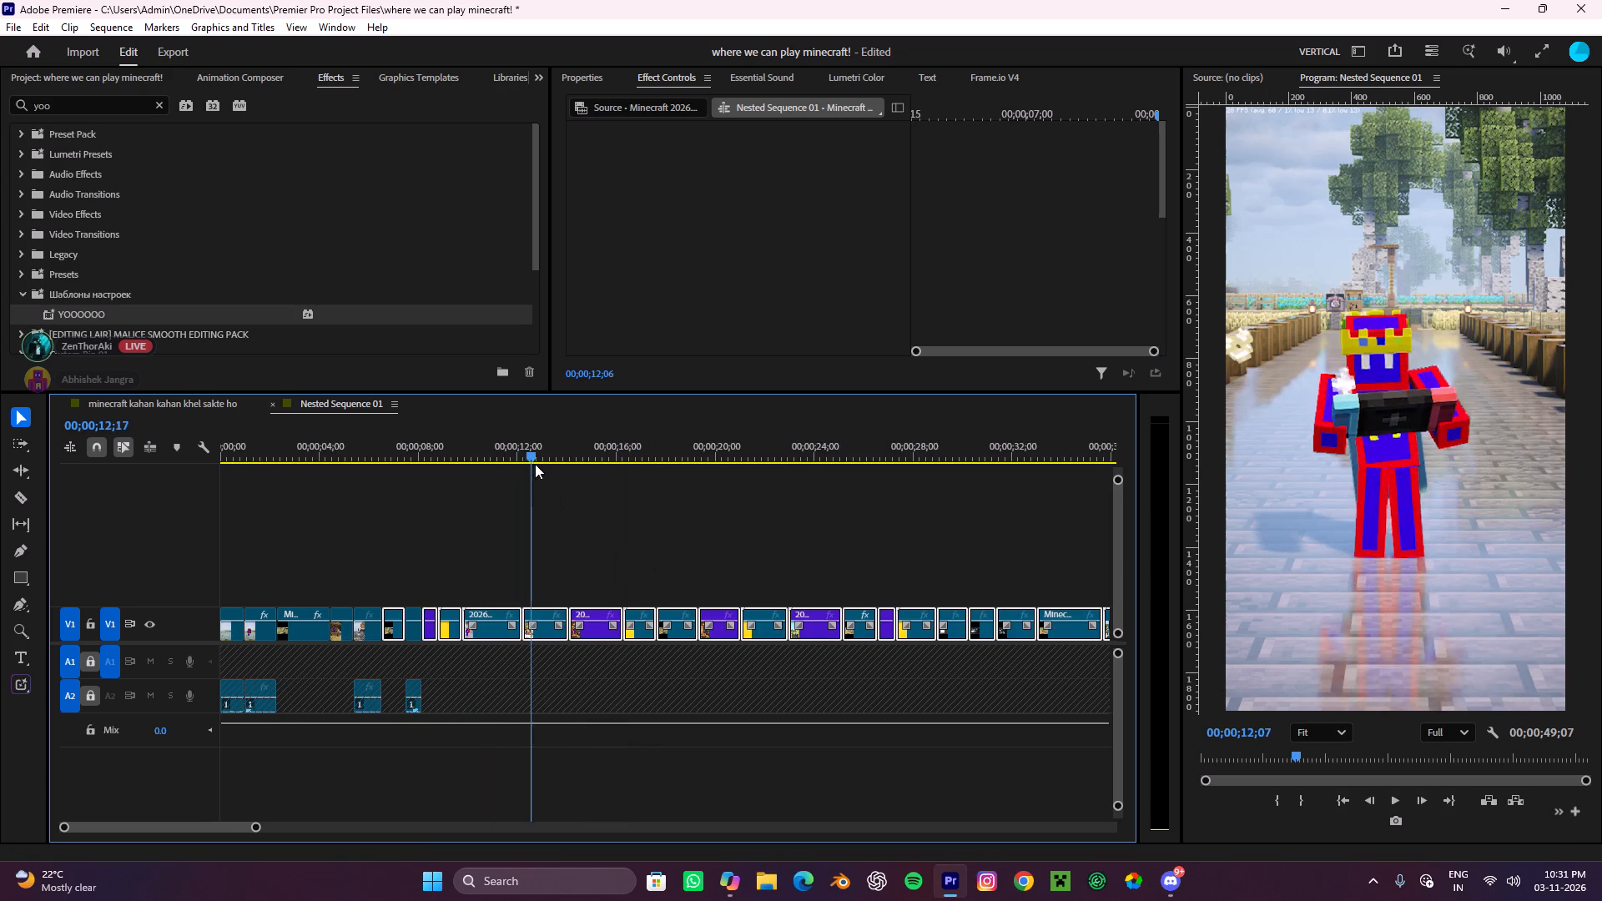
left_click_drag(535, 464, 664, 476)
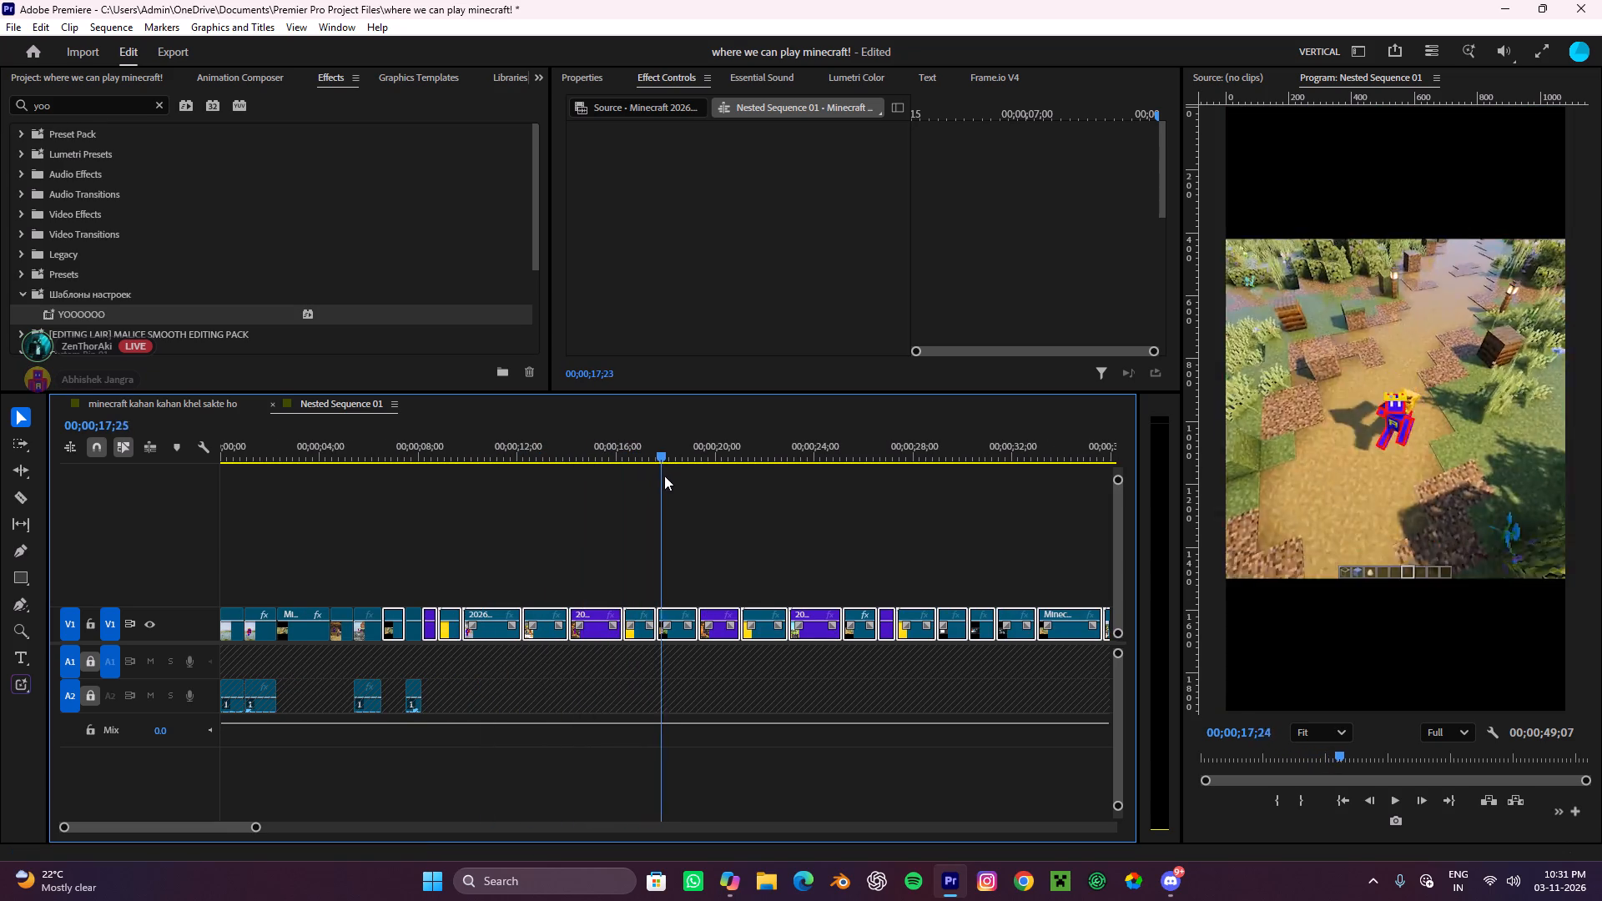
left_click_drag(664, 476, 668, 476)
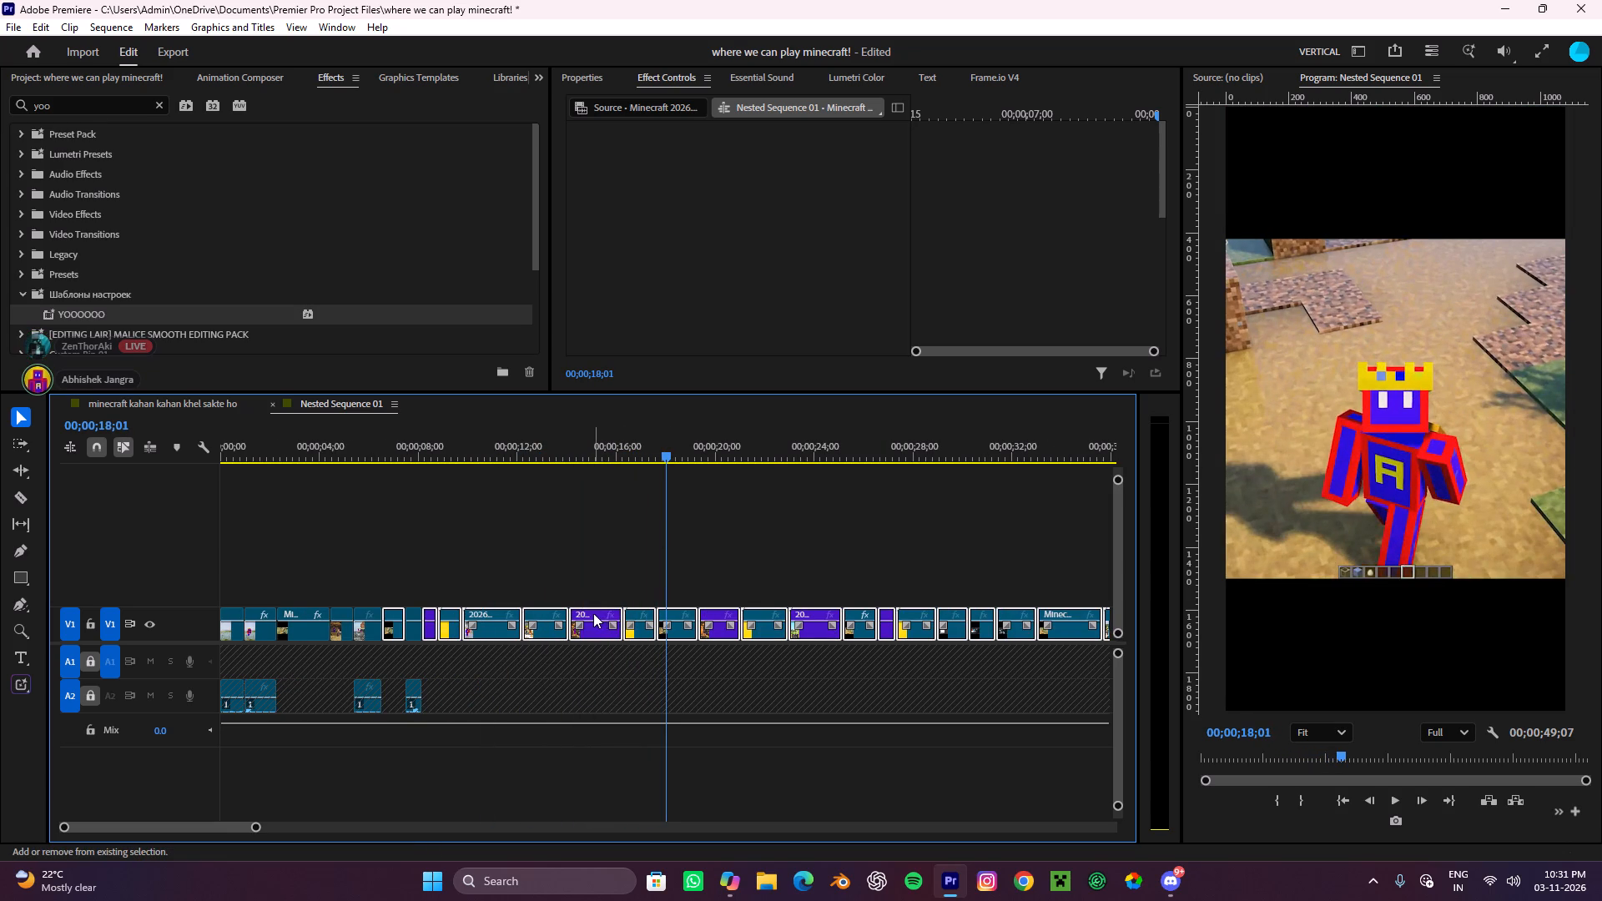
left_click(593, 613, "shift")
left_click(547, 612, "shift")
left_click(486, 614, "shift")
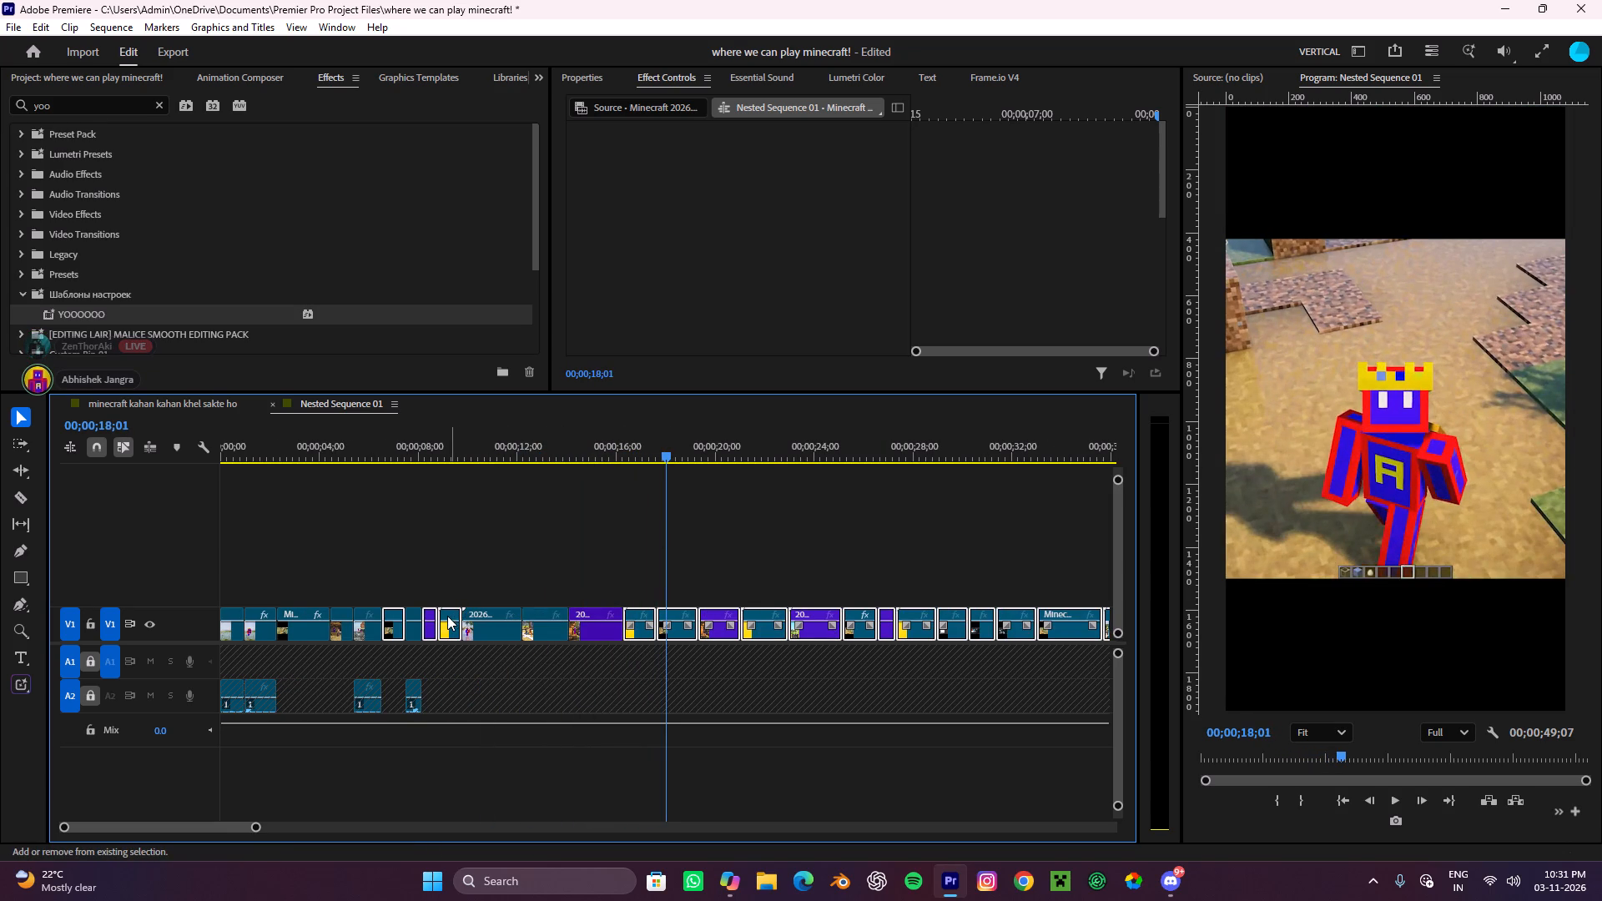
left_click(447, 616, "shift")
left_click(432, 613, "shift")
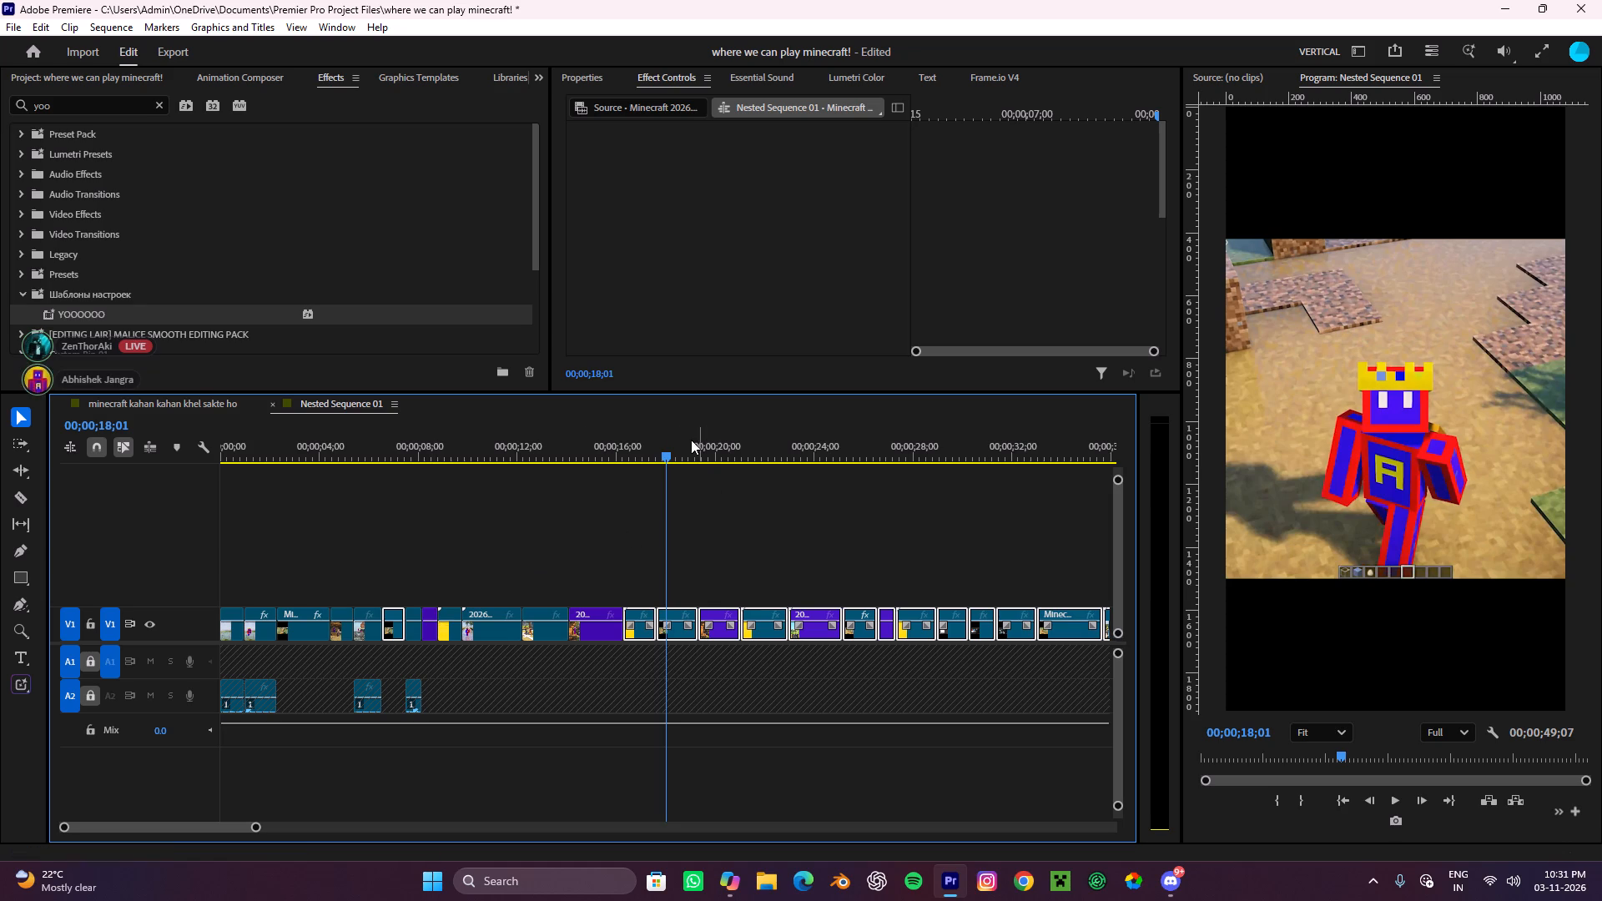
Recheck the footage between 00;00;09;16 and 00;00;18;03 and deselect the 43.mp4 clip at about 00;00;17;00.
left_click_drag(653, 446, 460, 571)
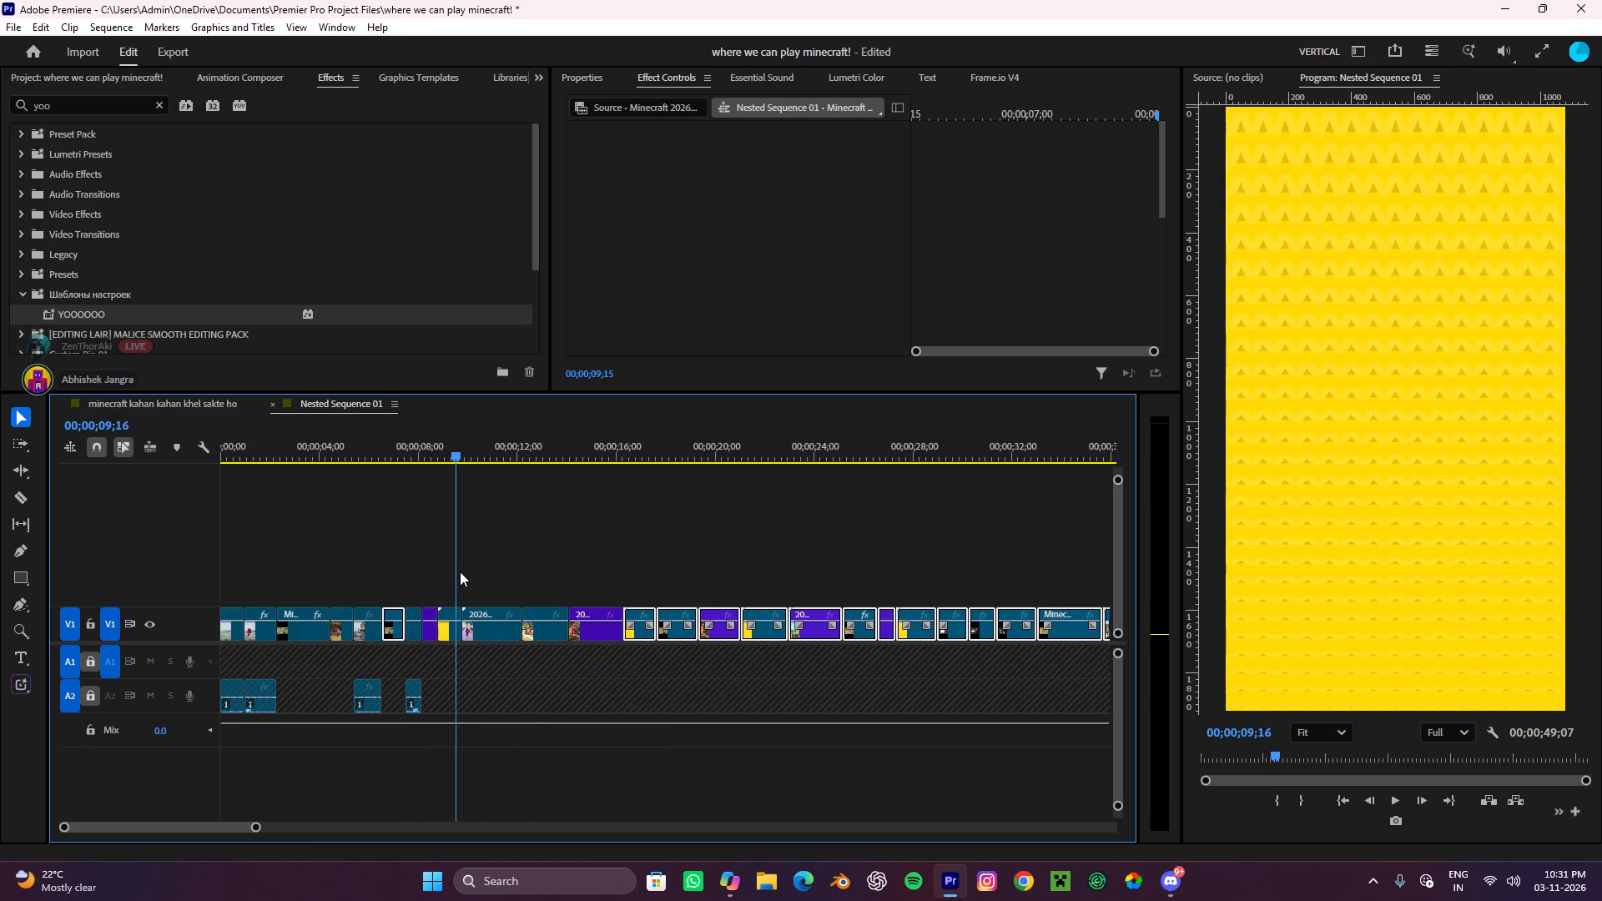
left_click_drag(460, 571, 576, 556)
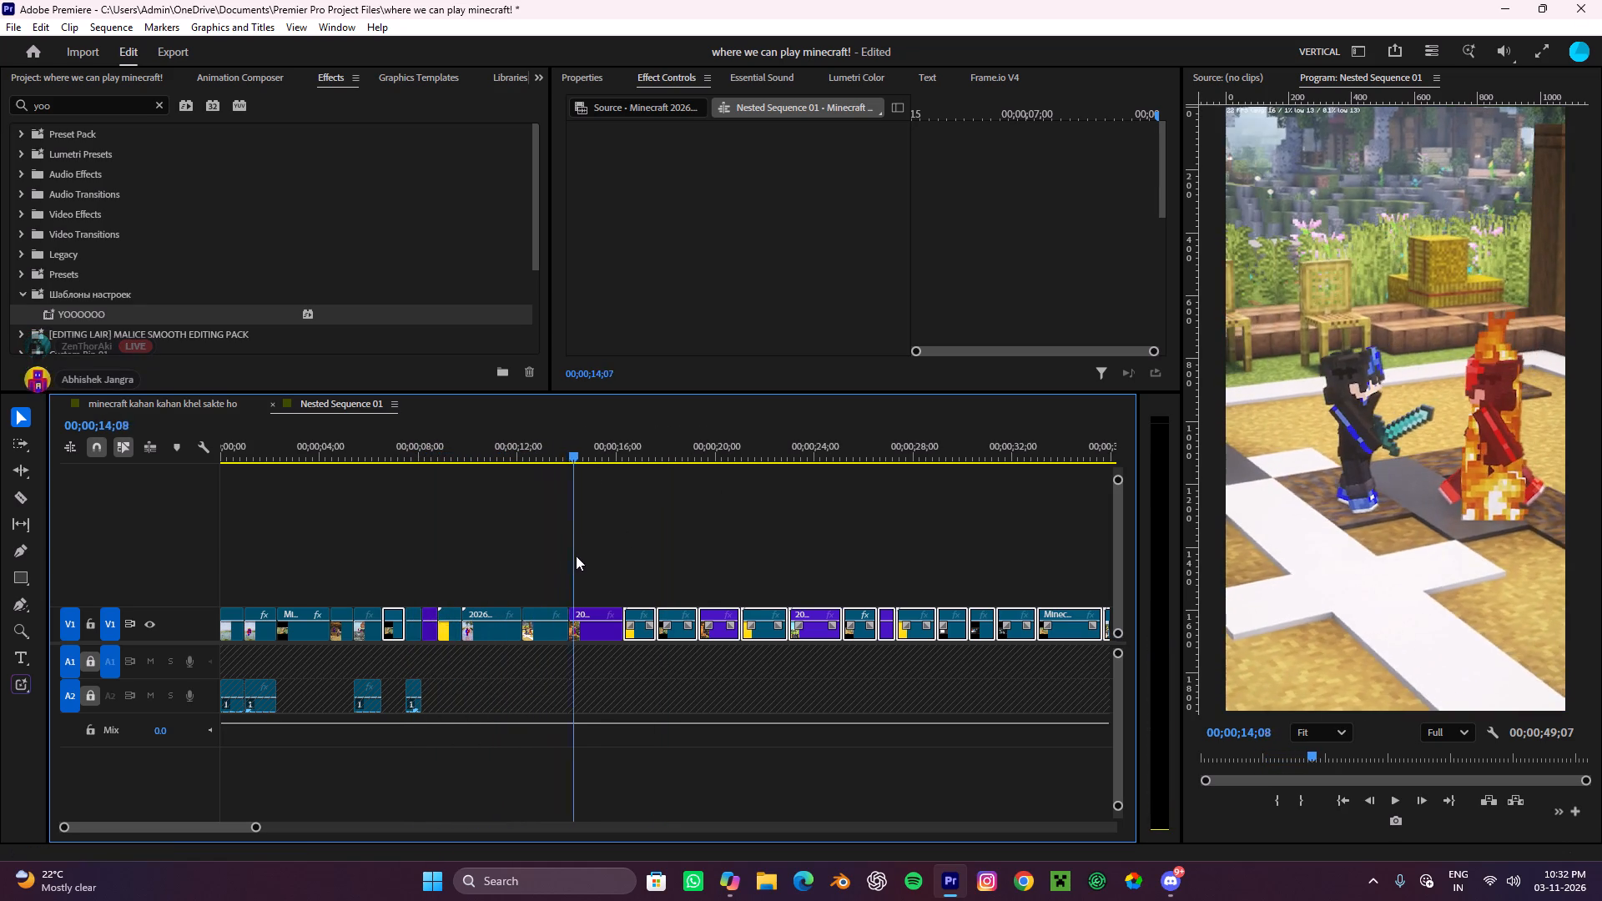
left_click_drag(576, 556, 624, 543)
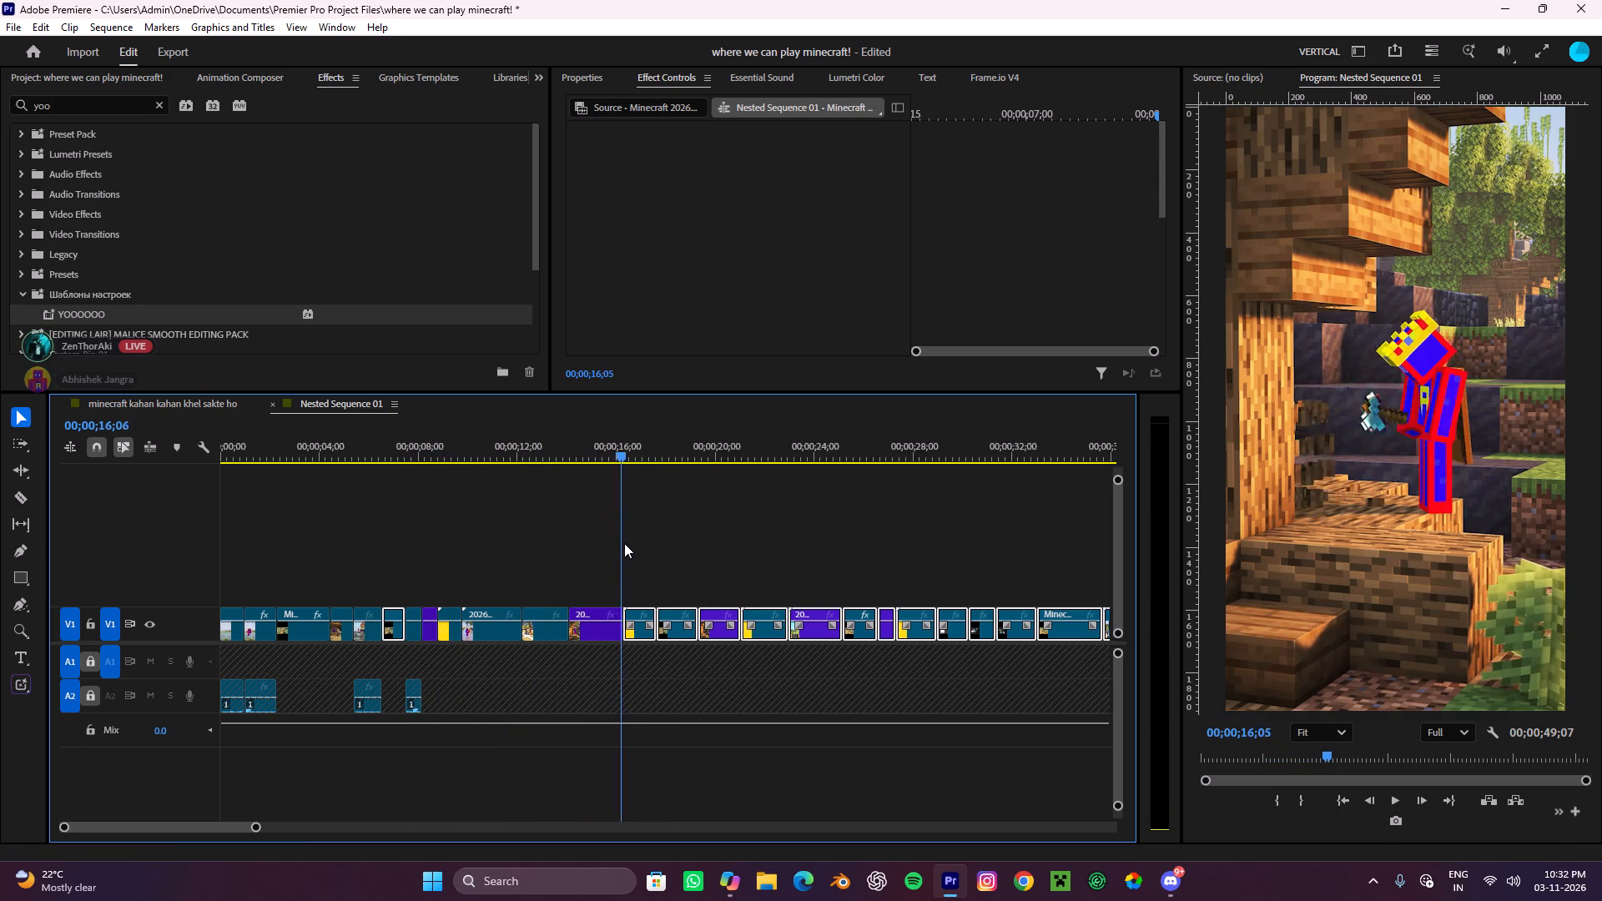
left_click_drag(624, 543, 615, 552)
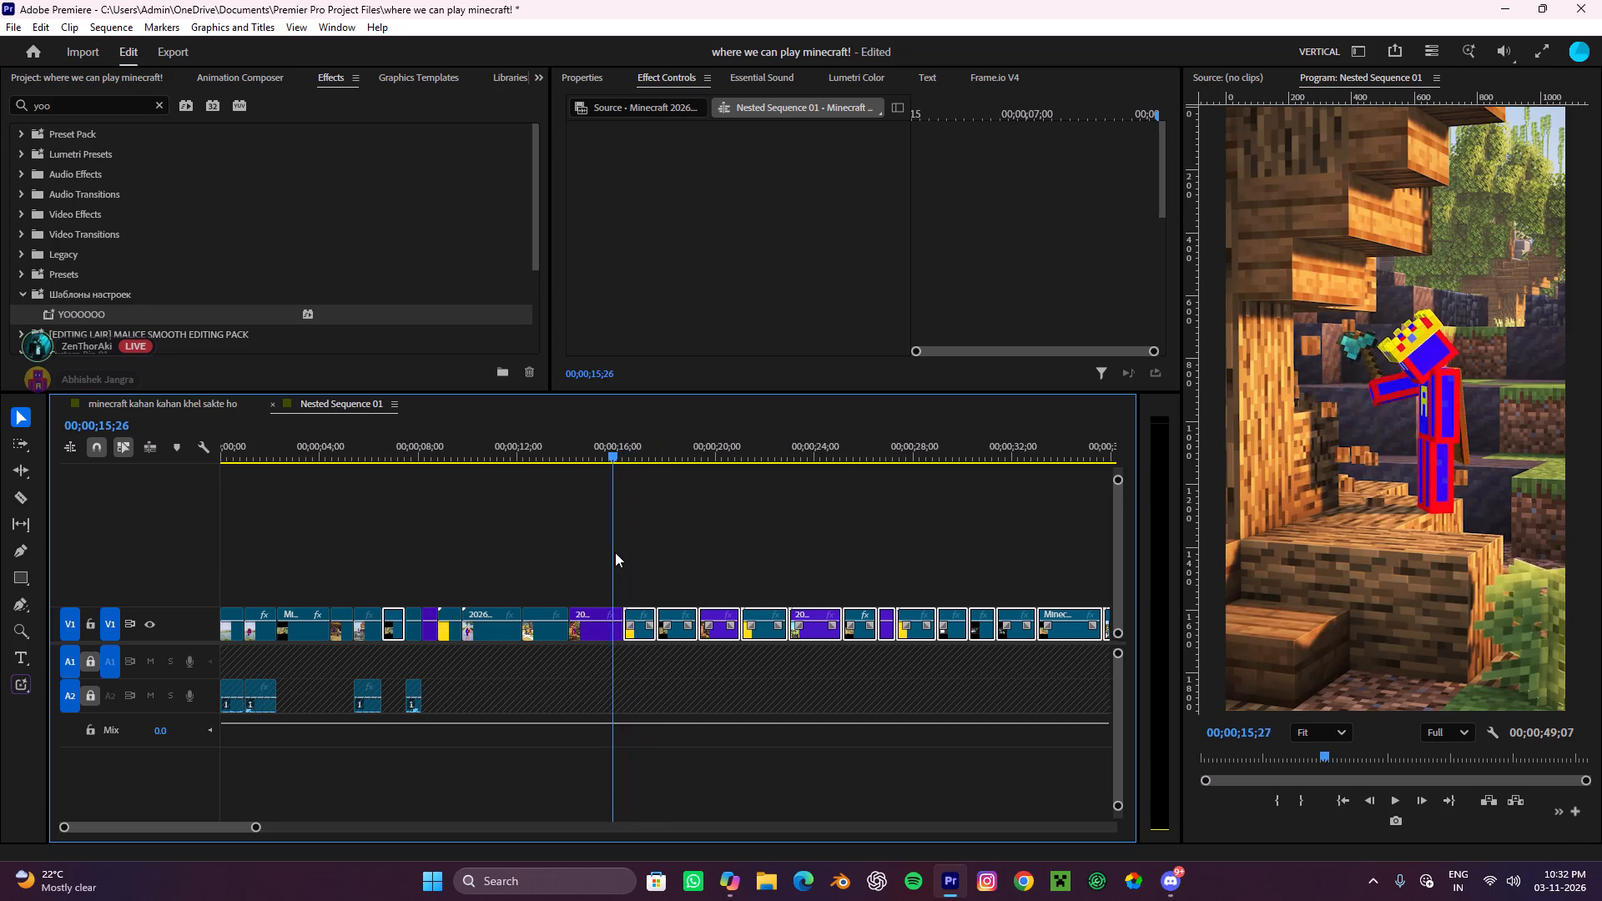
left_click_drag(615, 552, 647, 546)
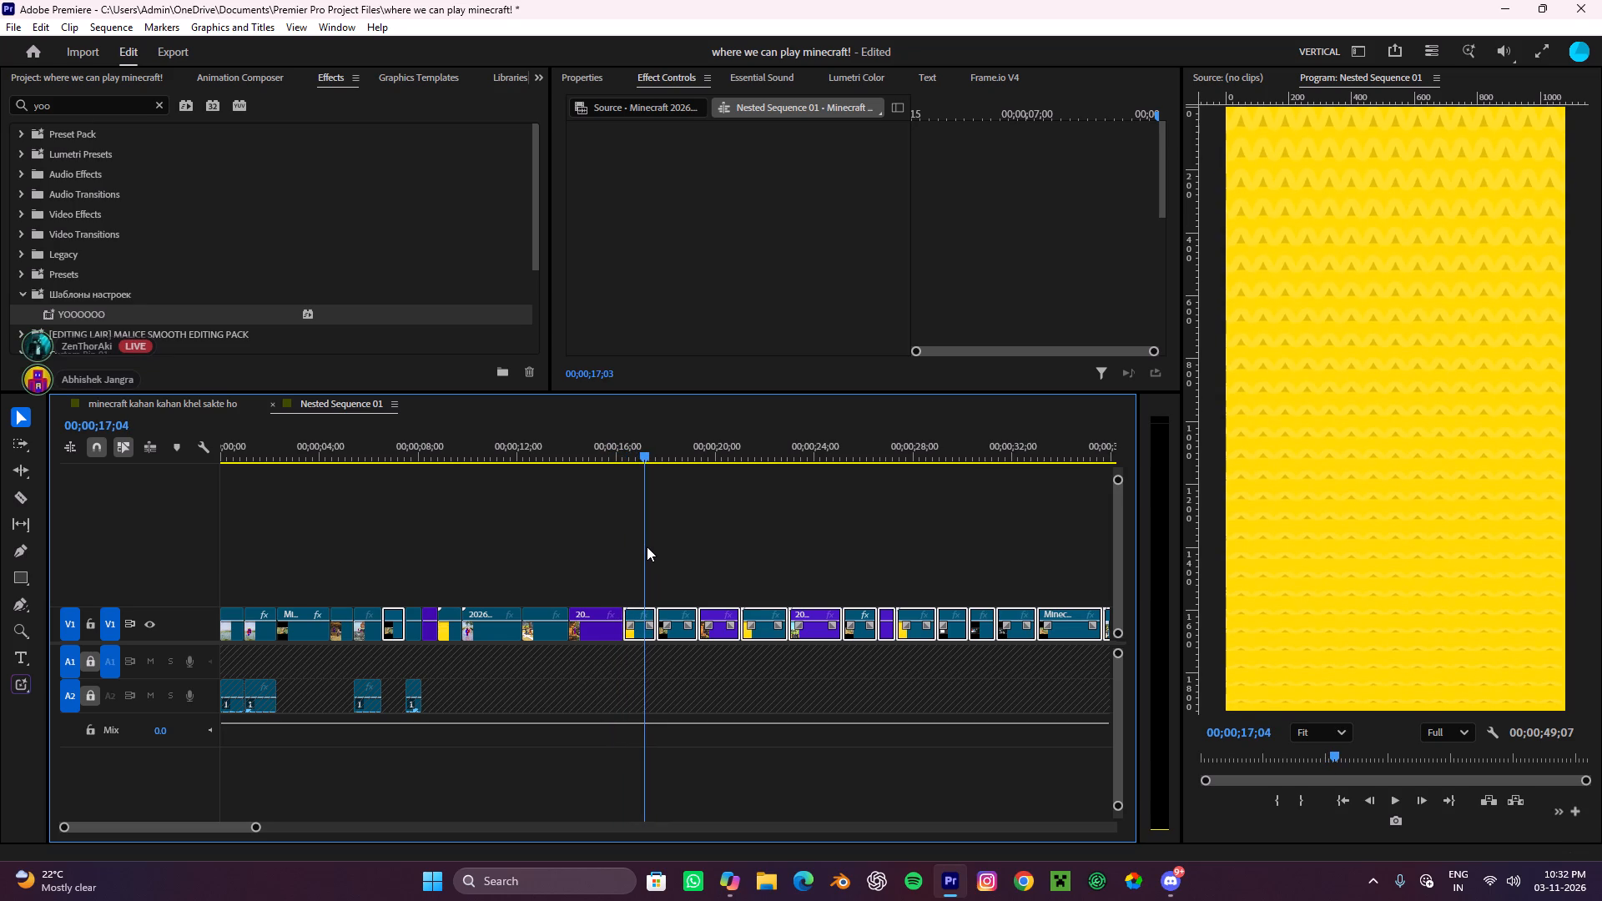
left_click_drag(647, 546, 671, 522)
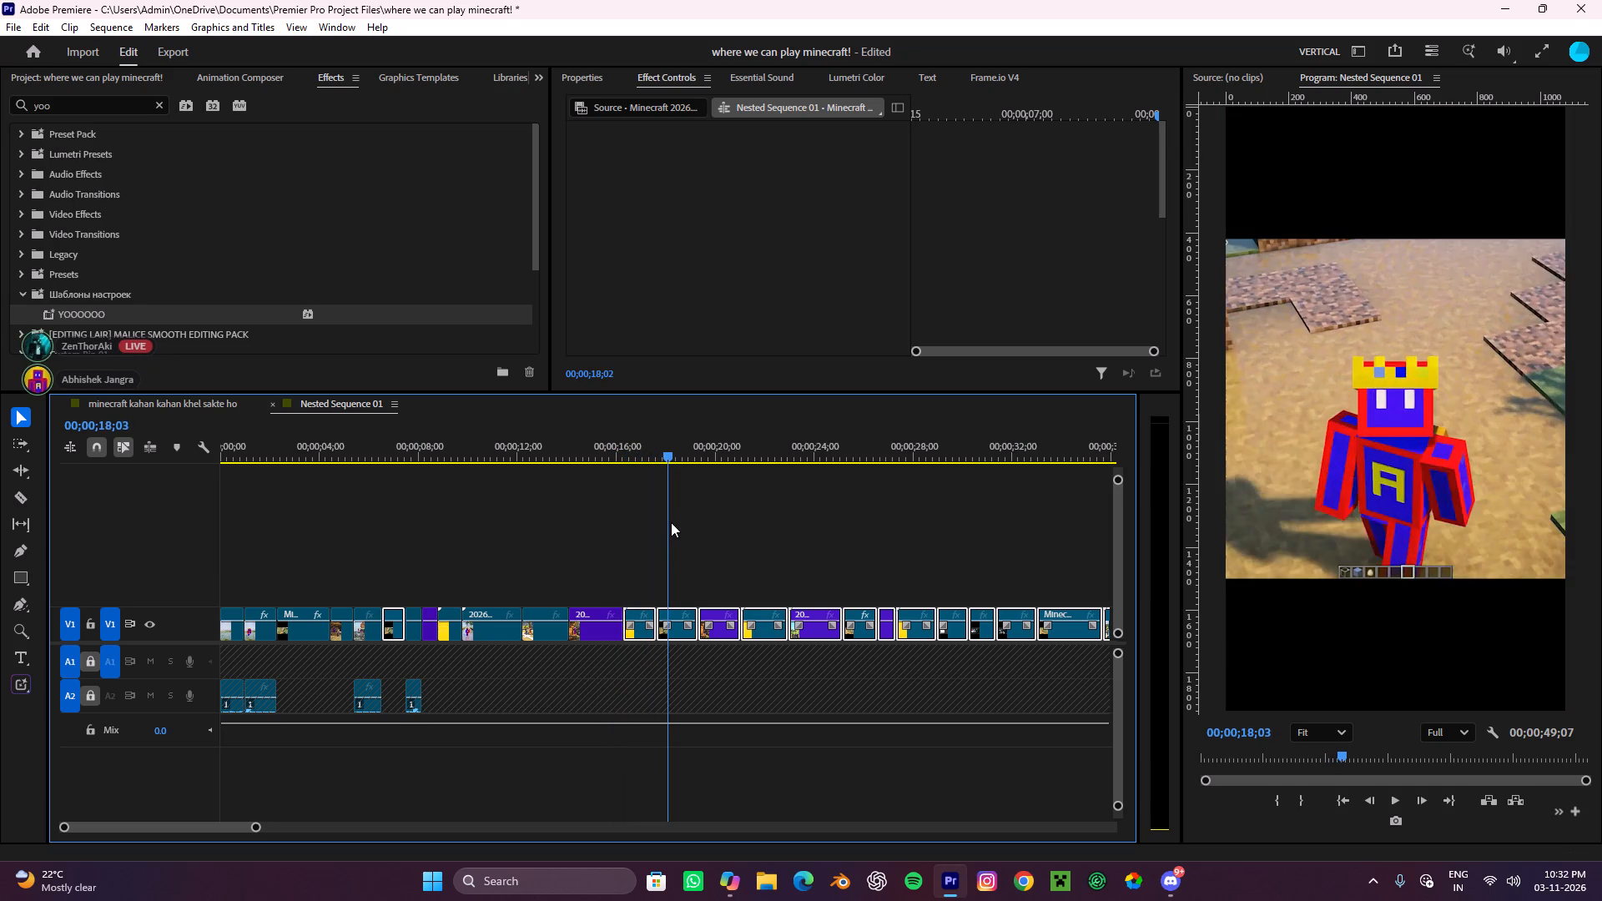
left_click_drag(671, 522, 664, 574)
scroll(647, 576, "up", 1, "alt")
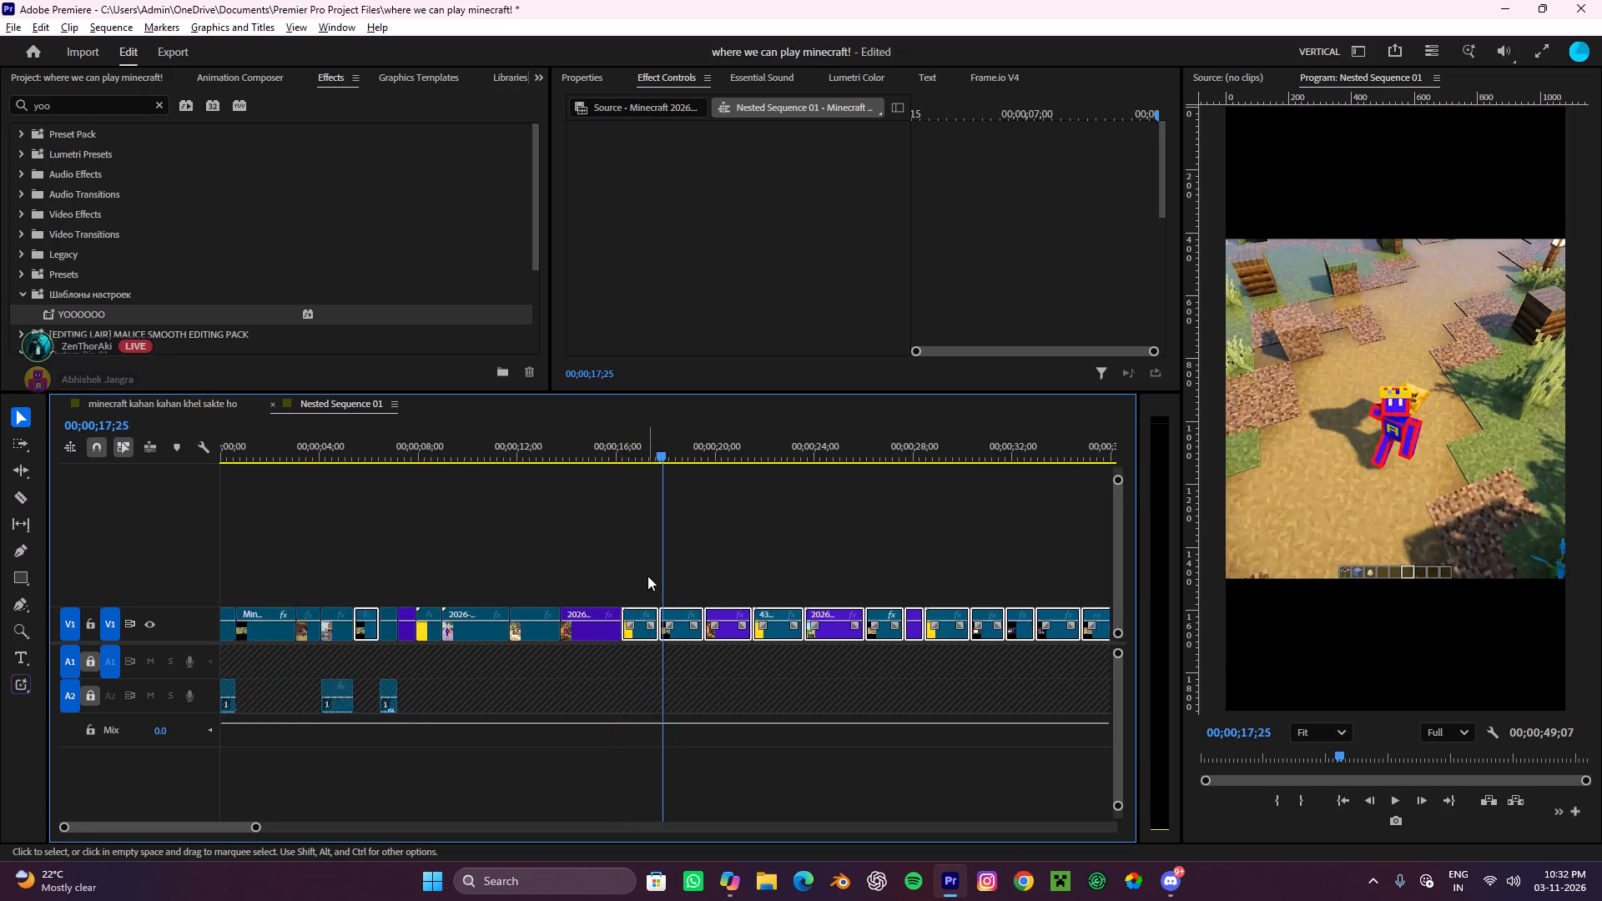
scroll(647, 576, "up", 8, "alt")
left_click_drag(689, 465, 630, 503)
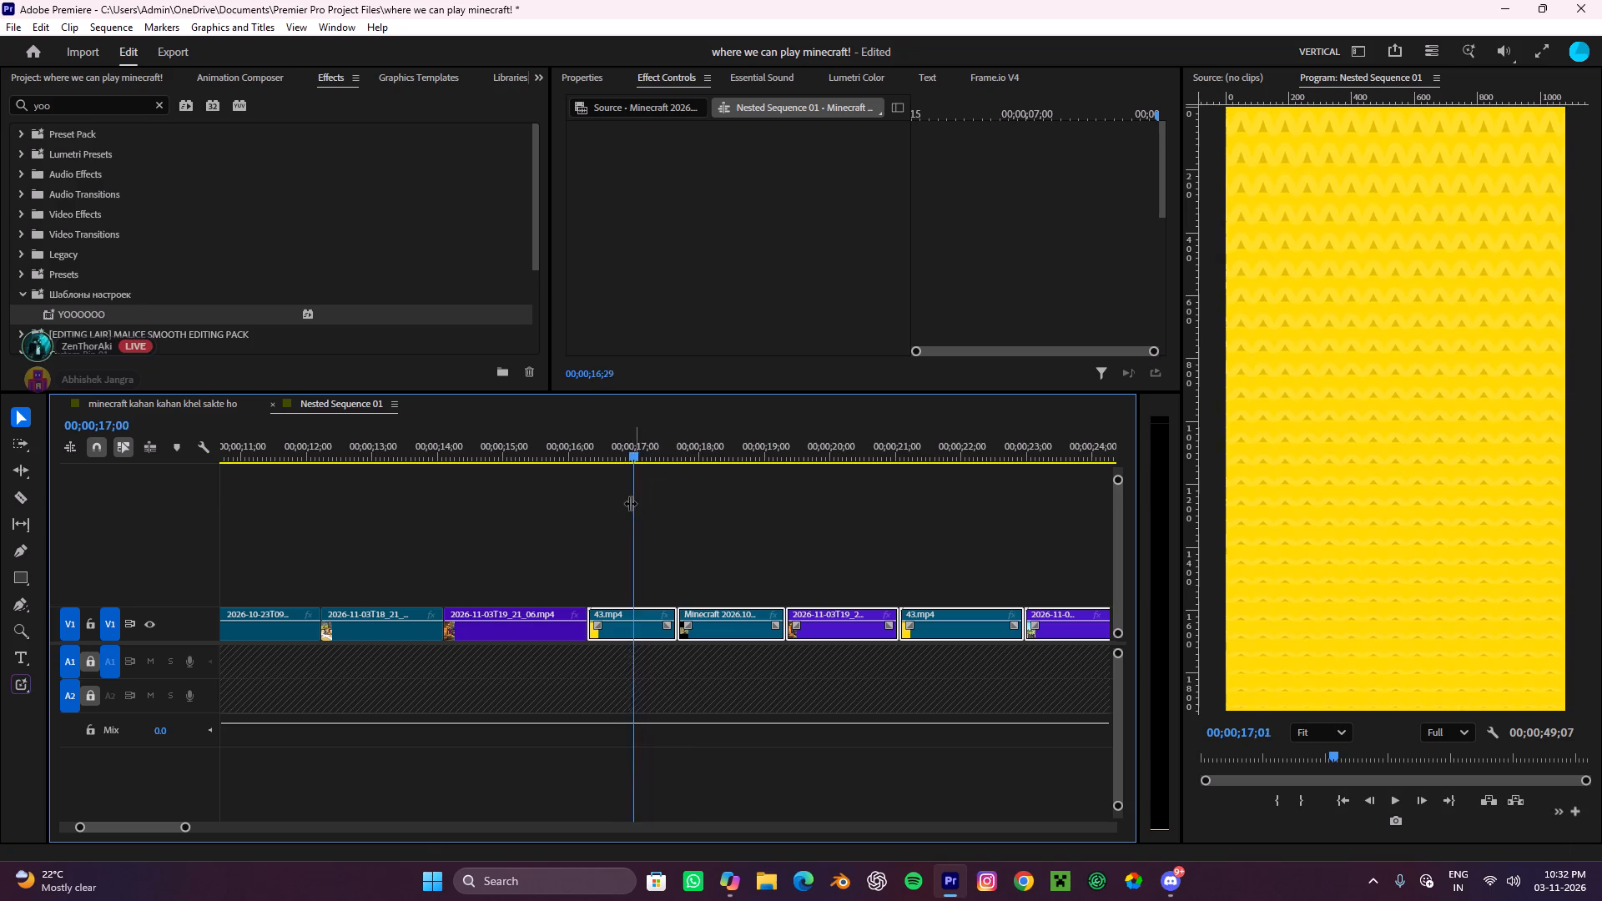
left_click_drag(630, 503, 703, 522)
left_click(634, 611, "shift")
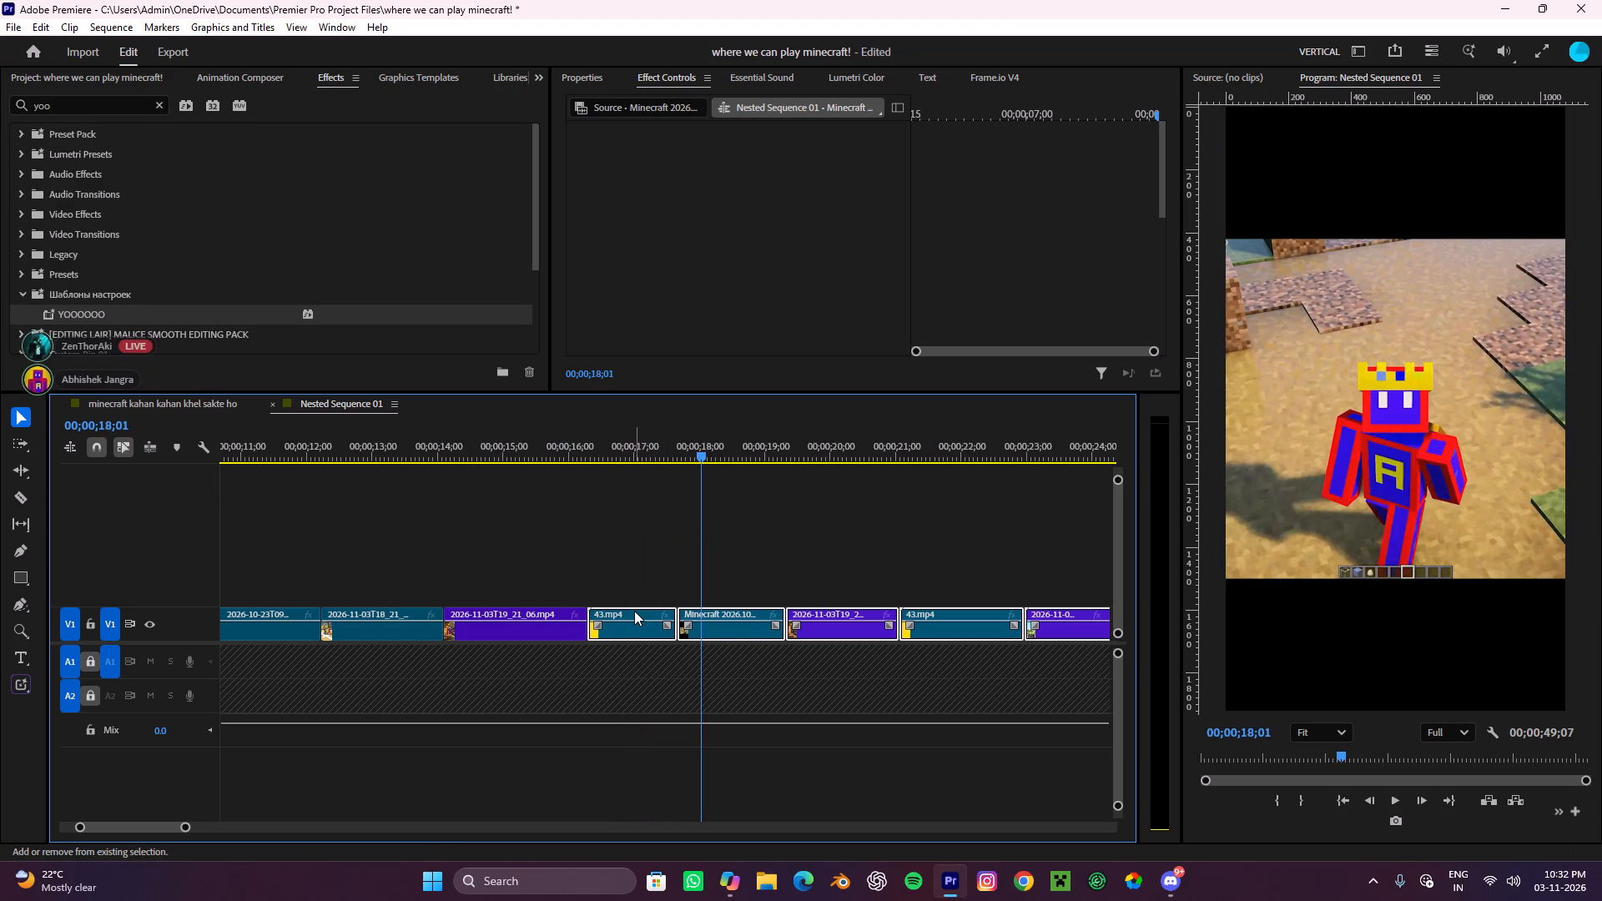
Review the footage up to 00;00;29;28 and deselect the seven V1 clips before it, from the Minecraft clip at 00;00;18;01 through 43.mp4.
left_click_drag(708, 441, 739, 509)
scroll(700, 535, "down", 9, "alt")
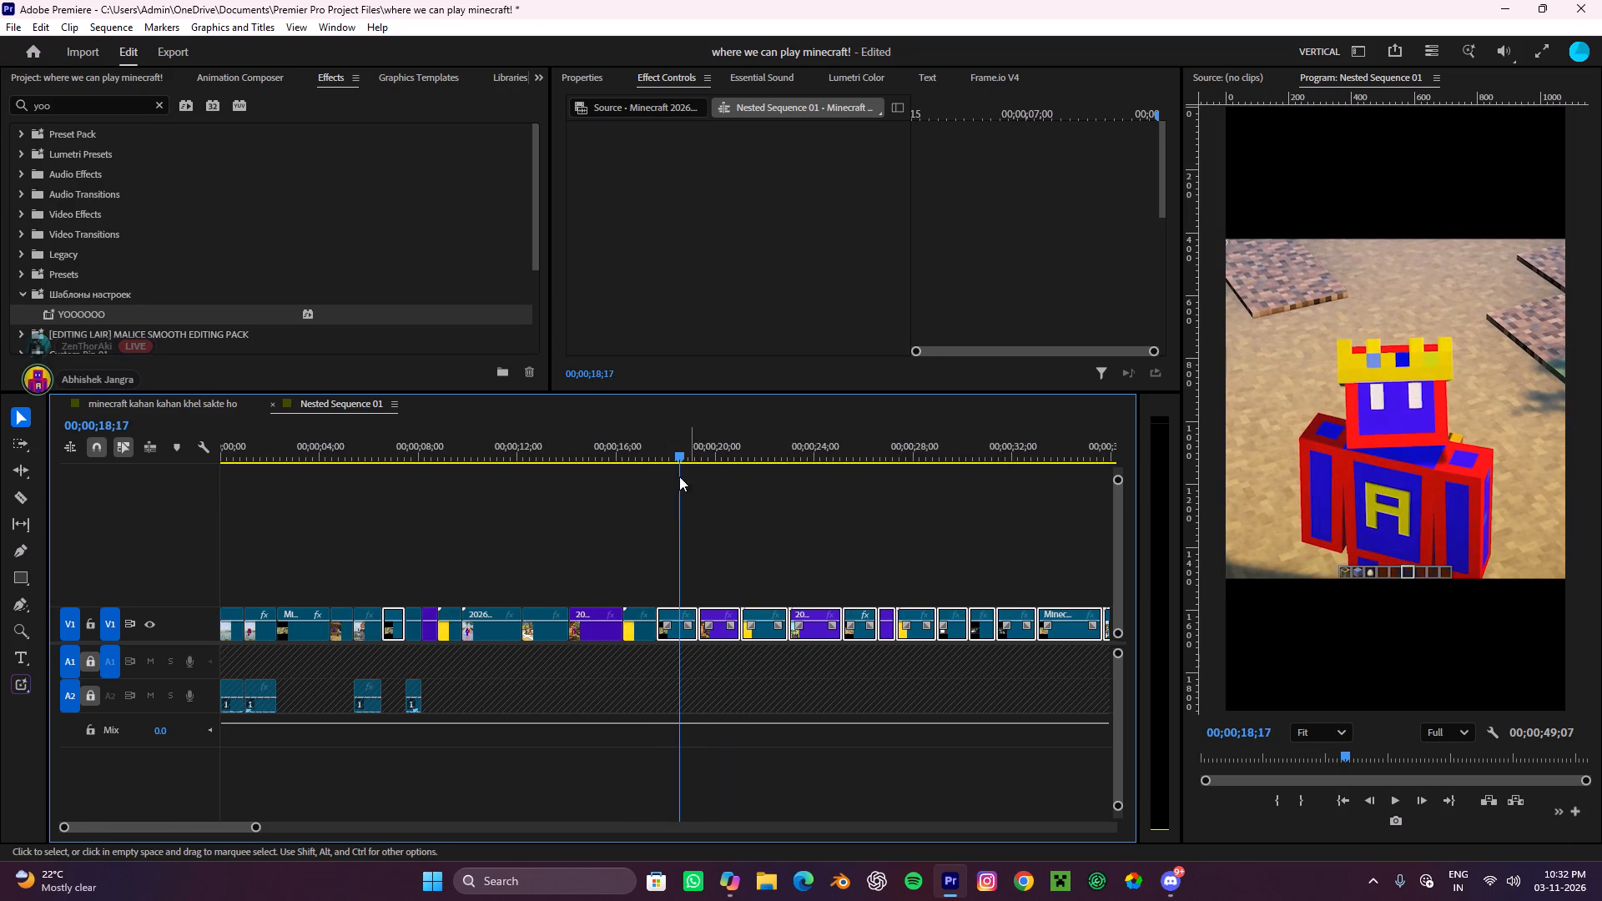
left_click_drag(684, 440, 834, 477)
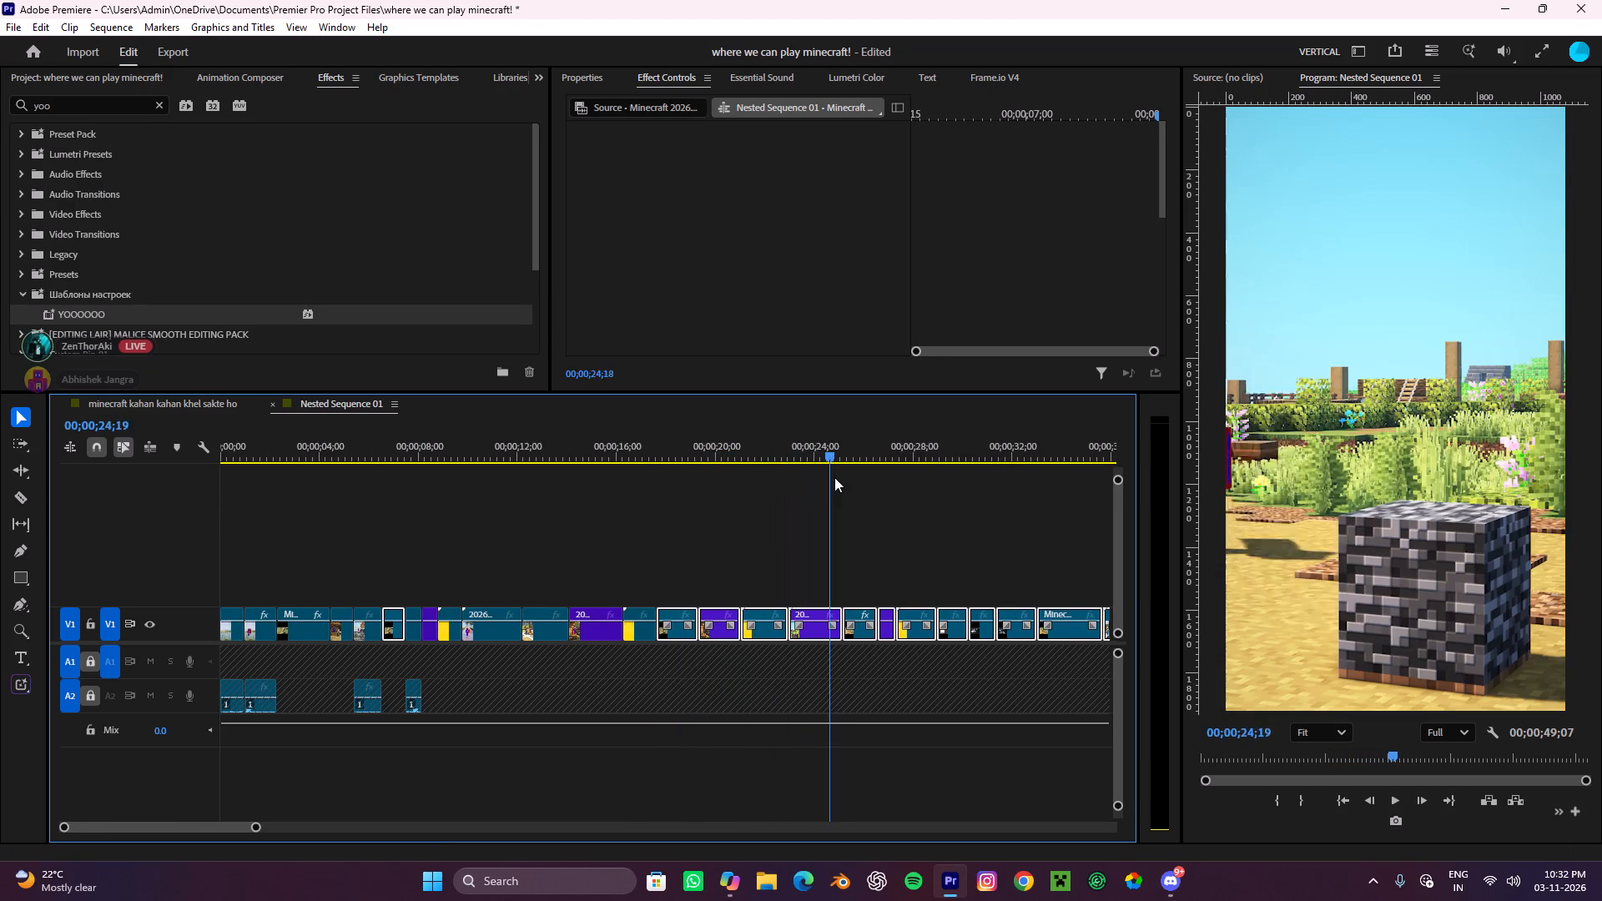
left_click_drag(834, 477, 909, 511)
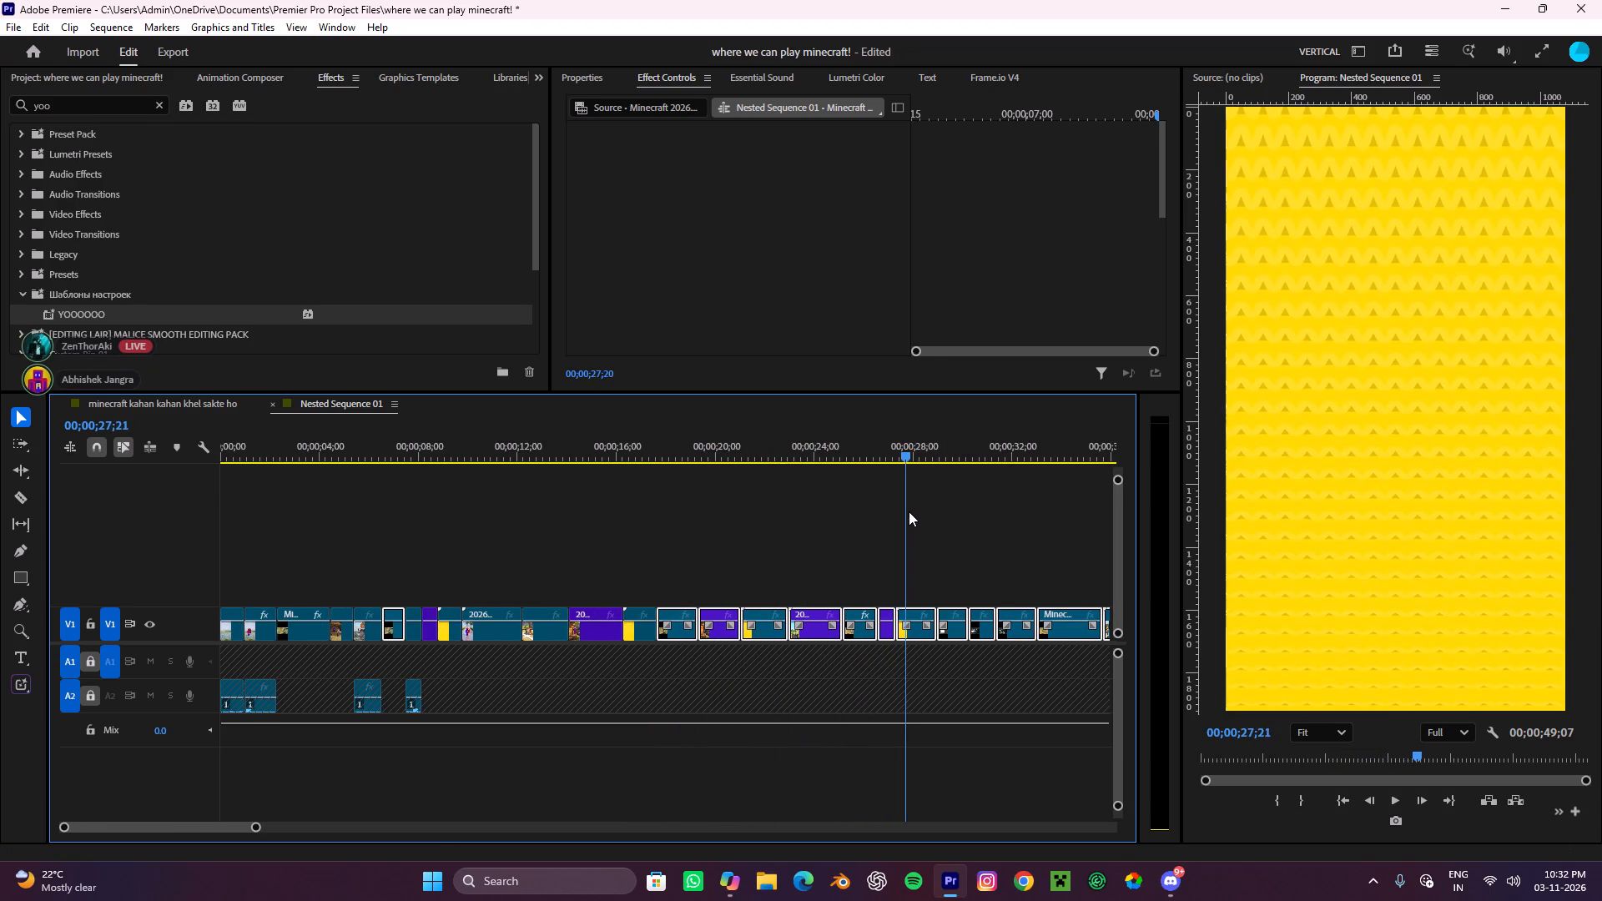
left_click_drag(909, 511, 922, 516)
scroll(866, 530, "down", 17)
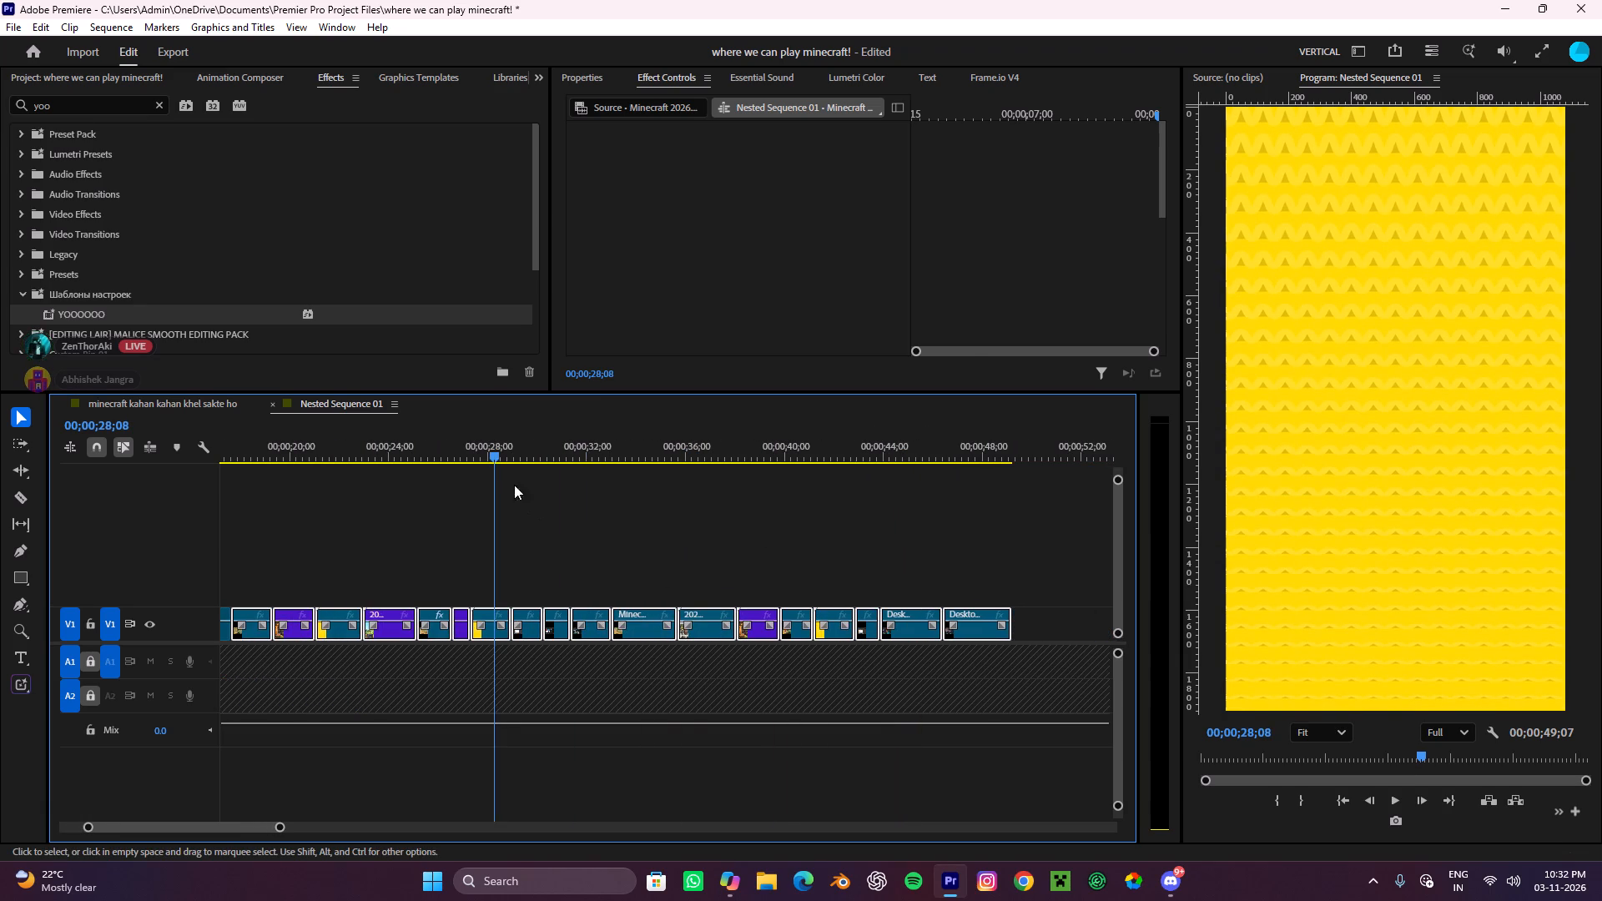
left_click_drag(504, 450, 537, 455)
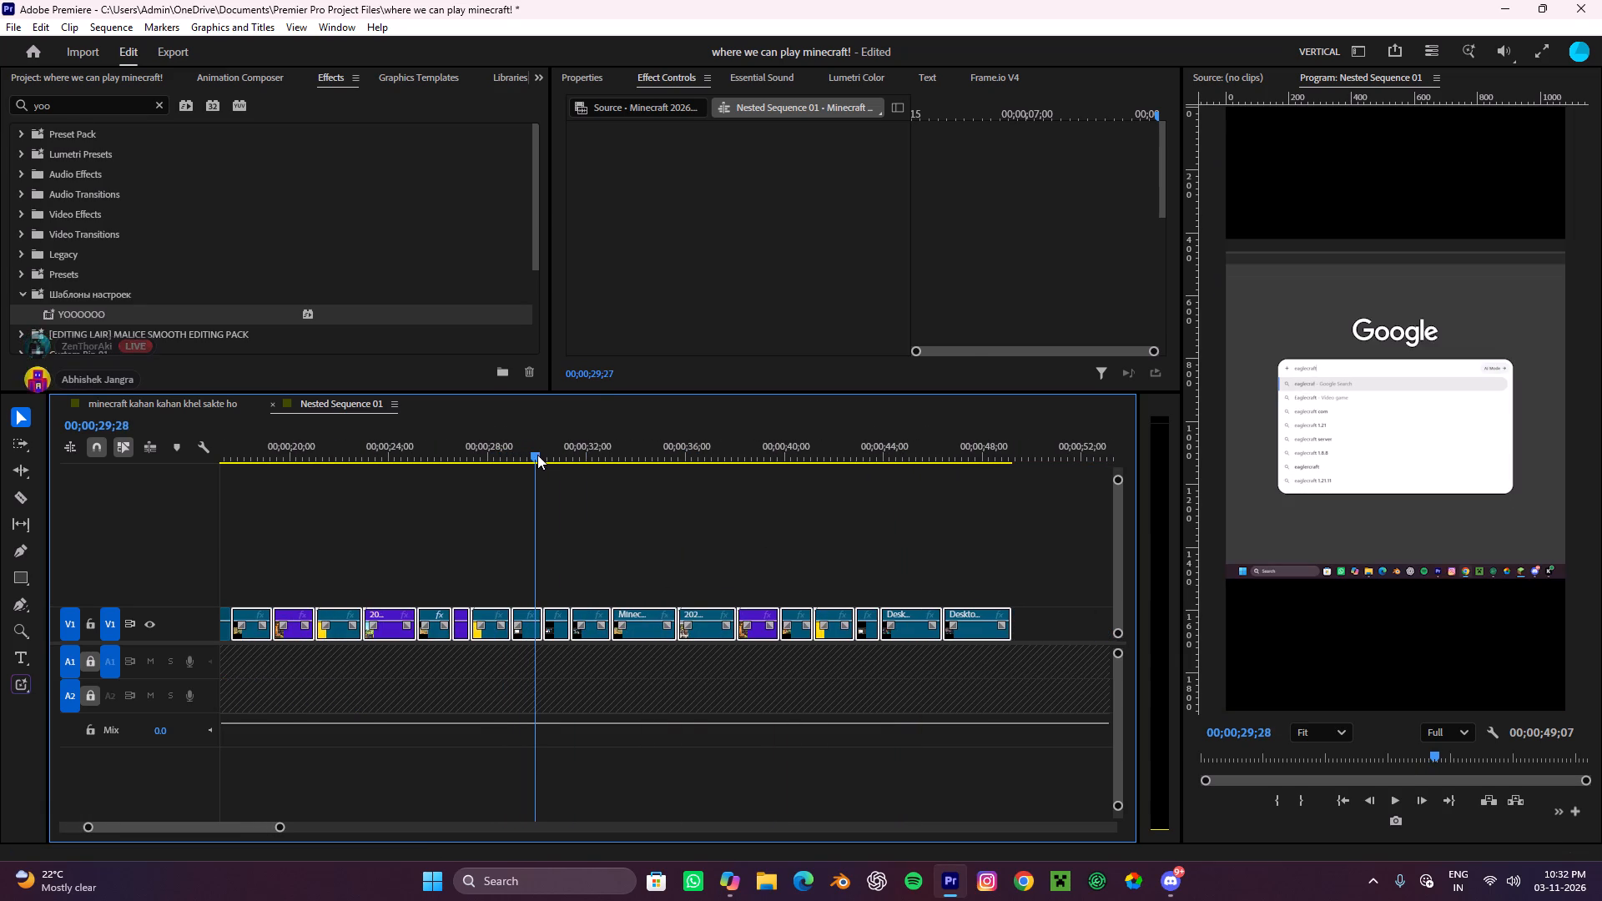
left_click_drag(537, 455, 537, 455)
left_click(486, 609, "shift")
left_click(462, 617, "shift")
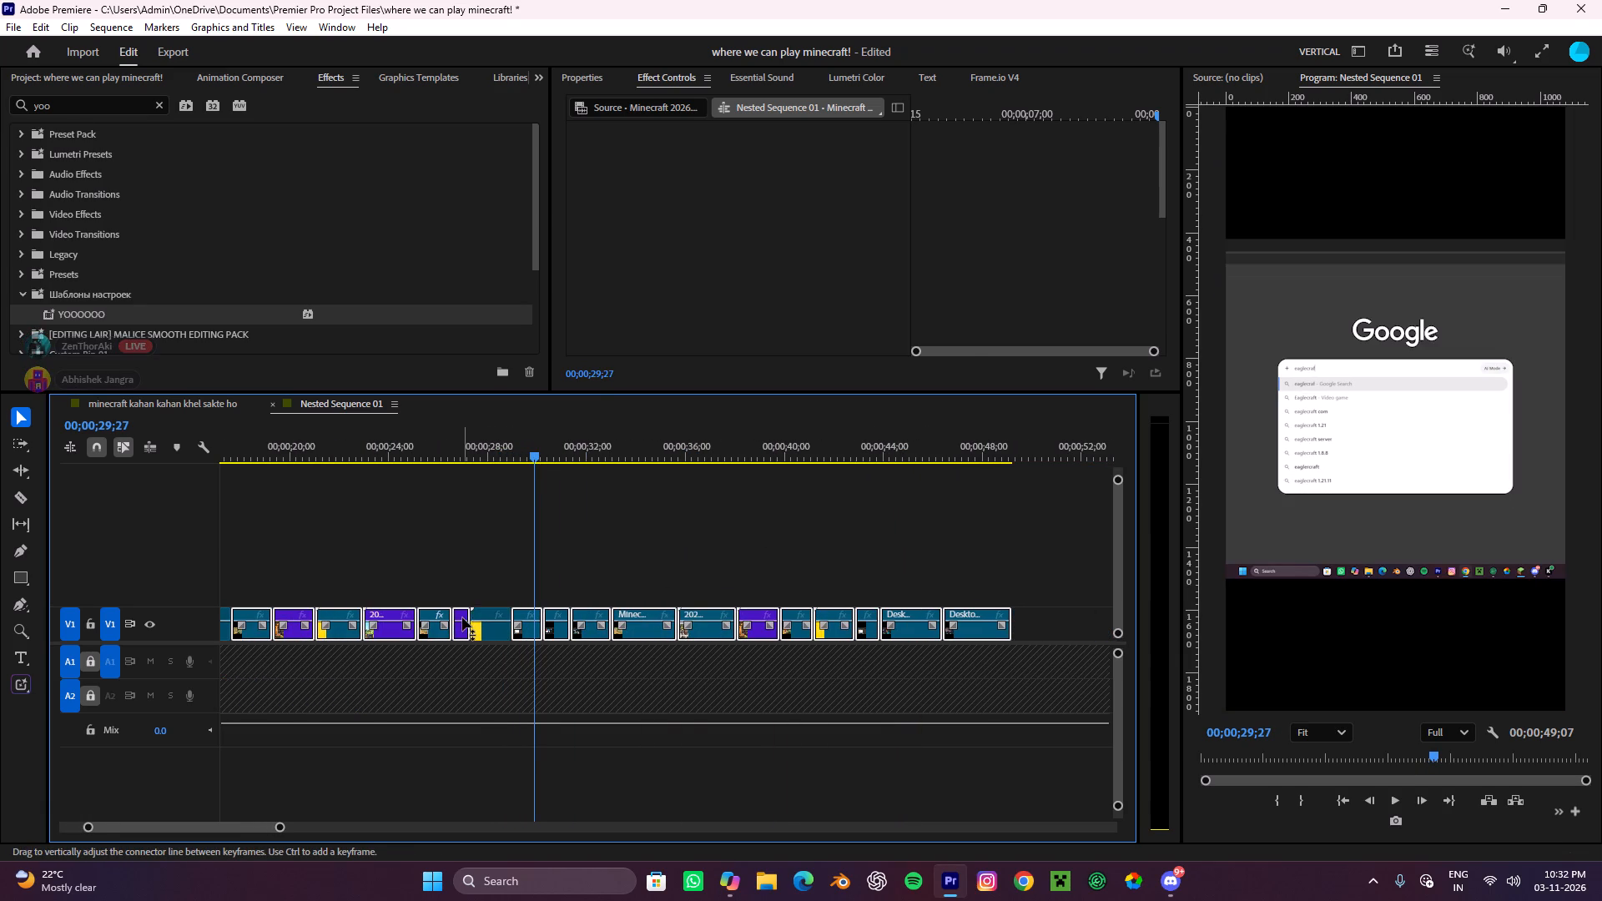
left_click(430, 617, "shift")
left_click(380, 614, "shift")
left_click(330, 611, "shift")
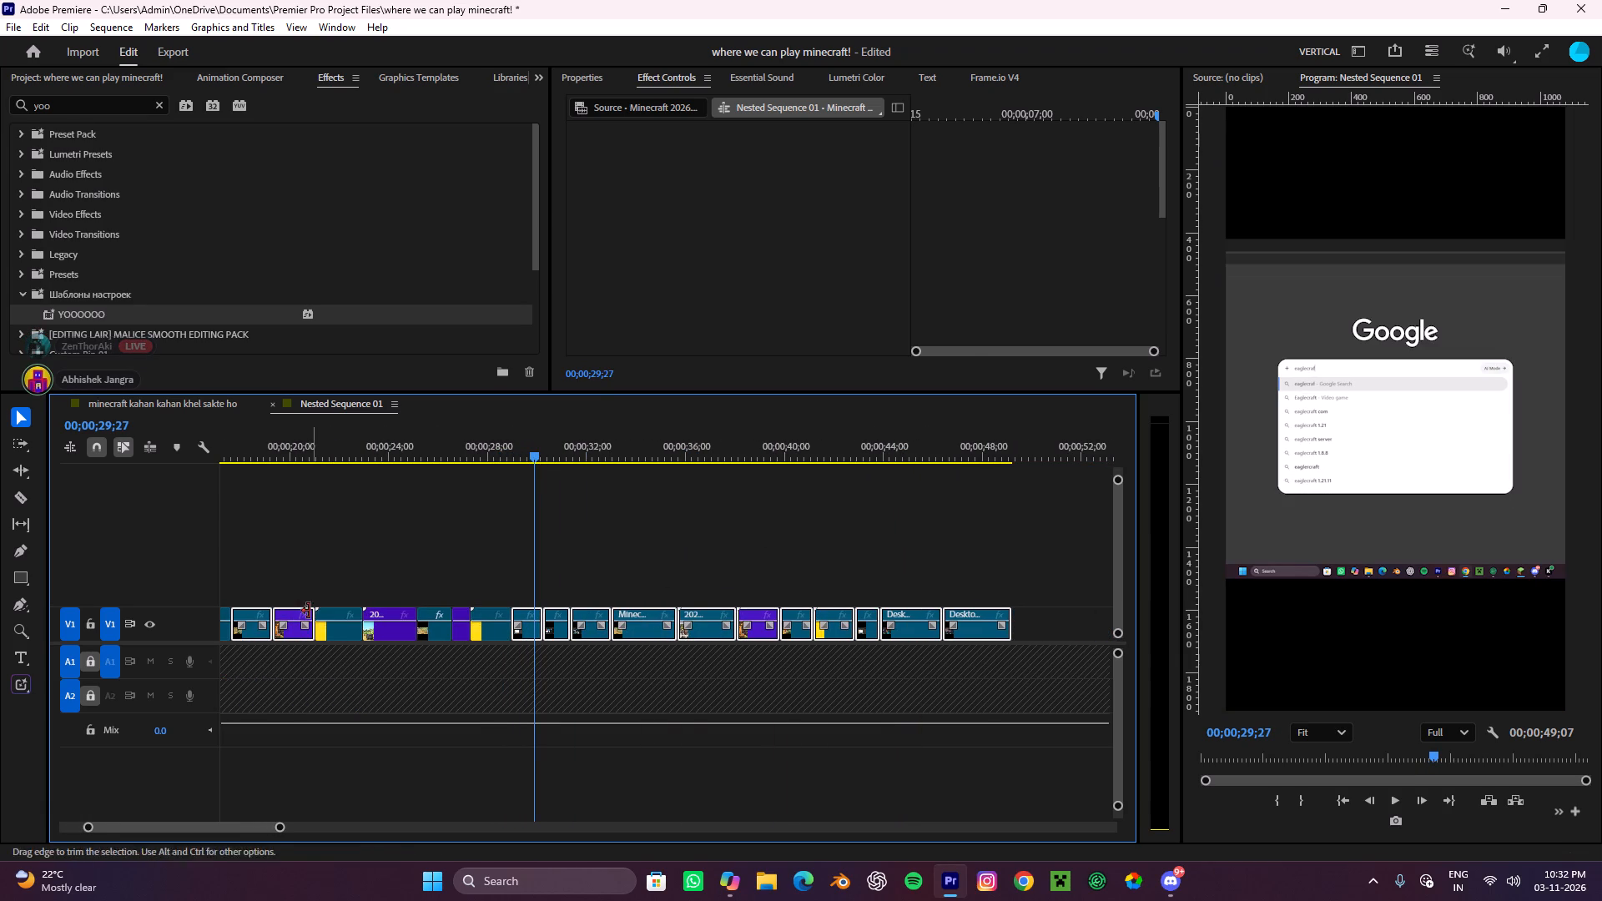
left_click(287, 611, "shift")
left_click(257, 611, "shift")
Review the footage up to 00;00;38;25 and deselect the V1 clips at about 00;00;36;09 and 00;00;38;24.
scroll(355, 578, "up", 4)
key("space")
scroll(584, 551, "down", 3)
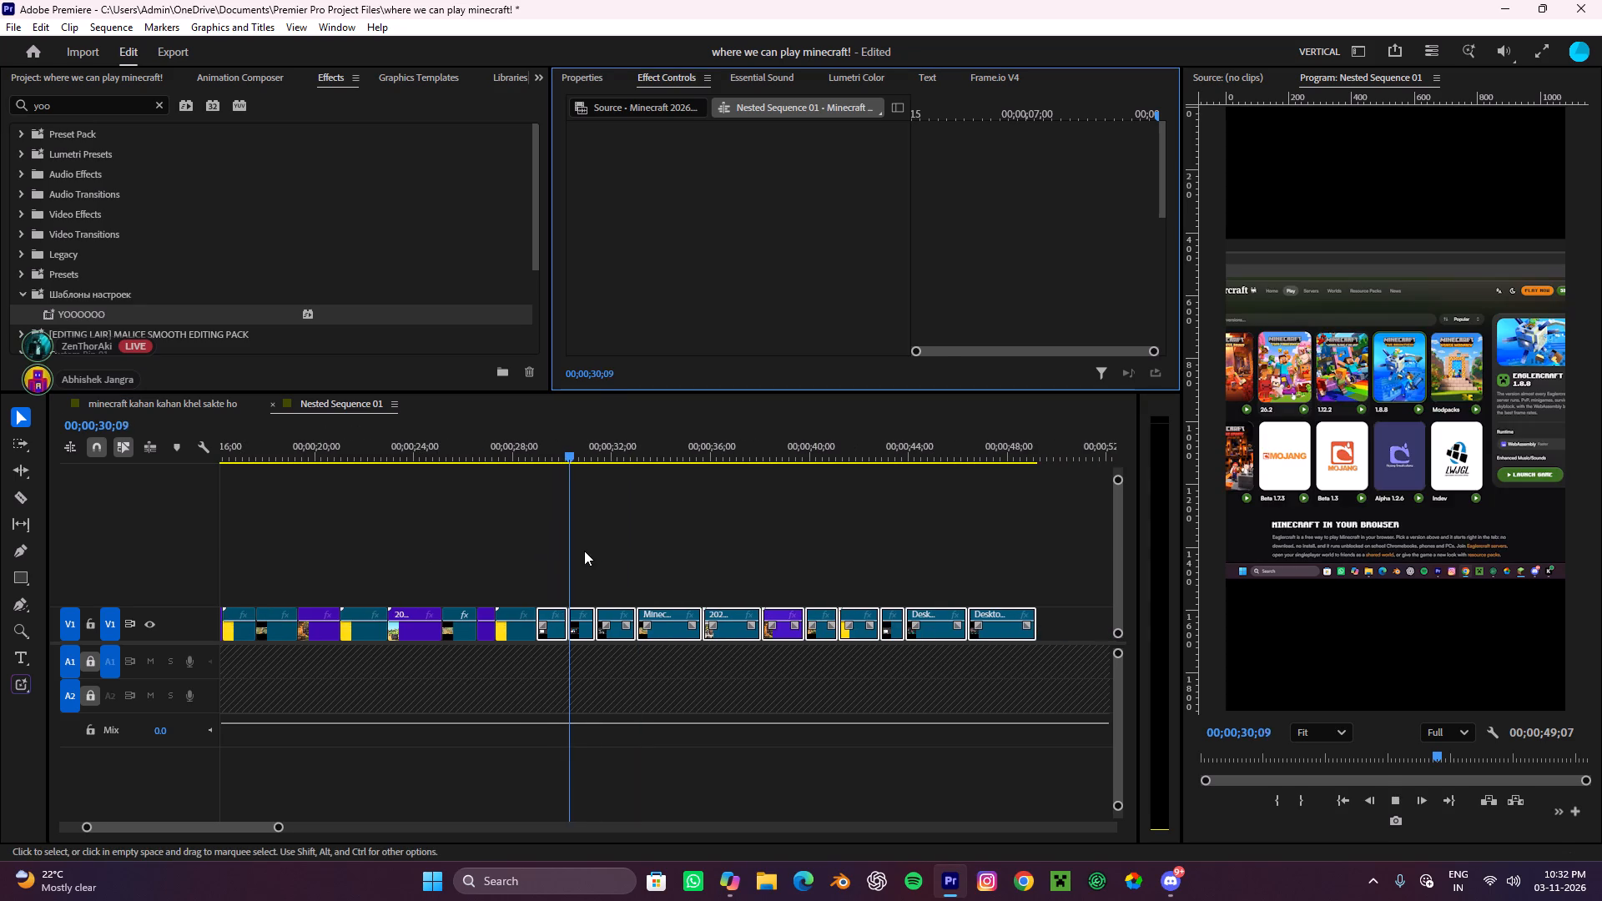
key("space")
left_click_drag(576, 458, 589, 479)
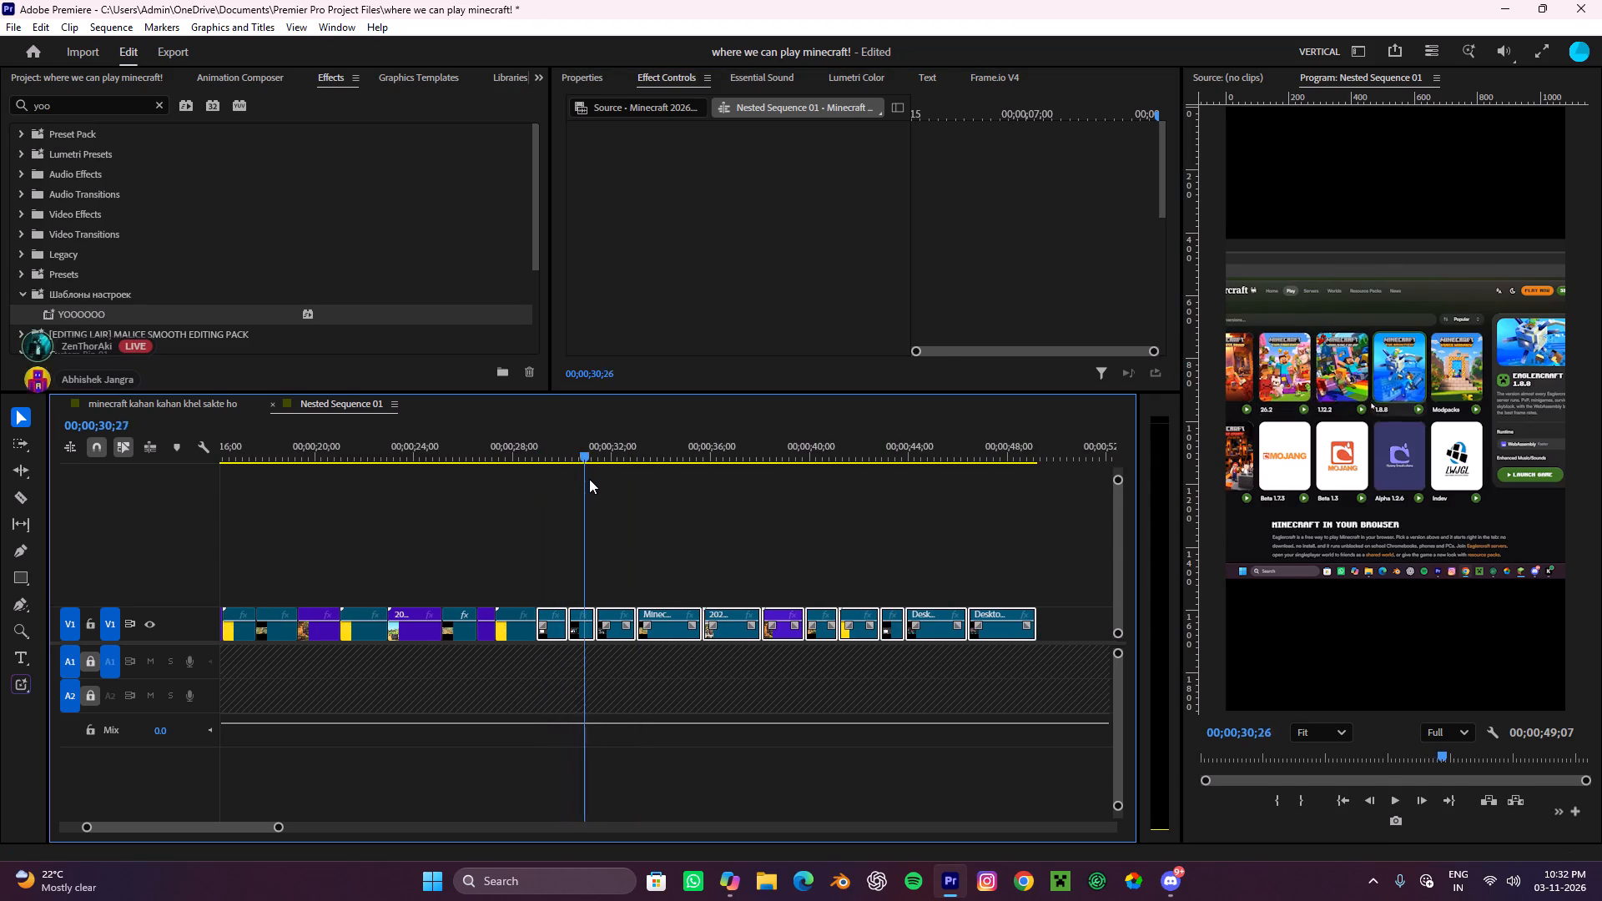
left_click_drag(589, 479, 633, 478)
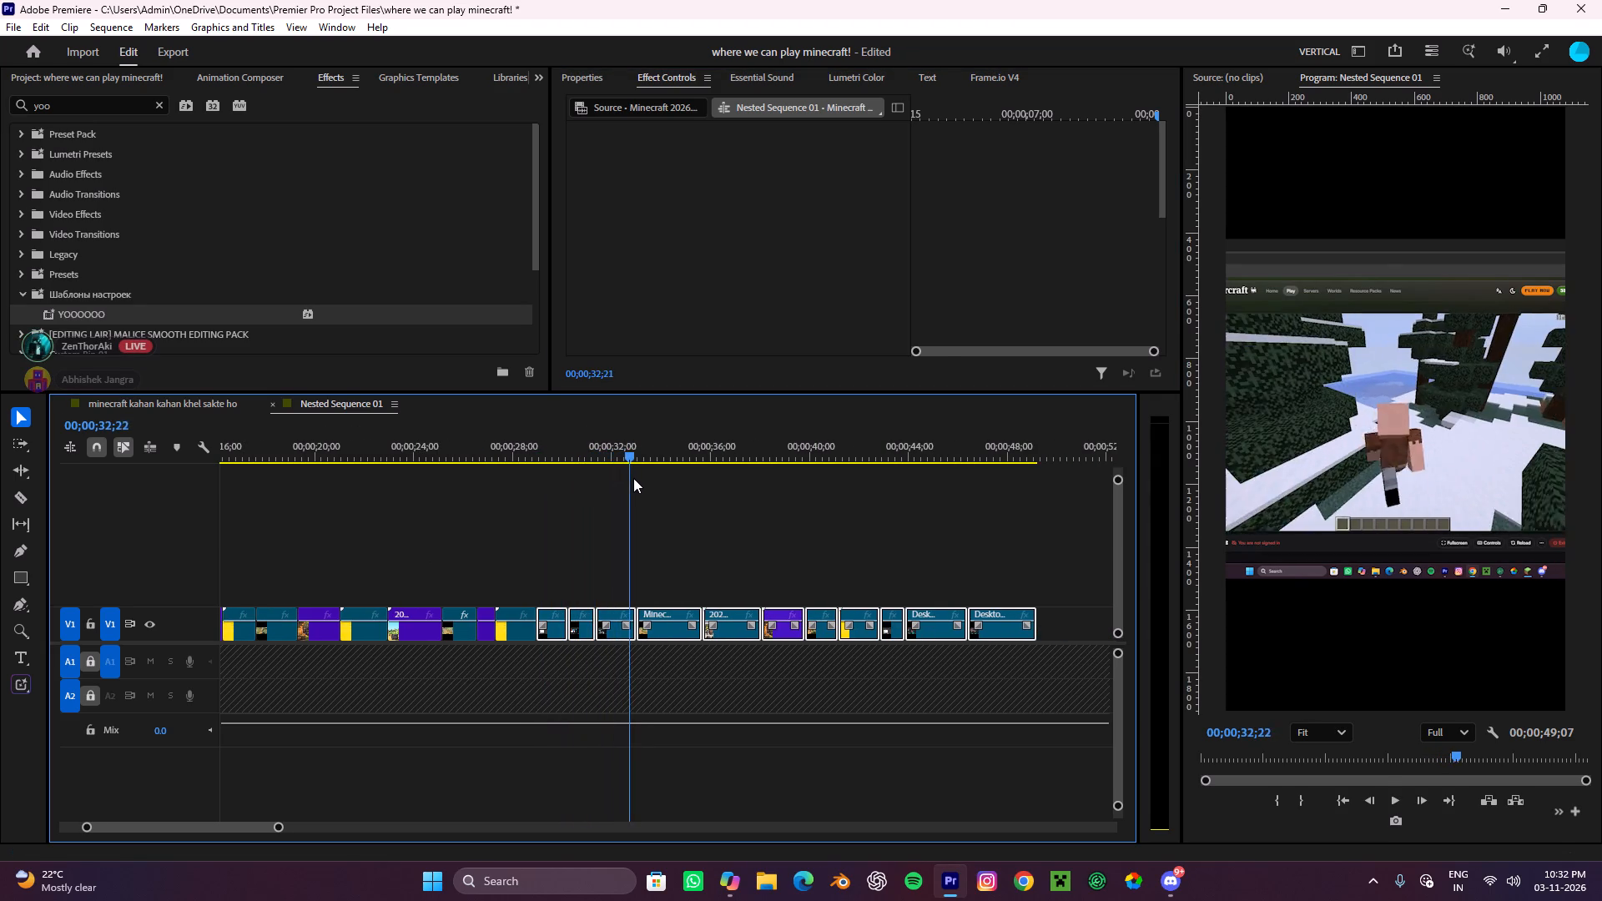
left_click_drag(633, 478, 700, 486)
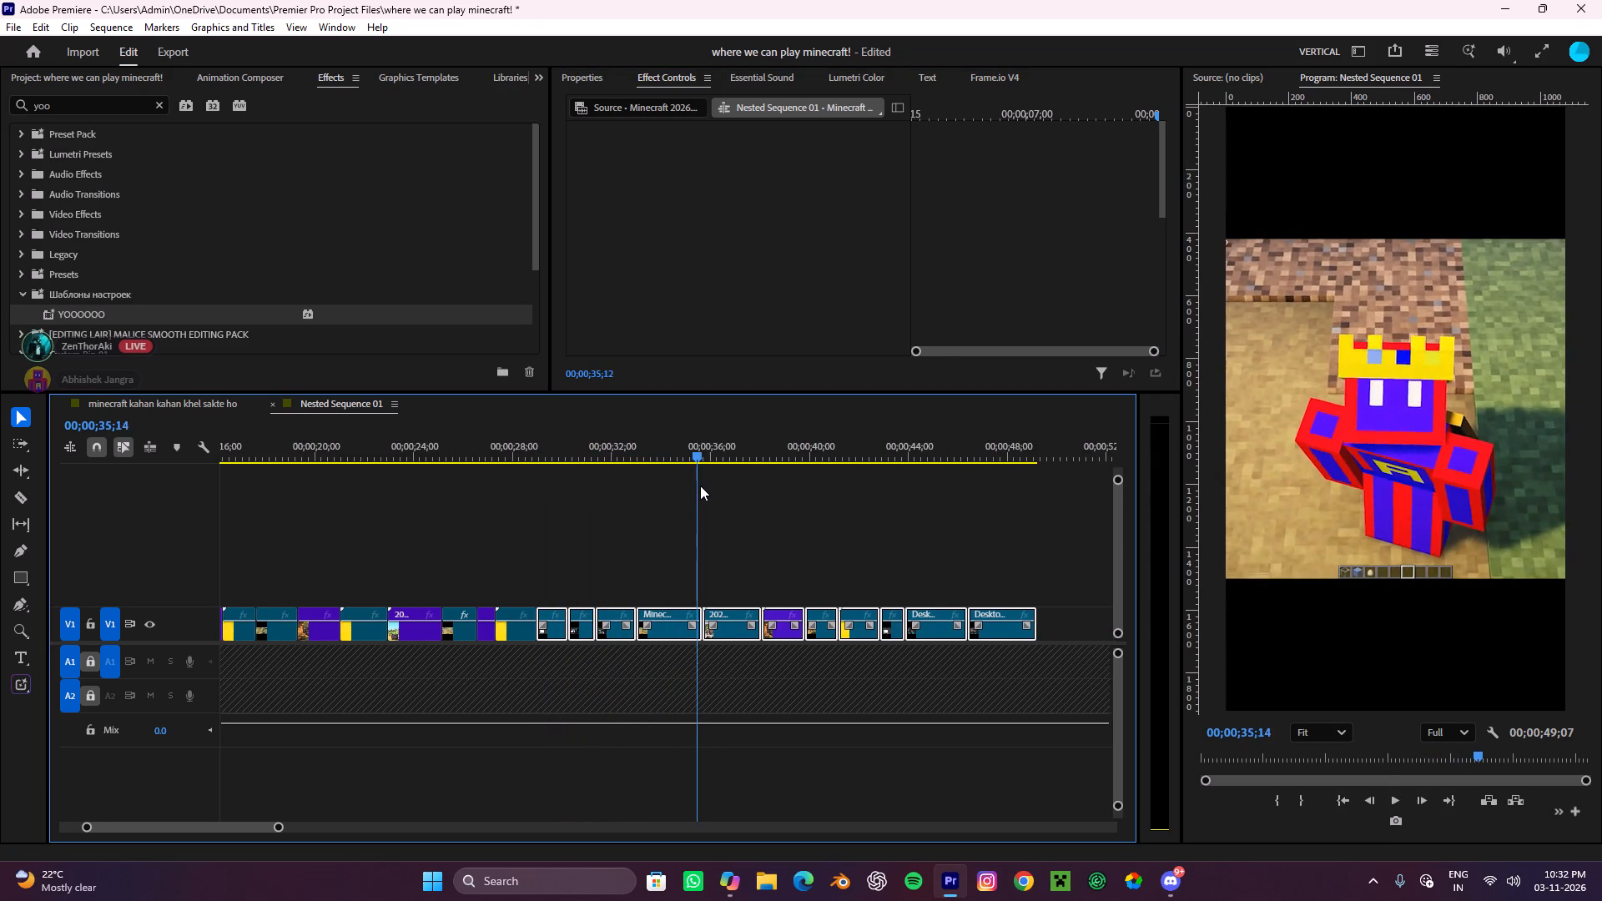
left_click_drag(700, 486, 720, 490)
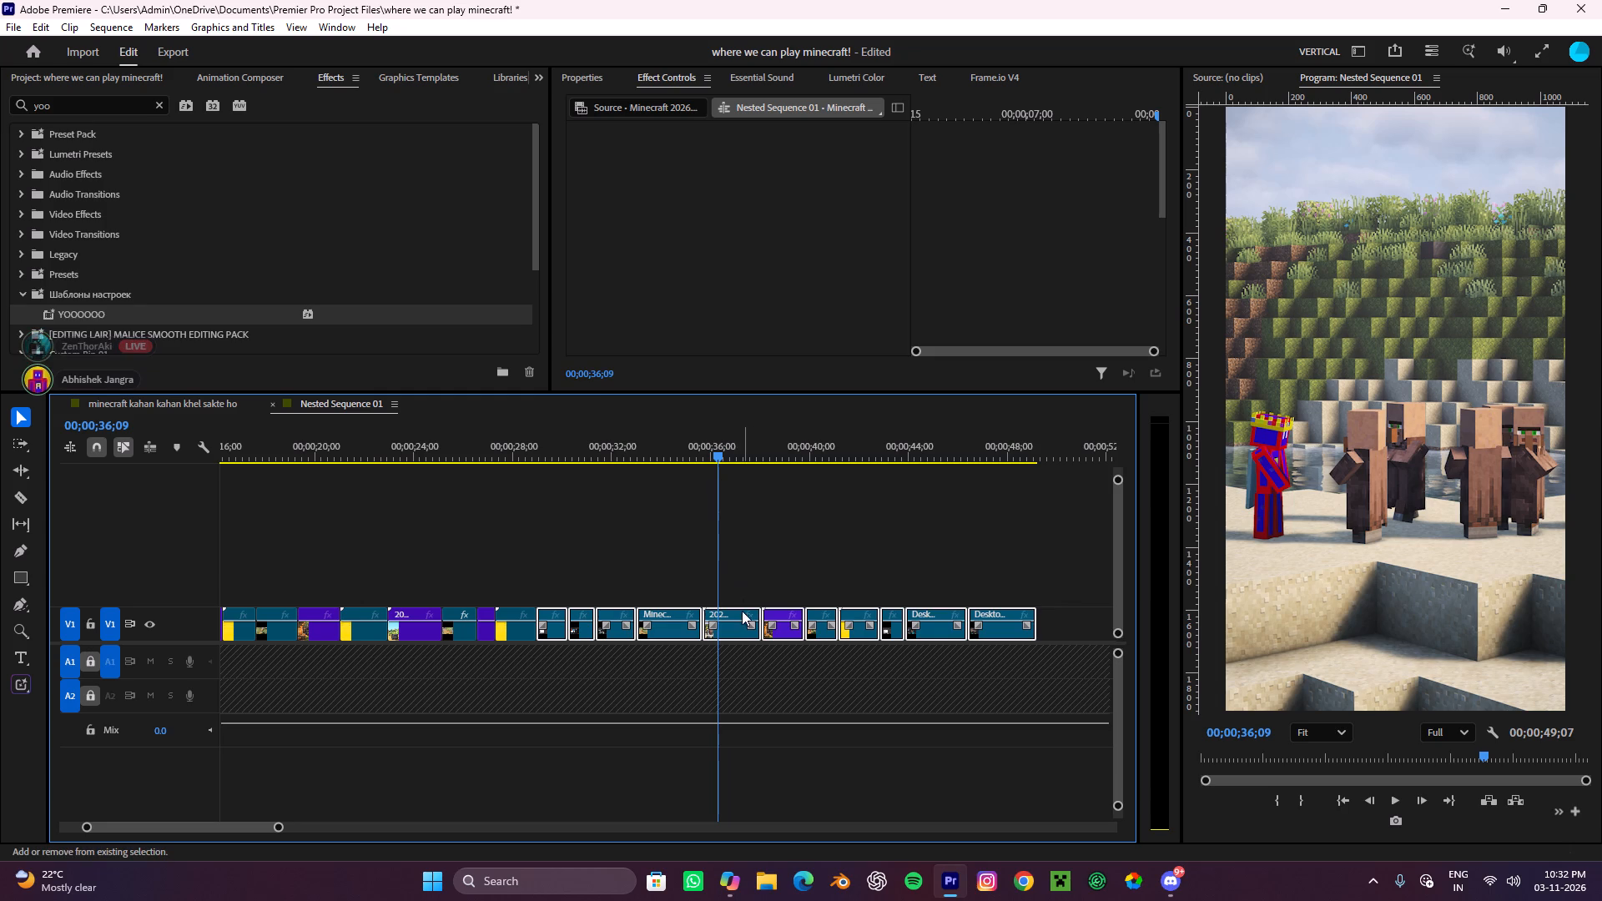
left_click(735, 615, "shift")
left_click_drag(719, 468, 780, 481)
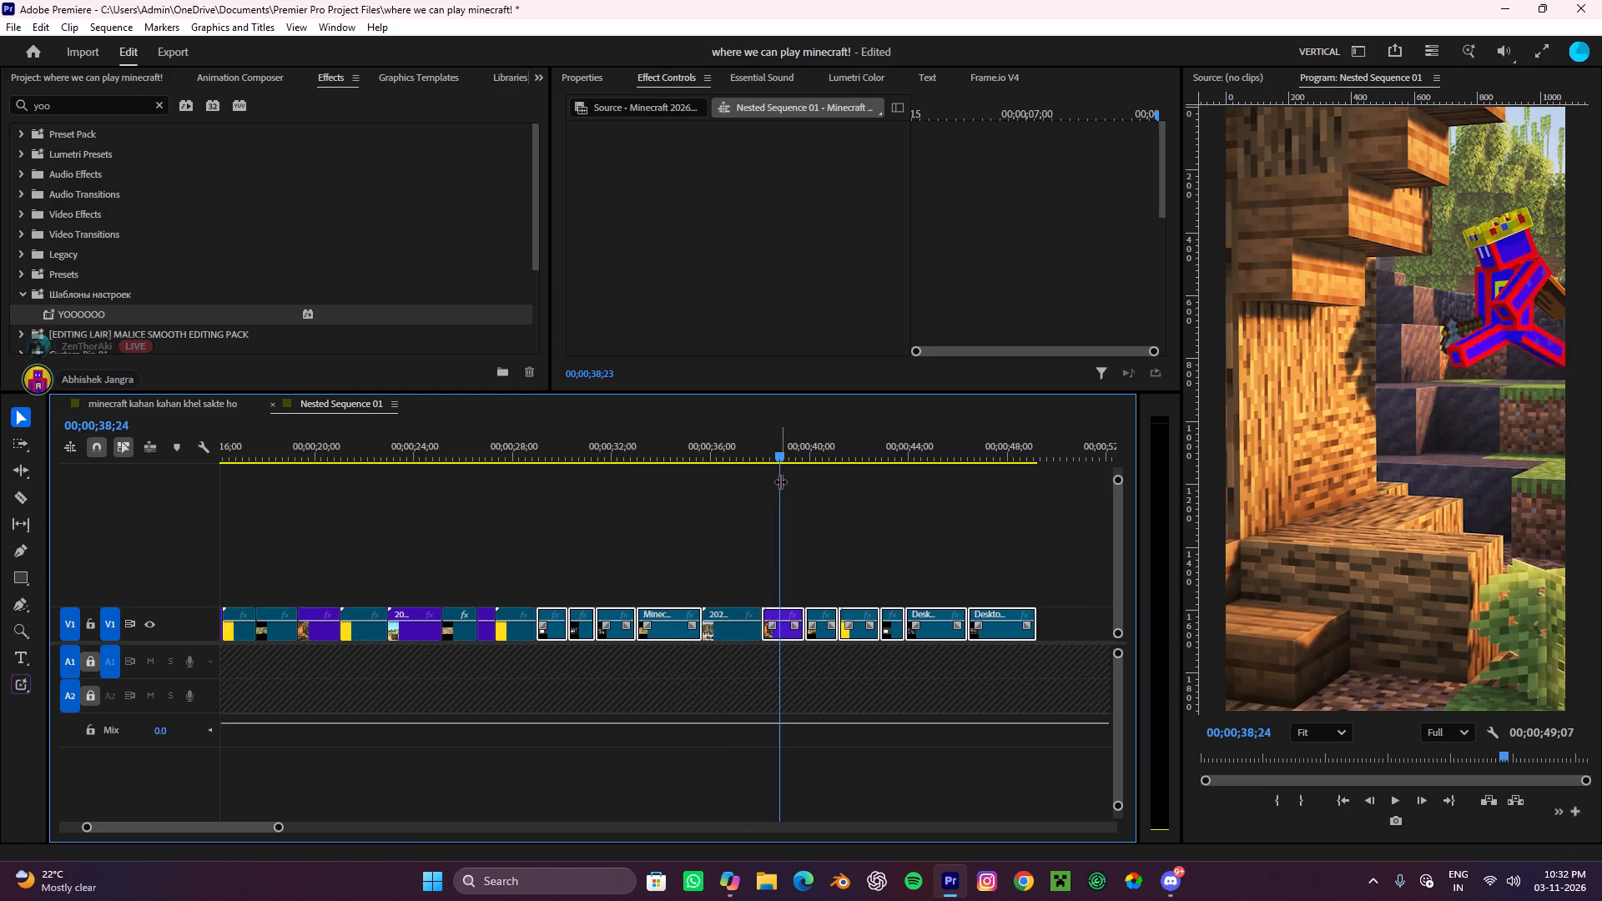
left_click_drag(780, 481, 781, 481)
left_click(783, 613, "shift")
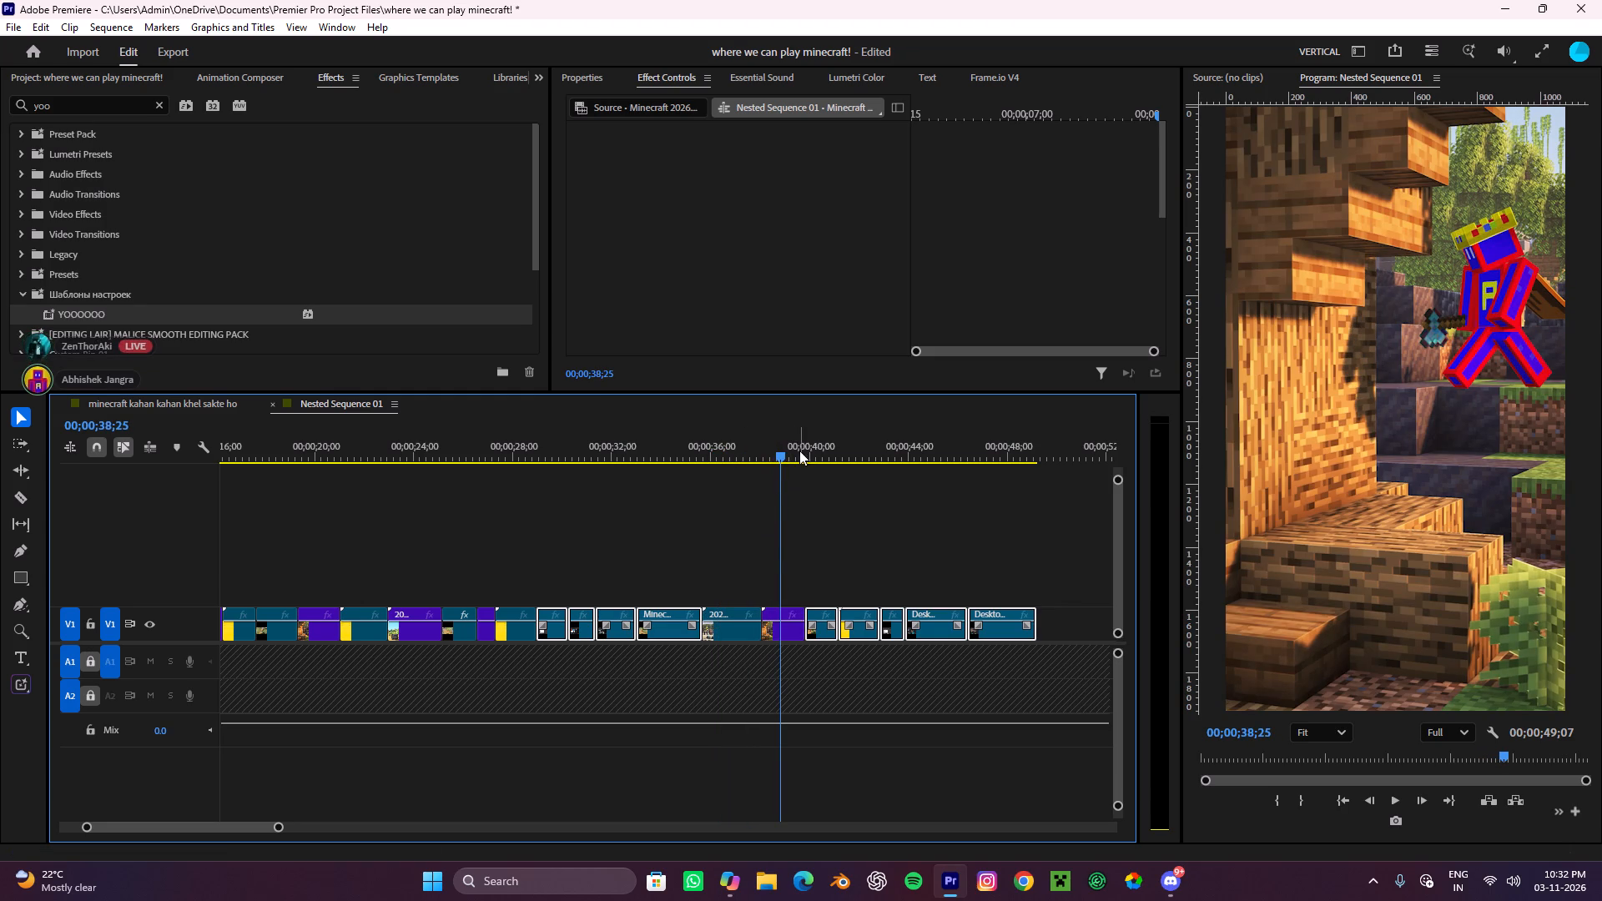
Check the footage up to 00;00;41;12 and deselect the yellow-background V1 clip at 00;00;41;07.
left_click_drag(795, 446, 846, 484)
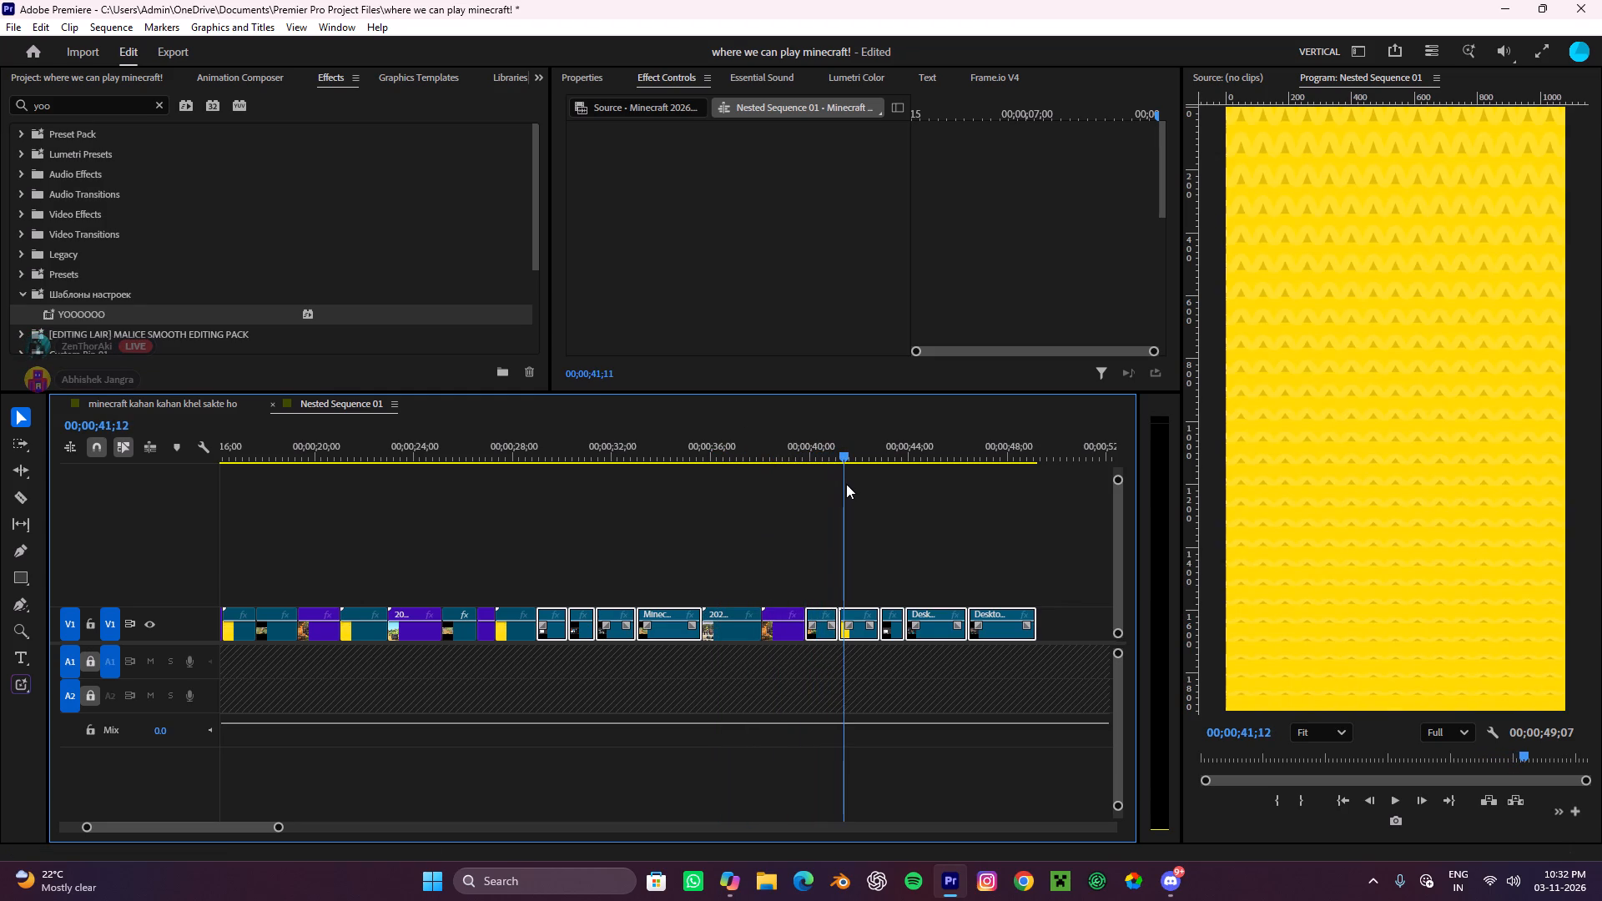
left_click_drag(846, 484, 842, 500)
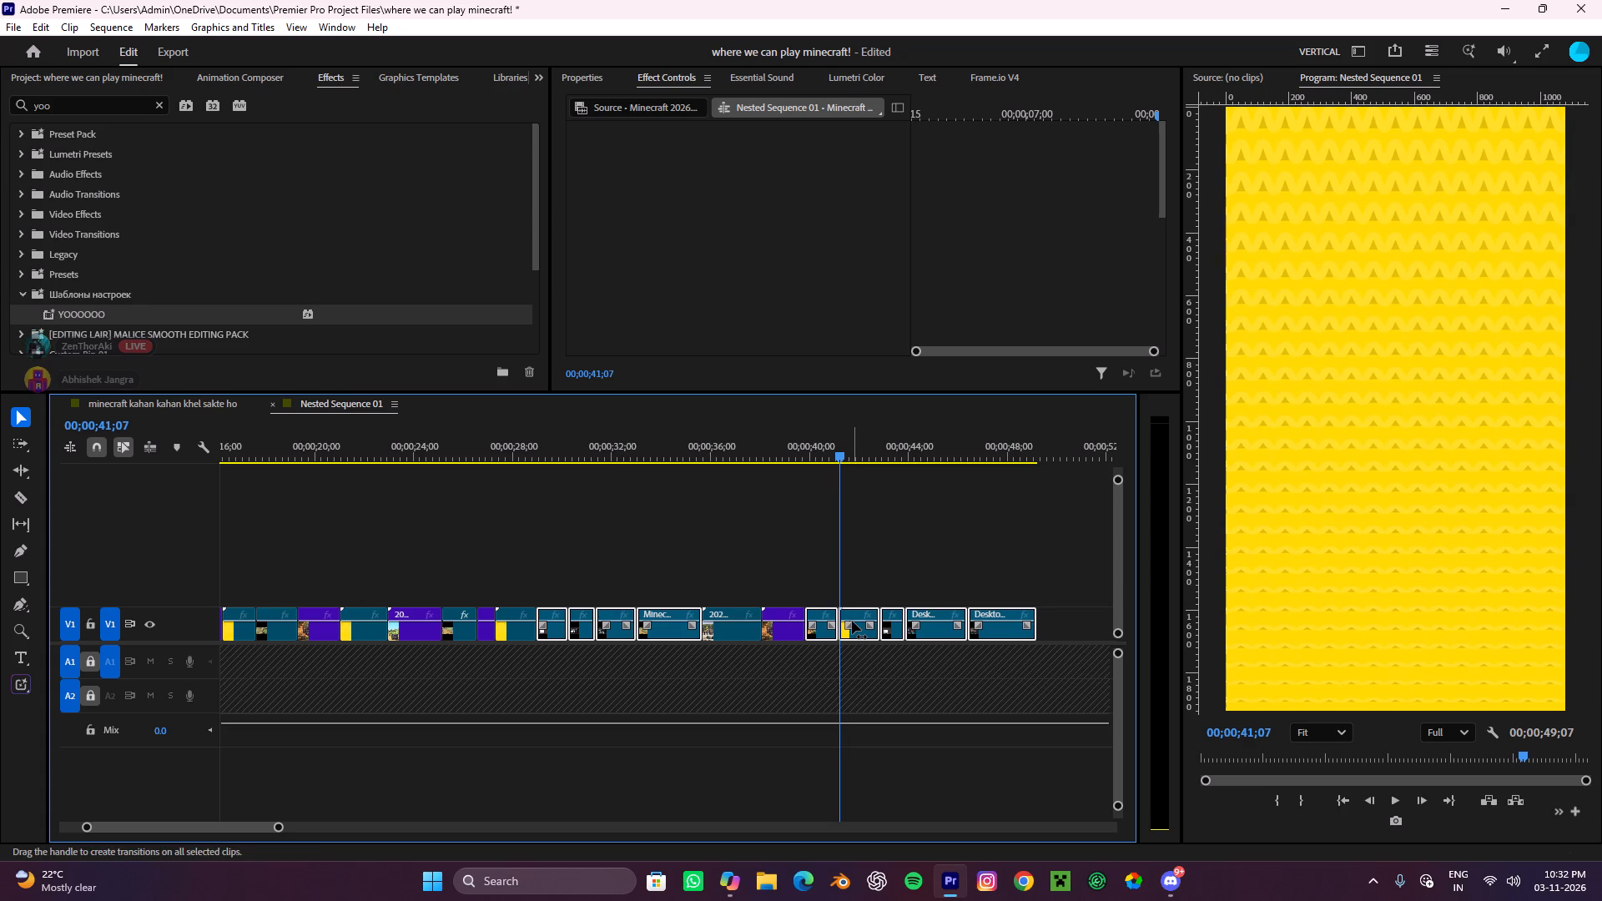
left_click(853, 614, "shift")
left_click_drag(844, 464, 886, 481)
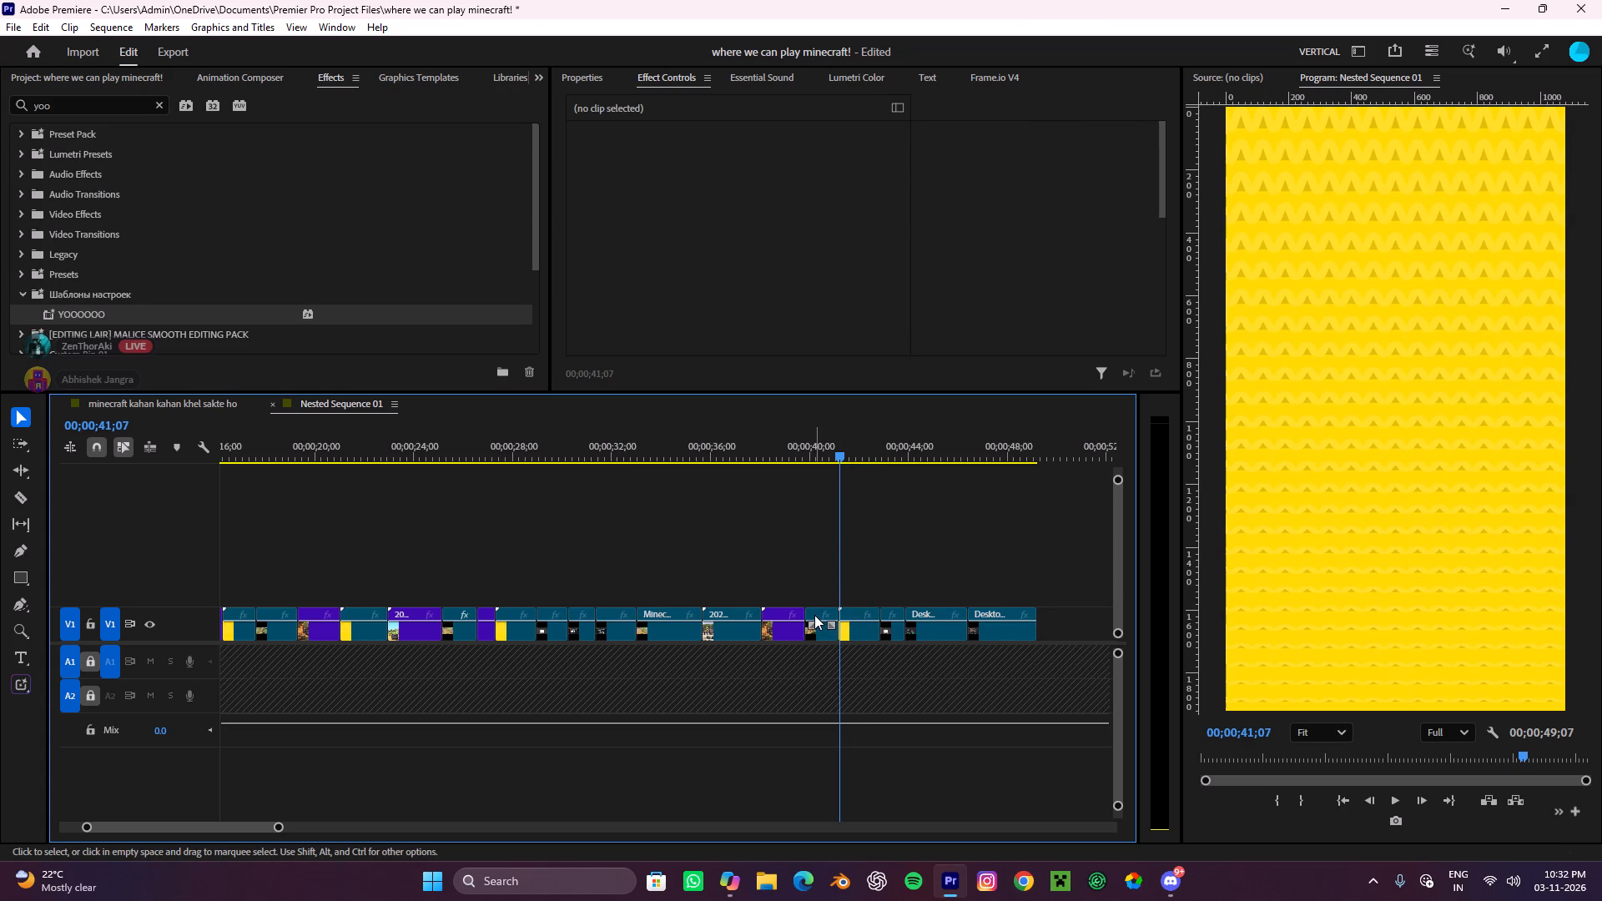
Select the V1 Minecraft clip at about 00;00;40;23, the Google search clip at 00;00;43;11 and the last two Desktop clips.
left_click(814, 615)
left_click_drag(833, 448, 903, 464)
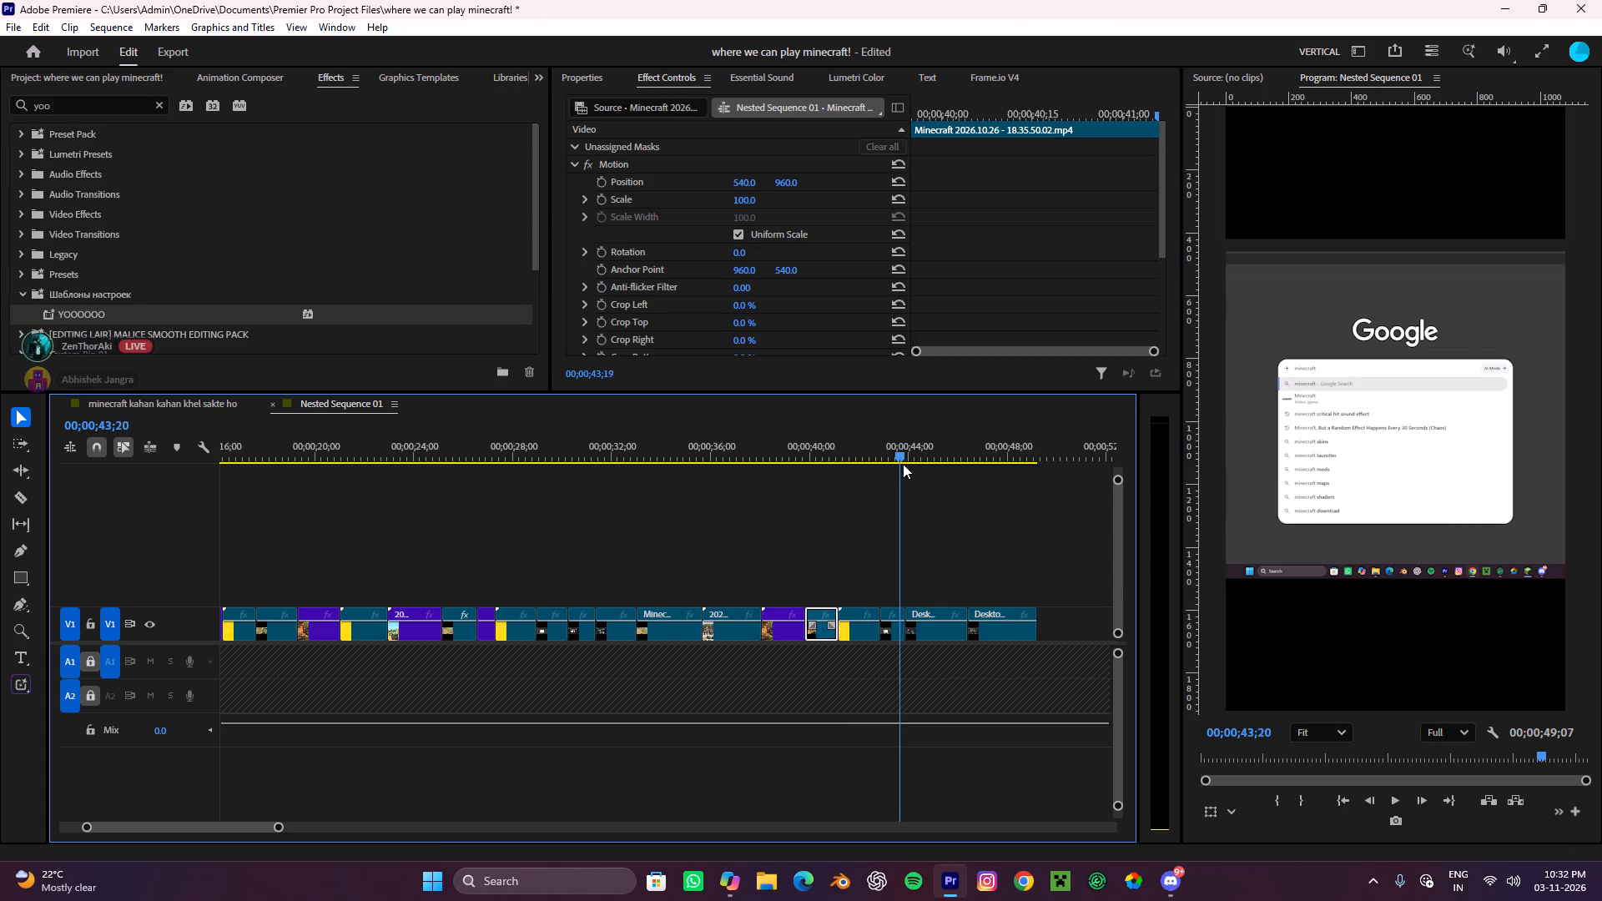
left_click_drag(903, 464, 895, 511)
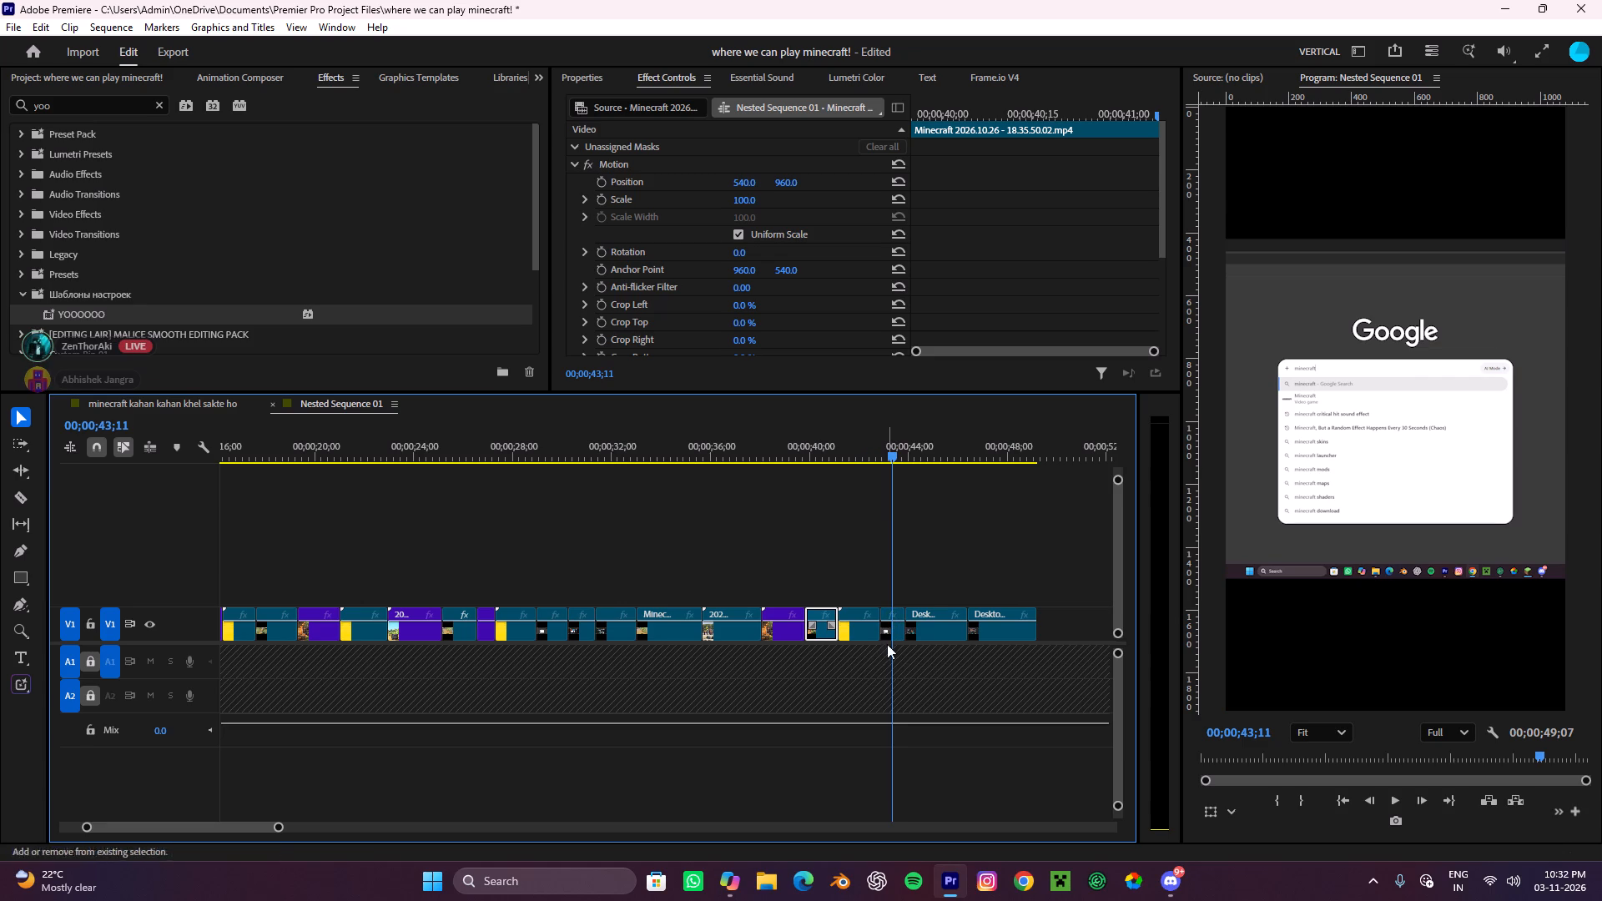
left_click_drag(895, 662, 894, 636, "shift")
left_click_drag(882, 563, 896, 612, "shift")
left_click_drag(907, 442, 935, 454, "shift")
left_click_drag(1013, 555, 1003, 585, "shift")
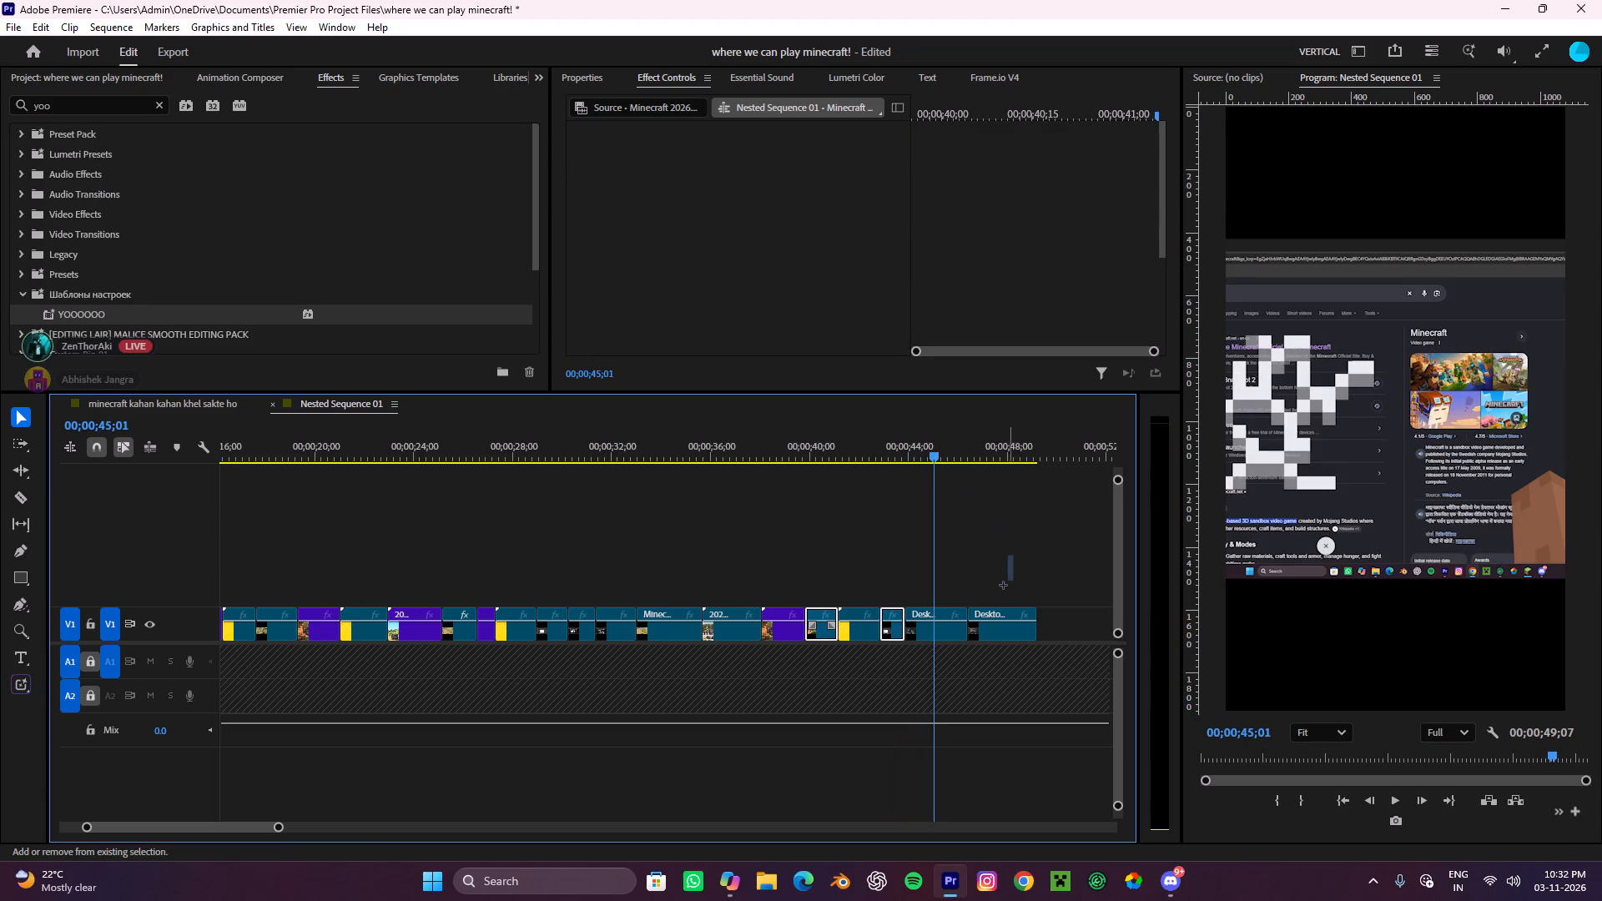
left_click_drag(1003, 585, 935, 627, "shift")
Add the letterboxed Minecraft clip at 00;00;35;11 and the three V1 clips directly before it to the selection.
left_click_drag(921, 454, 829, 504)
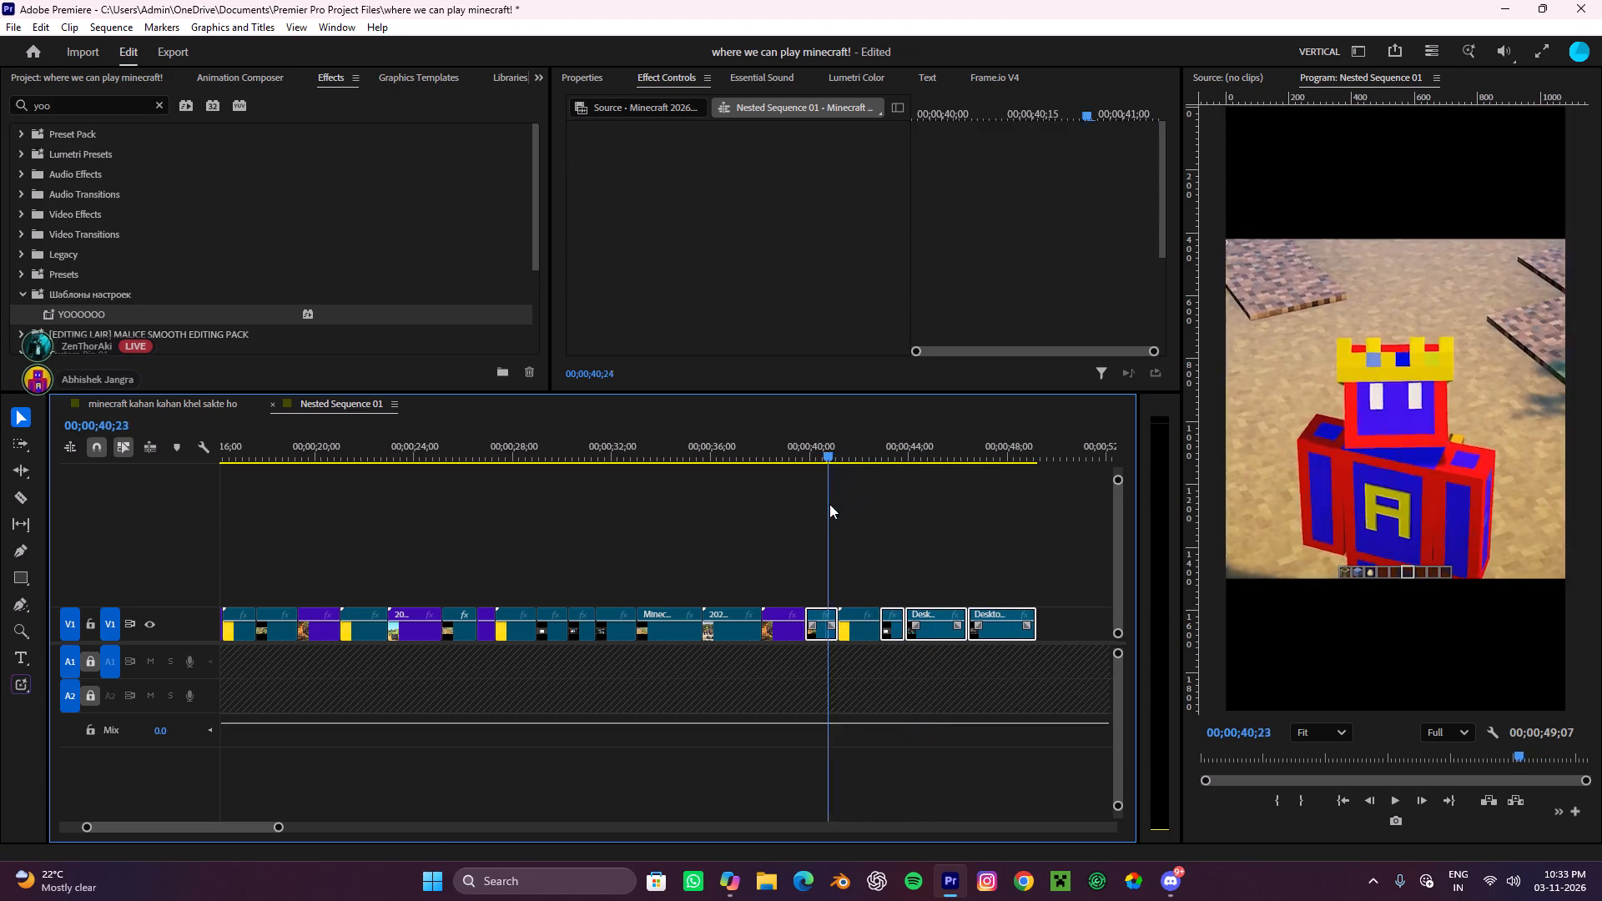
left_click_drag(829, 504, 693, 554)
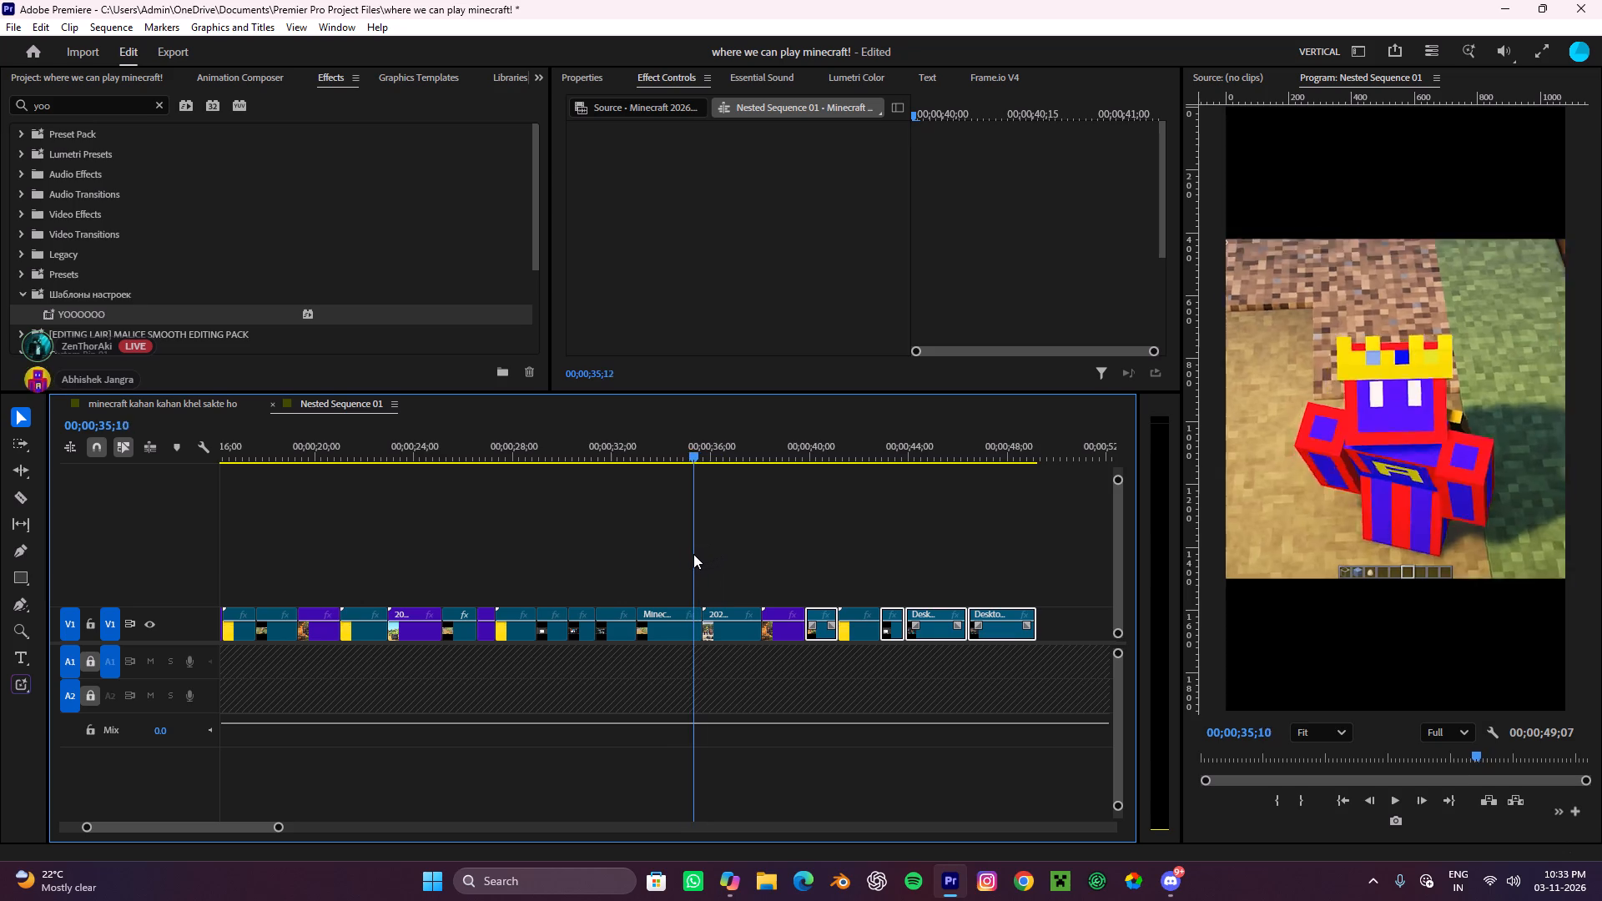
left_click_drag(693, 554, 713, 548)
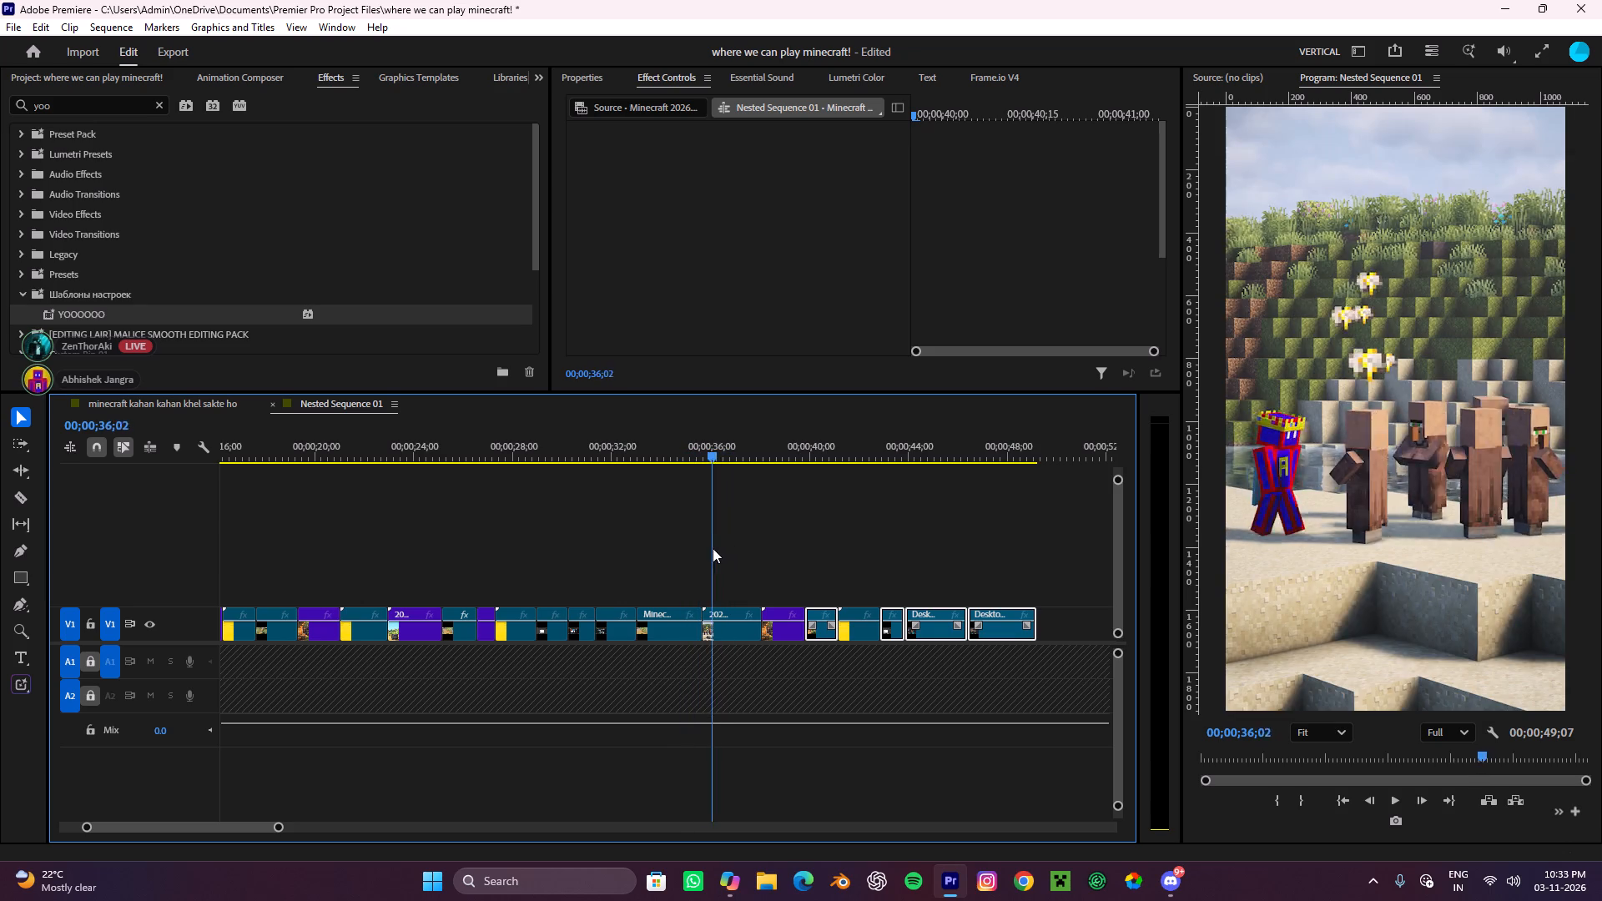
left_click_drag(713, 548, 698, 555)
left_click(667, 614, "shift")
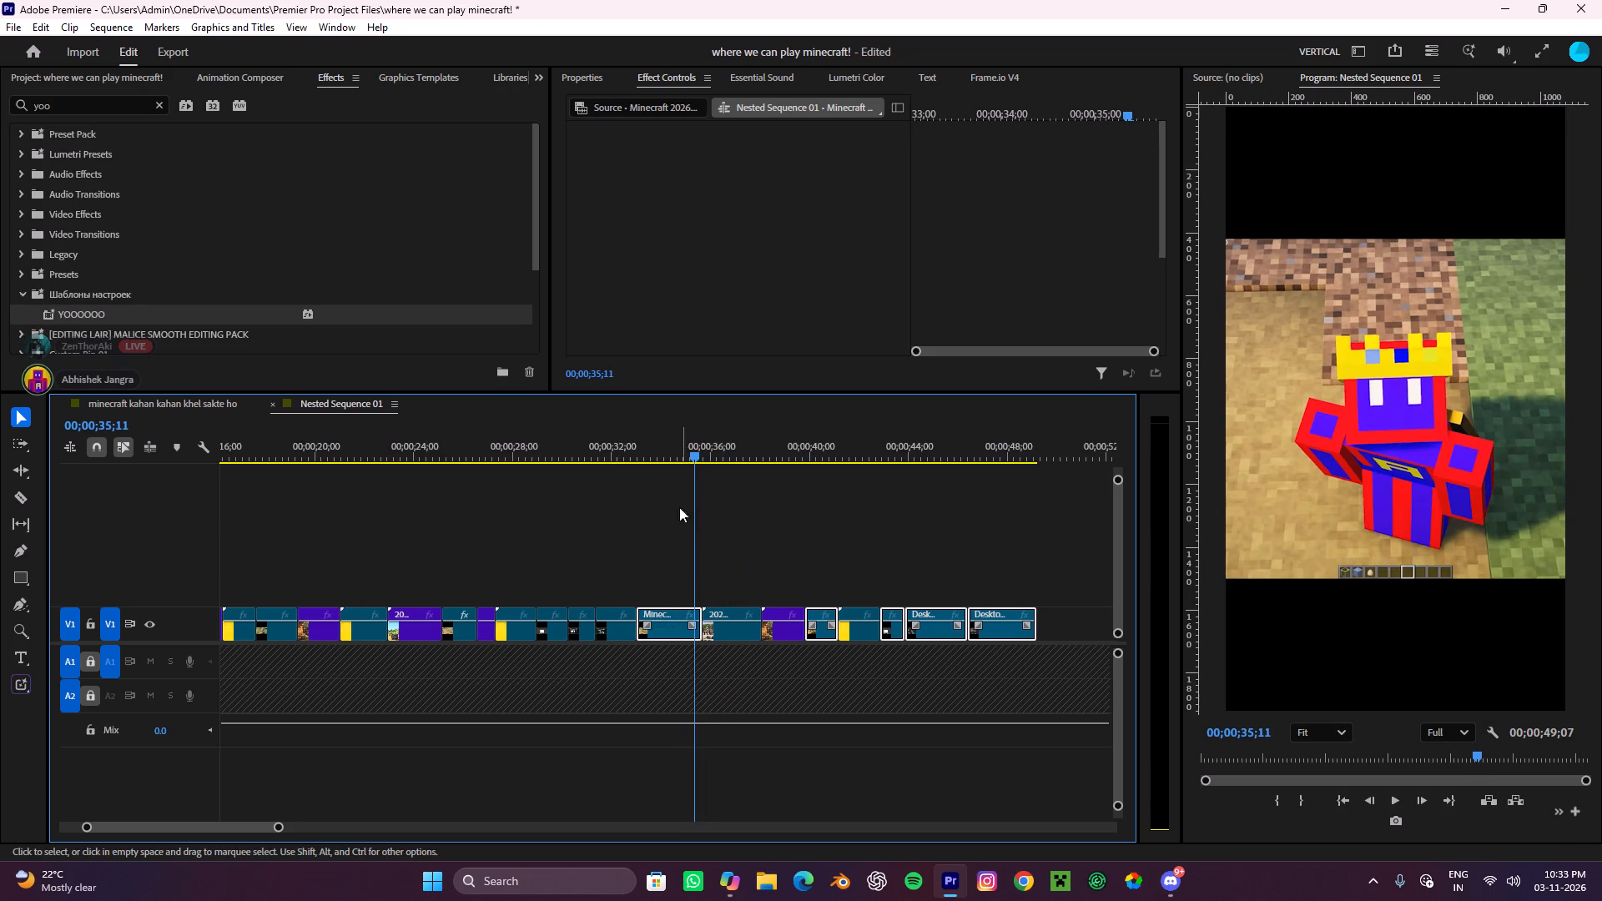
left_click_drag(693, 448, 594, 518)
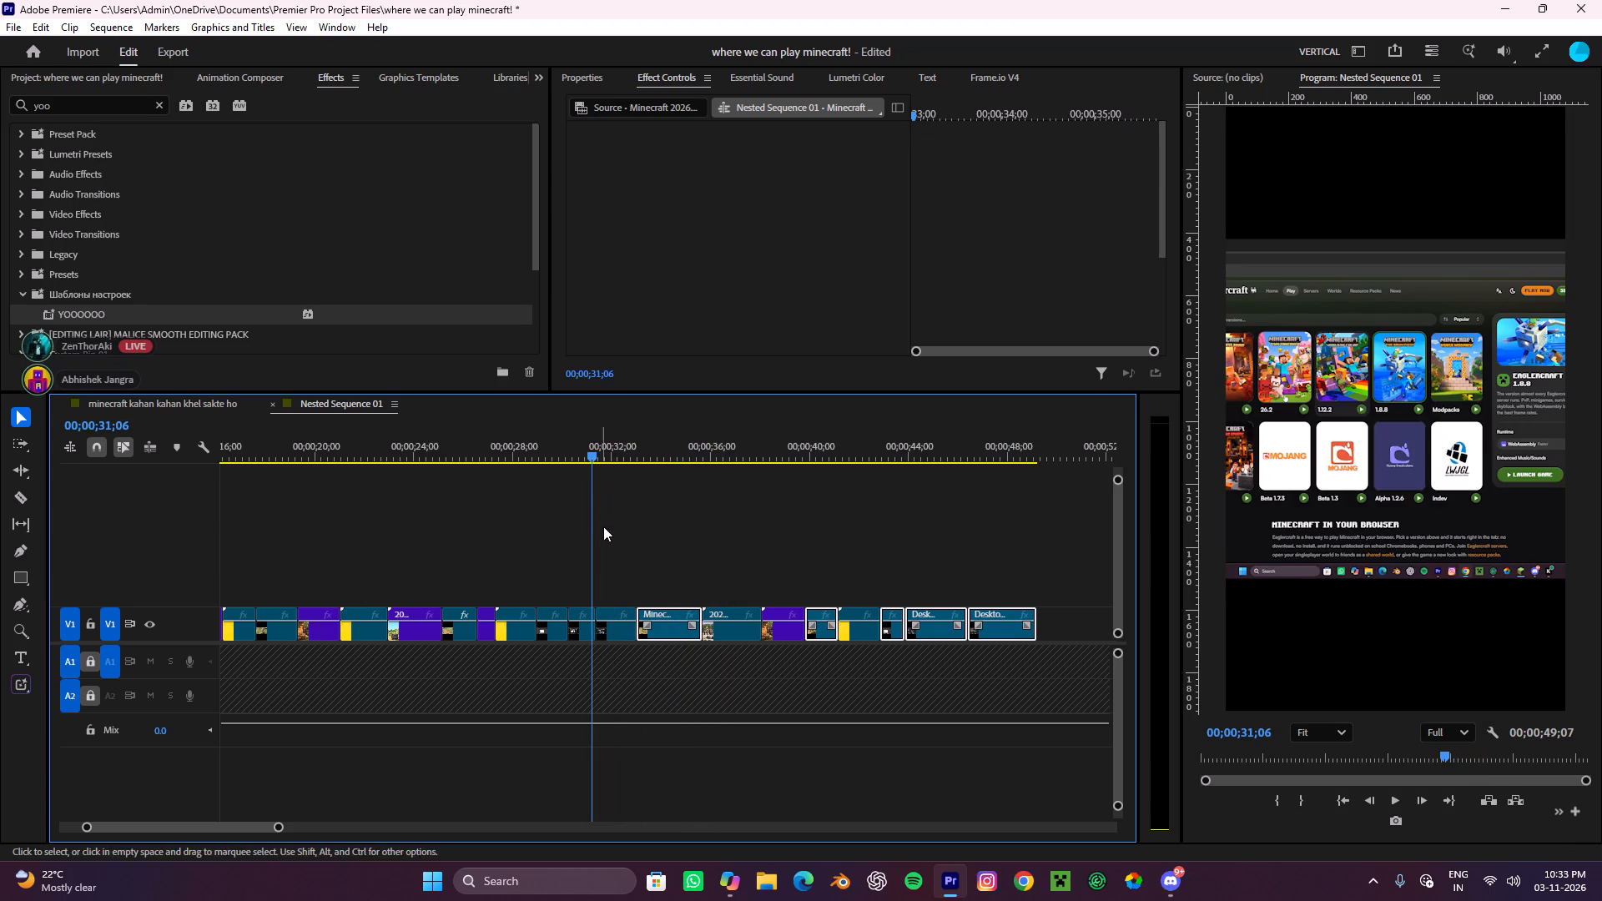
left_click_drag(622, 566, 557, 618, "shift")
Review the footage back to 00;00;18;25 and add the letterboxed Minecraft clip there to the selection.
left_click_drag(602, 445, 558, 491)
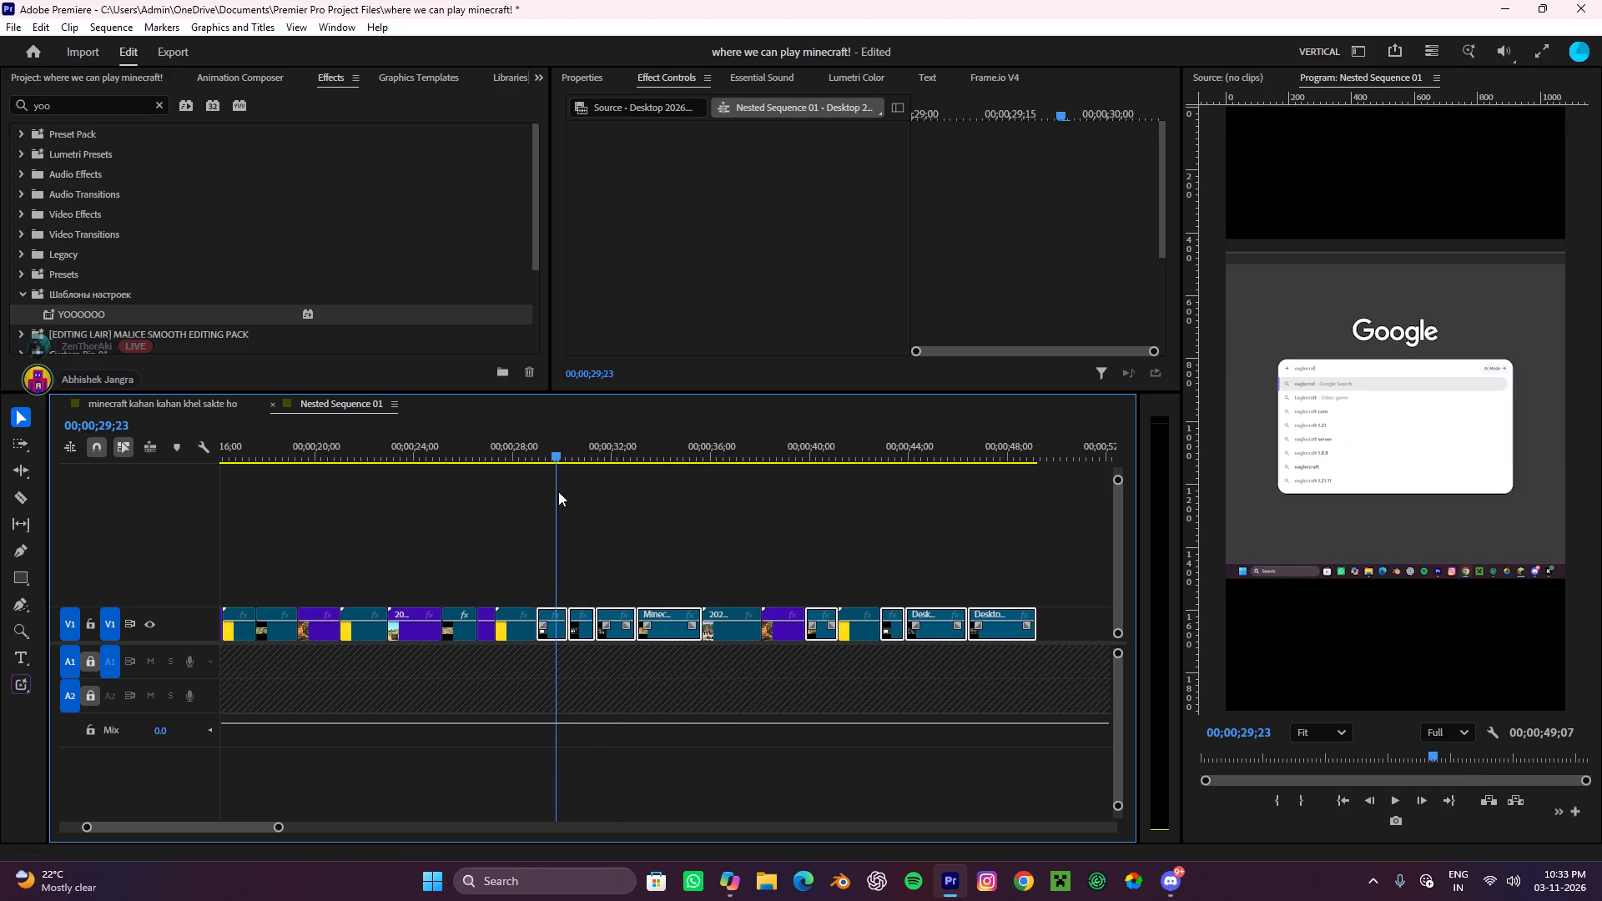
left_click_drag(558, 491, 465, 561)
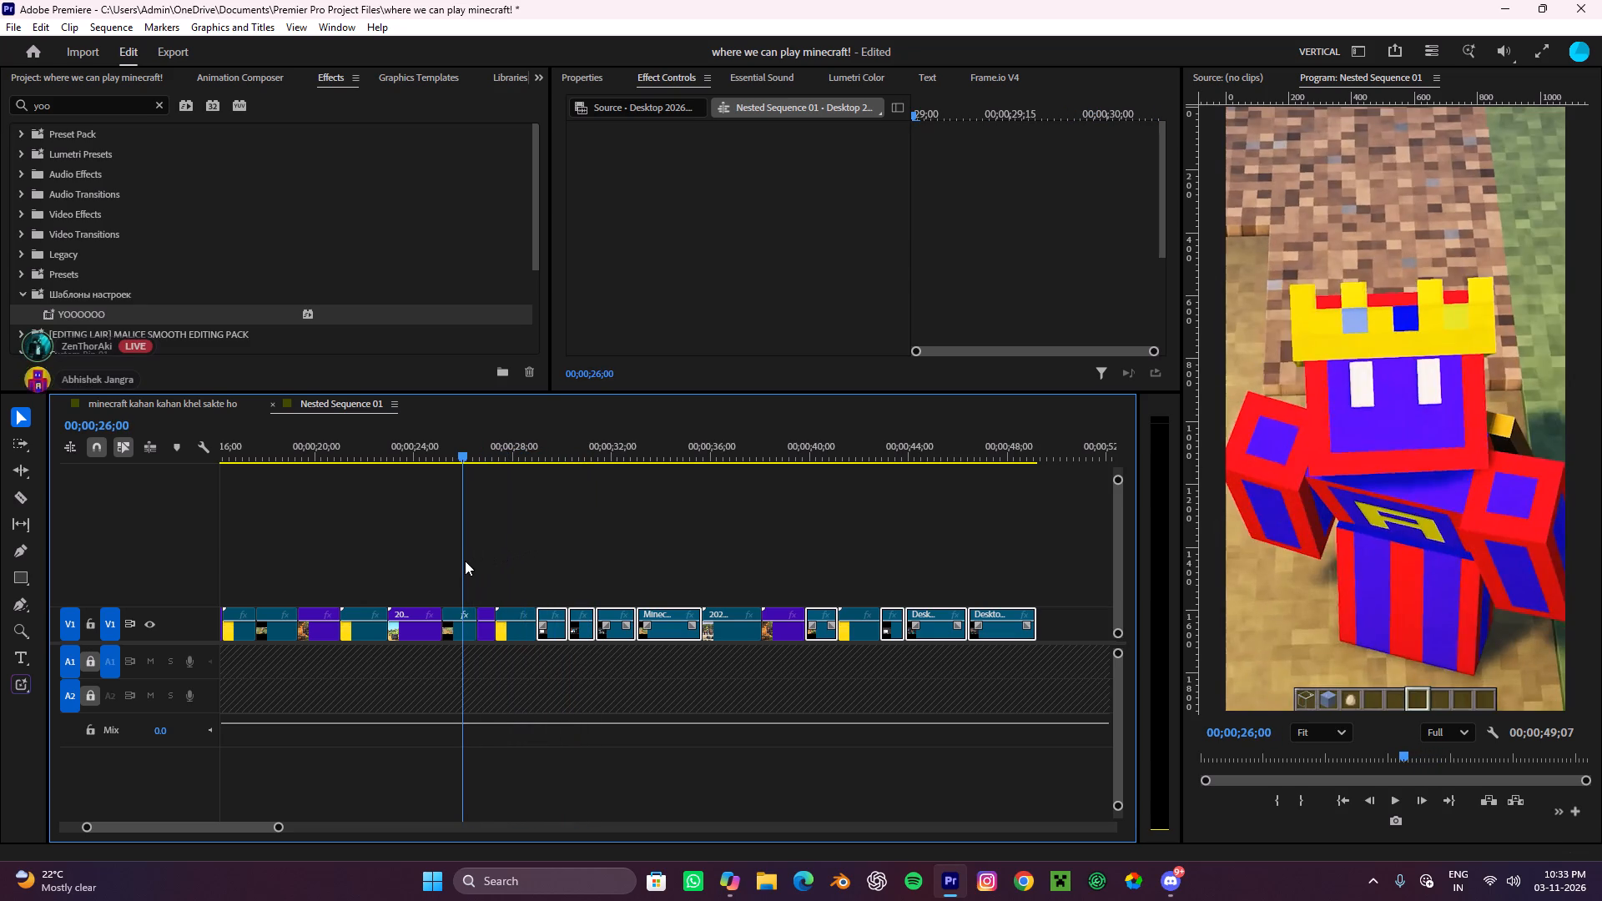
left_click_drag(465, 561, 426, 585)
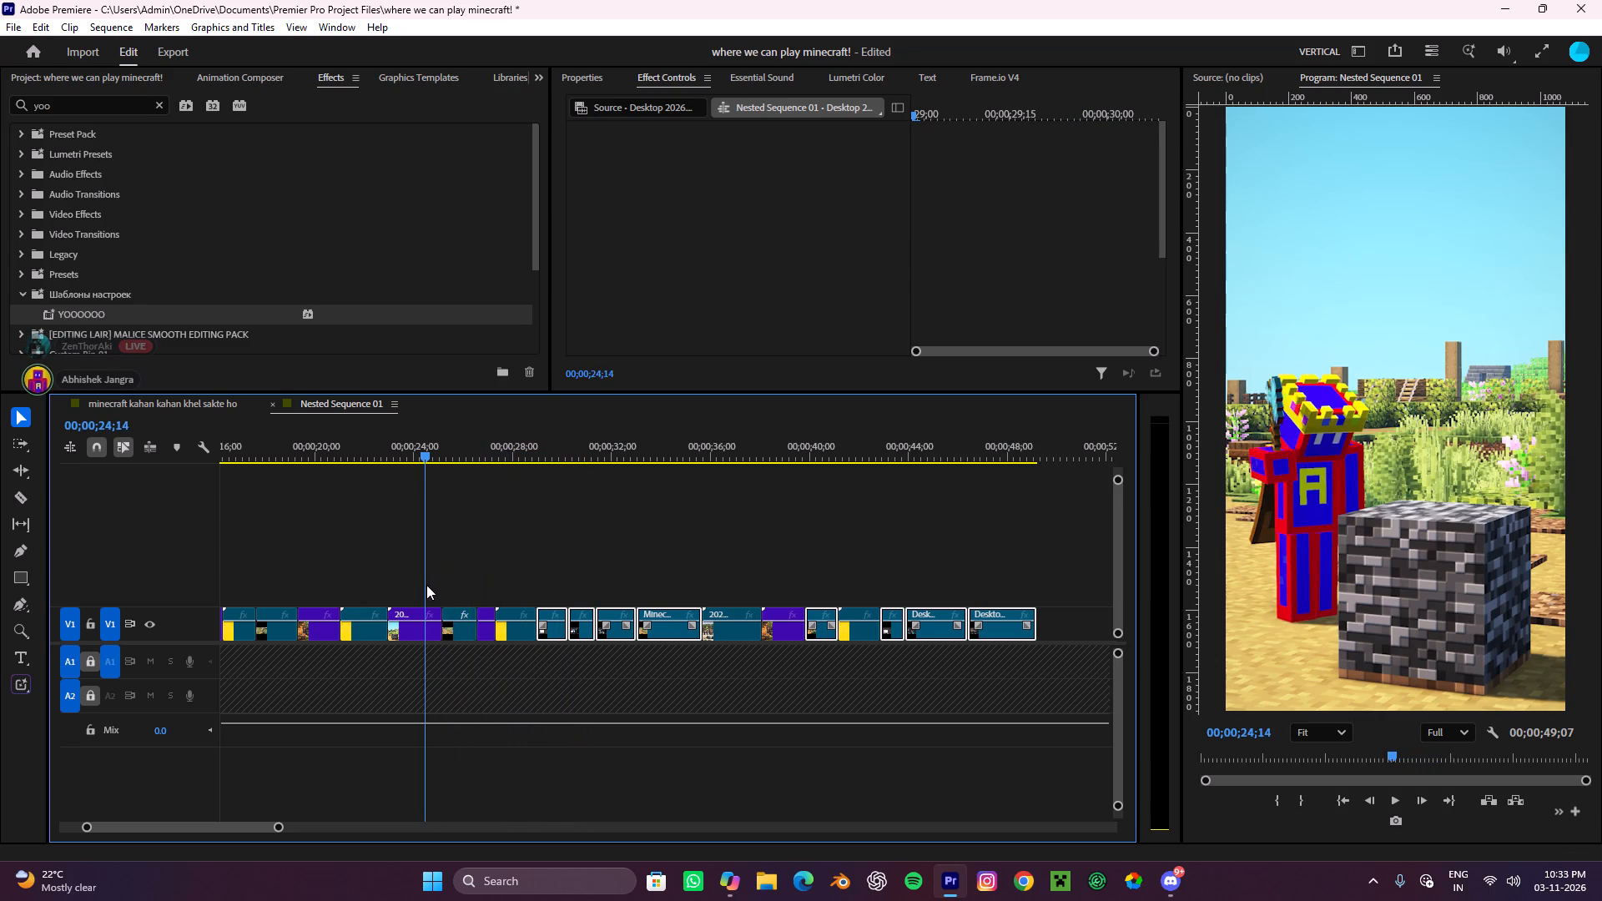
left_click_drag(426, 585, 338, 609)
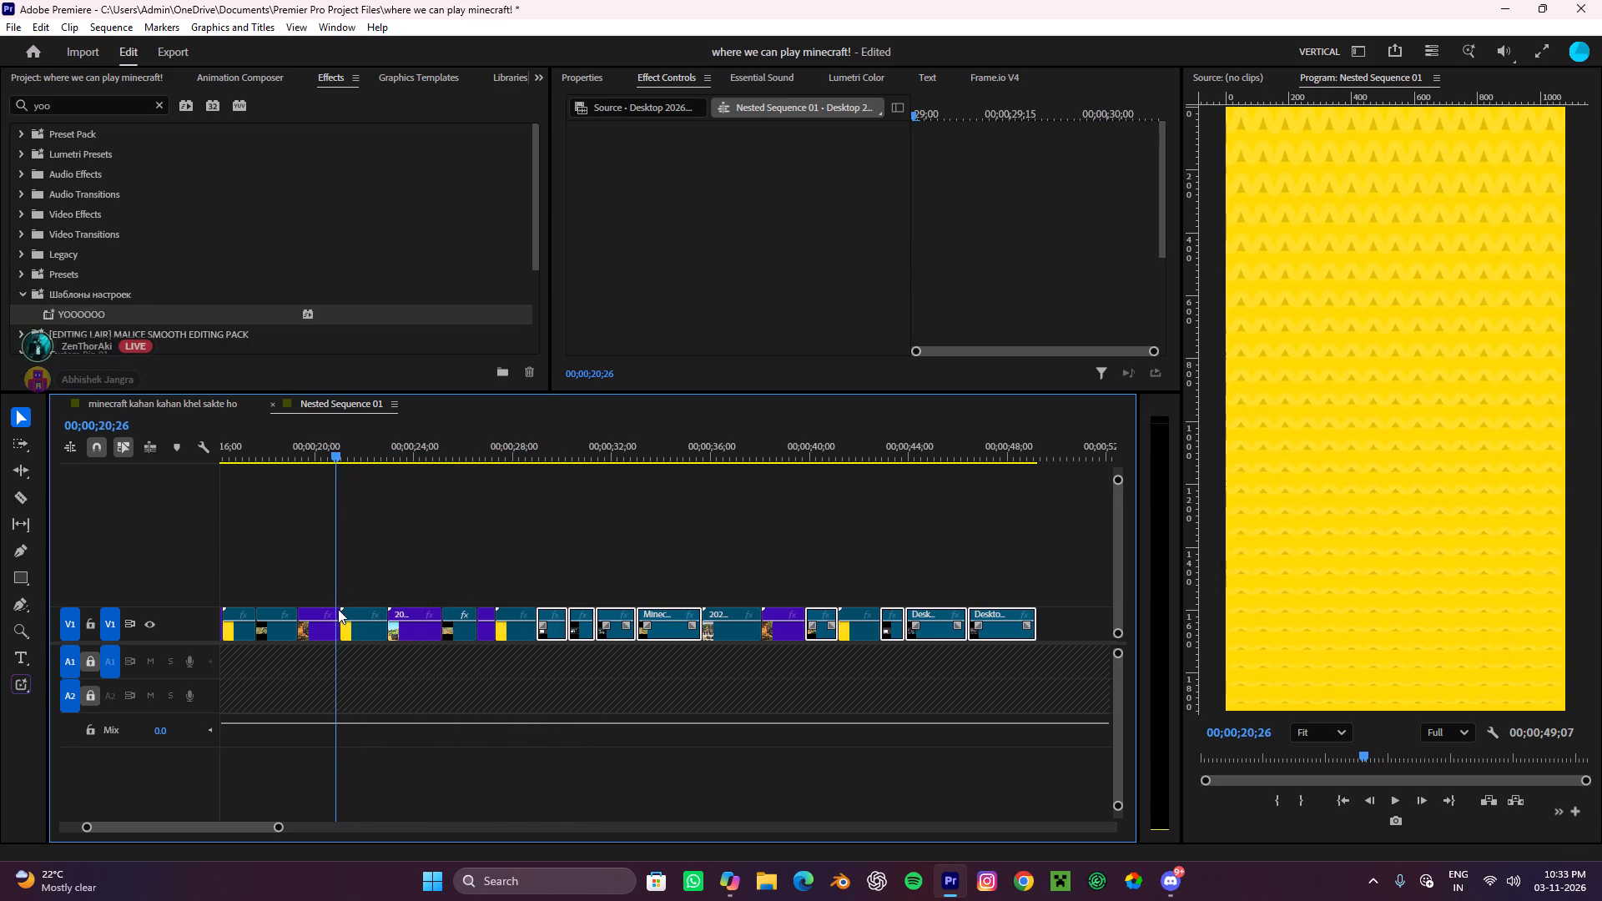
left_click_drag(338, 609, 338, 607)
scroll(340, 581, "up", 13)
left_click_drag(664, 452, 641, 472)
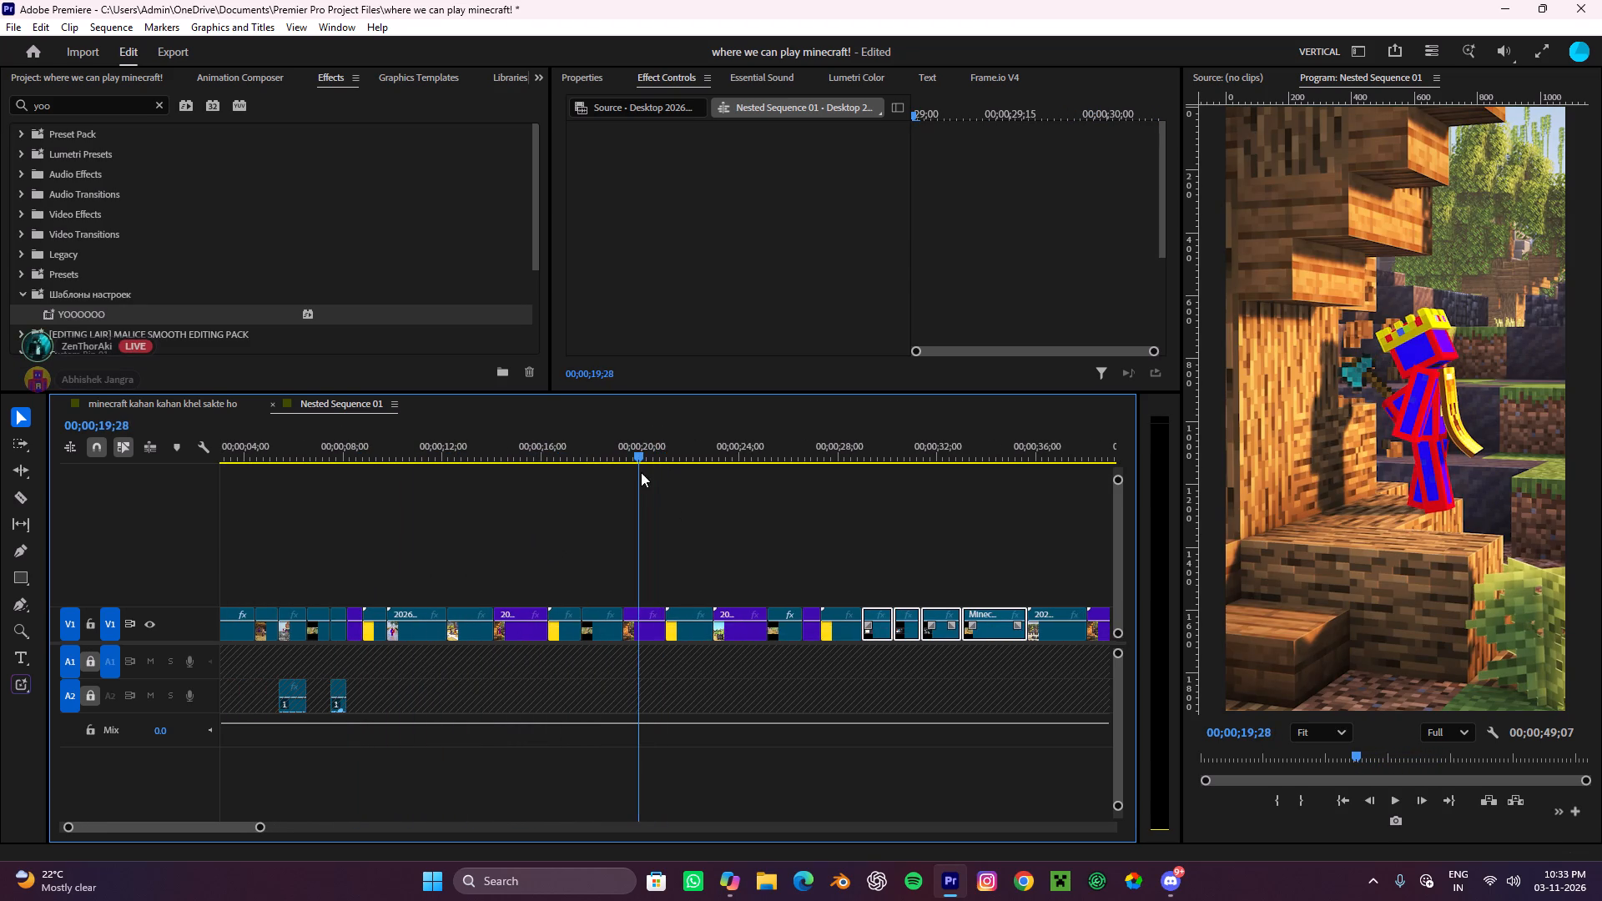
left_click_drag(641, 472, 614, 521)
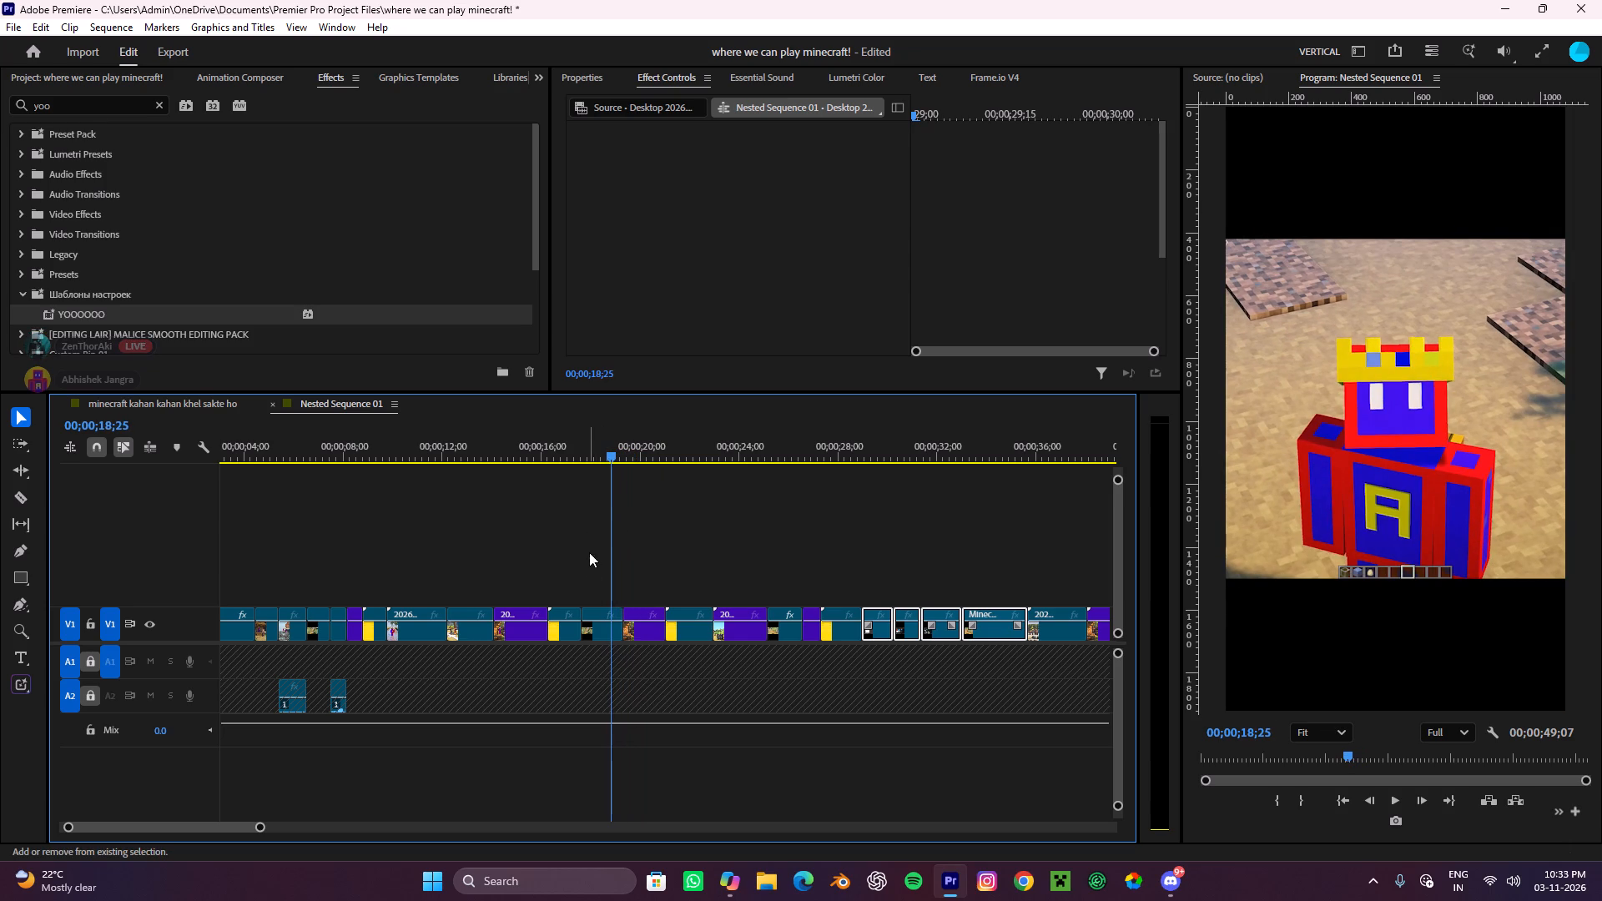
left_click_drag(592, 562, 595, 613, "shift")
Review the remaining footage back to 00;00;02;11 and add the letterboxed Minecraft clip at 00;00;07;09 to the selection.
left_click_drag(606, 449, 509, 565)
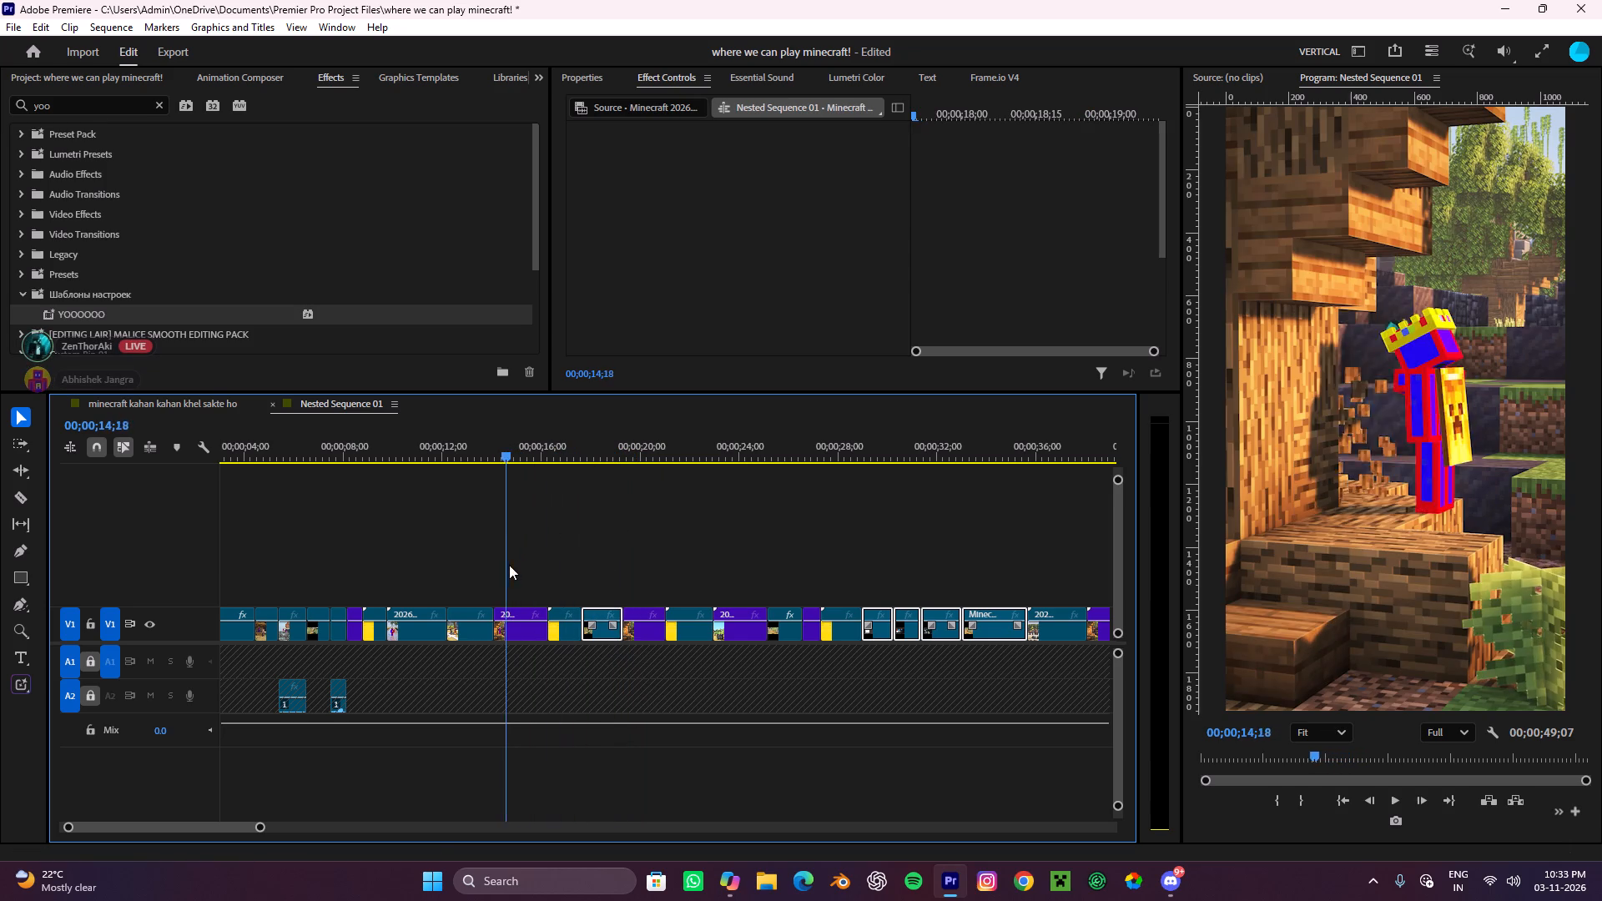
left_click_drag(509, 565, 402, 606)
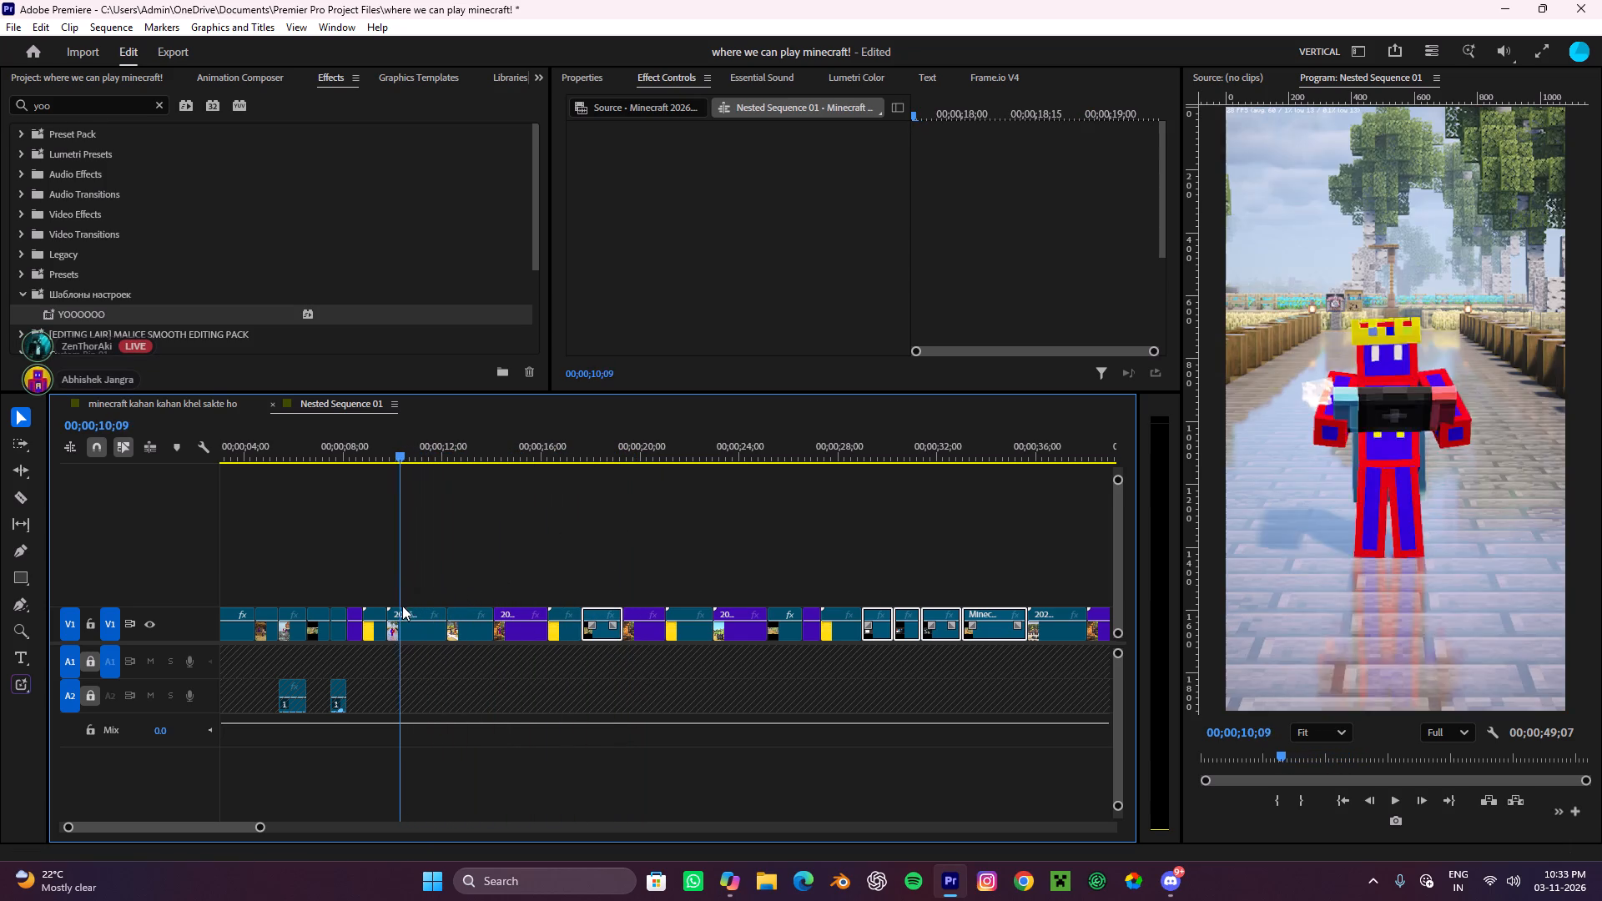
left_click_drag(402, 606, 328, 621)
left_click_drag(316, 647, 319, 626, "shift")
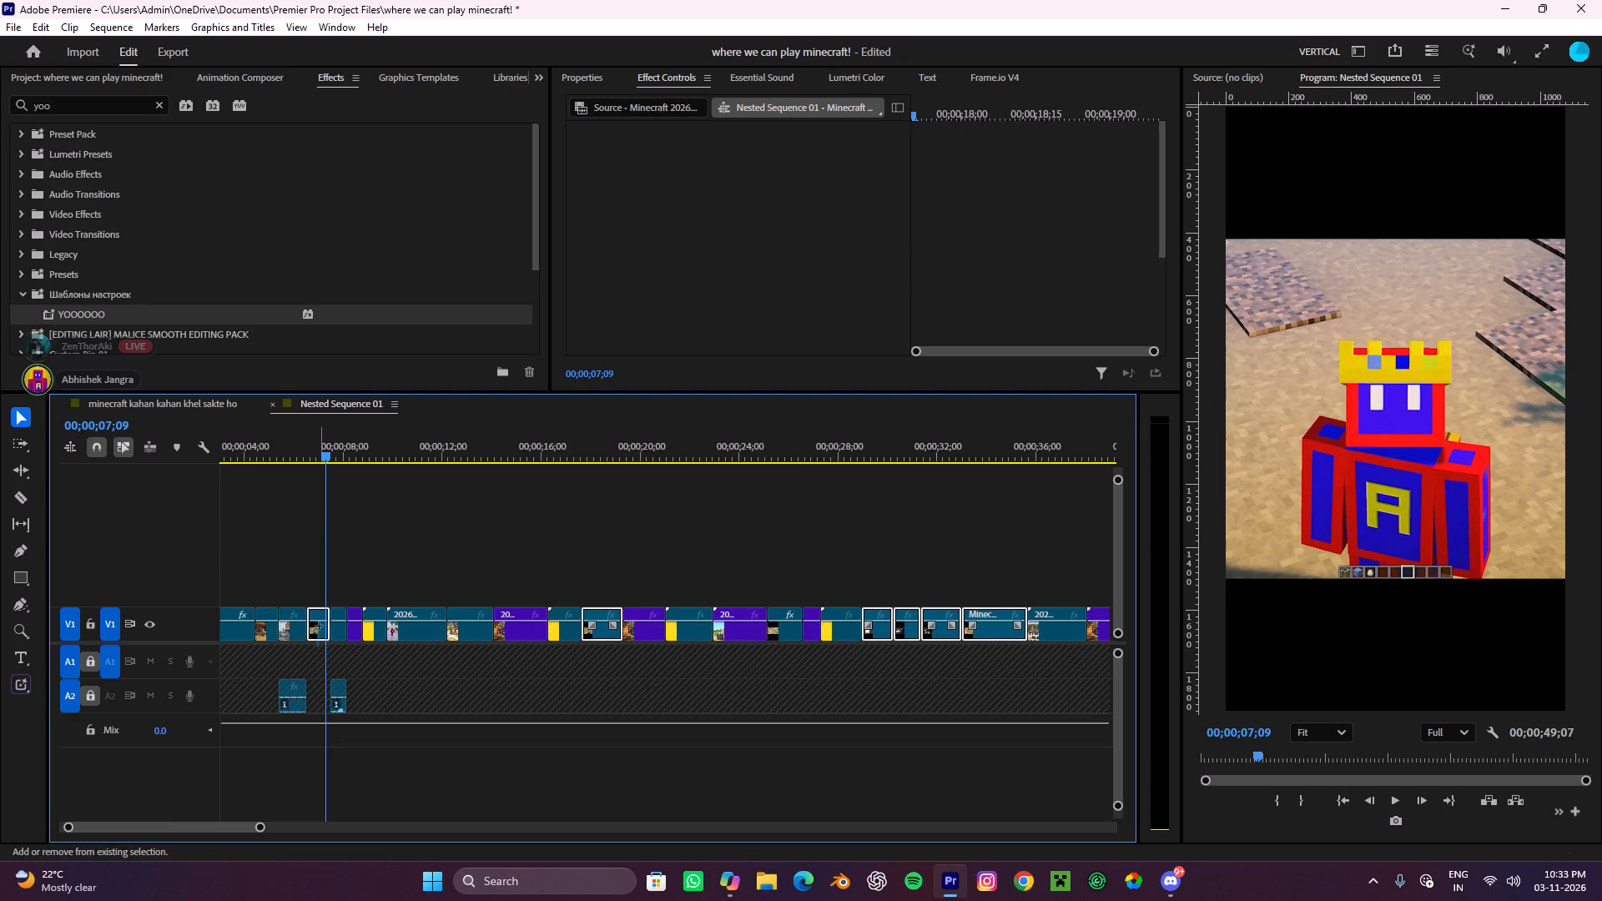
left_click_drag(319, 626, 319, 623, "shift")
left_click_drag(328, 452, 234, 498)
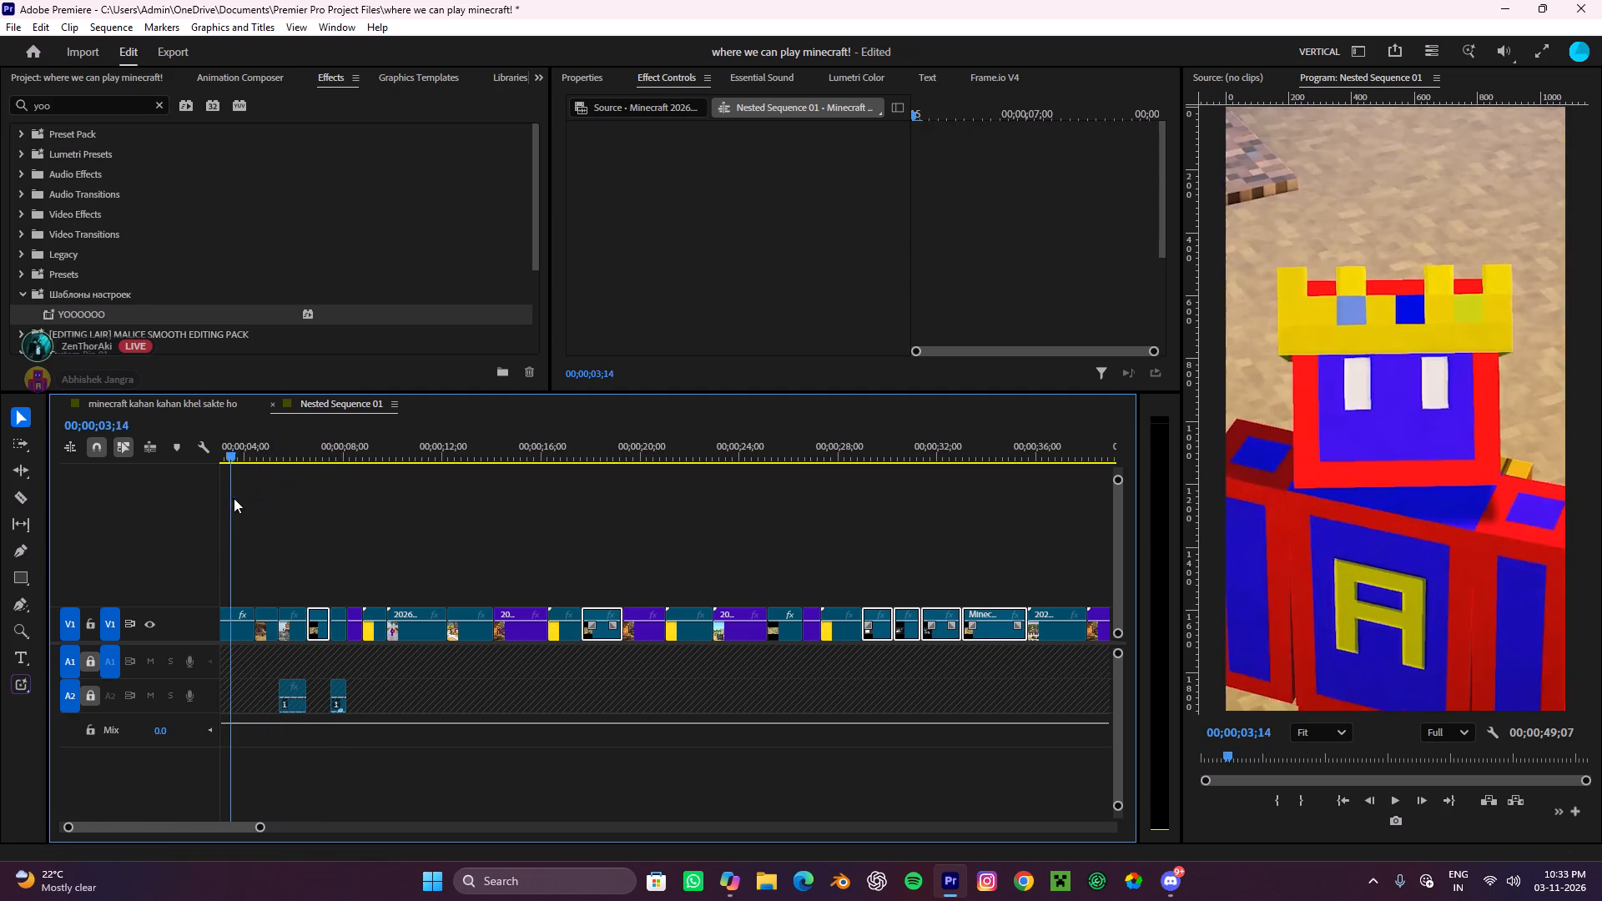
left_click_drag(234, 498, 275, 527)
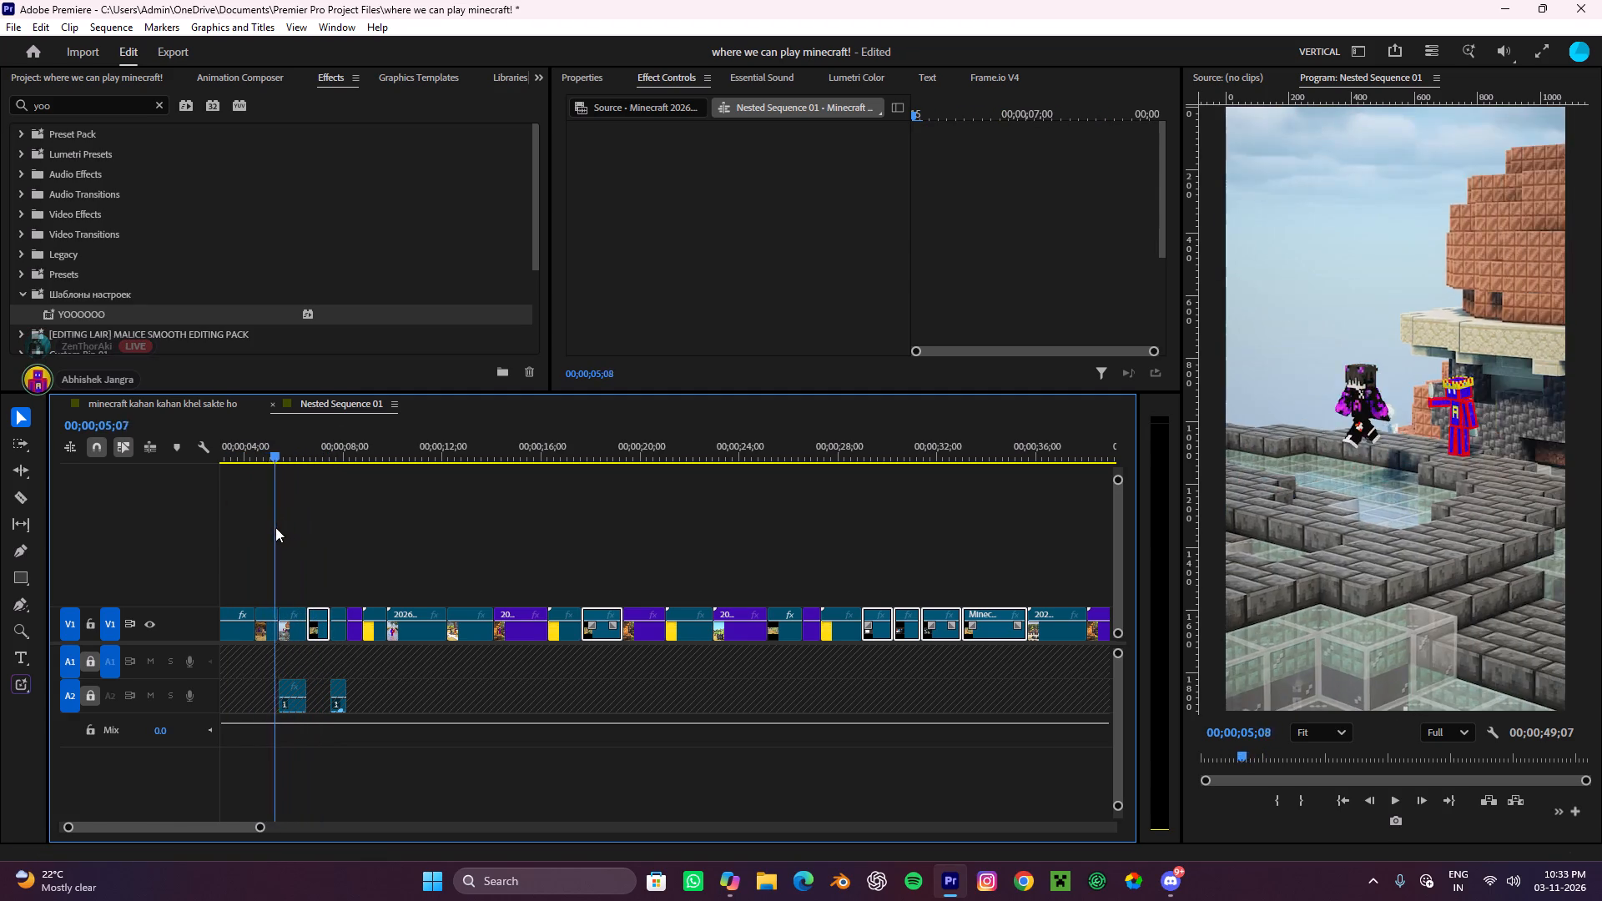
left_click_drag(275, 527, 230, 543)
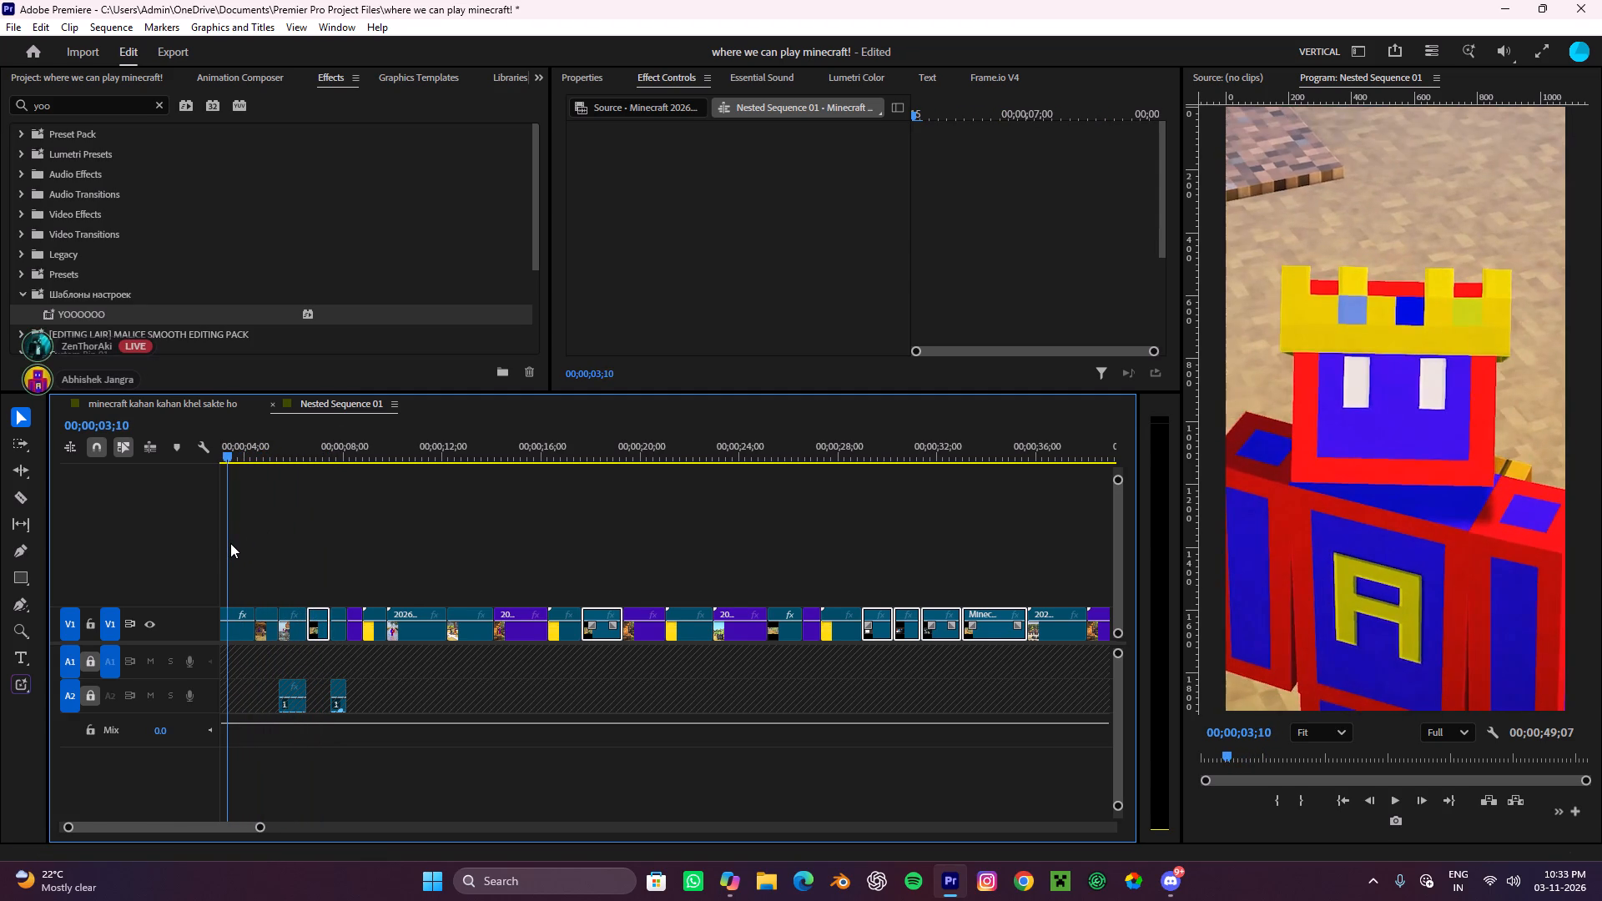
left_click_drag(230, 543, 287, 561)
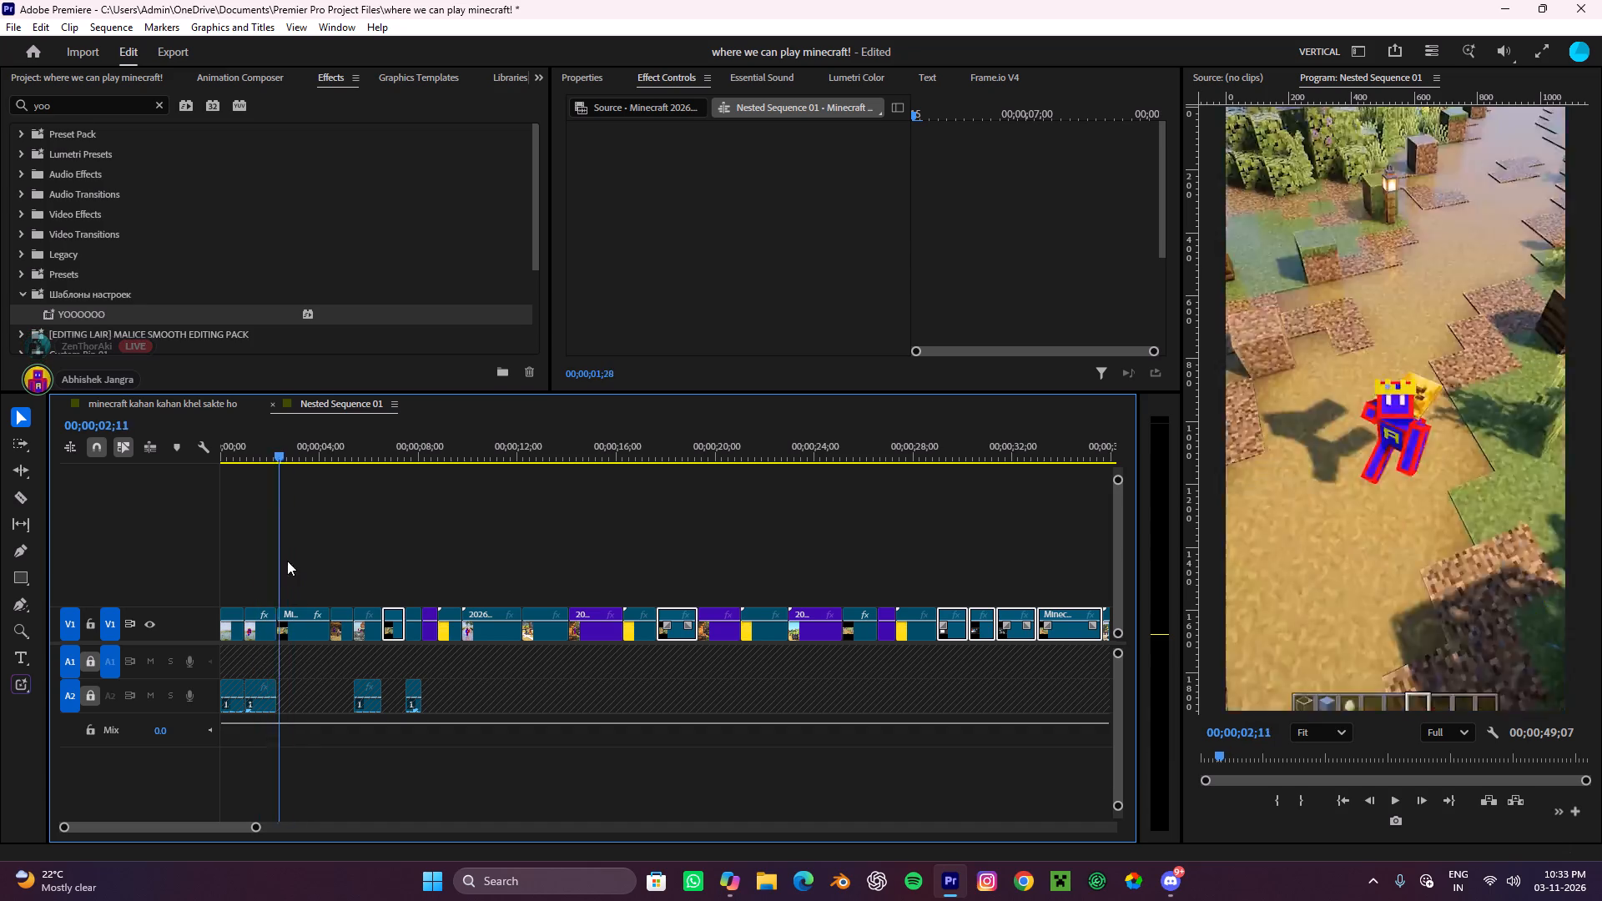
left_click_drag(287, 561, 302, 556)
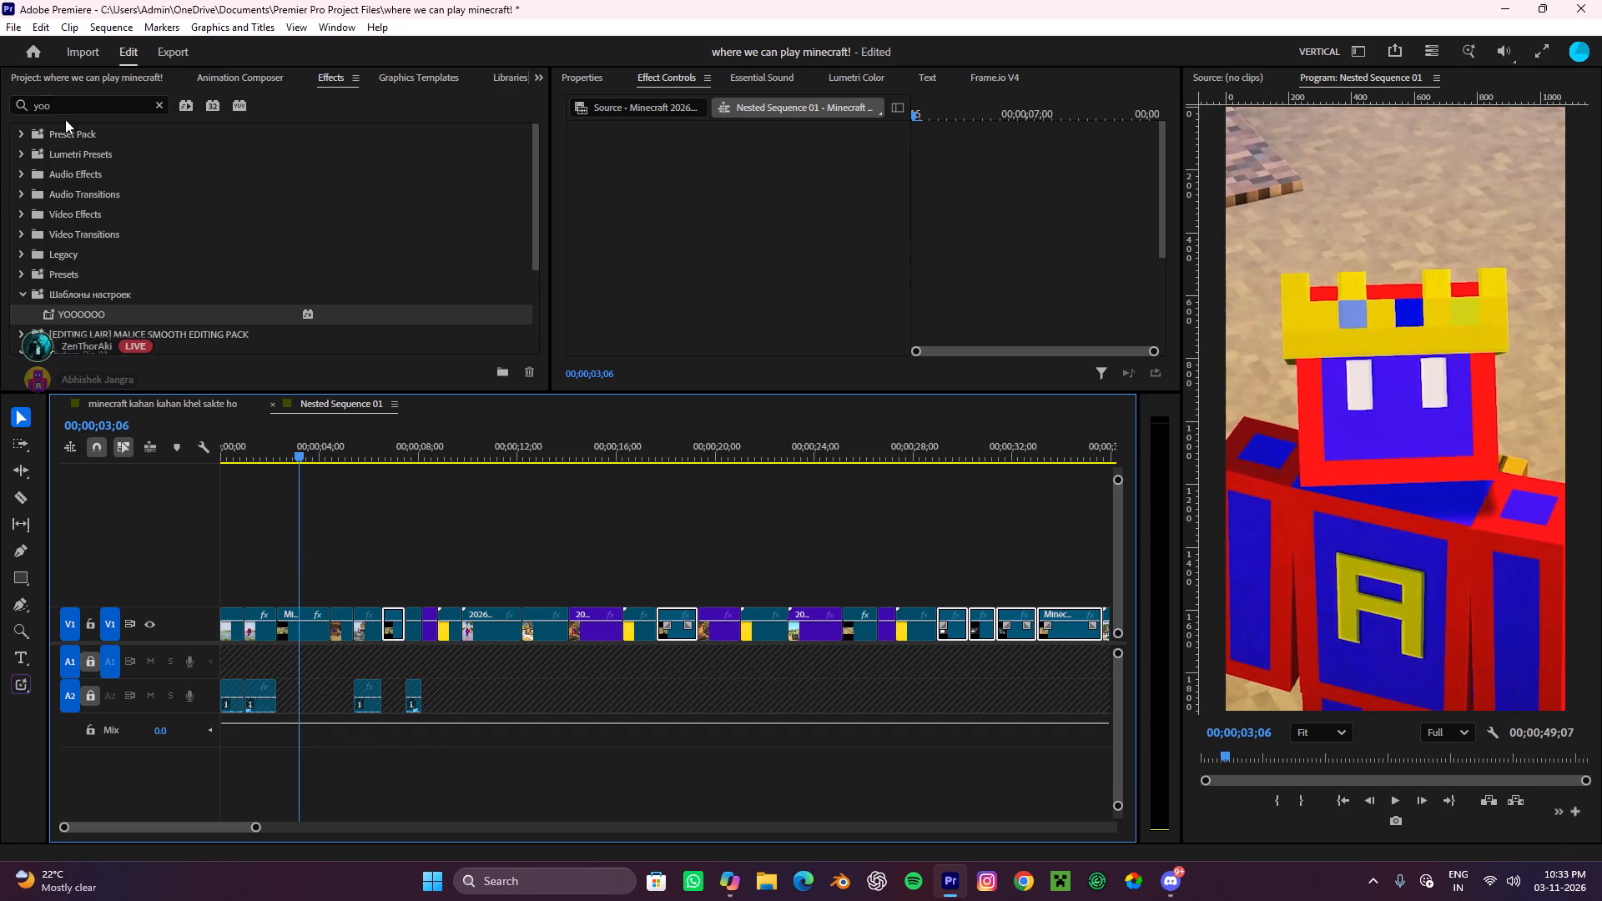
Search the effects for "zoom in on clips" and apply that preset to all selected V1 clips.
left_click_drag(76, 103, 0, 104)
type("zoom in ob")
key("BackSpace")
type("n")
key("space")
type("clips")
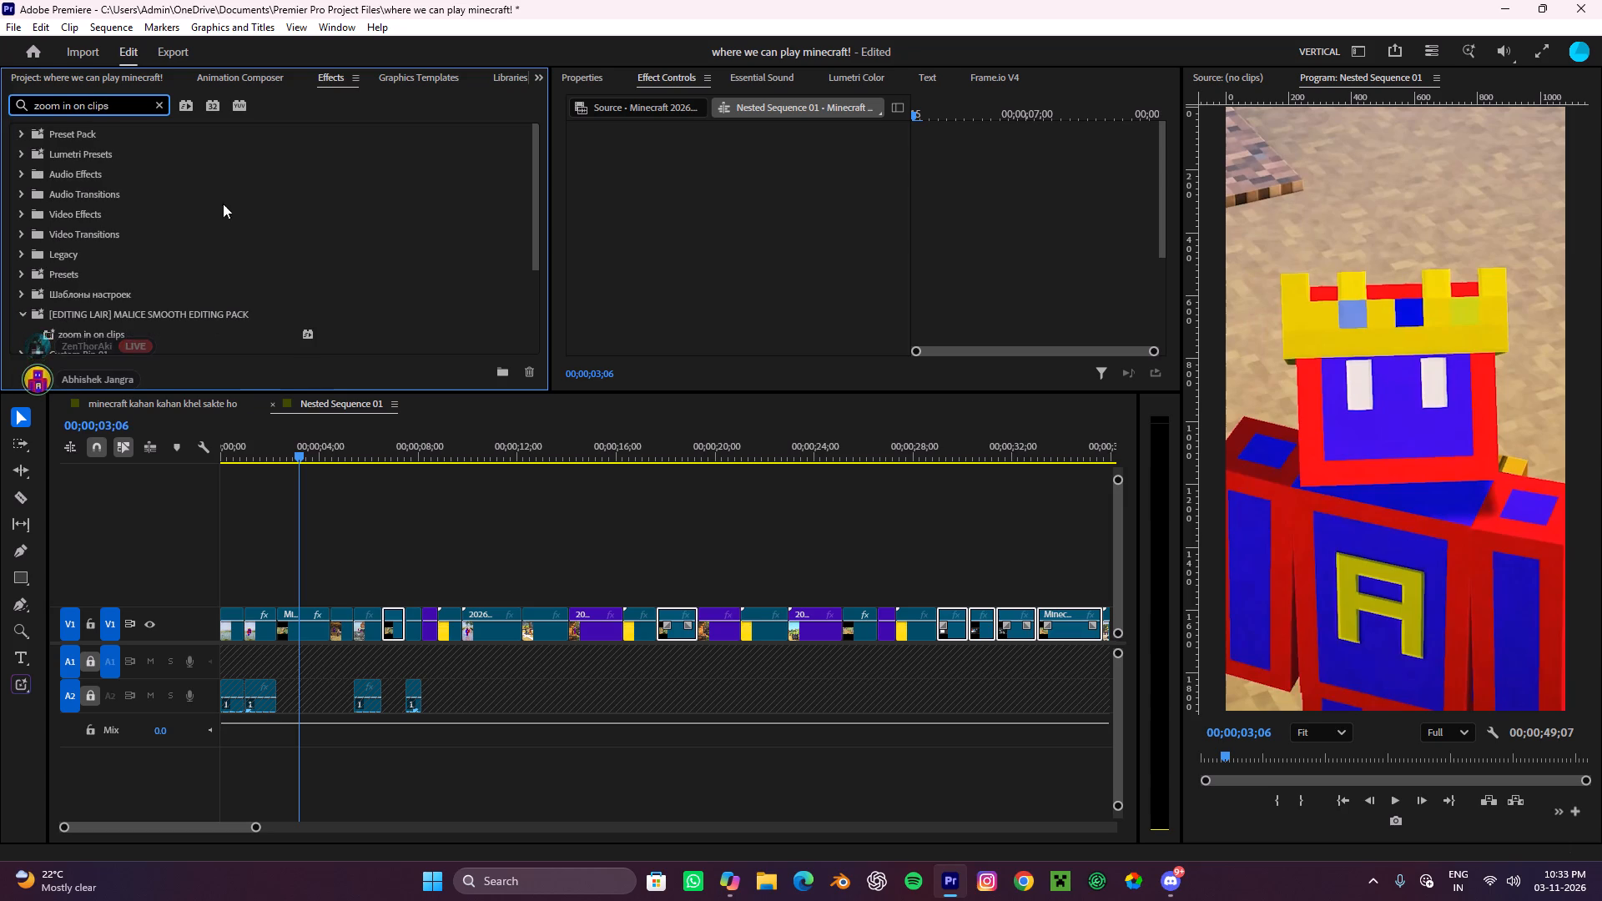
scroll(232, 213, "down", 8)
left_click_drag(85, 200, 442, 522)
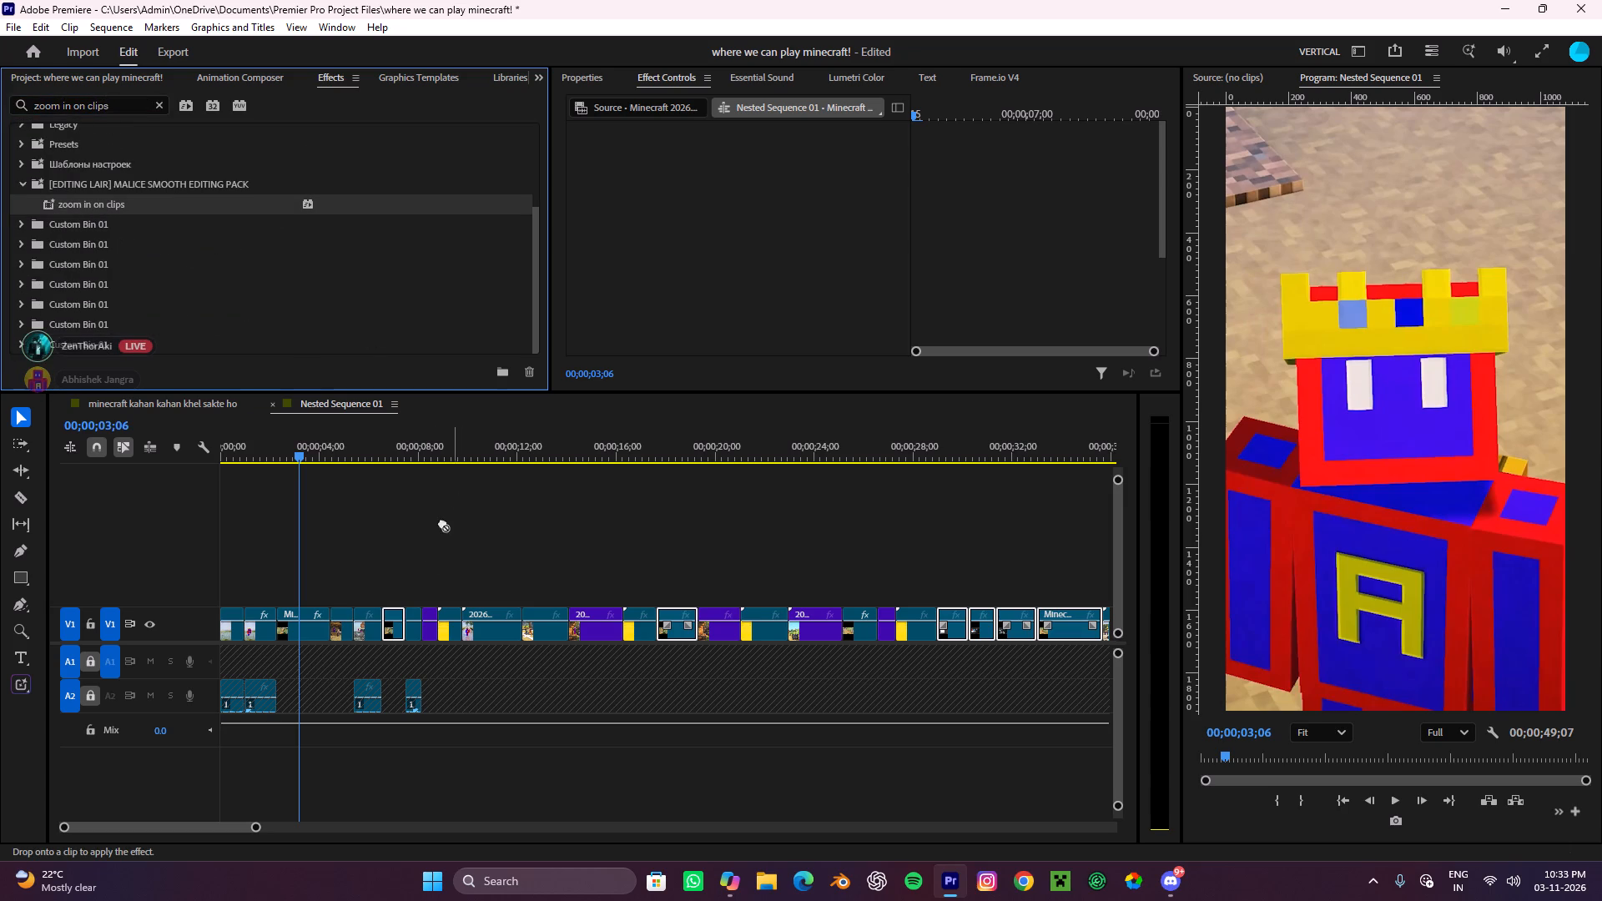
left_click_drag(442, 522, 395, 625)
Close Nested Sequence 01 and play the opening of "minecraft kahan kahan khel sakte ho" from 00;00;00;00 to check it.
scroll(375, 566, "down", 4, "alt")
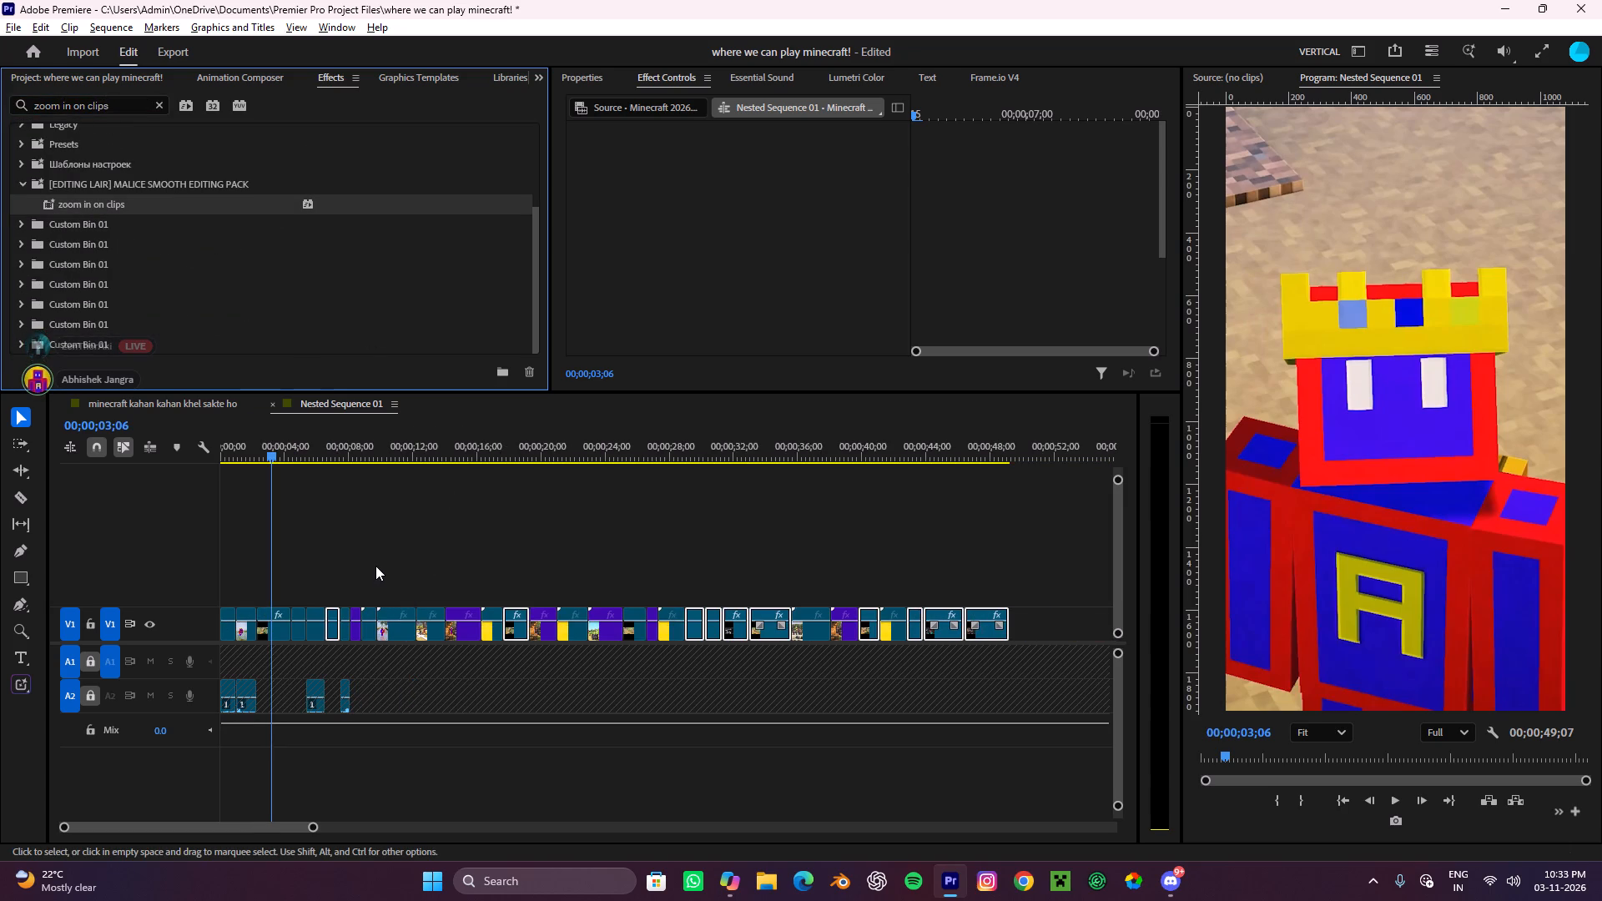
key("space")
left_click(393, 562)
key("space")
left_click(271, 404)
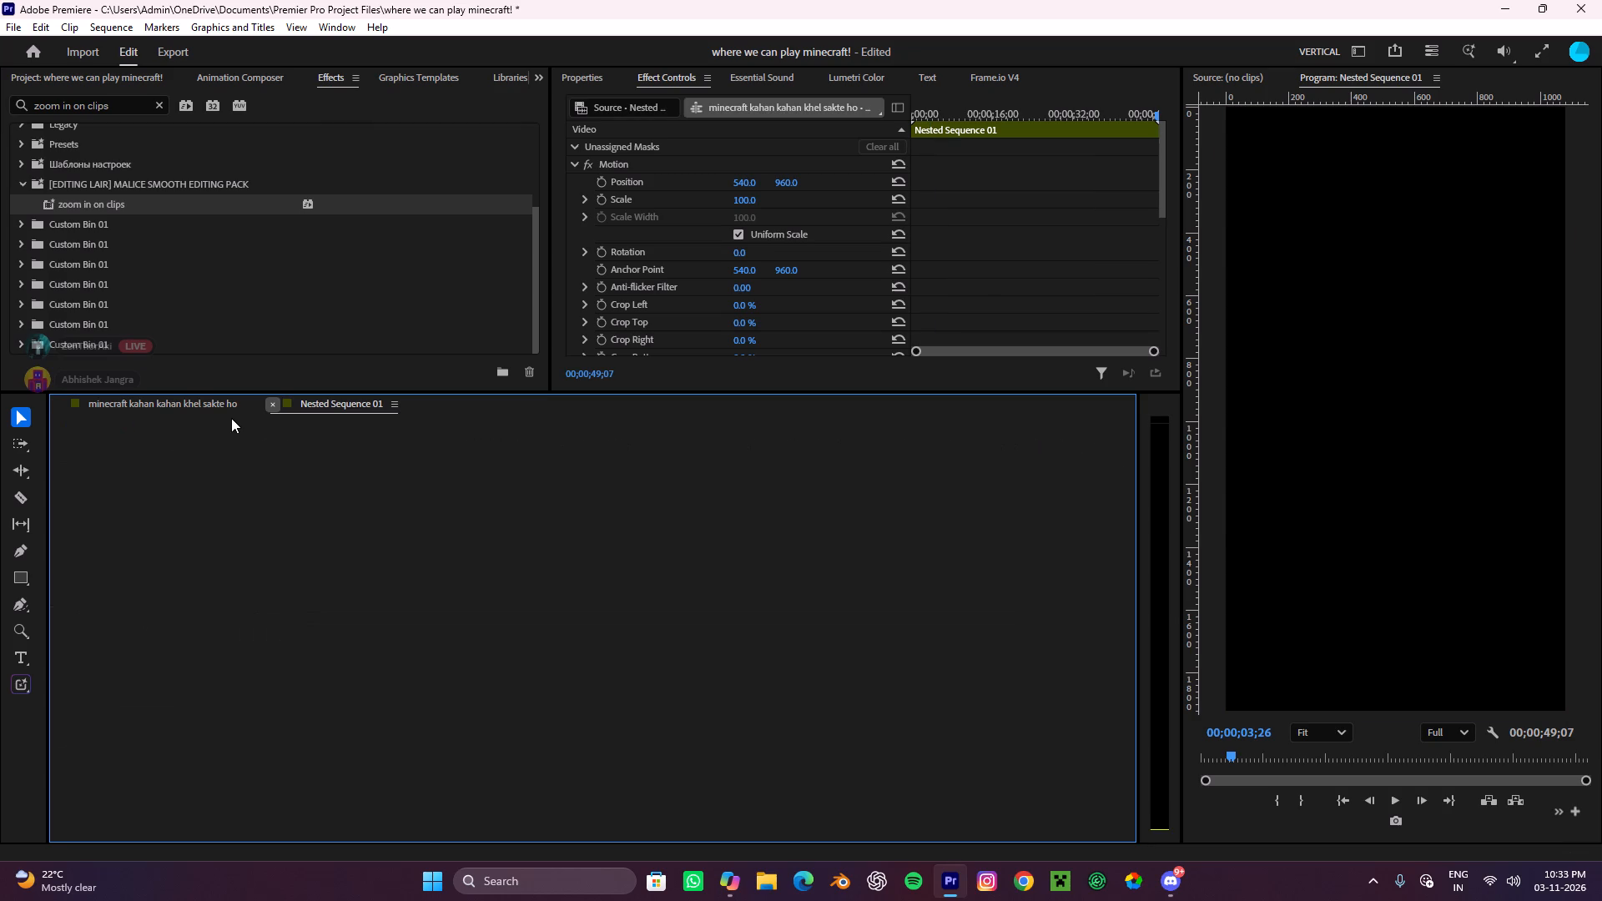
left_click_drag(504, 435, 3, 450)
key("space")
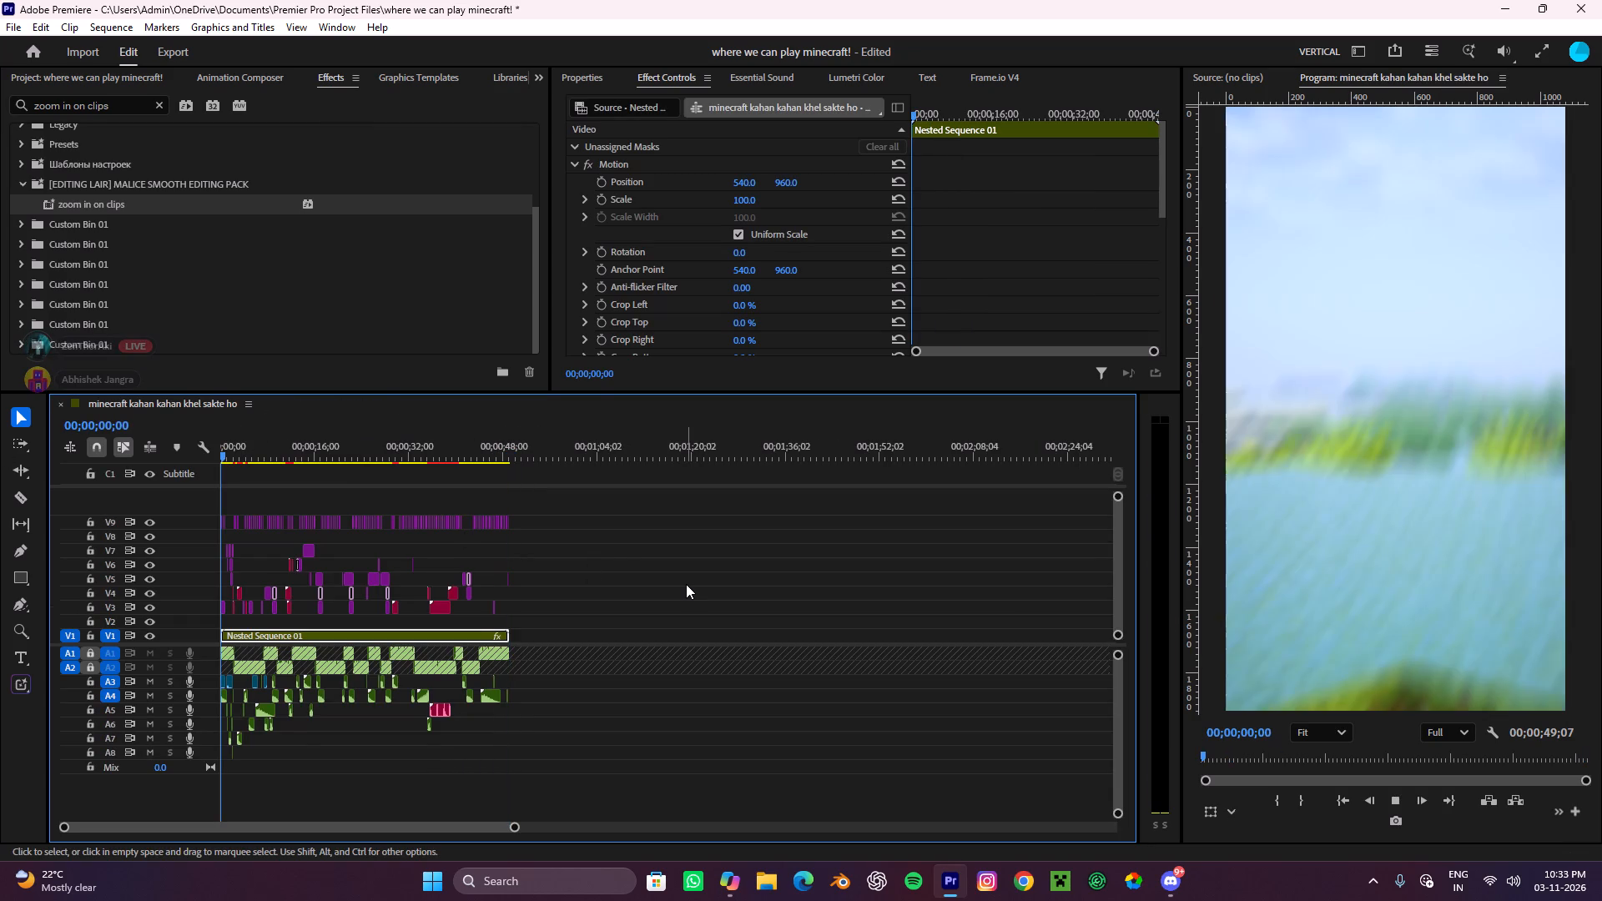
left_click(686, 584)
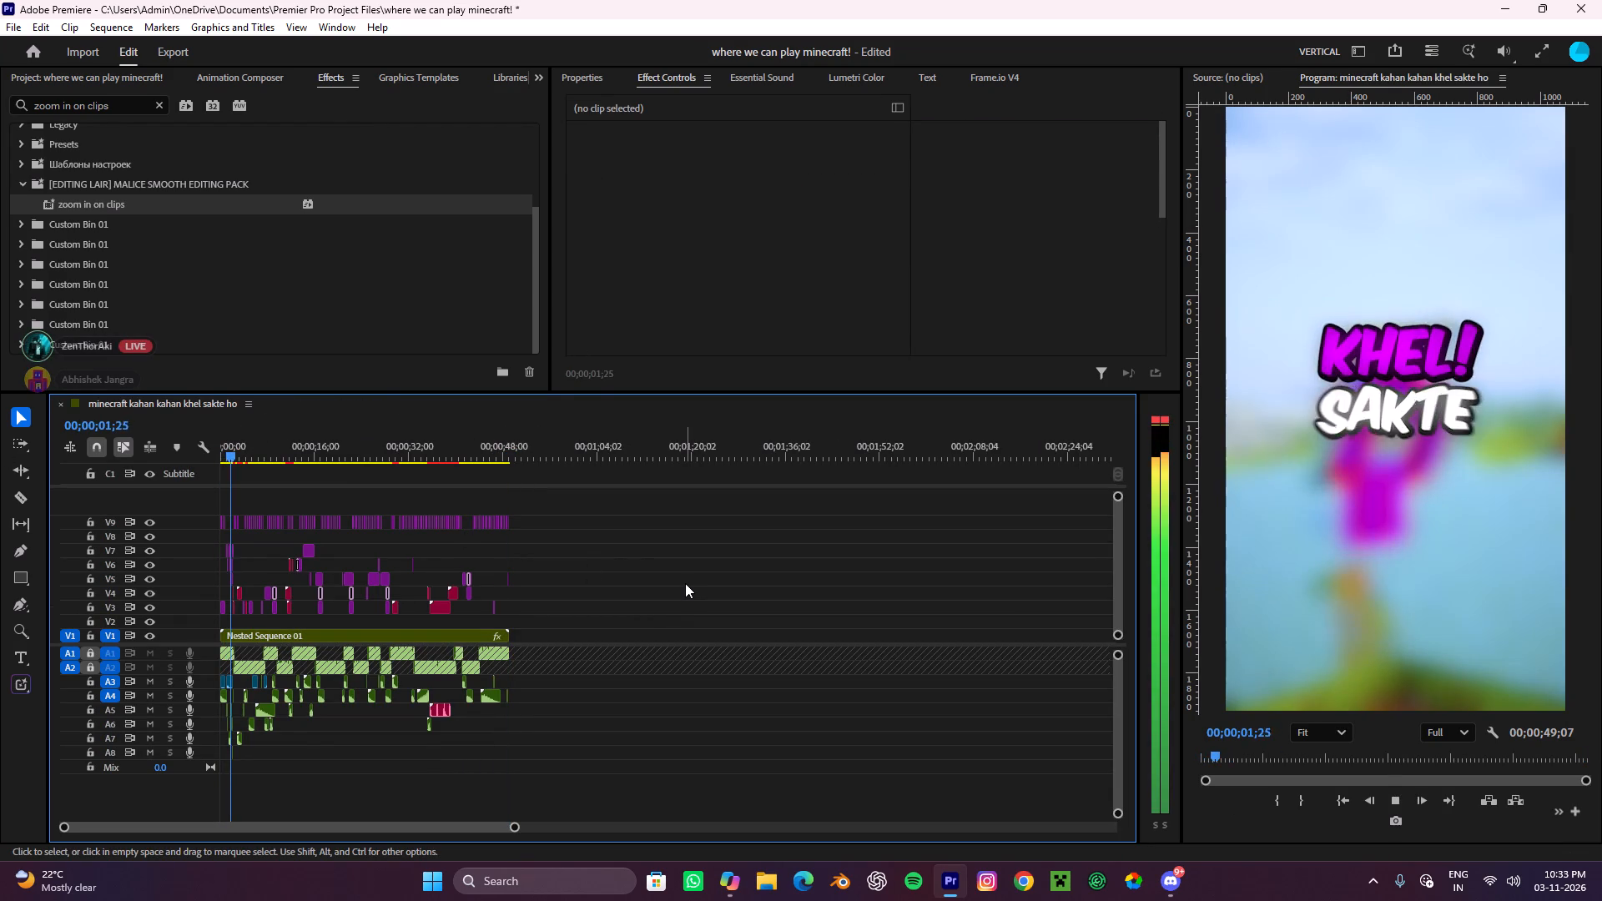
key("space")
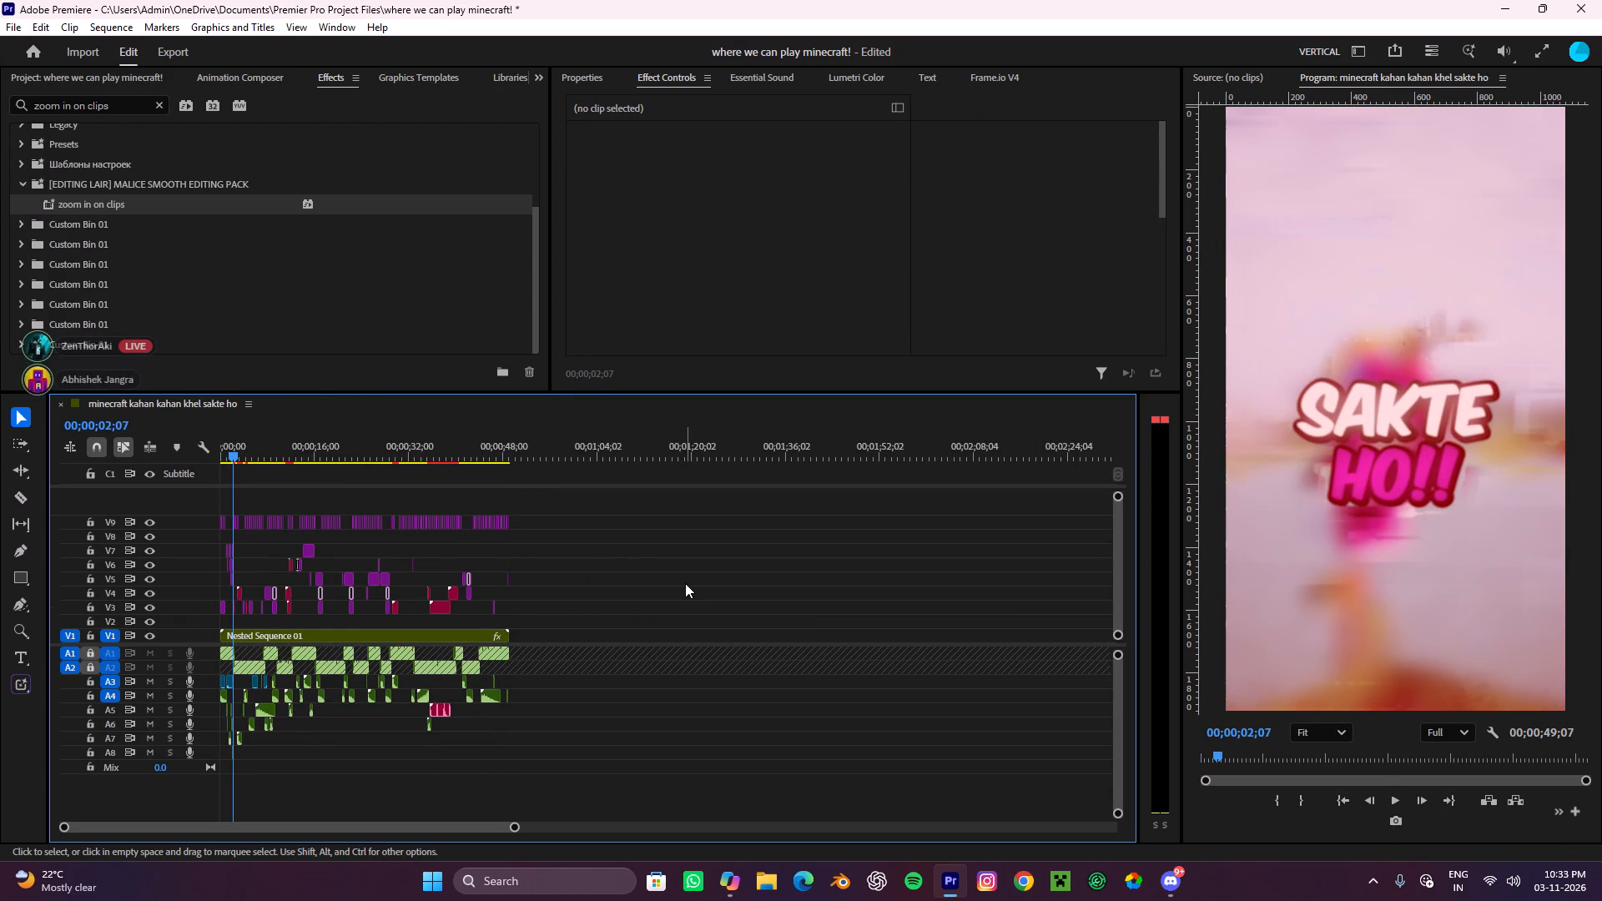
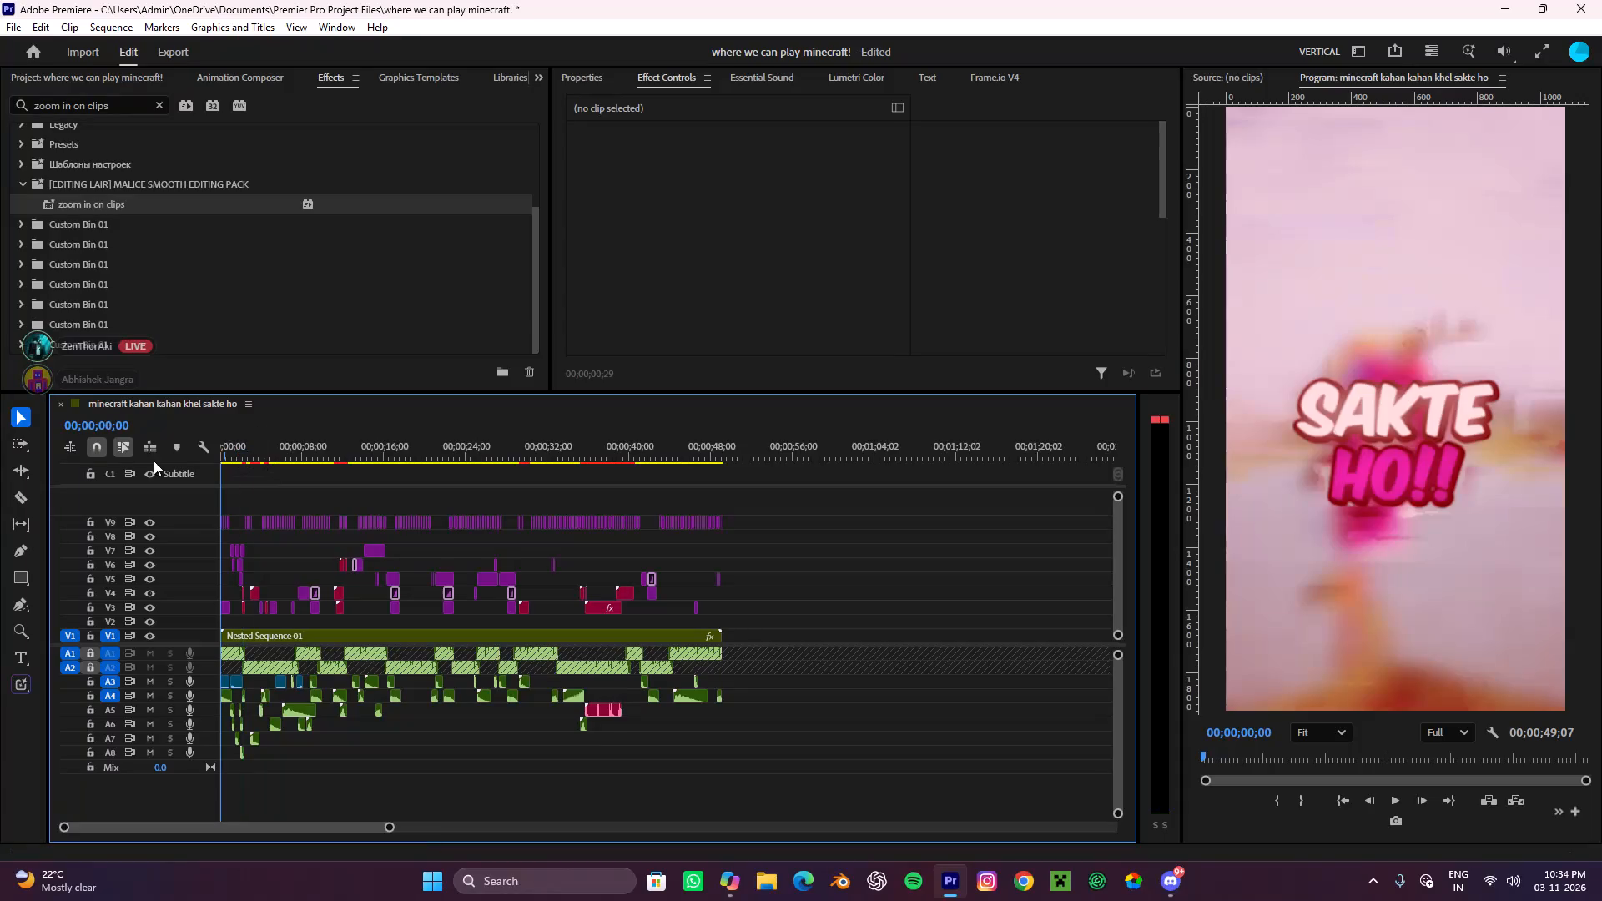
Play the opening of the sequence from 00;00;00;00 to about 00;00;02;03.
key("space")
scroll(621, 610, "up", 6, "alt")
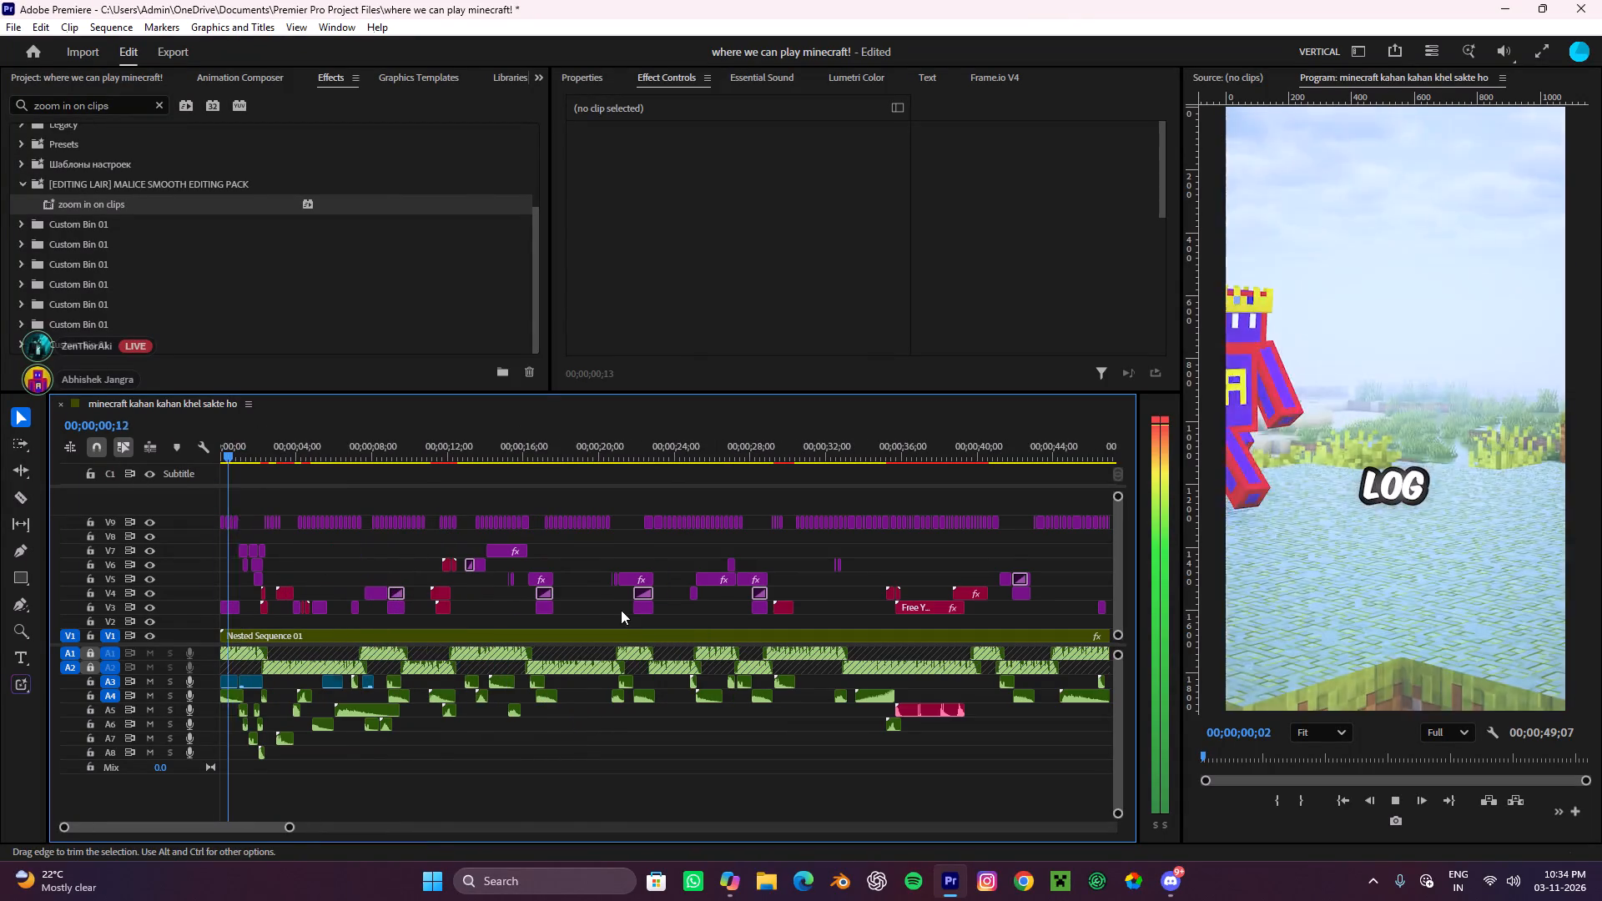
scroll(621, 610, "up", 2, "alt")
scroll(940, 536, "down", 8, "alt")
key("space")
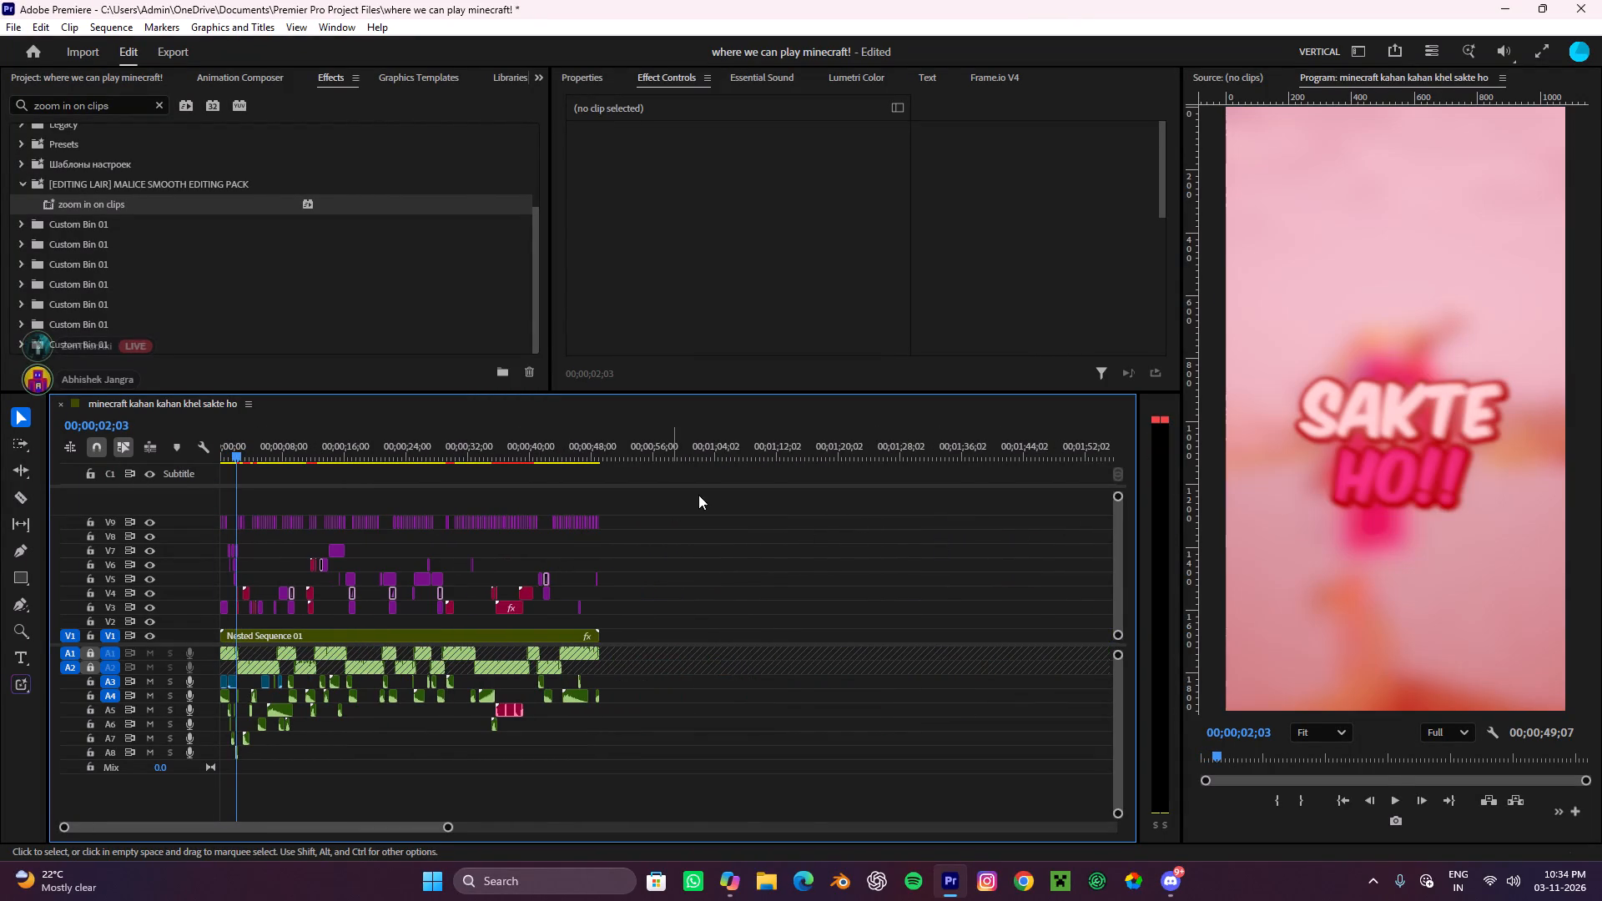
Move all the subtitle graphics on track V9 down to track V8 and play a short stretch to check them.
left_click_drag(698, 495, 219, 526)
scroll(300, 527, "up", 8, "alt")
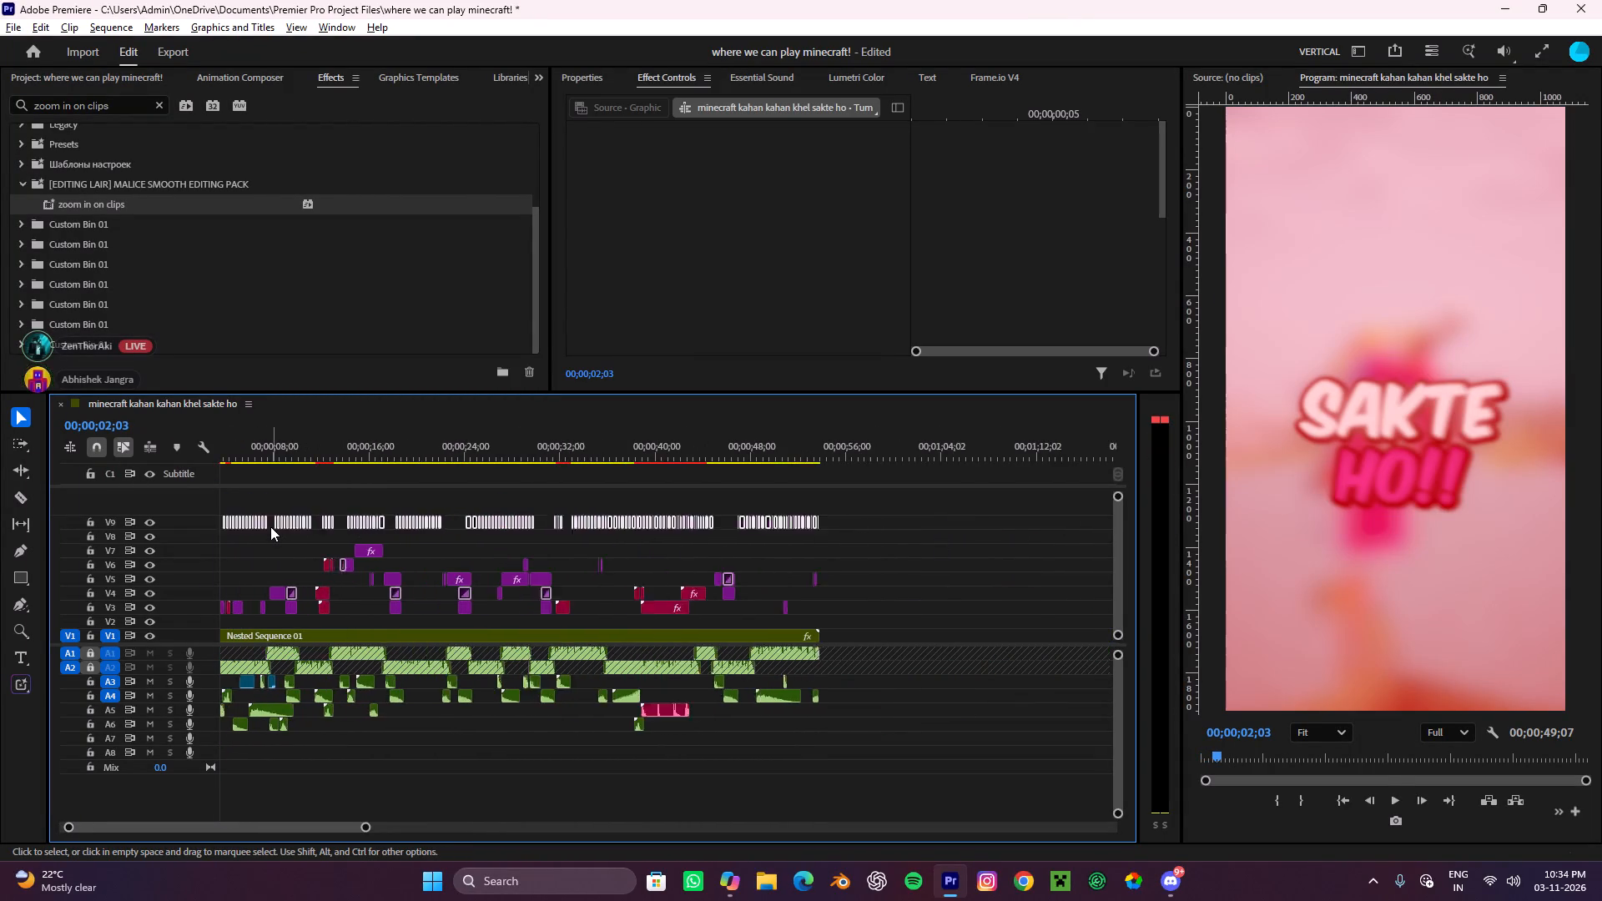
scroll(270, 526, "up", 18, "alt")
left_click_drag(330, 521, 330, 536)
scroll(330, 532, "down", 14, "alt")
key("space")
scroll(364, 516, "down", 5, "alt")
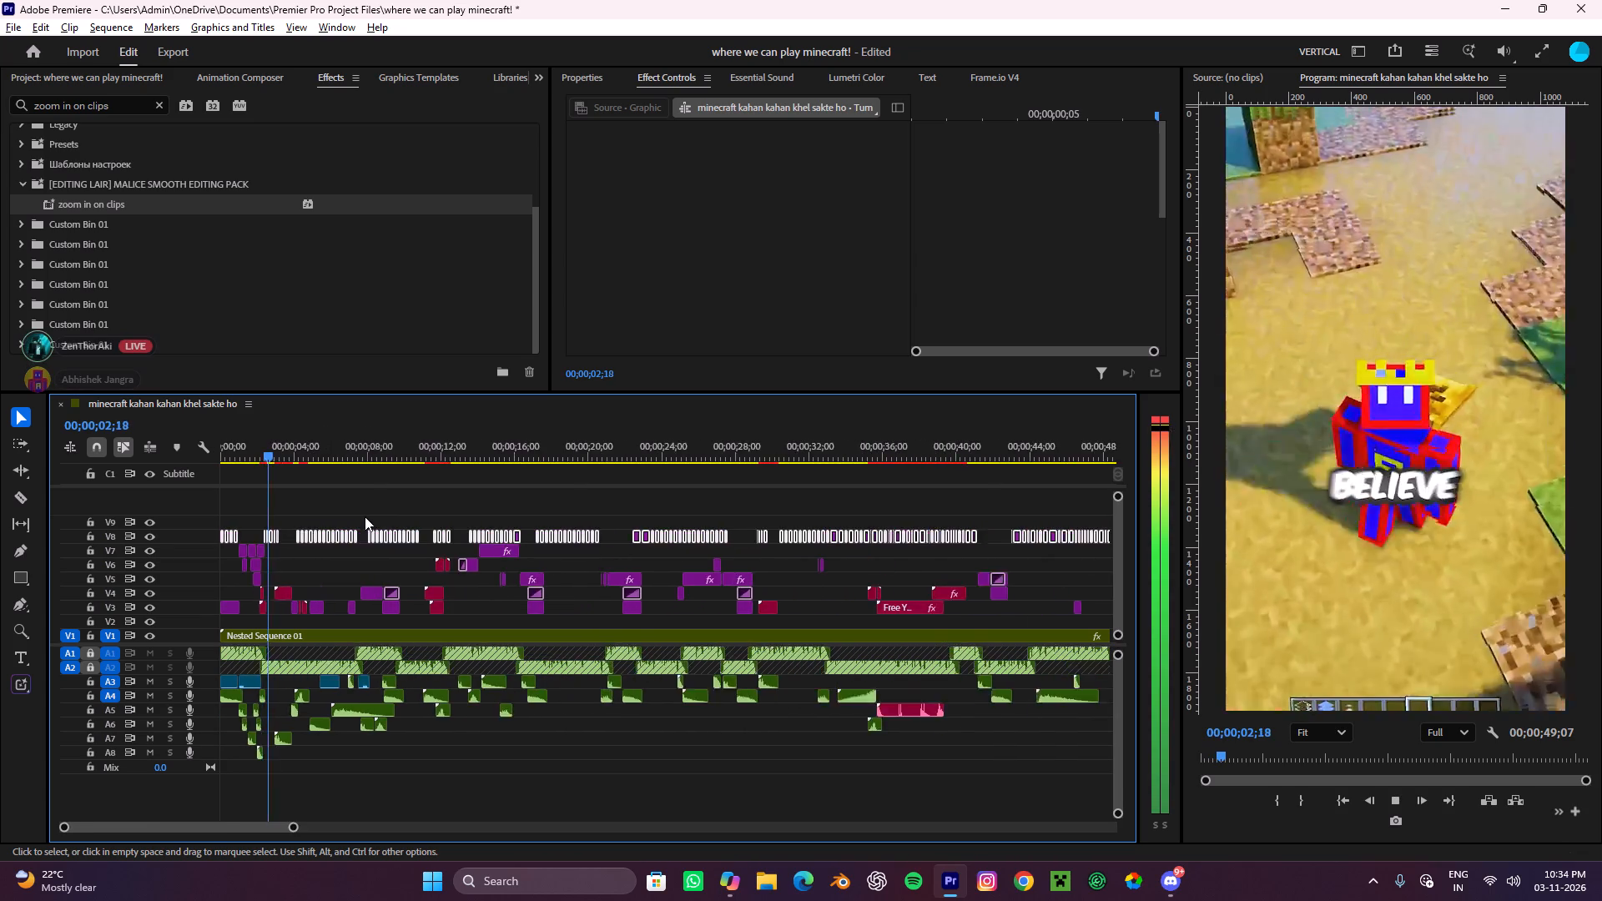
scroll(365, 516, "down", 3, "alt")
key("space")
key("ctrl+z")
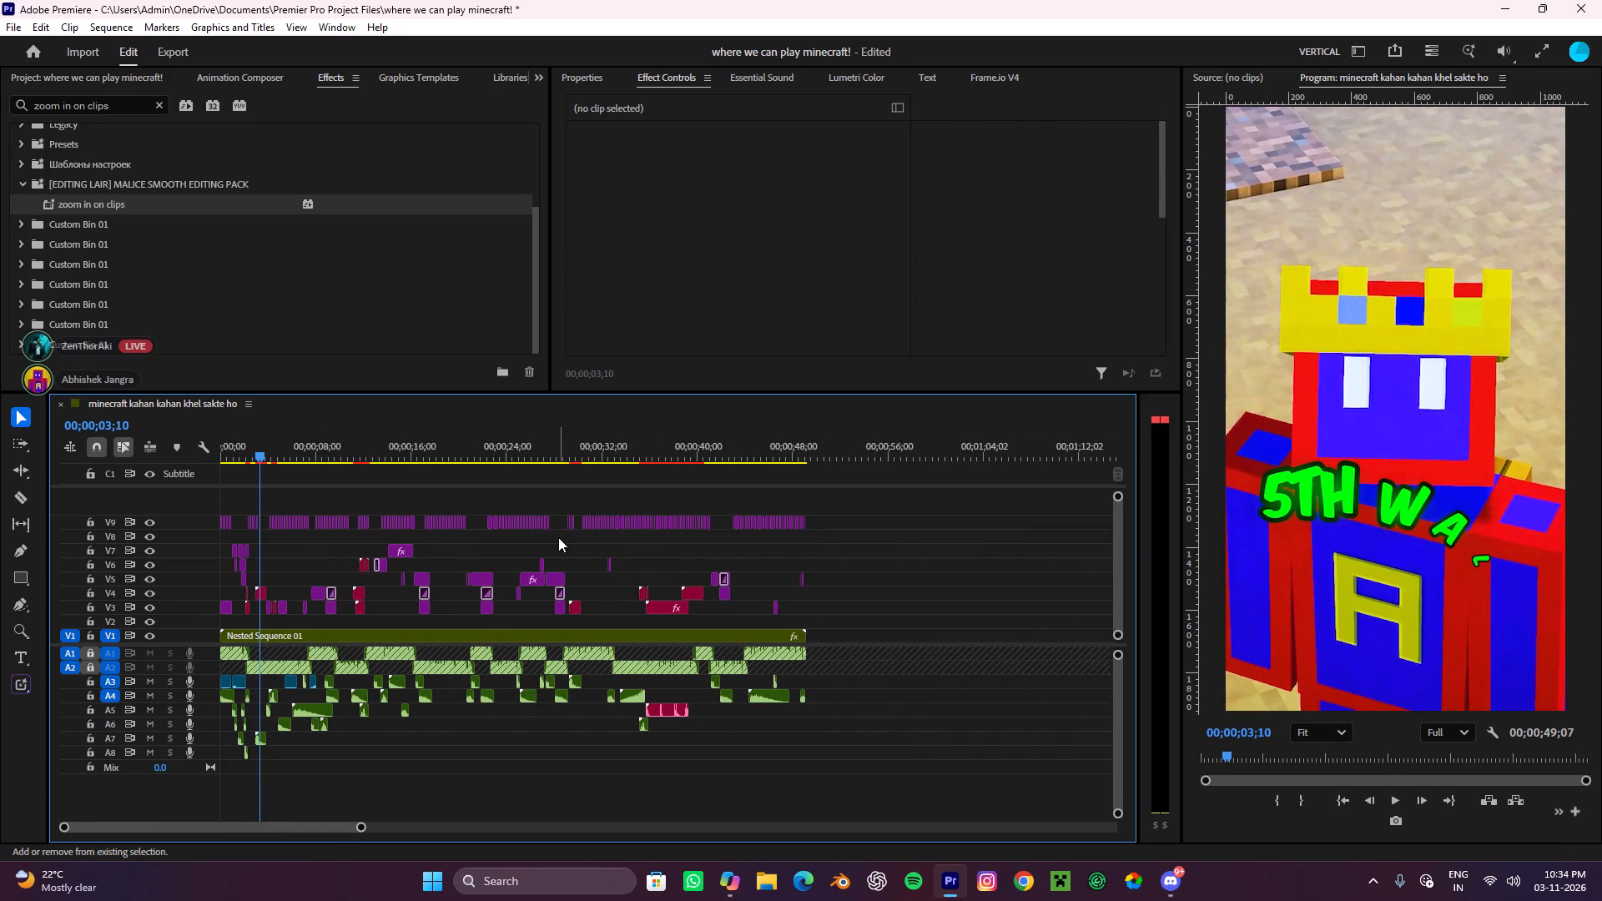
key("ctrl+shift+z")
Play the sequence from 00;00;00;00 to 00;00;05;26 to check the subtitles against the footage.
left_click_drag(268, 447, 131, 470)
key("space")
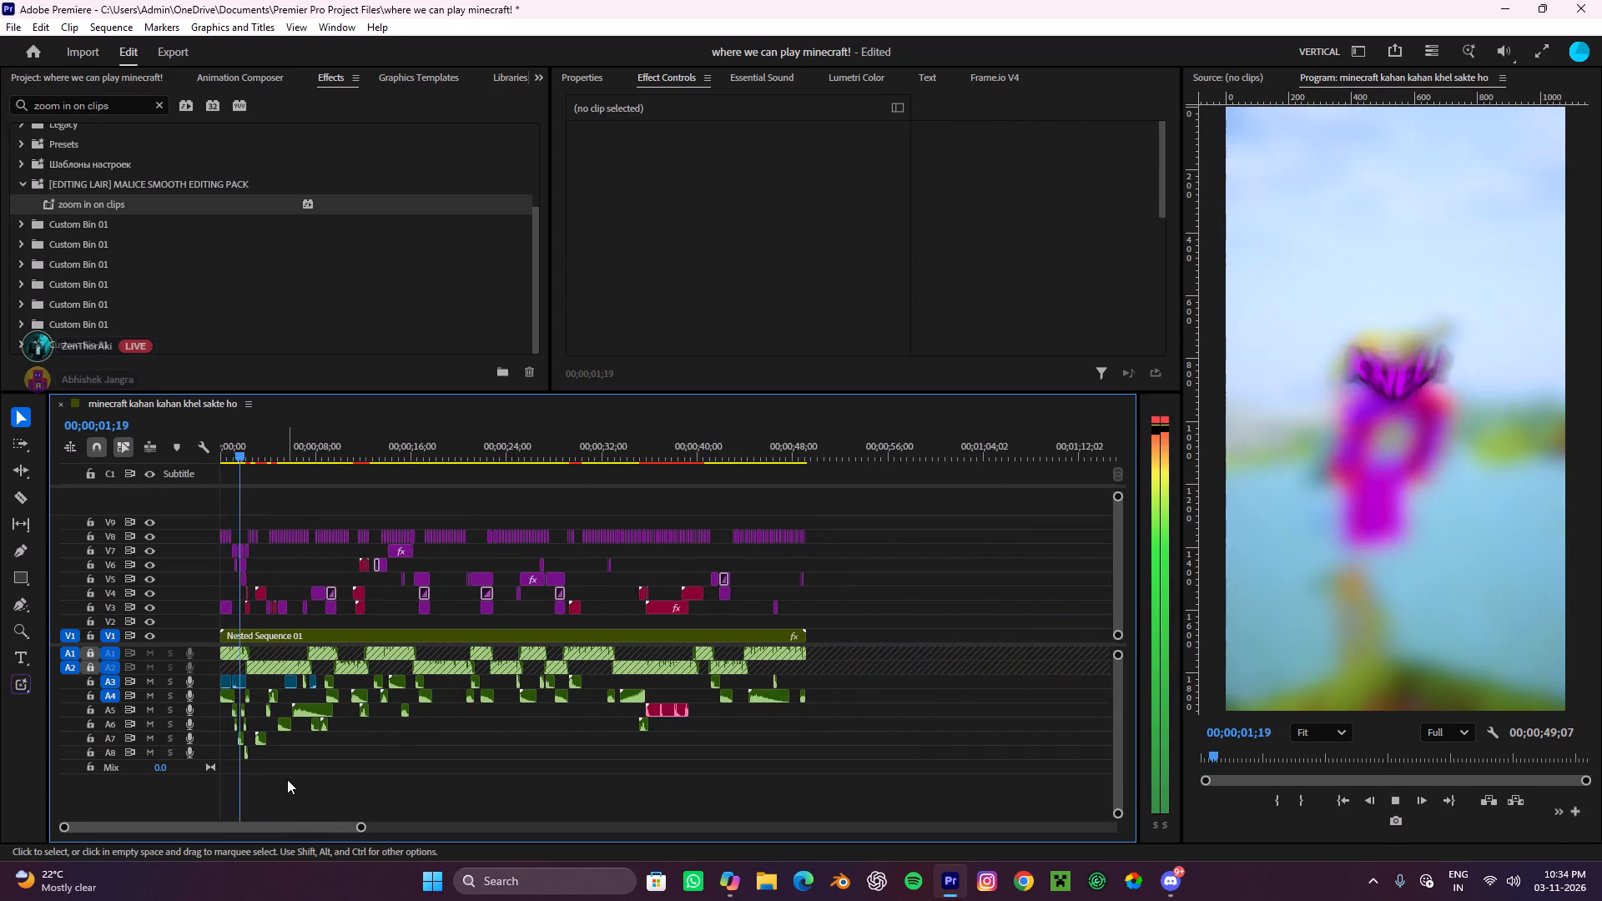
scroll(315, 761, "up", 10, "alt")
scroll(312, 743, "down", 5, "alt")
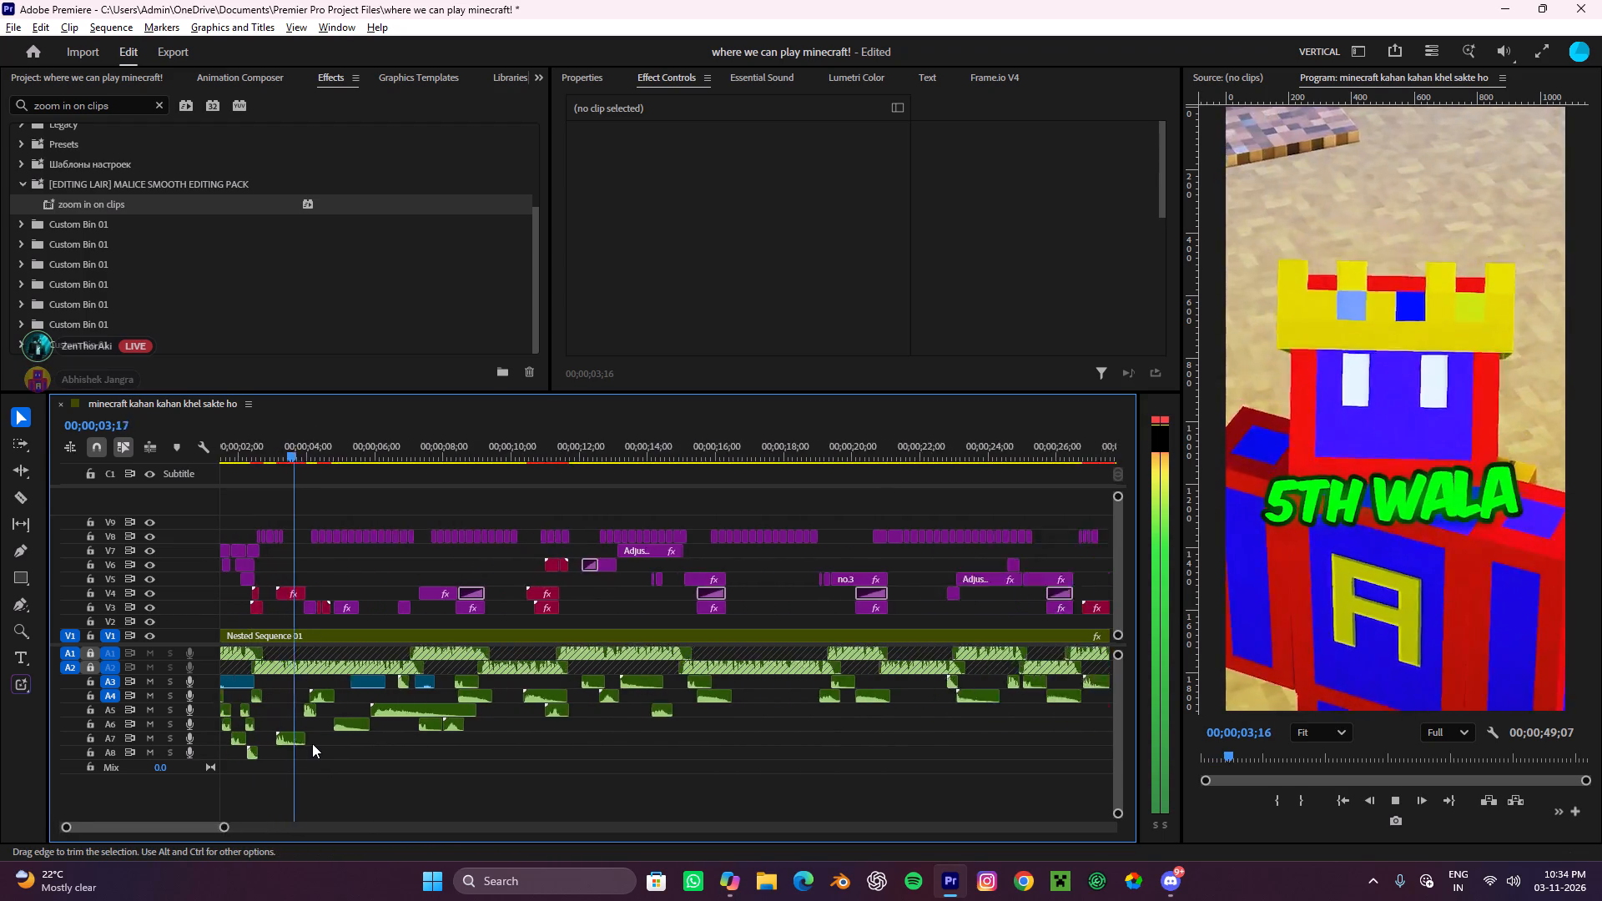
scroll(302, 749, "up", 5, "alt")
scroll(325, 698, "up", 20, "alt")
scroll(325, 698, "up", 3, "alt")
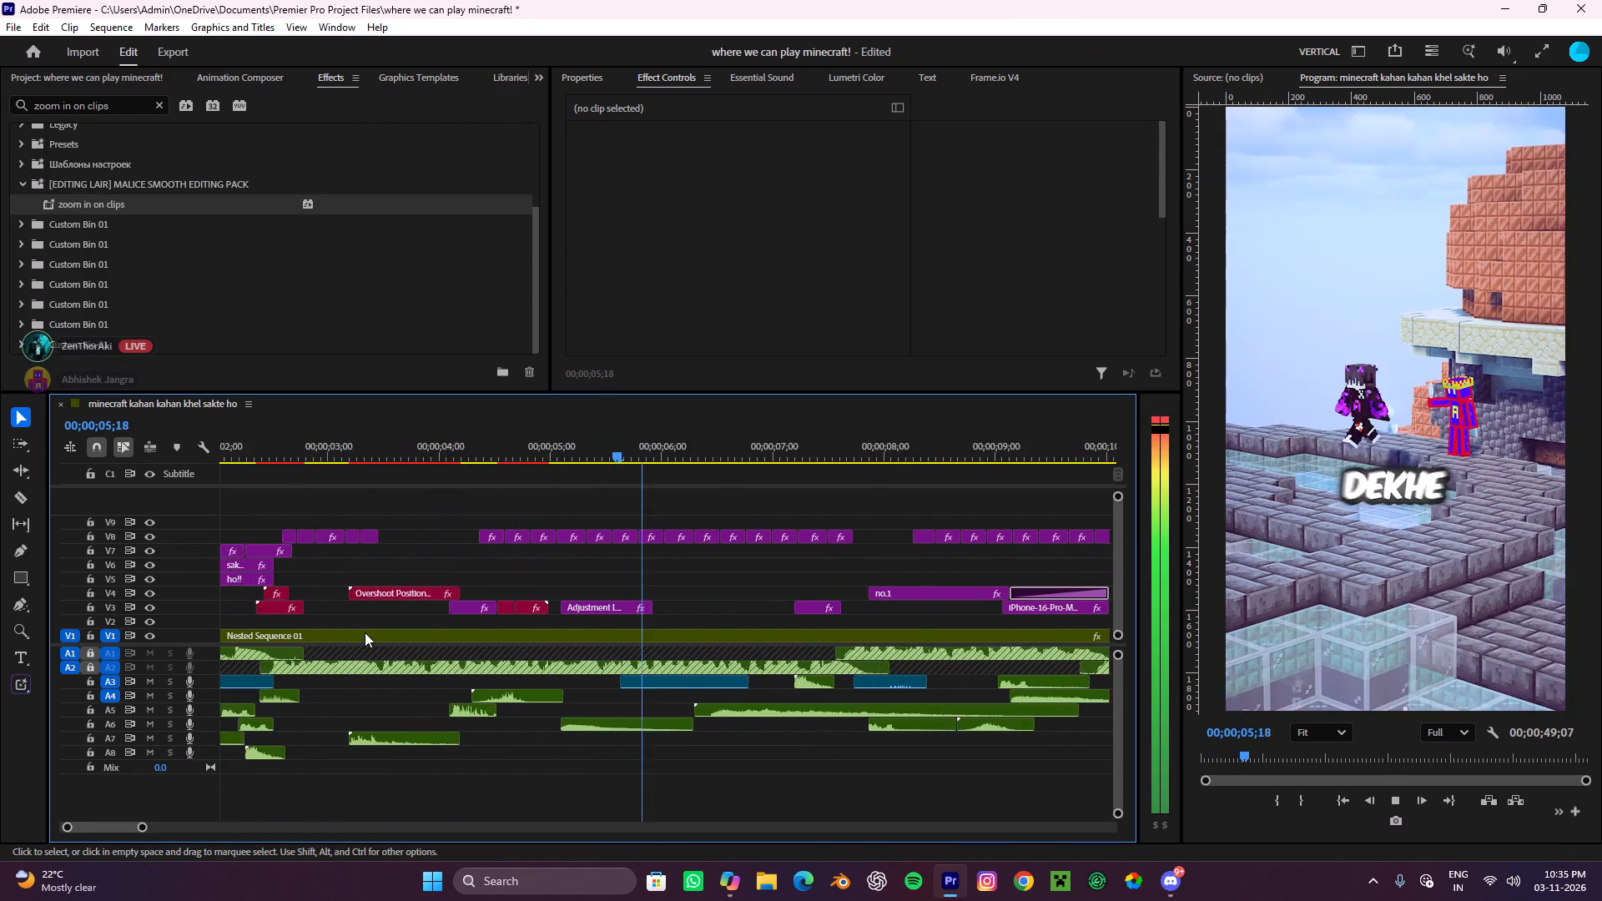
key("space")
Remove the short subtitle clip directly after "me," on V8, near 00;00;02;25.
scroll(581, 600, "up", 11, "alt")
scroll(453, 557, "up", 5)
key("c")
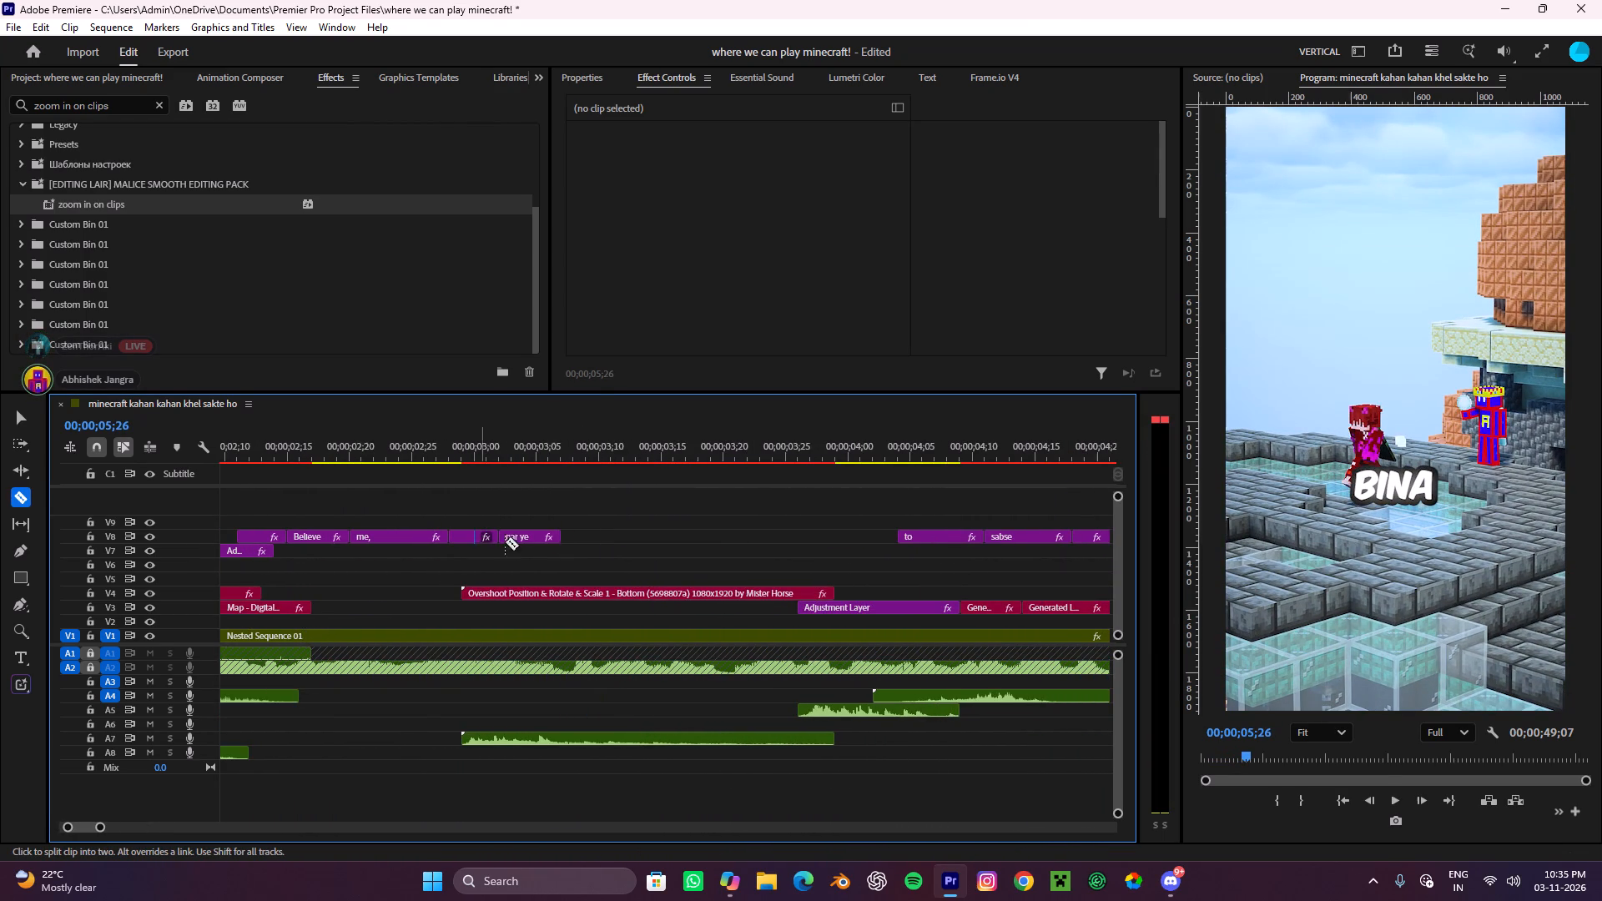
key("v")
left_click(420, 538)
key("c")
left_click(413, 536)
key("v")
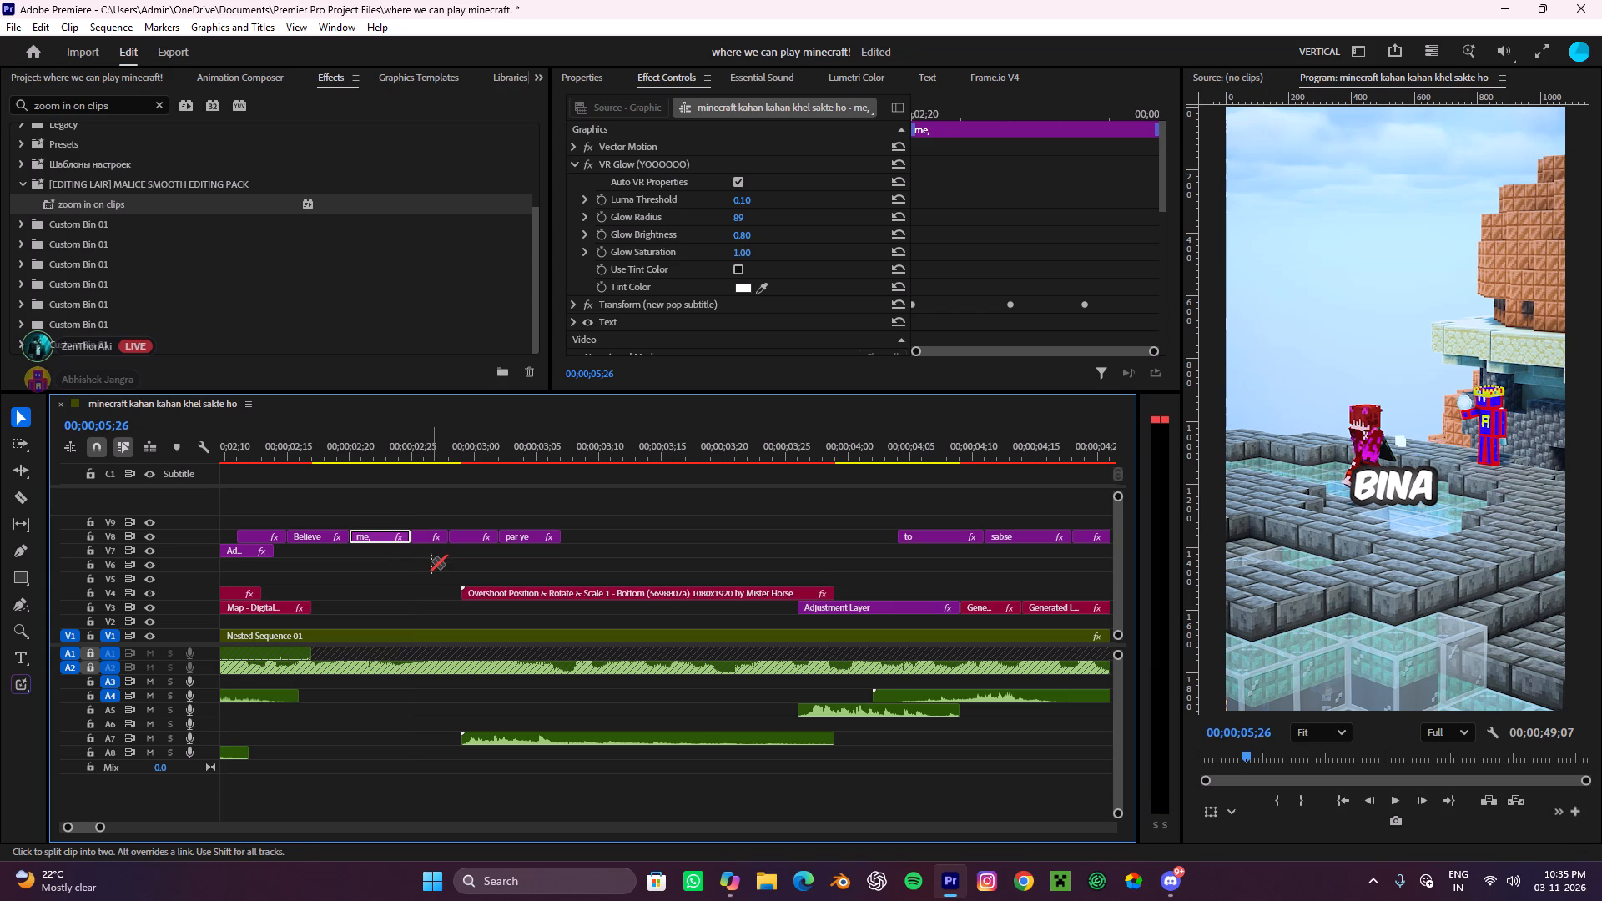
left_click_drag(431, 562, 429, 536)
key("ctrl+x")
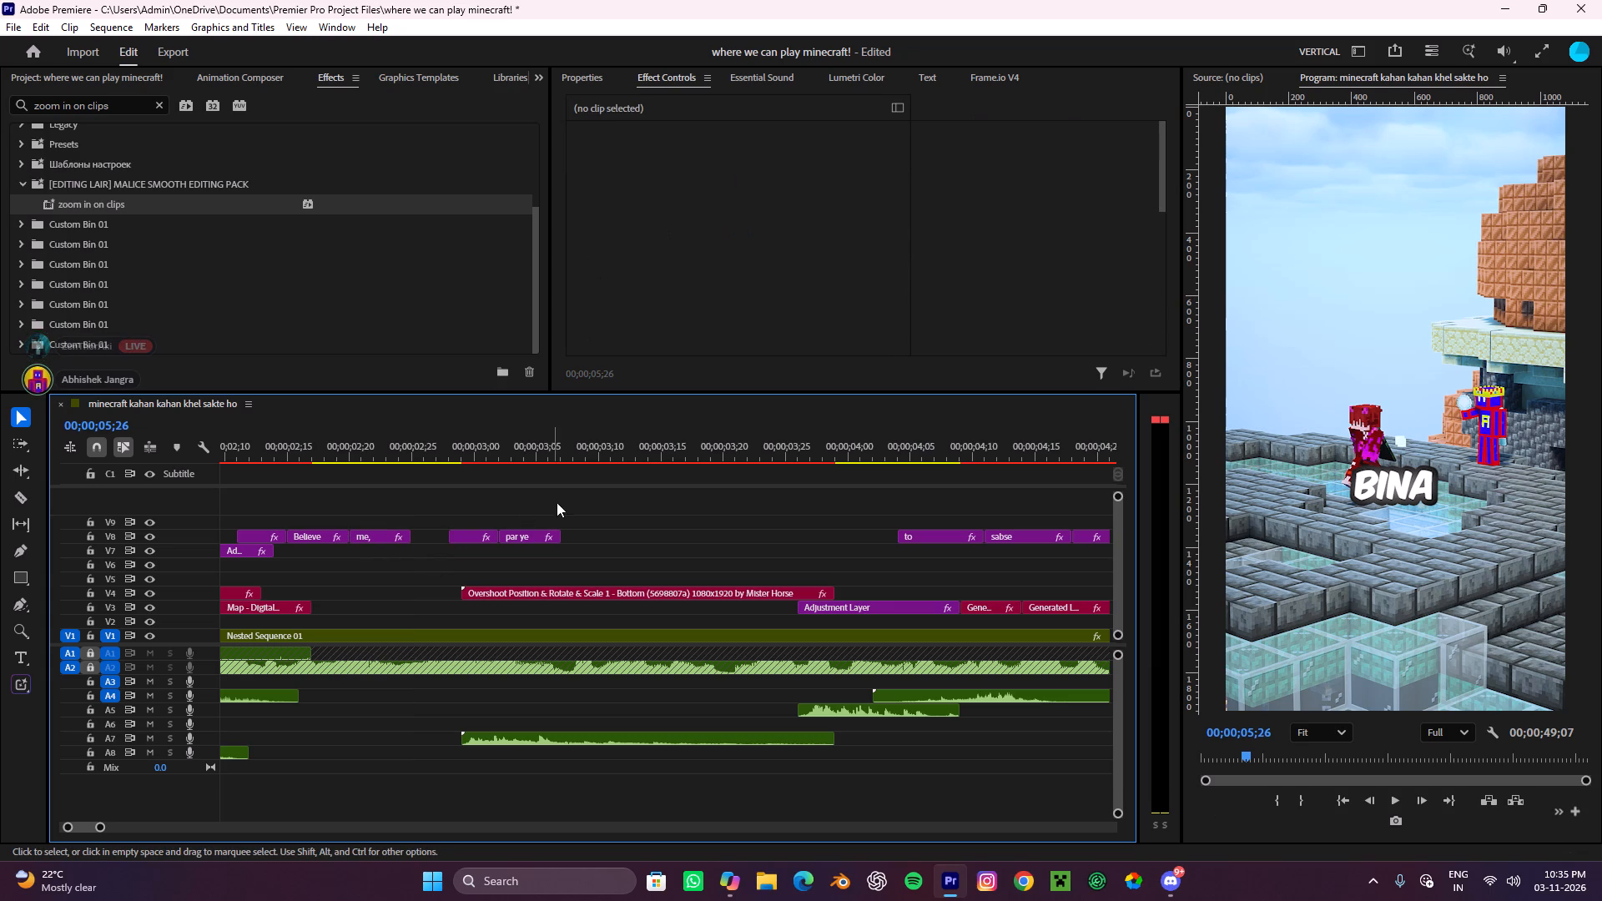
Move the "yahan" and "par ye" subtitles on V8 earlier to close the gap after "me," and set the playhead at 00;00;02;25.
left_click_drag(557, 500, 461, 534)
left_click_drag(462, 539, 431, 538)
left_click_drag(398, 424, 409, 429)
left_click(410, 452)
scroll(426, 494, "down", 13, "alt")
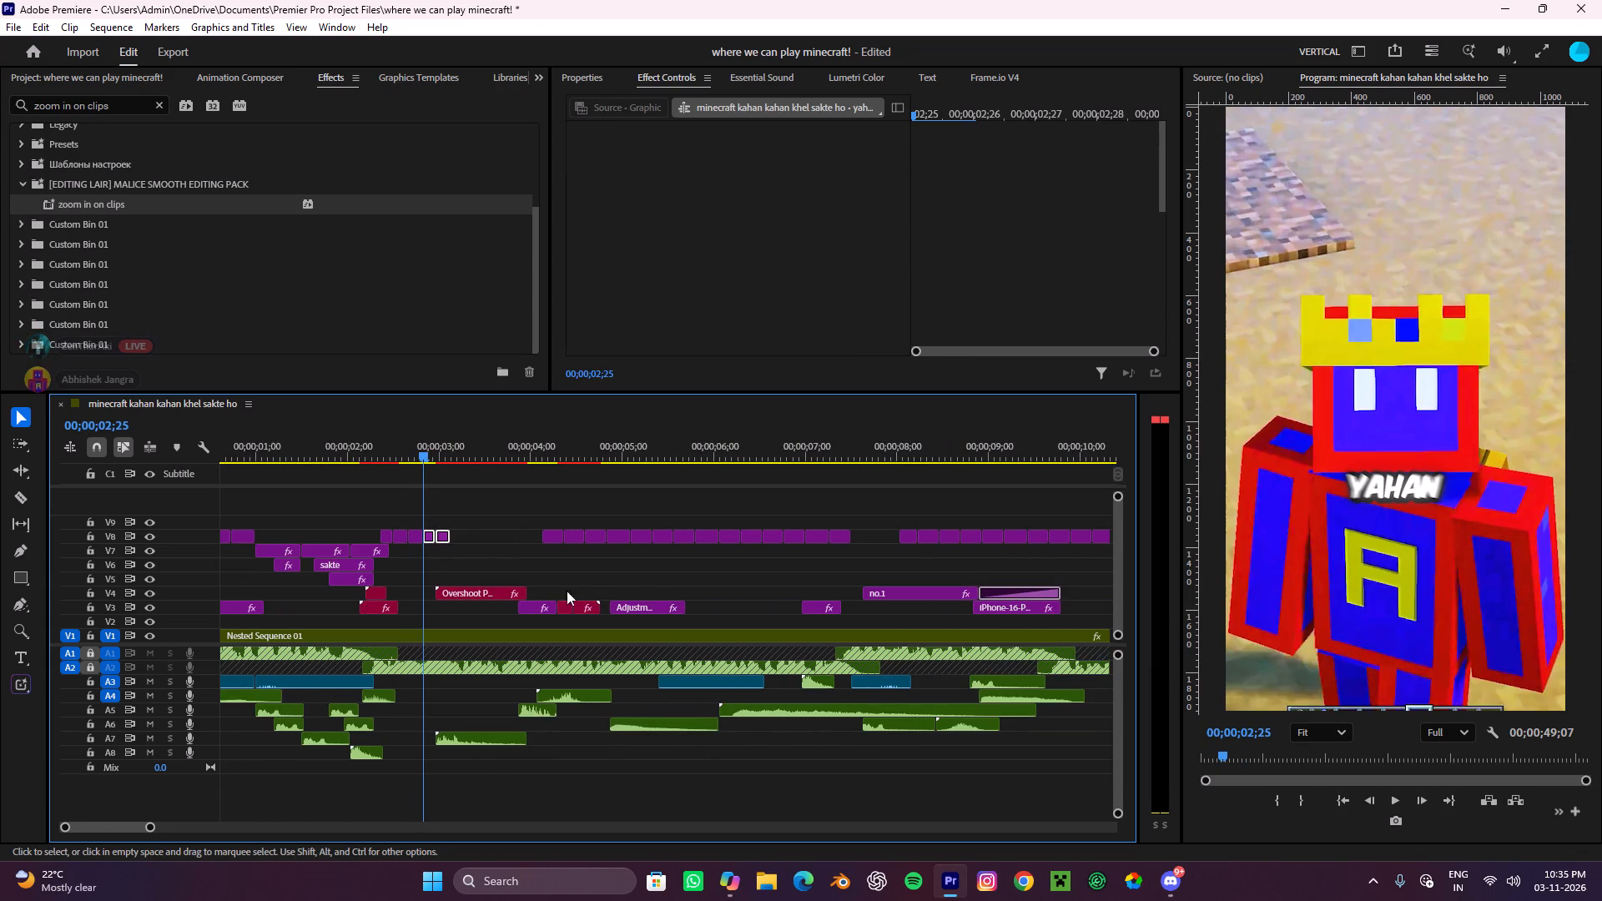
left_click(548, 568)
Close the Copilot window.
scroll(548, 568, "down", 15, "alt")
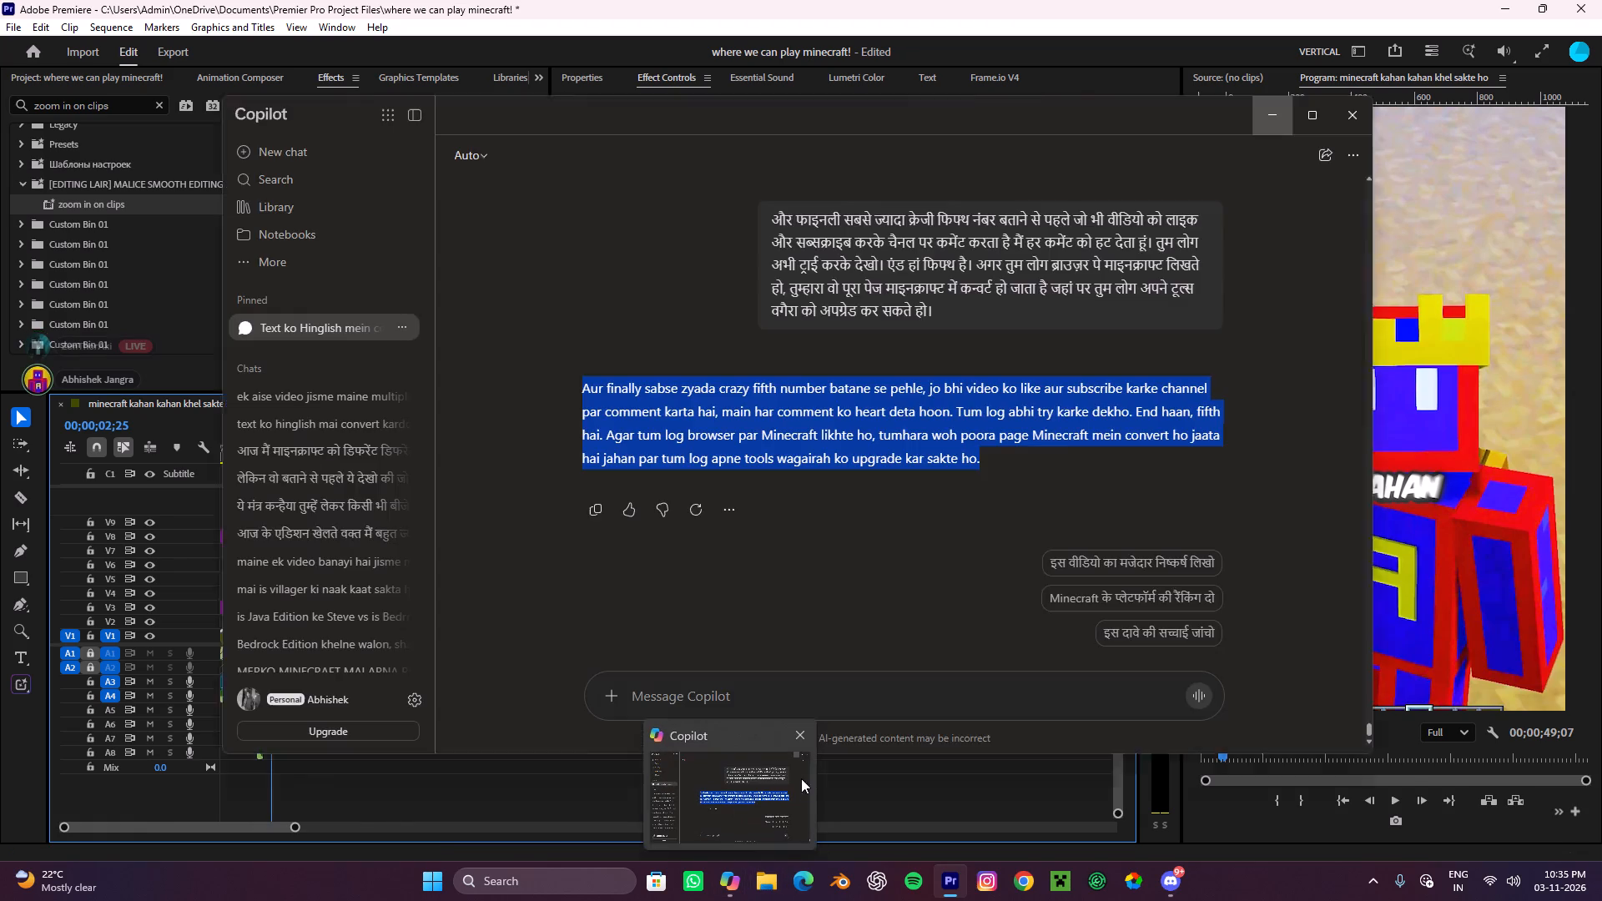
left_click(801, 743)
Switch to File Explorer and open the inner "Bgm's pack monsunxvinayy" folder under VIDEO EDITING ASSET > bg musics.
left_click(768, 875)
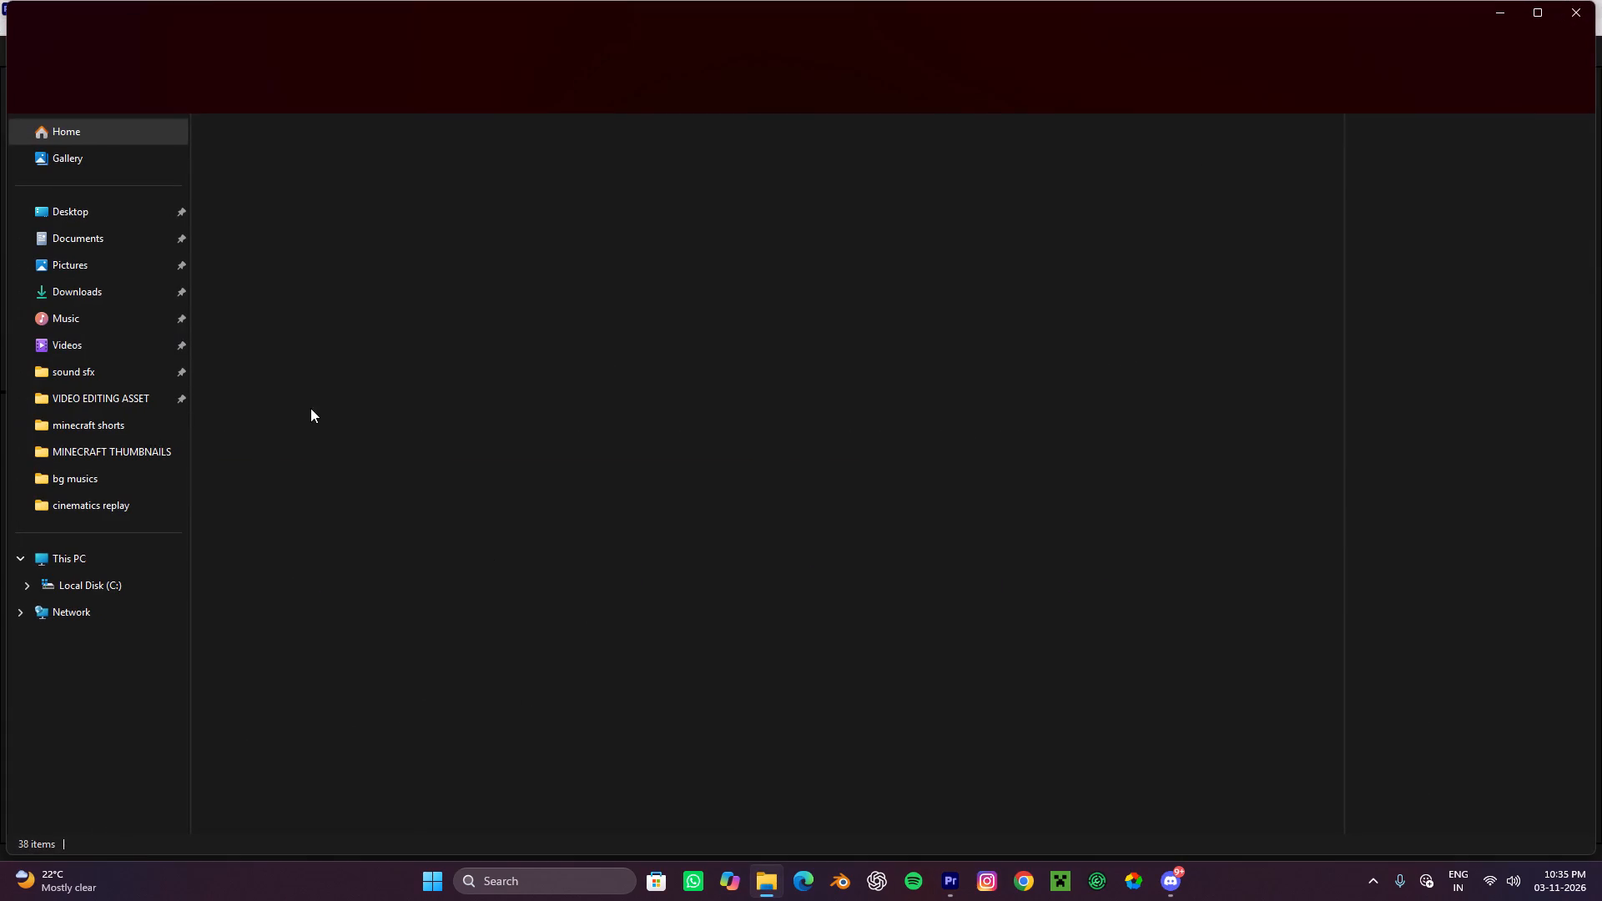
left_click(142, 350)
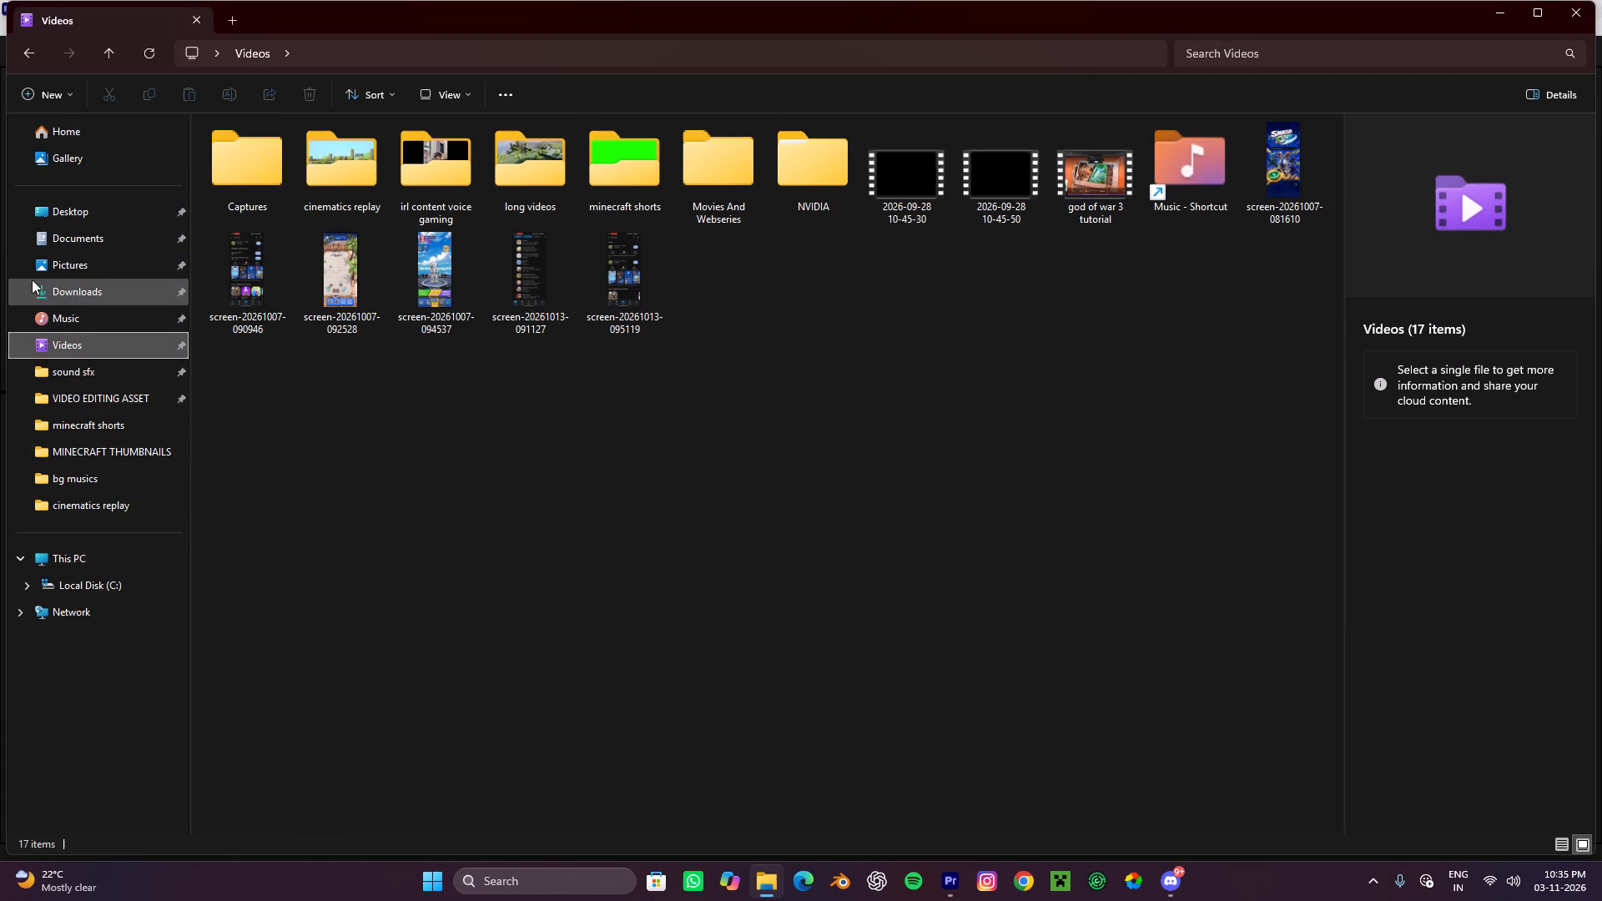
left_click(73, 281)
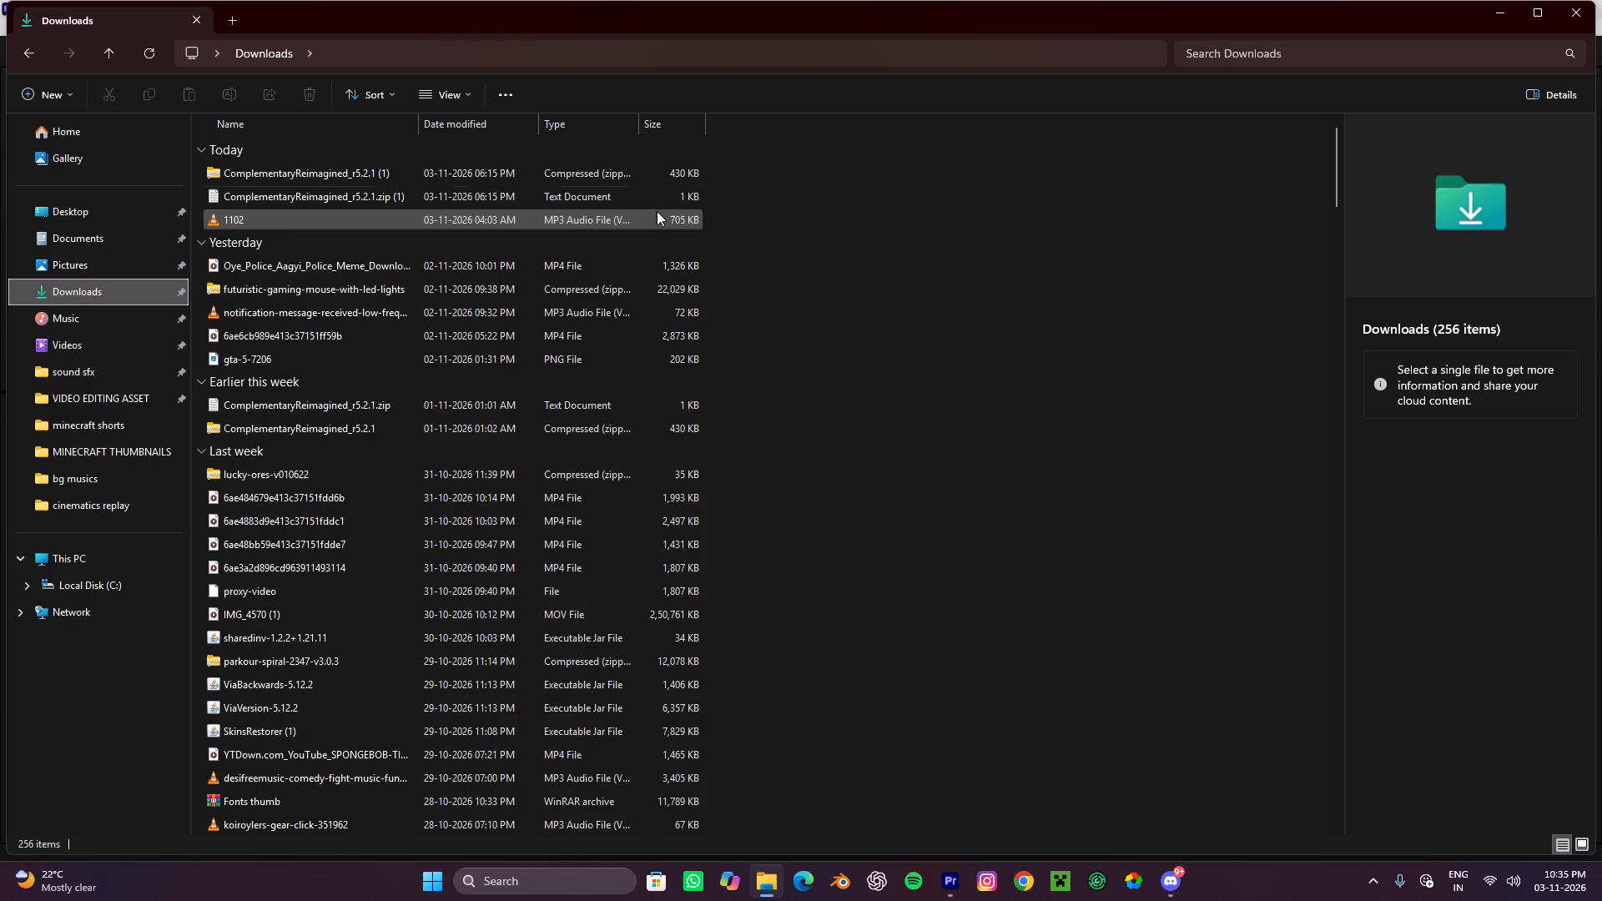
left_click(103, 276)
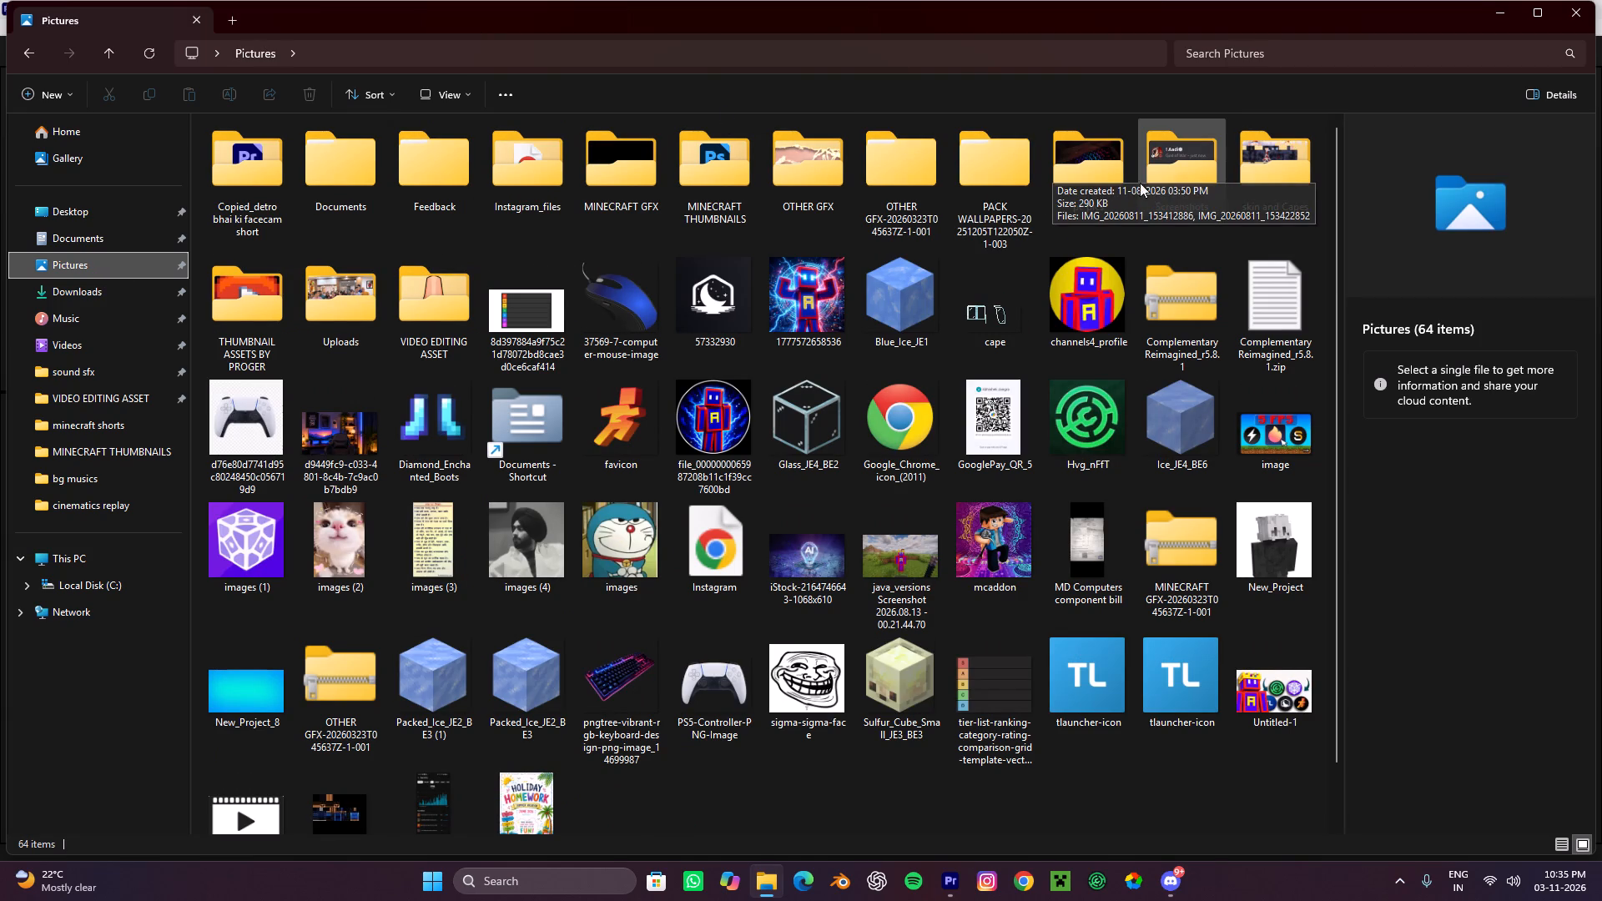
left_click(1168, 157)
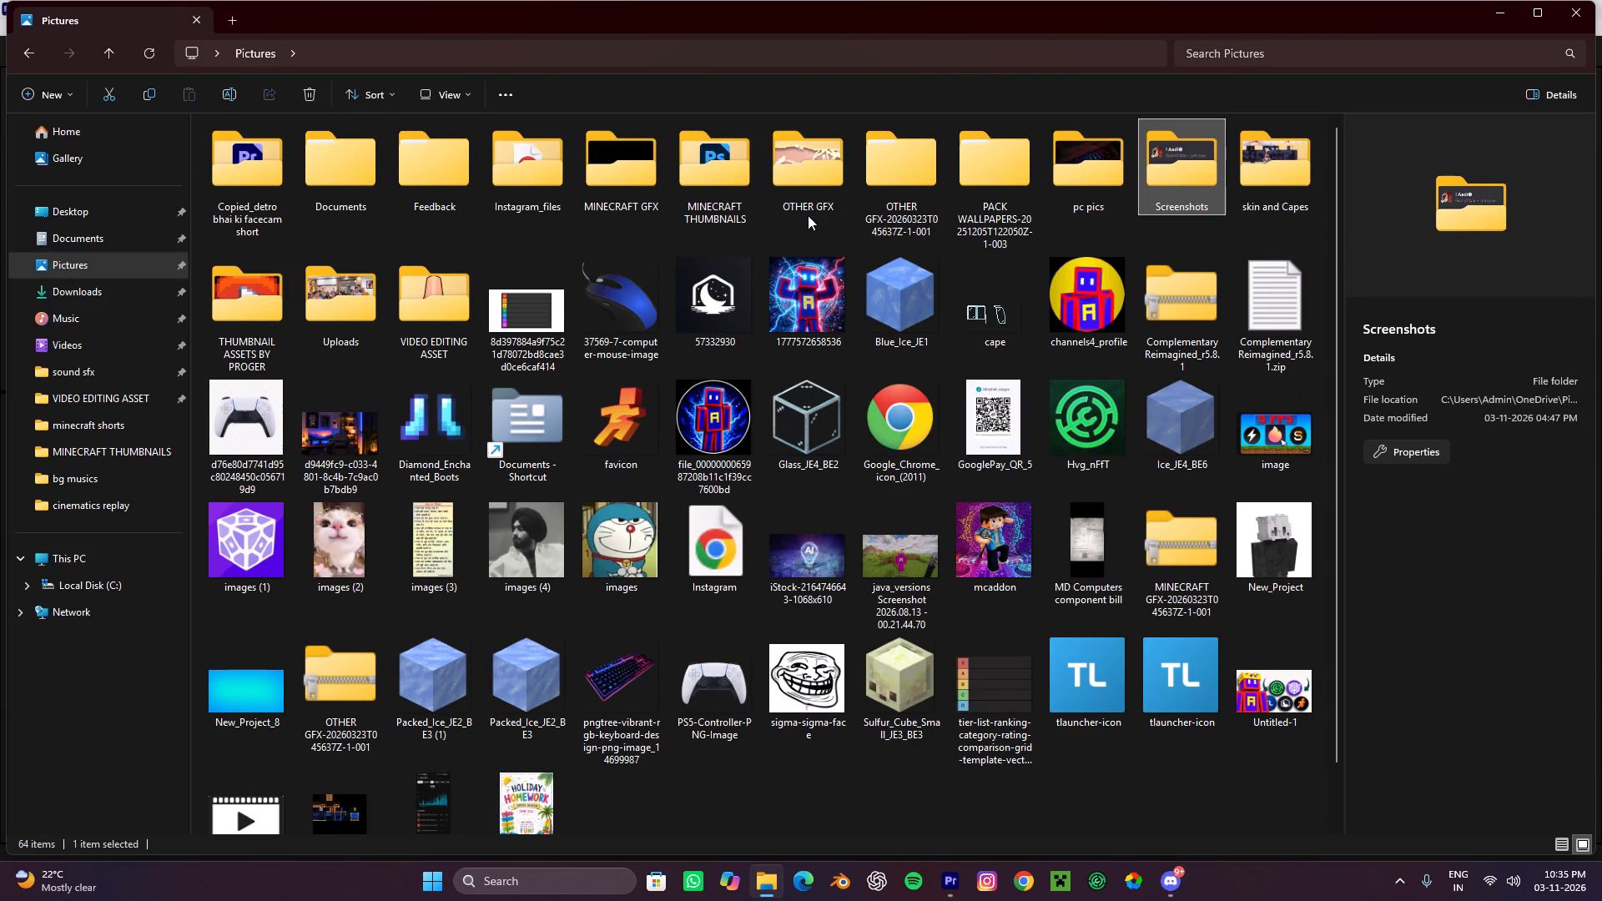
left_click(90, 320)
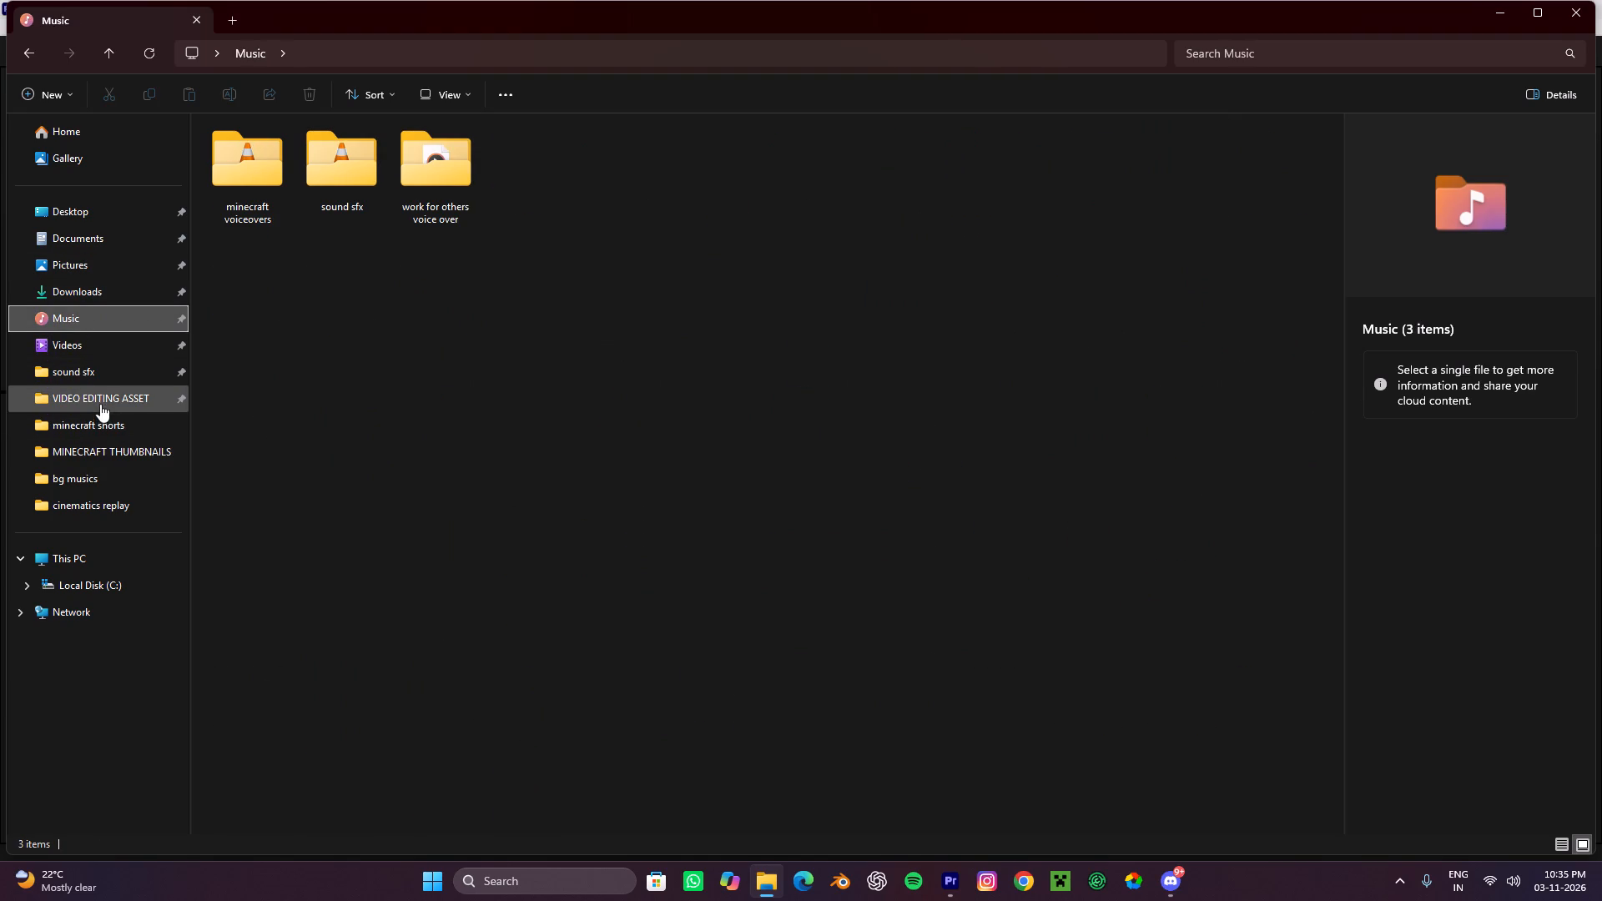
left_click(100, 401)
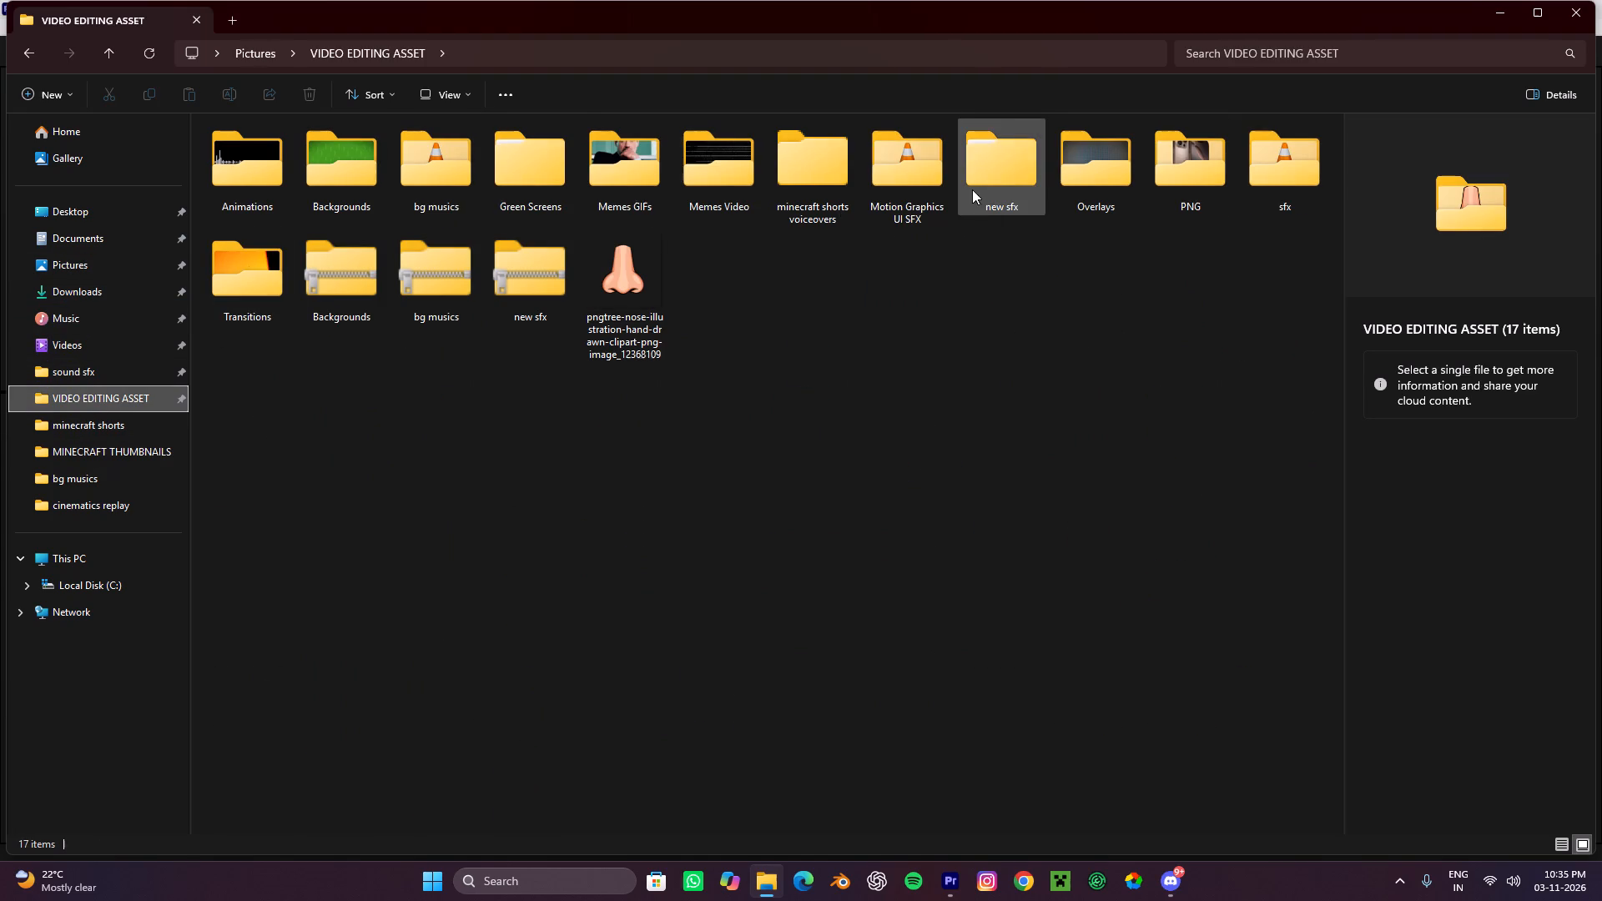
double_click(470, 162)
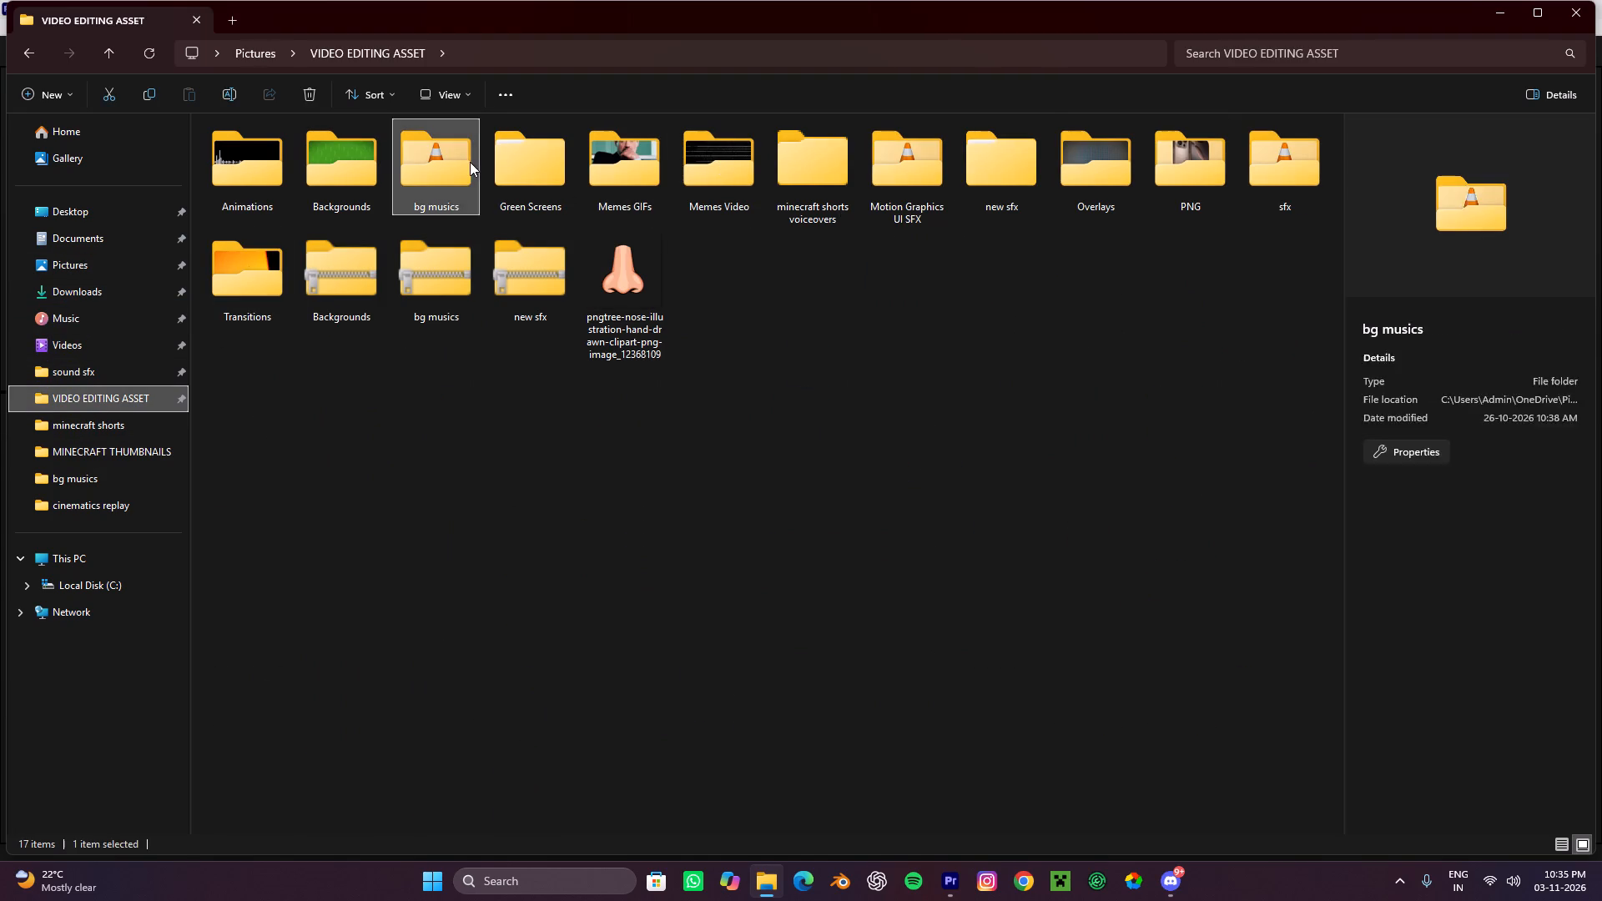
double_click(247, 156)
double_click(264, 199)
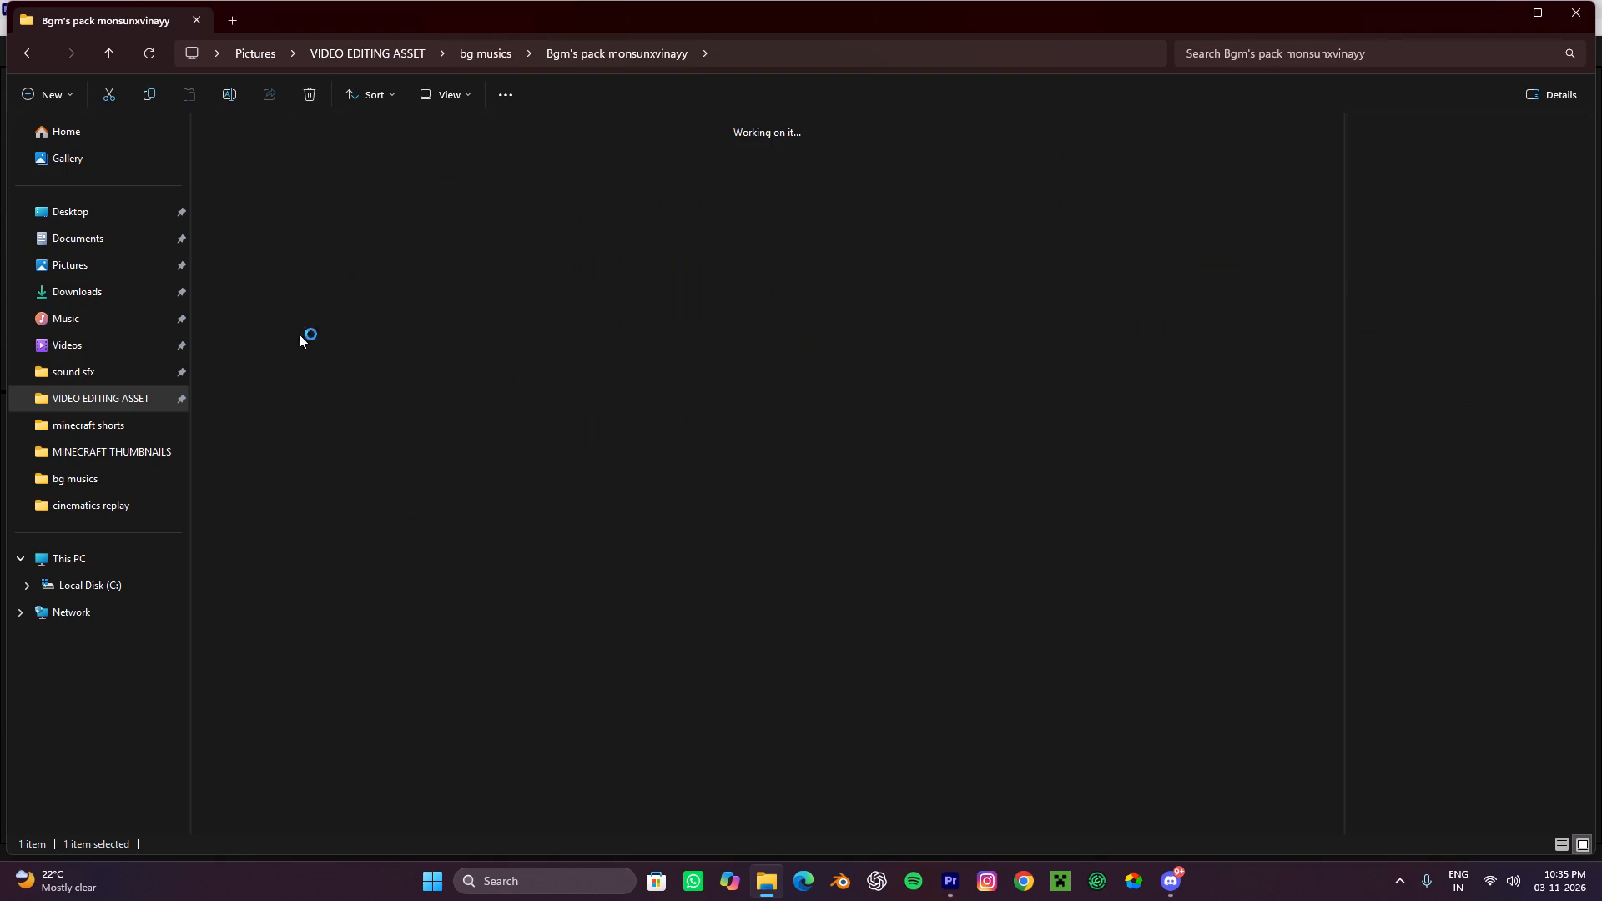
Add the "Jules Gaia - Break Fast (Royalty Free Music)" file to the Premiere timeline on A7, past the end of the video.
left_click(268, 246)
left_click_drag(265, 246, 957, 837)
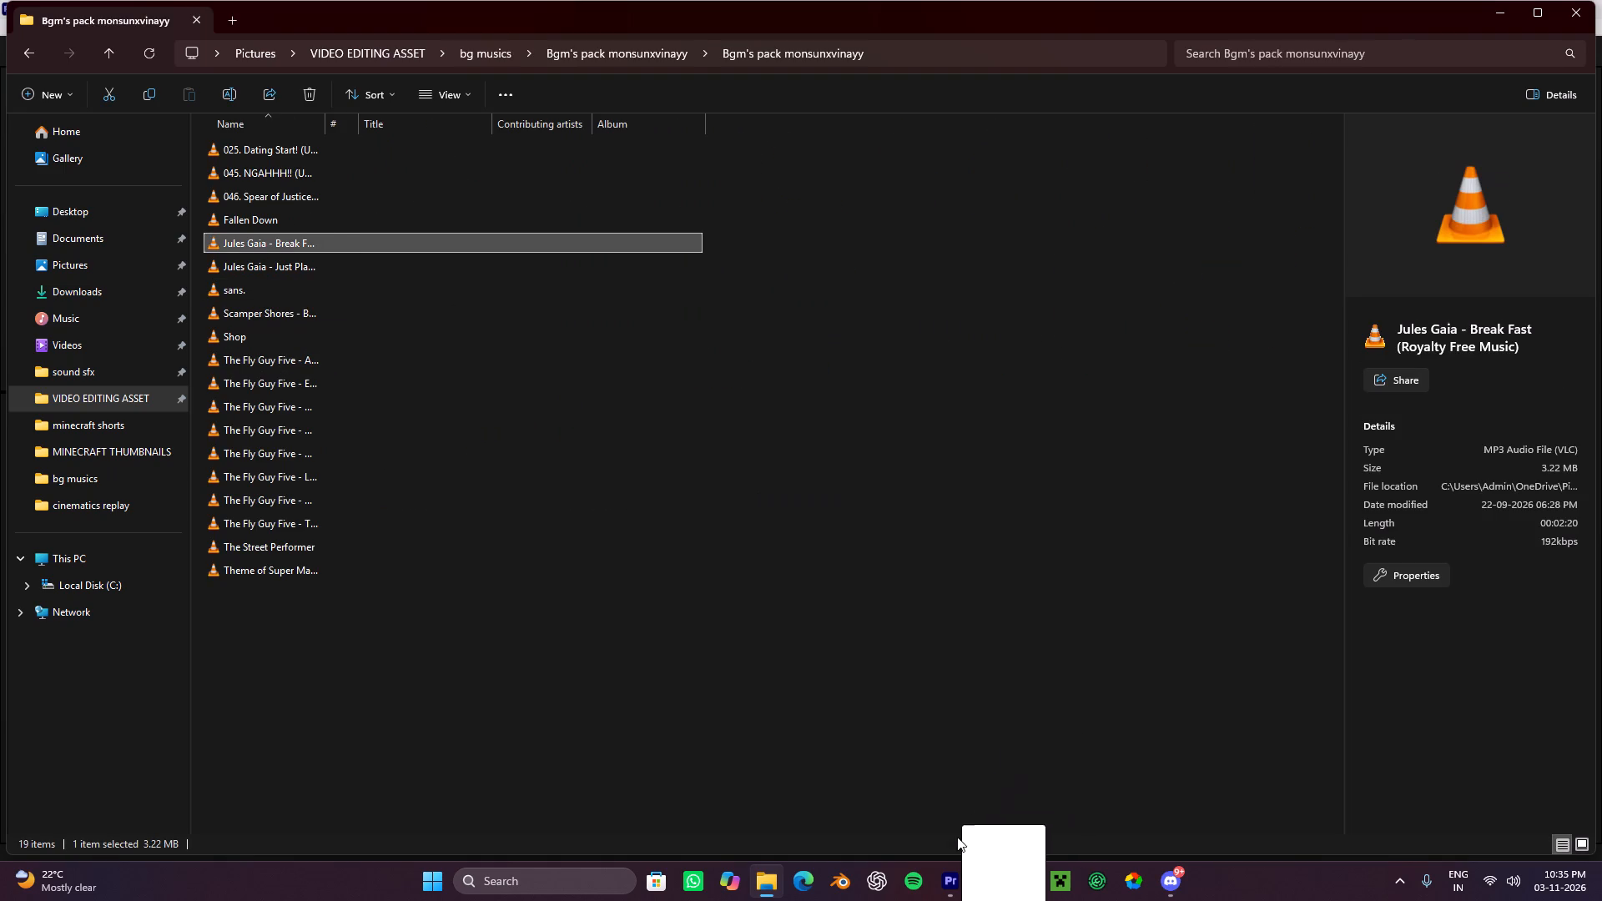
left_click_drag(957, 837, 673, 766)
left_click(673, 763)
scroll(673, 755, "down", 5, "alt")
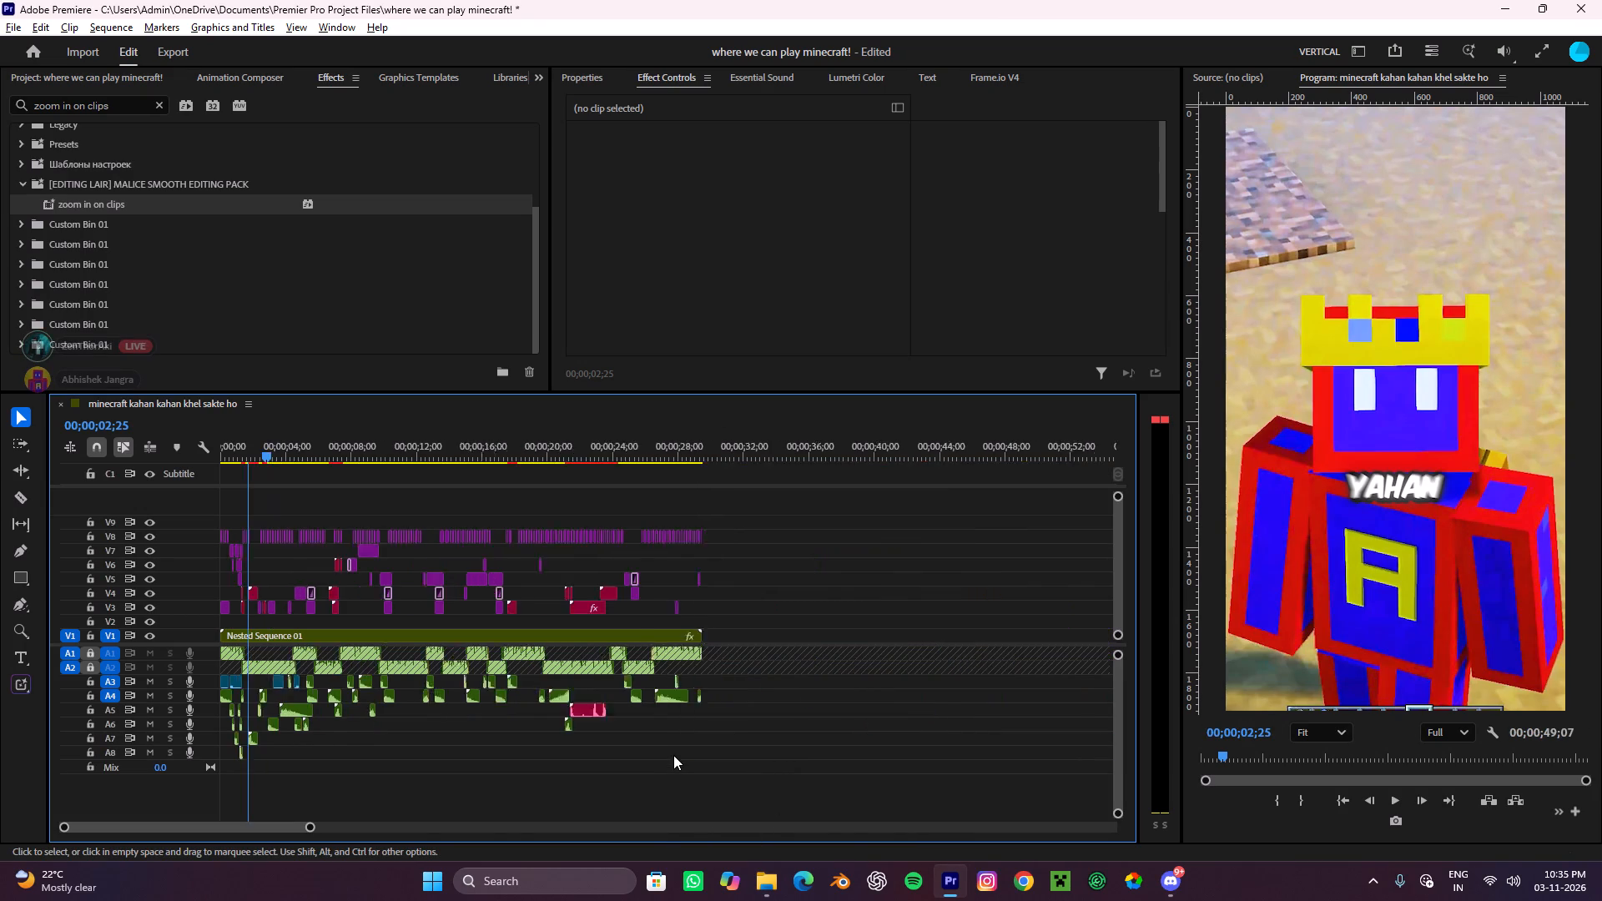
scroll(673, 755, "down", 5, "alt")
left_click(766, 883)
left_click_drag(268, 244, 608, 732)
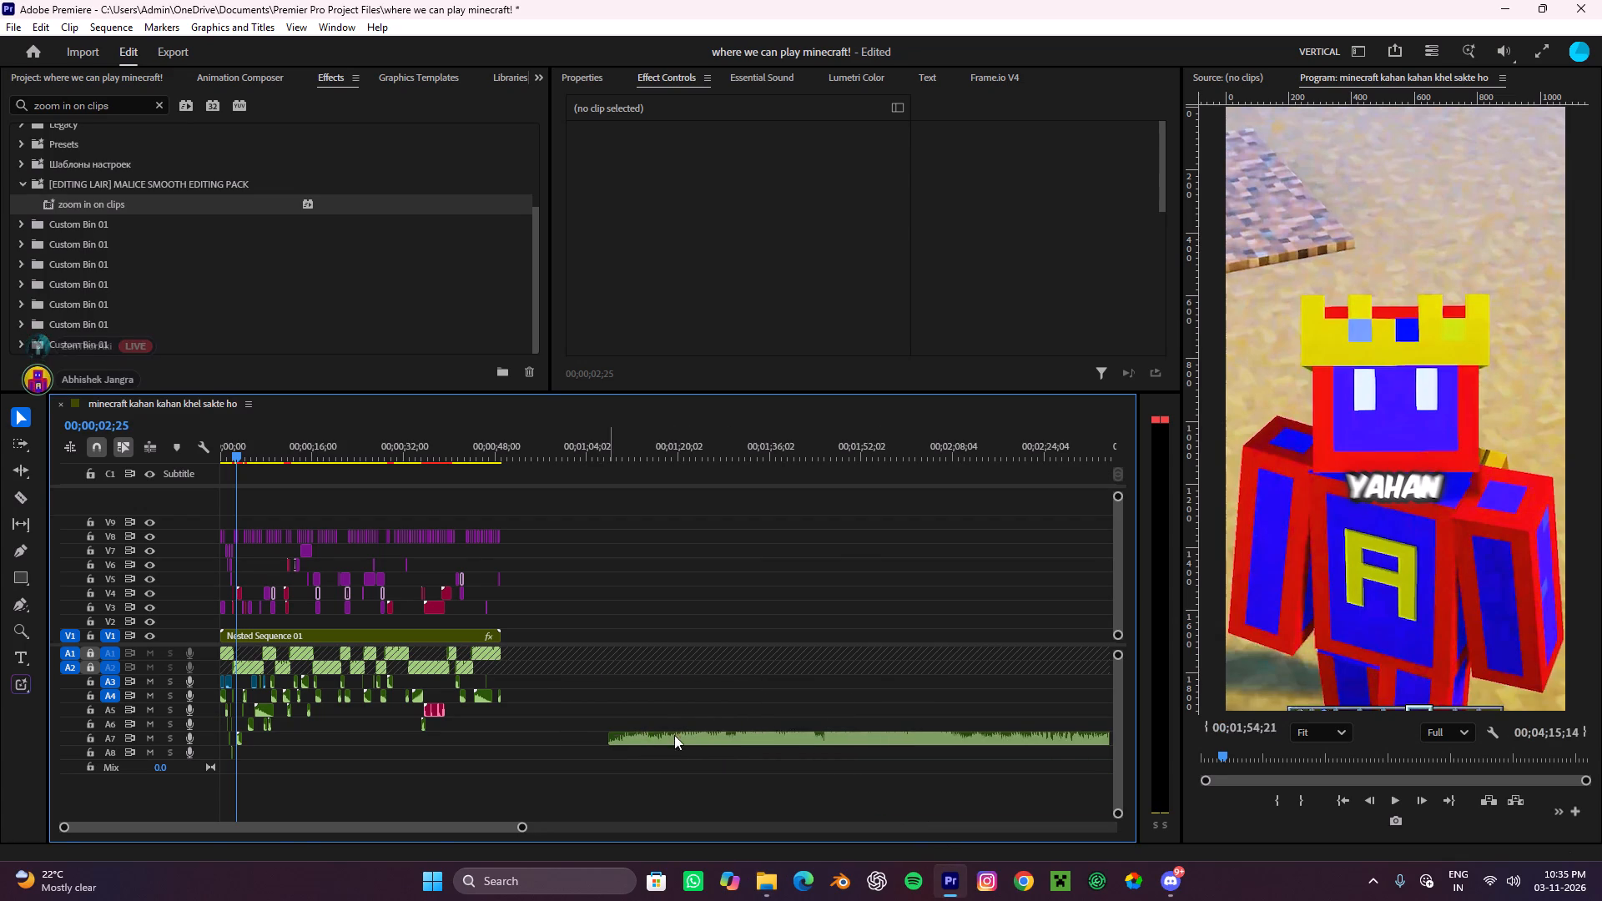
Play the added music clip from about 00;01;17;08 to listen to it.
left_click(702, 740)
left_click_drag(526, 451, 662, 512)
key("space")
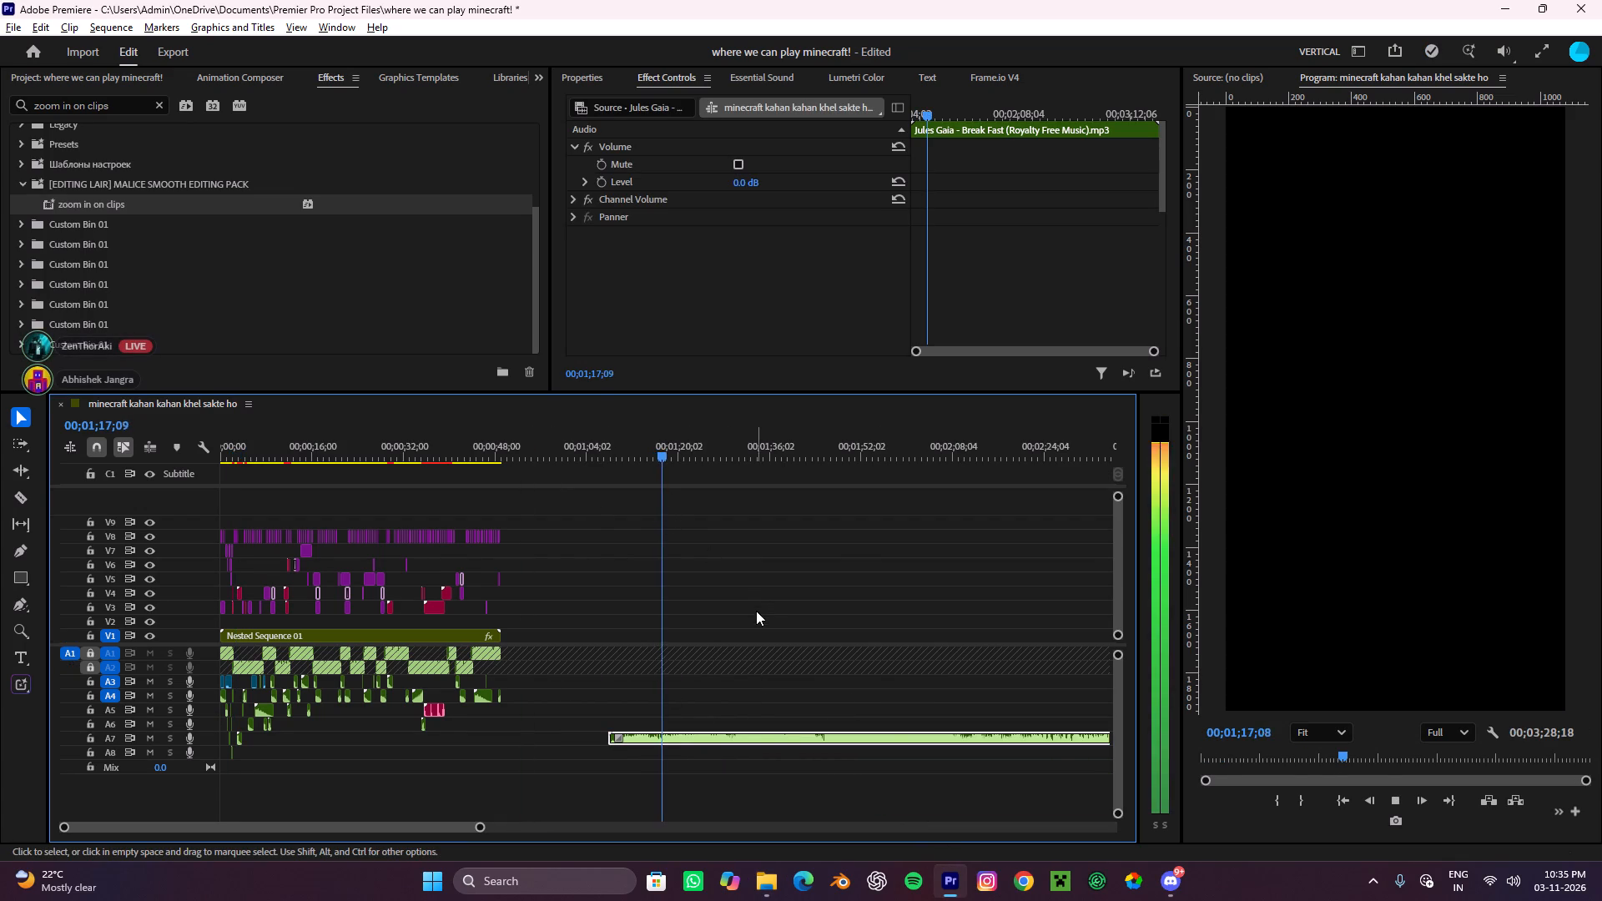
scroll(756, 612, "down", 3, "alt")
key("space")
Move the music clip onto a new audio track A9, starting at 00;00;00;00.
left_click_drag(607, 736, 317, 770)
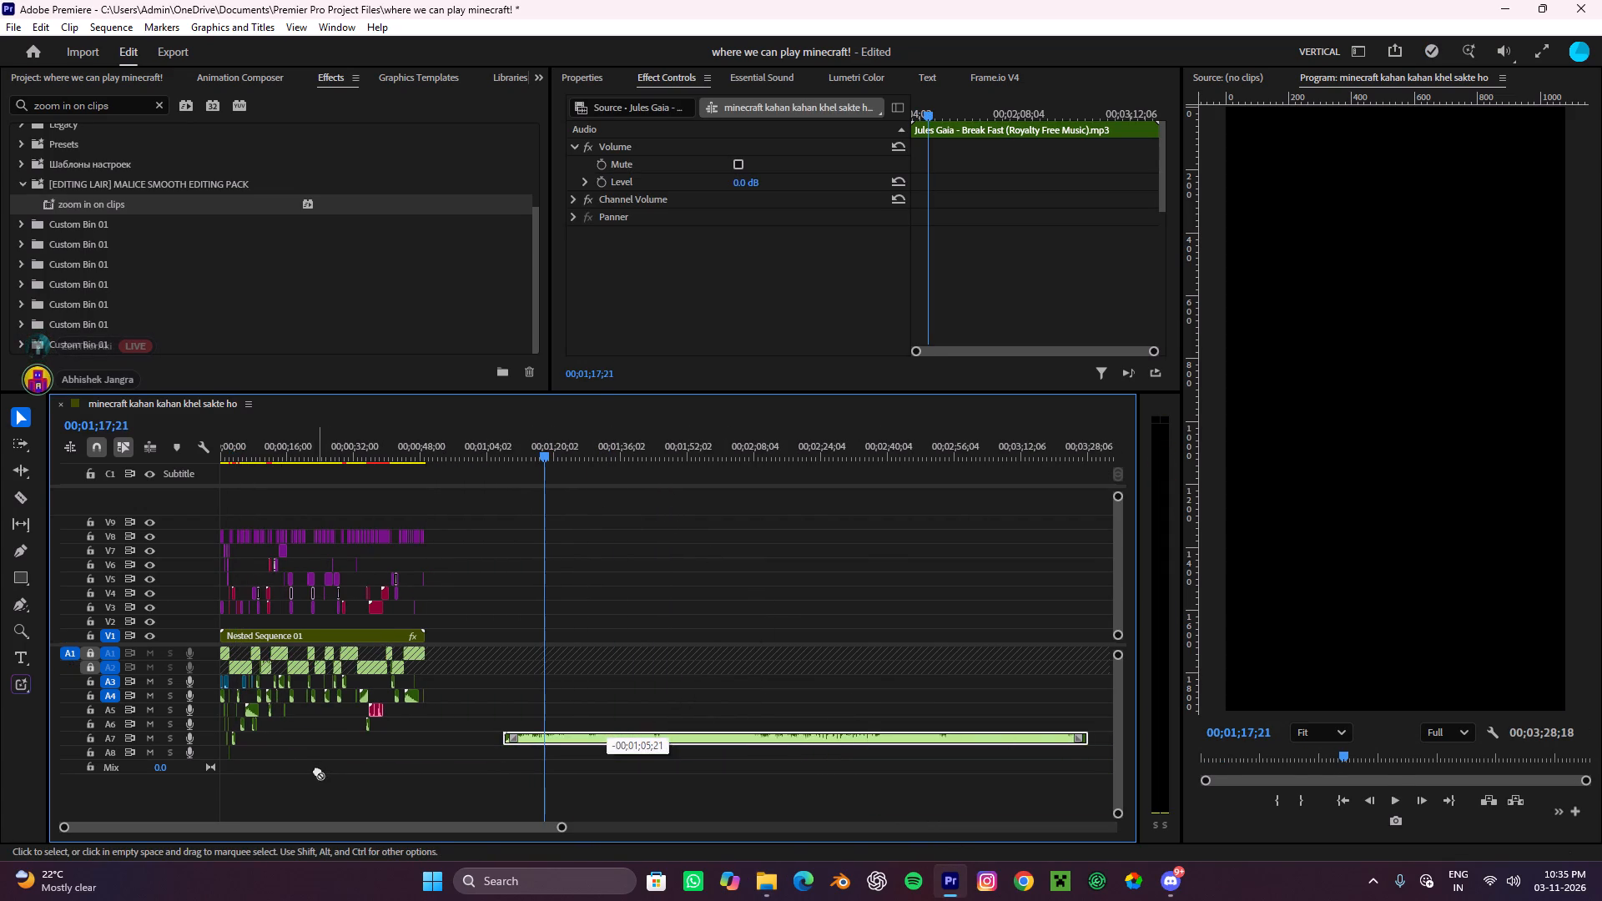
left_click_drag(317, 770, 280, 779)
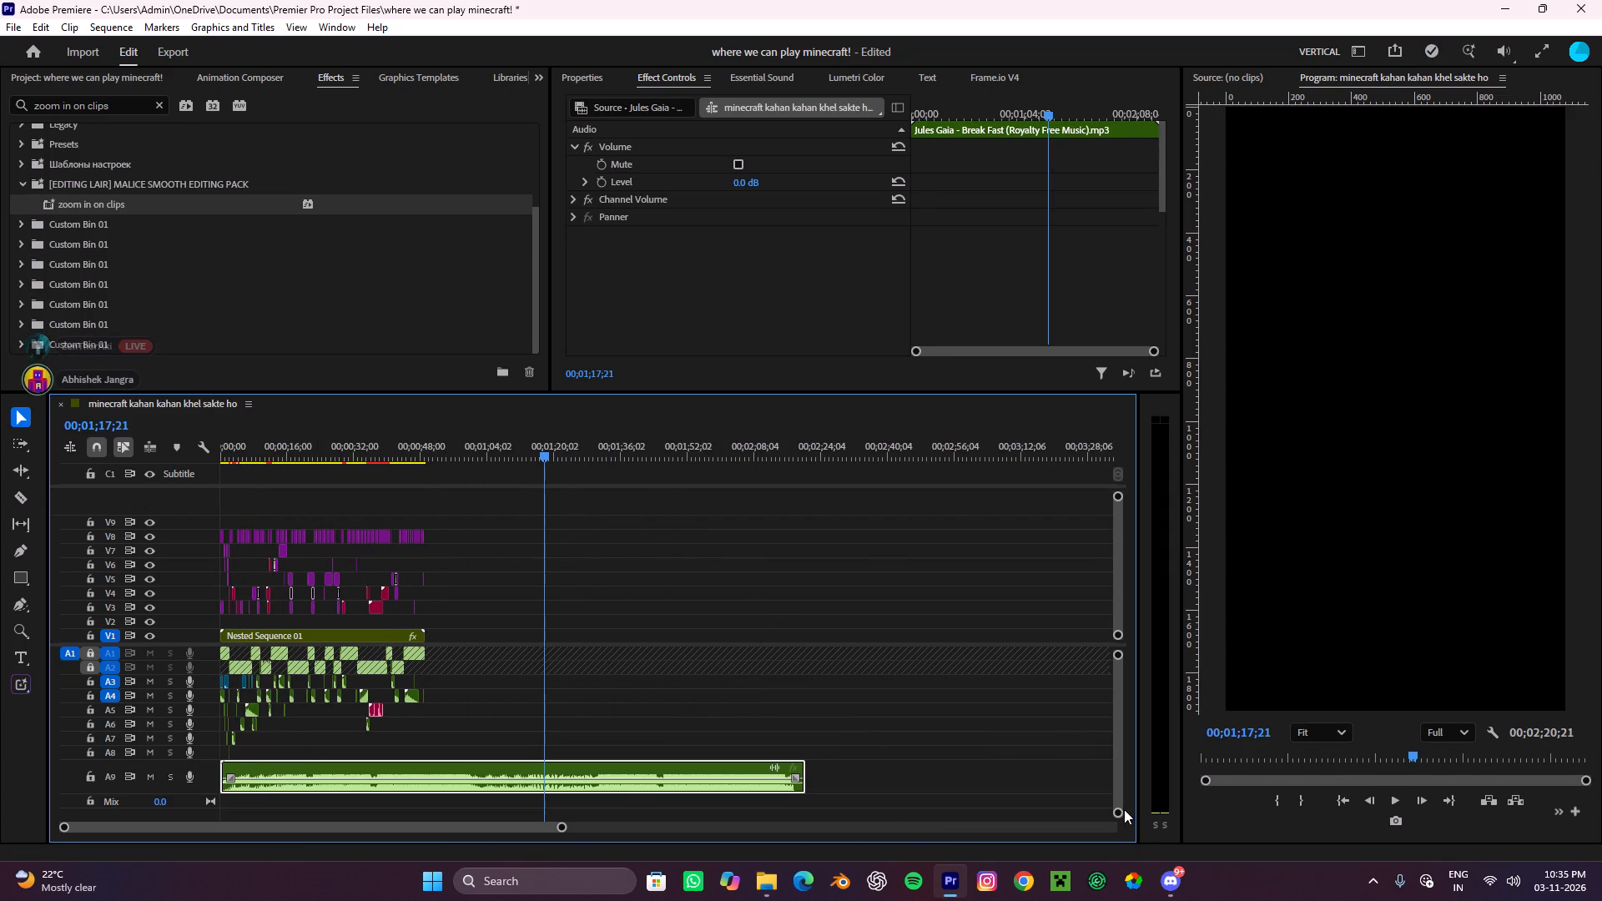
Cut the A9 music clip at the end of Nested Sequence 01 and remove the excess part.
left_click_drag(1122, 810, 1116, 872)
scroll(407, 773, "up", 11, "alt")
key("c")
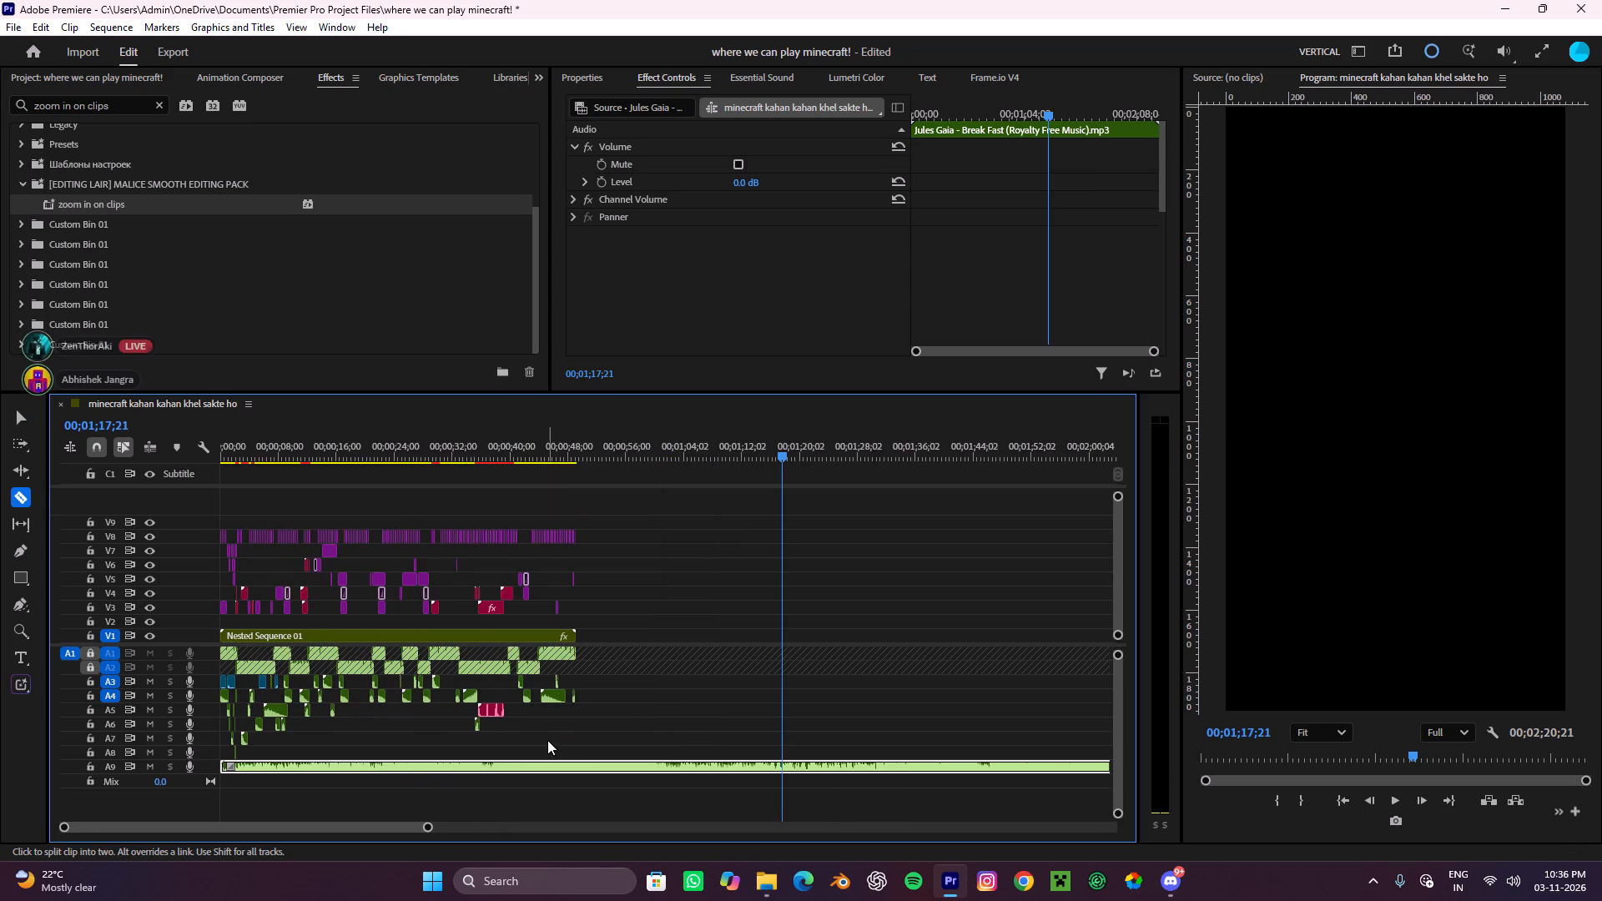
left_click(580, 761)
key("v")
left_click(596, 763)
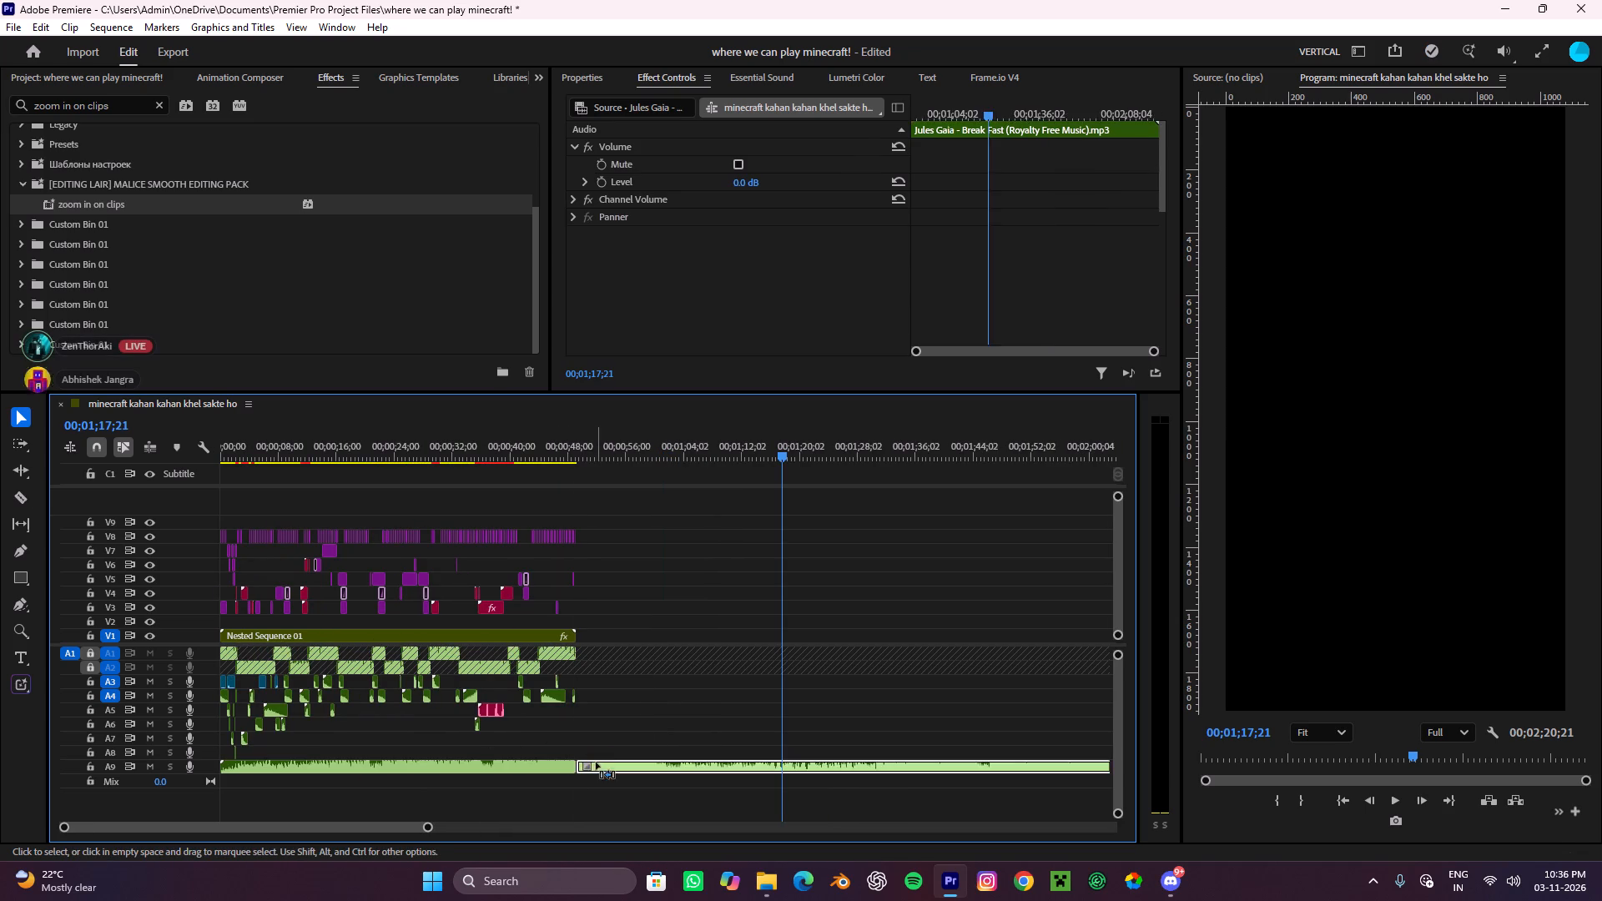
key("ctrl+x")
Play the part near the end of the video up to 00;00;45;27 to hear the music under the voiceover.
scroll(576, 757, "up", 10, "alt")
left_click(493, 466)
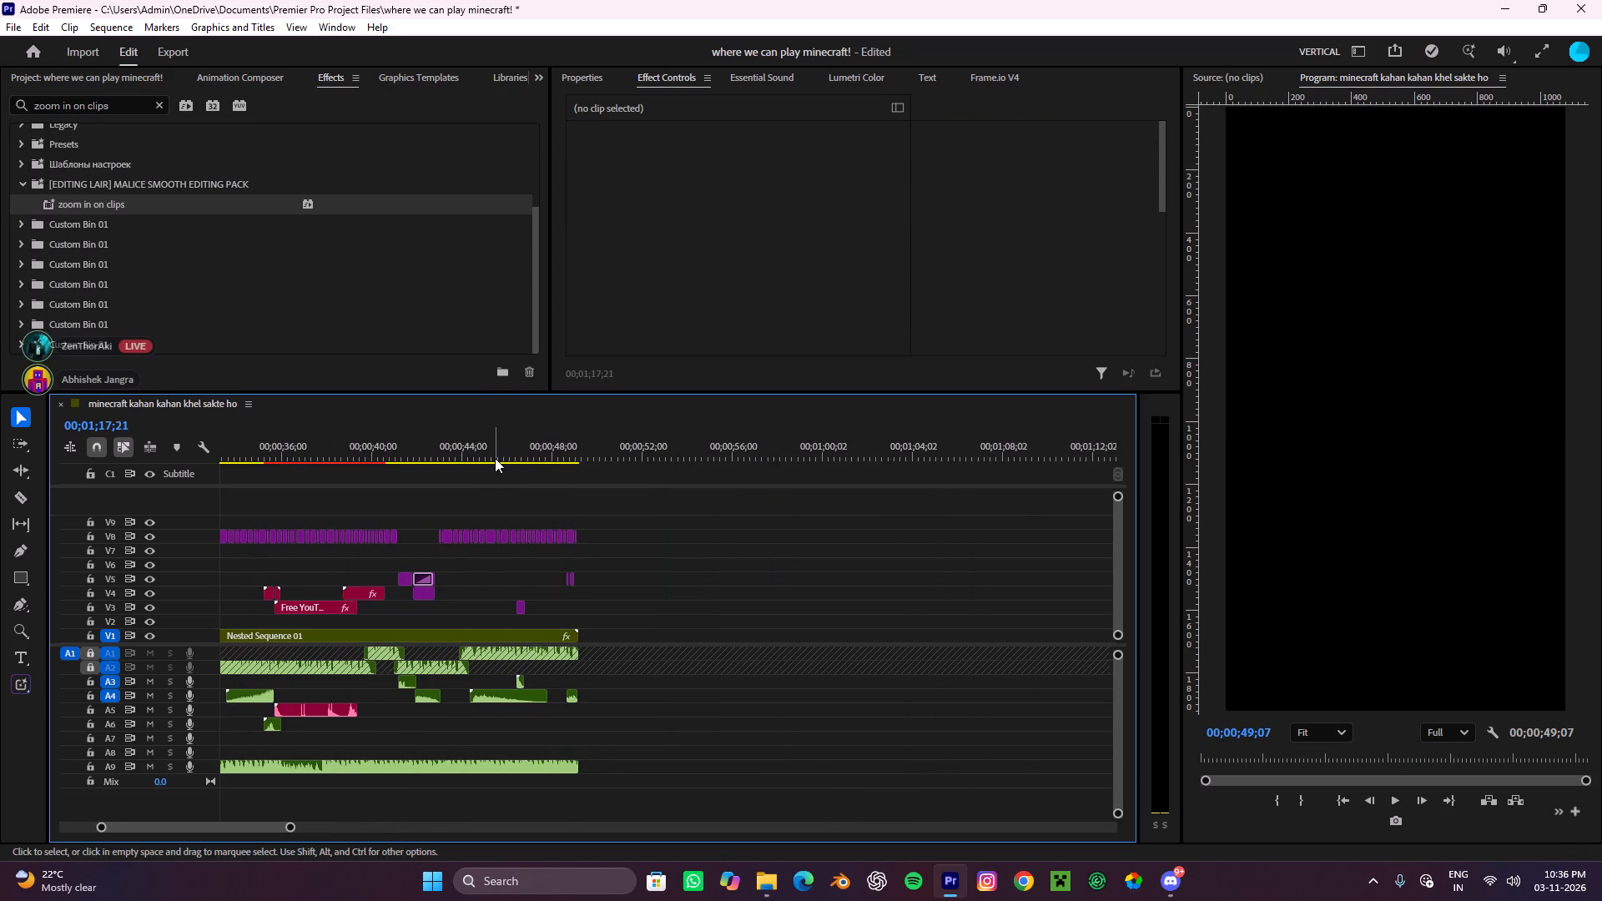
left_click(499, 444)
key("space")
scroll(606, 537, "down", 4, "alt")
key("space")
Set the A9 music clip's volume to -13.8 dB.
left_click(492, 758)
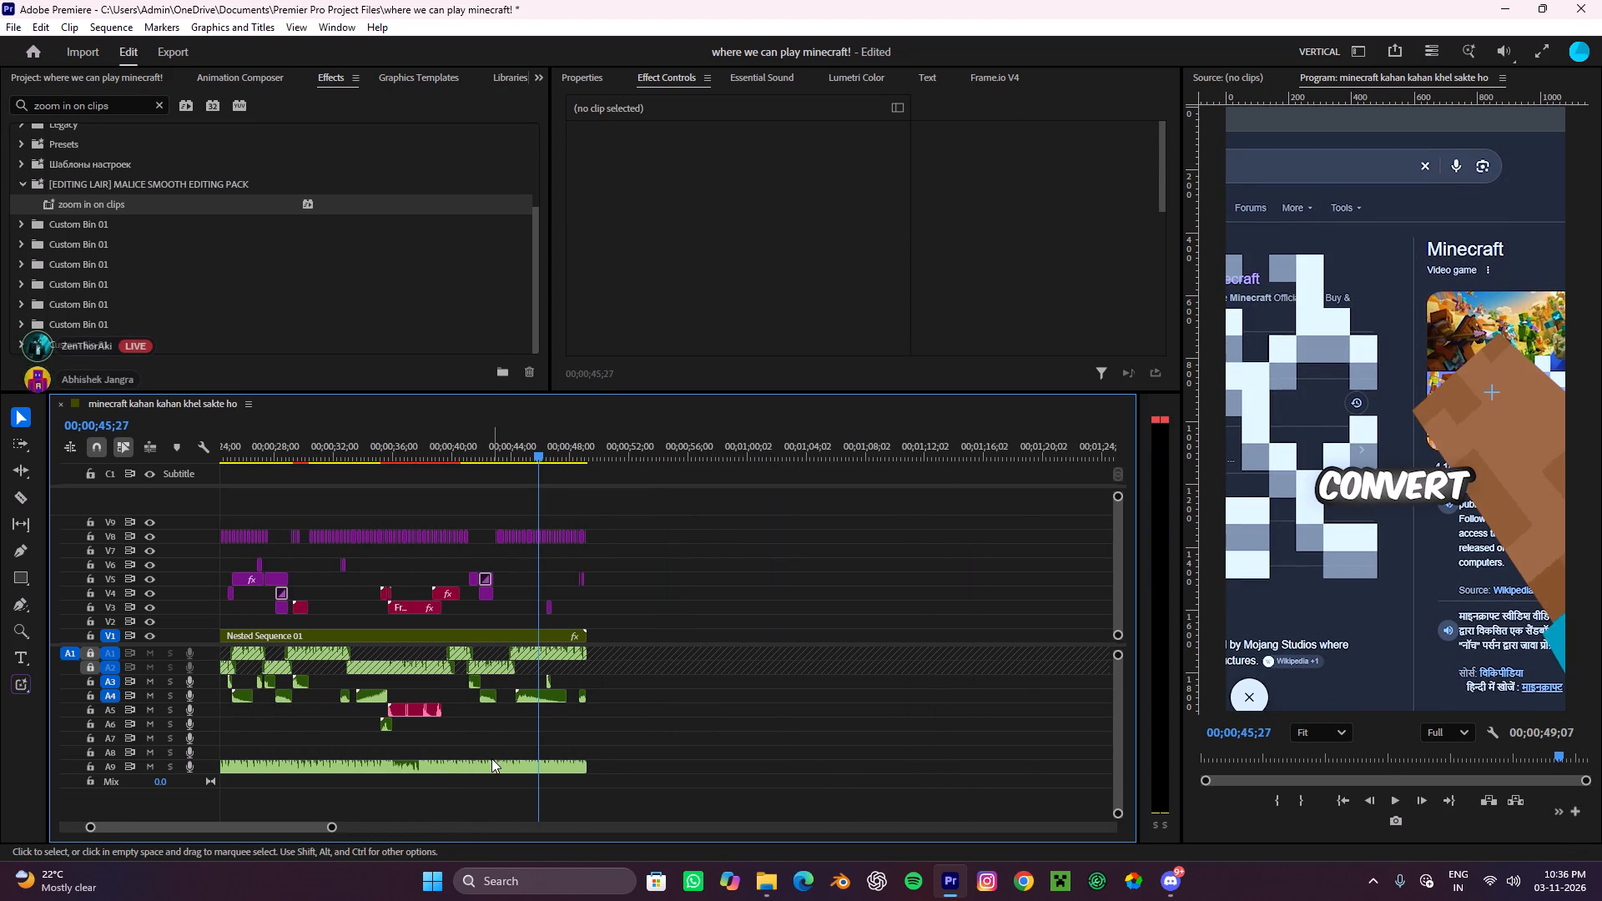
left_click(471, 761)
left_click(608, 76)
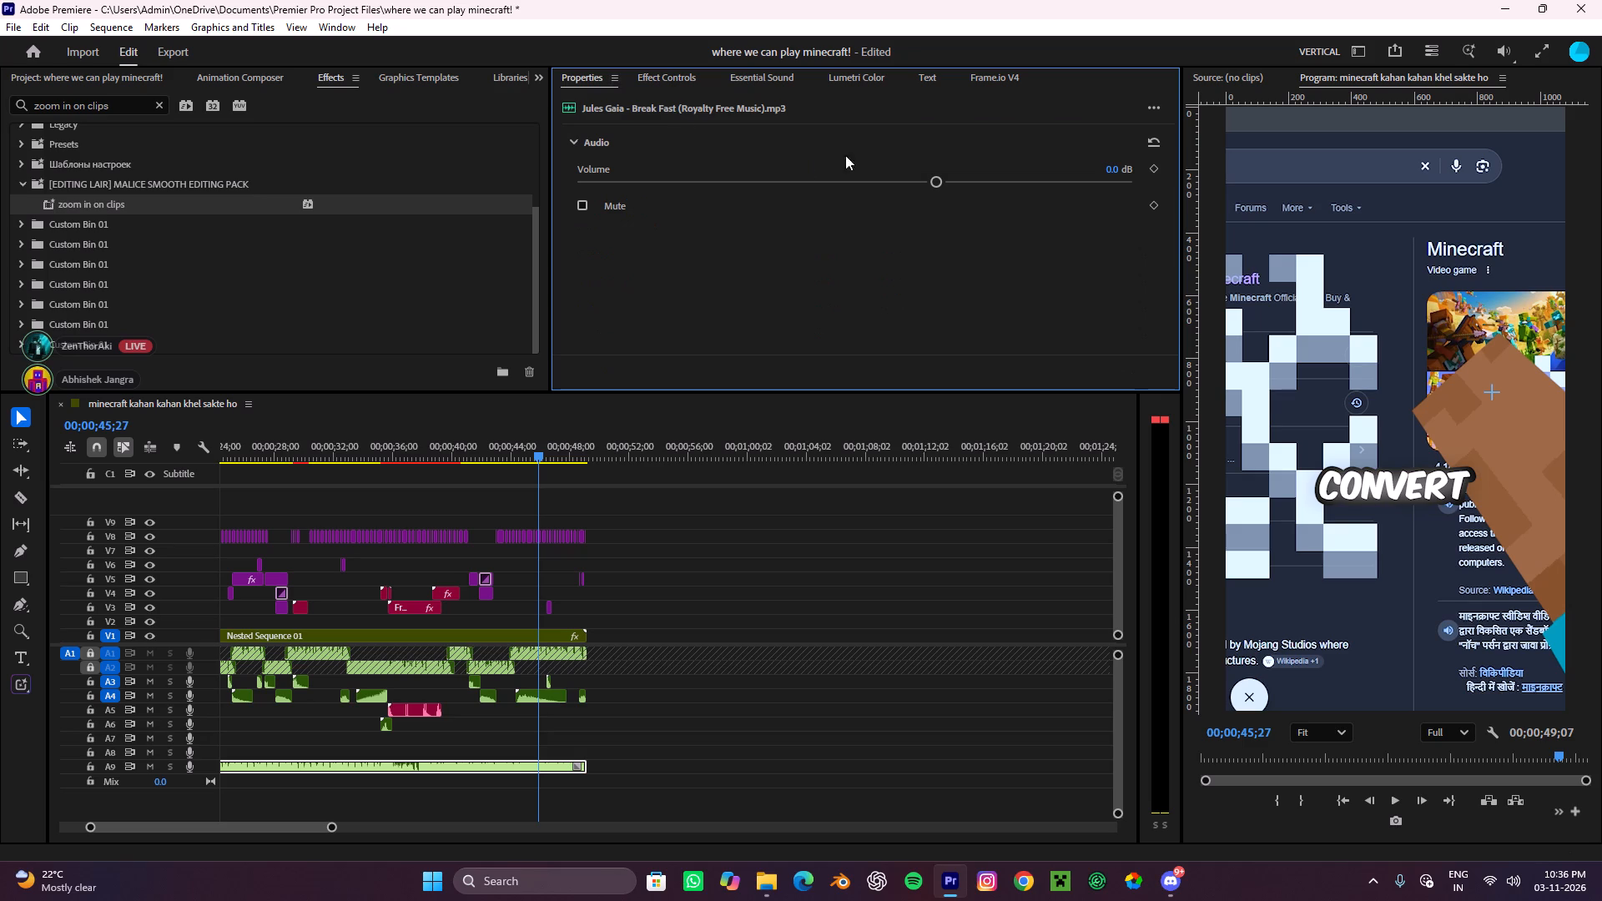
left_click_drag(937, 183, 736, 315)
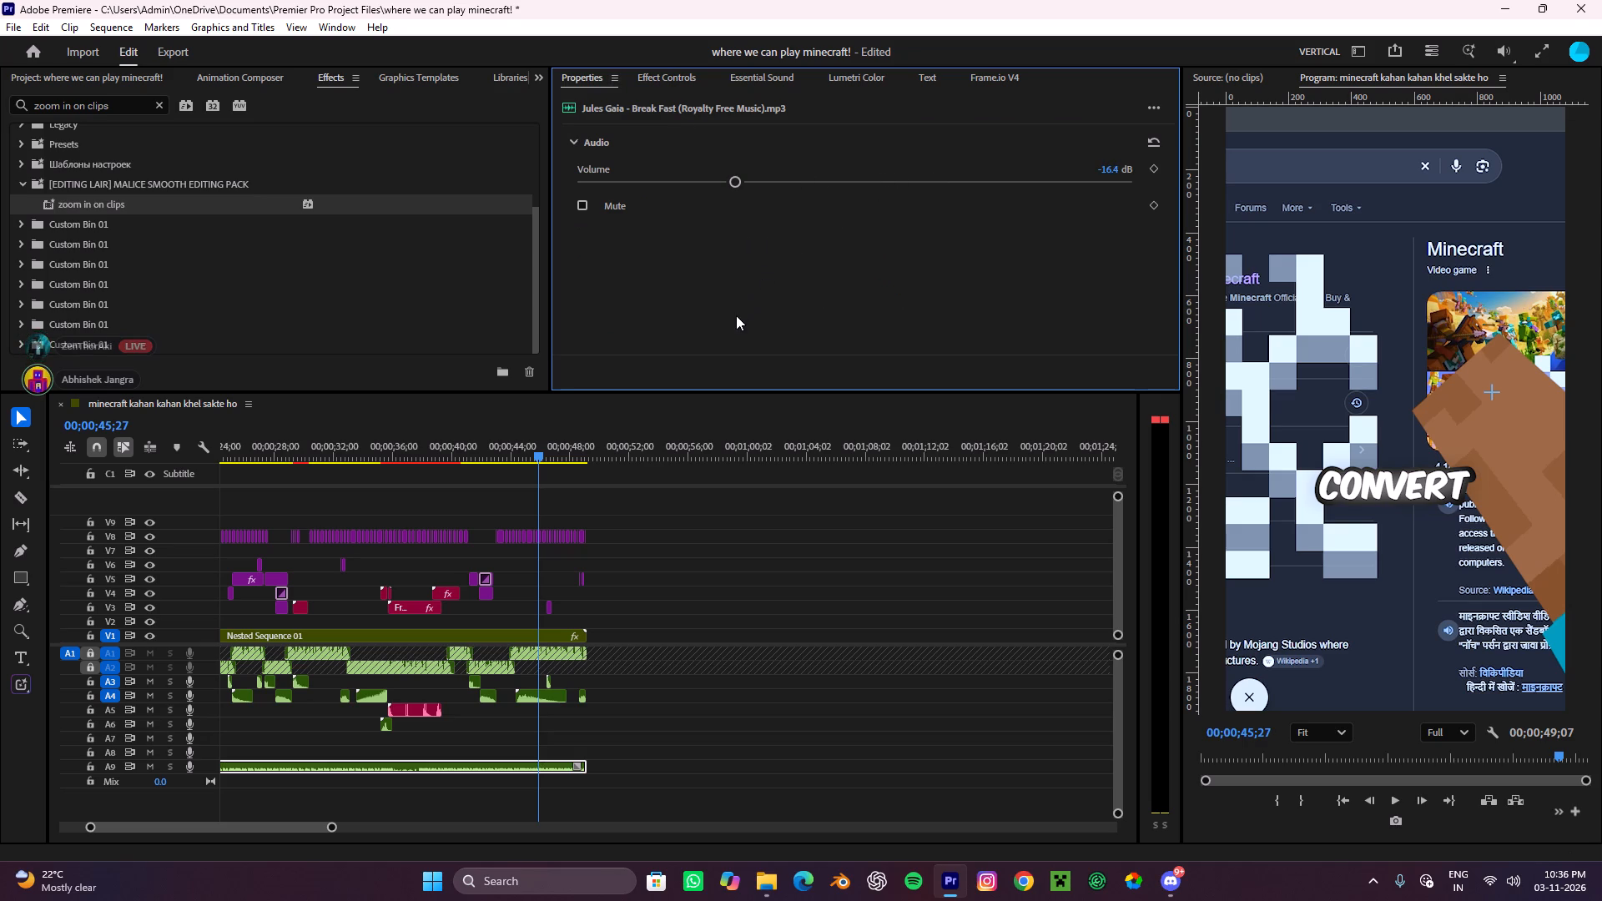
left_click(757, 185)
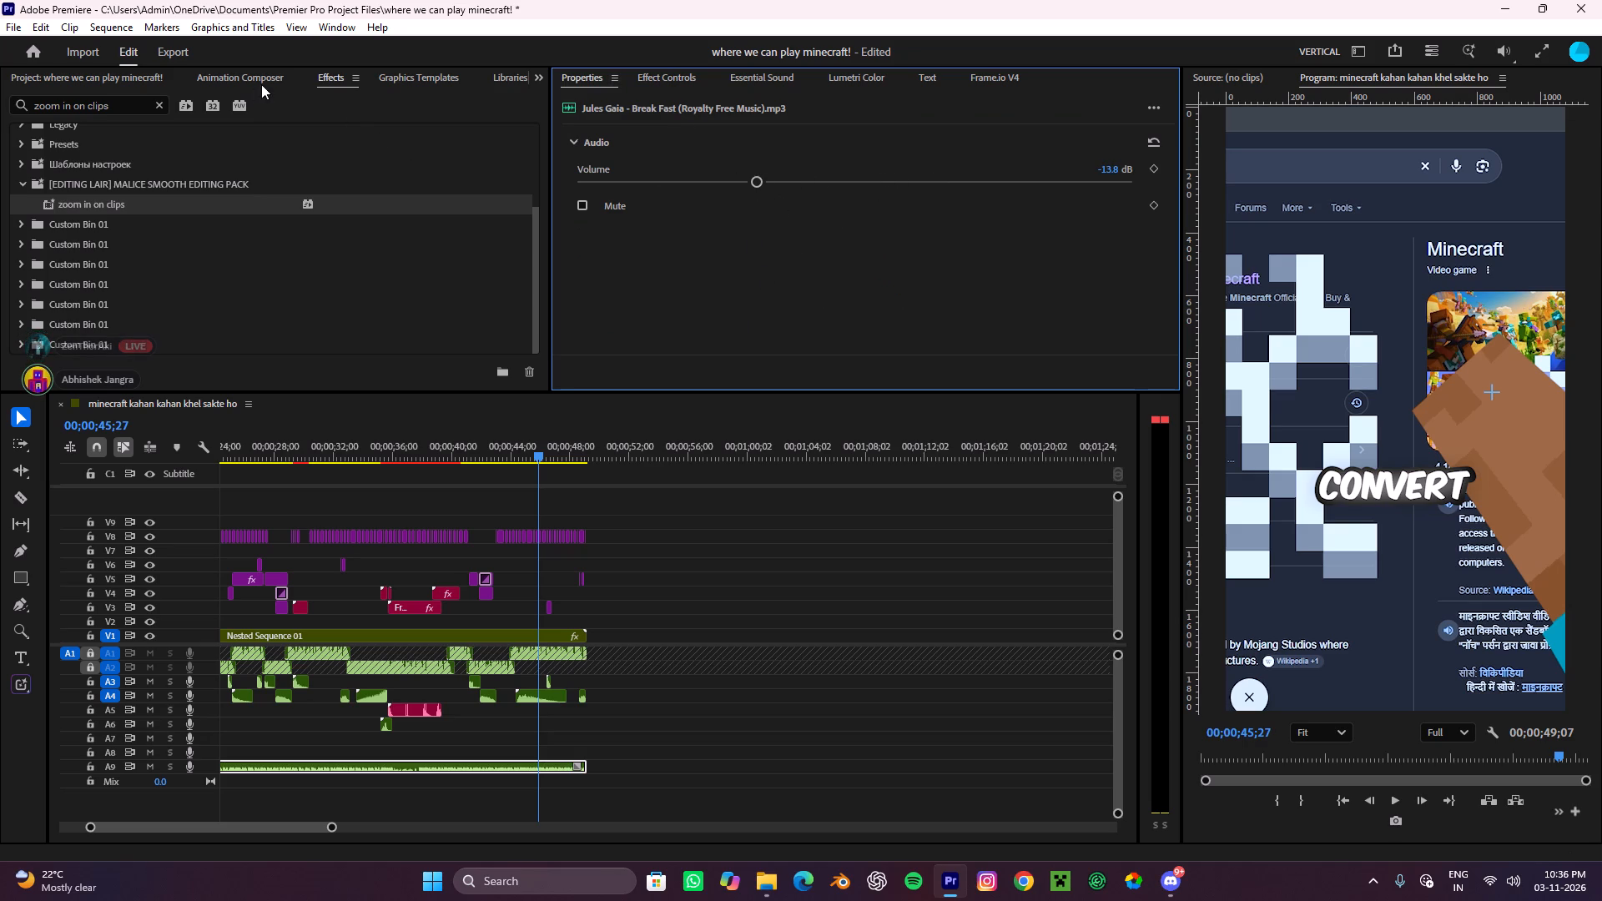
Open Animation Composer and select its "awkward" search term for replacement.
left_click(268, 80)
left_click_drag(97, 136, 0, 143)
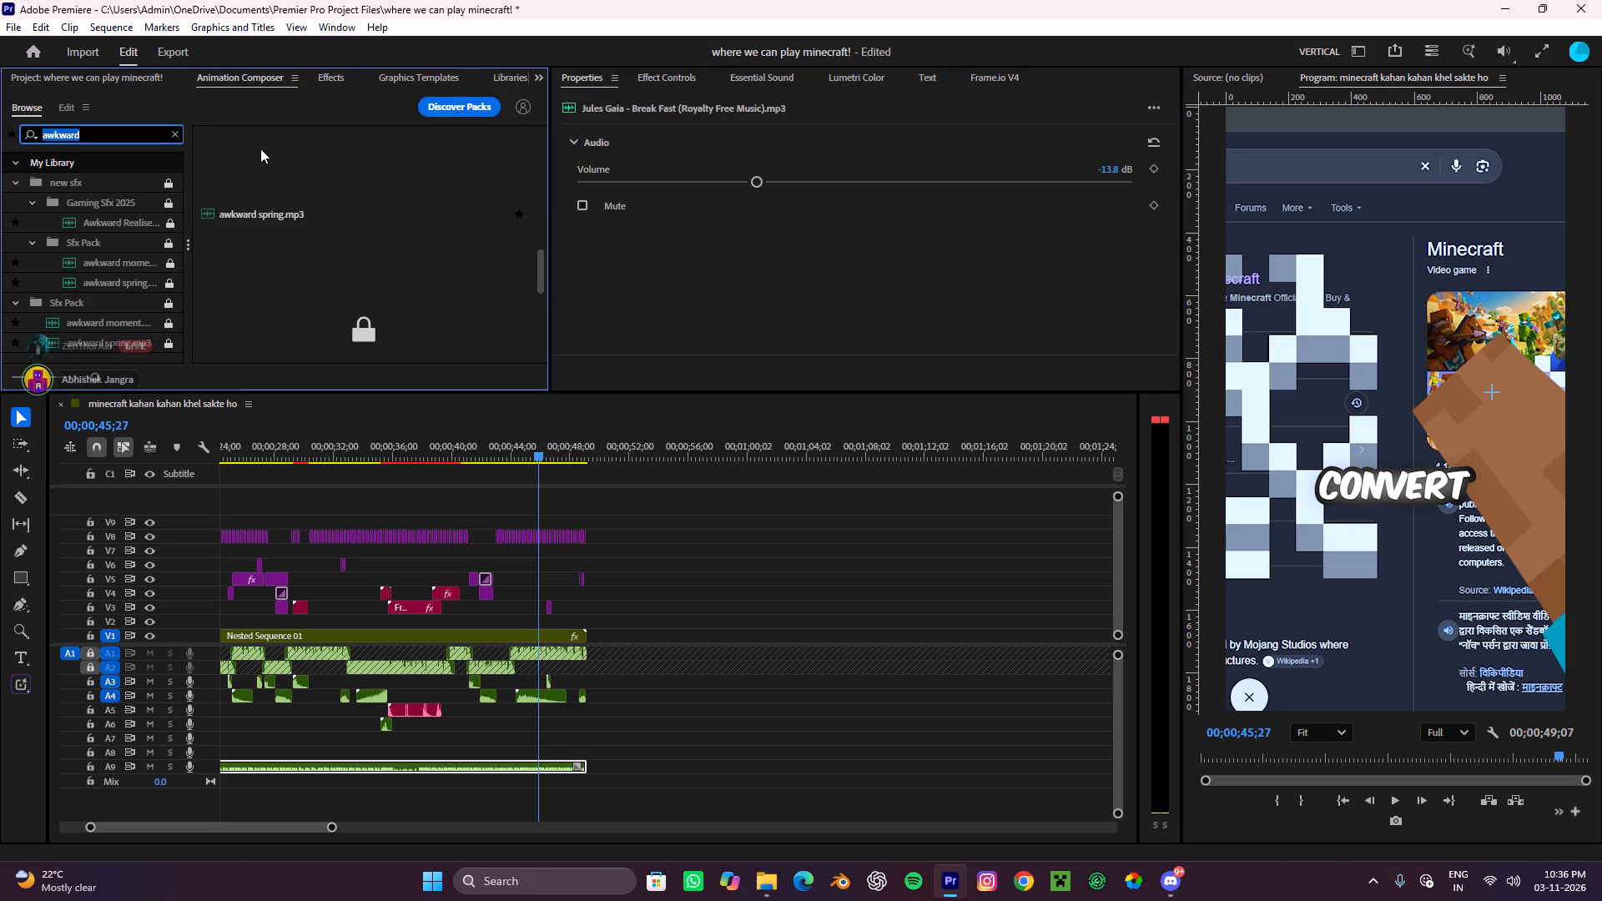
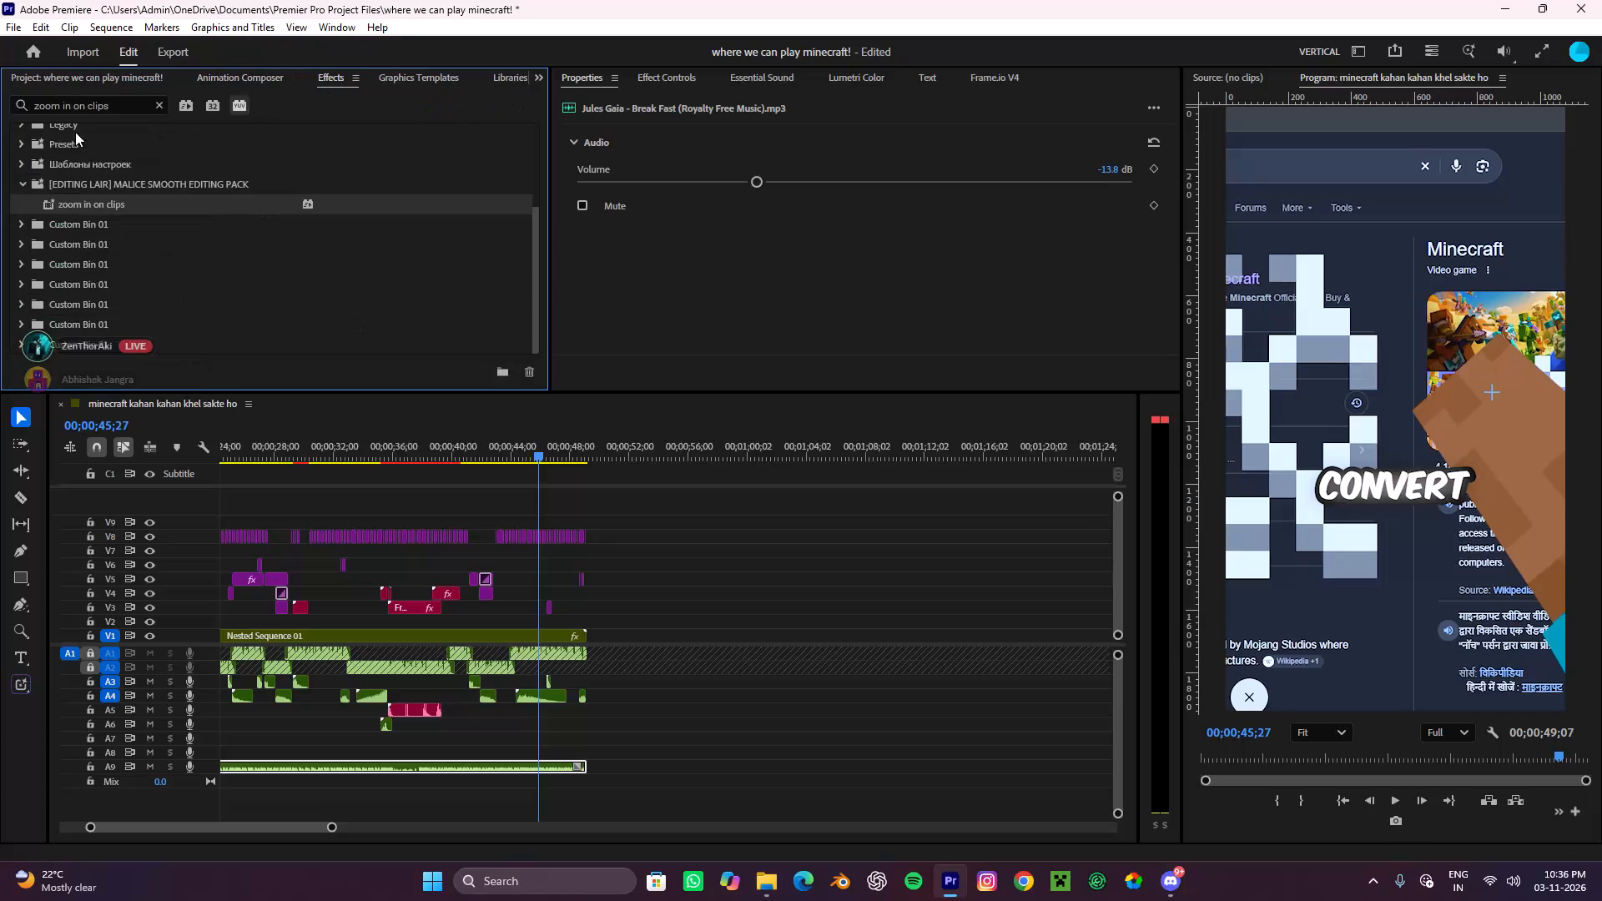
Find the Mastering audio effect and apply it to the A9 music clip.
left_click_drag(118, 100, 0, 57)
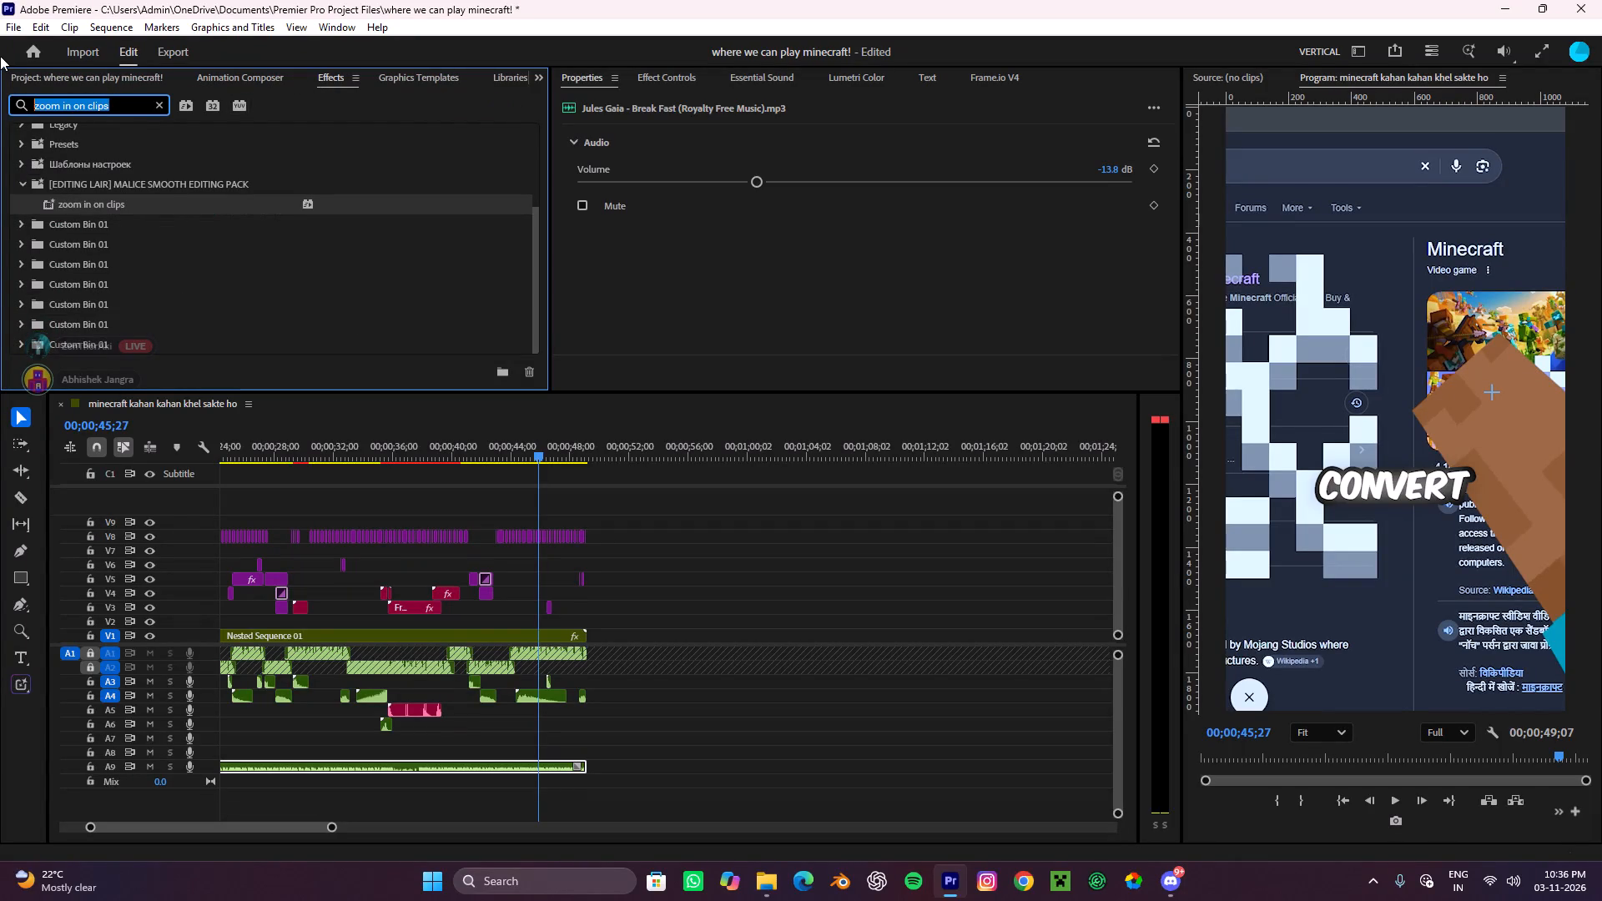
type("masterin")
key("g")
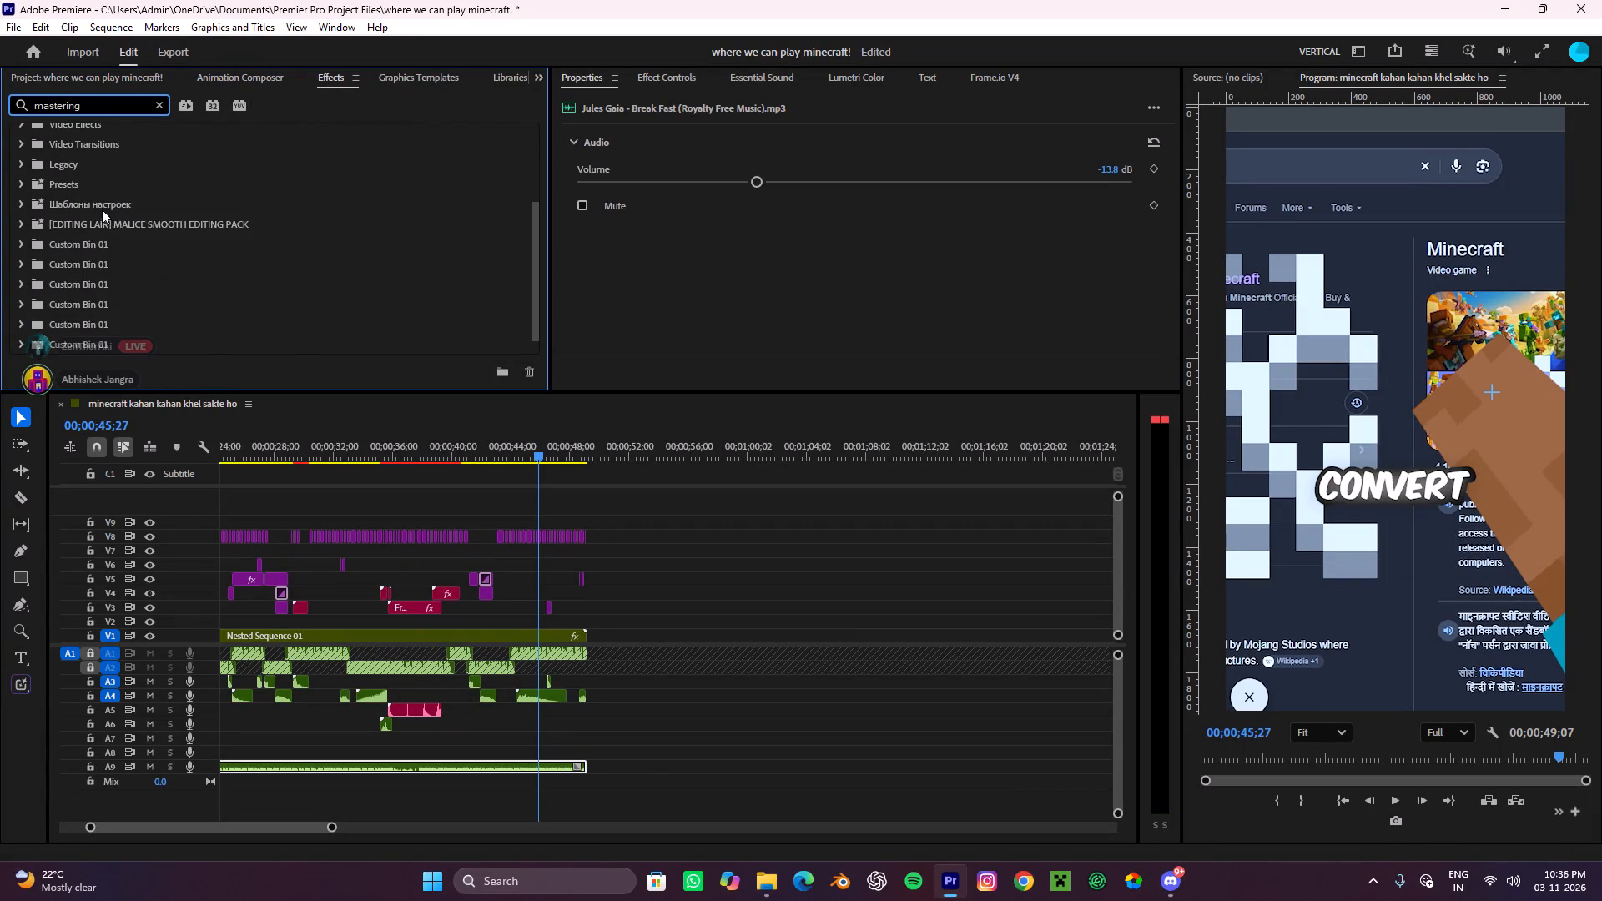
scroll(93, 190, "up", 10)
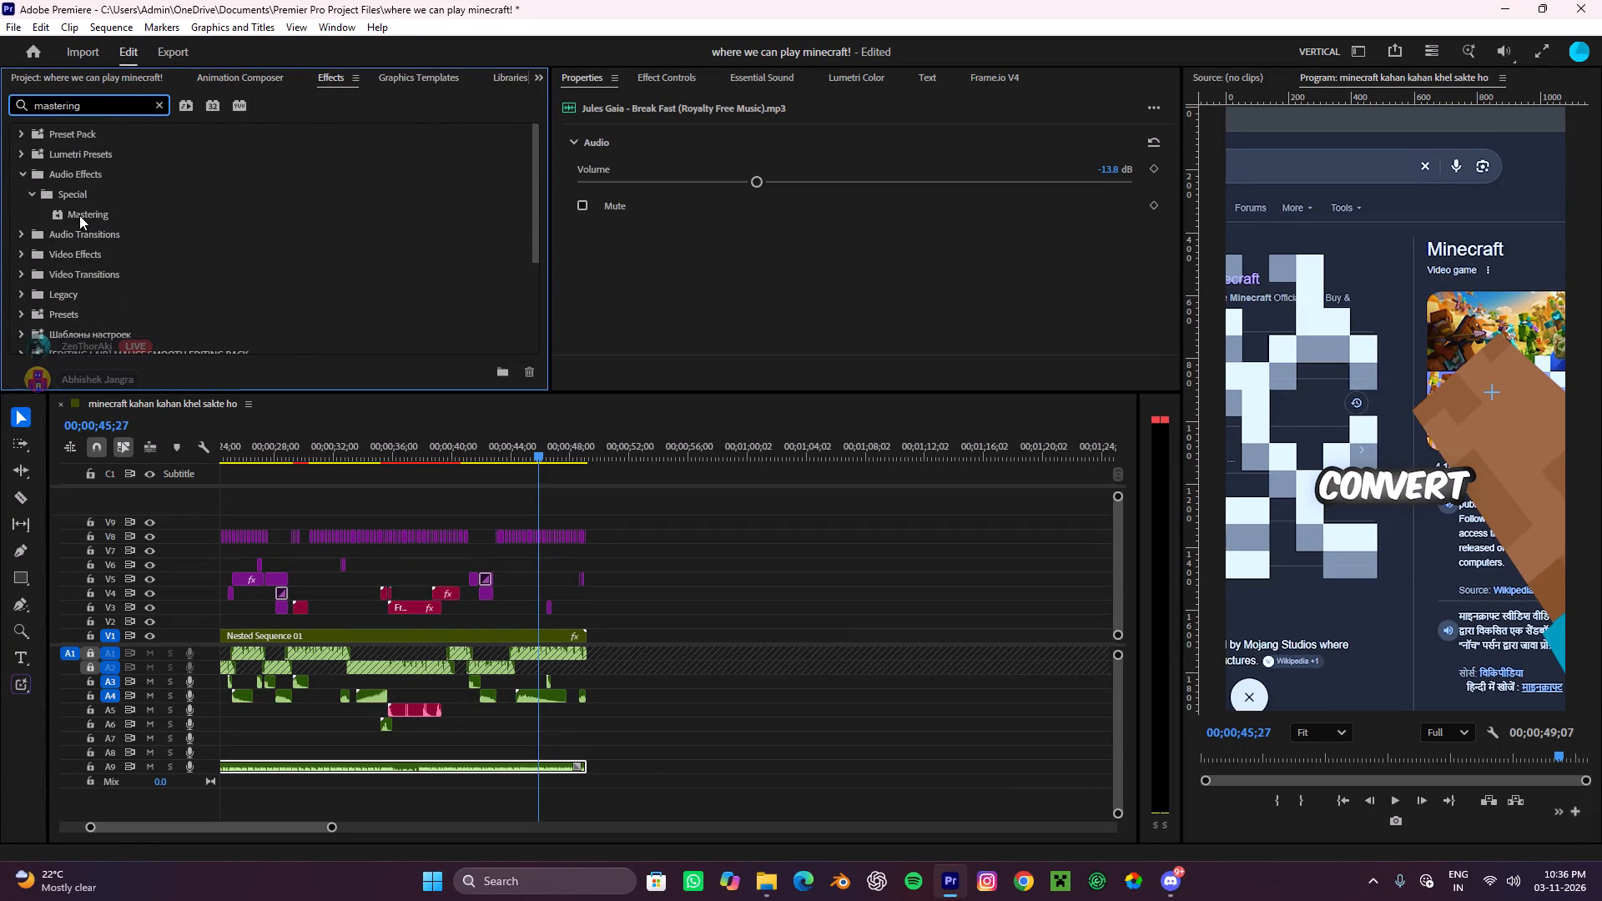
left_click_drag(79, 214, 429, 766)
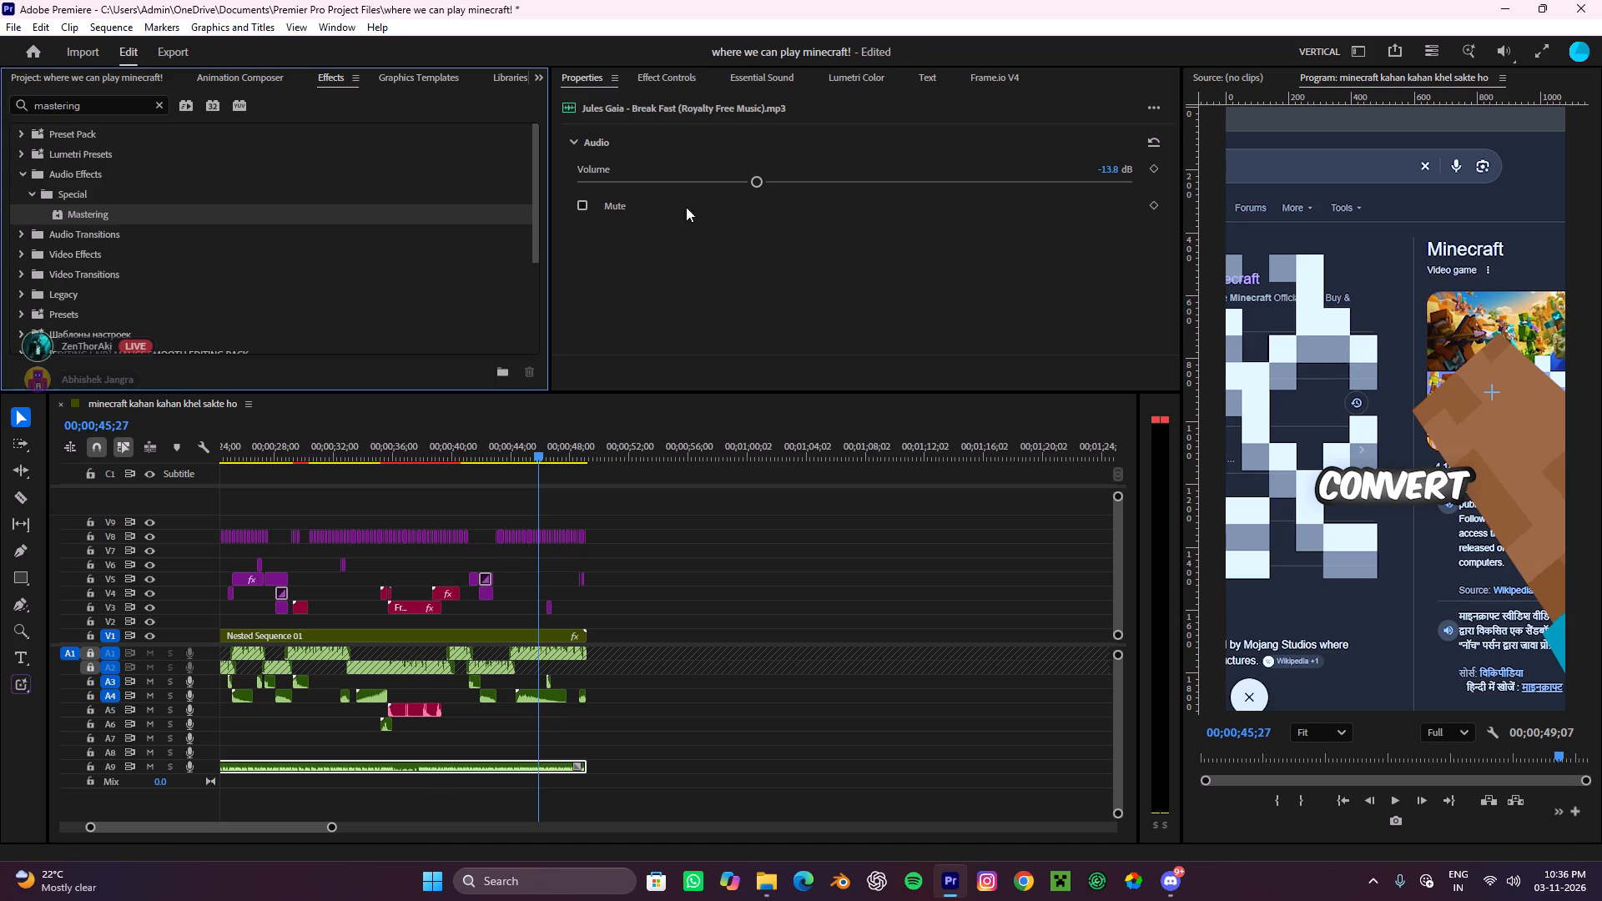
Set the music clip's Mastering effect to the Make Room For Vocals preset with the Exciter amount at 0%.
left_click(683, 73)
left_click(762, 252)
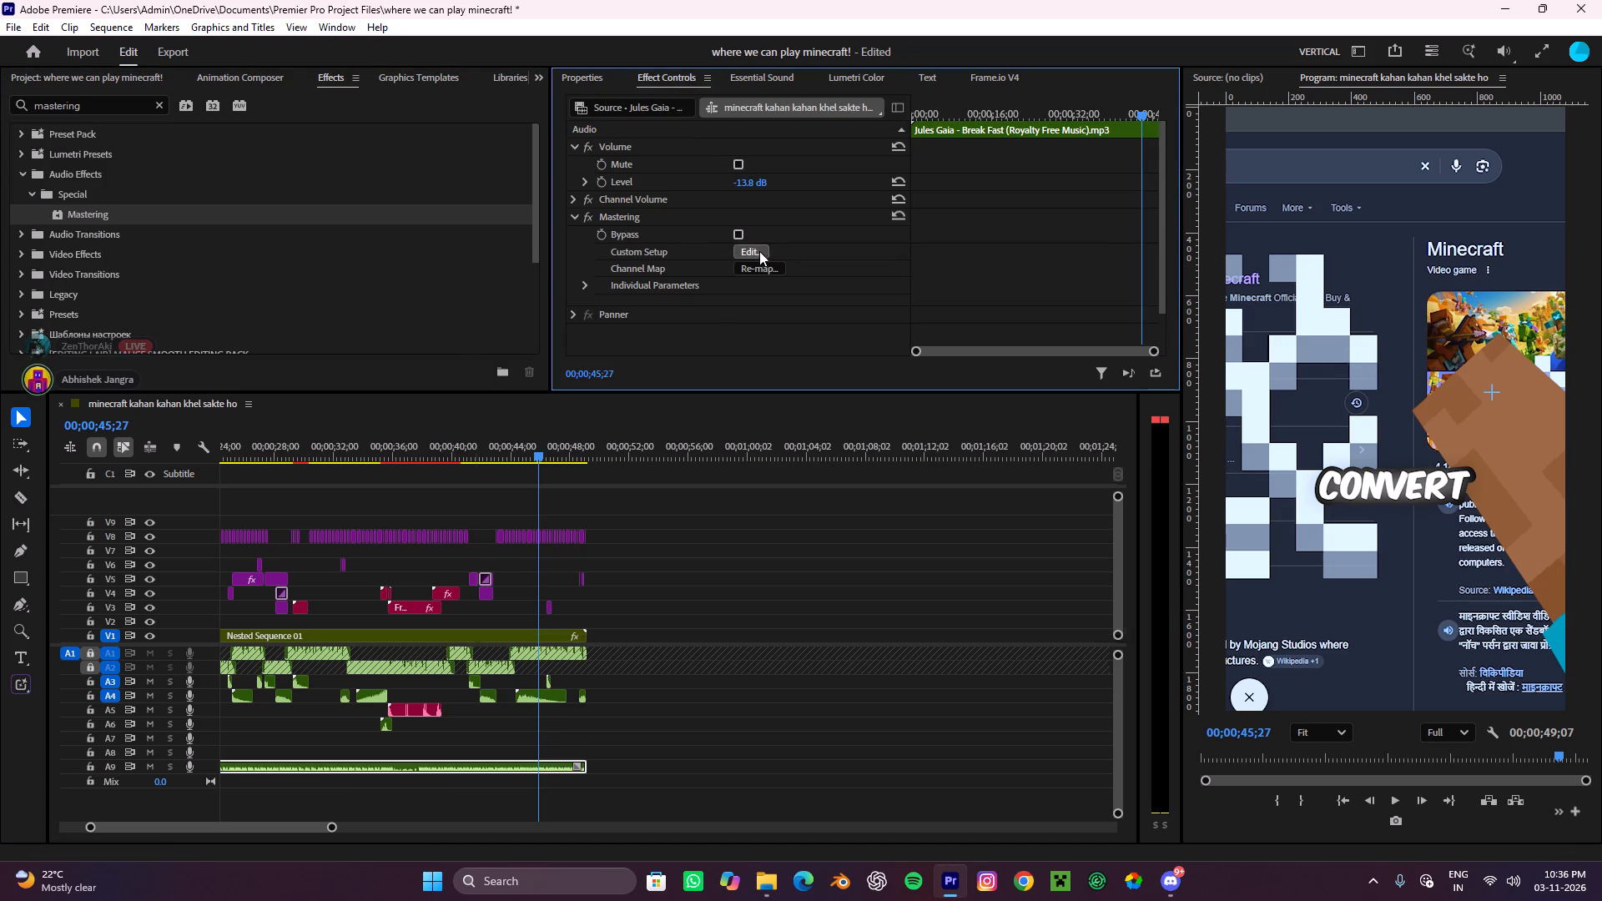
left_click(698, 256)
left_click(637, 362)
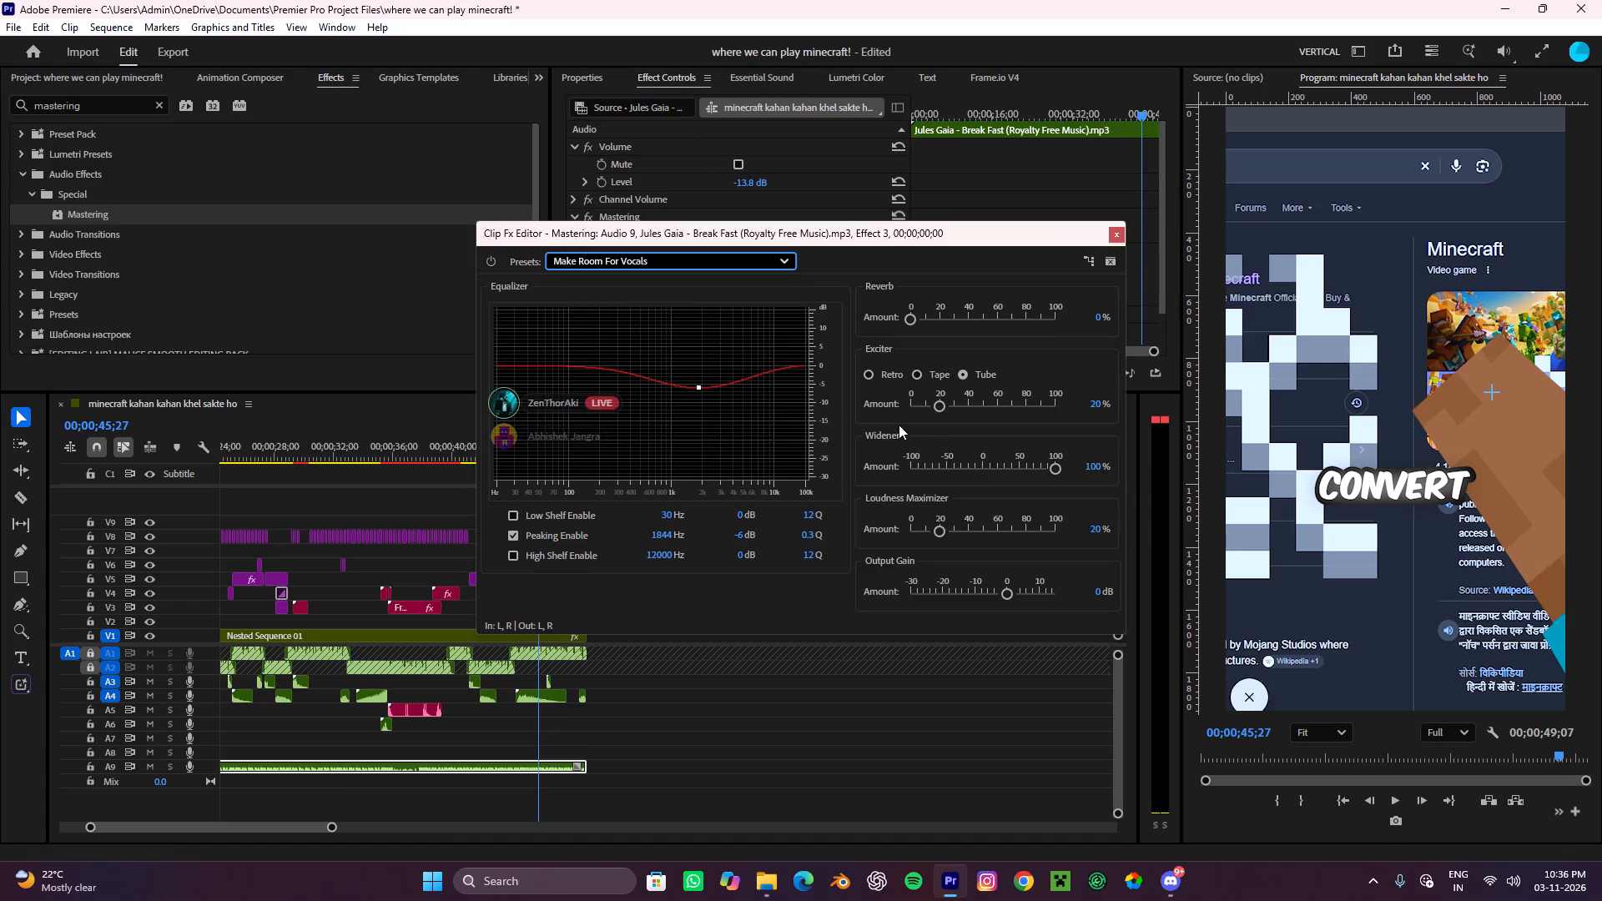
left_click_drag(935, 408, 837, 404)
left_click(1126, 234)
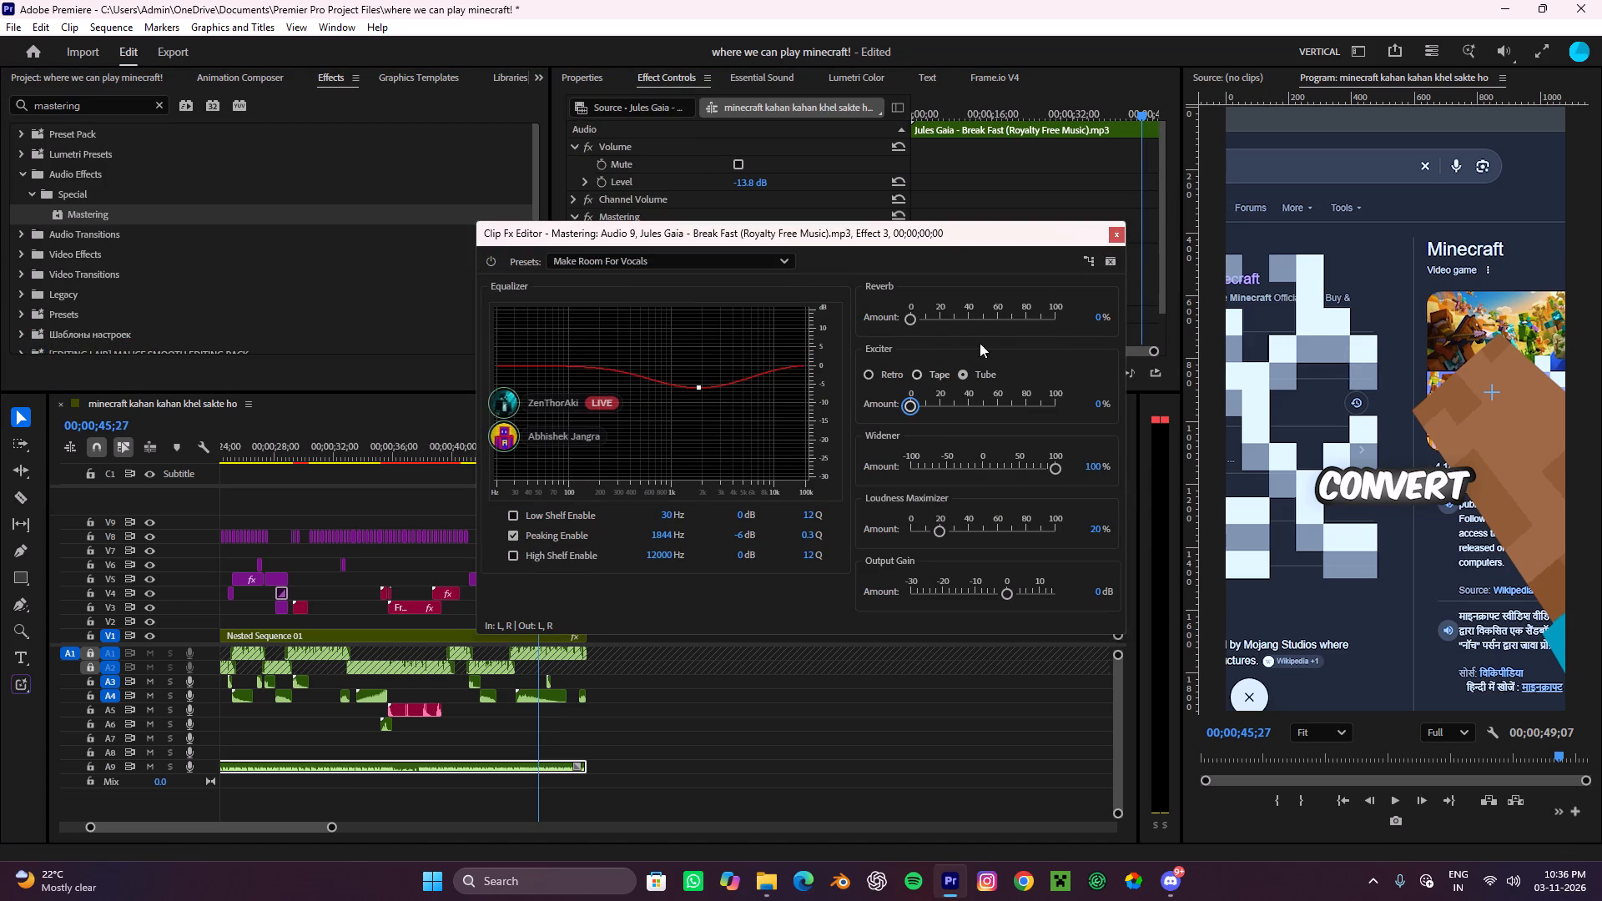
left_click(1116, 234)
Play the sequence from the beginning and raise the A9 music clip's volume to about -12 dB.
left_click_drag(574, 456, 0, 469)
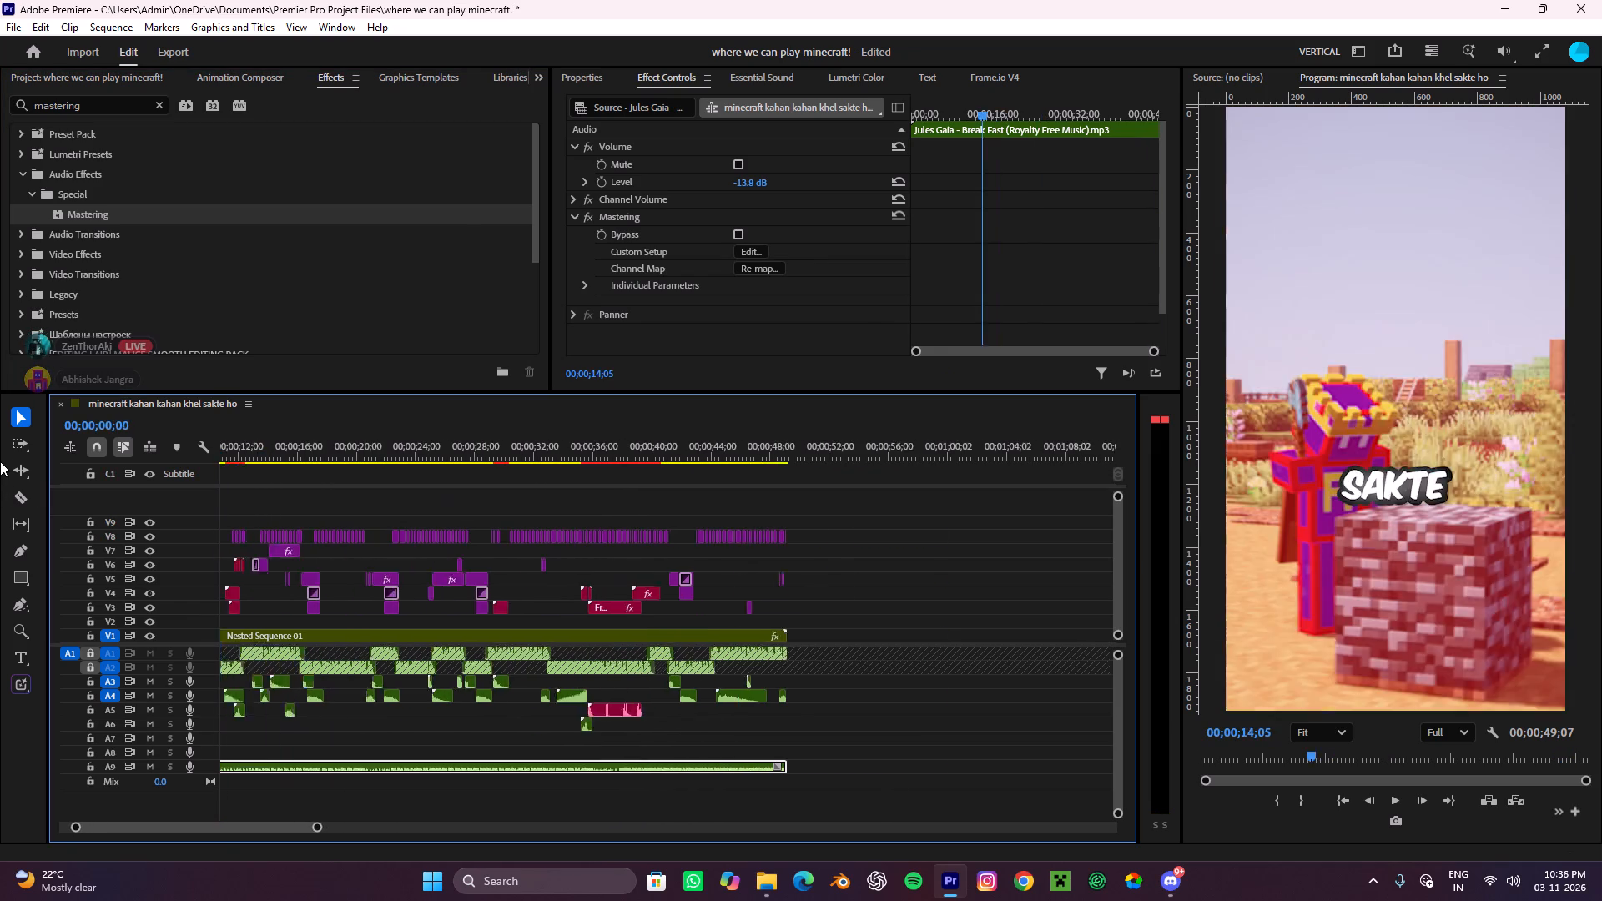
key("space")
scroll(451, 549, "down", 4, "alt")
key("space")
left_click(798, 604)
key("space")
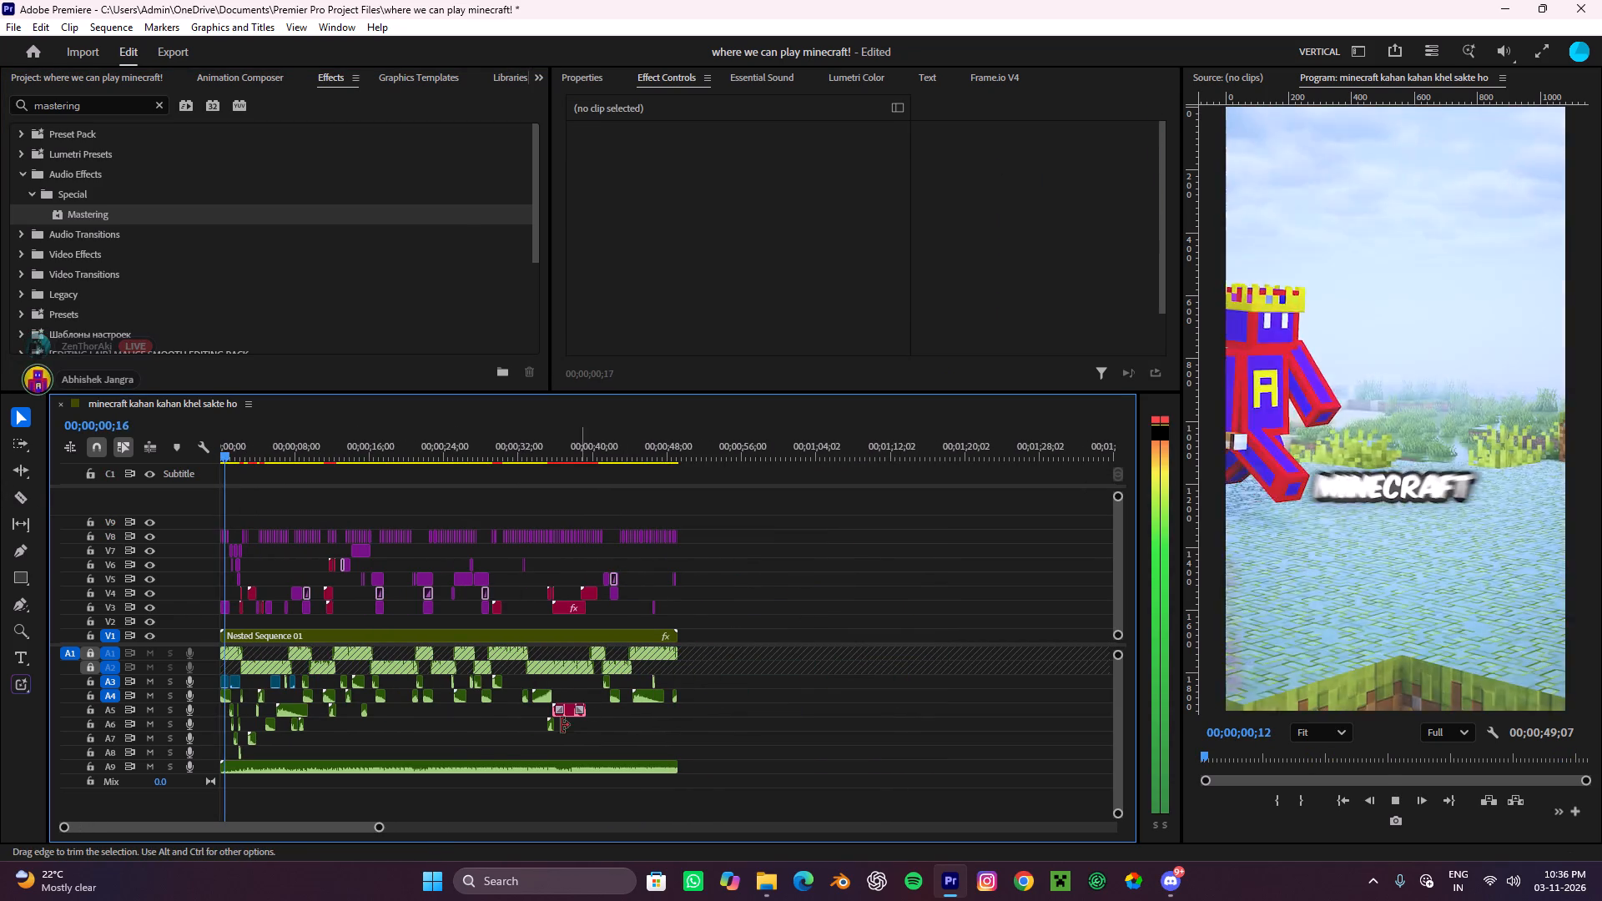
left_click(441, 763)
left_click(594, 74)
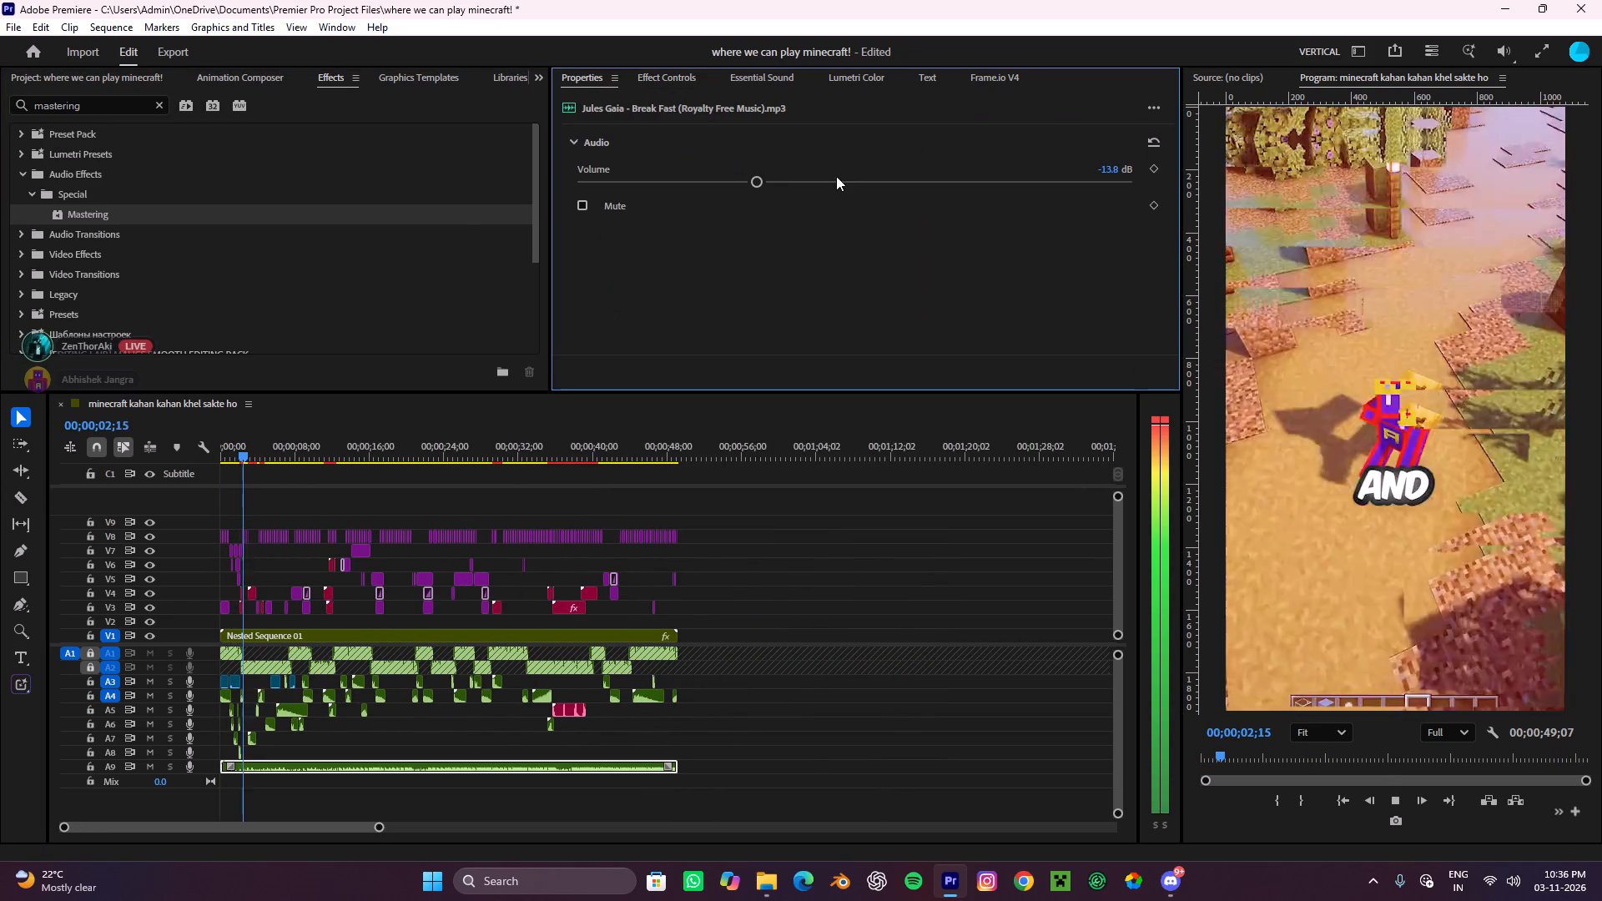
left_click(778, 174)
left_click(773, 180)
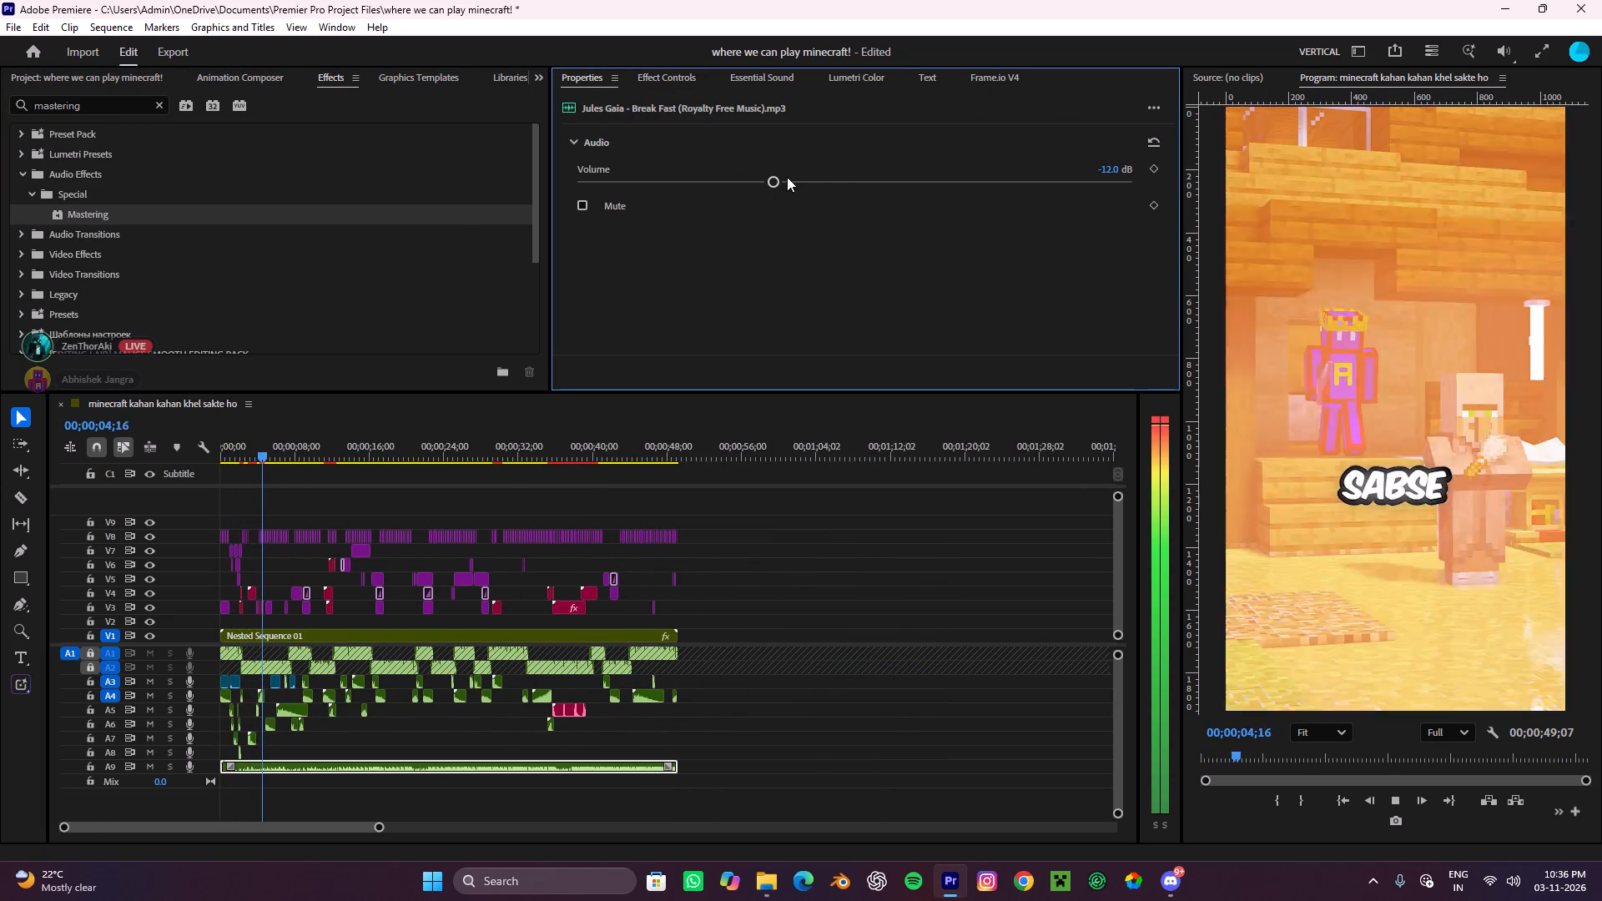
left_click(787, 177)
left_click(898, 495)
Move the "khel!" text clip up to V8 and extend its end to match the "sakte" and "ho!!" clips.
left_click_drag(268, 448, 105, 457)
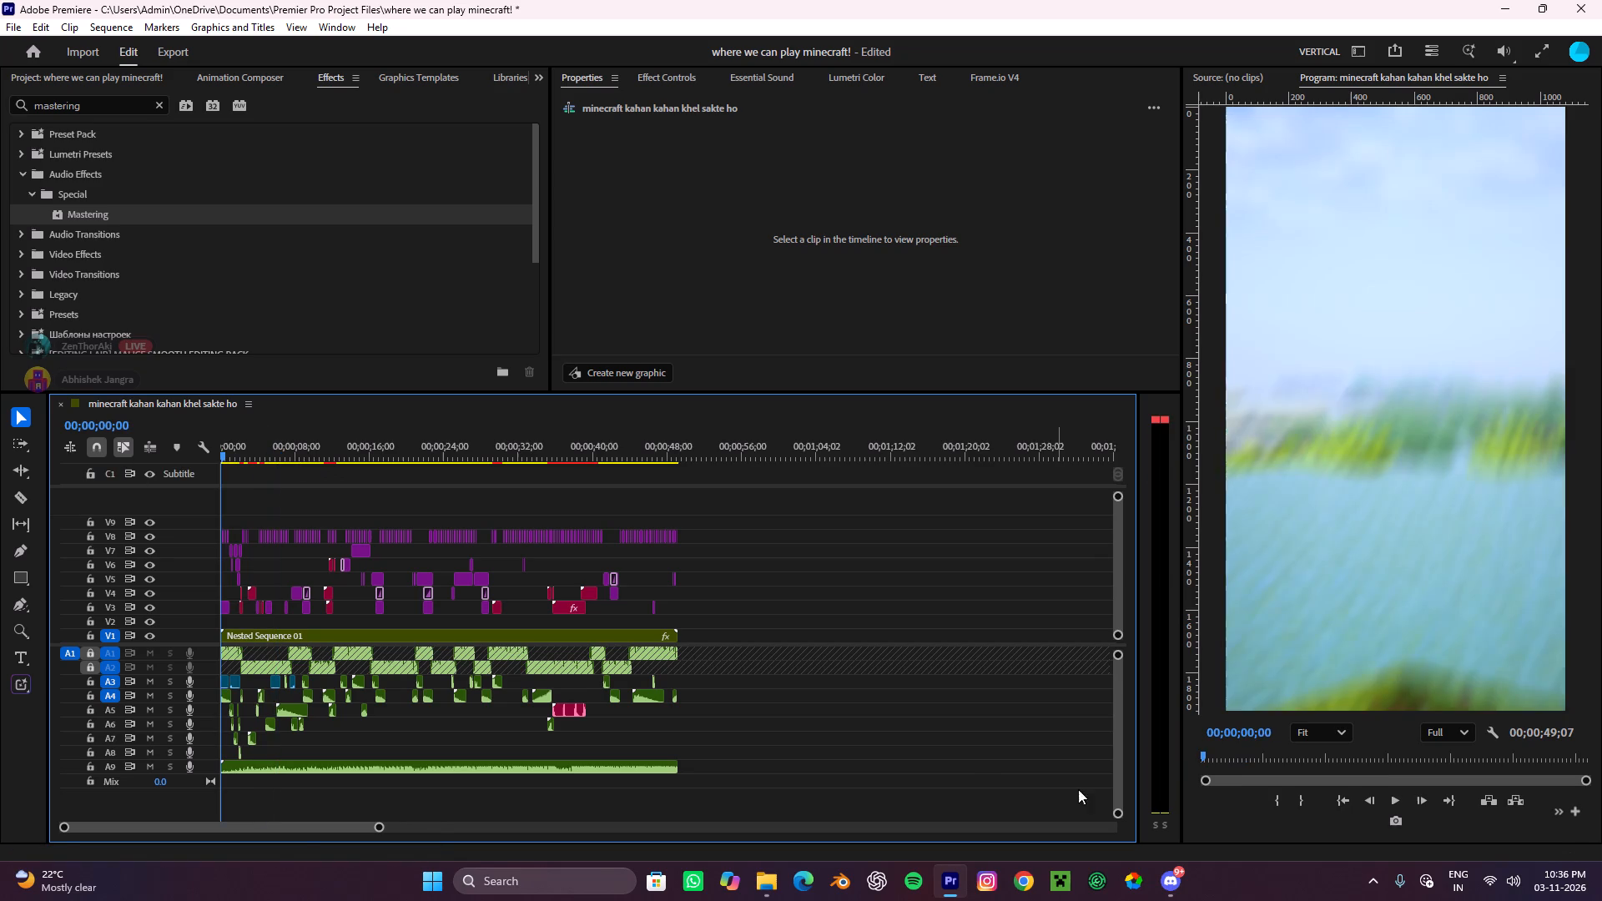
key("space")
key("space")
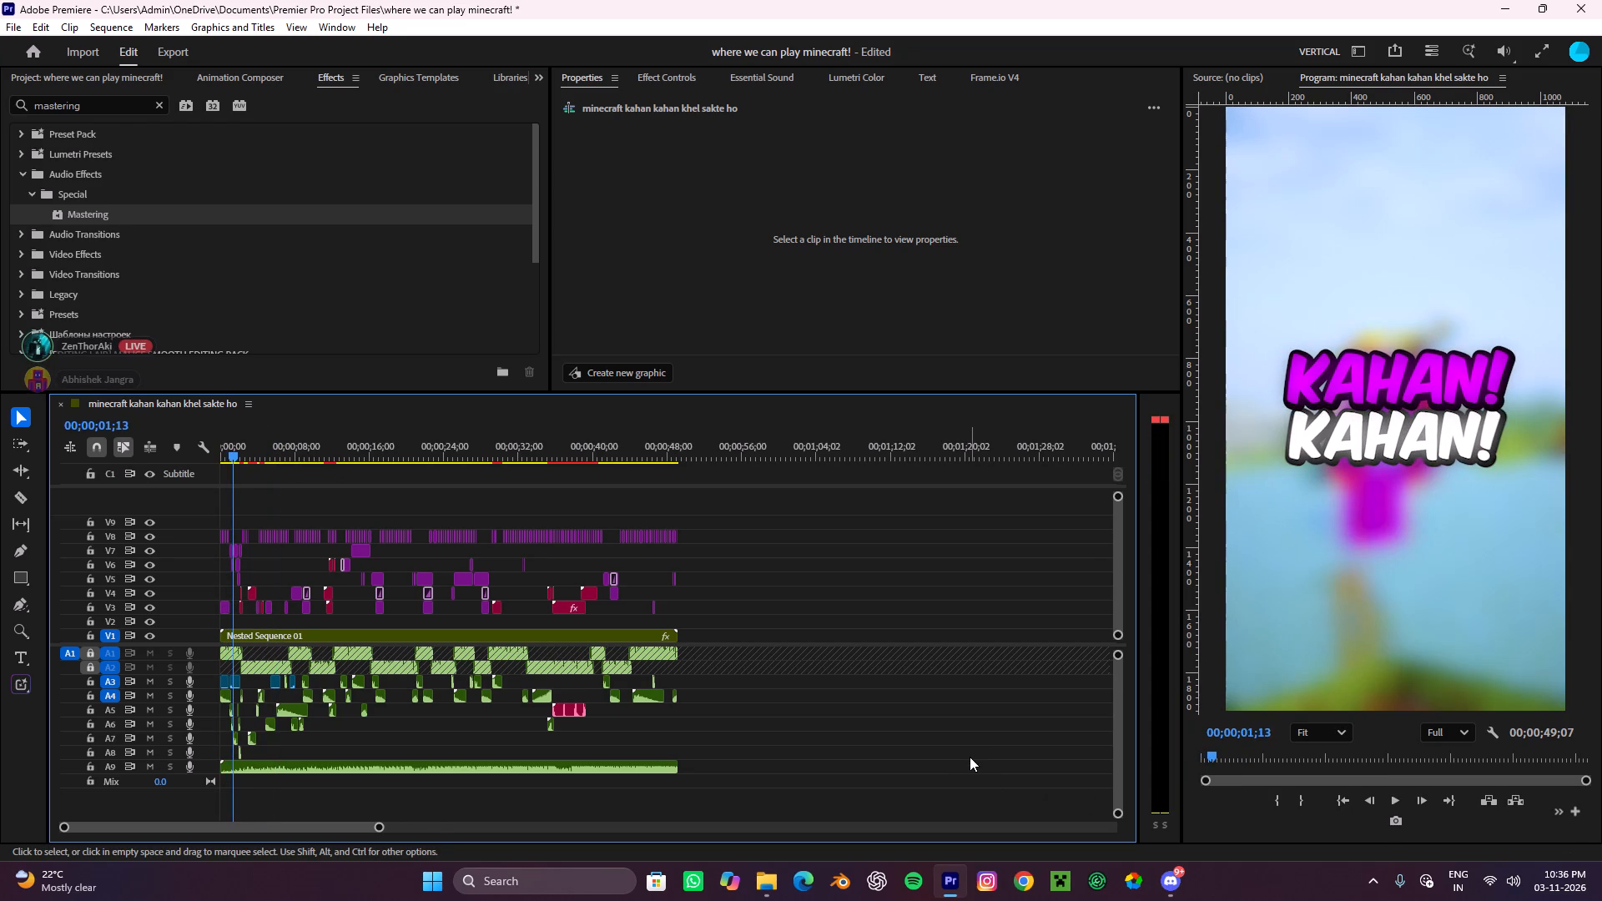
key("space")
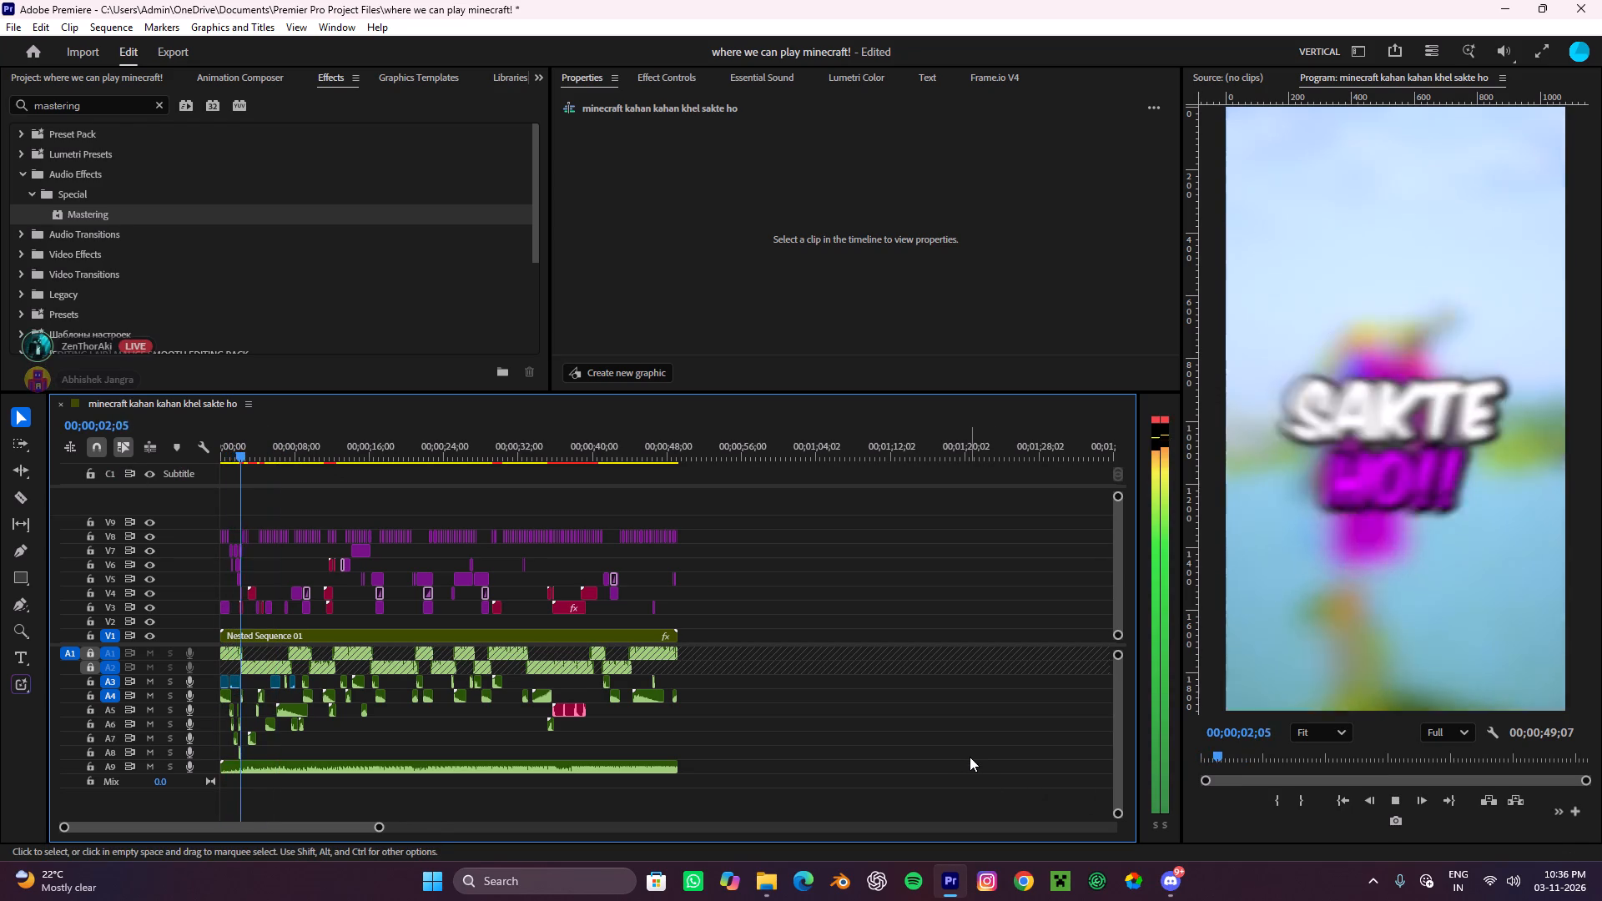
key("space")
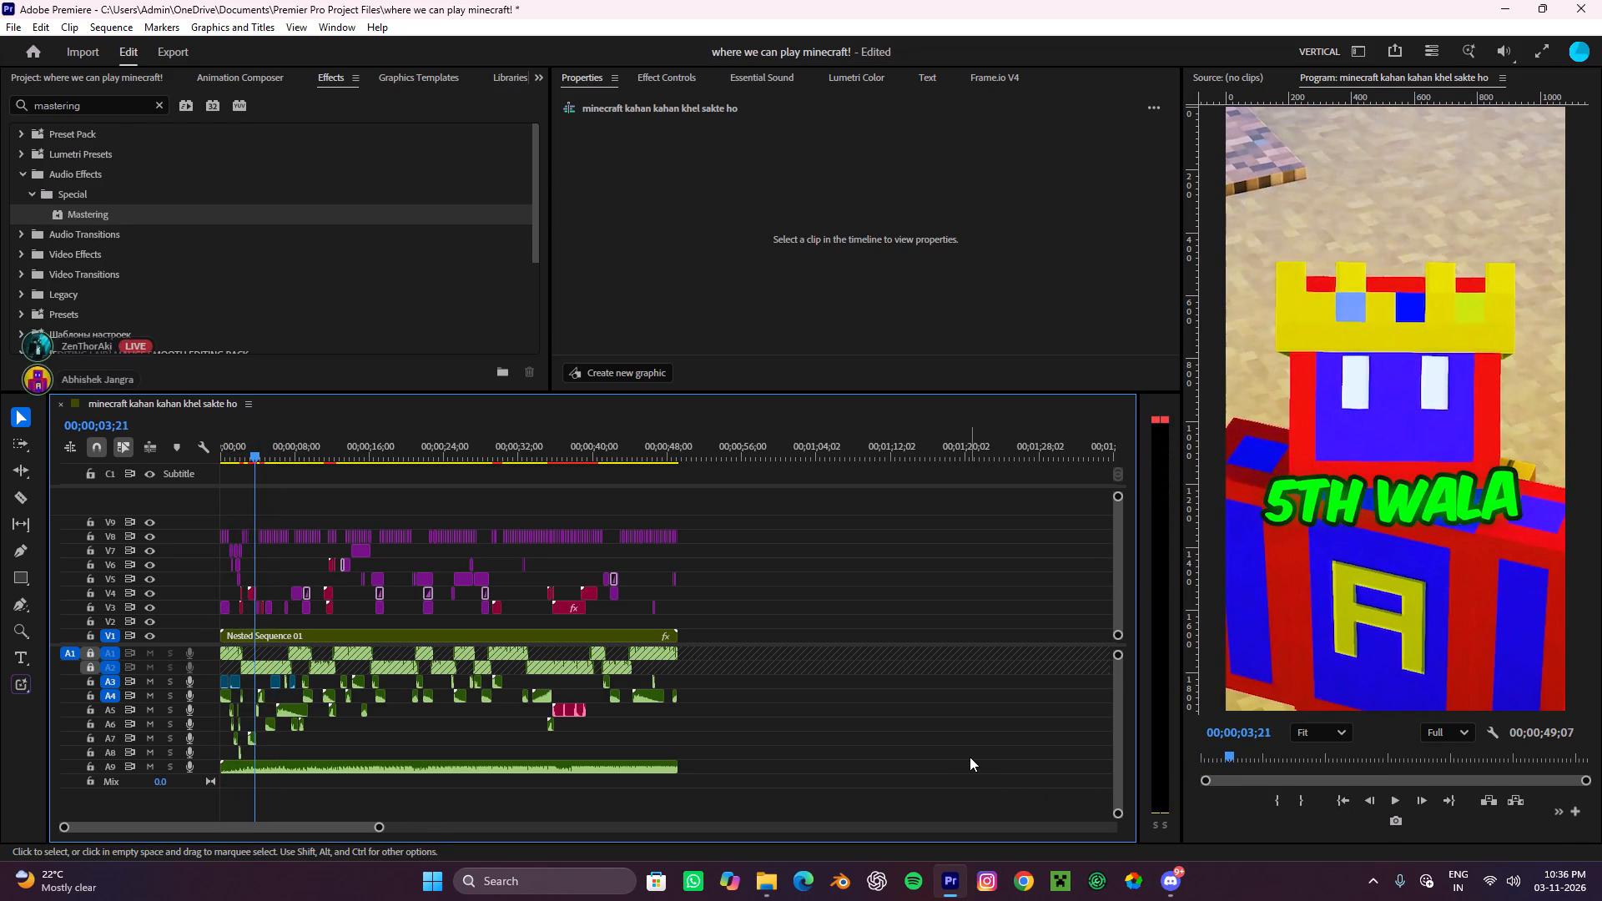
scroll(378, 645, "up", 10, "alt")
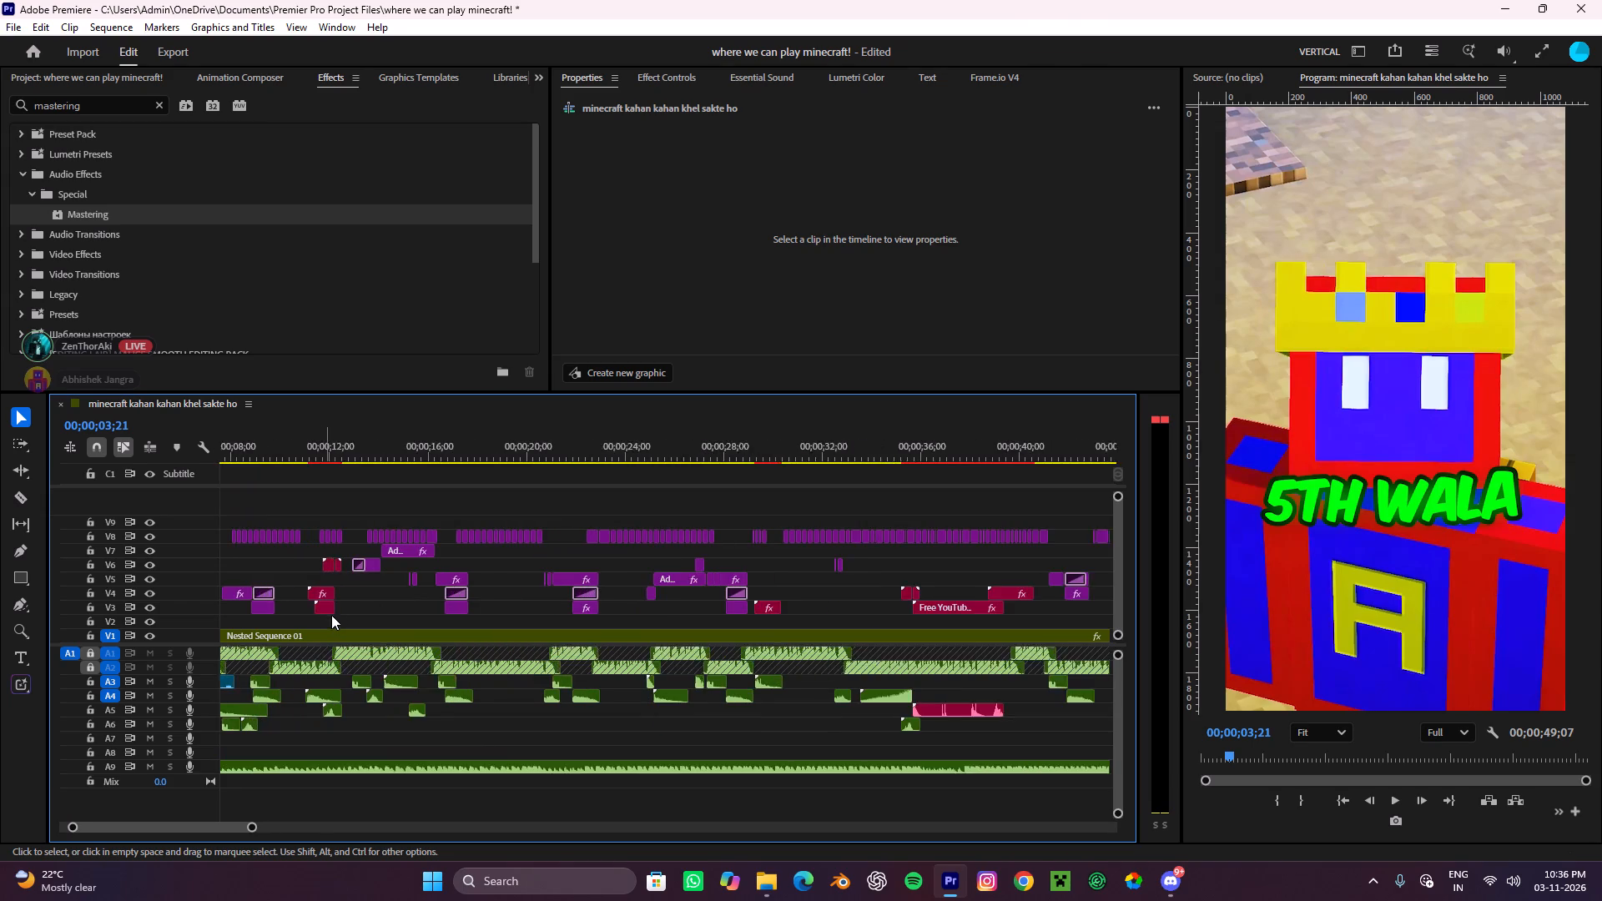
scroll(331, 615, "up", 9, "alt")
scroll(282, 566, "up", 17, "alt")
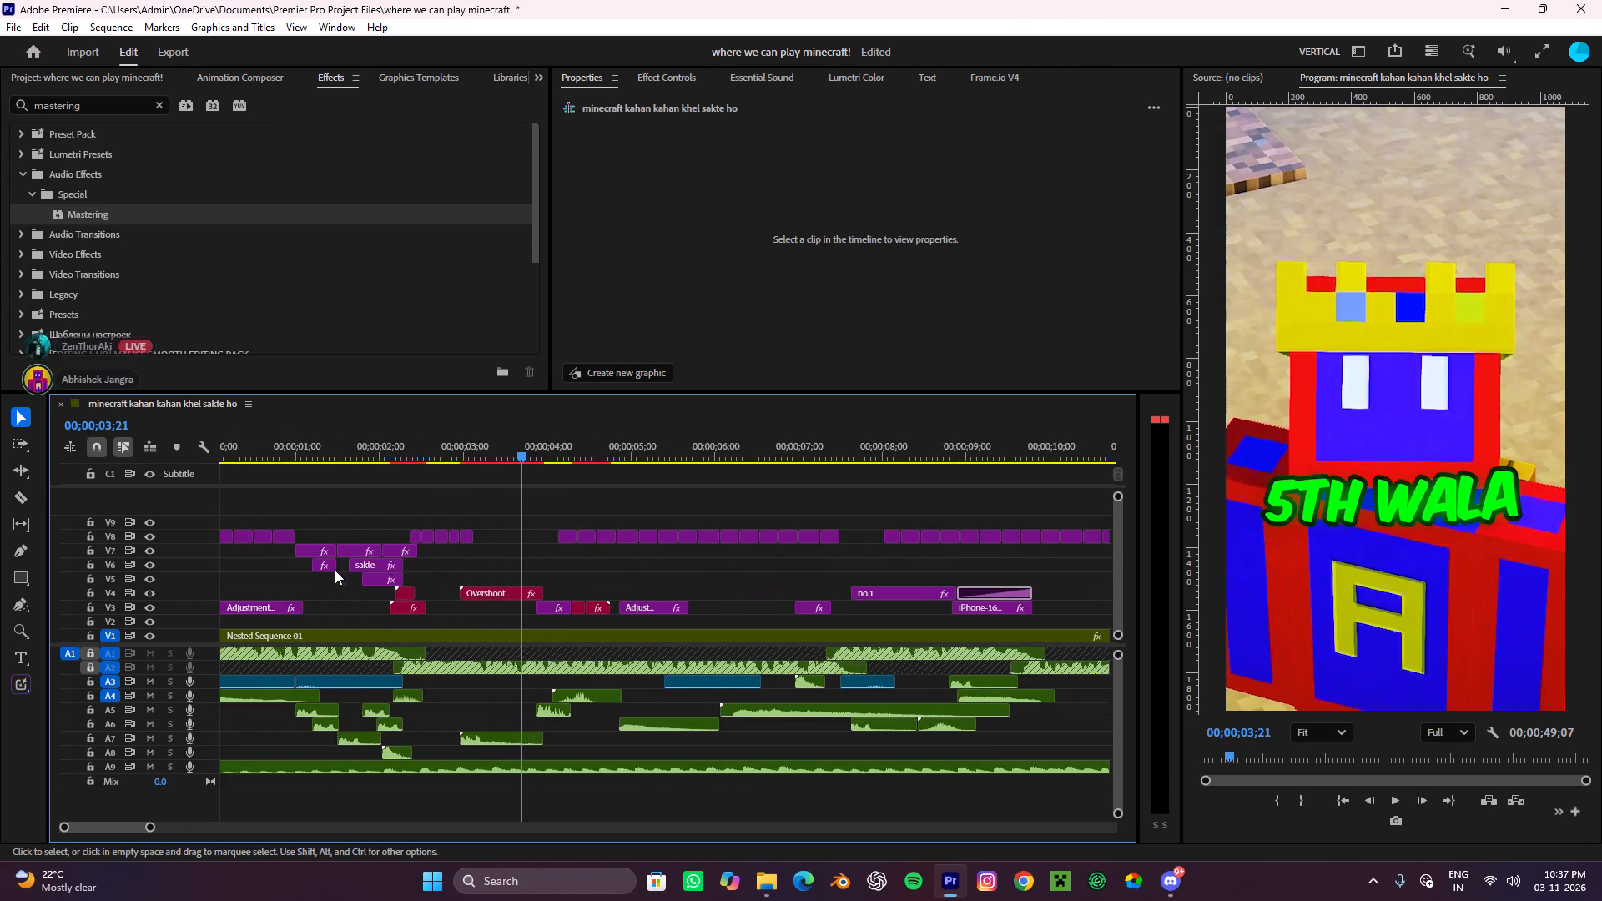
scroll(346, 573, "up", 10, "alt")
scroll(465, 588, "up", 9, "alt")
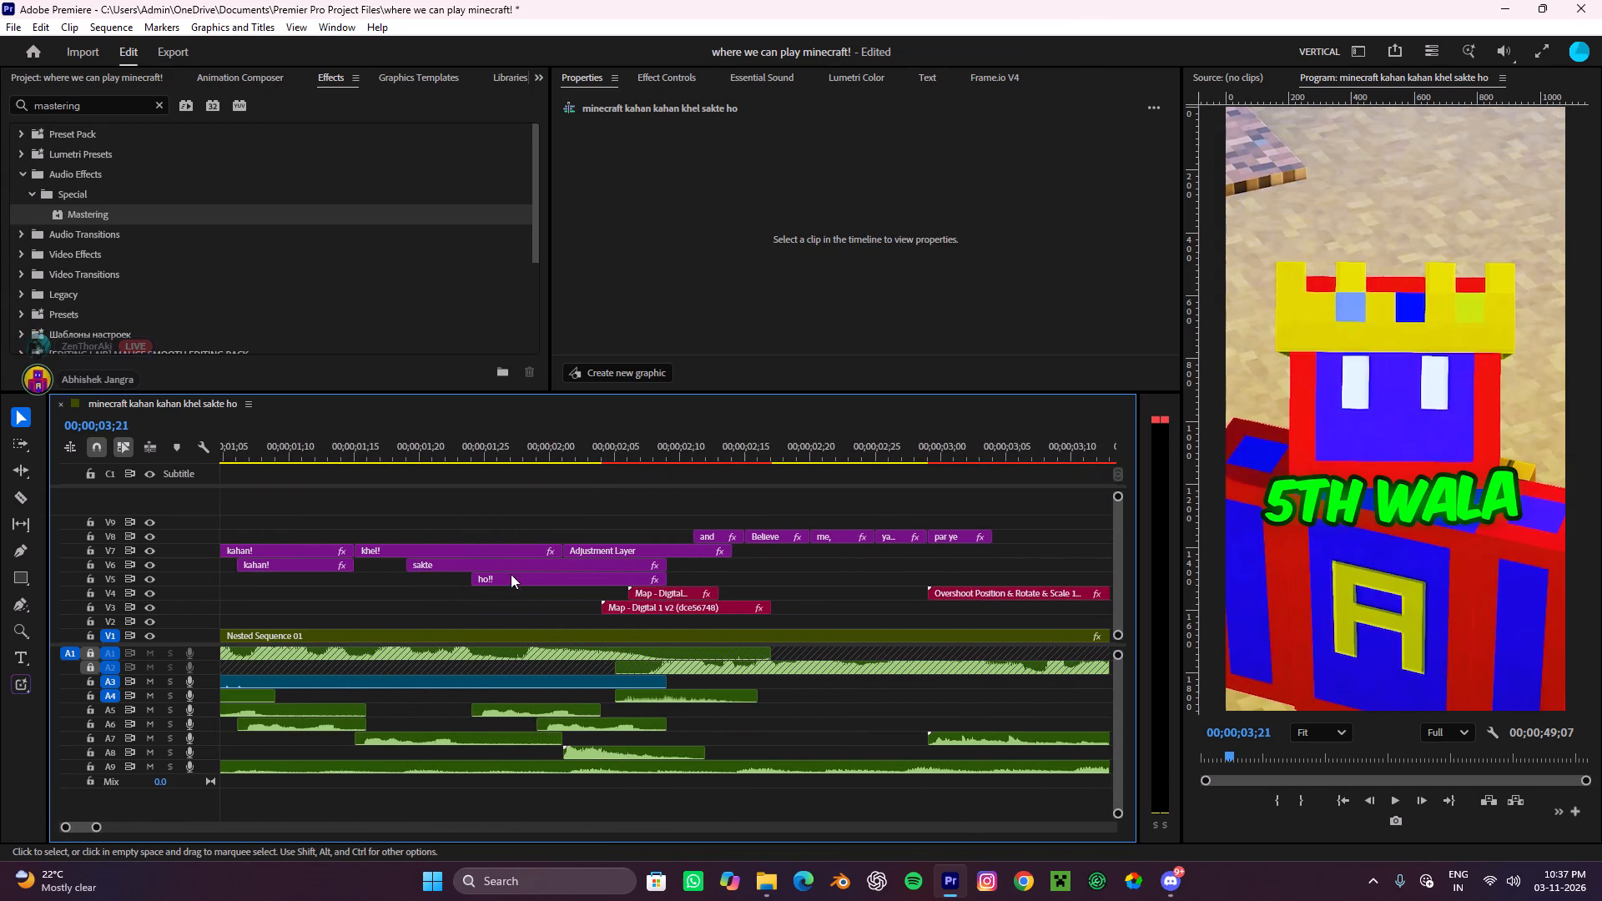
left_click_drag(535, 549, 528, 533)
left_click_drag(569, 542, 670, 561)
Play from just before the "khel!" text up to 00;00;10;09 to review the titles and audio.
scroll(658, 558, "down", 15, "alt")
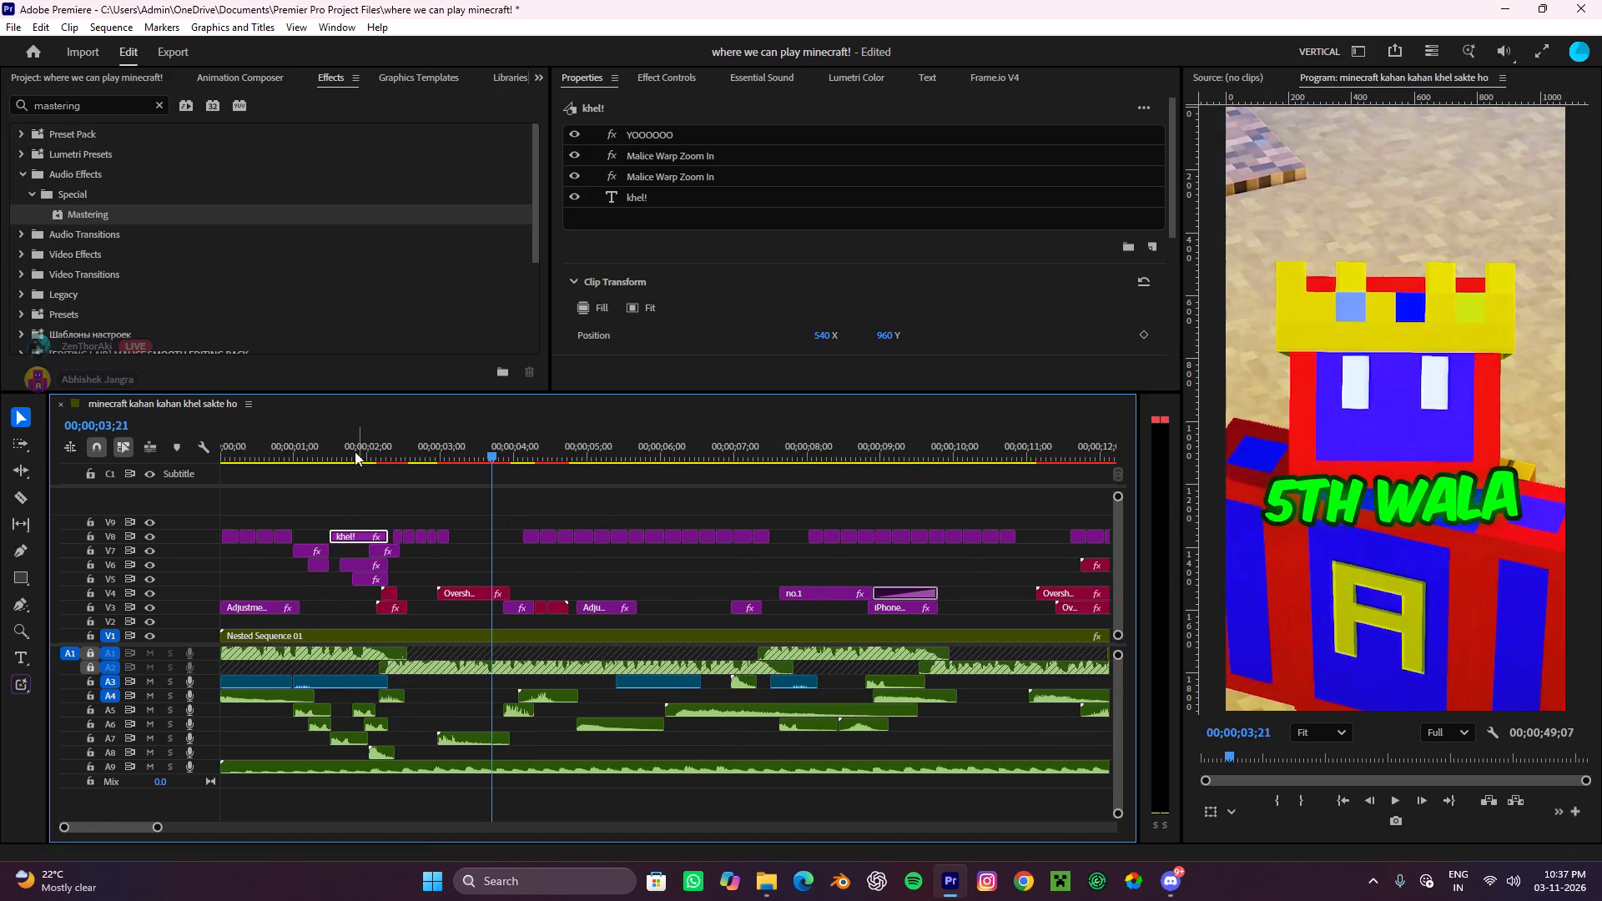
left_click(324, 440)
key("space")
scroll(356, 464, "down", 9, "alt")
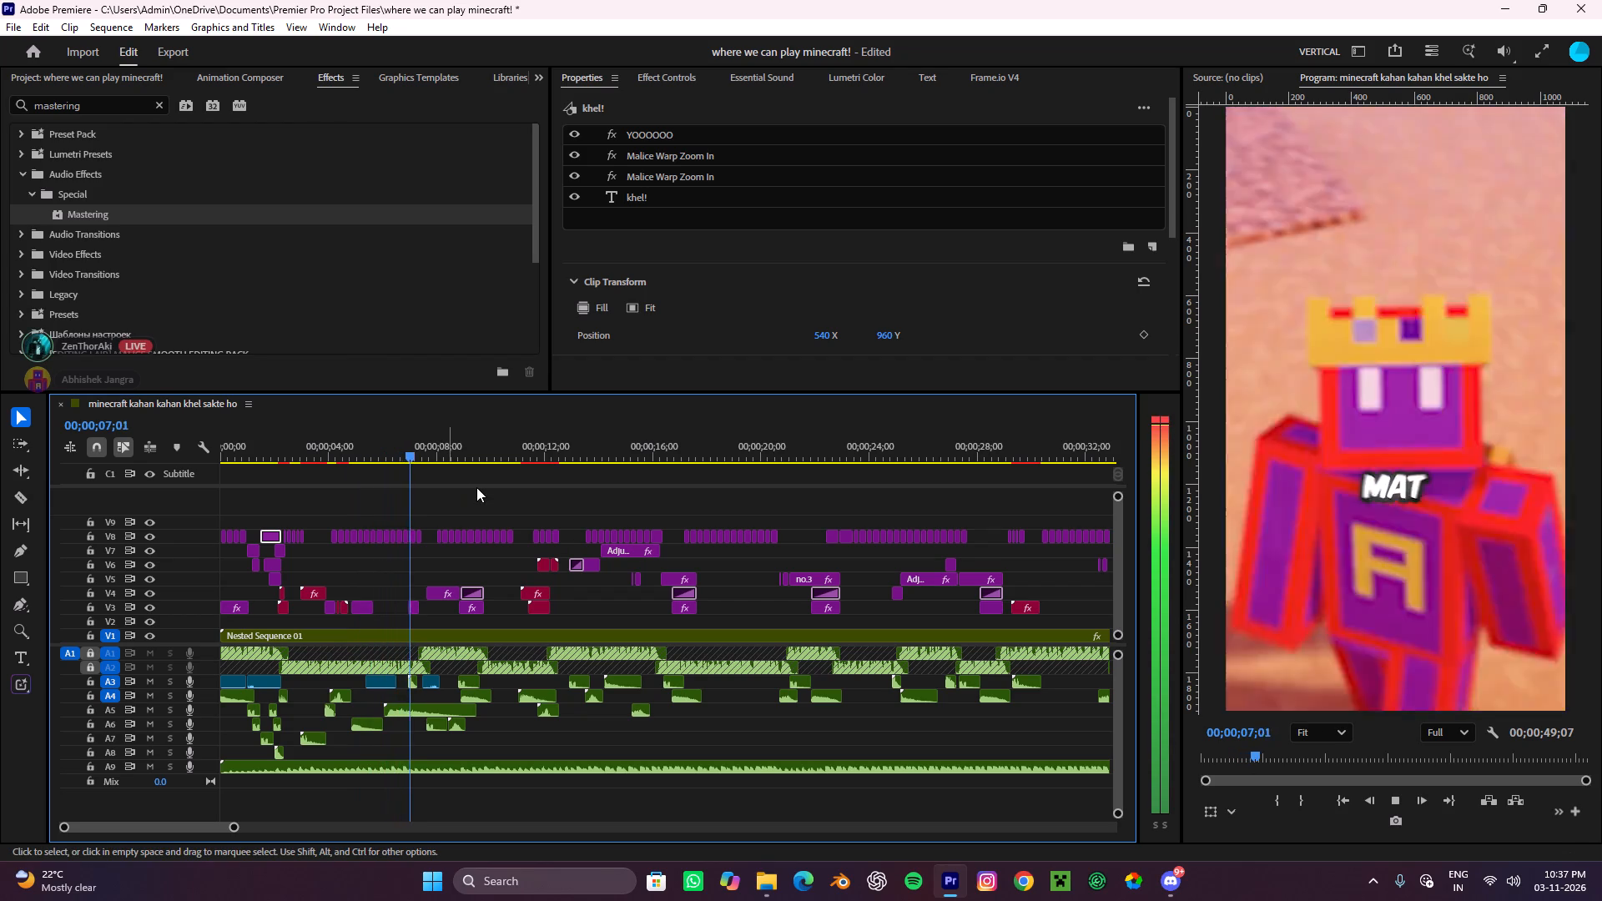
scroll(538, 553, "down", 4, "alt")
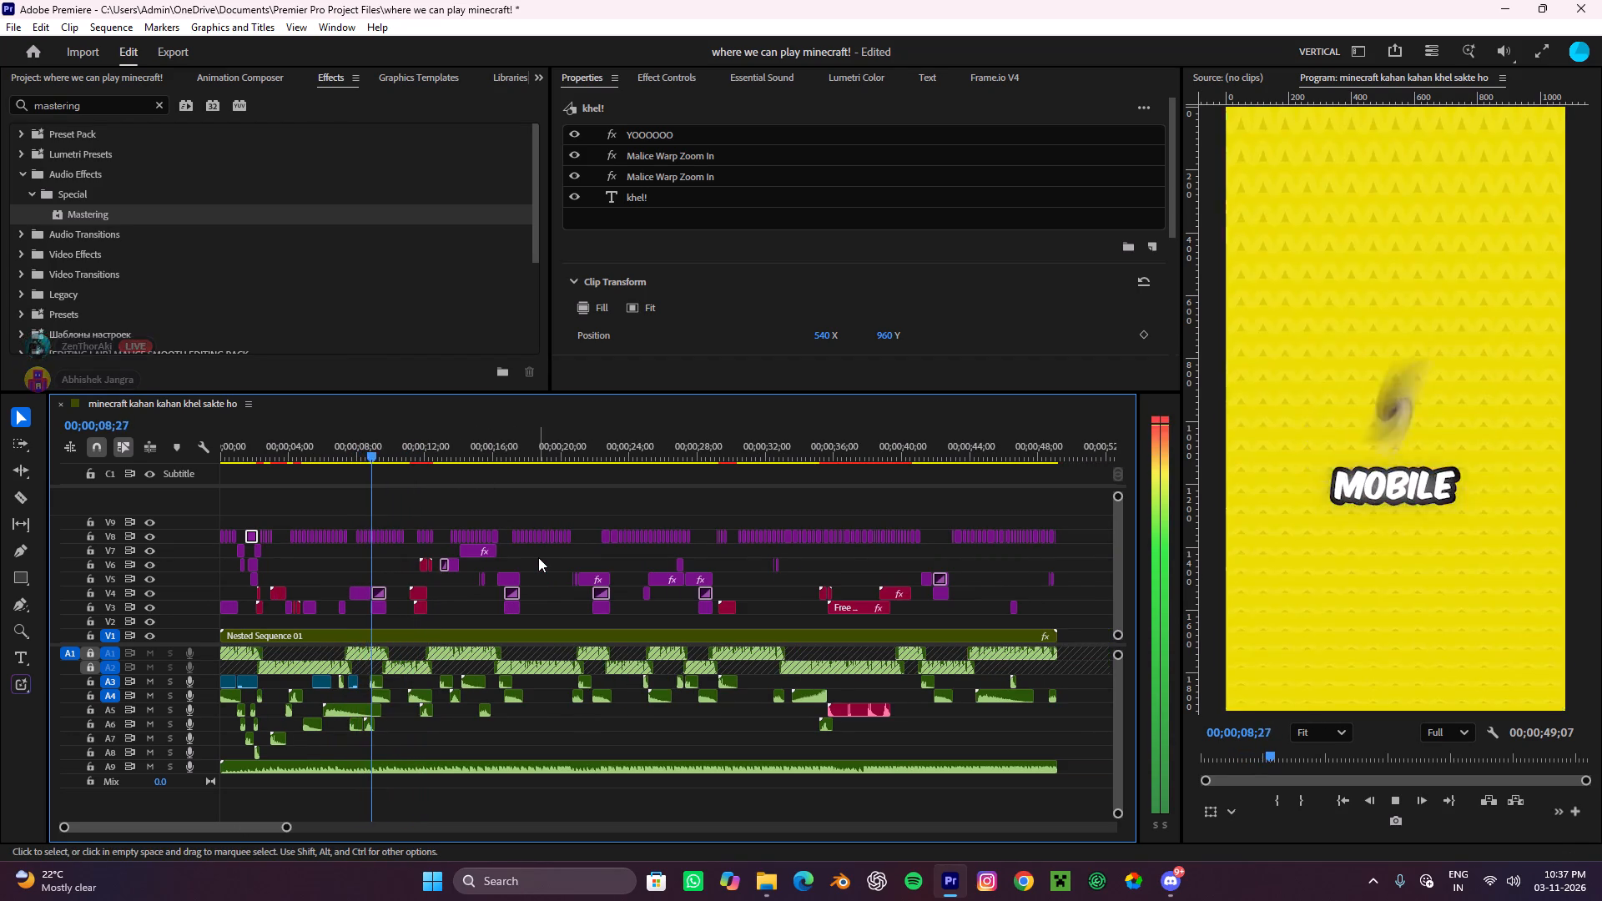
key("space")
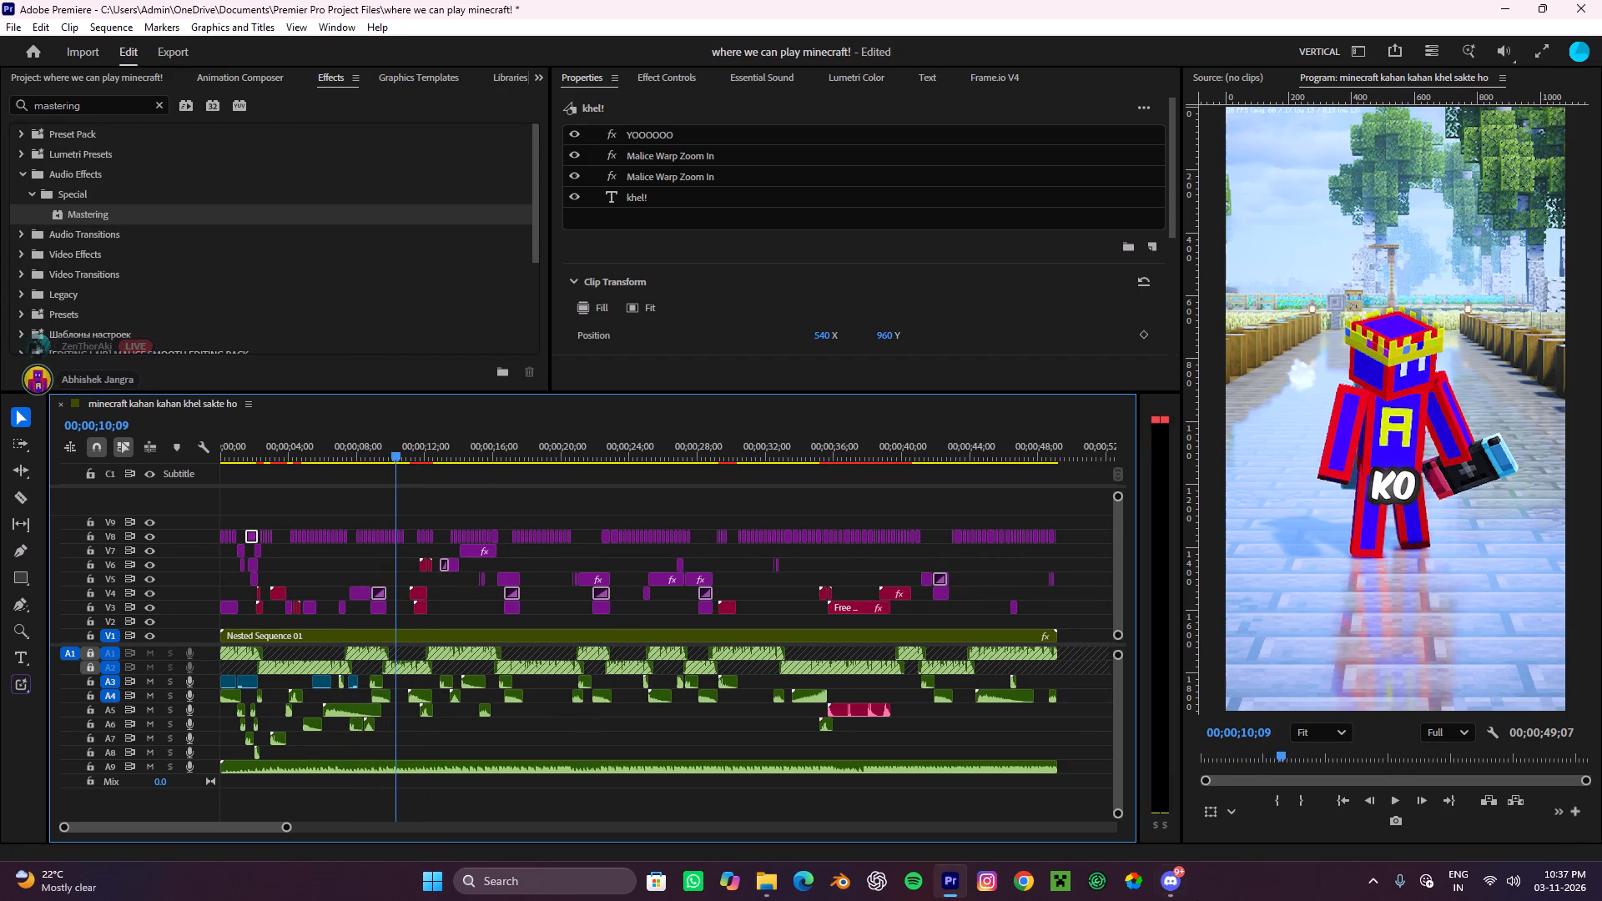
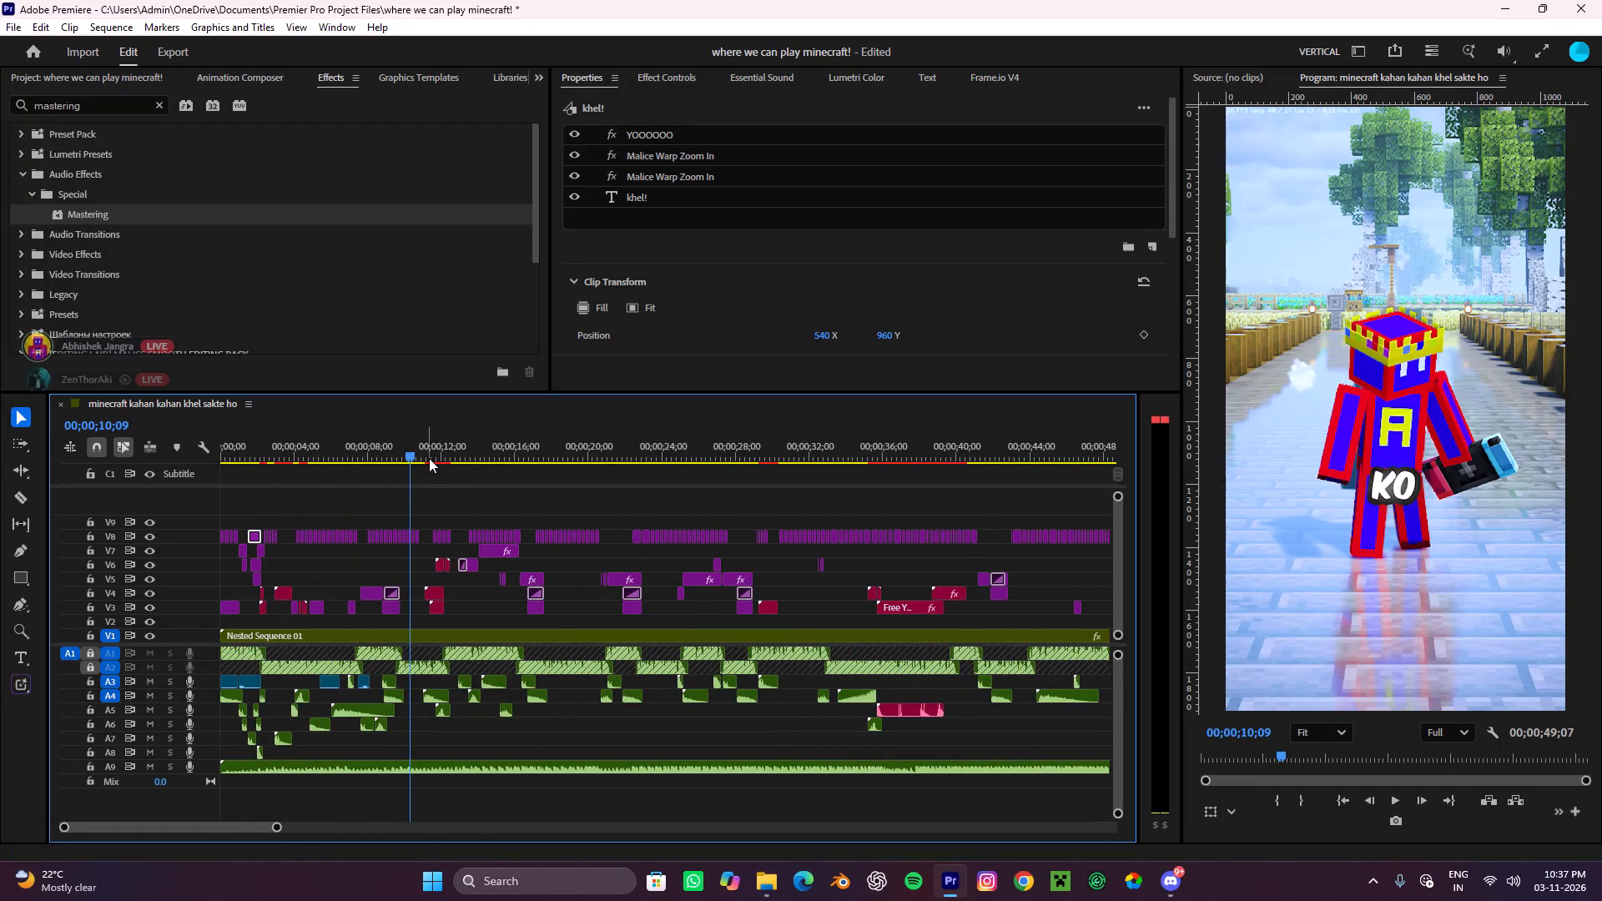
Play the sequence from the beginning up to 00;00;13;19 to review the titles and audio balance.
left_click_drag(355, 437, 8, 437)
left_click(312, 479)
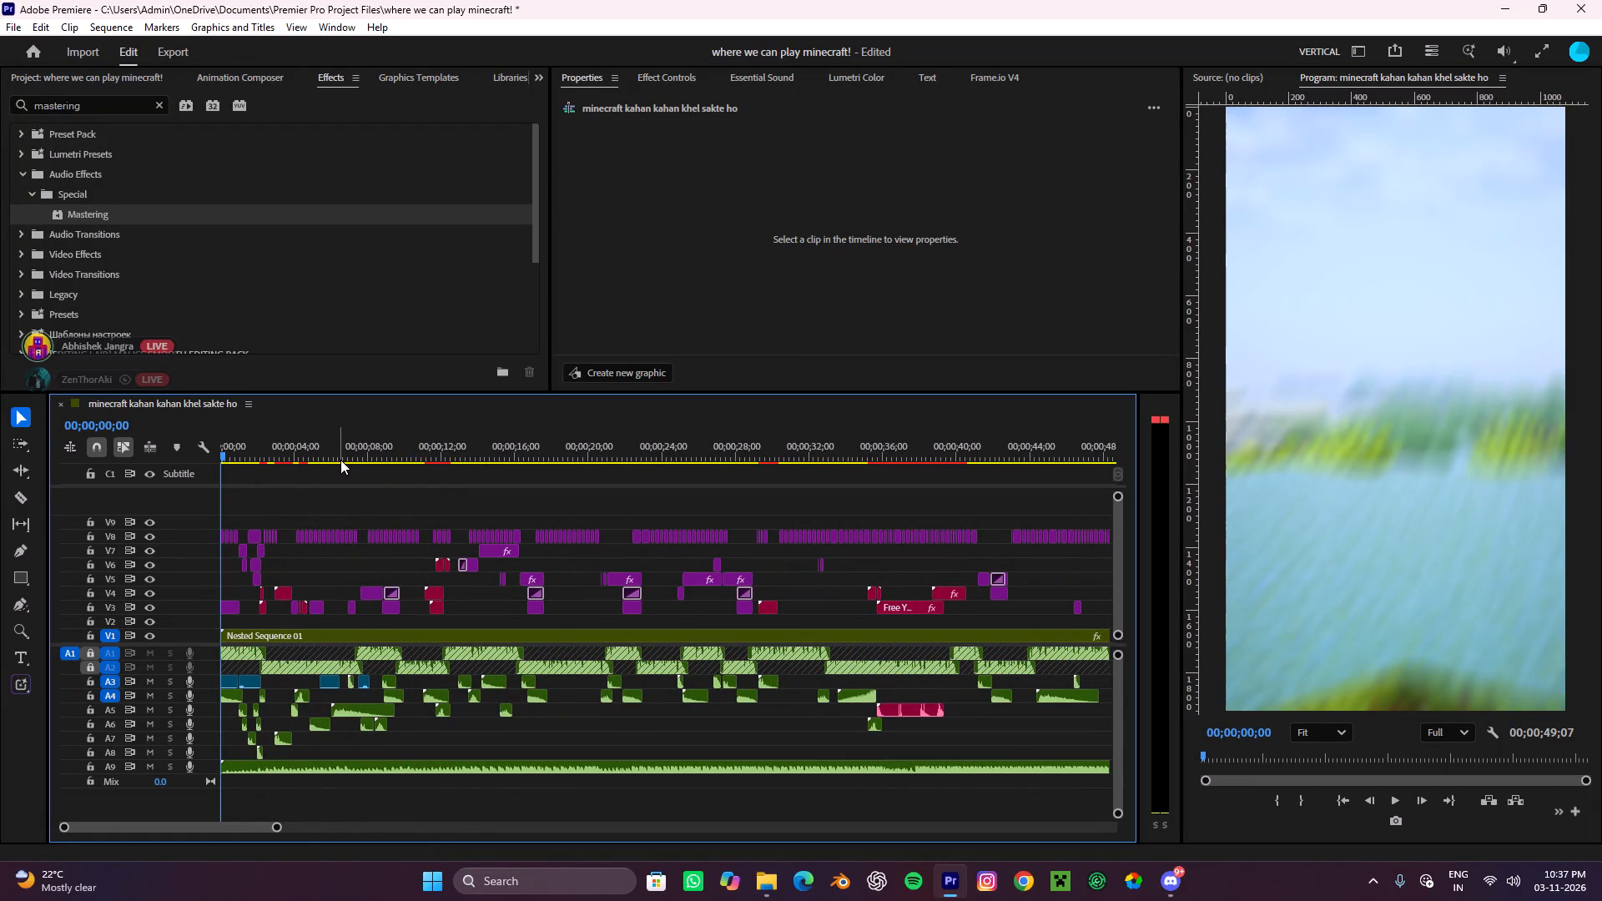
key("space")
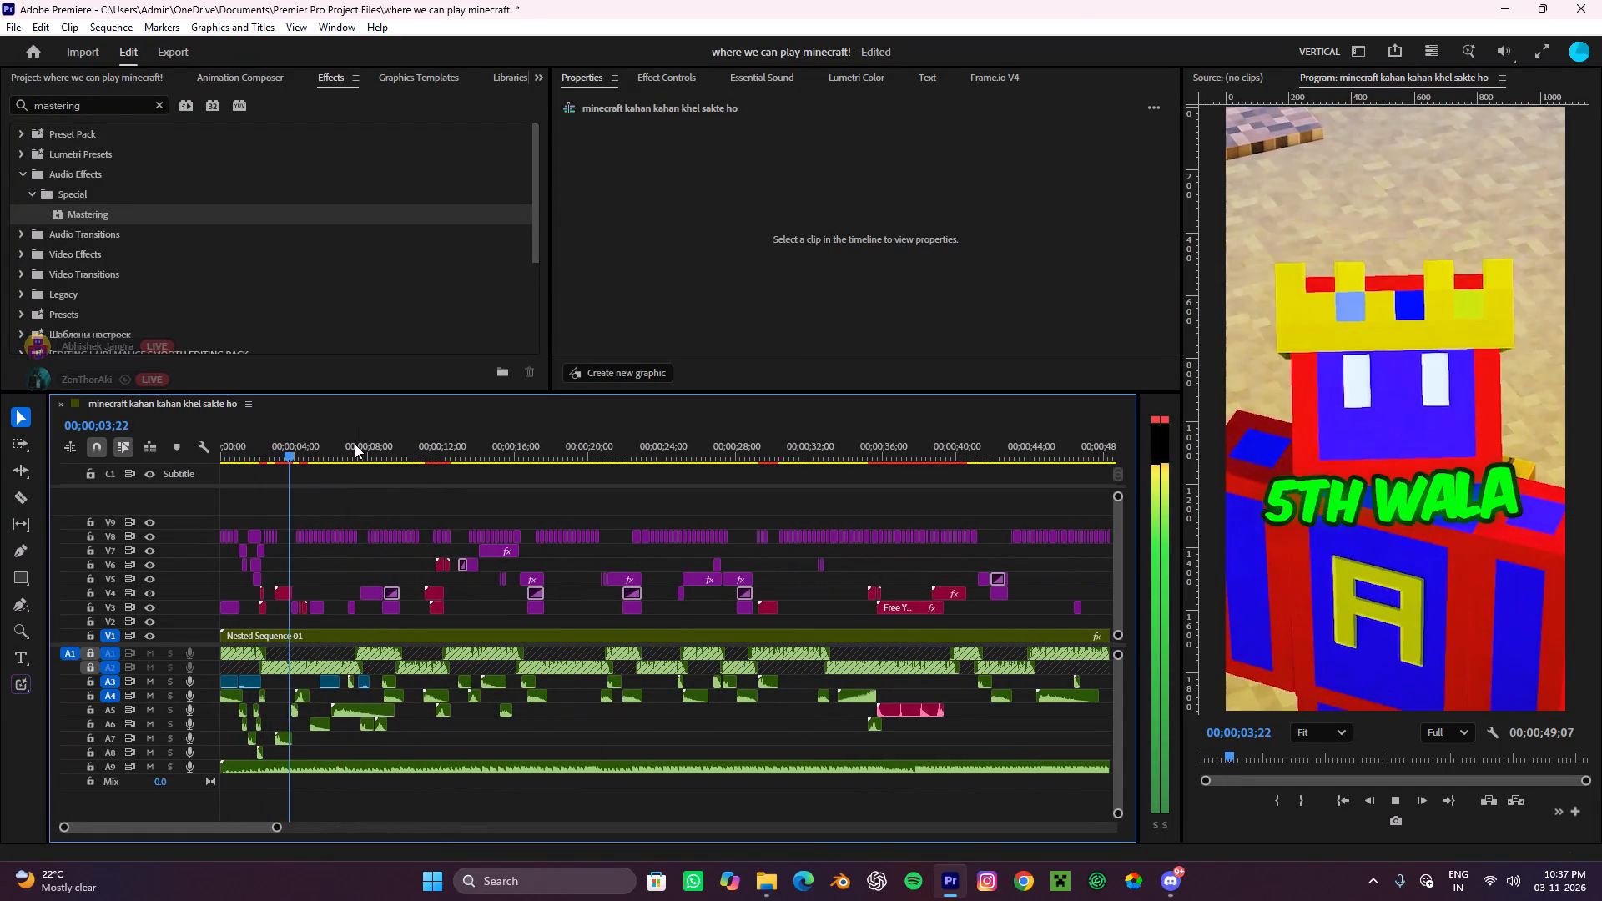
key("space")
key("space")
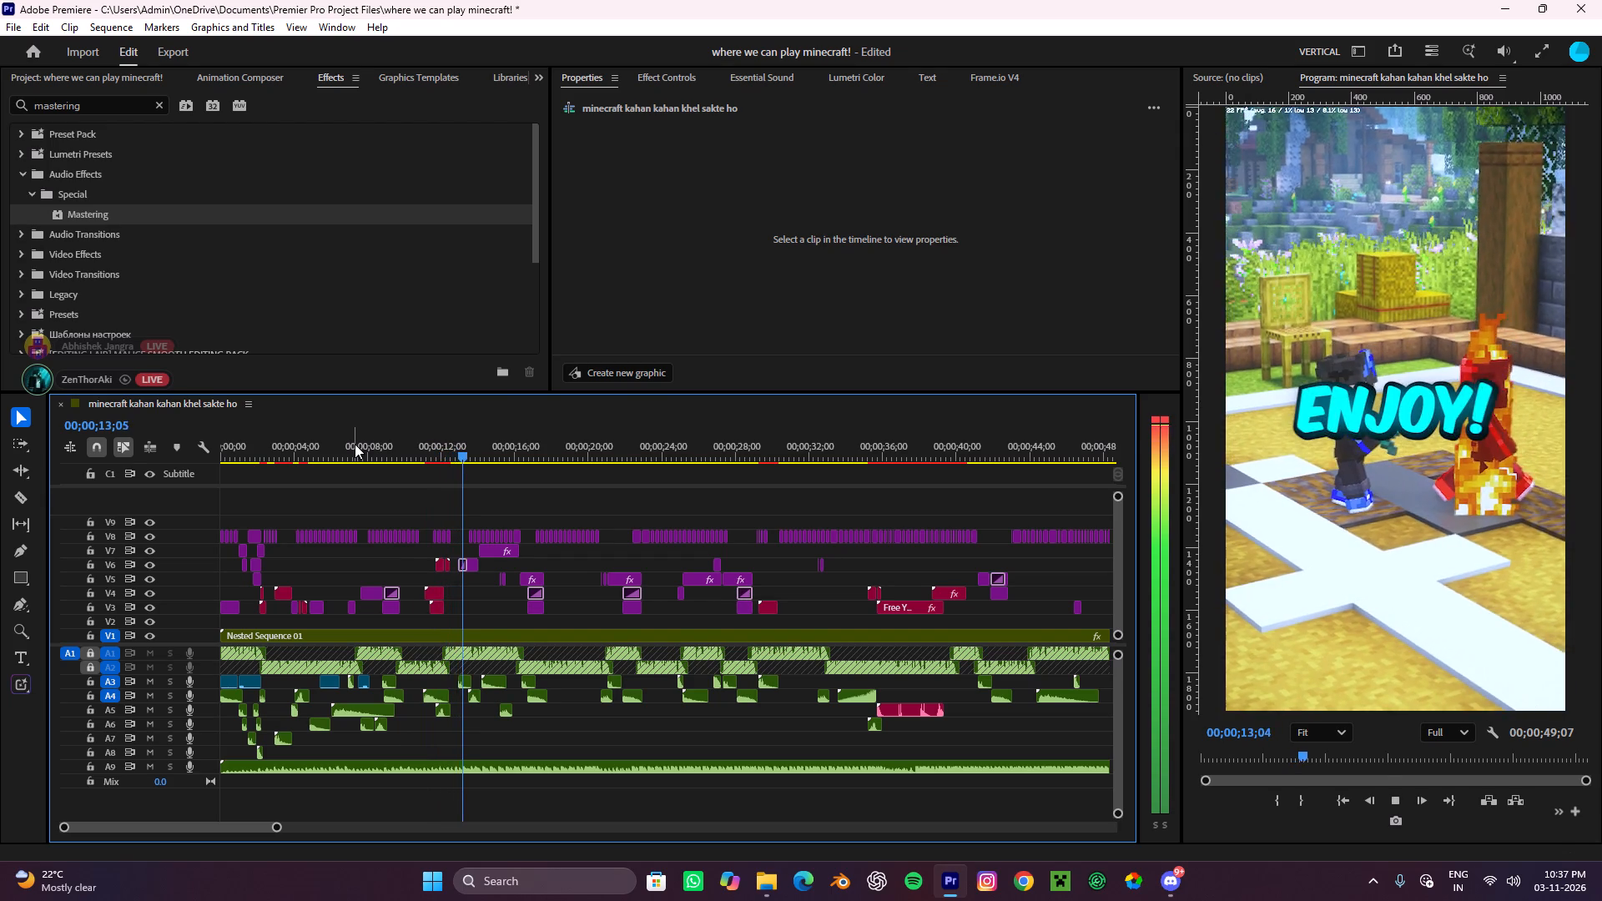
key("space")
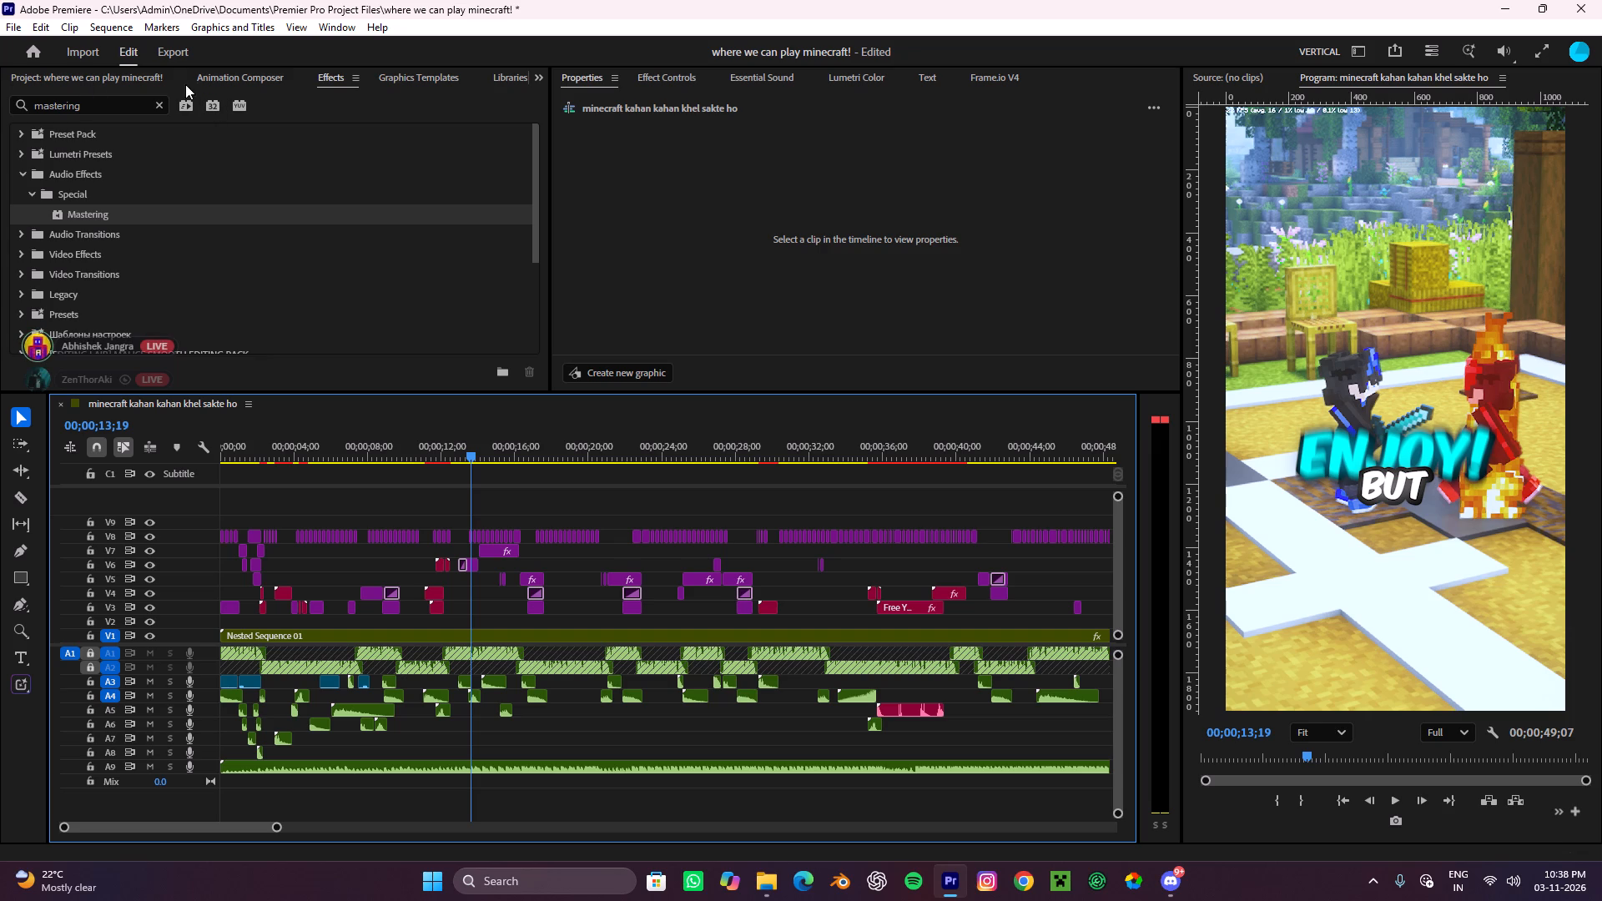
Replace the "mastering" effects search with searches for "wa" and "skew", and clear the search.
left_click(158, 103)
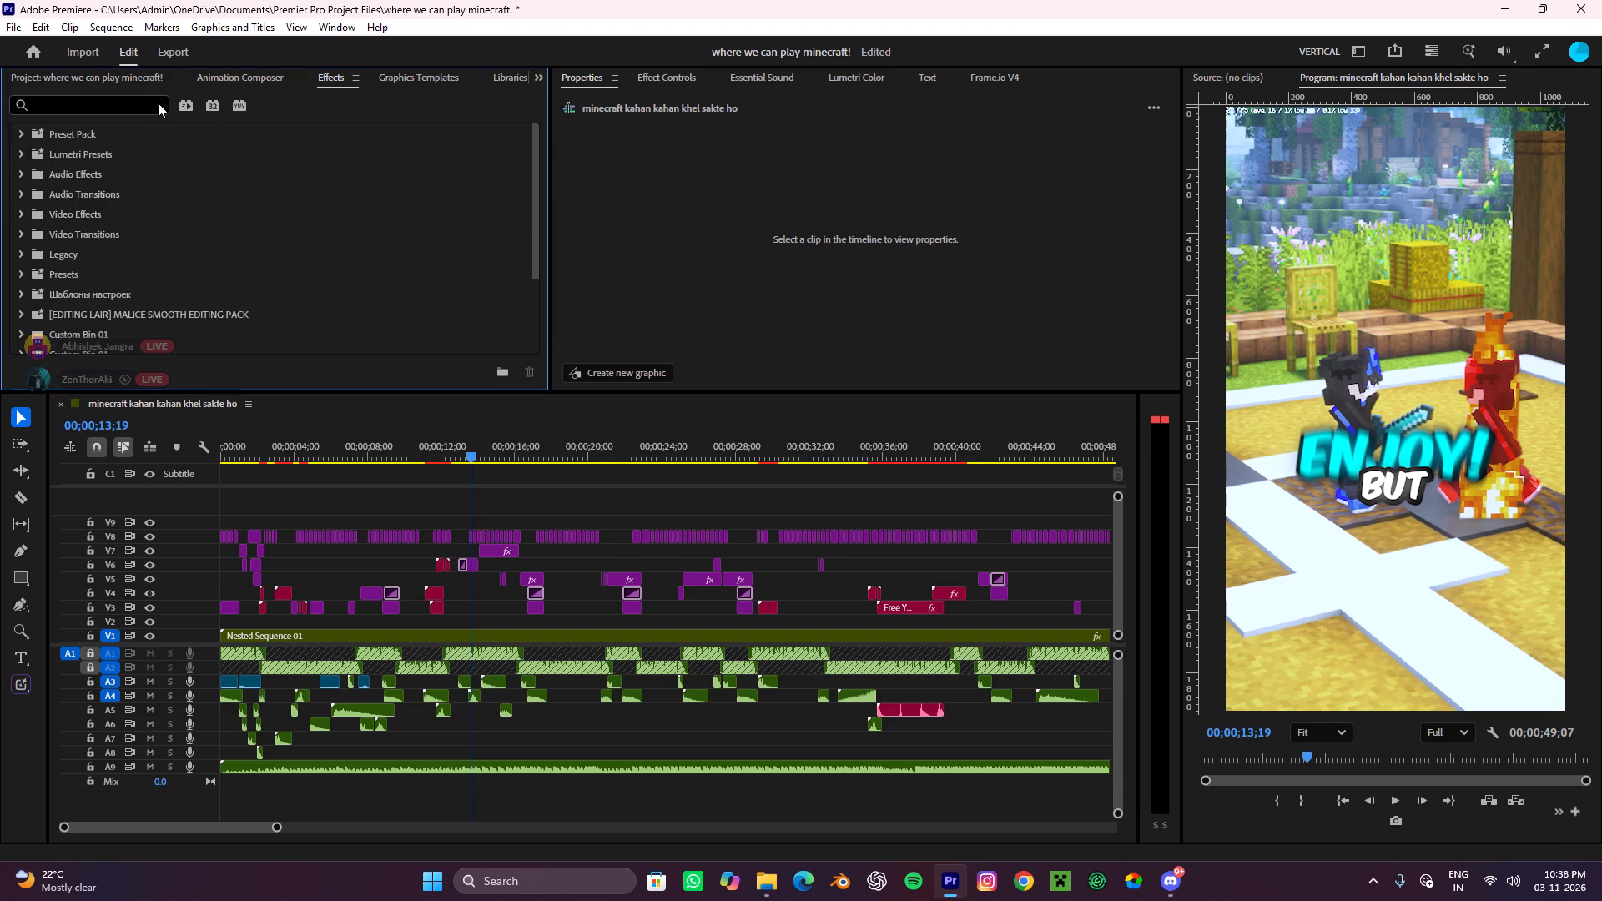
left_click(119, 77)
left_click(340, 71)
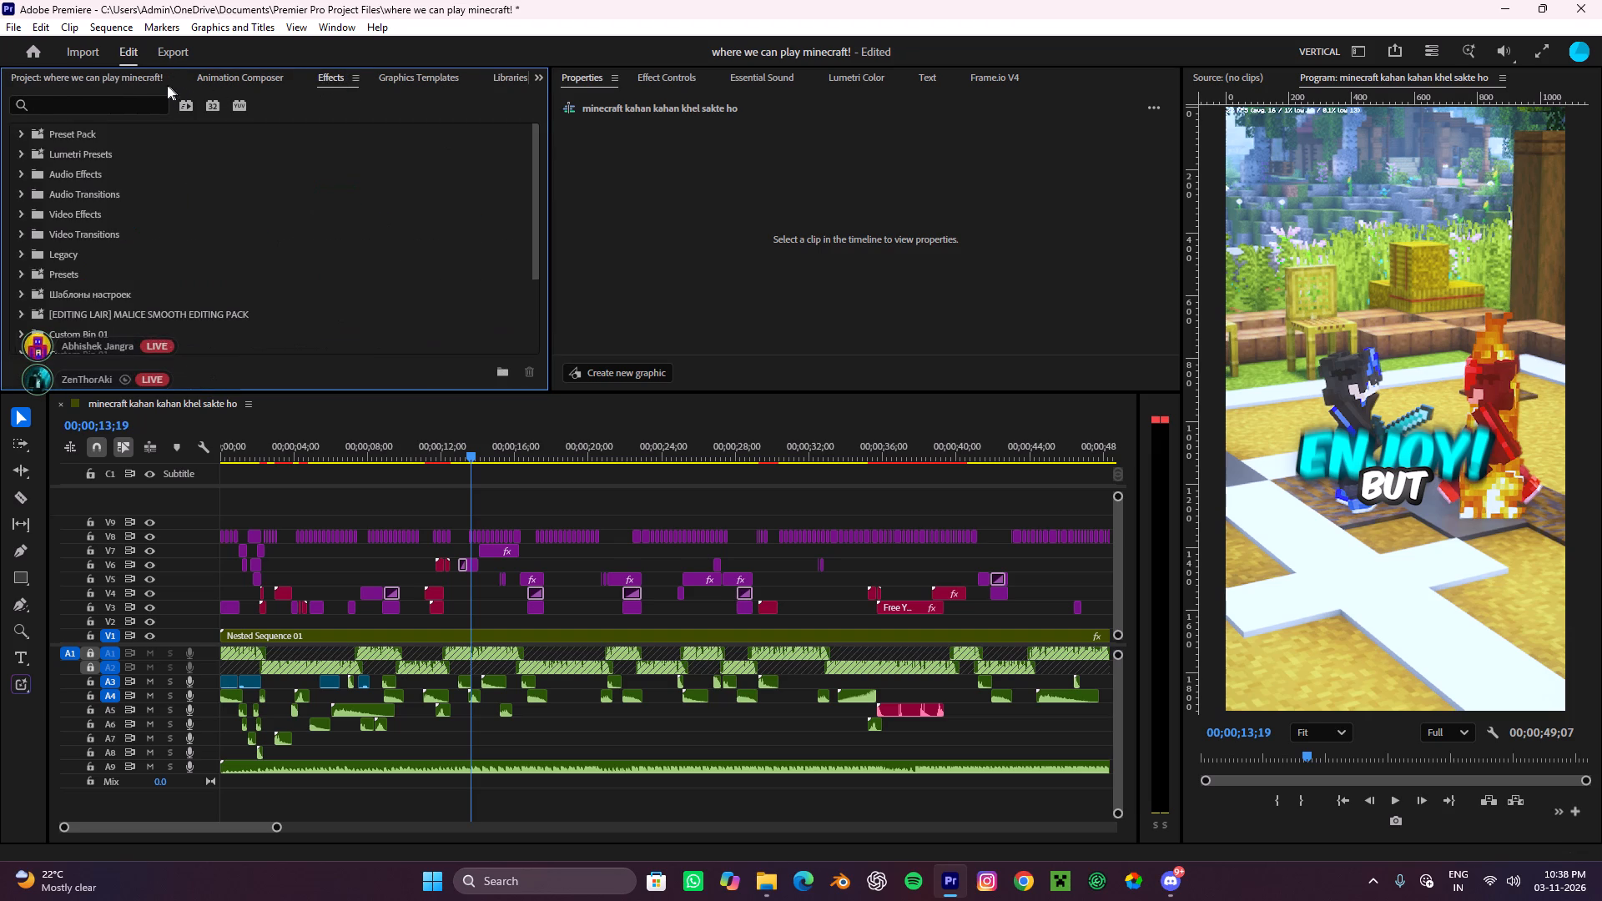
left_click(131, 71)
left_click(327, 81)
left_click(120, 108)
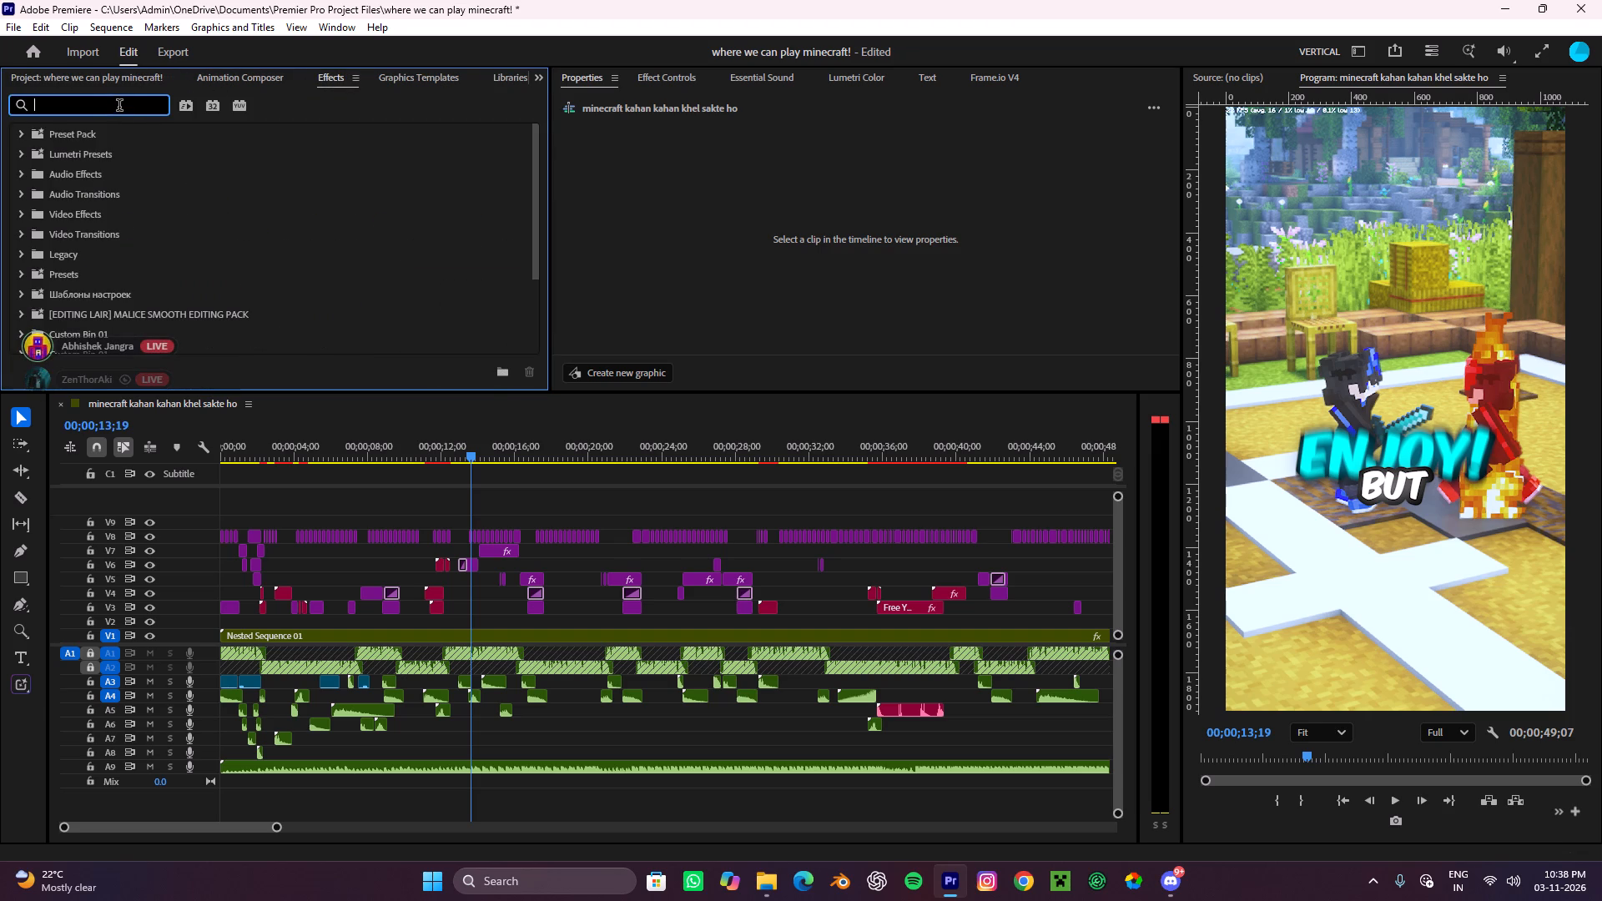
type("wa")
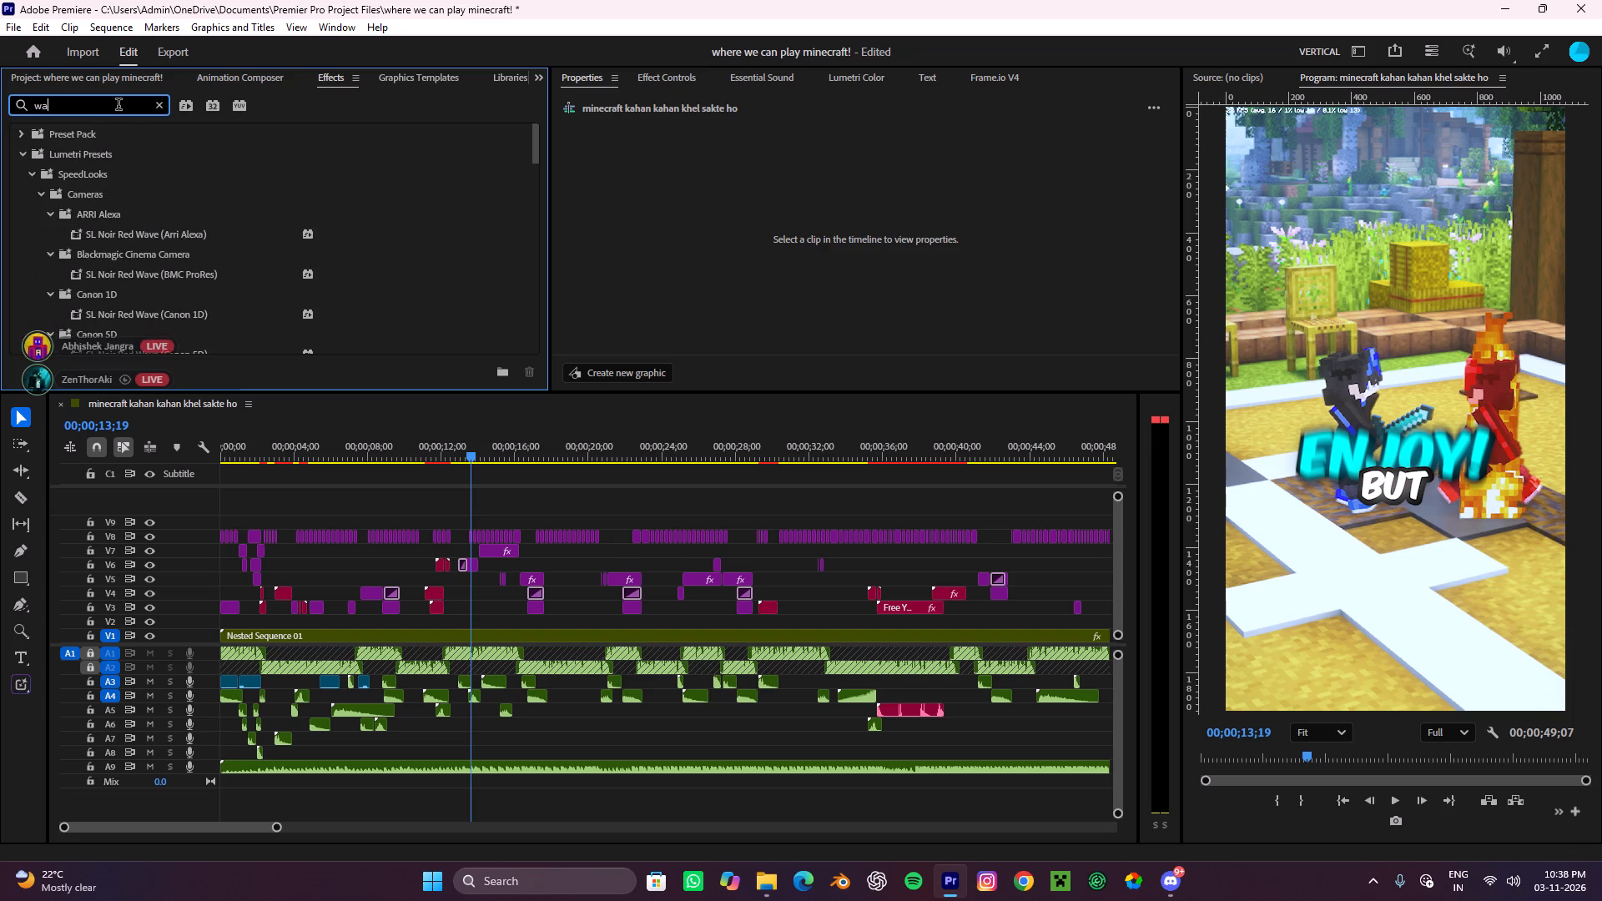
key("BackSpace")
key("BackSpace")
key("BackSpace")
type("skew")
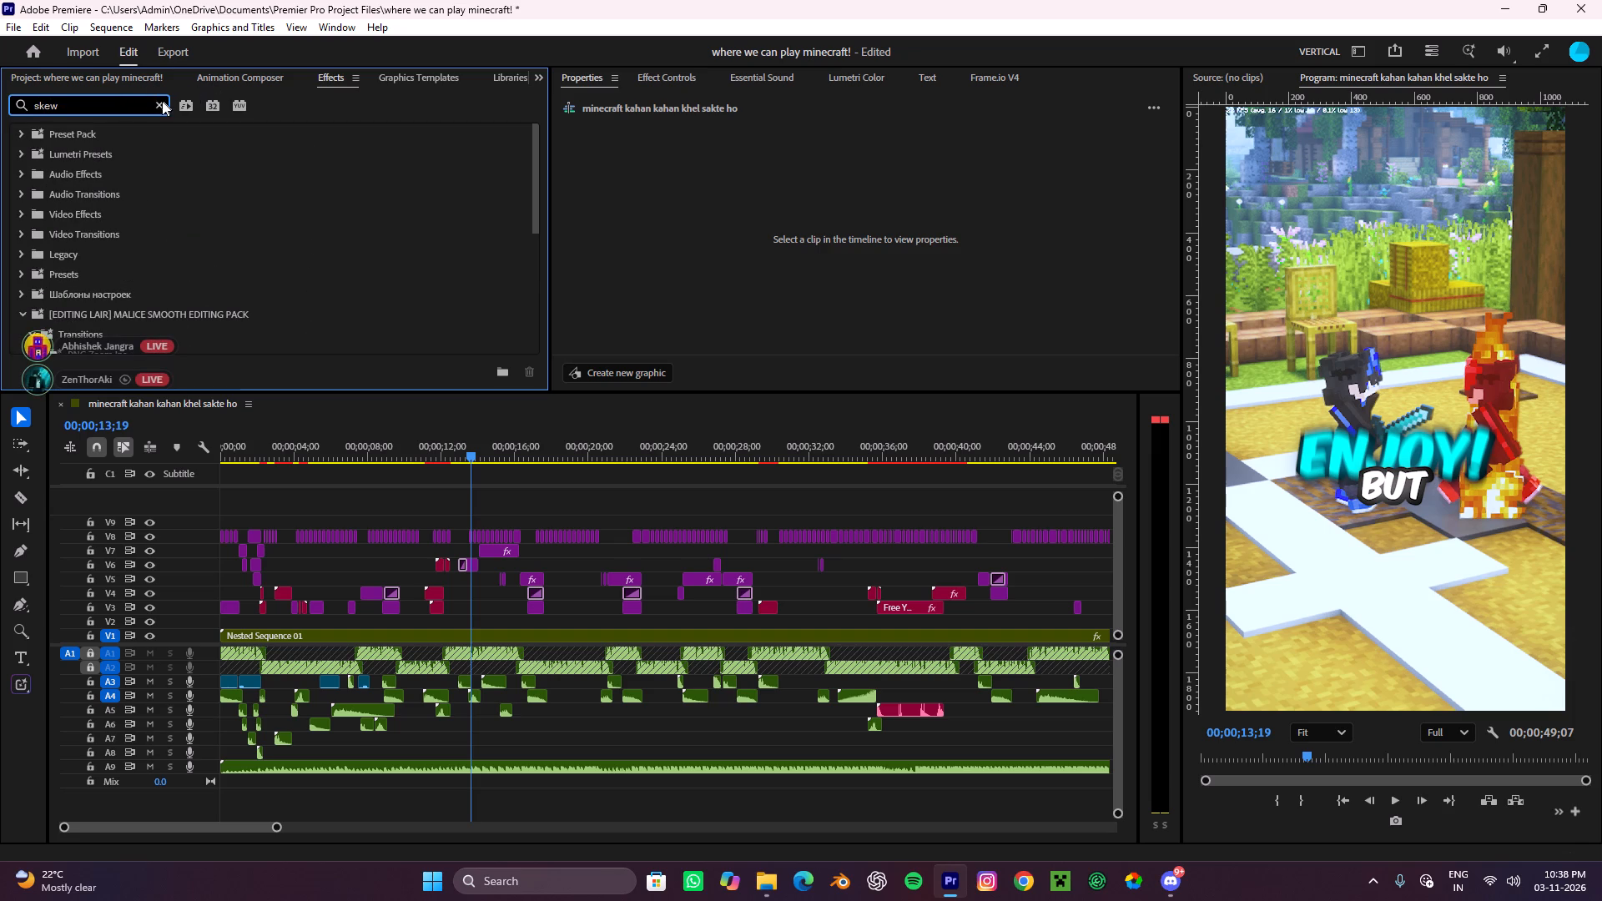
left_click(159, 101)
Search the effects for "zoom in skew", look through the Malice zoom presets, and clear the search.
left_click(136, 77)
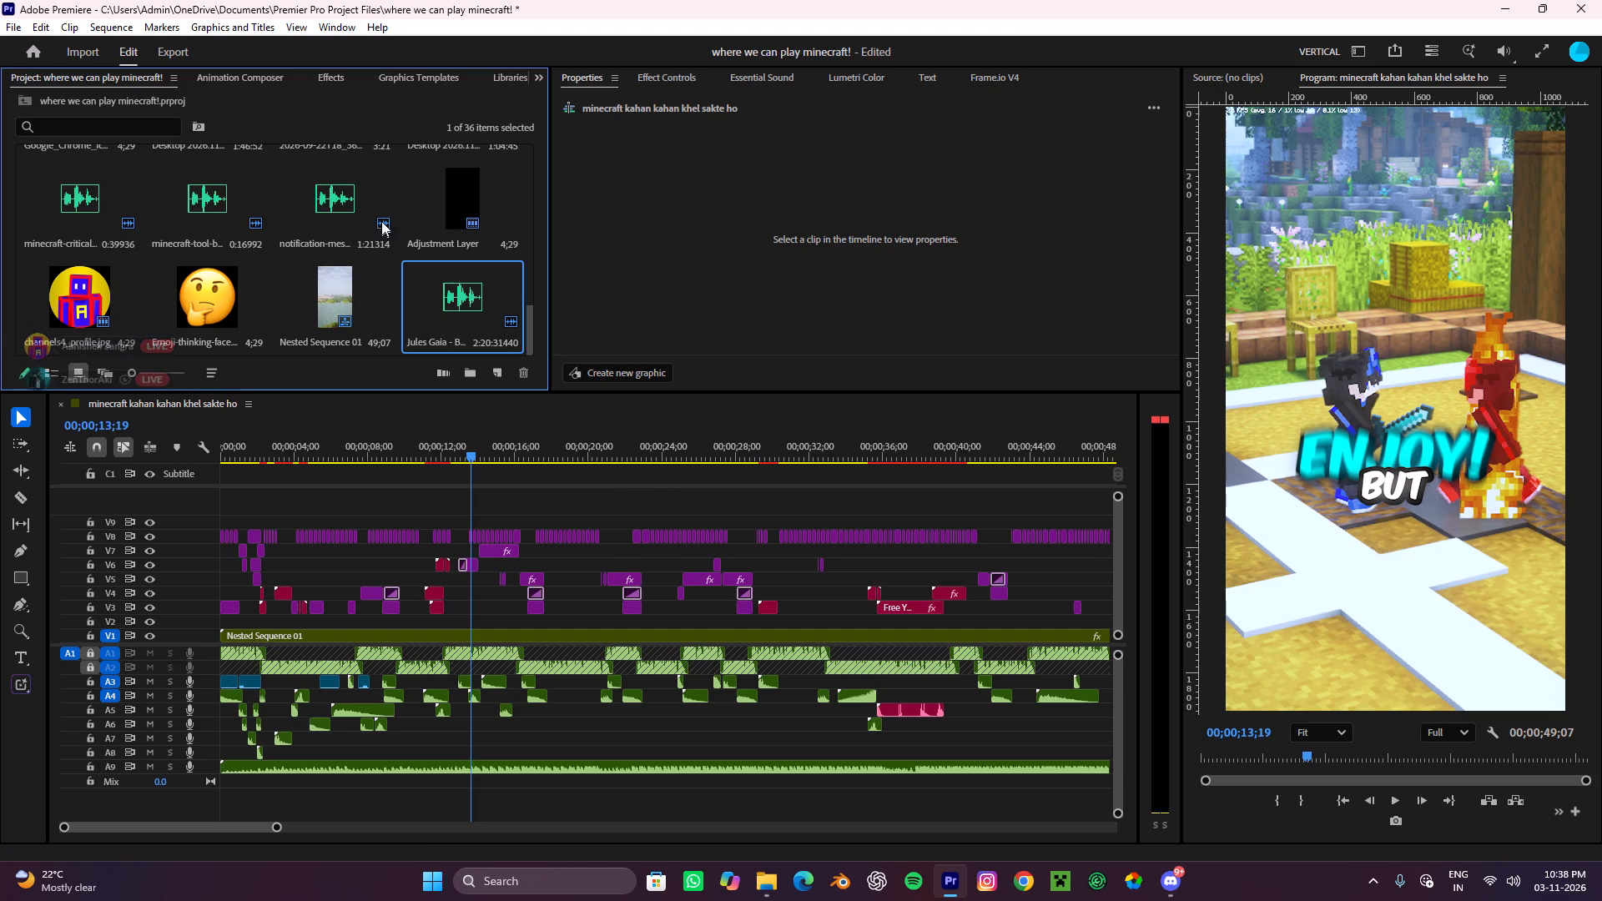
left_click(335, 78)
left_click(95, 101)
type("zoom in skew")
scroll(284, 241, "down", 9)
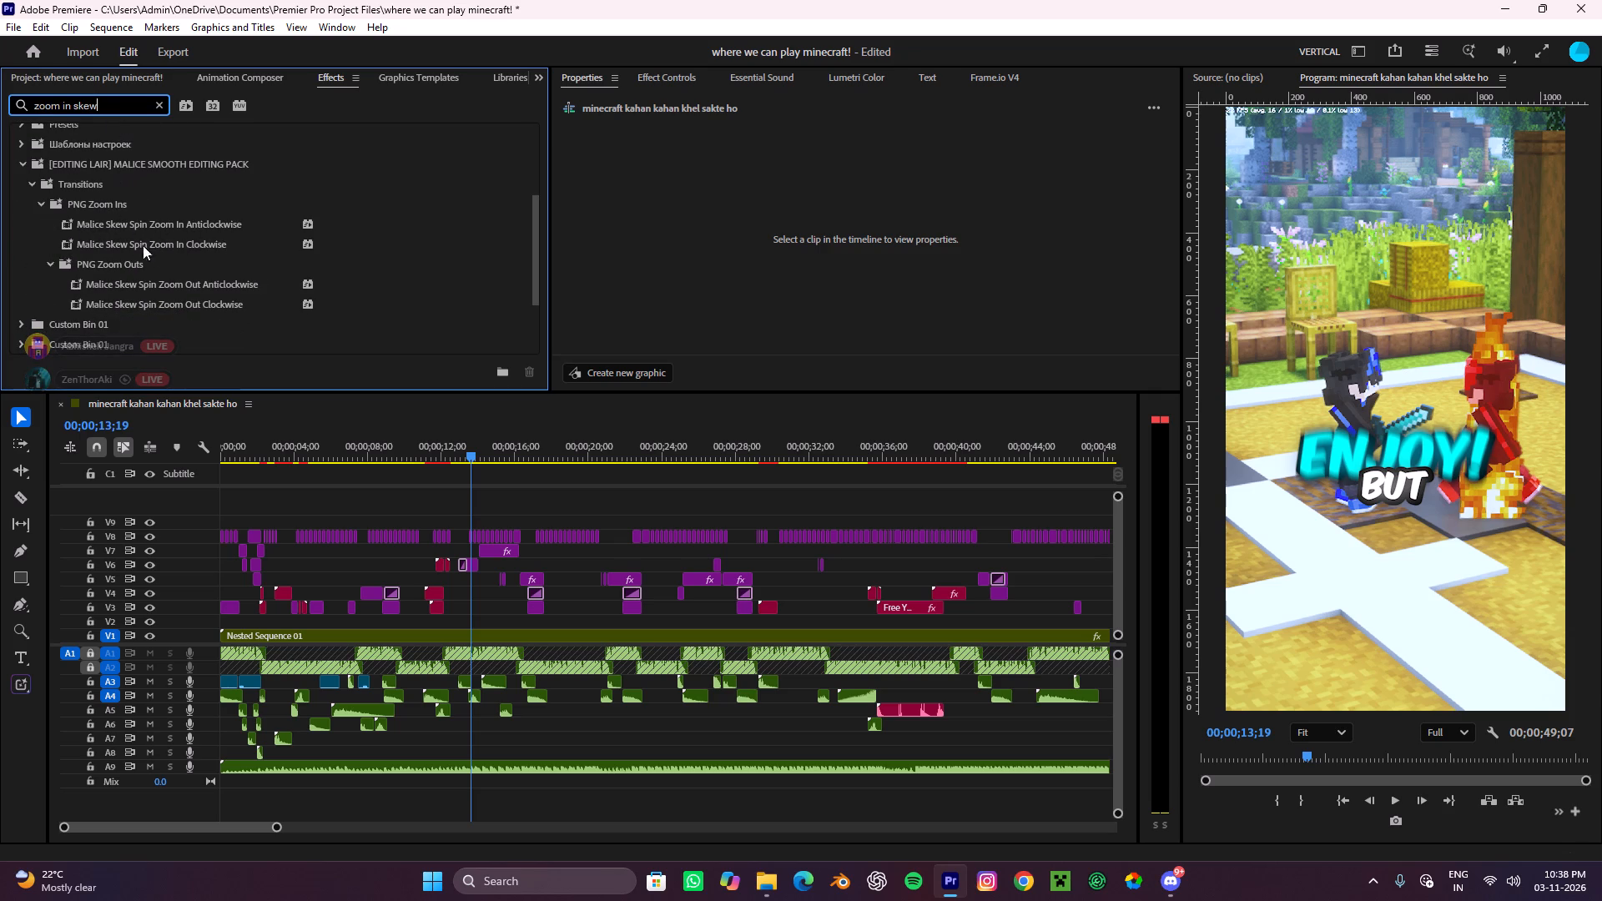
scroll(205, 276, "down", 4)
scroll(199, 284, "up", 2)
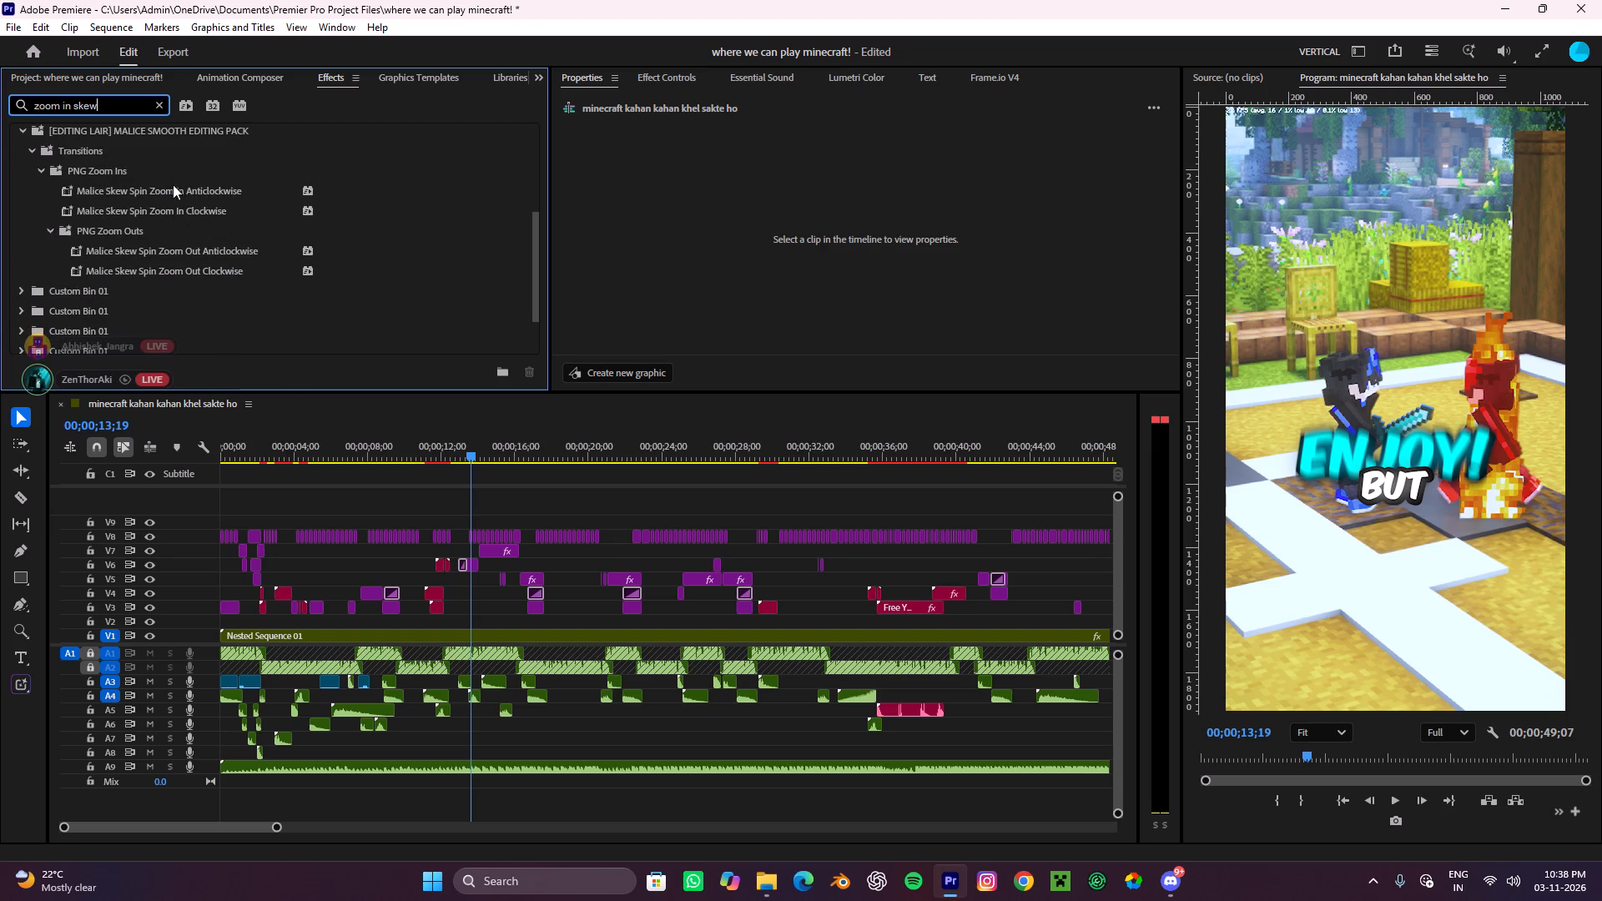
left_click(159, 105)
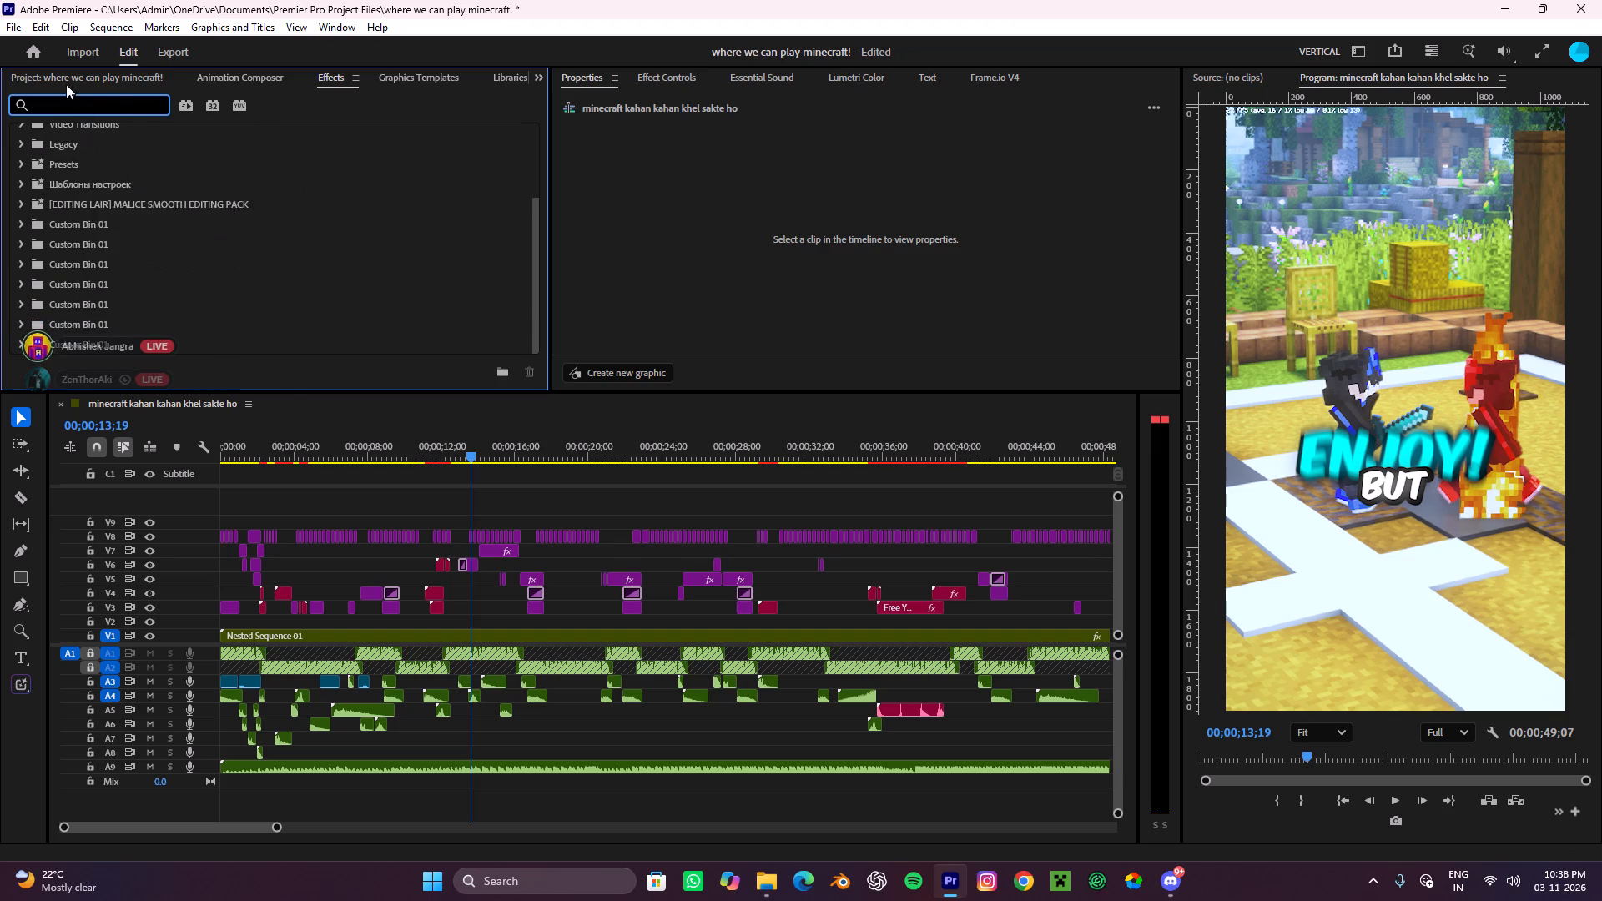
scroll(144, 174, "up", 9)
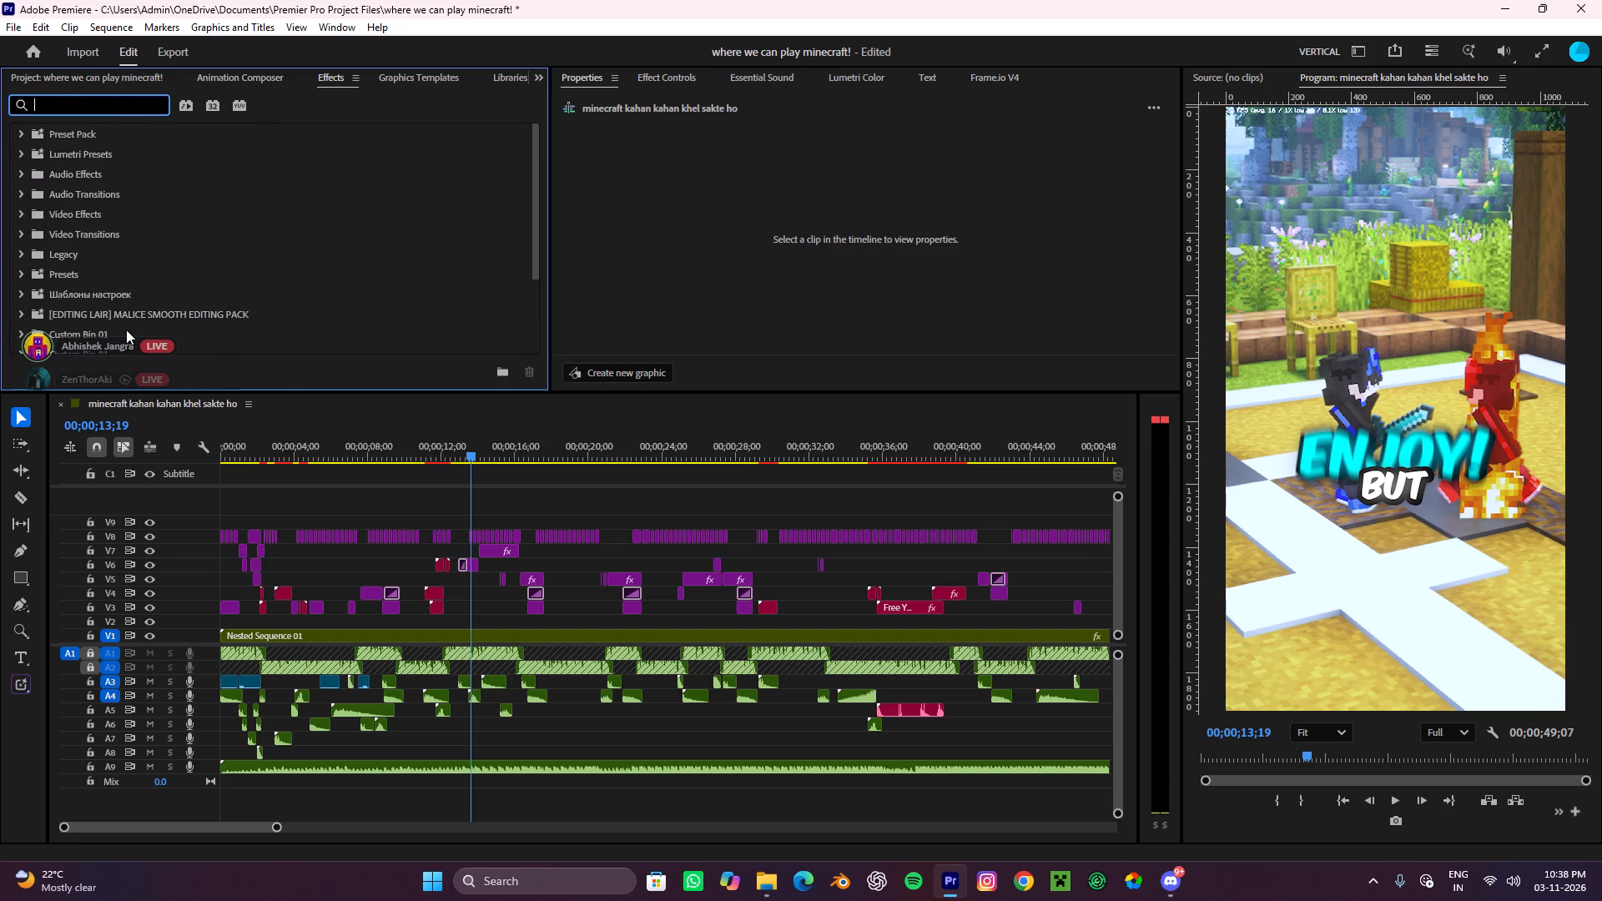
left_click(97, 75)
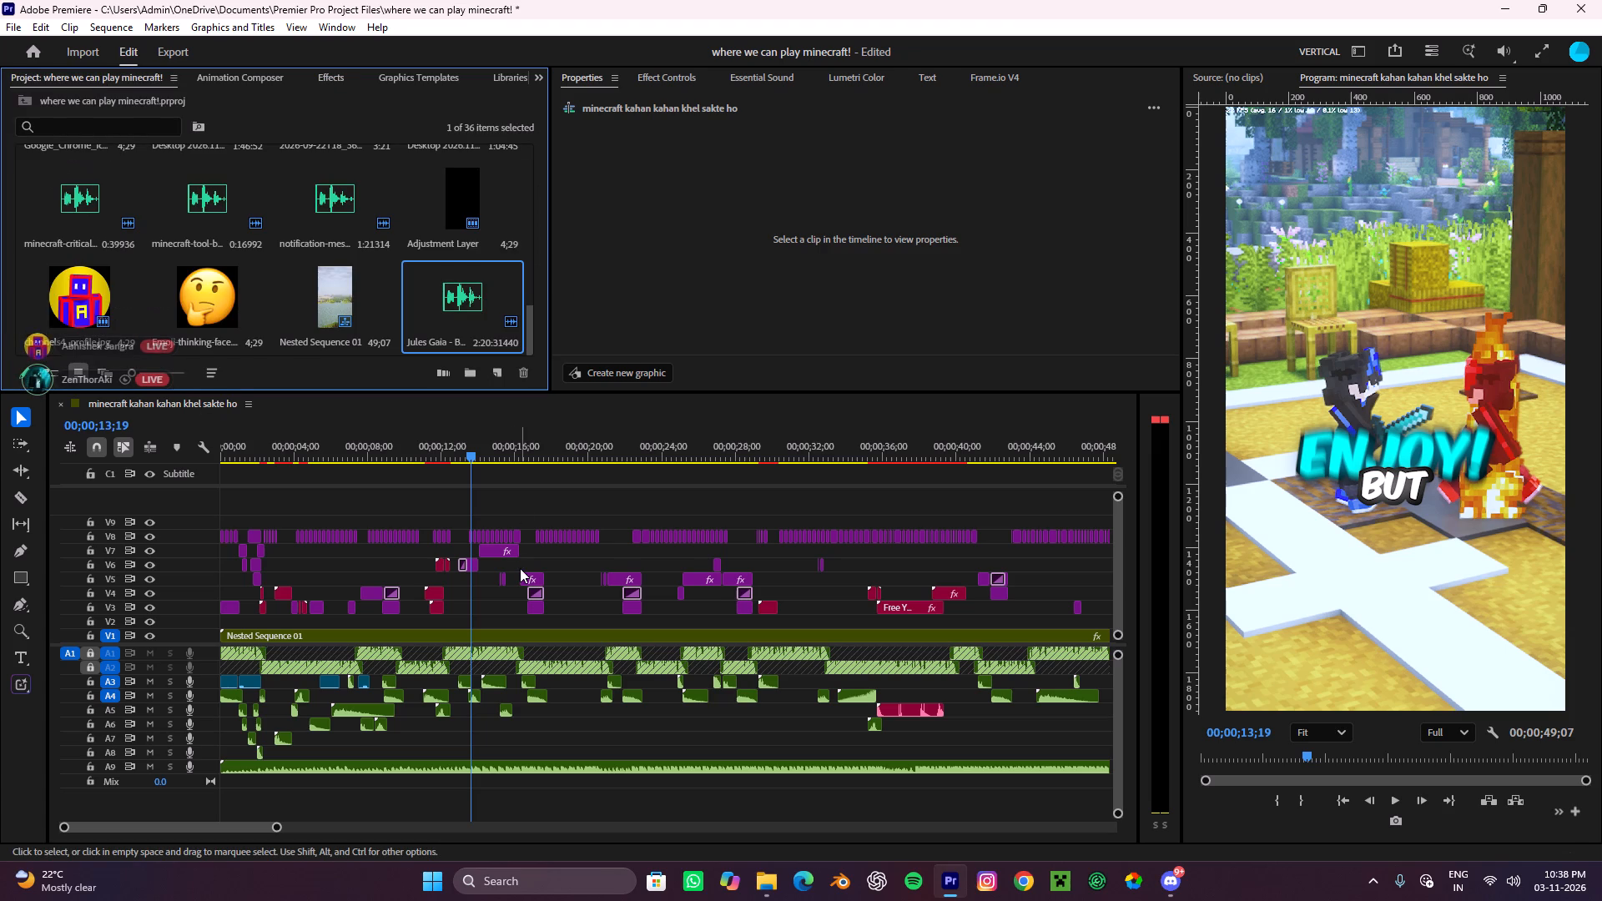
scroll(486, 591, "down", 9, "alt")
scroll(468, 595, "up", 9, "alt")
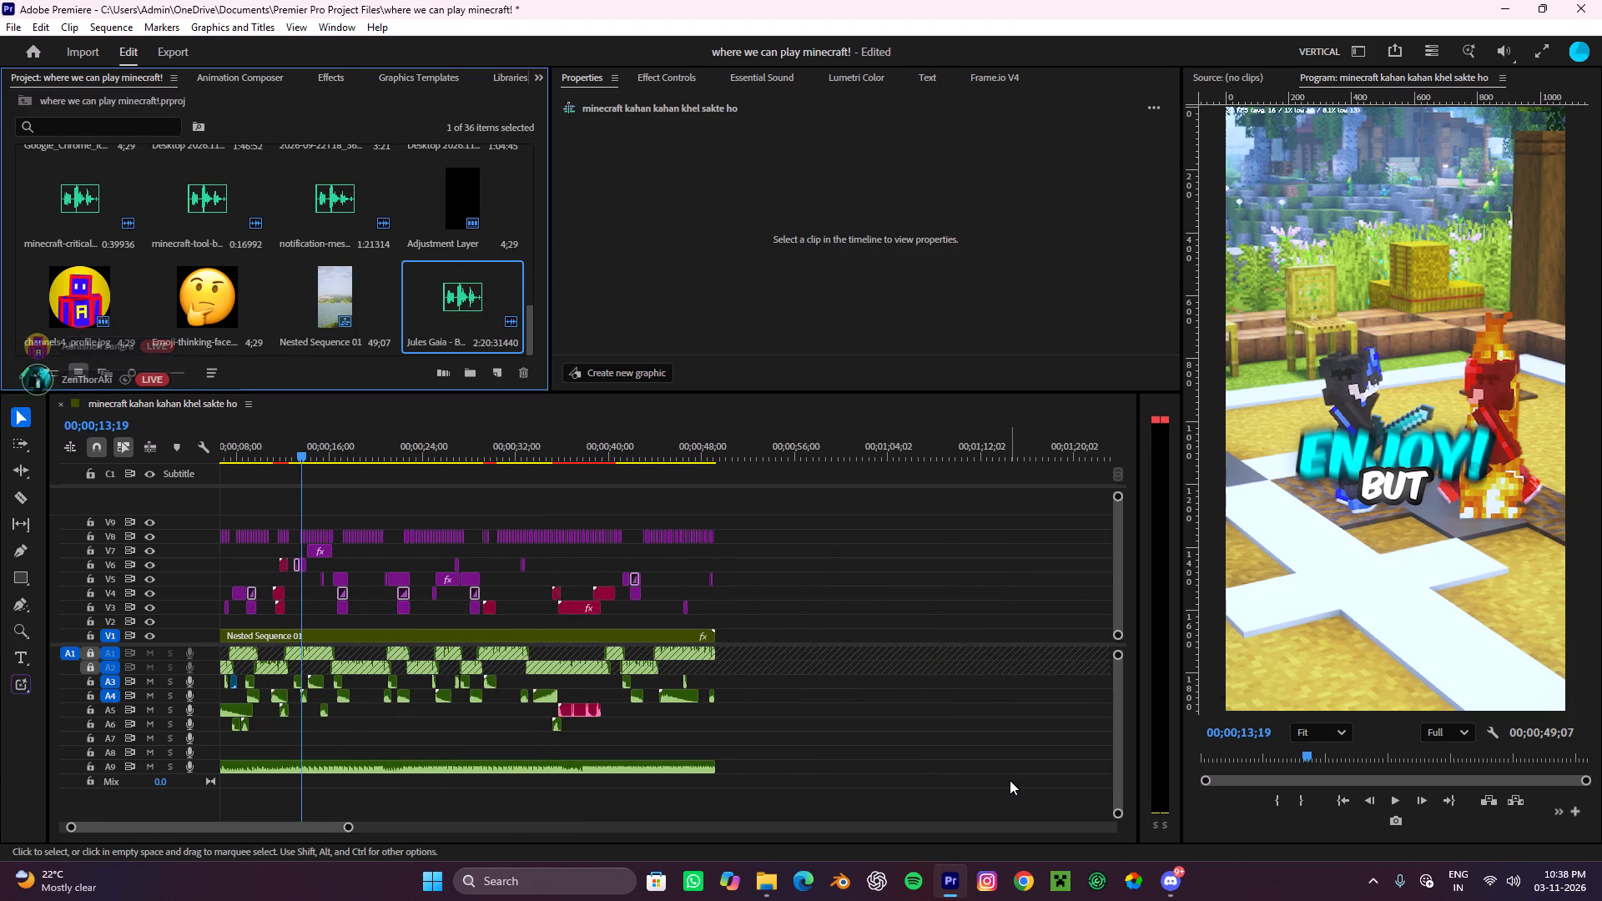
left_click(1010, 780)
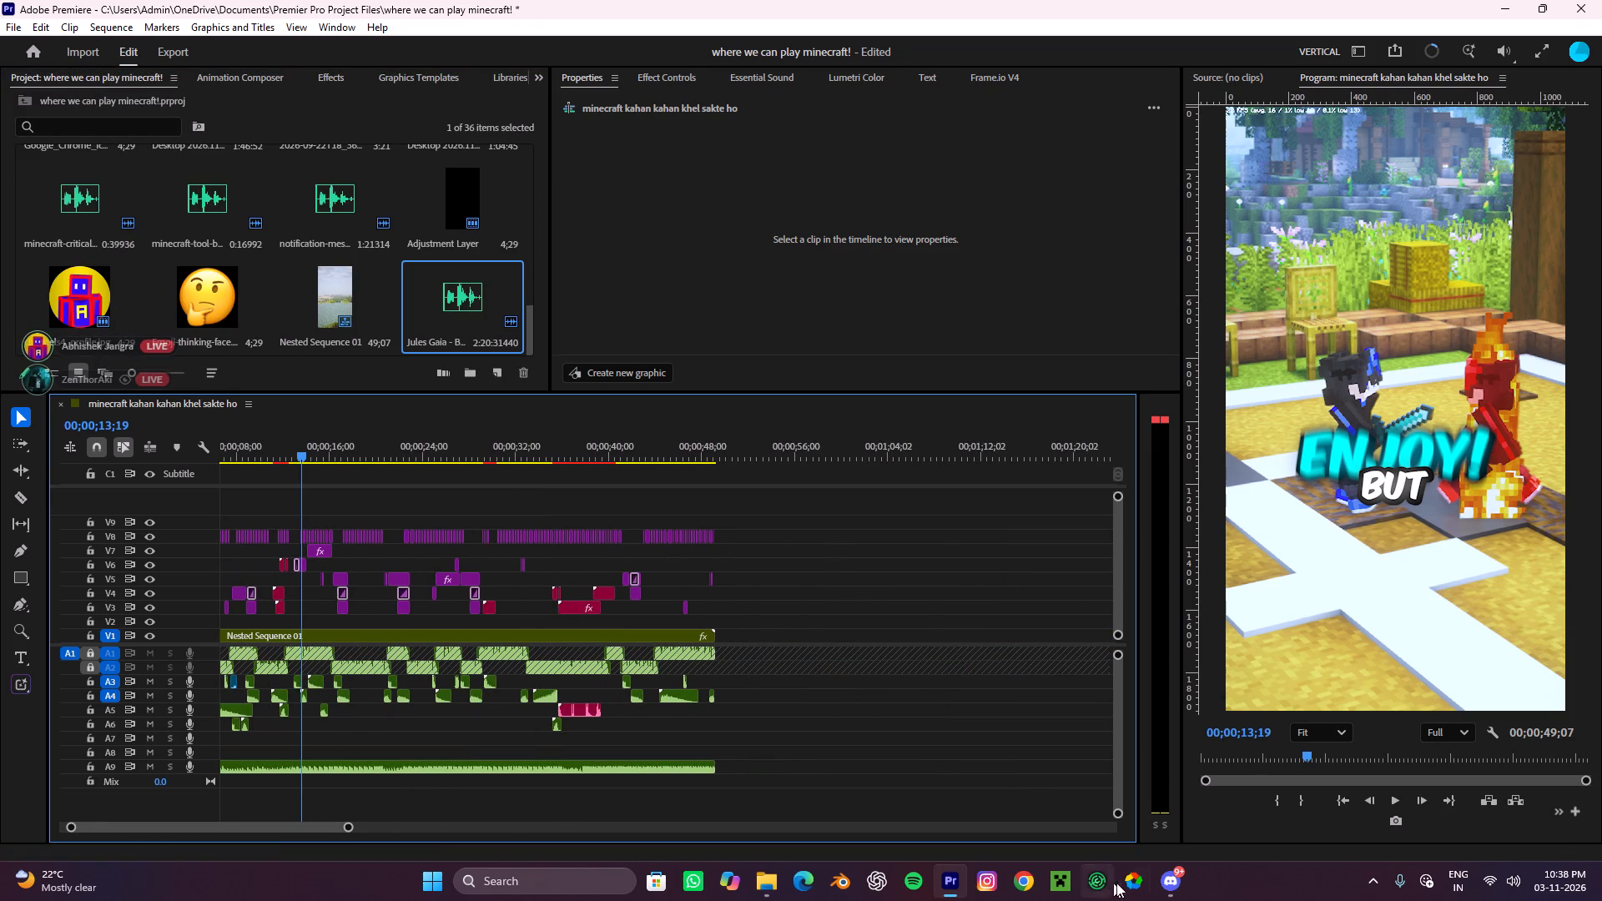
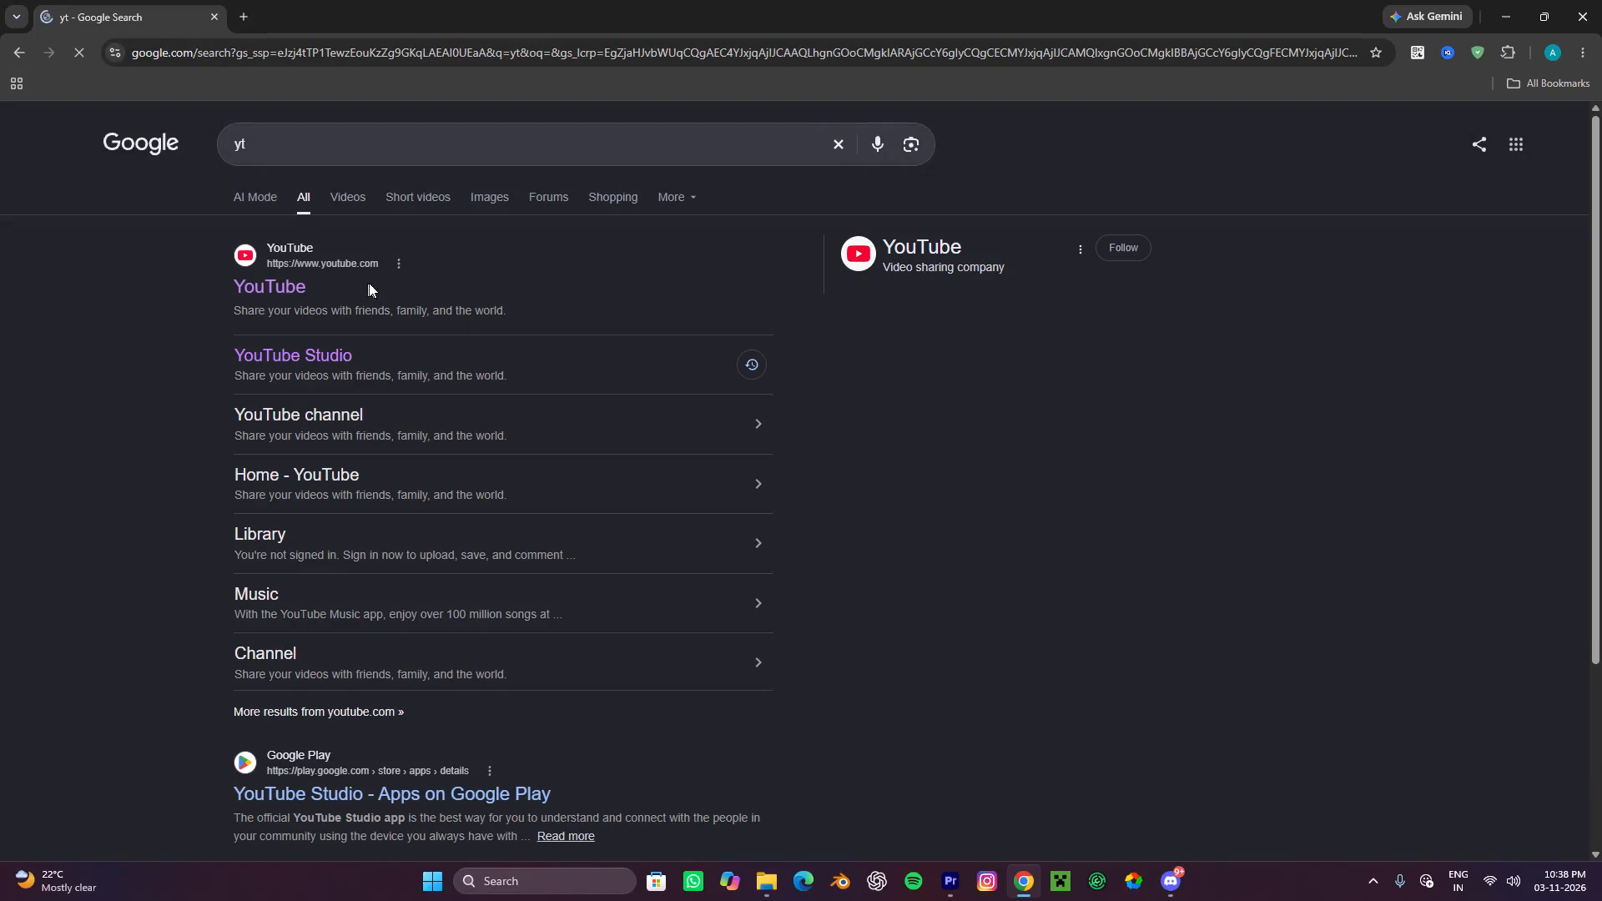
Open YouTube, search for "haspreetxd", and open the Haspreet XD channel.
left_click(264, 279)
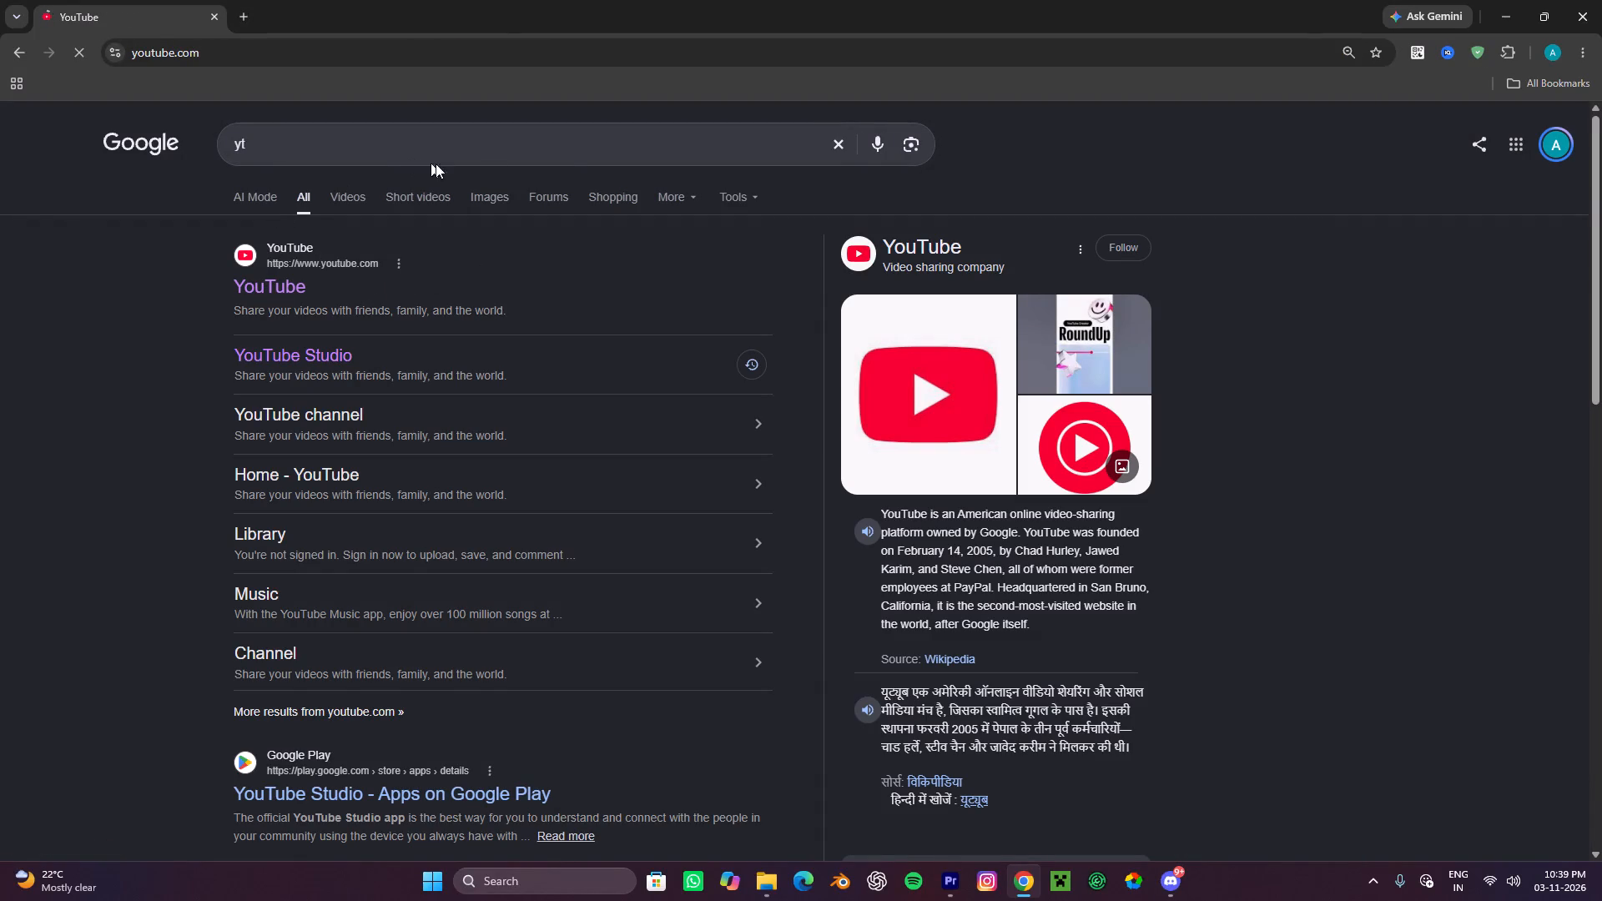
left_click(665, 113)
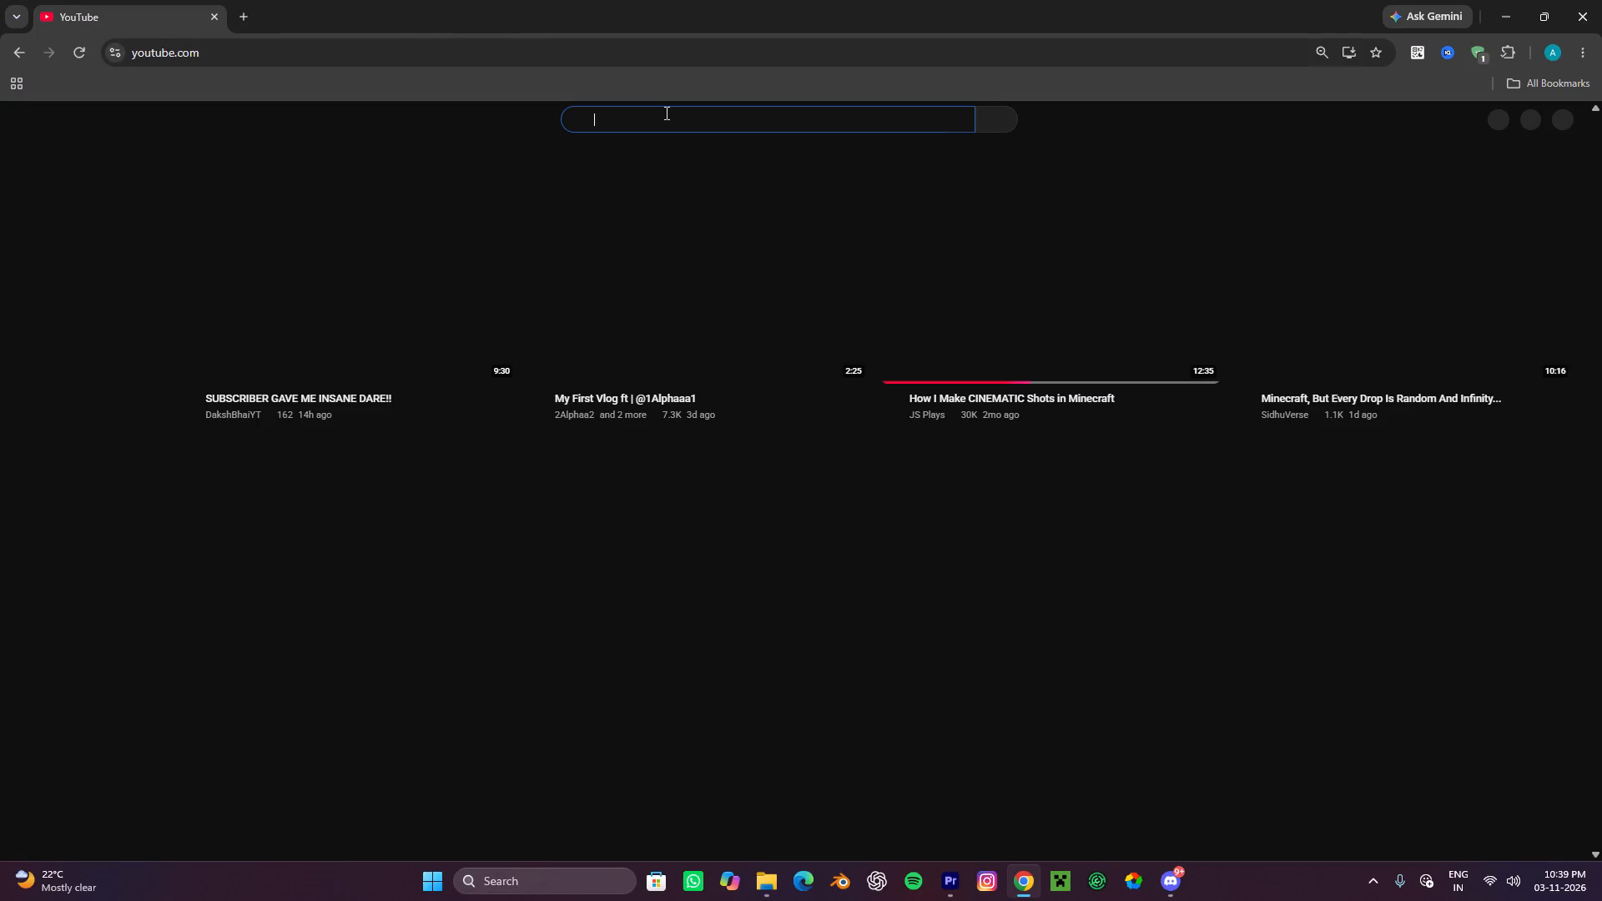
key("h")
key("a")
key("s")
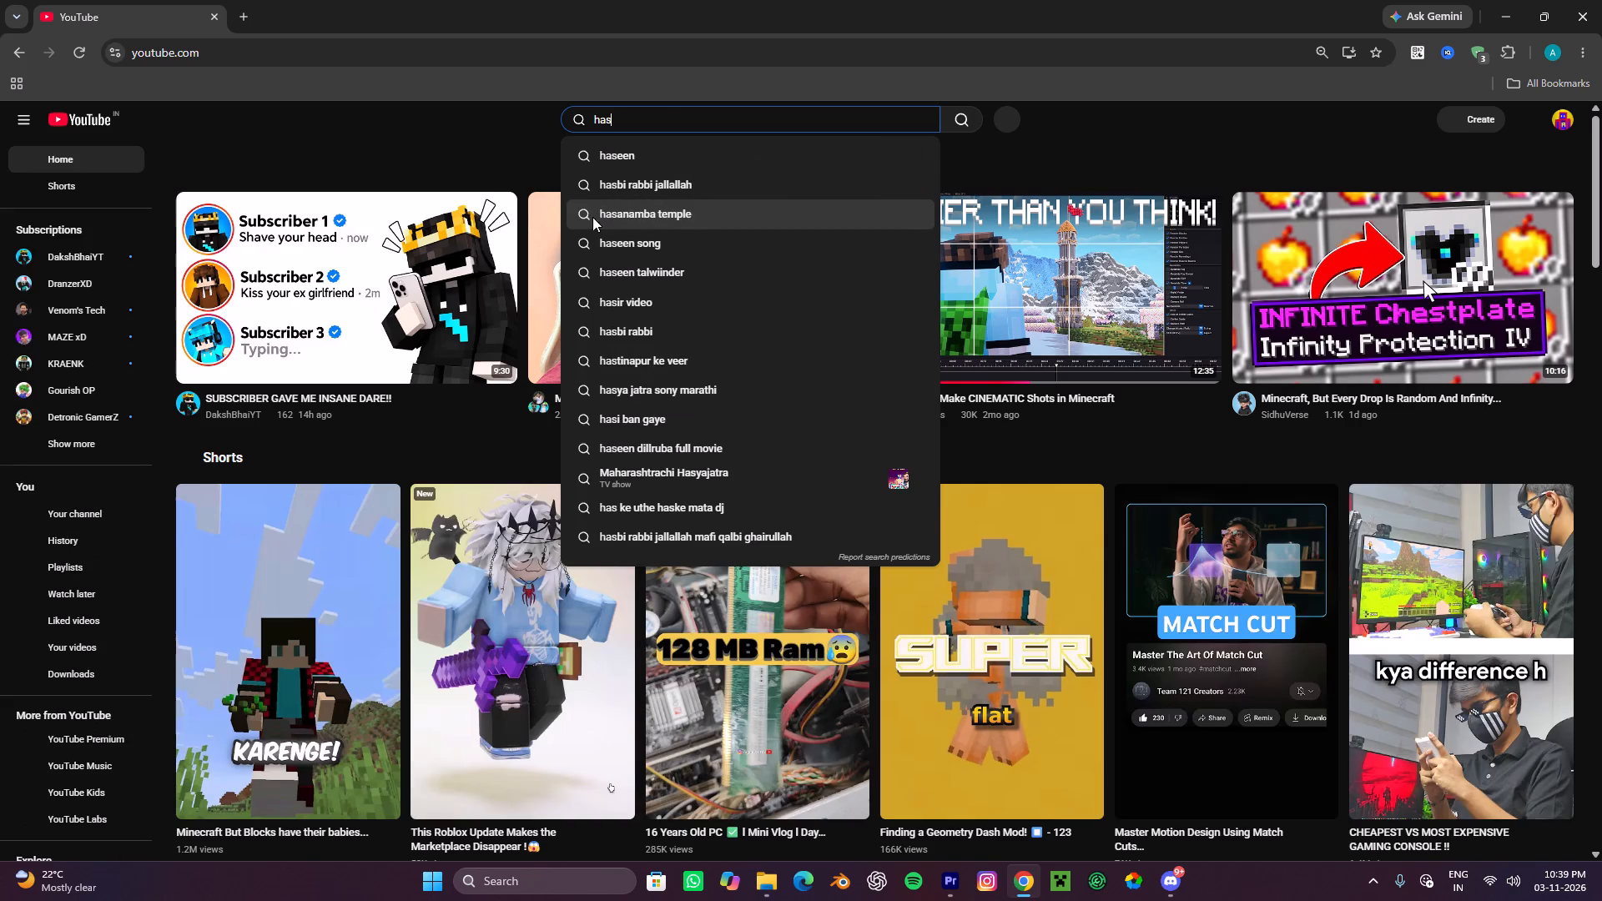
key("p")
type("reet")
type("xd")
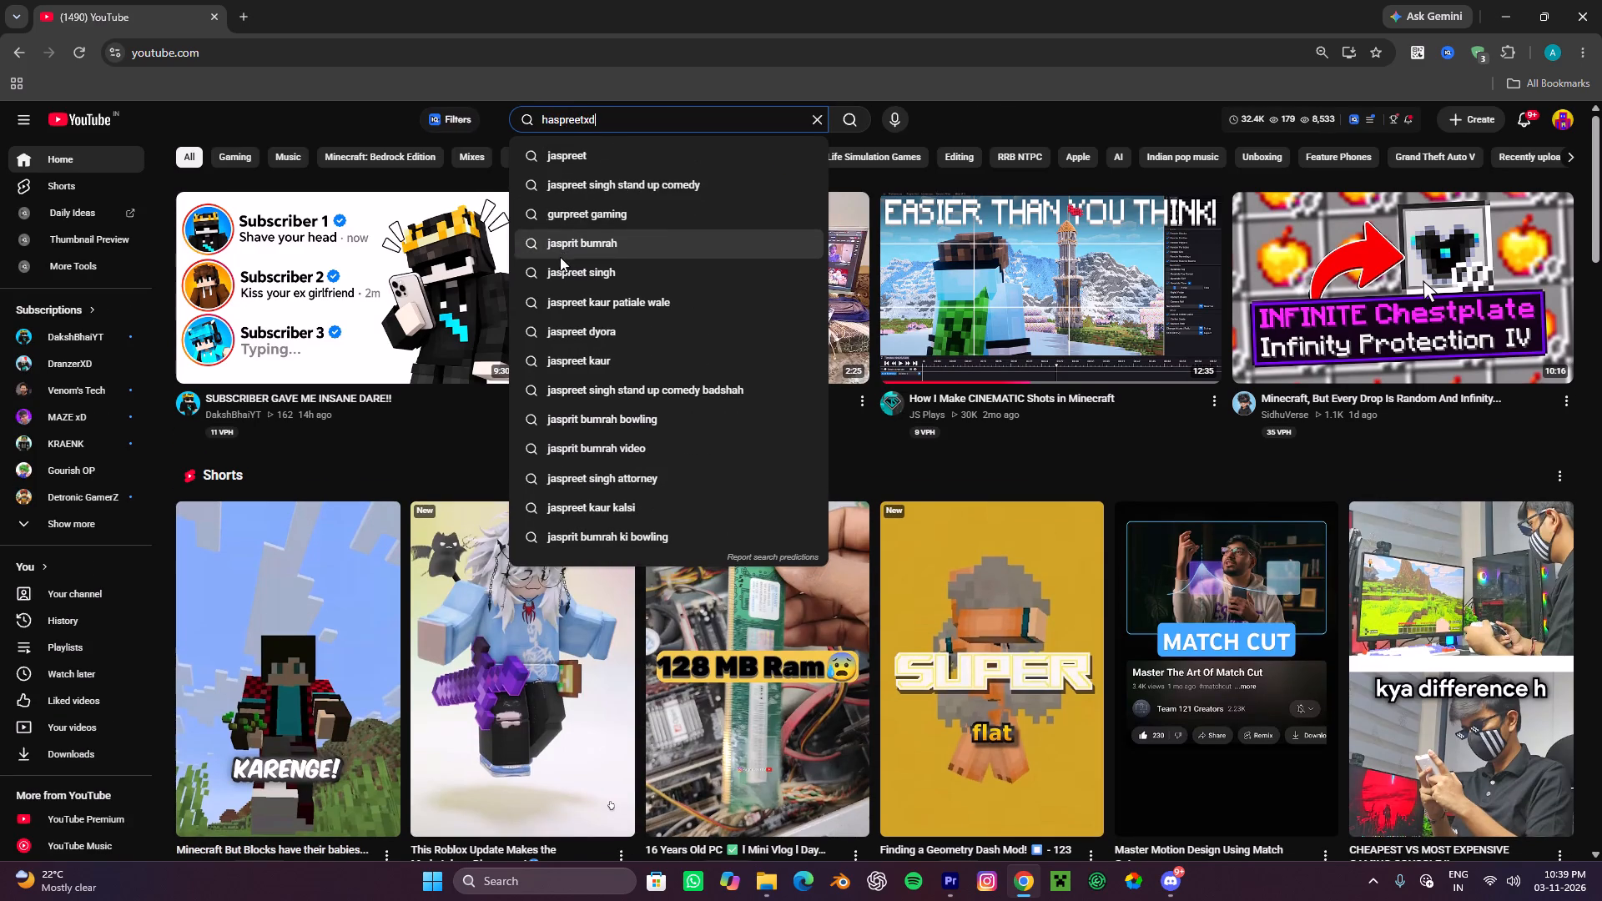
key("Return")
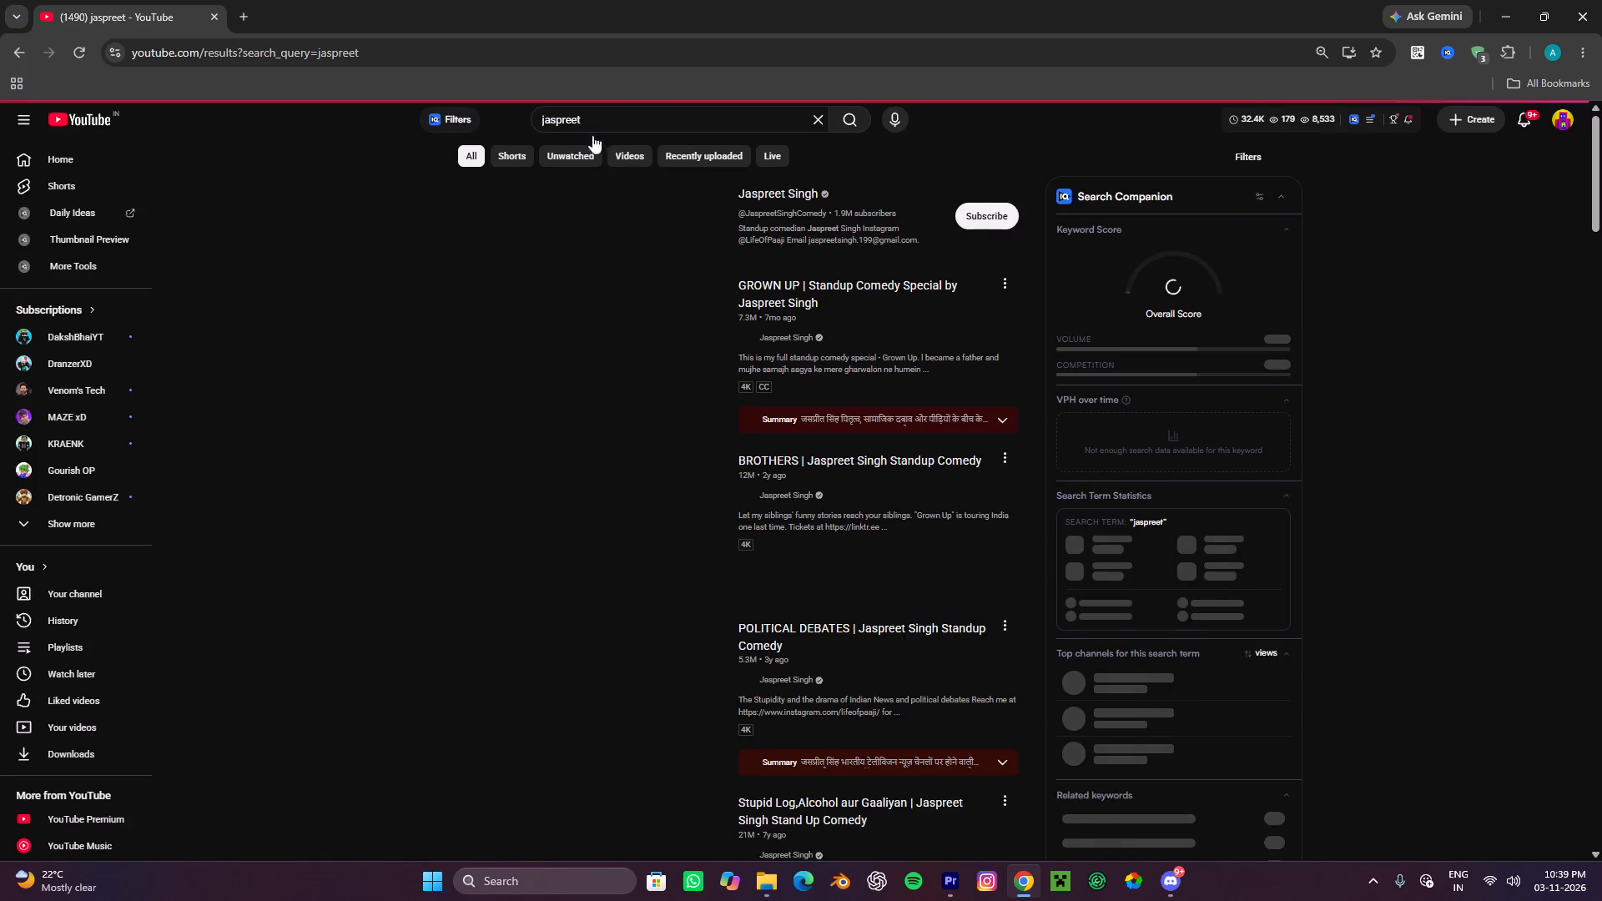
left_click_drag(617, 123, 382, 103)
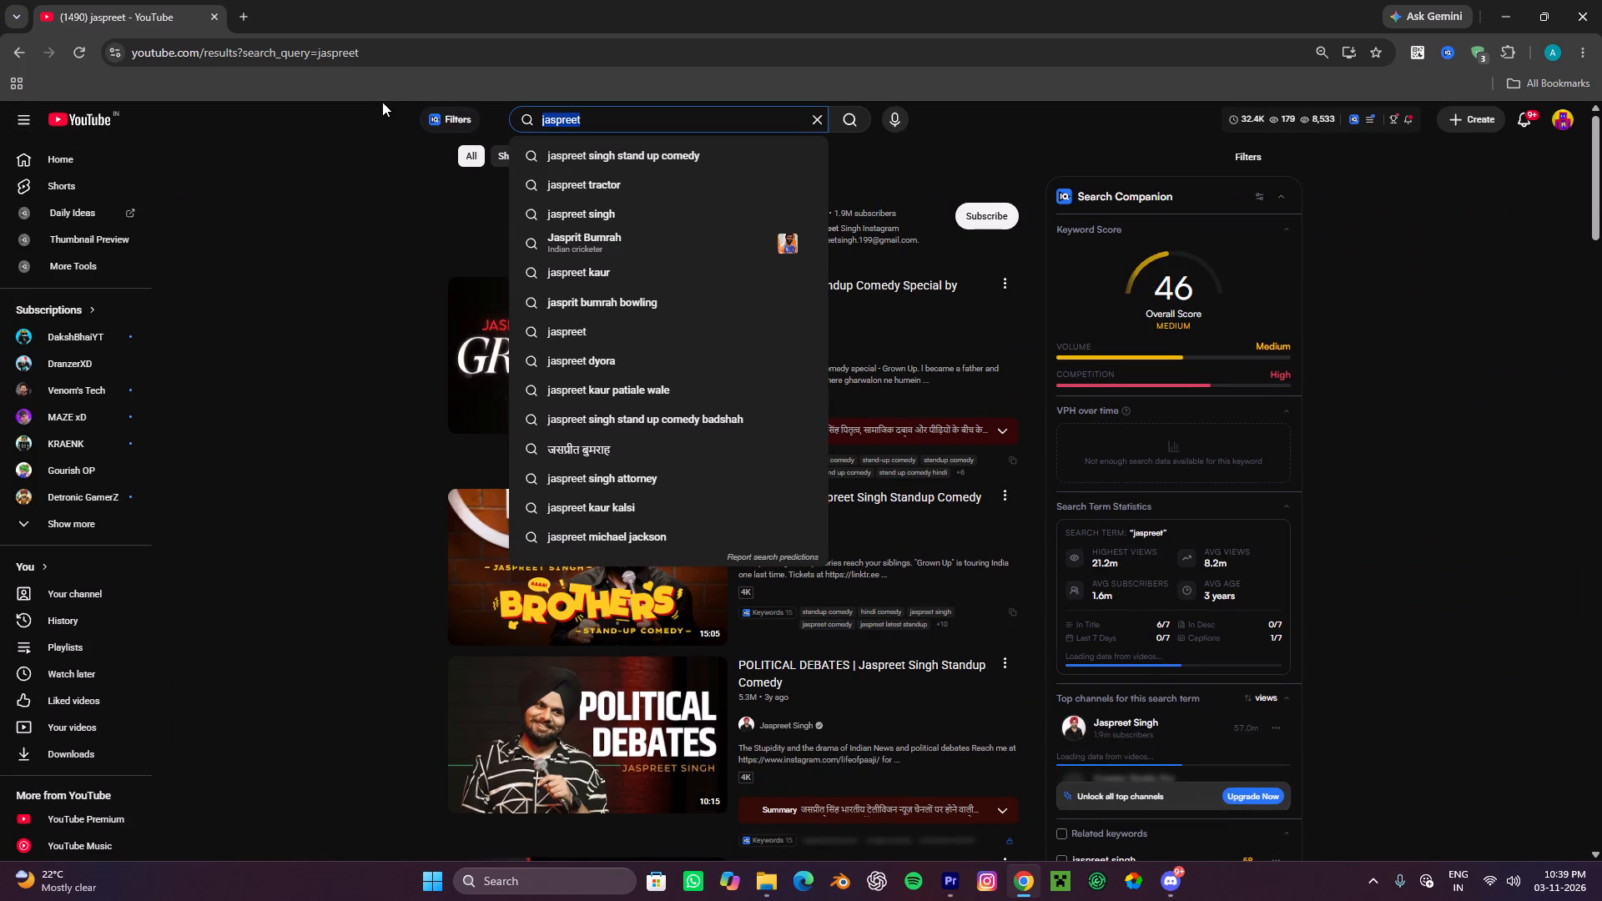
type("haspreetxs")
key("BackSpace")
key("d")
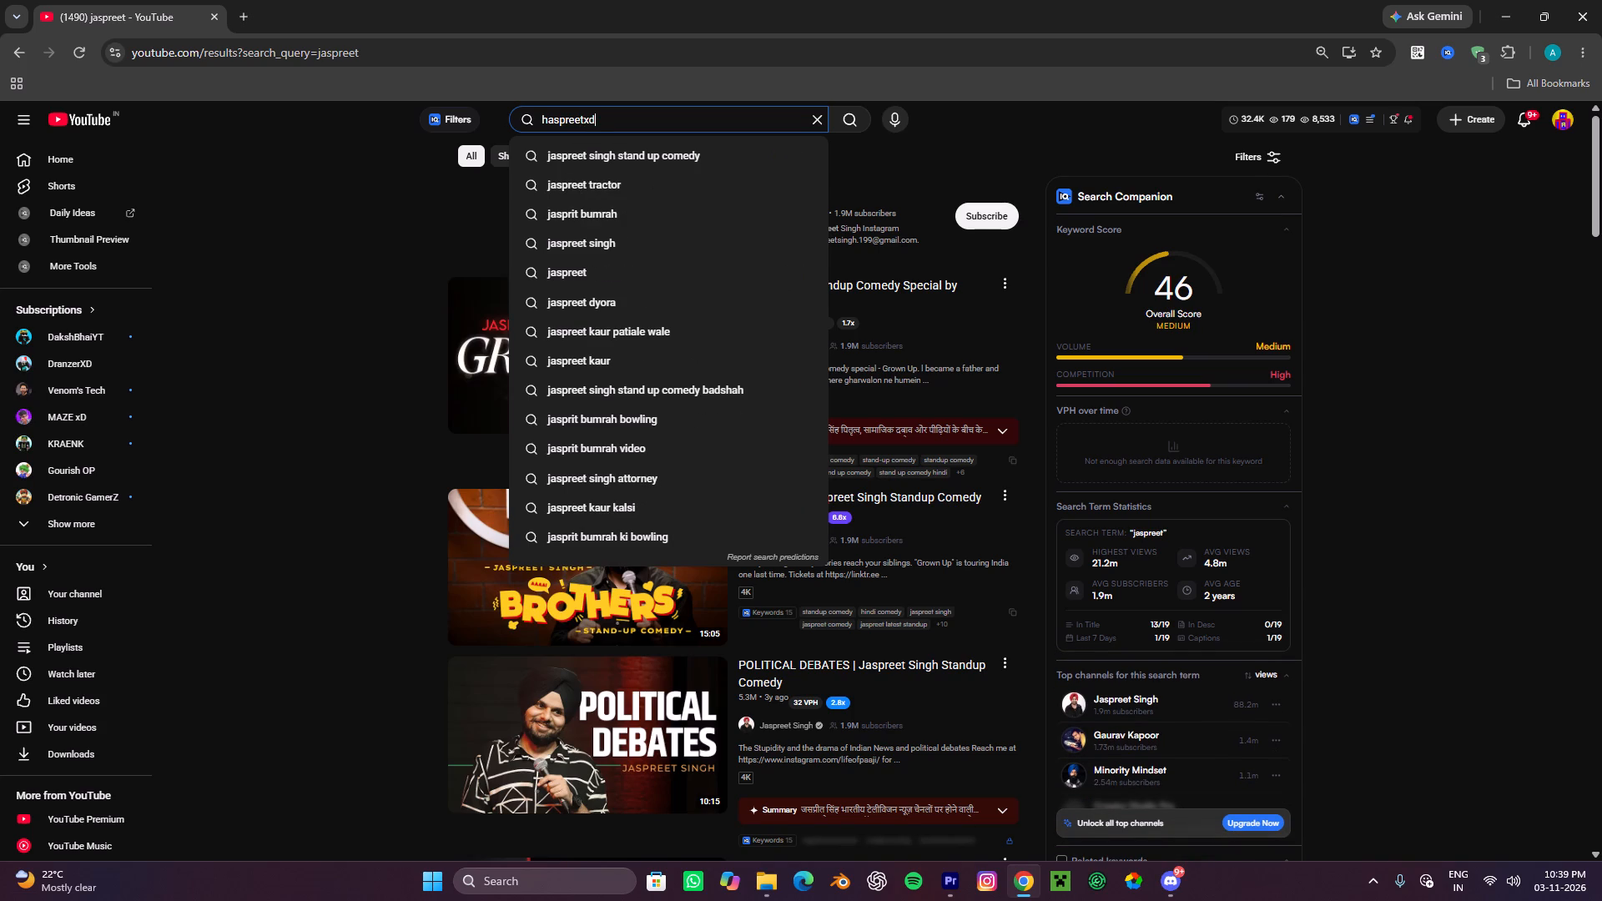
key("Return")
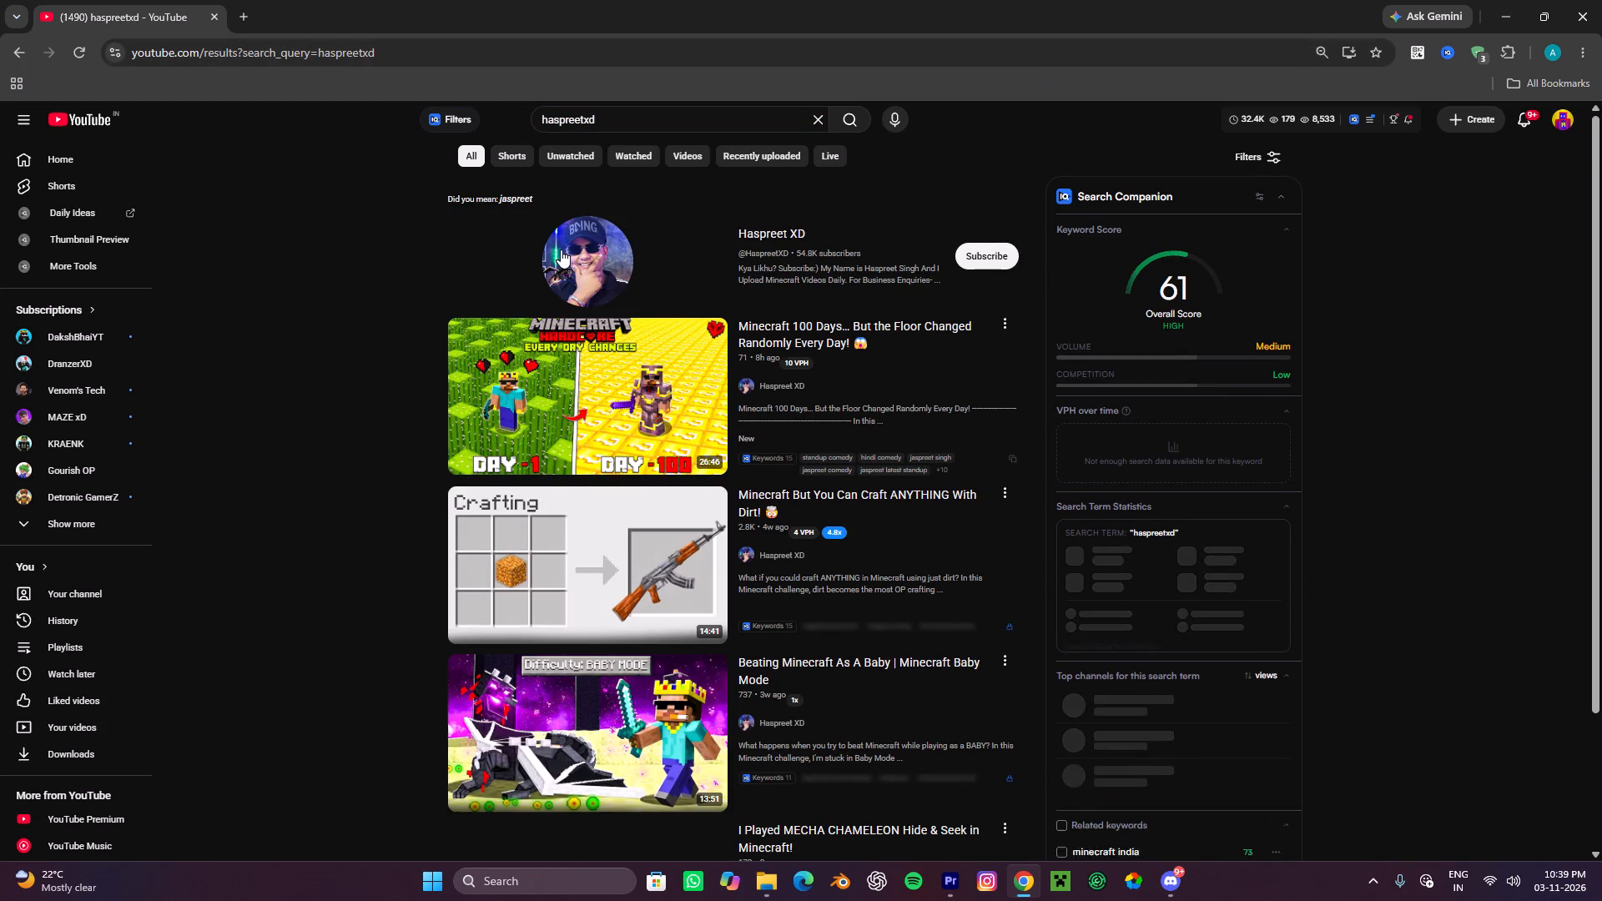
left_click(561, 249)
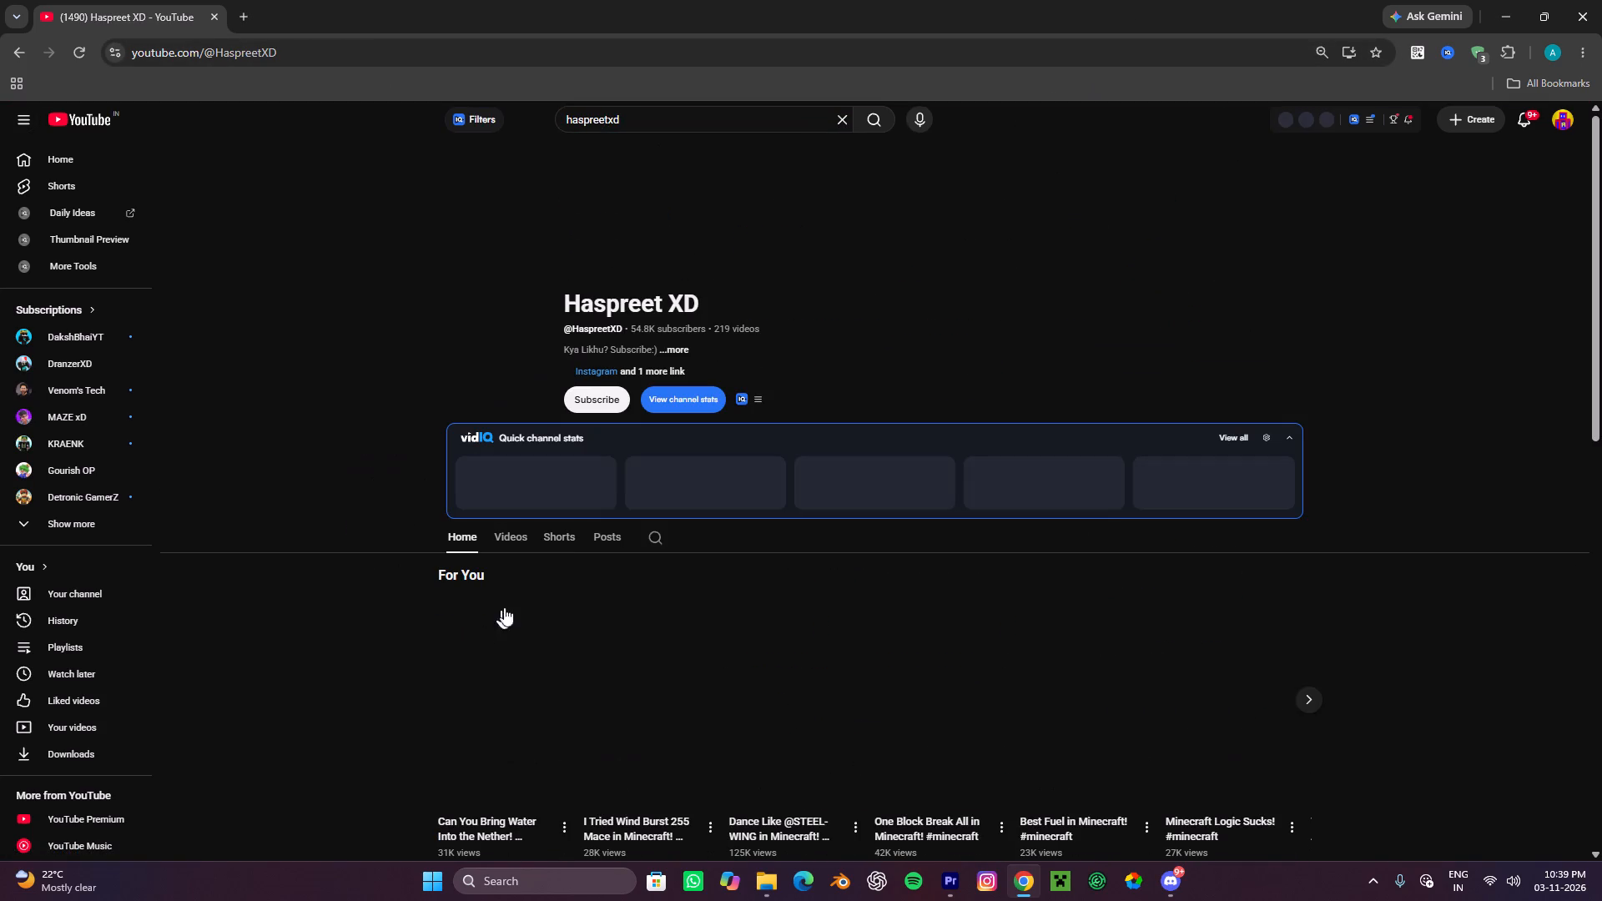
left_click(524, 548)
left_click(518, 614)
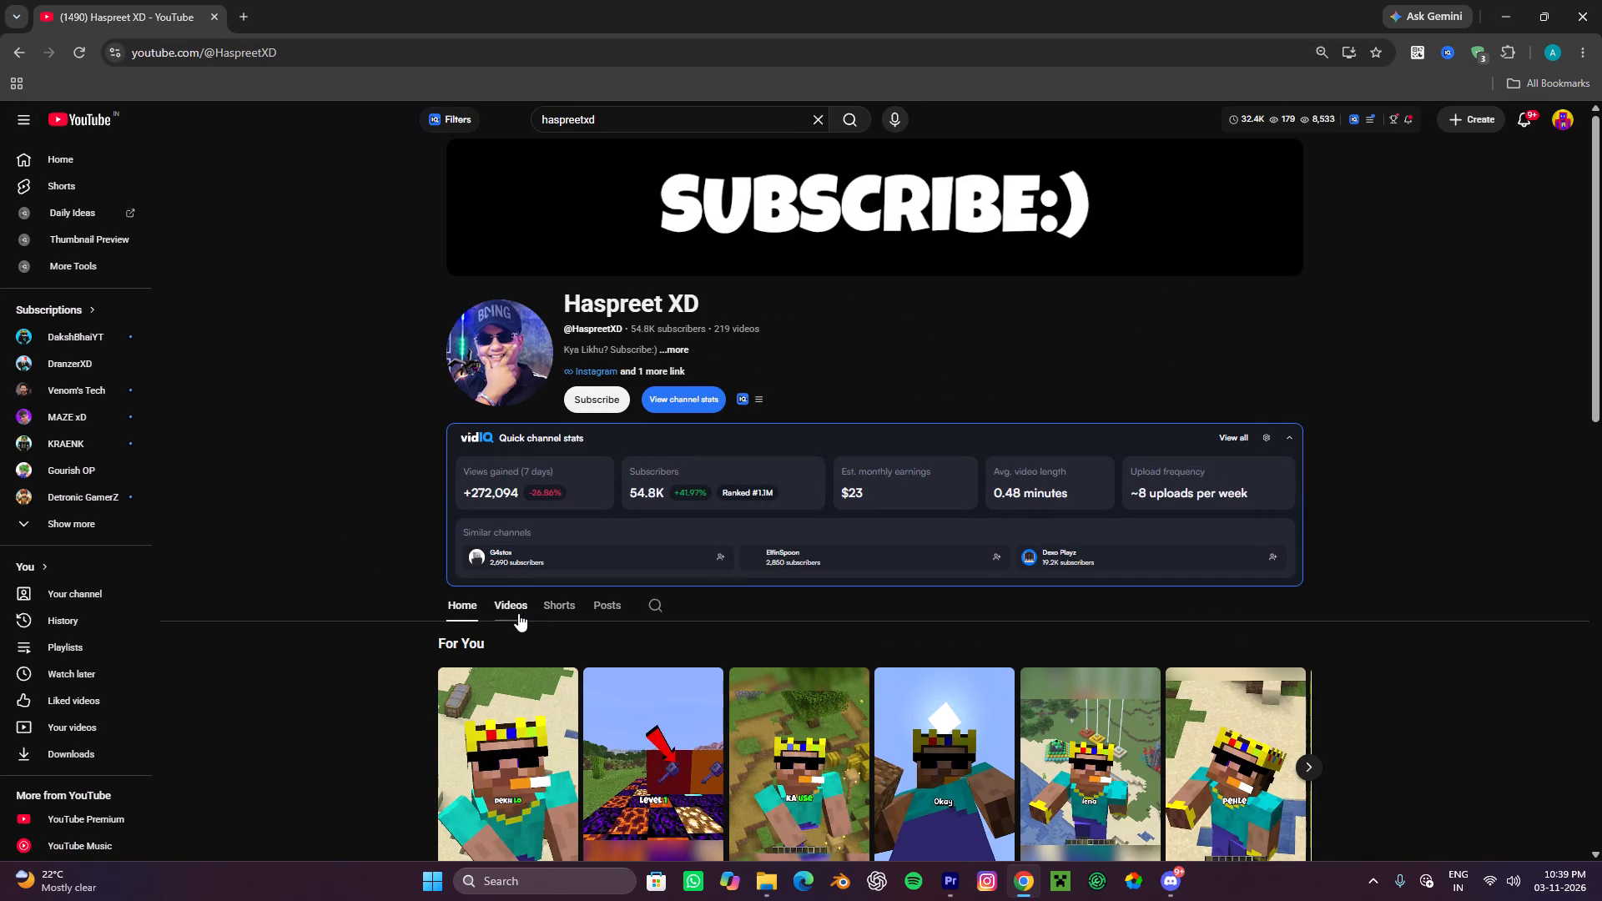
scroll(526, 609, "down", 2)
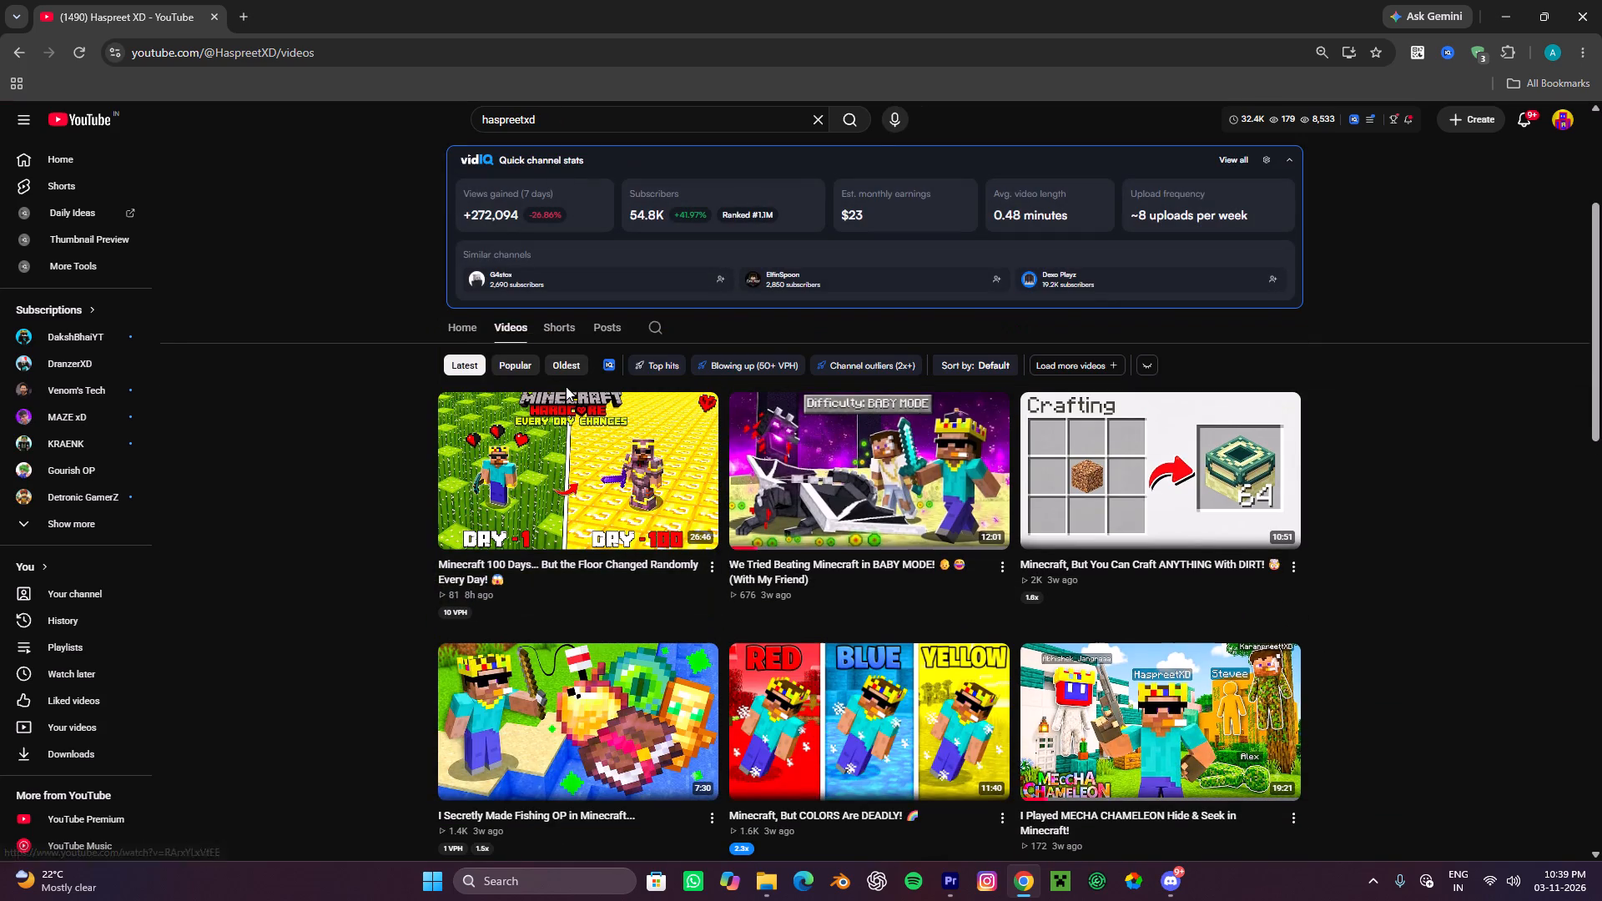
left_click(566, 334)
scroll(709, 602, "down", 3)
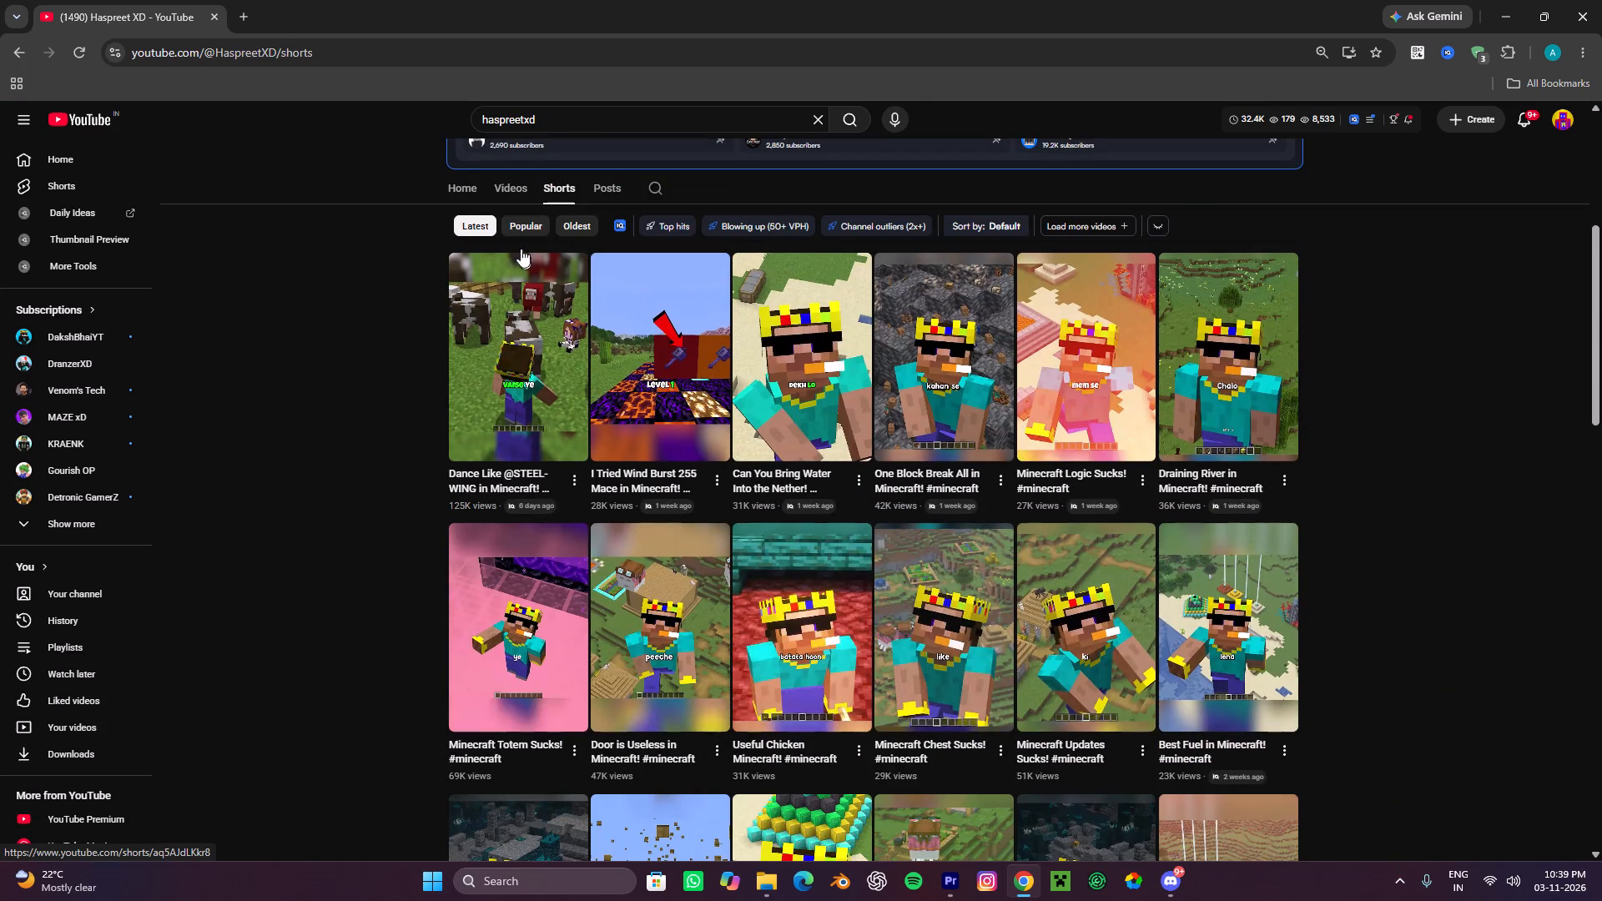
left_click(500, 339)
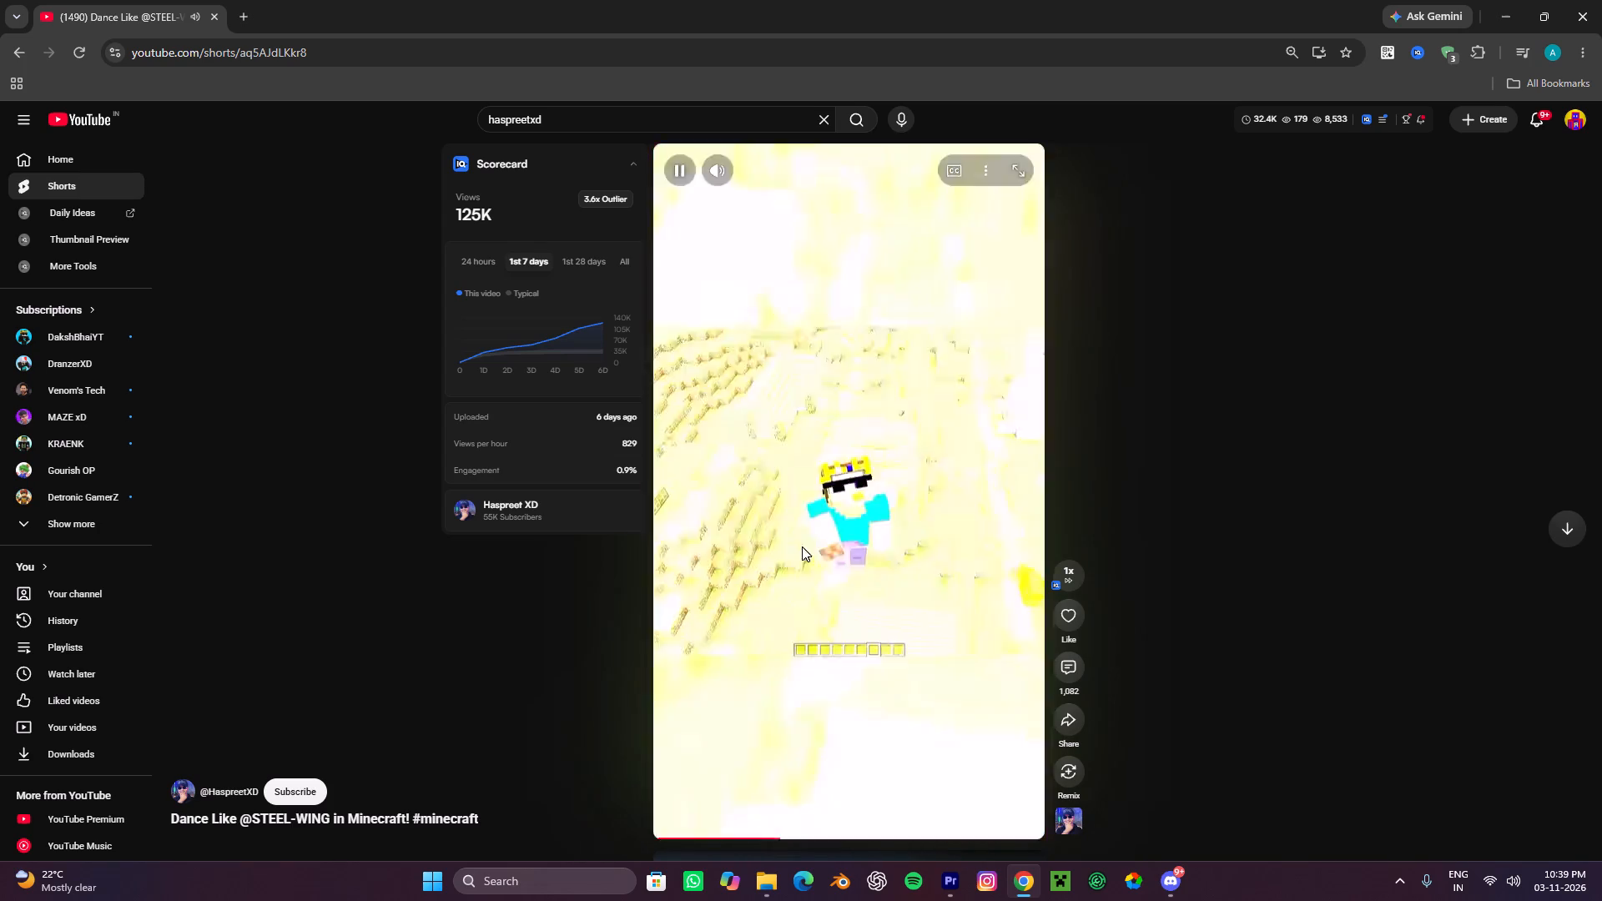
left_click_drag(761, 566, 752, 560)
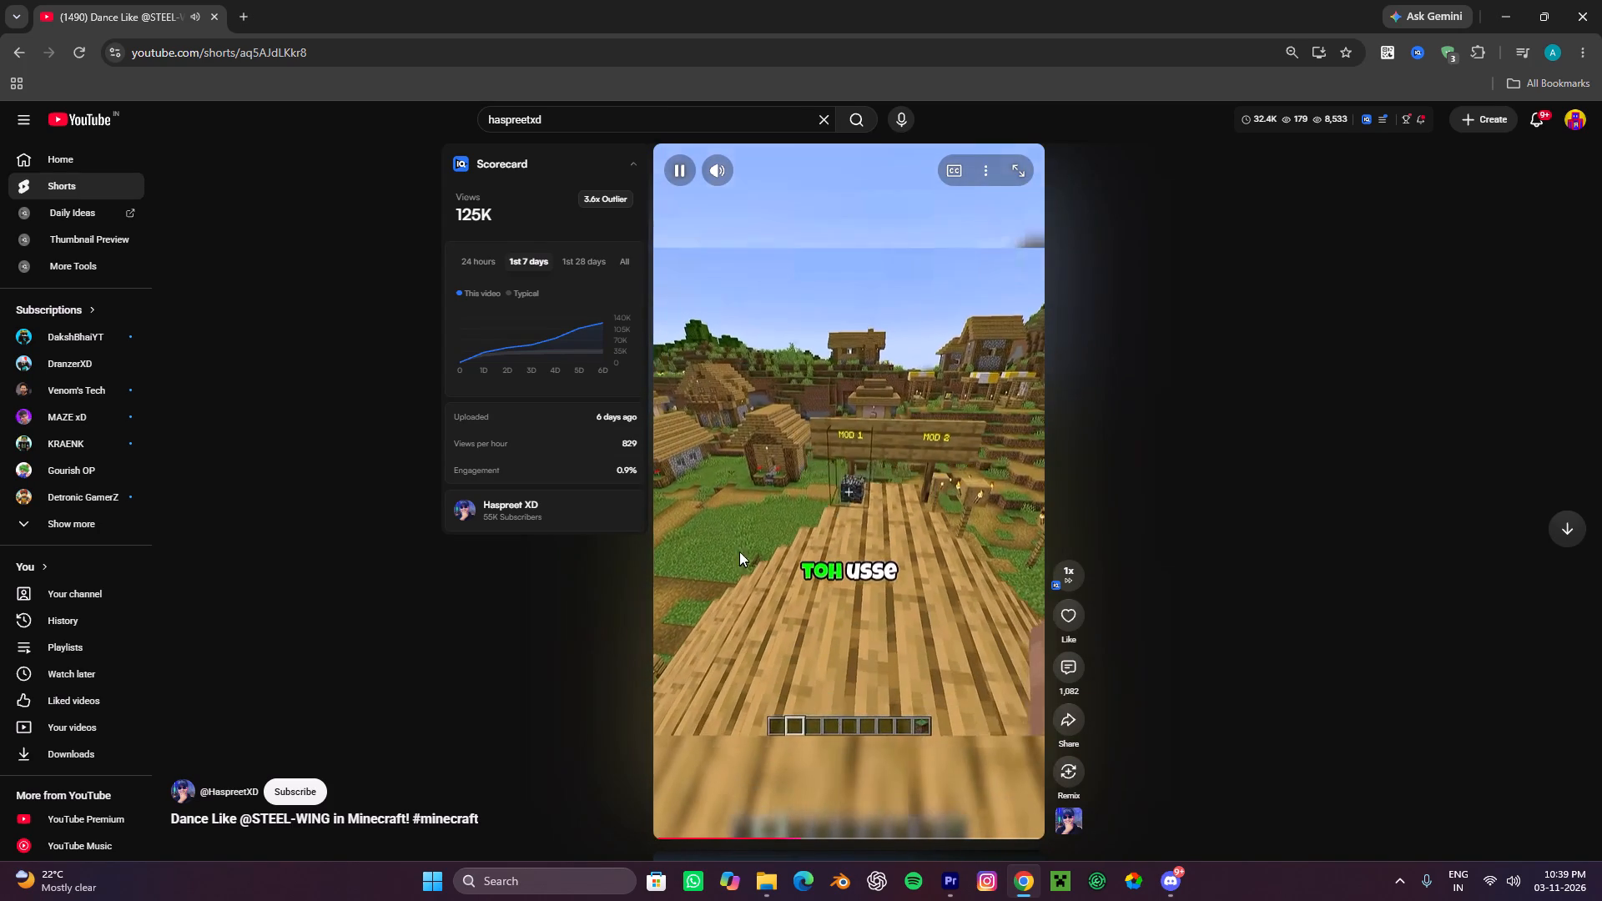
left_click(1601, 0)
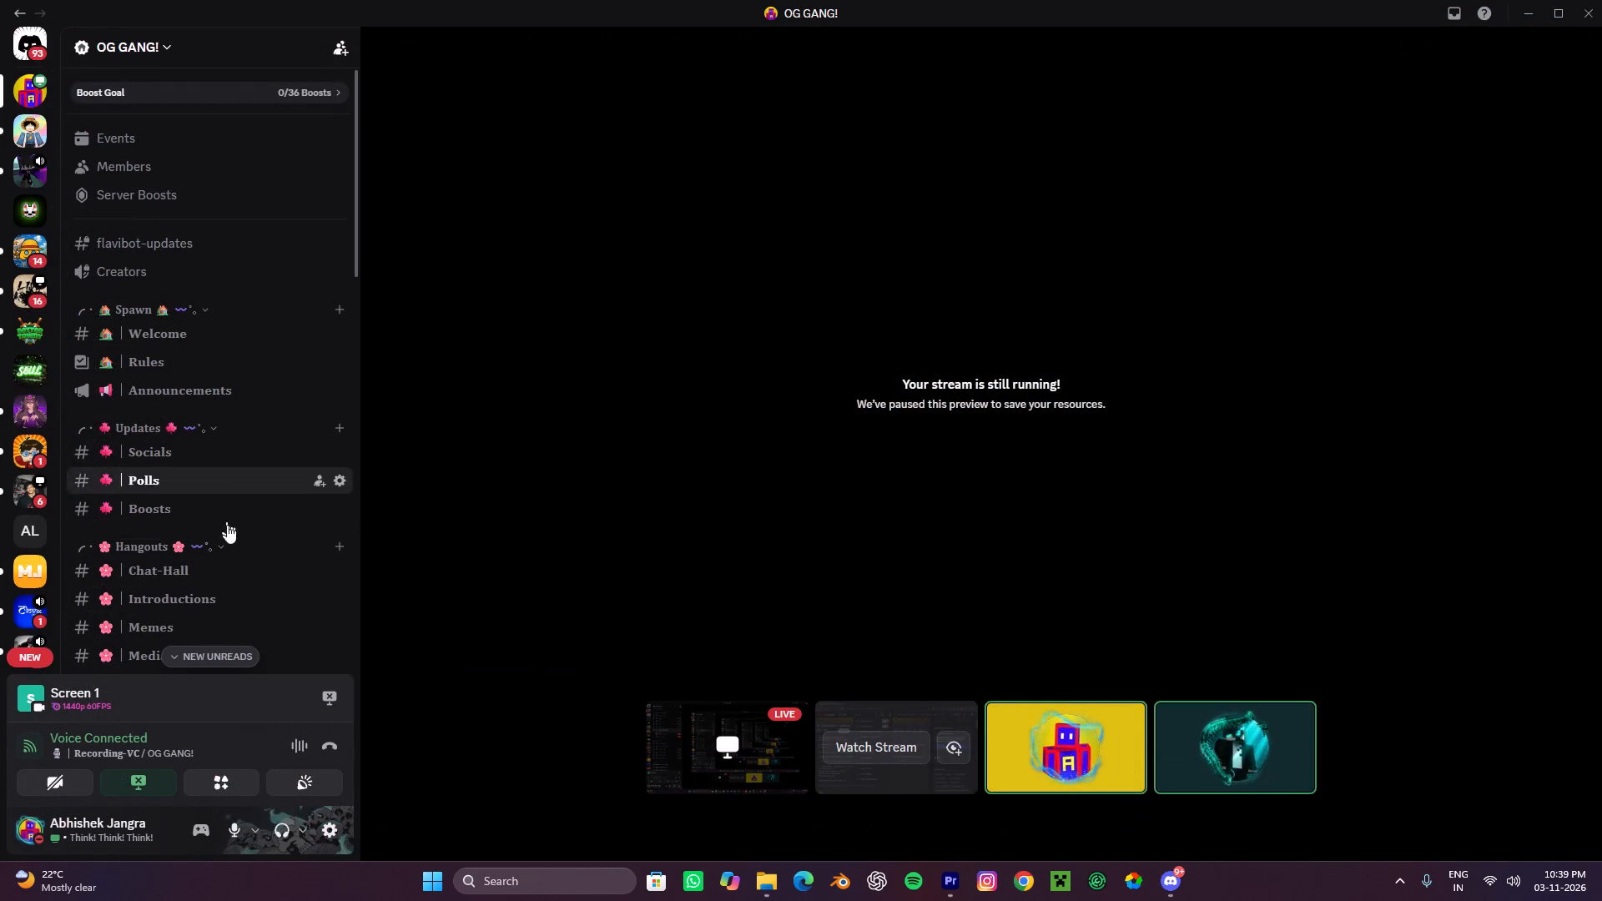
Switch back to Adobe Premiere and play the sequence from 00;00;13;19 to 00;00;48;01 to review titles, effects and audio.
scroll(28, 373, "up", 2)
left_click_drag(963, 882, 966, 874)
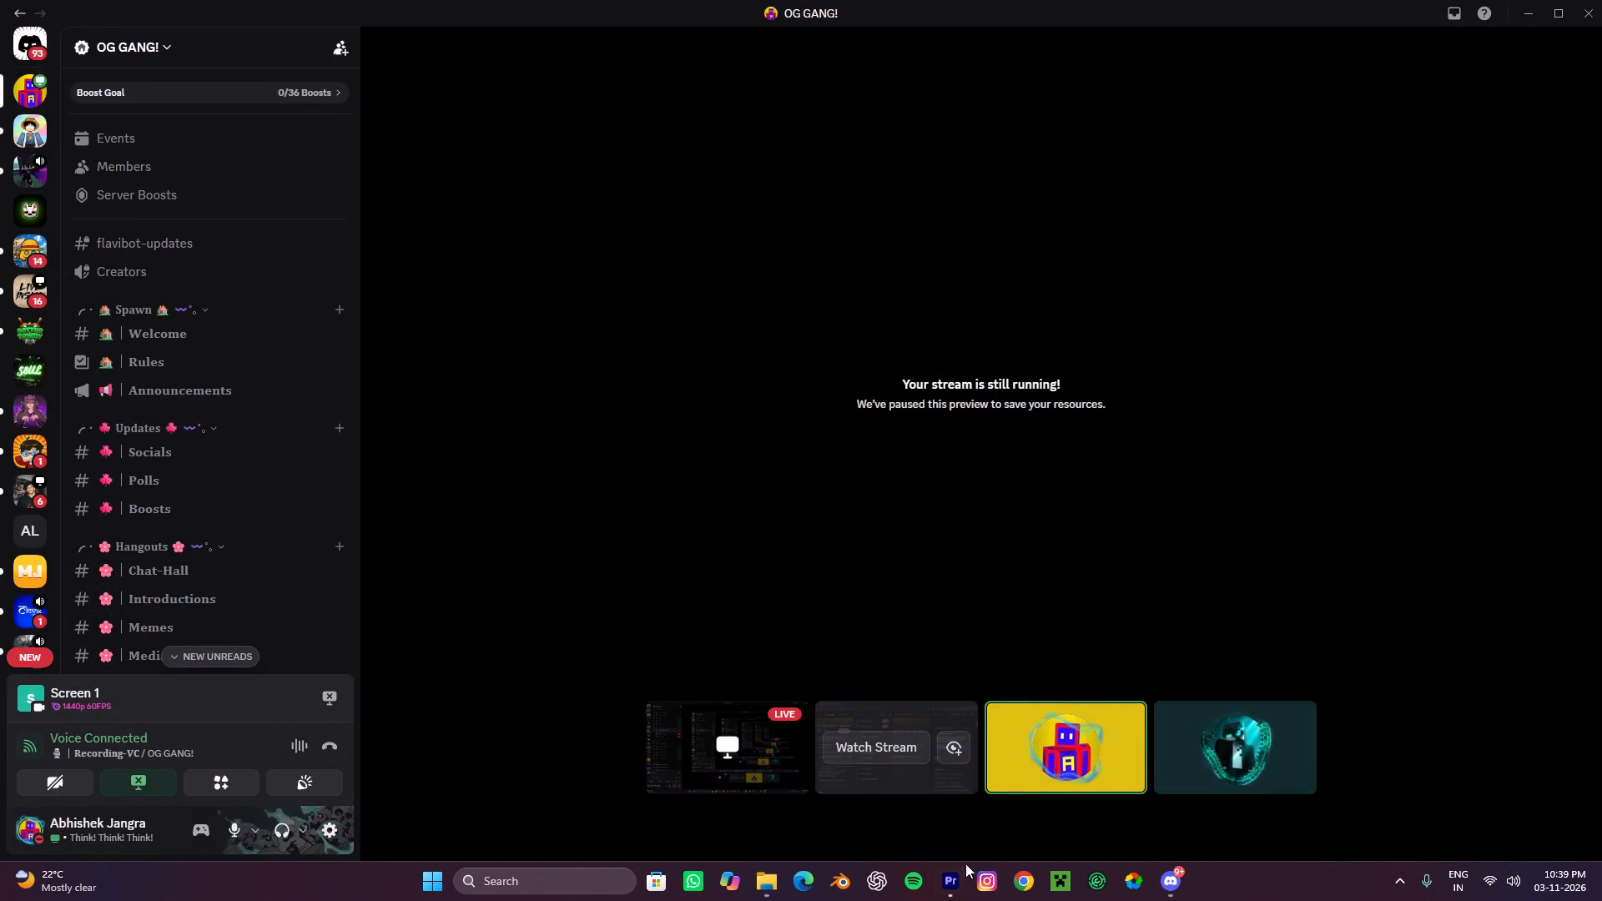
left_click(939, 867)
scroll(731, 741, "up", 3, "alt")
scroll(723, 741, "up", 3)
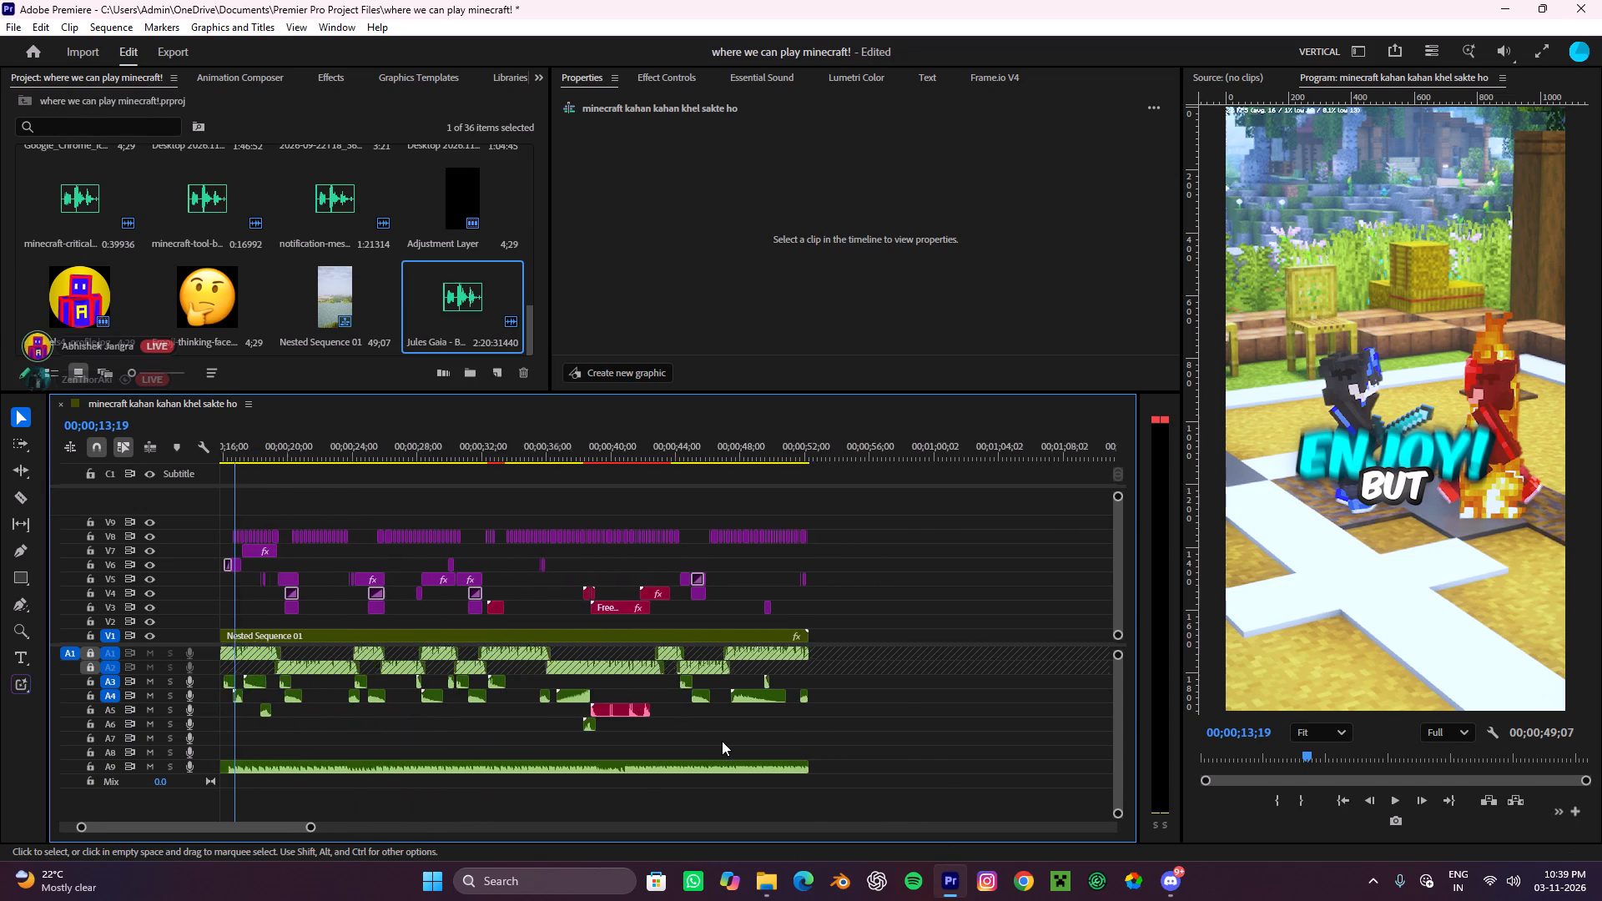
scroll(722, 741, "up", 6)
key("space")
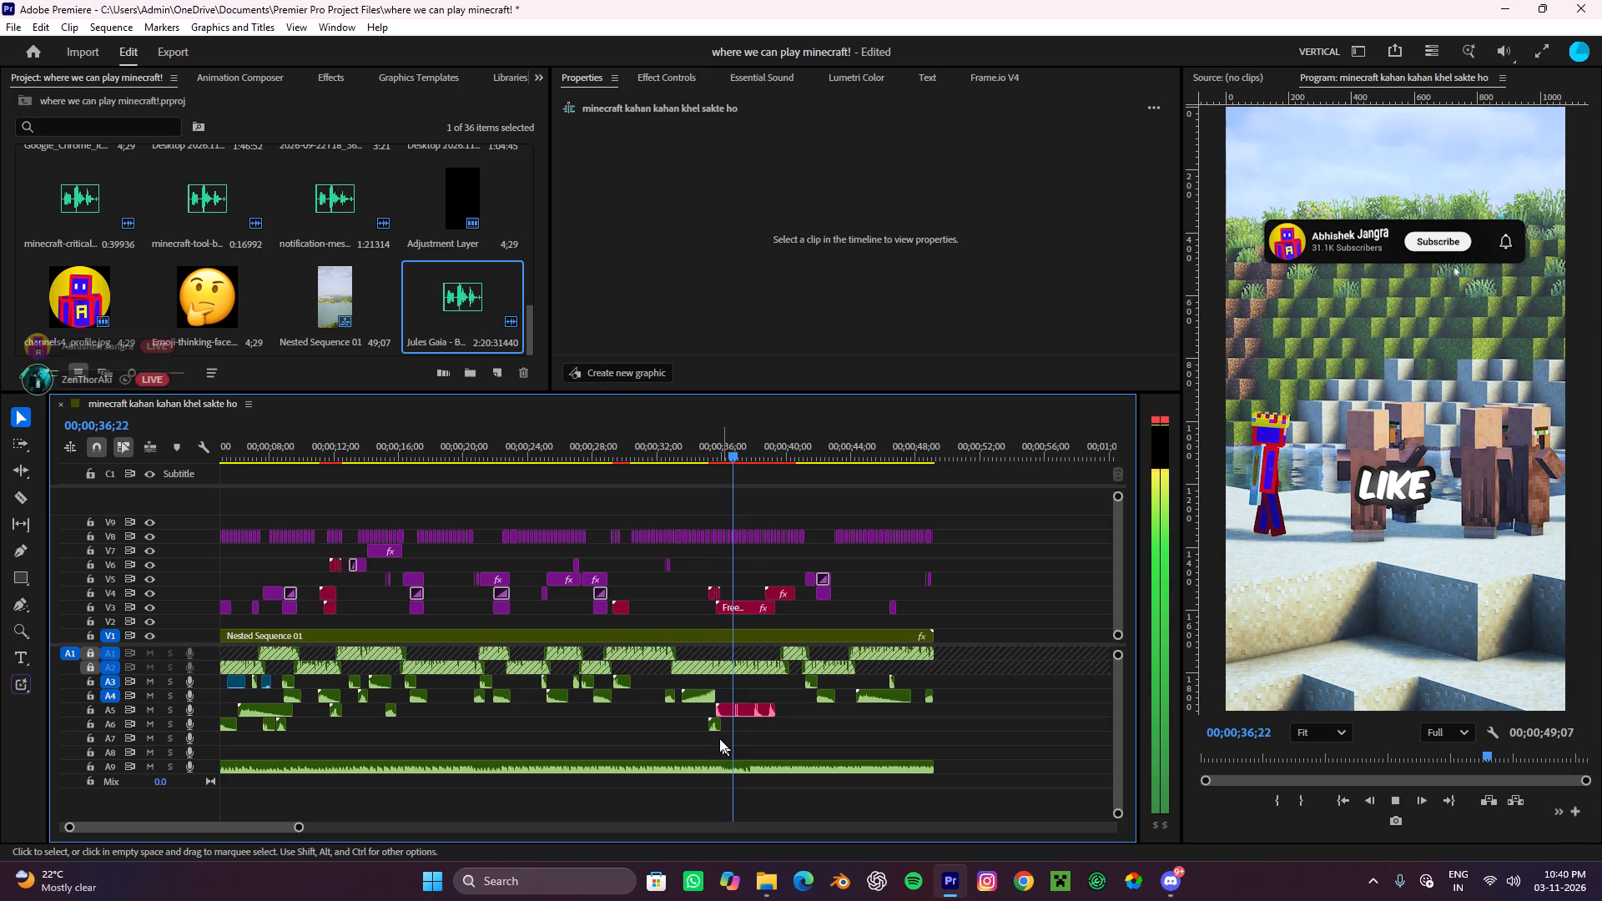
key("space")
key("space")
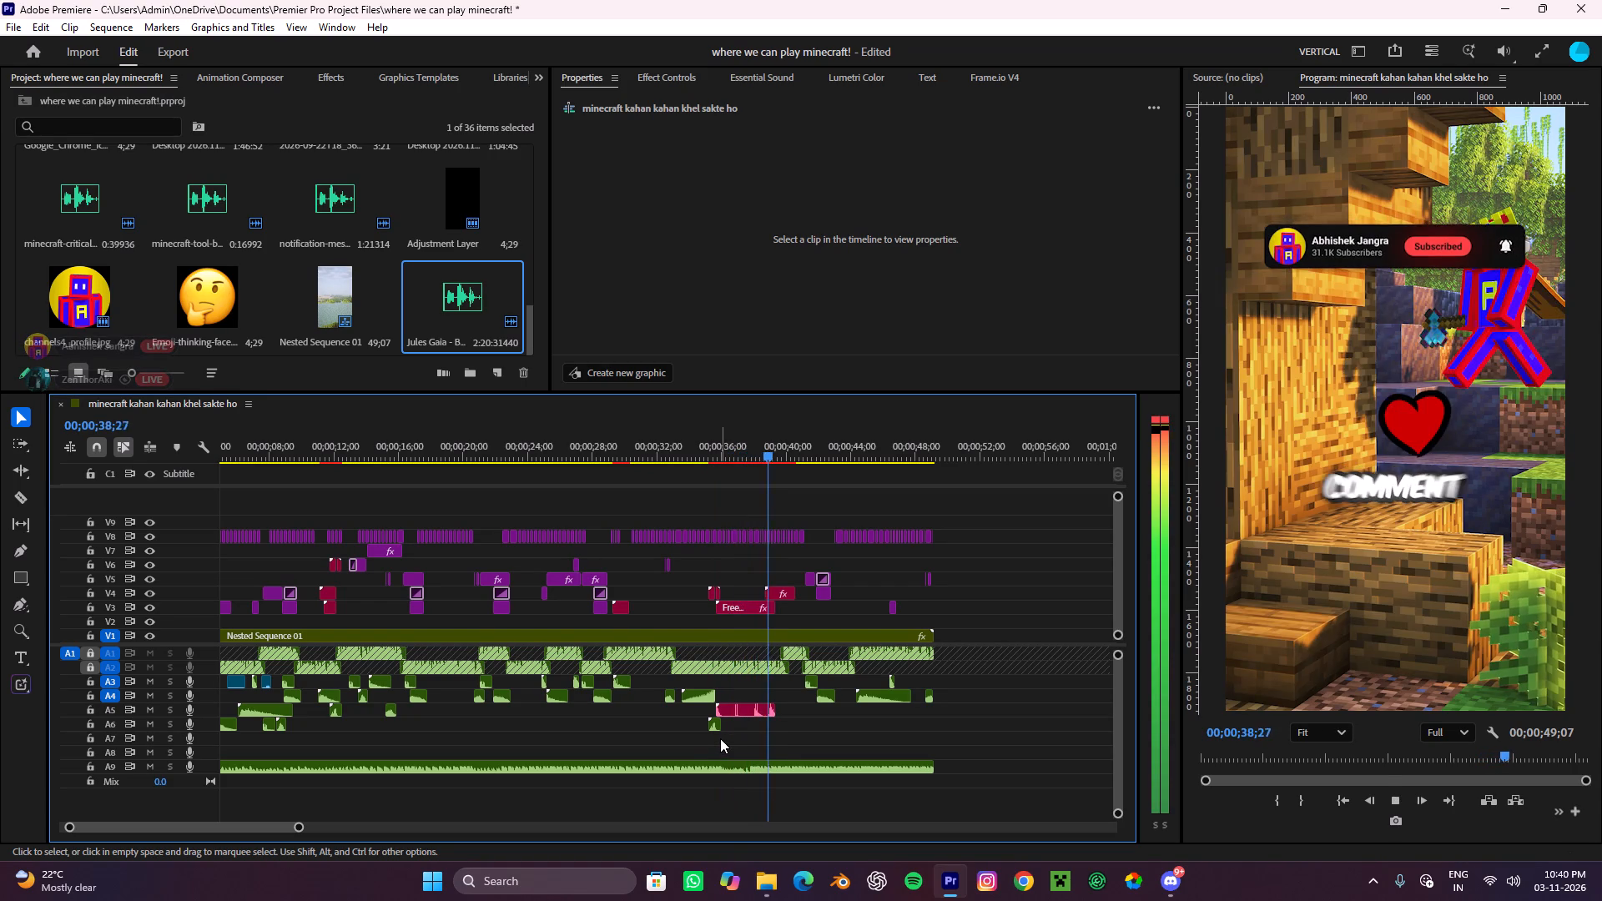
key("space")
key("space")
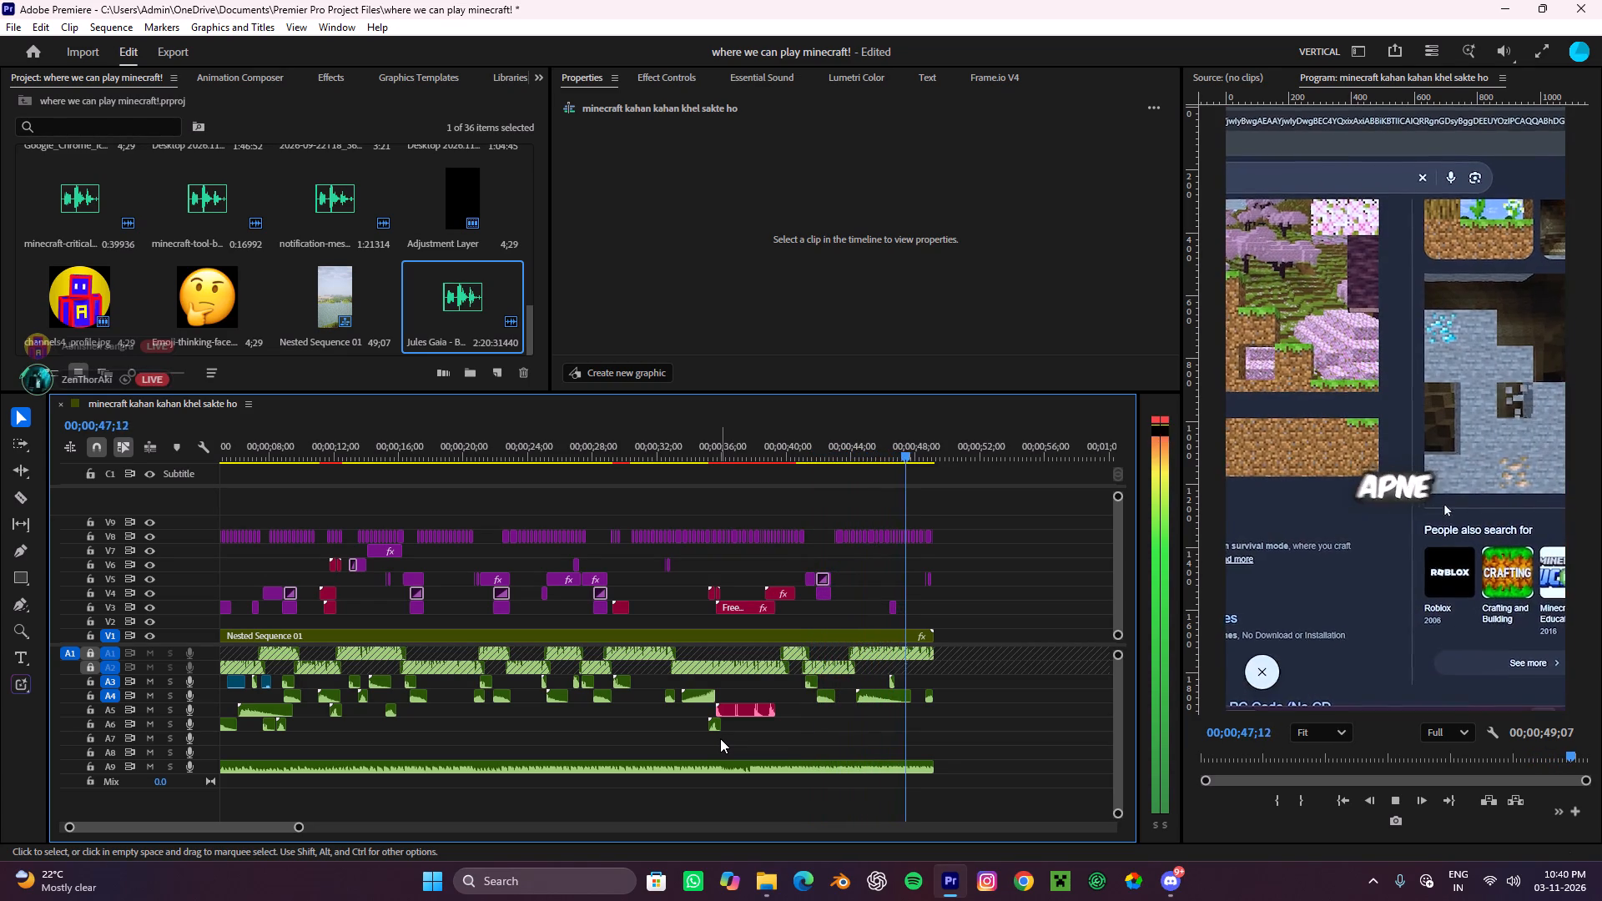
key("space")
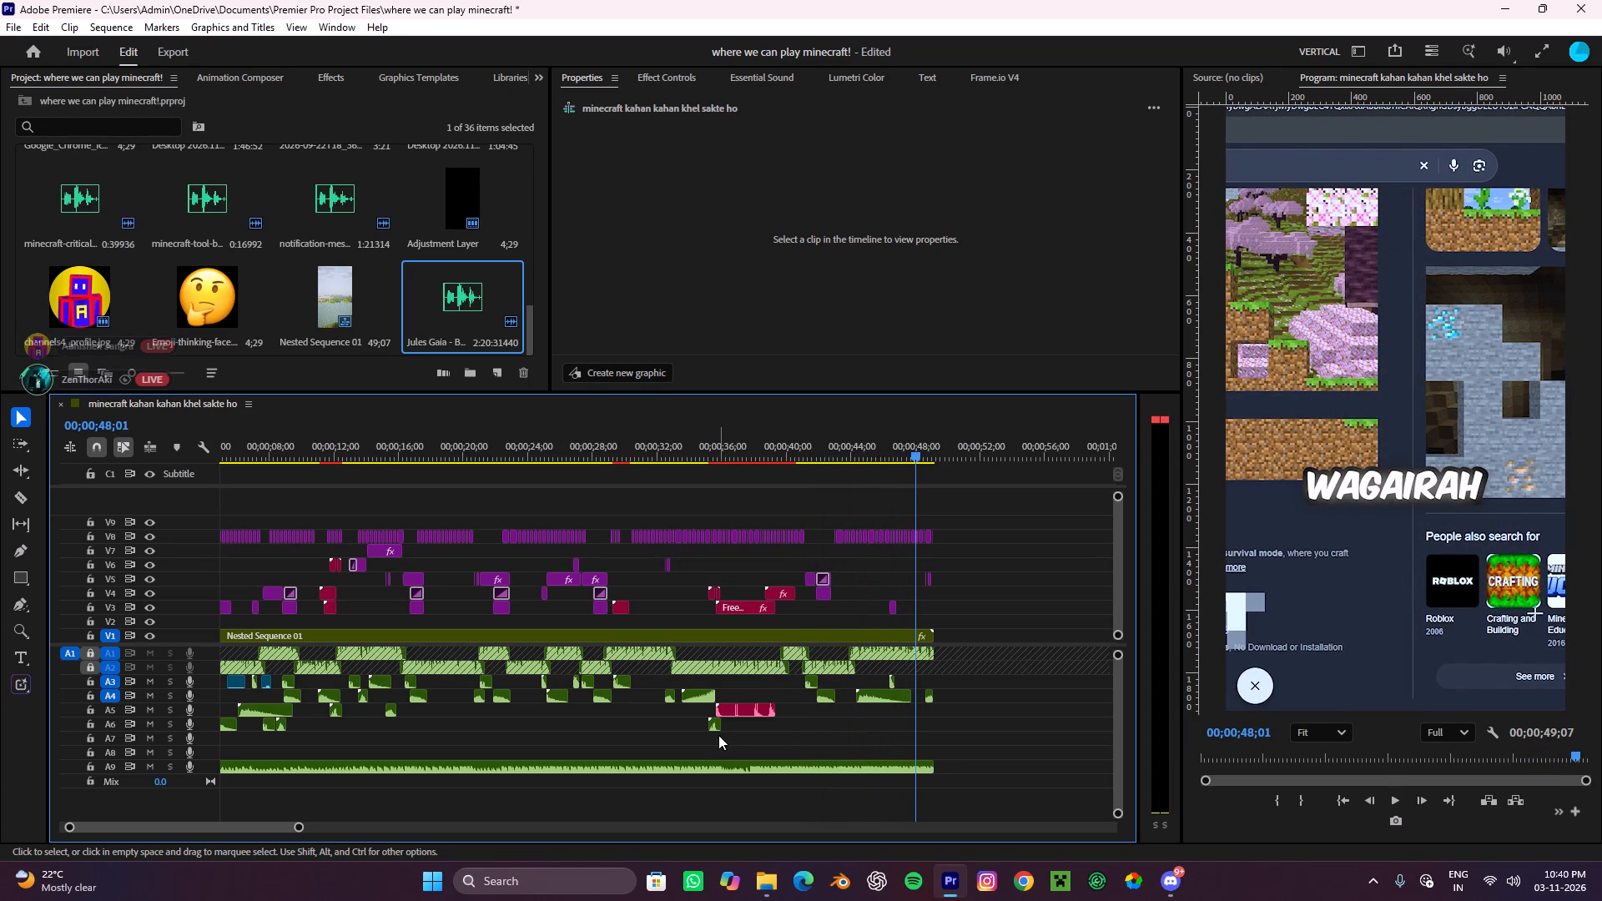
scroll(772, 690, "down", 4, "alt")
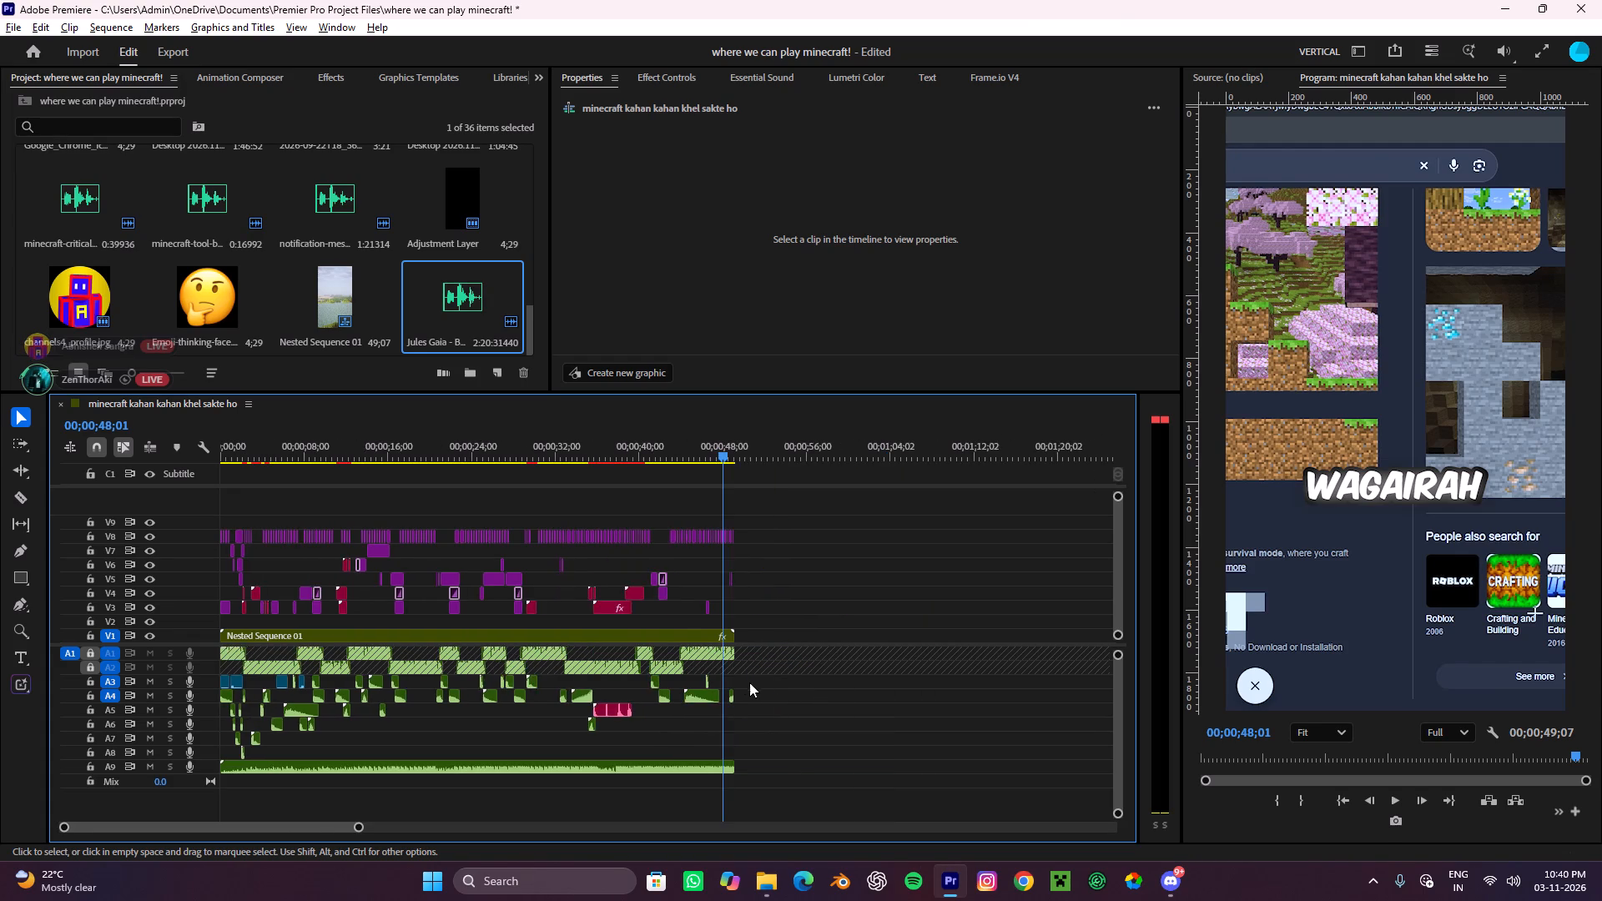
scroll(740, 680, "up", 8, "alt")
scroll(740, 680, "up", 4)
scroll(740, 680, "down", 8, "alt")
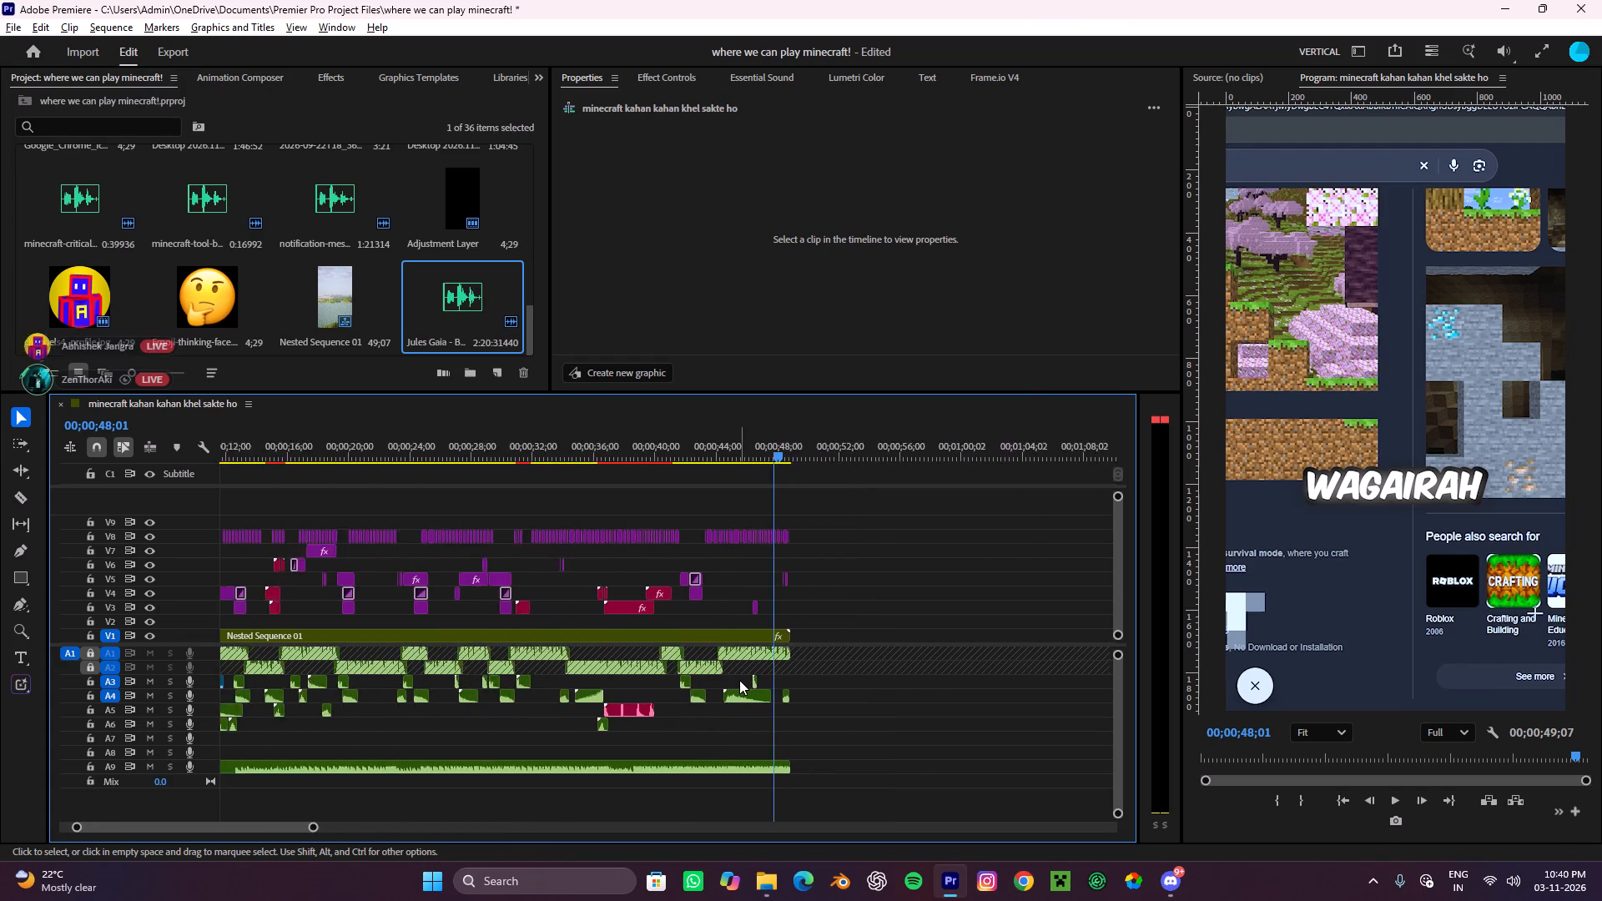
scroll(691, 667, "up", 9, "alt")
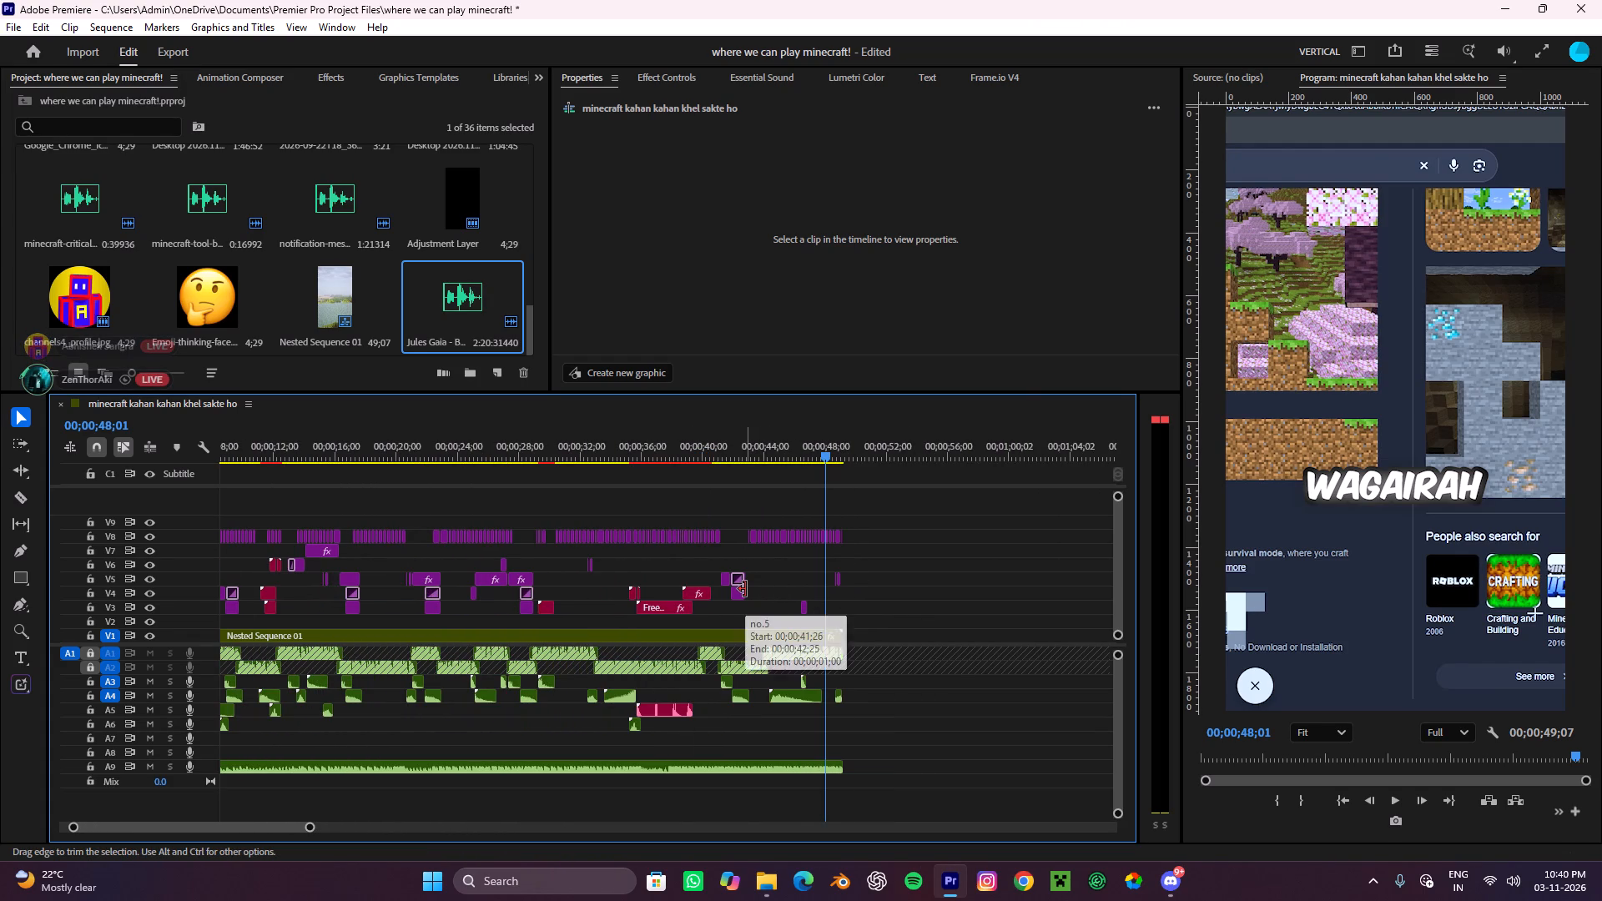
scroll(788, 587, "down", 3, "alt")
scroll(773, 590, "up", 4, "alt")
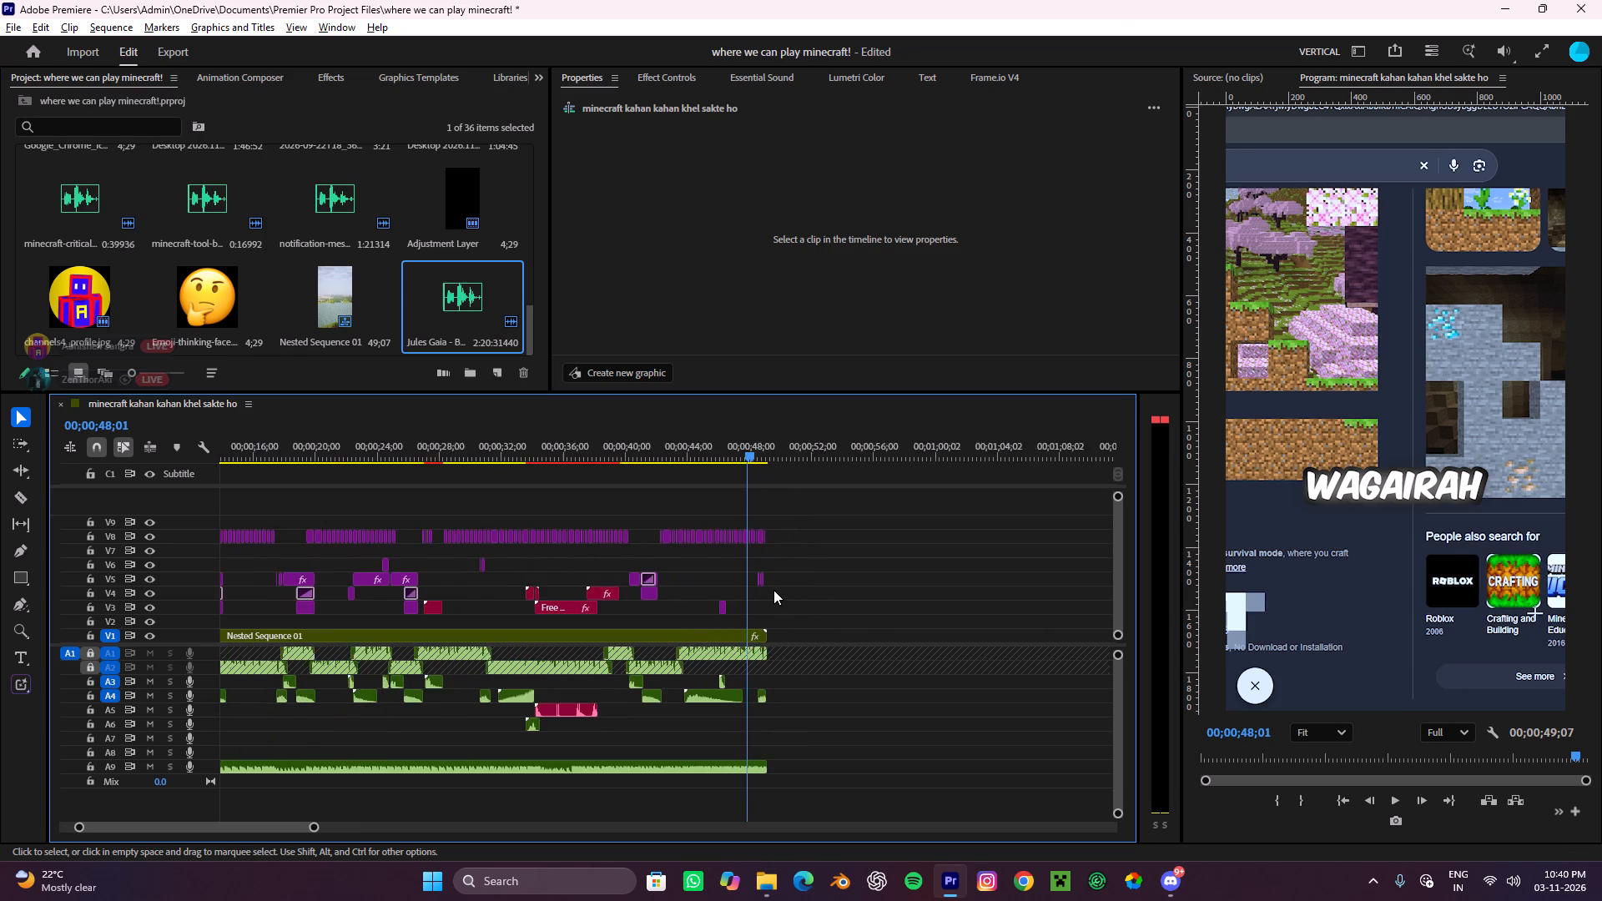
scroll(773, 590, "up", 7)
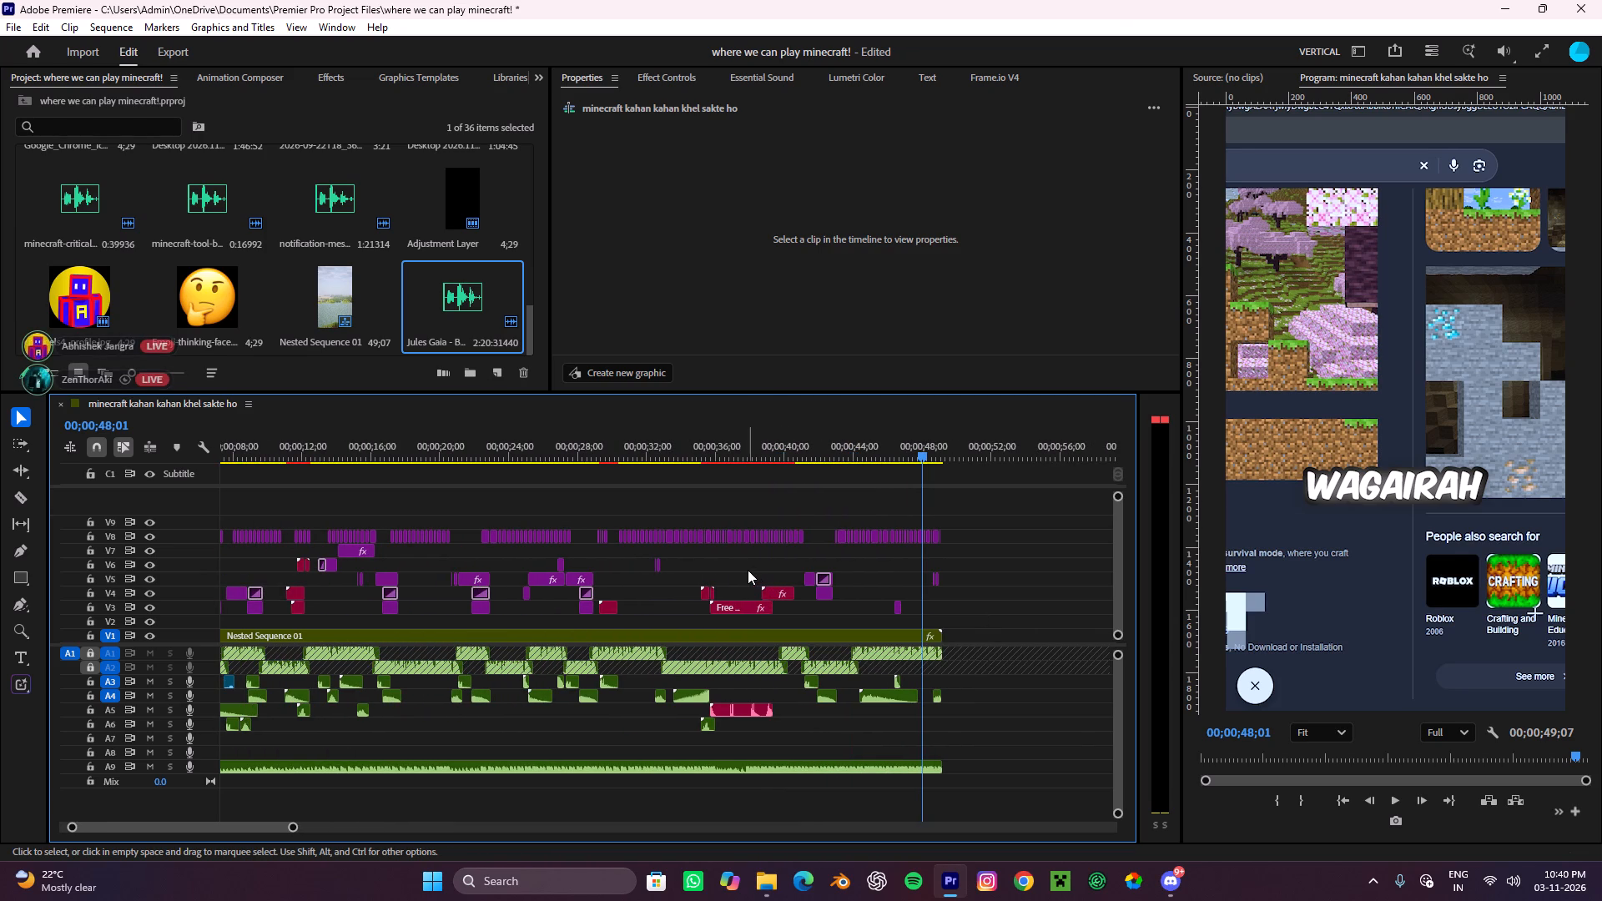
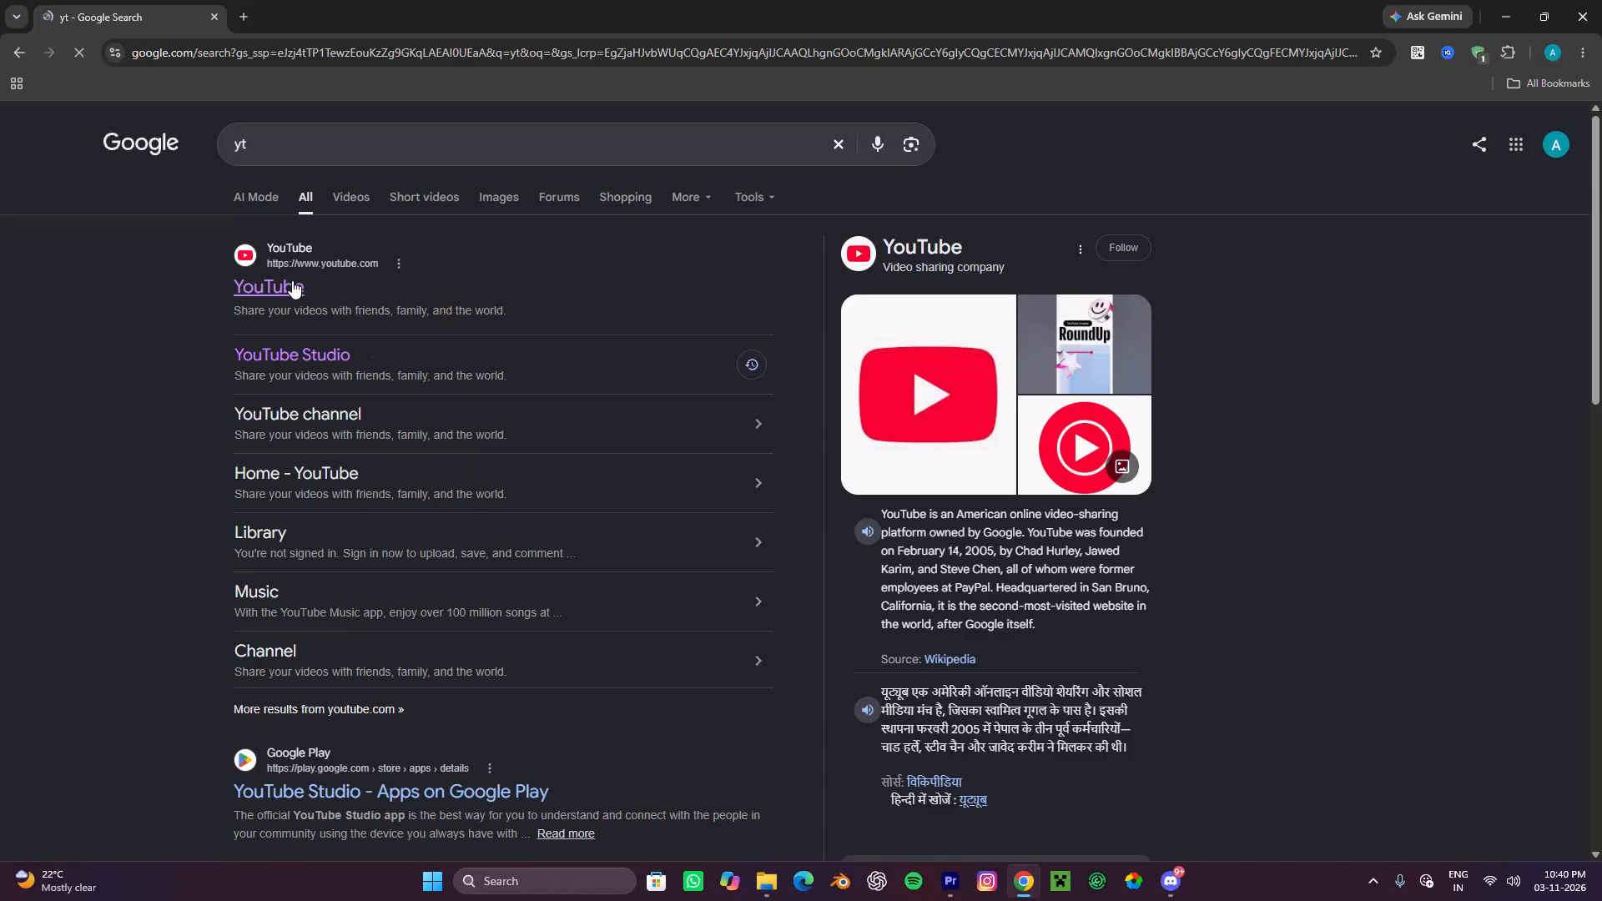
Open YouTube, search for "detronics", and open the Detronic GamerZ channel.
left_click(292, 280)
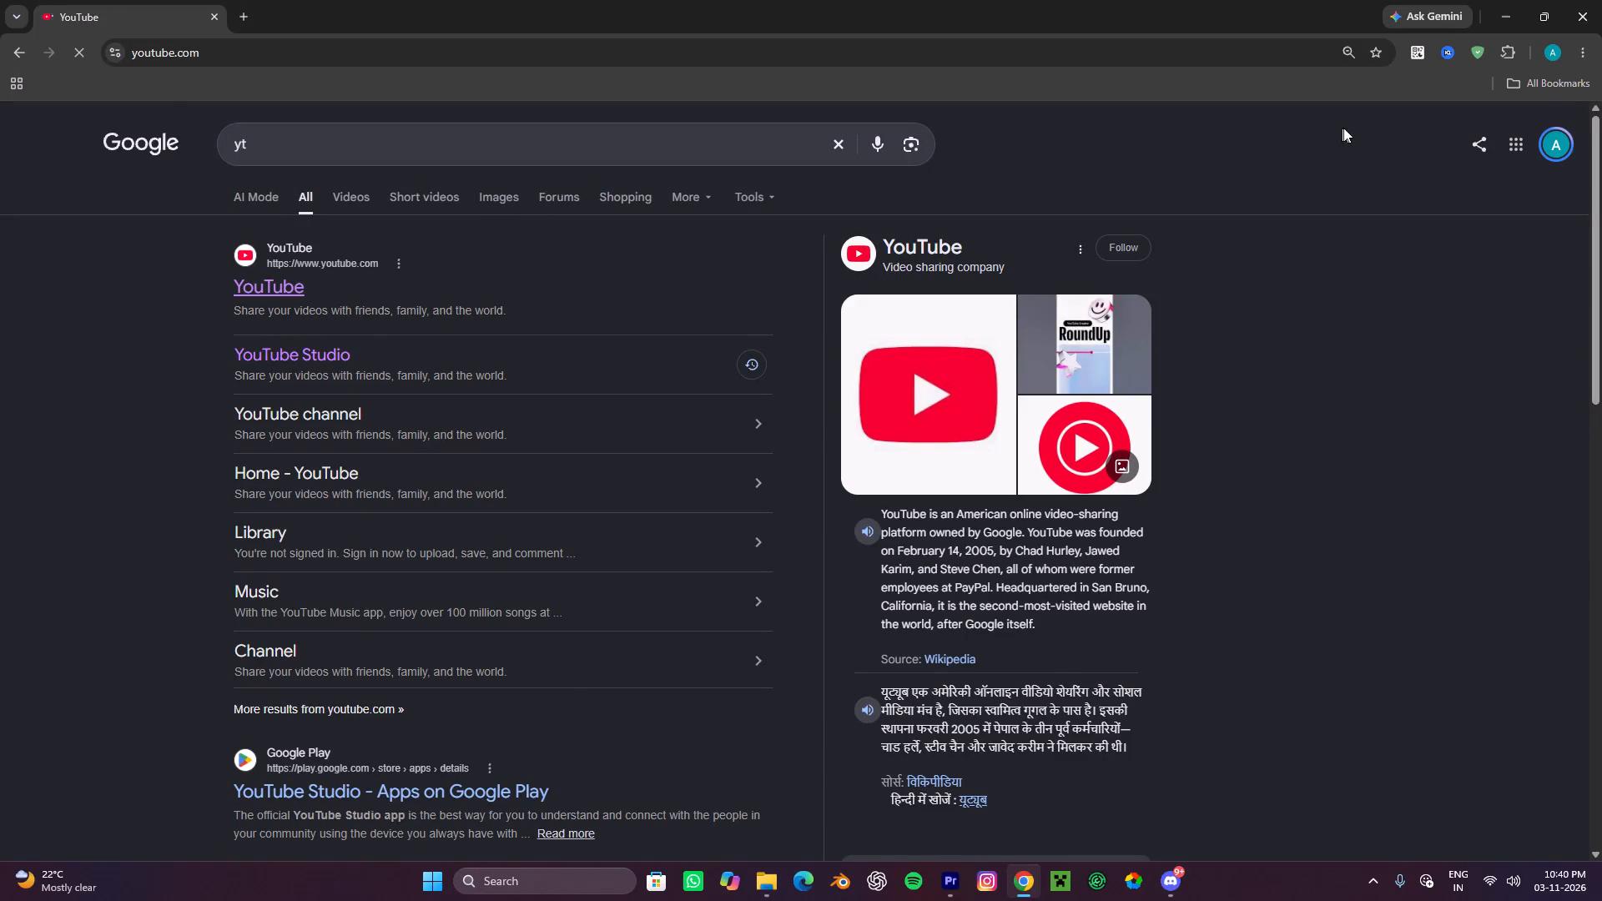
left_click(632, 113)
left_click(629, 118)
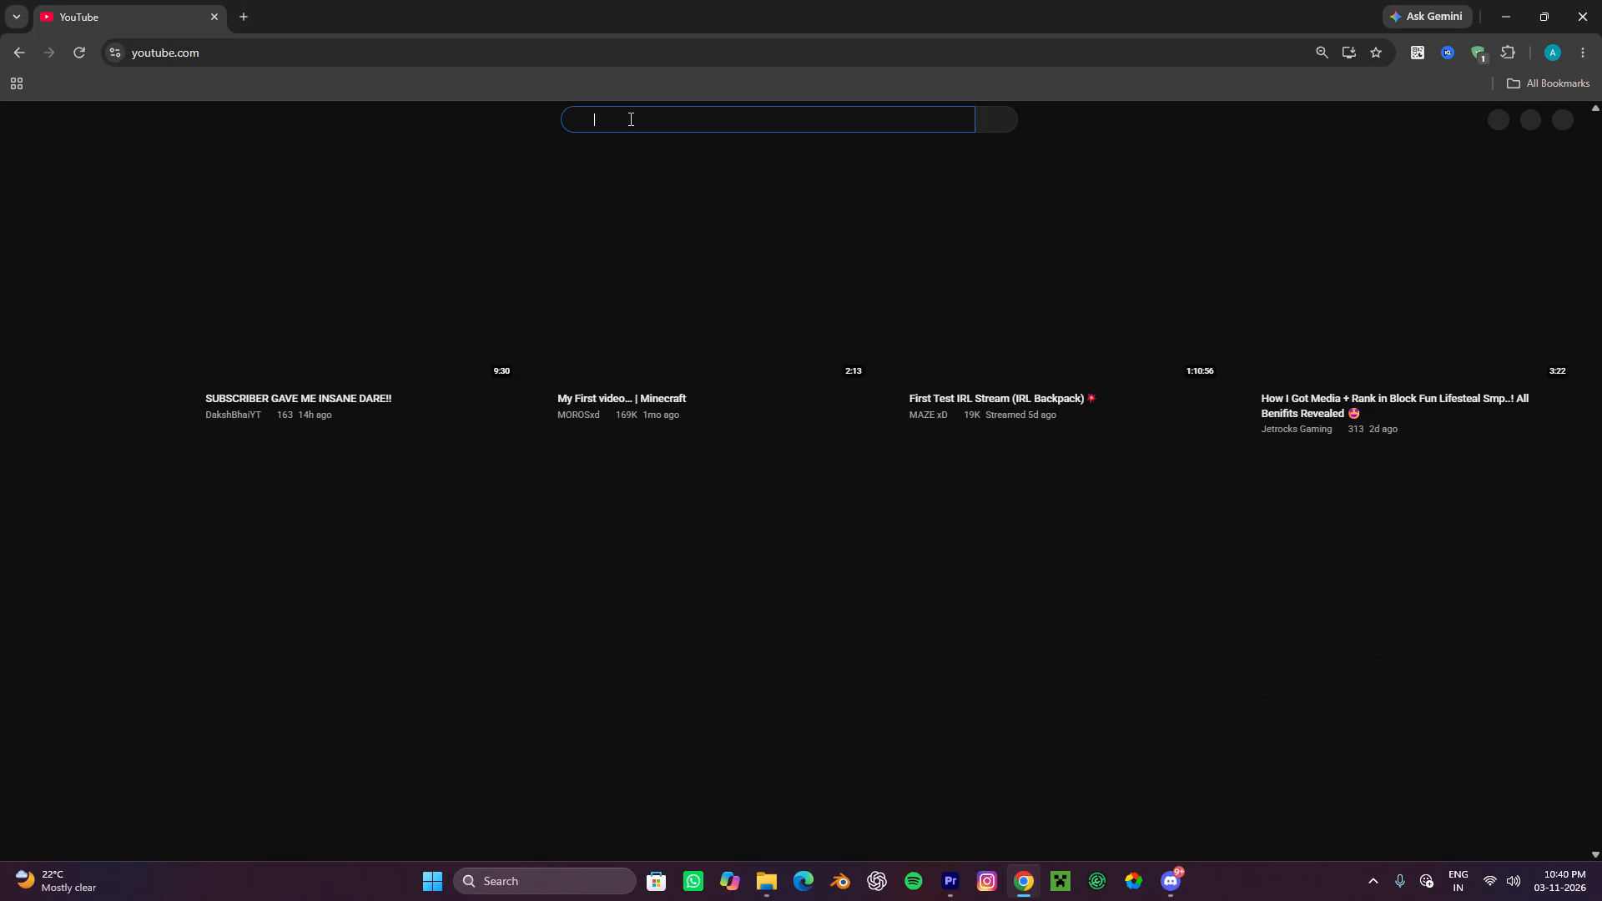
key("d")
type("etr")
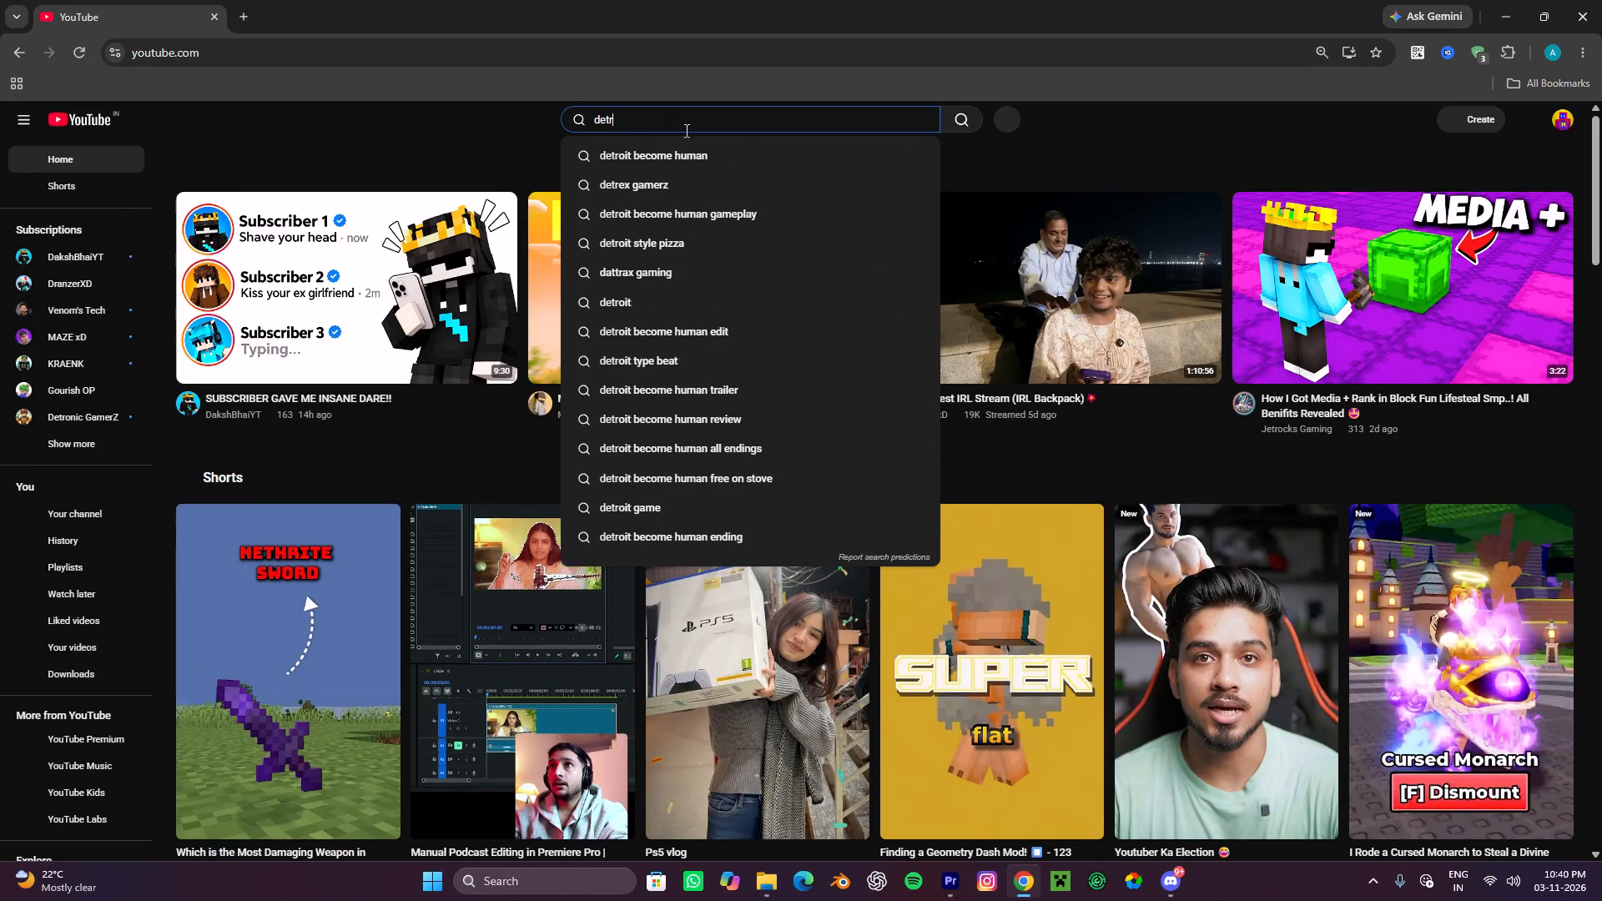
type("ono")
key("BackSpace")
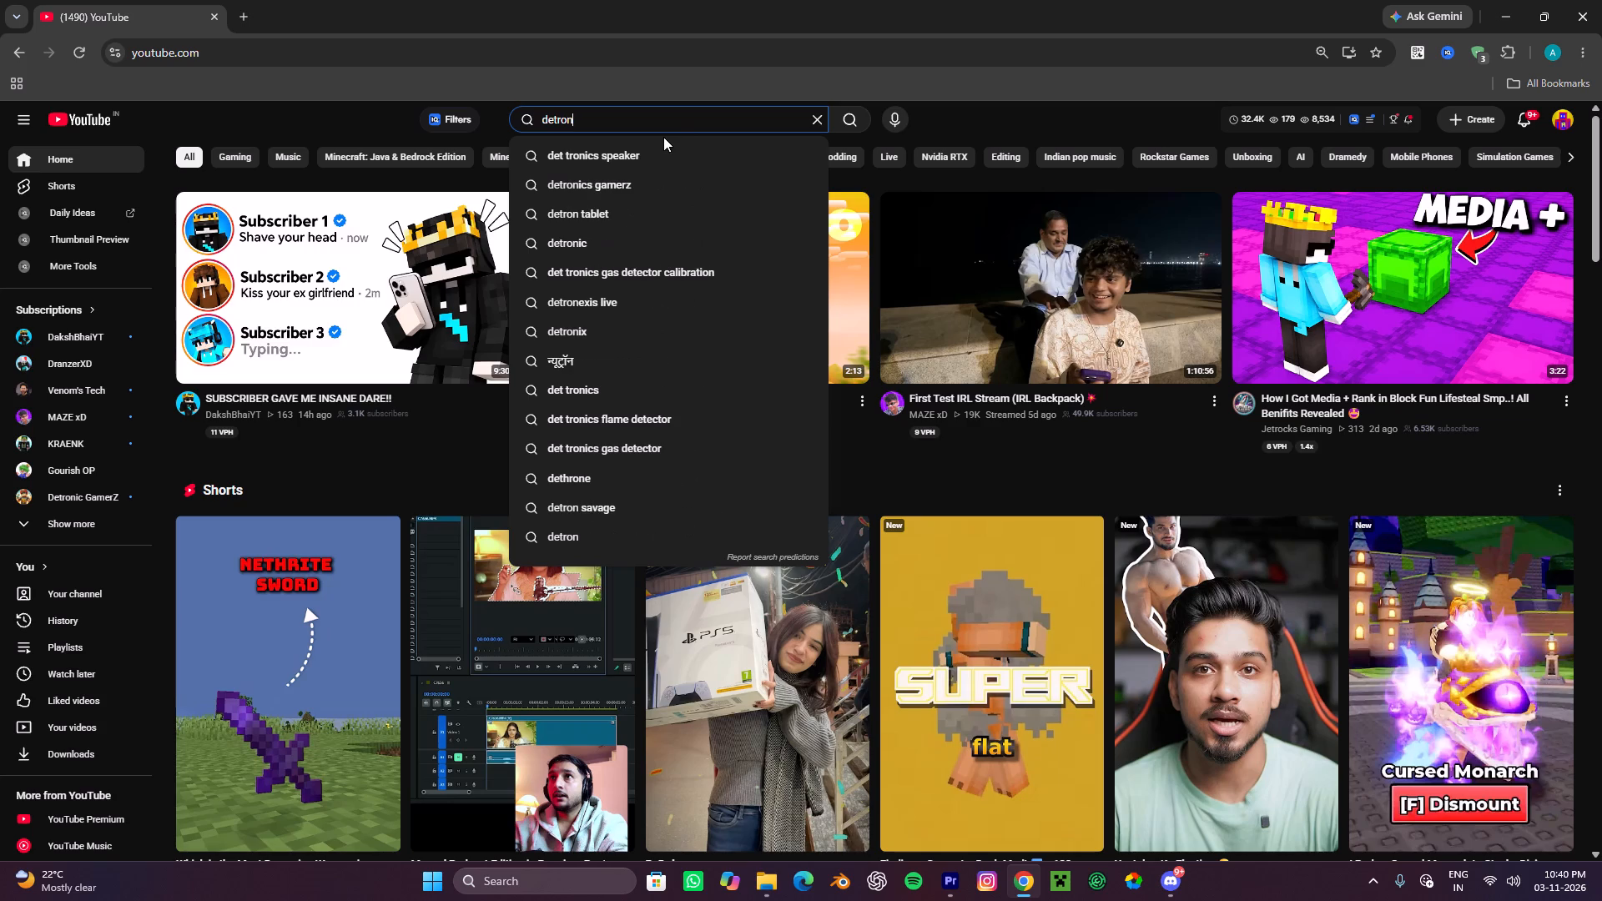
key("i")
type("cs")
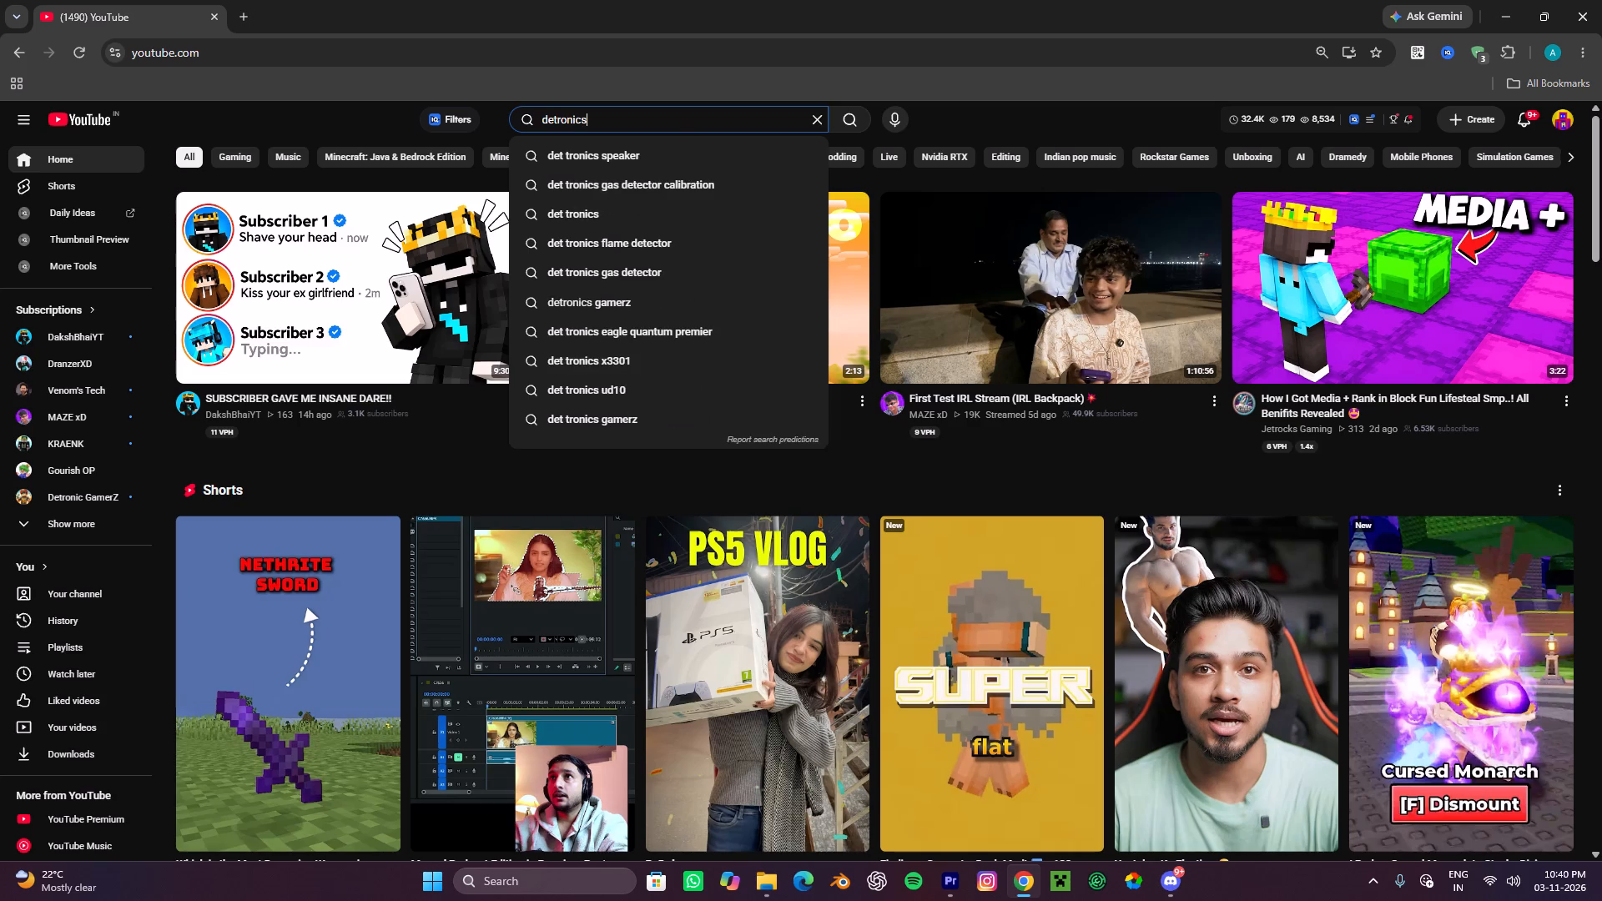
key("Return")
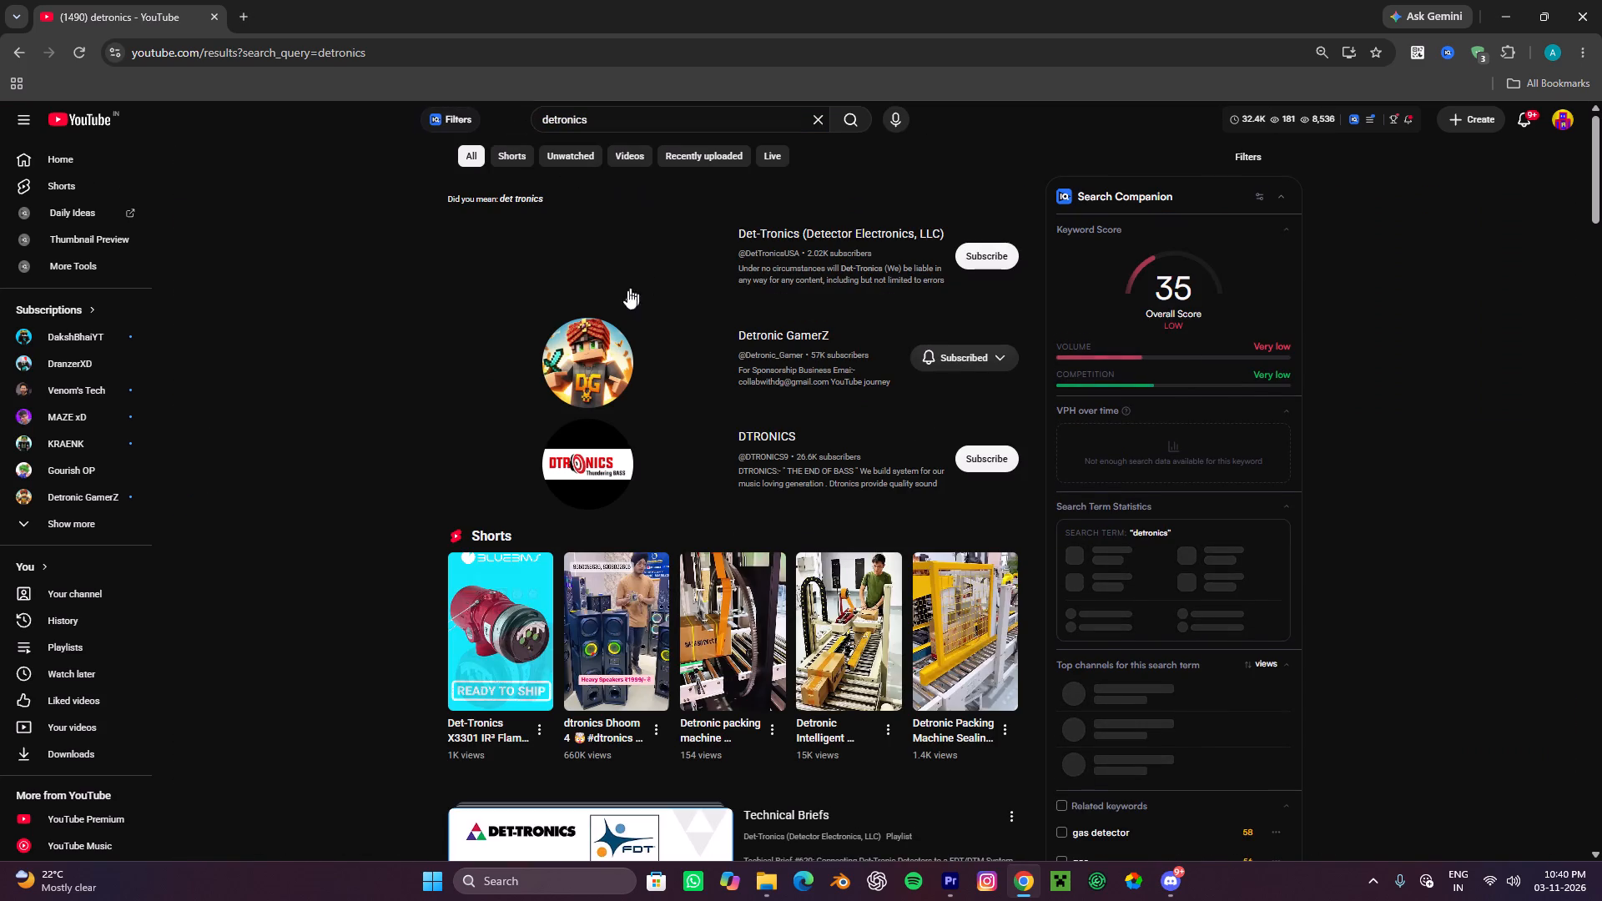
left_click(585, 354)
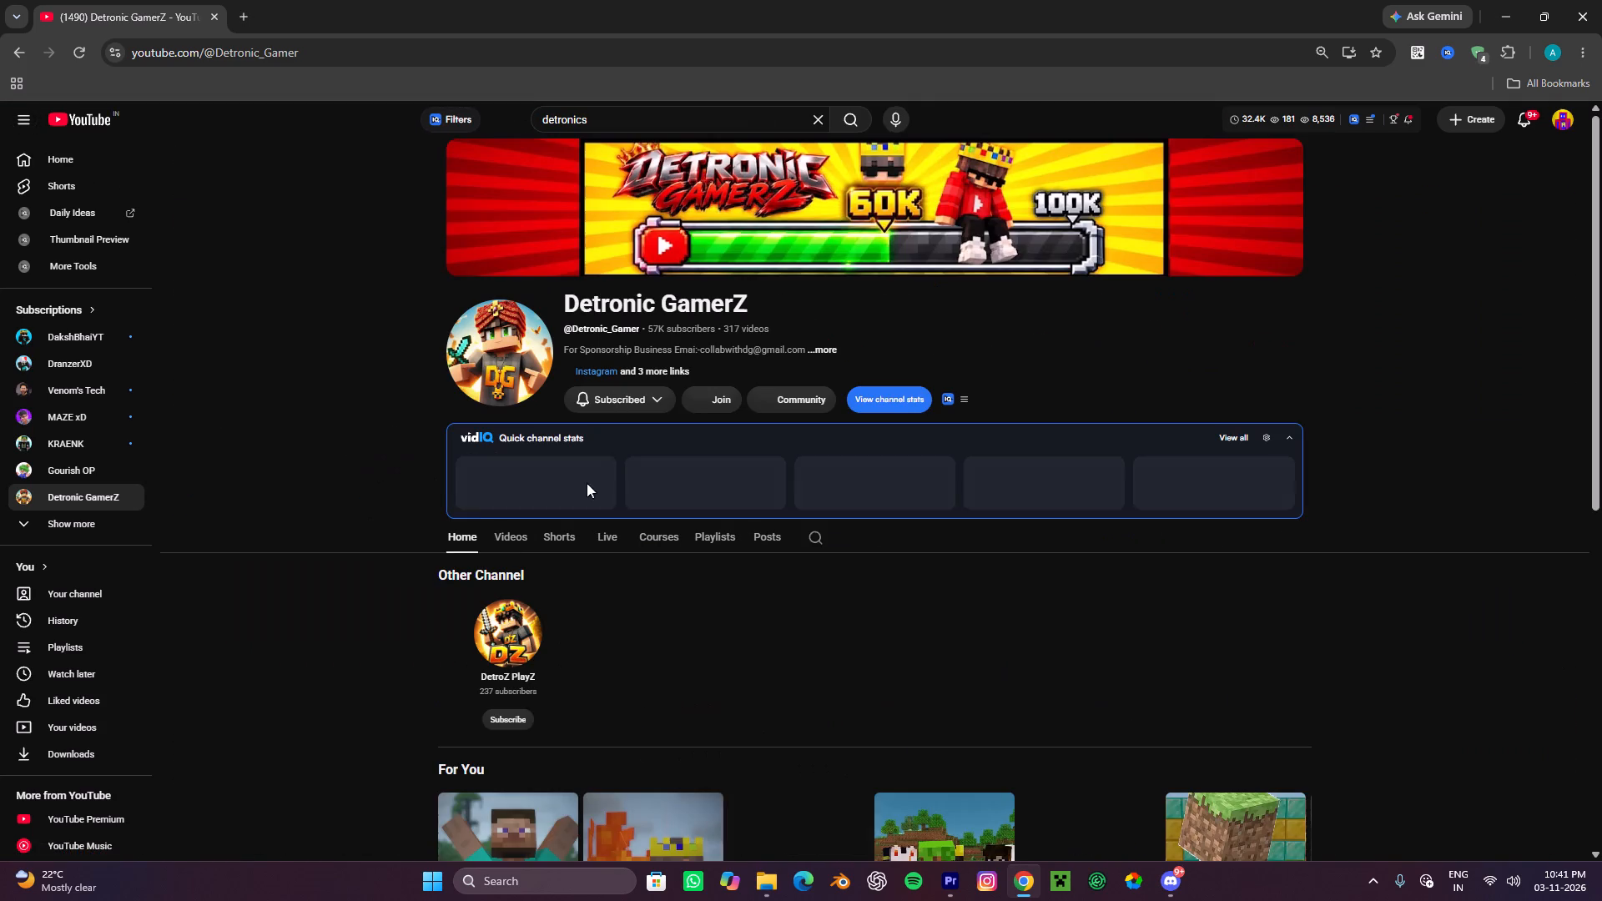
Look through the channel's Shorts from the newest down to the "DAY 1" and "DAY 2" ones, and close the browser.
left_click(562, 542)
left_click(563, 602)
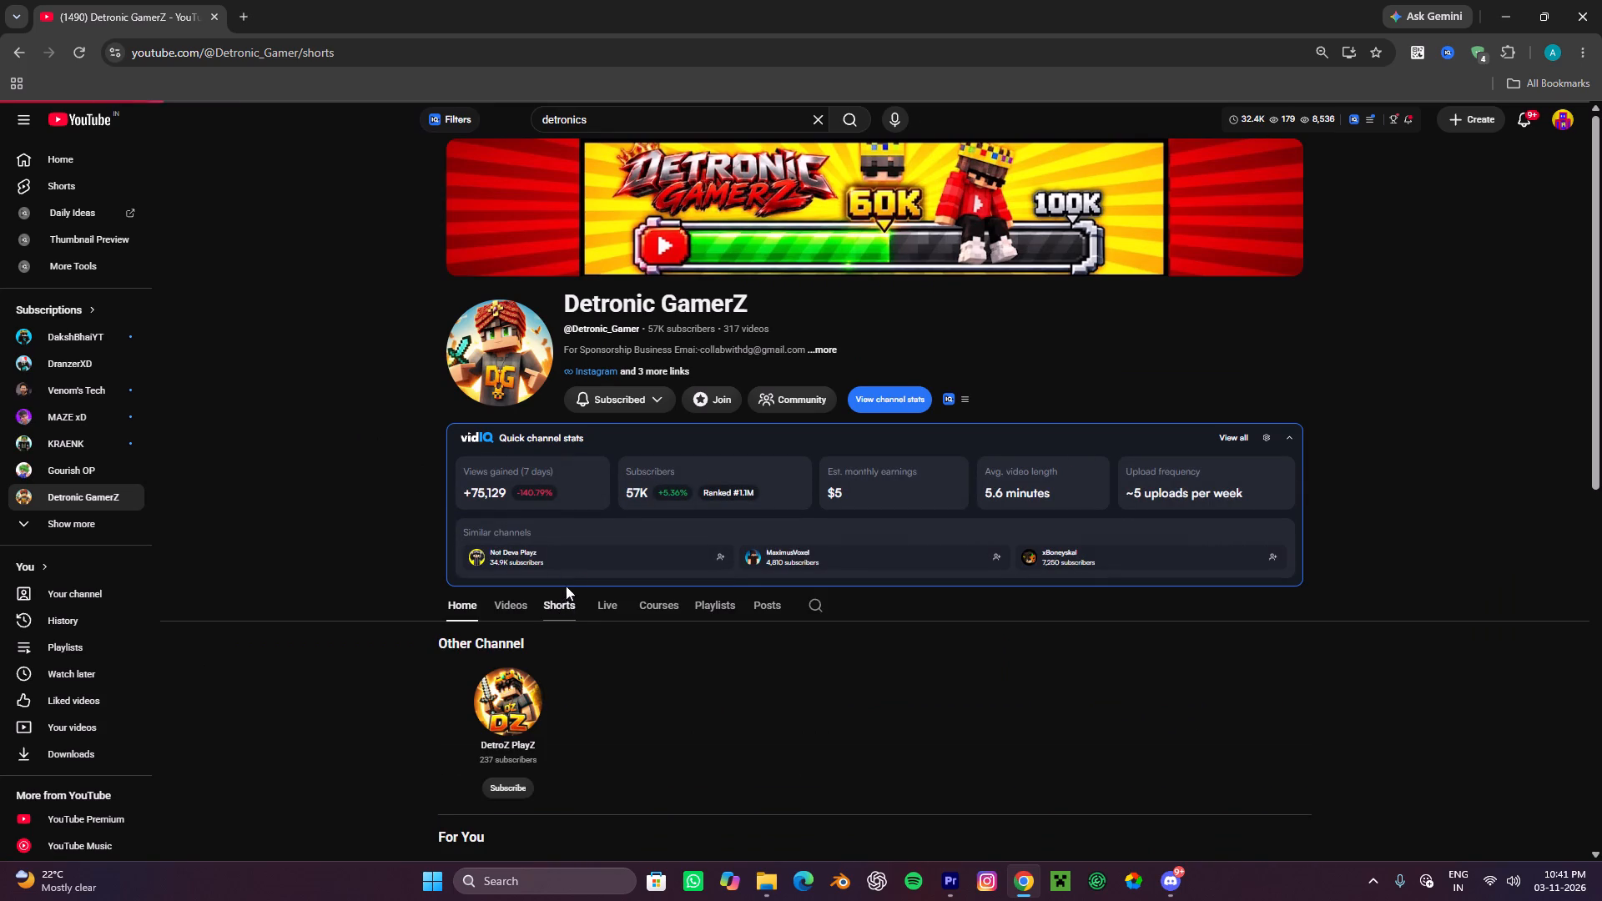
scroll(570, 568, "down", 5)
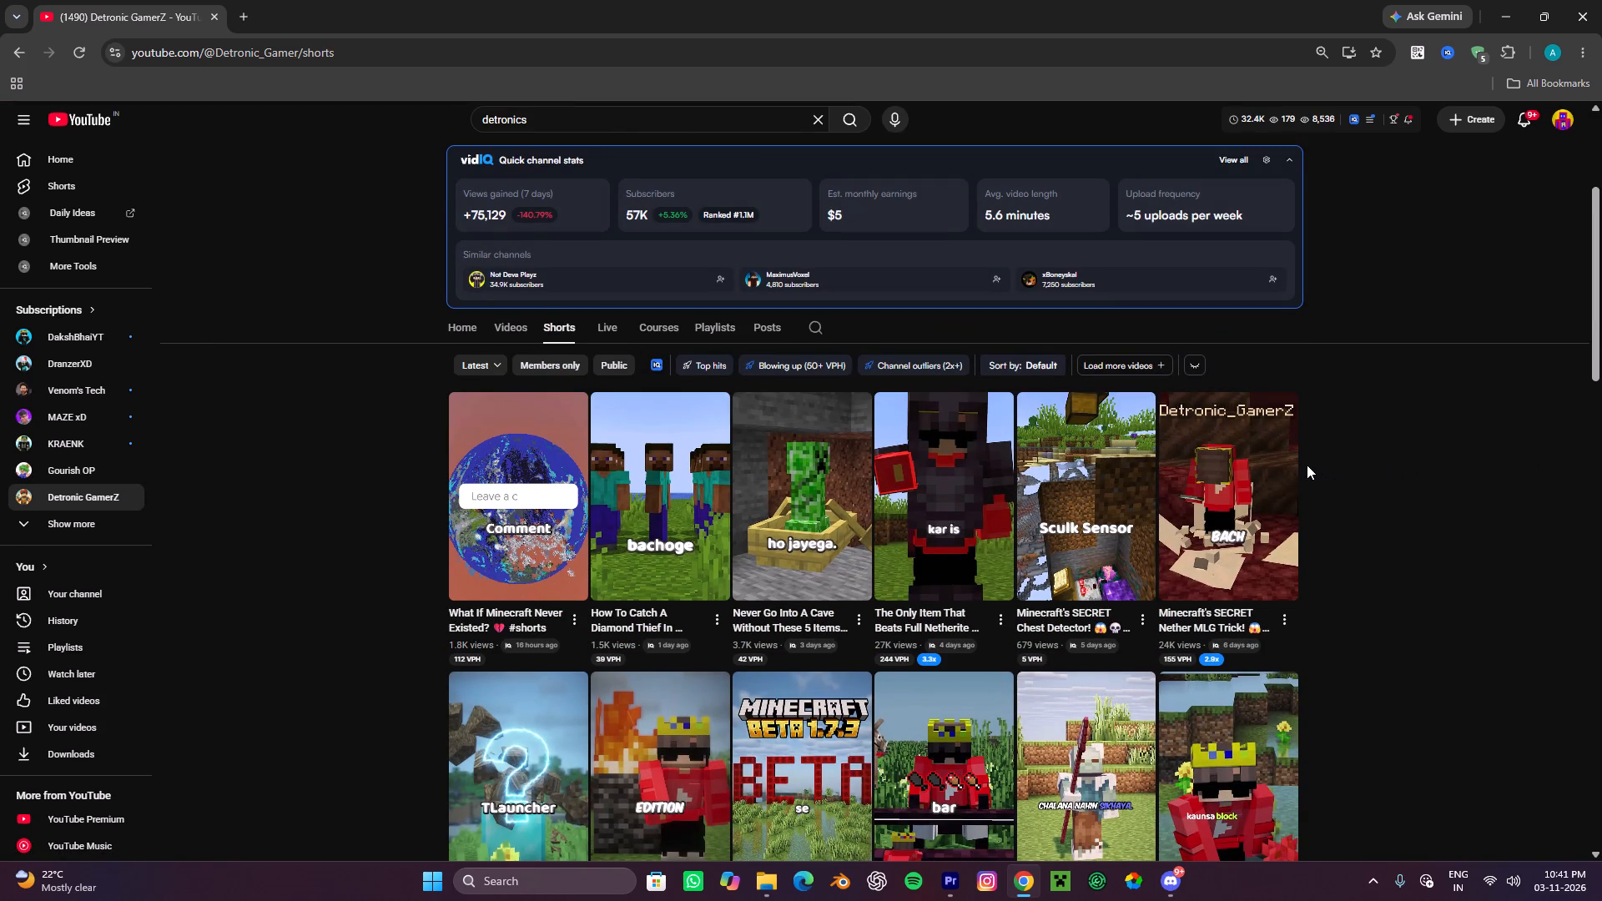
scroll(1306, 465, "down", 2)
scroll(1223, 454, "down", 1)
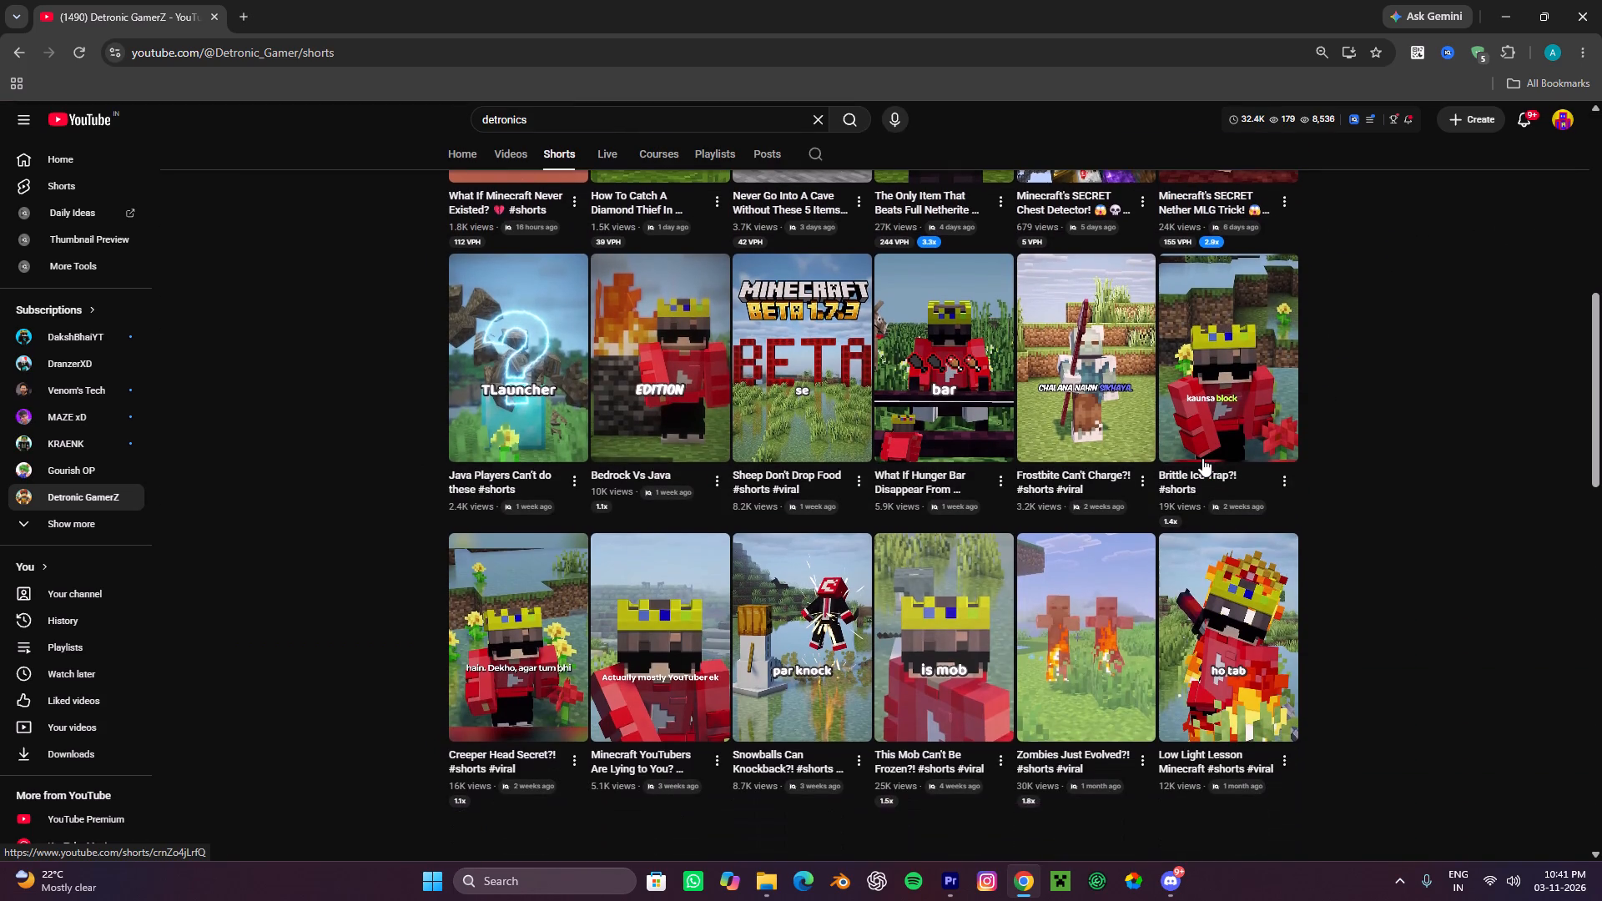
scroll(1202, 458, "down", 5)
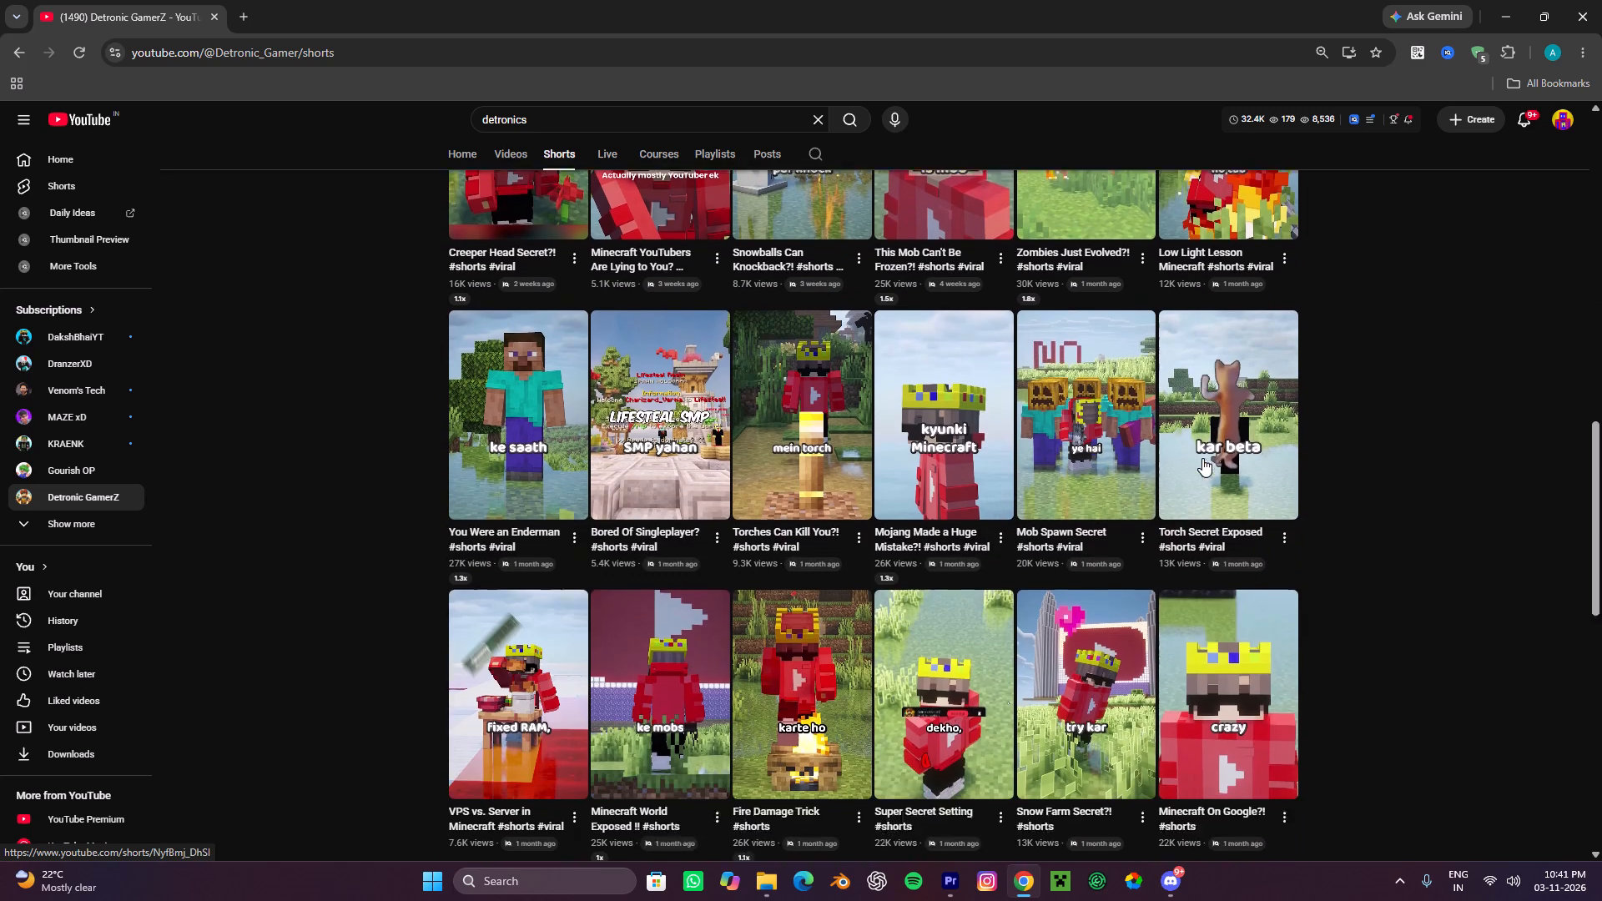
scroll(819, 627, "down", 1)
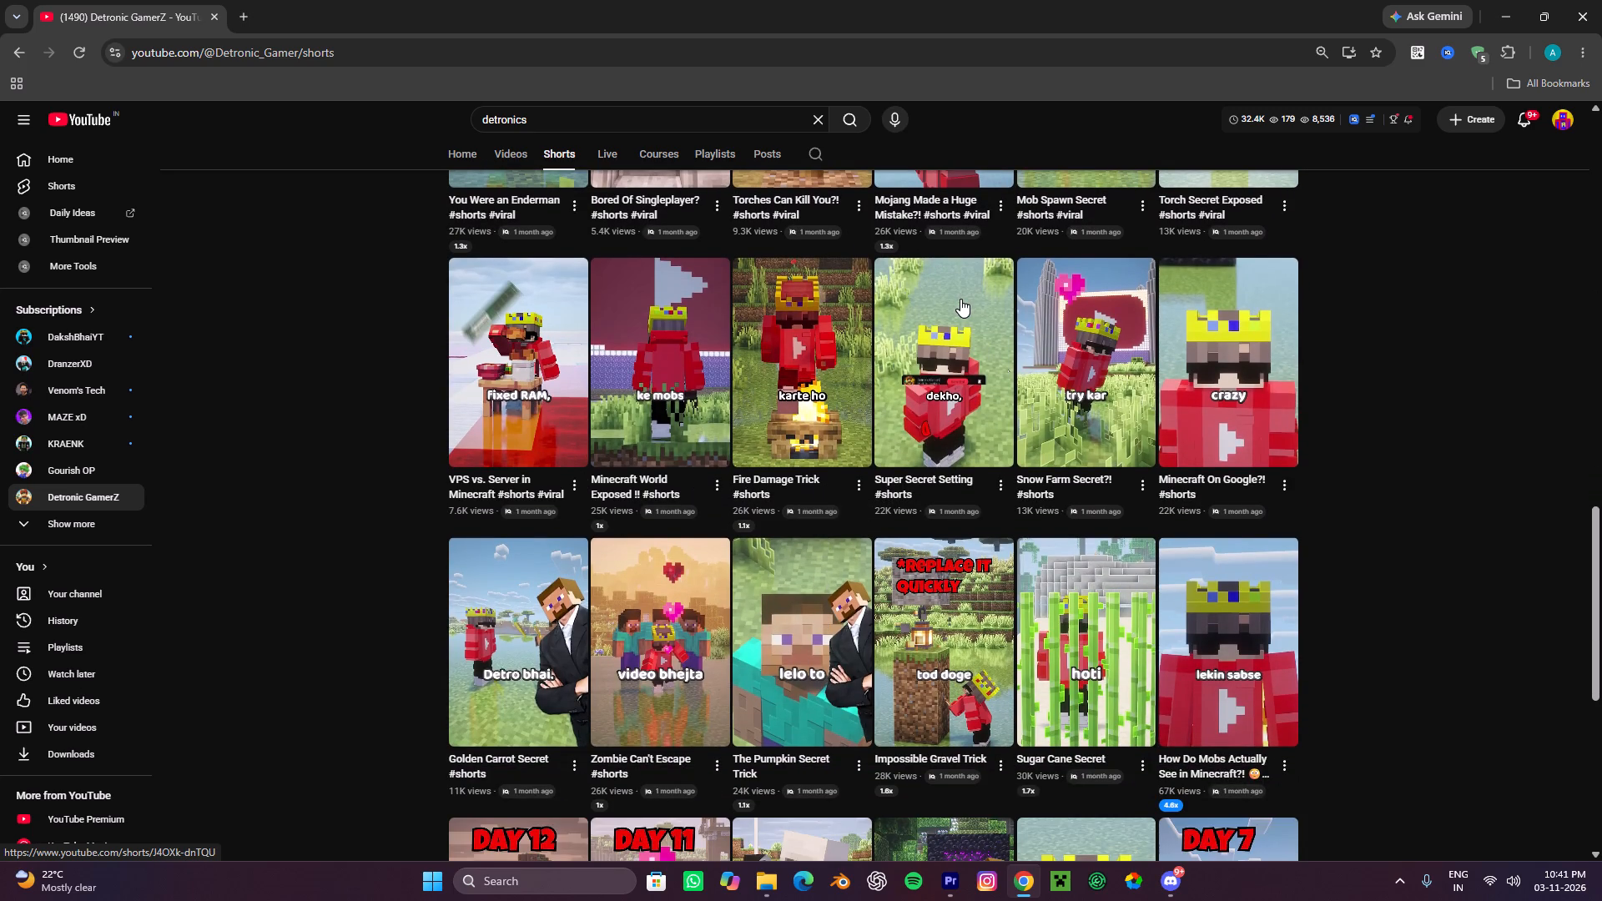
scroll(1017, 450, "down", 2)
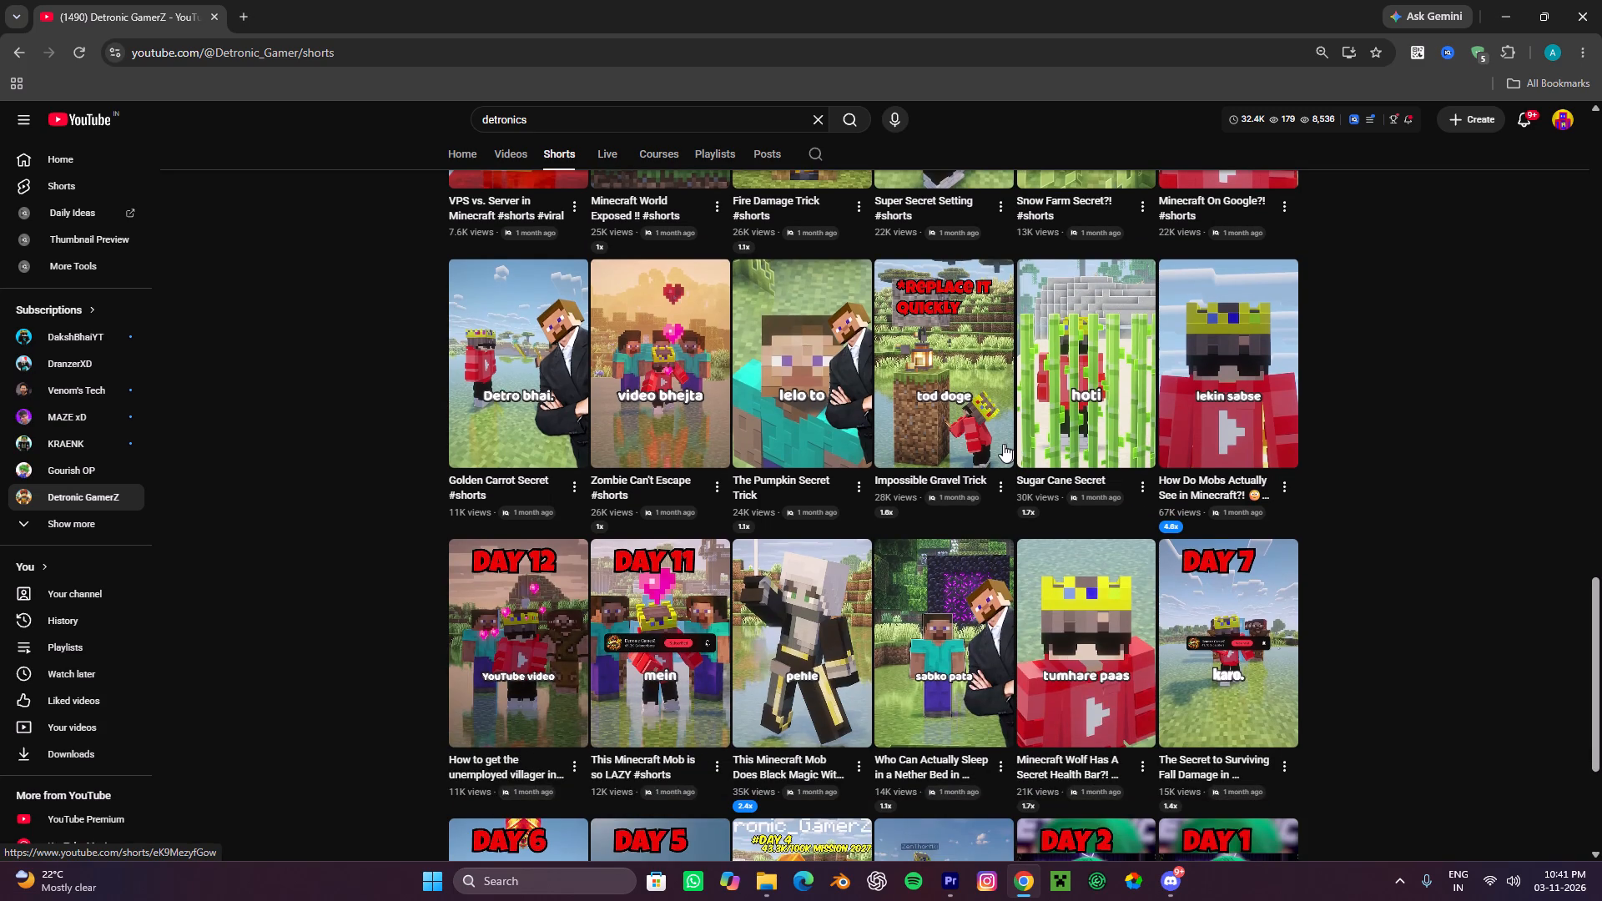
scroll(1003, 444, "down", 1)
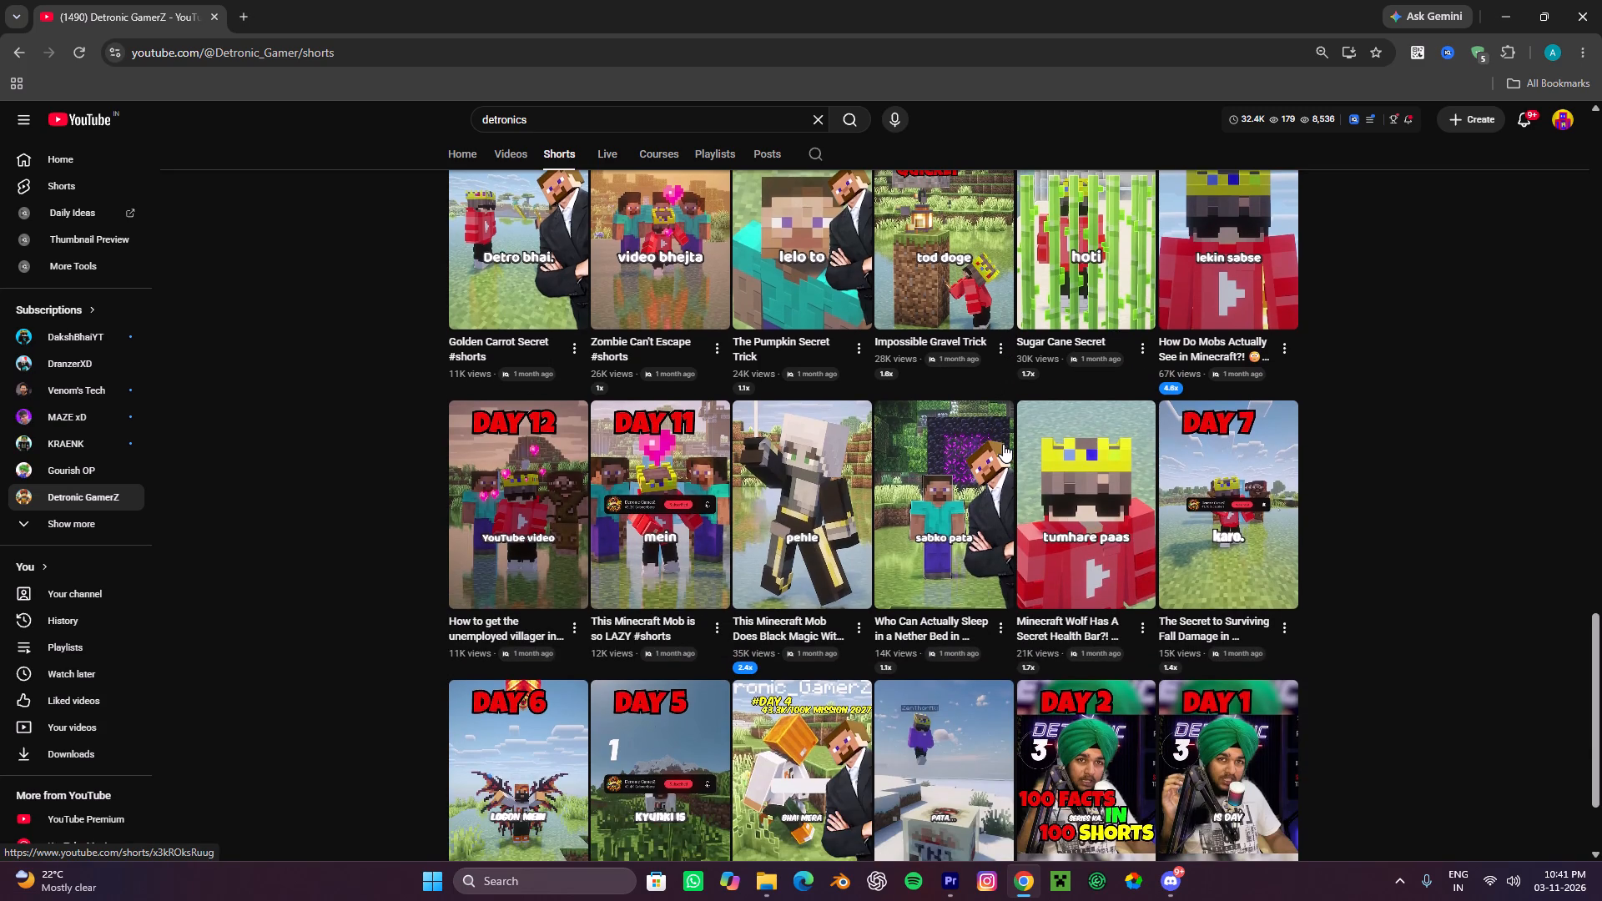
scroll(961, 362, "down", 2)
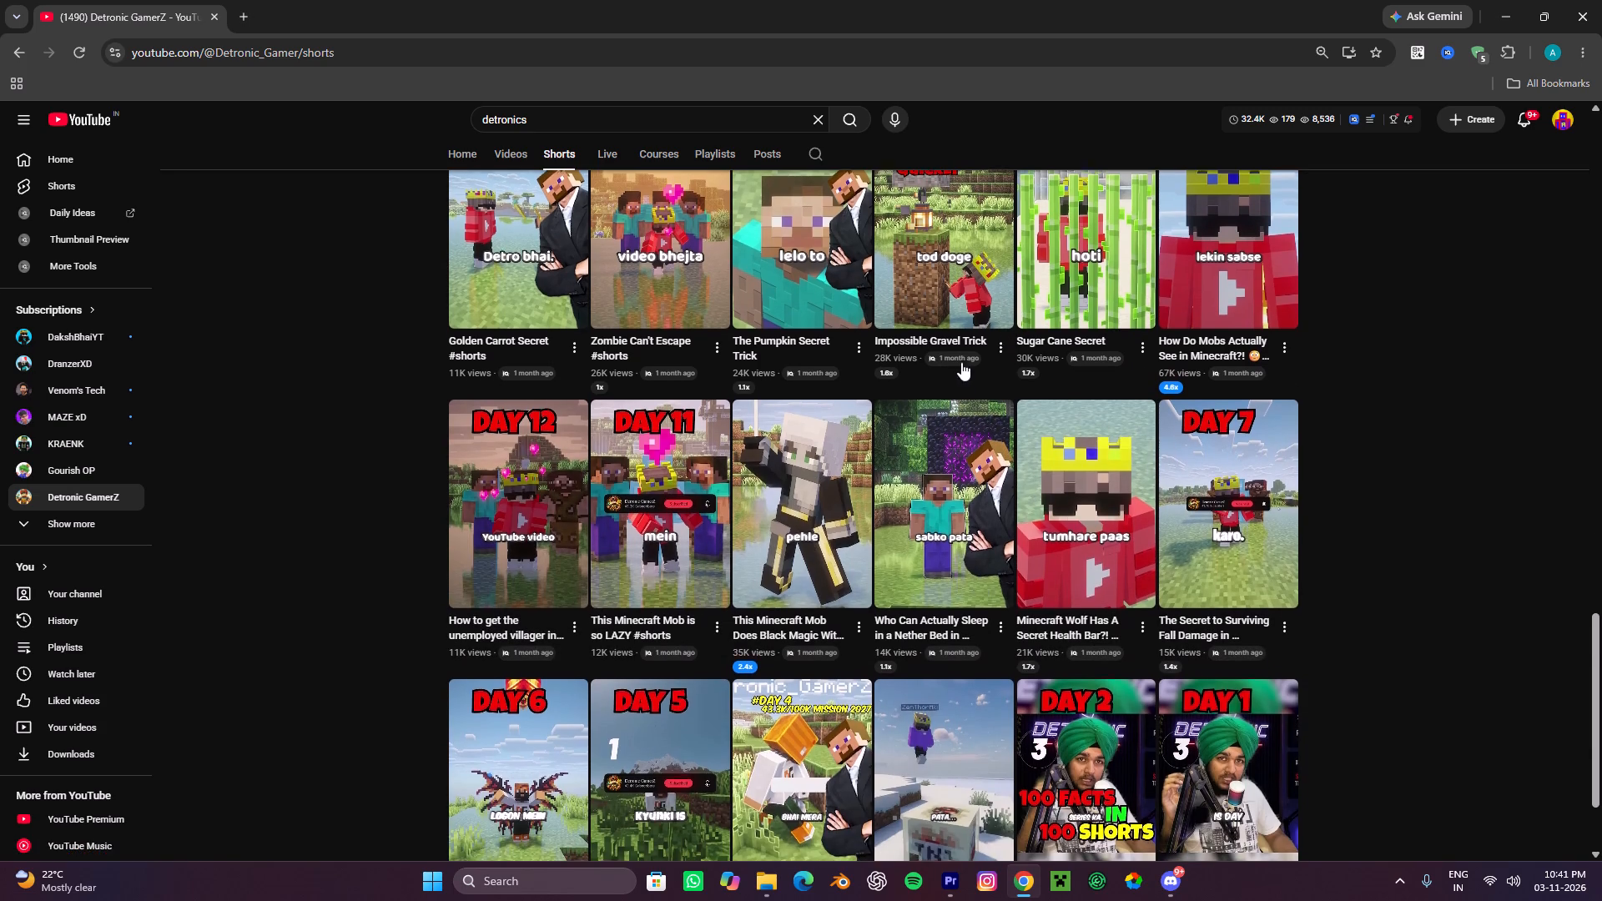
scroll(961, 362, "down", 5)
left_click(1601, 0)
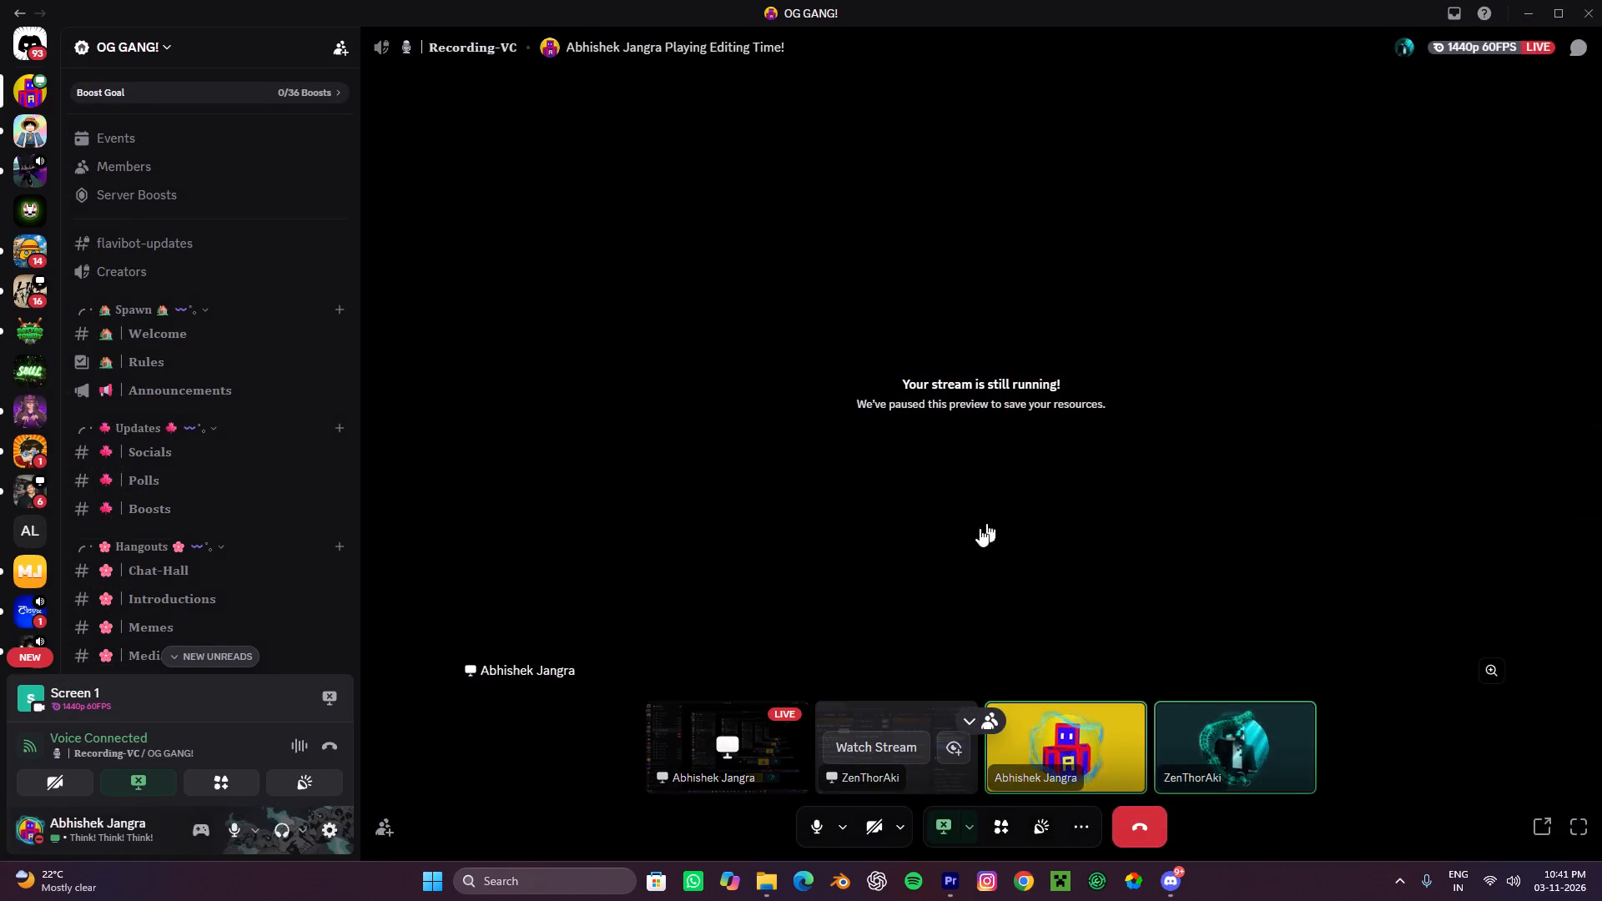
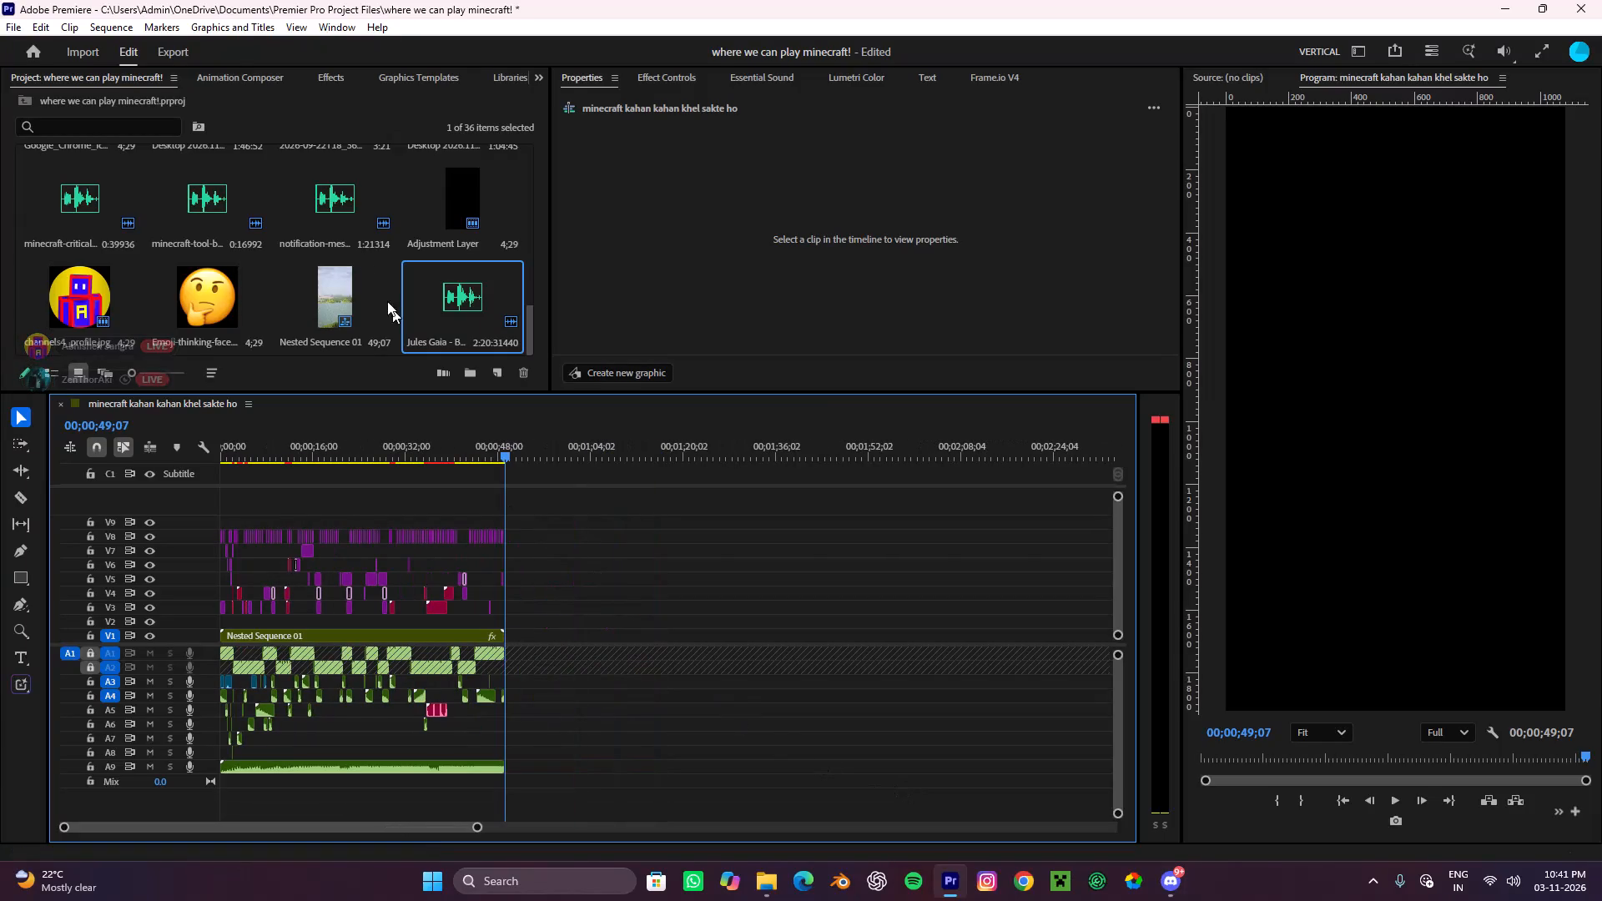
Export the full "minecraft kahan kahan khel sakte ho" sequence as a media file with the "yt shorts export" preset.
left_click(158, 57)
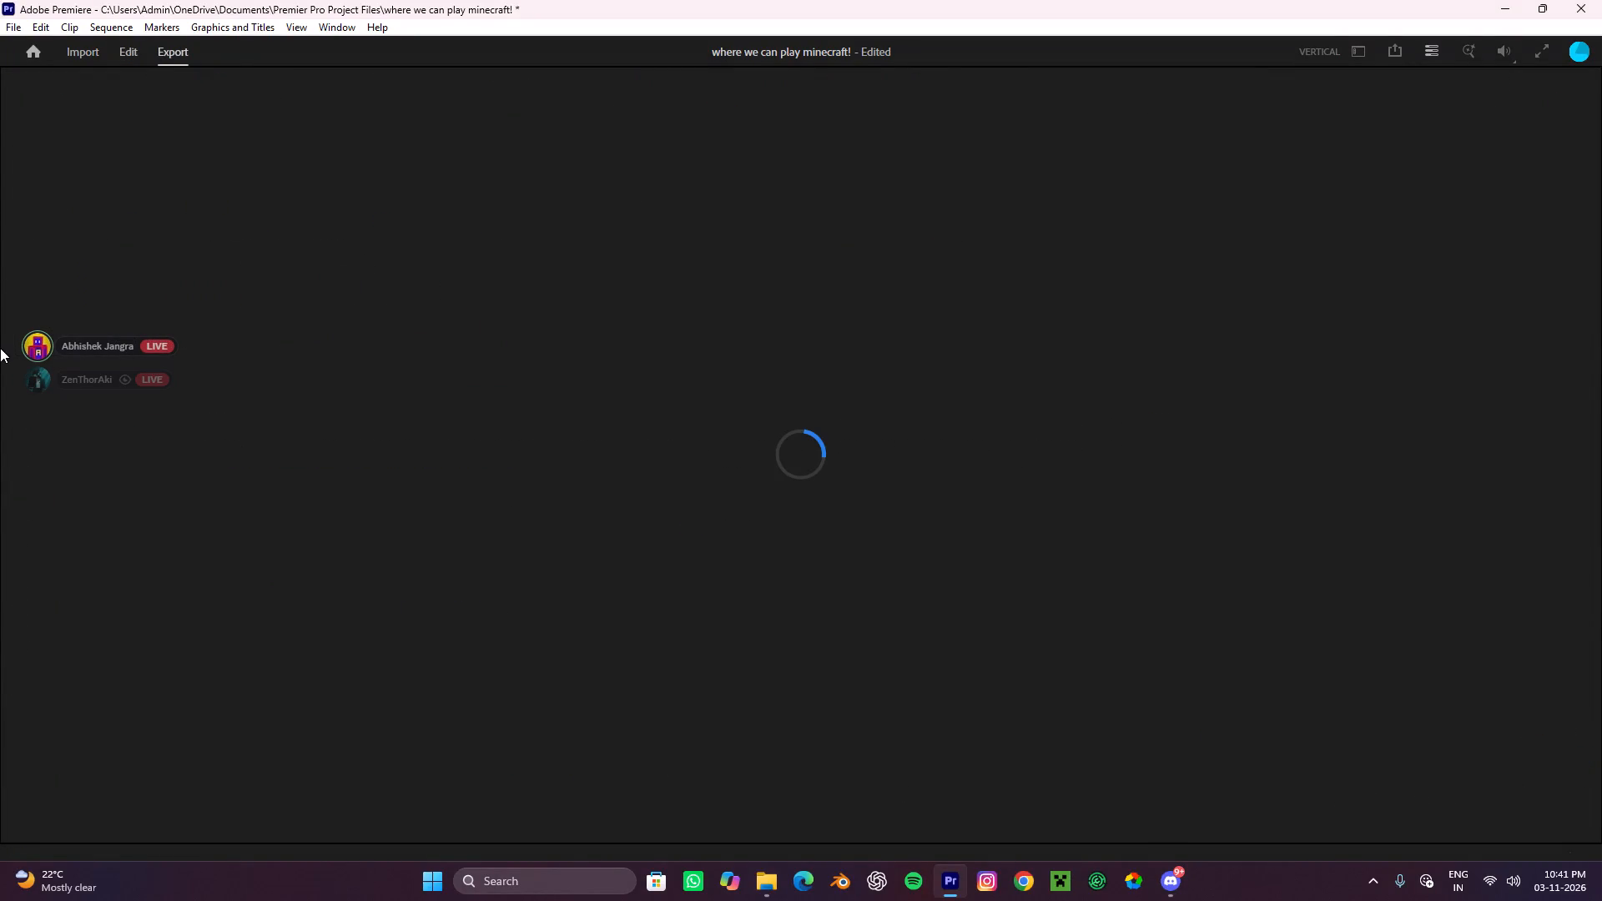
left_click(496, 199)
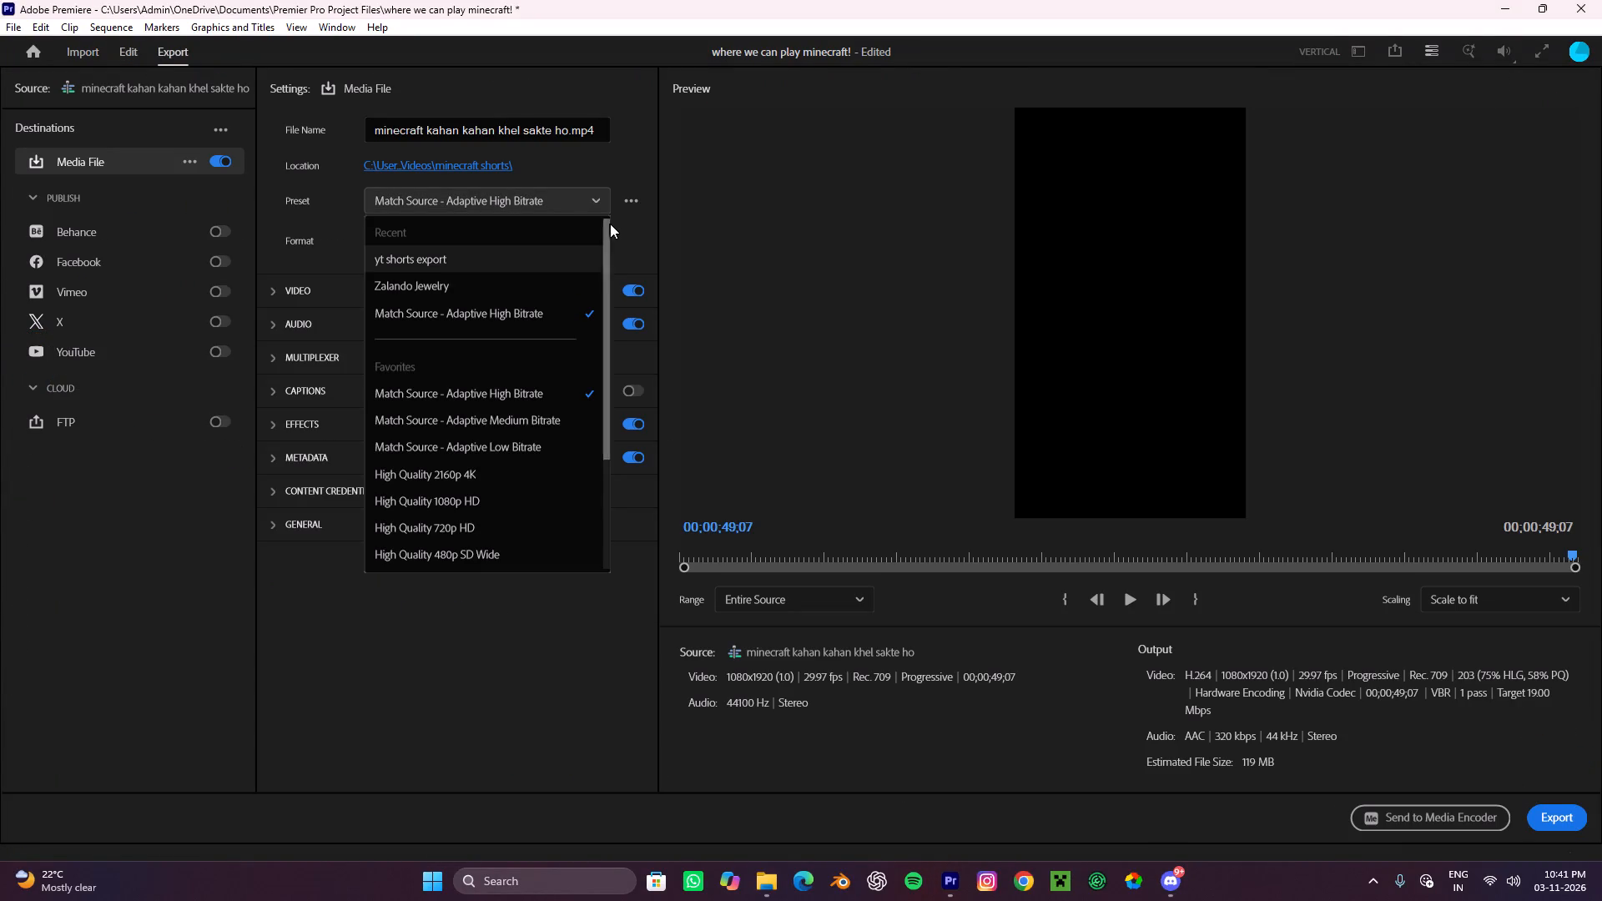
left_click_drag(611, 225, 600, 297)
left_click(580, 192)
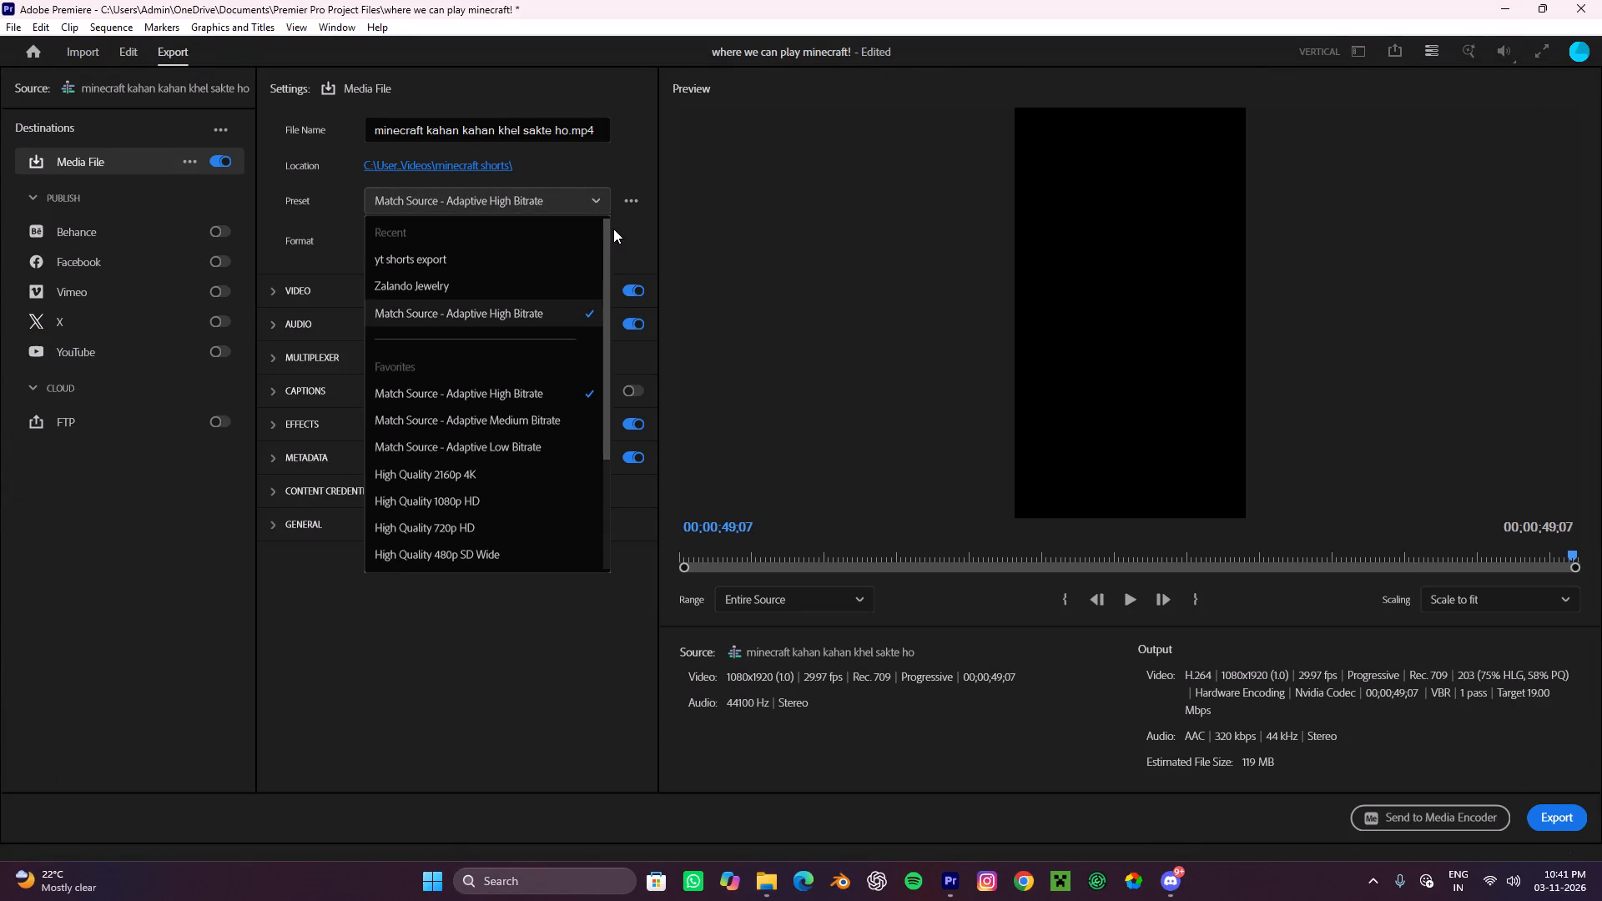
left_click_drag(602, 246, 603, 285)
left_click(588, 180)
left_click(587, 192)
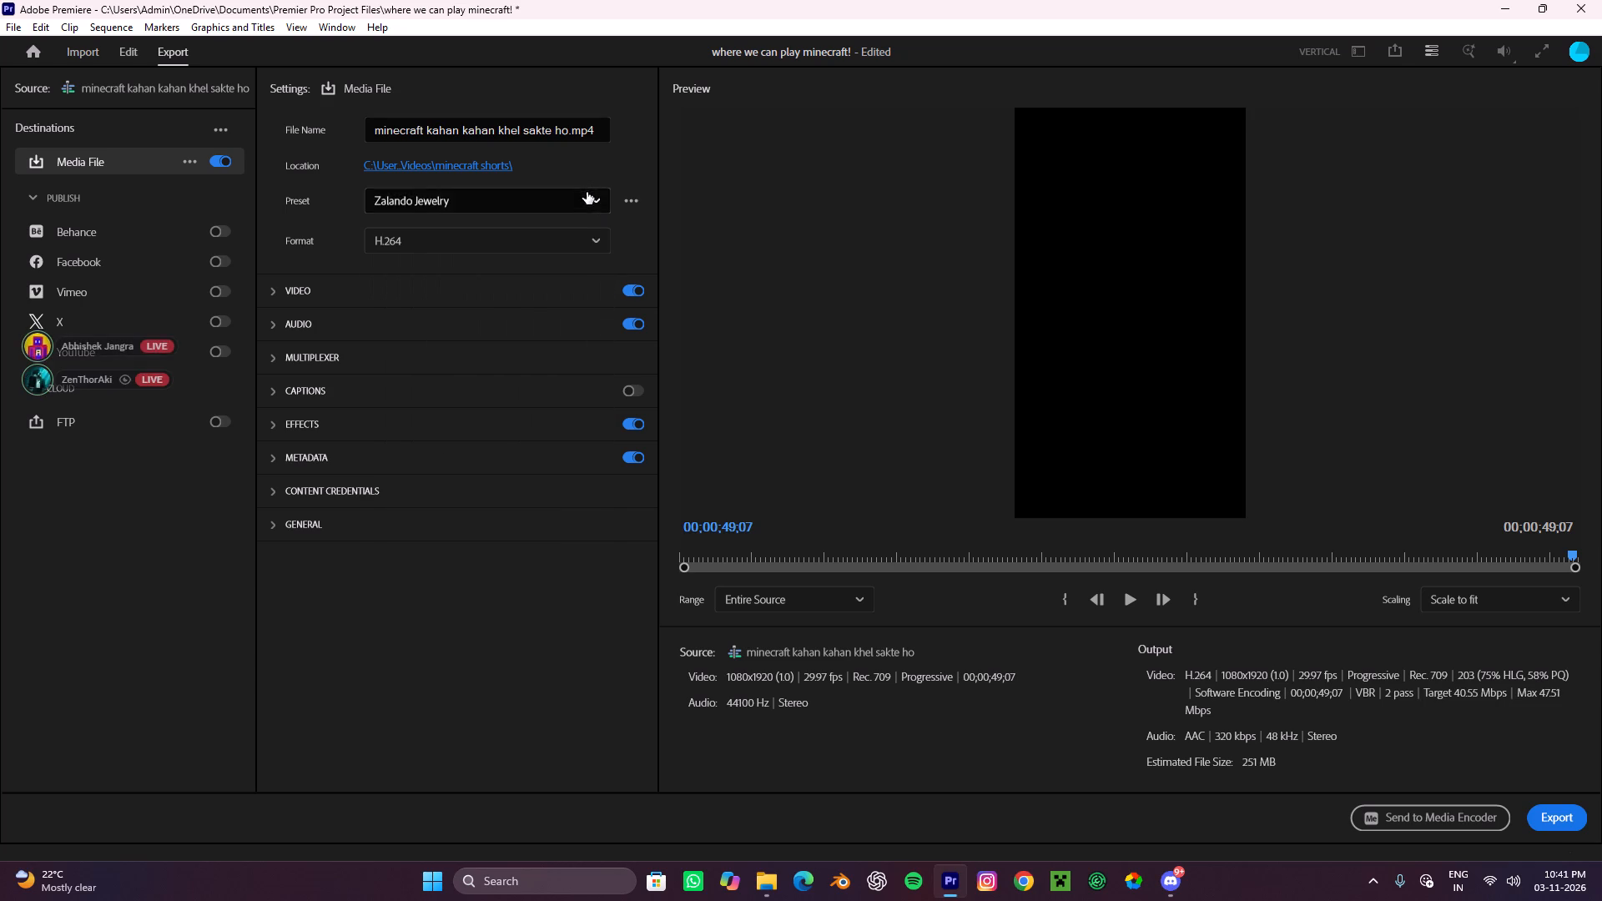
left_click_drag(606, 247, 611, 380)
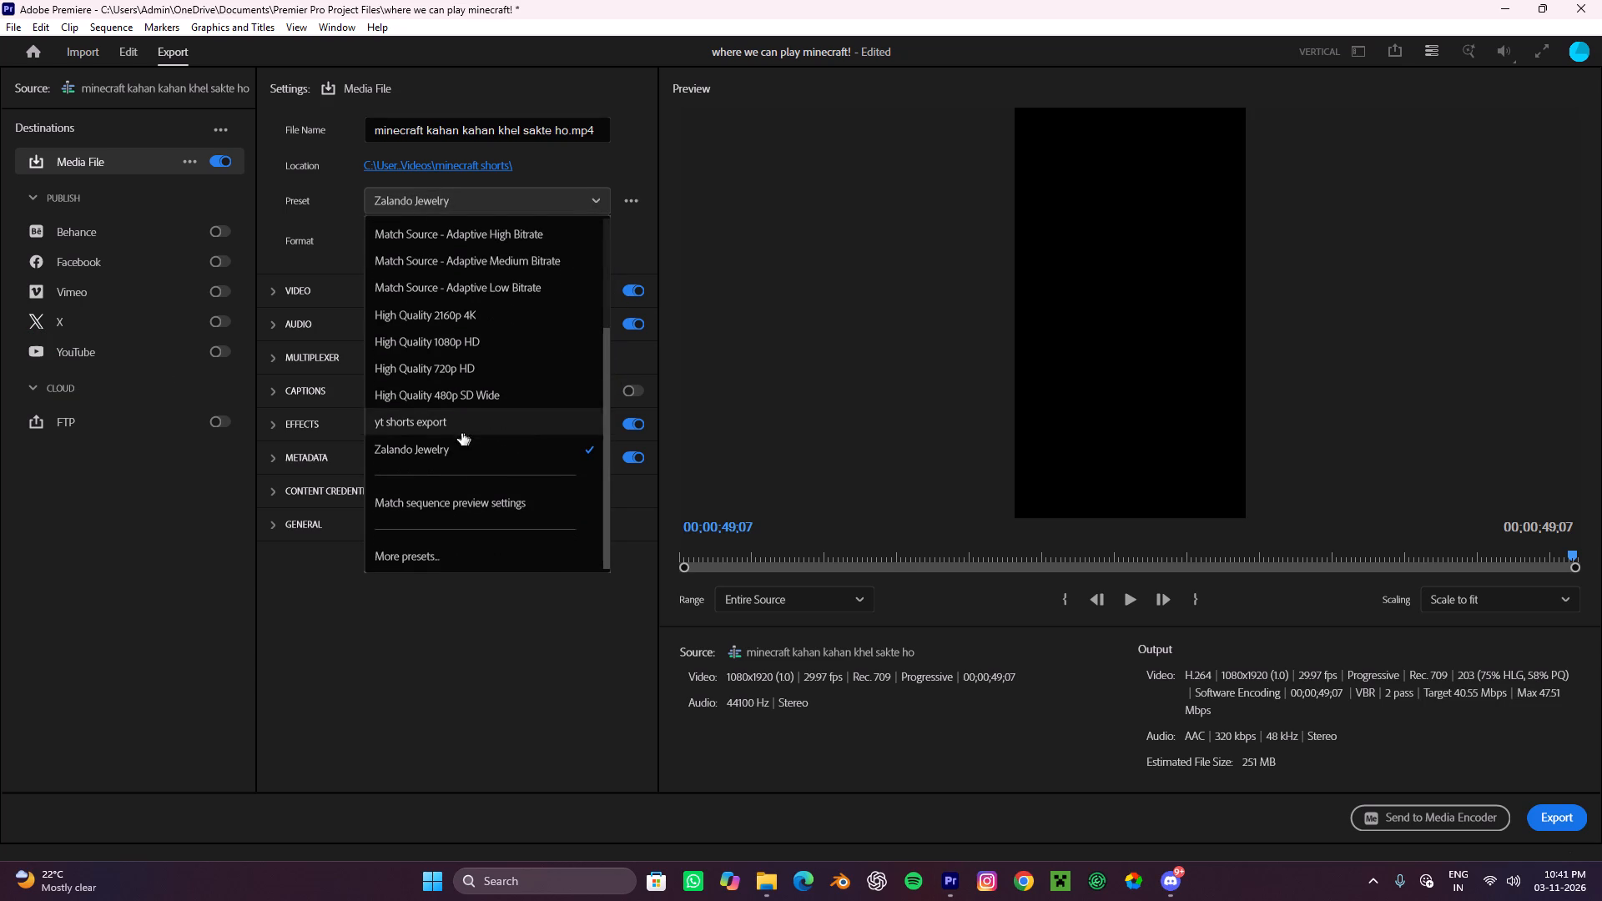
left_click(448, 426)
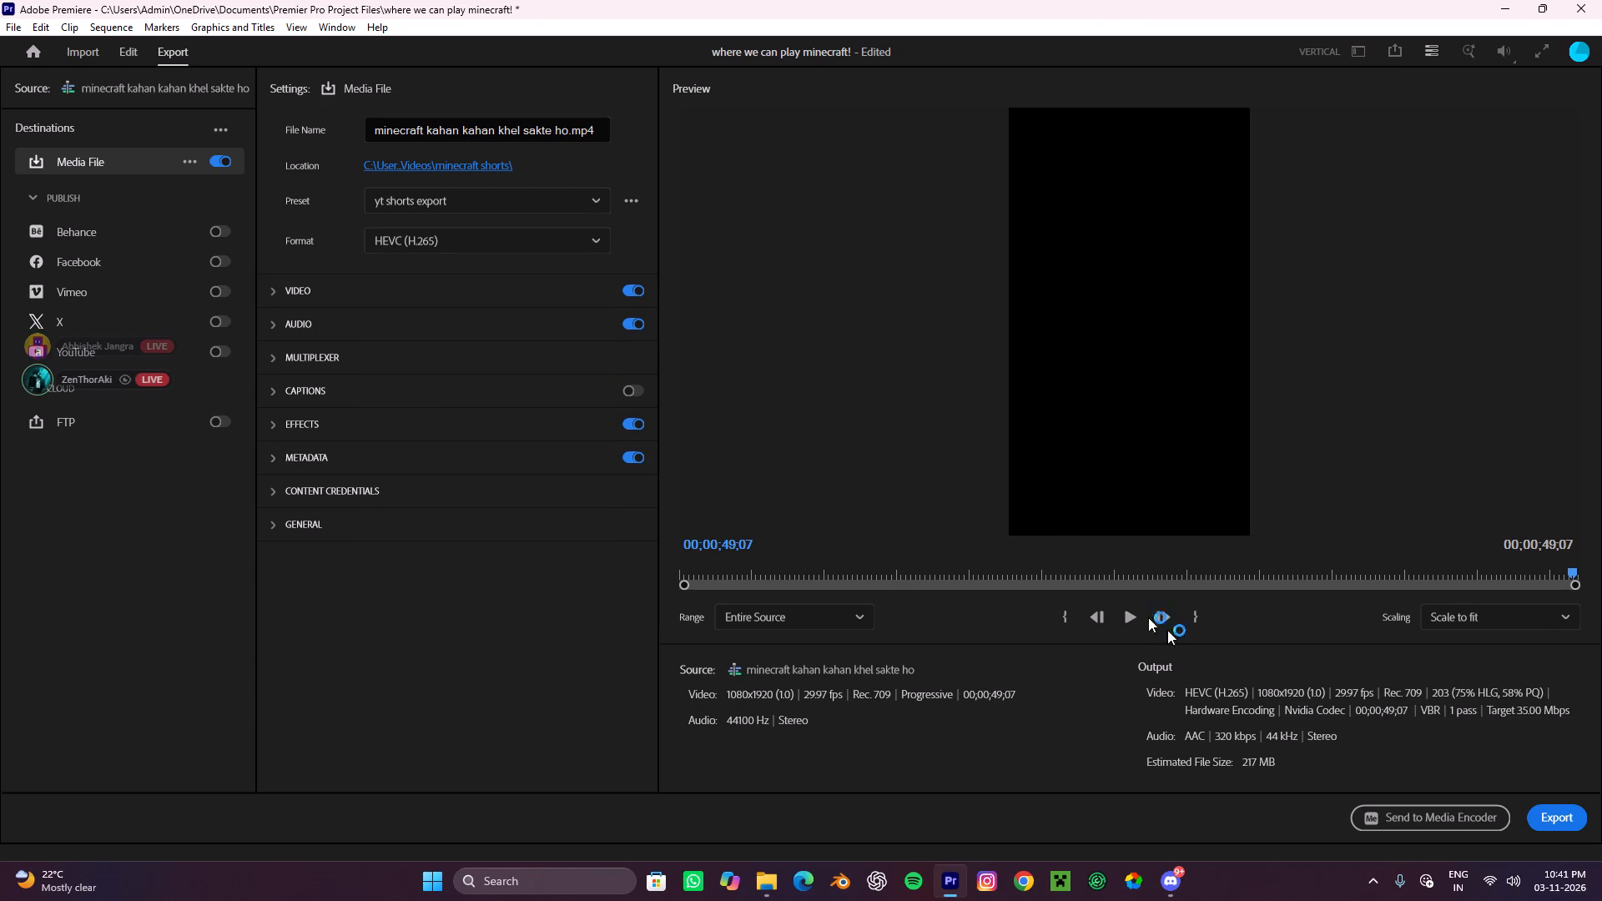
left_click(1559, 809)
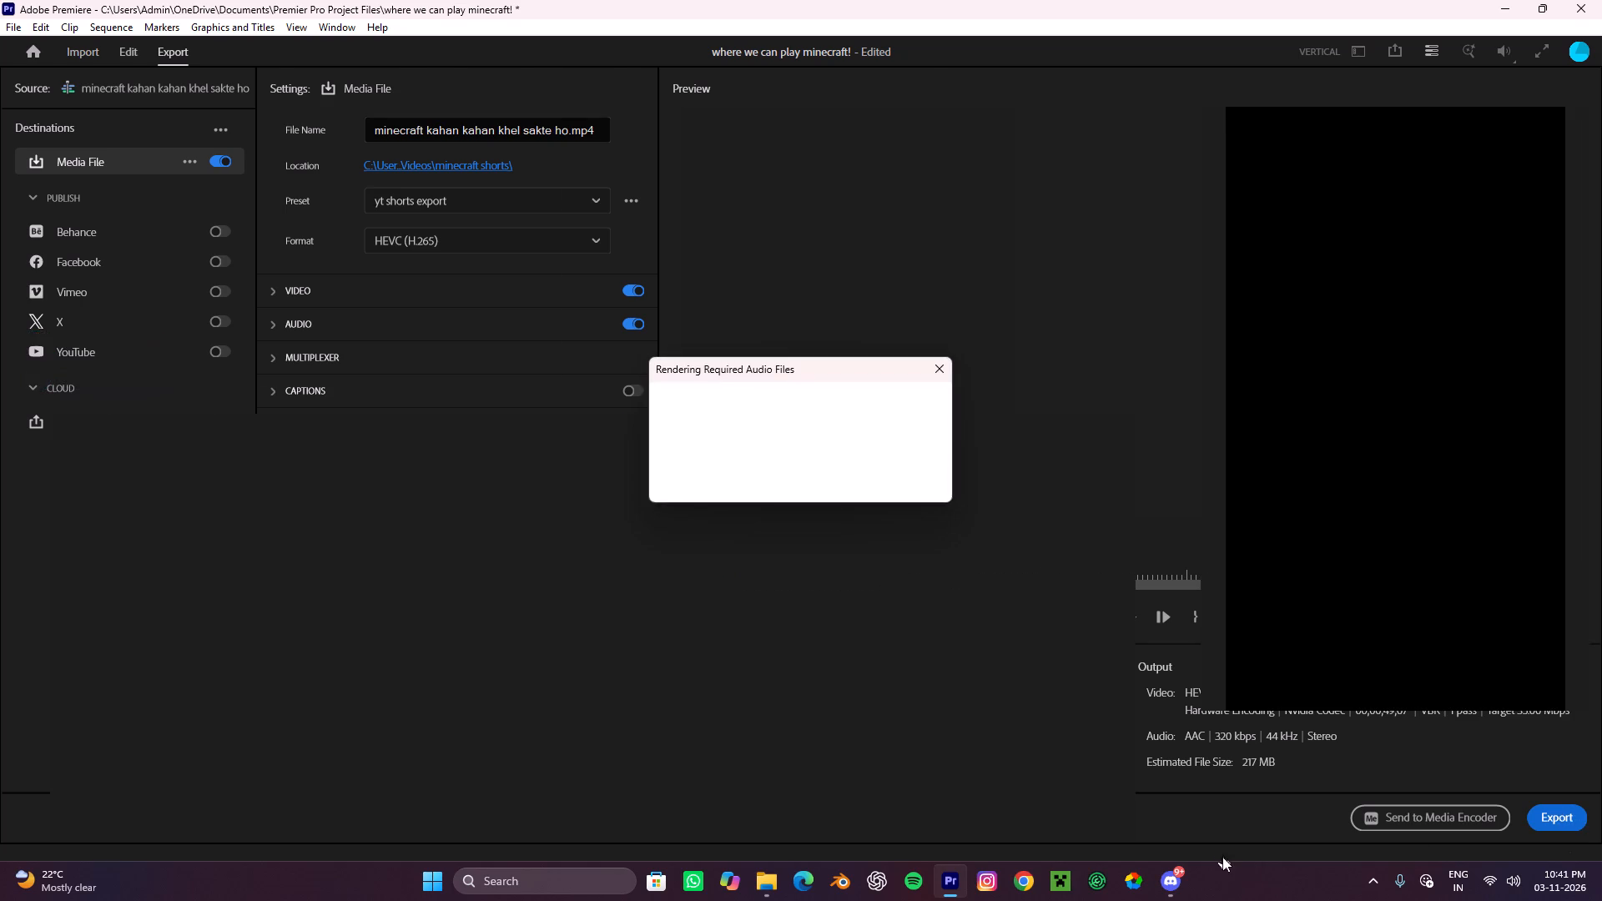